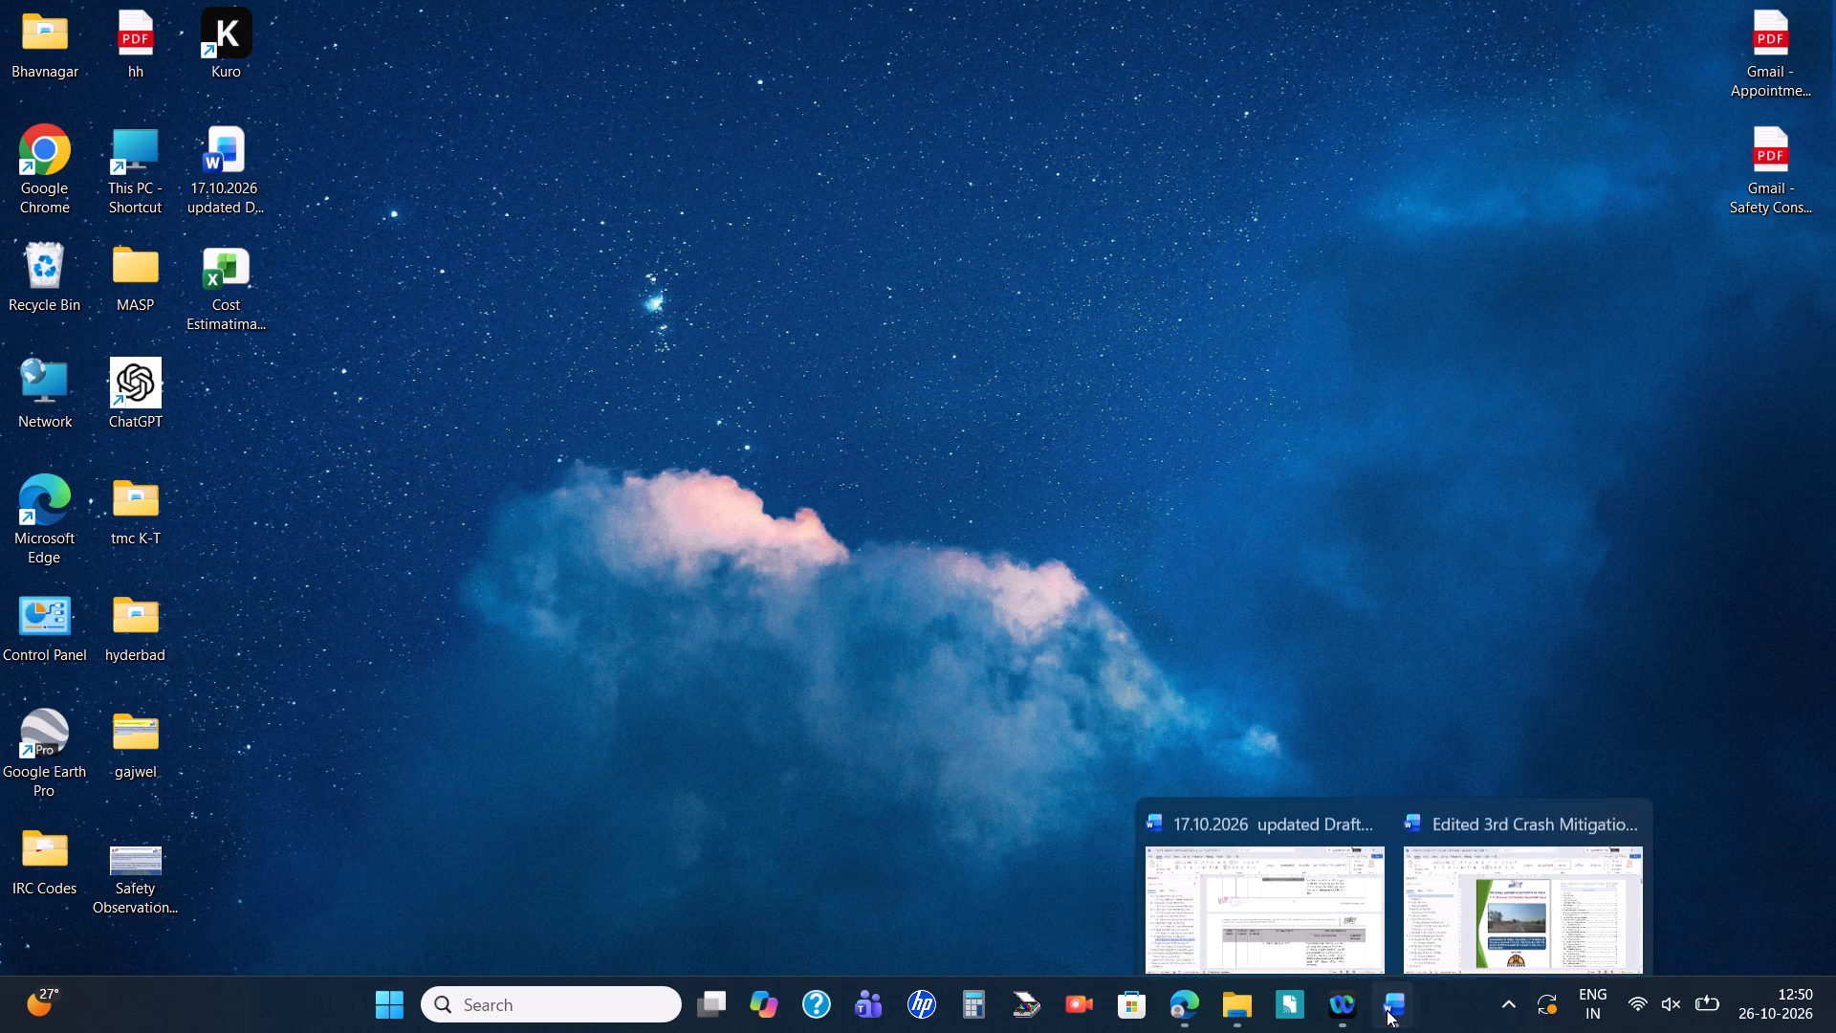
Close the two open Word documents, the 17.10.2026 updated draft and the edited 3rd Crash Mitigation report.
left_click(1329, 868)
left_click(1820, 0)
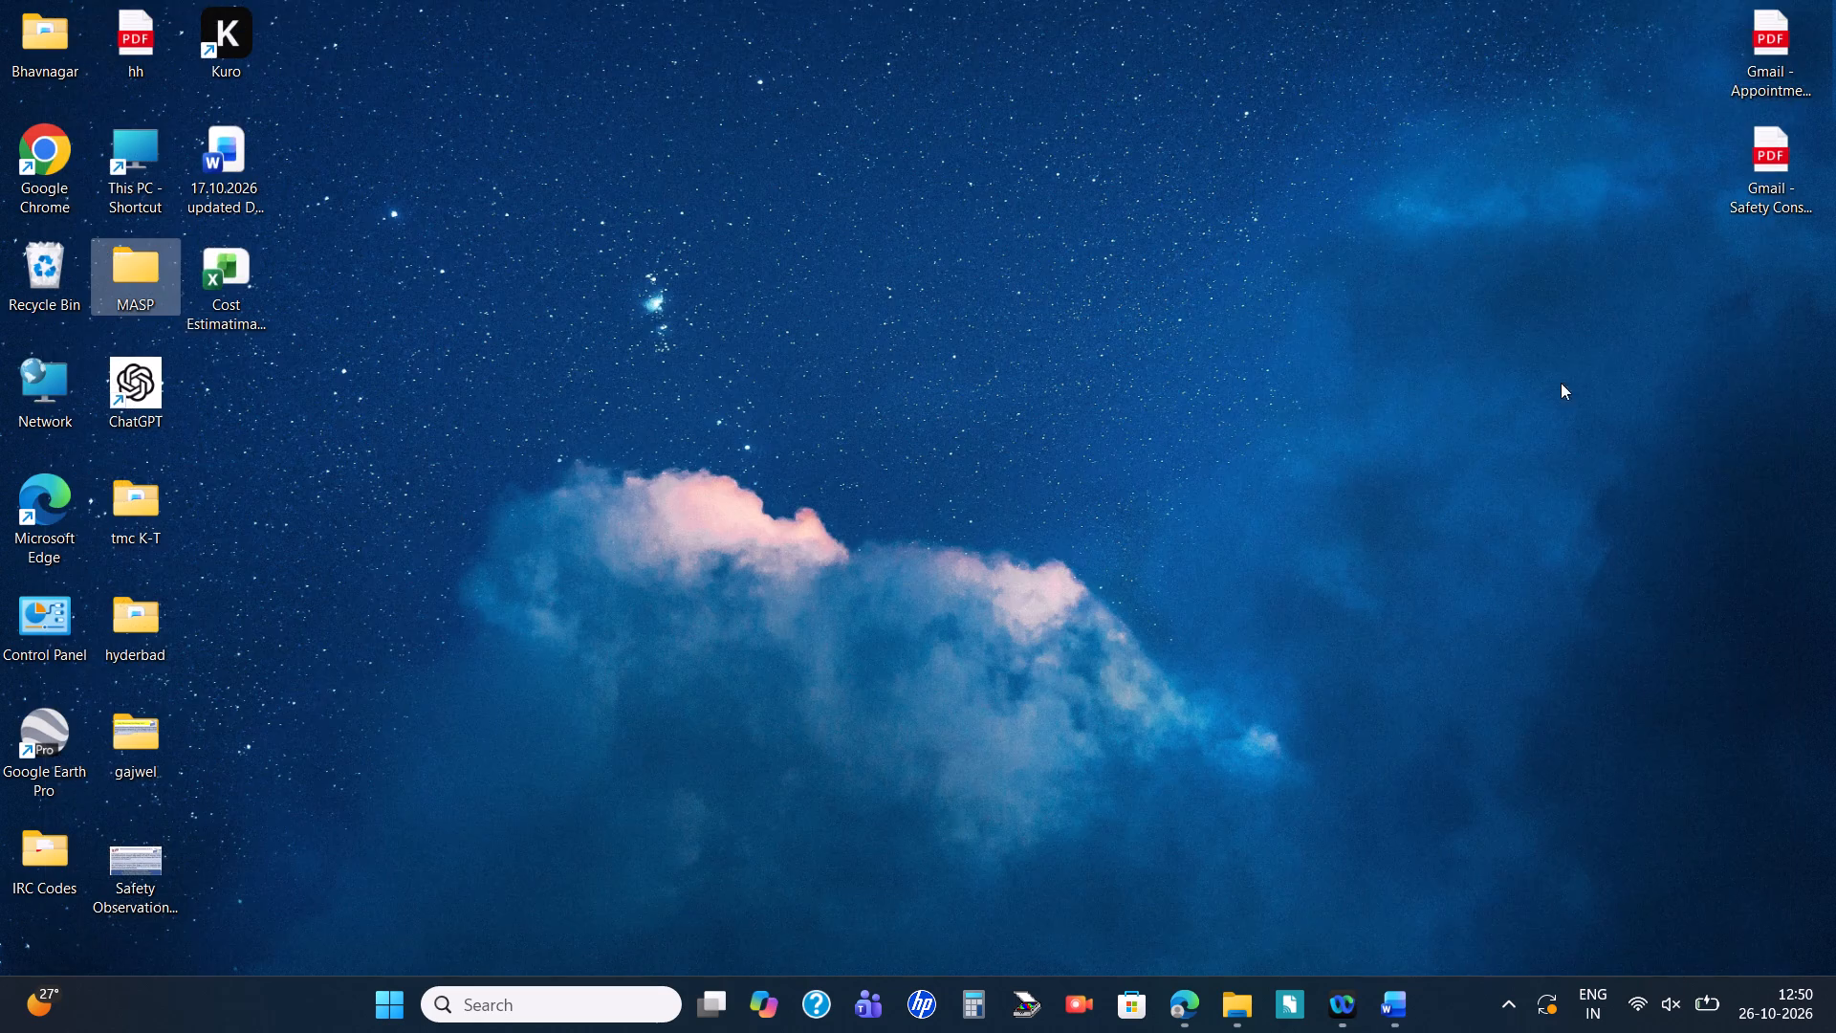
double_click(1421, 1021)
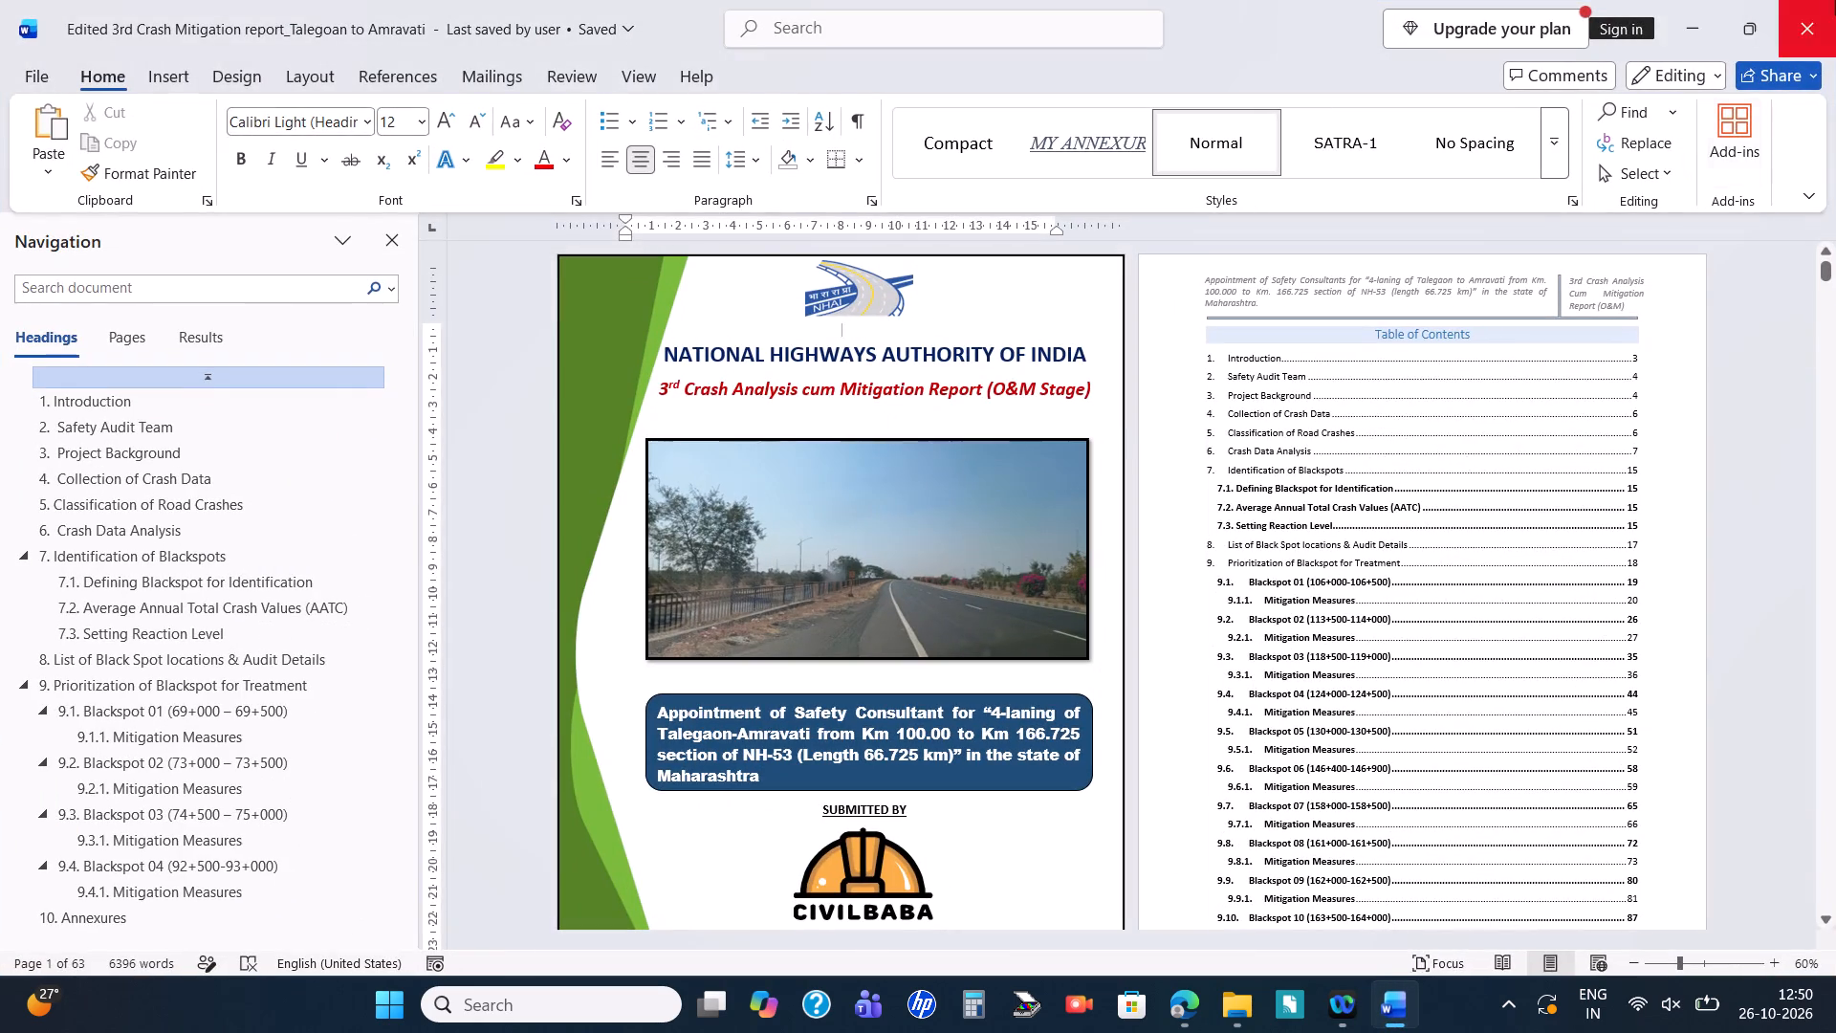
left_click(1835, 0)
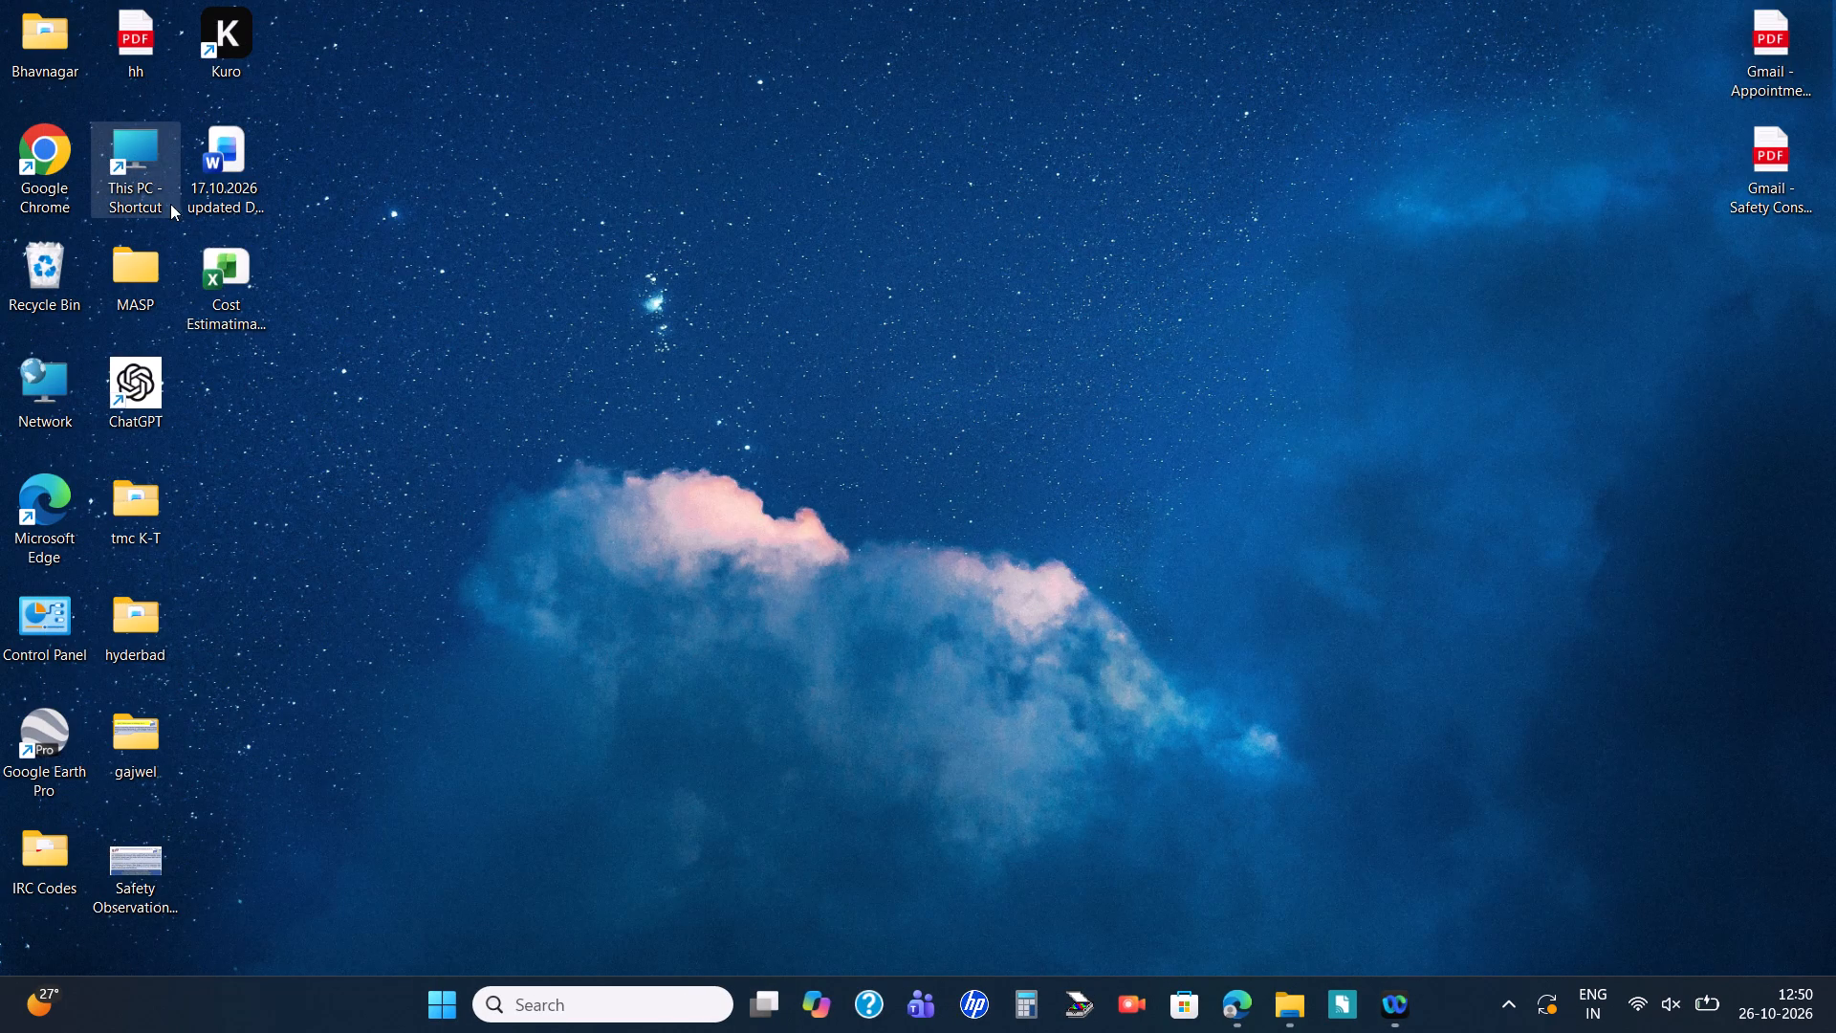
Switch to File Explorer and open the 78-335 Excel workbook from the Downloads folder.
left_click(1291, 1008)
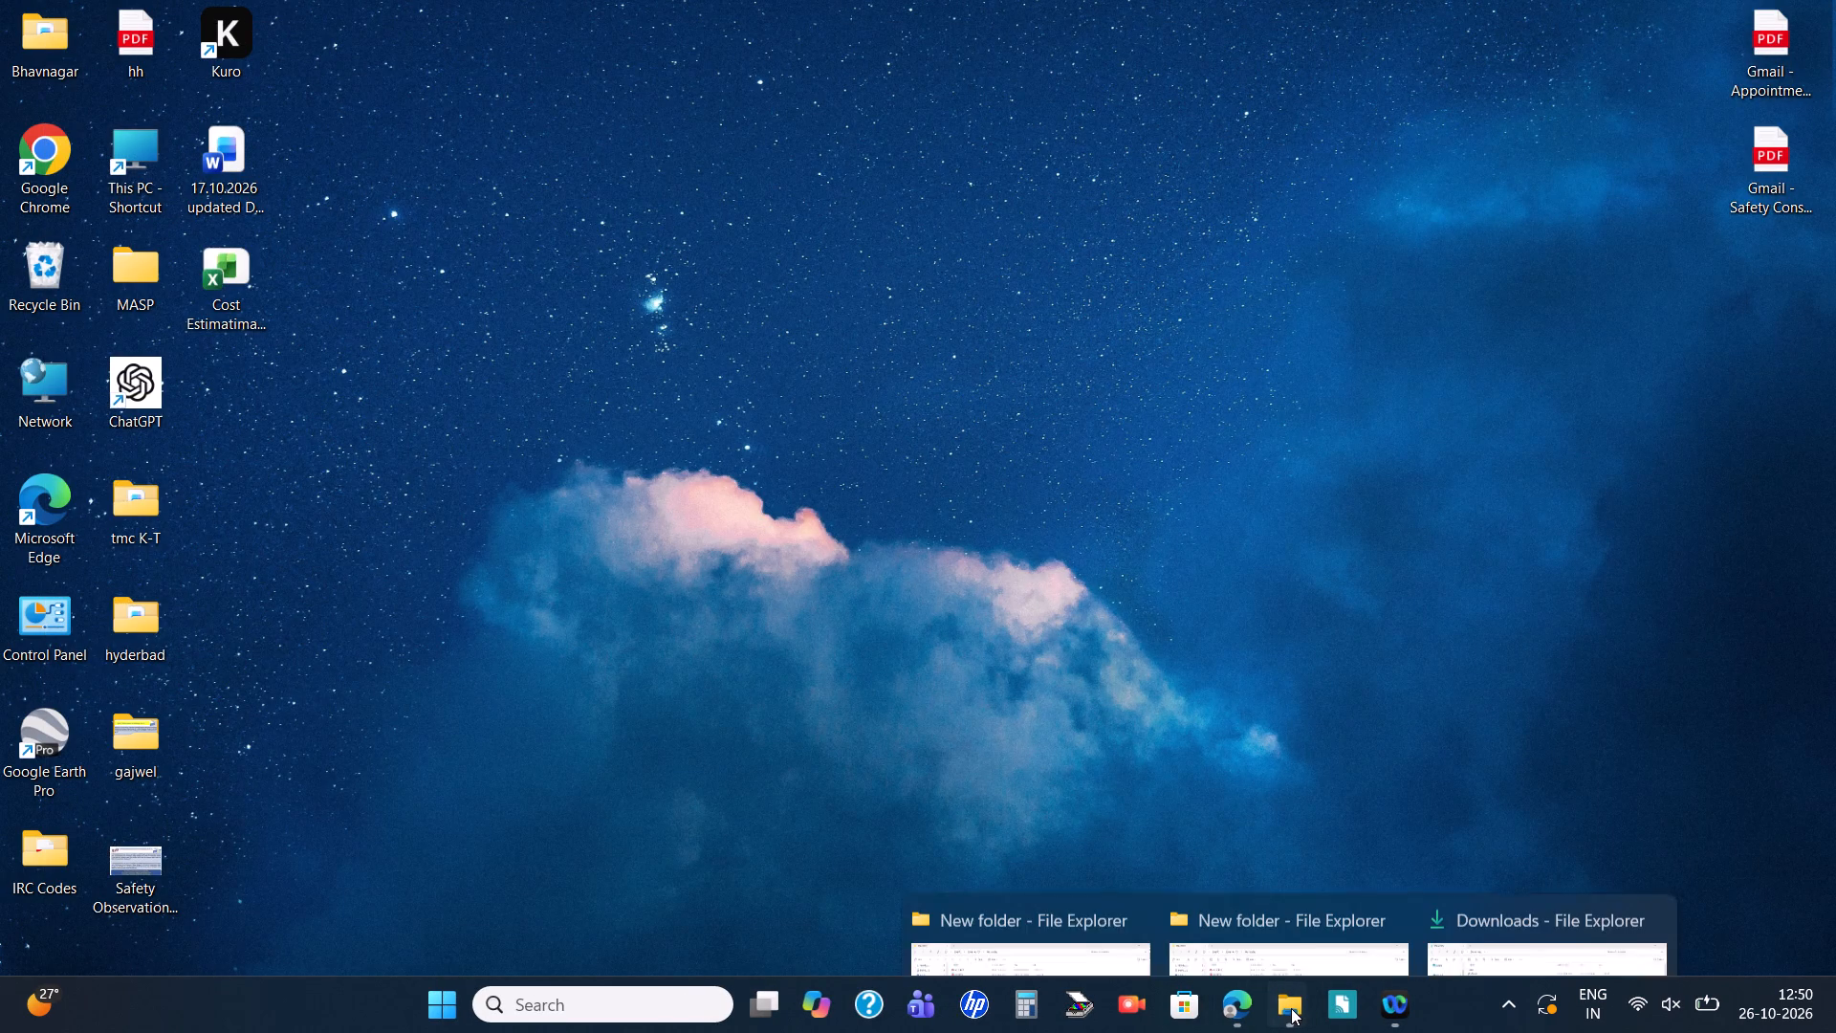
left_click(1059, 844)
scroll(161, 374, "up", 2)
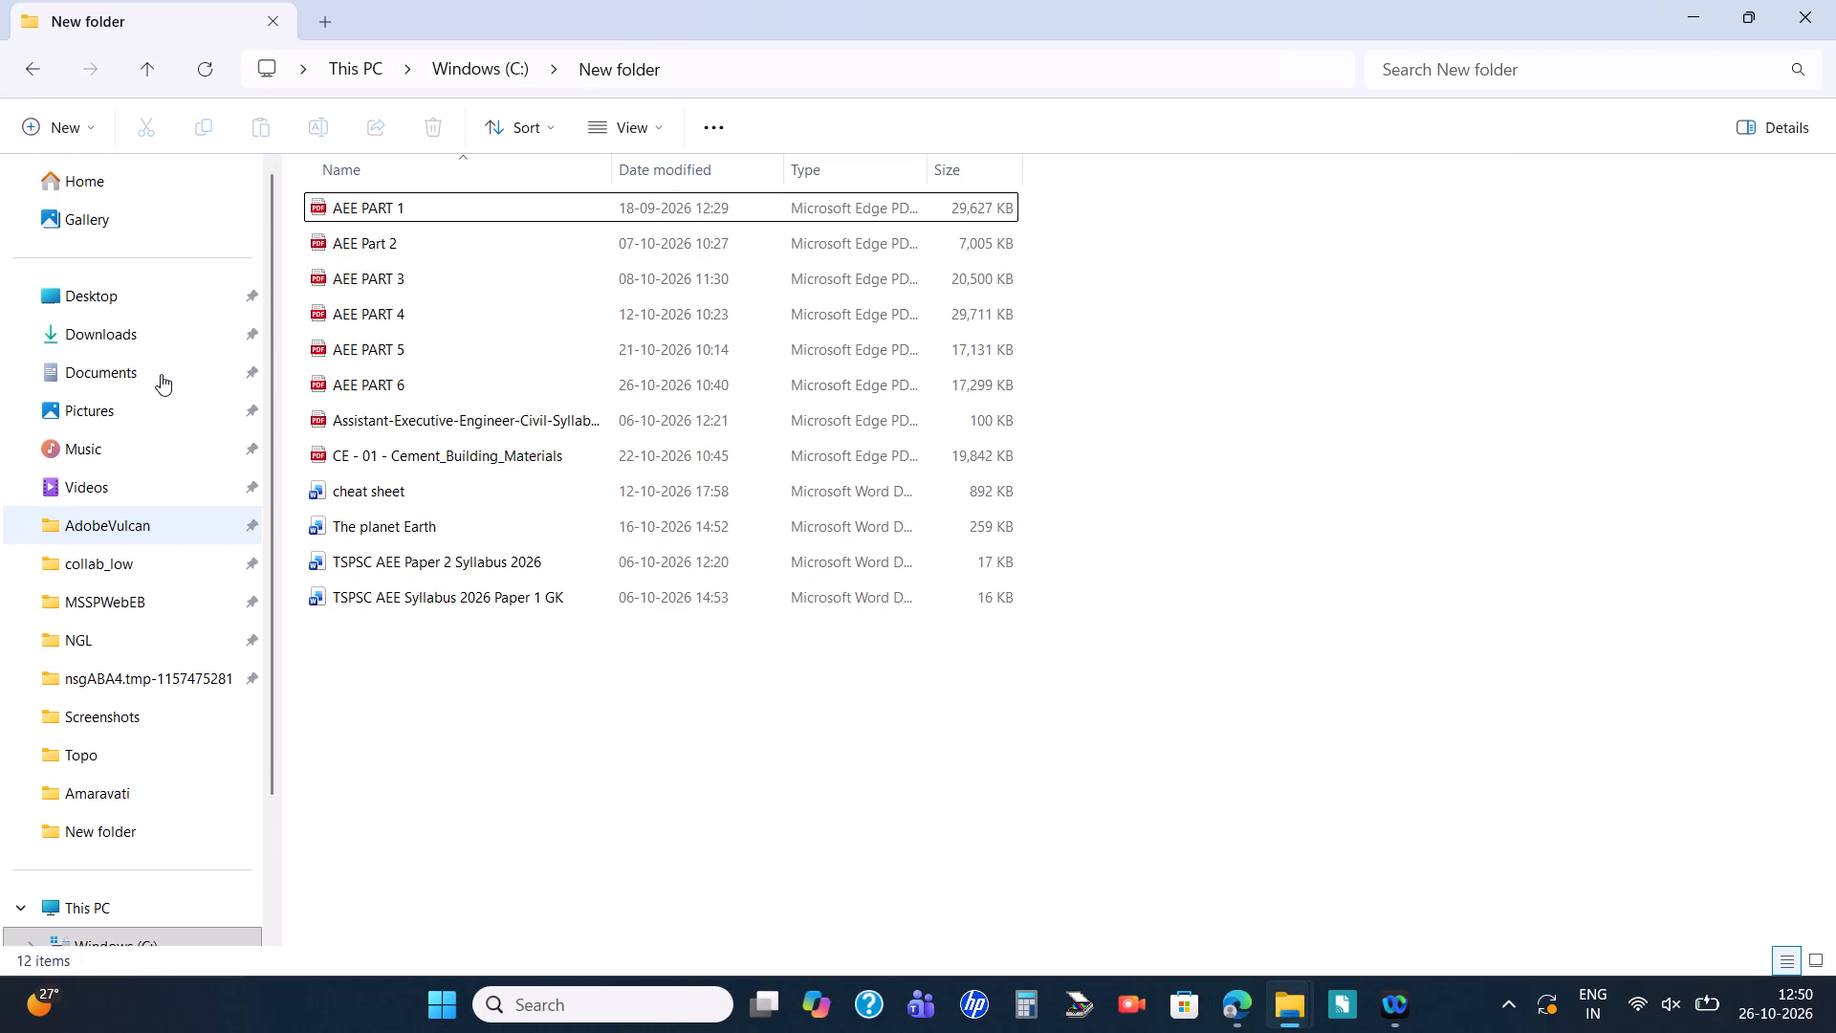
scroll(161, 374, "up", 3)
left_click(106, 326)
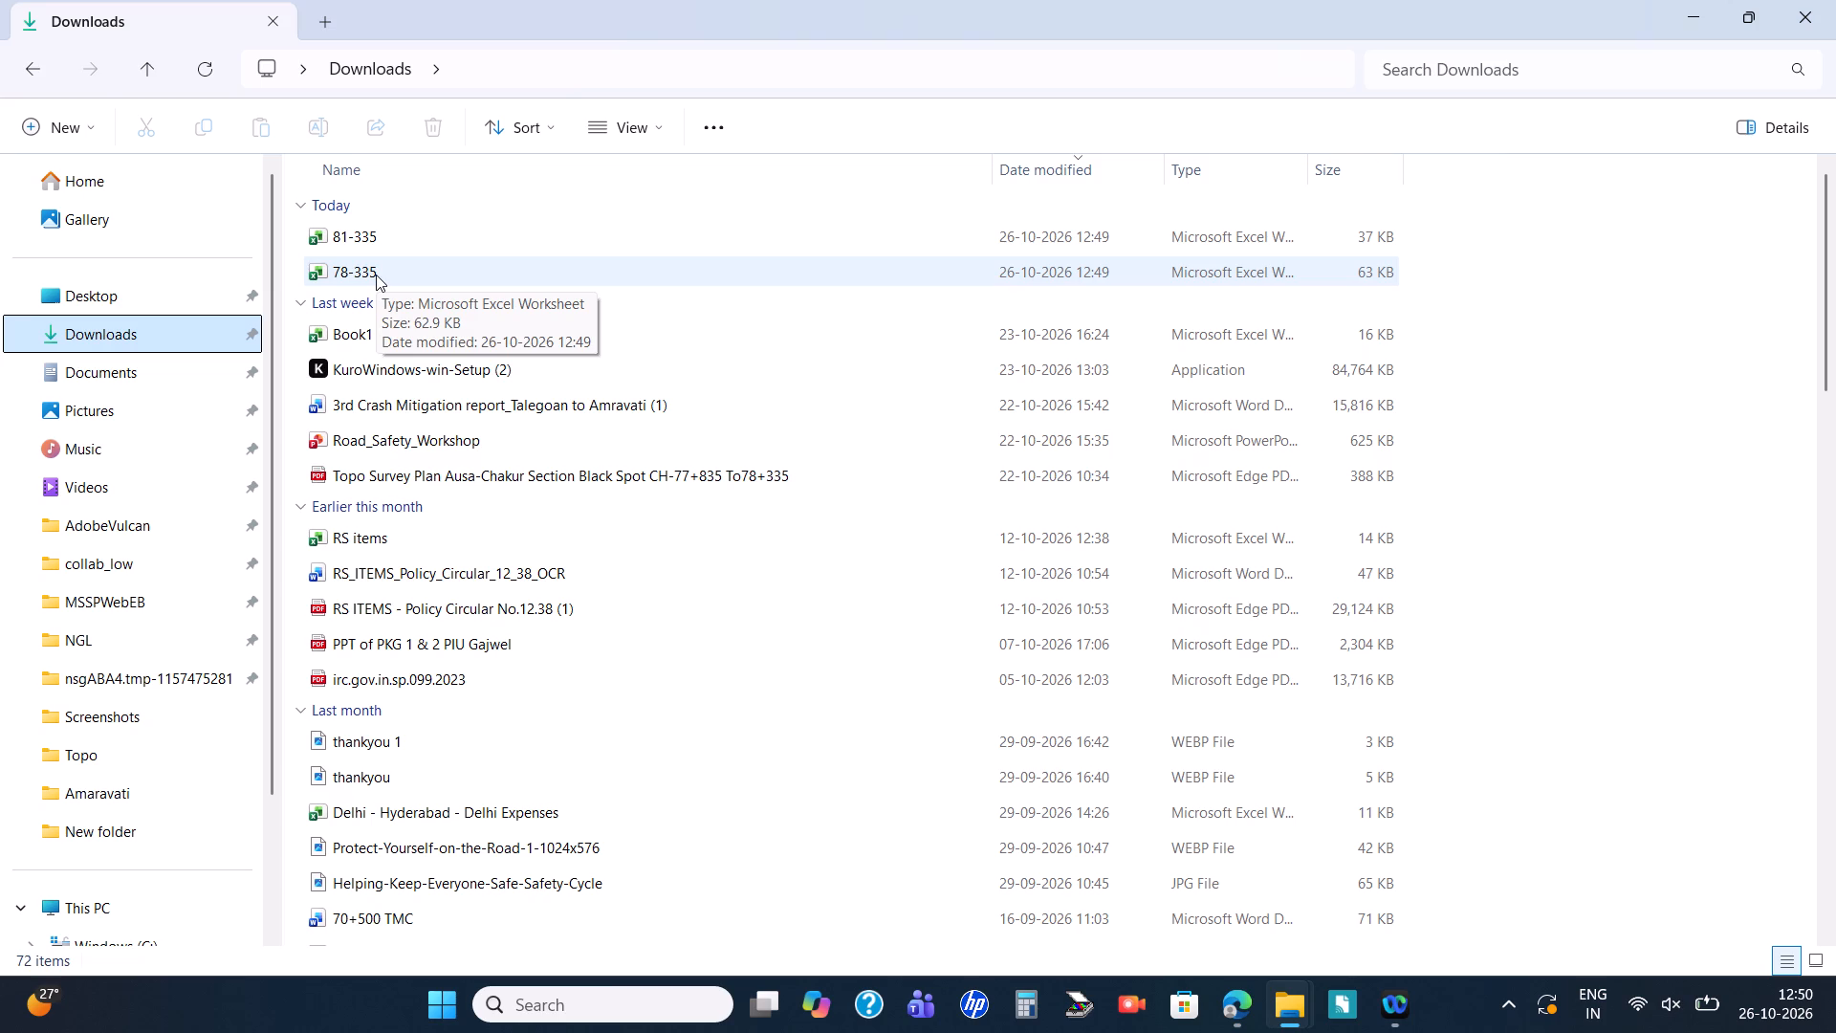
double_click(376, 275)
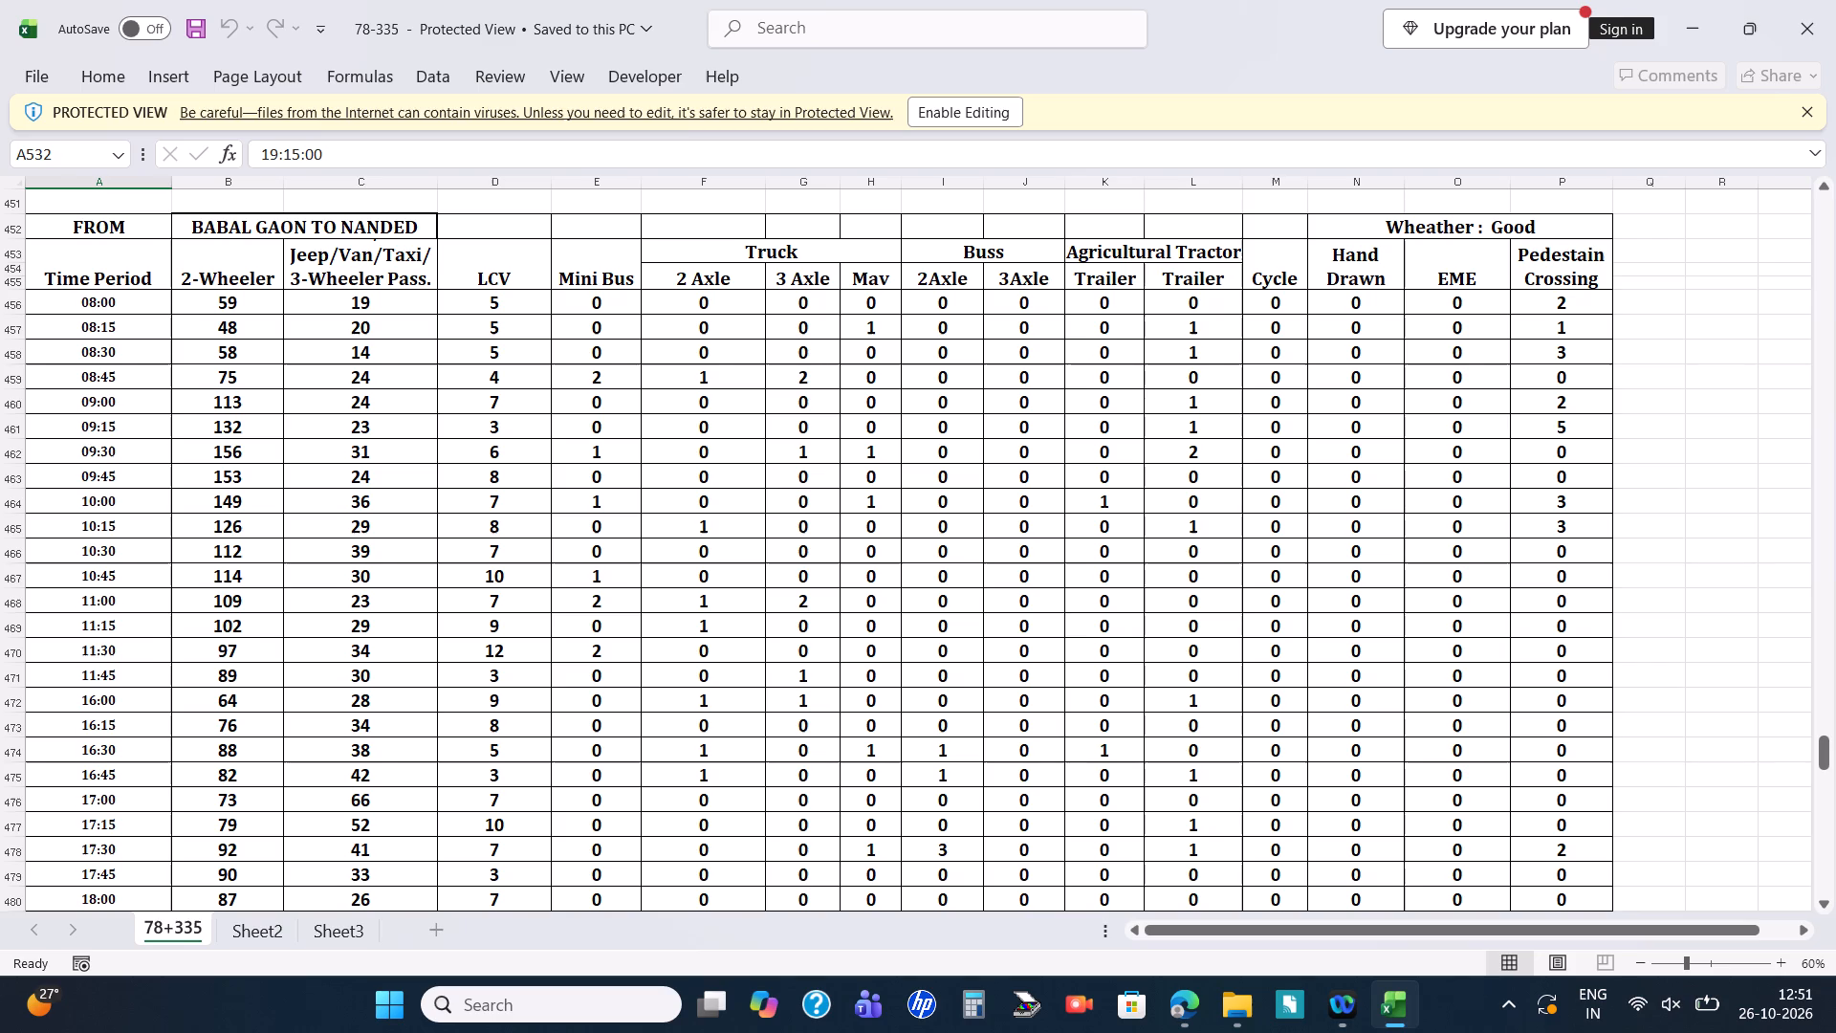
Turn on Bluetooth and connect the OnePlus Nord Buds 2r earbuds.
left_click(1658, 1031)
left_click(1573, 560)
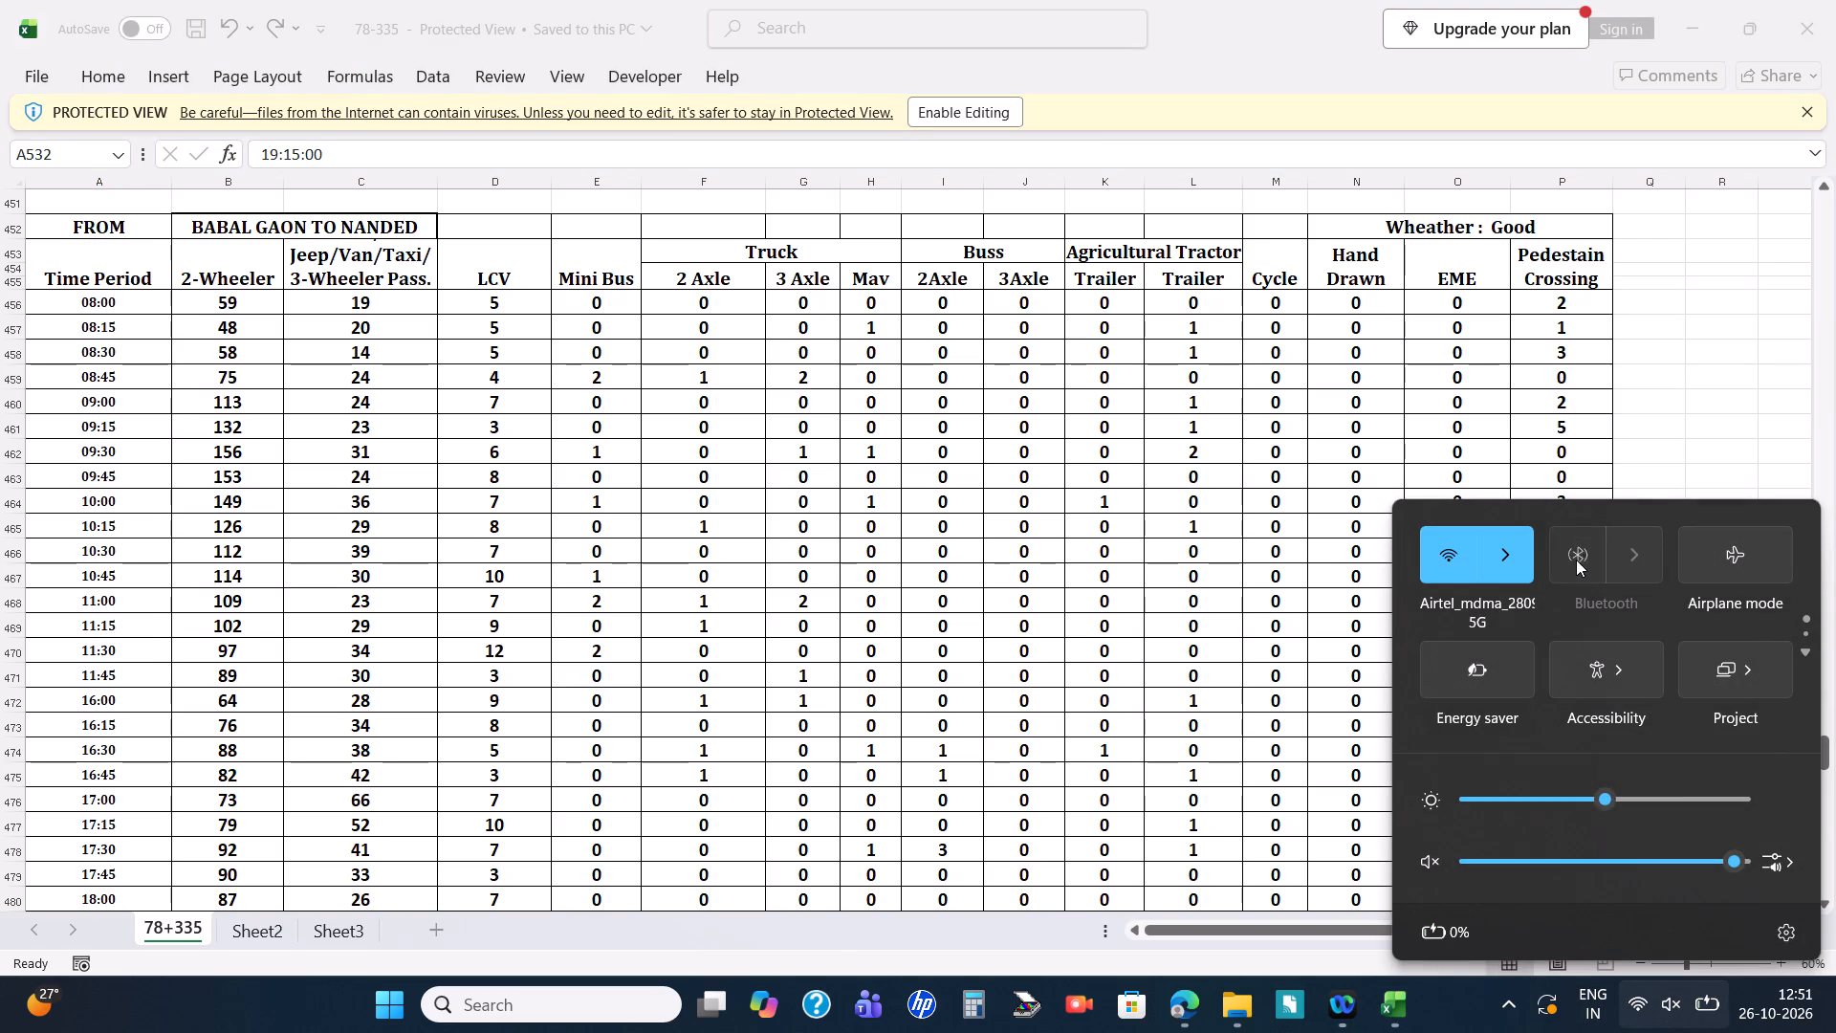
left_click(1650, 538)
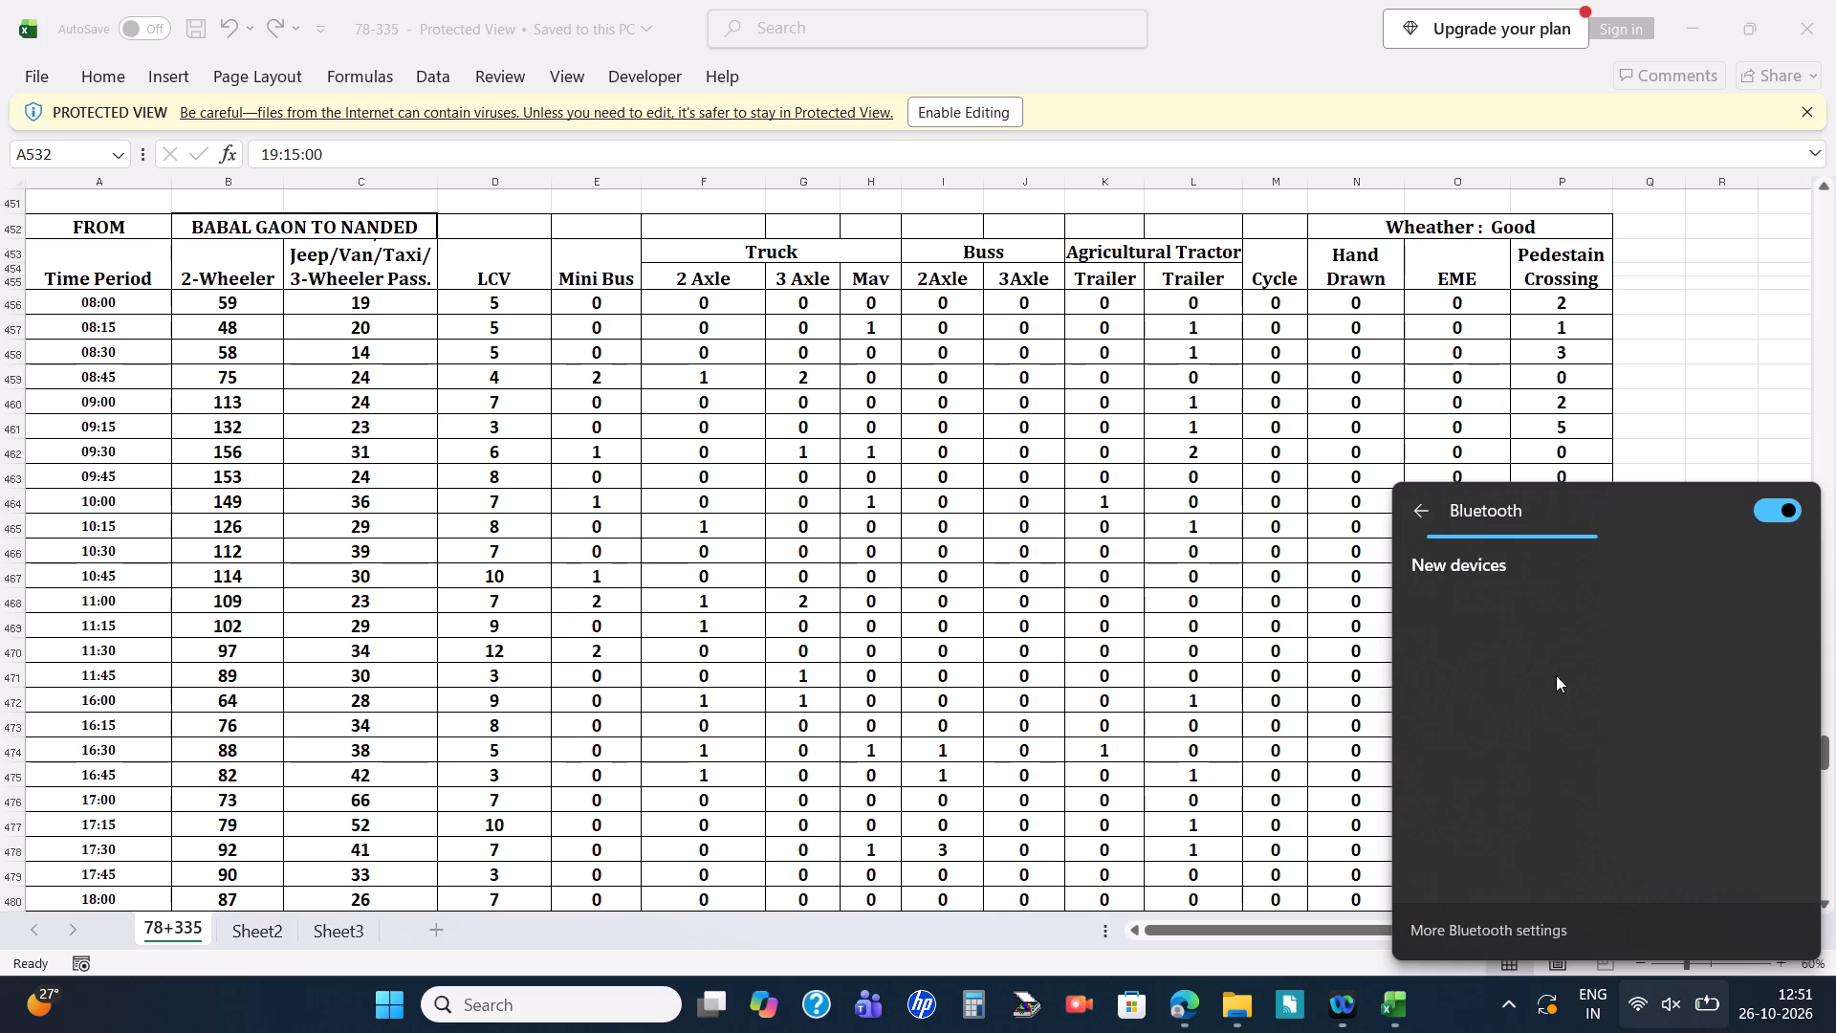
left_click(1586, 777)
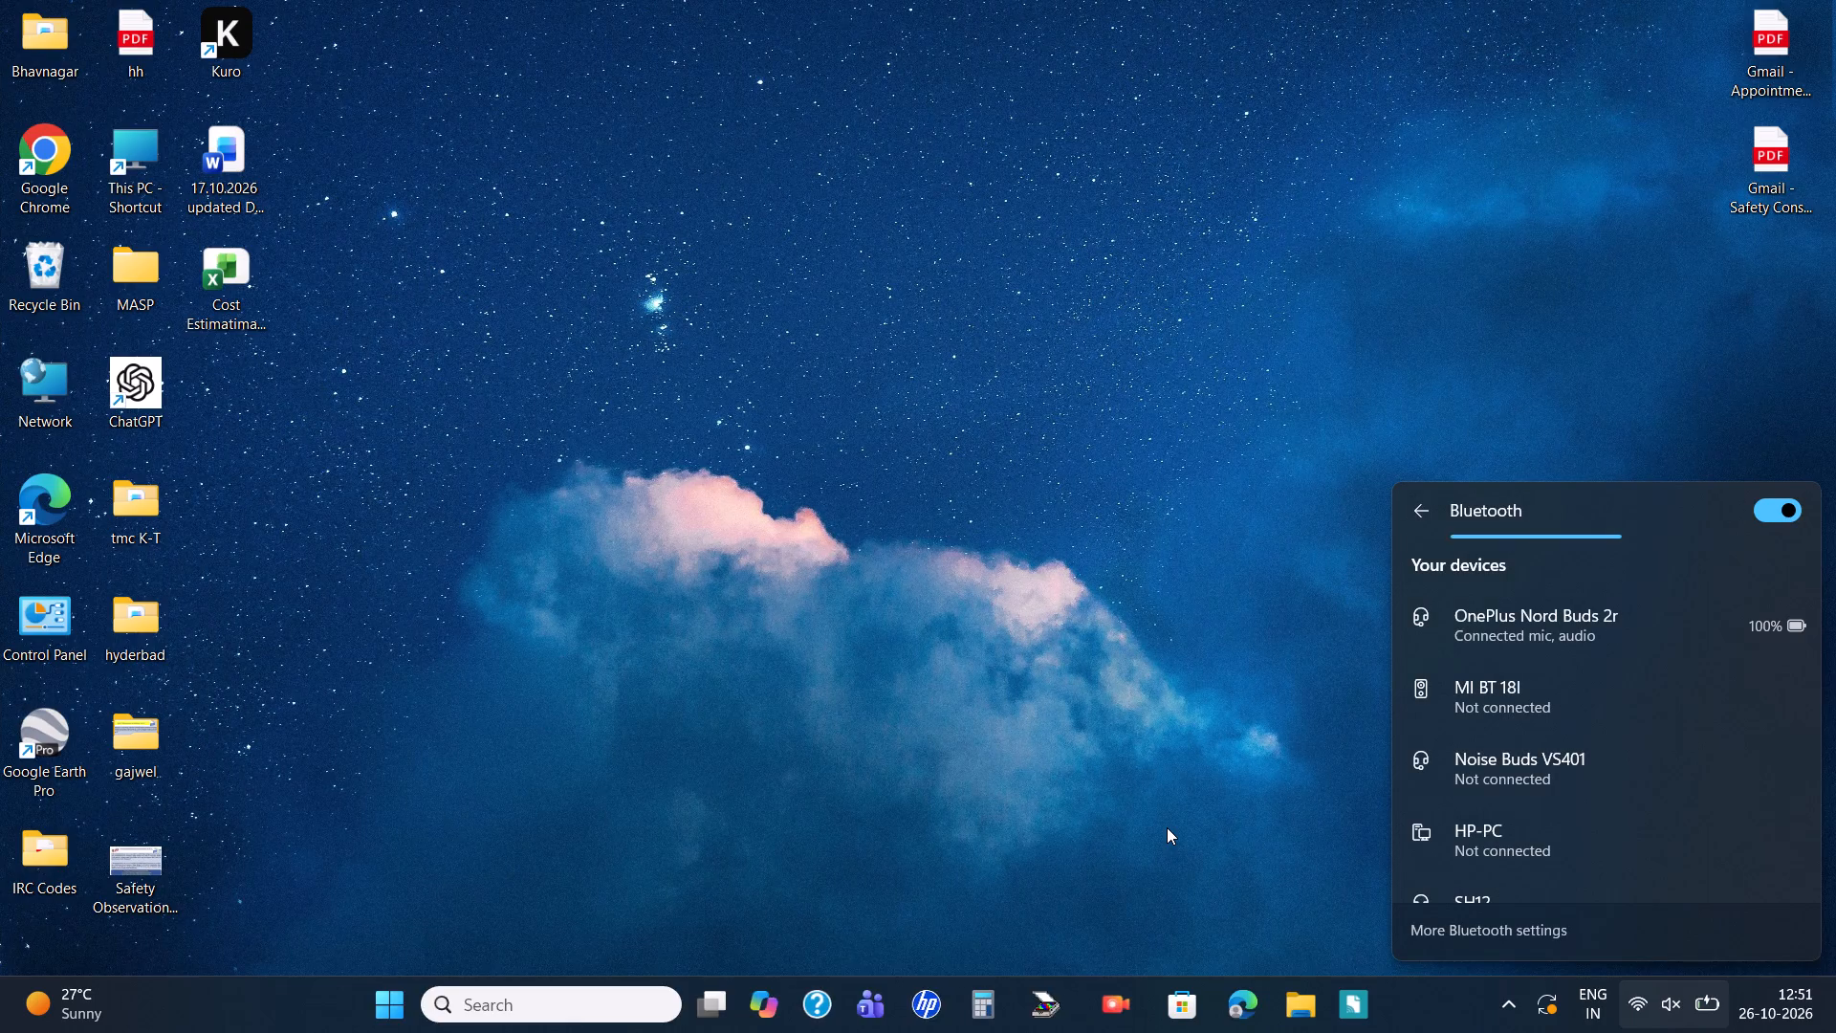
Switch to Microsoft Edge, maximize its window and reach YouTube through a Google search for YO.
left_click(1253, 999)
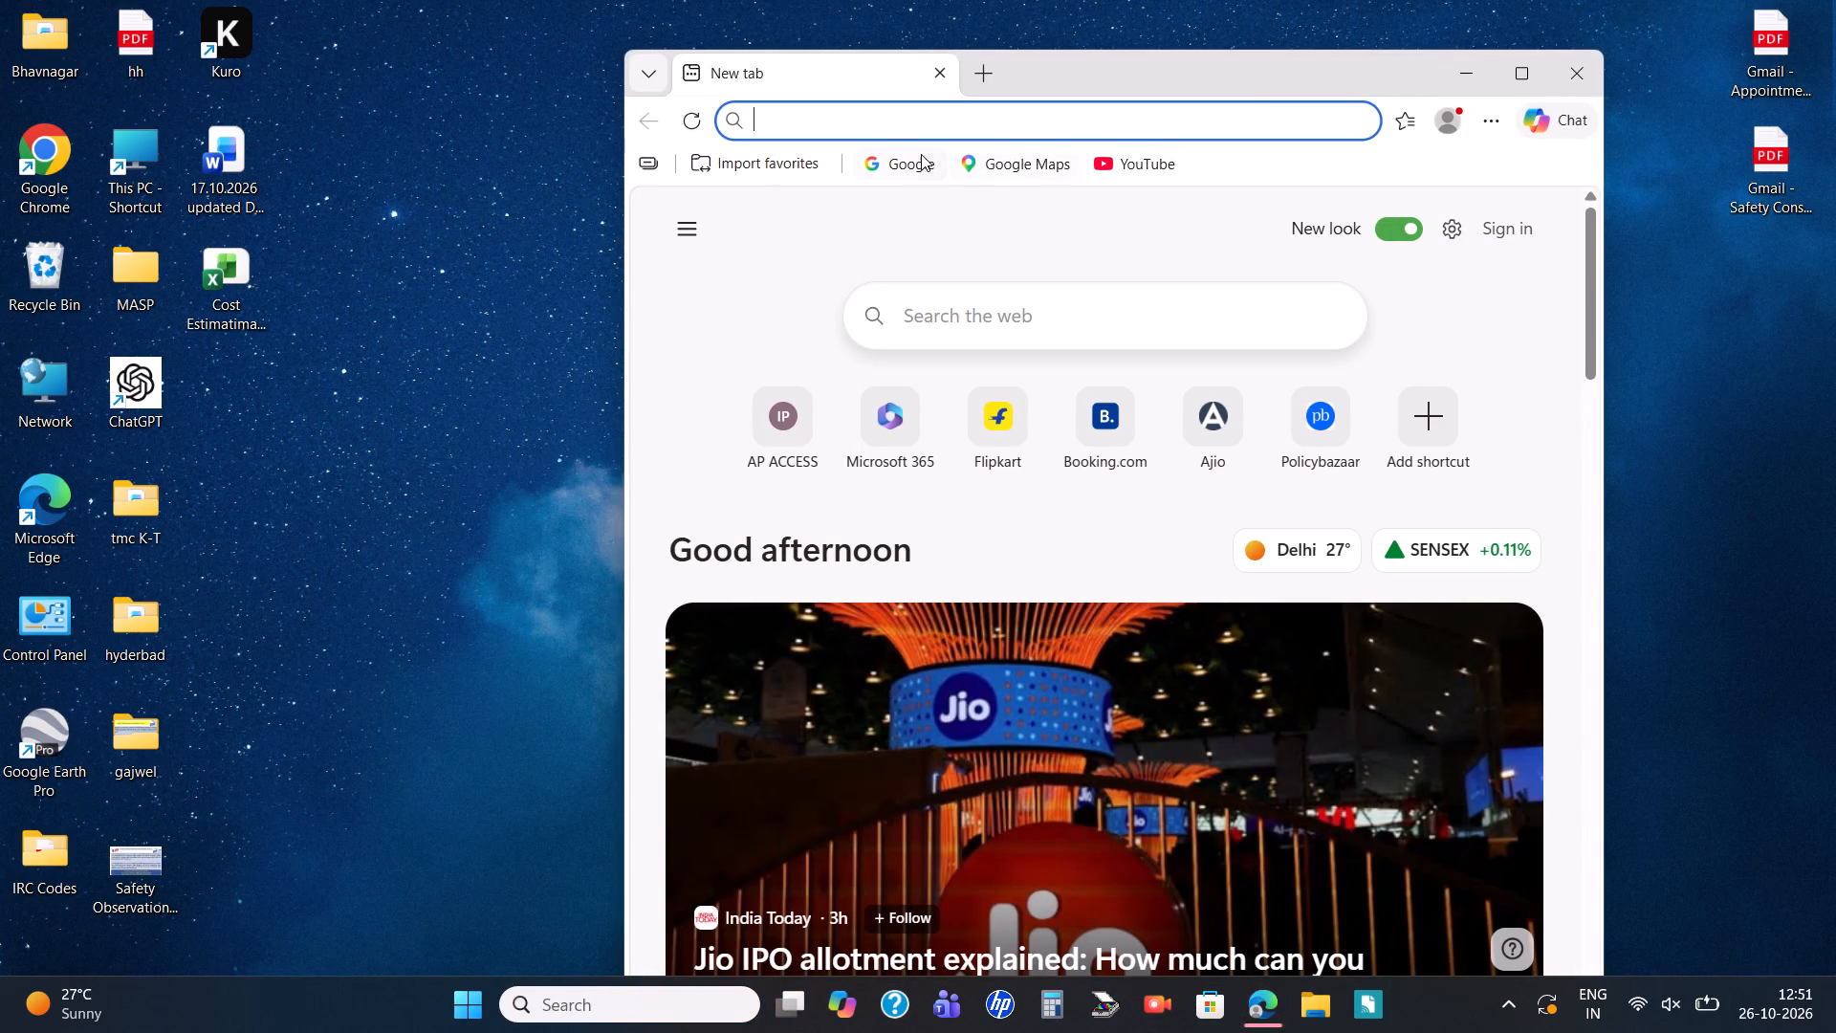
left_click(919, 154)
left_click(1523, 59)
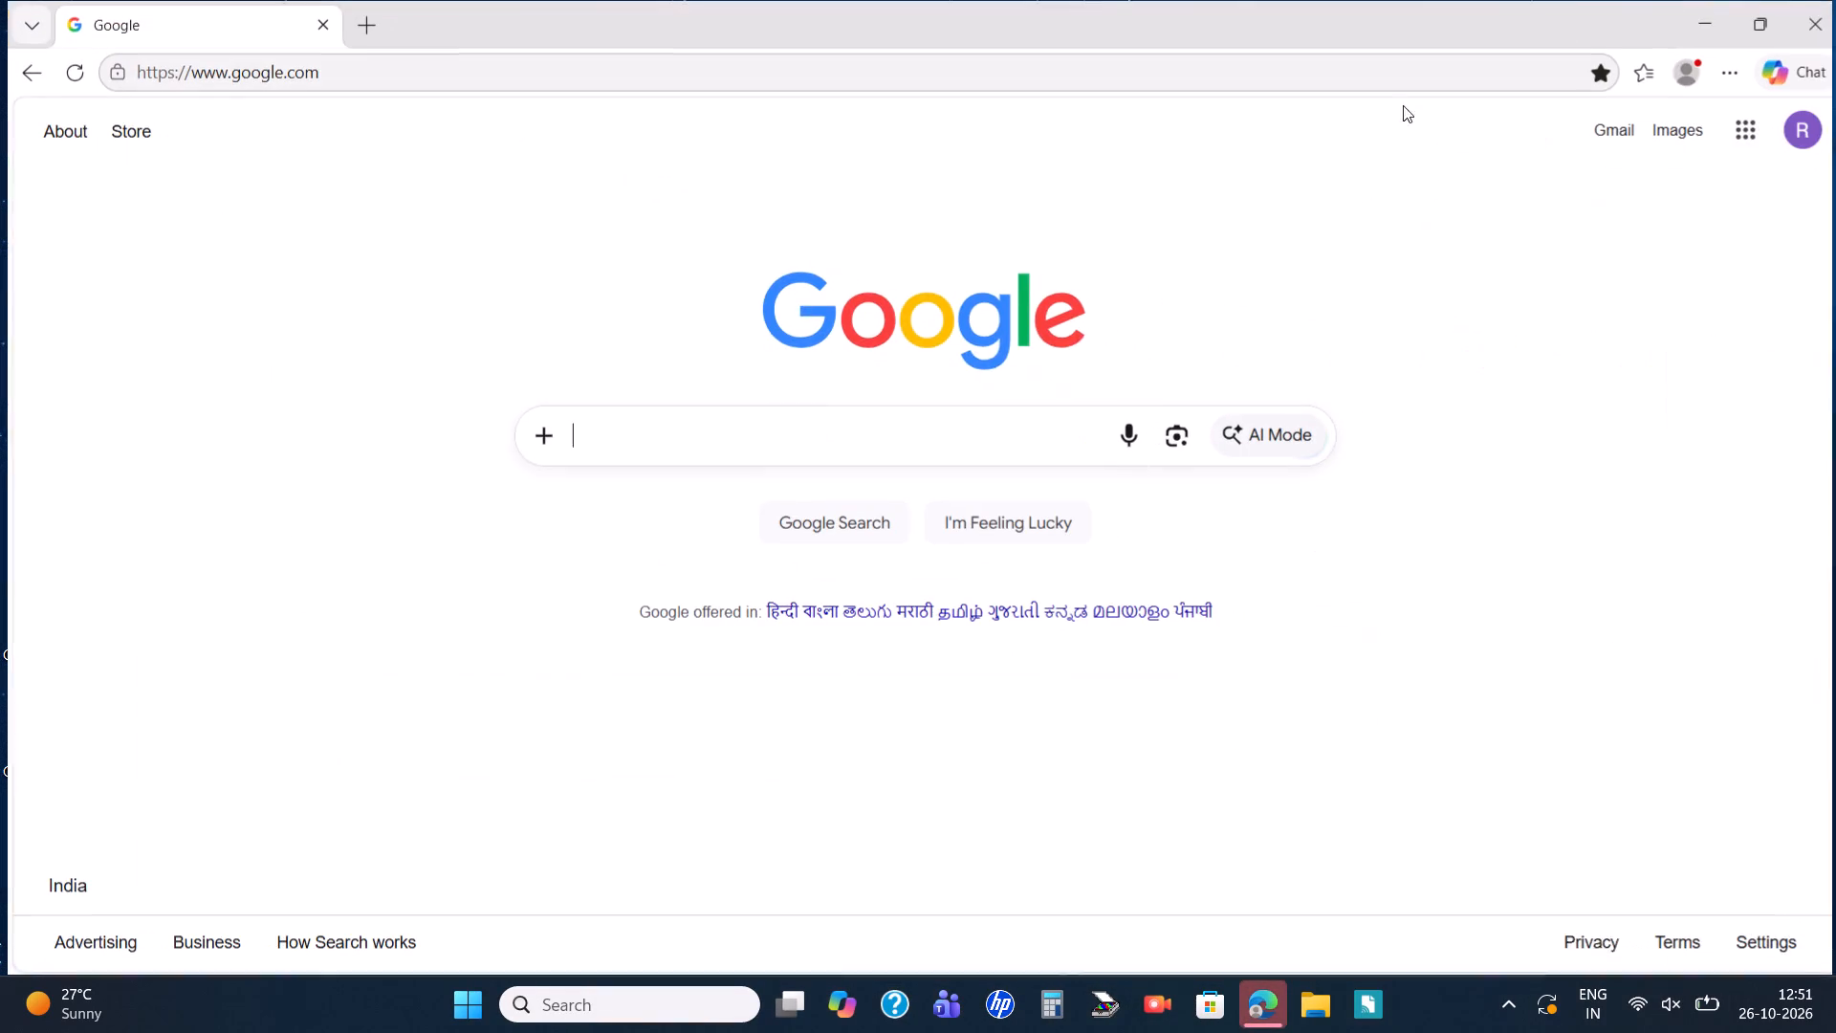
type("YO")
key("Return")
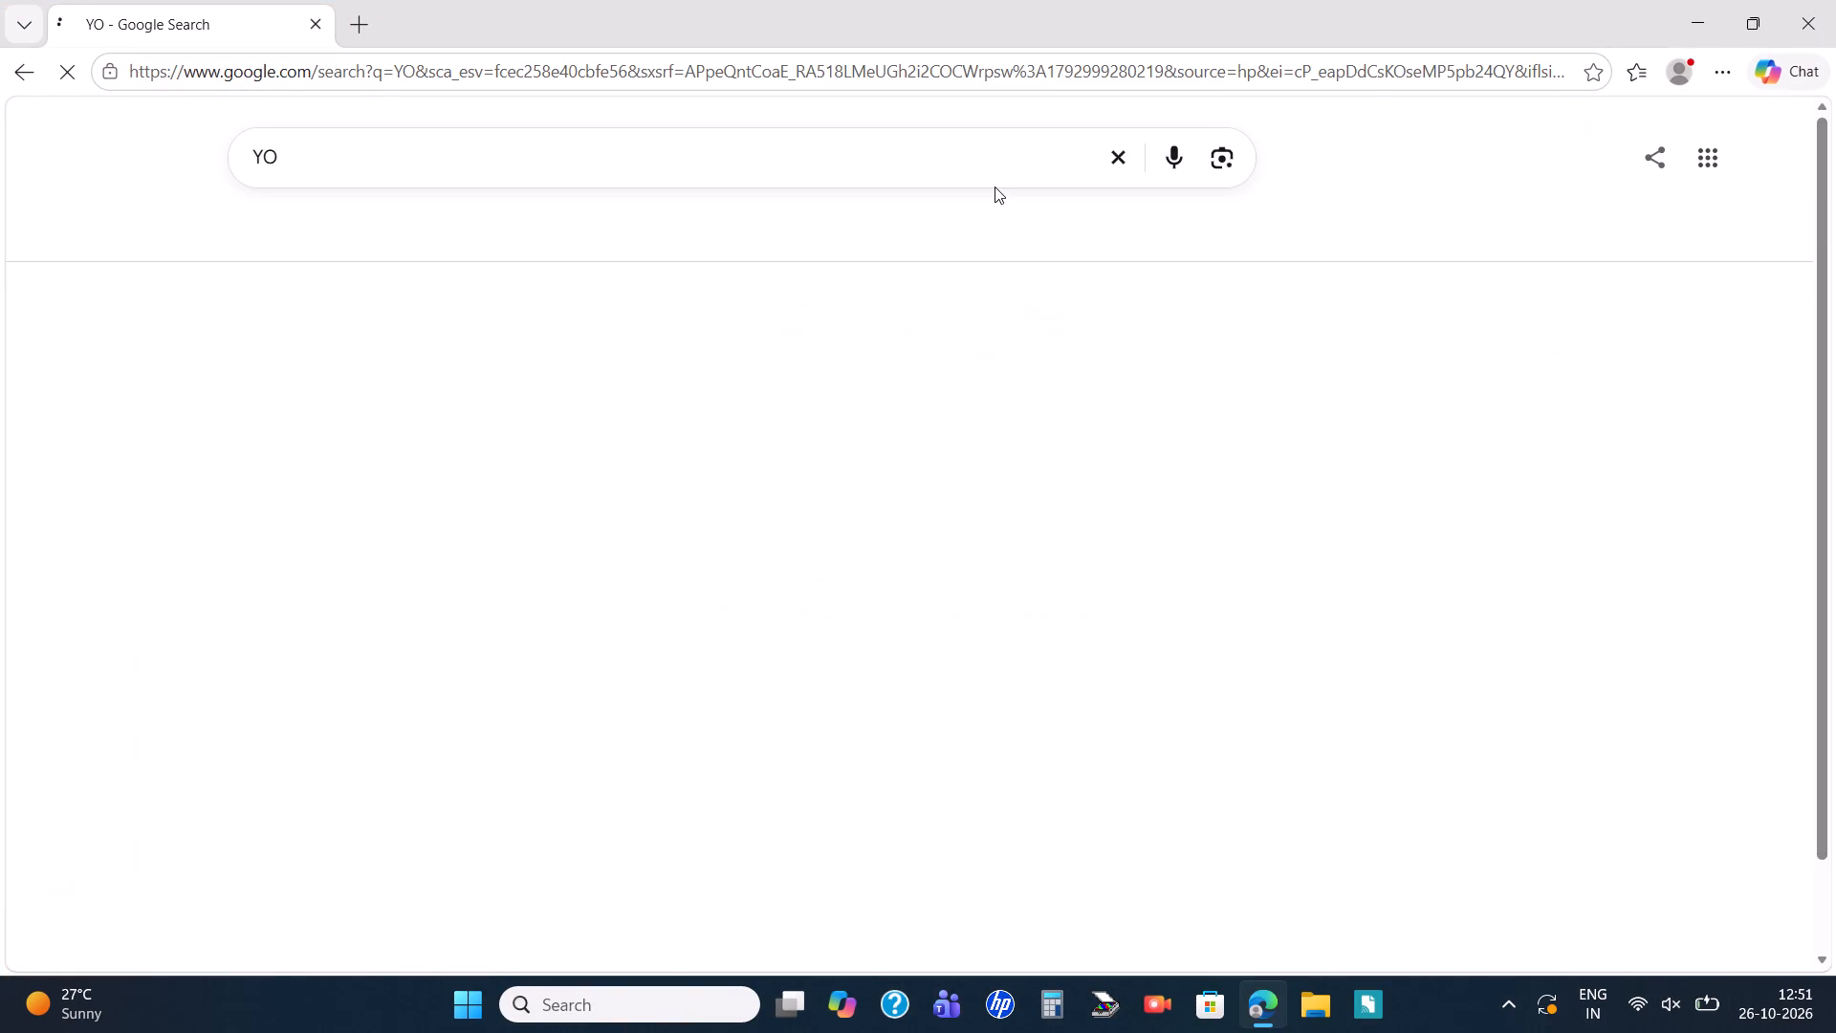
left_click(283, 368)
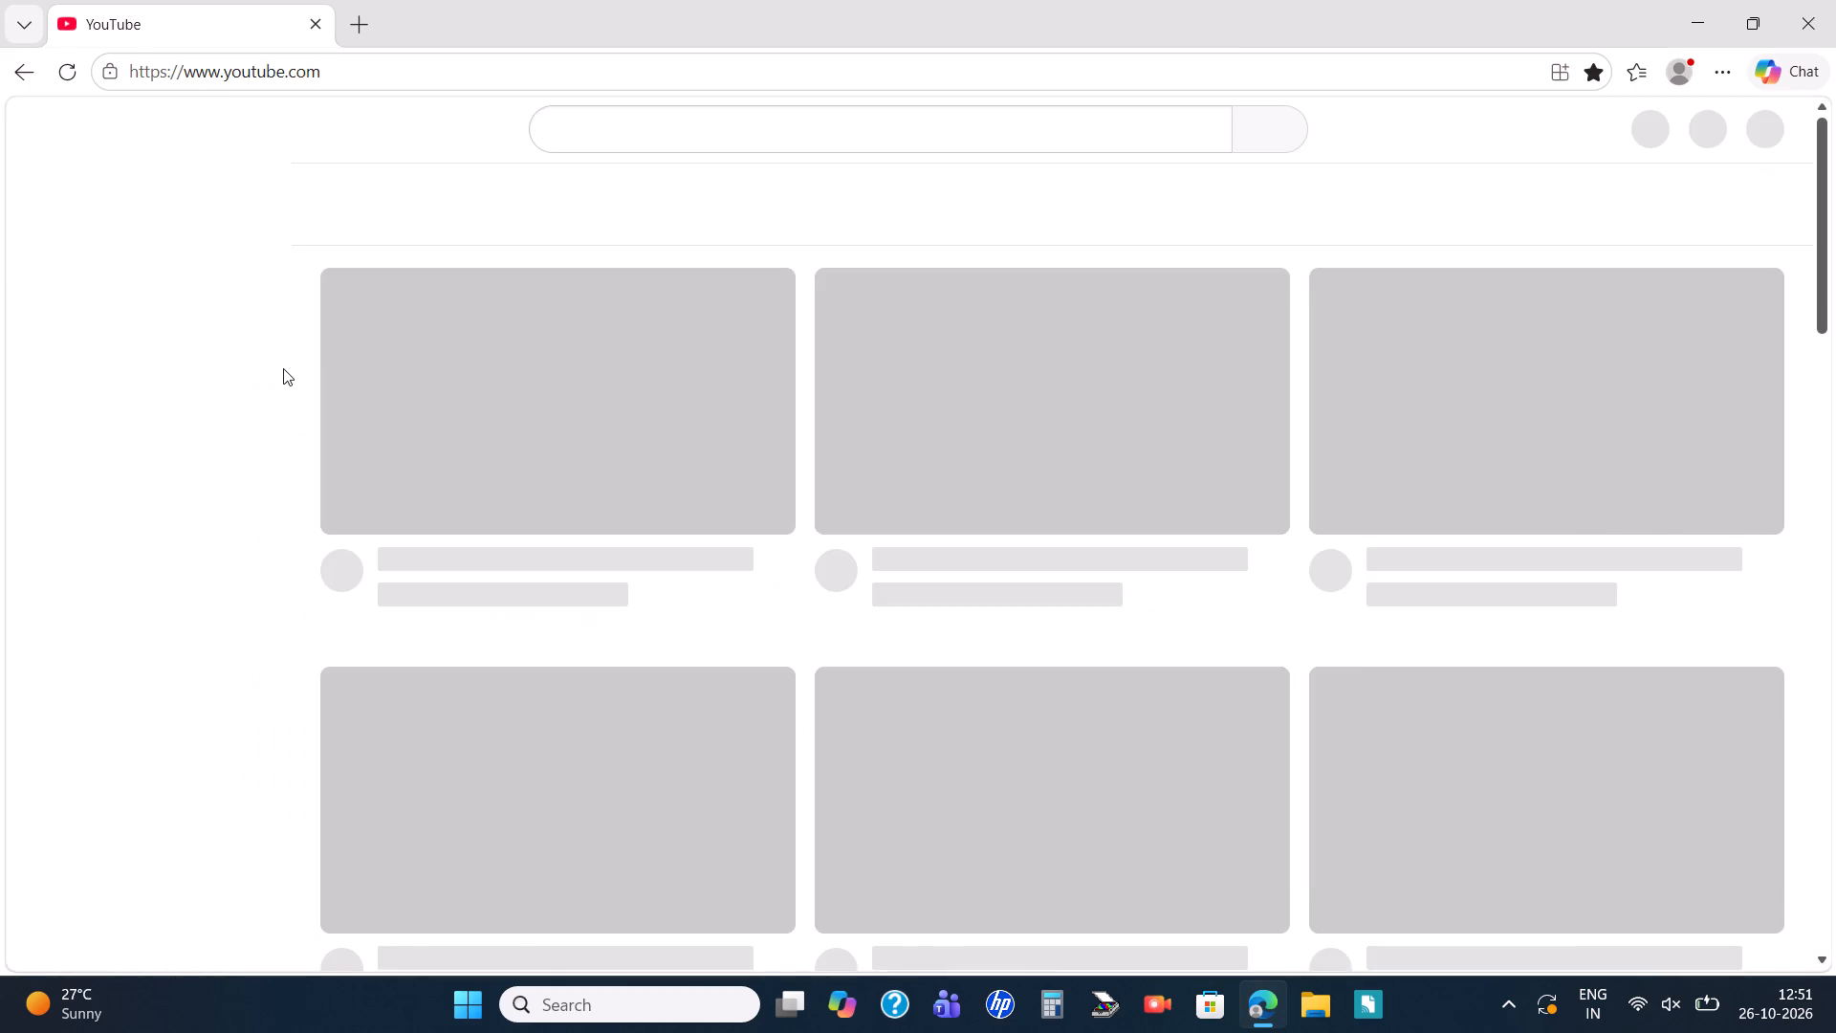
Search YouTube for "kasa kasa".
scroll(926, 682, "down", 2)
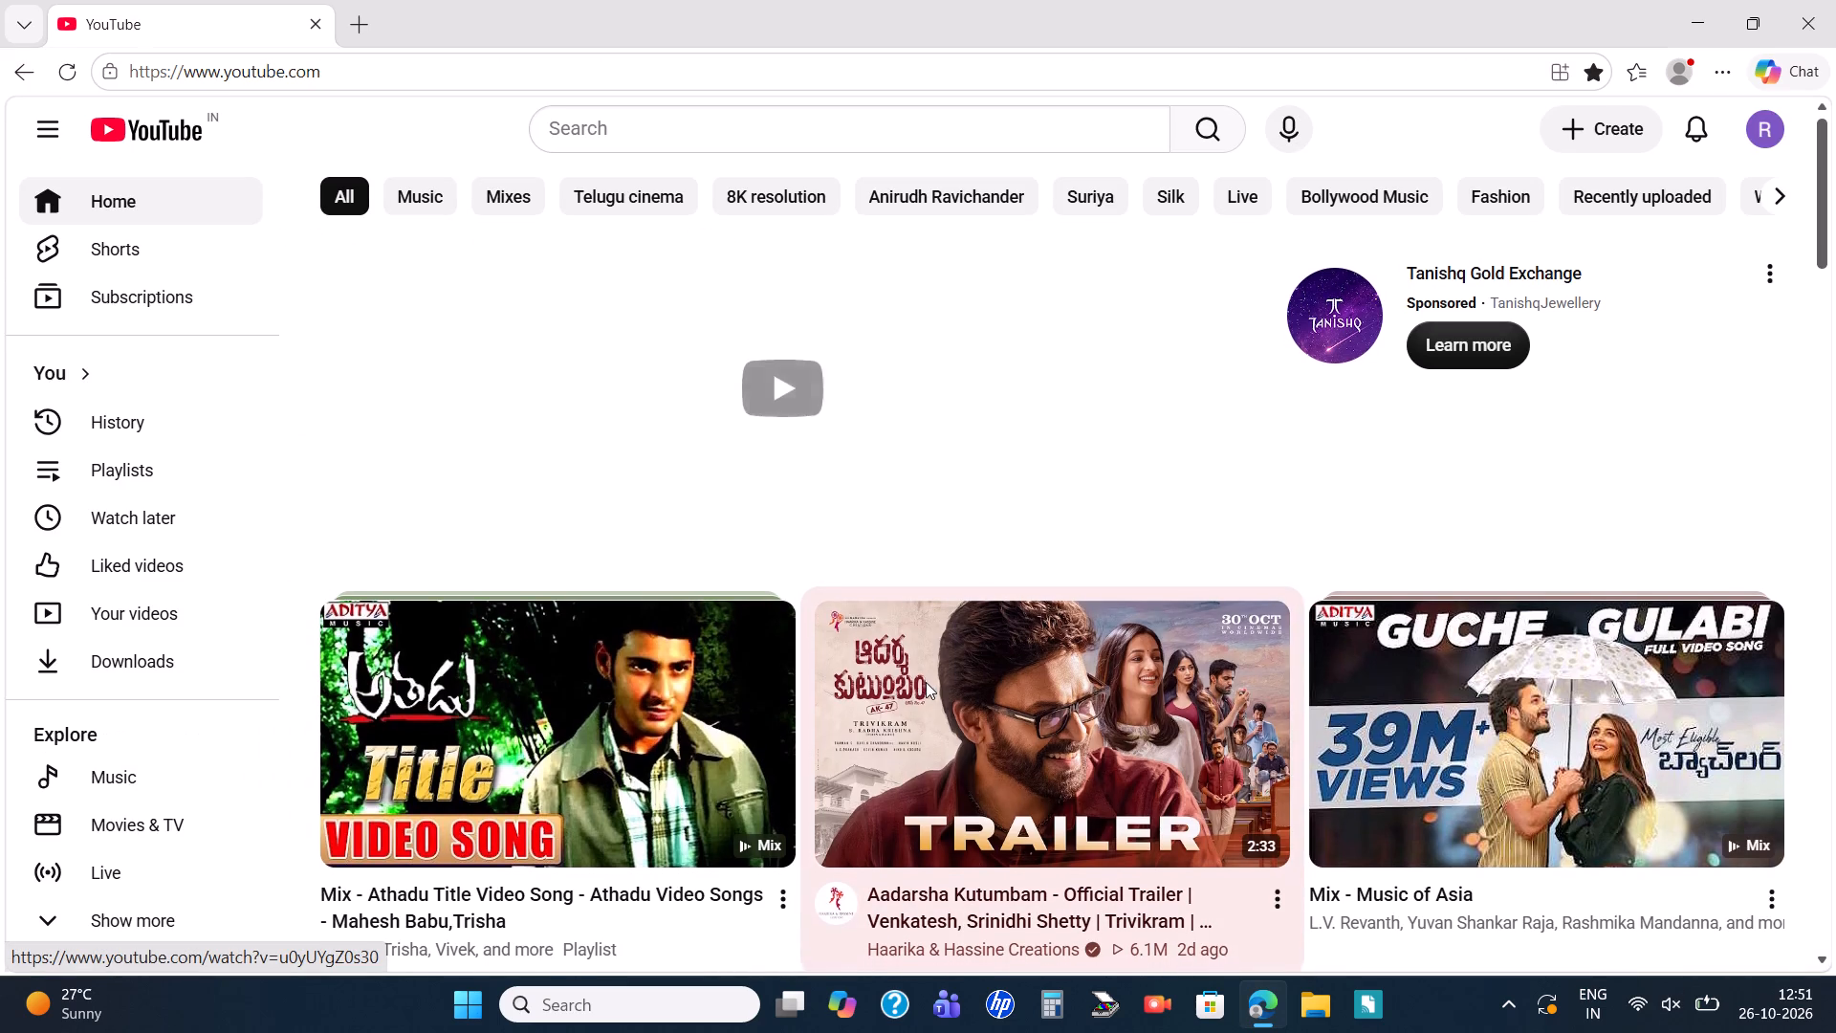
scroll(926, 682, "down", 3)
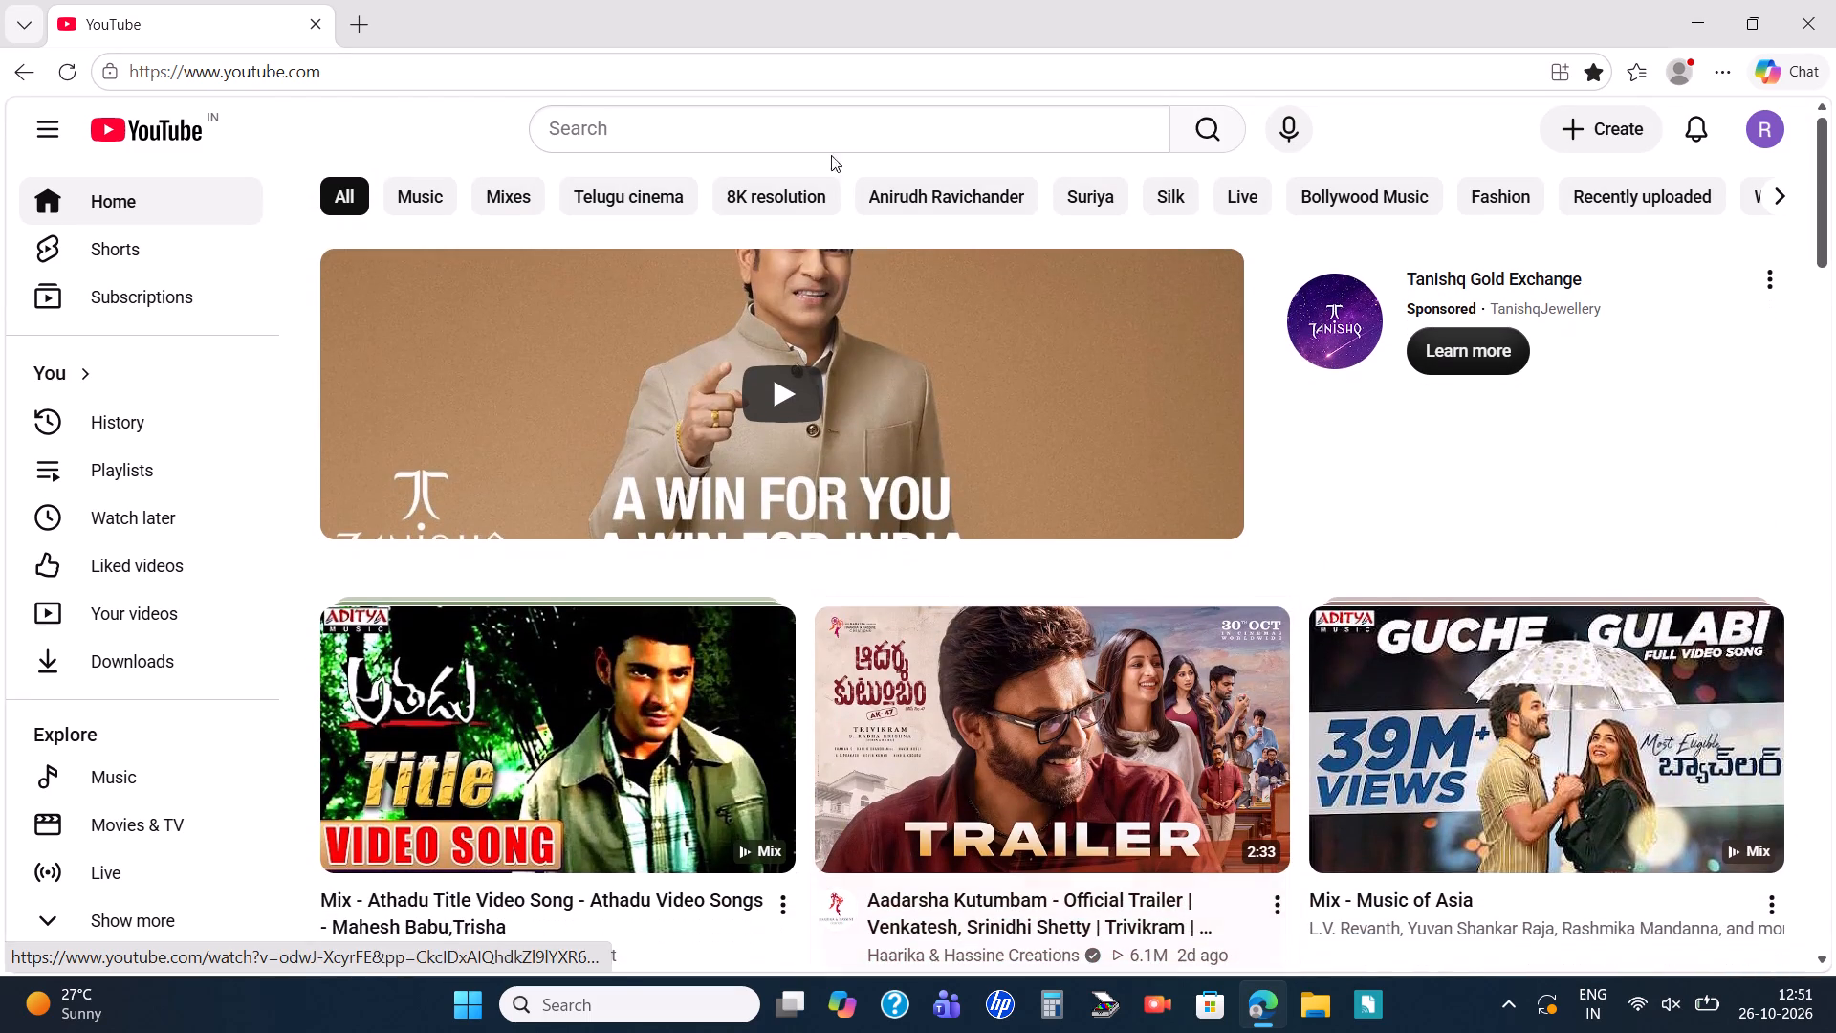
left_click(824, 149)
type("KASA")
left_click(783, 199)
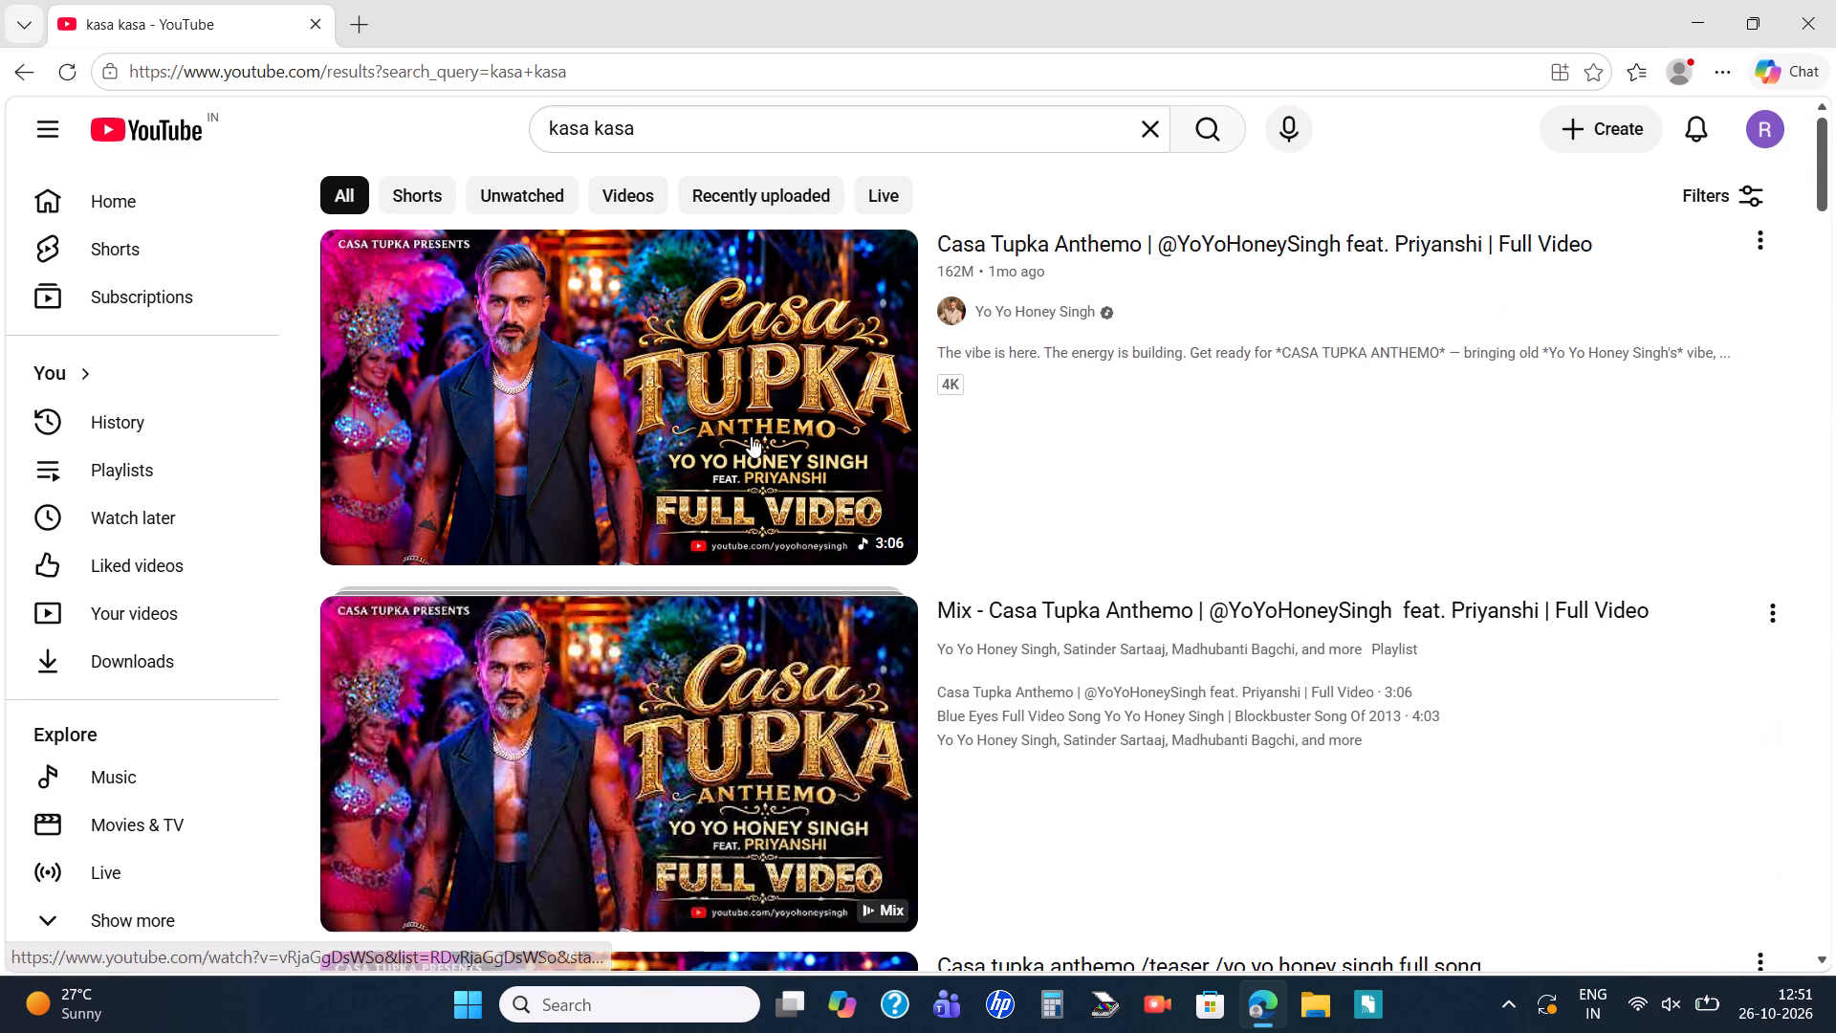
Play the Casa Tupka Anthemo full video by Yo Yo Honey Singh, reopening it from the results to get past the adverts.
left_click(751, 436)
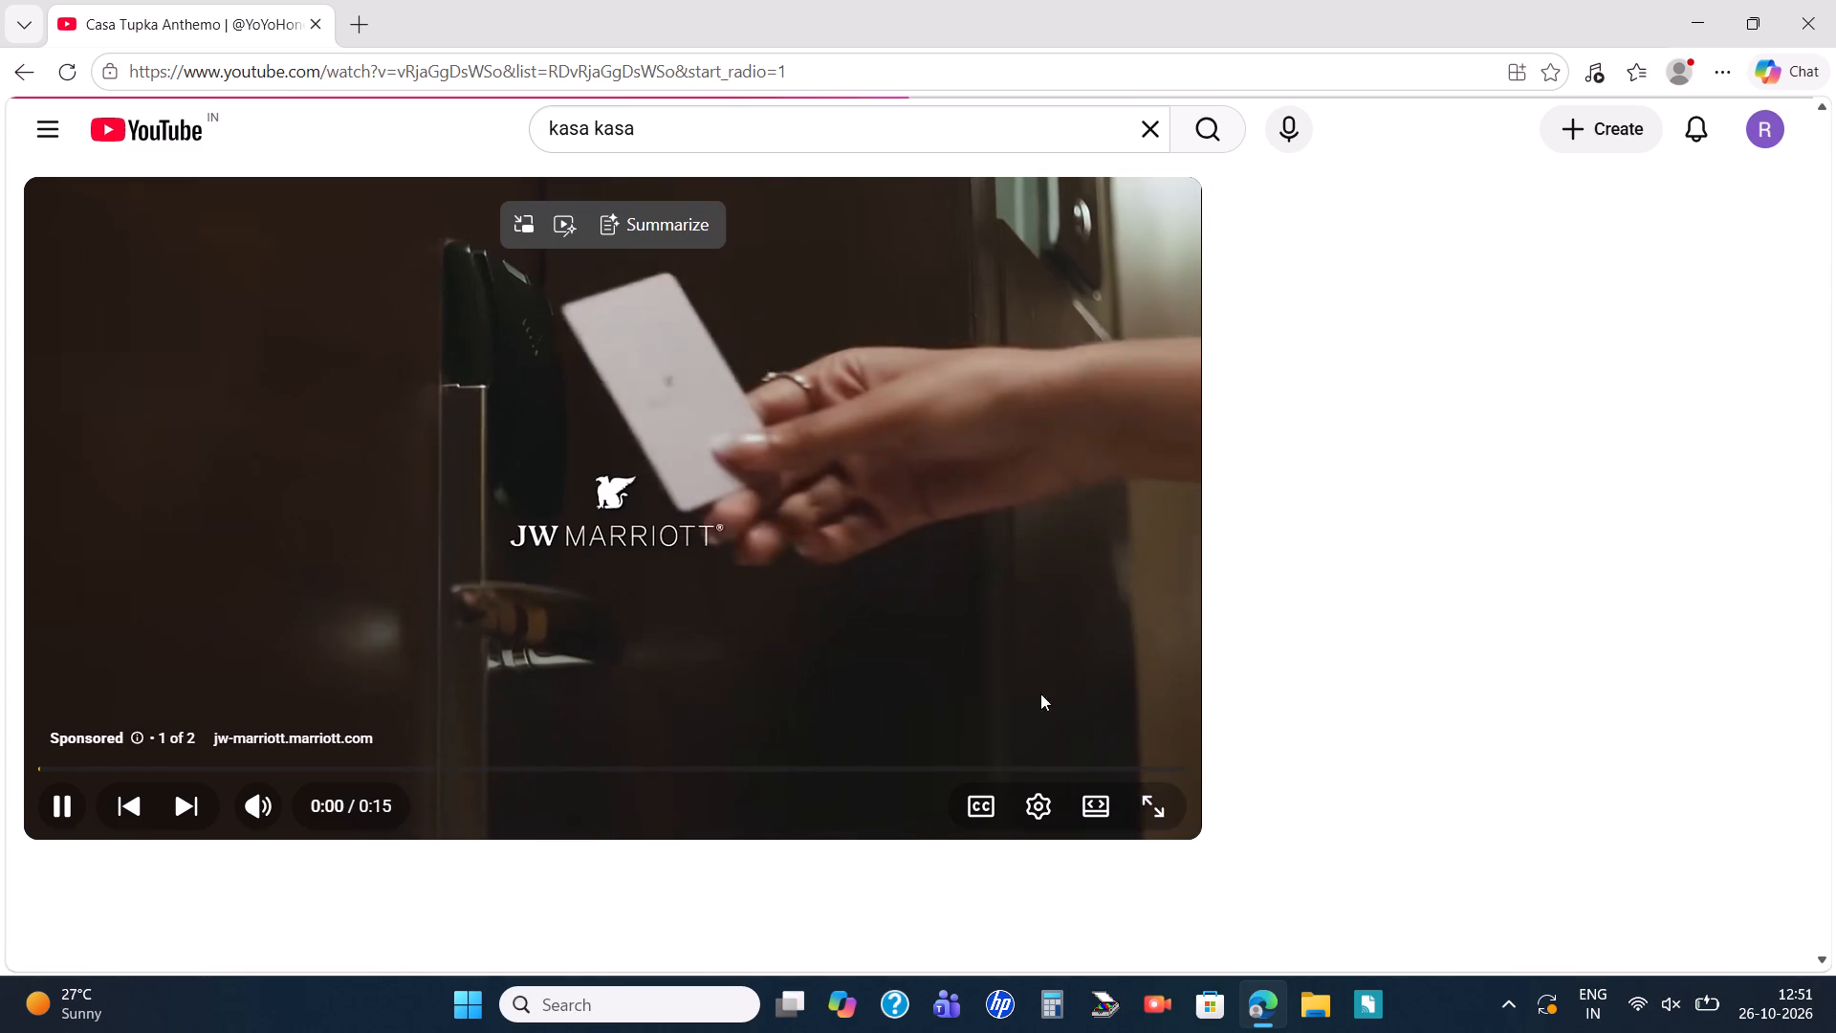
scroll(846, 528, "right", 11)
scroll(846, 528, "left", 10)
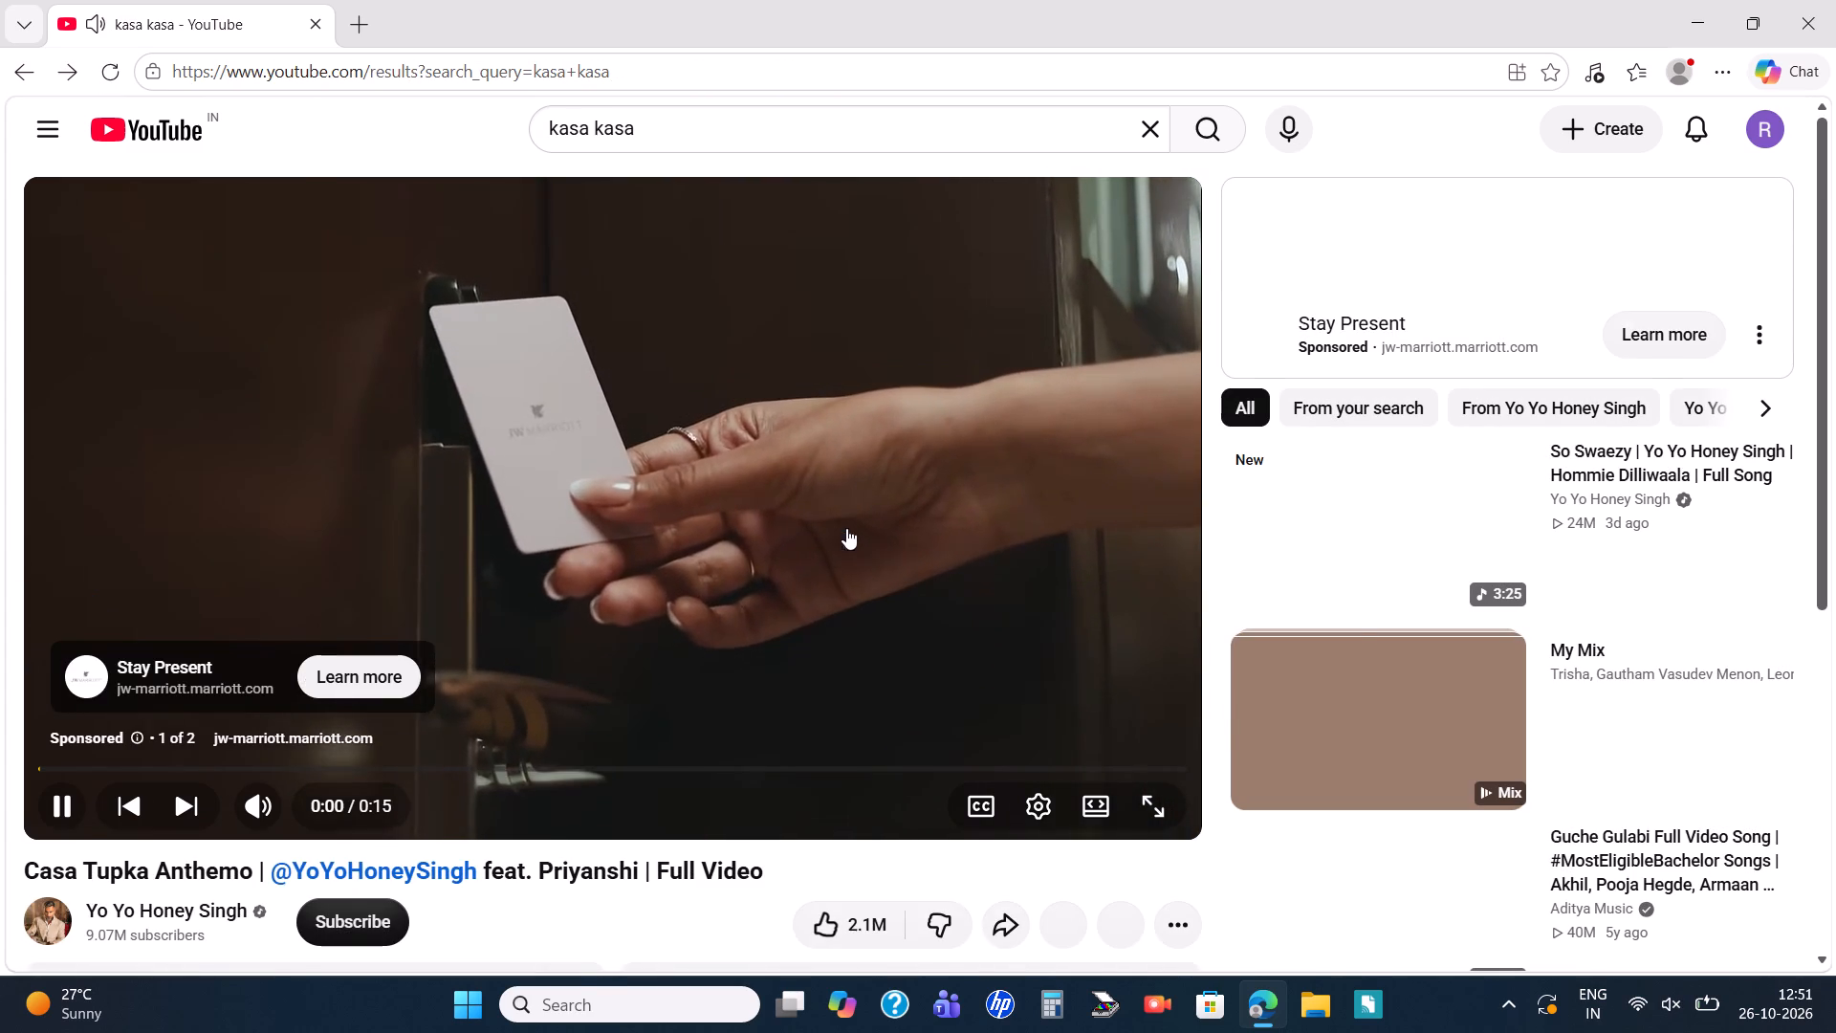
scroll(846, 528, "left", 7)
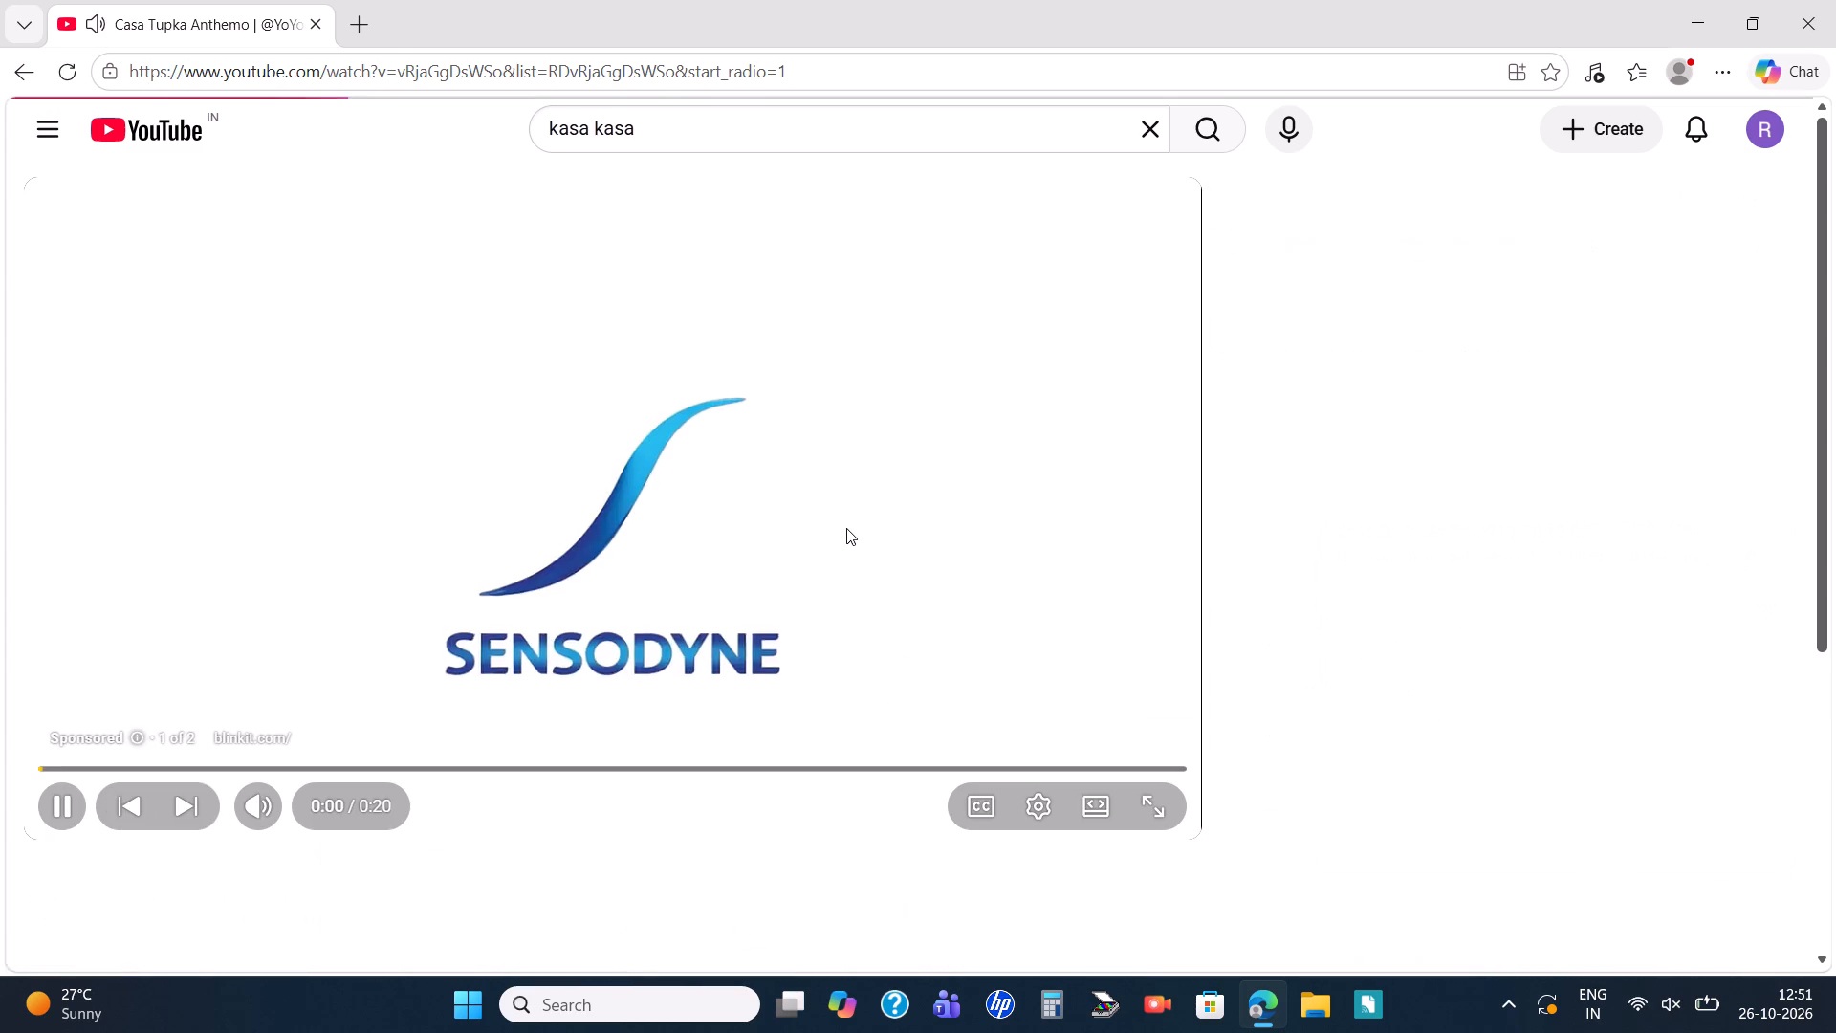
scroll(846, 528, "right", 11)
scroll(846, 528, "left", 11)
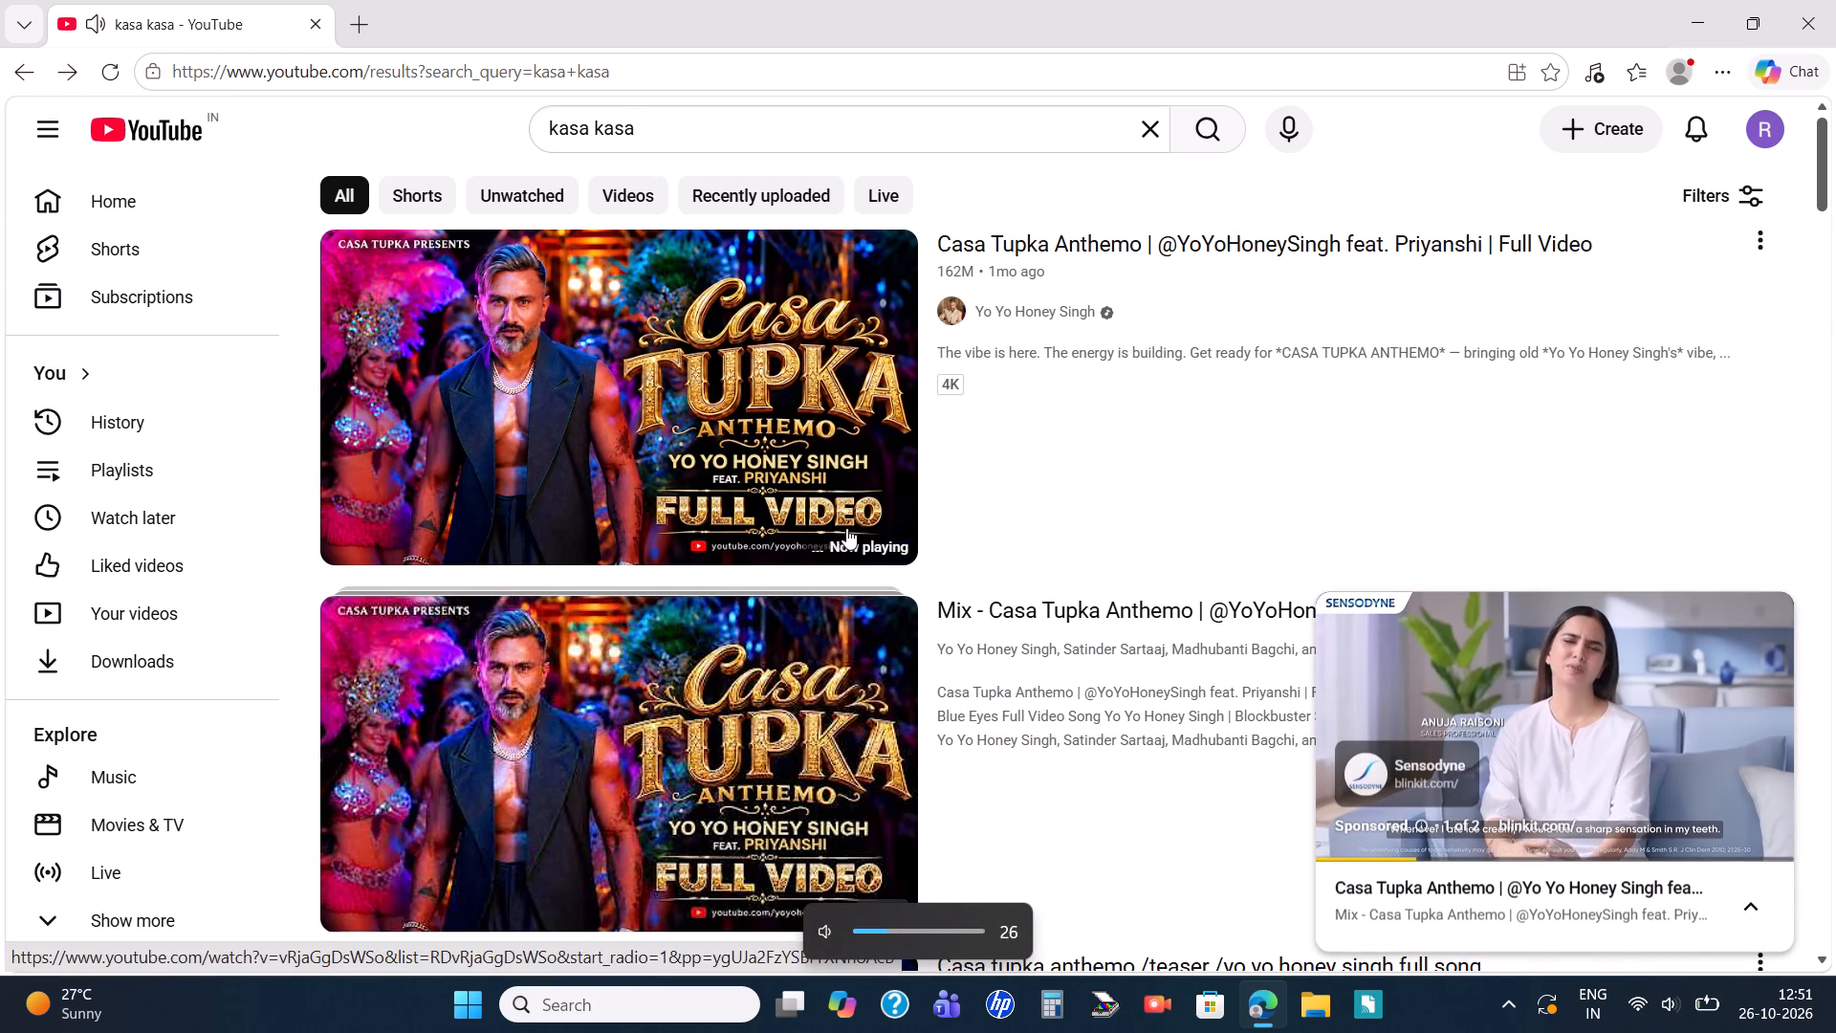
scroll(846, 528, "left", 11)
scroll(846, 528, "right", 13)
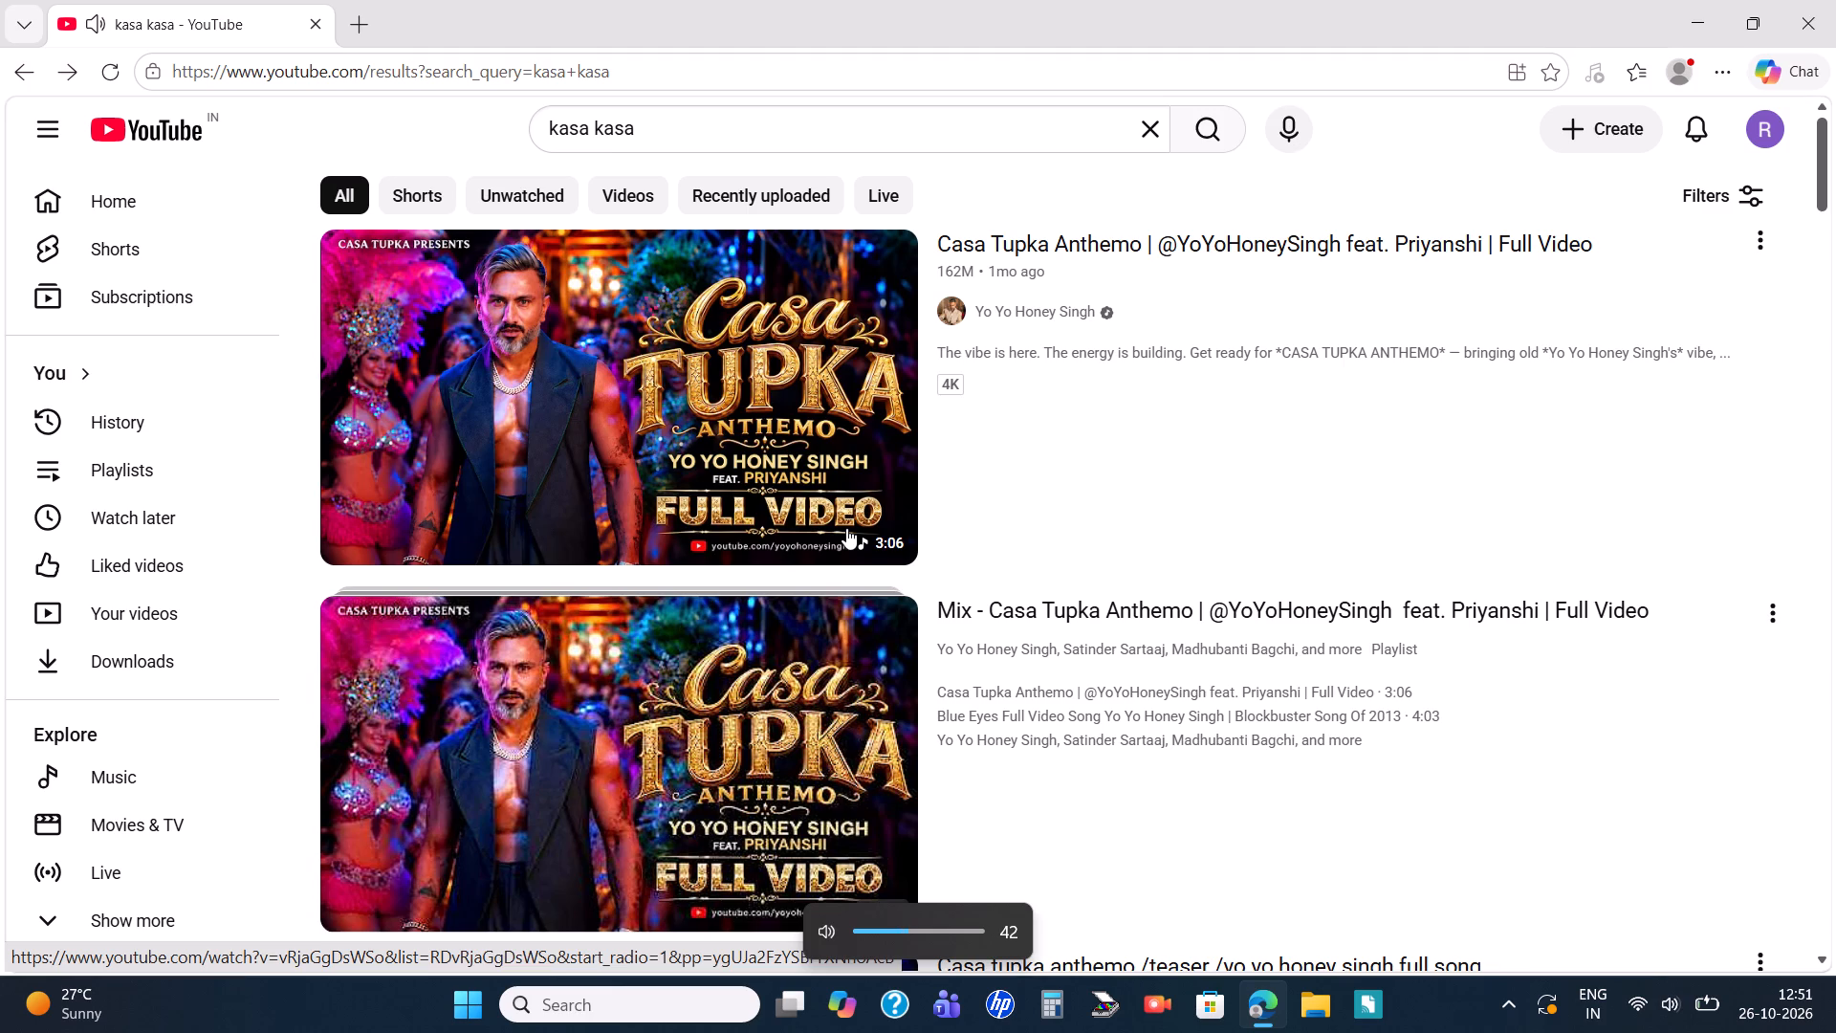
scroll(846, 528, "left", 11)
left_click(765, 431)
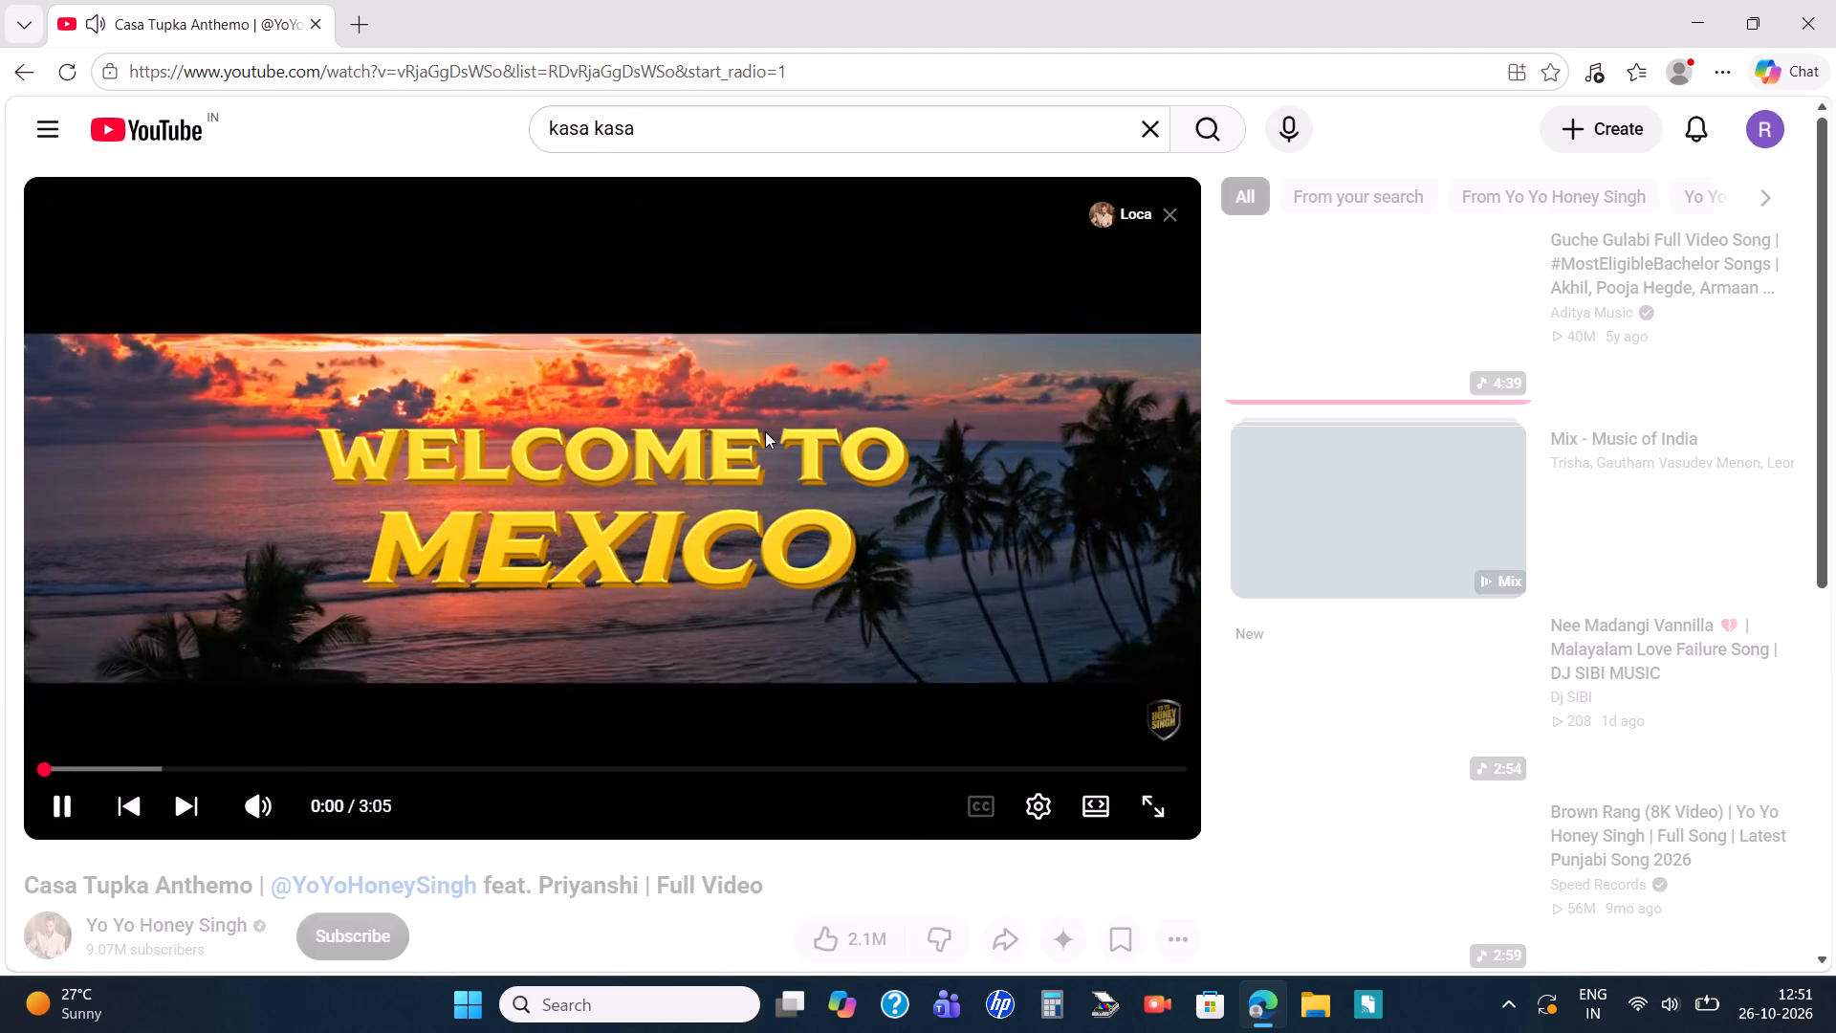
key("Right")
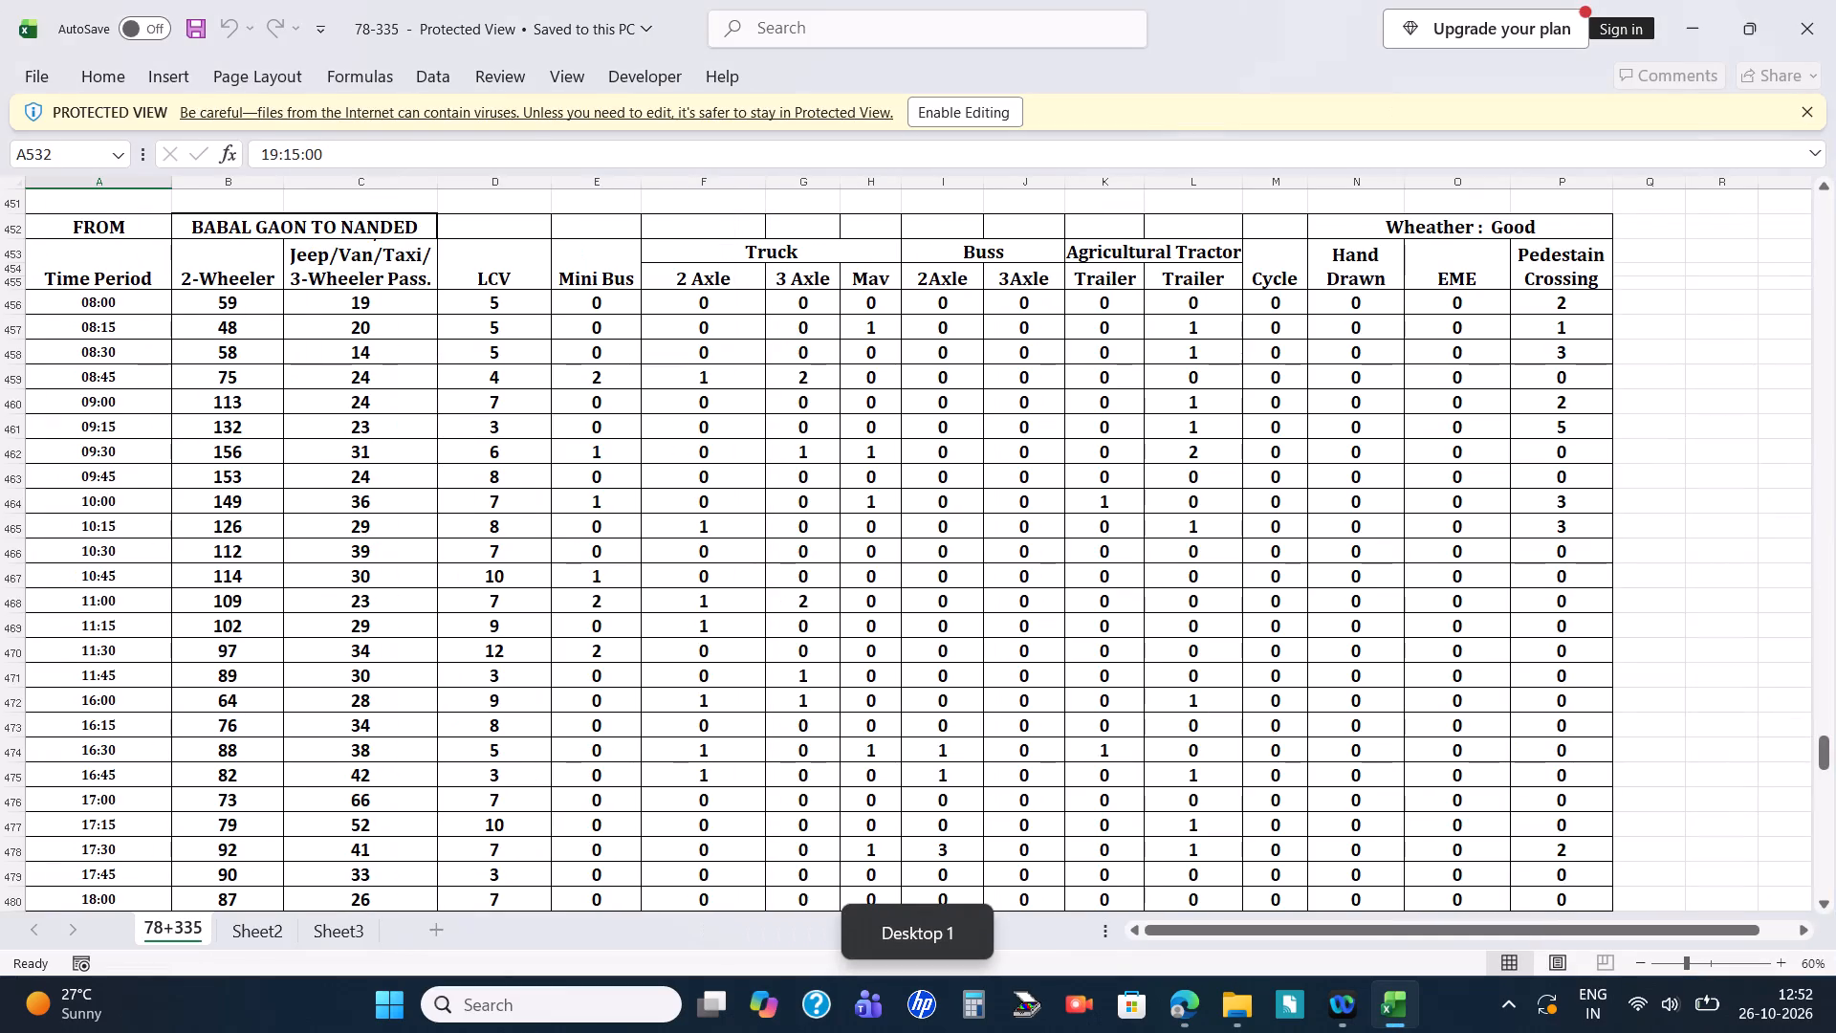
Return to the 78-335 workbook in Excel and enable editing for it.
left_click(952, 109)
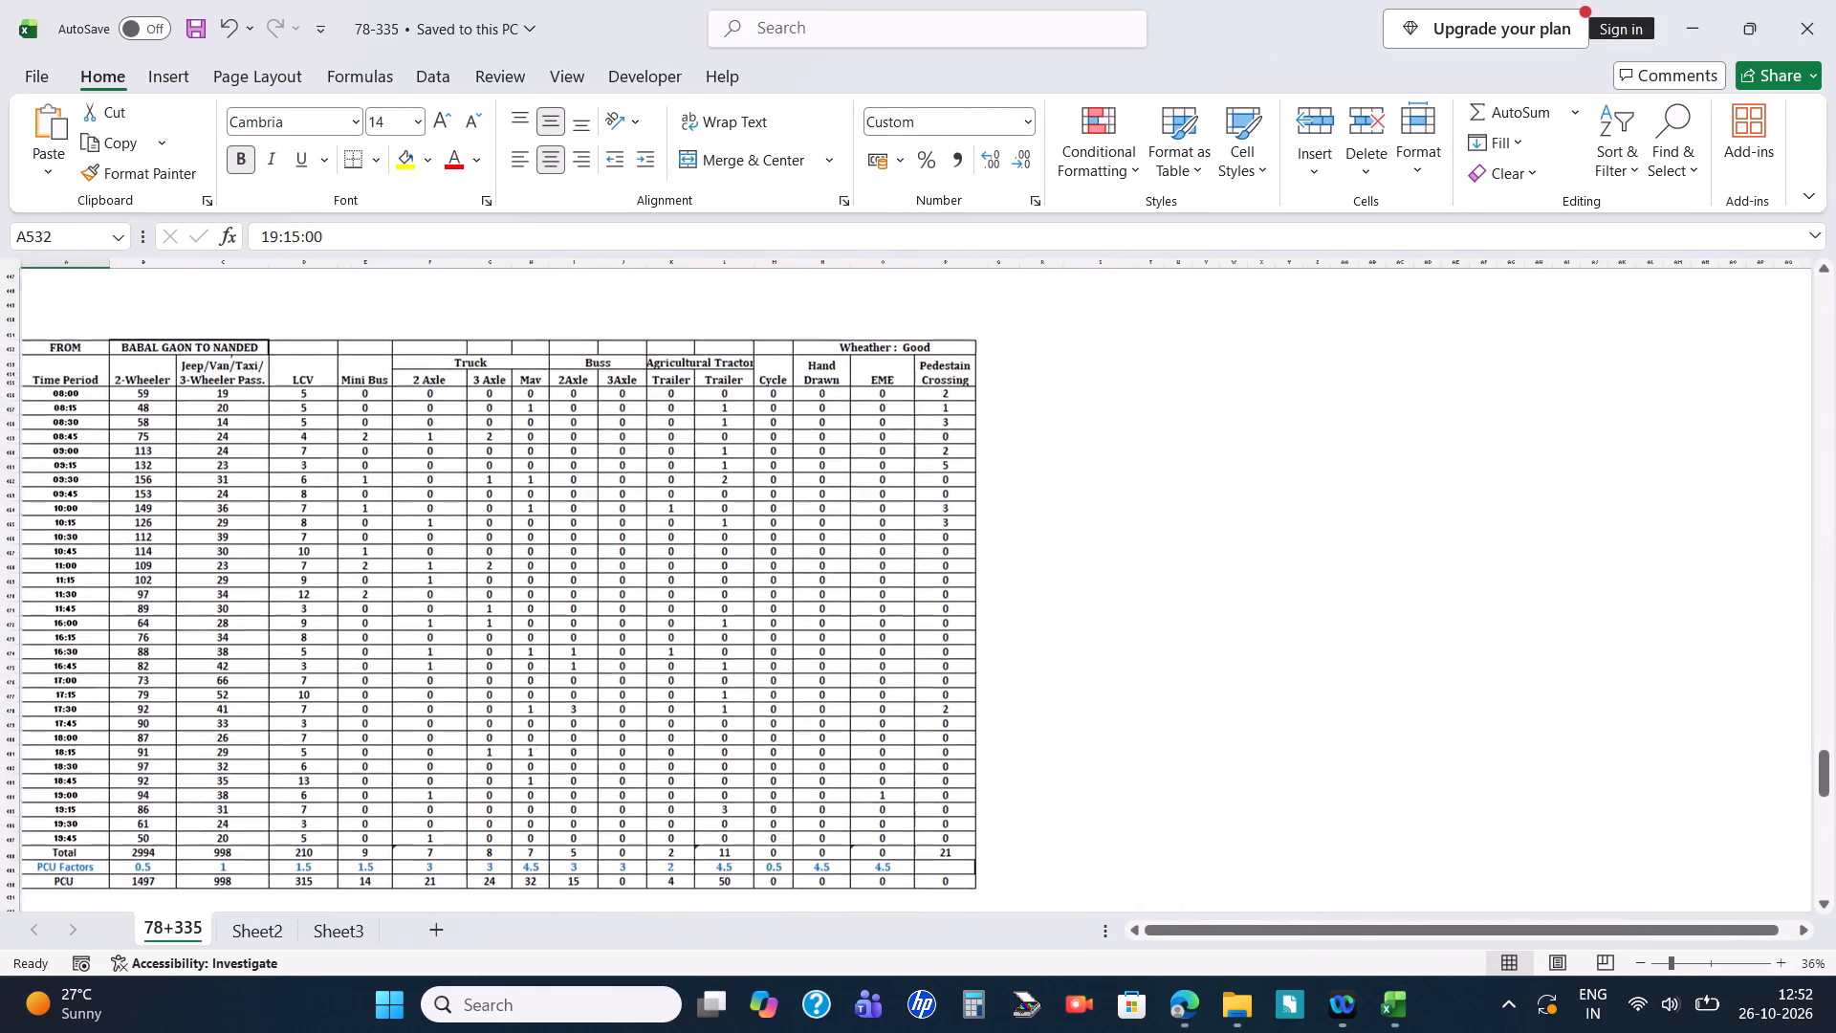
scroll(1041, 408, "down", 2)
scroll(1041, 408, "left", 4)
scroll(1041, 408, "right", 4)
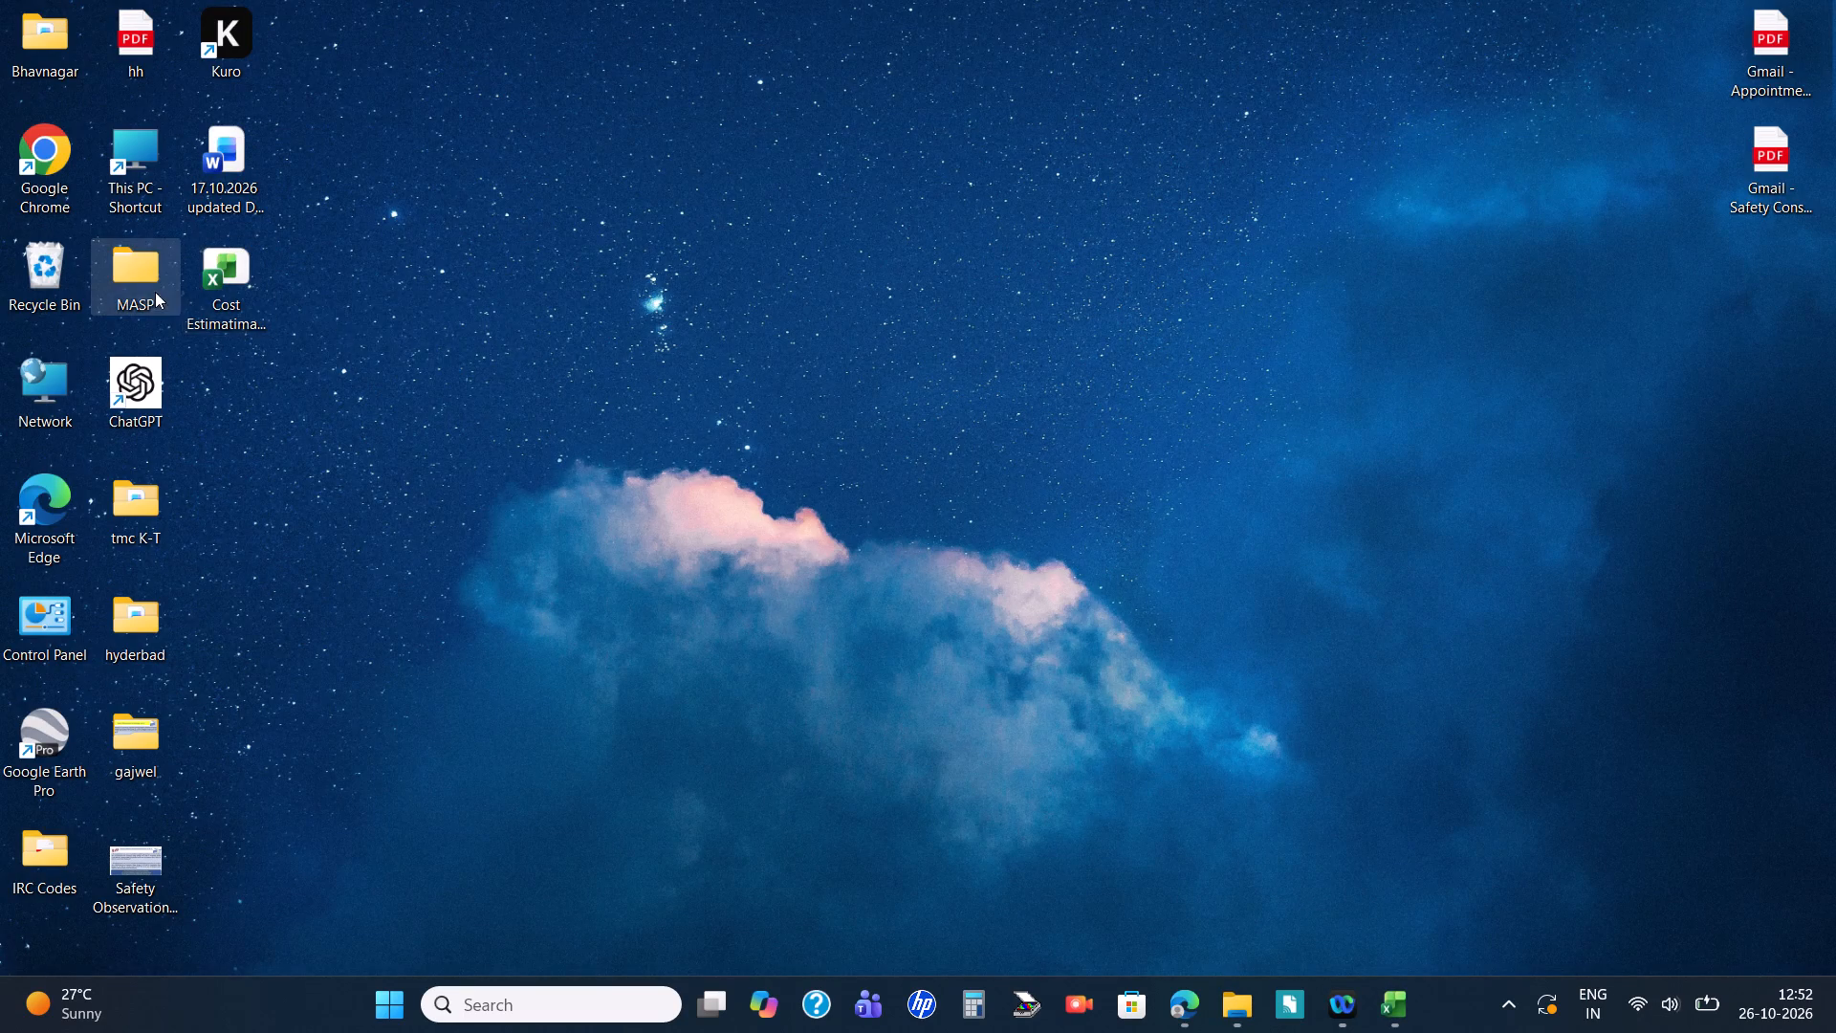
Open the 130+500 Excel workbook from the MASP, Traffic Analysis, Nagpur - Amaravati folder and enable editing for it.
double_click(137, 277)
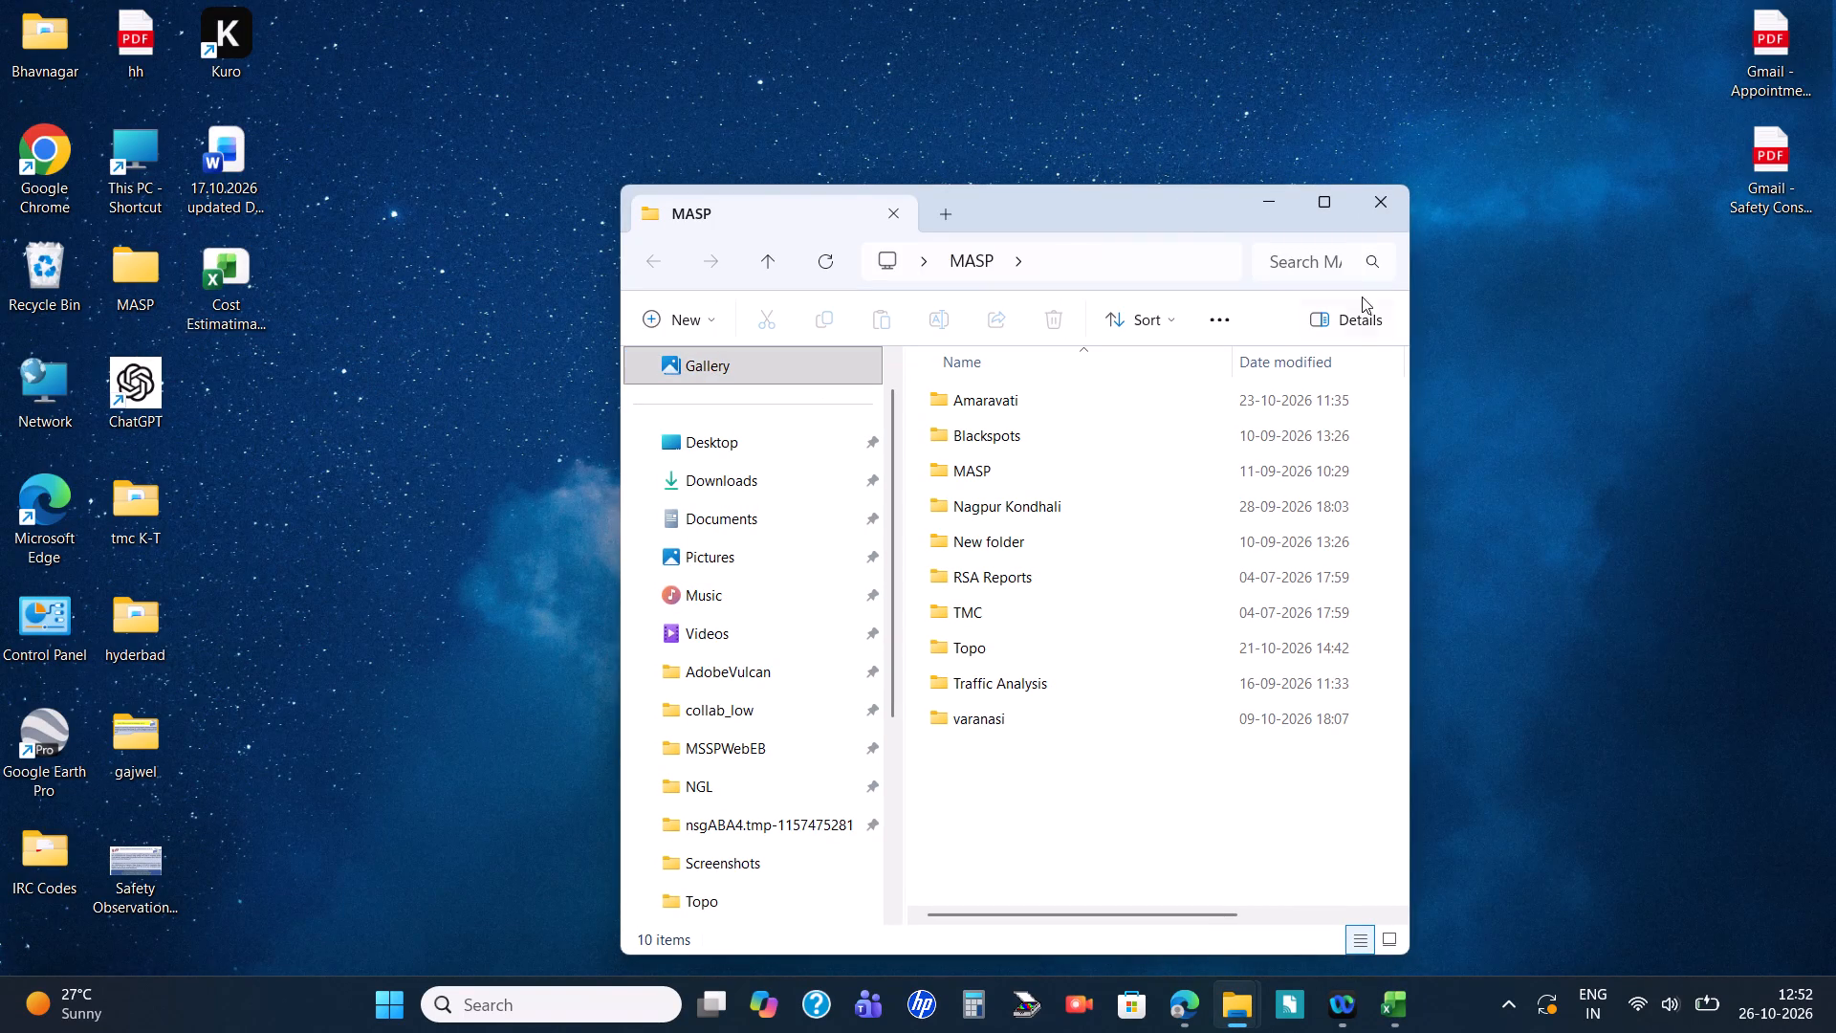
left_click(1323, 218)
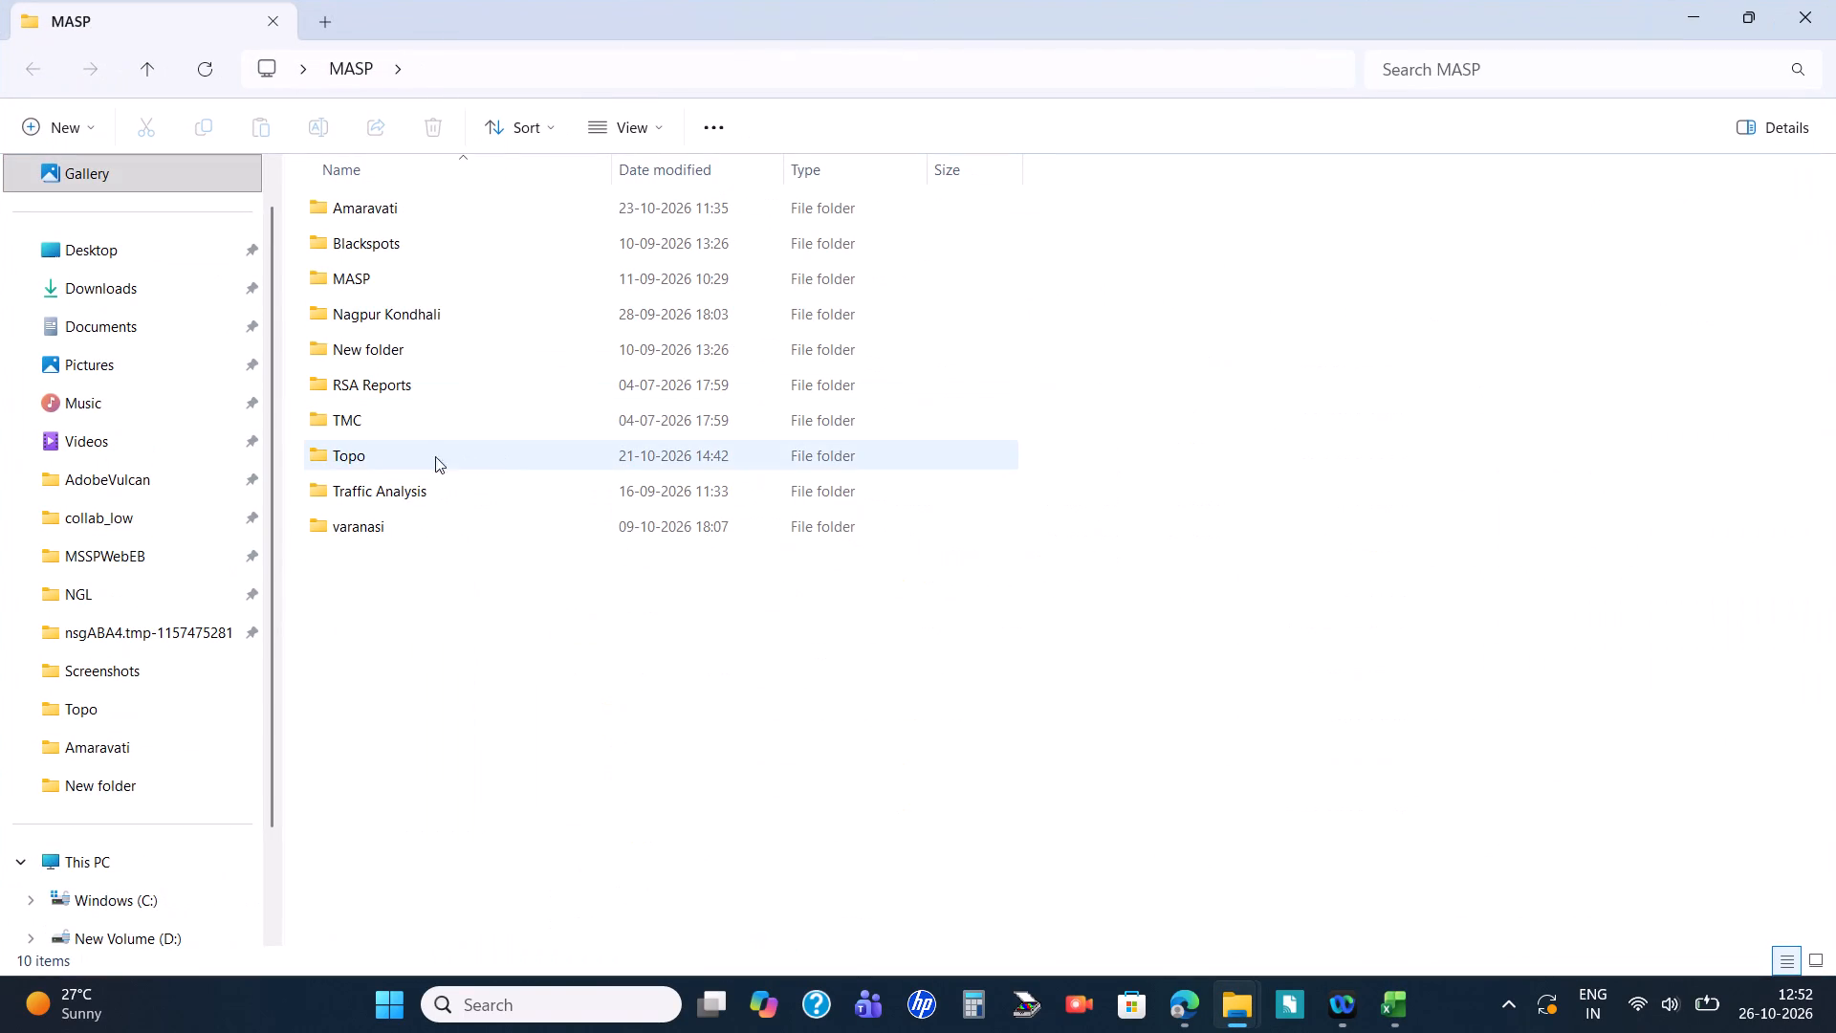
double_click(423, 496)
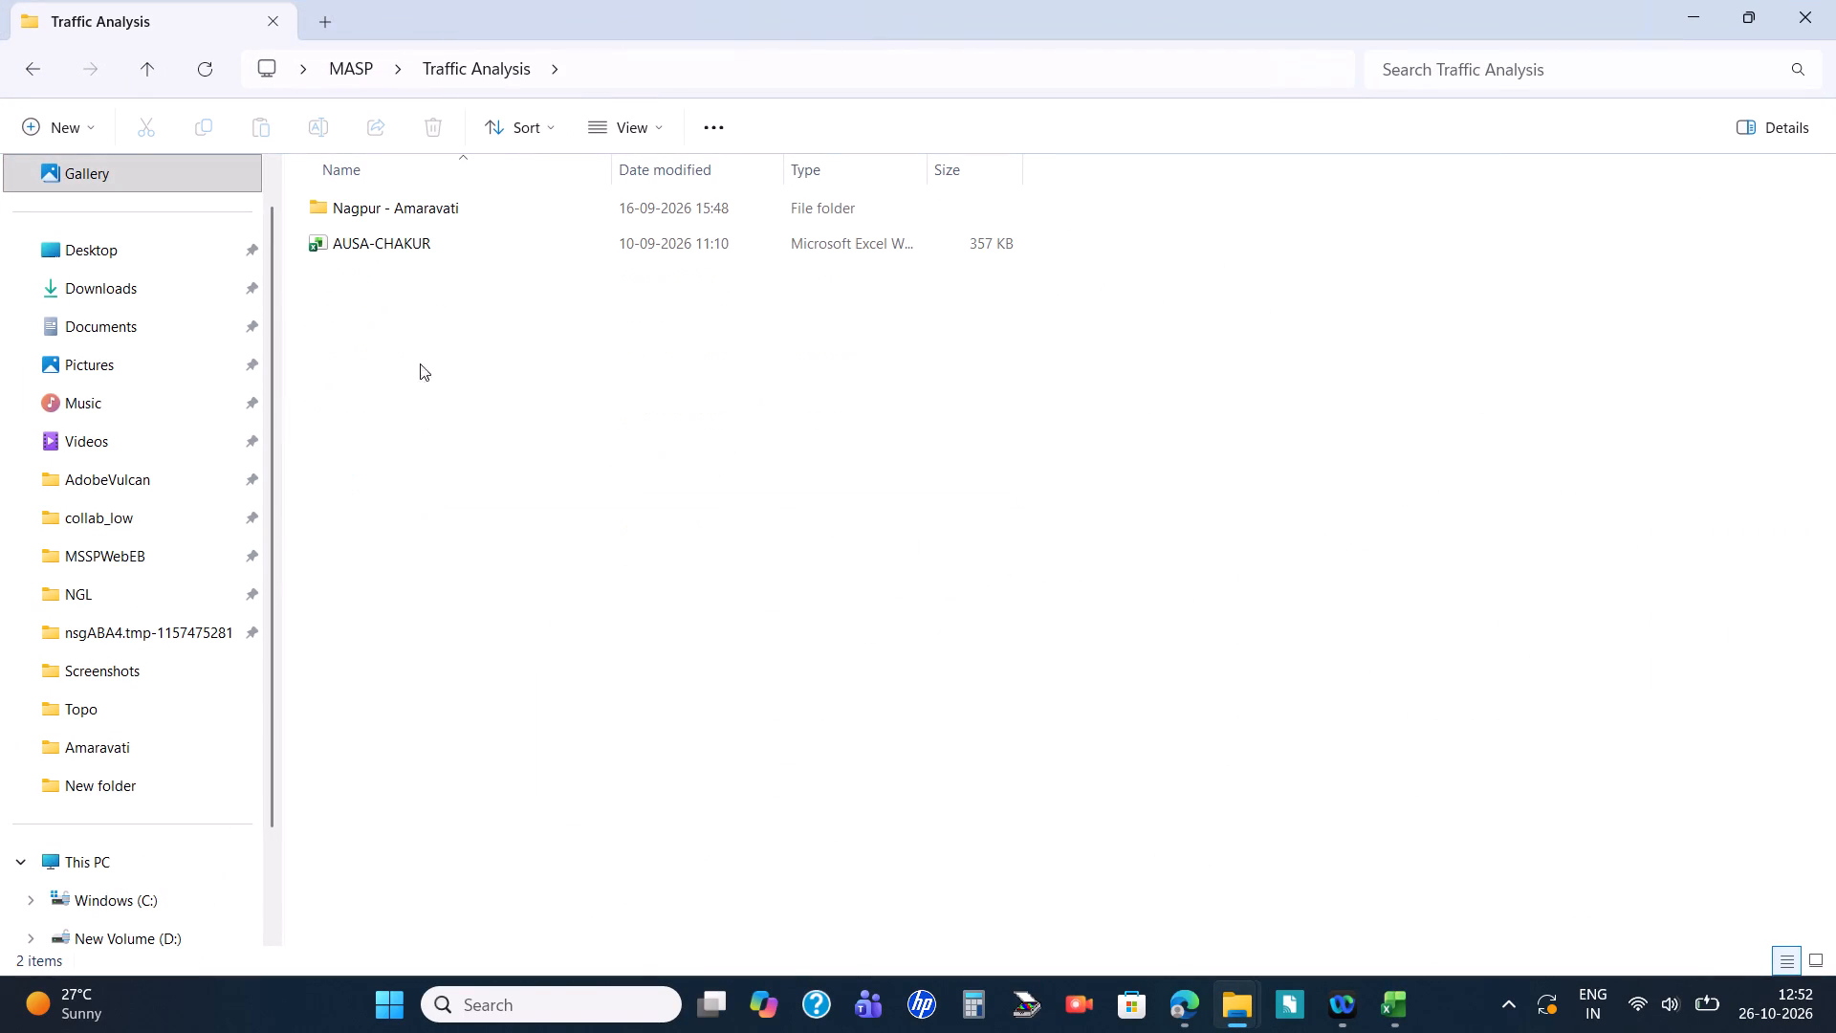
double_click(439, 221)
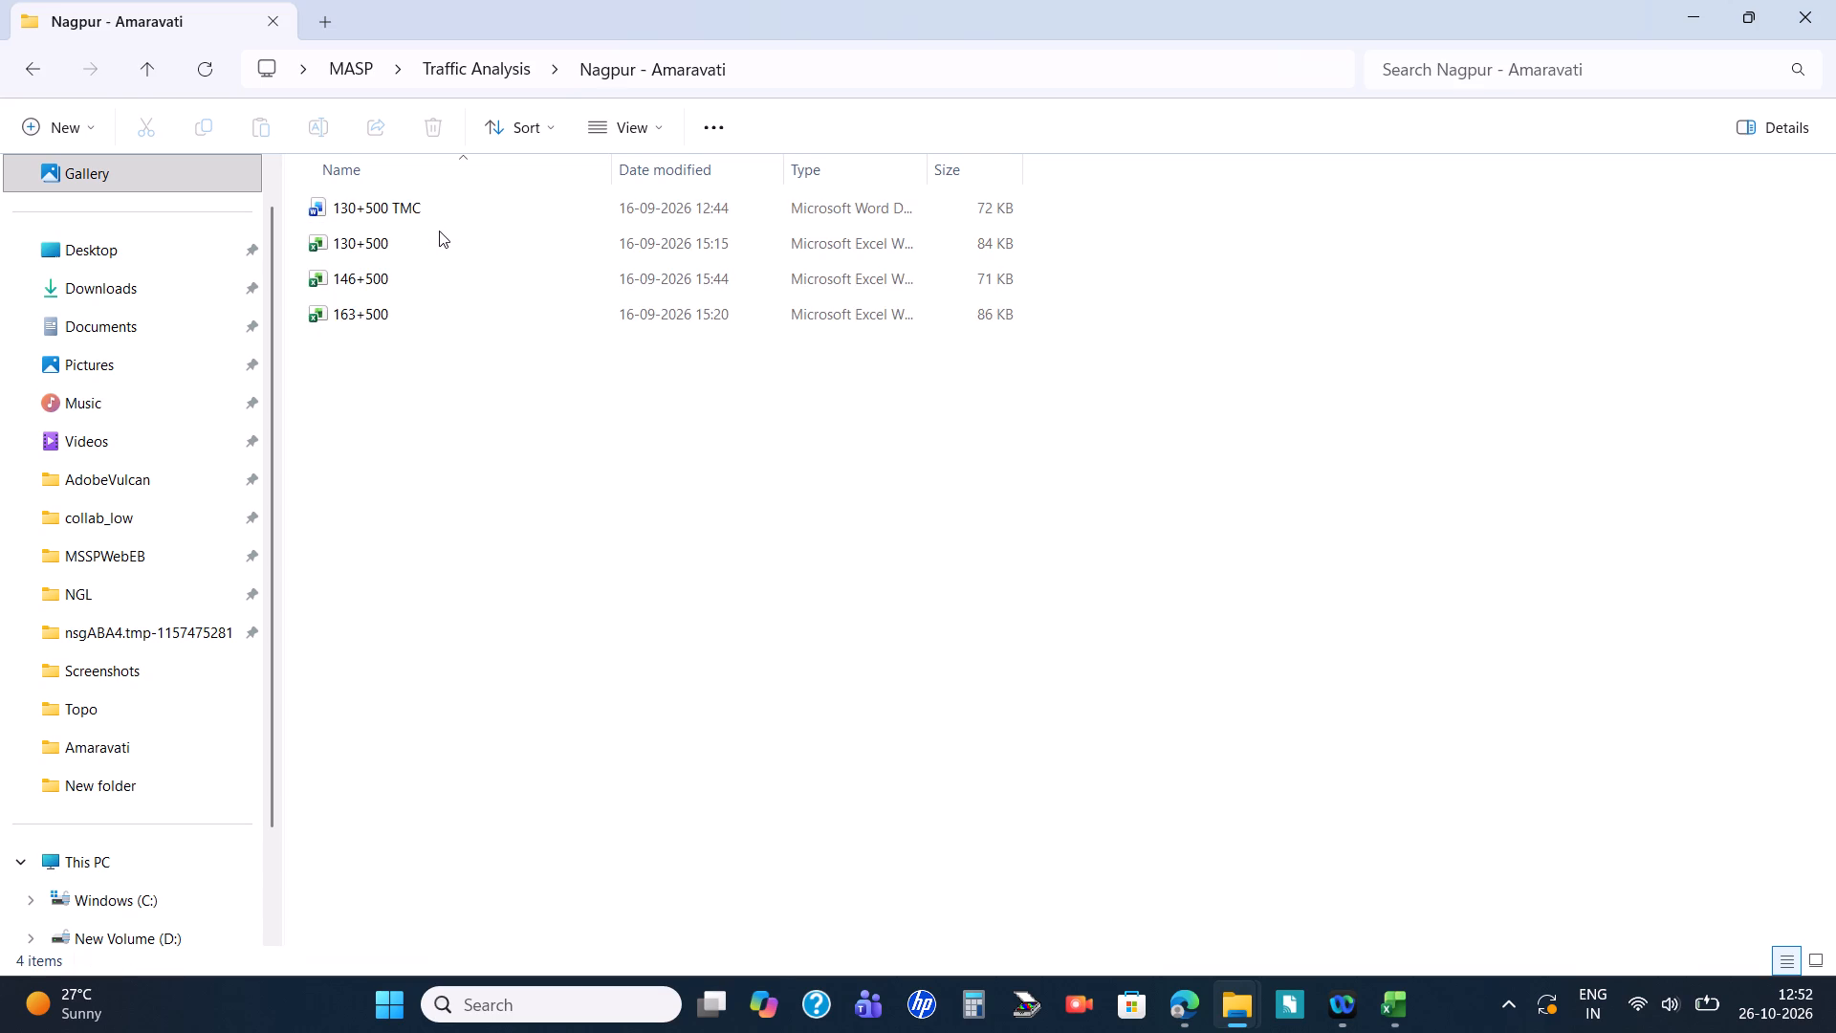
double_click(428, 250)
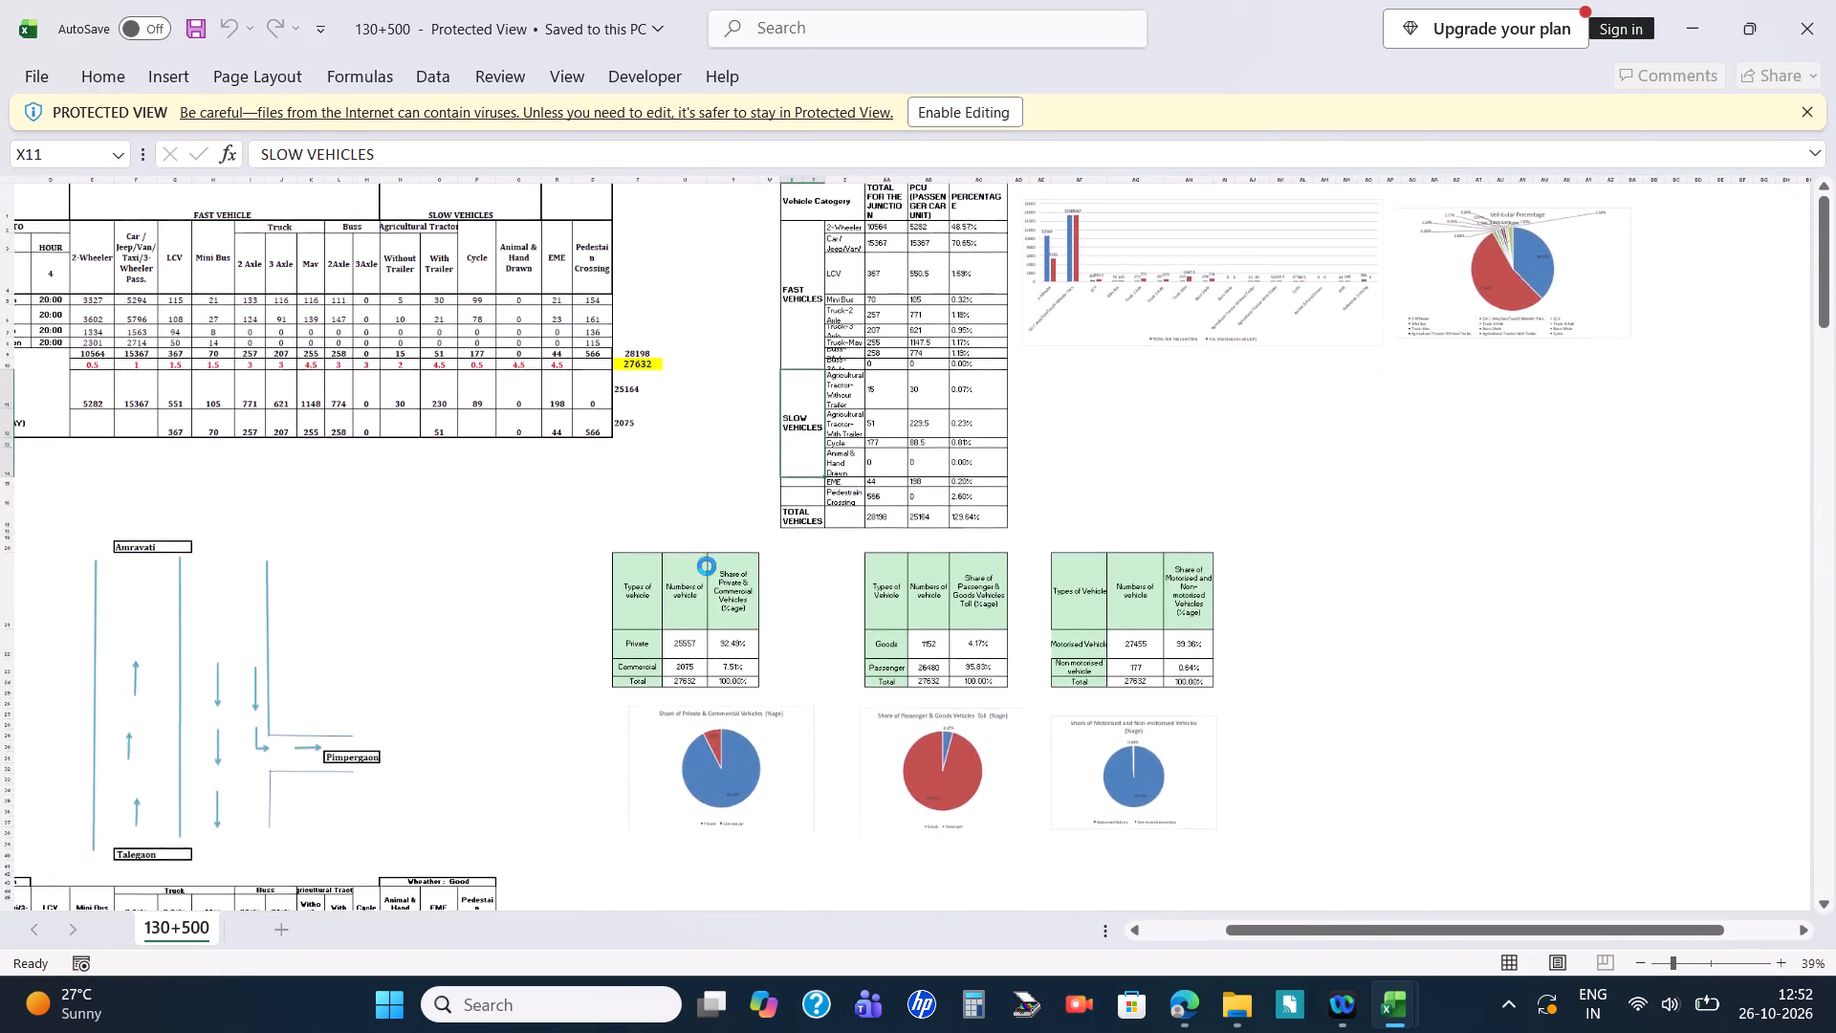
left_click(978, 117)
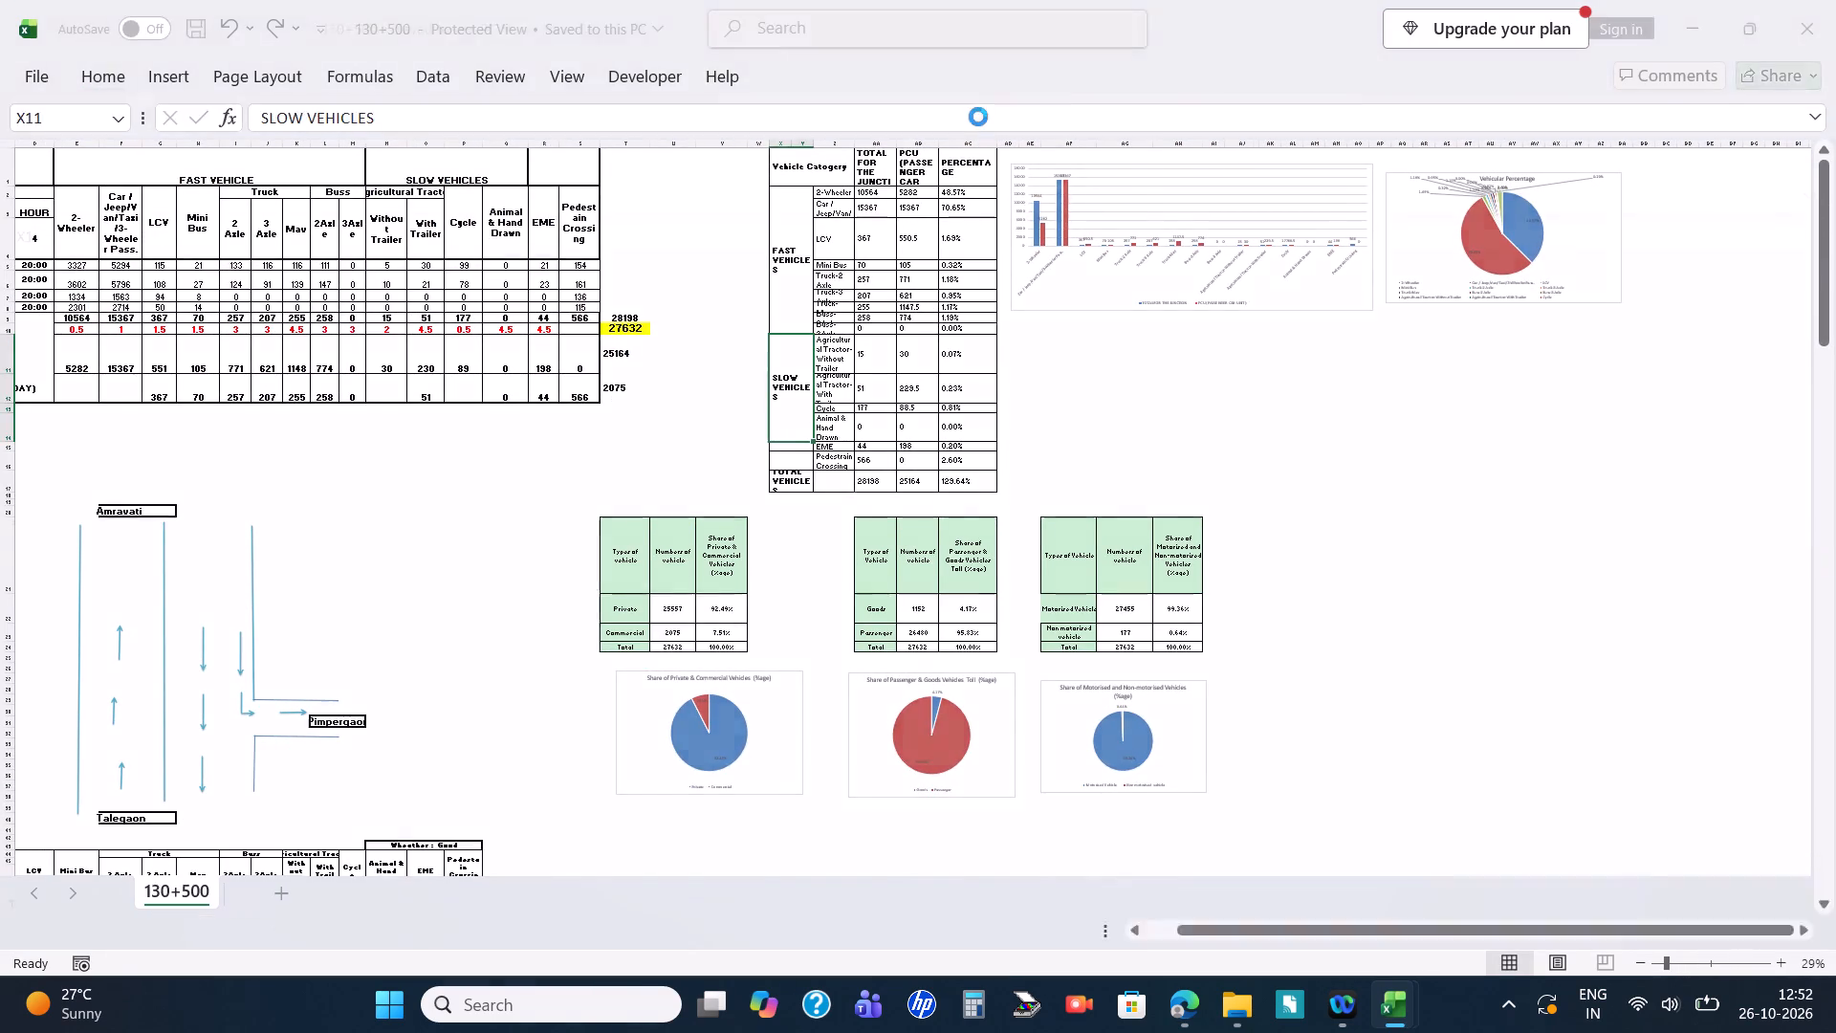
Copy the whole Vehicle Category summary table, including its totals, PCU and percentage columns, from the 130+500 sheet.
scroll(978, 117, "left", 5)
scroll(978, 117, "up", 2)
left_click(958, 358)
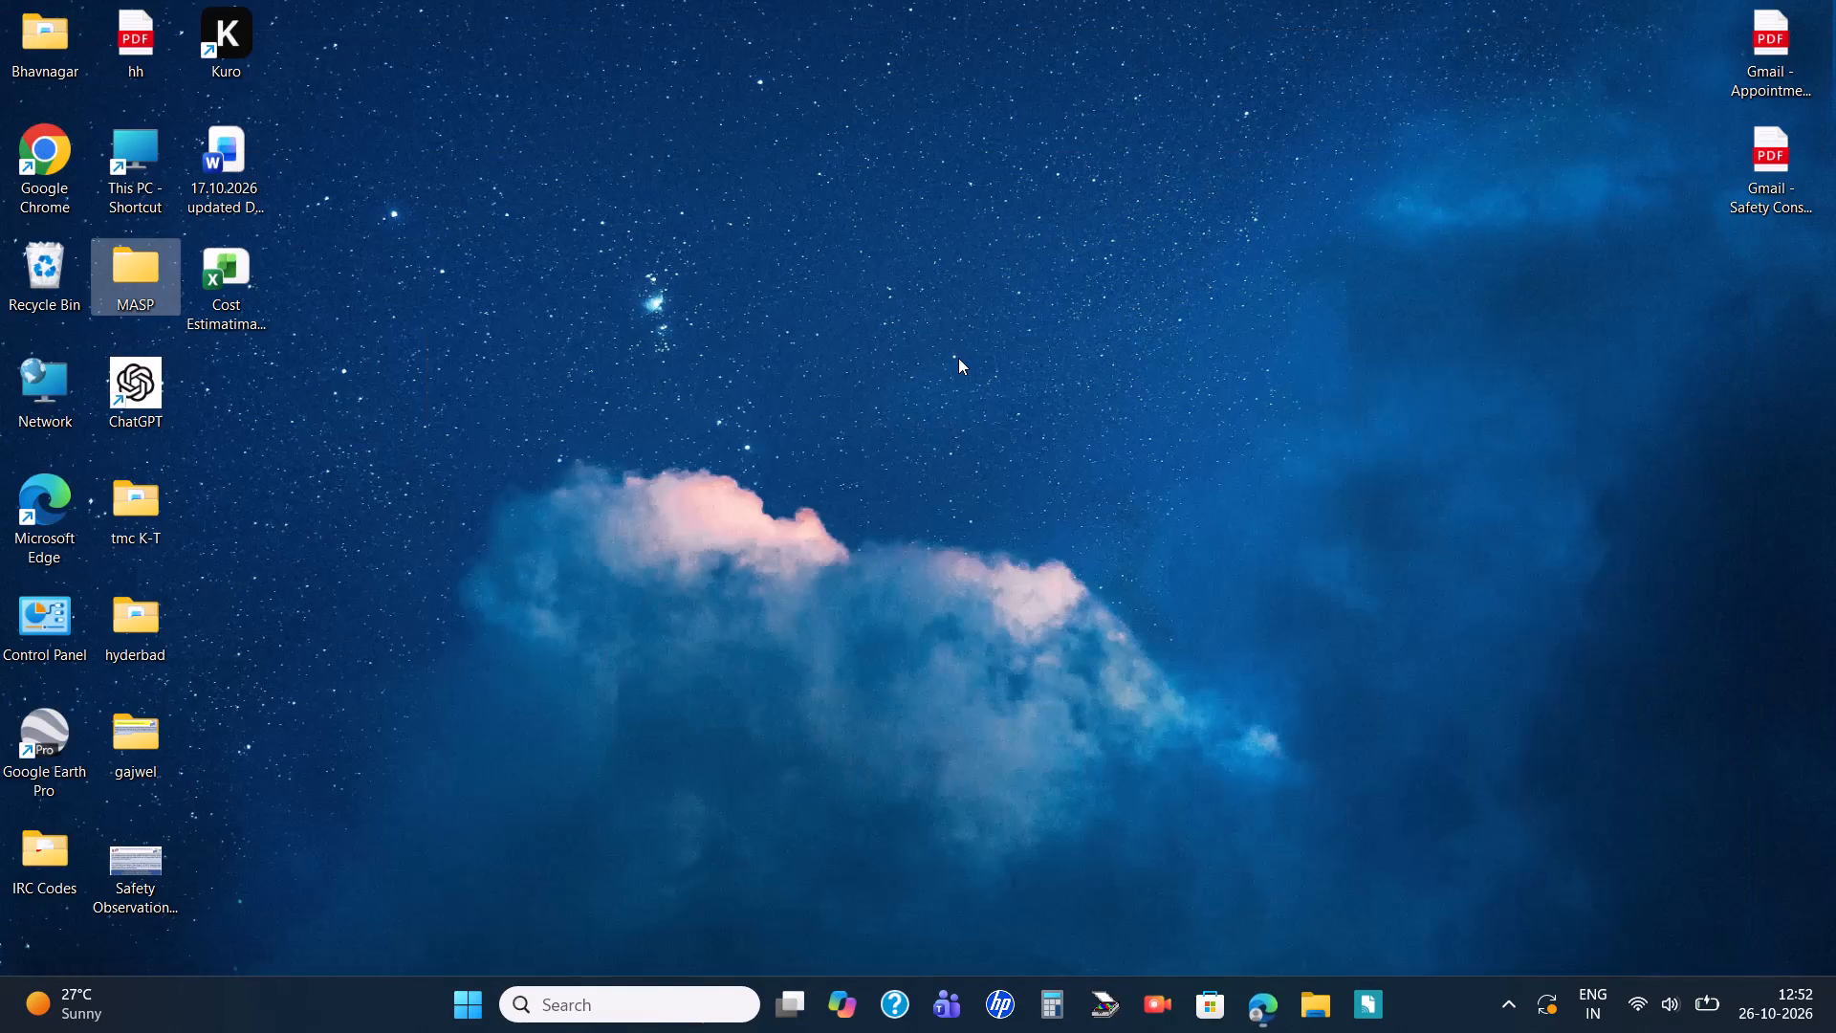
scroll(1037, 538, "up", 1)
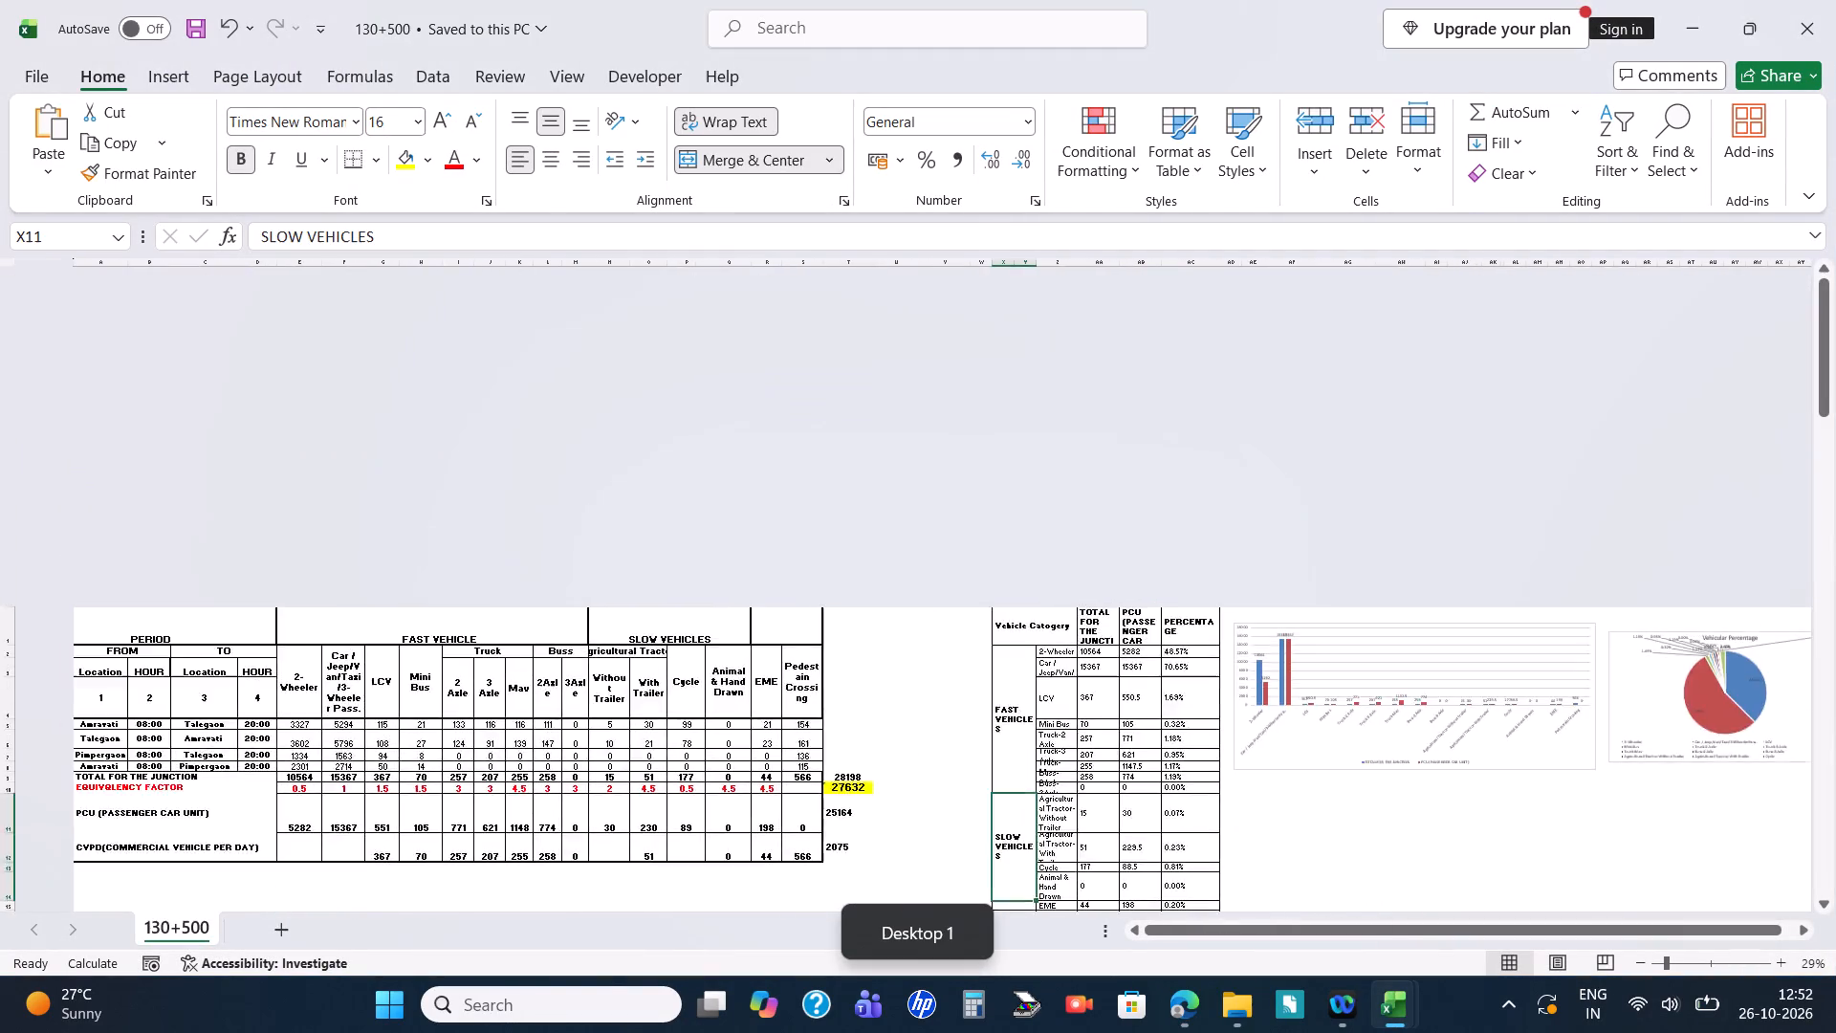
left_click(956, 280)
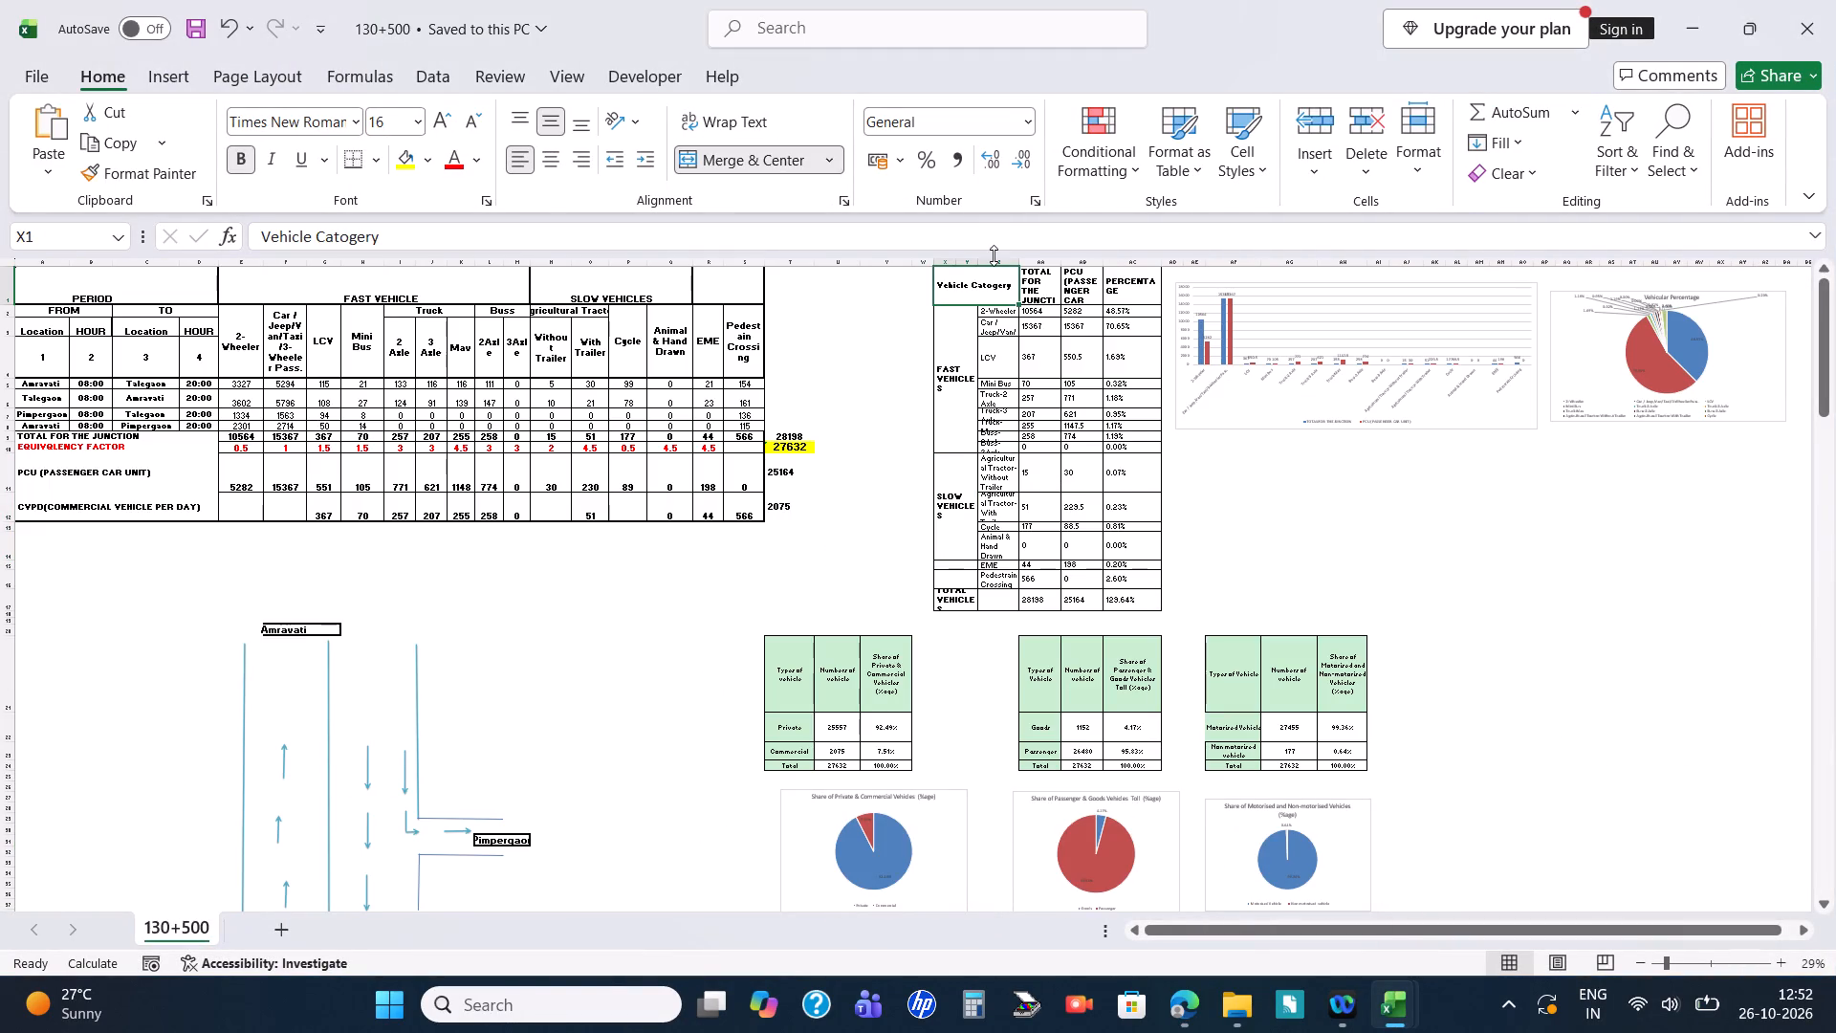
key("ctrl+shift+Down")
key("ctrl+shift+Down")
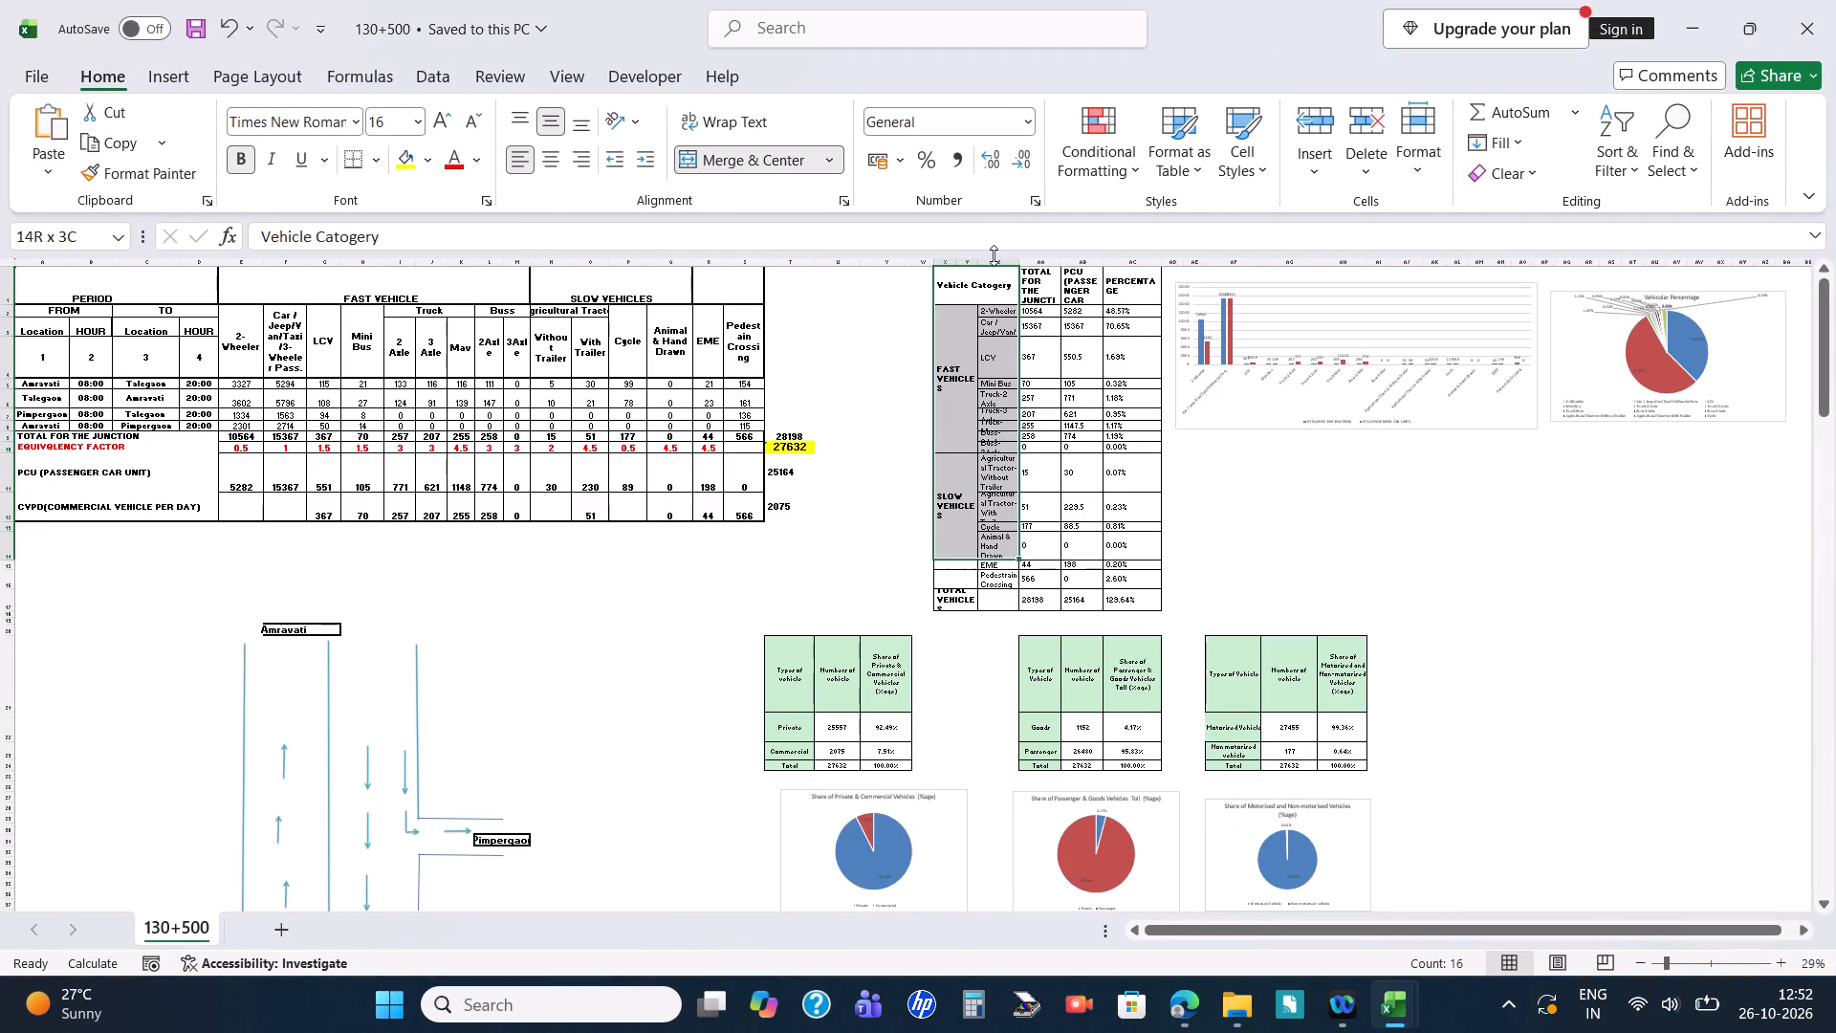
key("ctrl+shift+Down")
key("ctrl+shift+Right")
key("ctrl+shift+Right")
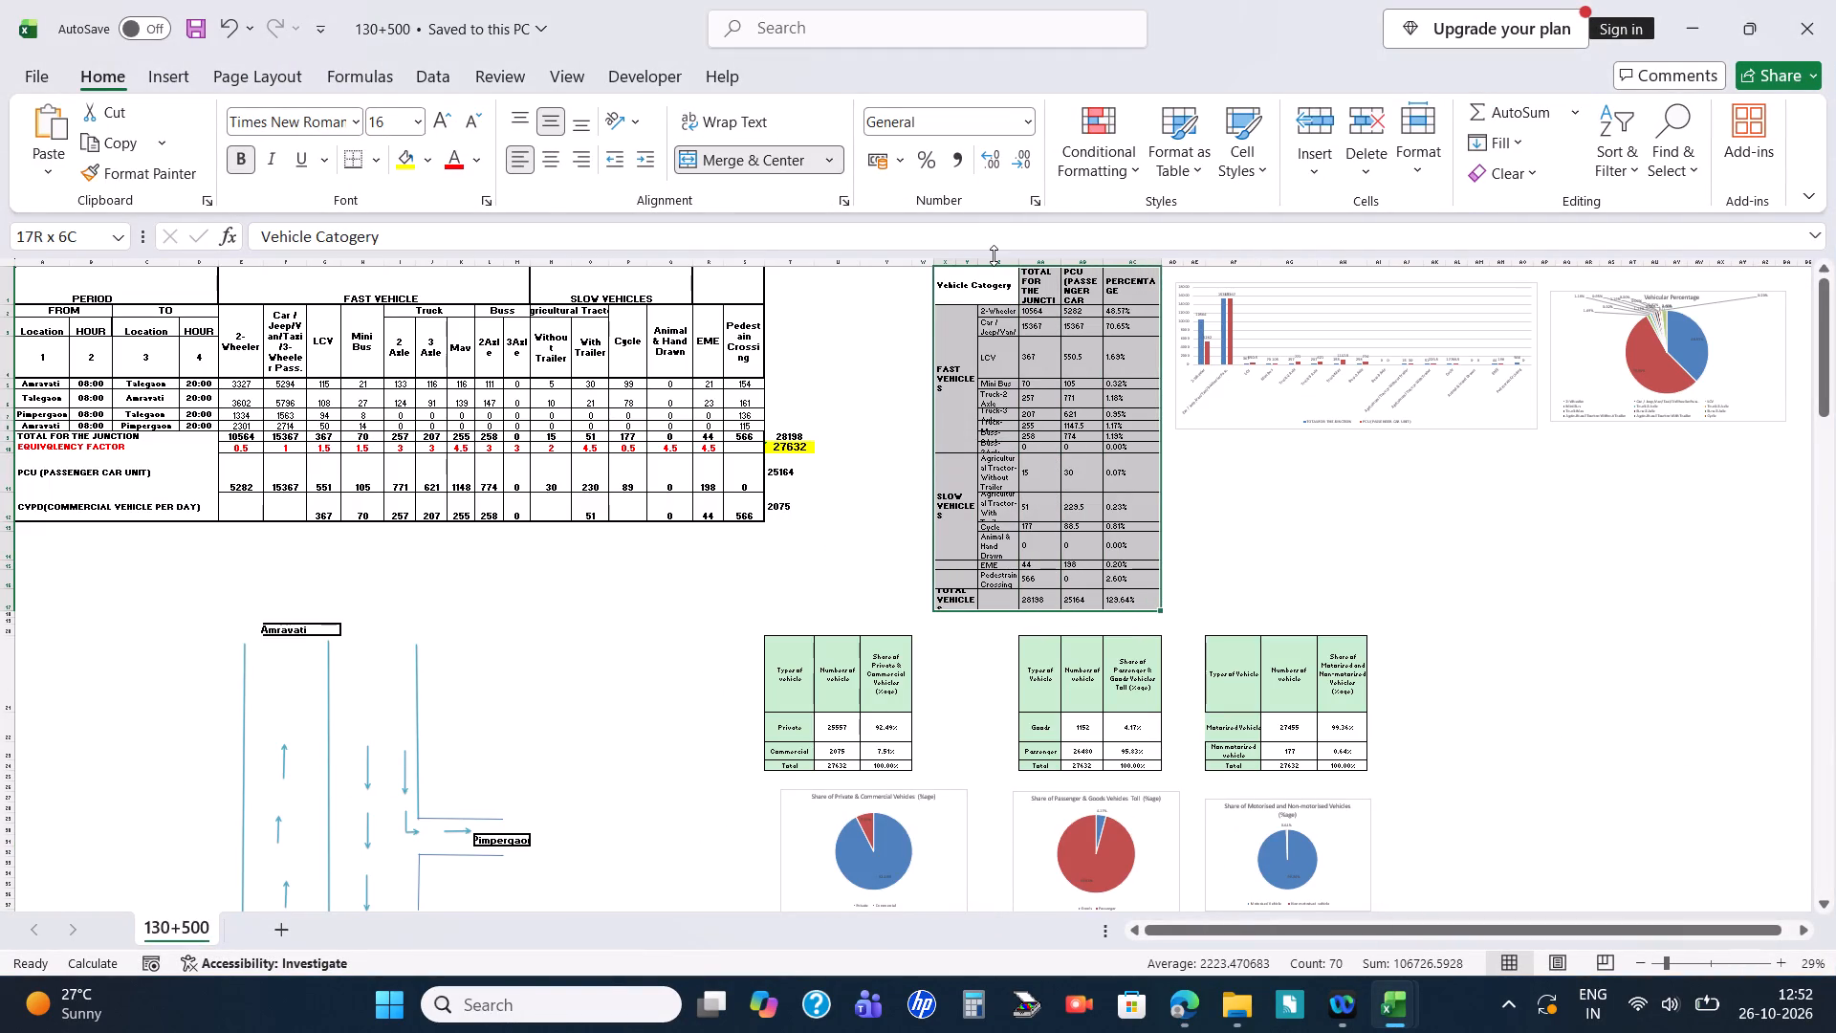
key("ctrl+c")
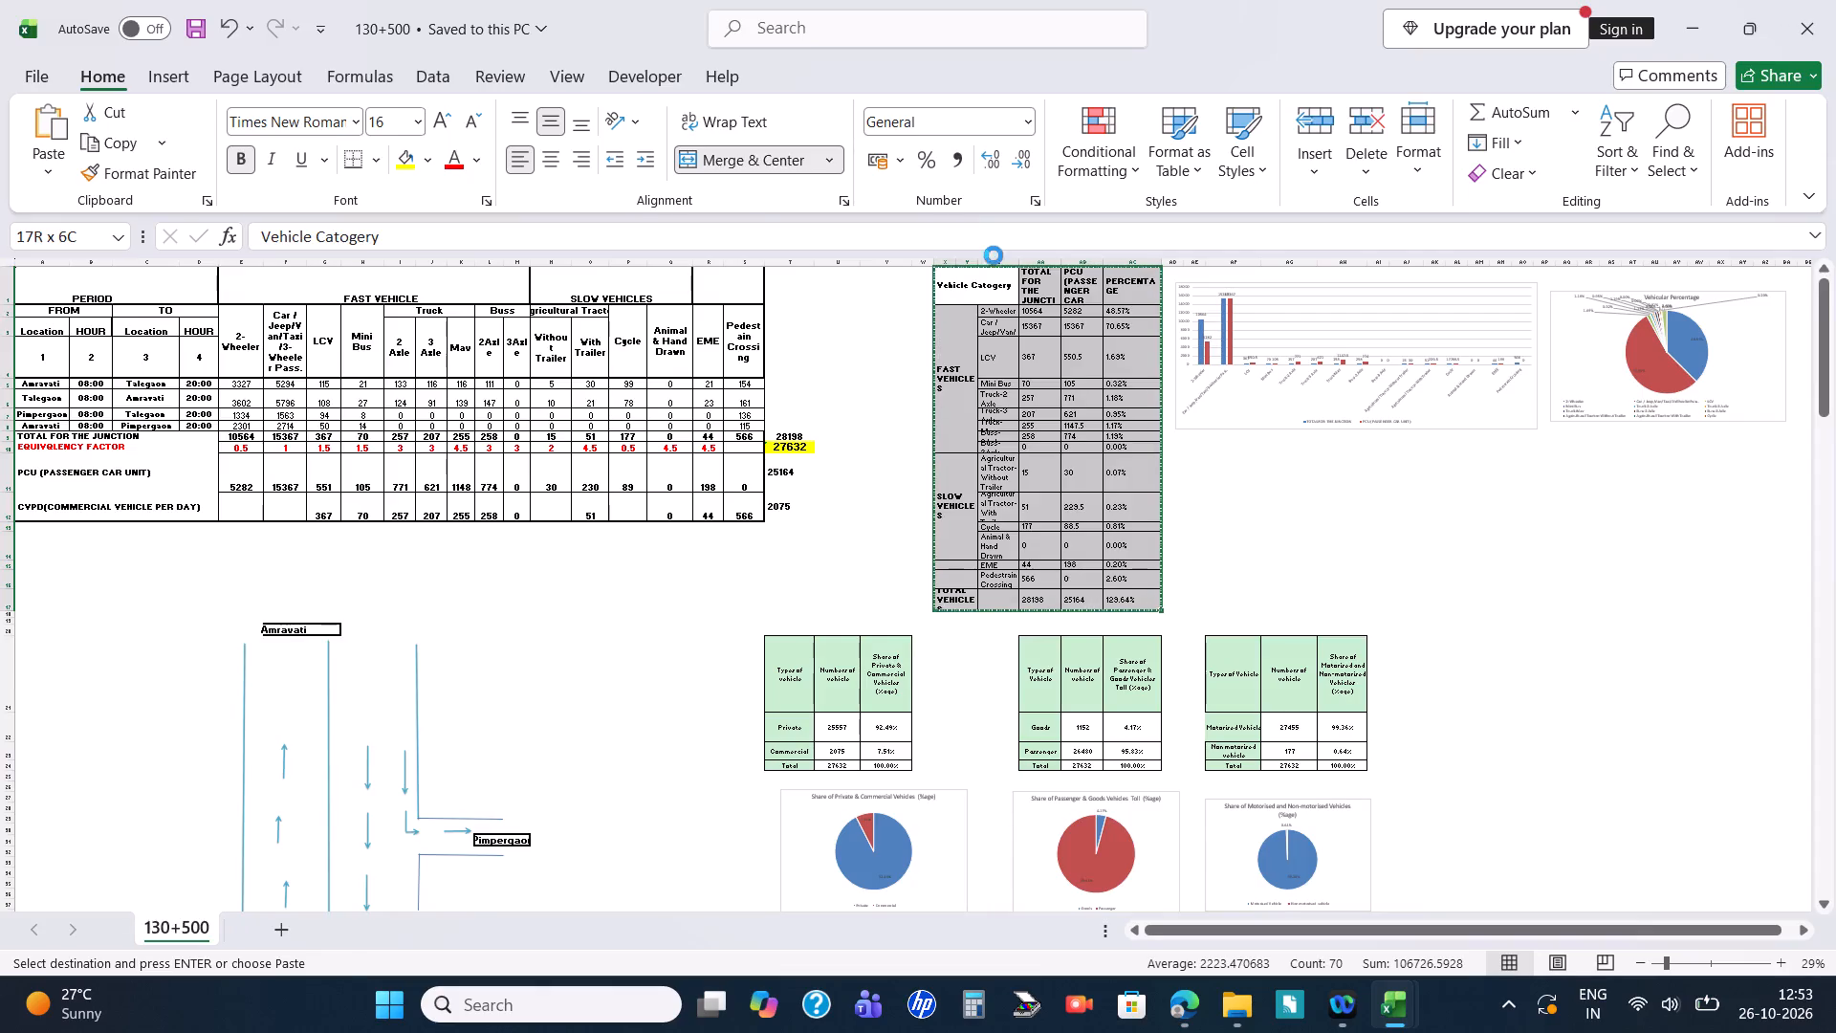
key("ctrl+c")
Switch to the 78-335 workbook and paste the copied summary table at cell V2, beside the junction count table.
key("alt+Tab")
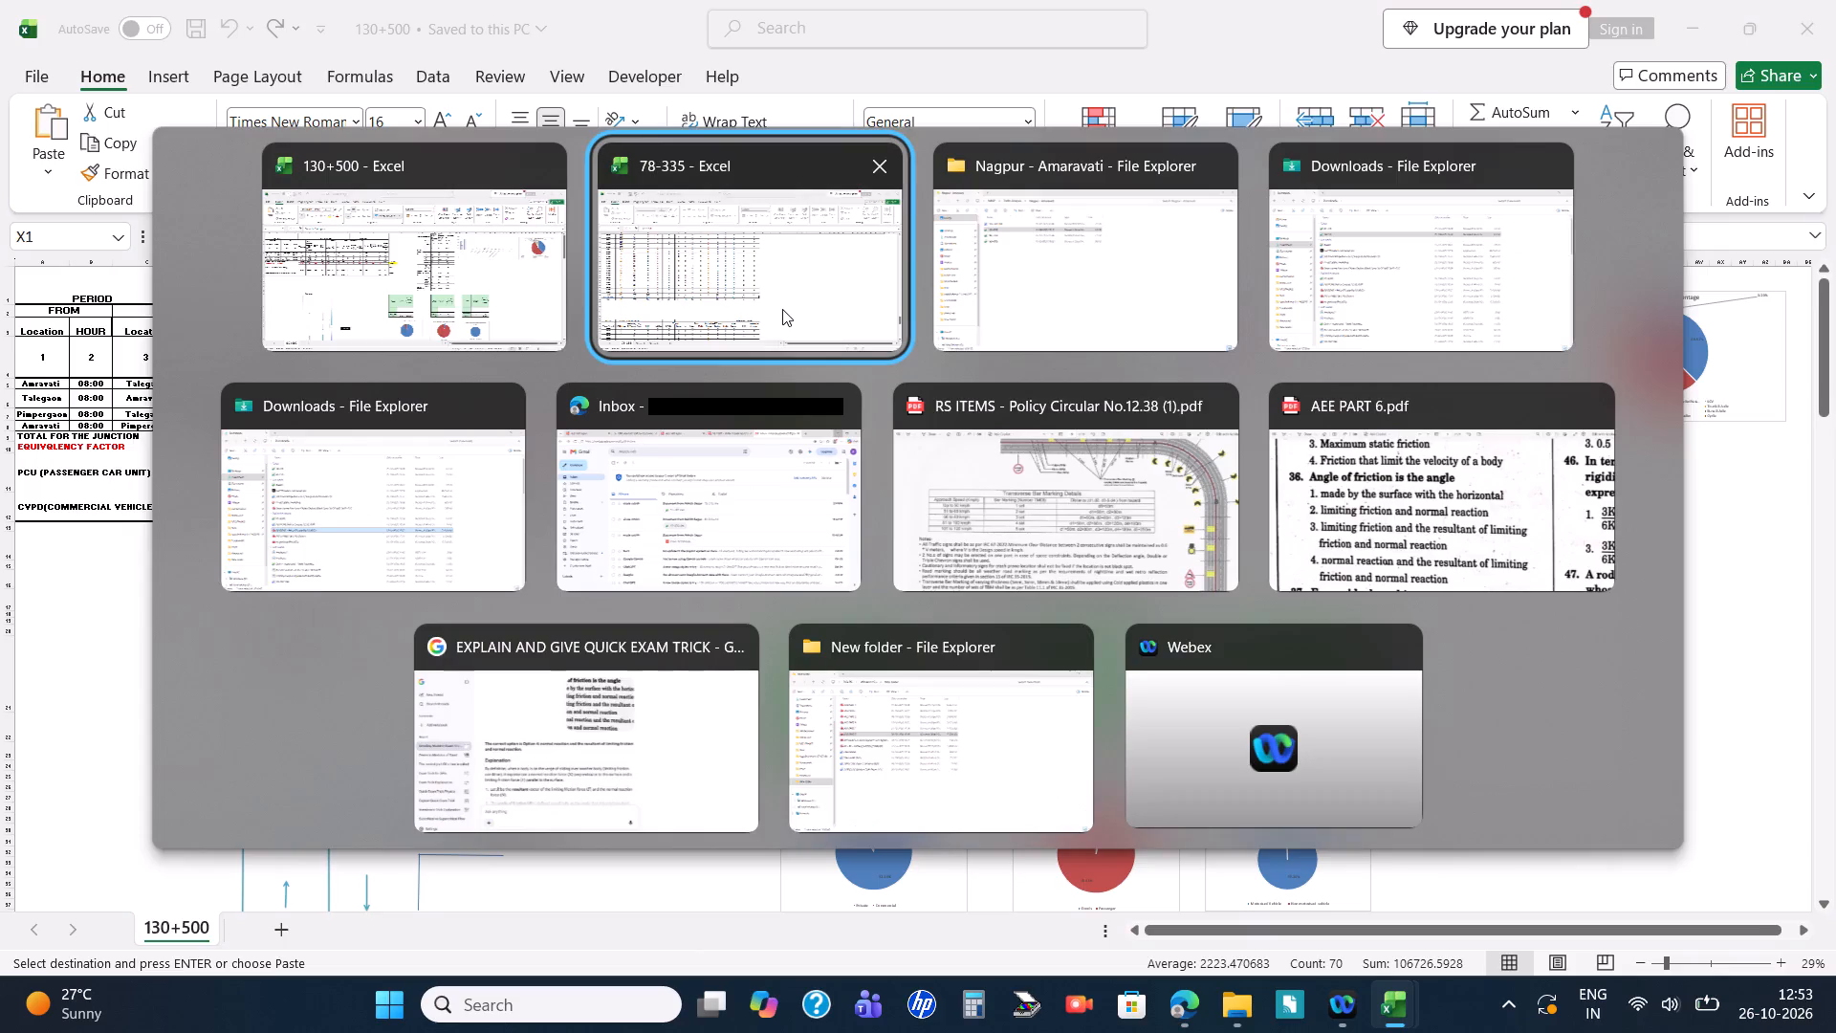
scroll(1127, 404, "up", 4)
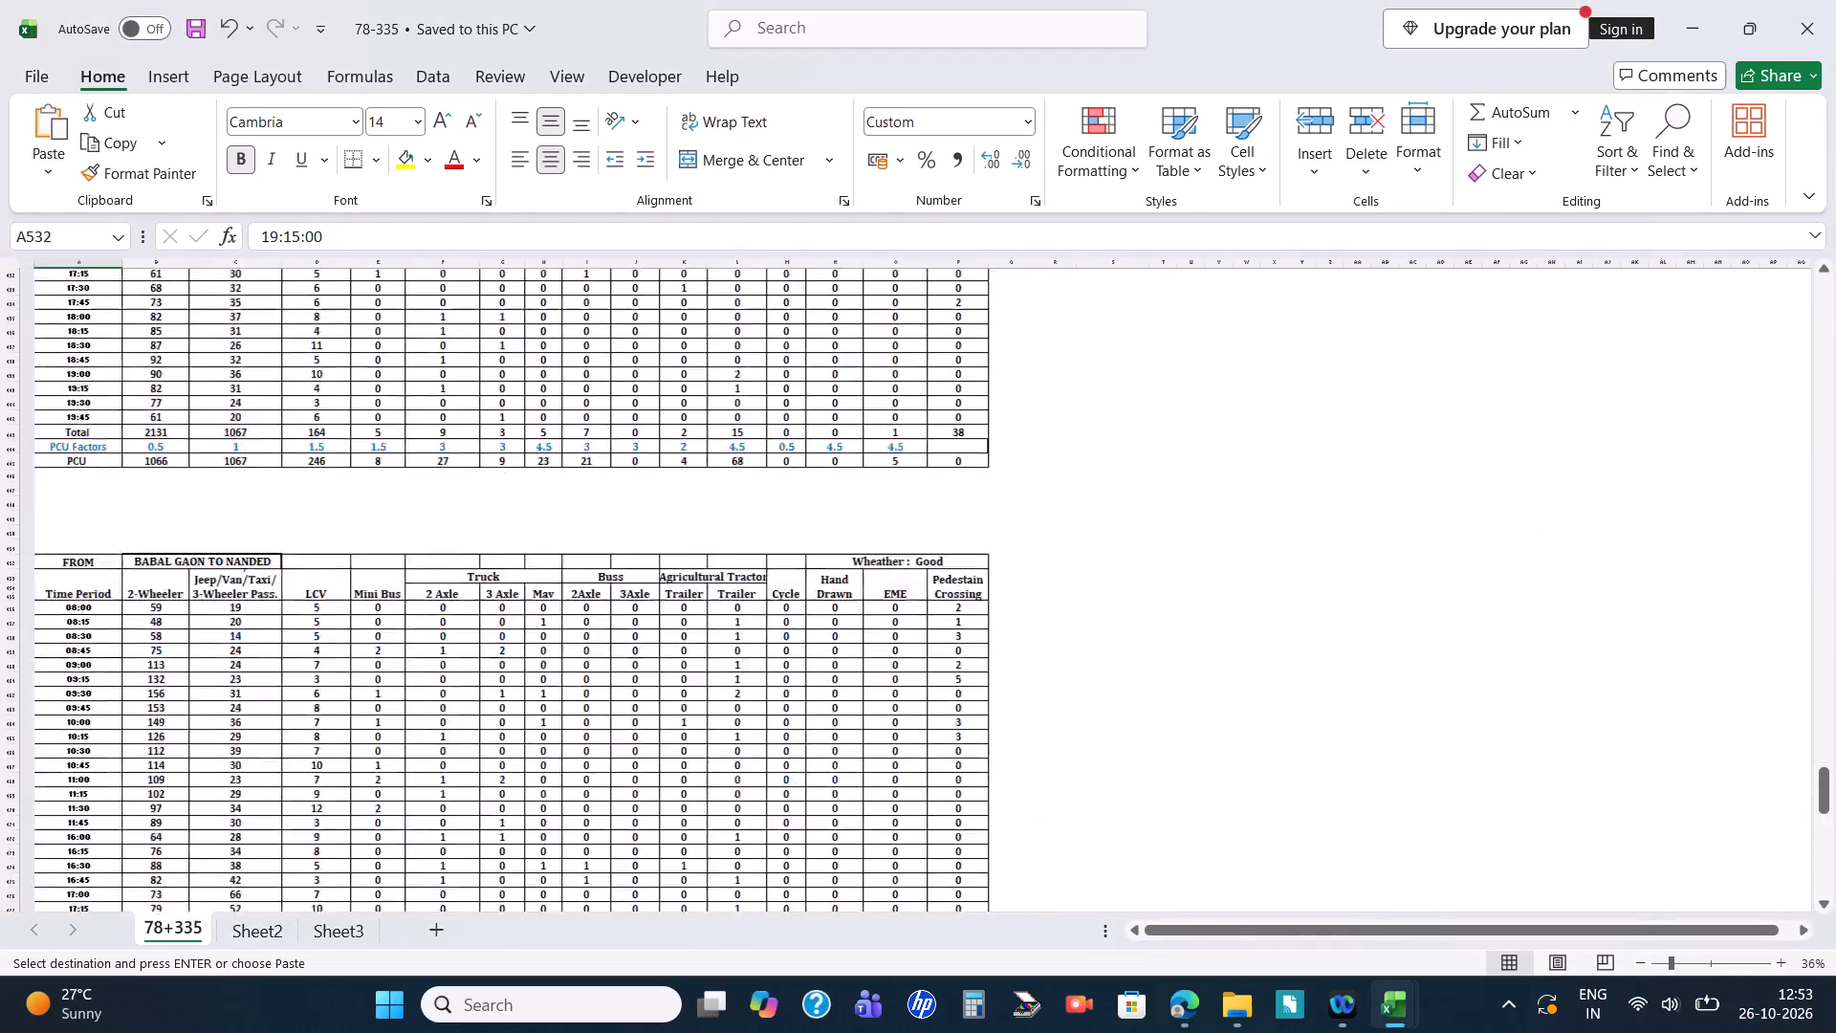
scroll(1127, 404, "up", 11)
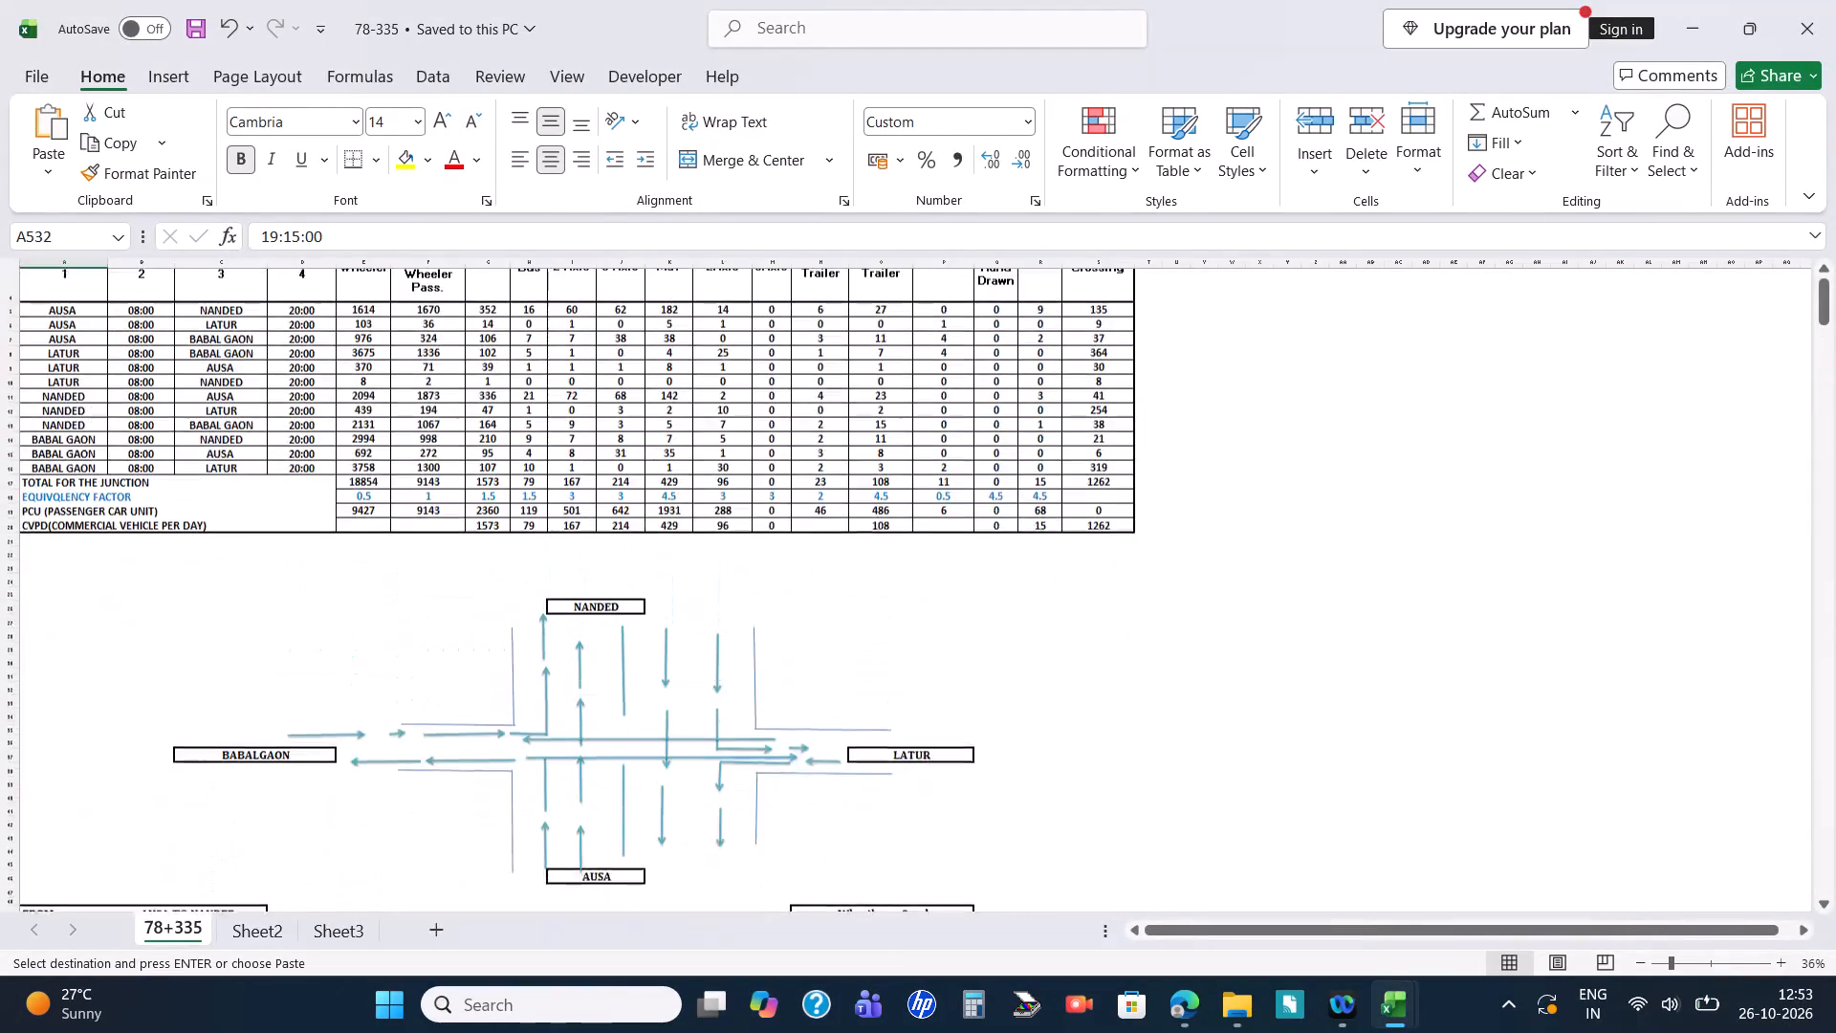
left_click(1204, 299)
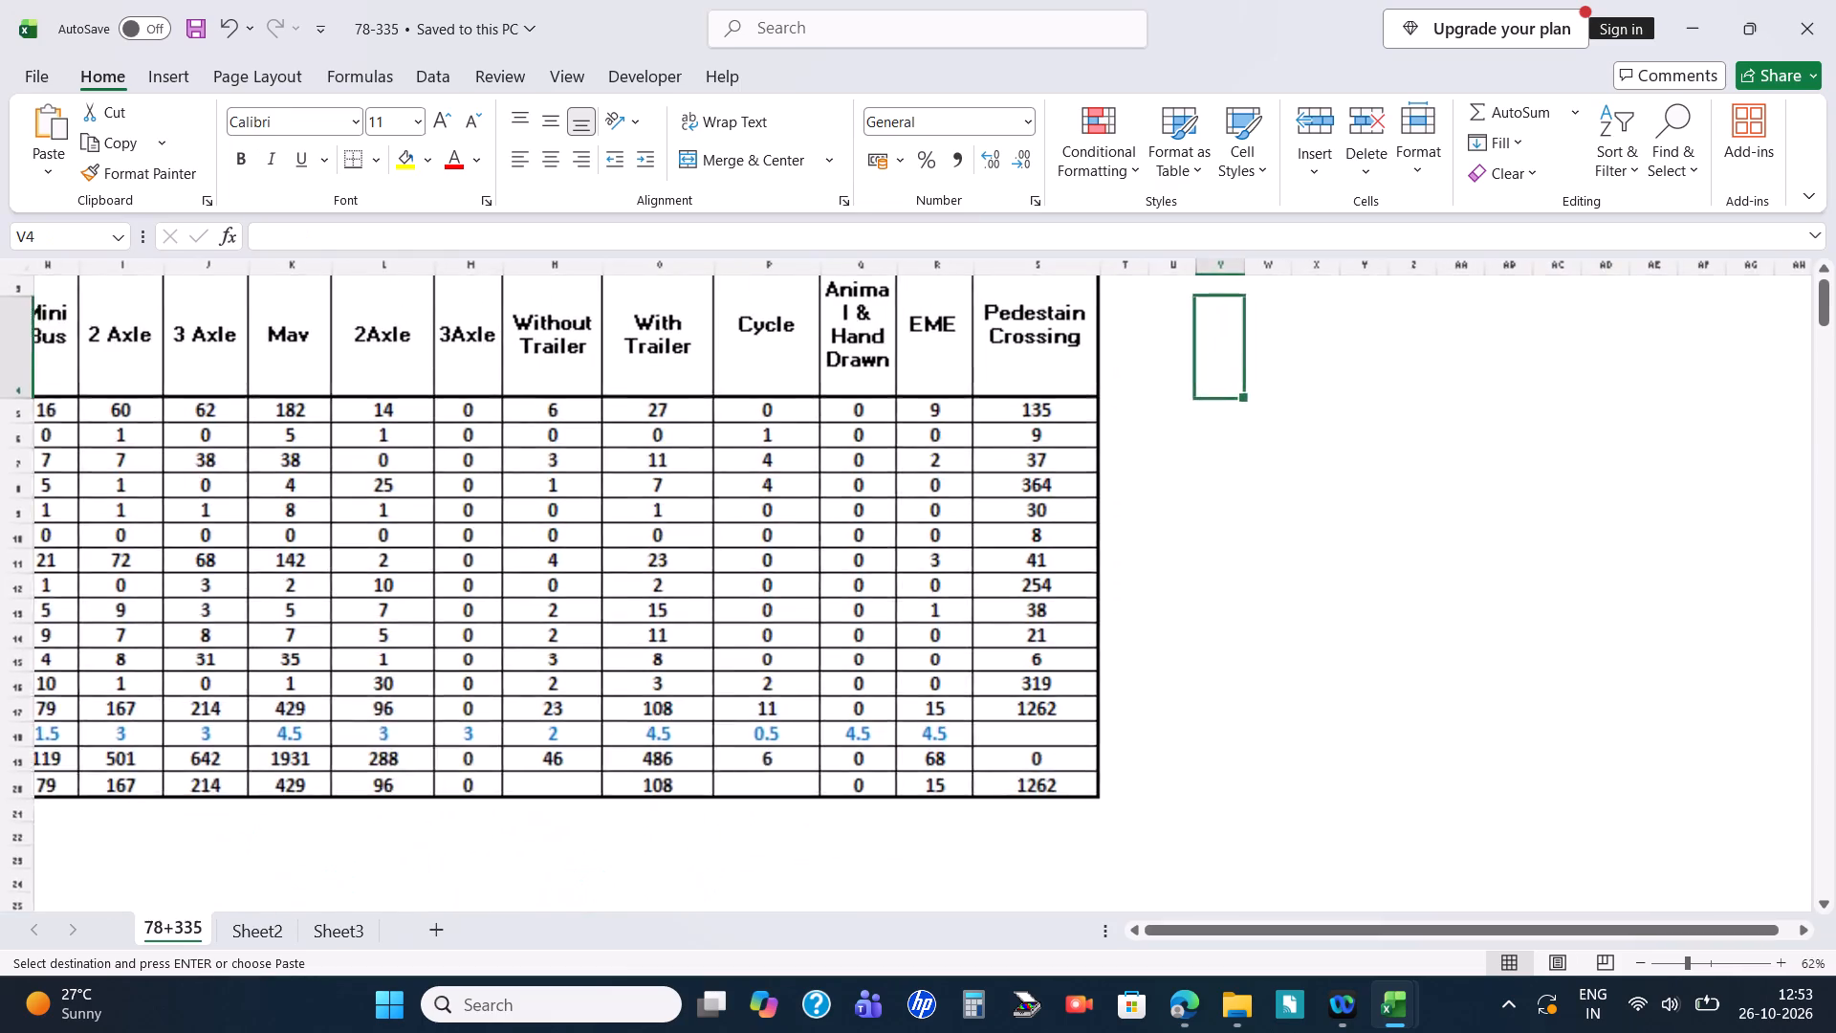
scroll(1184, 328, "up", 1)
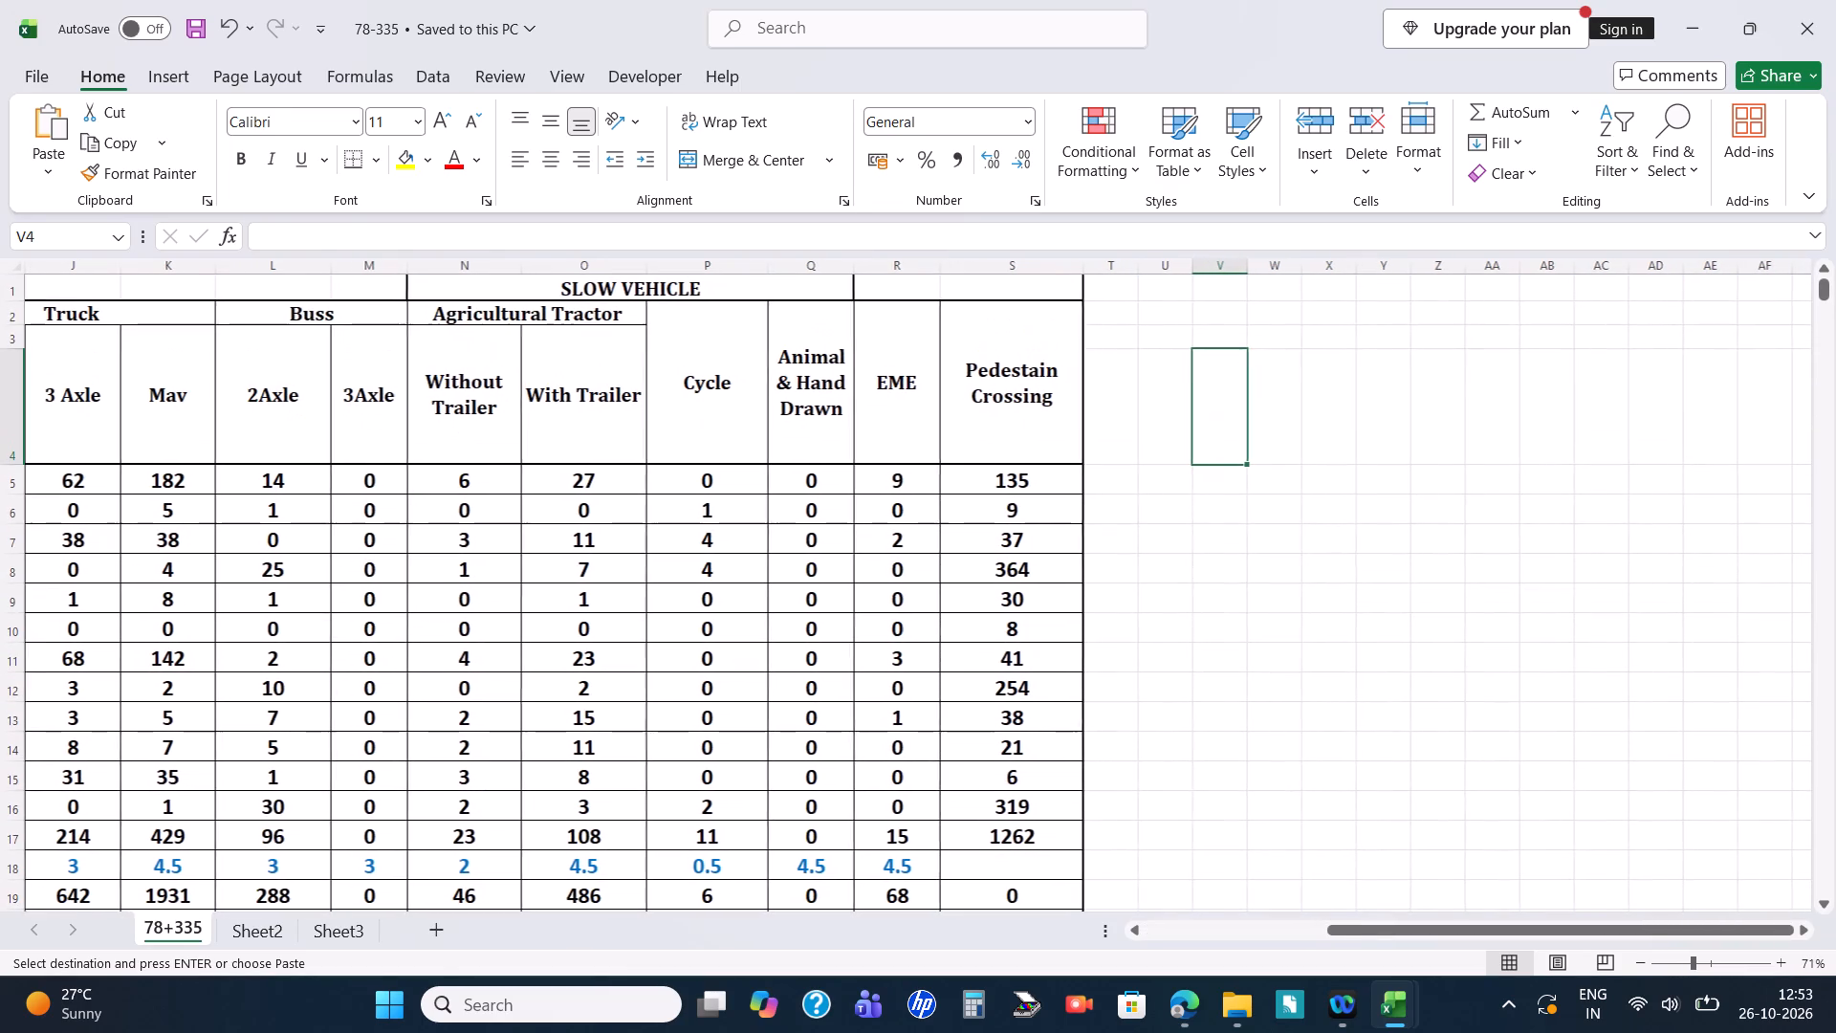
left_click(1236, 317)
key("ctrl+v")
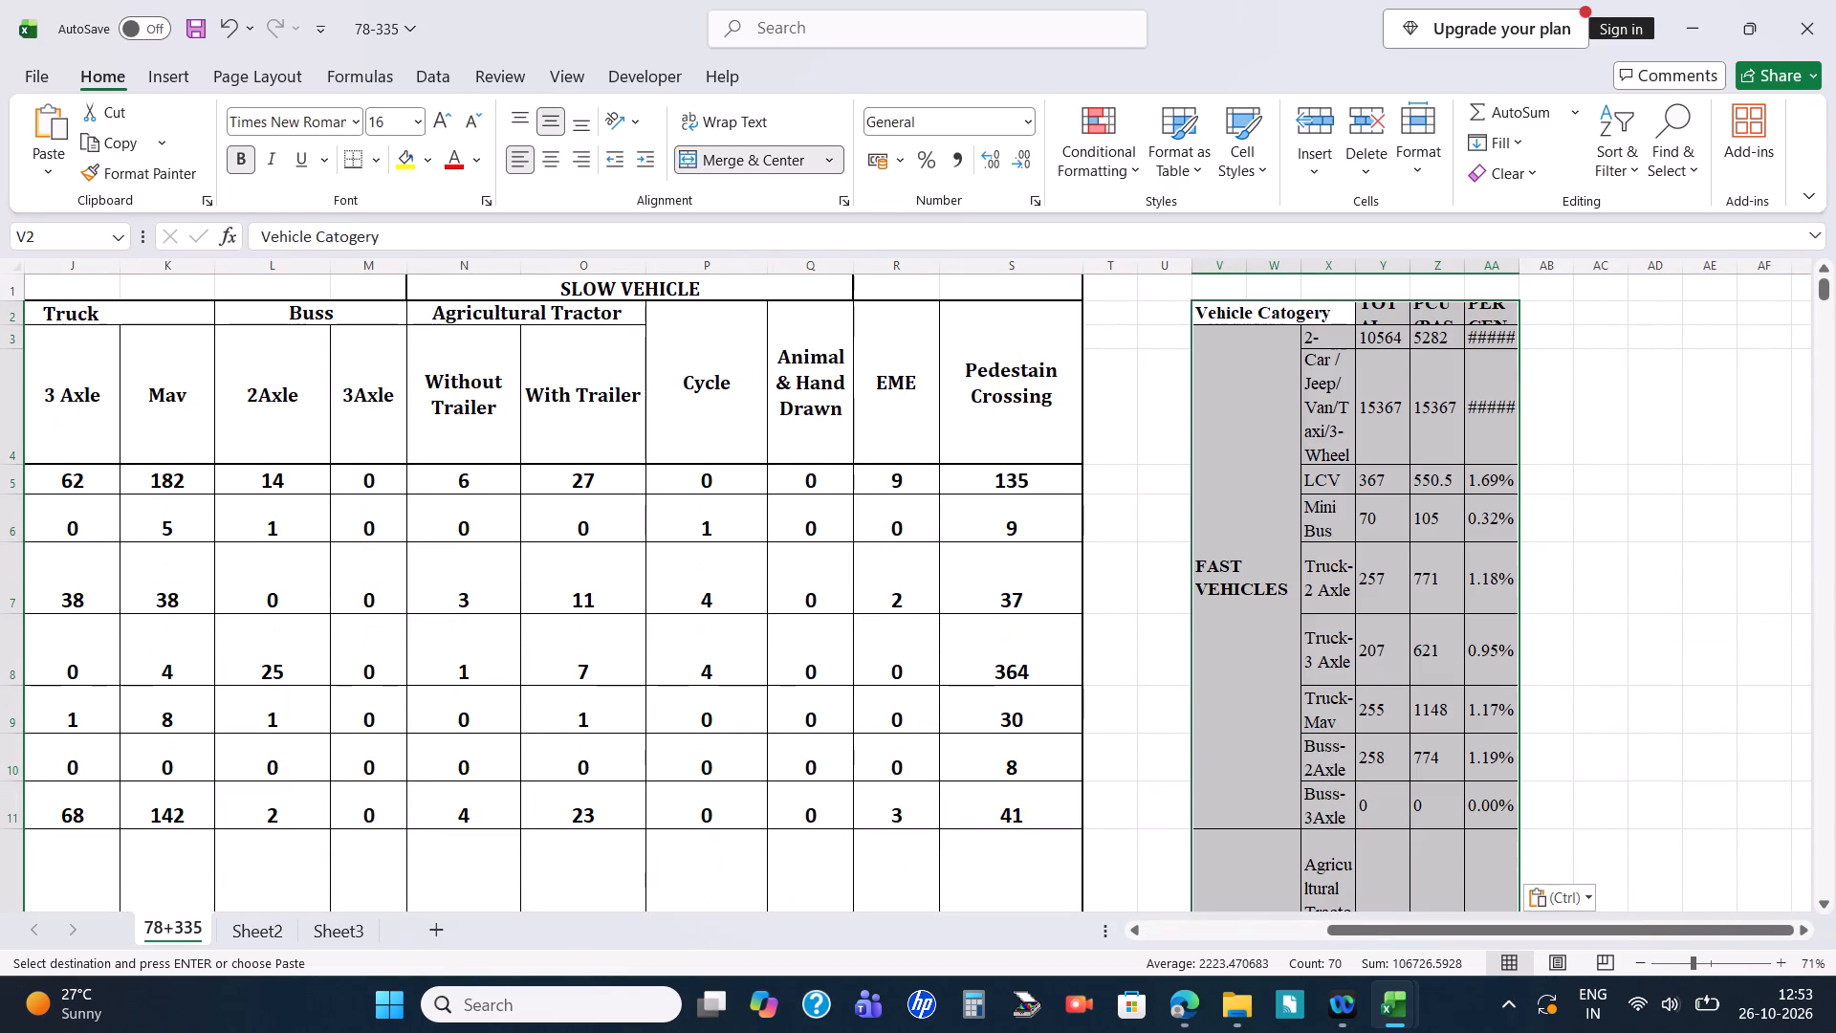
Widen columns Y, Z and AA of the pasted table so the junction total, PCU and percentage entries fit.
left_click(1385, 319)
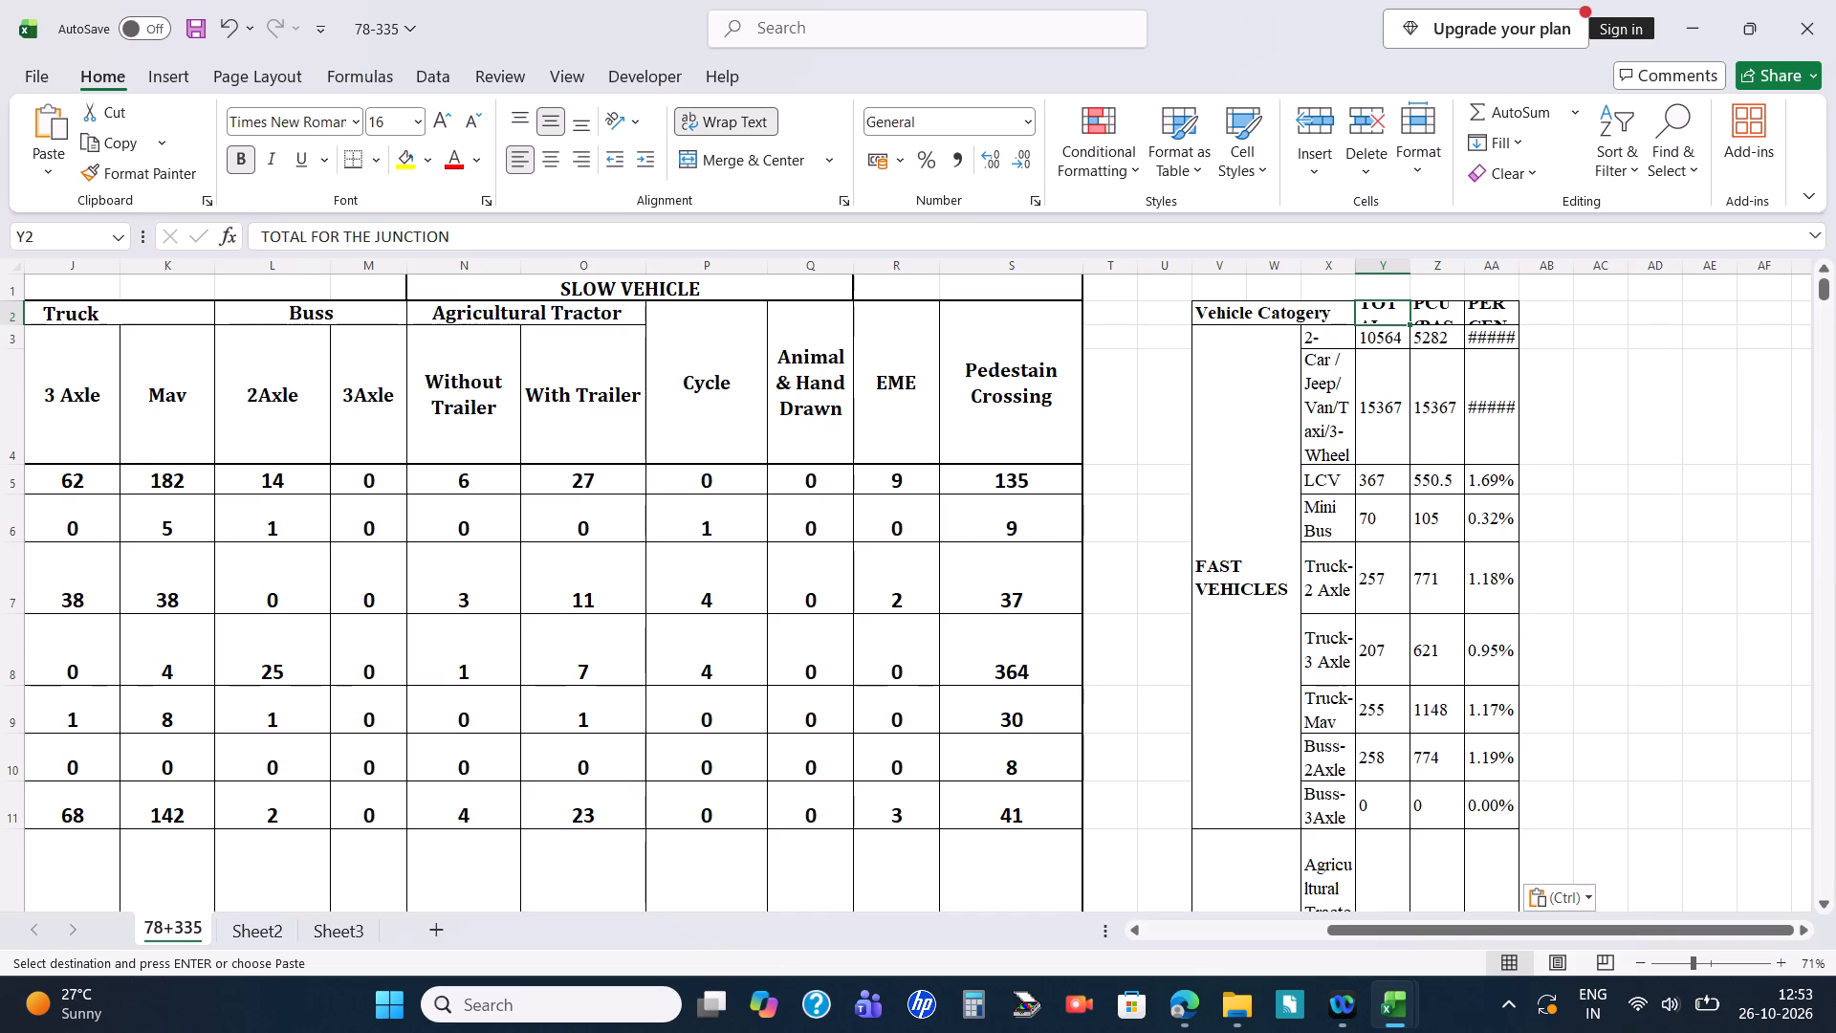
left_click_drag(1411, 273, 1429, 276)
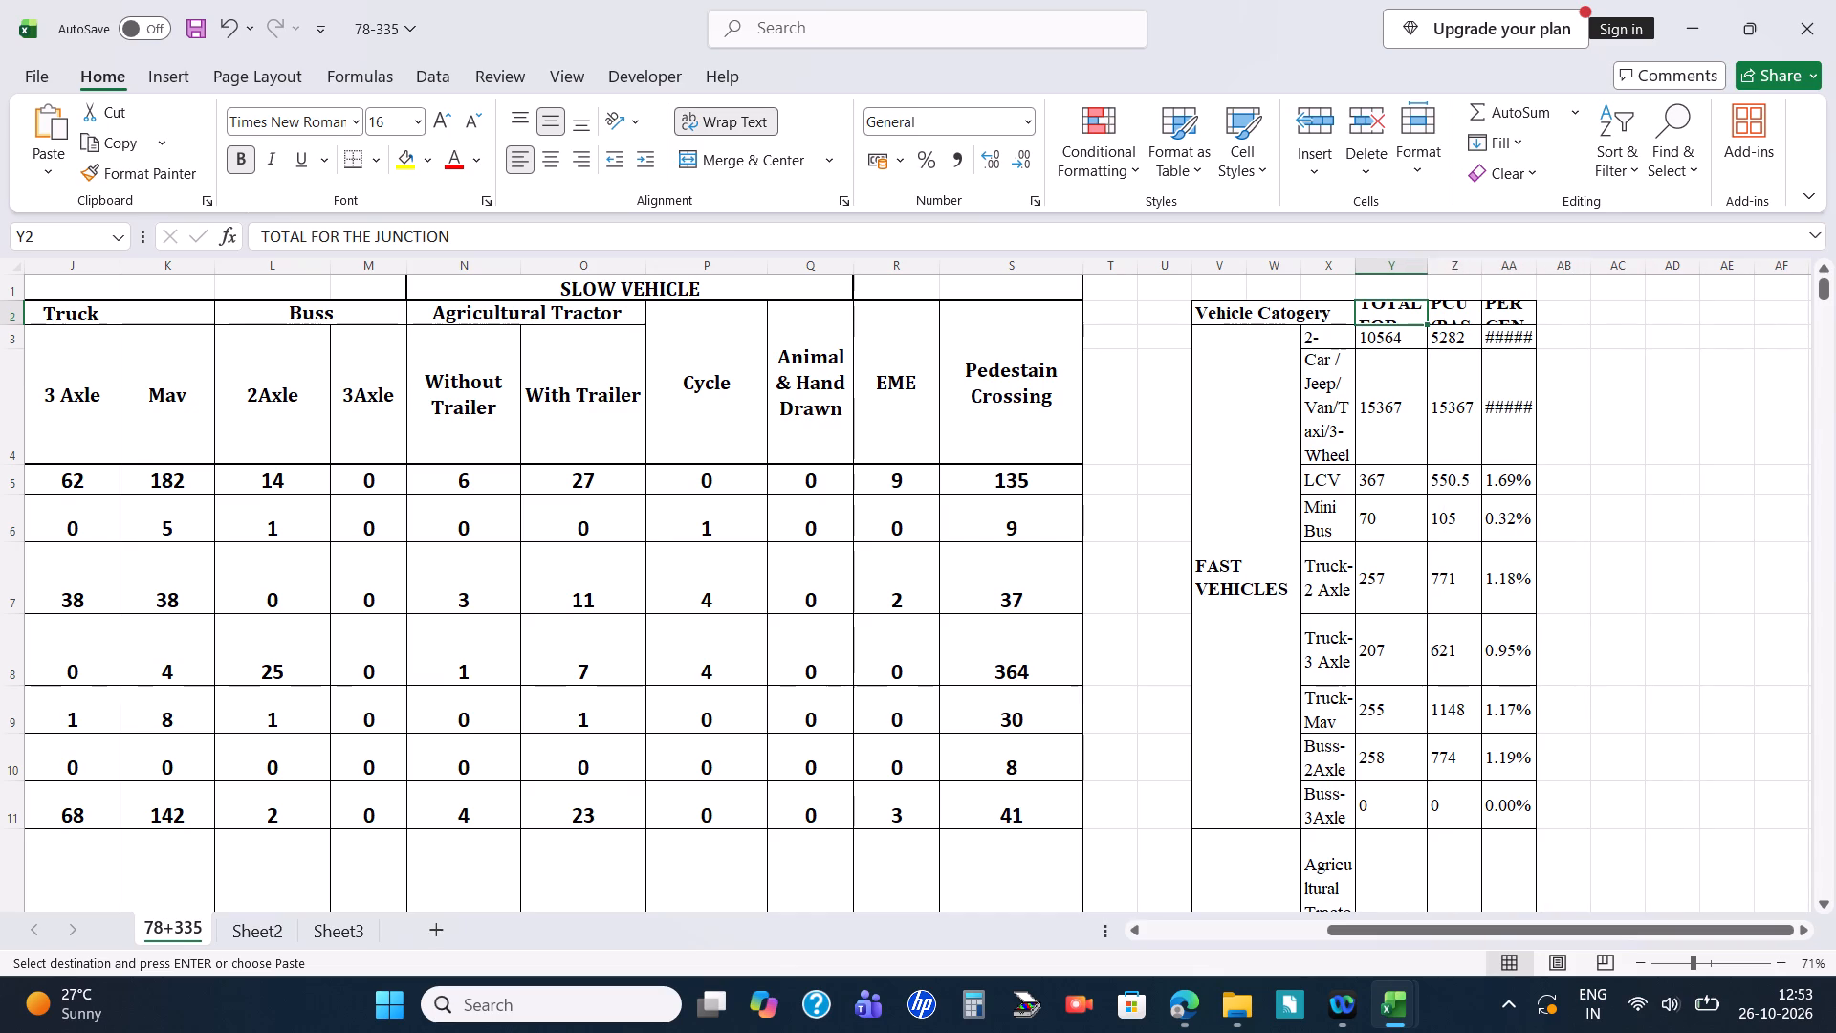
left_click_drag(1482, 263, 1512, 273)
left_click_drag(1565, 267, 1587, 269)
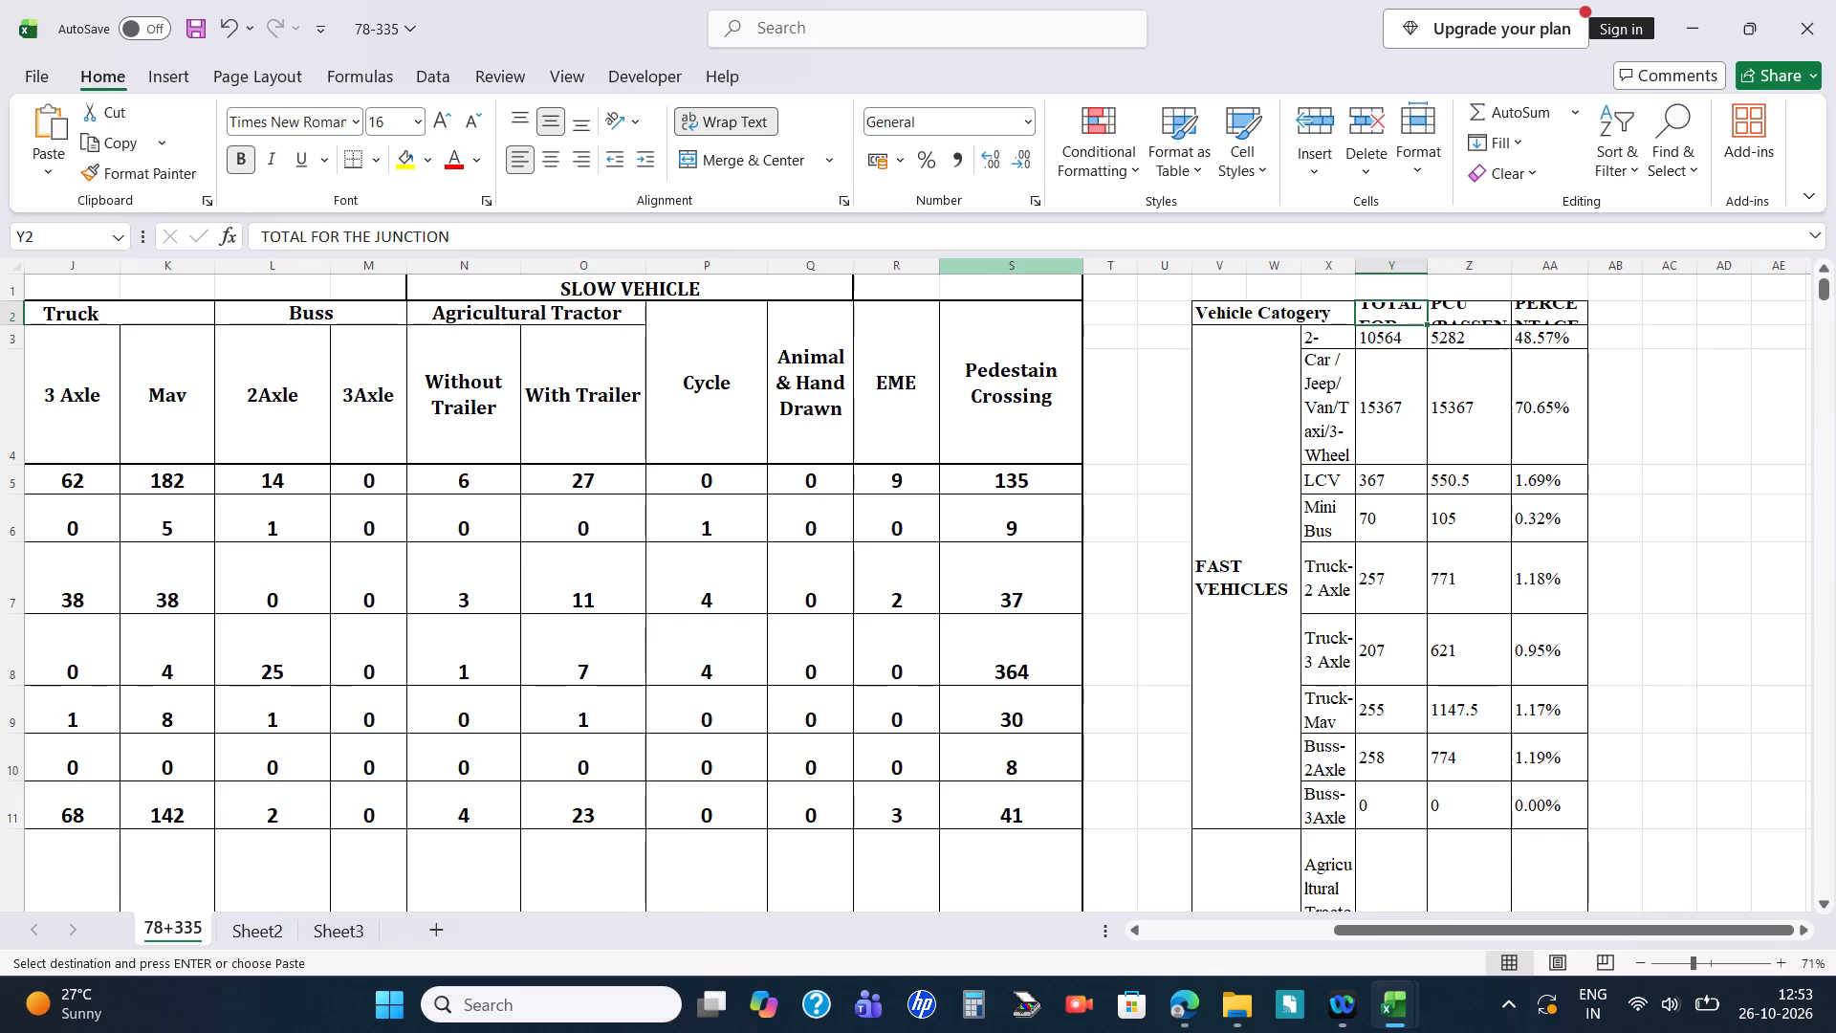
Clear the old junction total, PCU and percentage figures from the pasted table, including its Total Vehicles row, keeping headings and vehicle categories.
scroll(1383, 632, "down", 1)
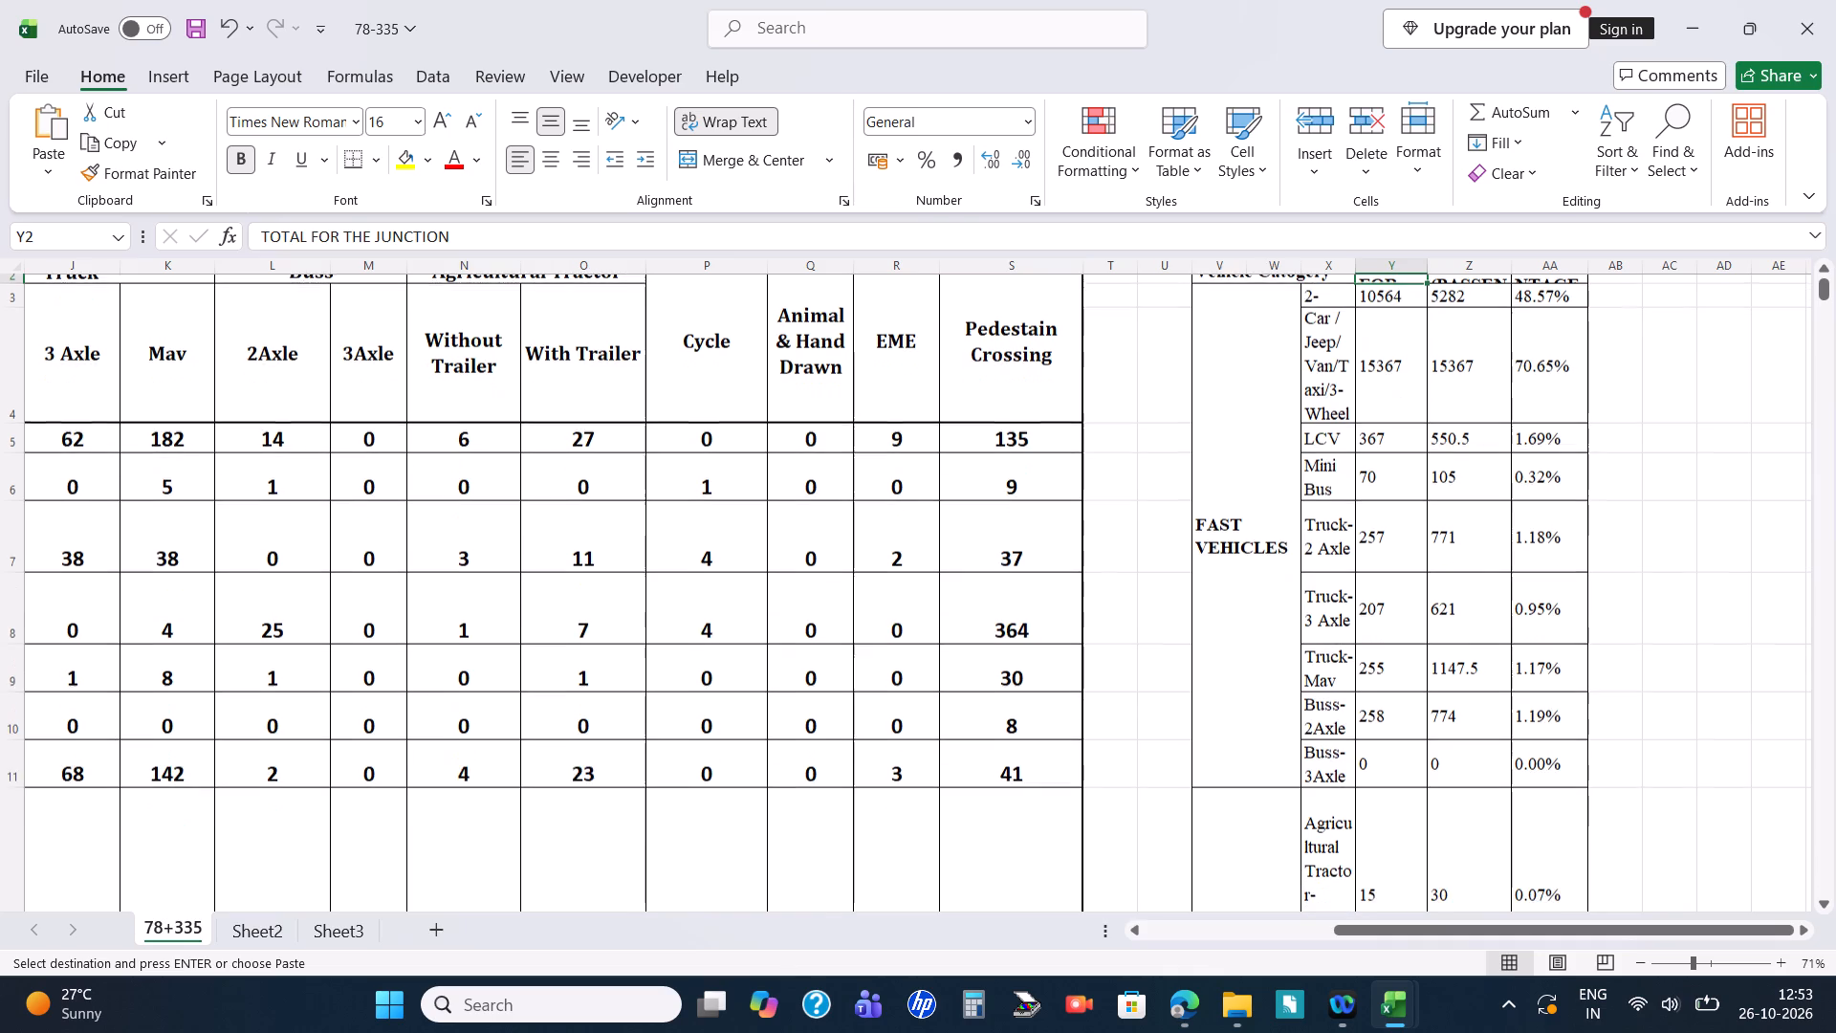
scroll(1383, 632, "down", 1)
scroll(1433, 756, "up", 1)
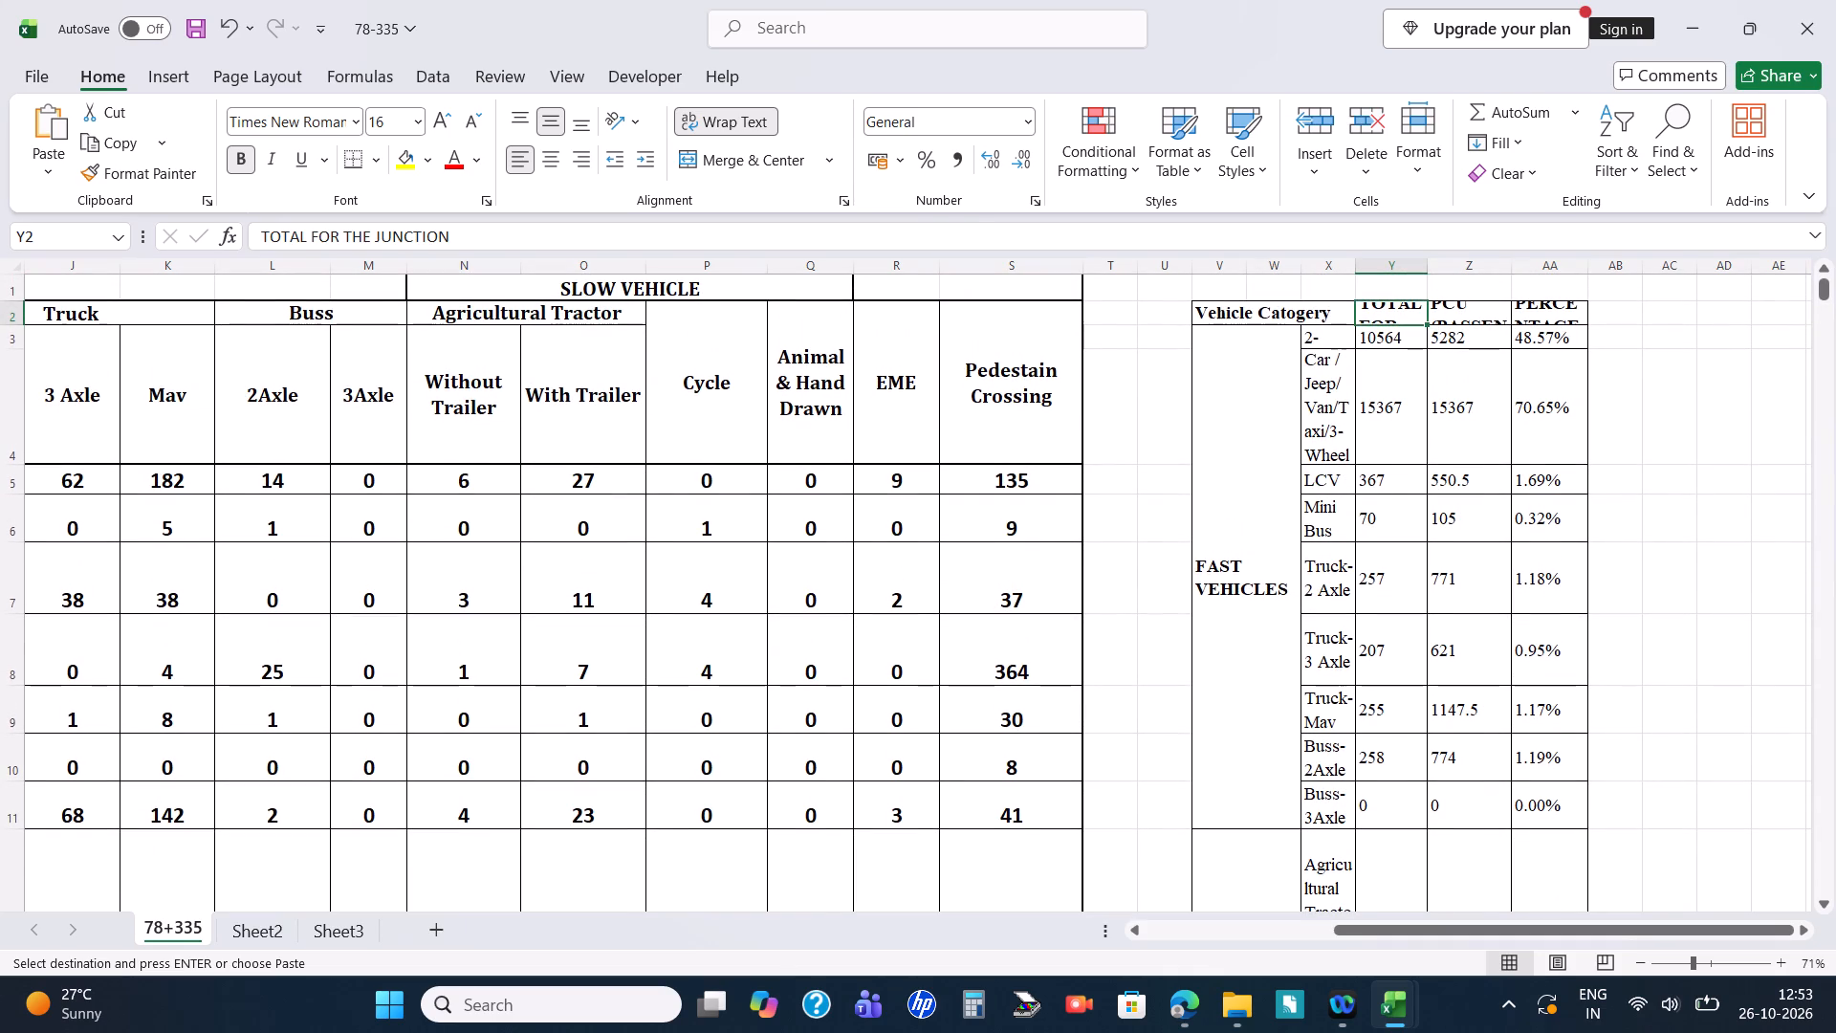
left_click_drag(1387, 342, 1552, 1016)
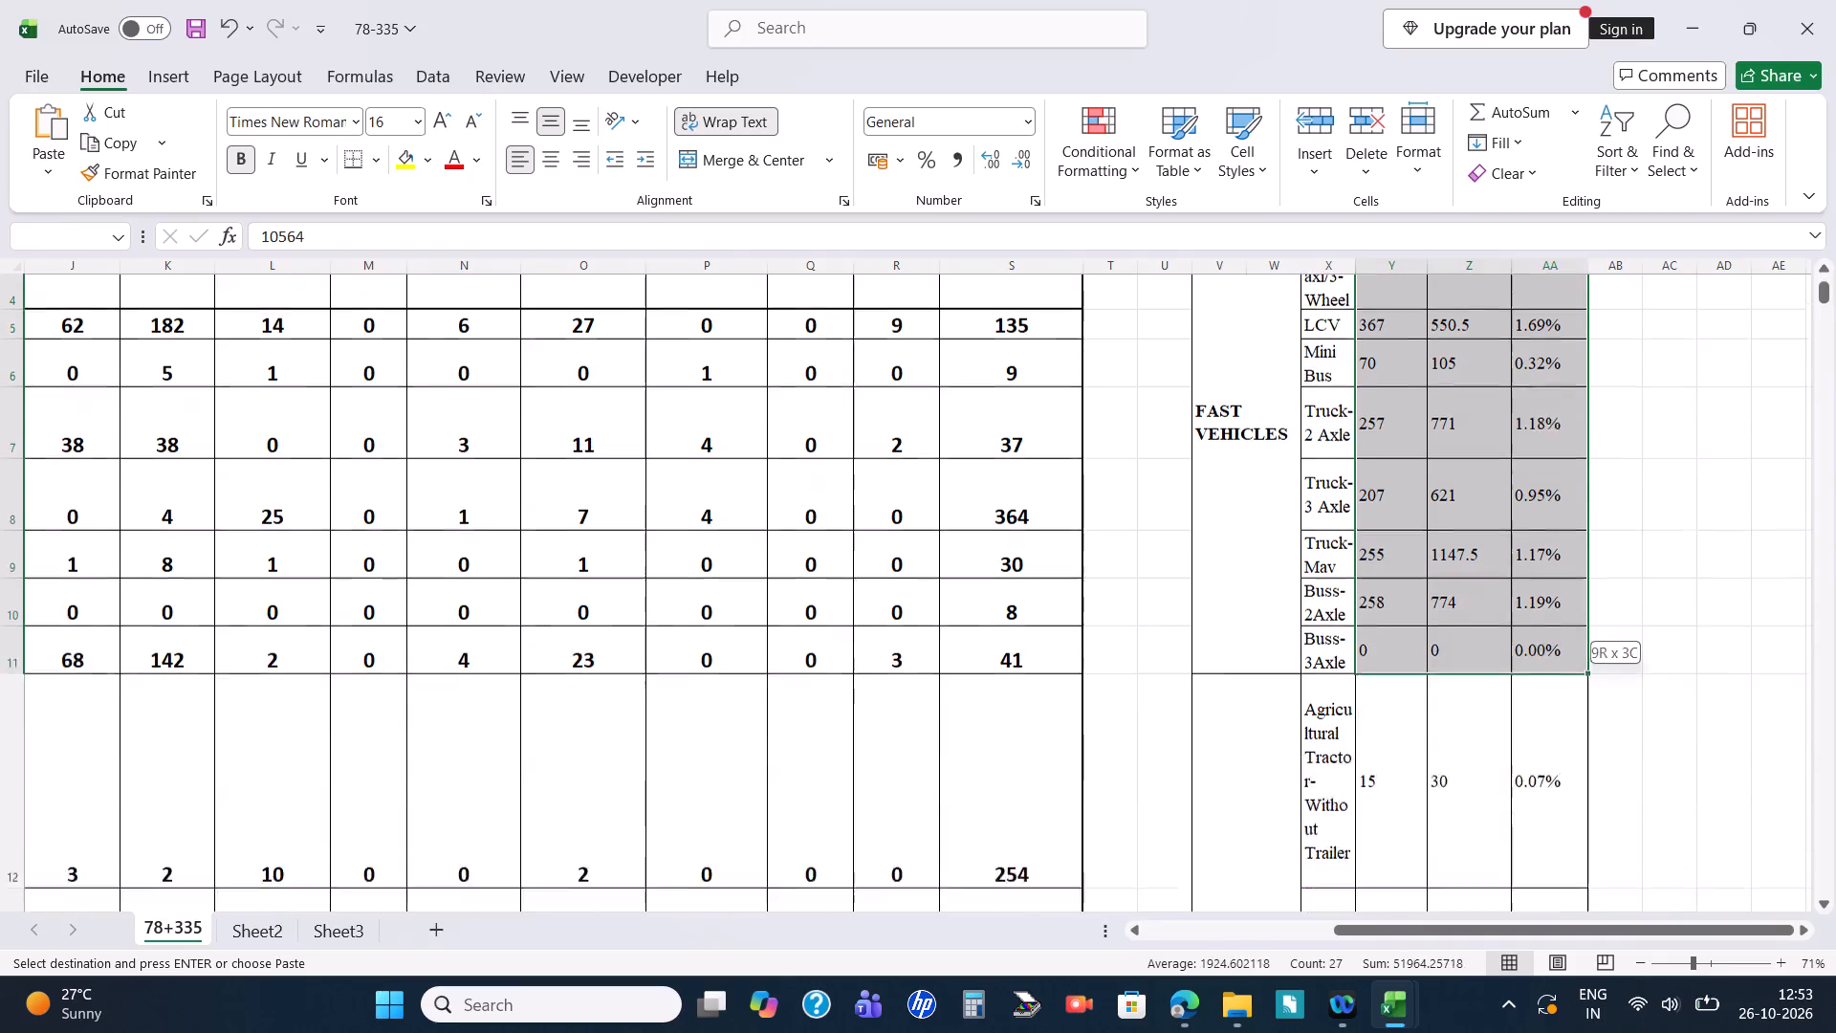
left_click_drag(1552, 1016, 1518, 736)
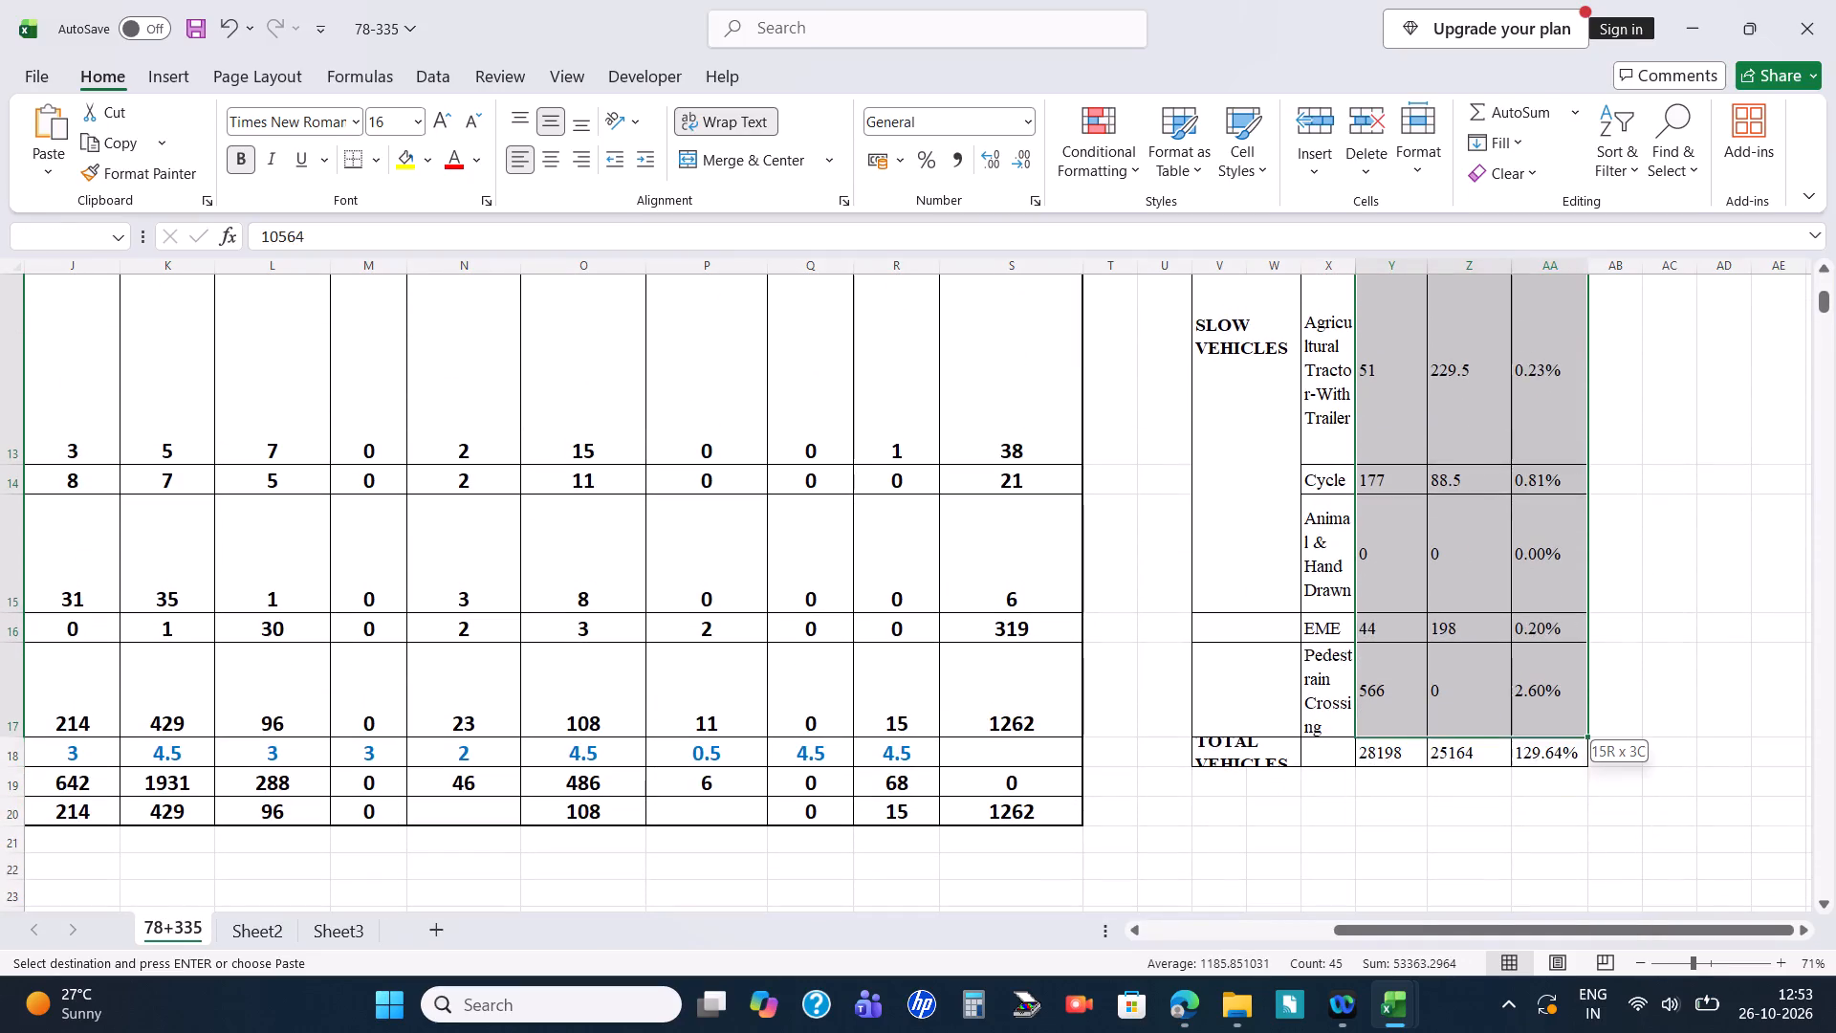
left_click_drag(1518, 736, 1516, 754)
key("Delete")
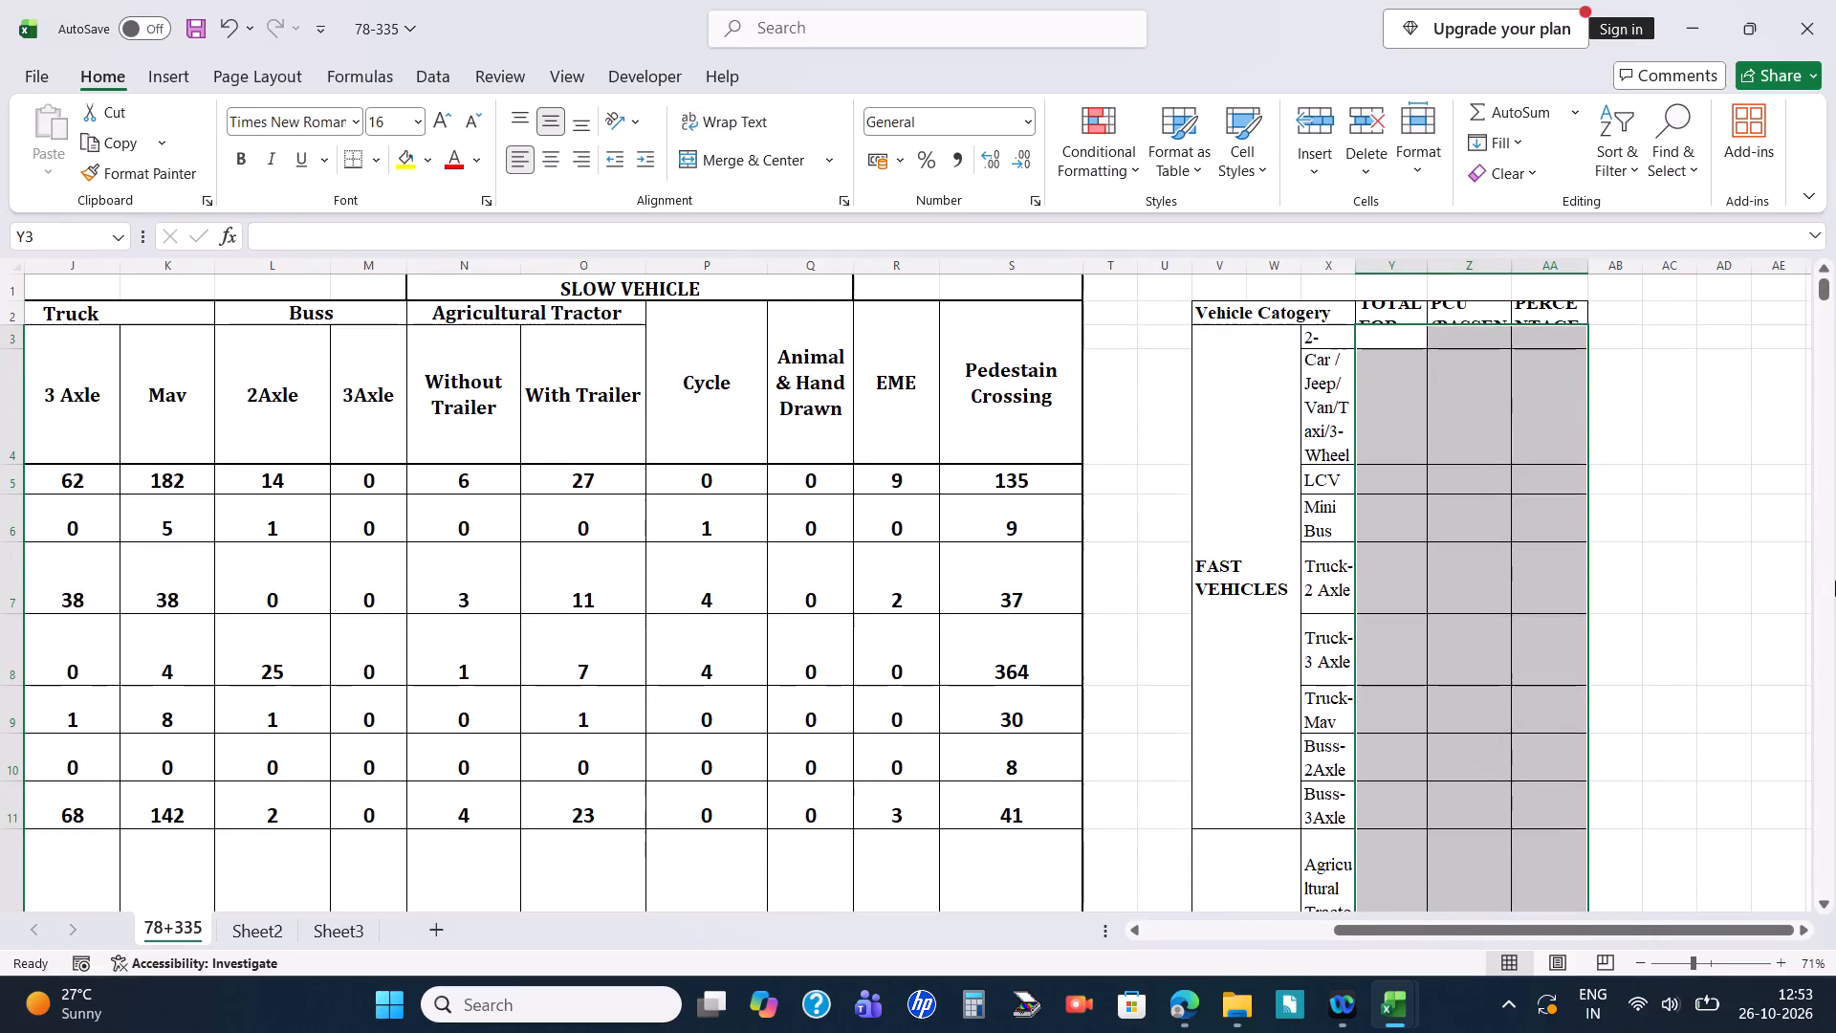
Switch to the 130+500 workbook and examine the formulas beside the junction total, equivalency factor, PCU and CVPD rows.
scroll(1342, 789, "down", 3)
key("alt+Tab")
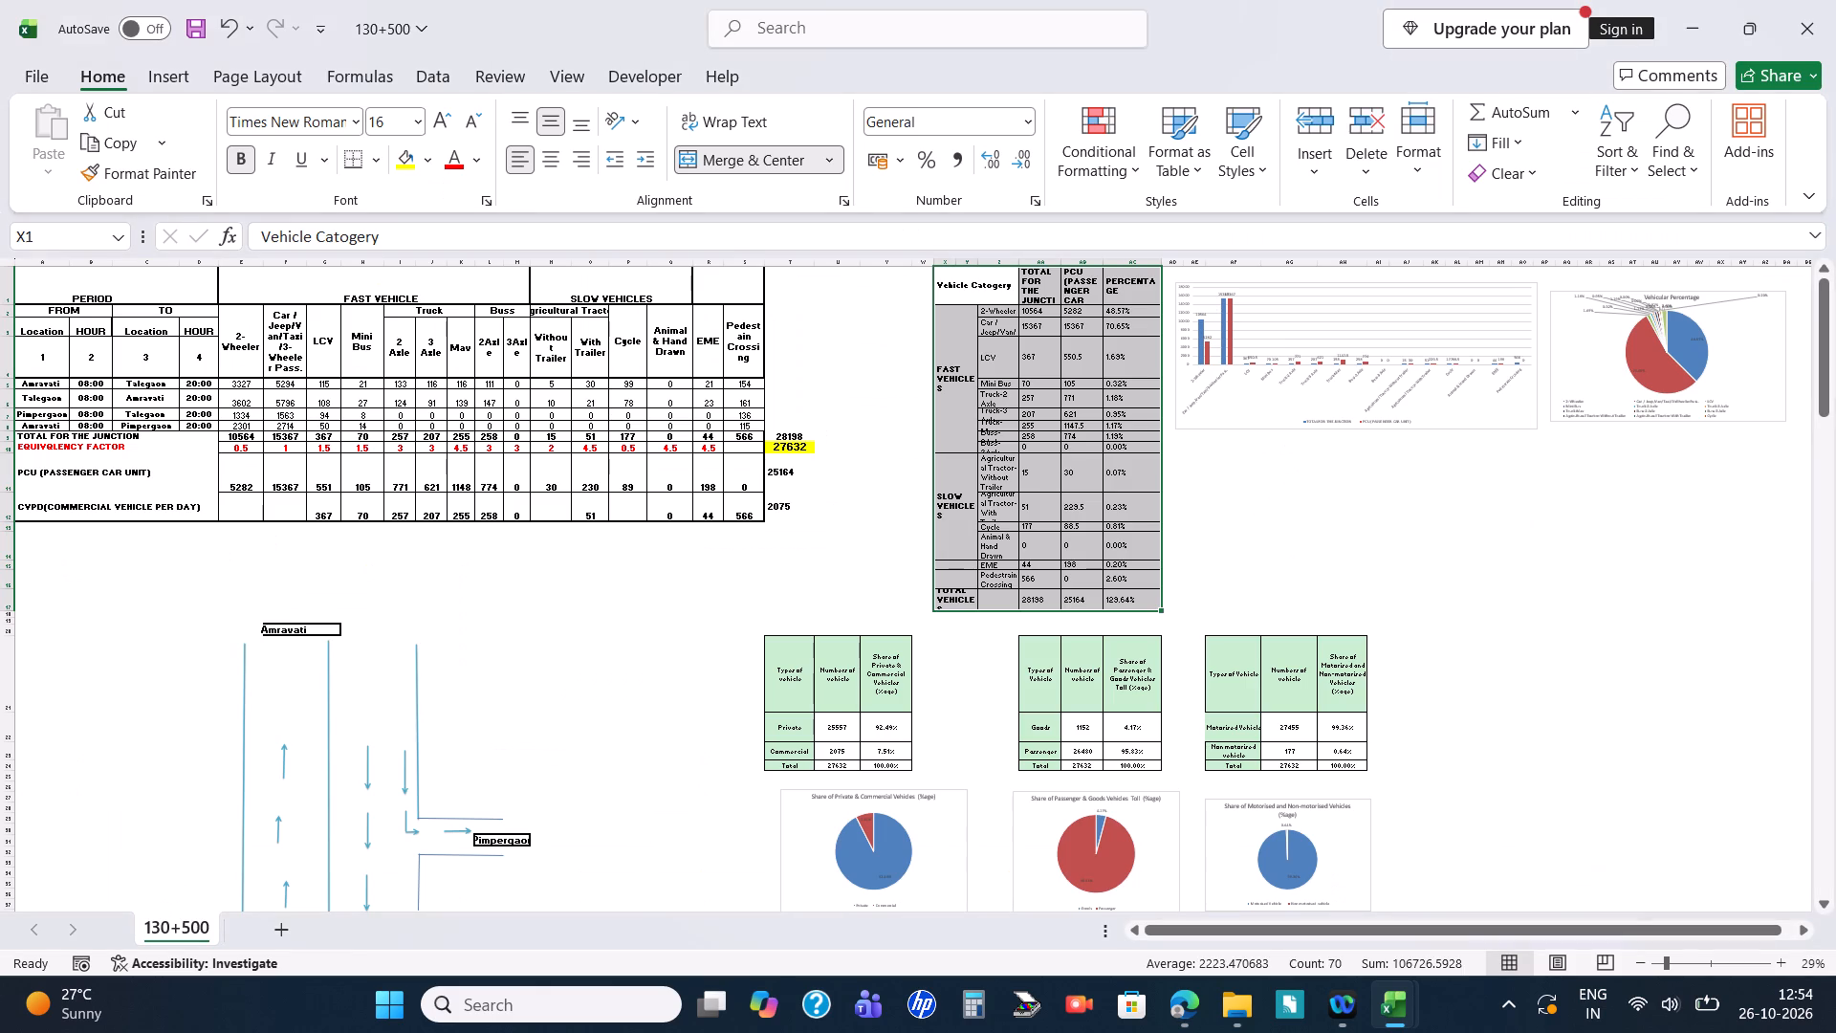
left_click(791, 431)
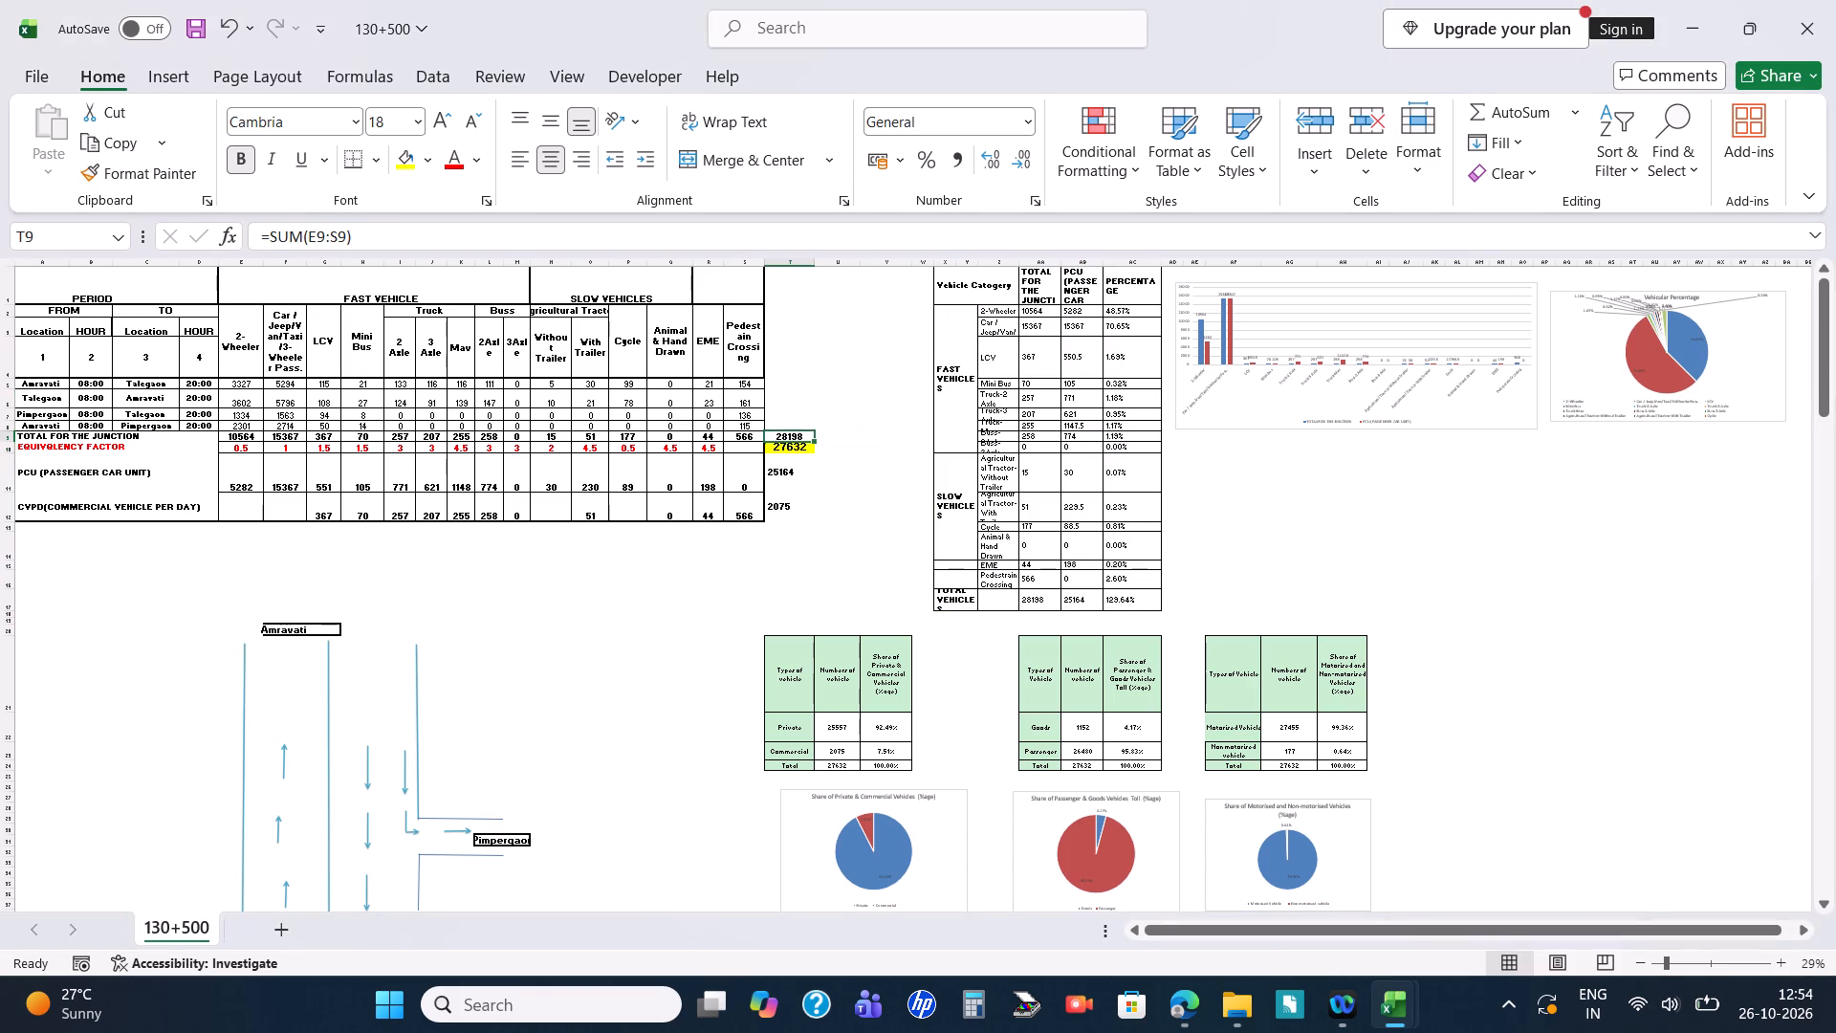
left_click(725, 237)
left_click(799, 449)
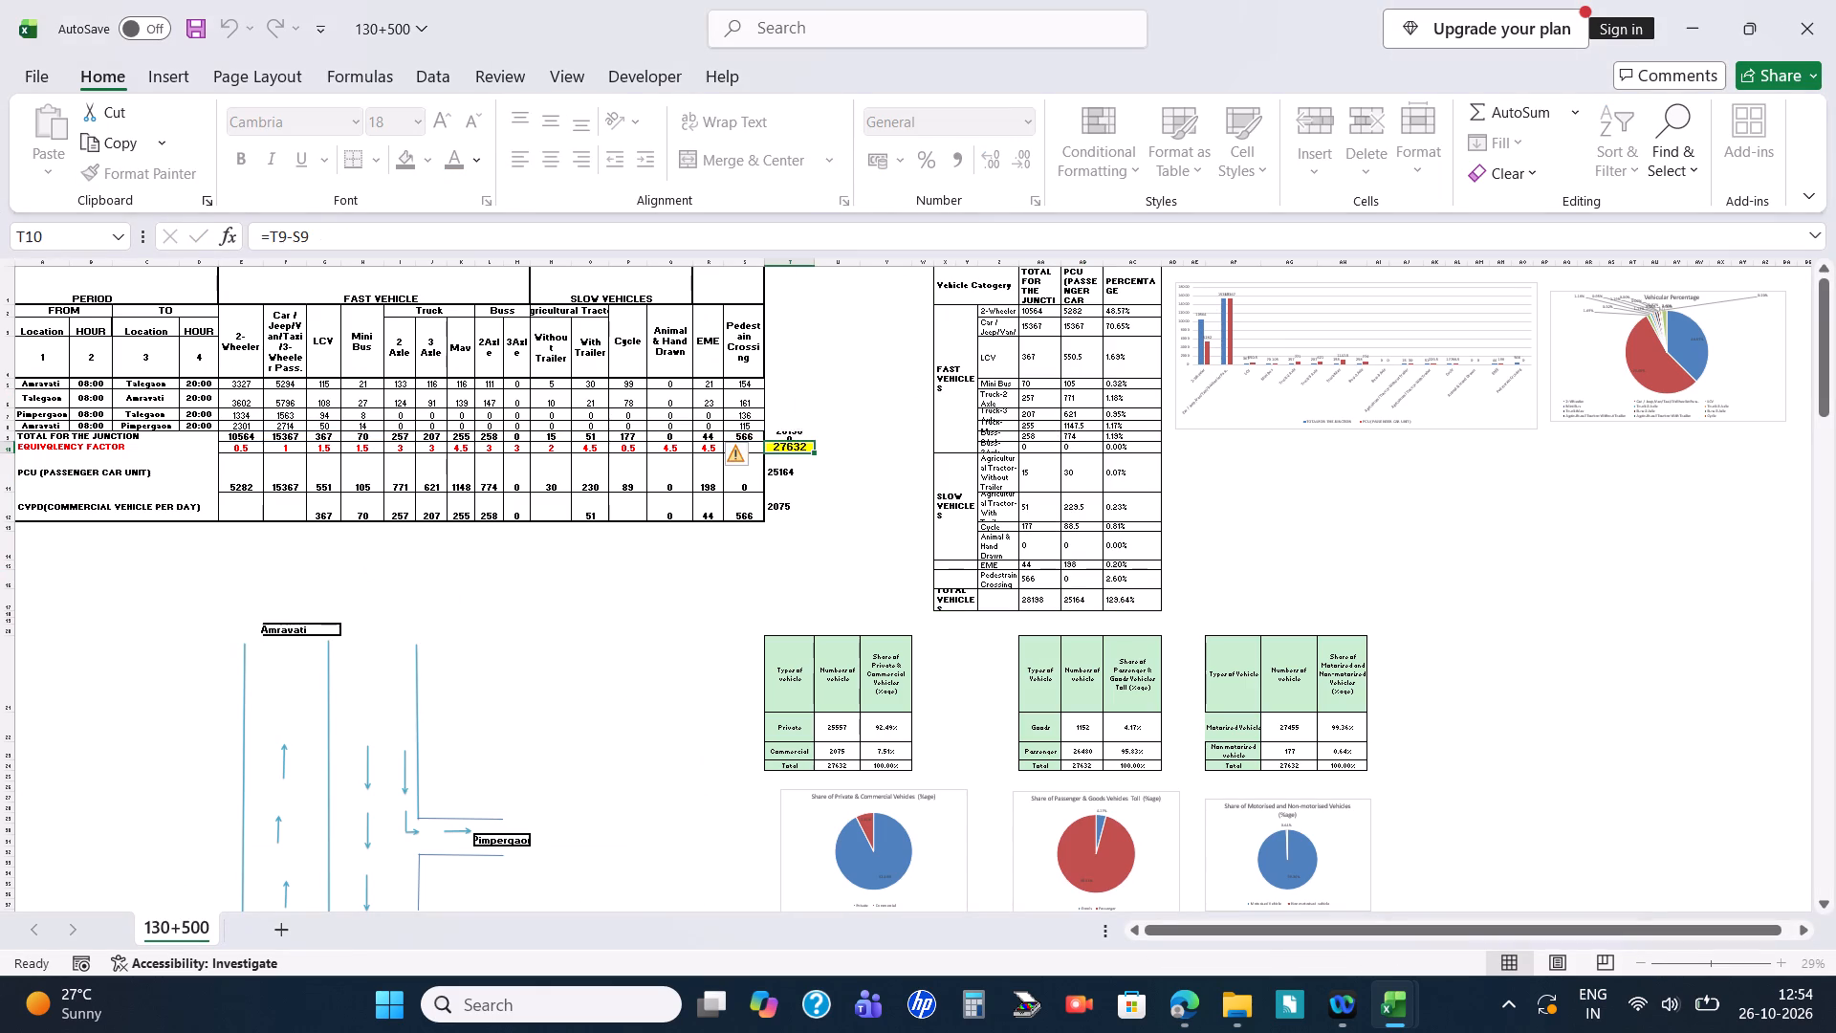
left_click(692, 227)
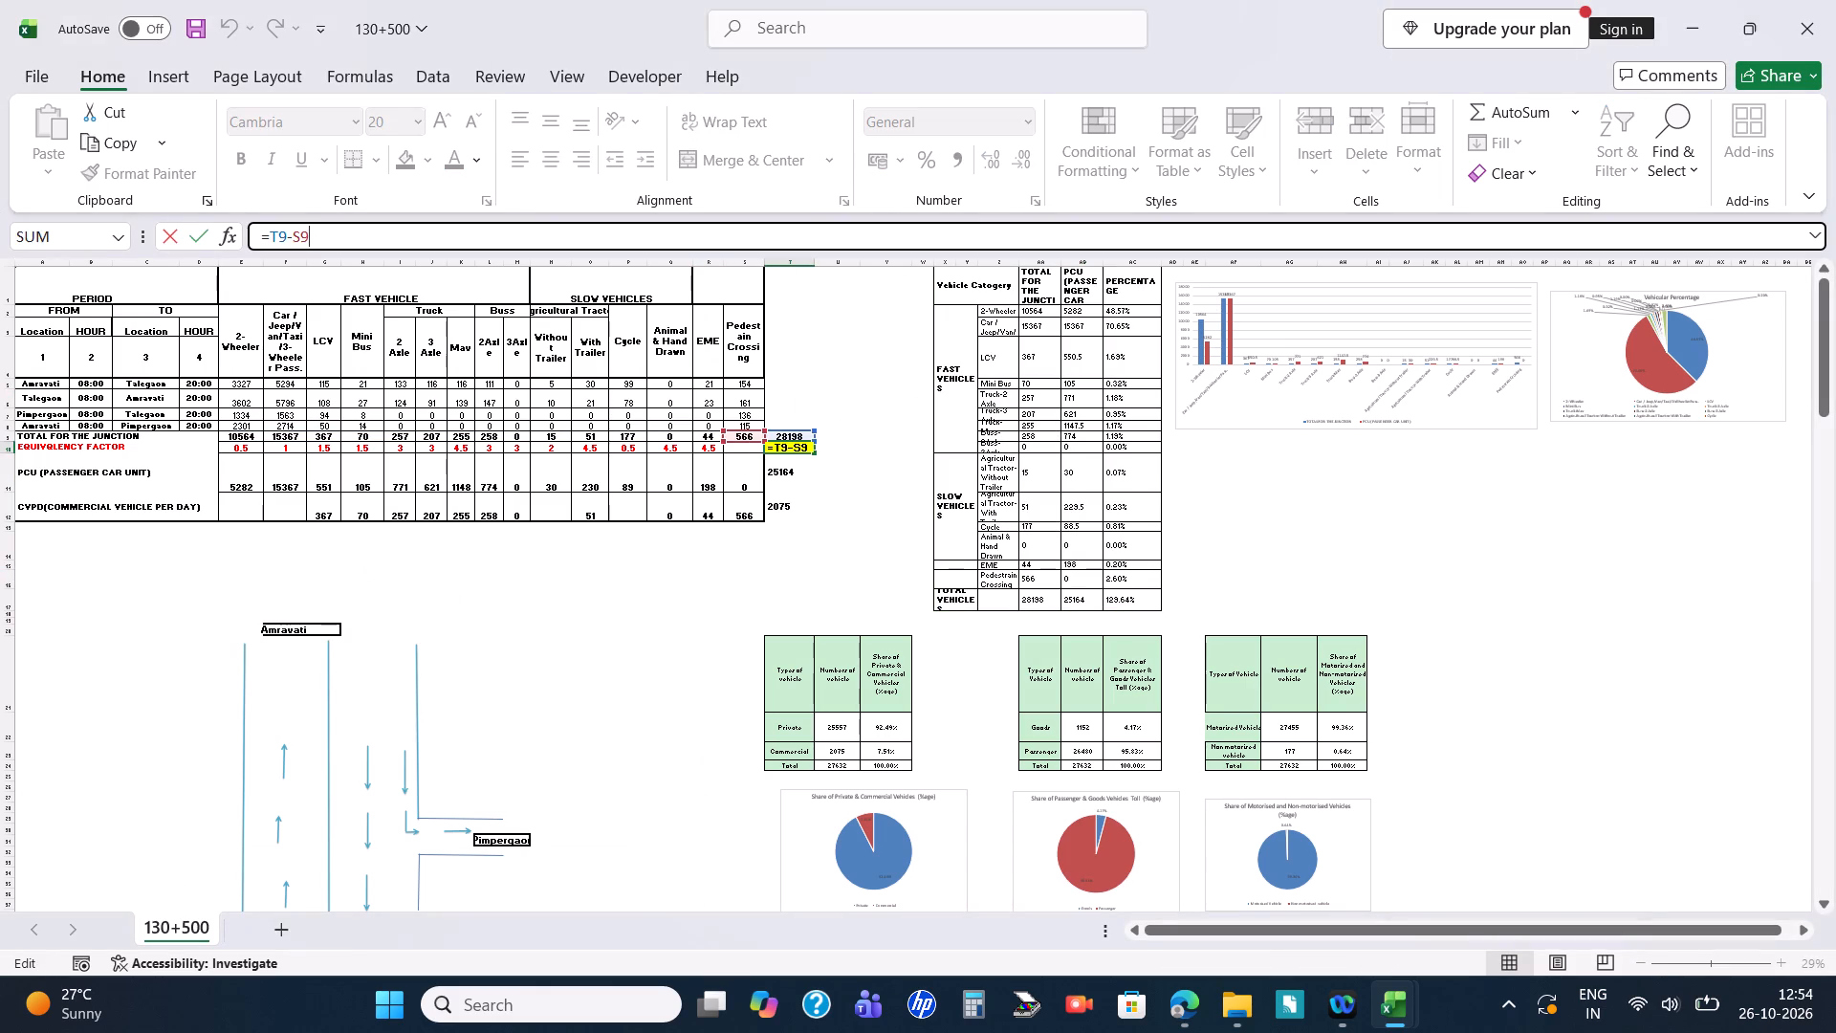
left_click(789, 466)
left_click(787, 515)
Back in the 78-335 workbook, total the junction row in cell T17 with =SUM(E17:S17).
key("alt+Tab")
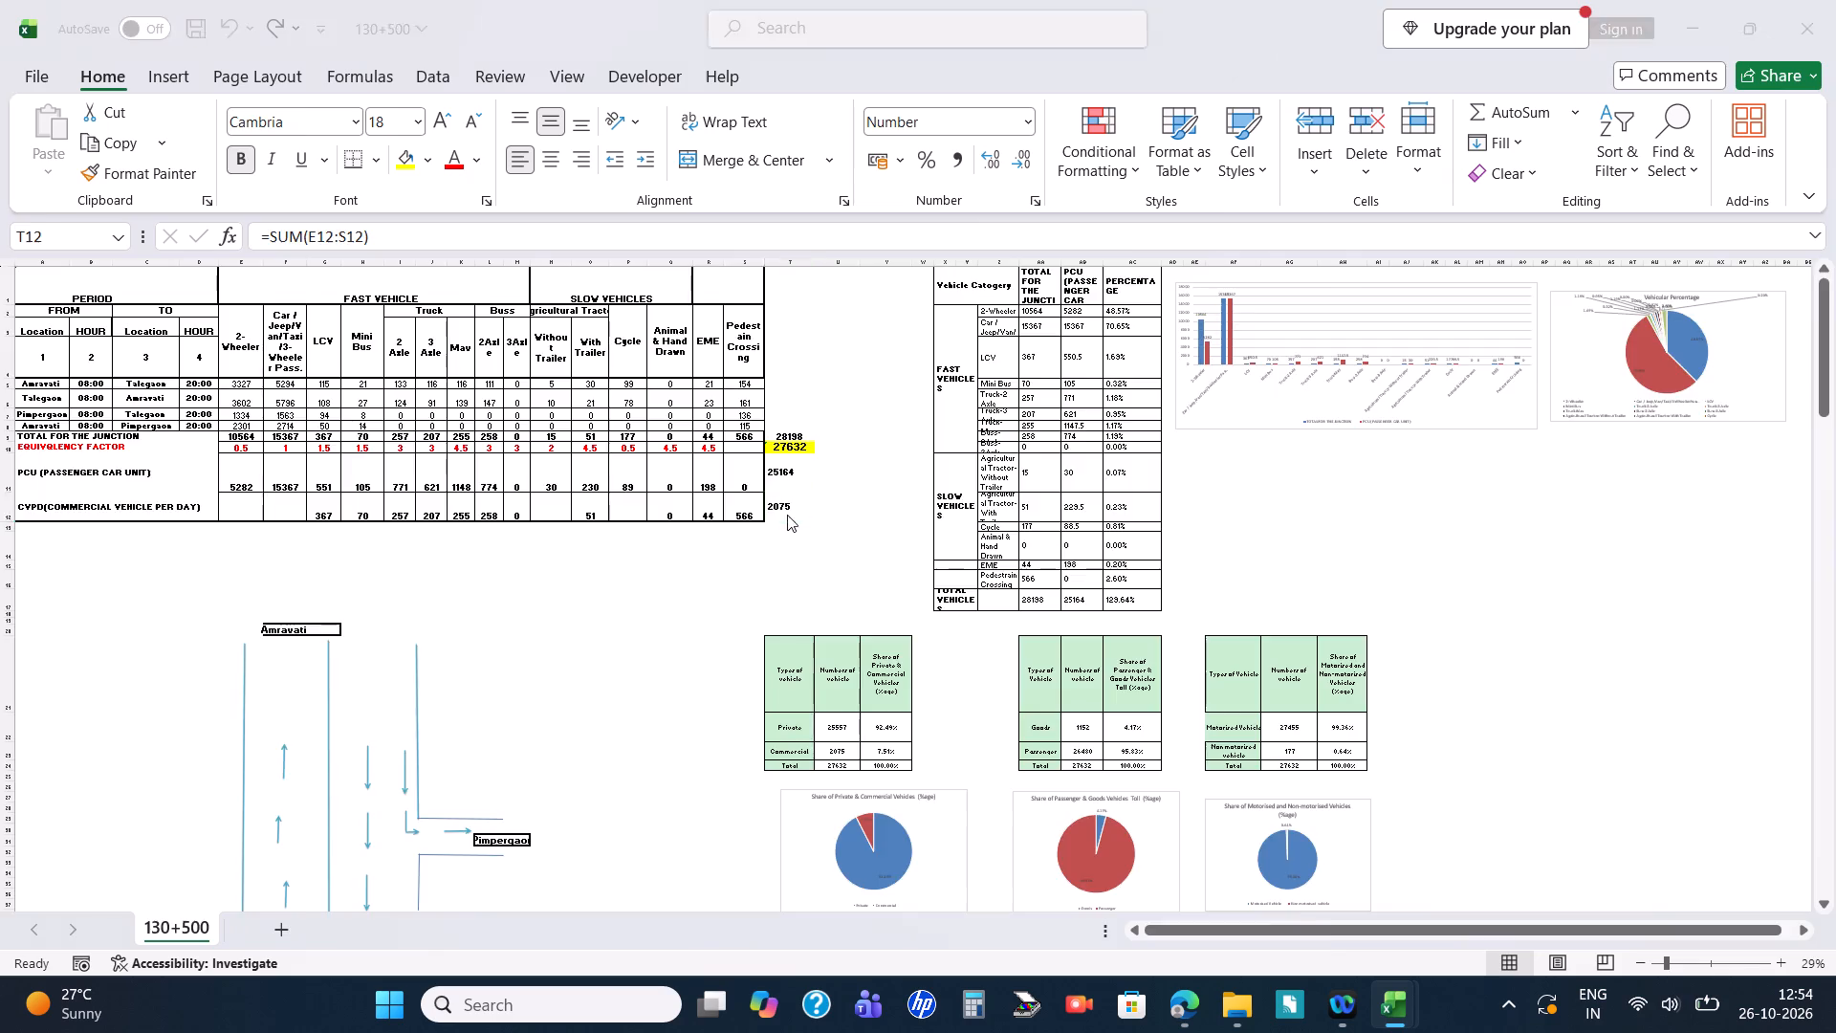
scroll(1017, 732, "down", 1)
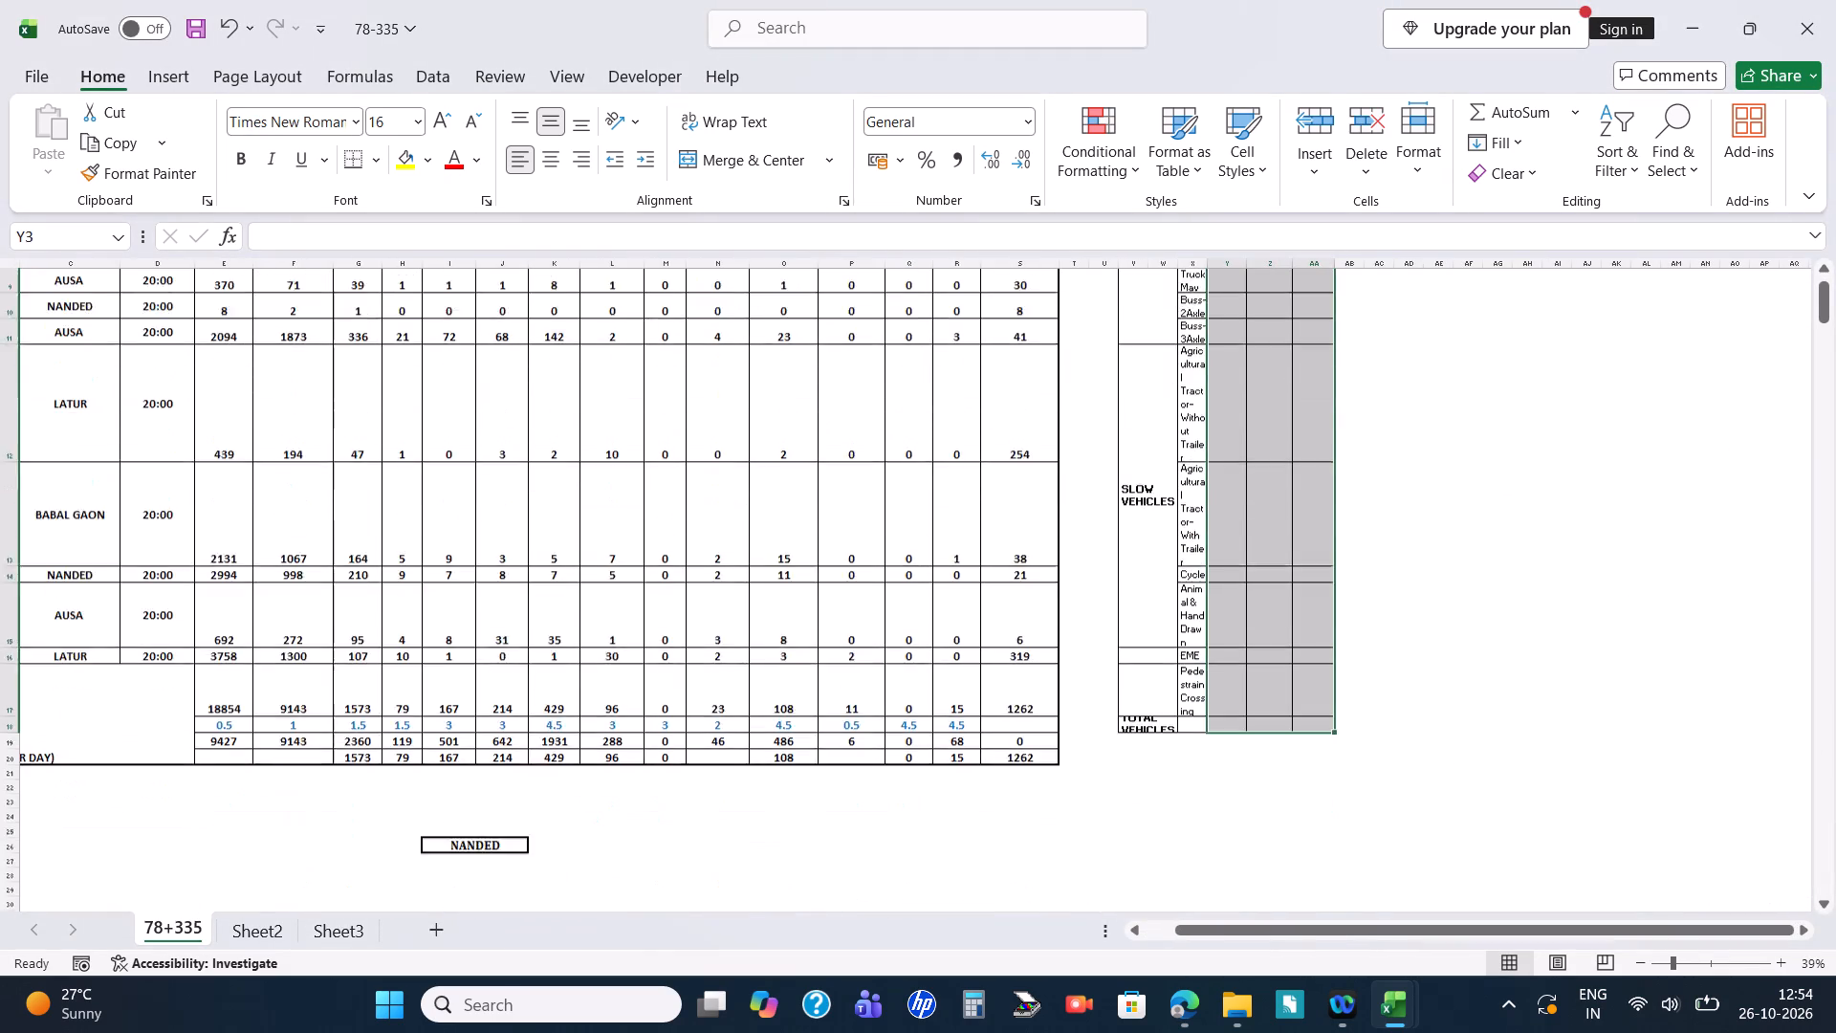
scroll(1017, 732, "down", 1)
scroll(708, 761, "right", 2)
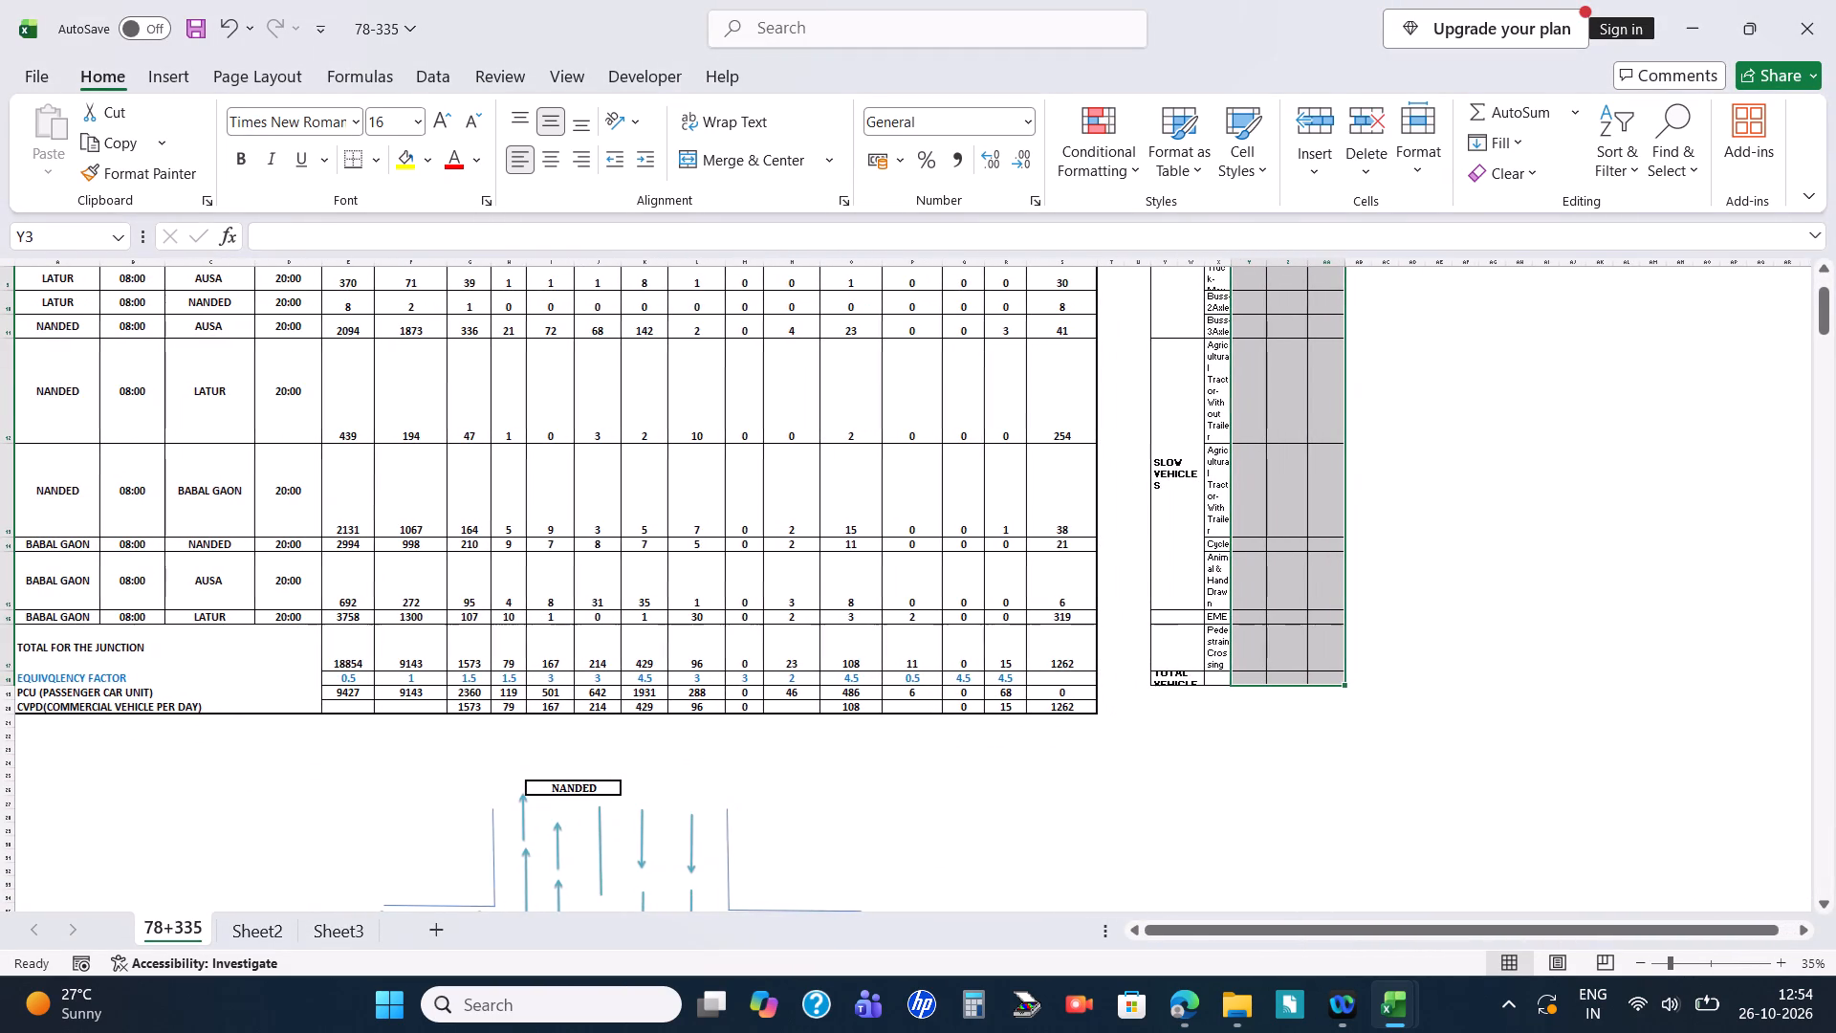
left_click(1119, 649)
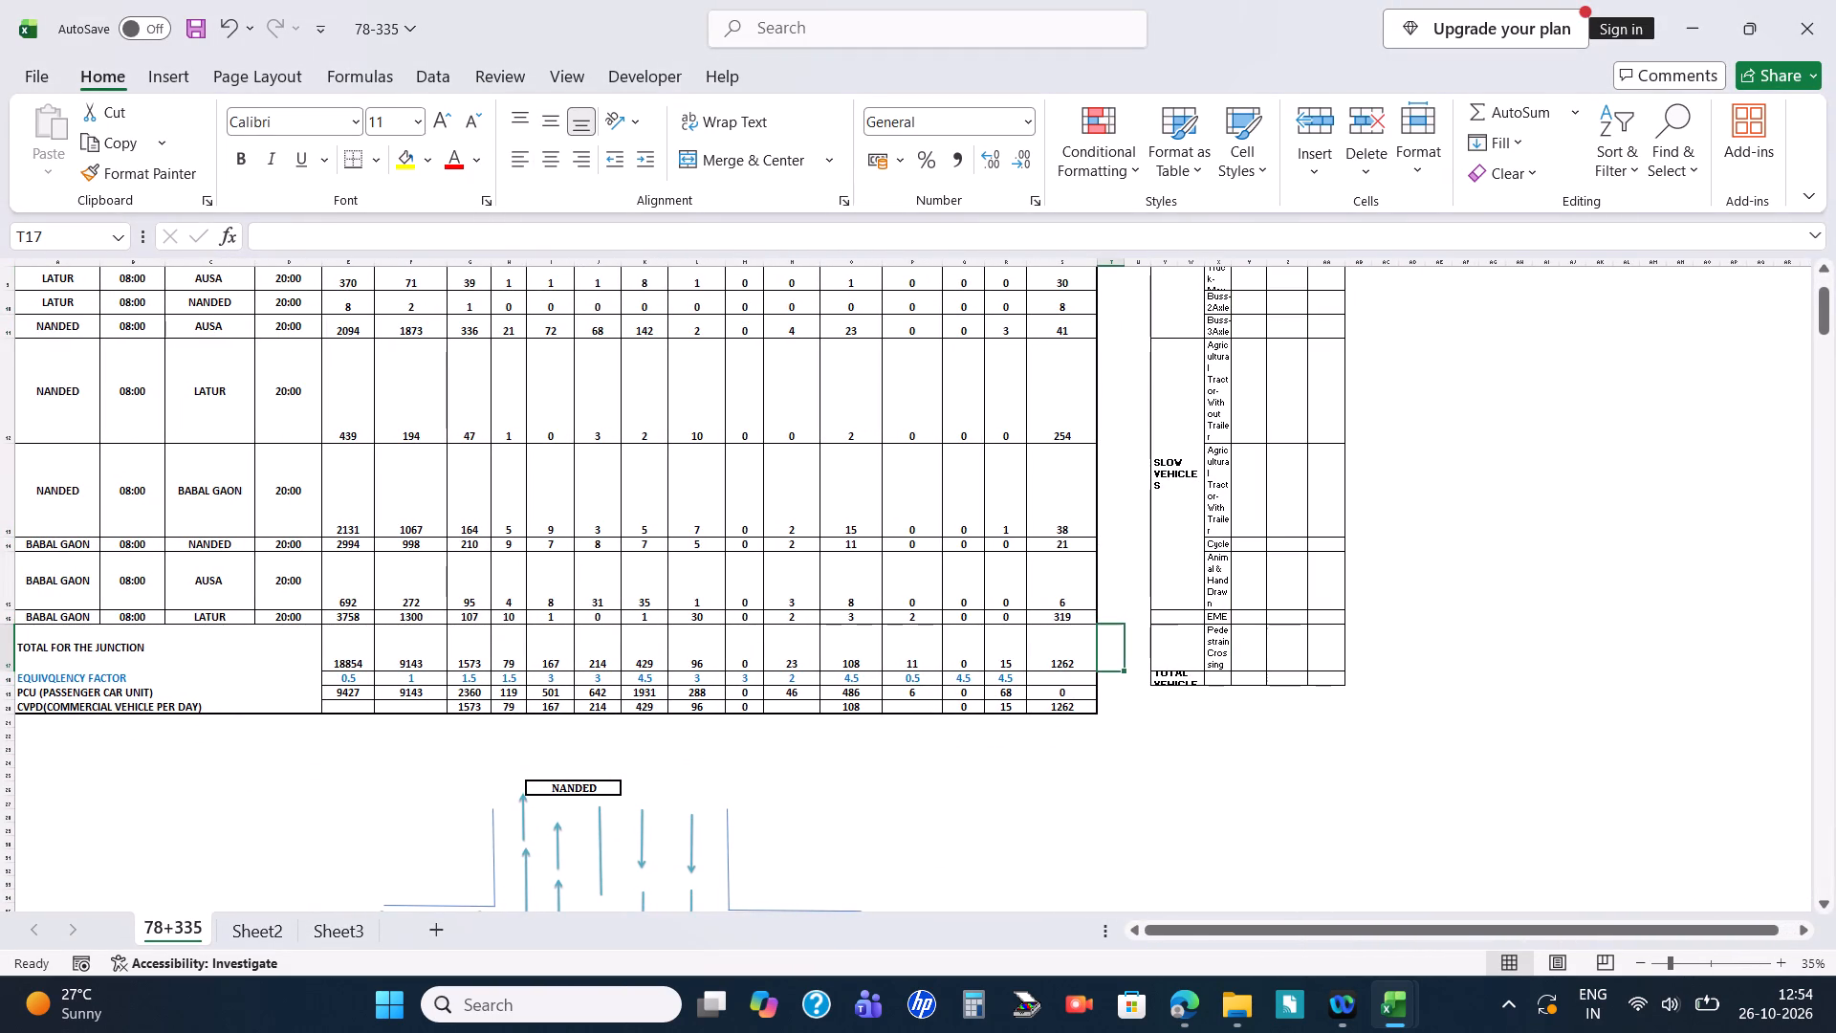
key("equal")
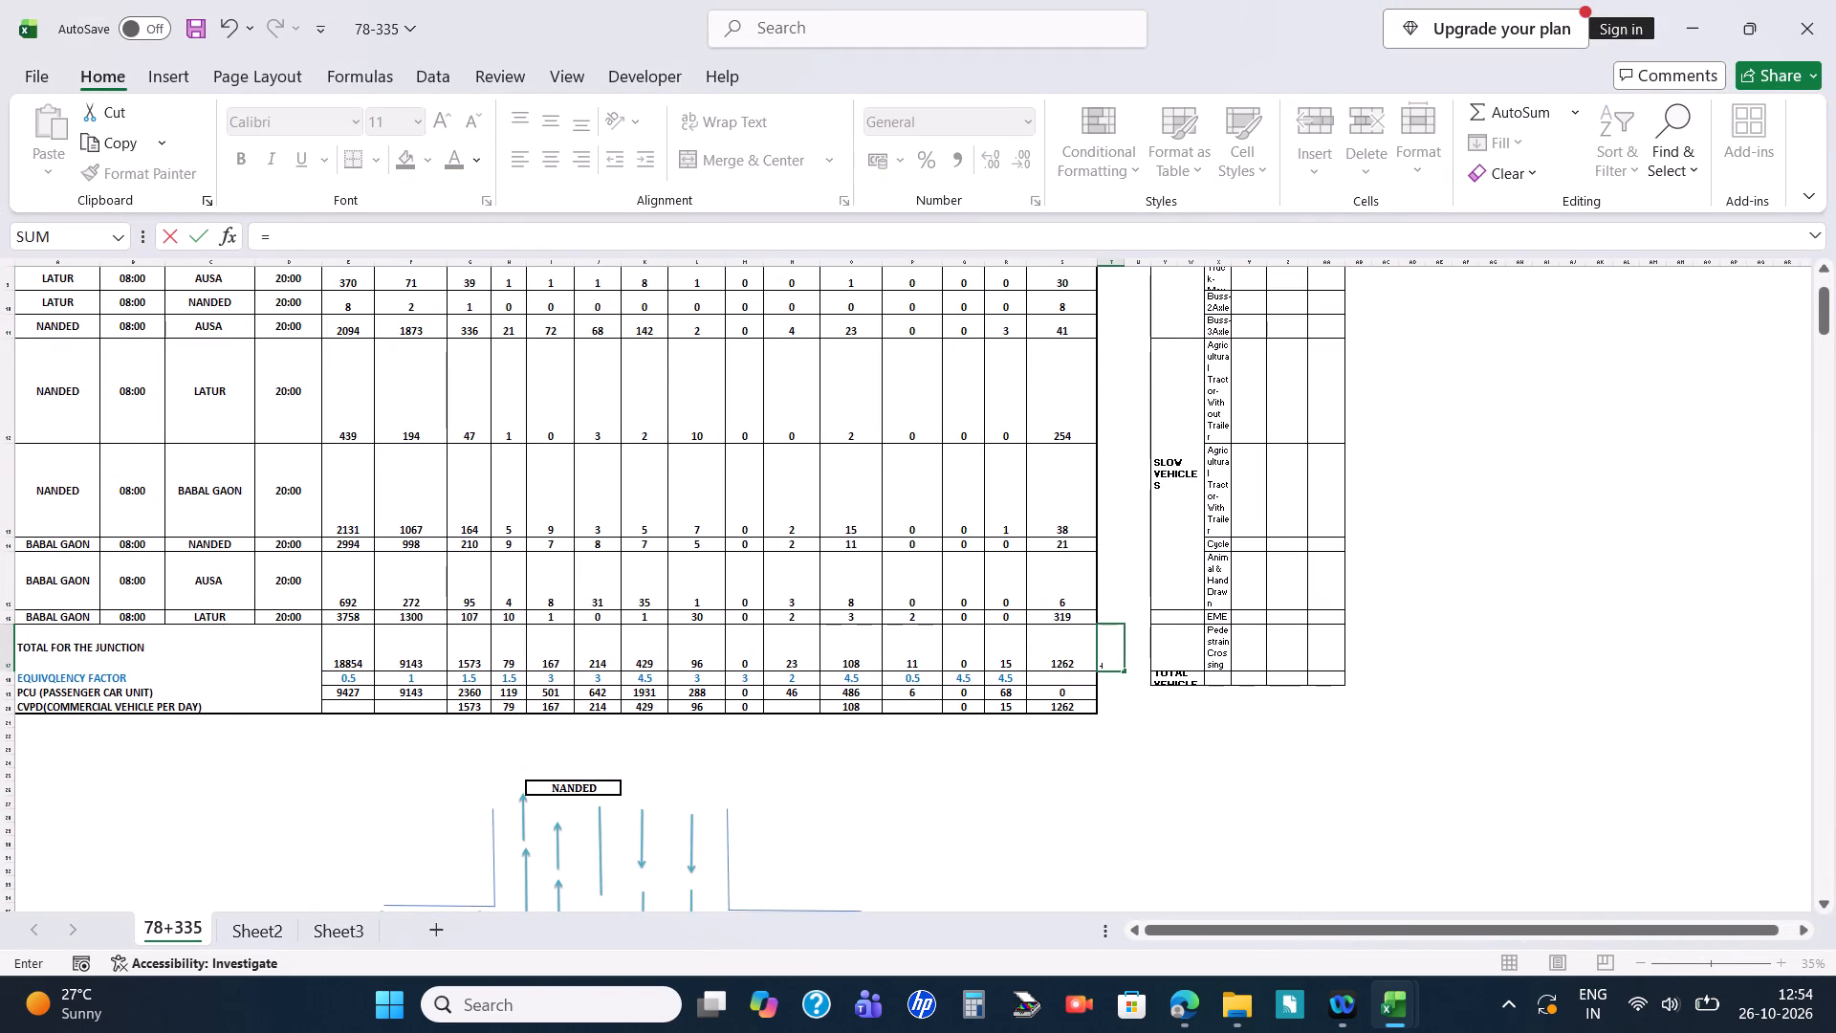
type("SUM")
double_click(1164, 683)
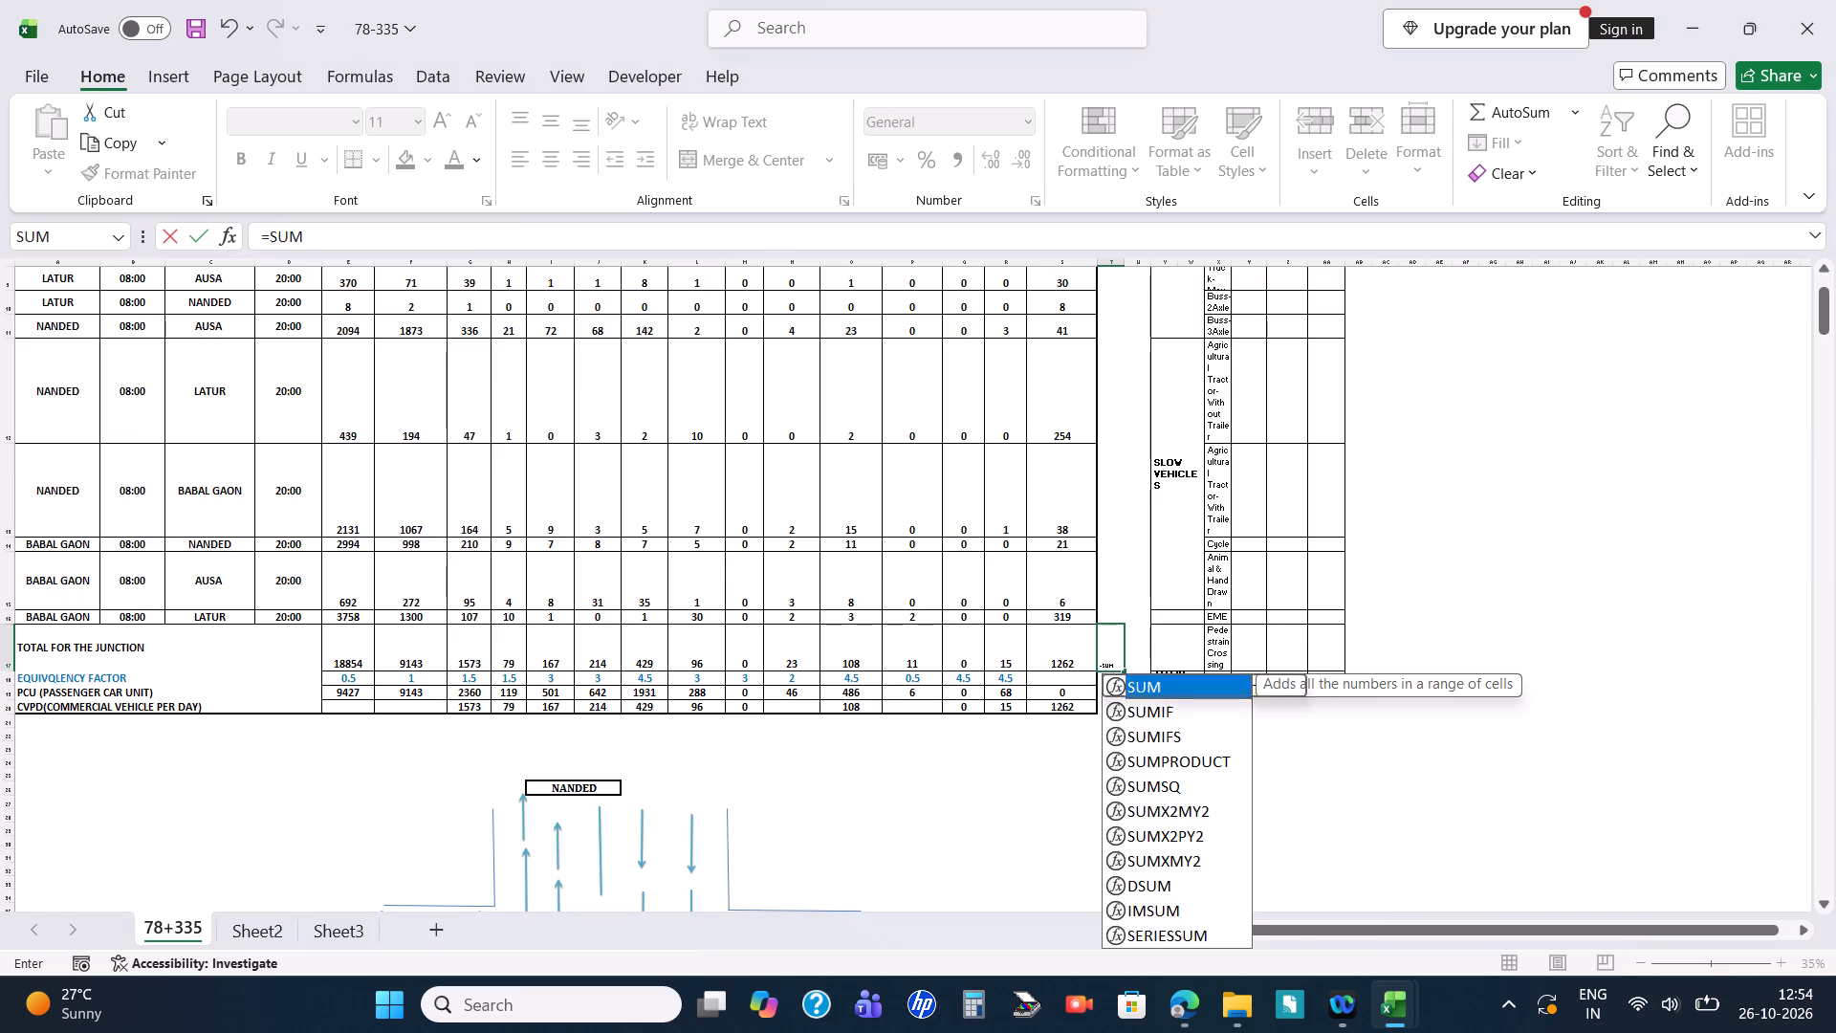
left_click(359, 651)
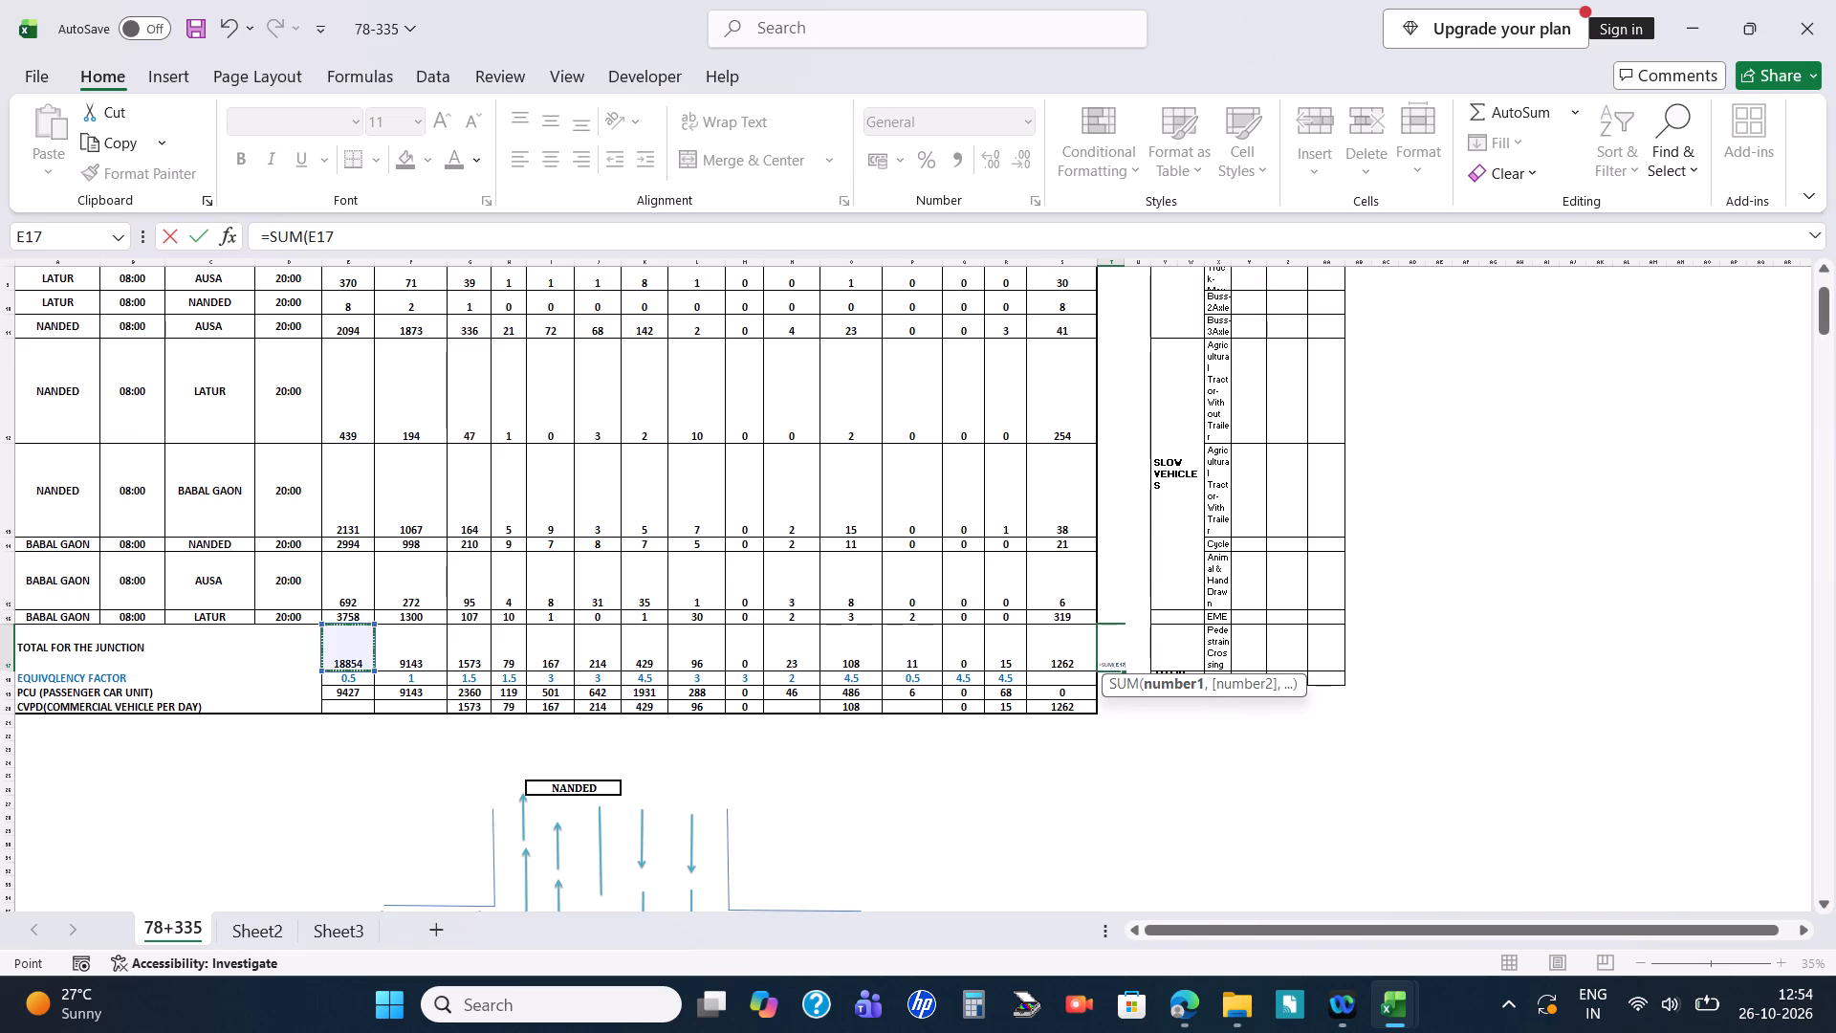
key("shift+Right")
key("shift+Right")
key("shift+Right")
key("shift+Right")
key("shift+Right")
key("shift+Right")
key("shift+Right")
key("shift+Right")
key("shift+Right")
key("shift+Right")
key("shift+Right")
key("shift+Right")
key("shift+Right")
key("shift+Right")
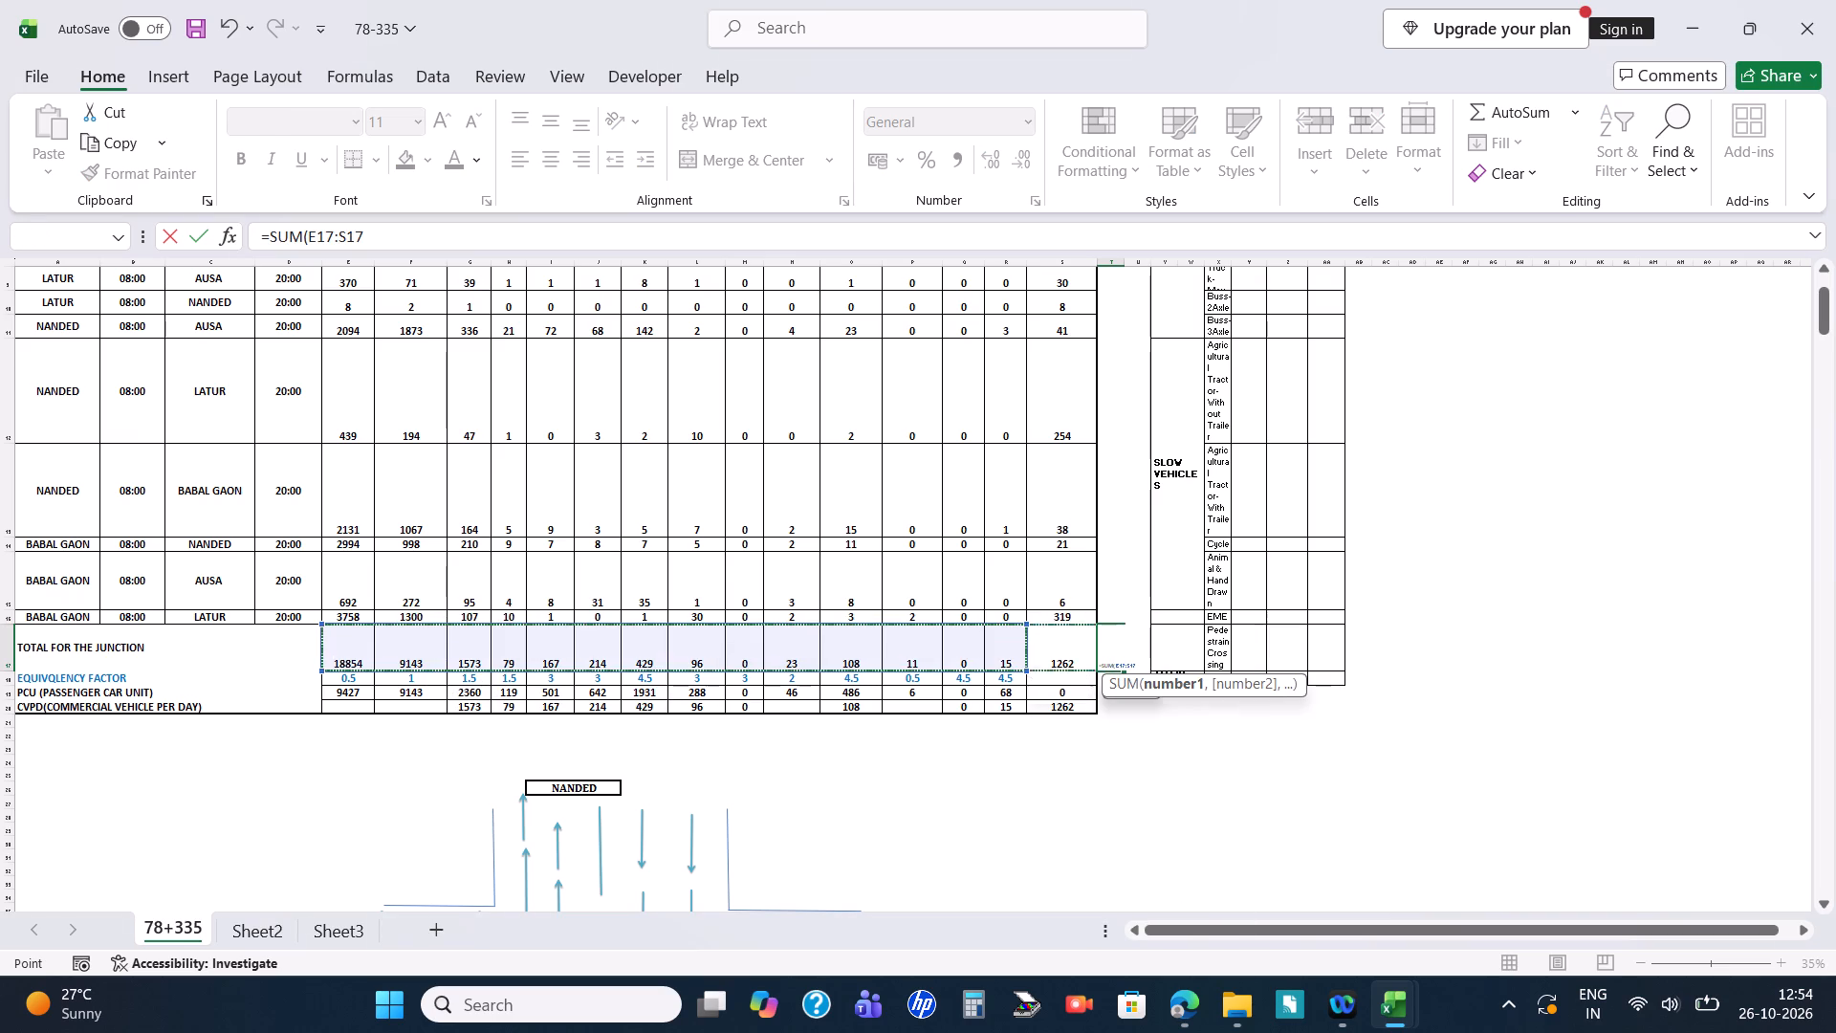
key("Return")
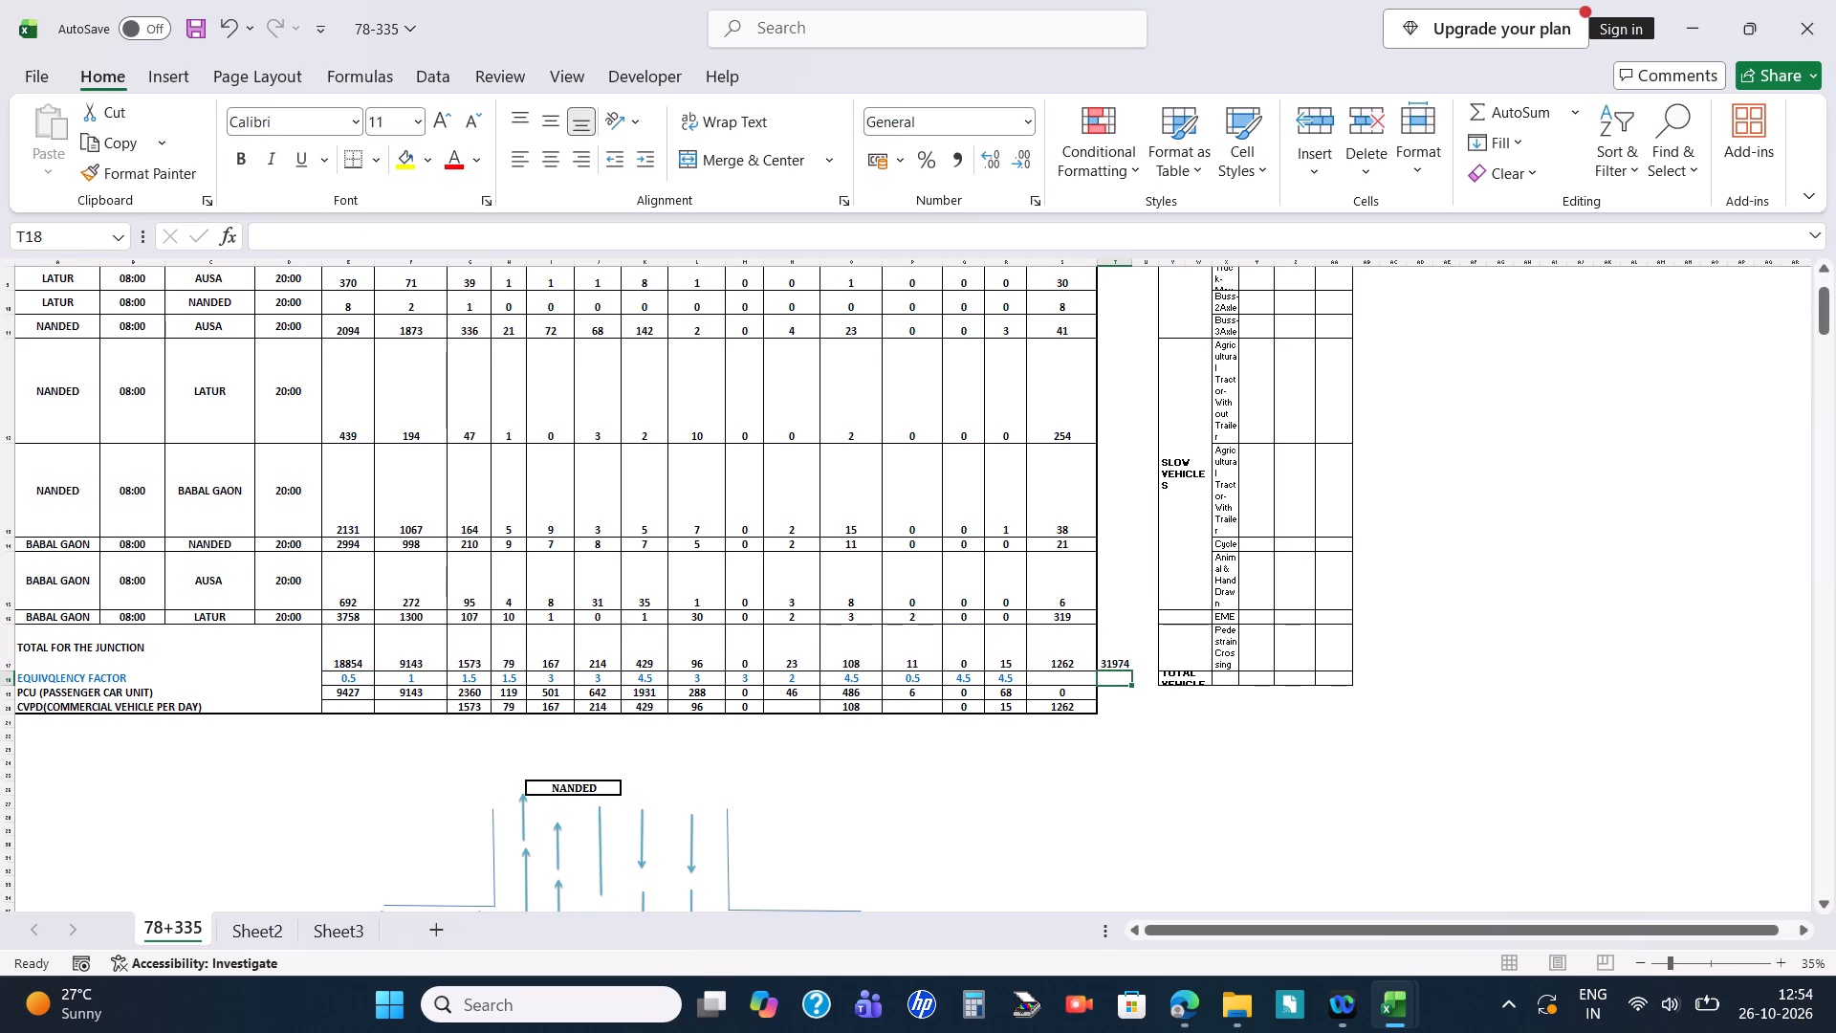
In T18, beside the equivalency factor row, subtract the pedestrian crossing total from the junction total with =T17-S17.
key("equal")
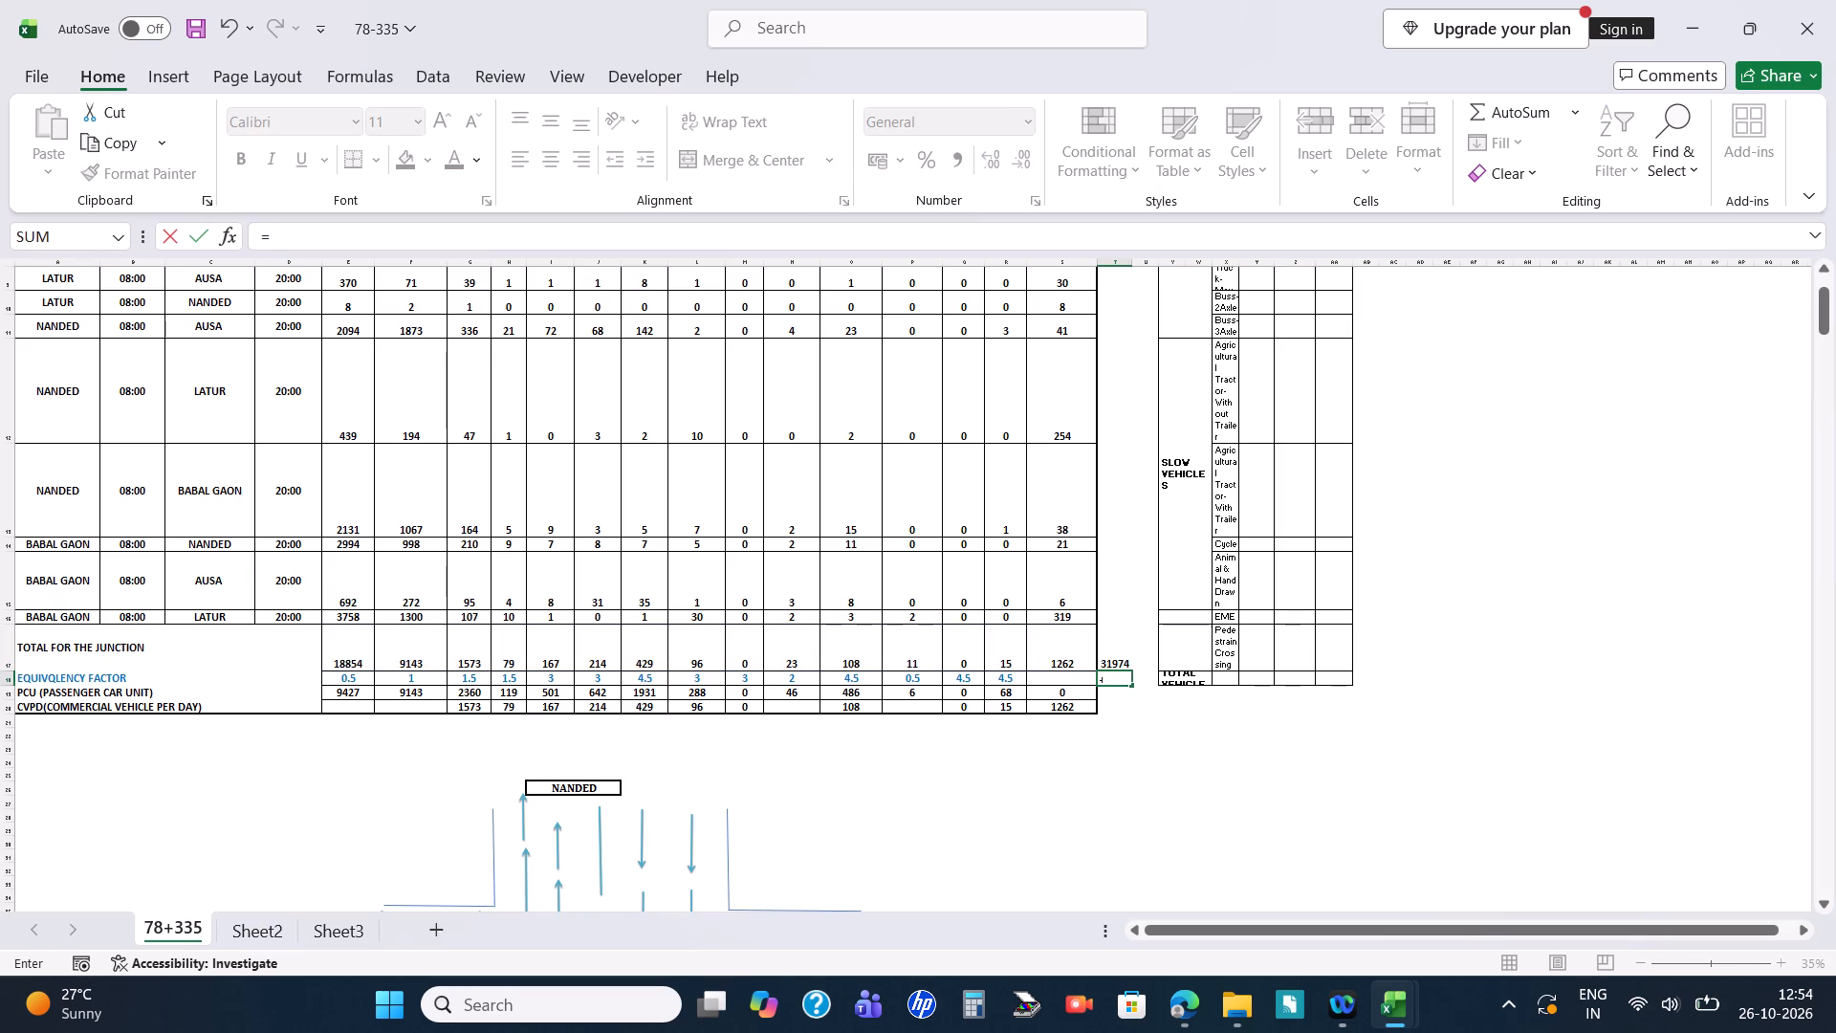
left_click(1109, 649)
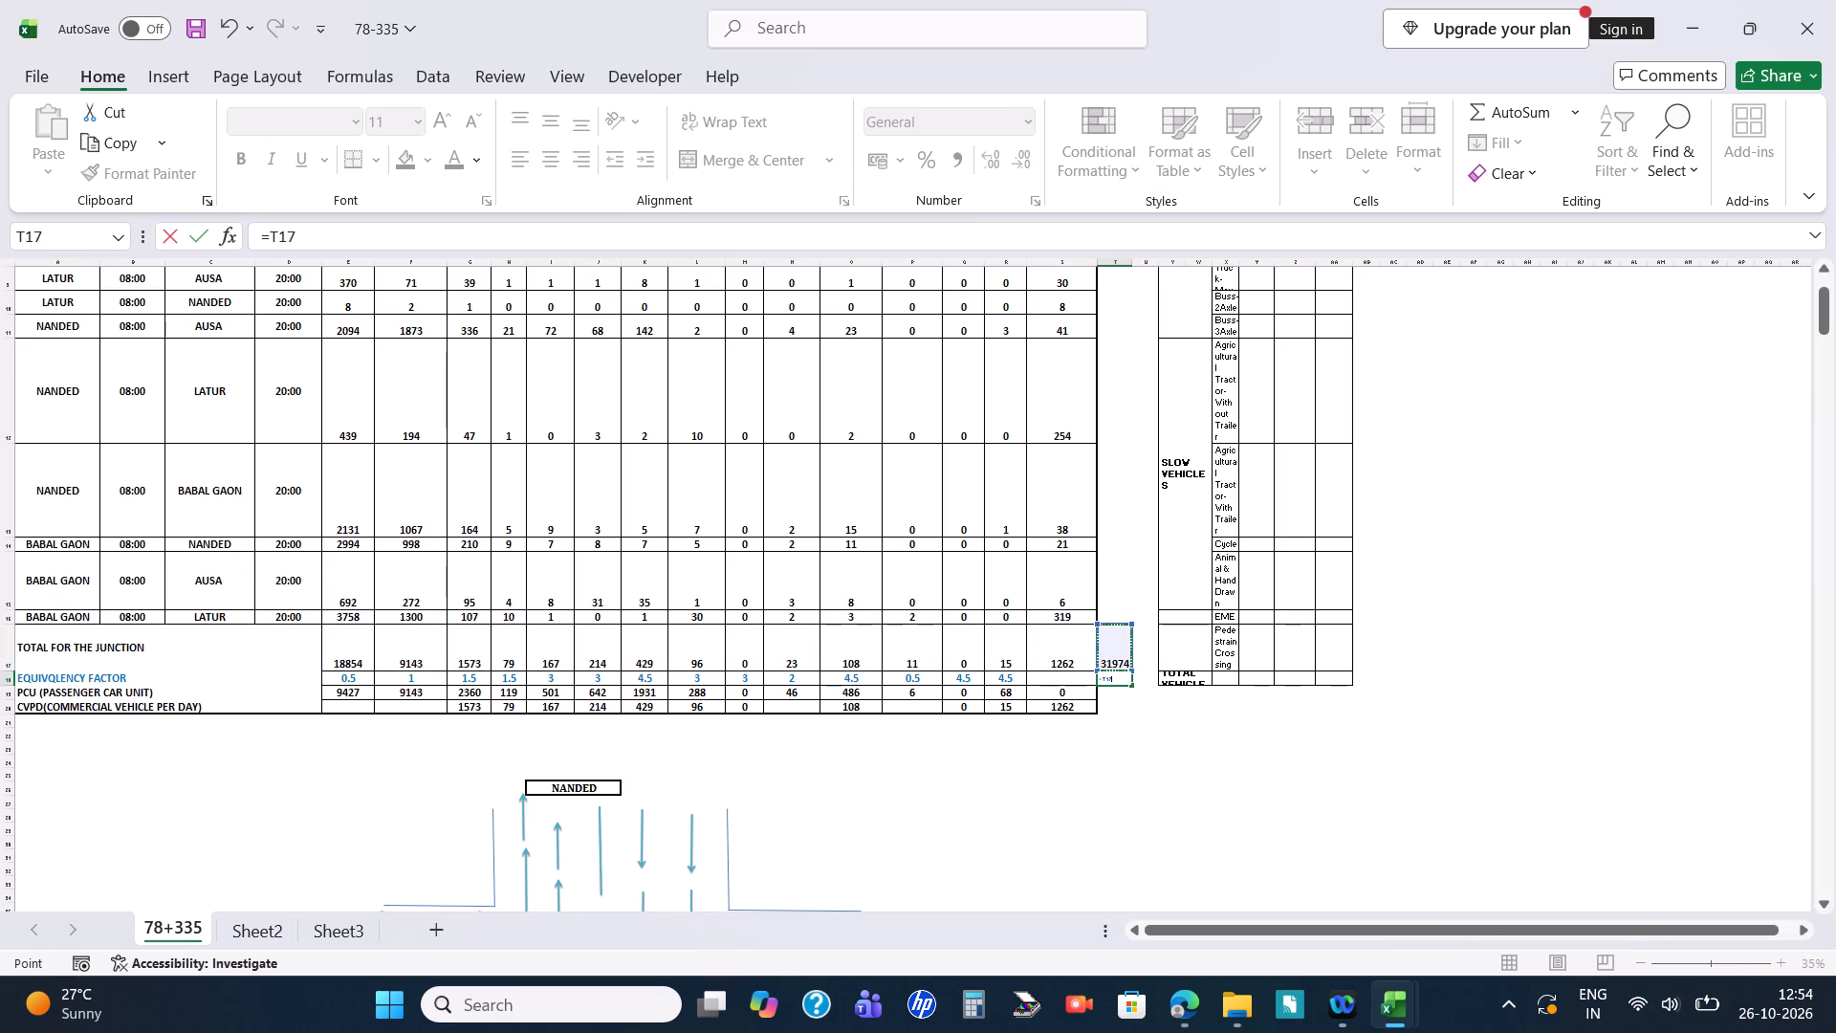
key("minus")
left_click(1067, 656)
key("Return")
Total the PCU row in cell T19 with =SUM(E19:S19).
type("=SUM")
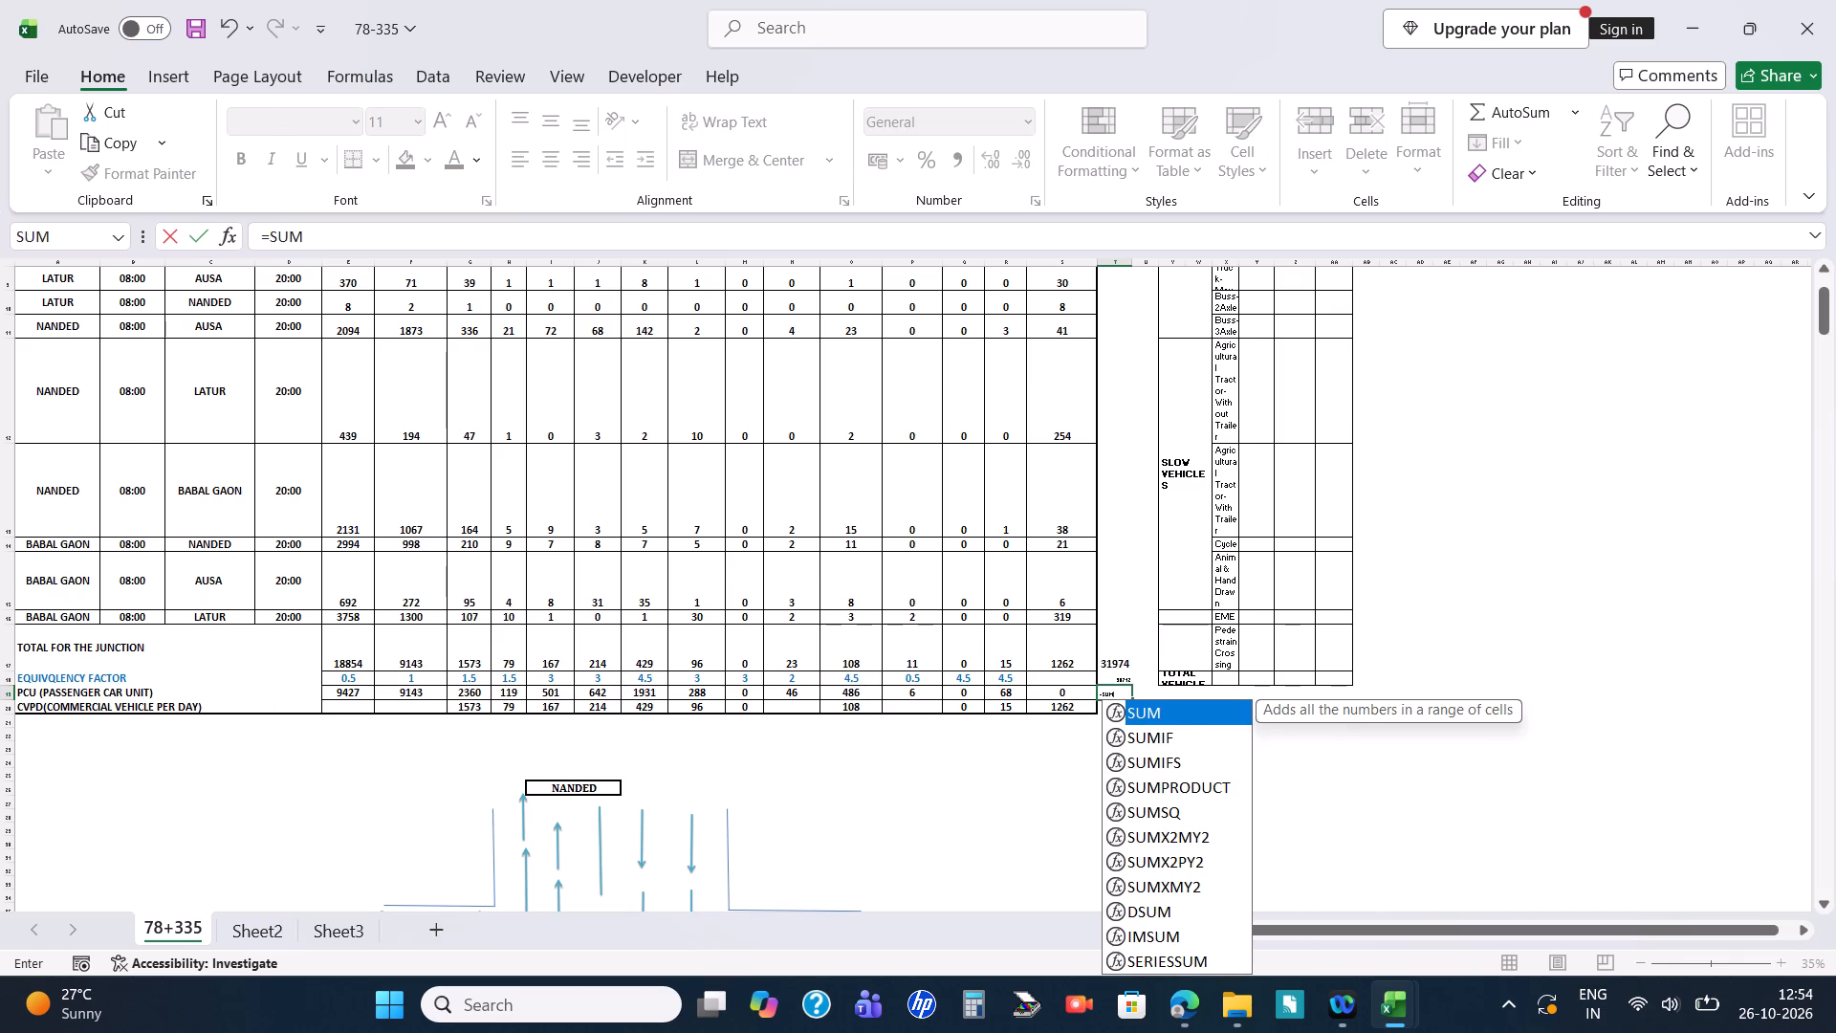
double_click(1192, 710)
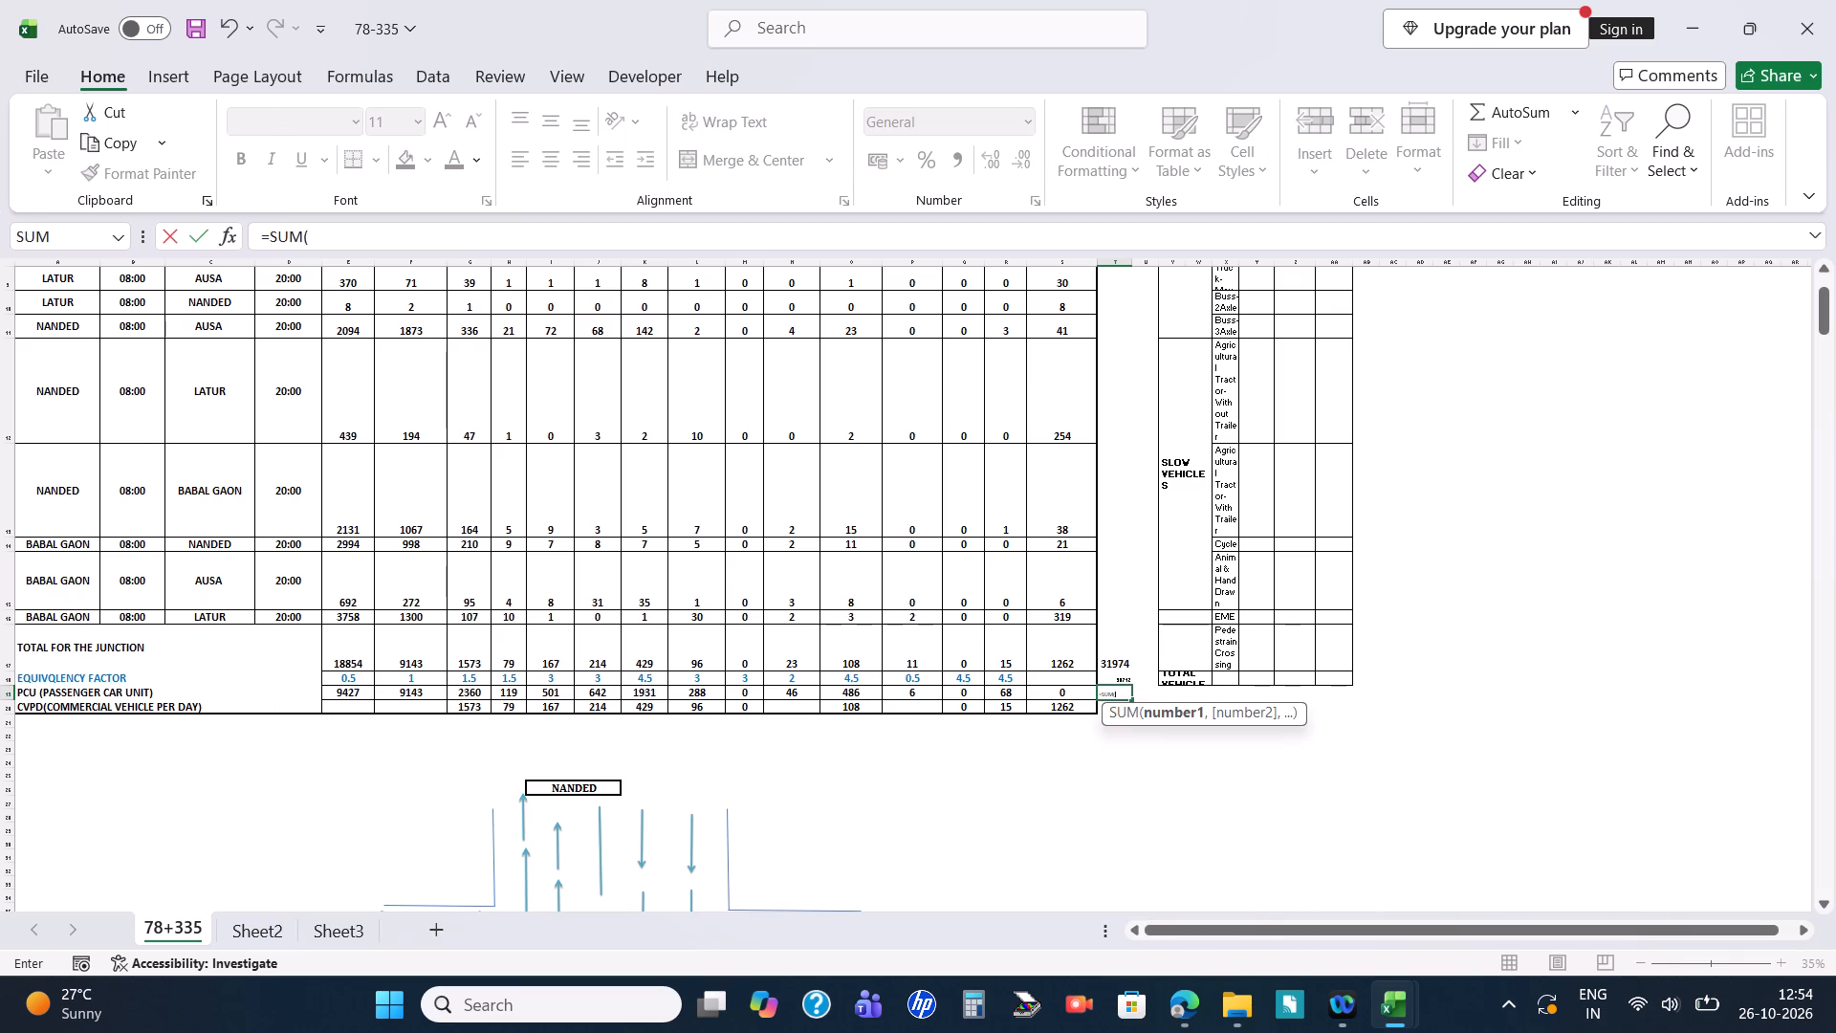
left_click(359, 692)
key("shift+Right")
key("shift+Right")
key("shift+Right")
key("shift+Right")
key("shift+Right")
key("shift+Right")
key("shift+Right")
key("shift+Right")
key("shift+Right")
key("shift+Right")
key("shift+Right")
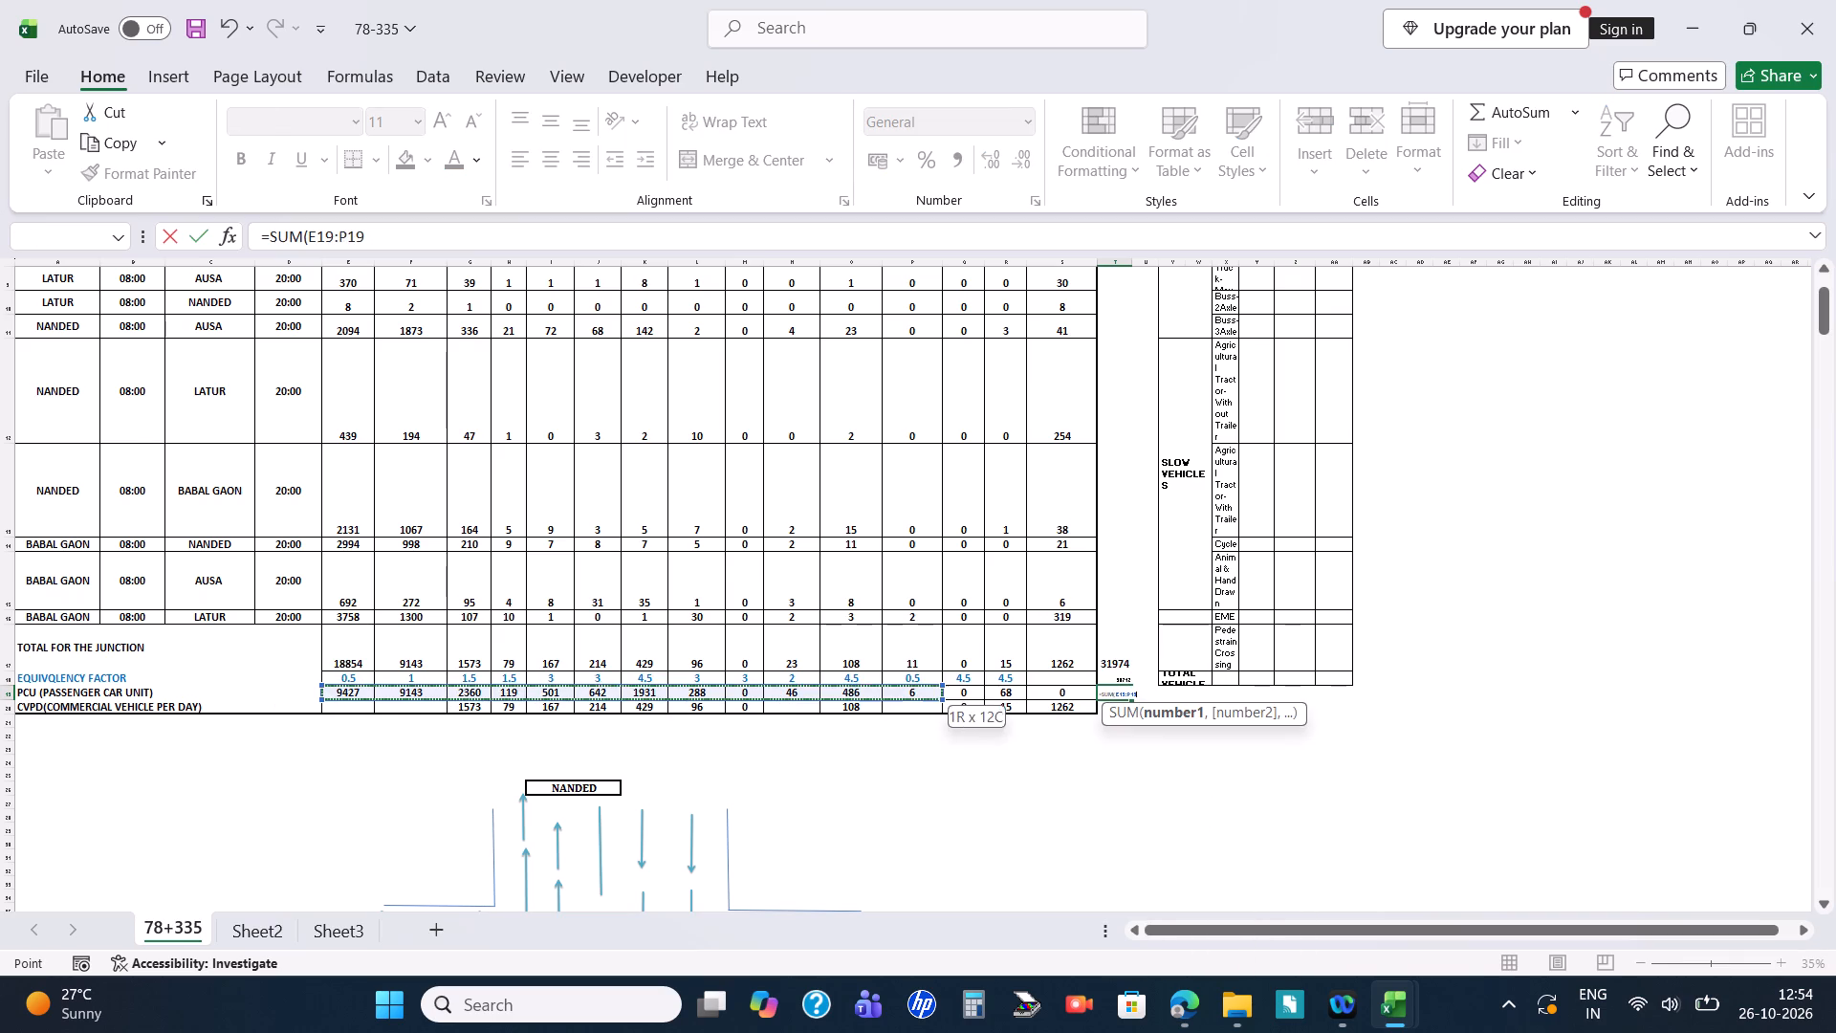
key("shift+Right")
key("shift+Right")
key("shift+Right")
key("Return")
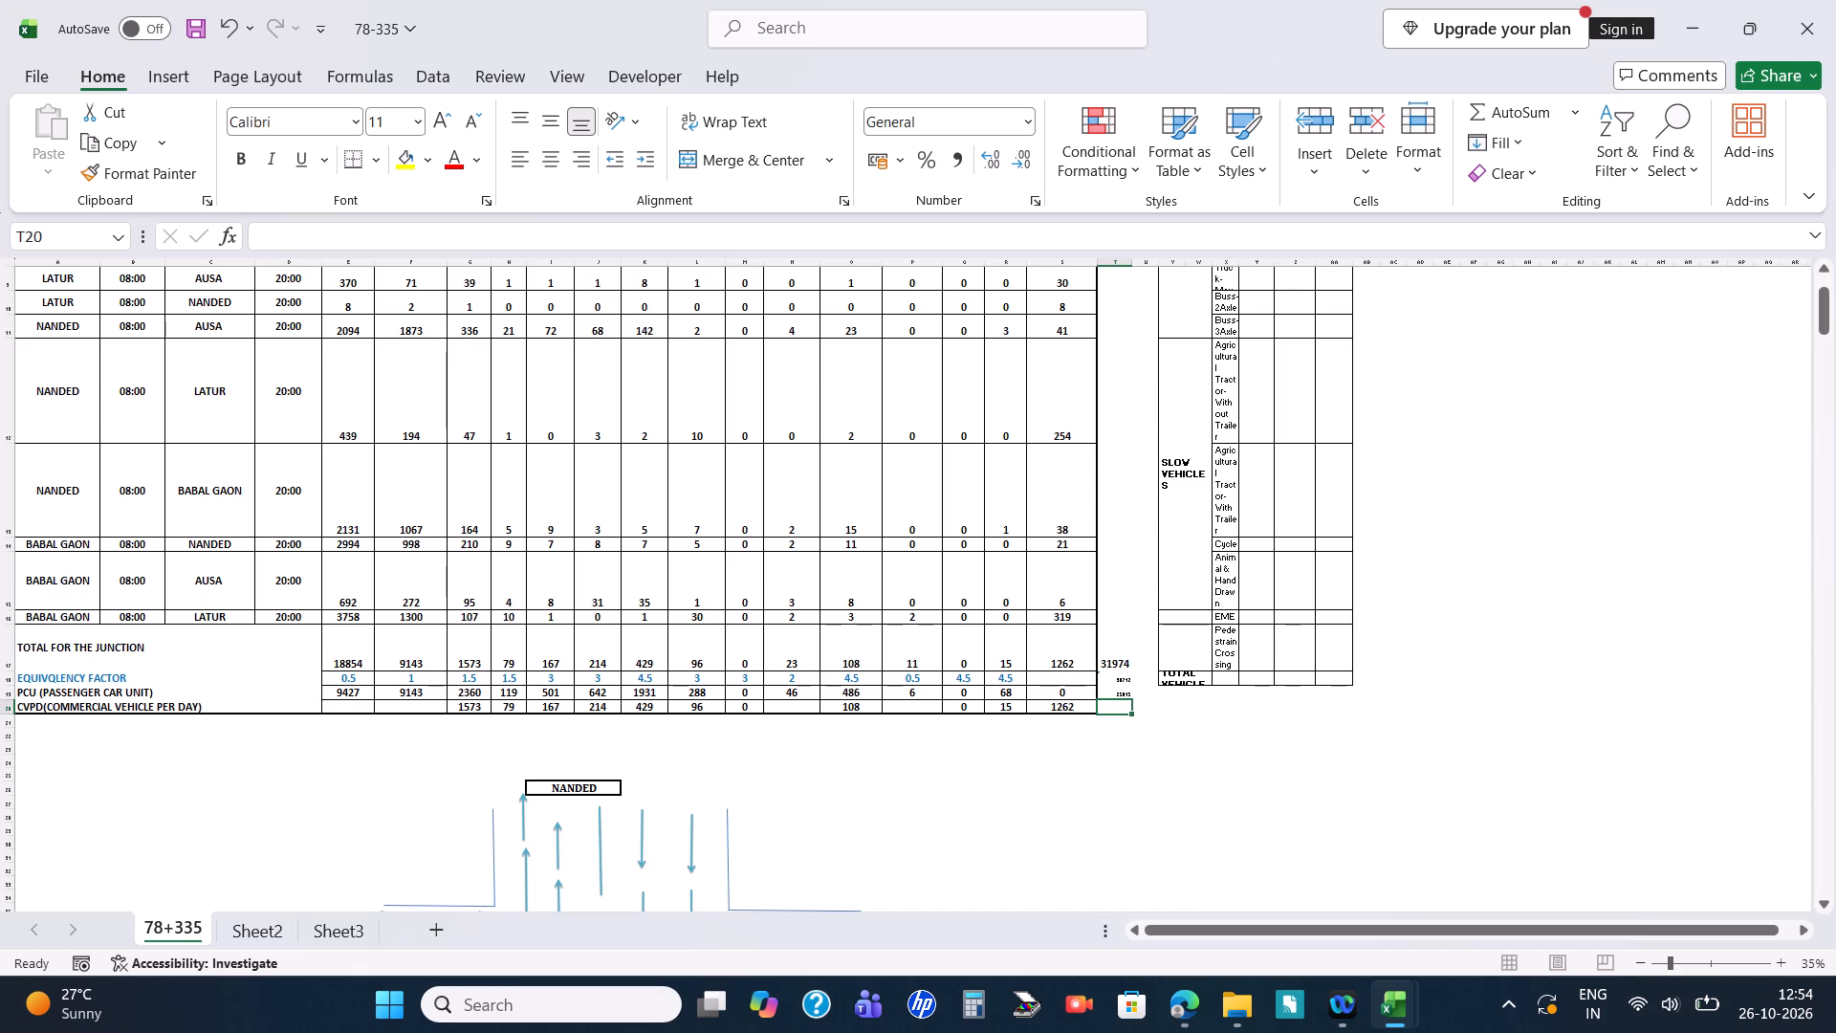
Total the CVPD row in cell T20 with =SUM(E20:S20).
type("=SUM")
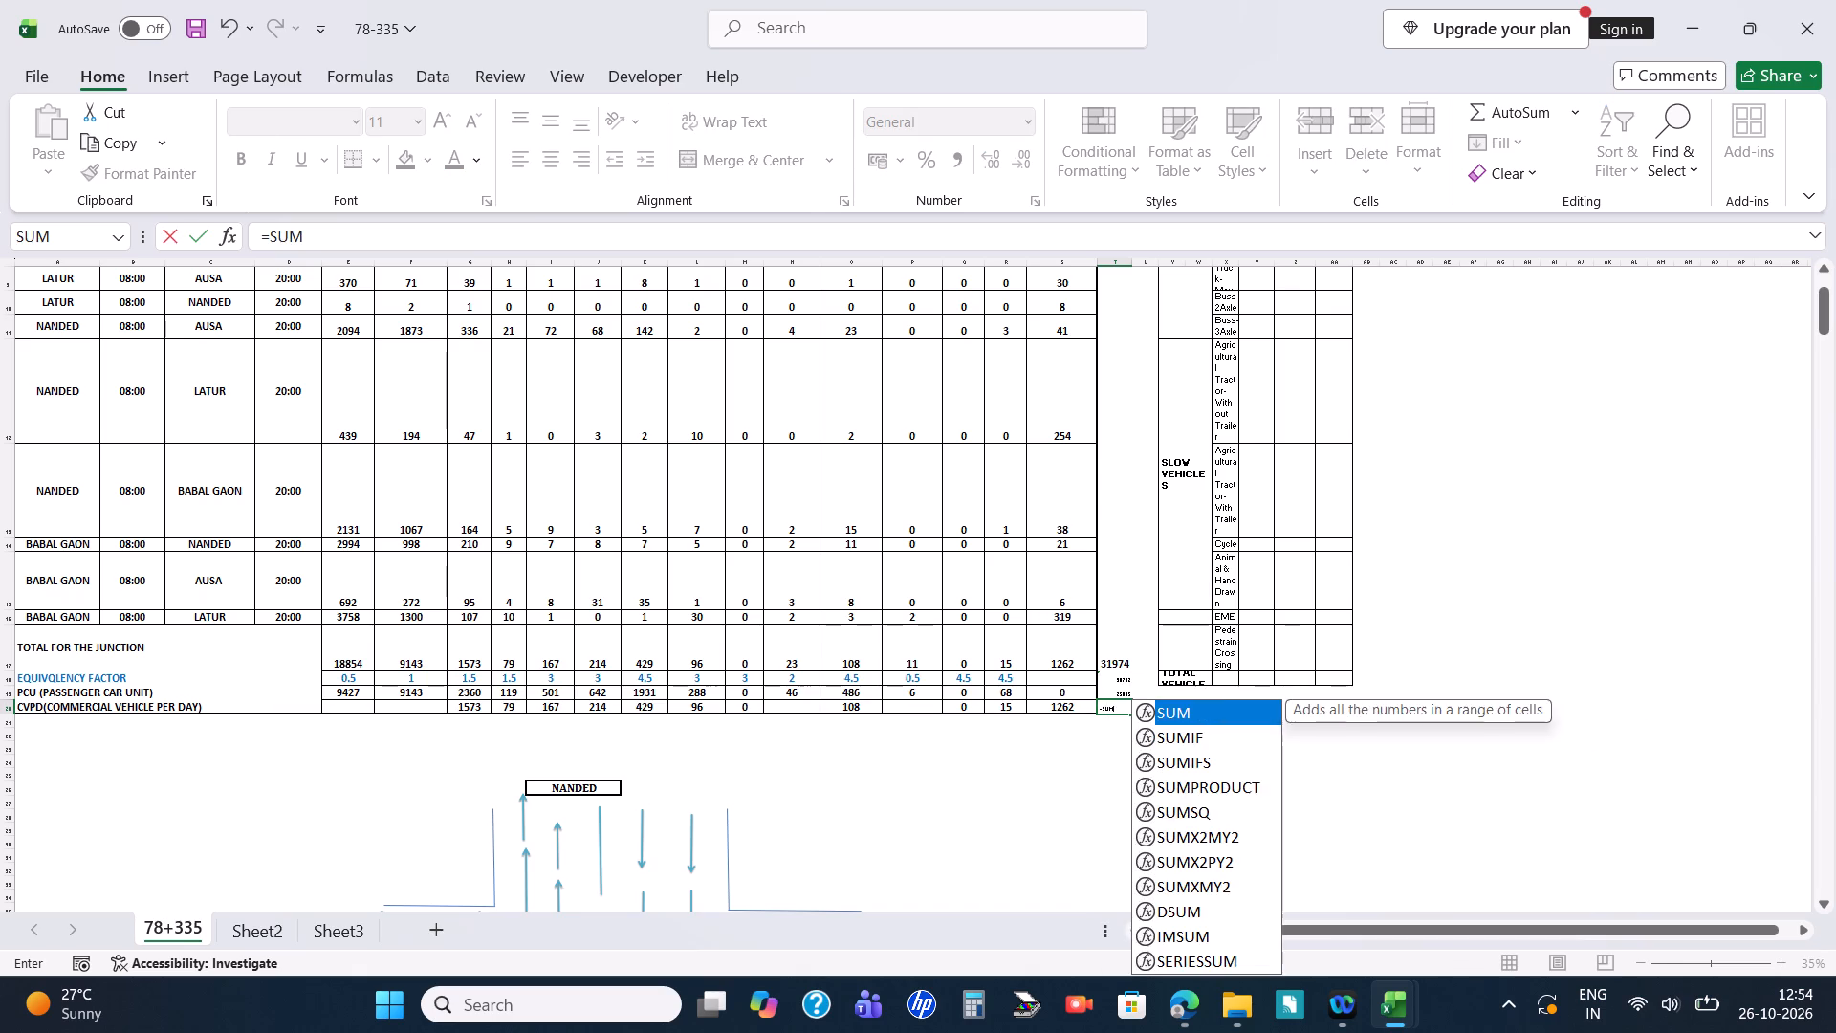
double_click(1234, 710)
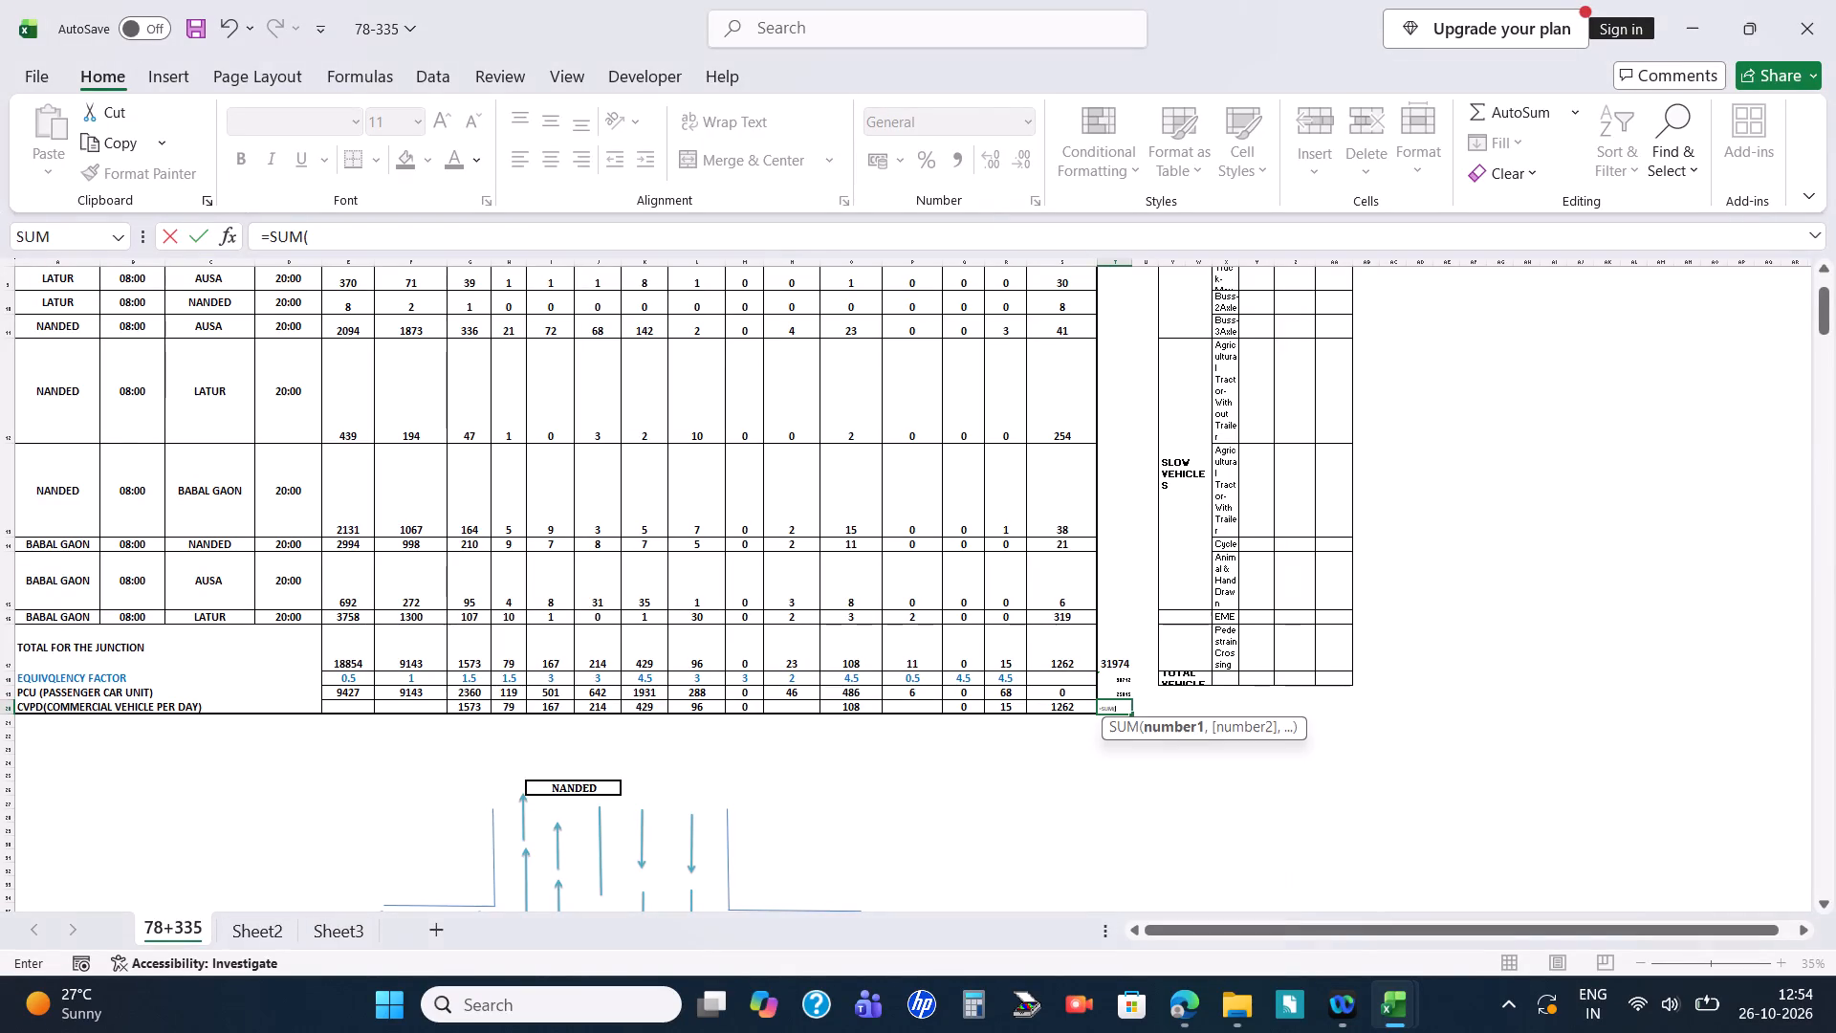
left_click_drag(350, 709, 926, 699)
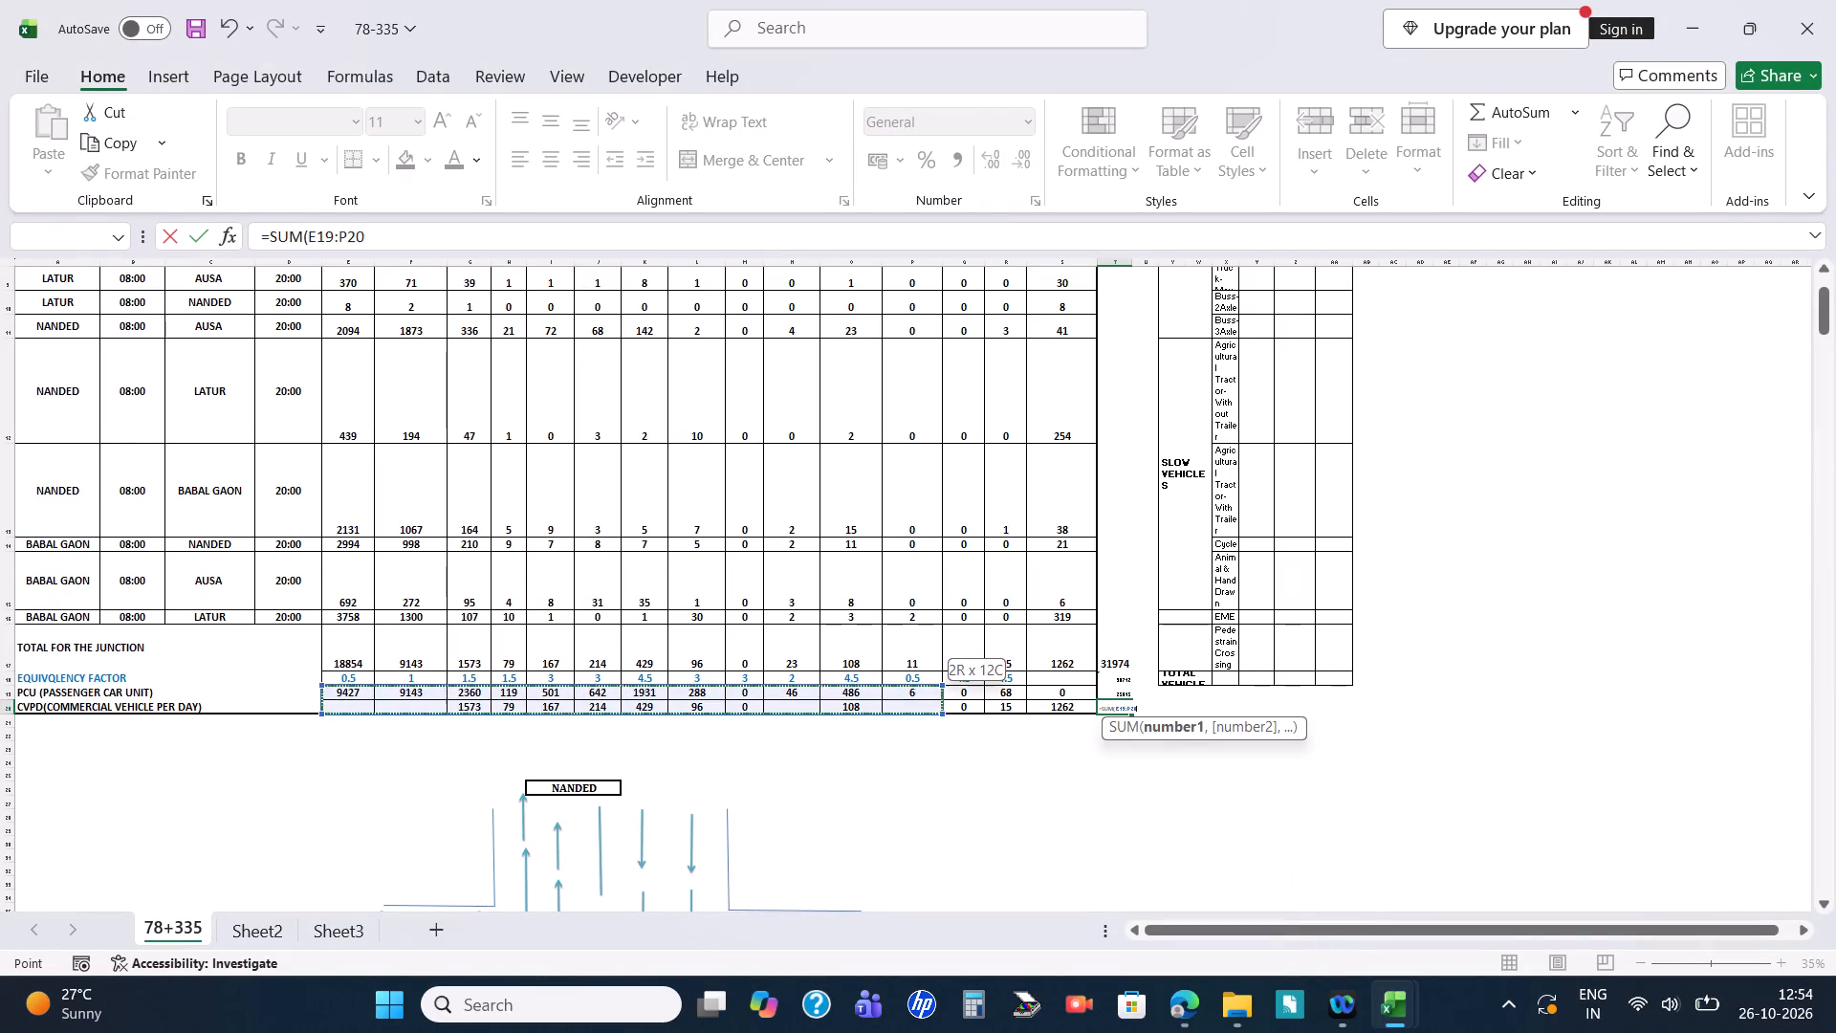
left_click_drag(926, 699, 1057, 710)
key("Return")
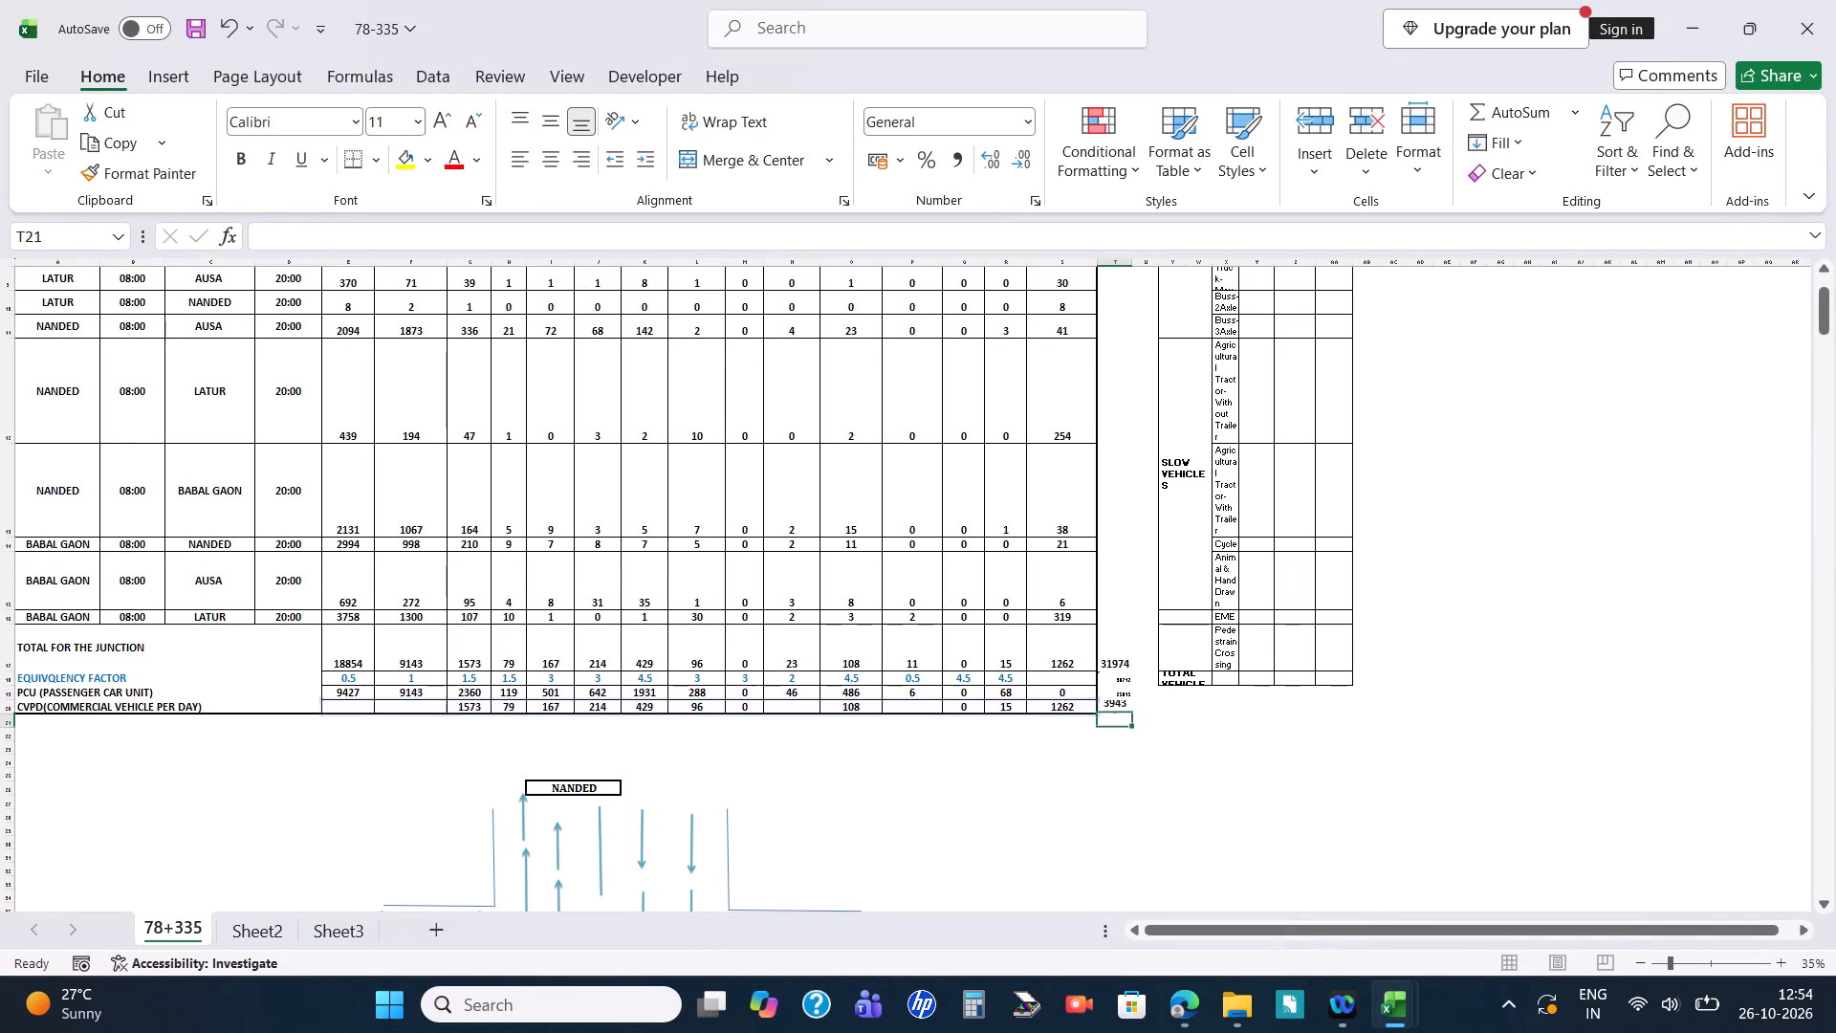
Format the four row totals in T17:T20 uniformly in Calibri, size 20.
left_click(1123, 662)
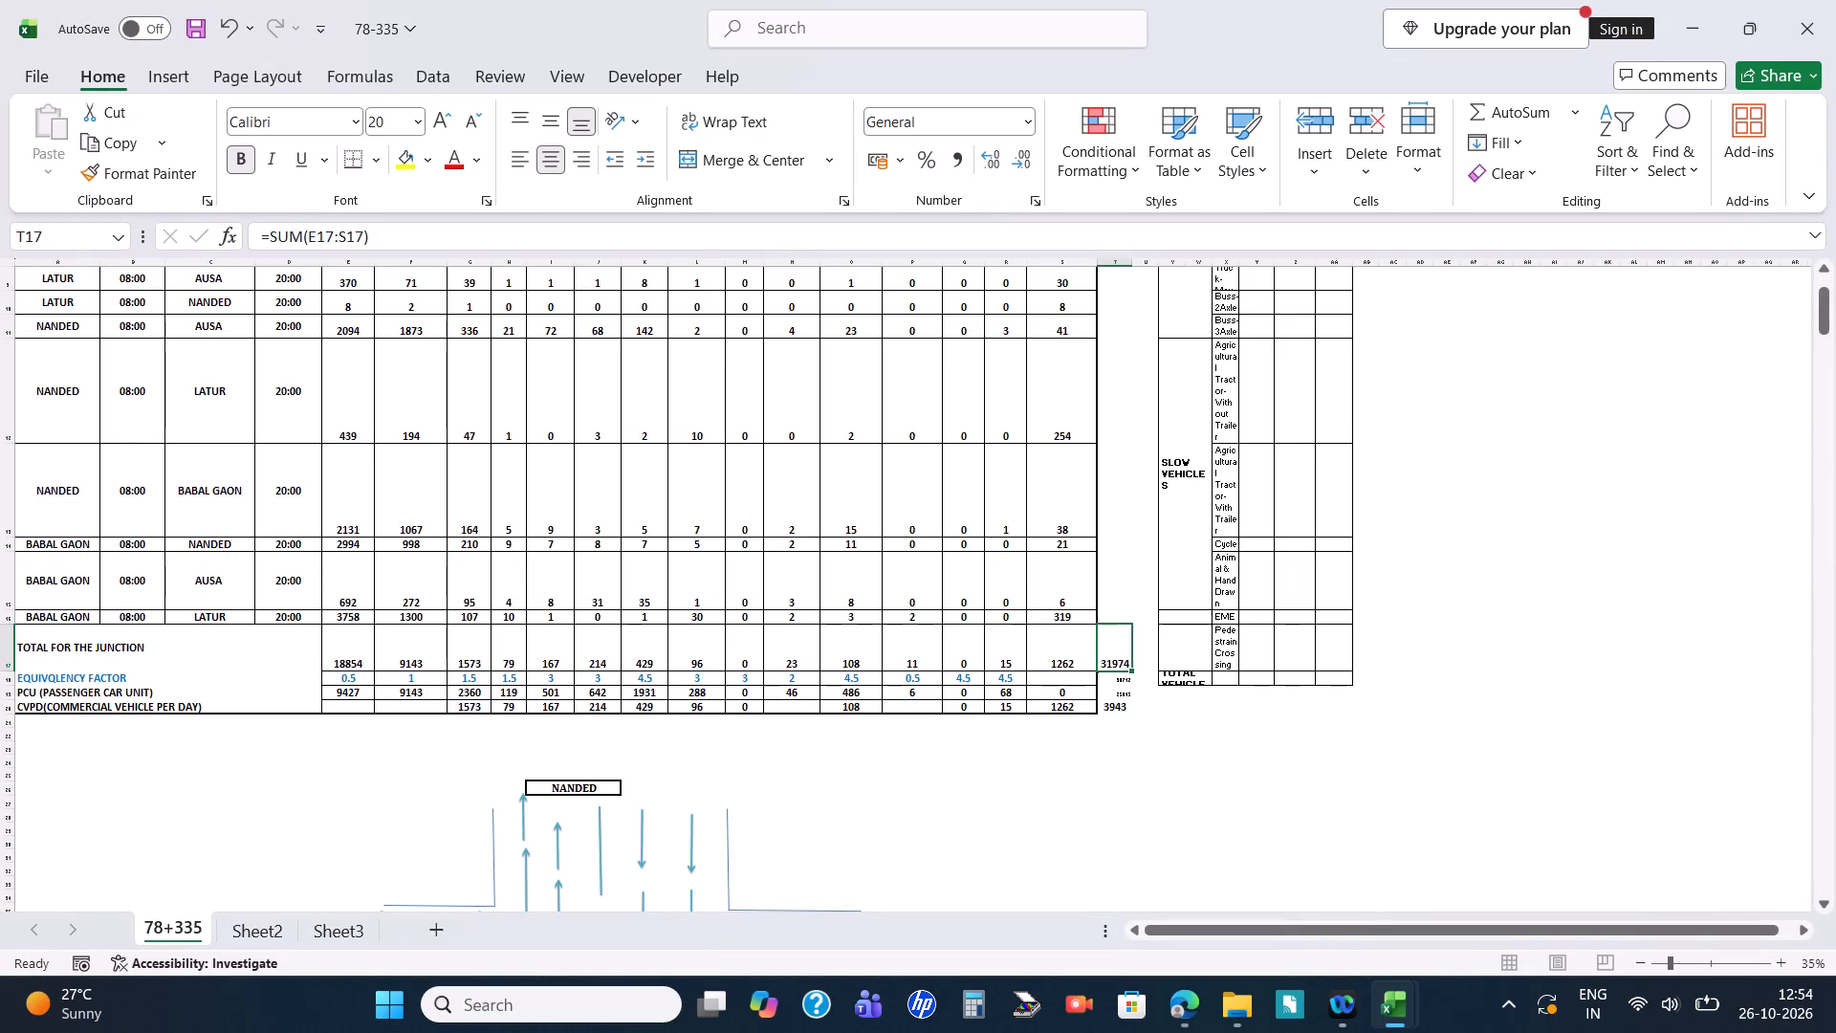
key("shift+Down")
key("shift+Down")
key("shift+Down")
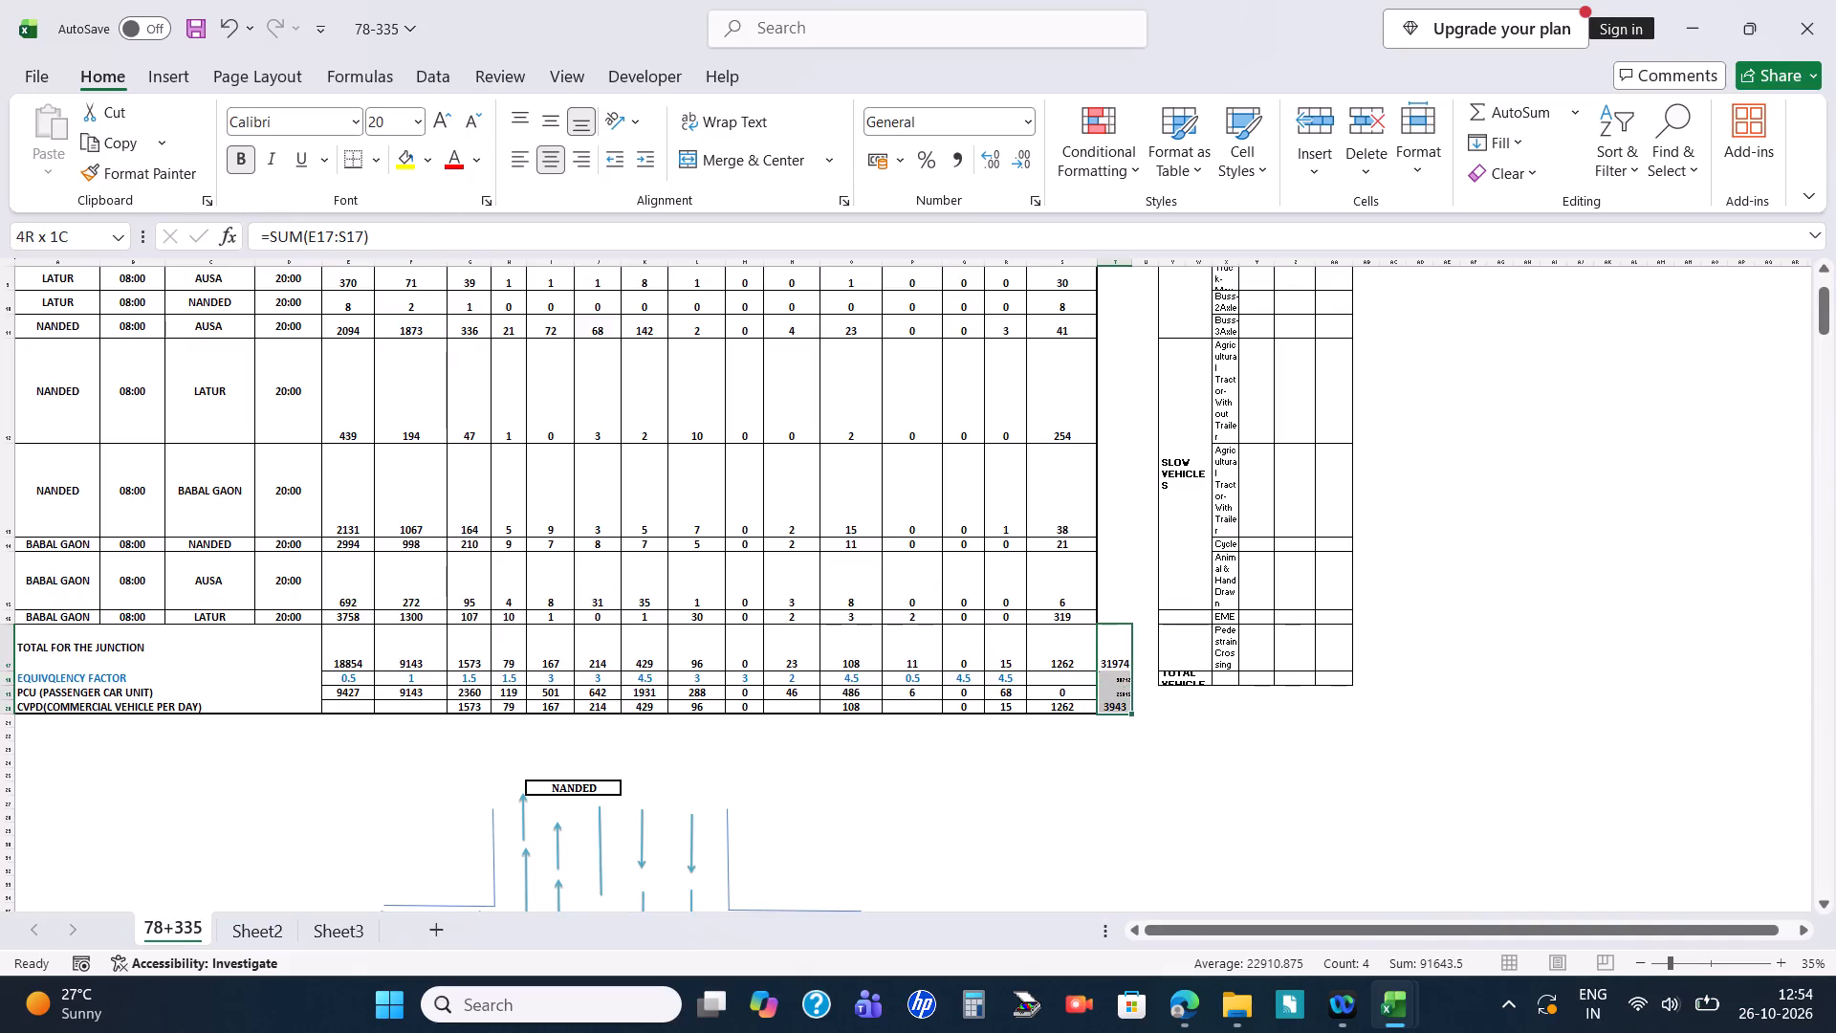
left_click(308, 121)
key("Return")
left_click(394, 114)
key("Return")
Check the totals' formatting in the 130+500 workbook and give cell T18 in the 78-335 workbook the same yellow fill.
left_click(1063, 747)
key("alt+Tab")
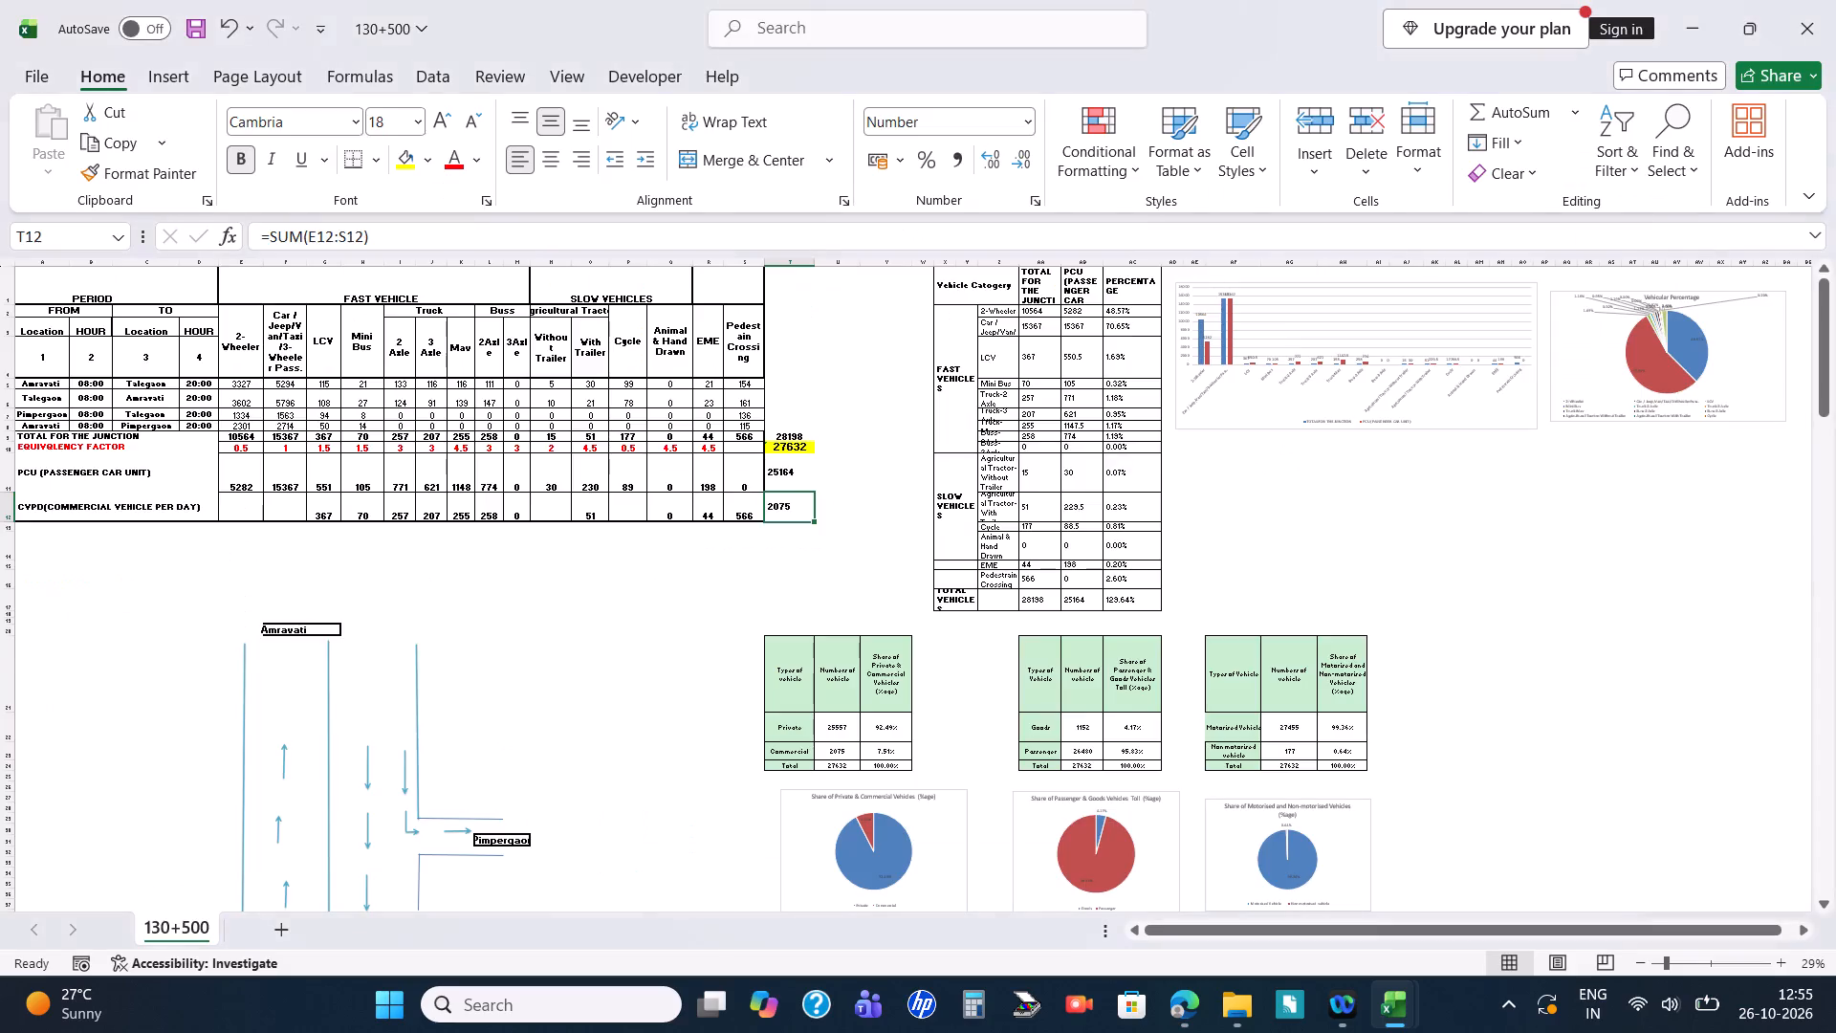
key("alt+Tab")
left_click(1120, 678)
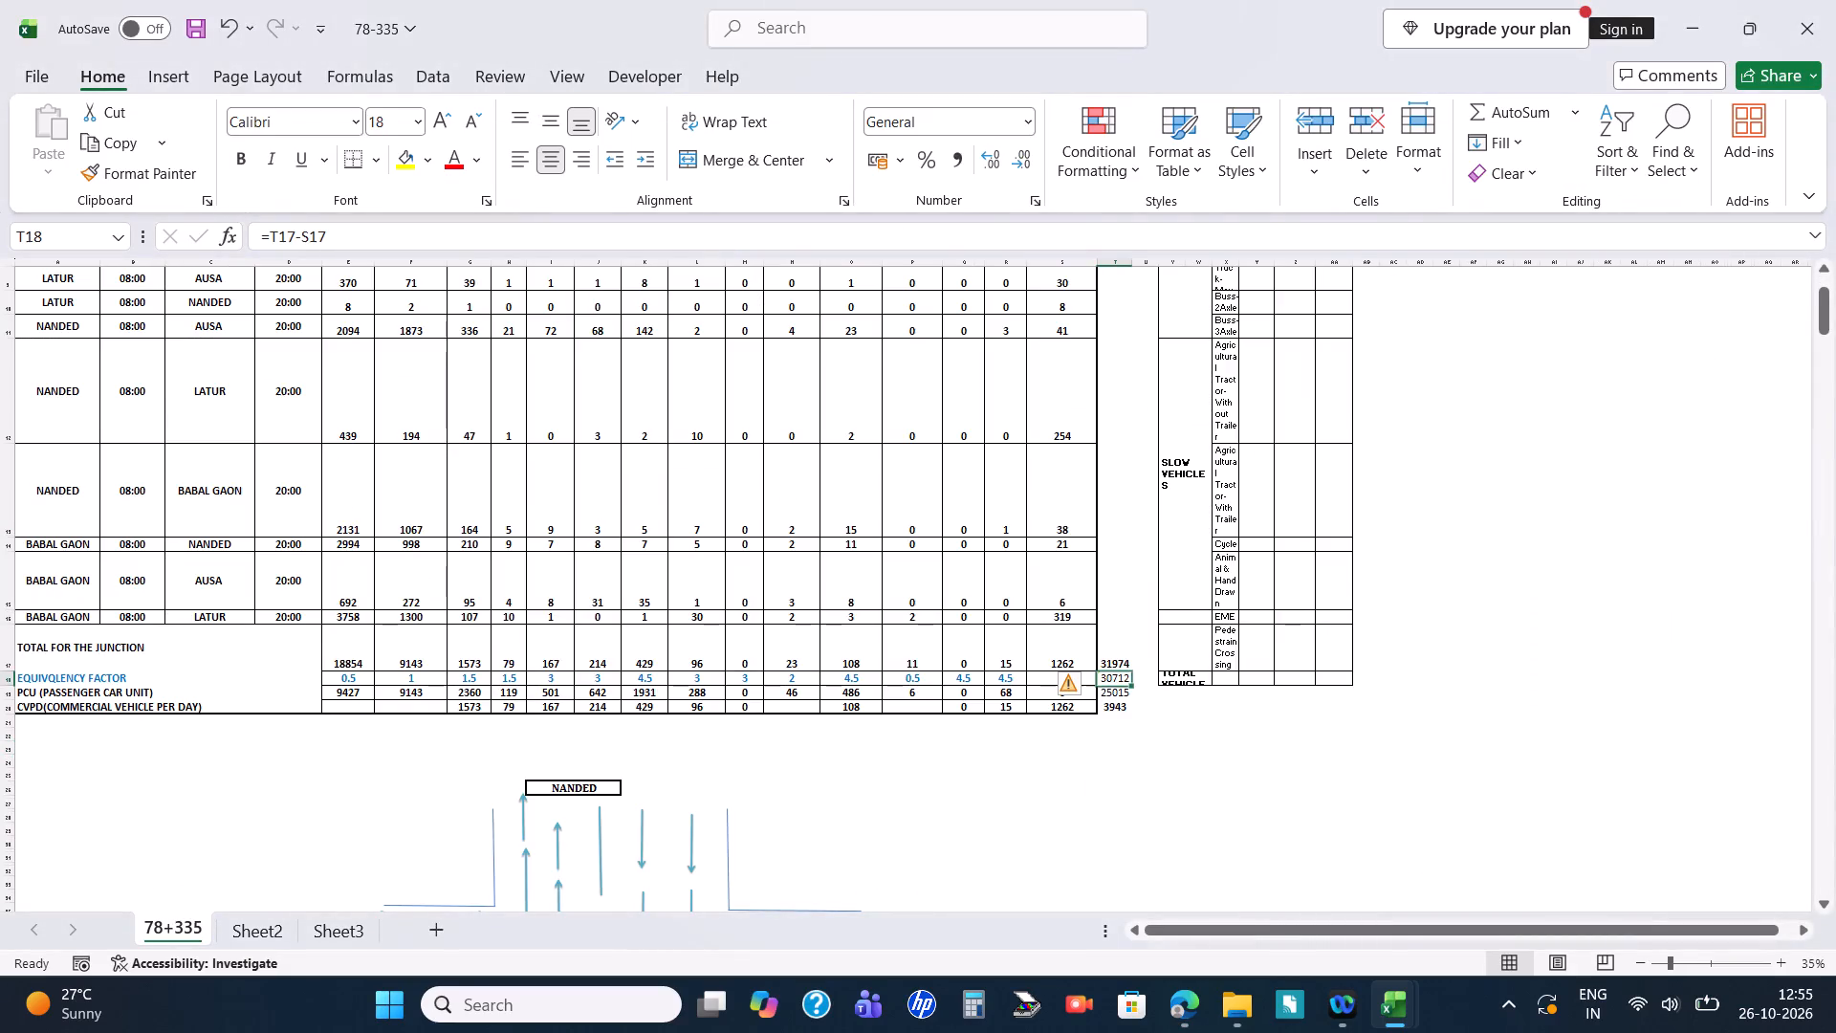
left_click(396, 162)
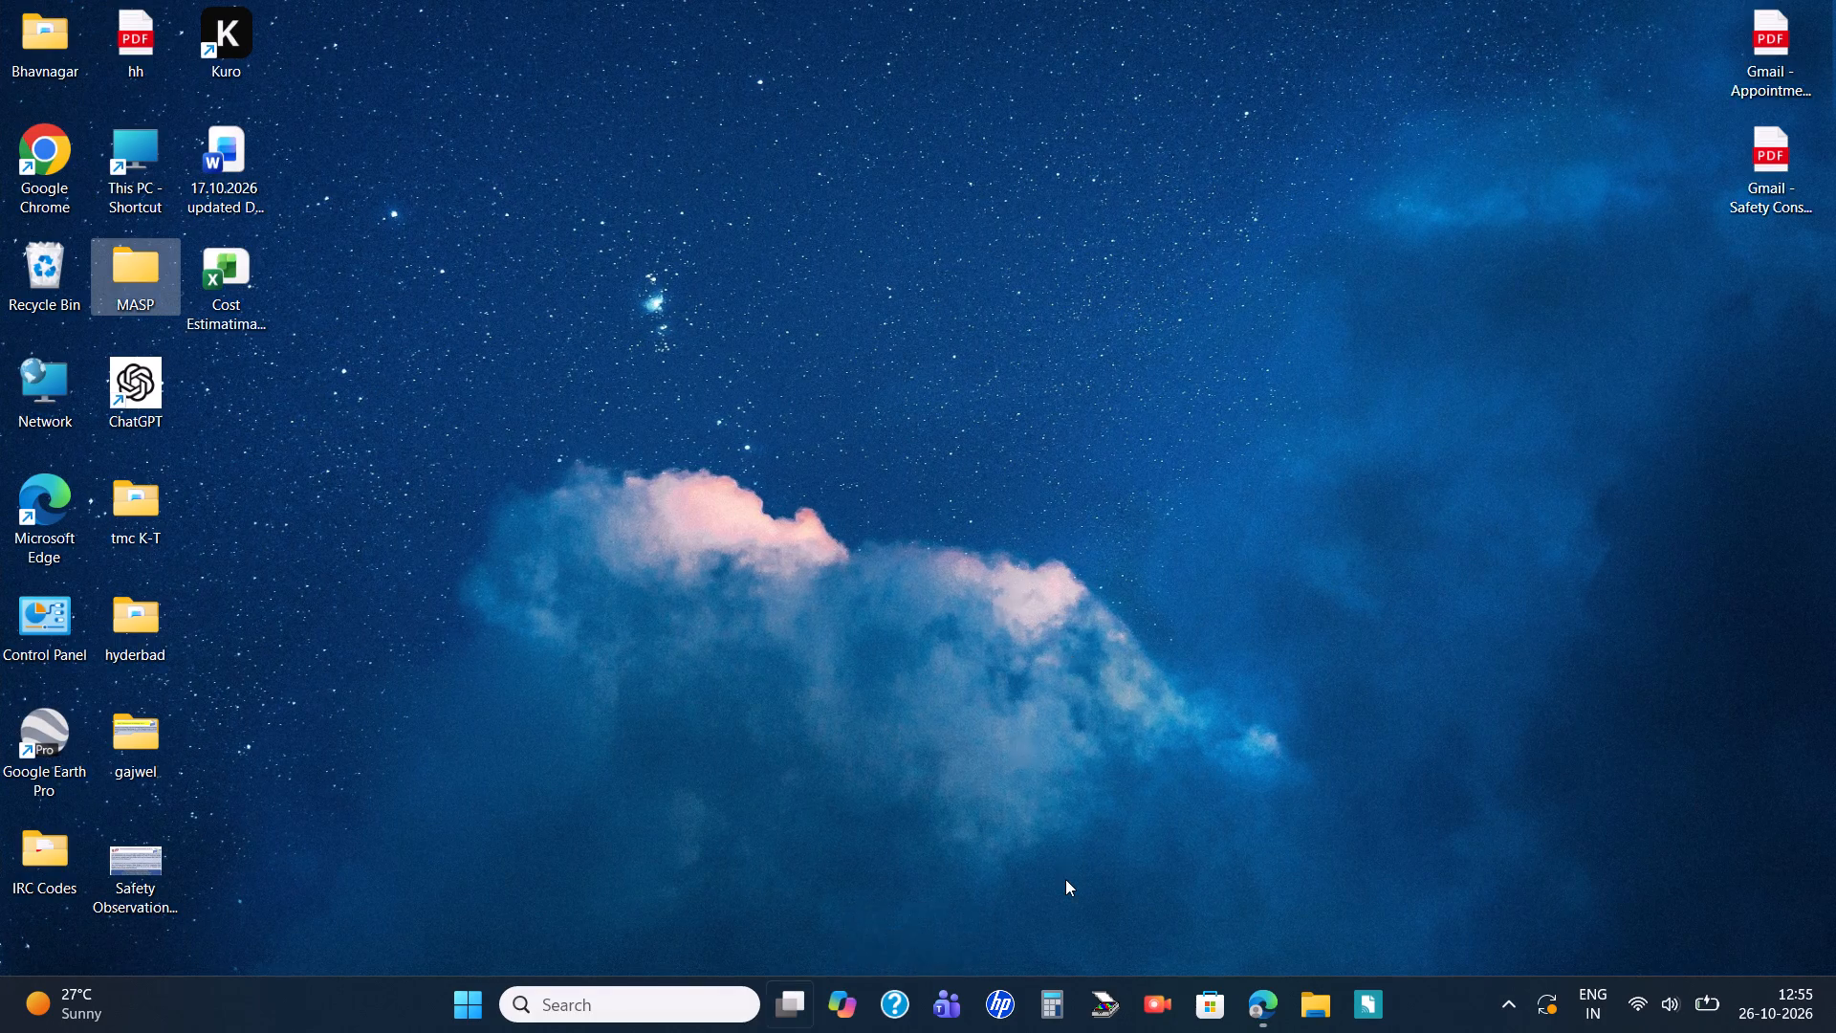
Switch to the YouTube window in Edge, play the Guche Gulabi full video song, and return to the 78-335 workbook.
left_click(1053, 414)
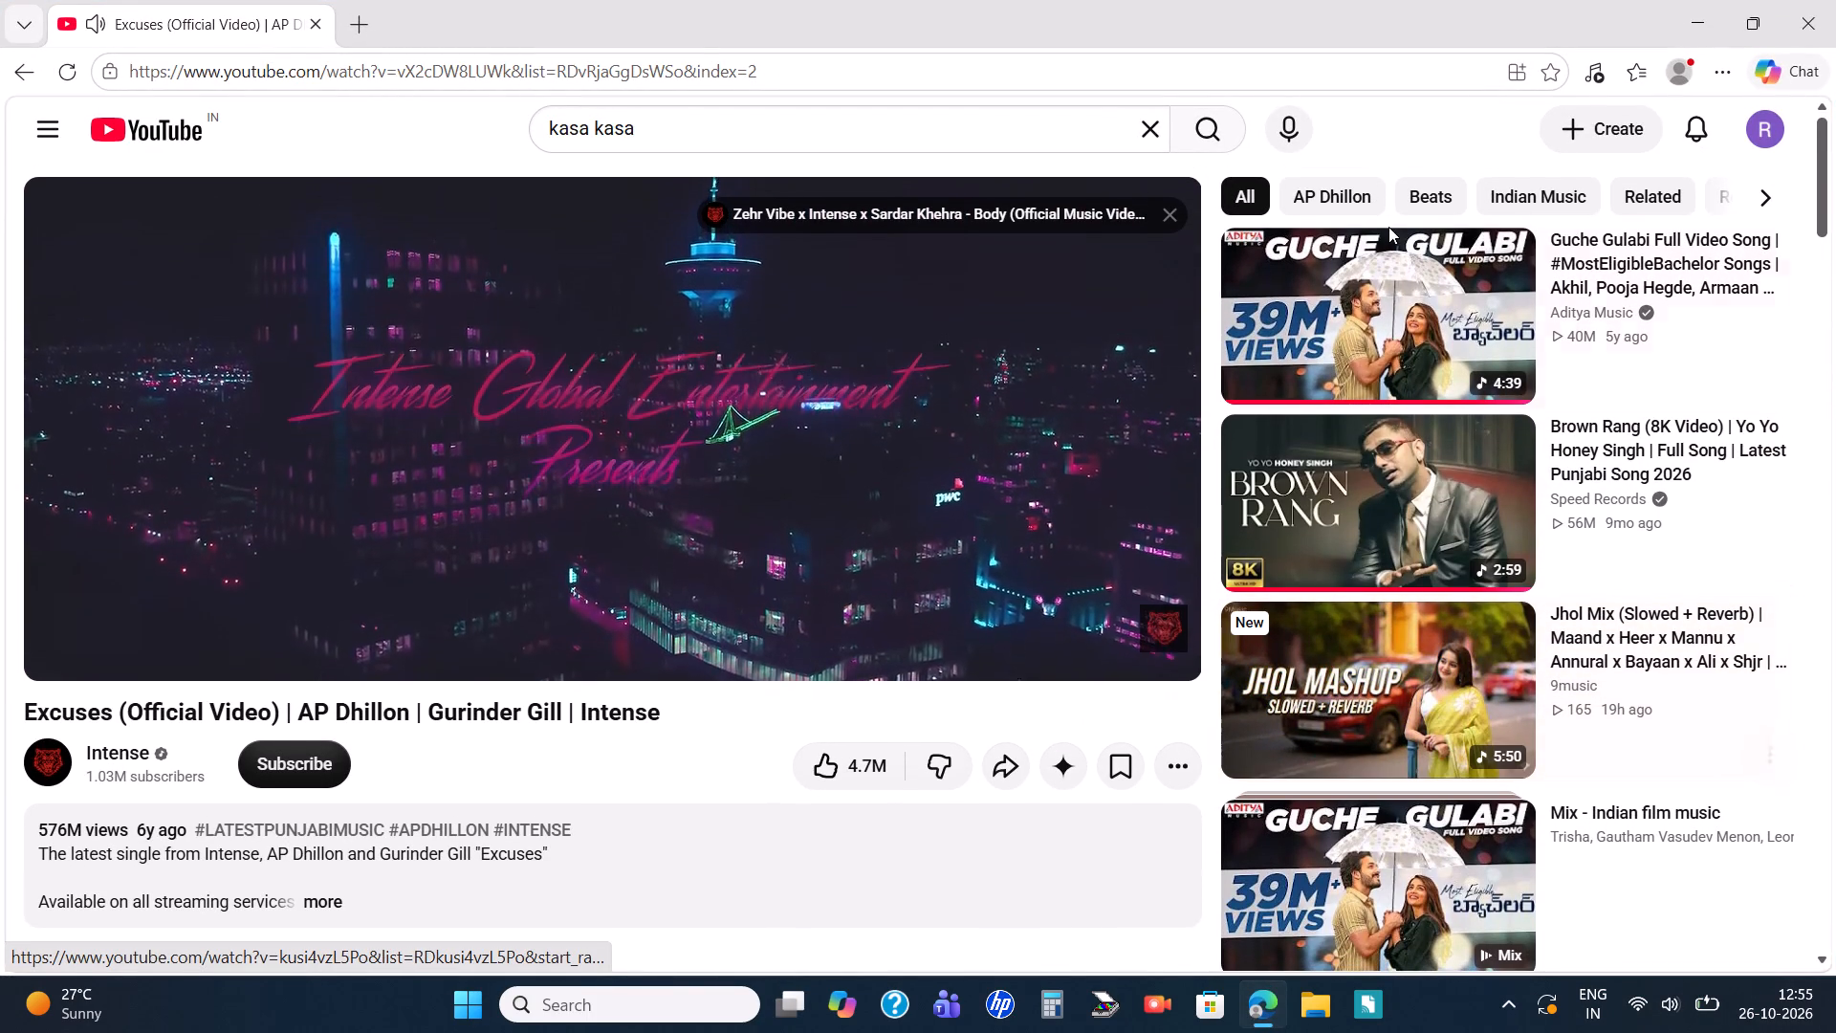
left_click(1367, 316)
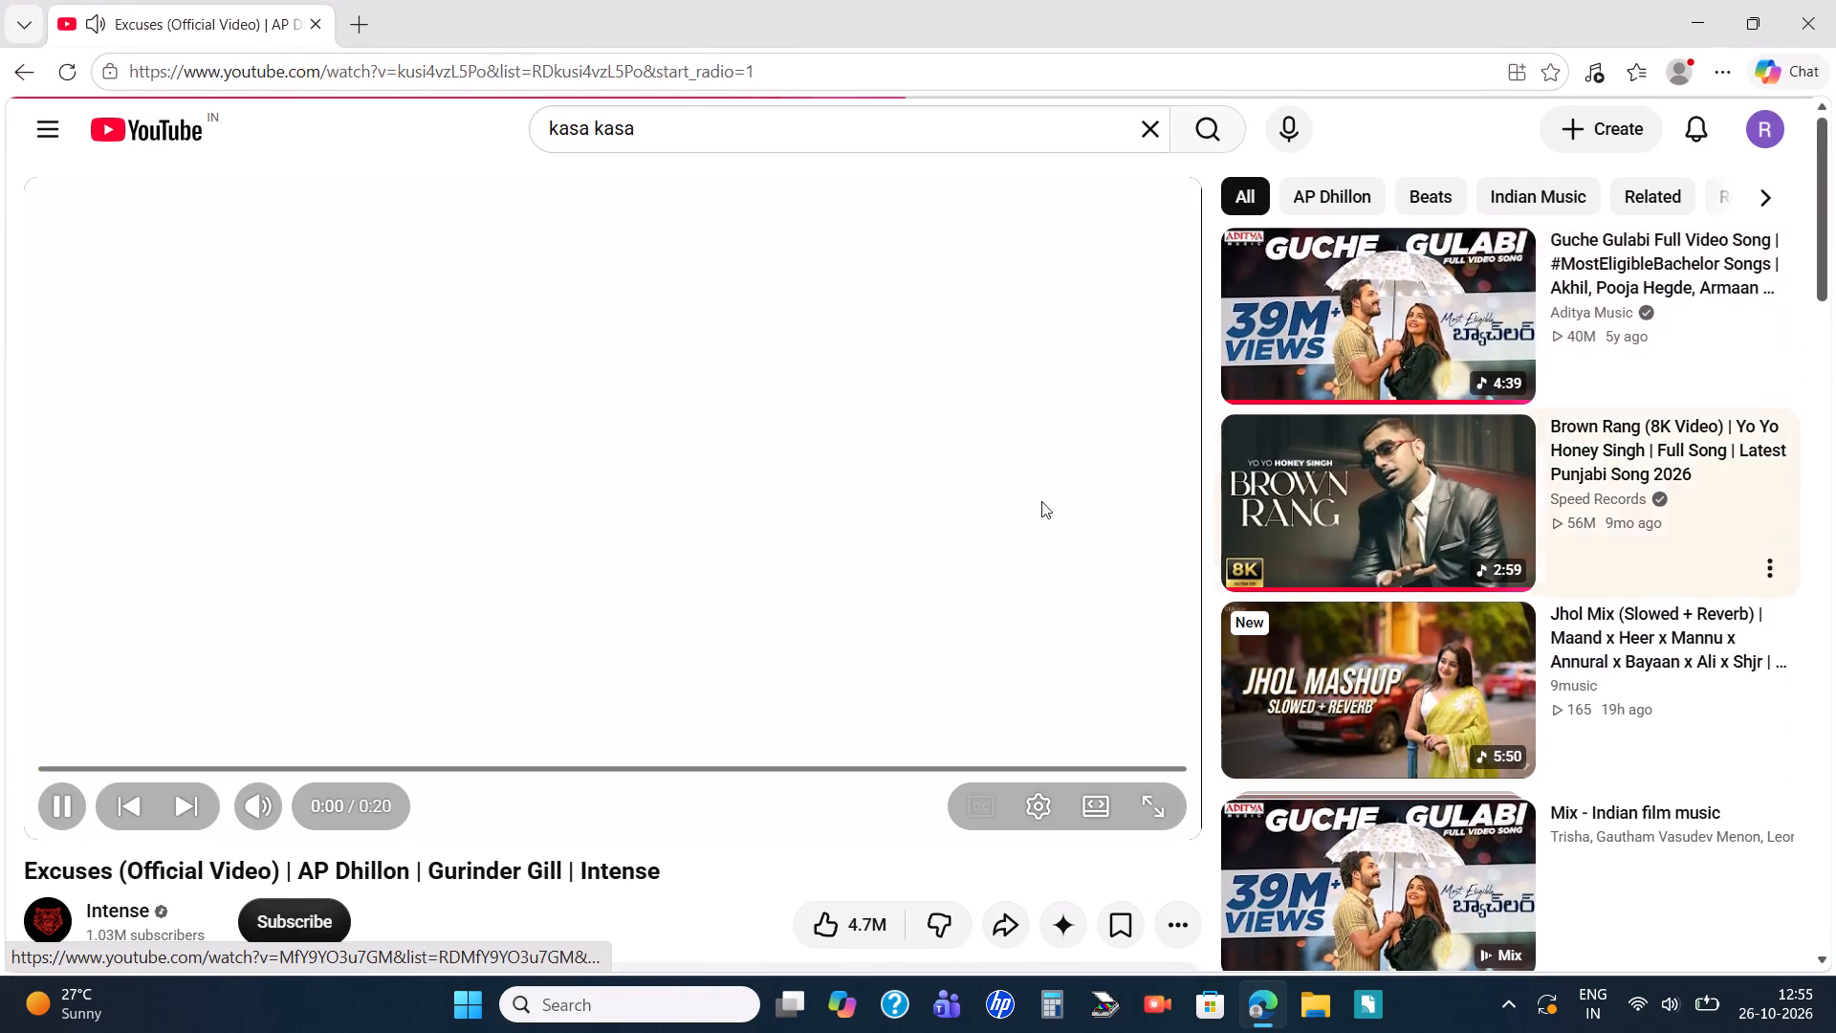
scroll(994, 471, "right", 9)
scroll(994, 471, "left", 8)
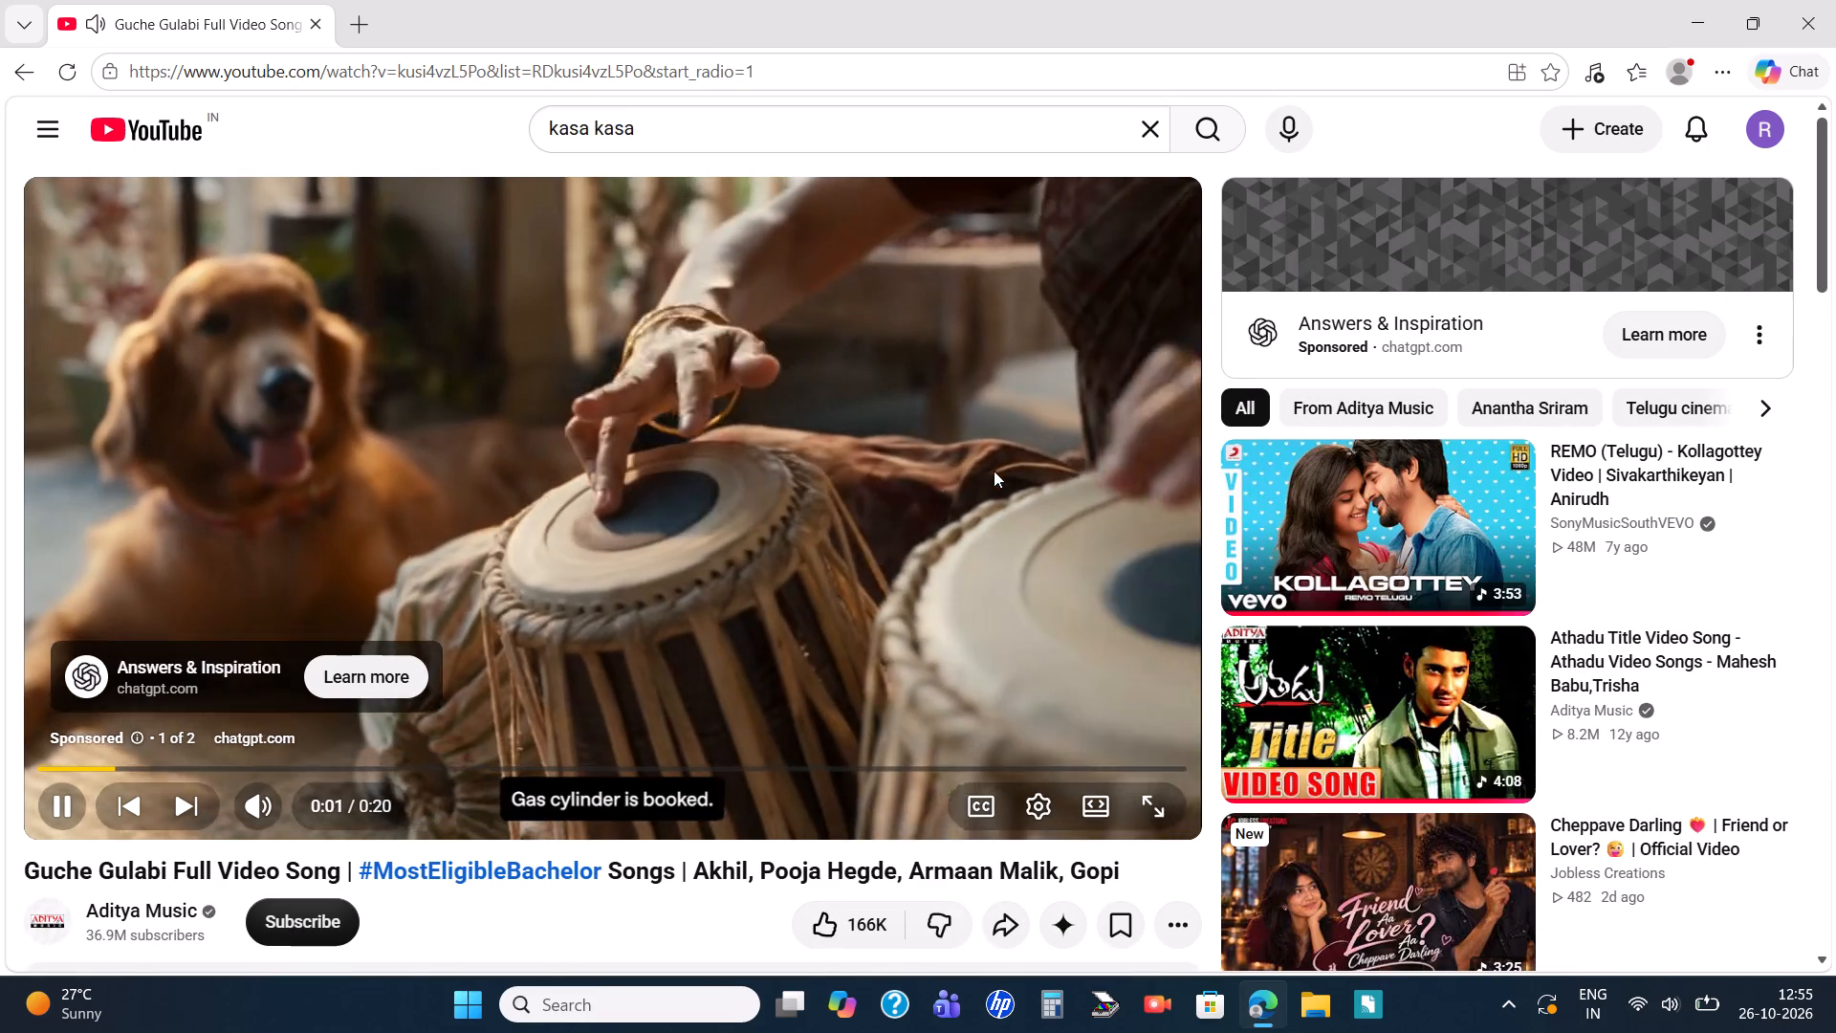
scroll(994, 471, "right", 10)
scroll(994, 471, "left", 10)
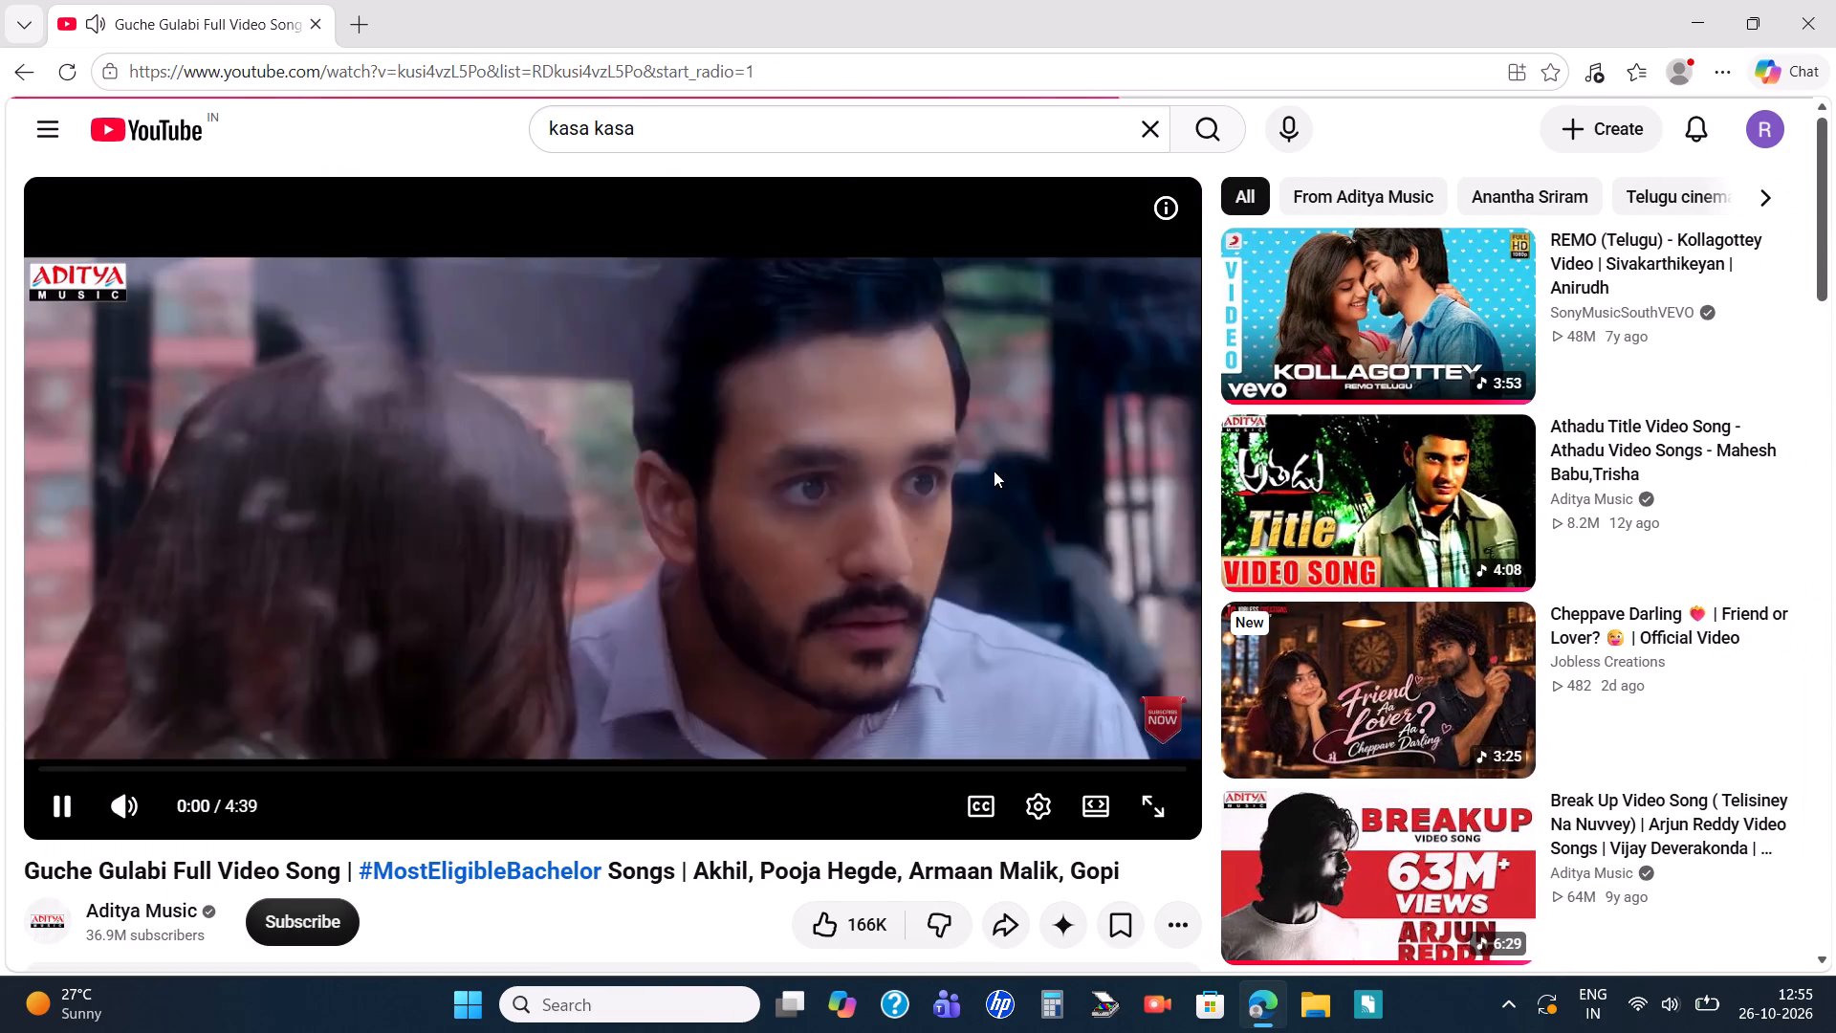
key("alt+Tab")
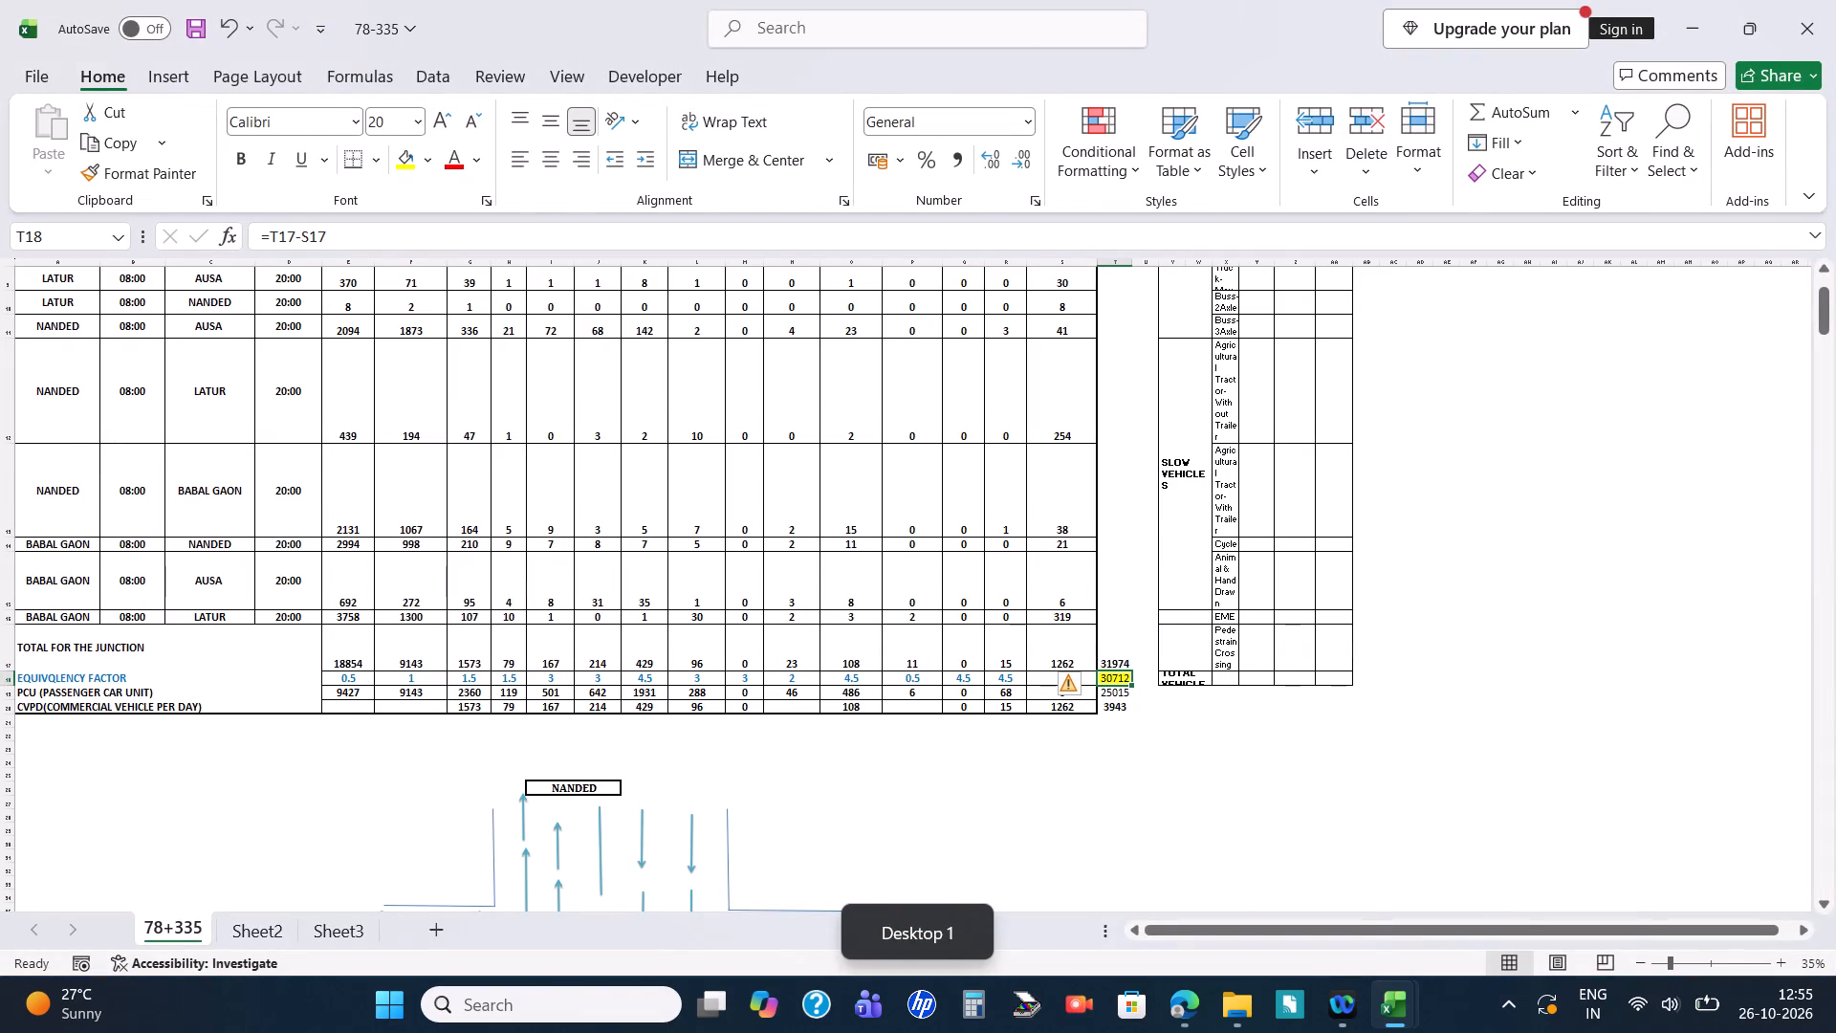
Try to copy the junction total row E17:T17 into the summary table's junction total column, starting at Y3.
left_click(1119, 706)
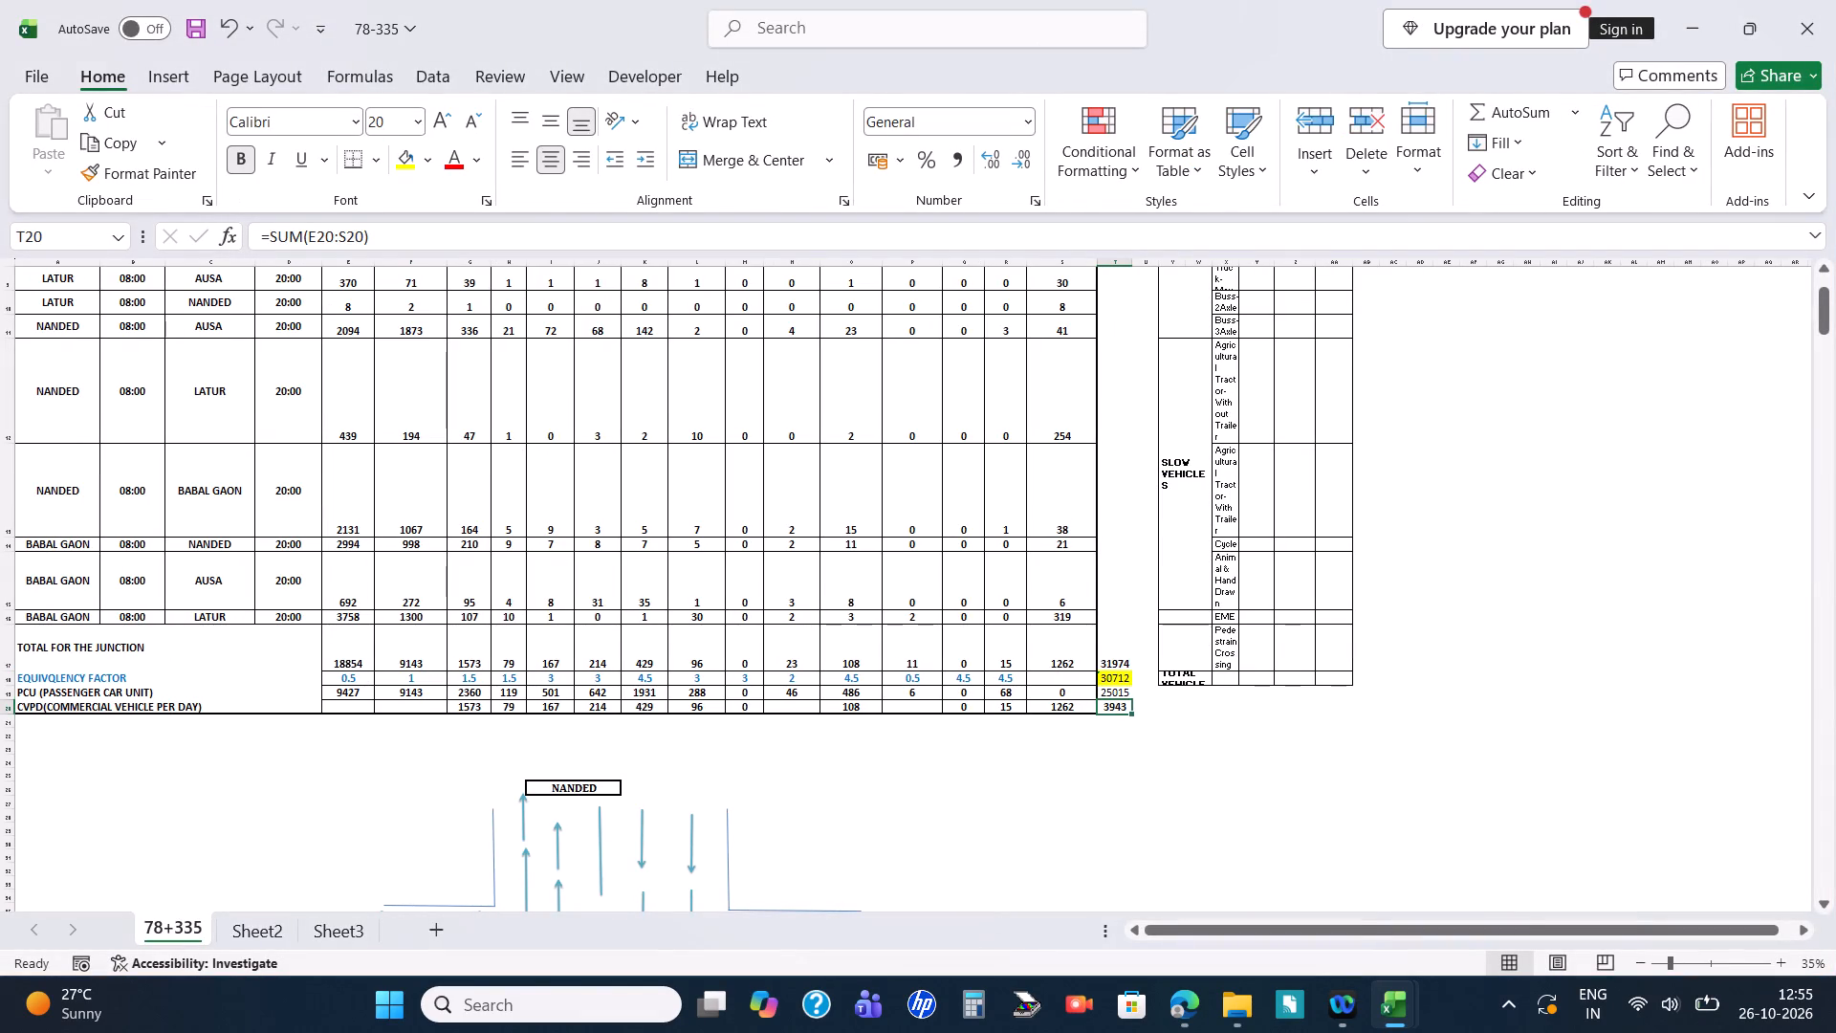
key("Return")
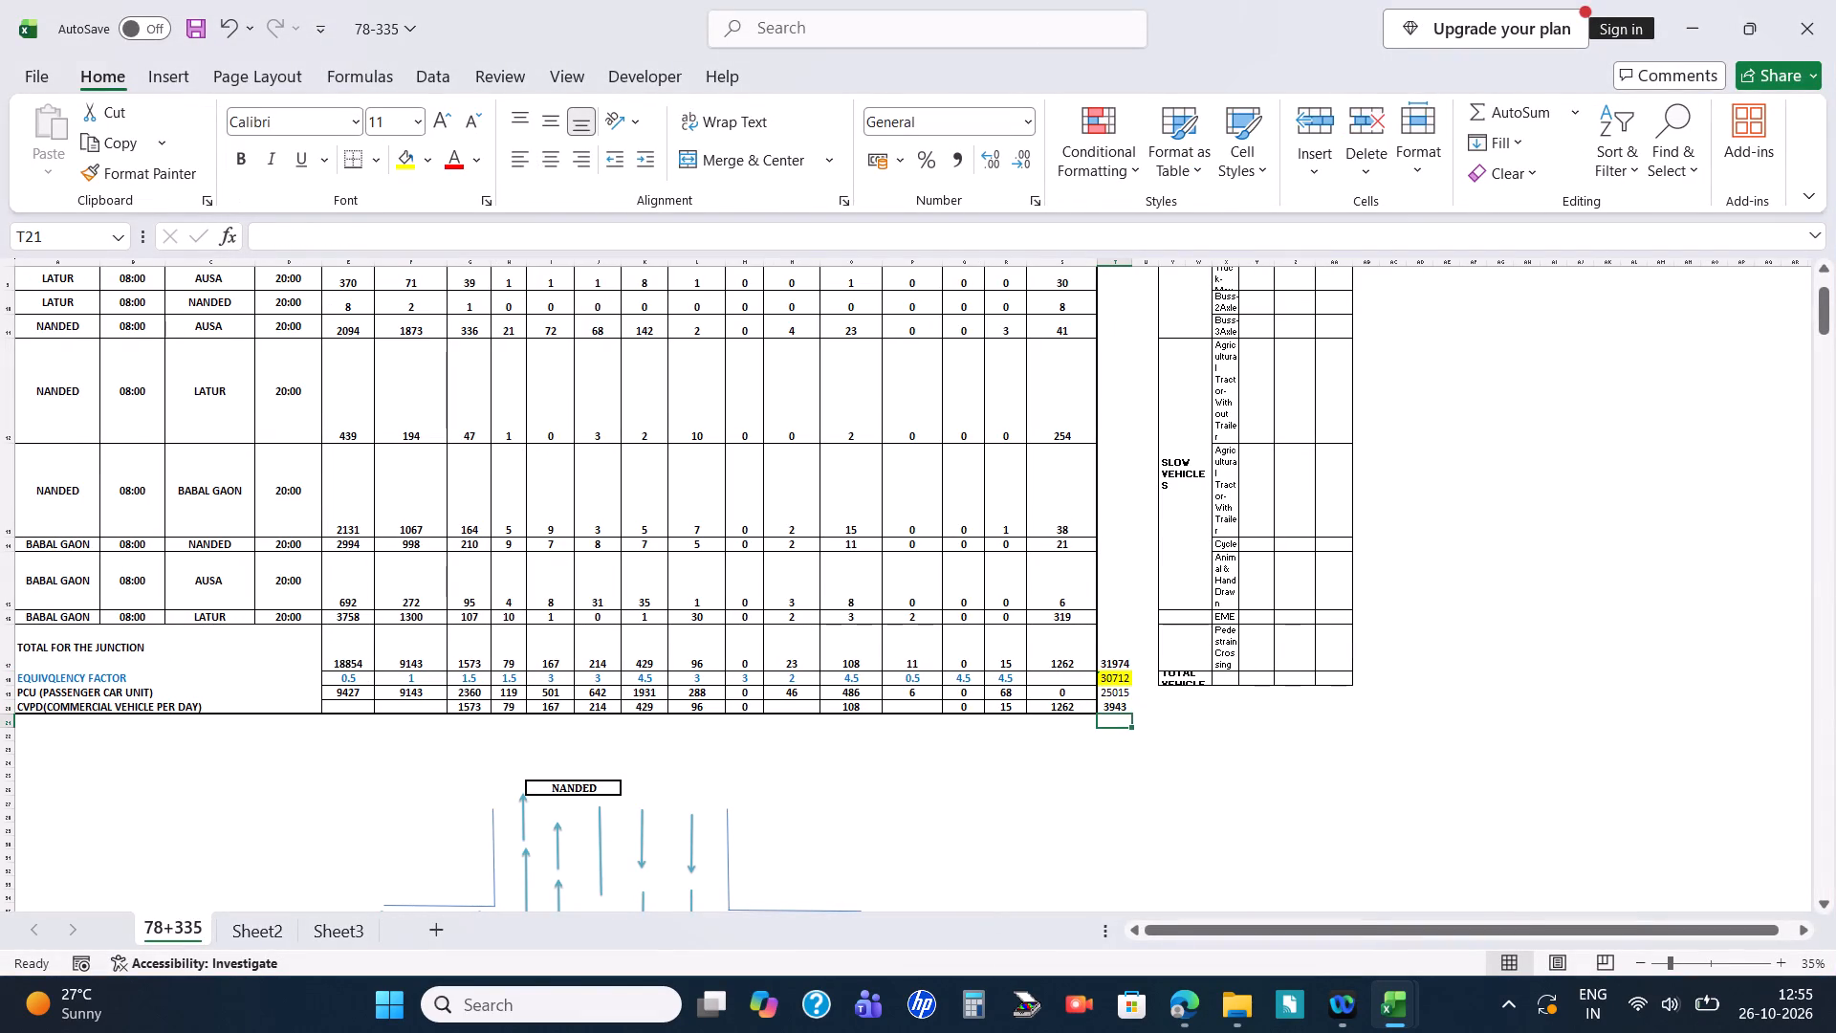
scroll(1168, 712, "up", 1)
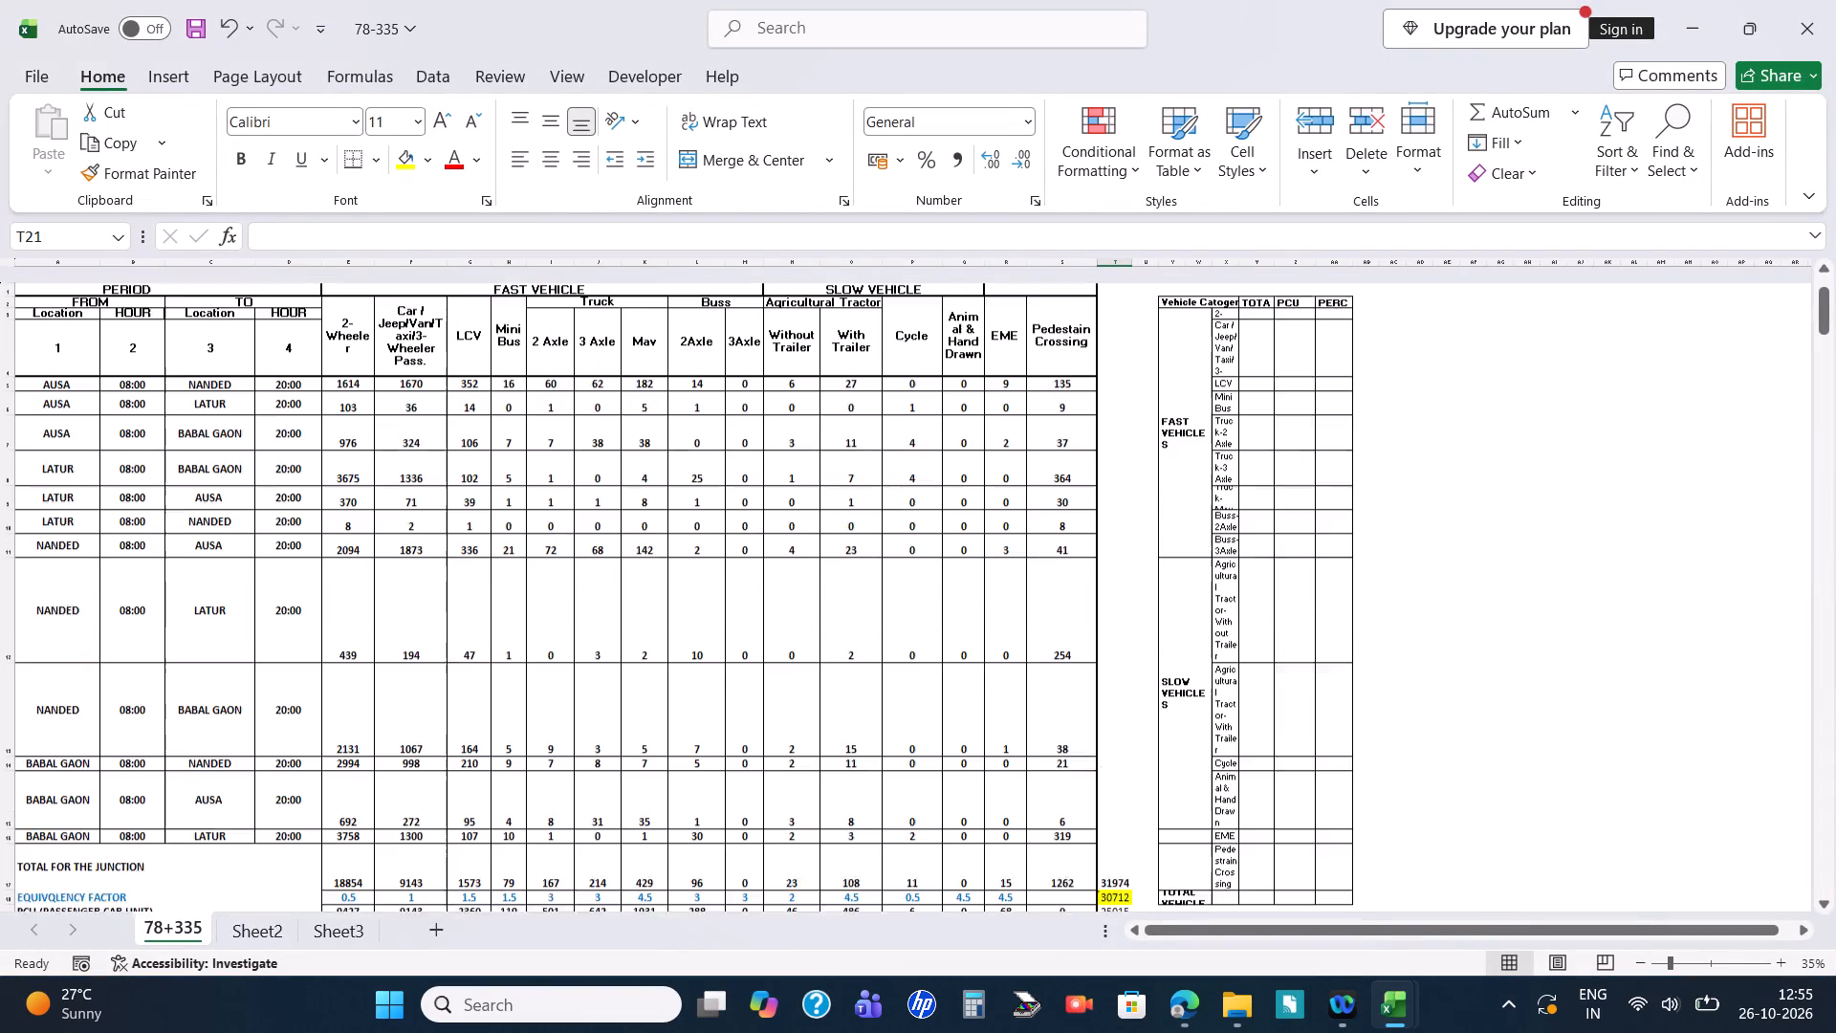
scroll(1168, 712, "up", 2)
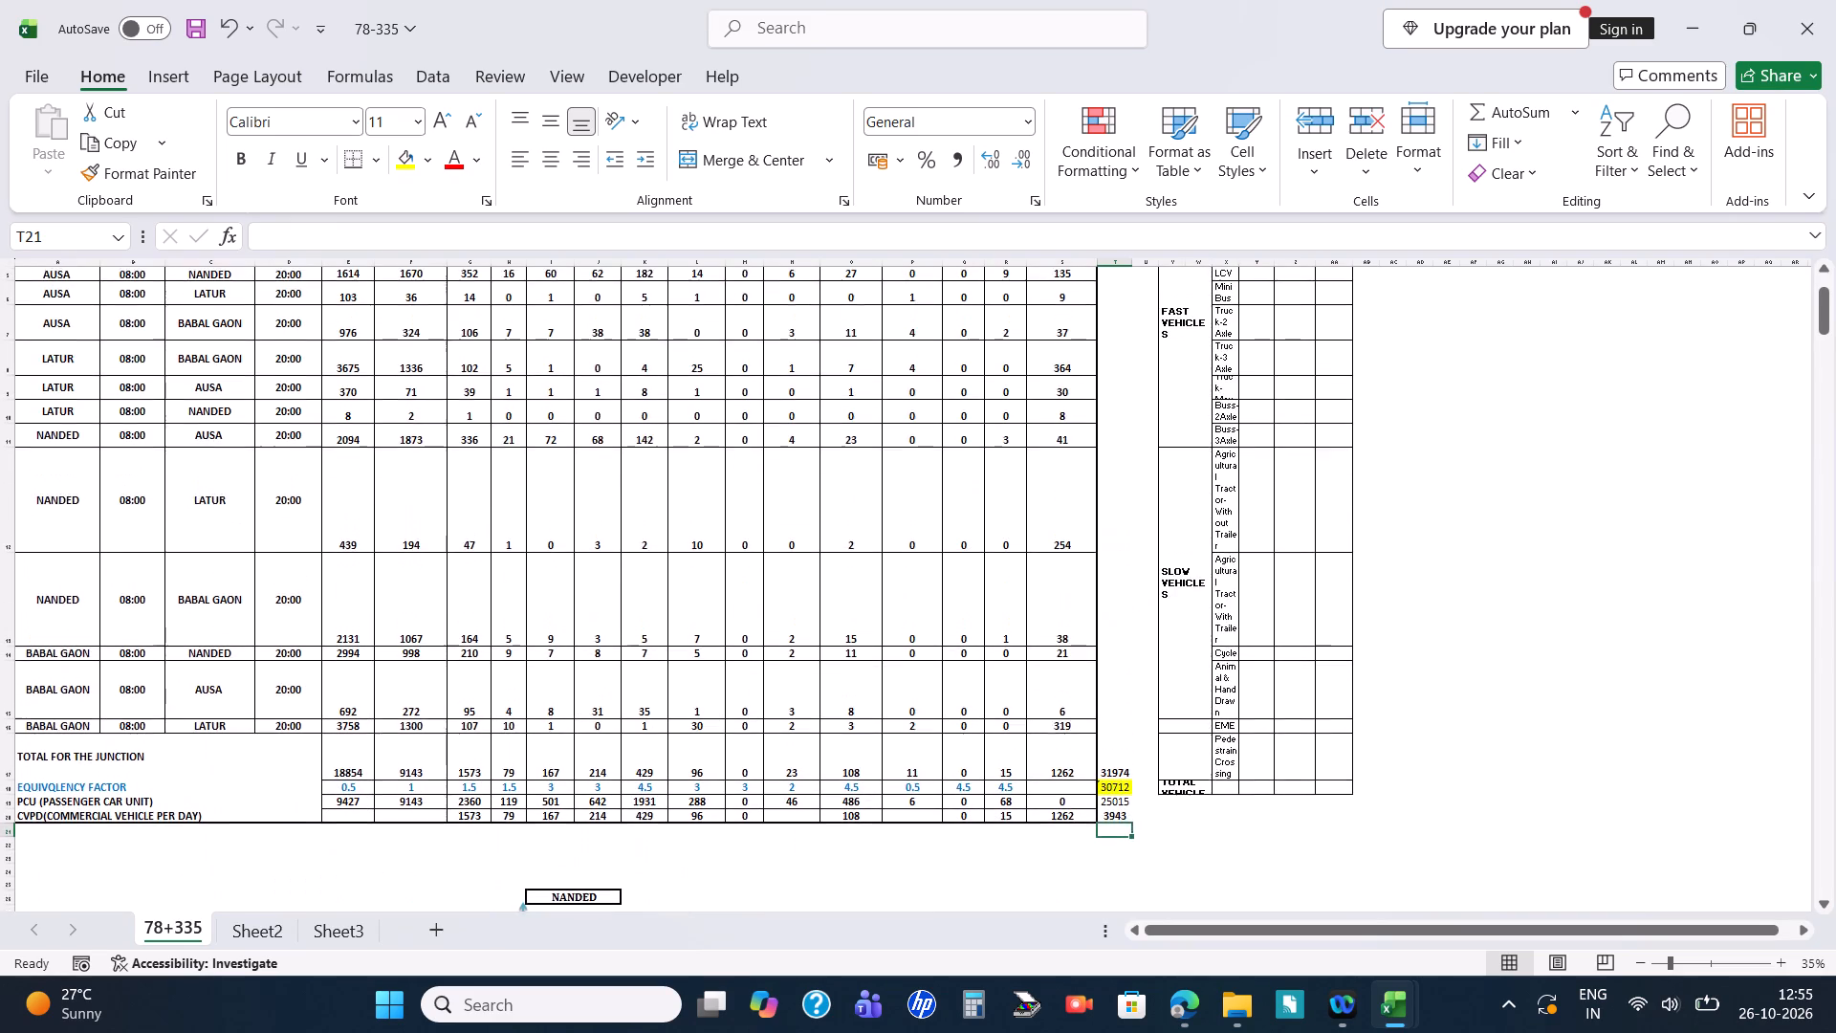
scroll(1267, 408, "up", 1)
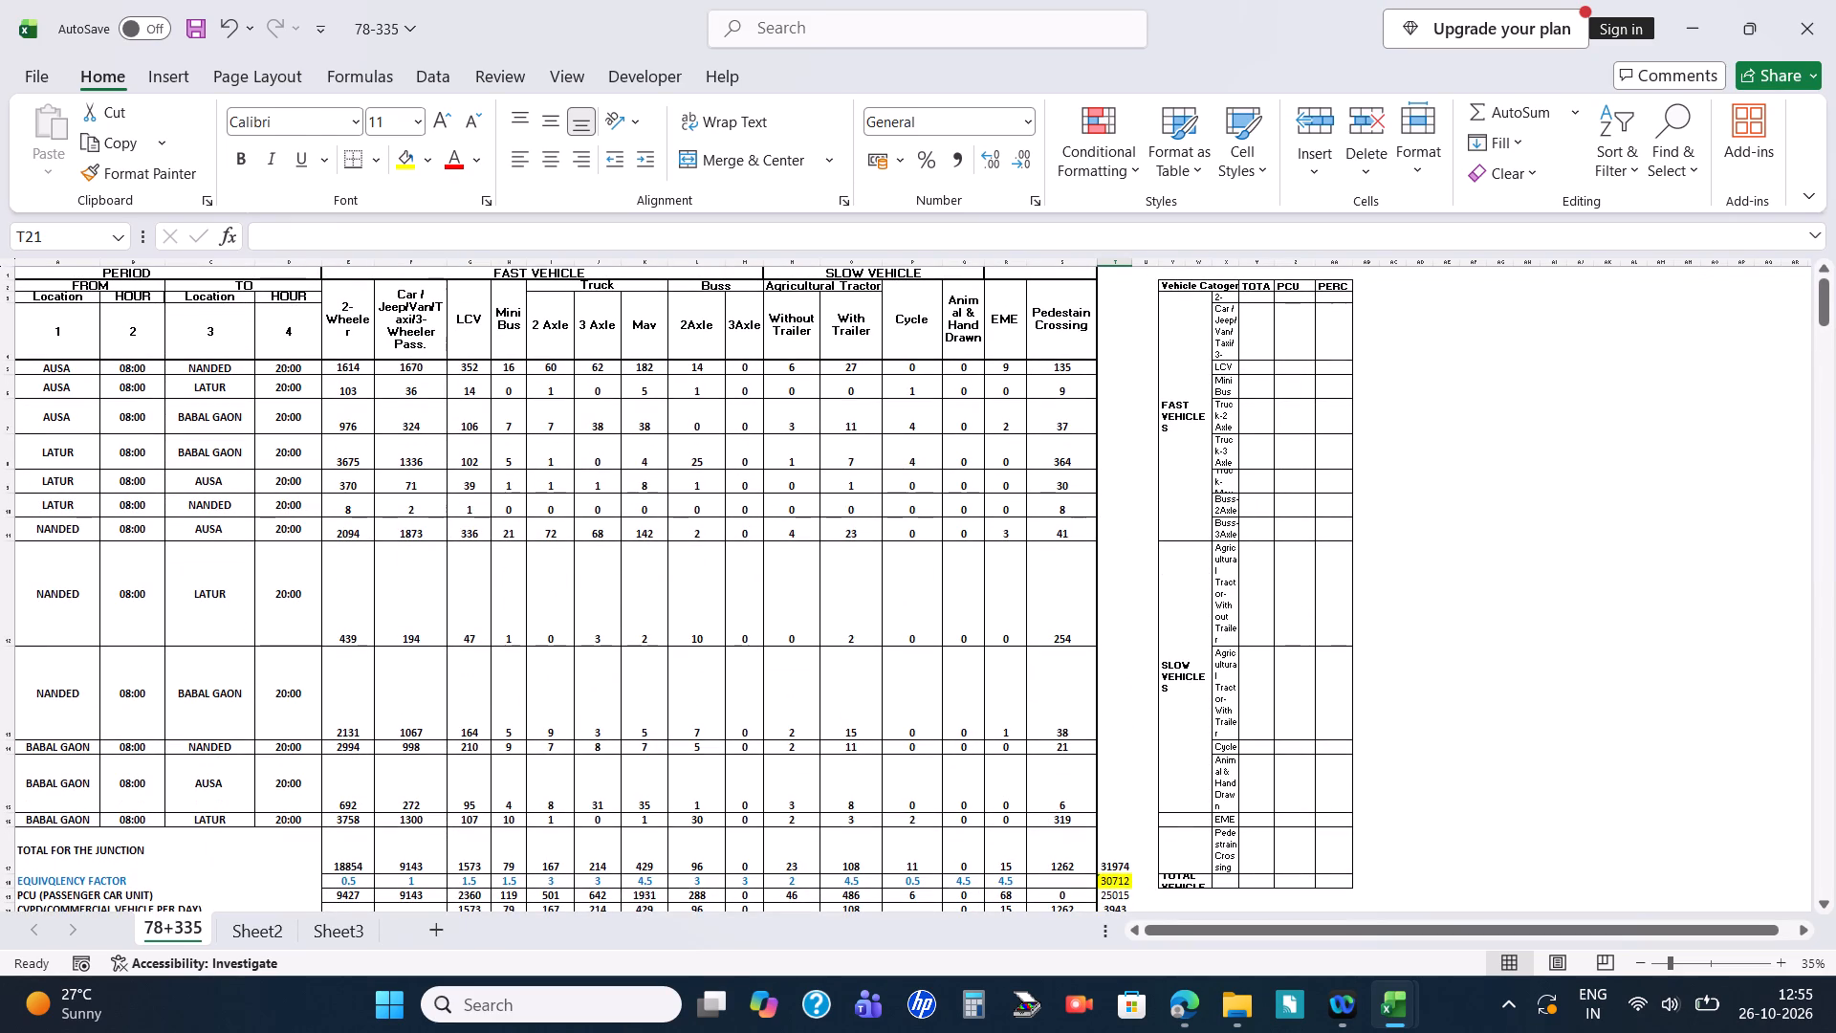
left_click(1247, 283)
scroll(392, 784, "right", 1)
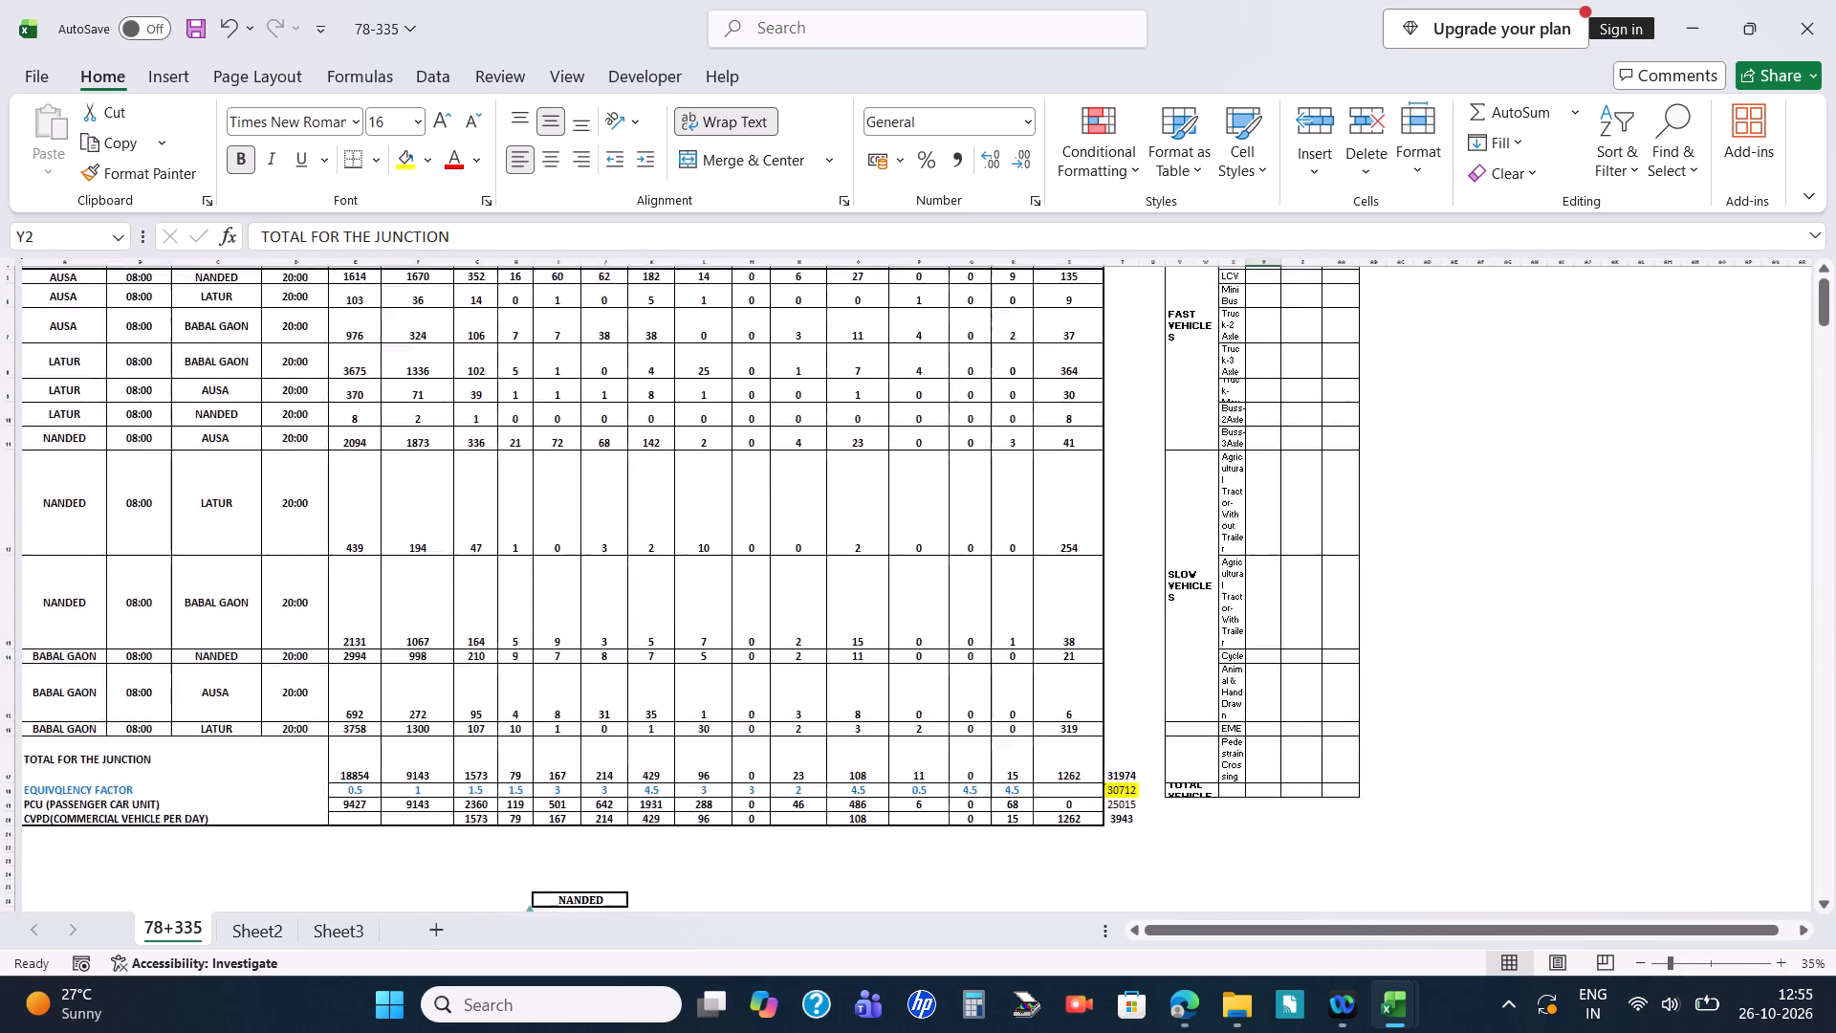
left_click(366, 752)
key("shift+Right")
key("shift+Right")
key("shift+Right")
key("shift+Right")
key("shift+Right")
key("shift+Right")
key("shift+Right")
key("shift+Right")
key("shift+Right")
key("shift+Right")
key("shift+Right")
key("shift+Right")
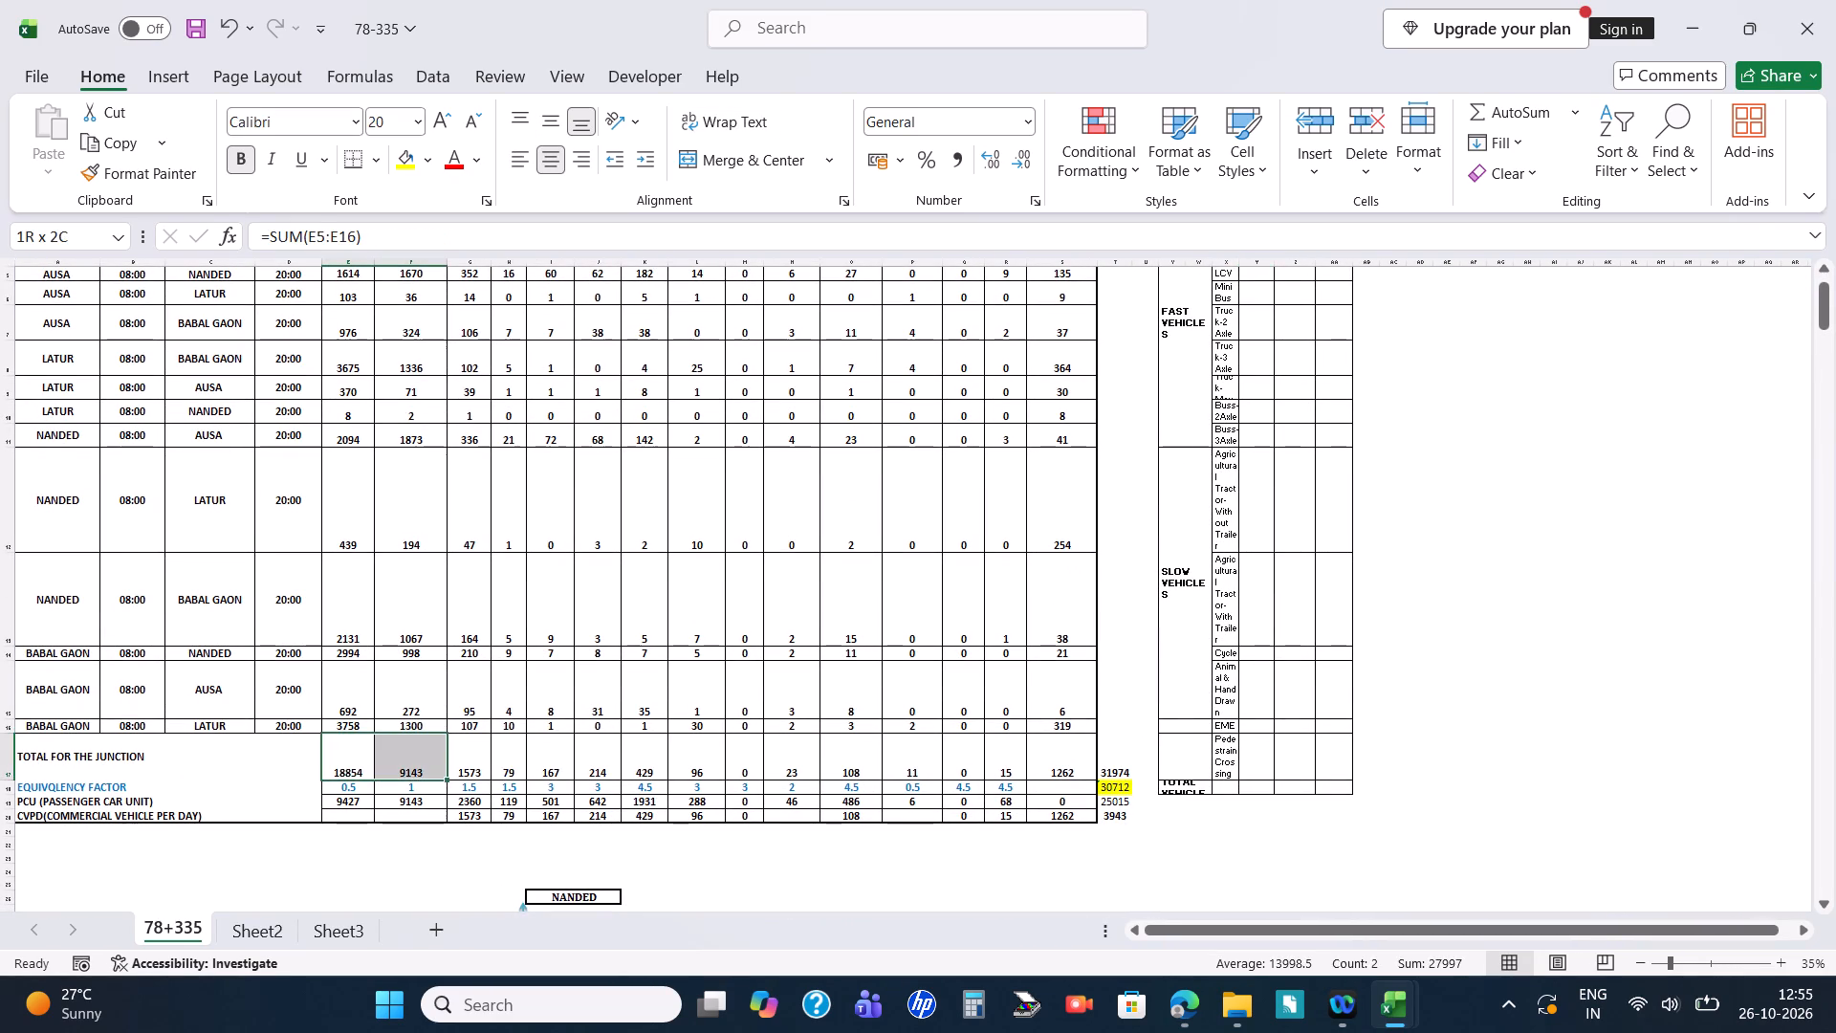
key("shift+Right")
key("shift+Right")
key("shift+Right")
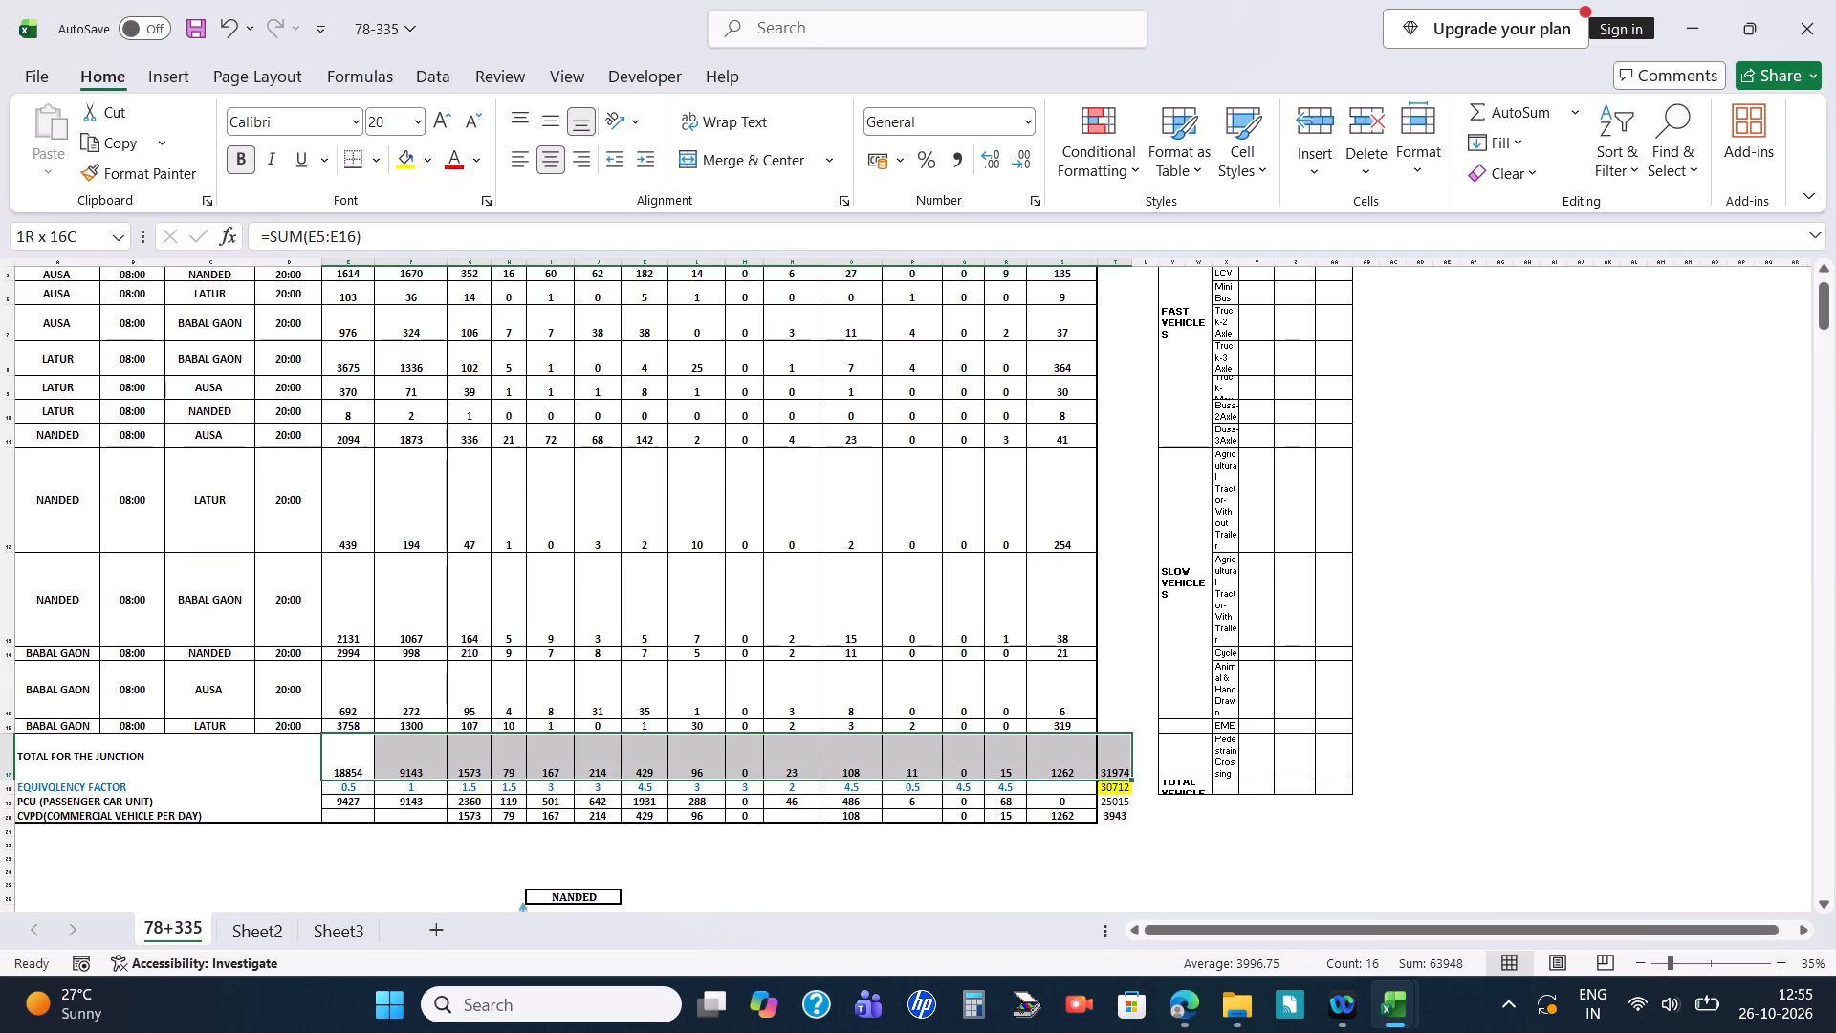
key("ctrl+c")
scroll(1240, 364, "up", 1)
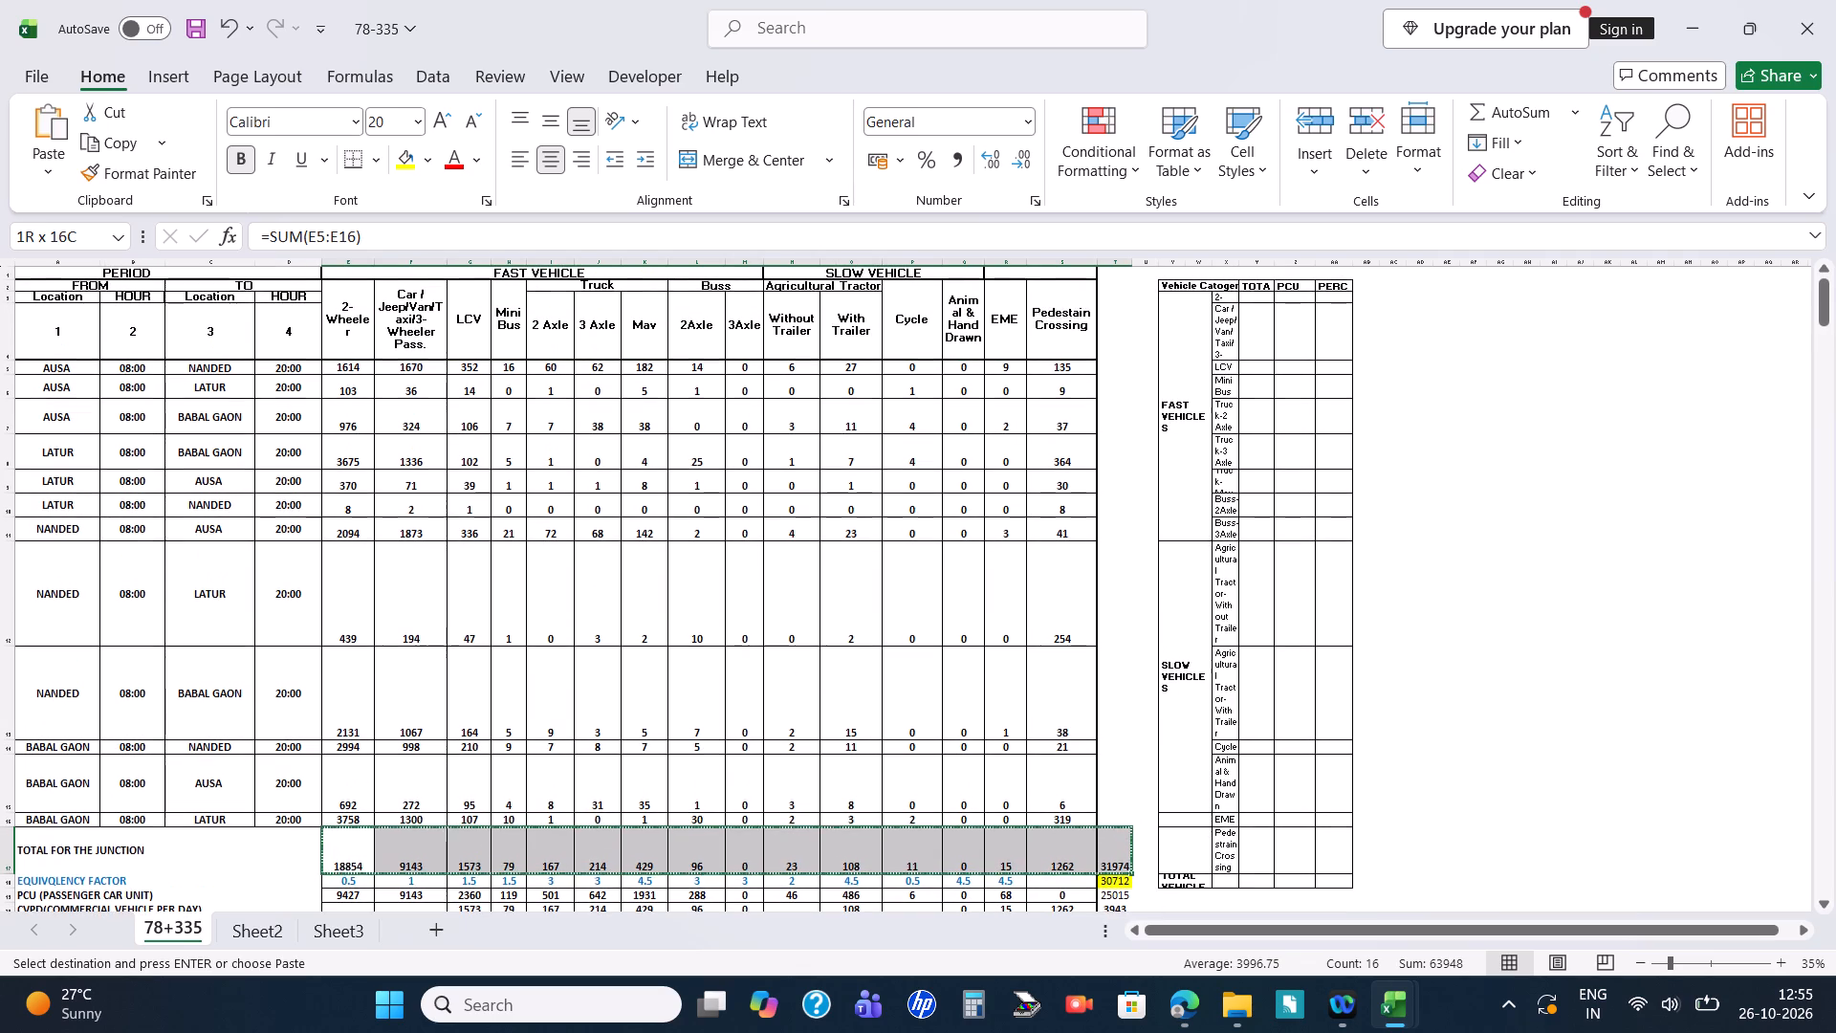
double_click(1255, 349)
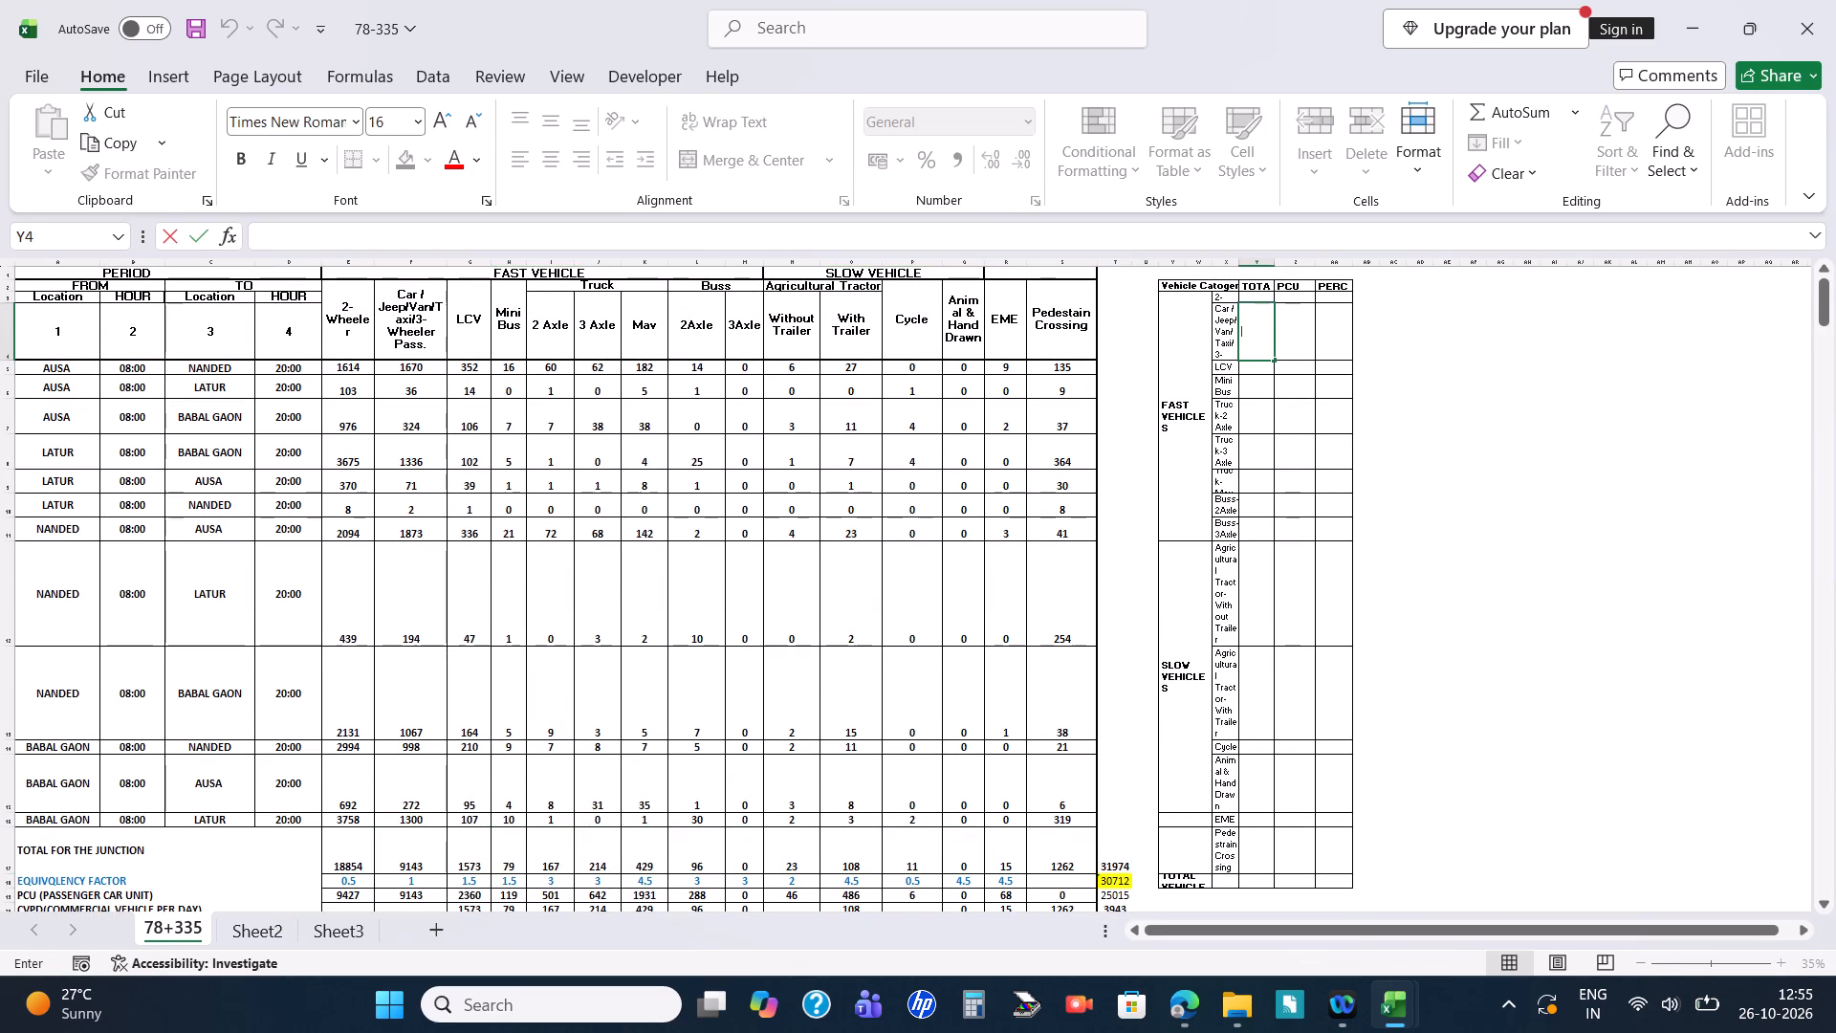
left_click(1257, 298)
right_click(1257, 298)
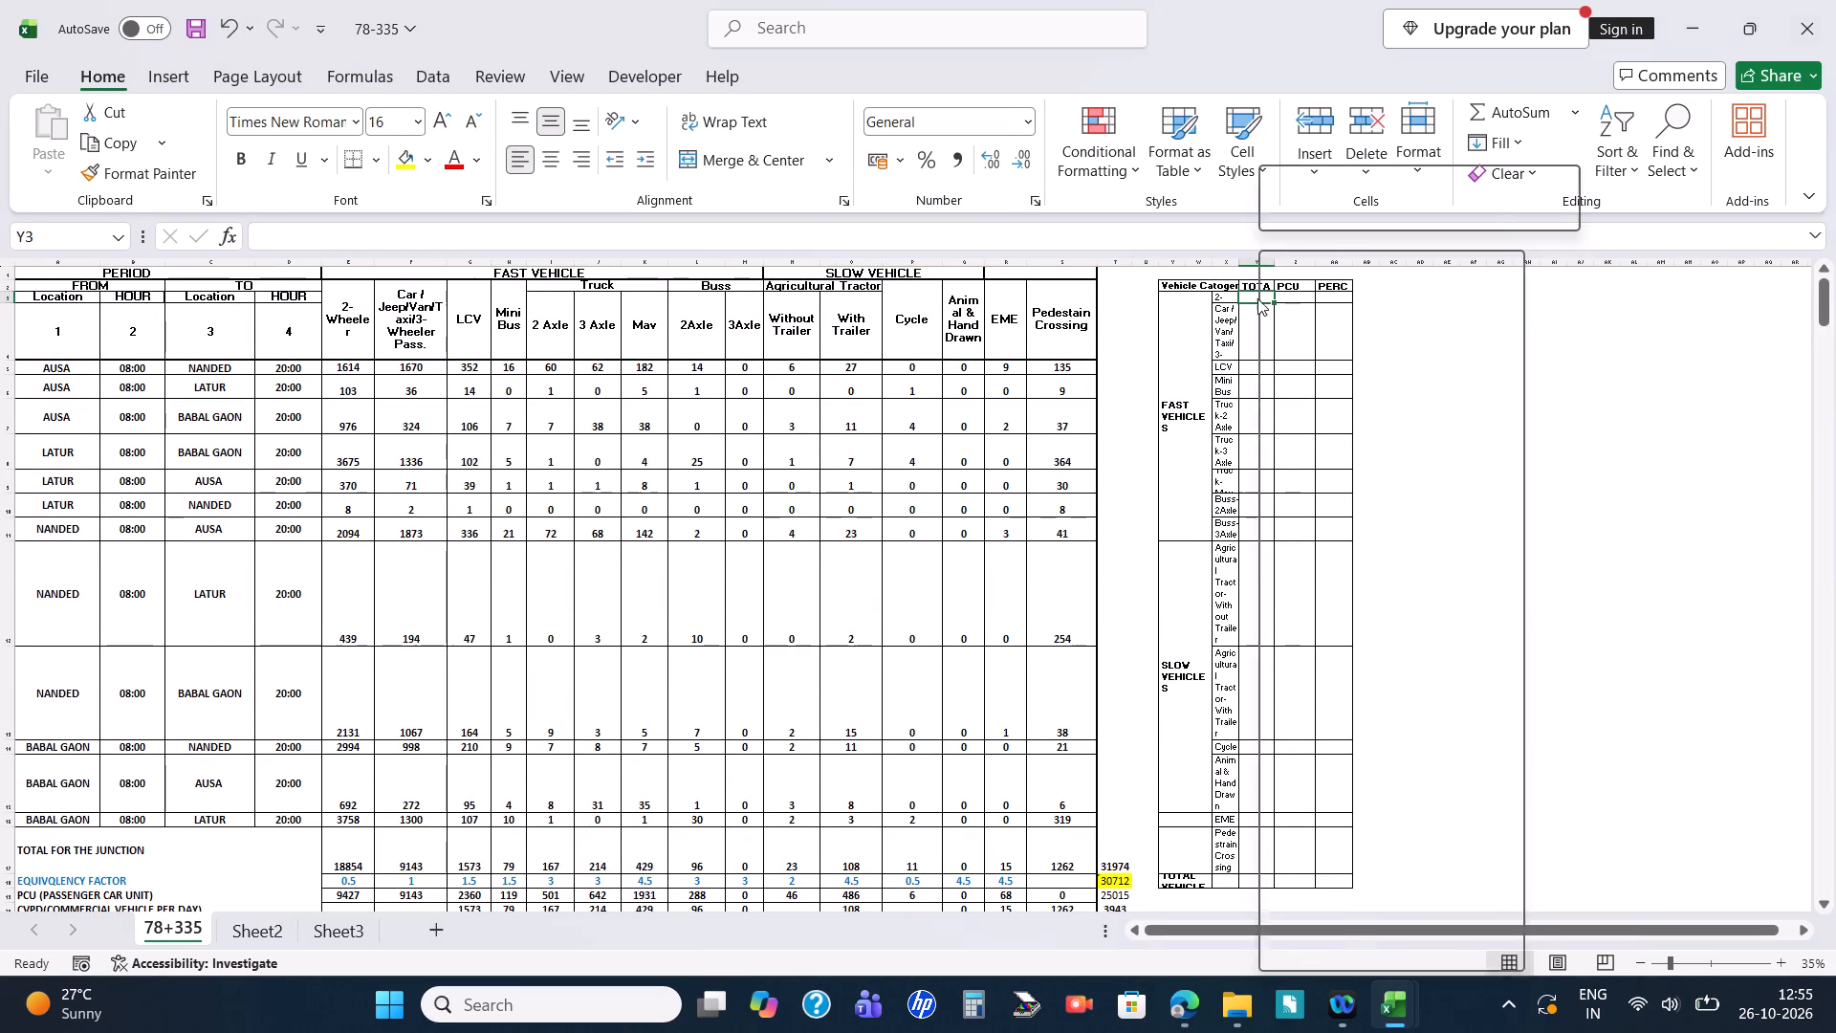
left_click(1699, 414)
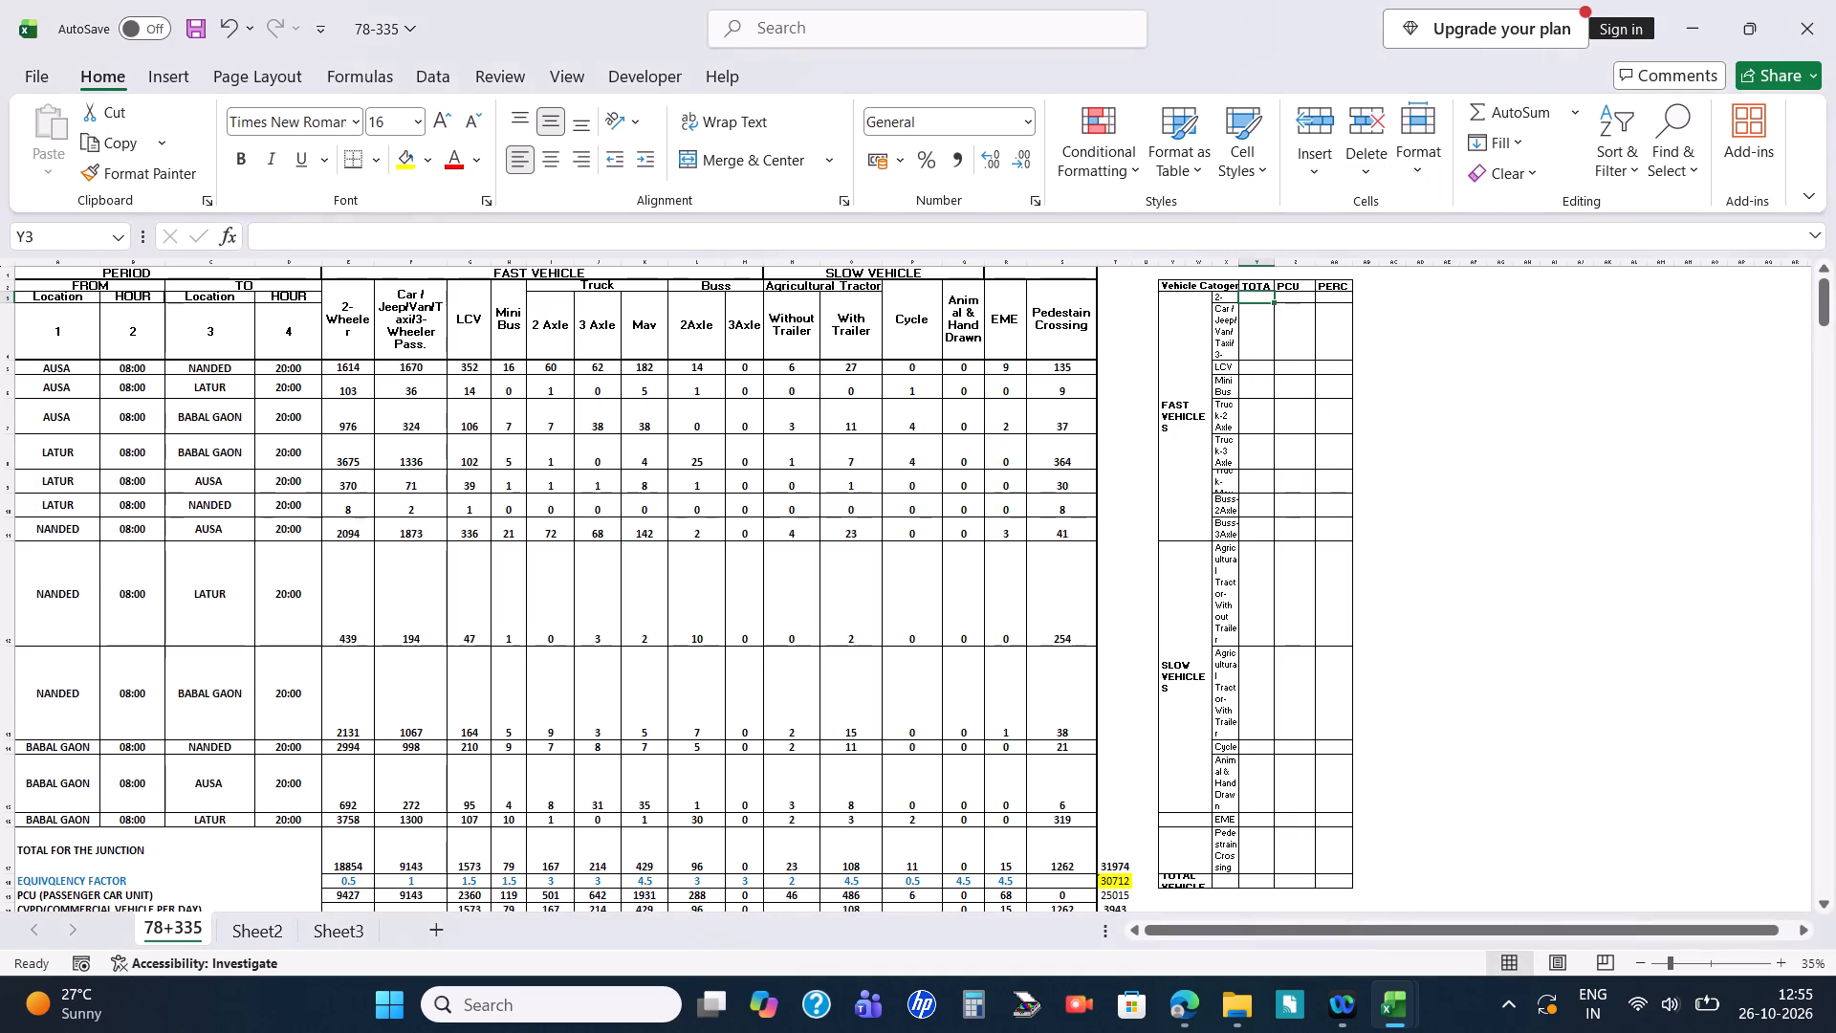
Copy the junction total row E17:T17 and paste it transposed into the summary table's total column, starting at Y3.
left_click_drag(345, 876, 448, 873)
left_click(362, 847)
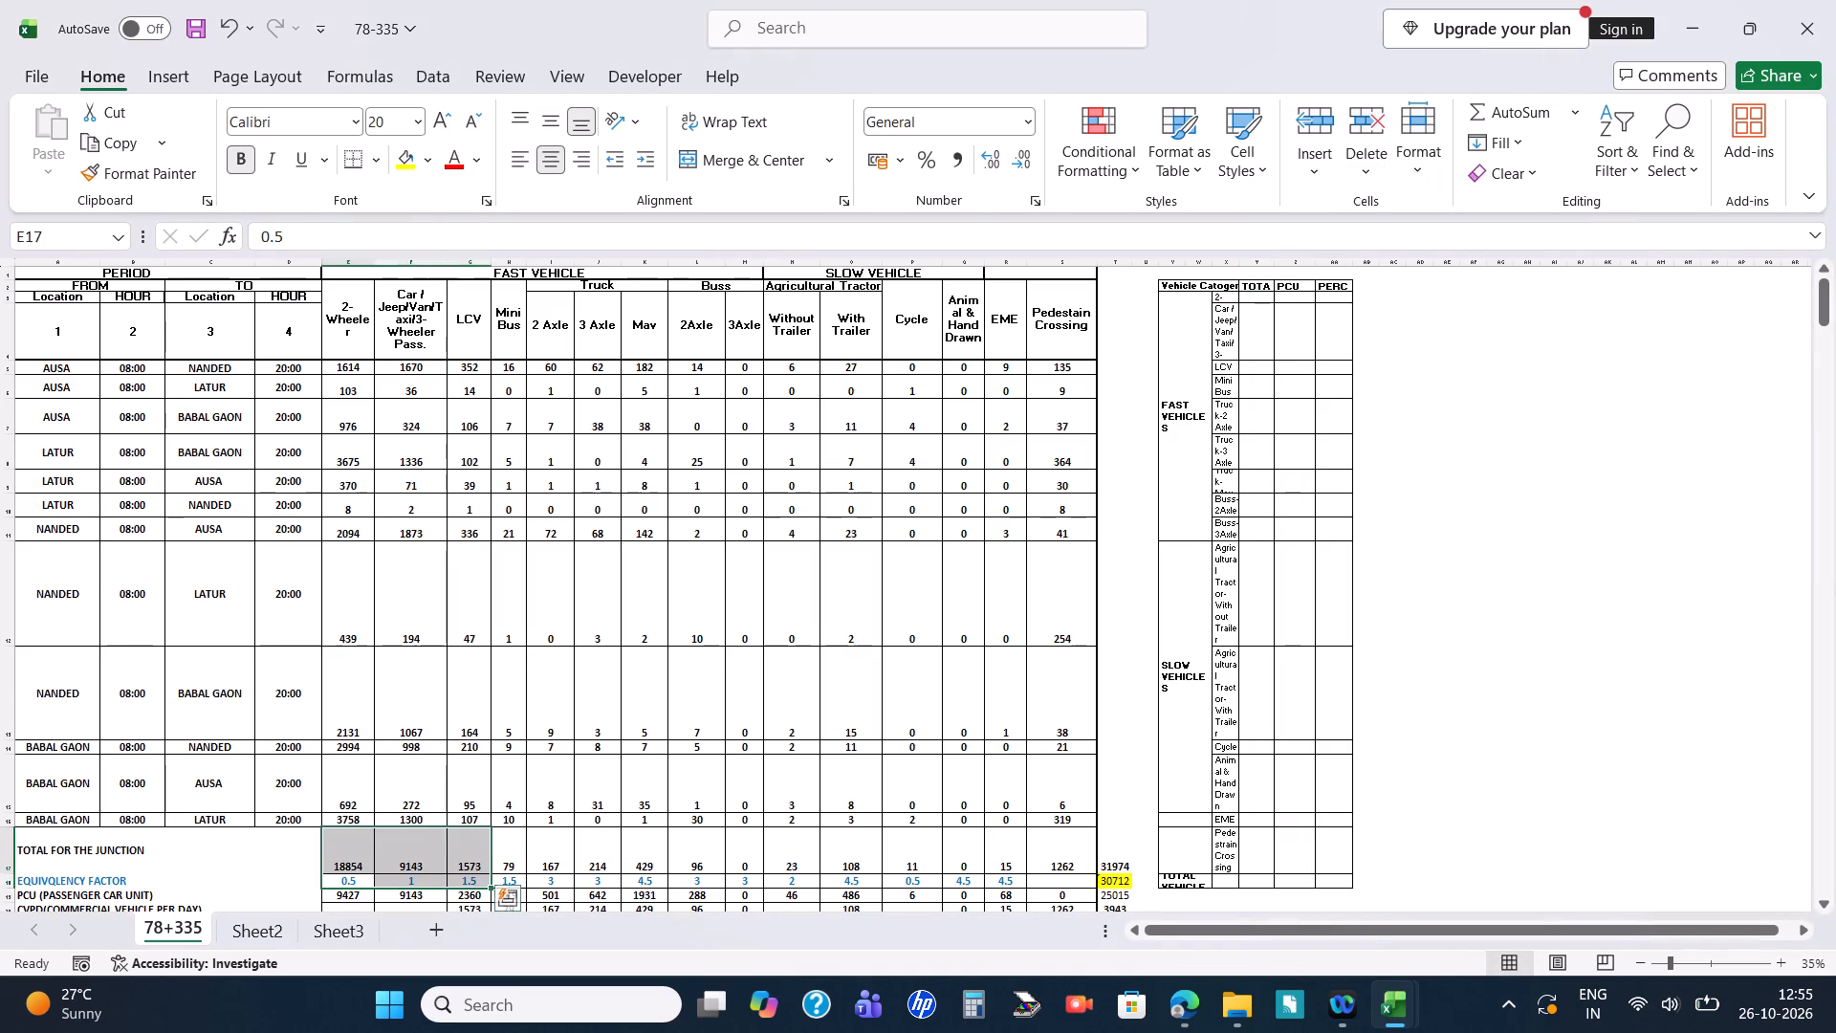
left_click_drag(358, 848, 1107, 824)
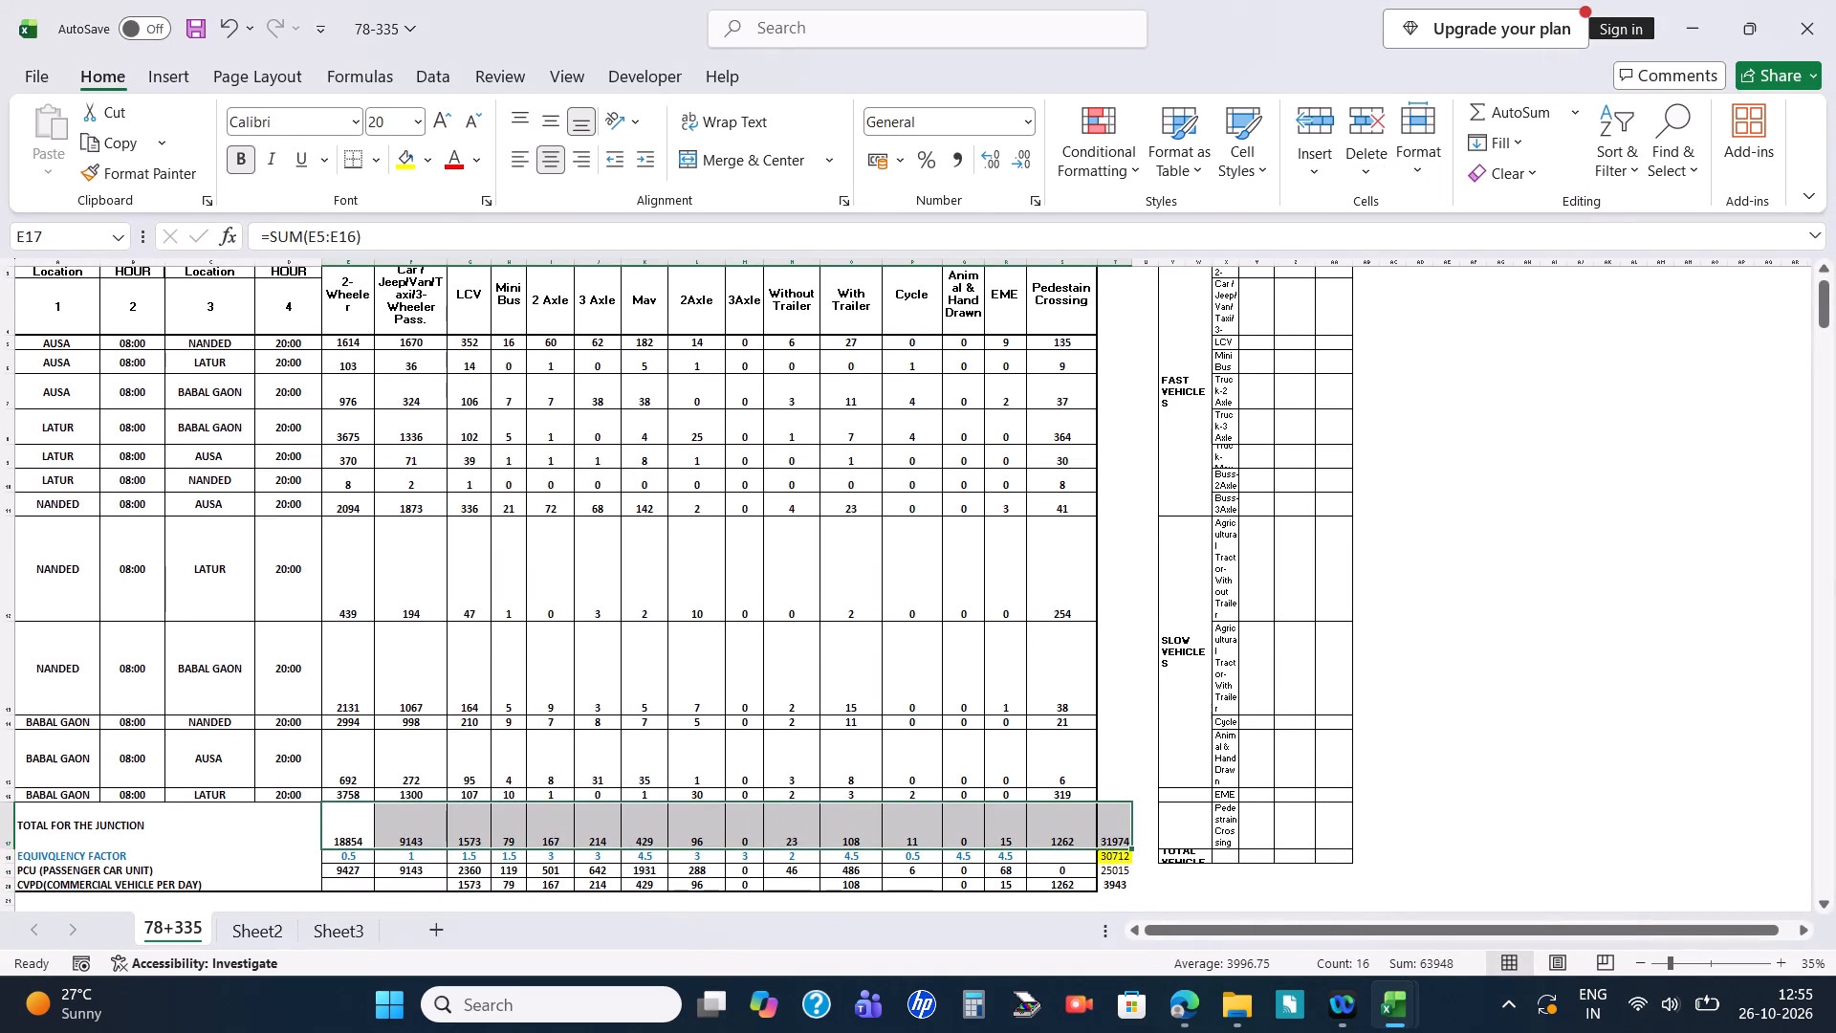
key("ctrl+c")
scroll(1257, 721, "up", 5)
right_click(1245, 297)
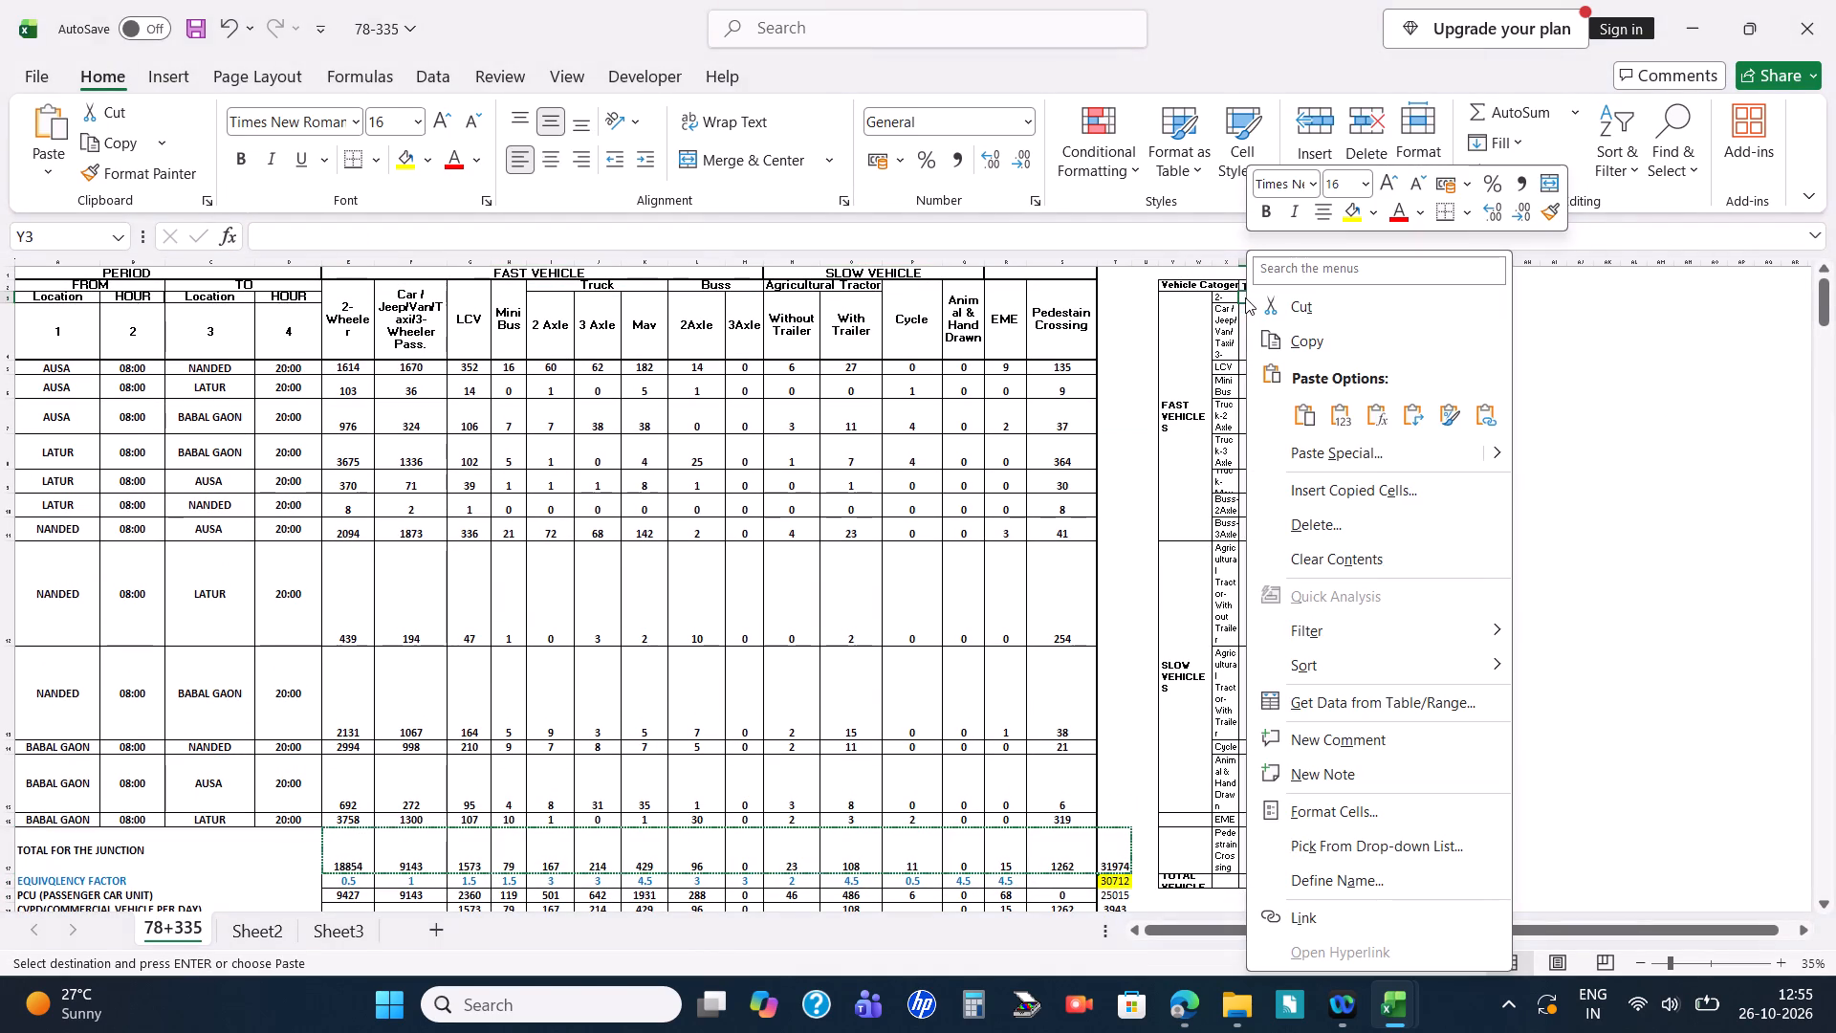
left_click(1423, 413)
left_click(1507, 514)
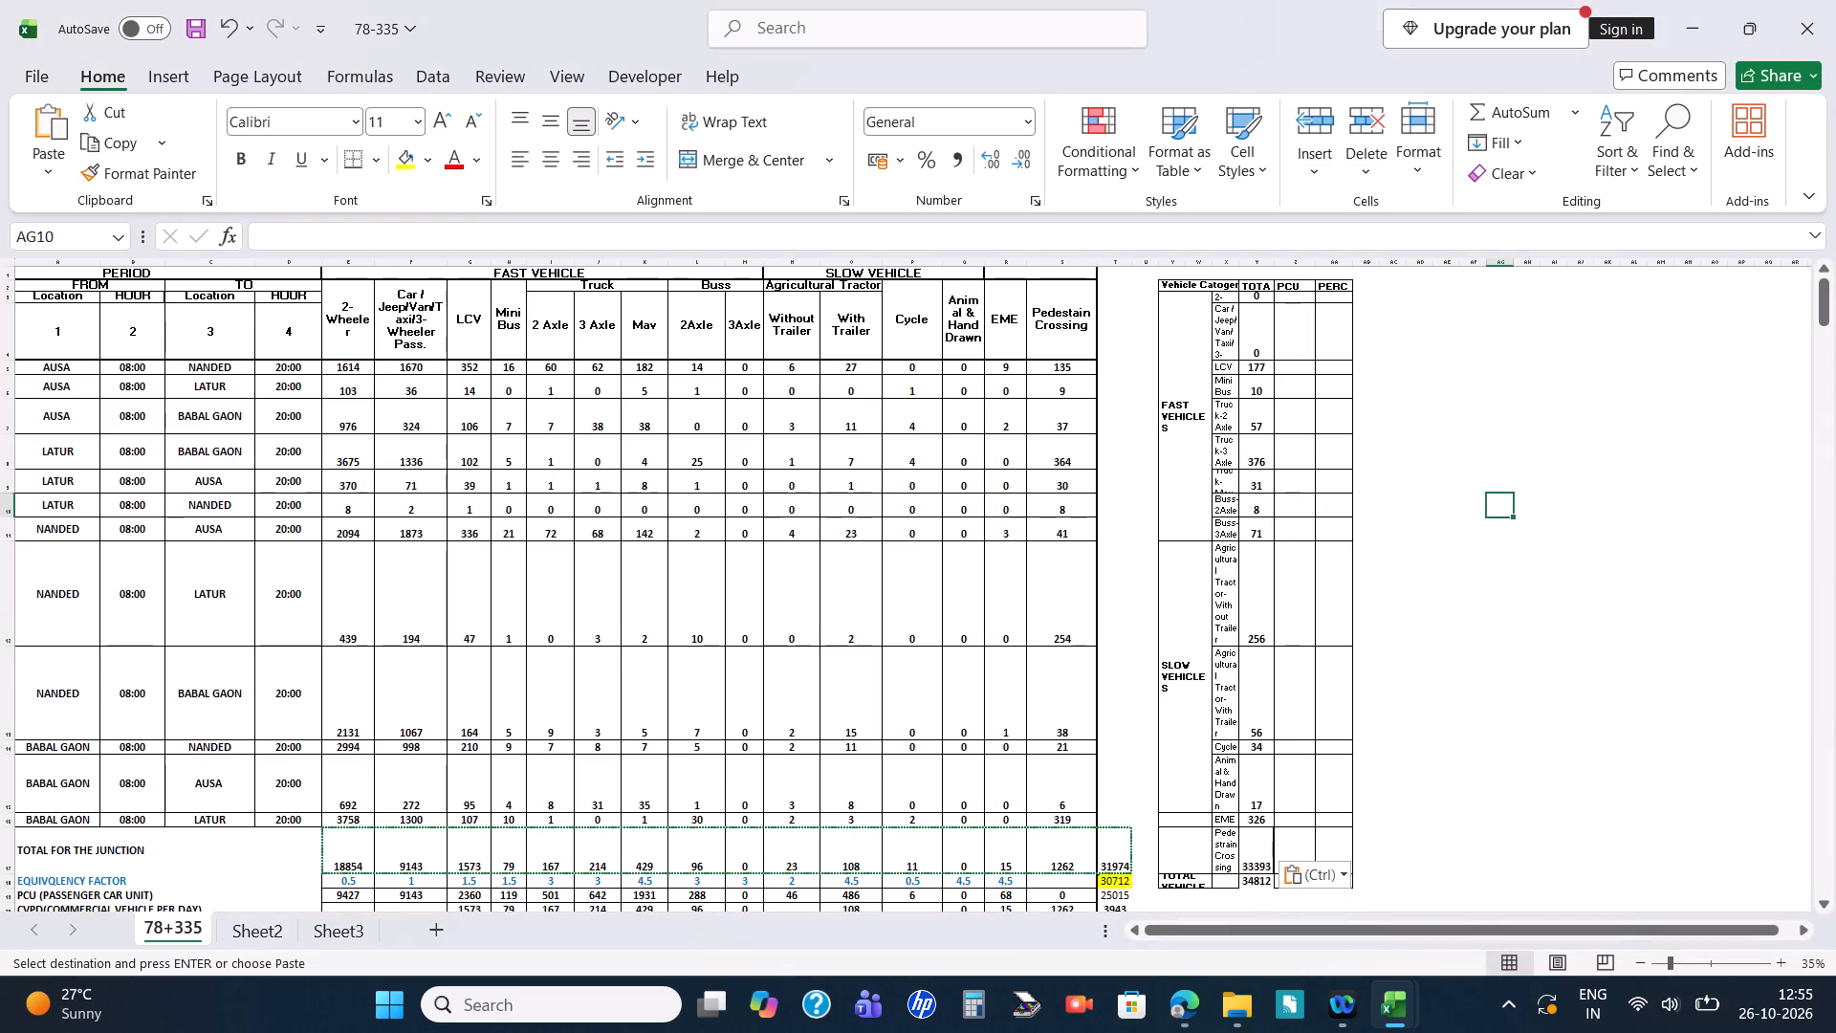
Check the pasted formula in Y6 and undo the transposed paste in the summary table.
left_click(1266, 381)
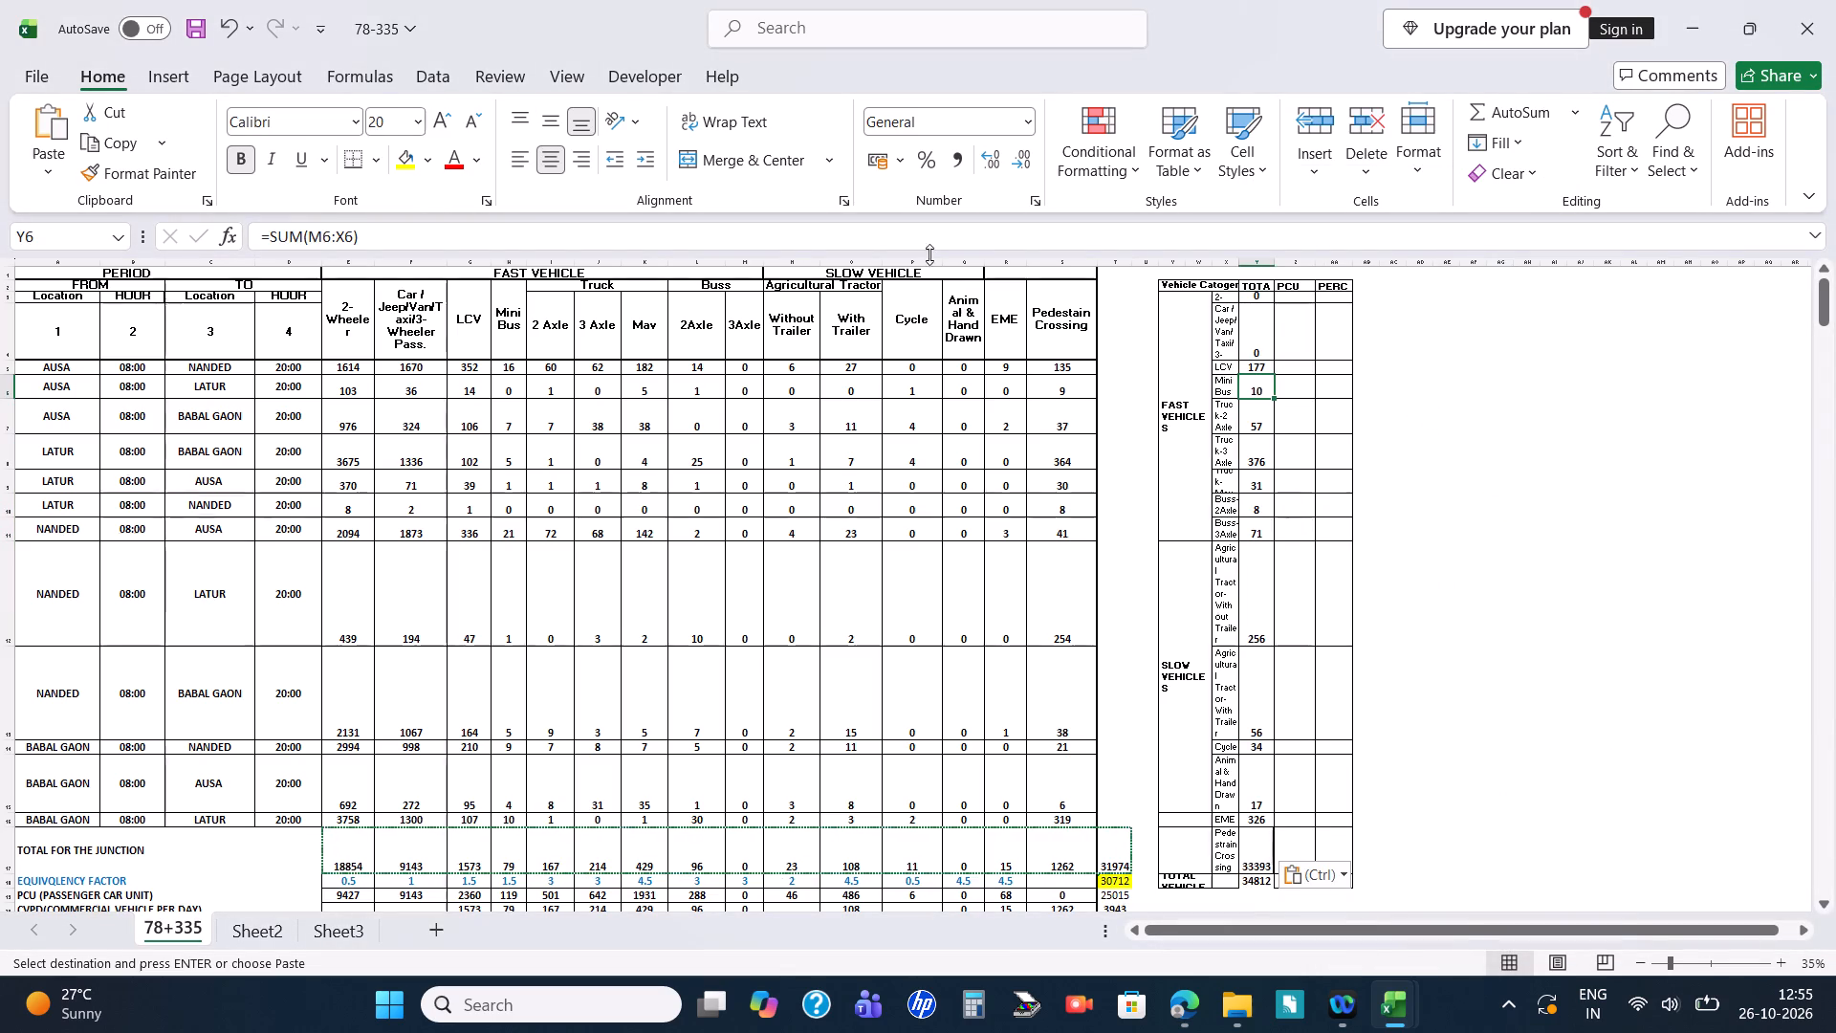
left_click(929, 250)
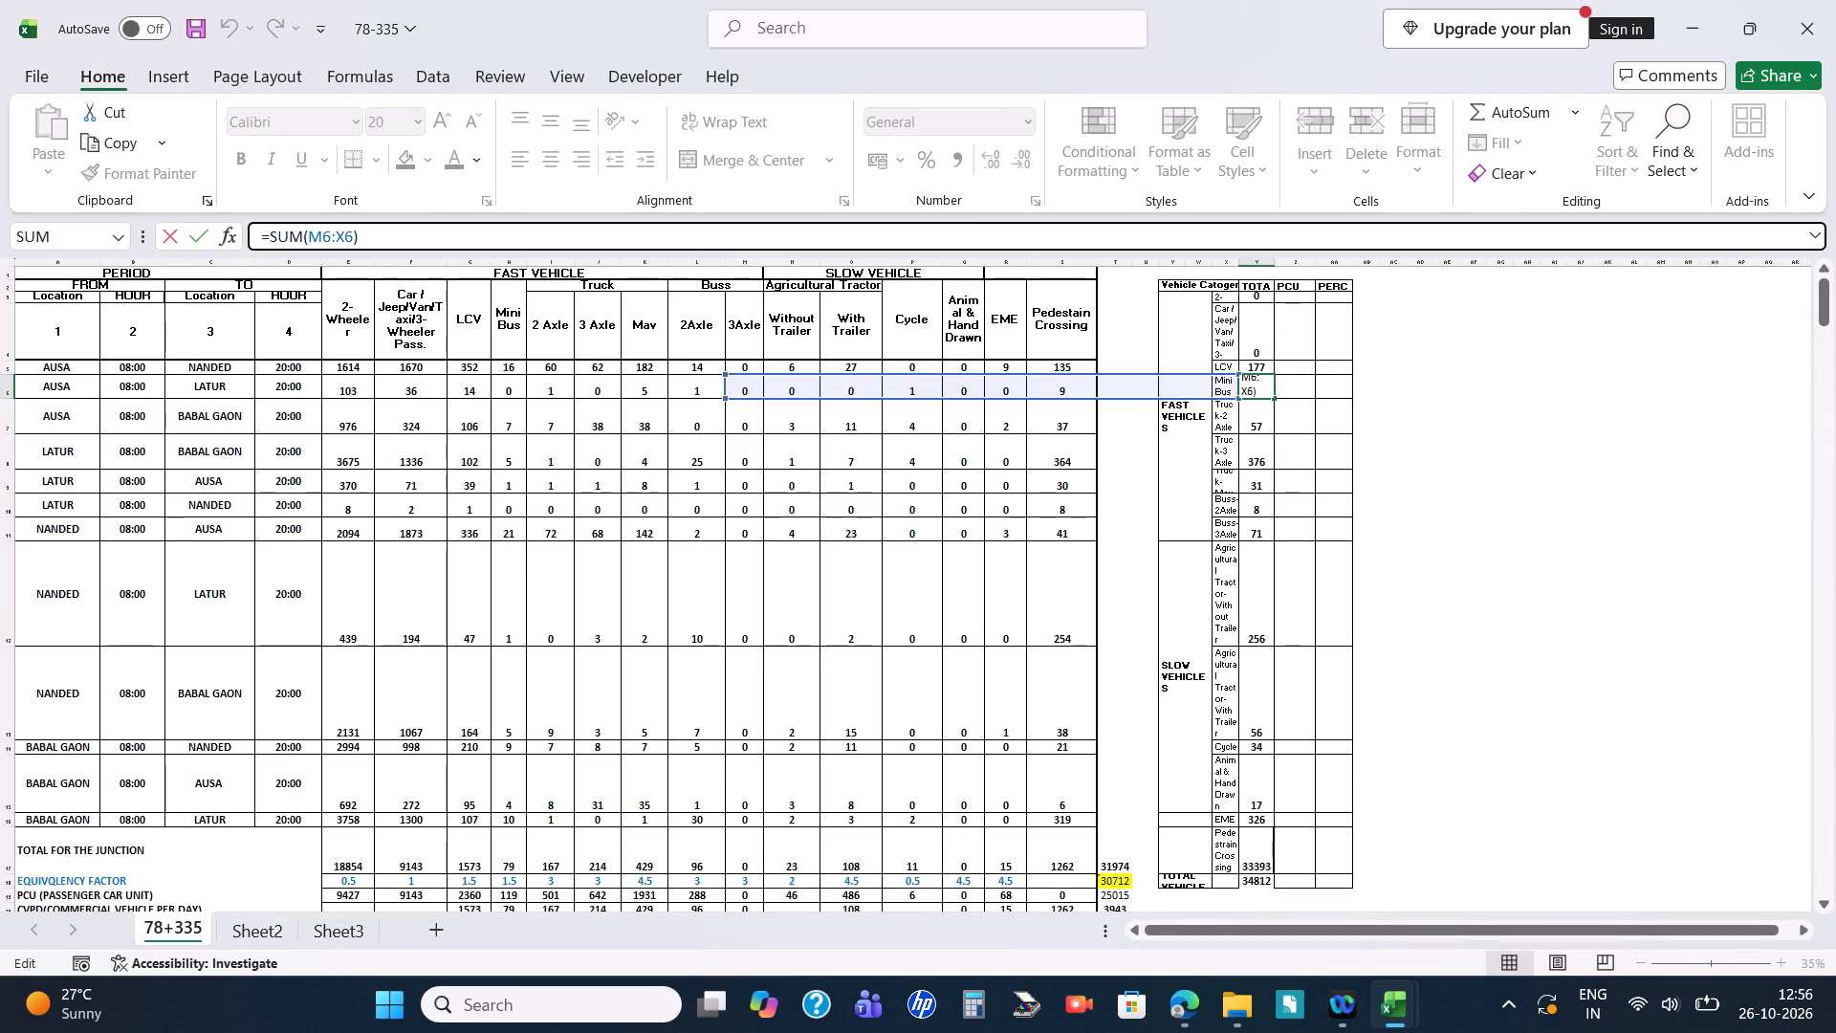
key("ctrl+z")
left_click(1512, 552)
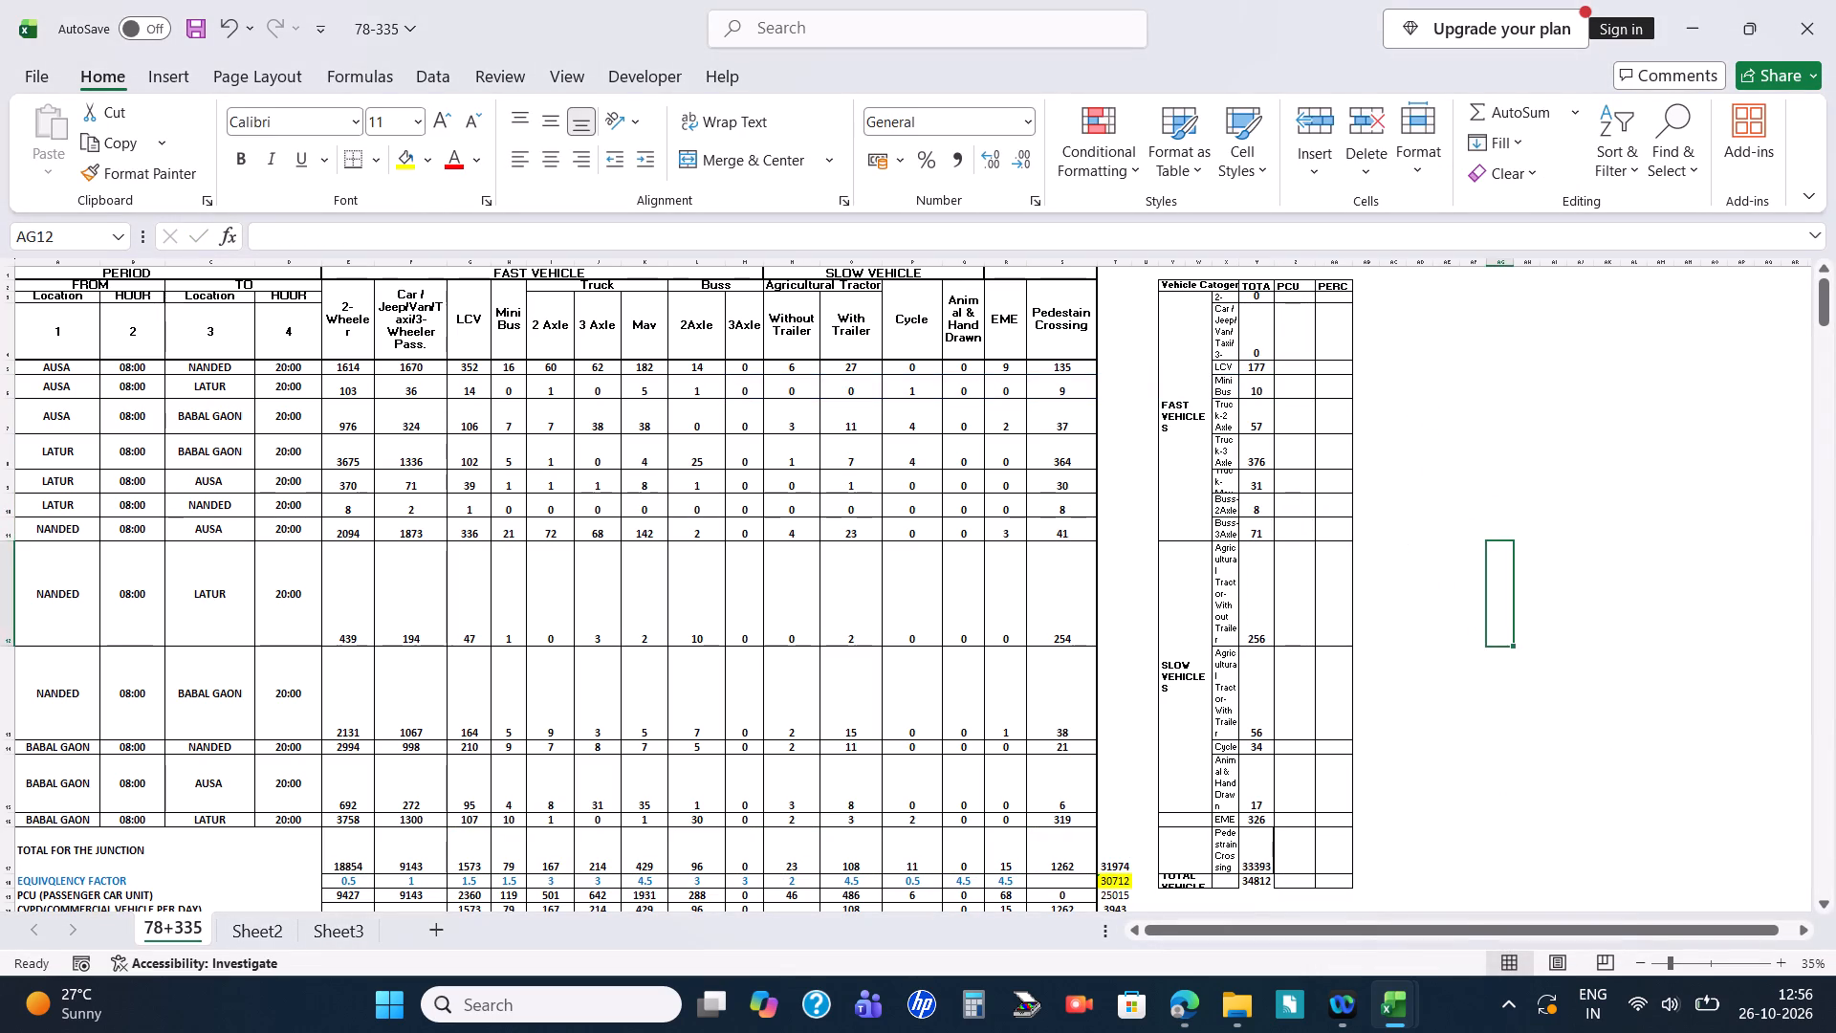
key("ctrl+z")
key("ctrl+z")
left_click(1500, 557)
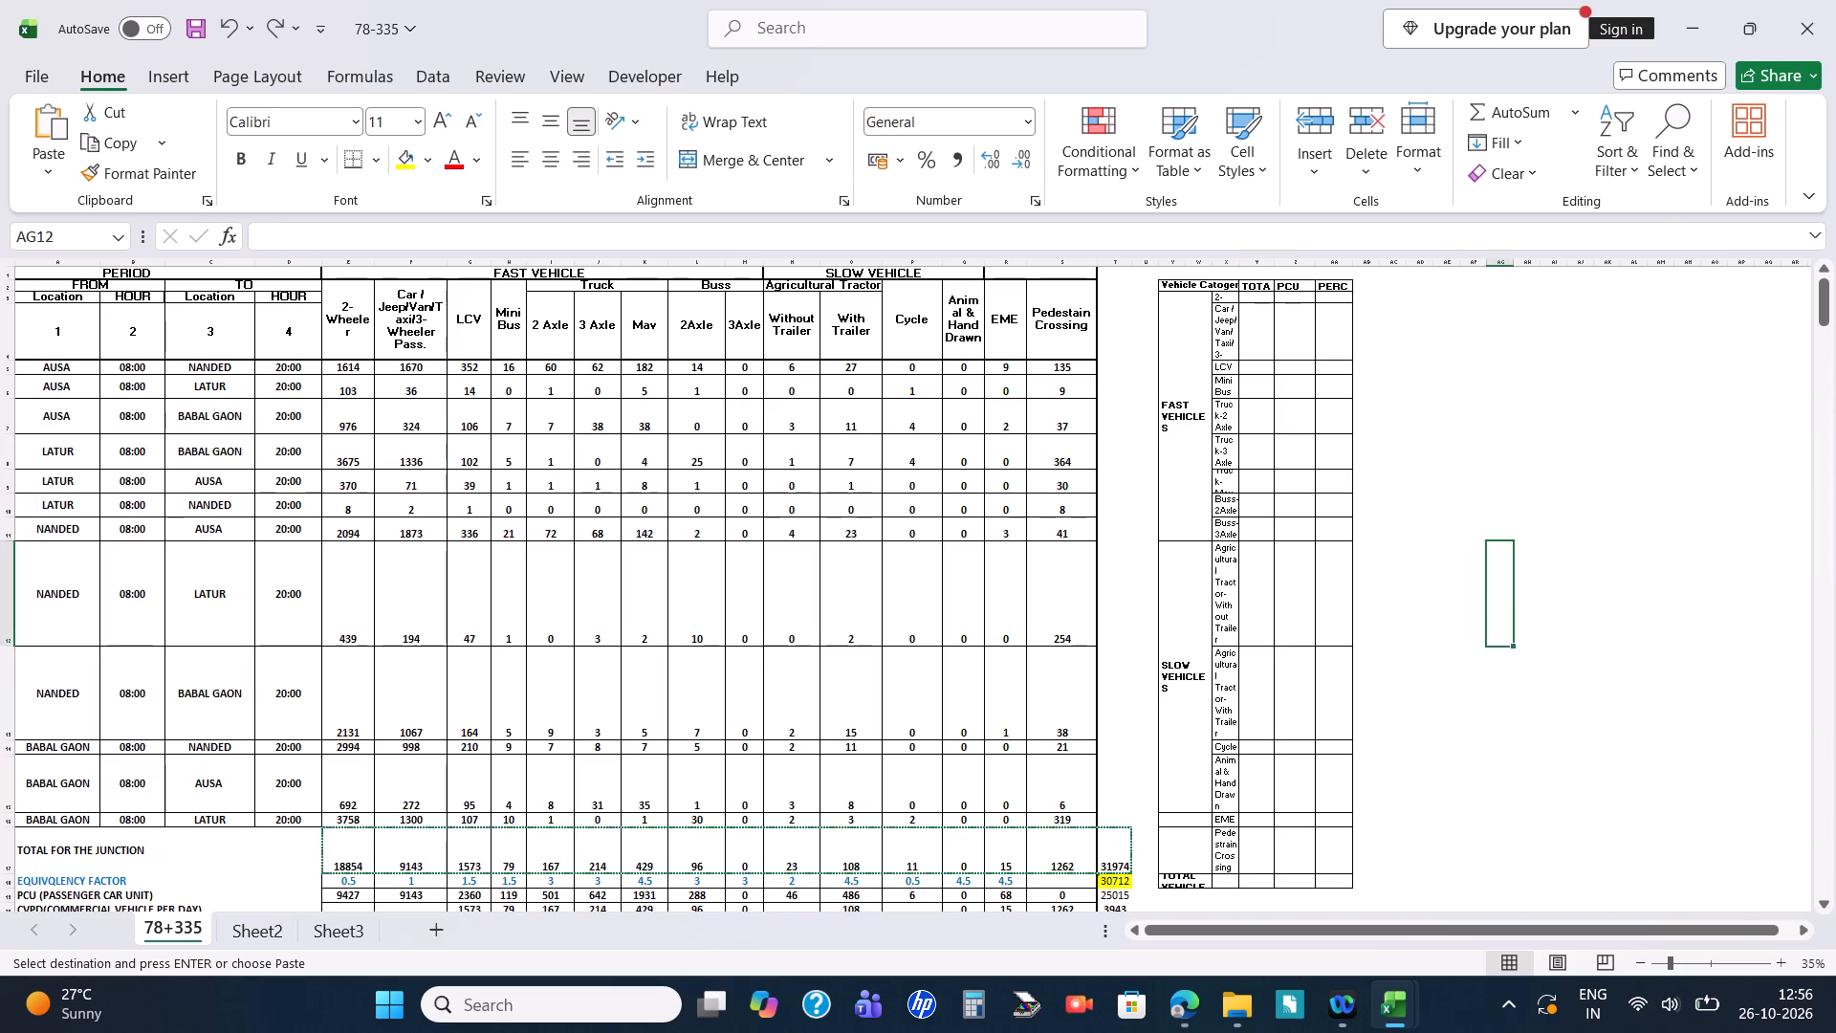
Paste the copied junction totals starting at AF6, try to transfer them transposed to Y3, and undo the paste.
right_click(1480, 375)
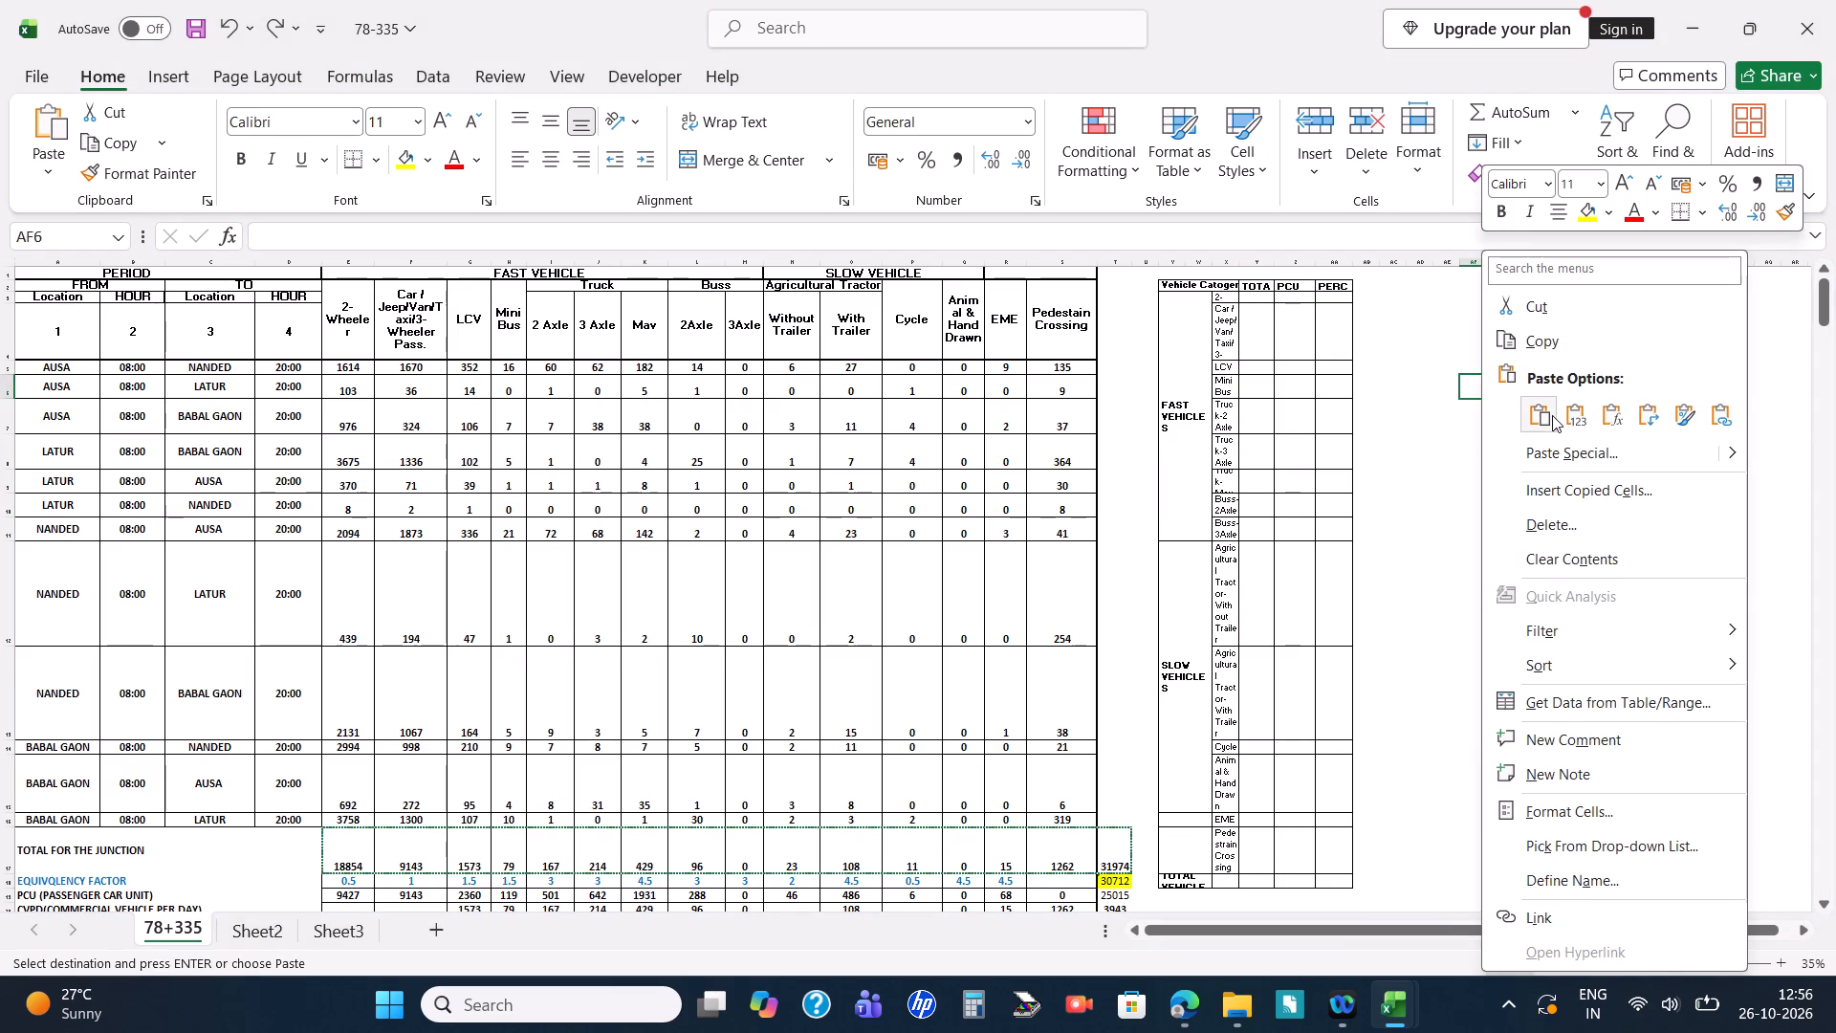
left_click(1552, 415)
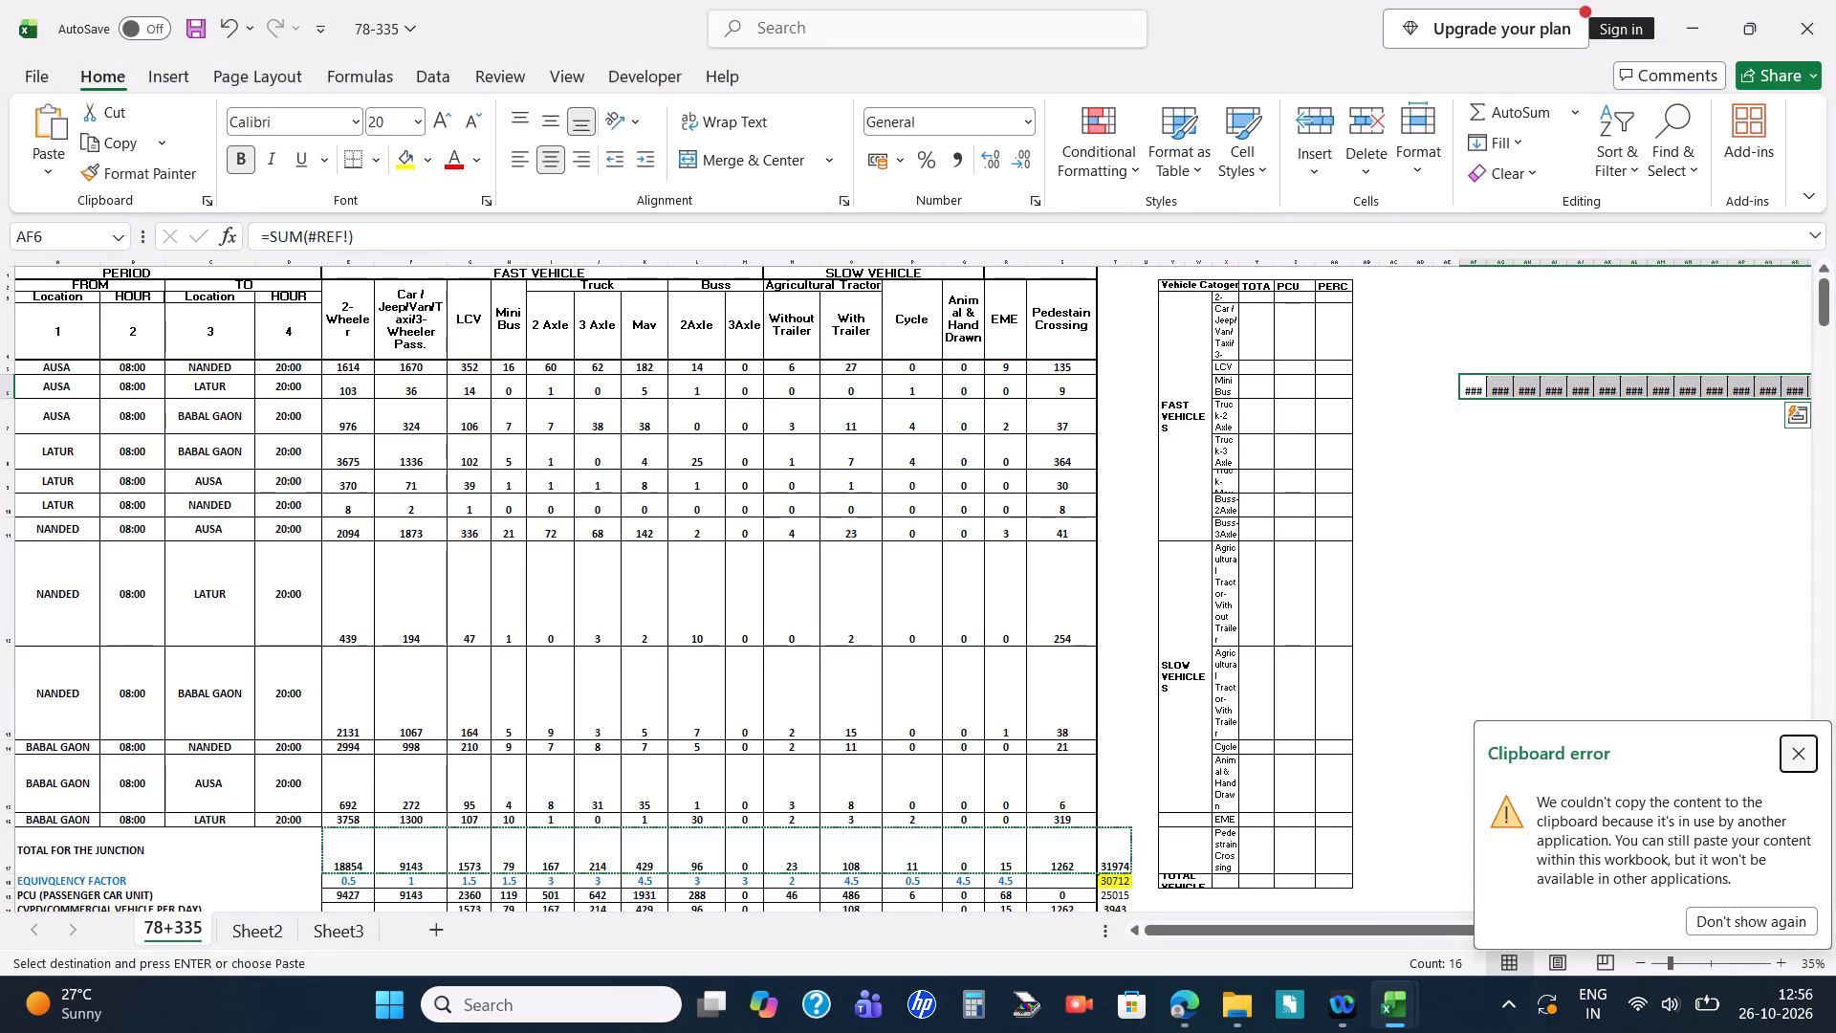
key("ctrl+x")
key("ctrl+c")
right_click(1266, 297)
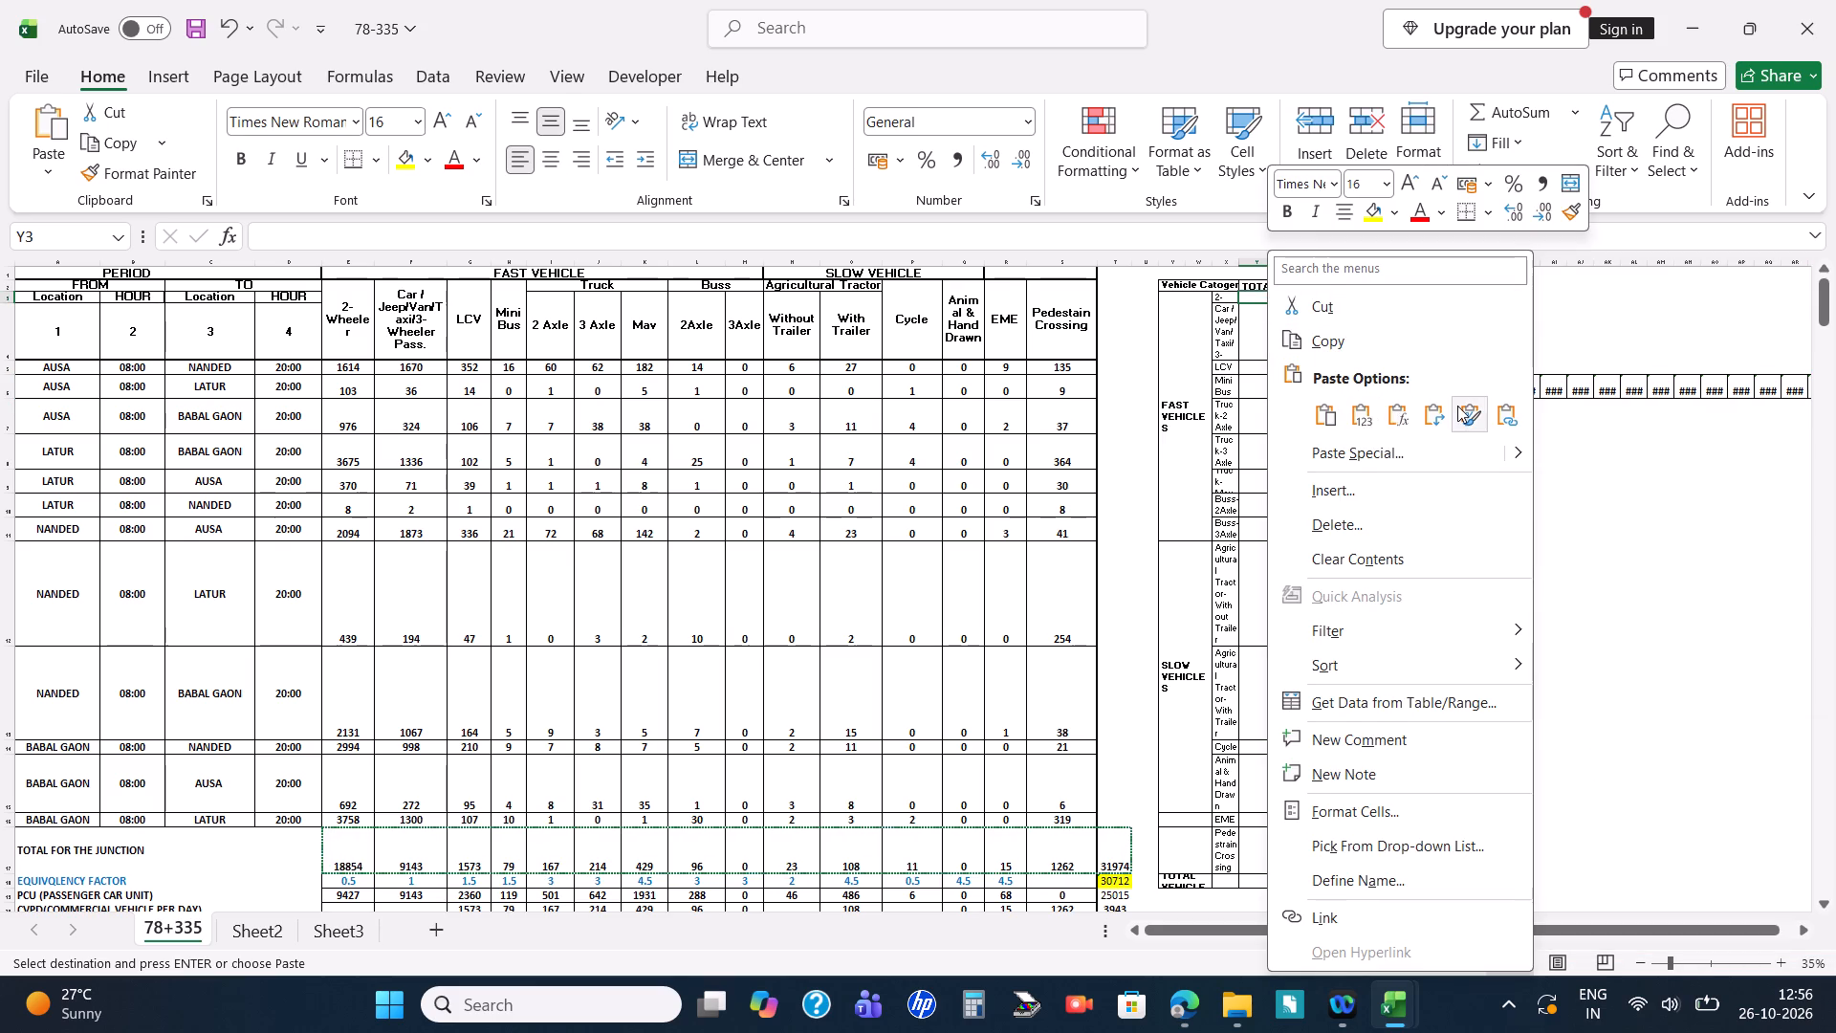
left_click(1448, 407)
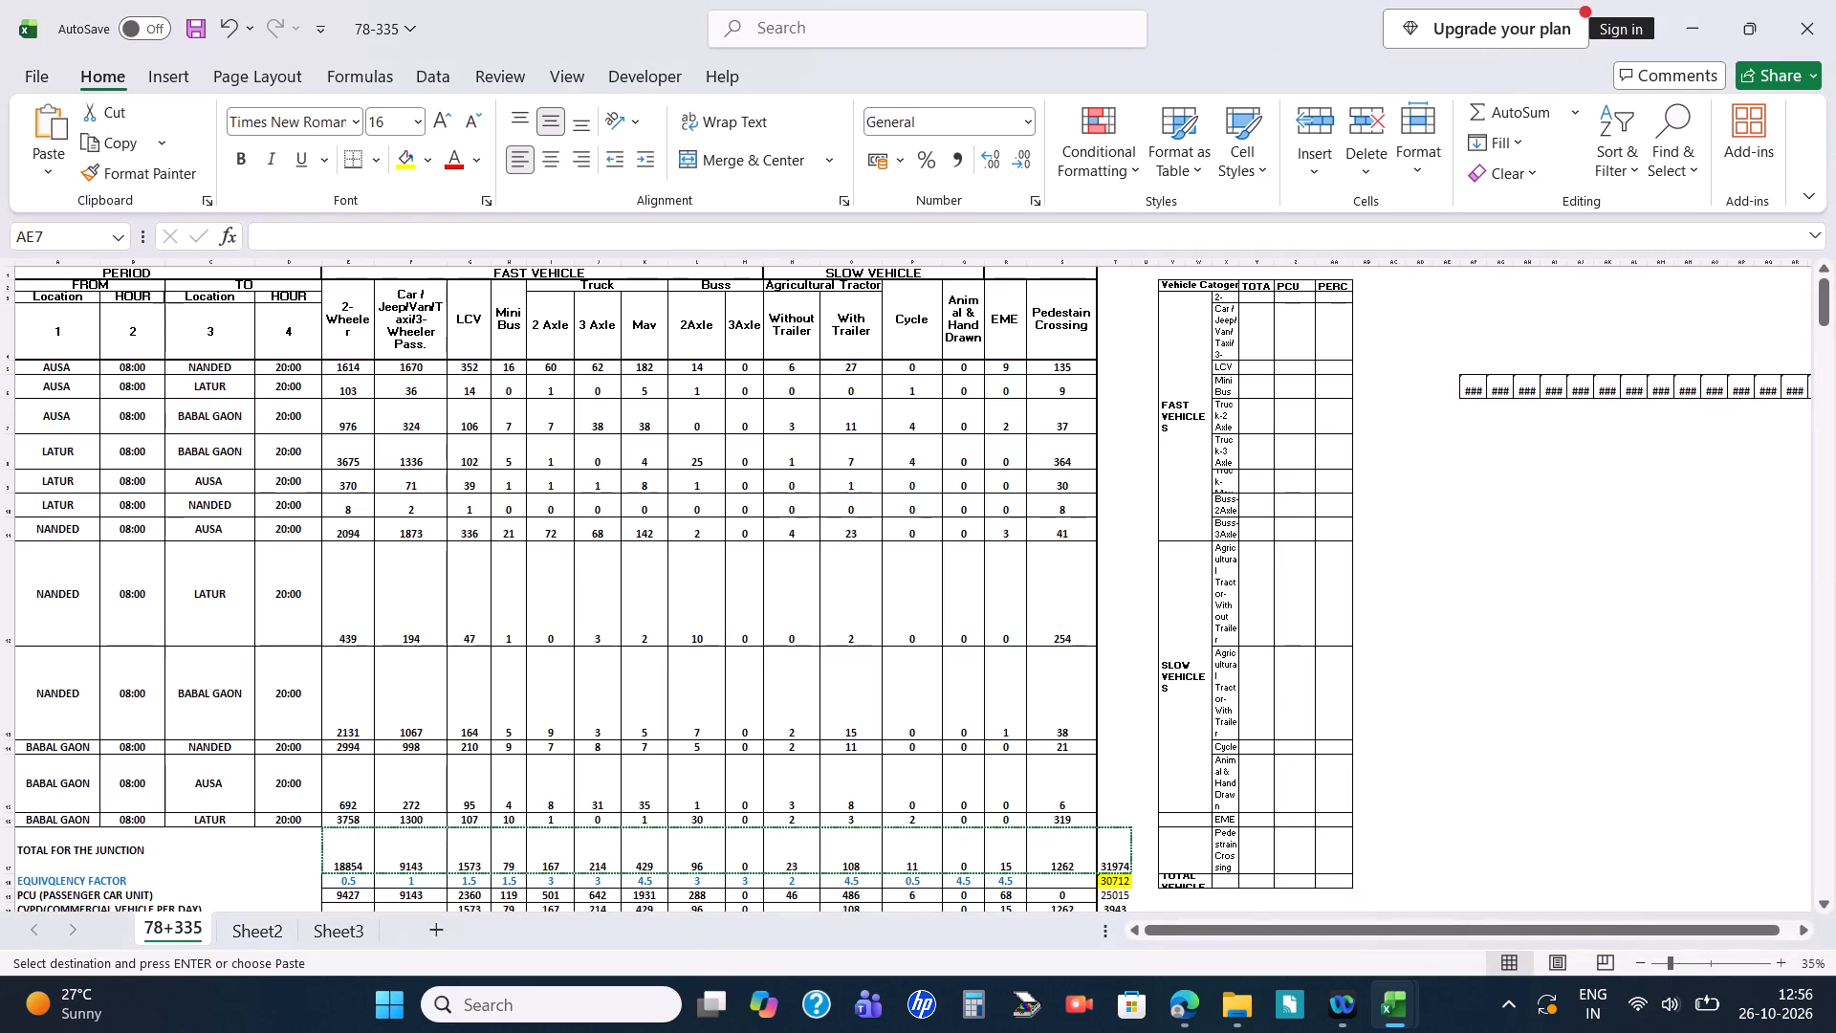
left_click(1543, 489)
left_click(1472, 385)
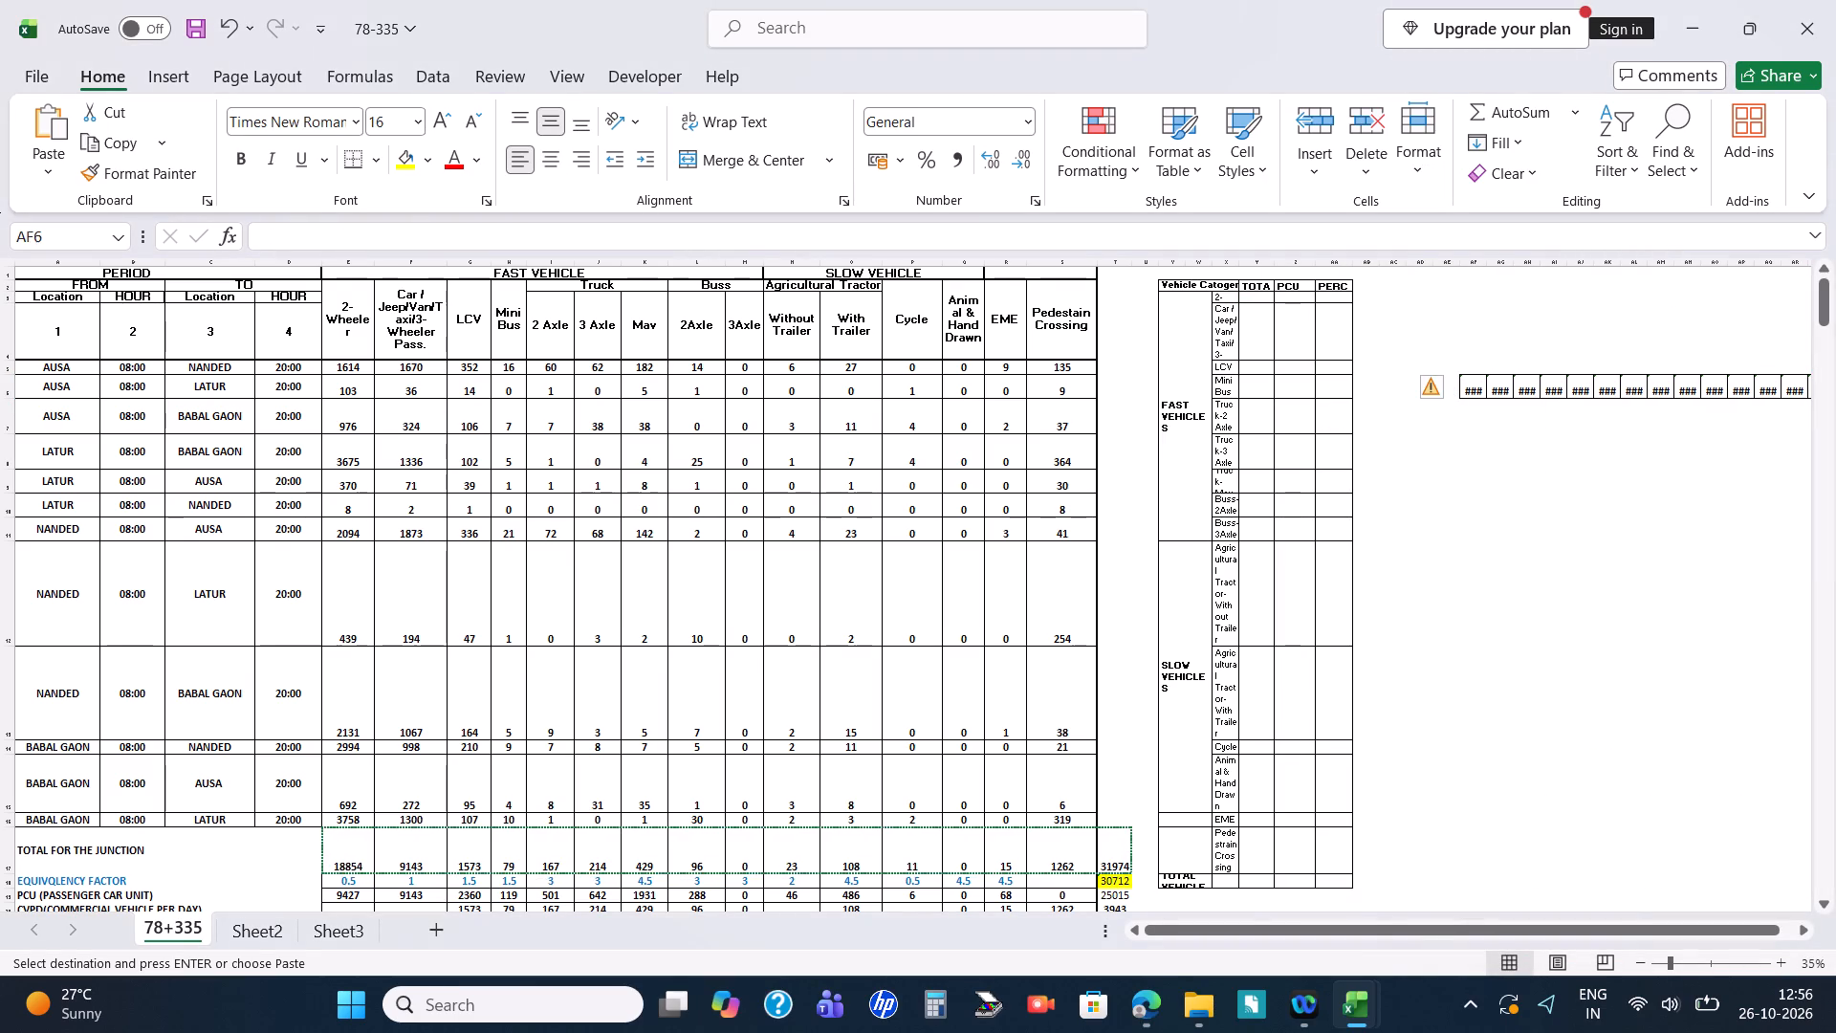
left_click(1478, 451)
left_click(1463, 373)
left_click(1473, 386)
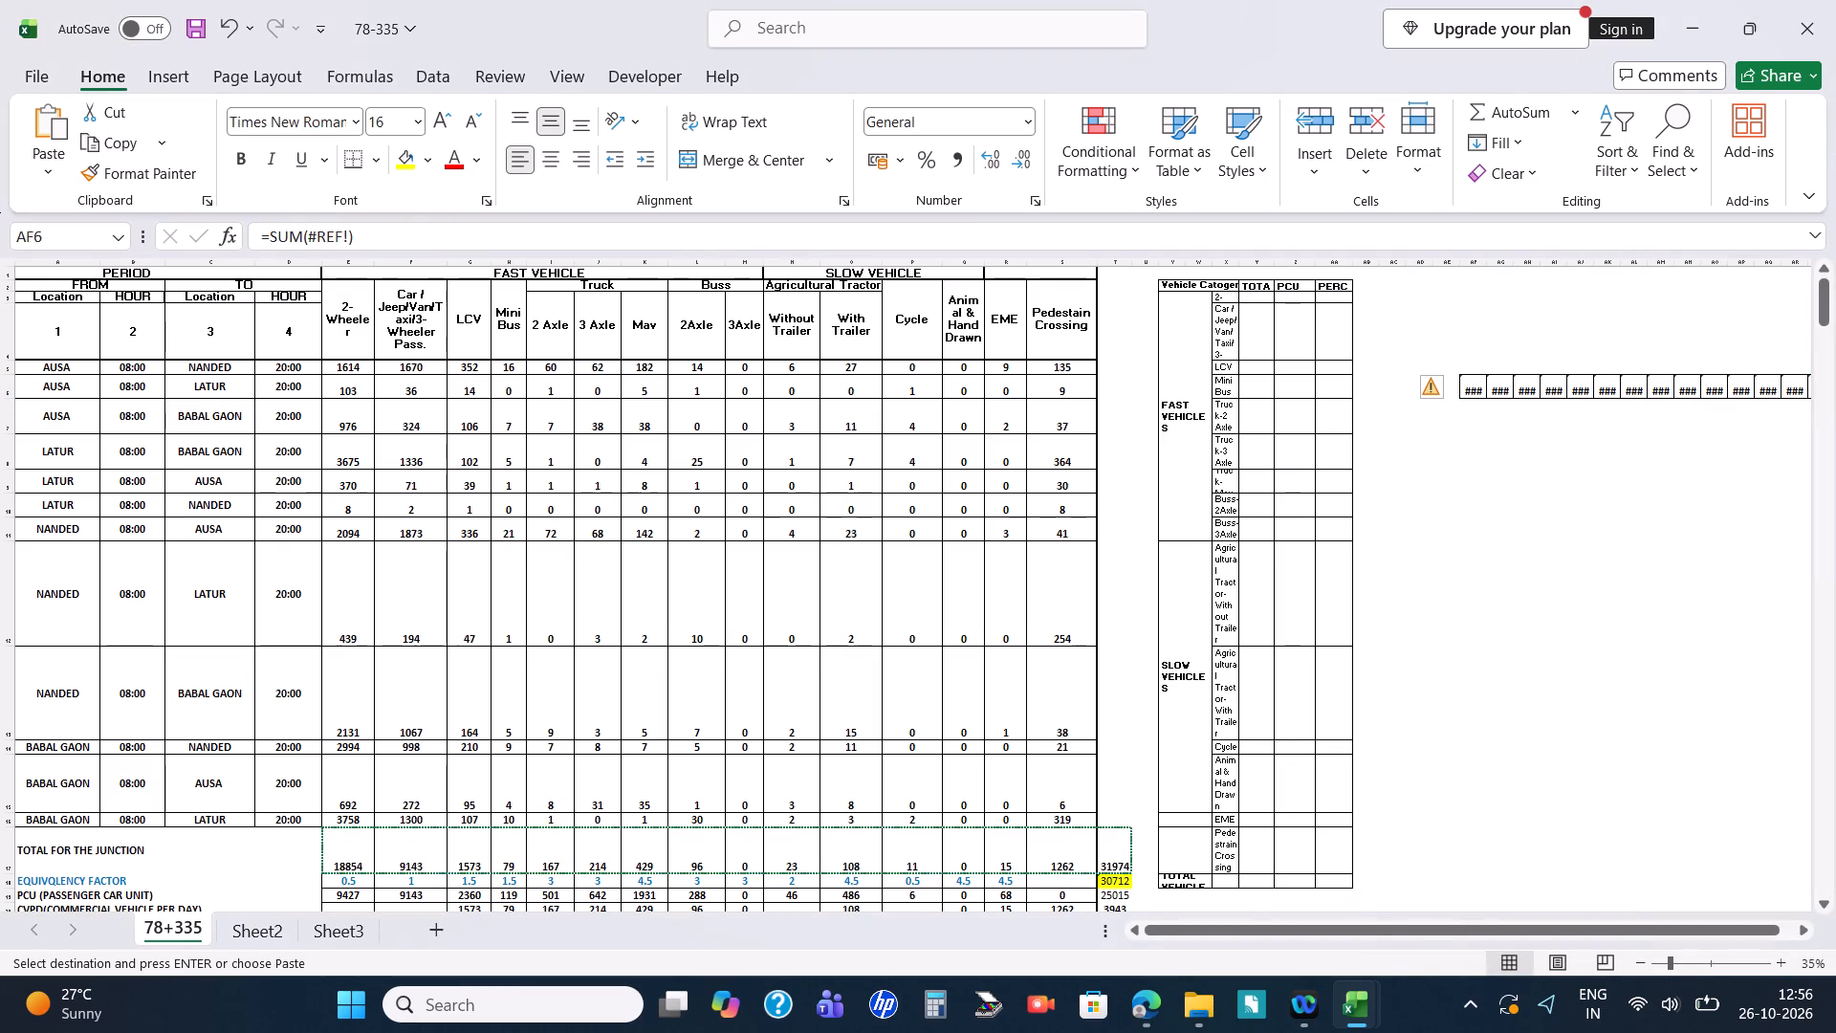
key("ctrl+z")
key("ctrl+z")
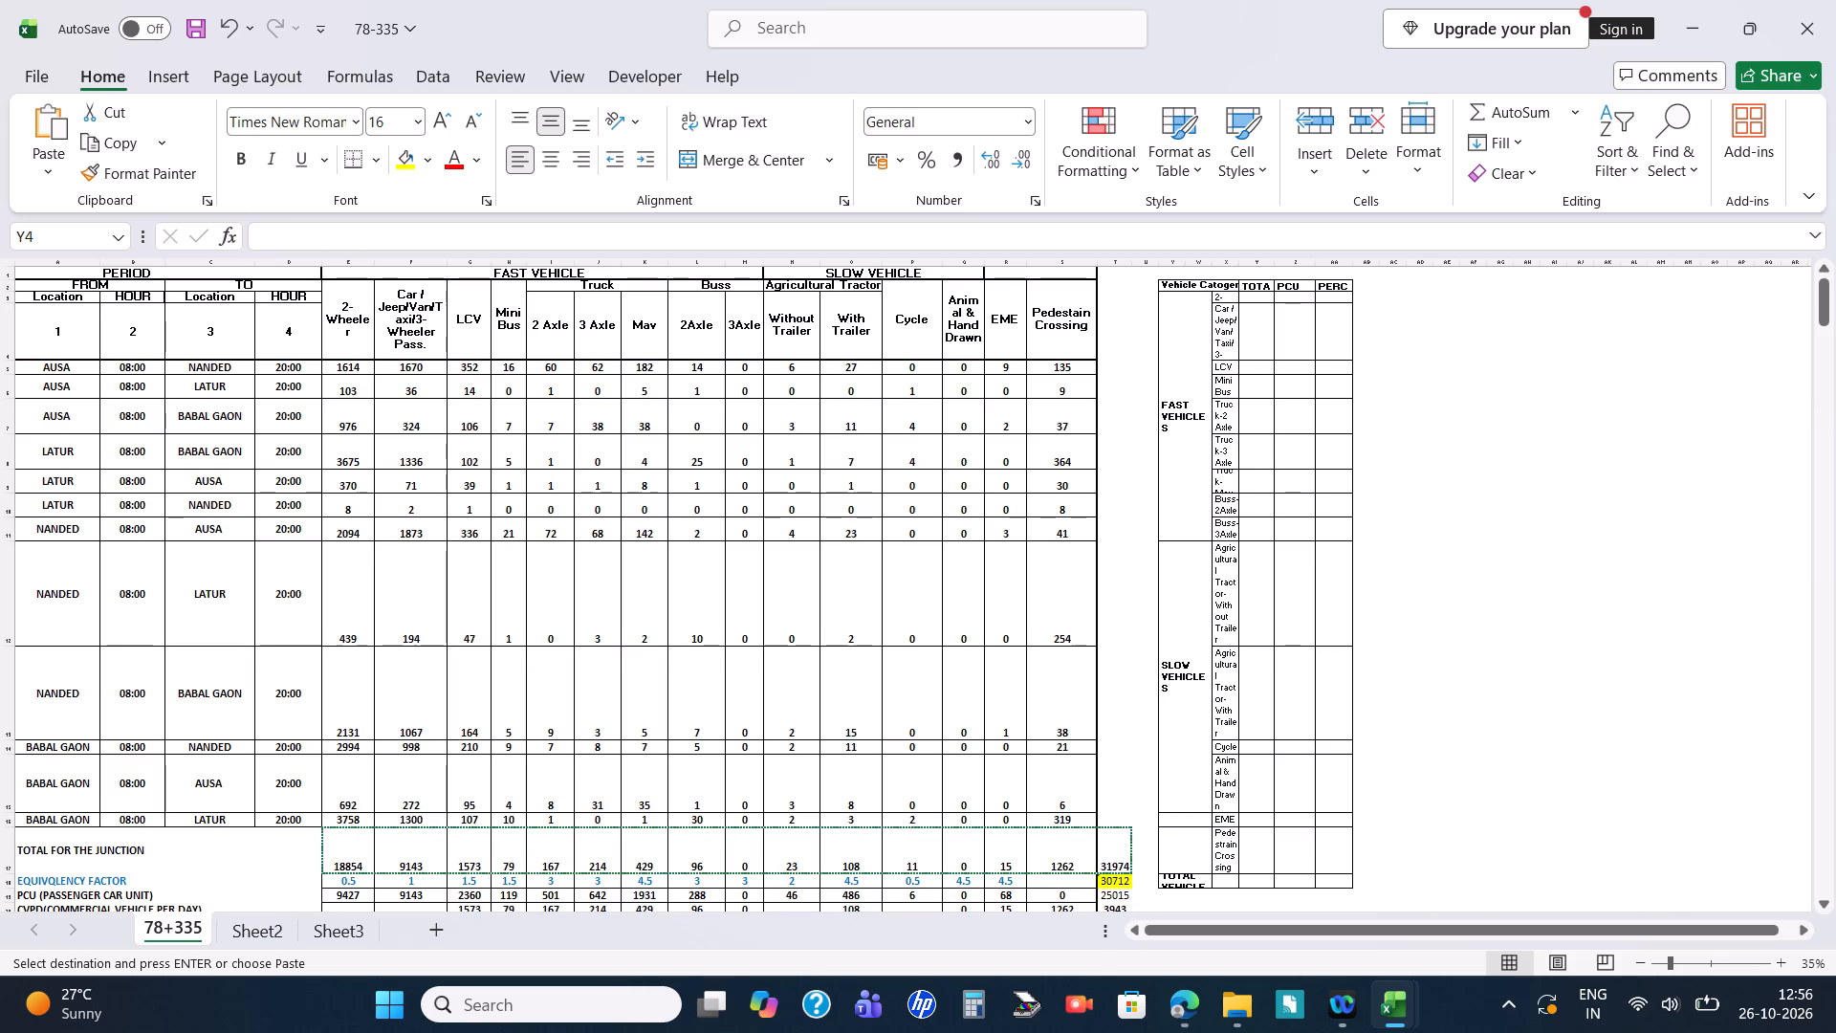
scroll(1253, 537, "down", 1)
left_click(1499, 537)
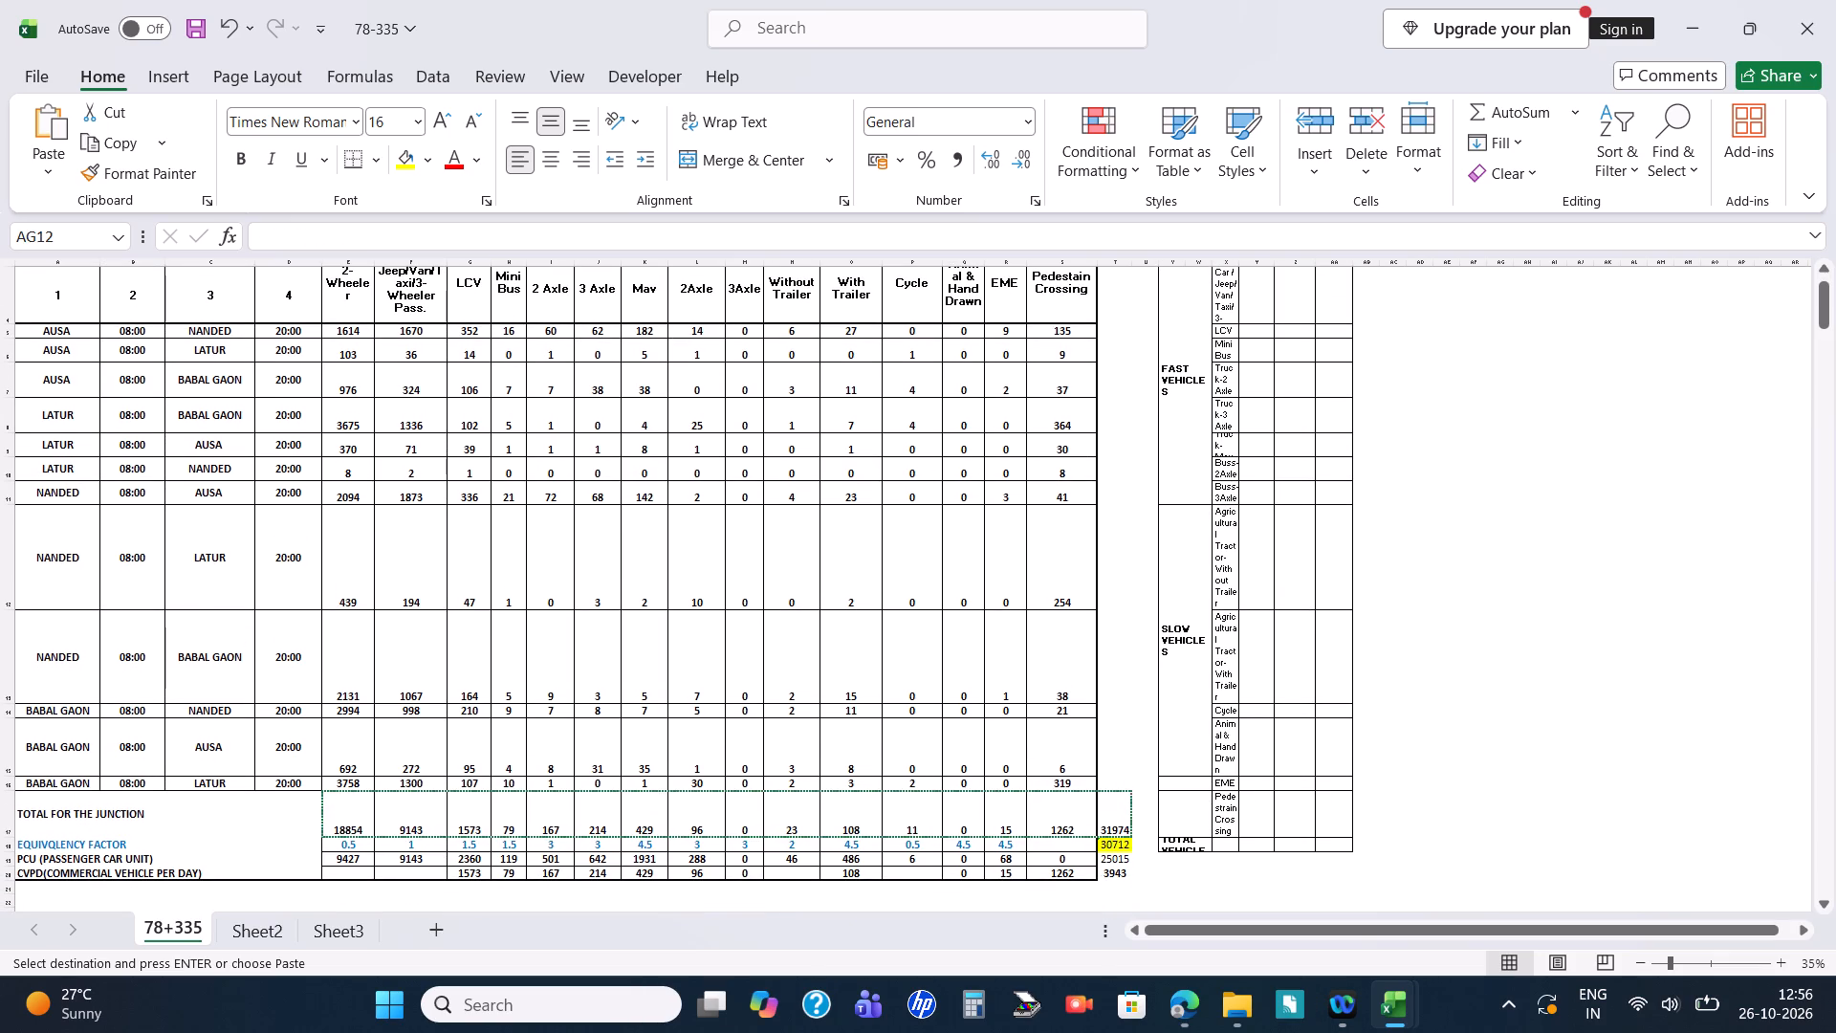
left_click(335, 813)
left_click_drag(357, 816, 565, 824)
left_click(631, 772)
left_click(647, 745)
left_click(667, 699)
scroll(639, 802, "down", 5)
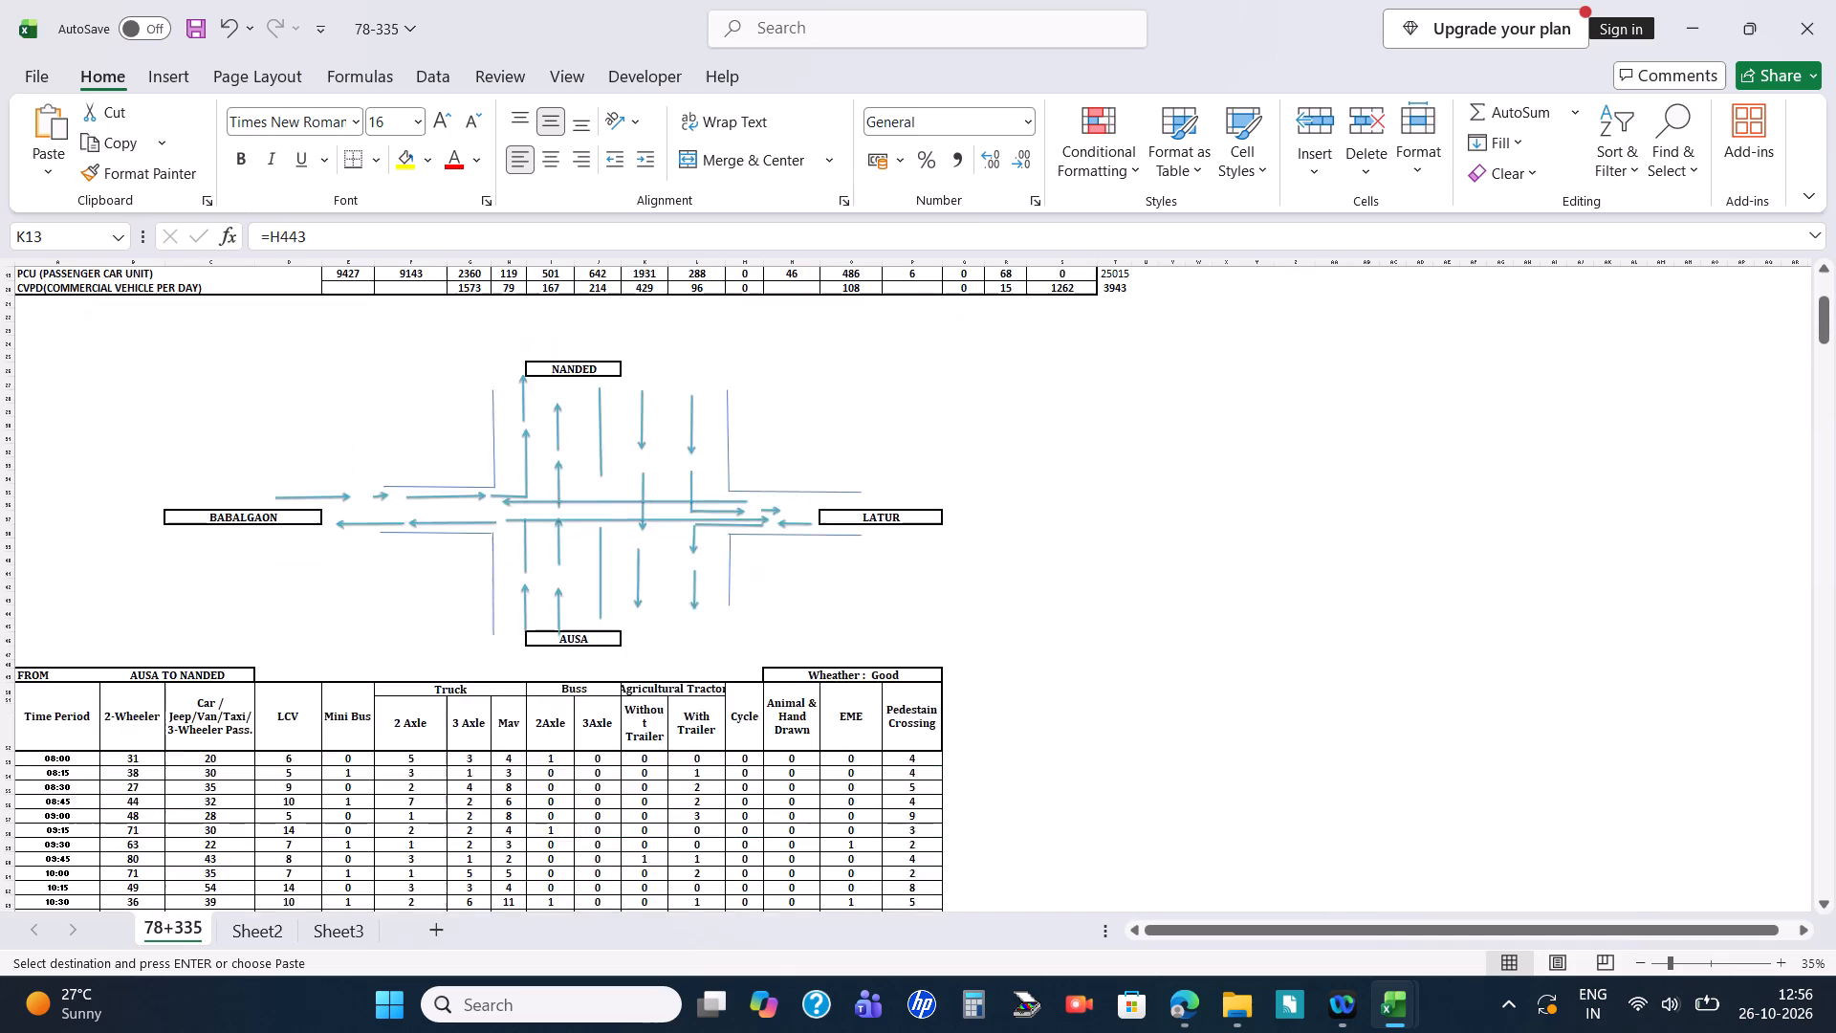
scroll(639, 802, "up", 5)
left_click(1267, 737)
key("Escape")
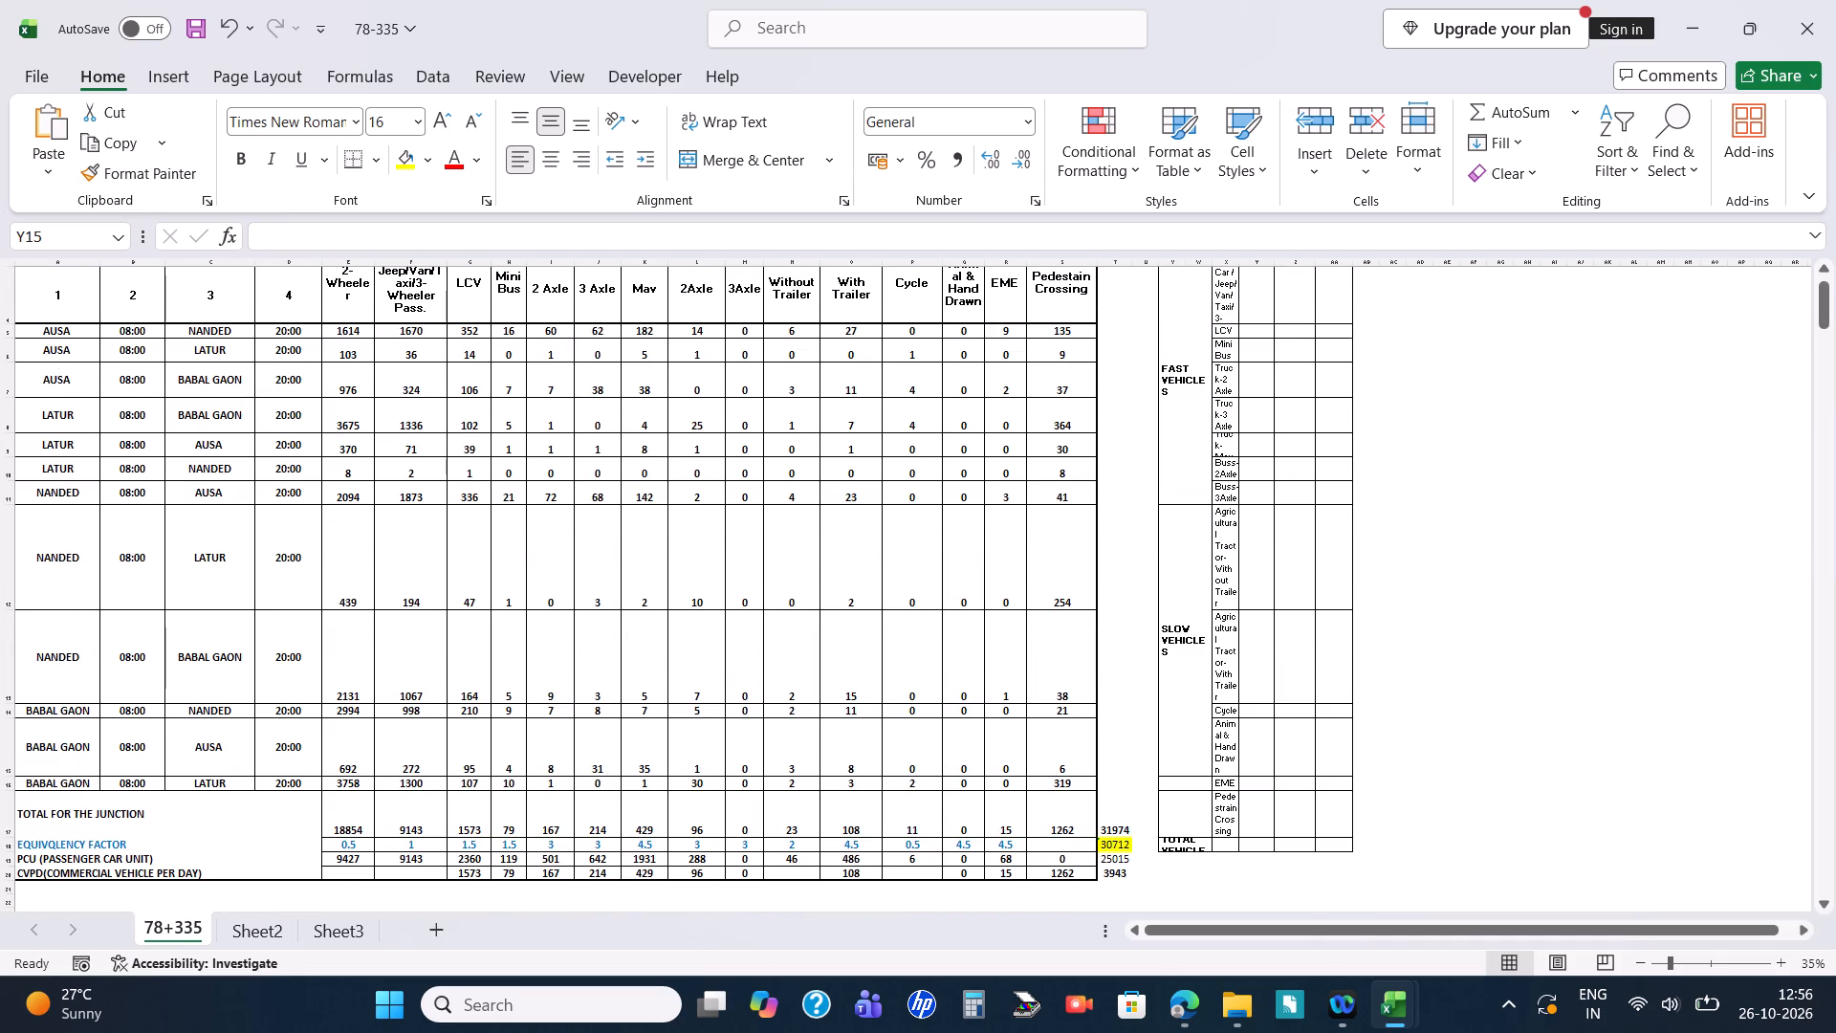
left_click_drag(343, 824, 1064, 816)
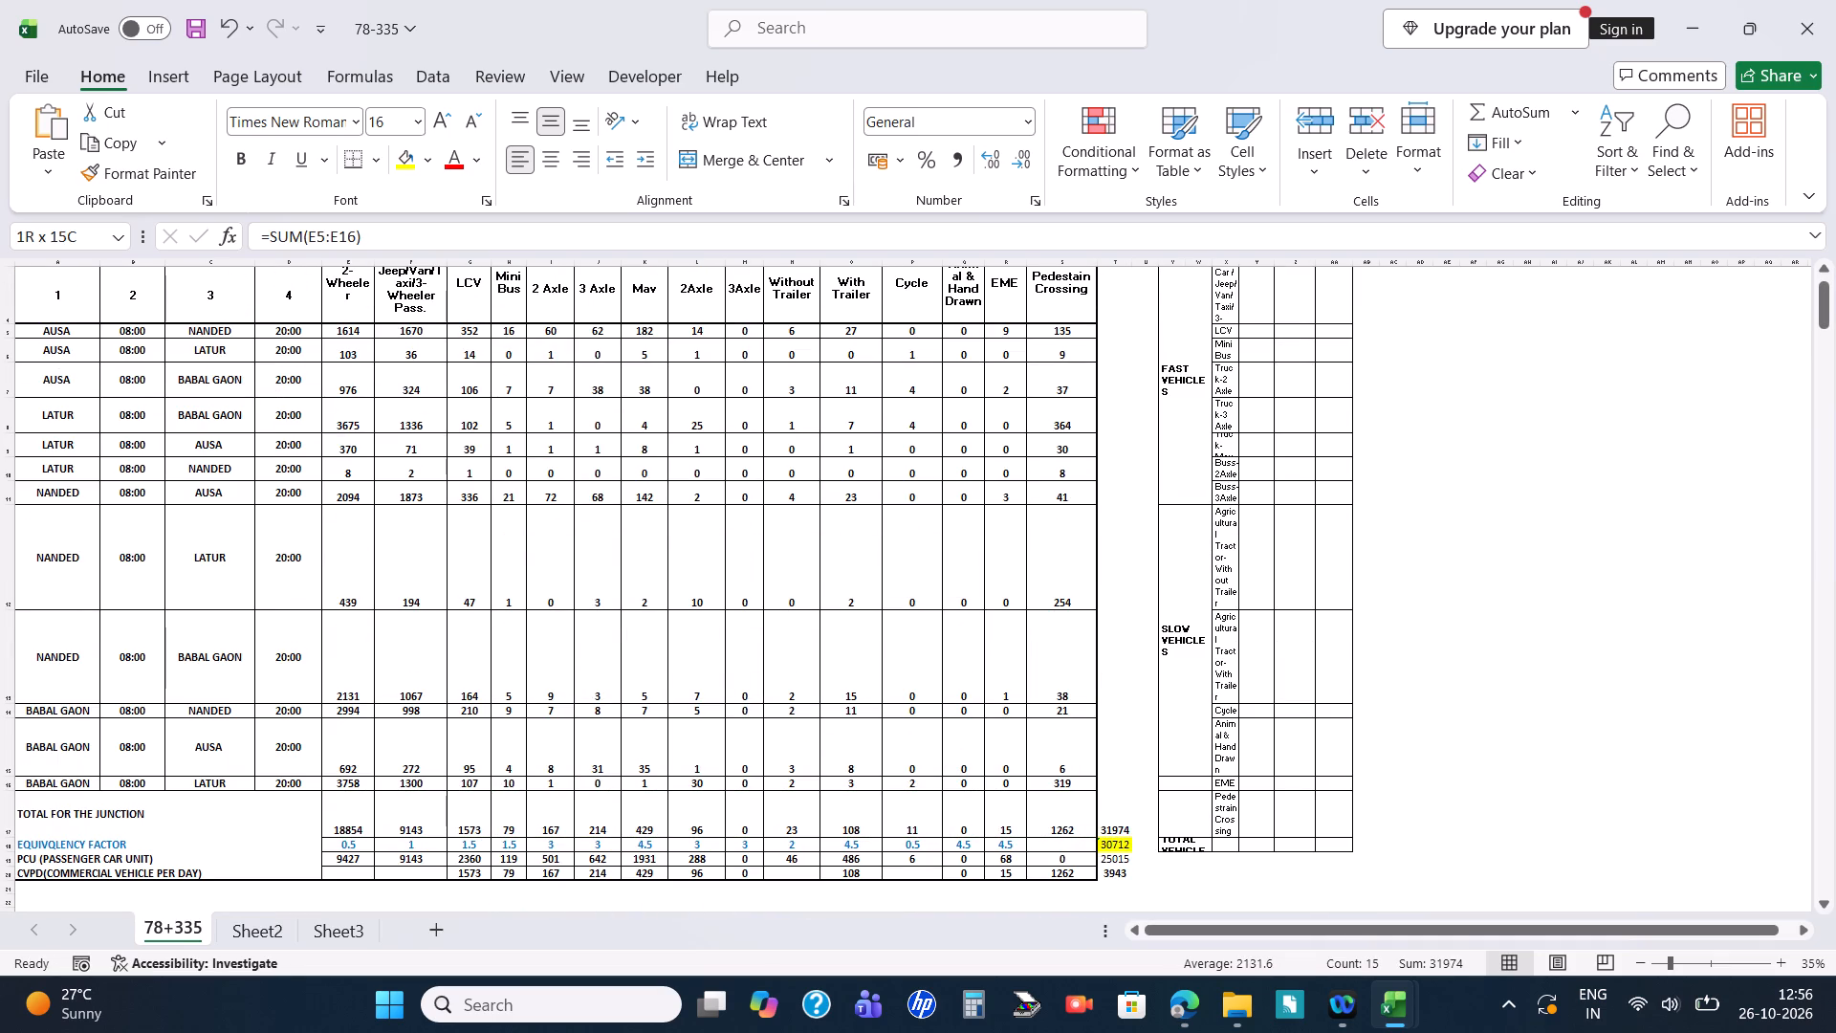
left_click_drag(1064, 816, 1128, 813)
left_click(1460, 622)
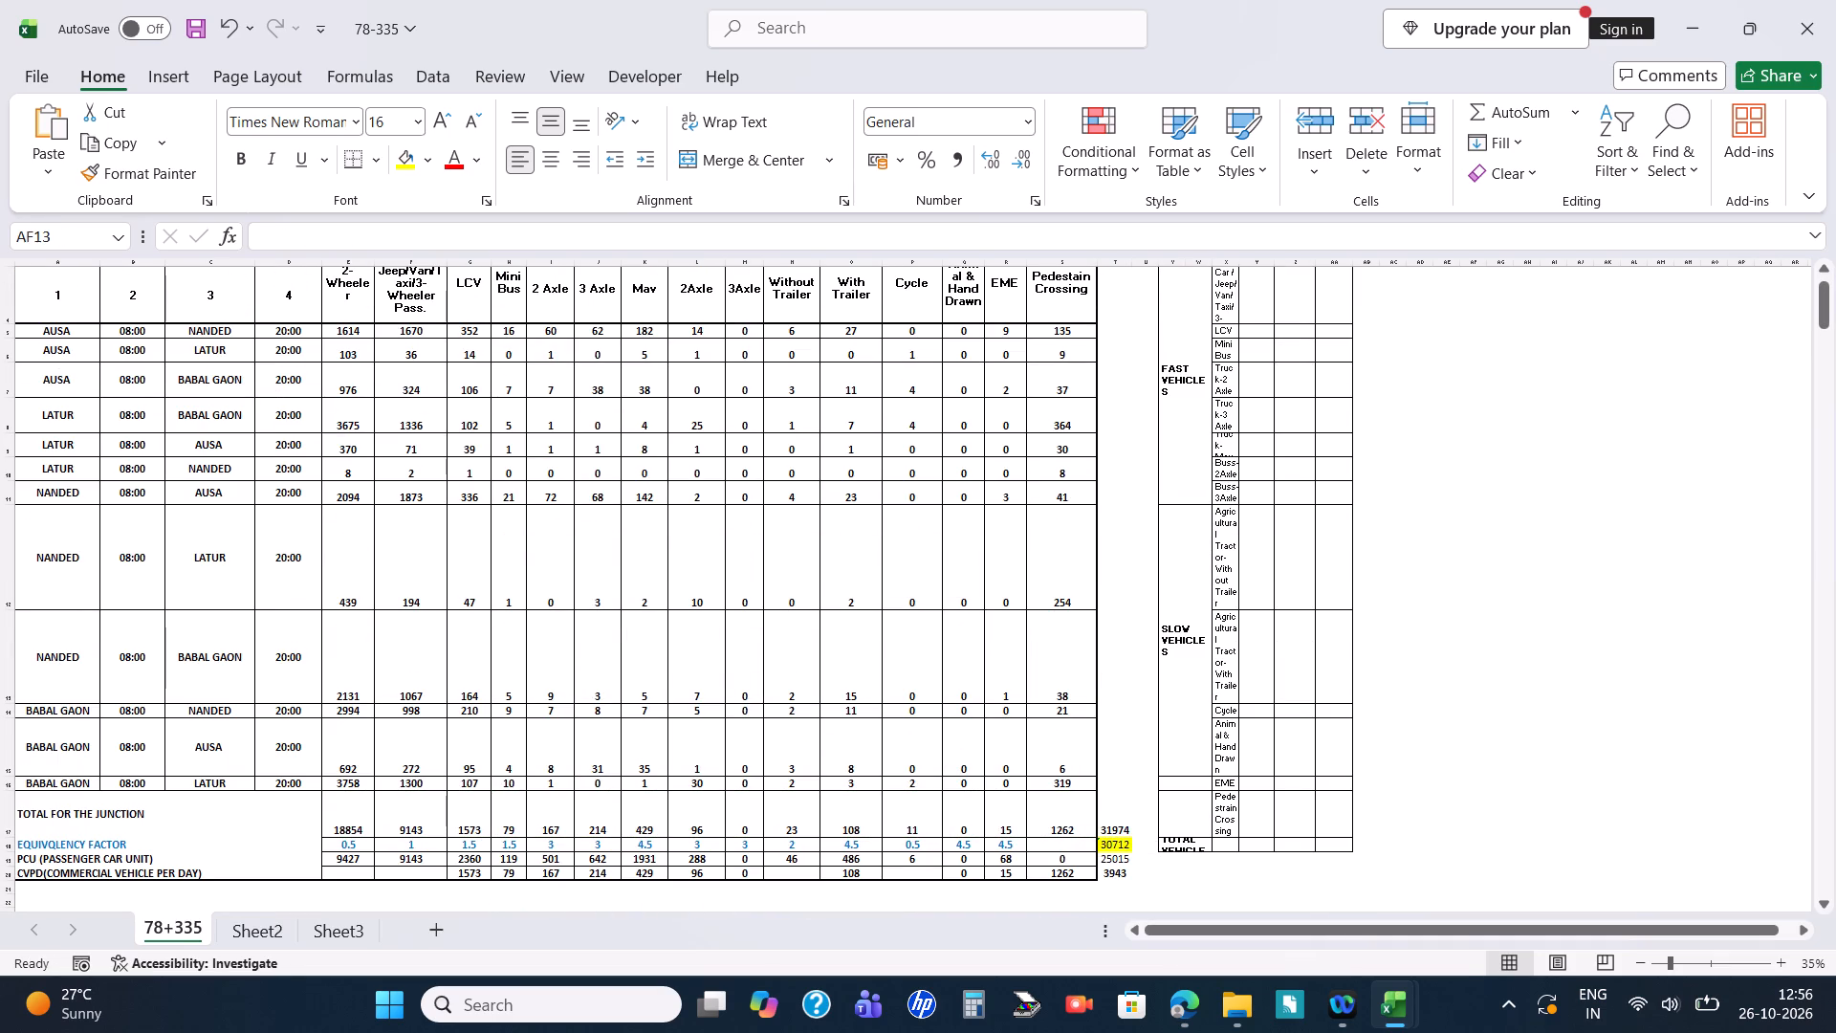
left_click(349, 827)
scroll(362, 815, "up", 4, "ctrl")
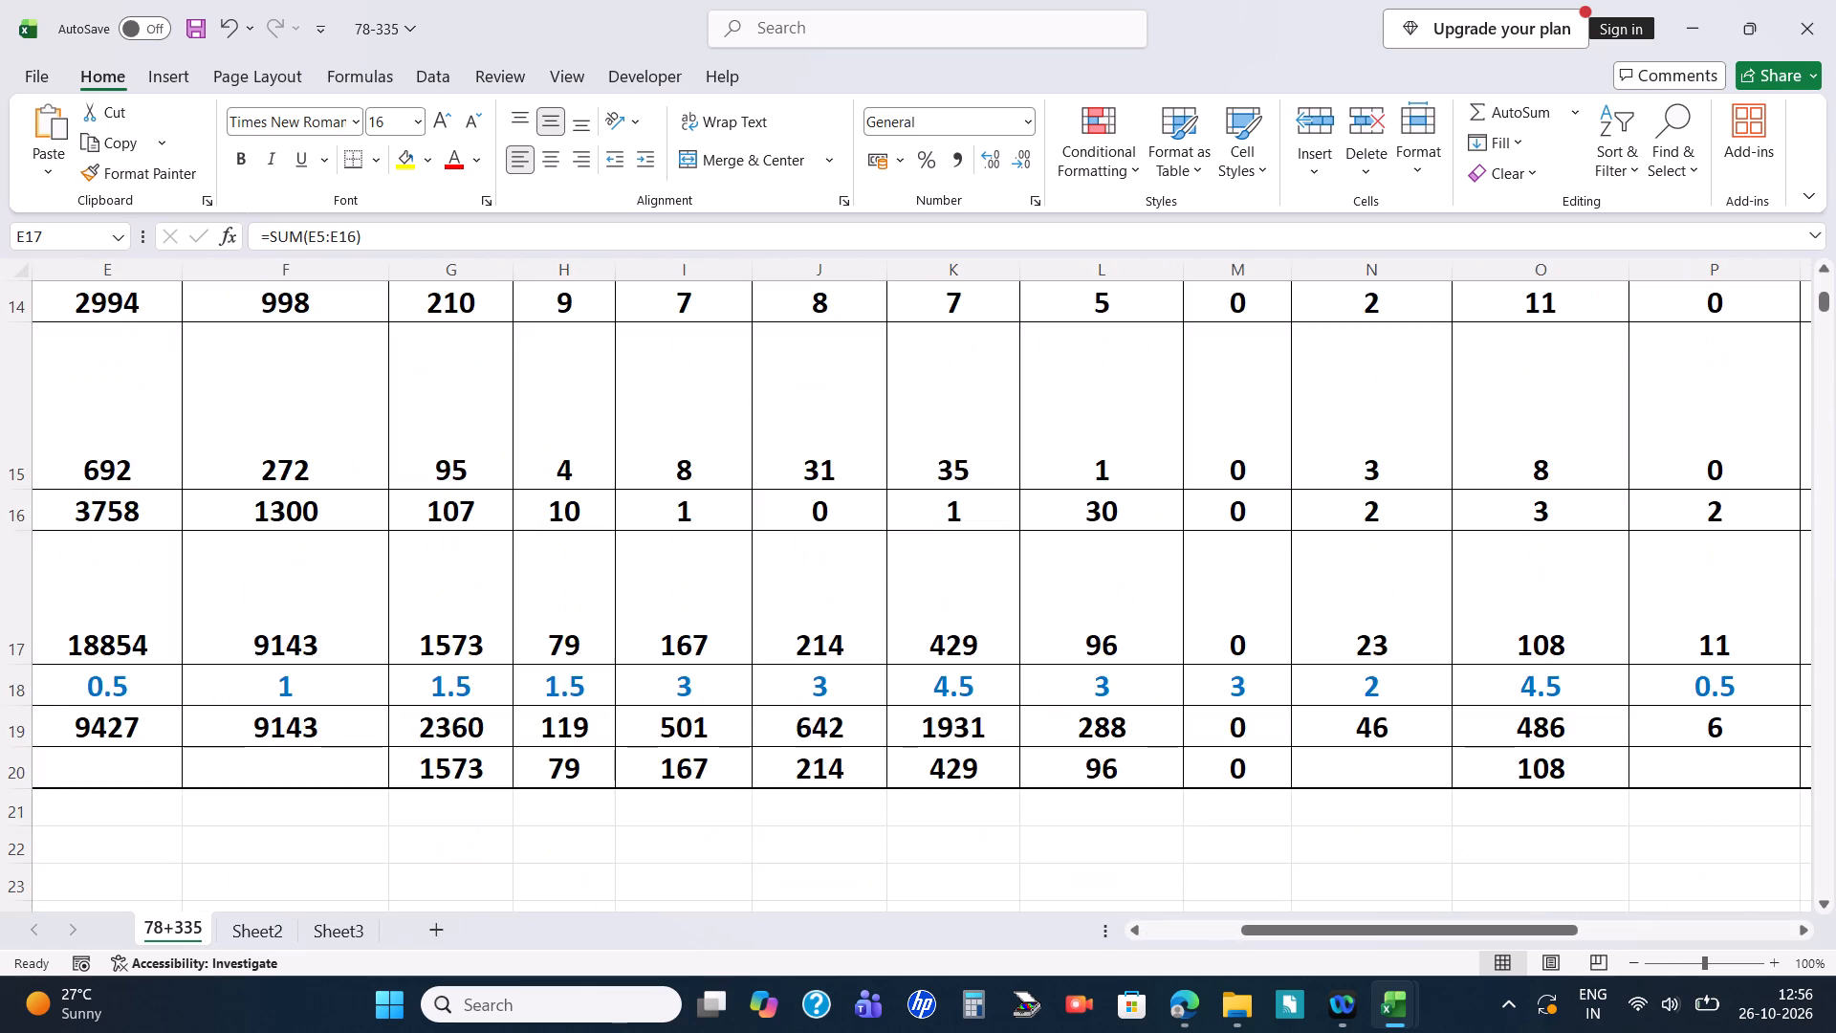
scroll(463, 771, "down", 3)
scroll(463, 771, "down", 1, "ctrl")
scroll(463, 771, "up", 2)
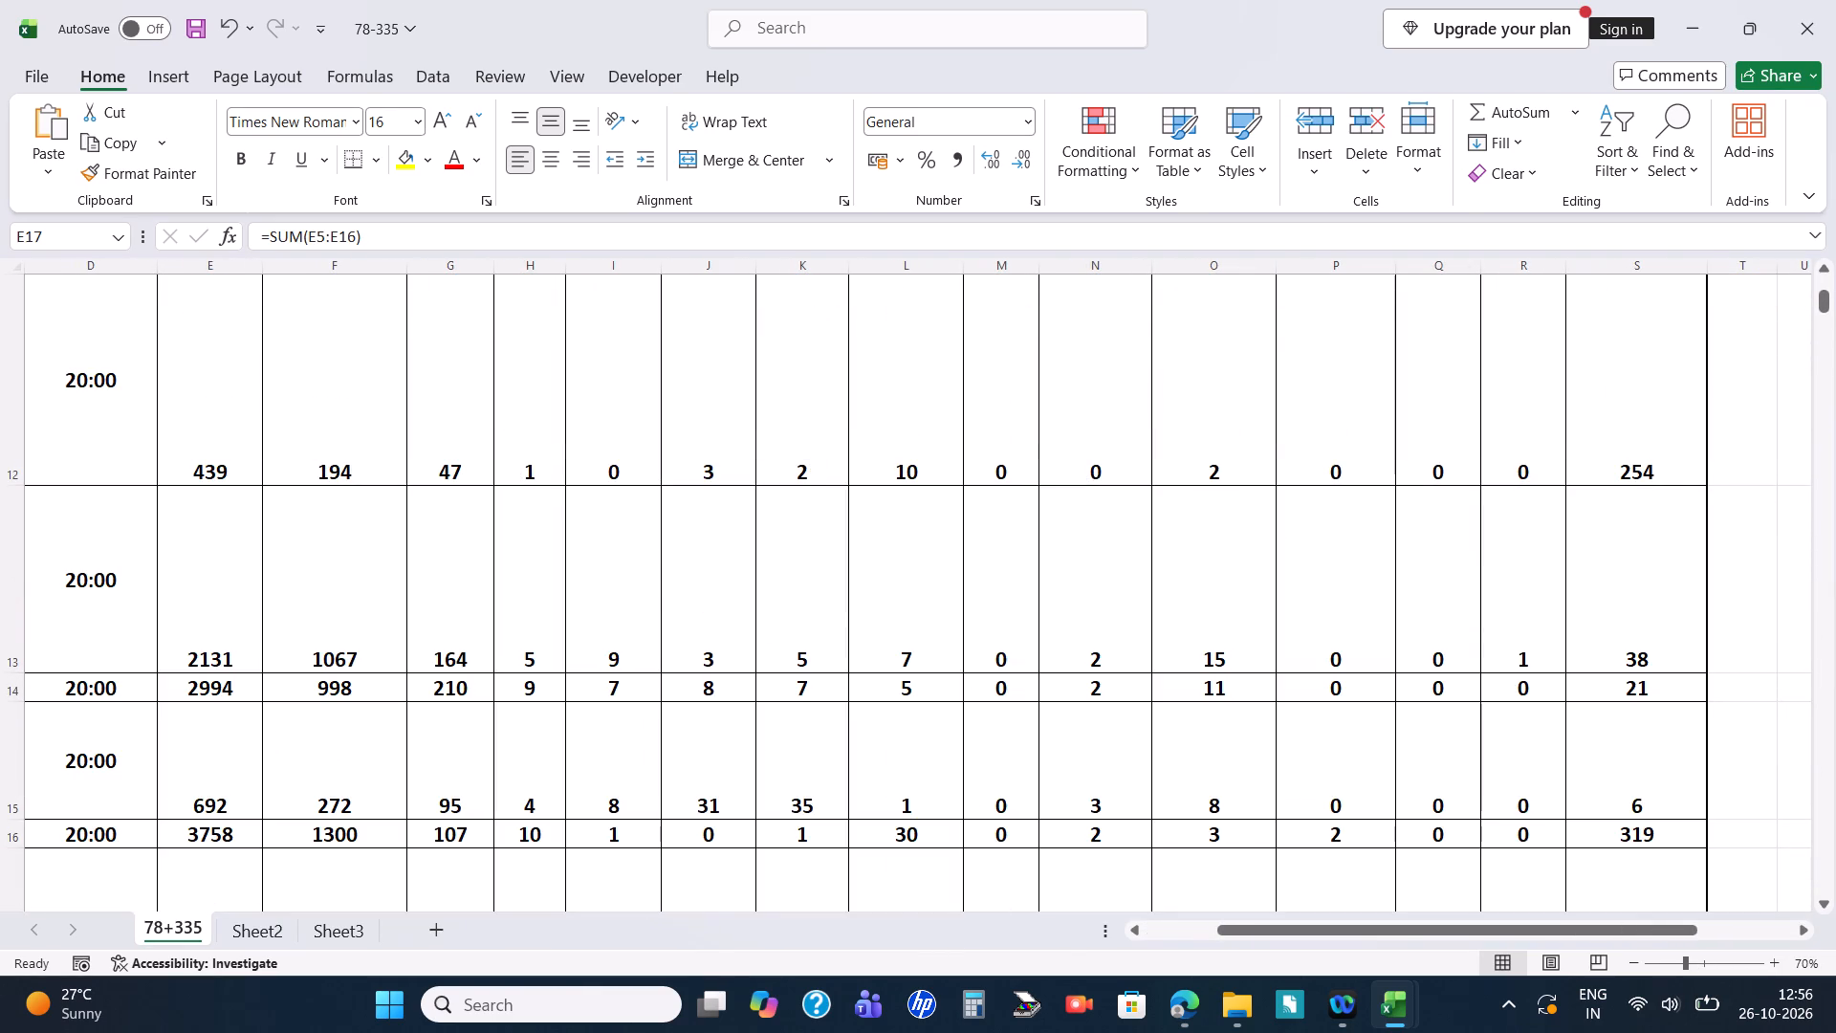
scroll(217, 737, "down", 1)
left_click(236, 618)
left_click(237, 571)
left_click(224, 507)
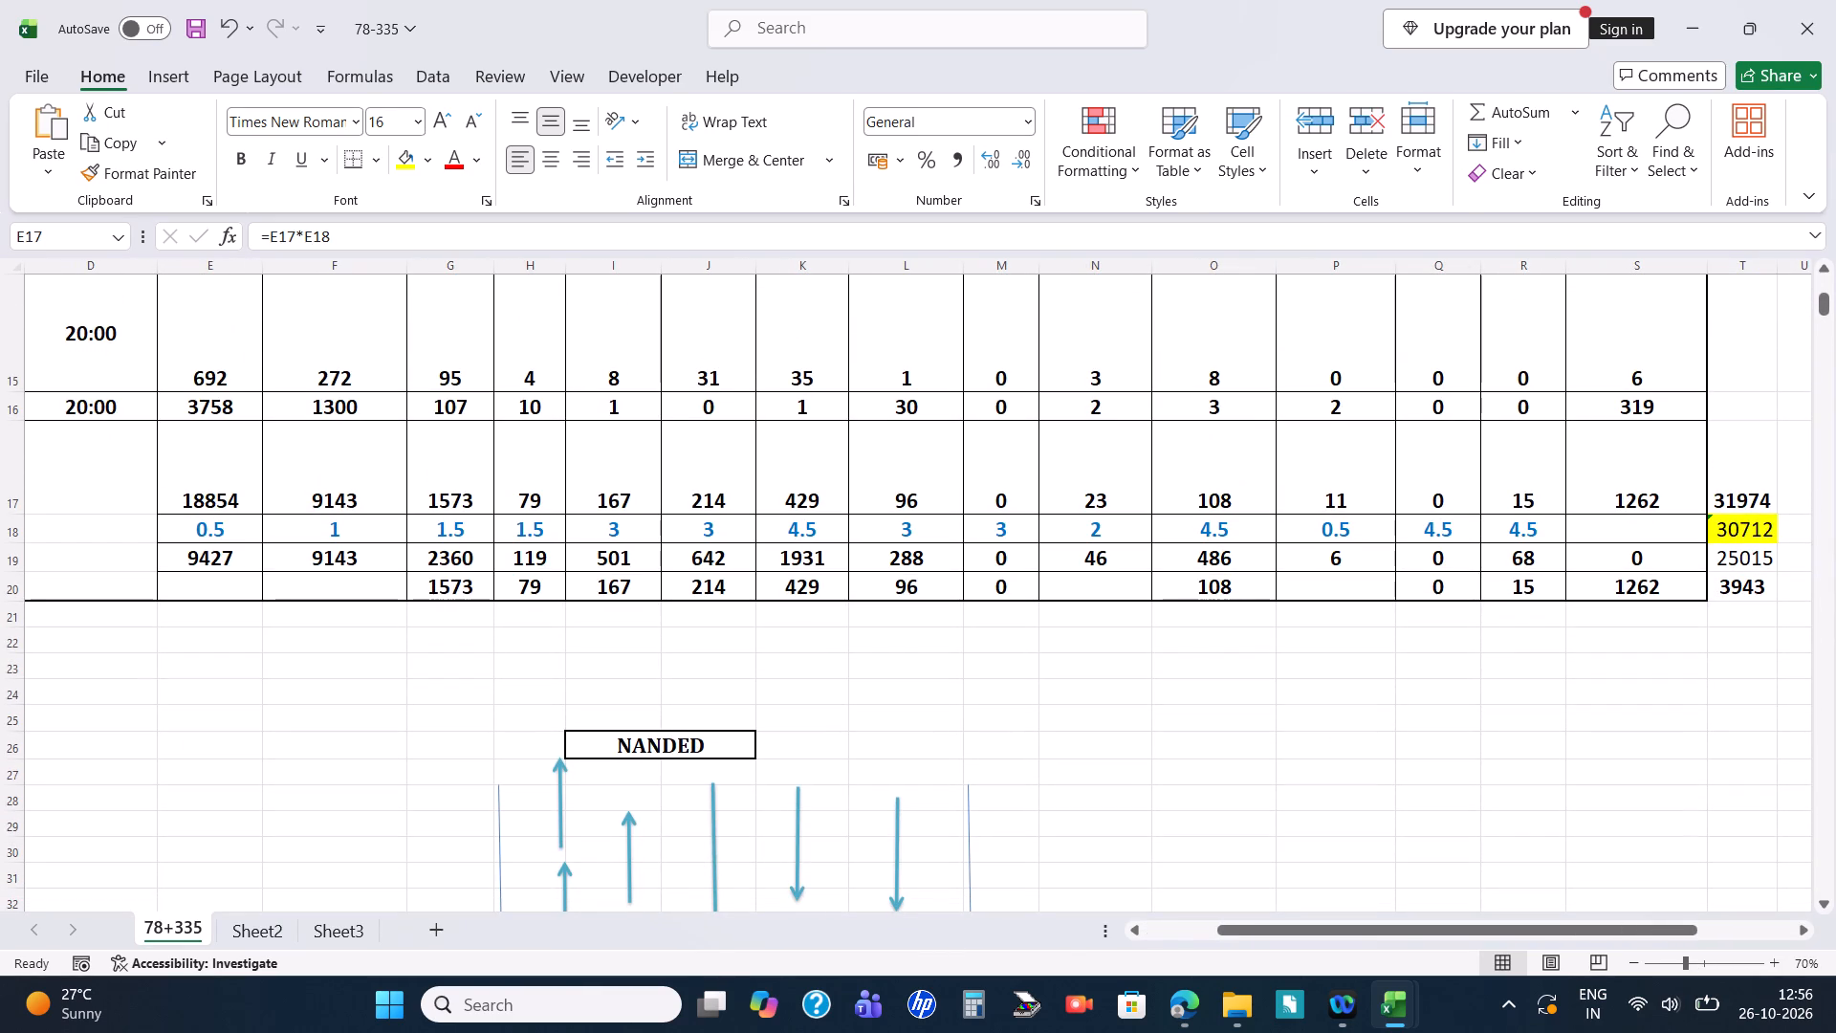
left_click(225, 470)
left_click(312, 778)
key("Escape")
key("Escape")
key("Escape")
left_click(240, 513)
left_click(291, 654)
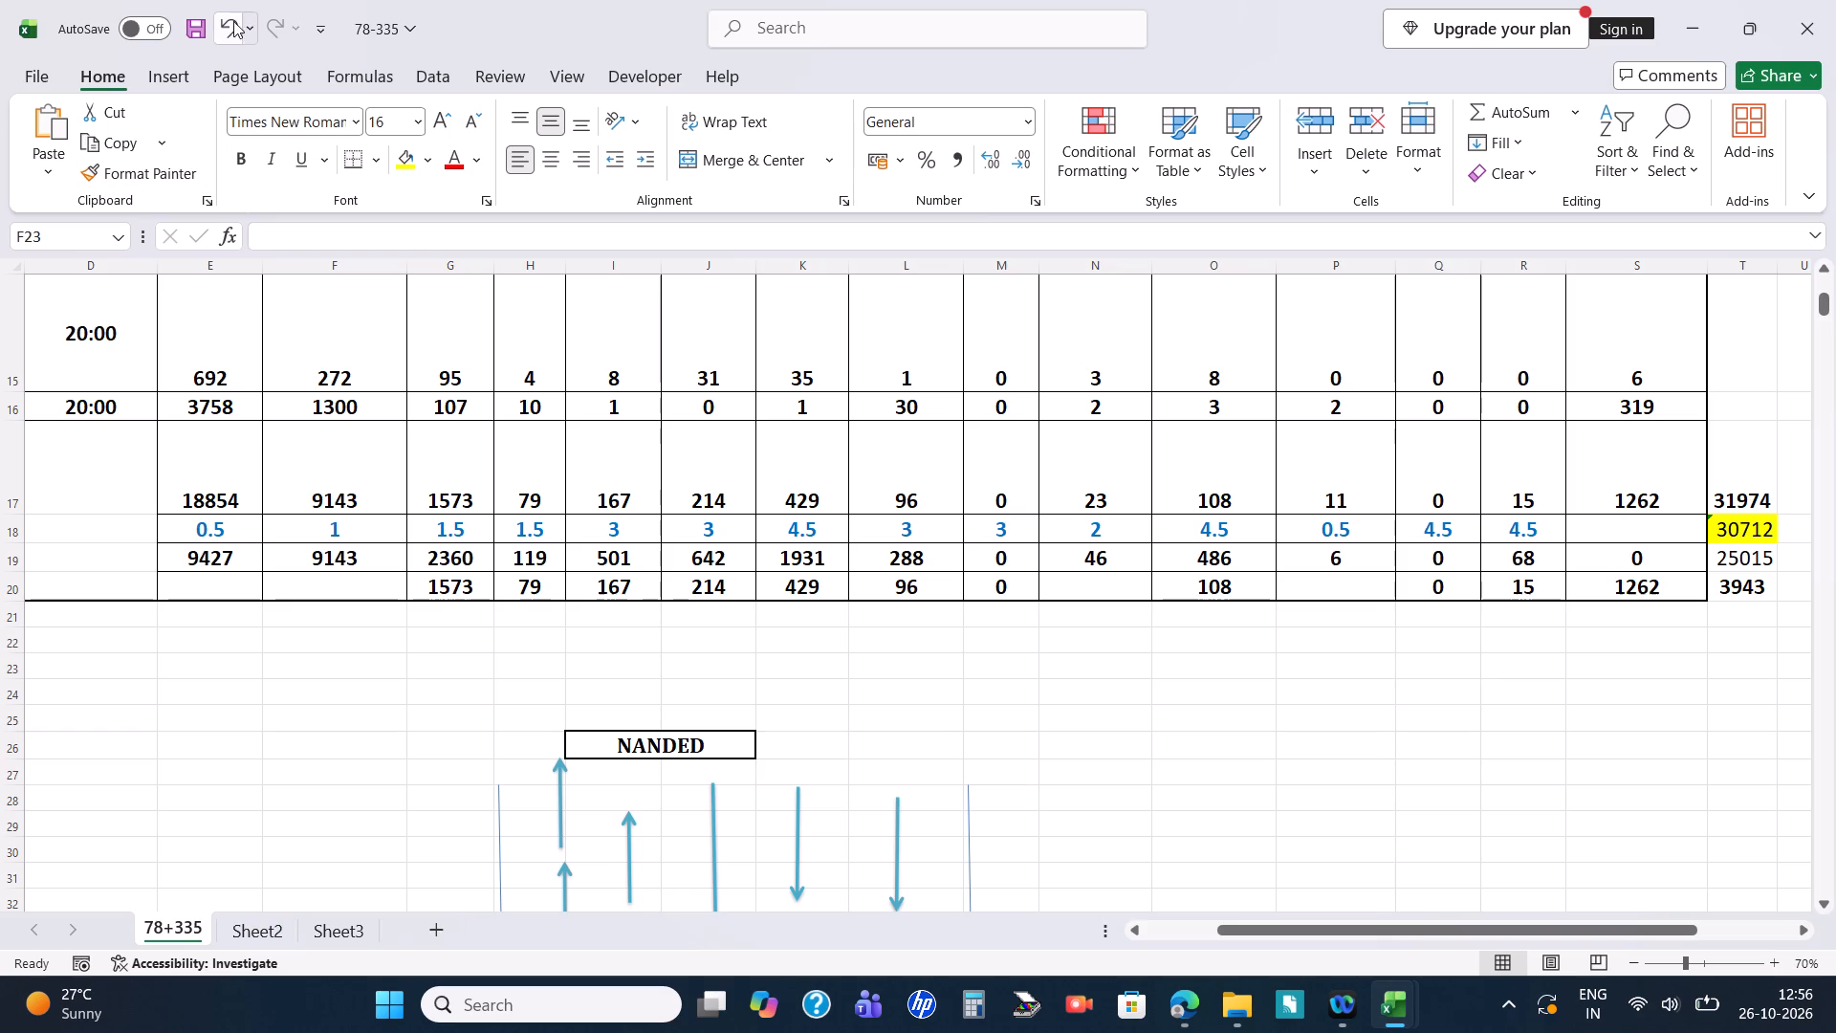
Save and close the 78-335 workbook, and reopen it from the Downloads folder in File Explorer.
left_click(198, 35)
left_click(743, 618)
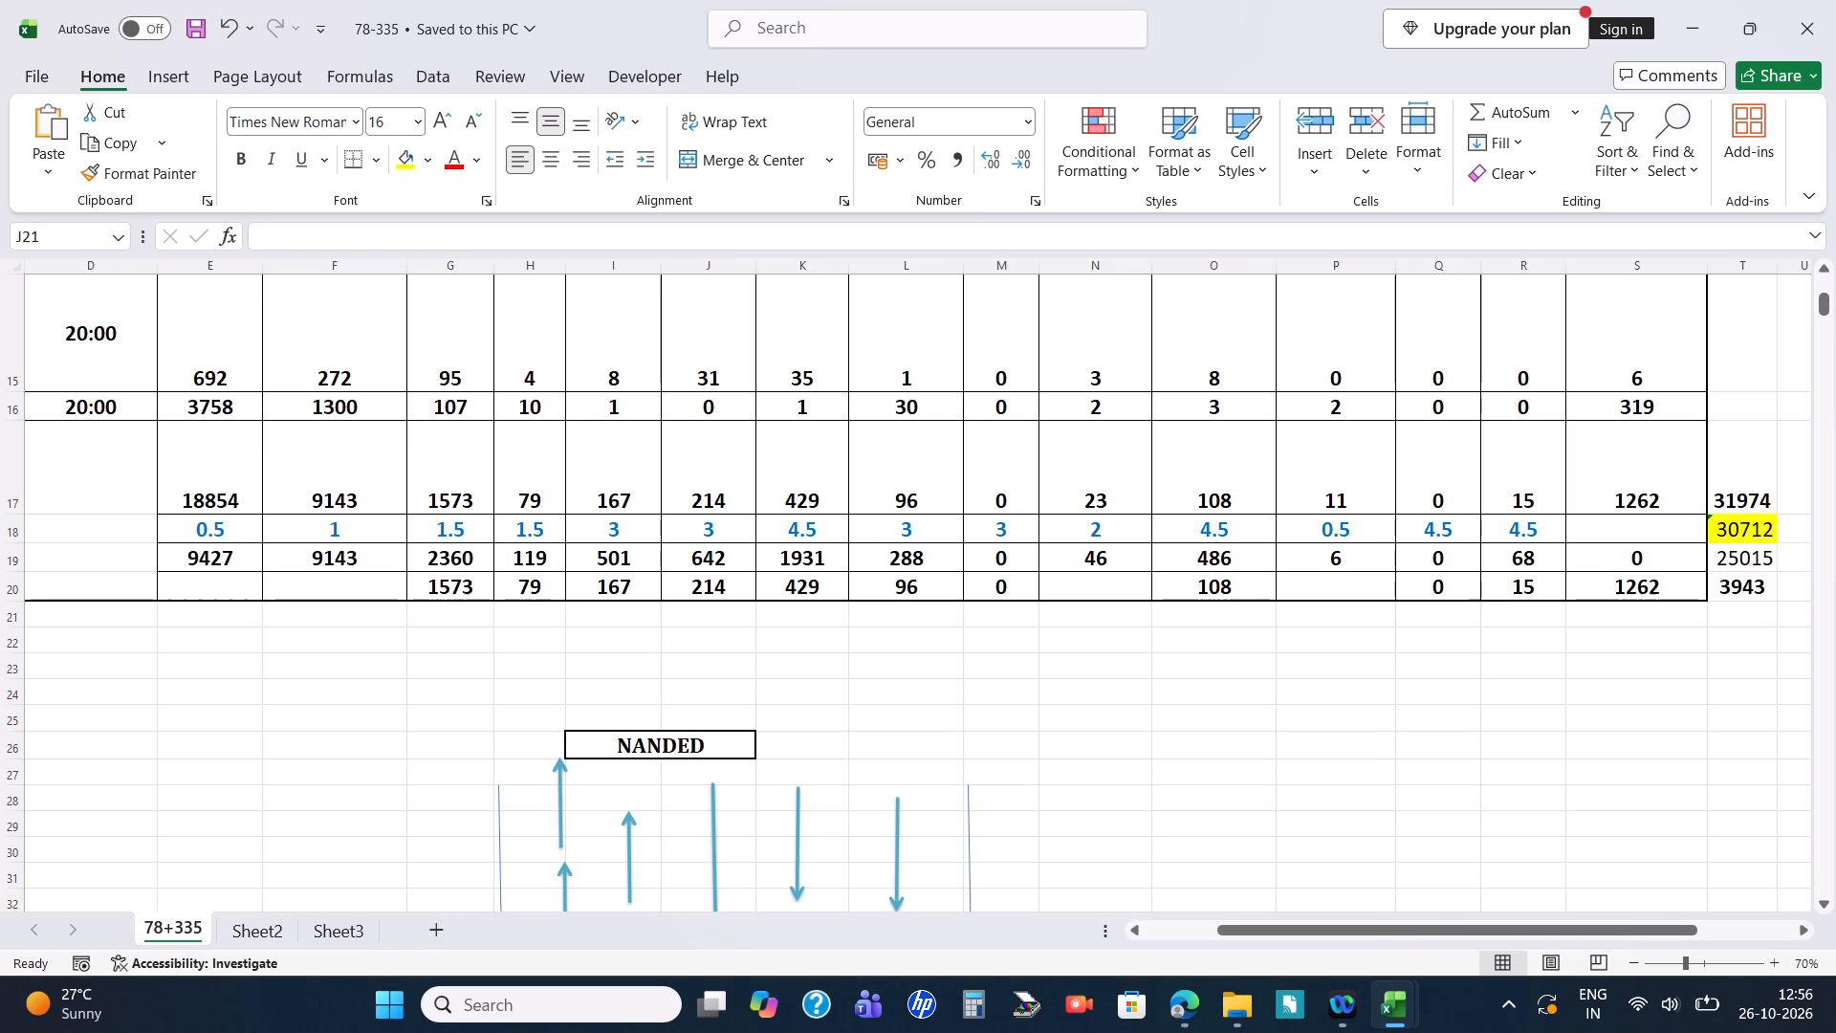
left_click(1835, 0)
key("alt+Tab")
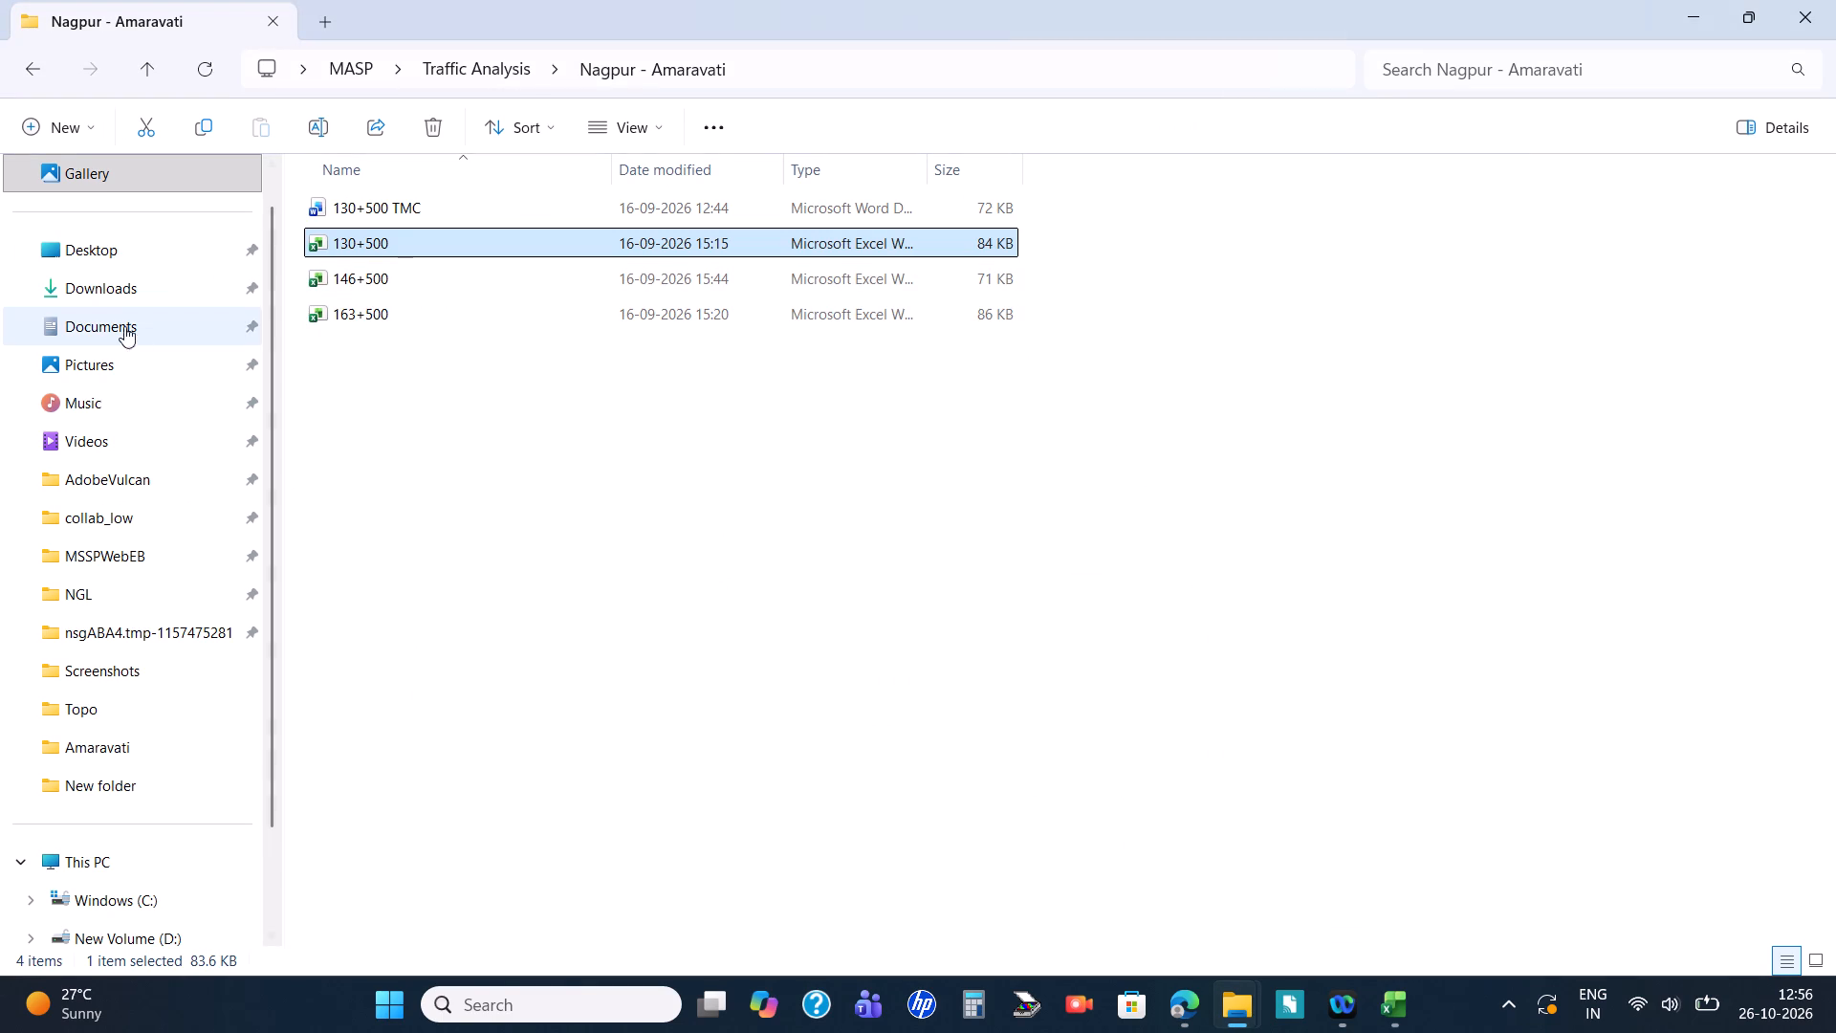
left_click(118, 295)
double_click(406, 230)
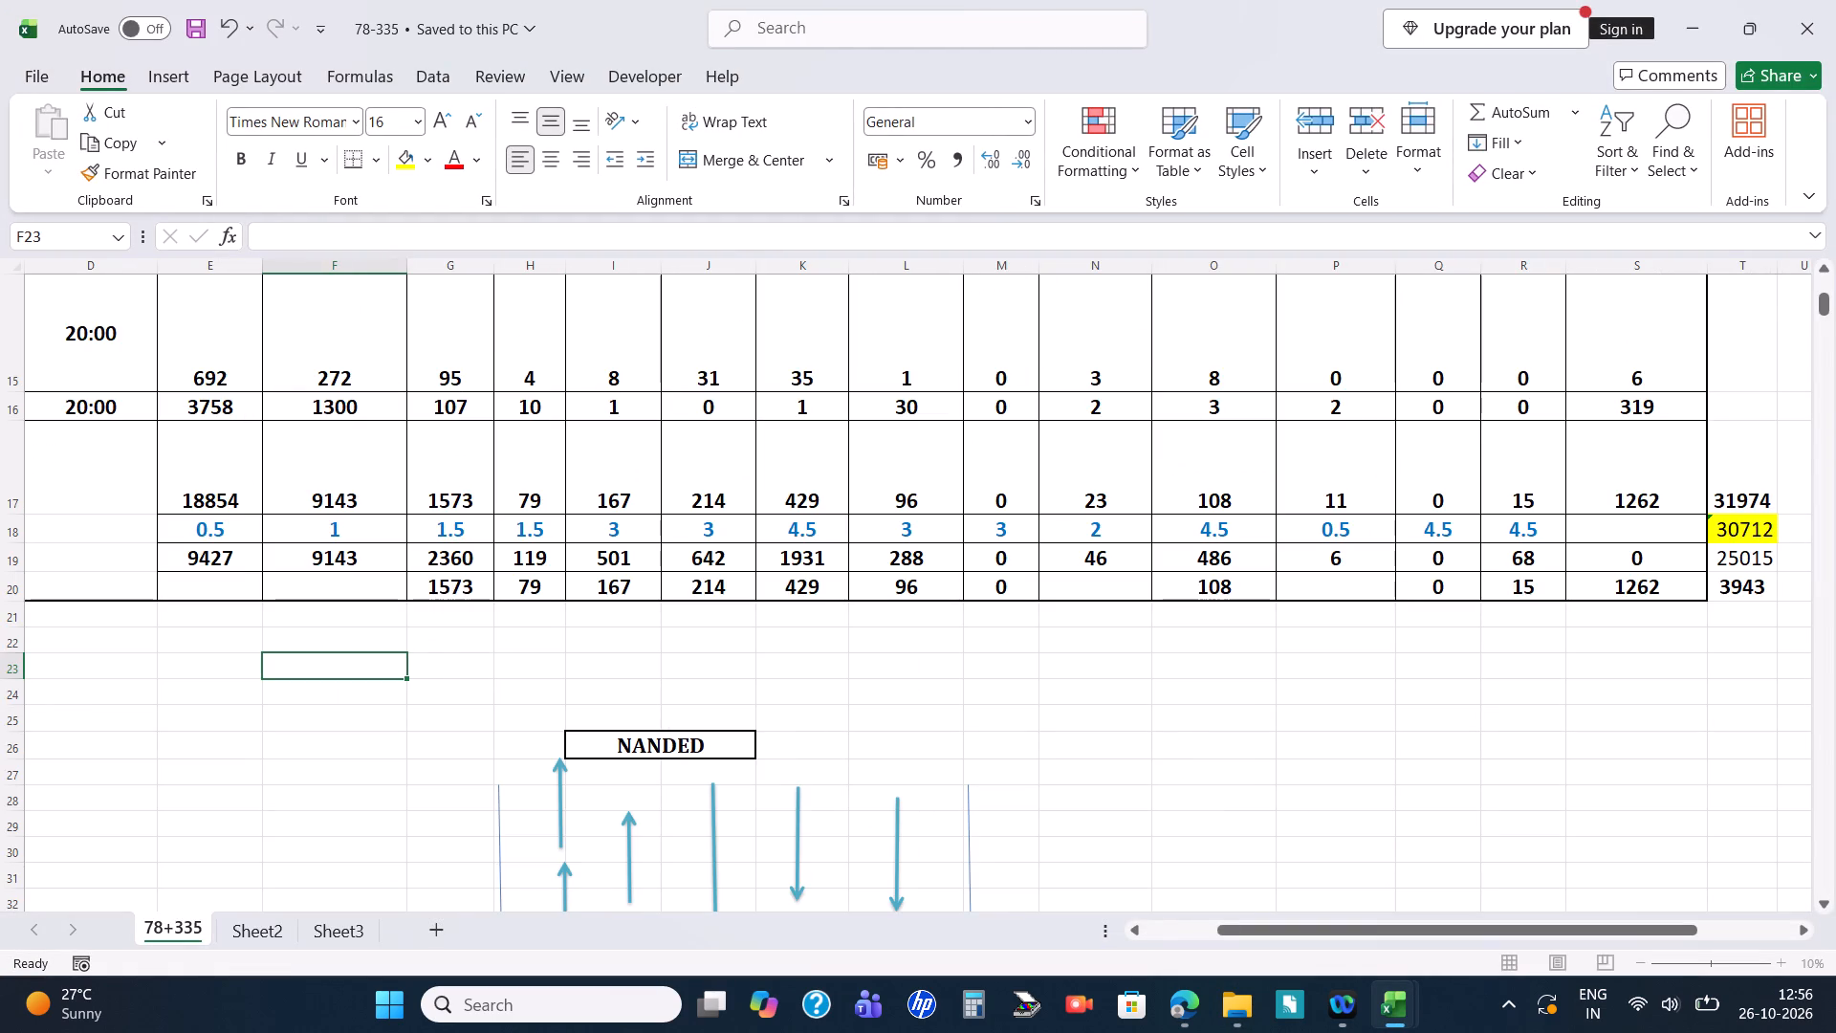
Copy the junction total row E17:T17 and paste it as values only in row 22, starting at Z22.
scroll(470, 522, "down", 2, "ctrl")
scroll(395, 570, "up", 4)
scroll(421, 742, "down", 2)
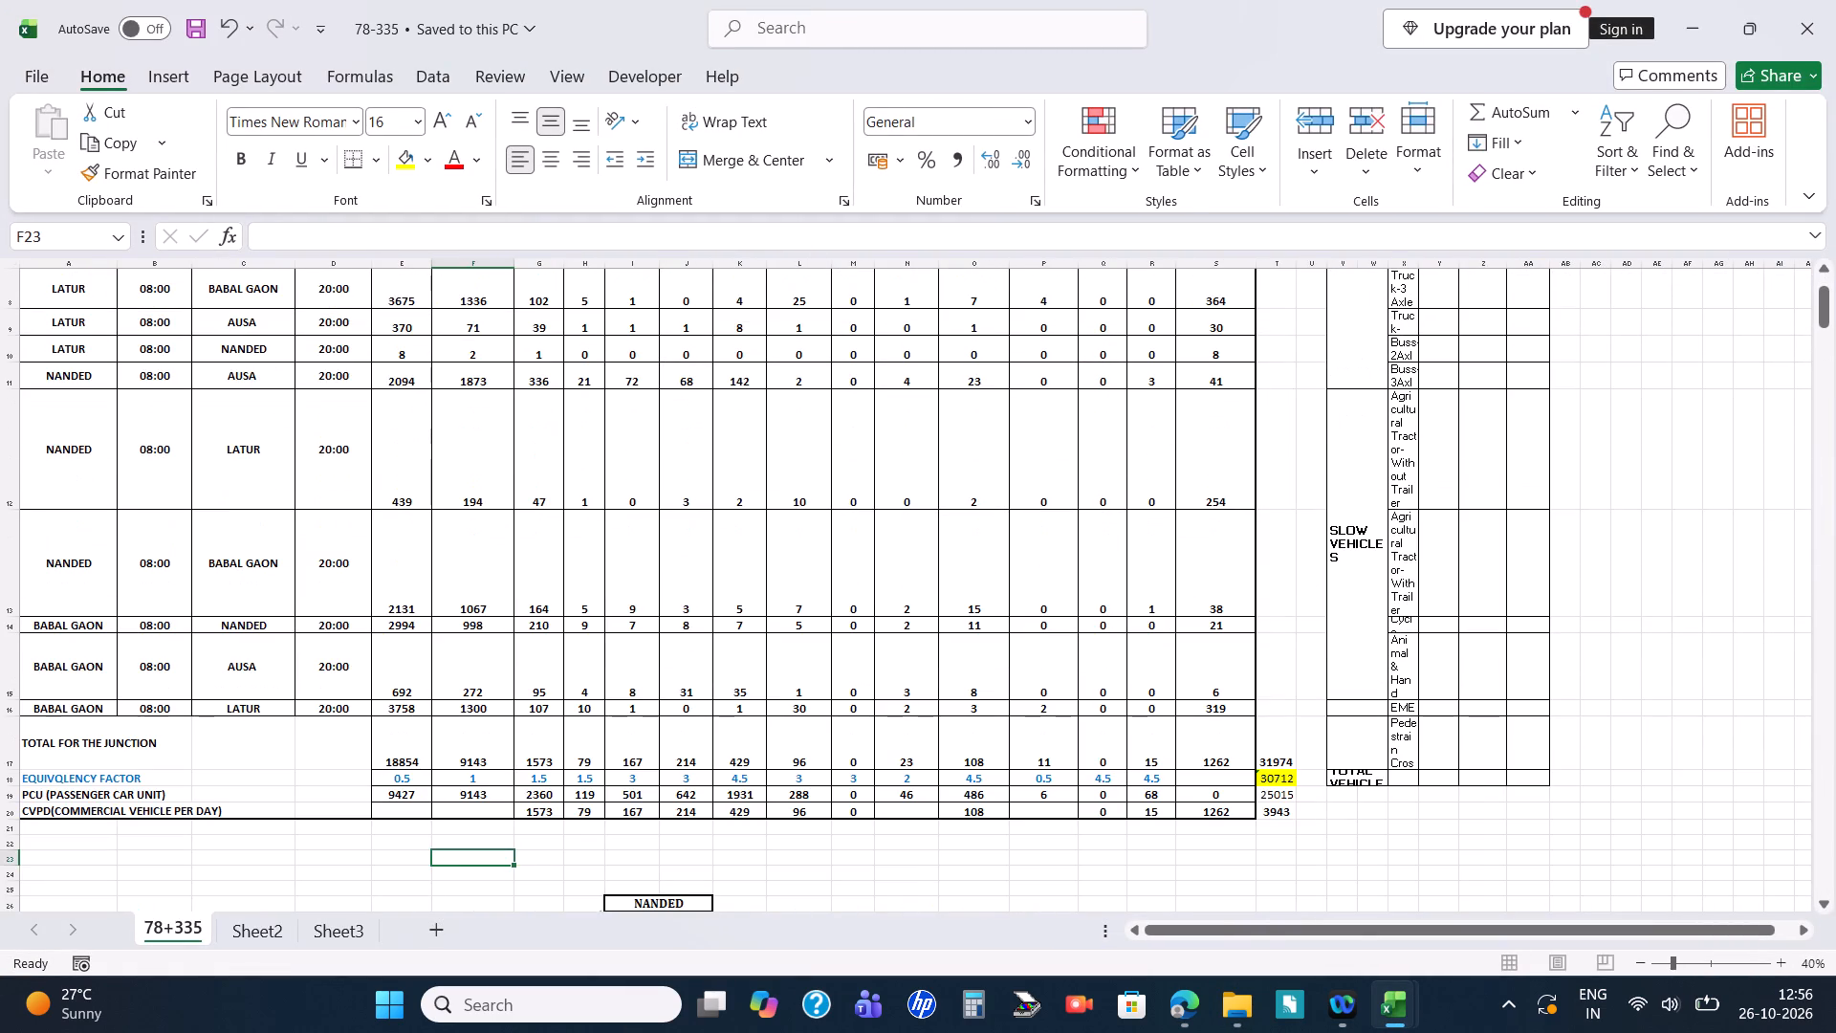
left_click(395, 745)
left_click_drag(408, 752, 860, 763)
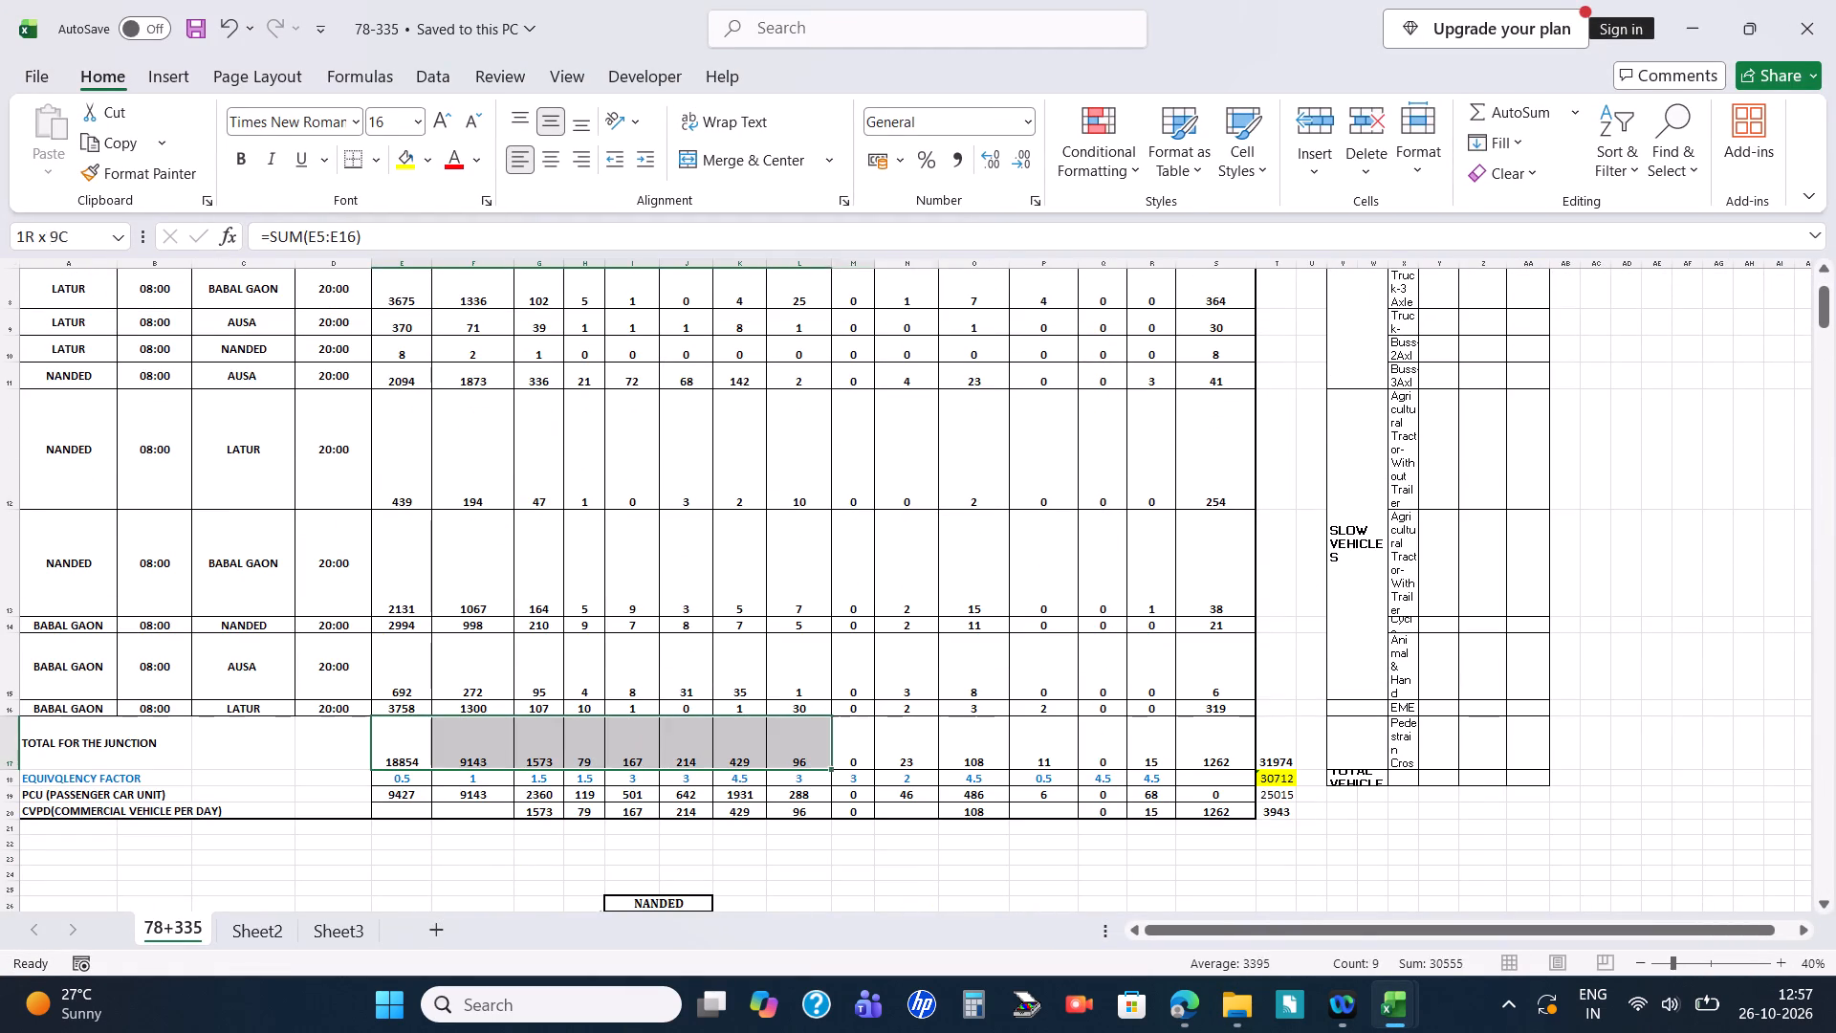
left_click_drag(860, 763, 1263, 749)
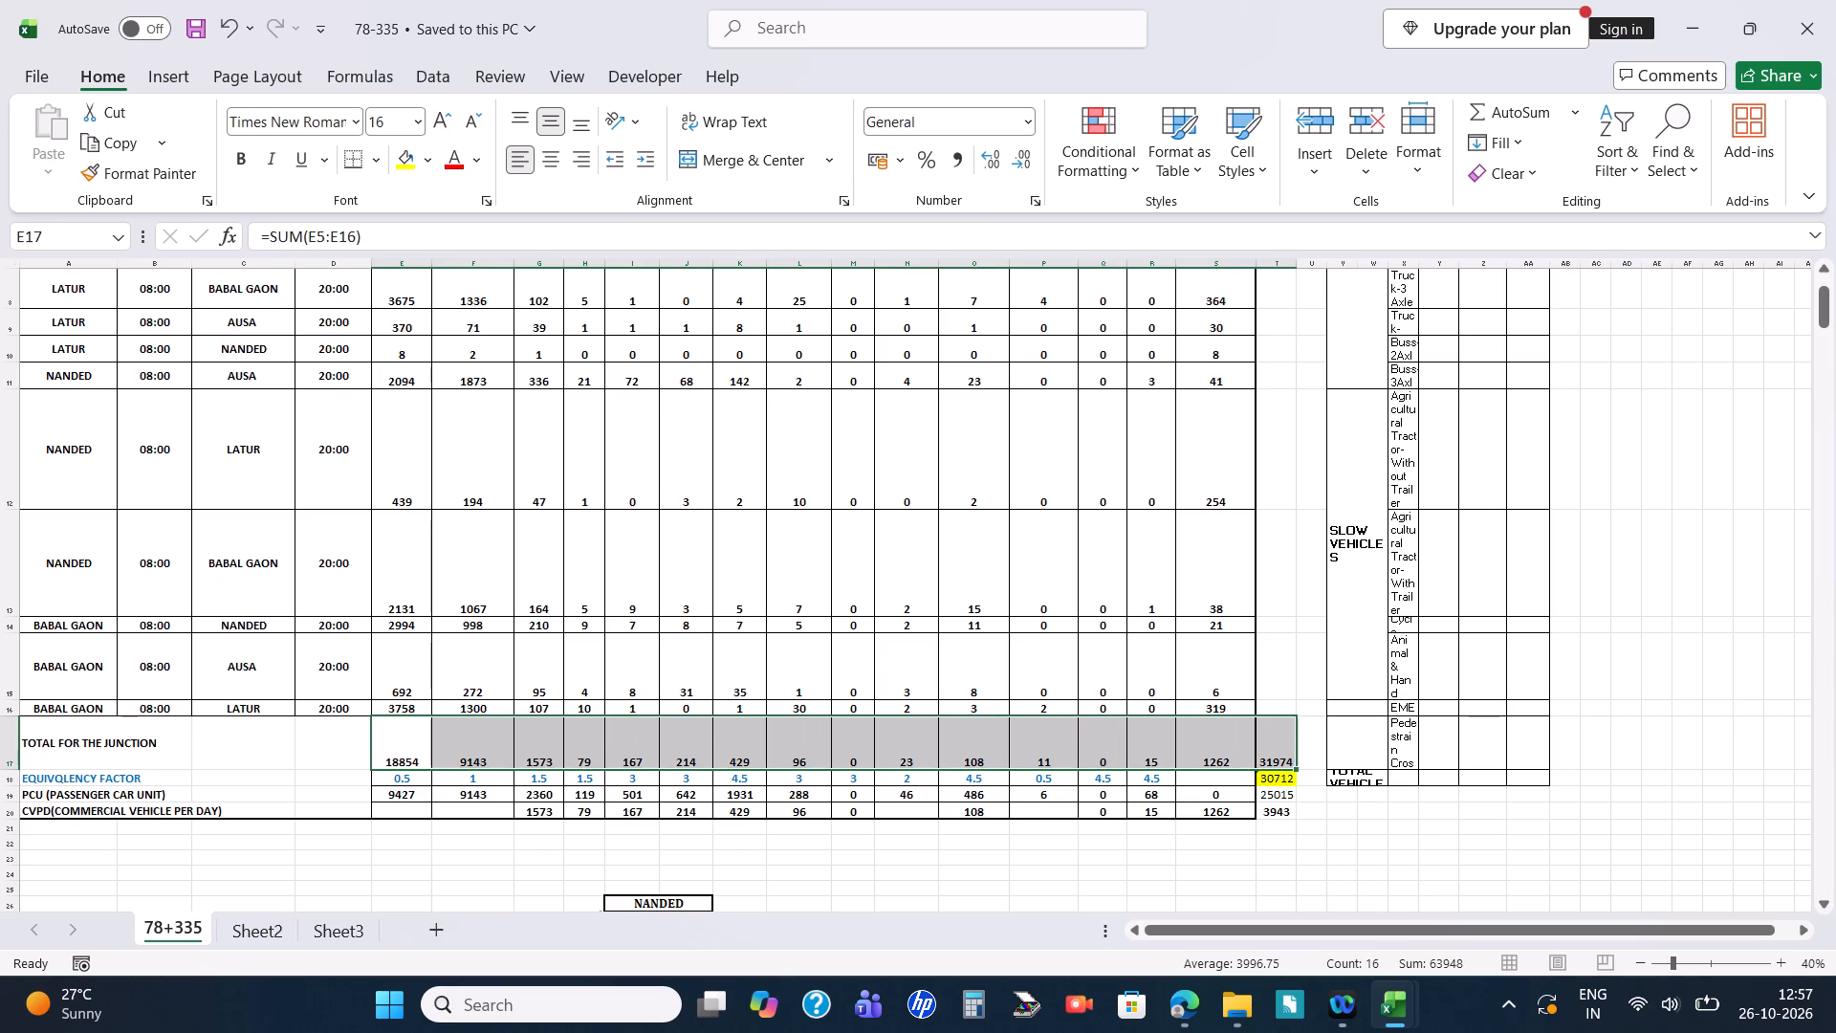
key("ctrl+c")
left_click_drag(1372, 928, 1511, 923)
right_click(1371, 841)
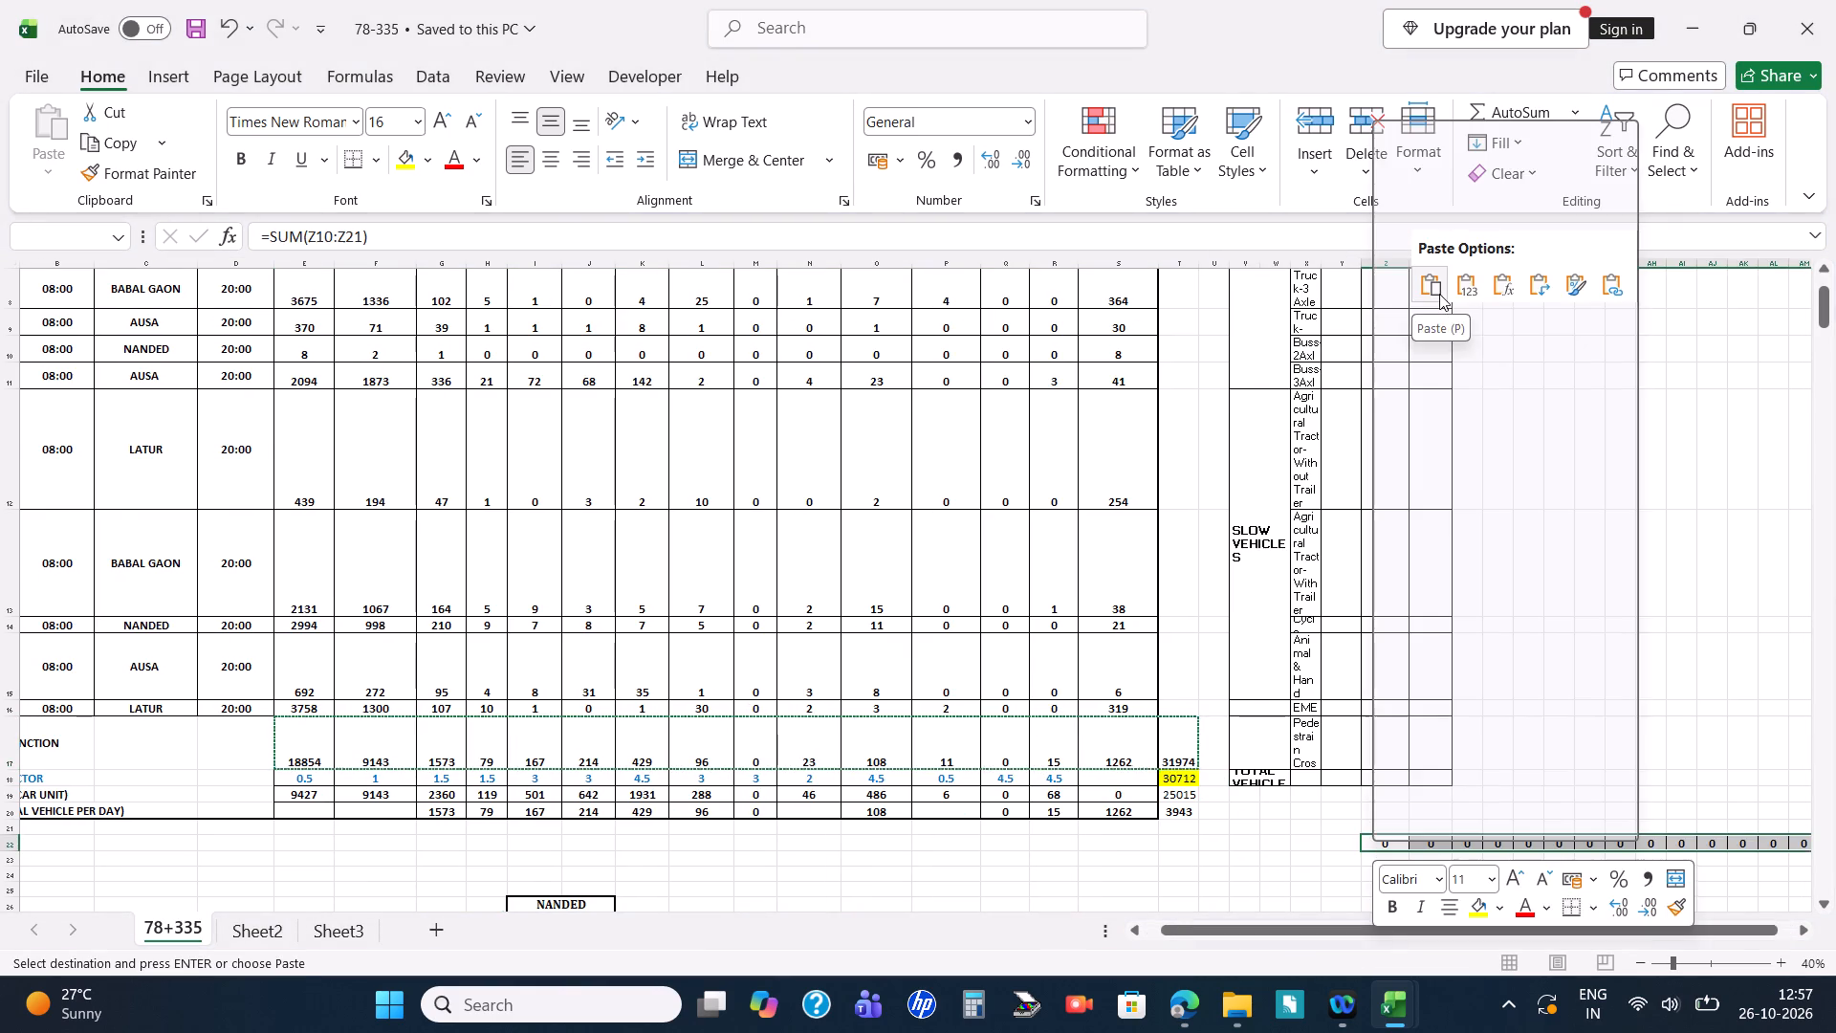
right_click(1383, 844)
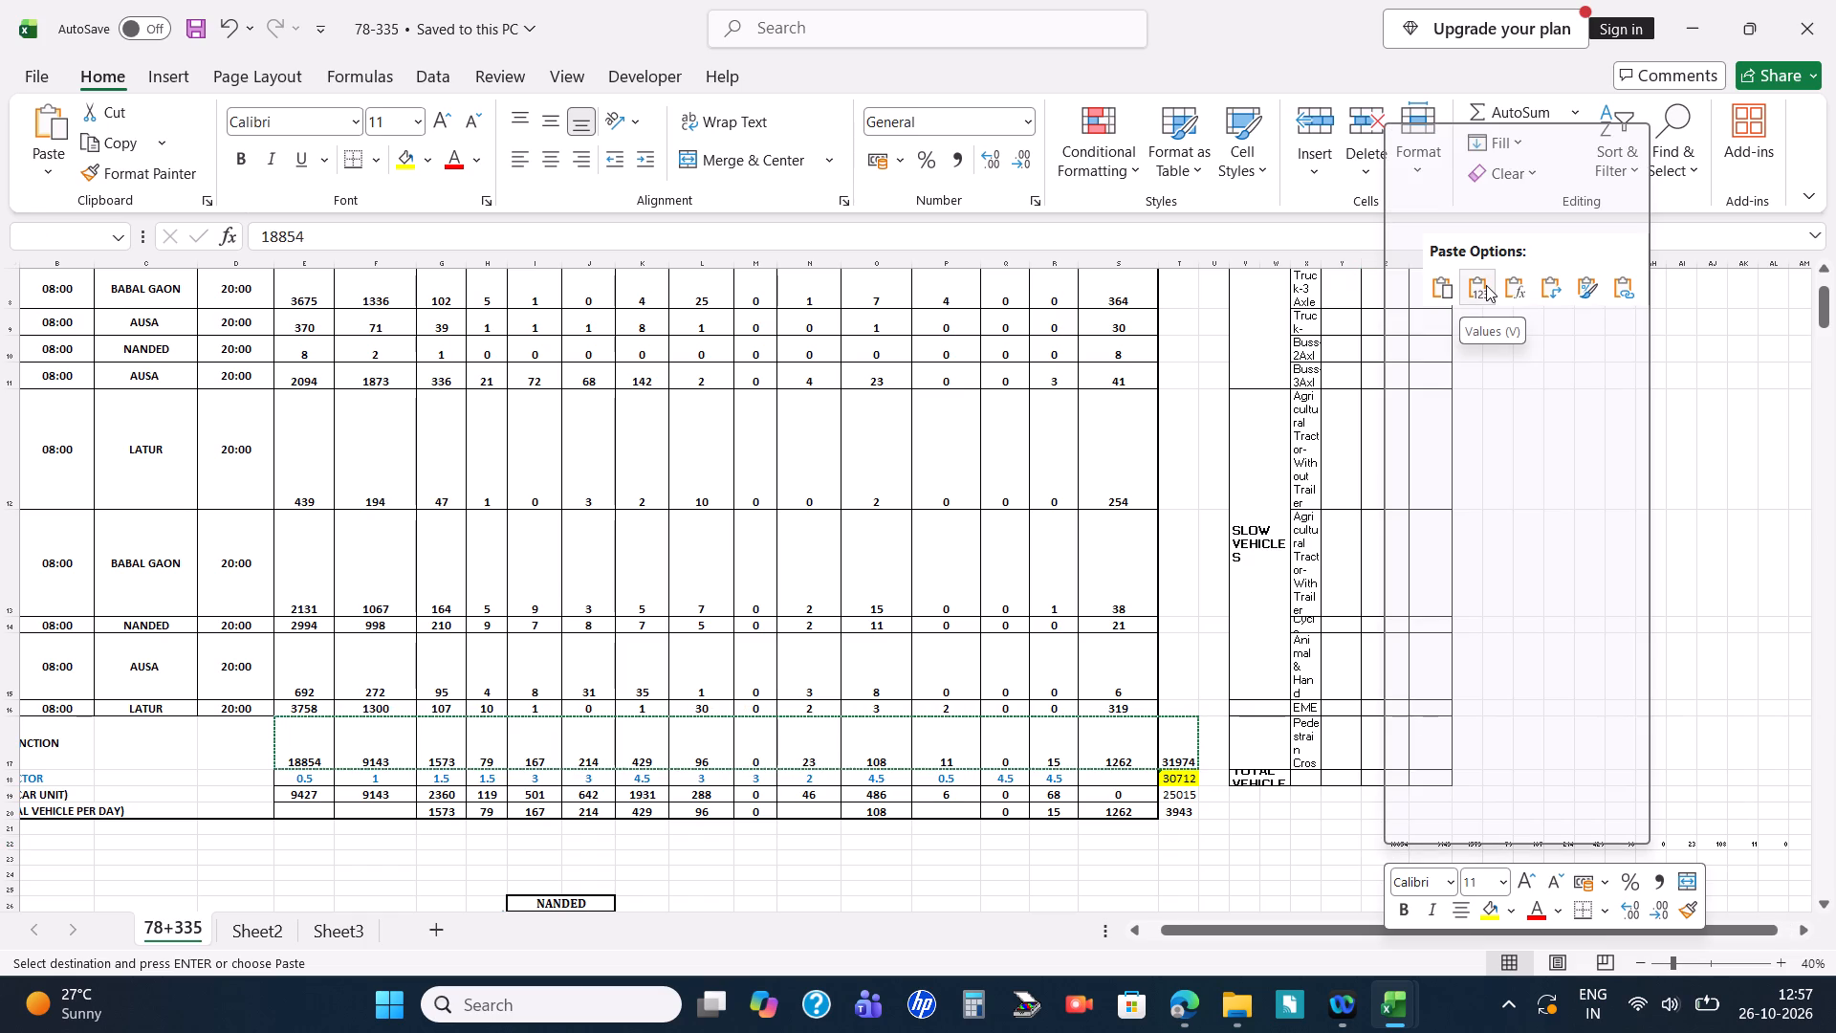
left_click(1486, 285)
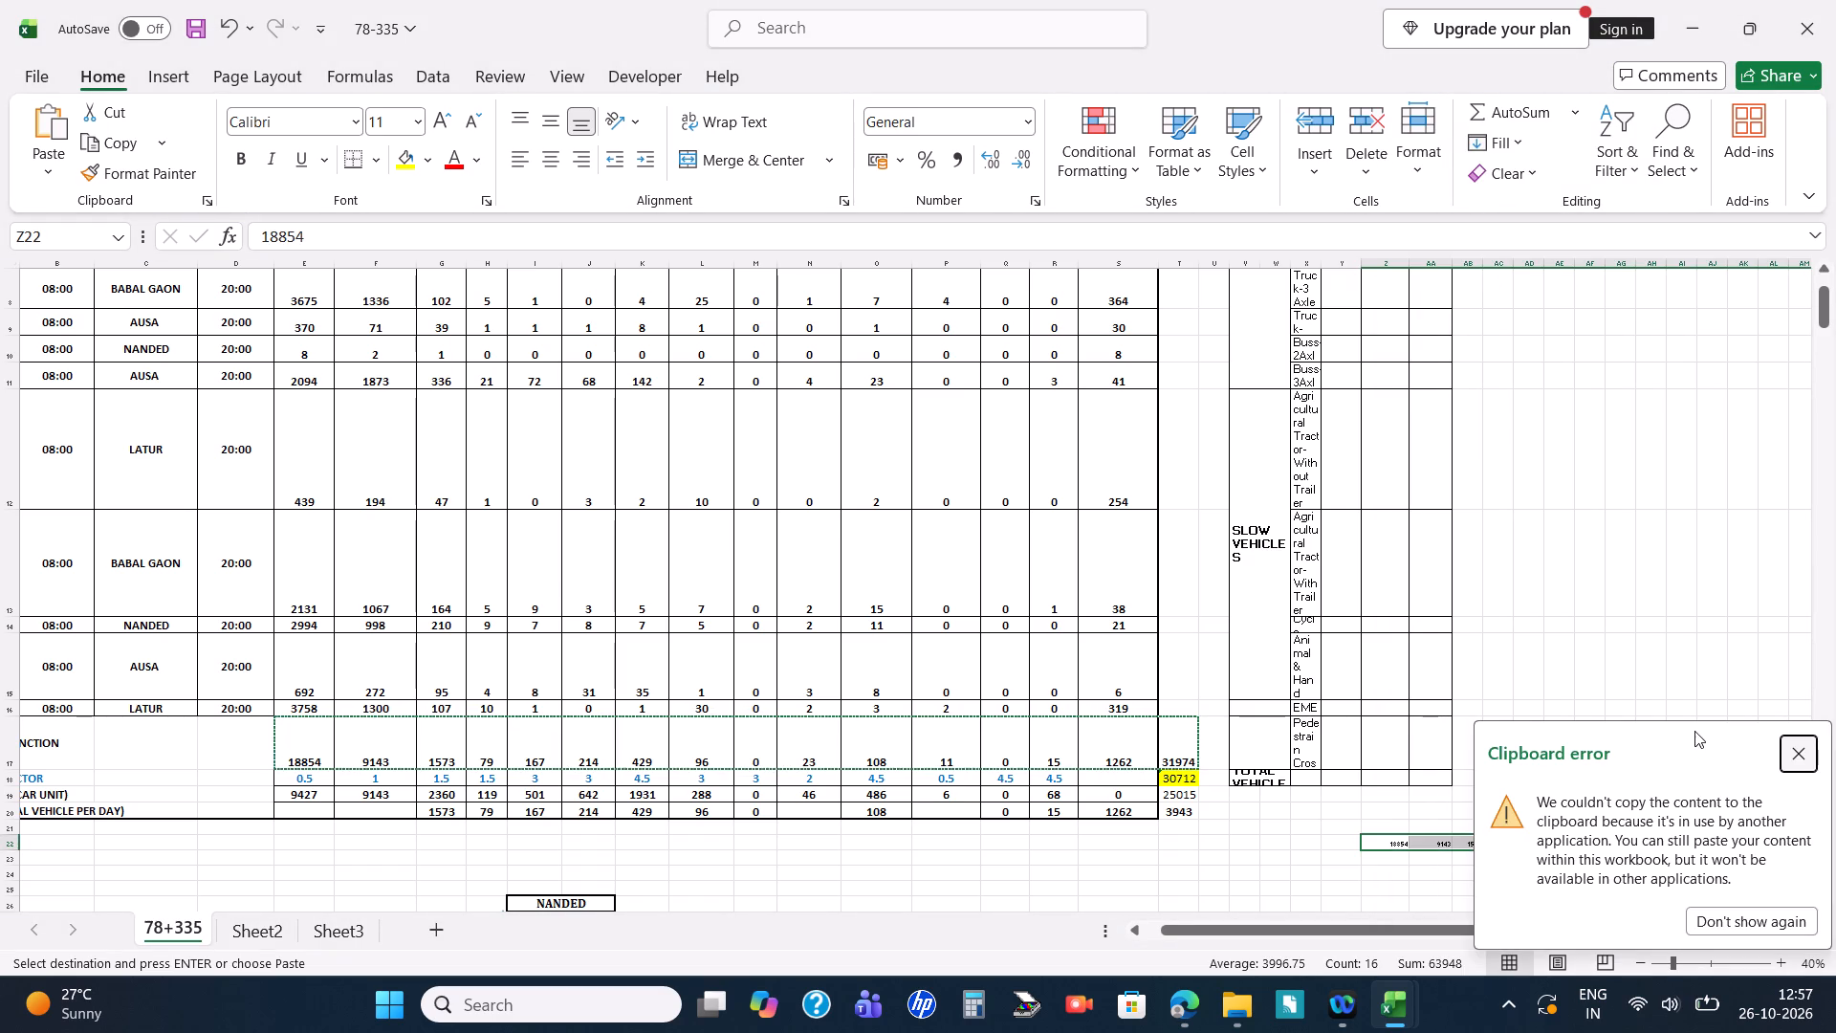
Copy the junction totals in row 22 from Z22, paste them transposed into the summary table starting at Y3, and save the workbook.
left_click(1802, 762)
key("ctrl+c")
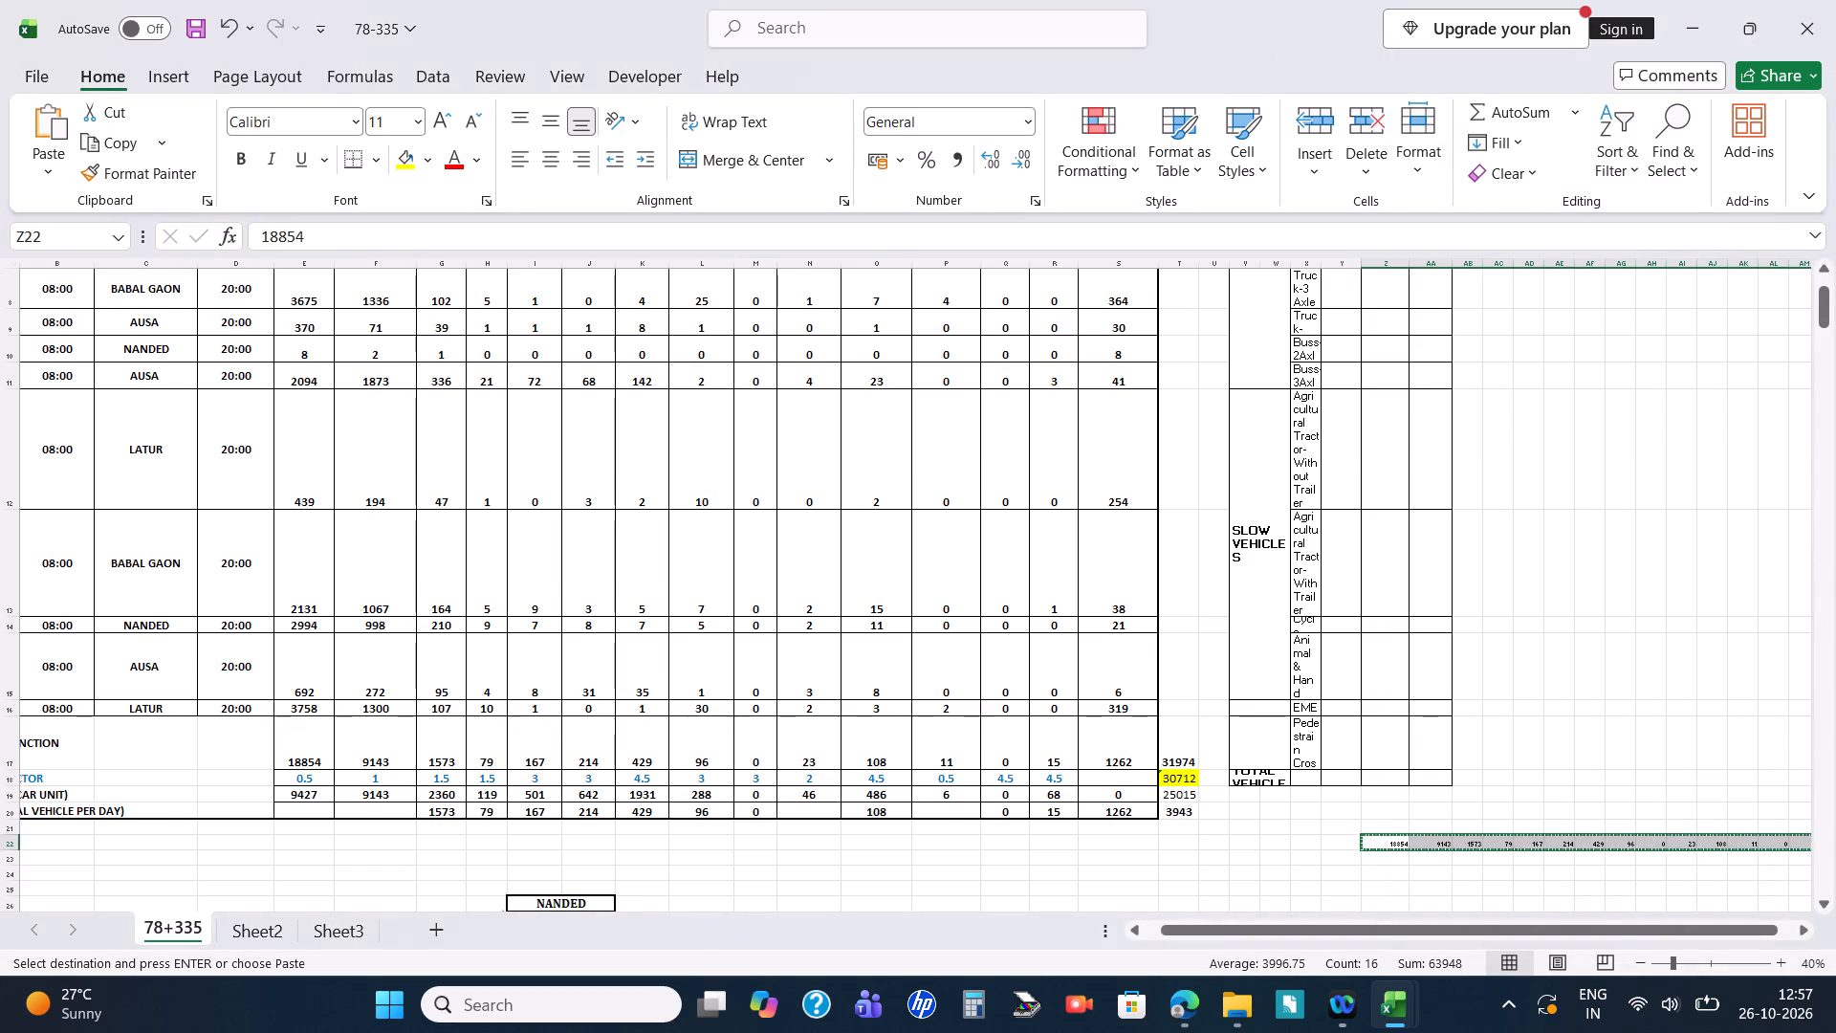
scroll(1544, 671, "up", 4)
right_click(1347, 302)
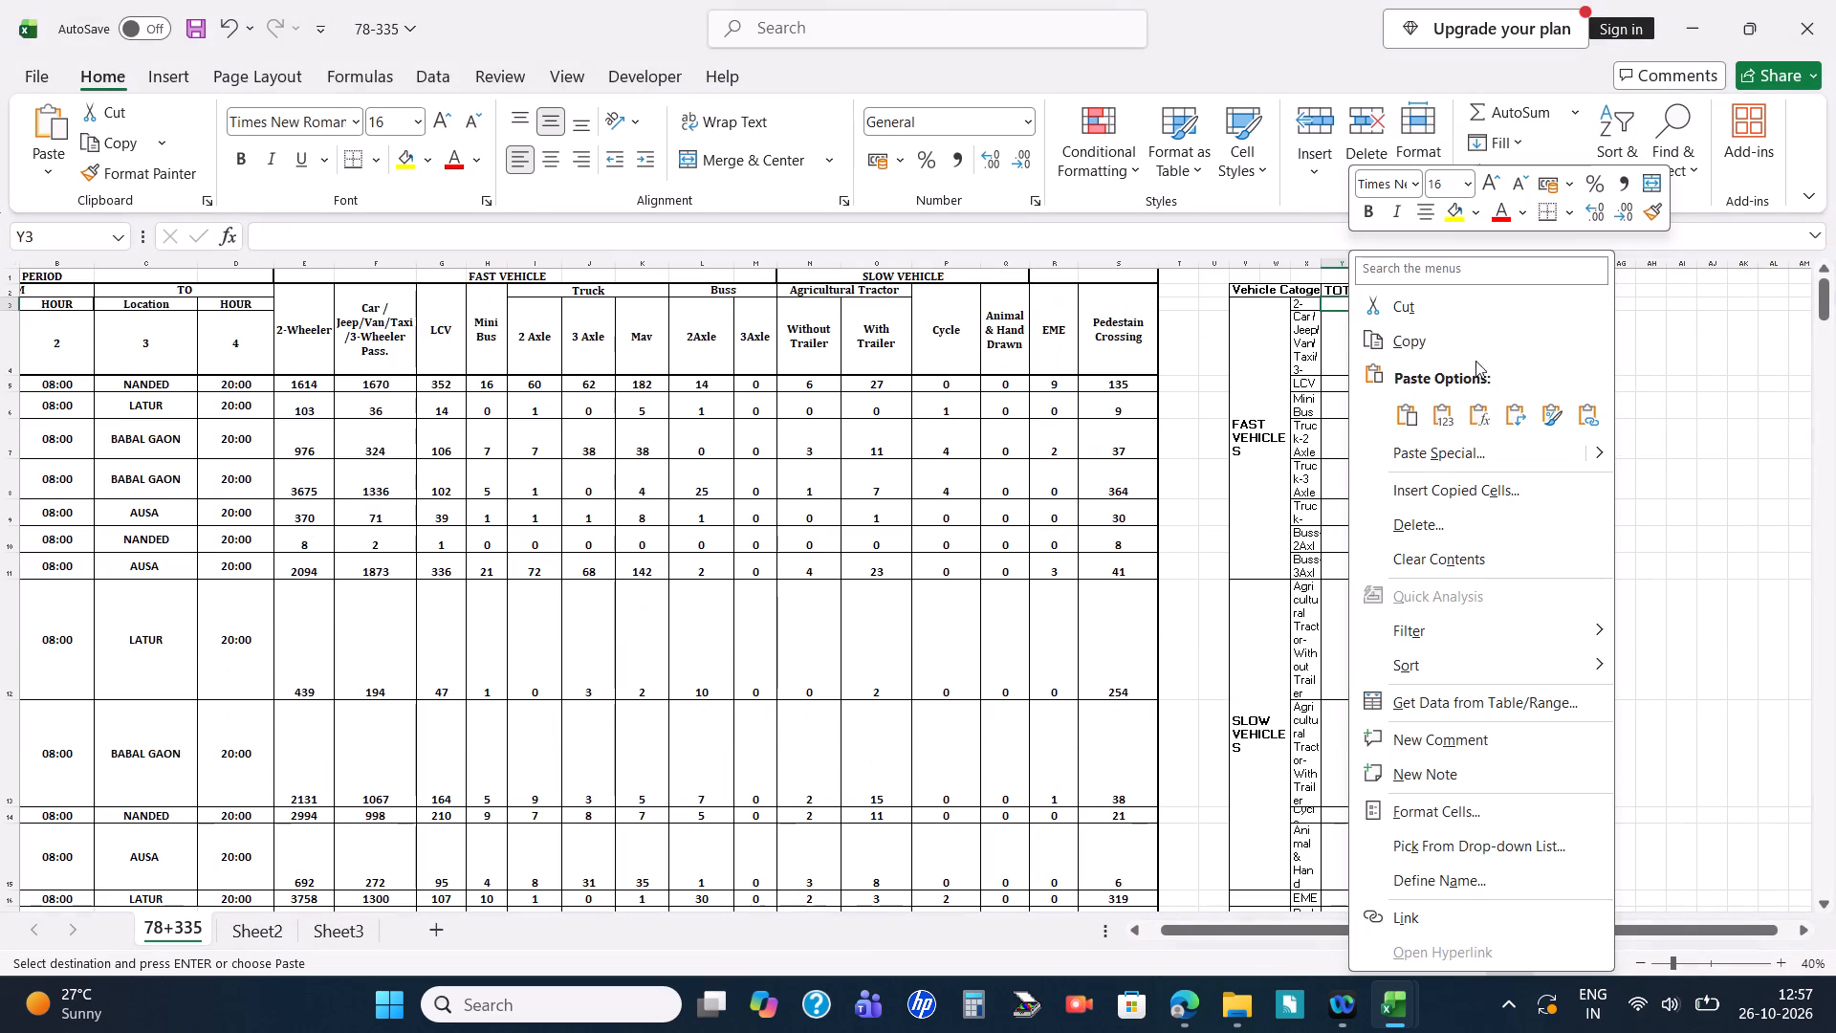
left_click(1500, 415)
scroll(1289, 679, "down", 2)
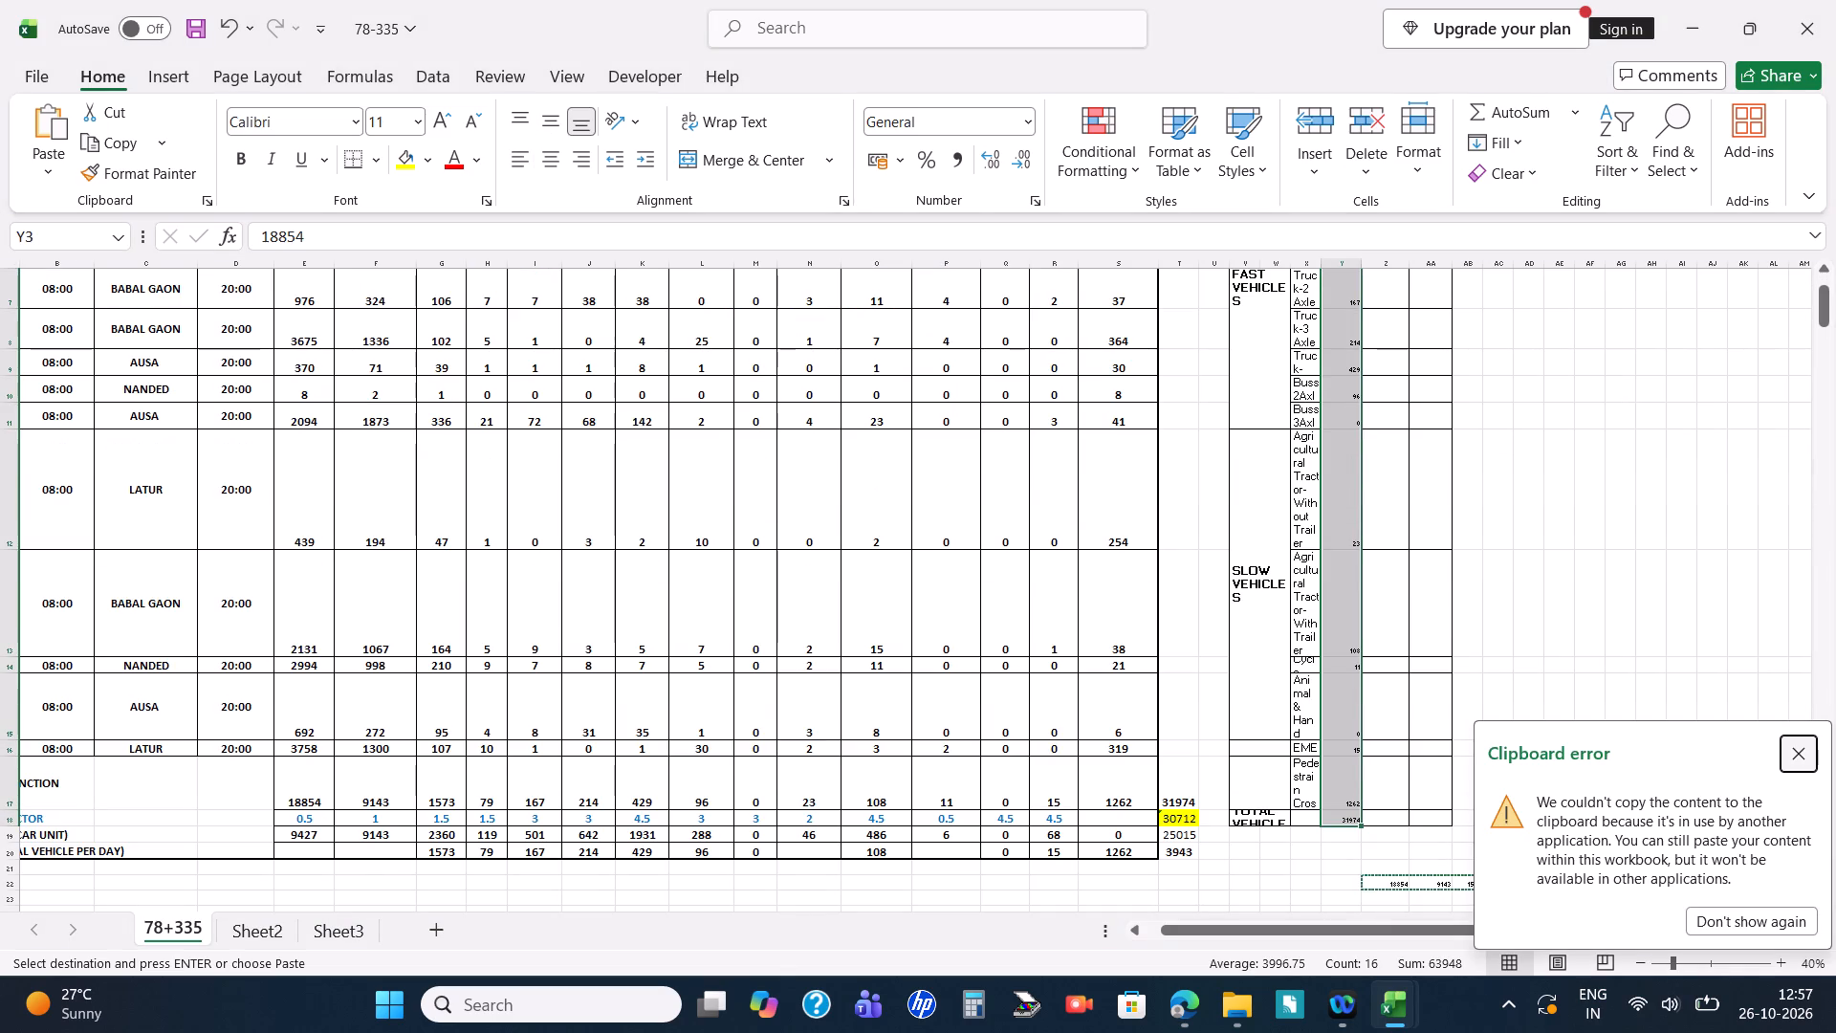
left_click(647, 657)
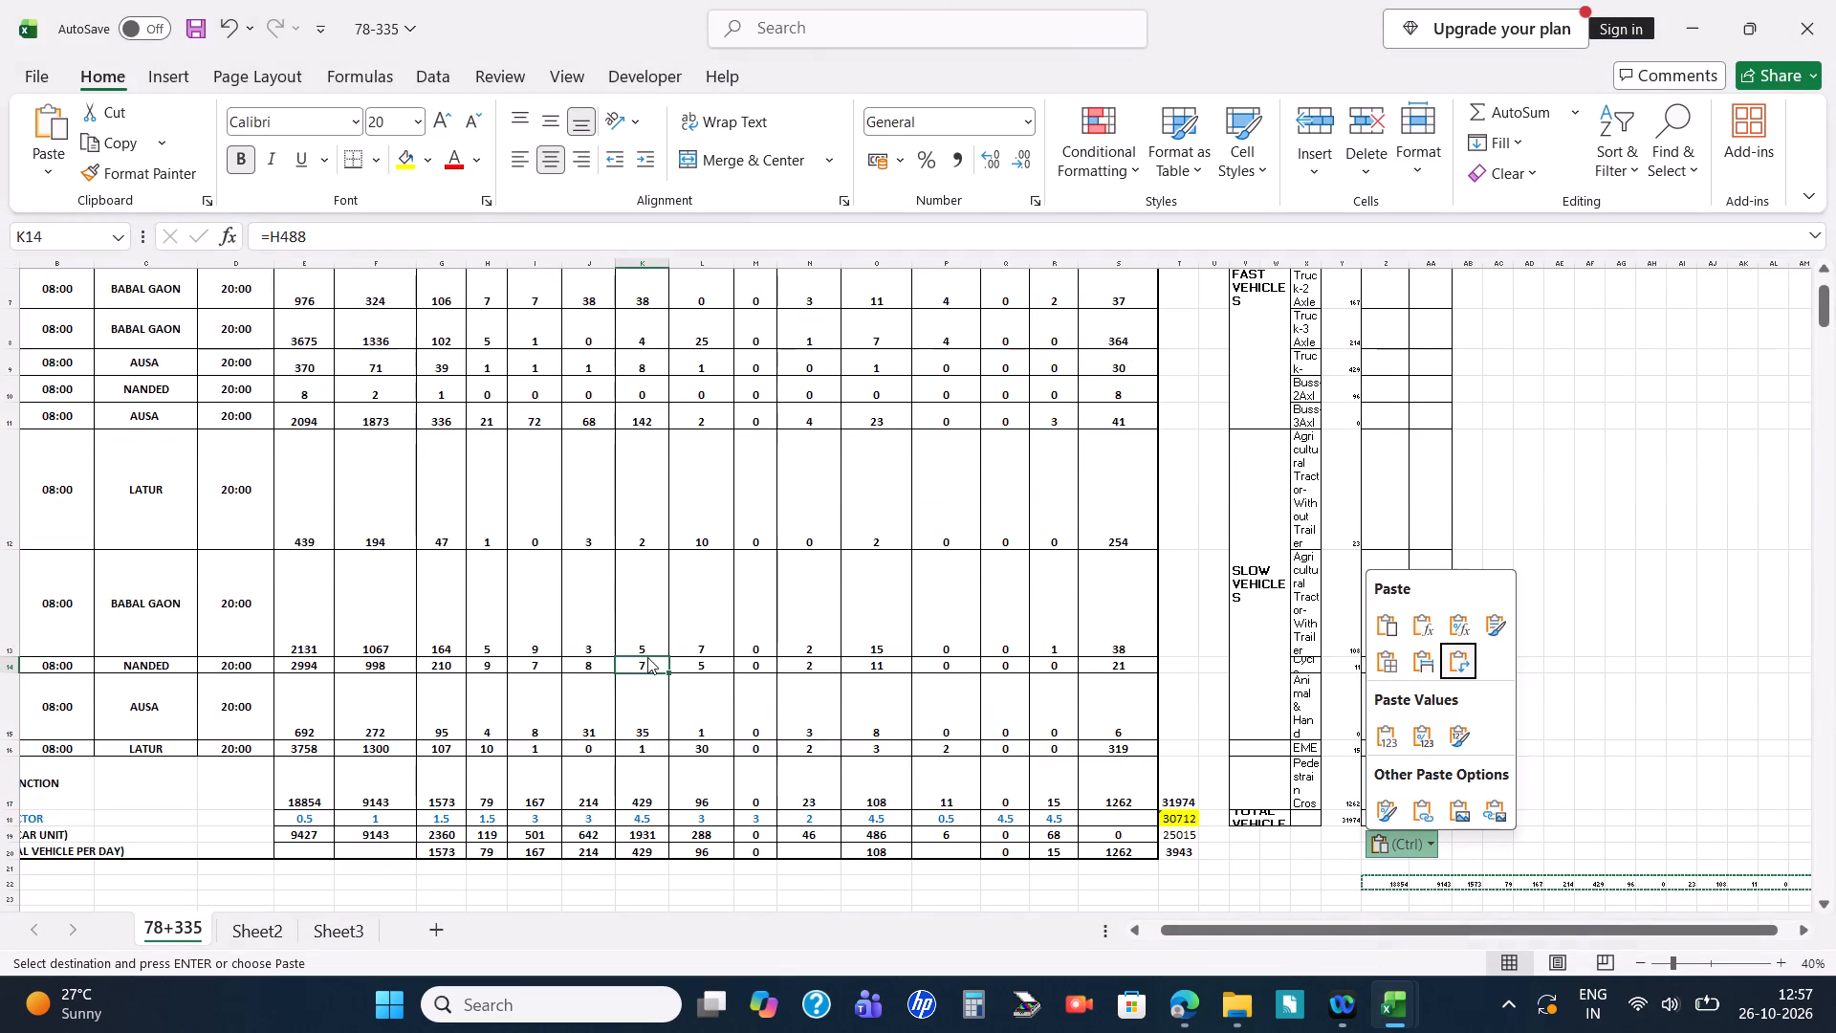
key("ctrl+a")
left_click(1599, 435)
key("ctrl+s")
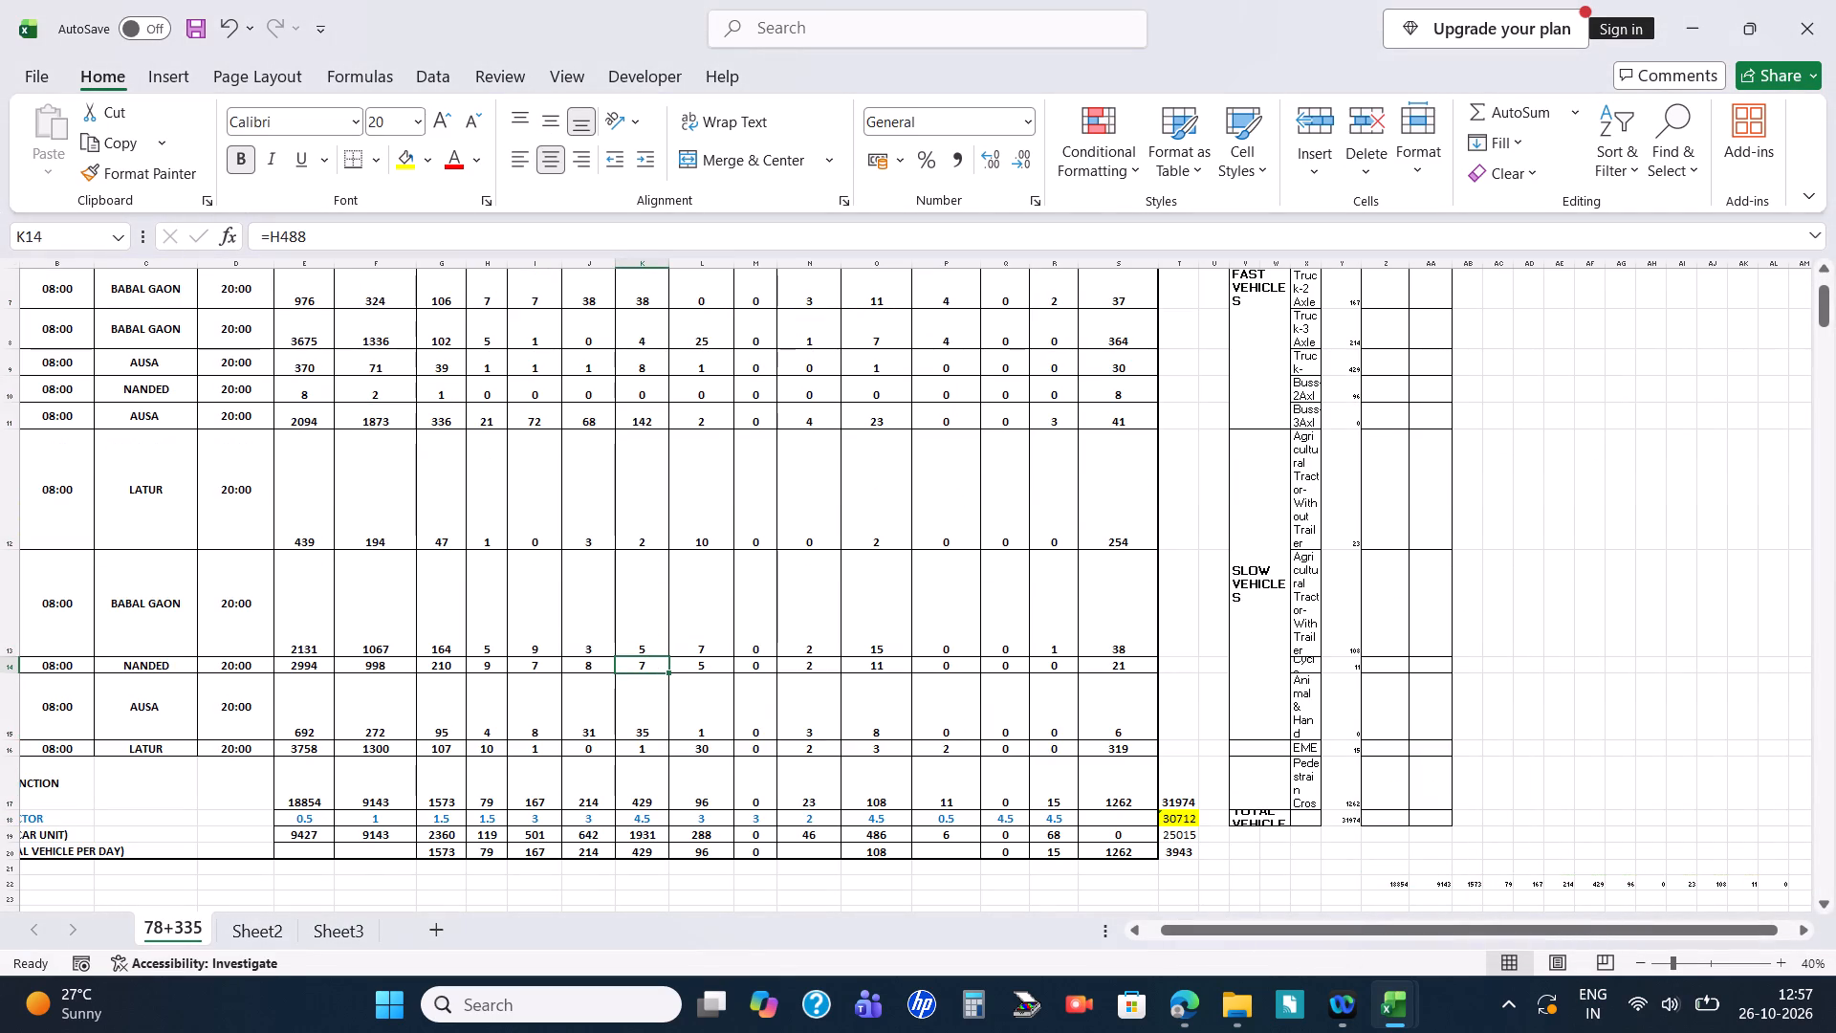
Select all data on the 78+335 sheet from A1 through the last count table and set its font to Times New Roman.
key("ctrl+a")
left_click(1722, 474)
scroll(1124, 607, "up", 5)
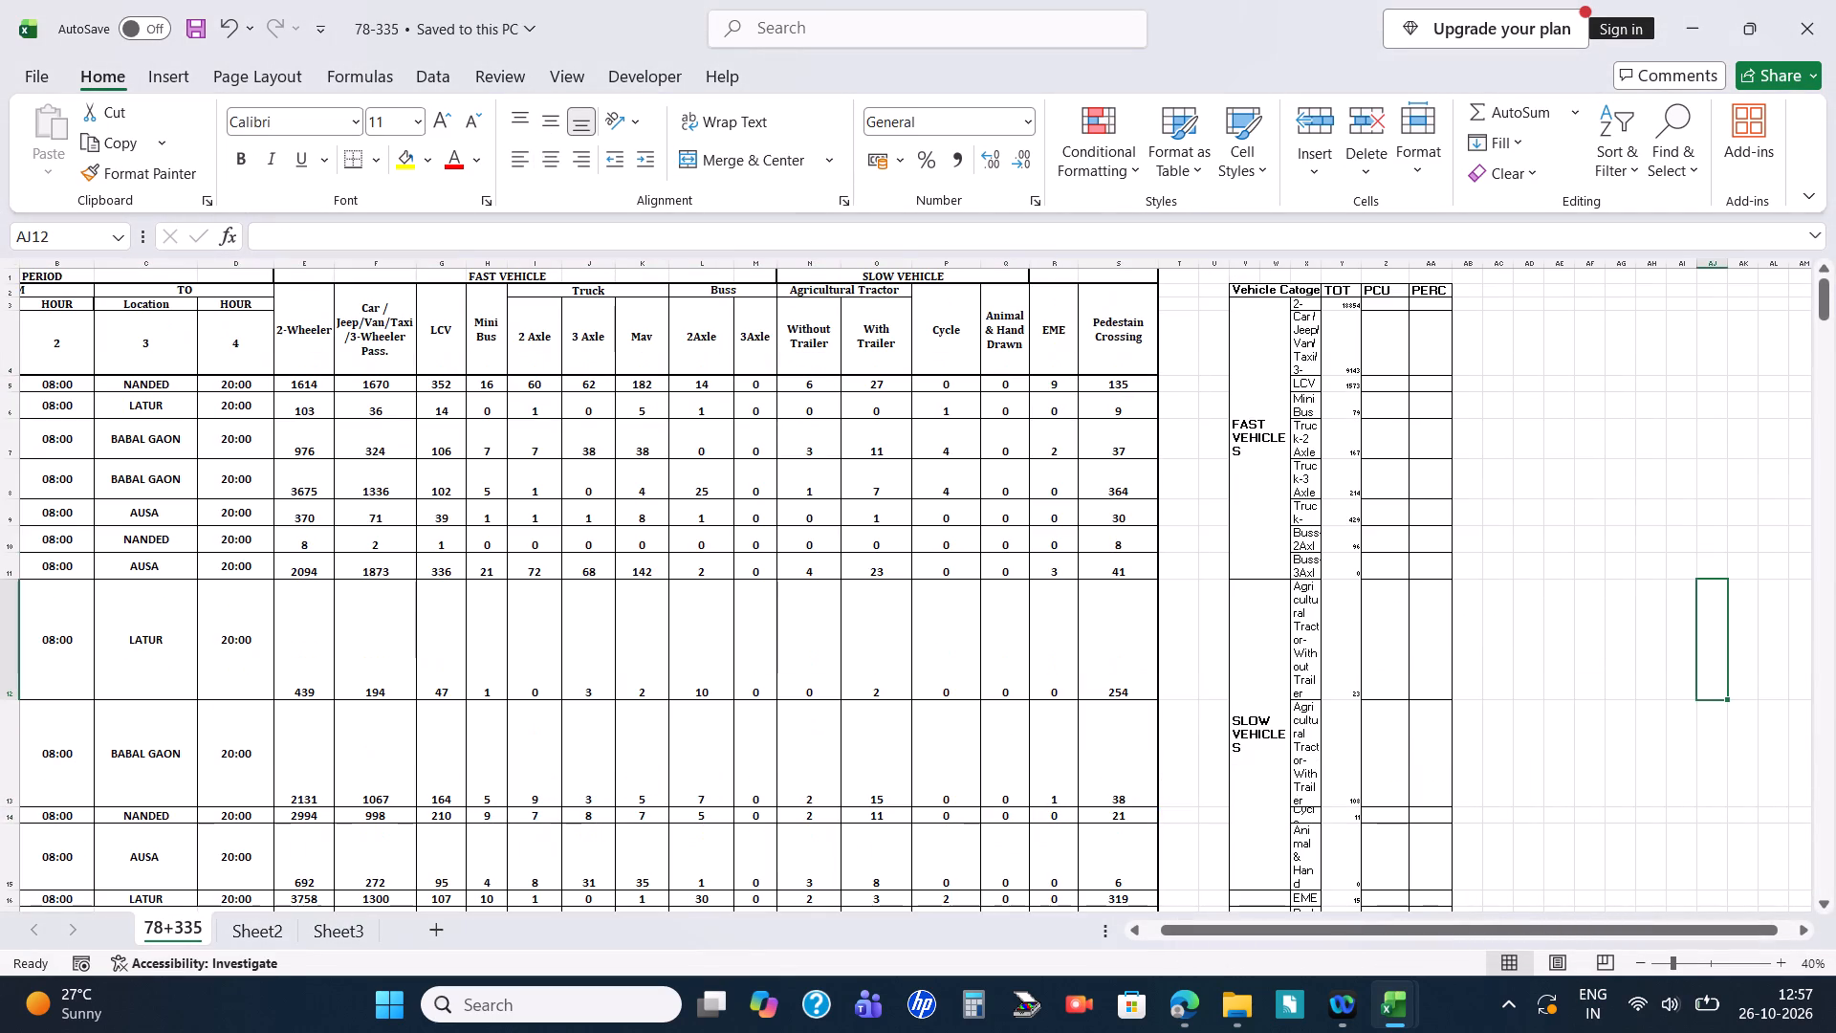
left_click(75, 282)
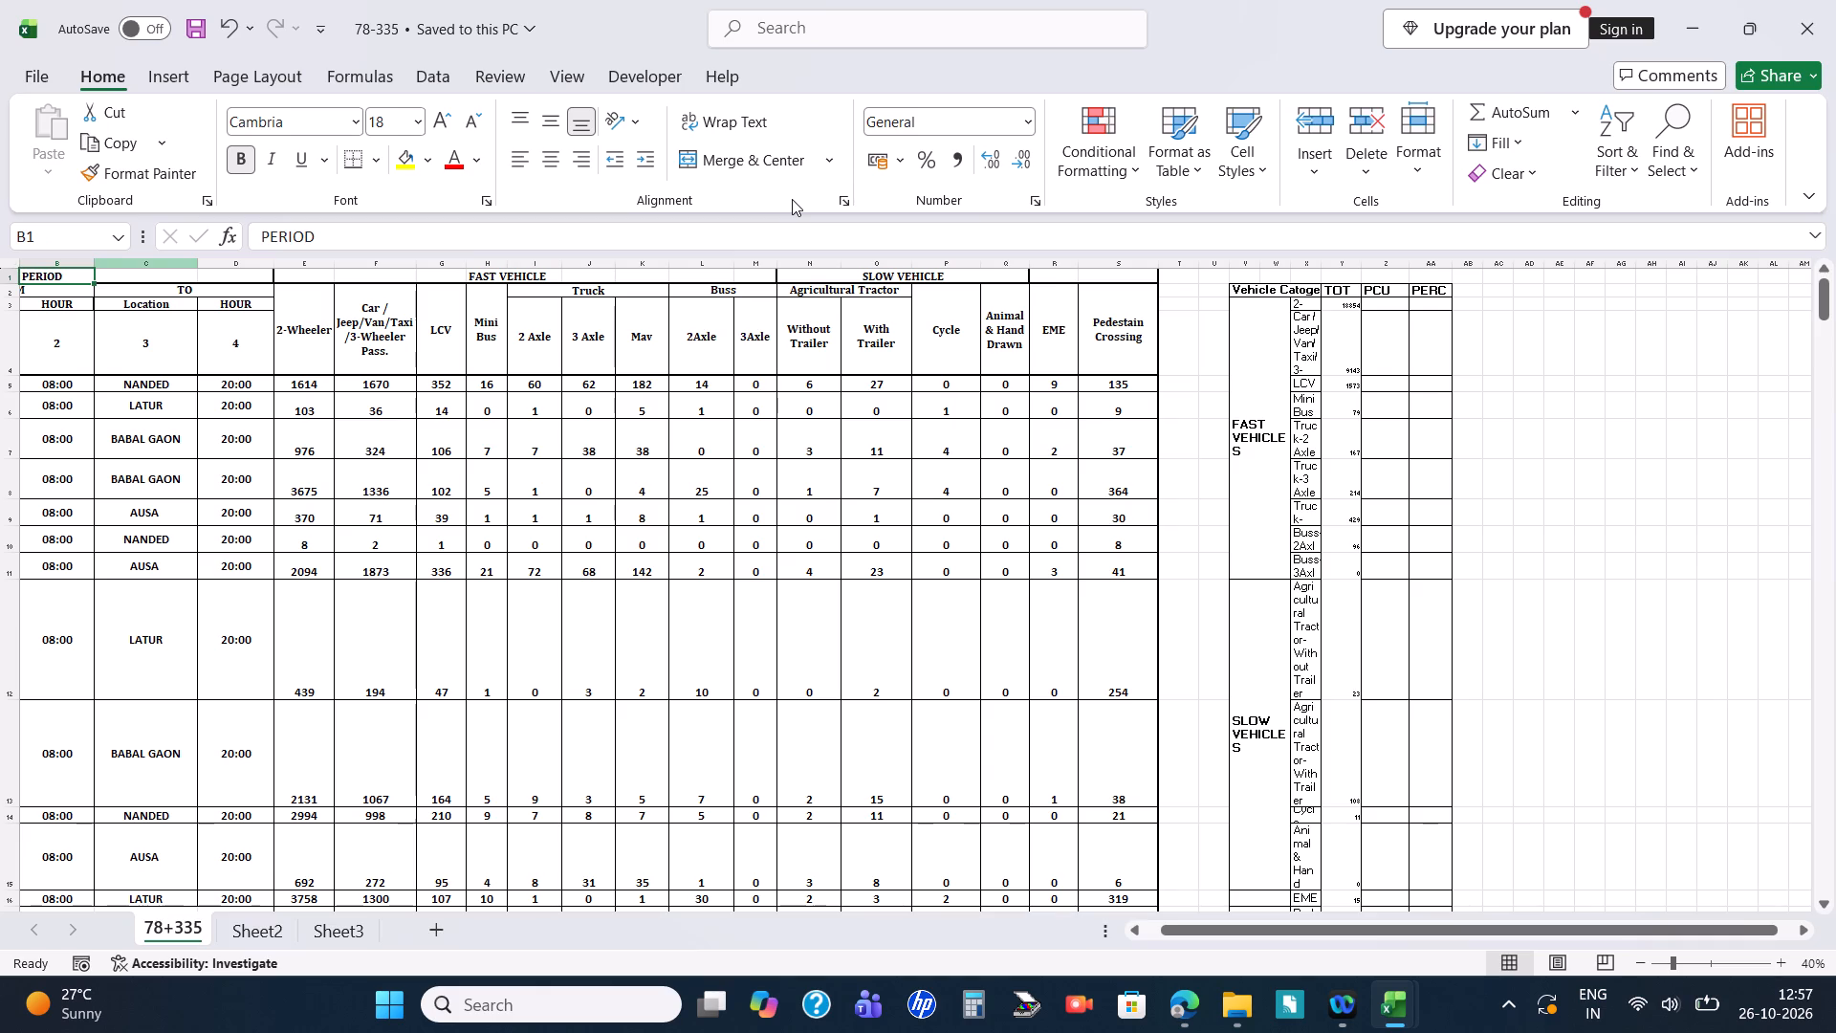
key("ctrl+shift+Down")
key("ctrl+shift+Right")
key("Left")
key("Left")
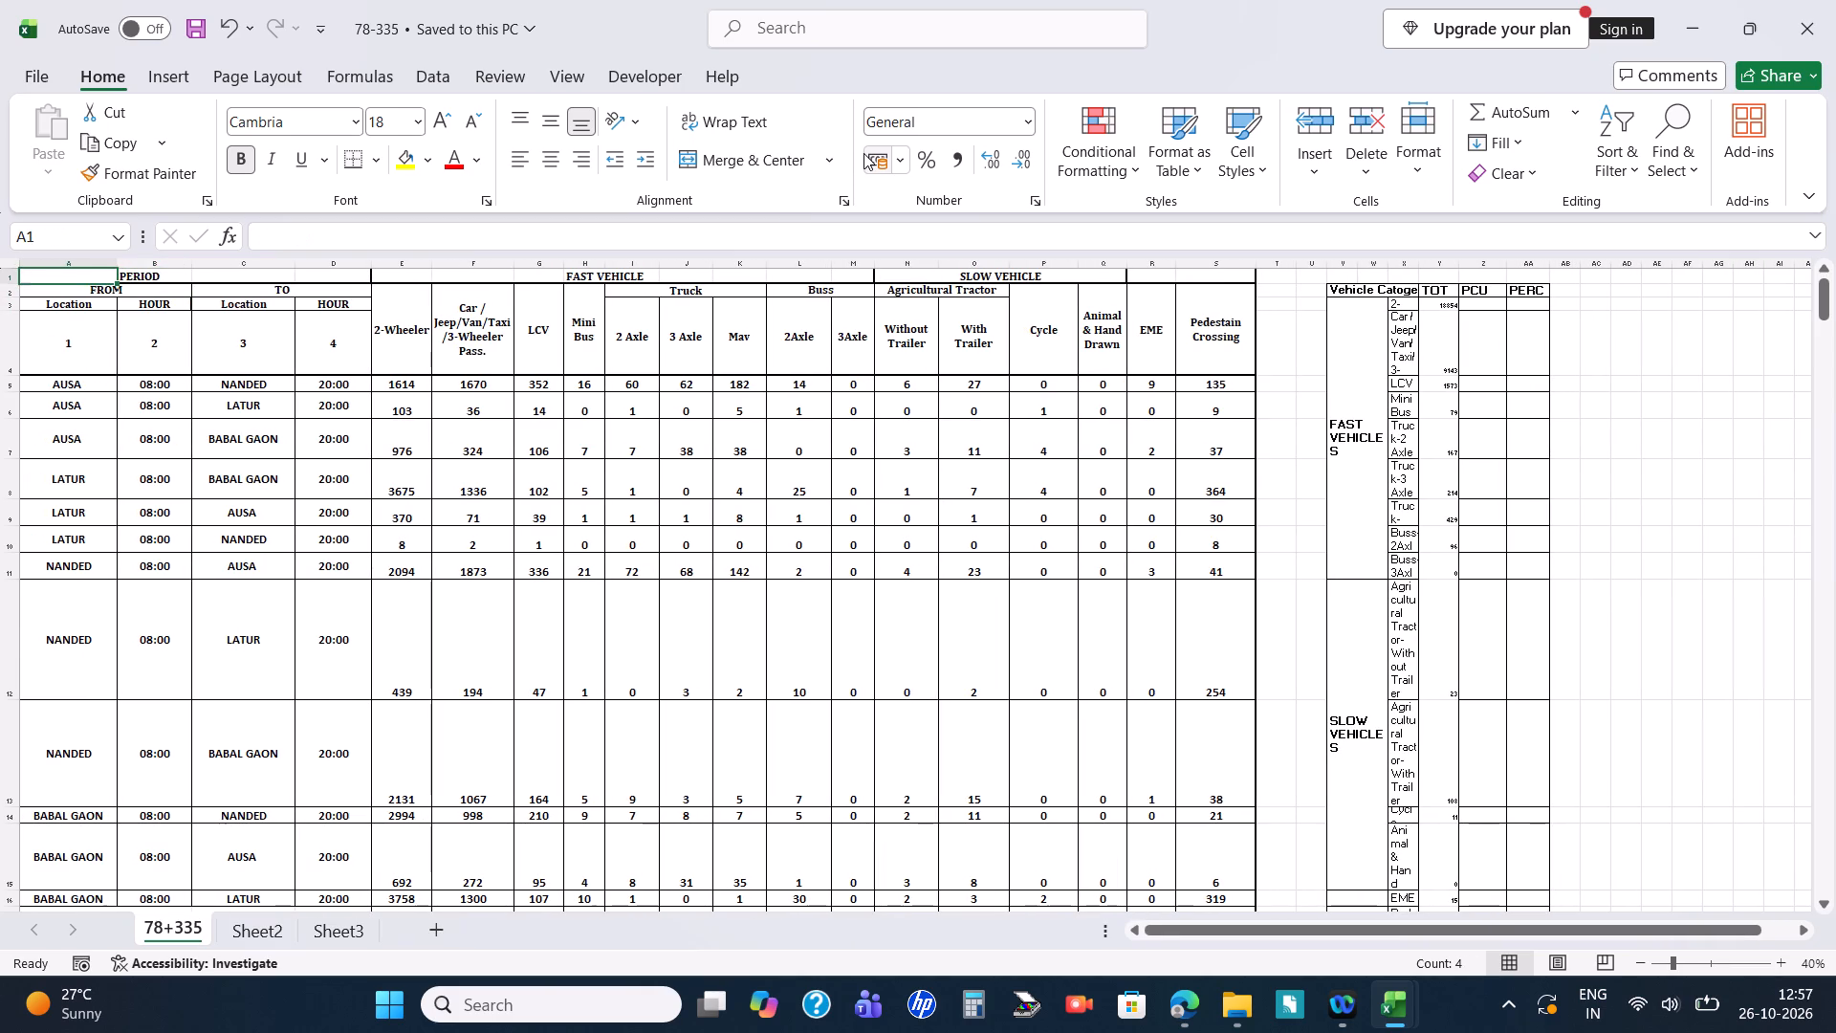
key("ctrl+shift+Down")
key("ctrl+shift+Down")
key("ctrl+shift+Down")
key("ctrl+shift+Down")
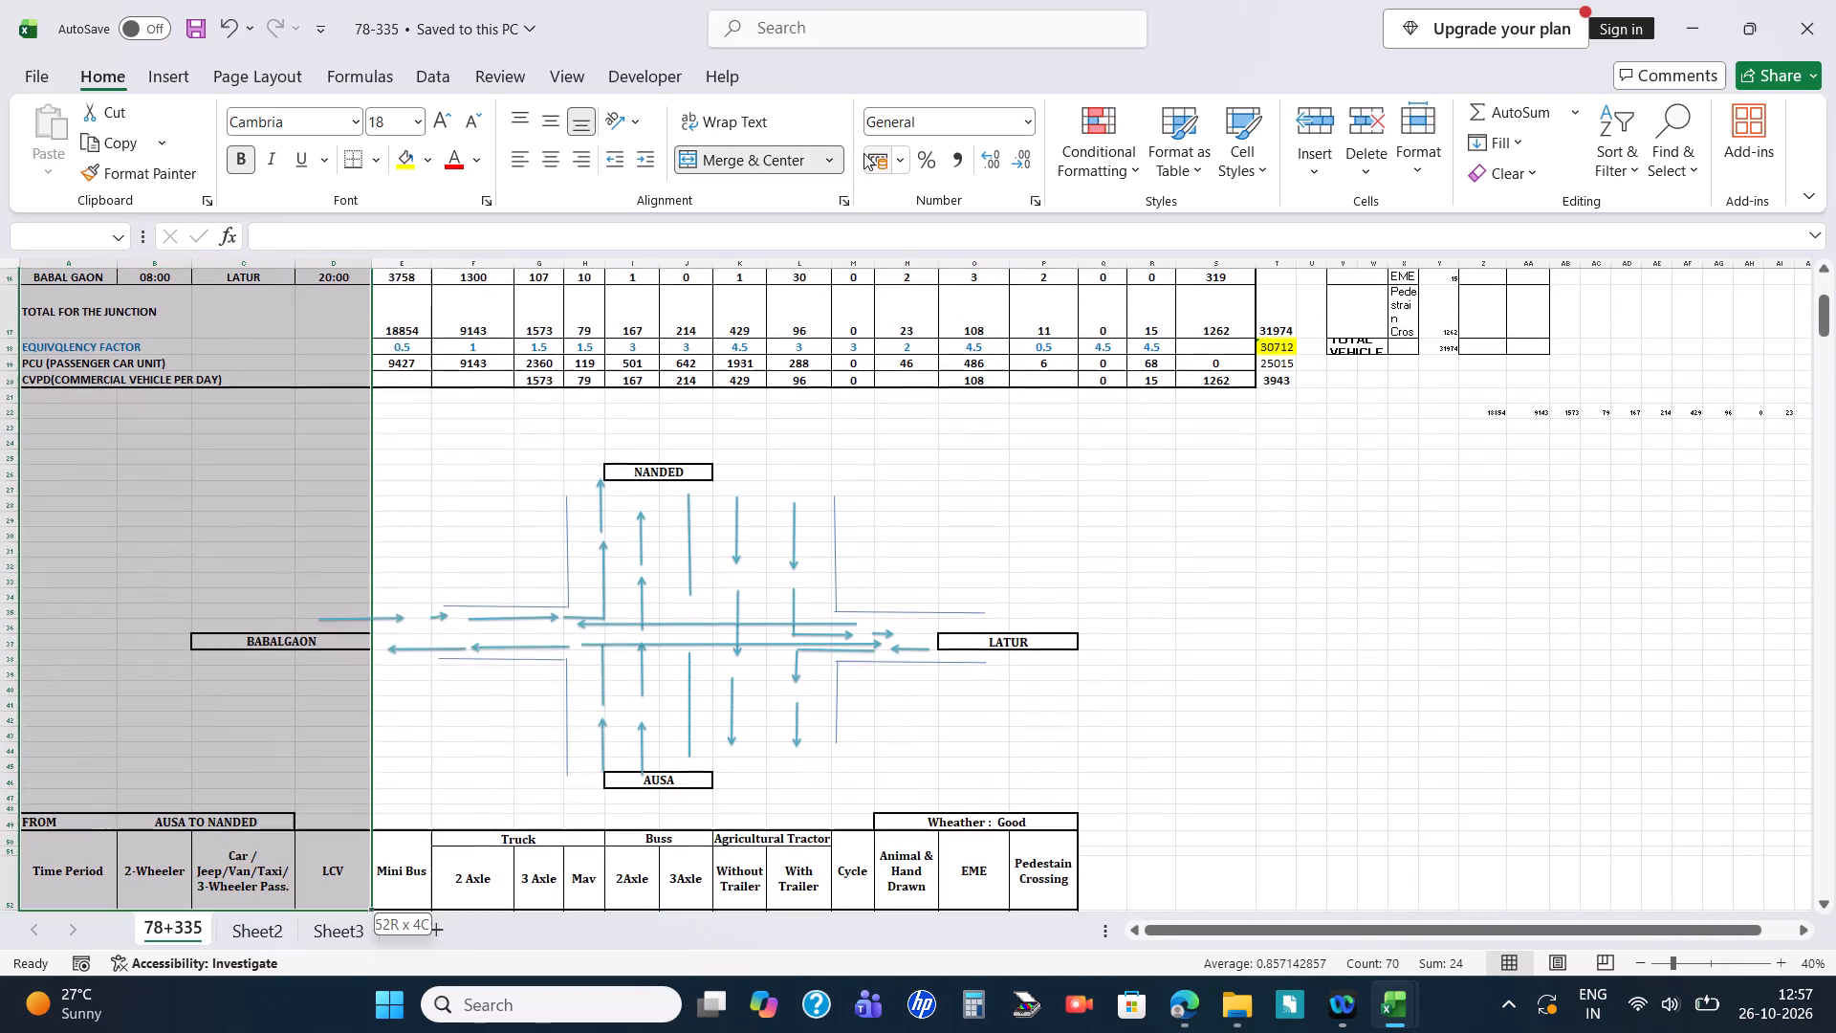
key("ctrl+shift+Right")
key("ctrl+shift+Right")
key("ctrl+shift+Right")
key("ctrl+shift+Right")
key("ctrl+shift+Right")
key("ctrl+shift+Right")
key("ctrl+shift+Right")
key("ctrl+shift+Right")
key("ctrl+shift+Right")
key("ctrl+shift+Right")
key("ctrl+shift+Right")
key("ctrl+shift+Right")
key("ctrl+shift+Right")
key("ctrl+shift+Down")
key("ctrl+shift+Down")
key("ctrl+shift+Down")
key("ctrl+shift+Down")
key("ctrl+shift+Down")
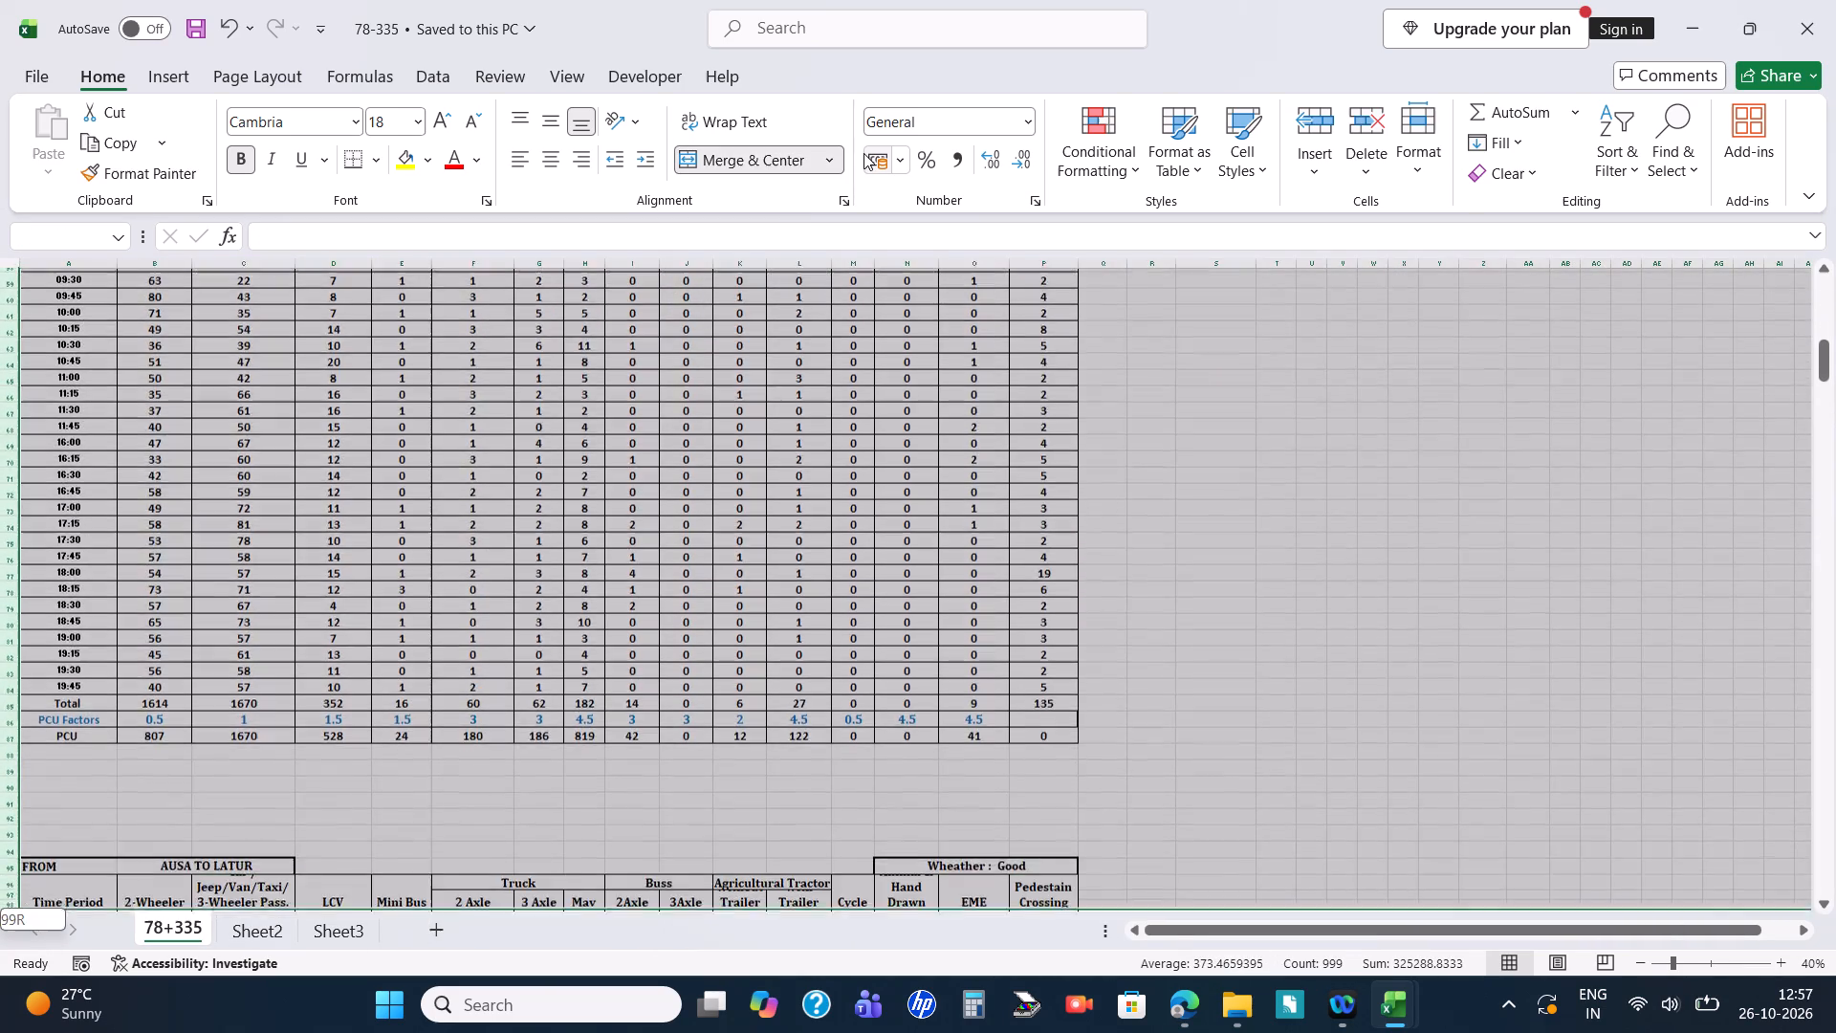
key("ctrl+shift+Down")
key("ctrl+shift+Down")
key("ctrl+shift+Down")
key("ctrl+shift+Down")
key("ctrl+shift+Down")
key("ctrl+shift+Down")
key("ctrl+shift+Down")
key("ctrl+shift+Down")
key("ctrl+shift+Down")
key("ctrl+shift+Down")
key("ctrl+shift+Down")
key("ctrl+shift+Down")
key("ctrl+shift+Down")
key("ctrl+shift+Down")
key("ctrl+shift+Down")
key("ctrl+shift+Down")
key("ctrl+shift+Down")
key("ctrl+shift+Down")
key("ctrl+shift+Down")
key("ctrl+shift+Down")
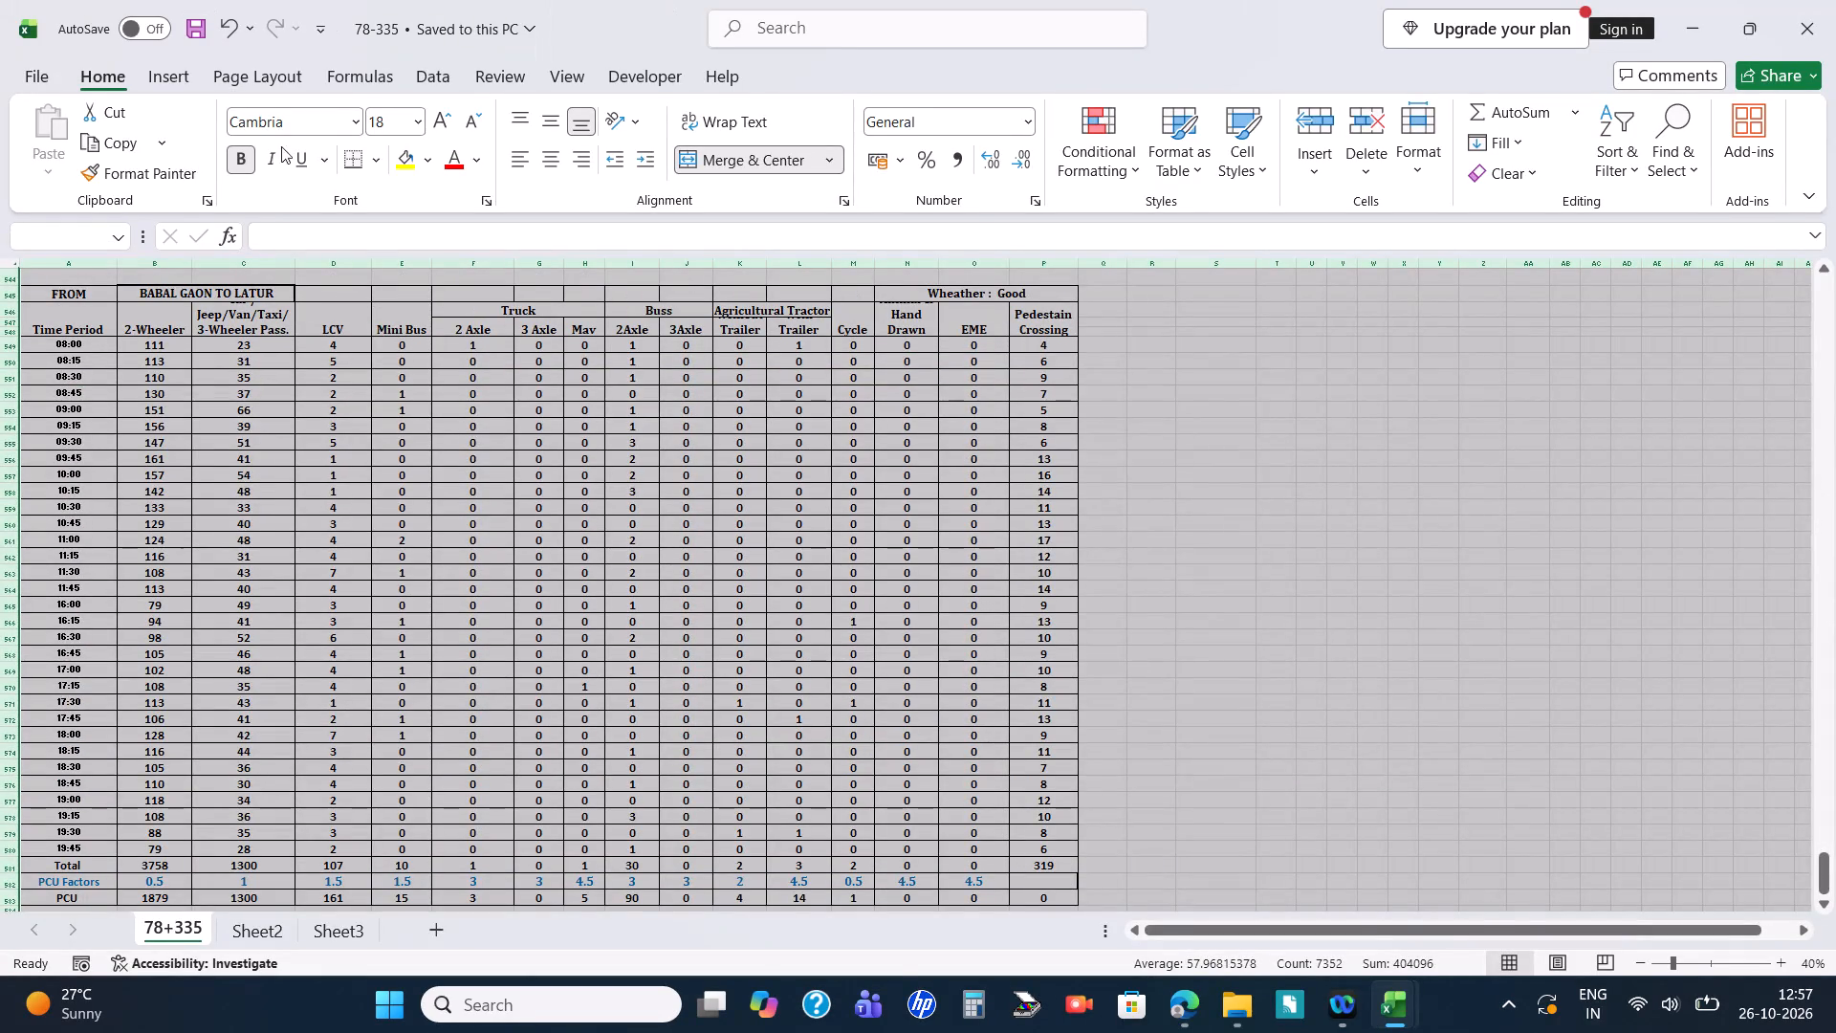
left_click(307, 116)
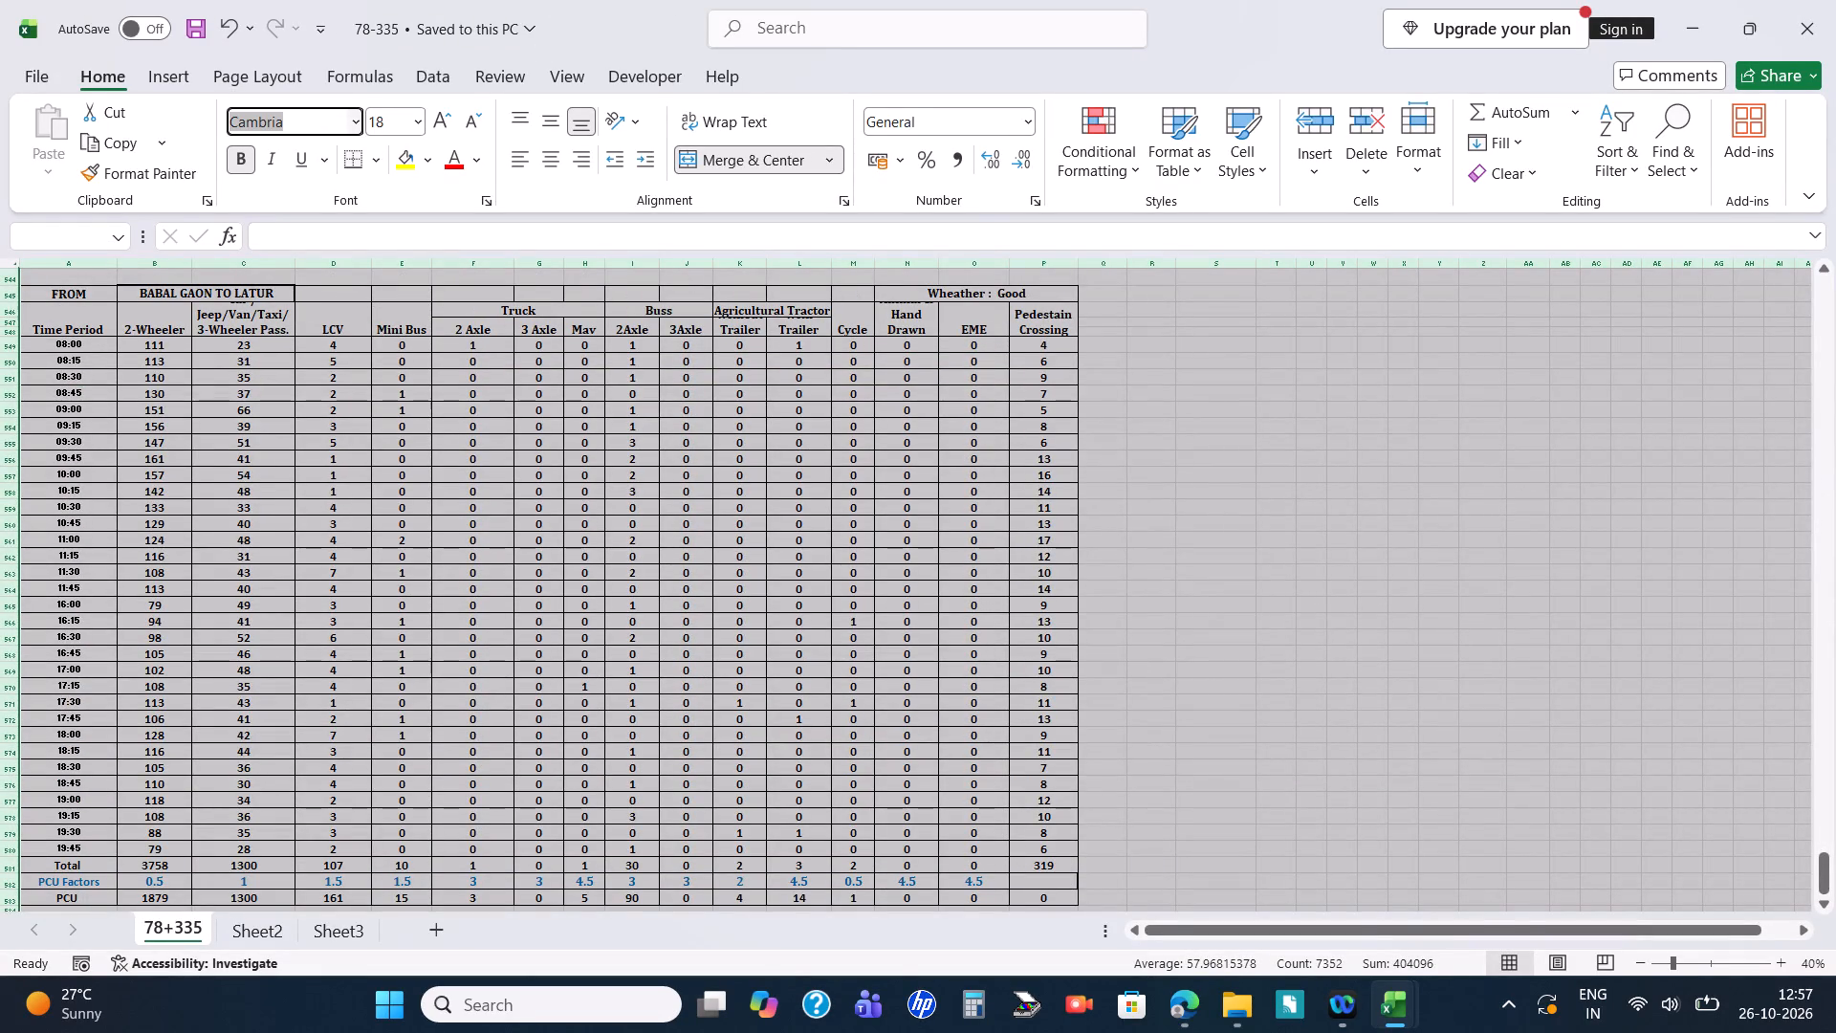
type("TIME")
key("Return")
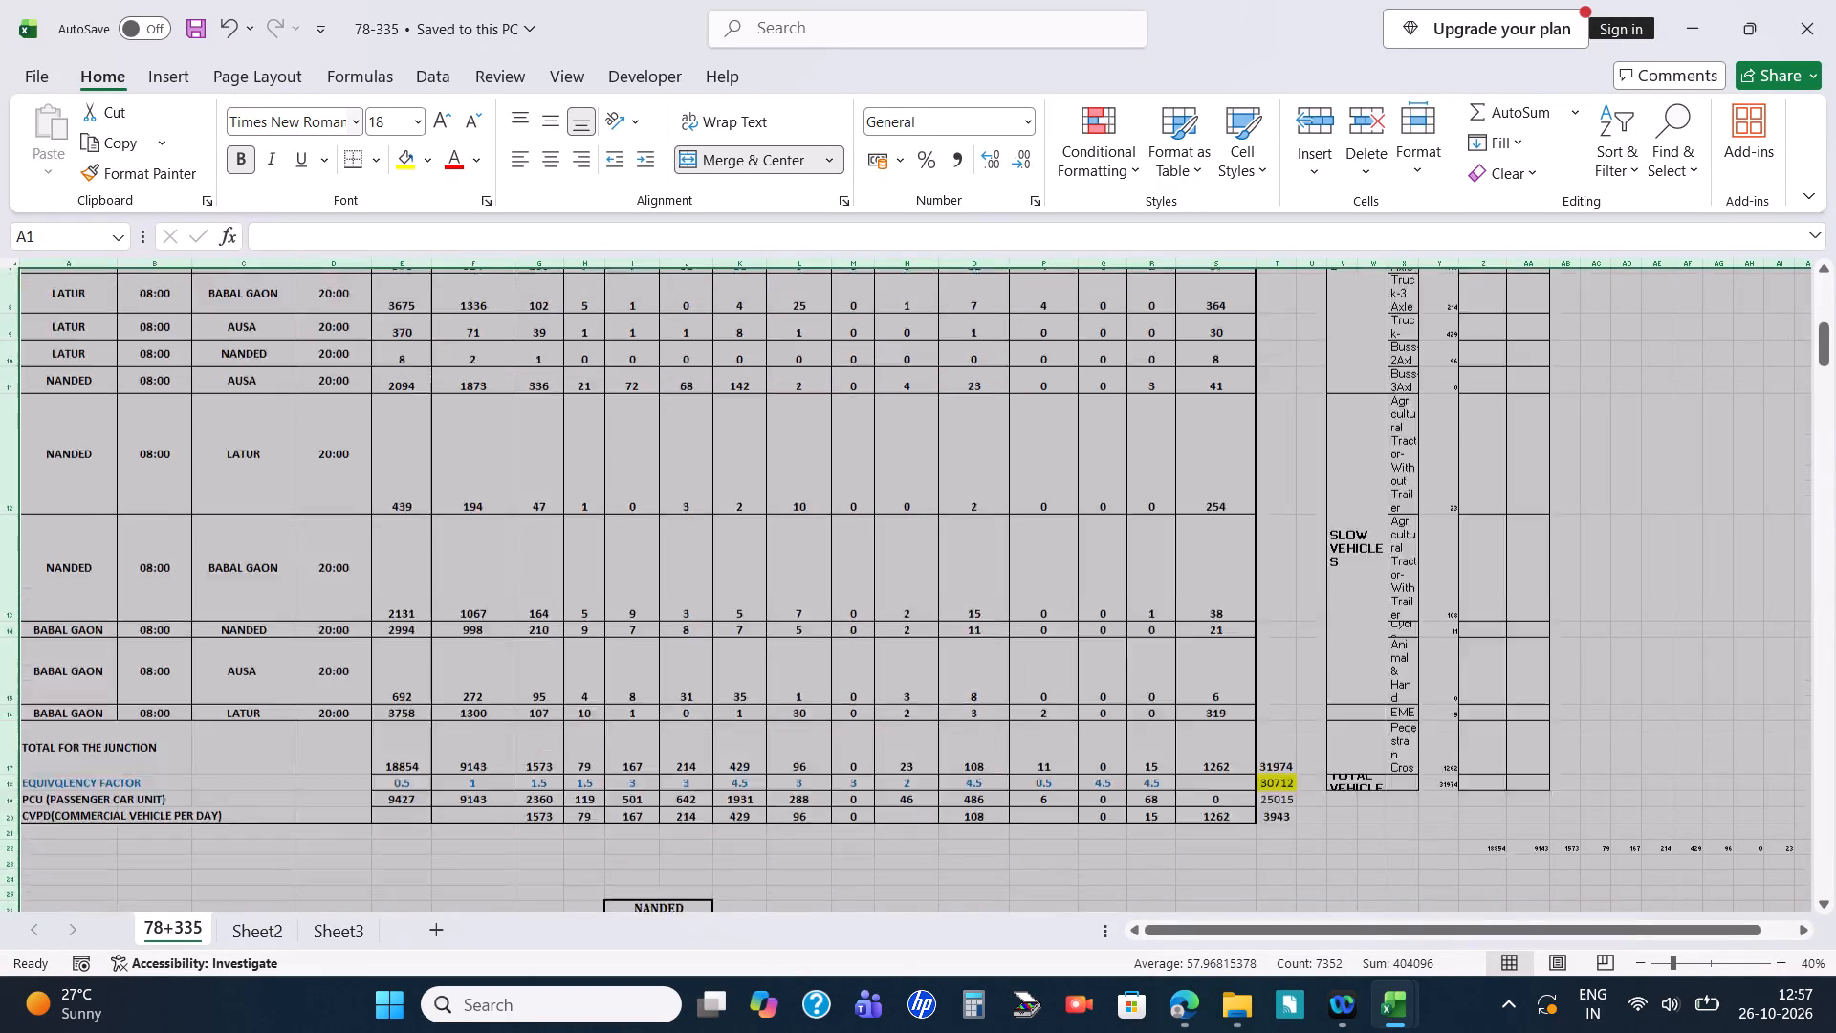
Increase the font size of the selected sheet data to 22.
left_click(384, 112)
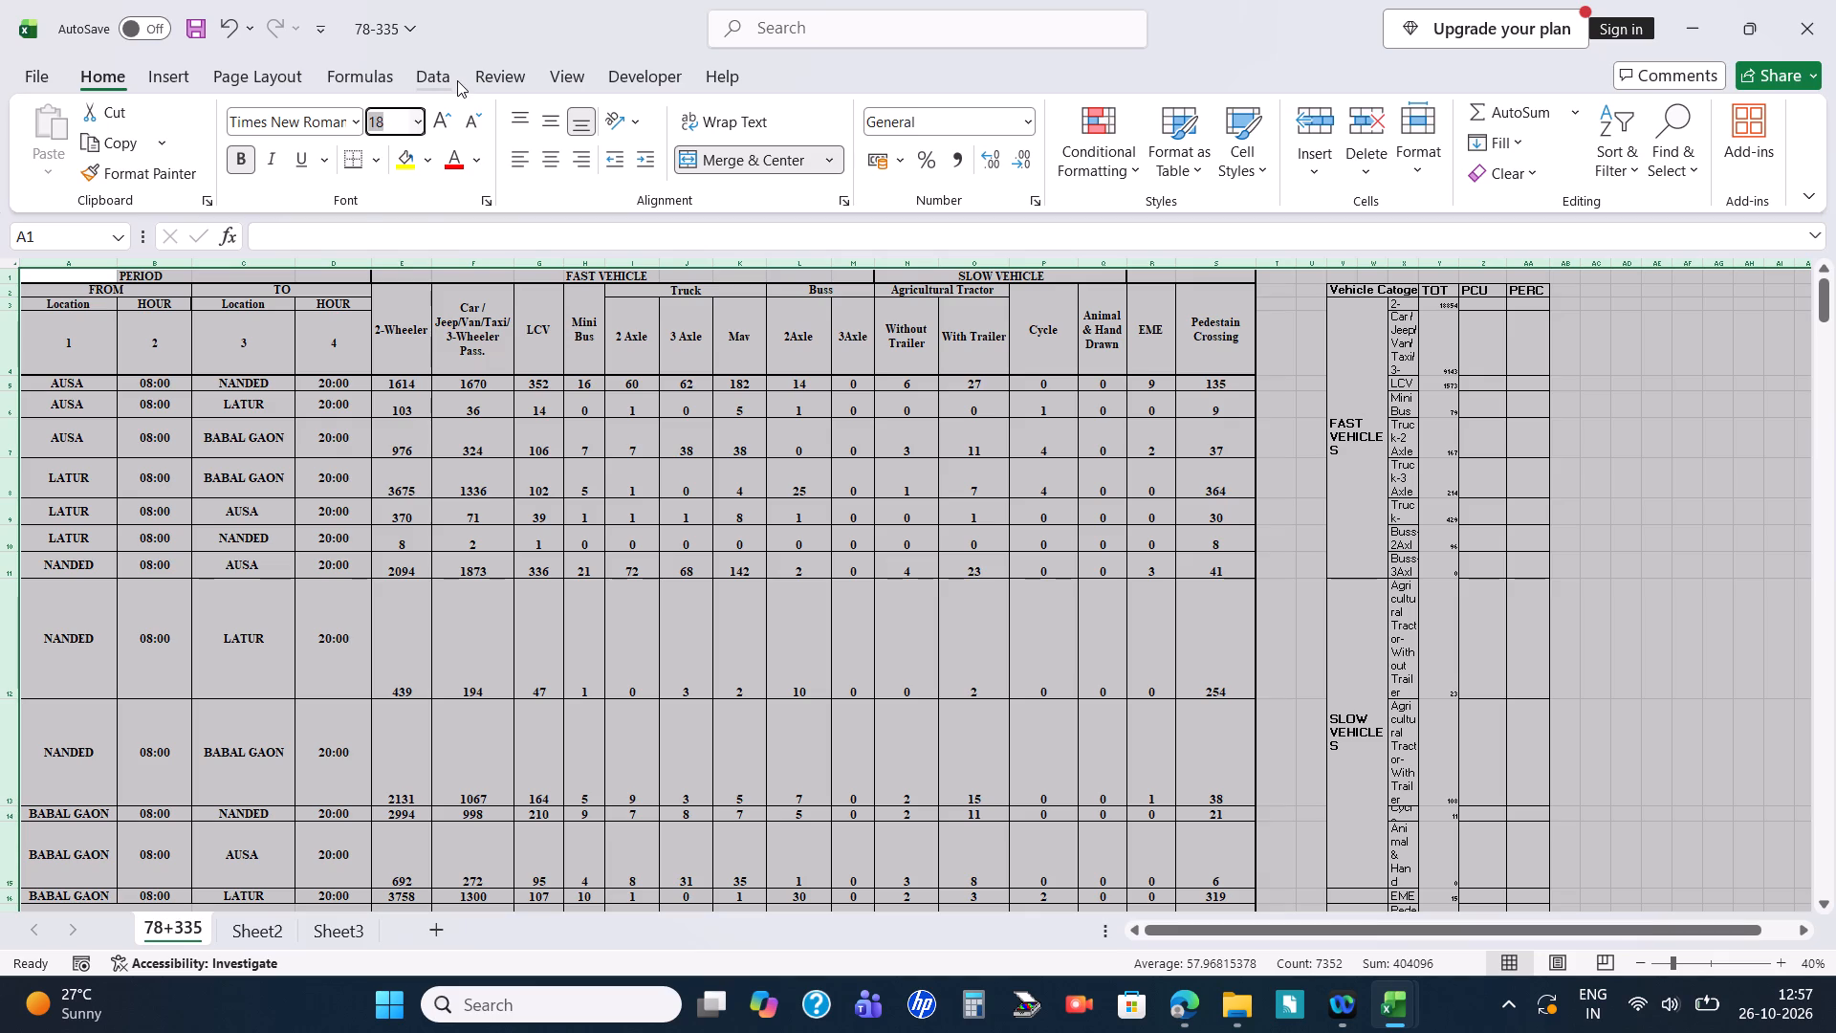
key("Down")
key("Insert")
key("Return")
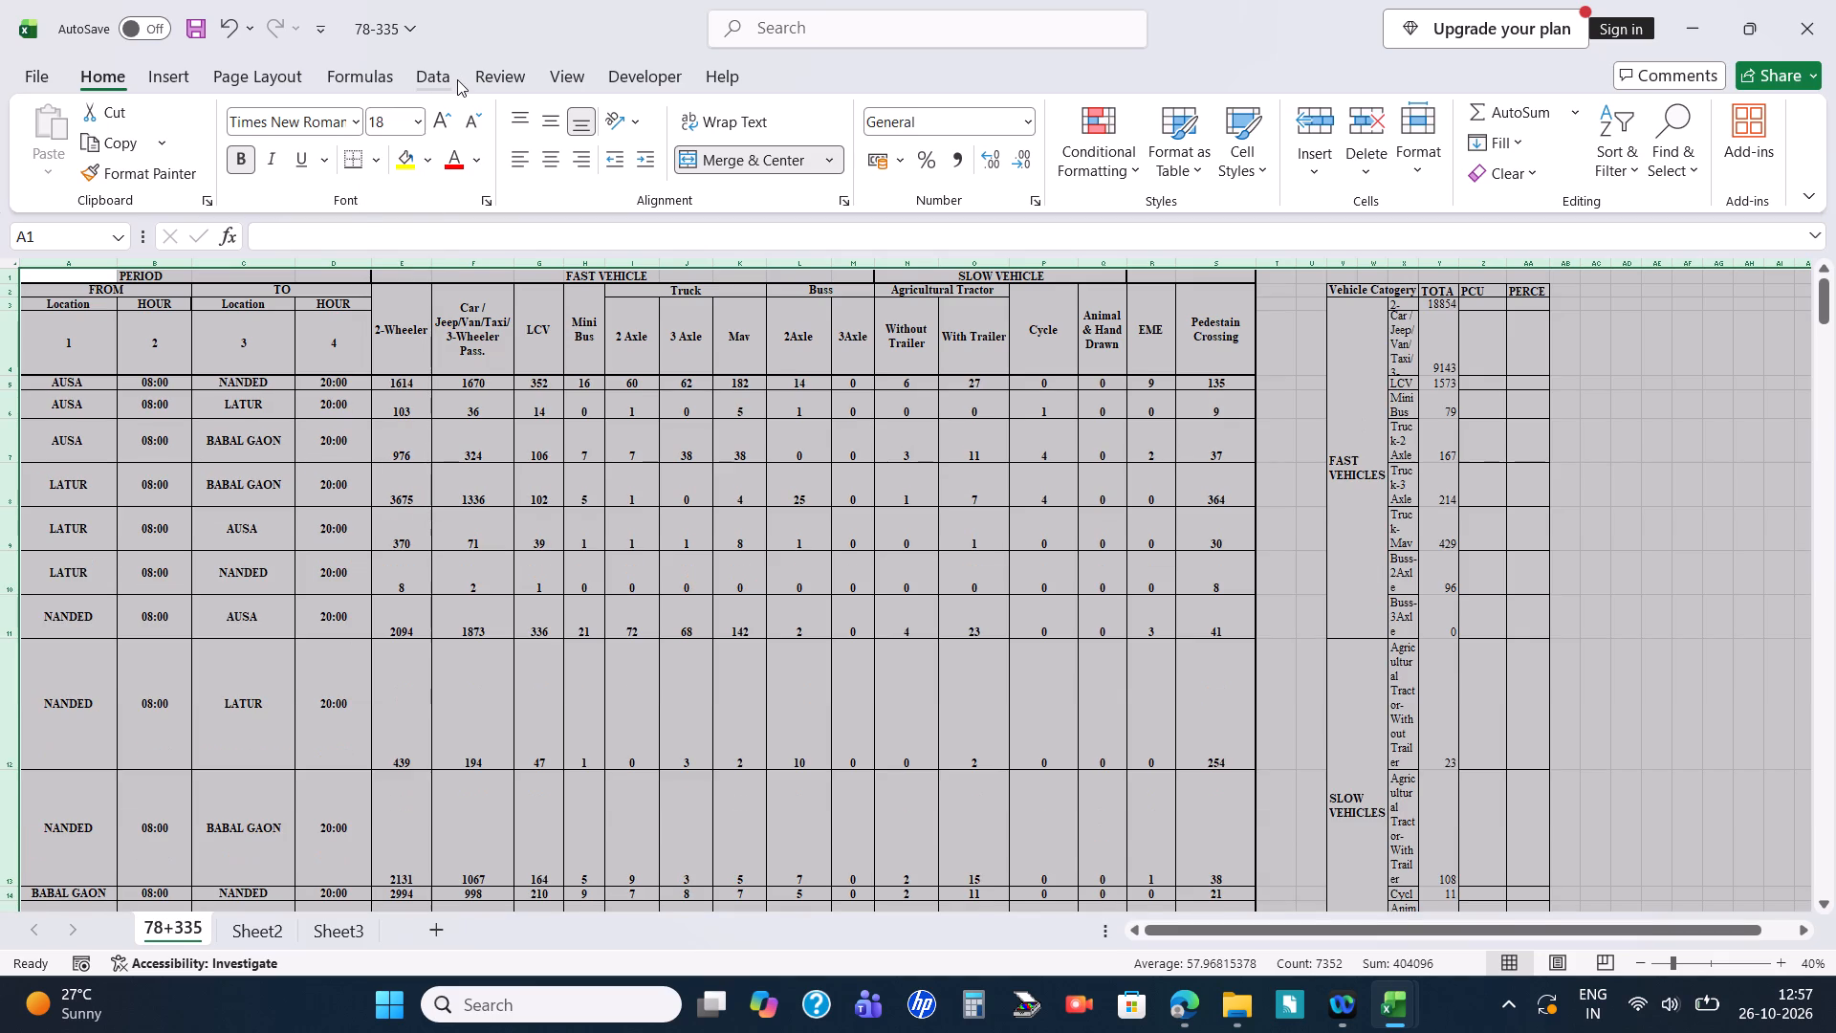
left_click(392, 123)
key("Down")
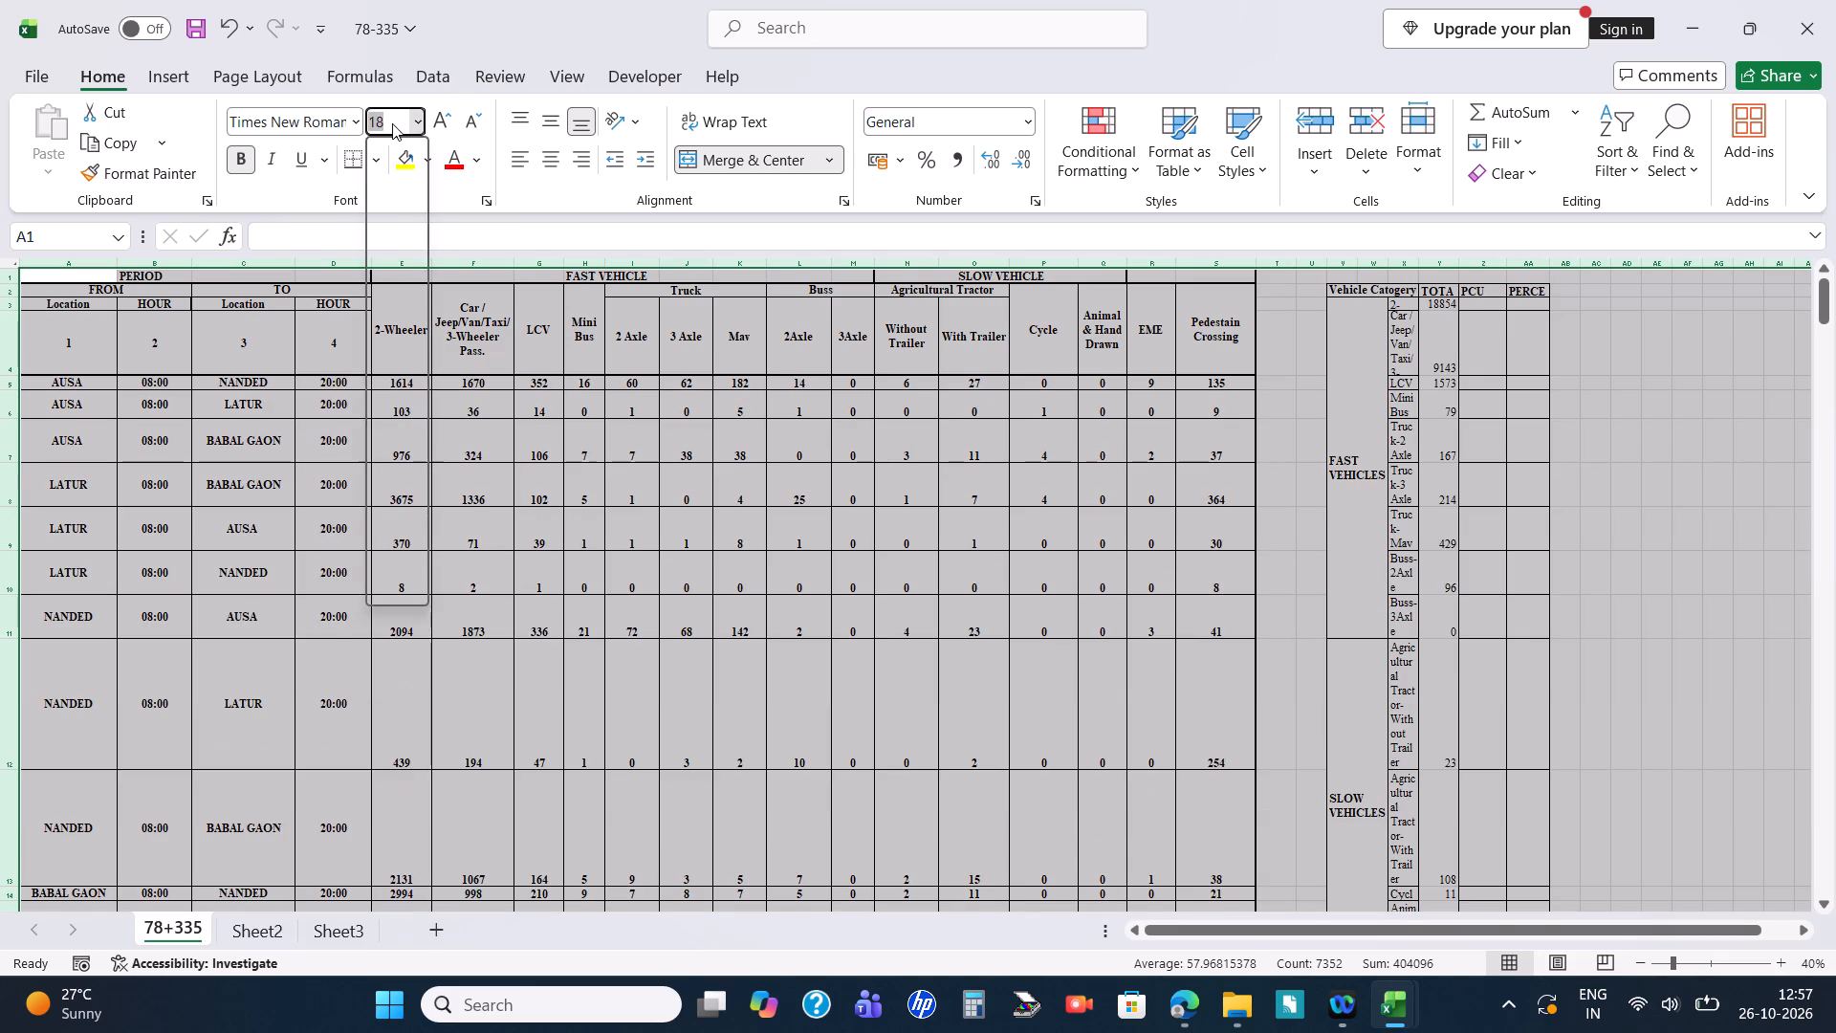
key("Down")
key("Return")
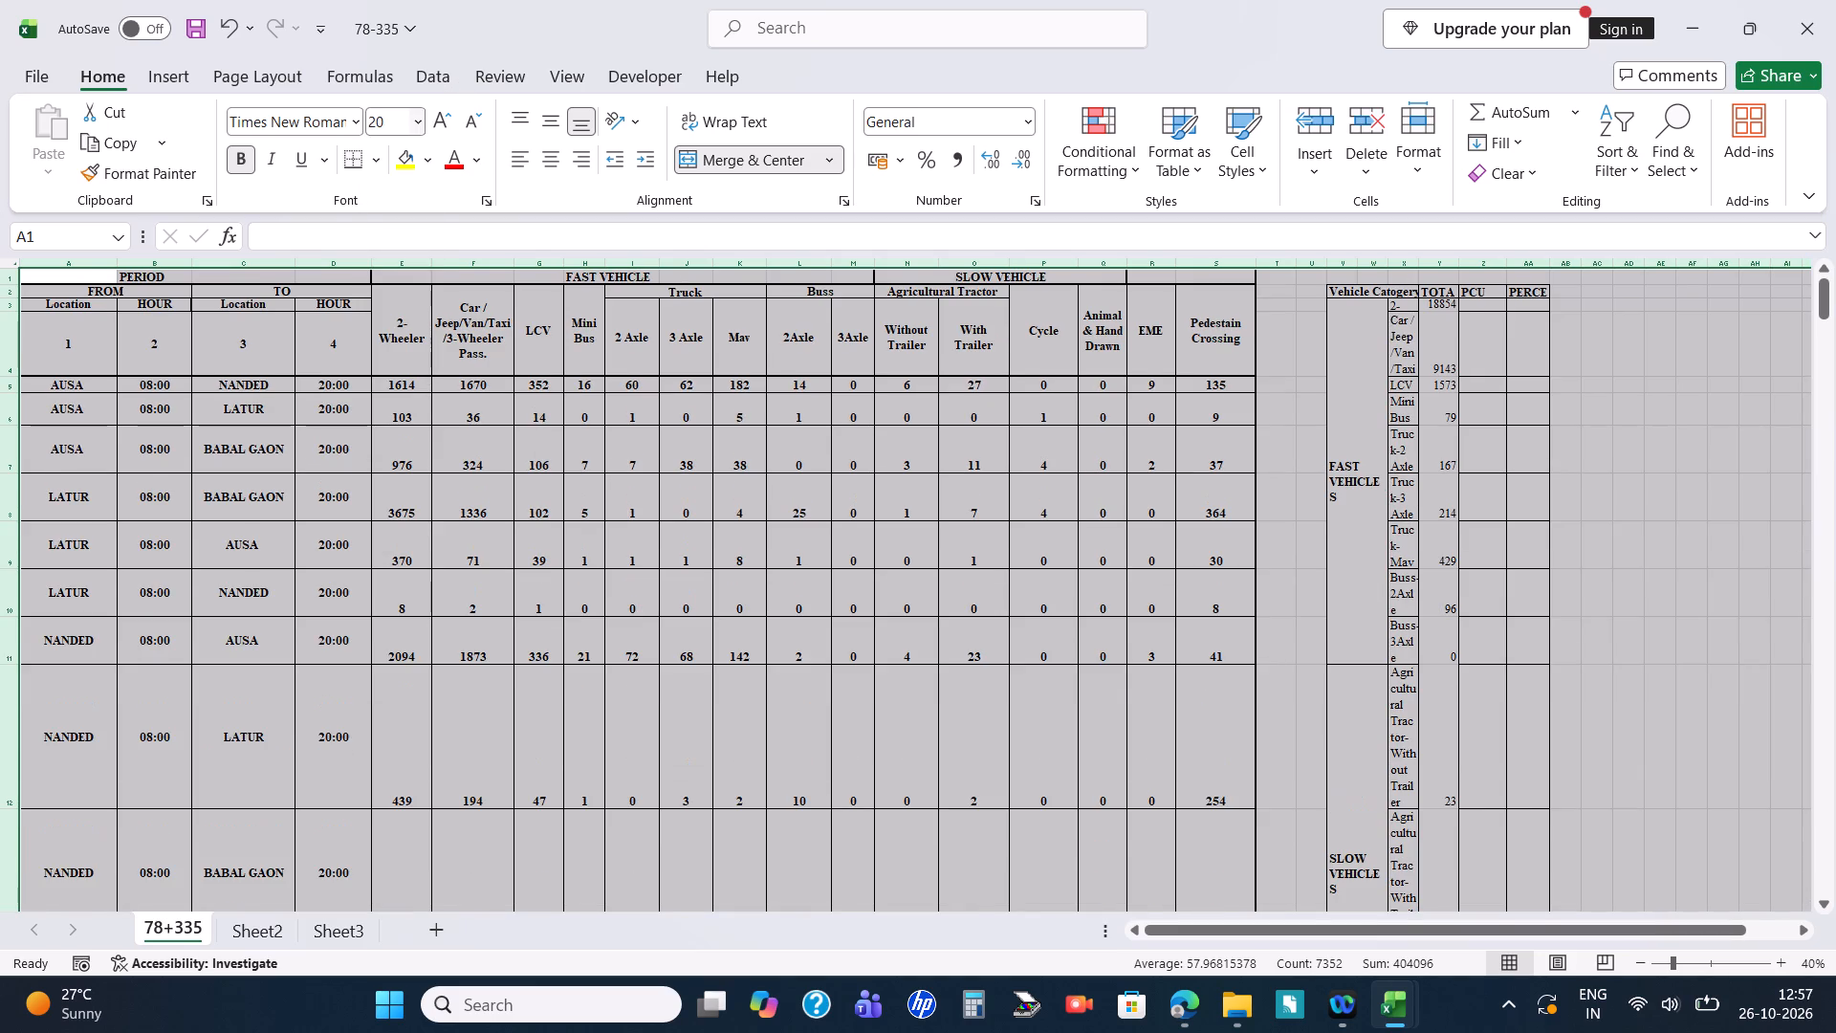
key("Return")
left_click(392, 123)
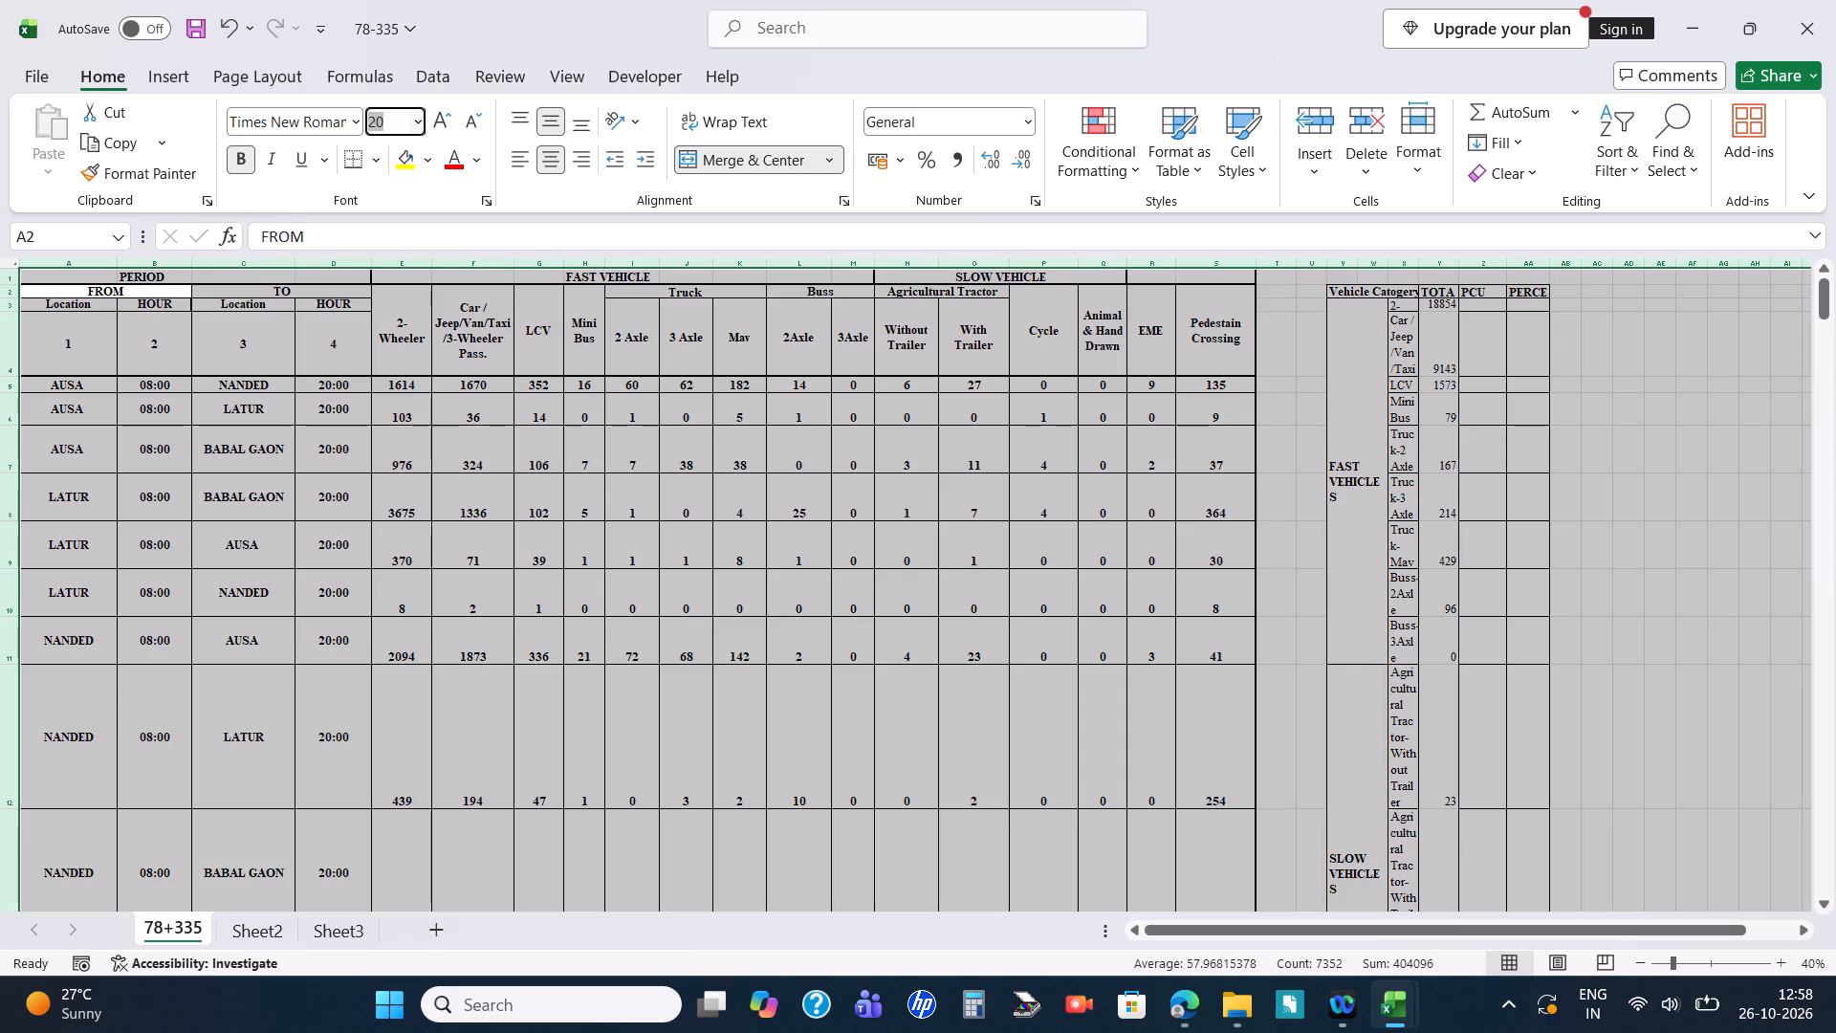
left_click(439, 111)
left_click(1248, 424)
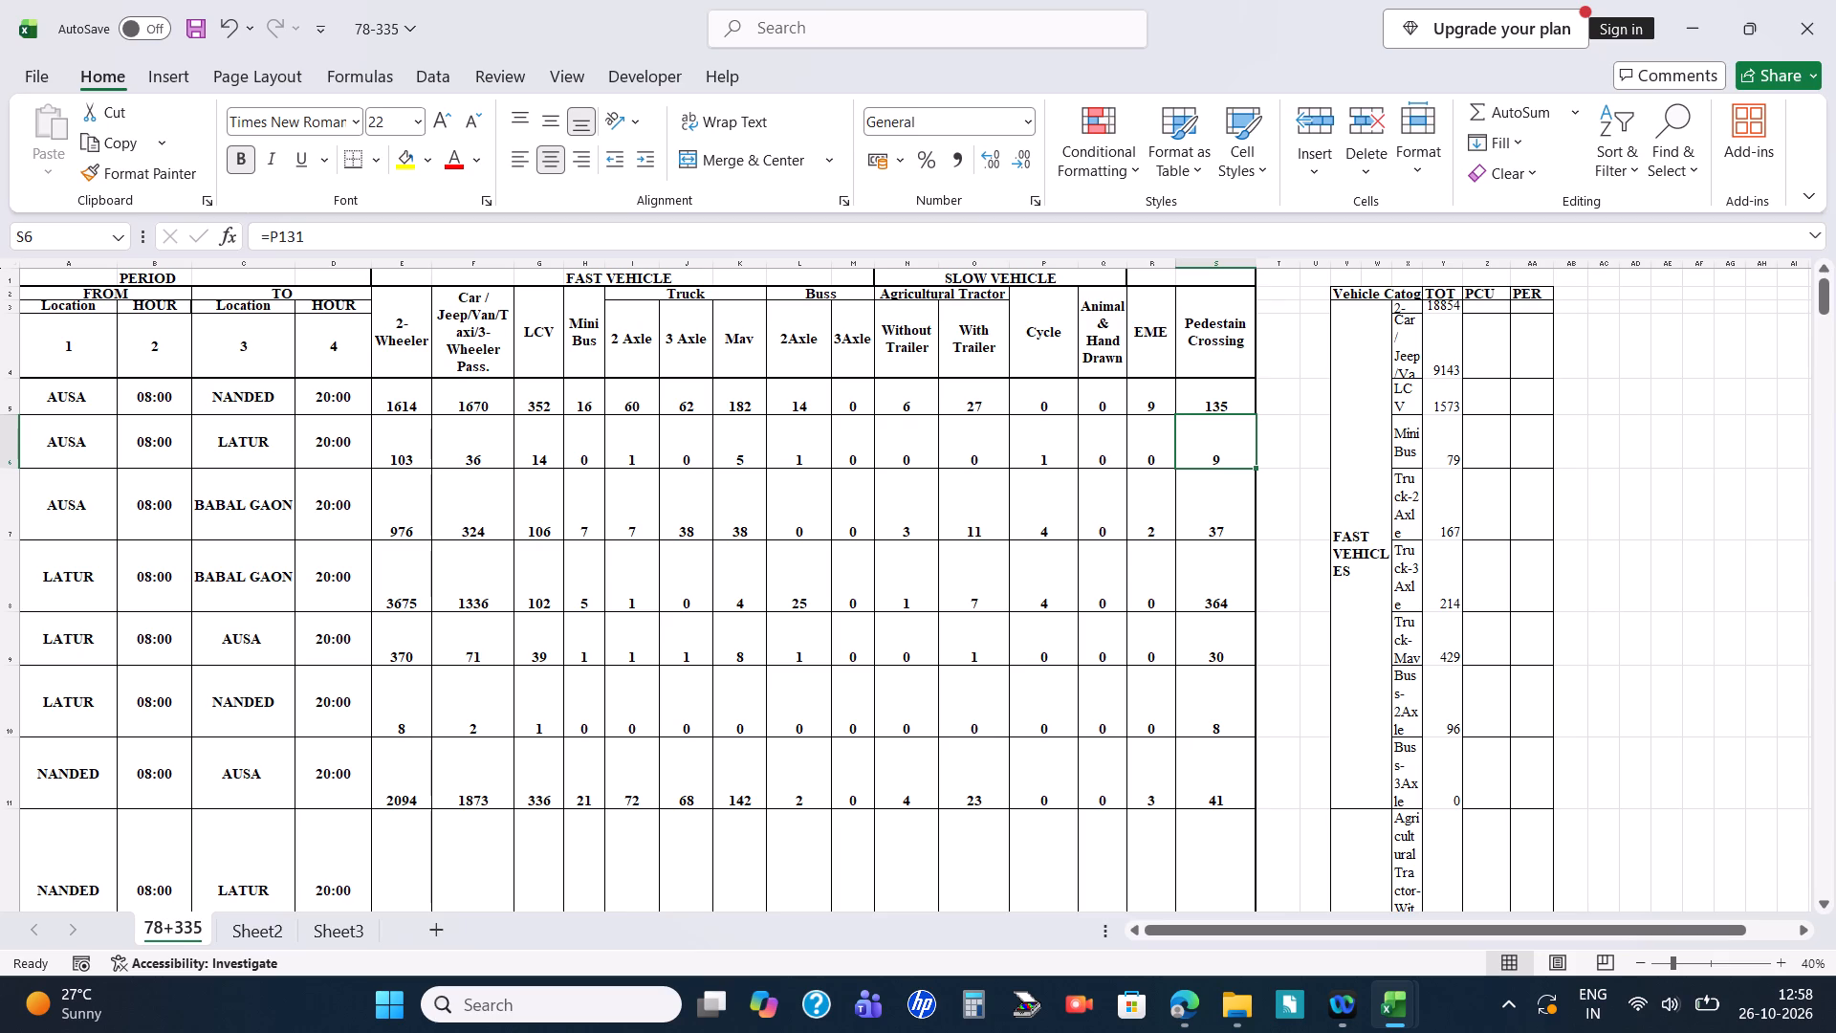
Select the summary table's header cells V2:AA2 and make row 2 taller to fit the wrapped headings.
left_click(1352, 297)
key("shift+Right")
key("shift+Right")
key("shift+Right")
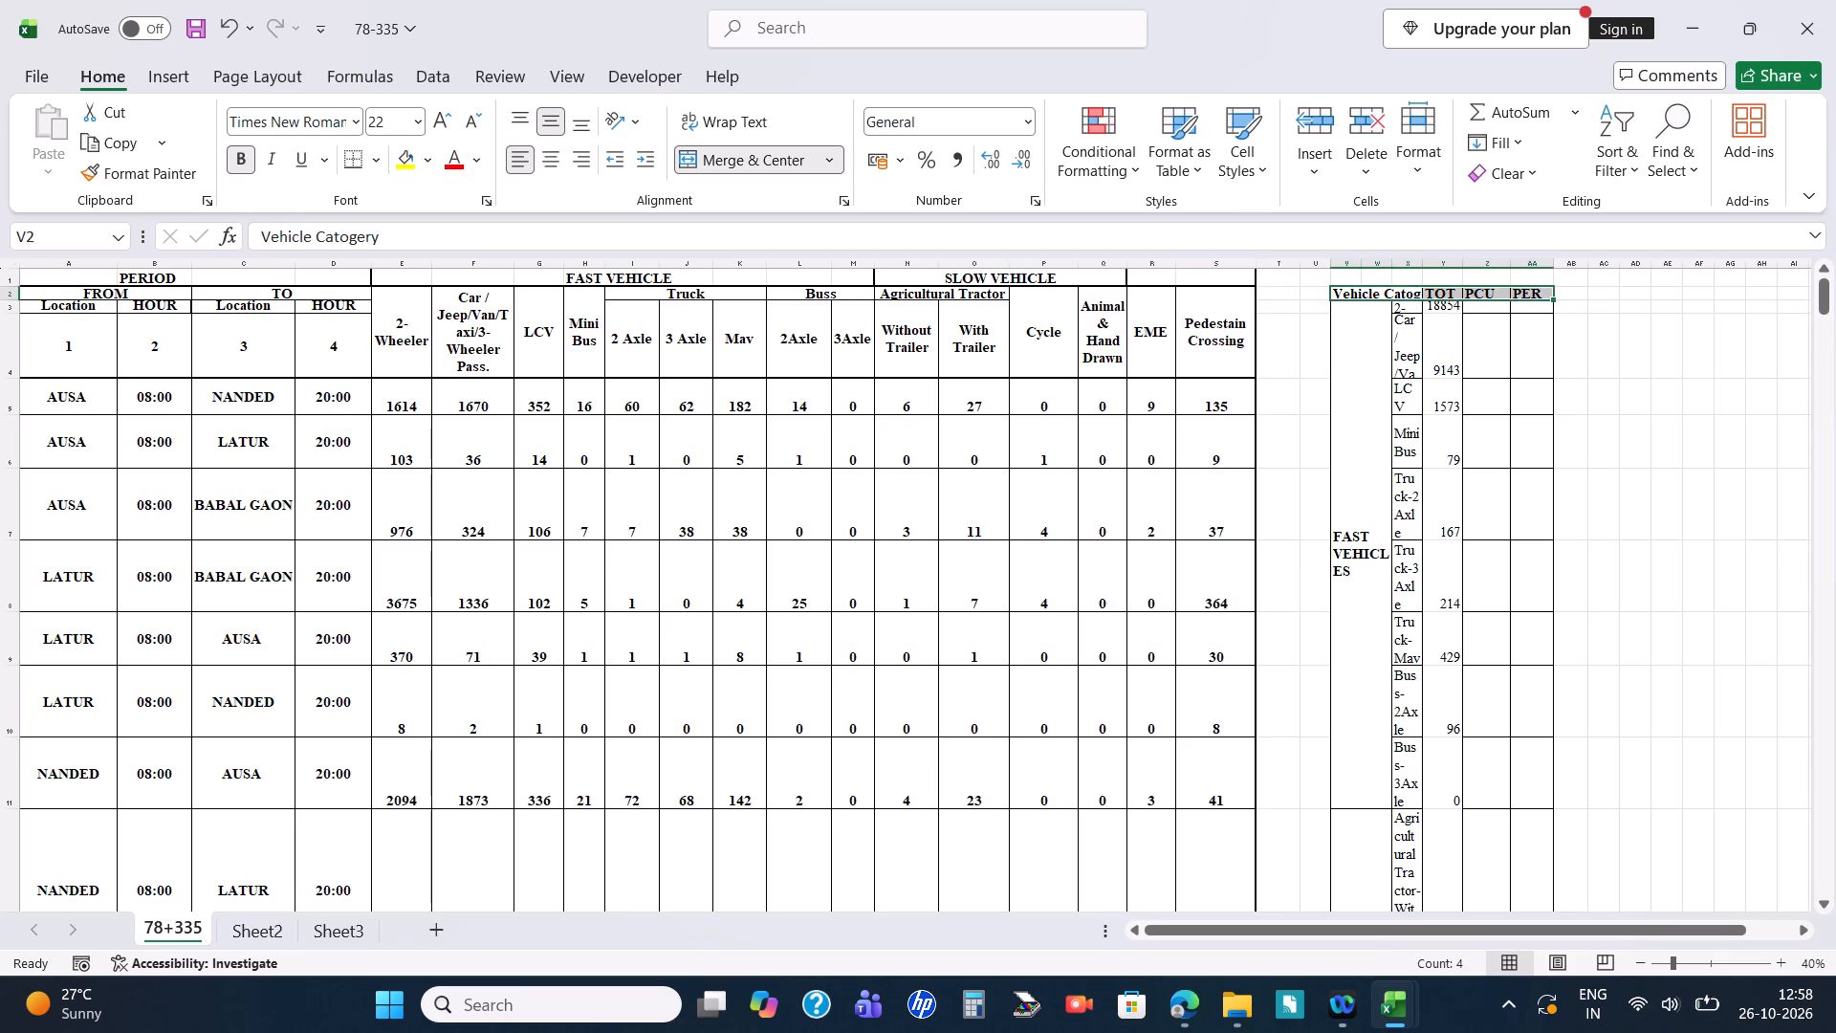
left_click_drag(14, 301, 13, 328)
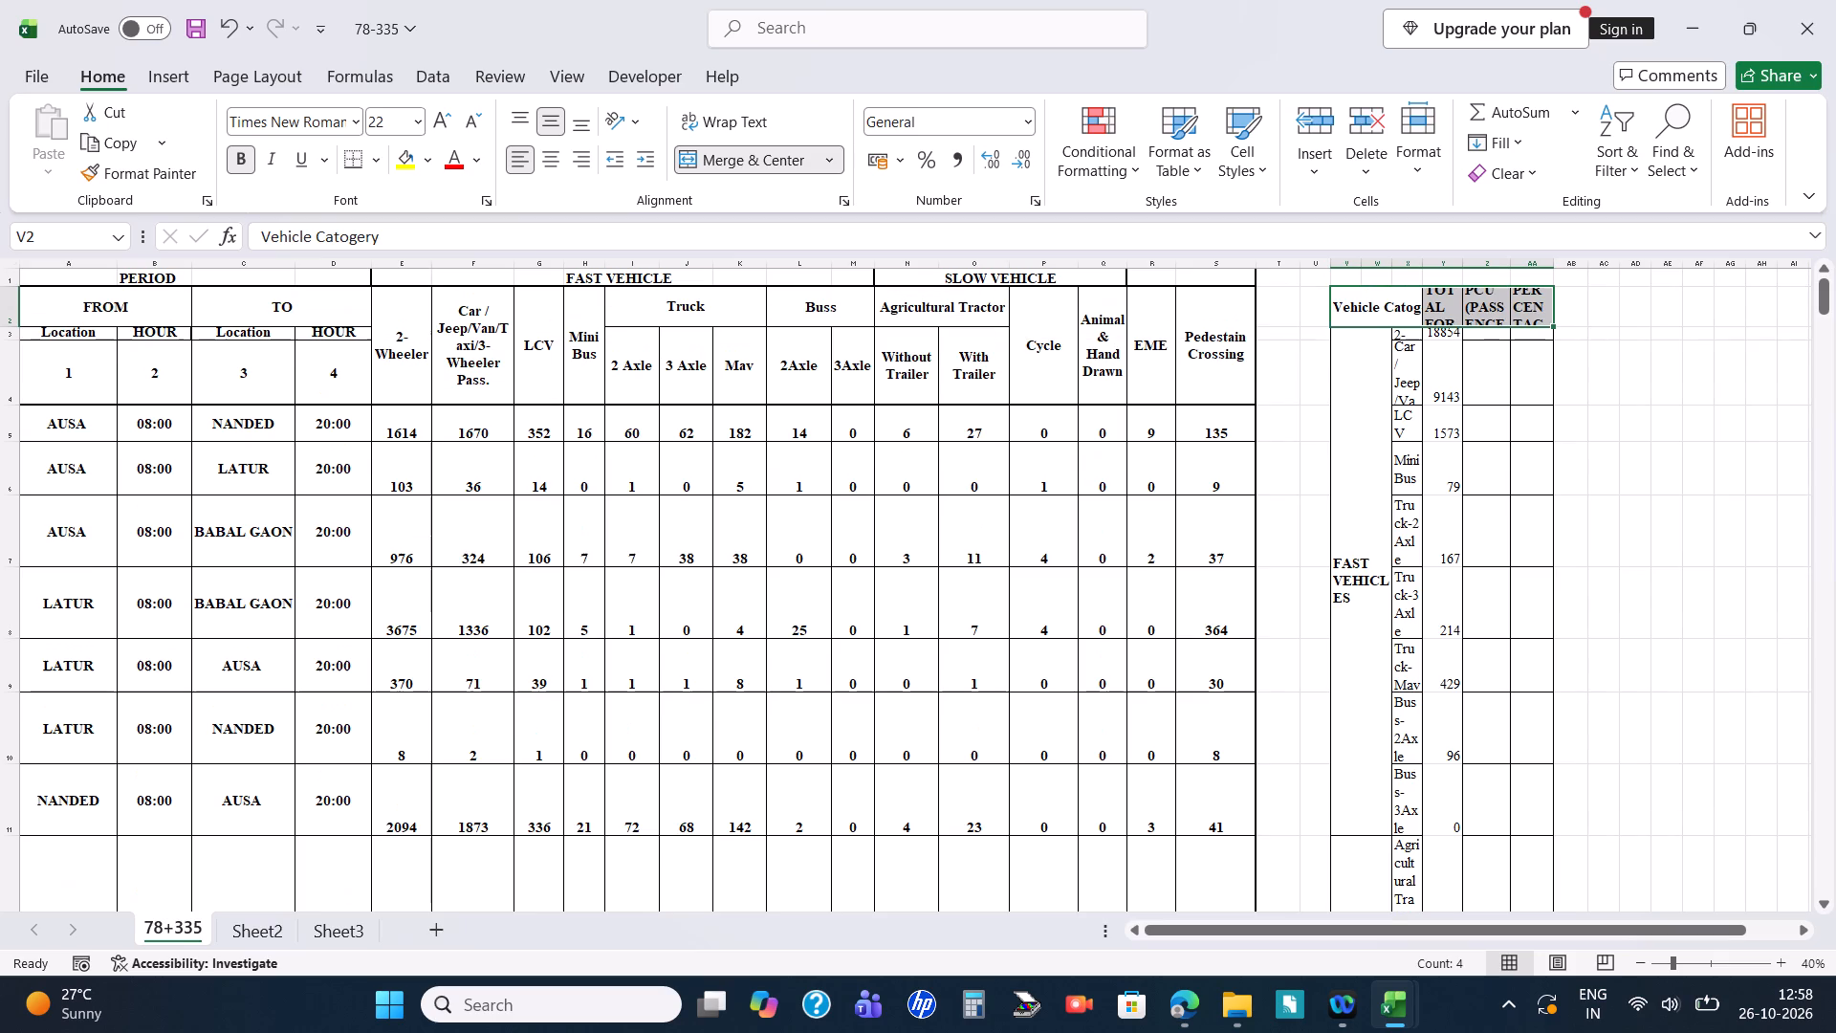
Reduce the summary table's header font by one size and save the workbook.
left_click(386, 127)
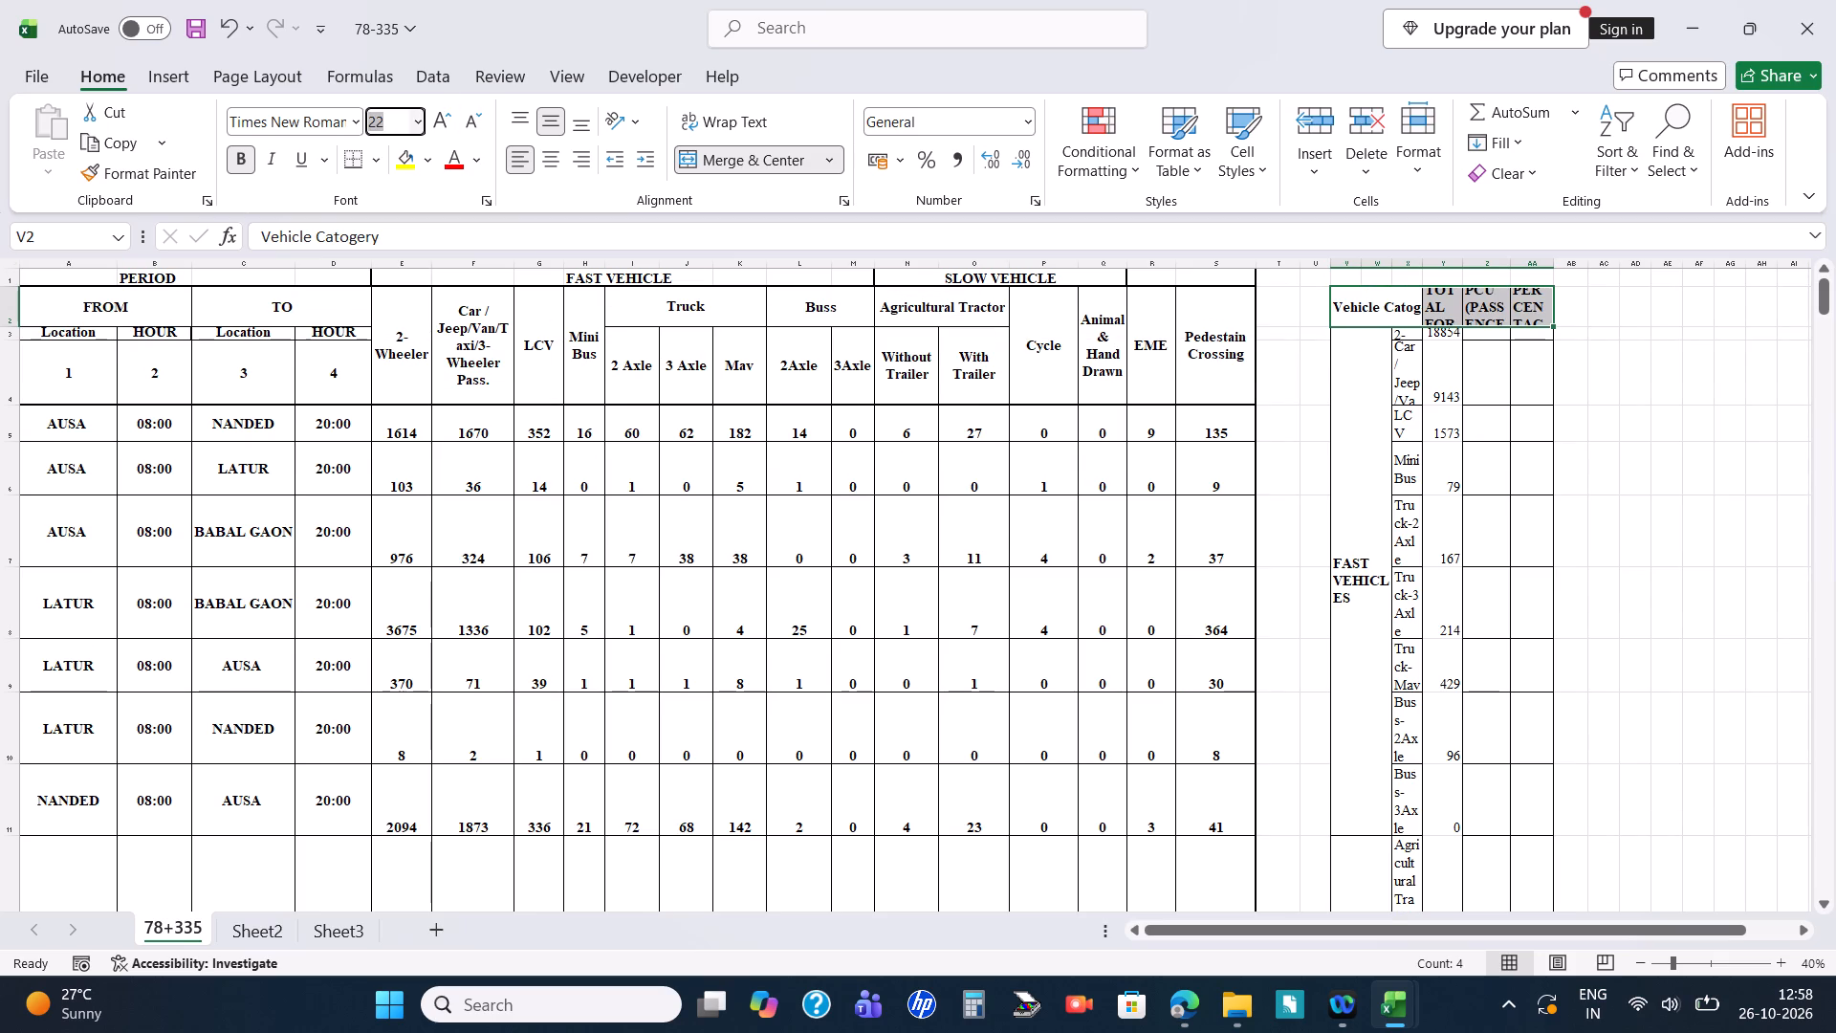
key("Down")
key("Insert")
key("Return")
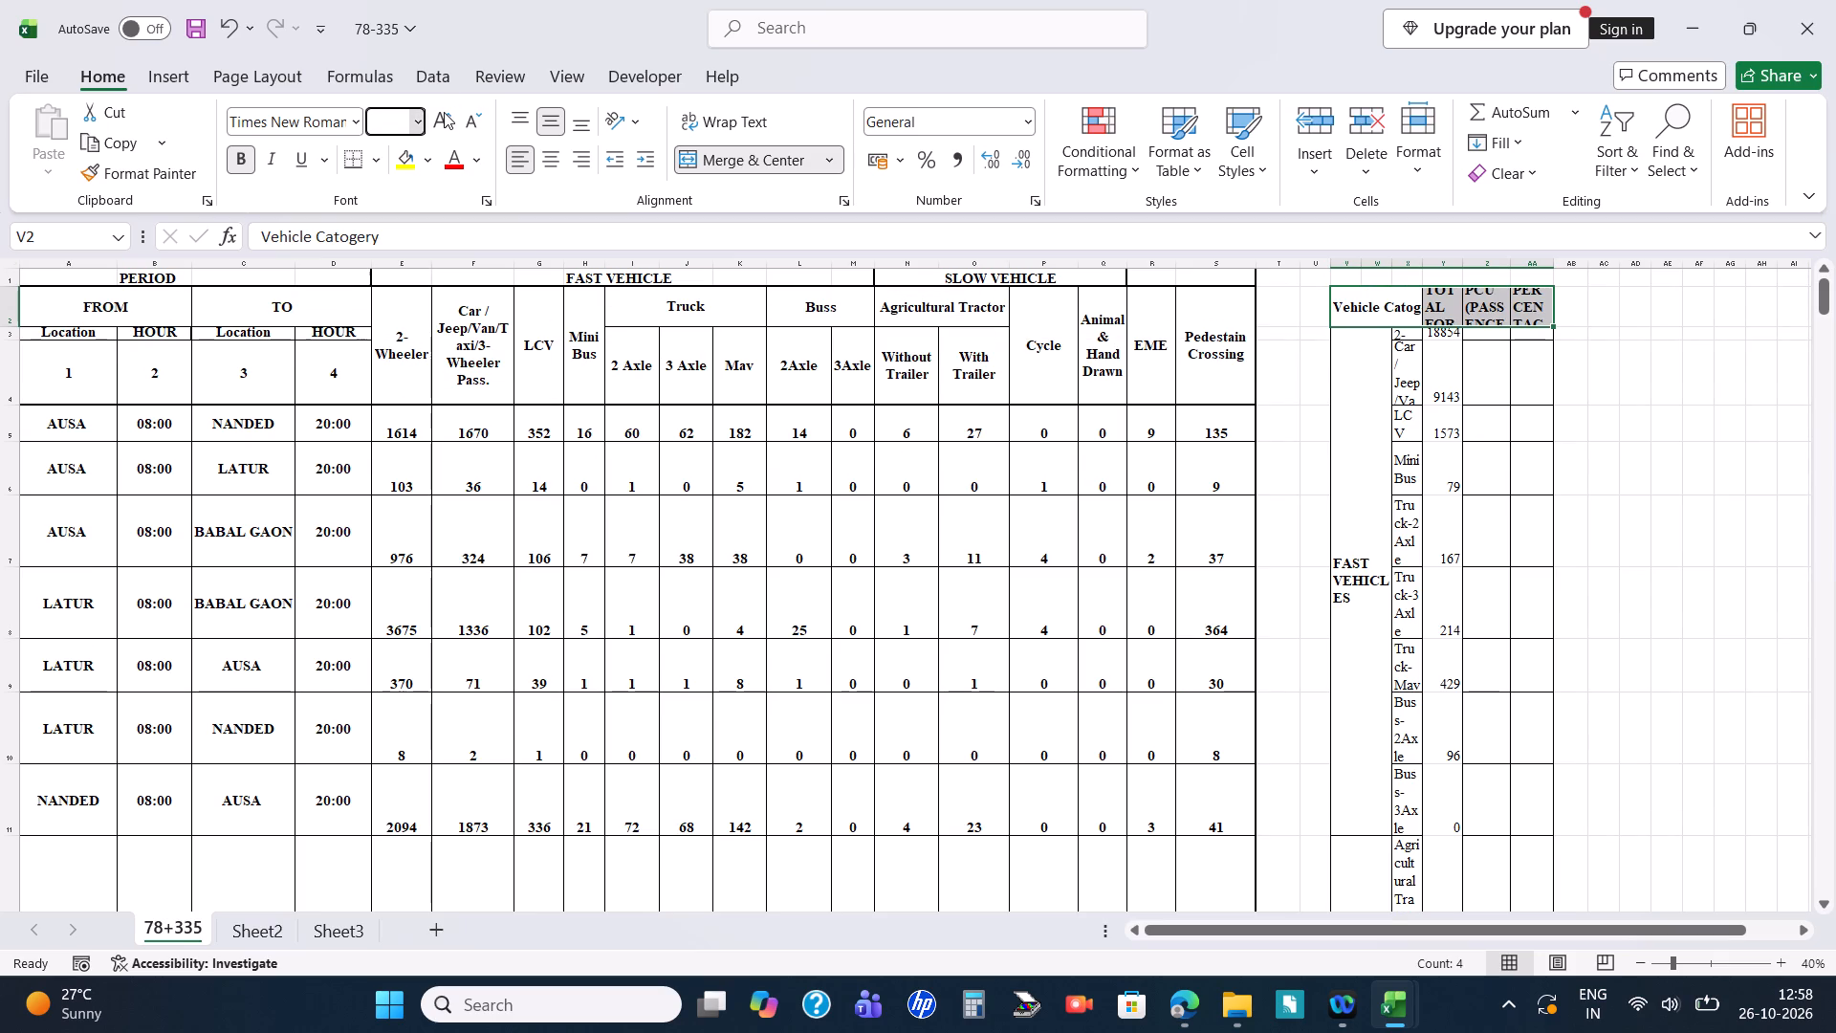
left_click(466, 116)
left_click(1665, 369)
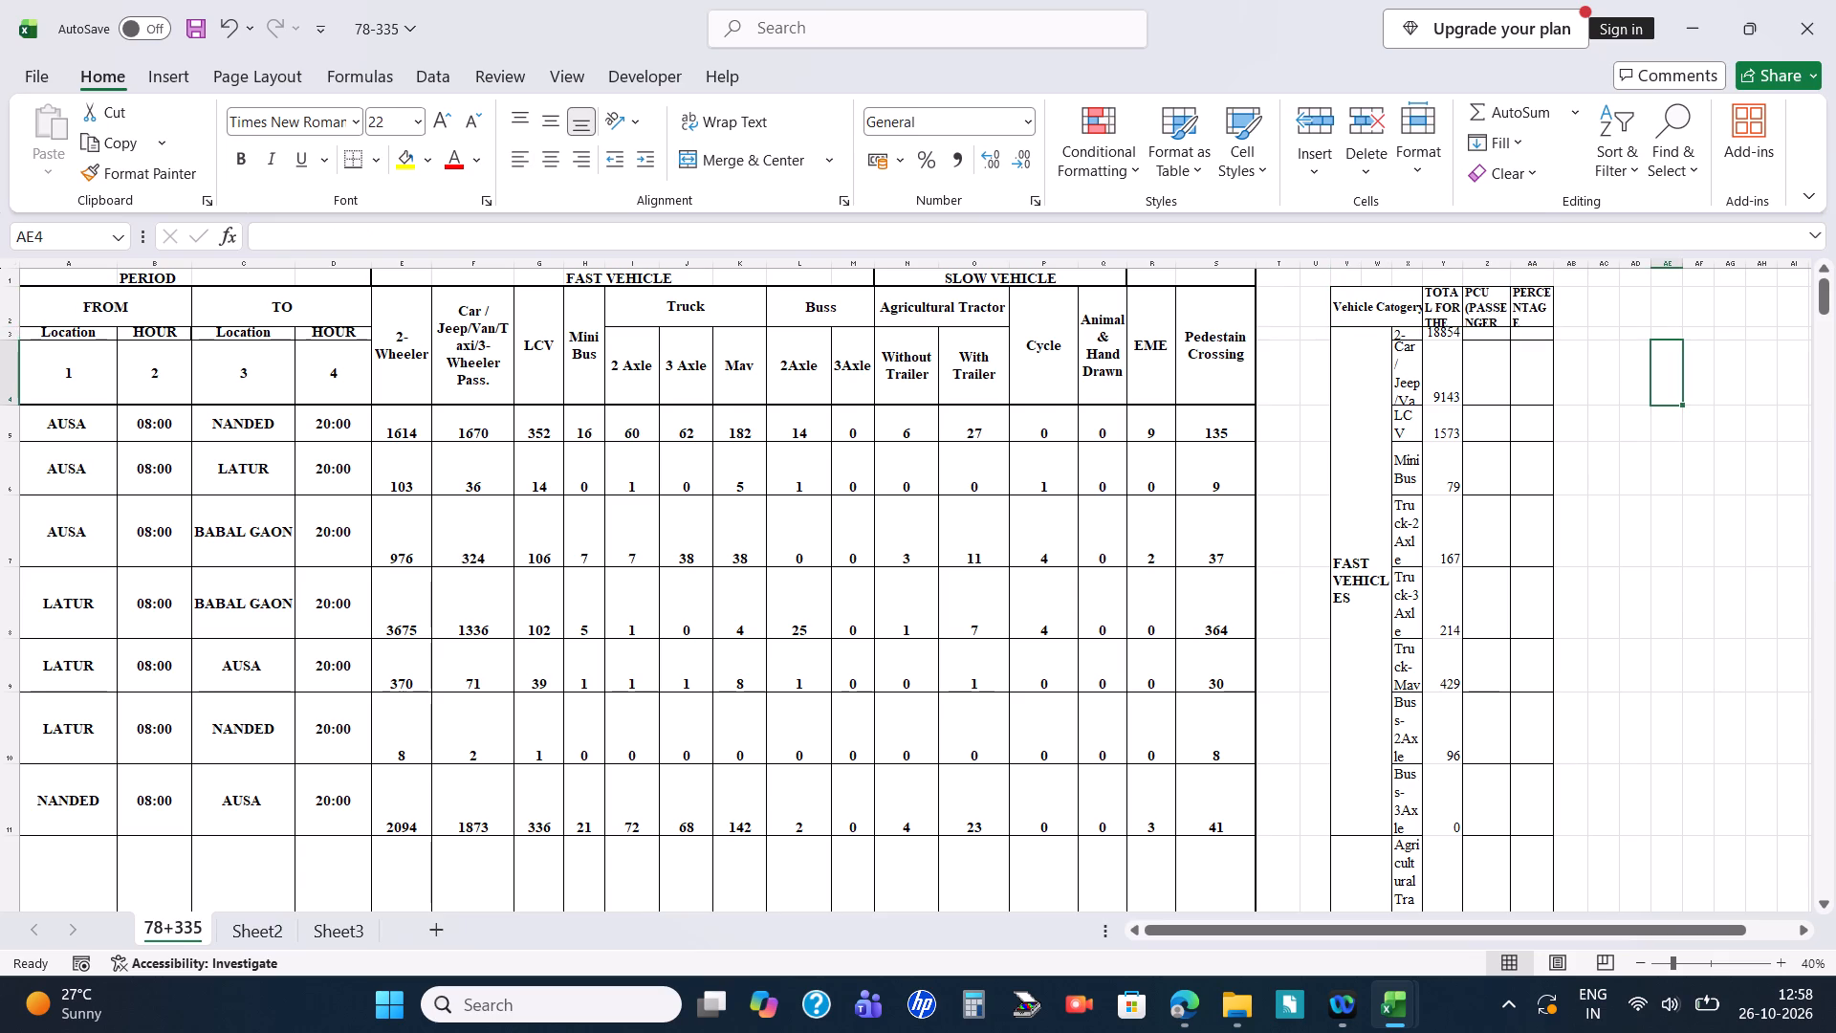
key("ctrl+s")
Increase the height of row 3, which holds the summary table's 2-wheeler entry.
scroll(1448, 388, "down", 1)
scroll(1453, 295, "up", 1)
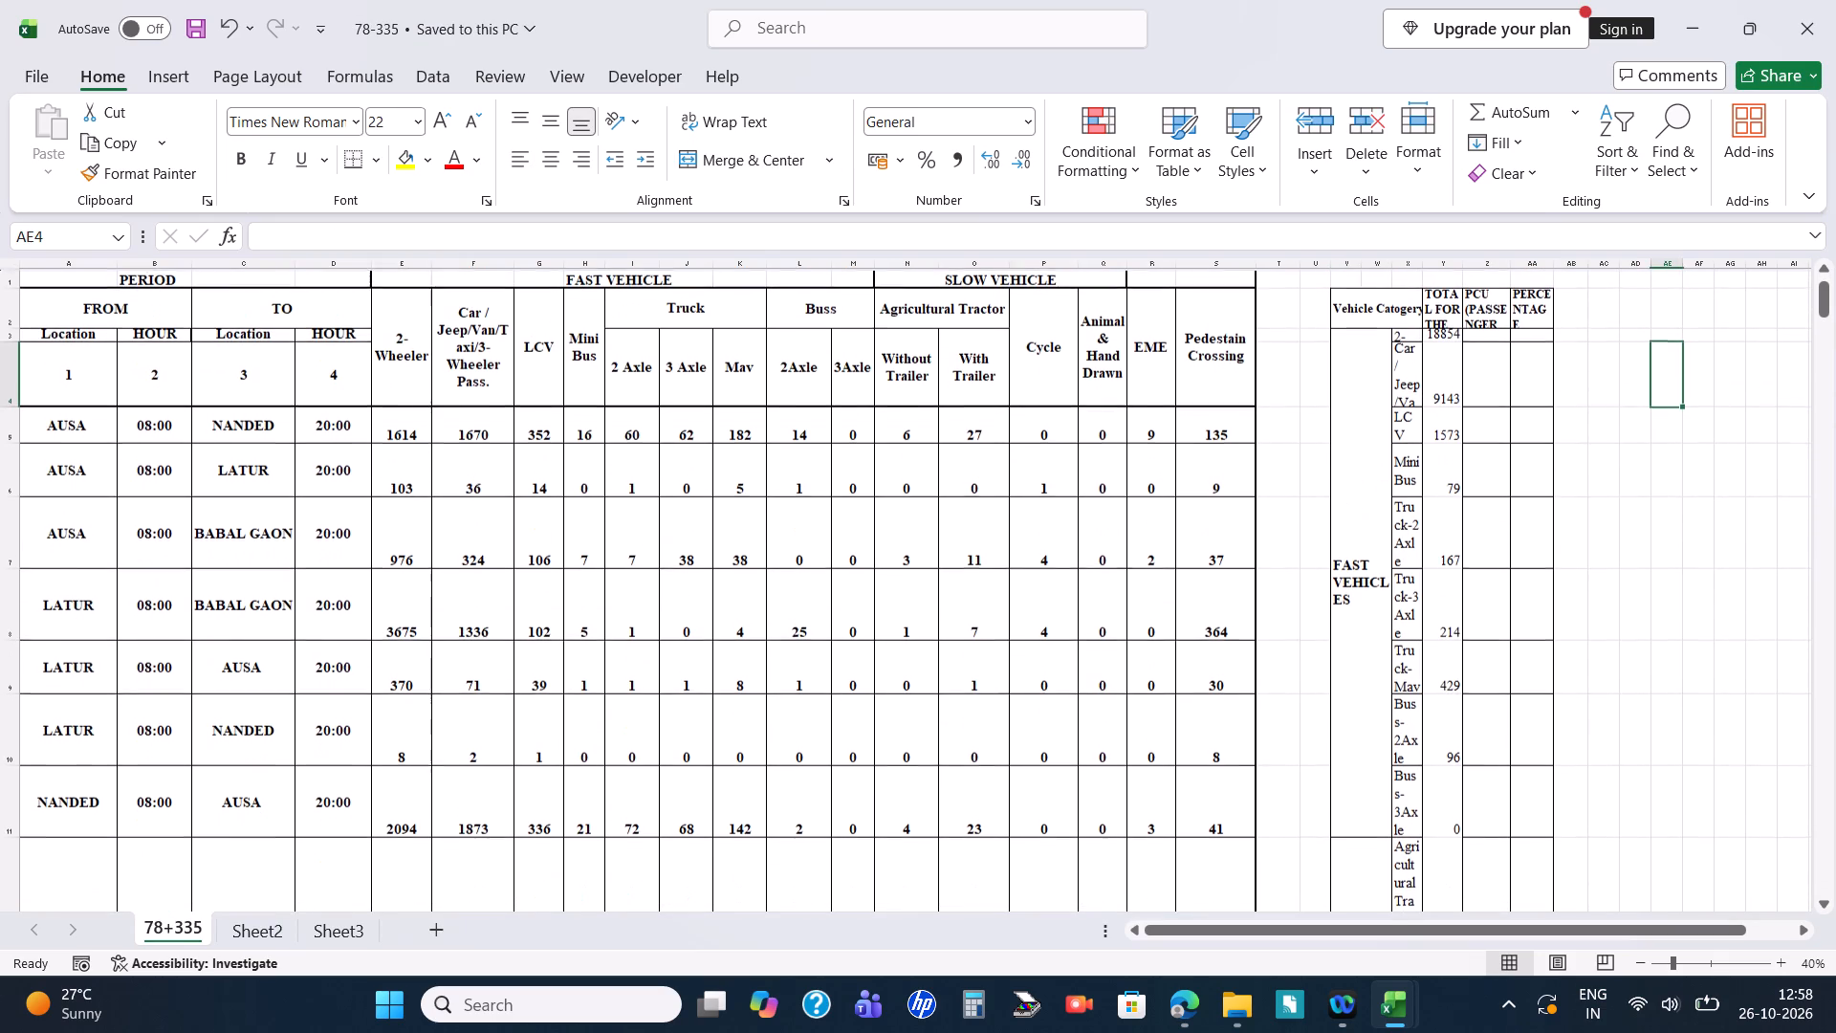
left_click(1446, 335)
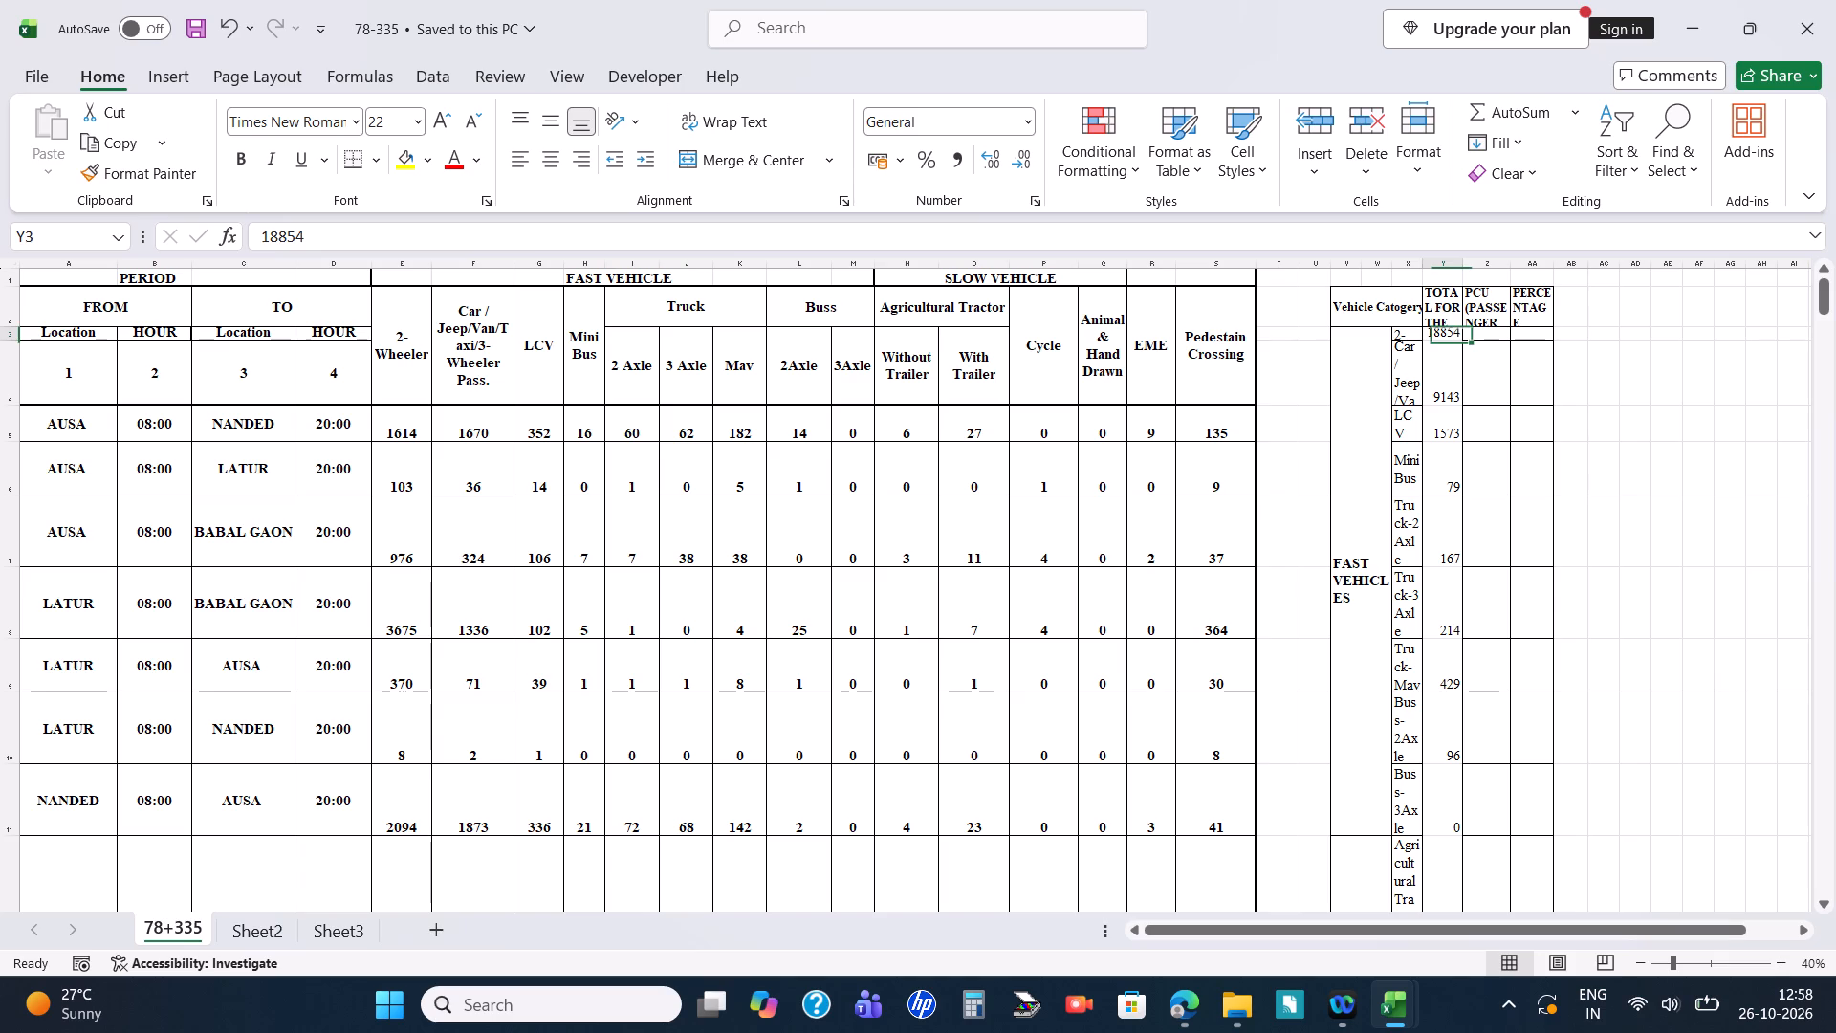
left_click_drag(11, 338, 11, 348)
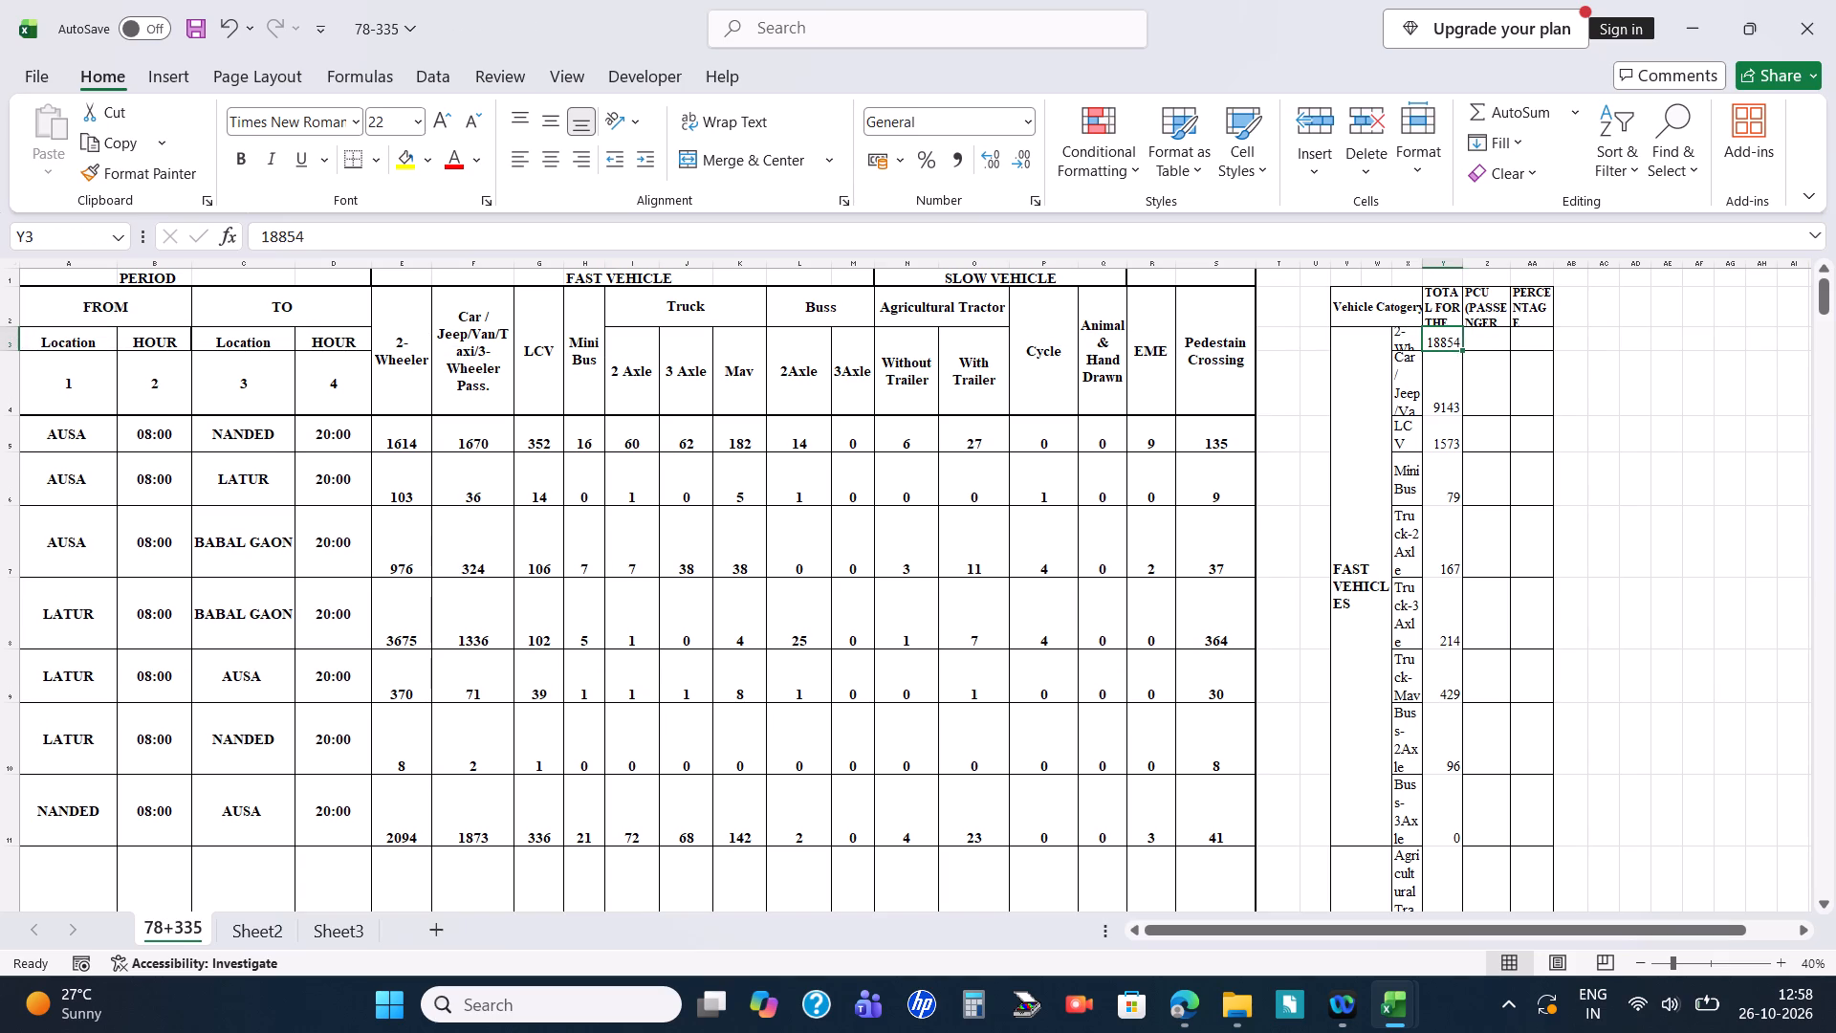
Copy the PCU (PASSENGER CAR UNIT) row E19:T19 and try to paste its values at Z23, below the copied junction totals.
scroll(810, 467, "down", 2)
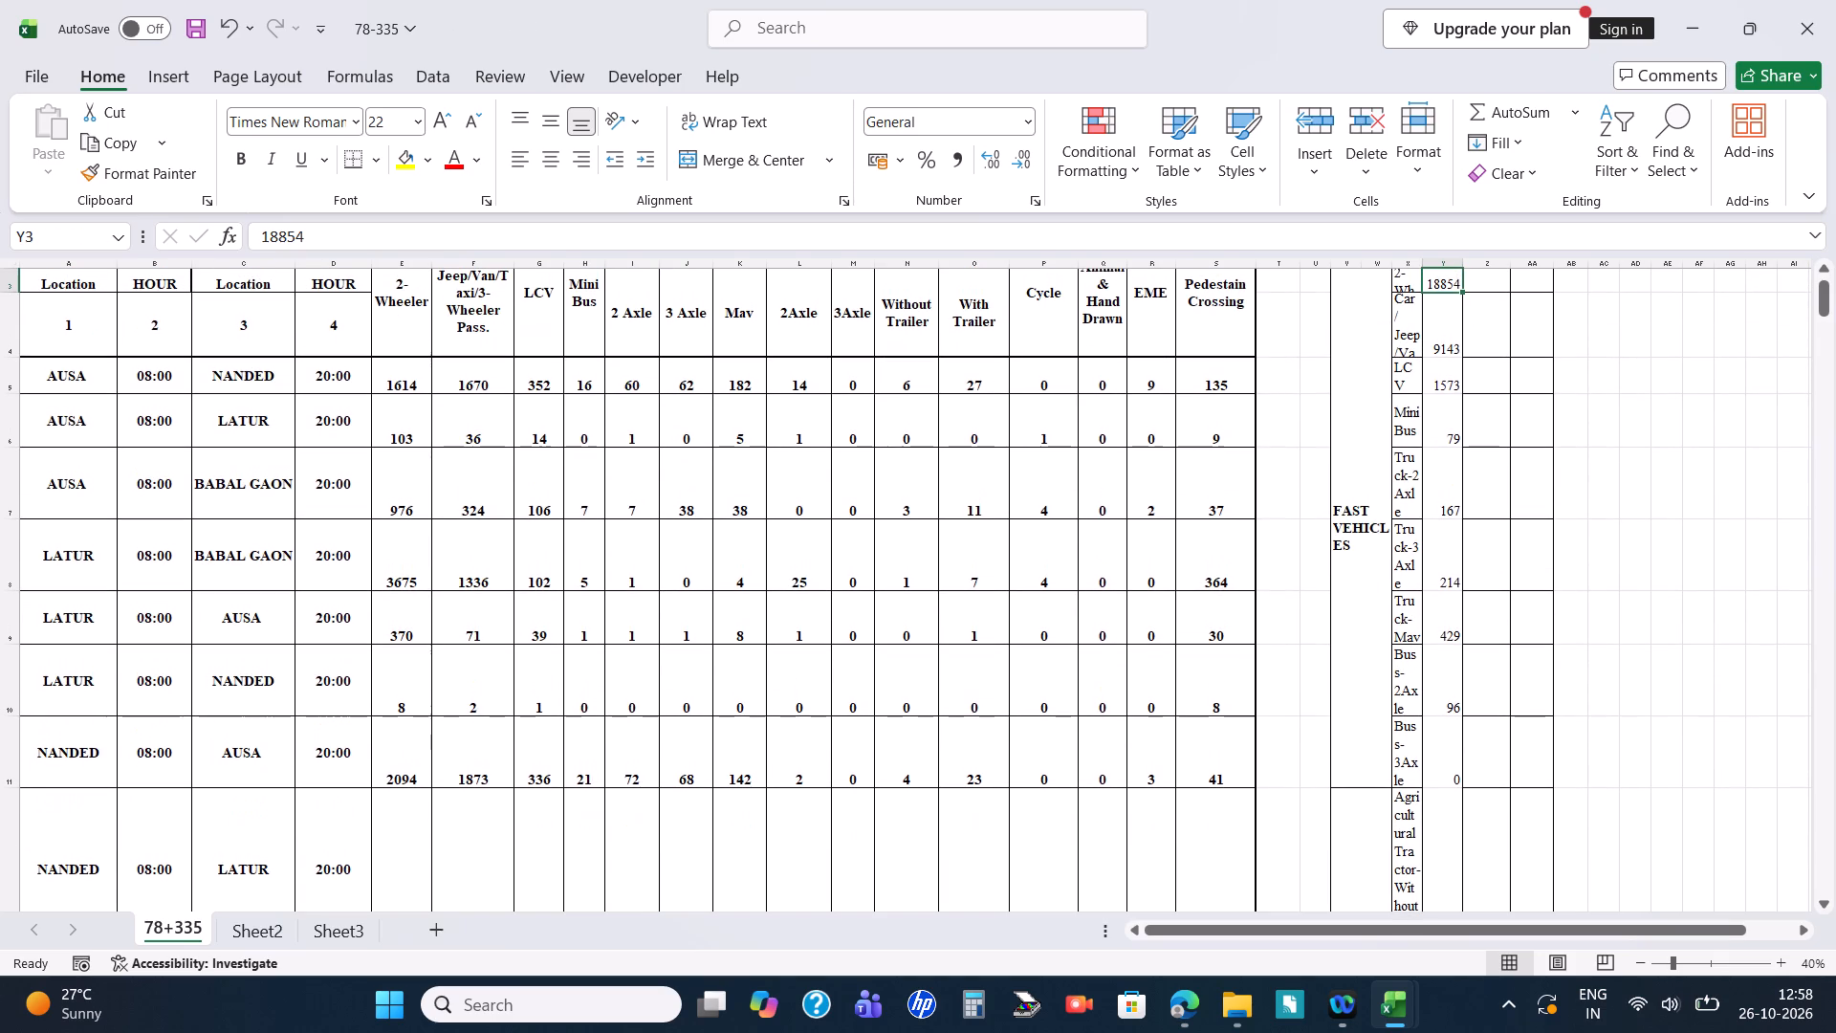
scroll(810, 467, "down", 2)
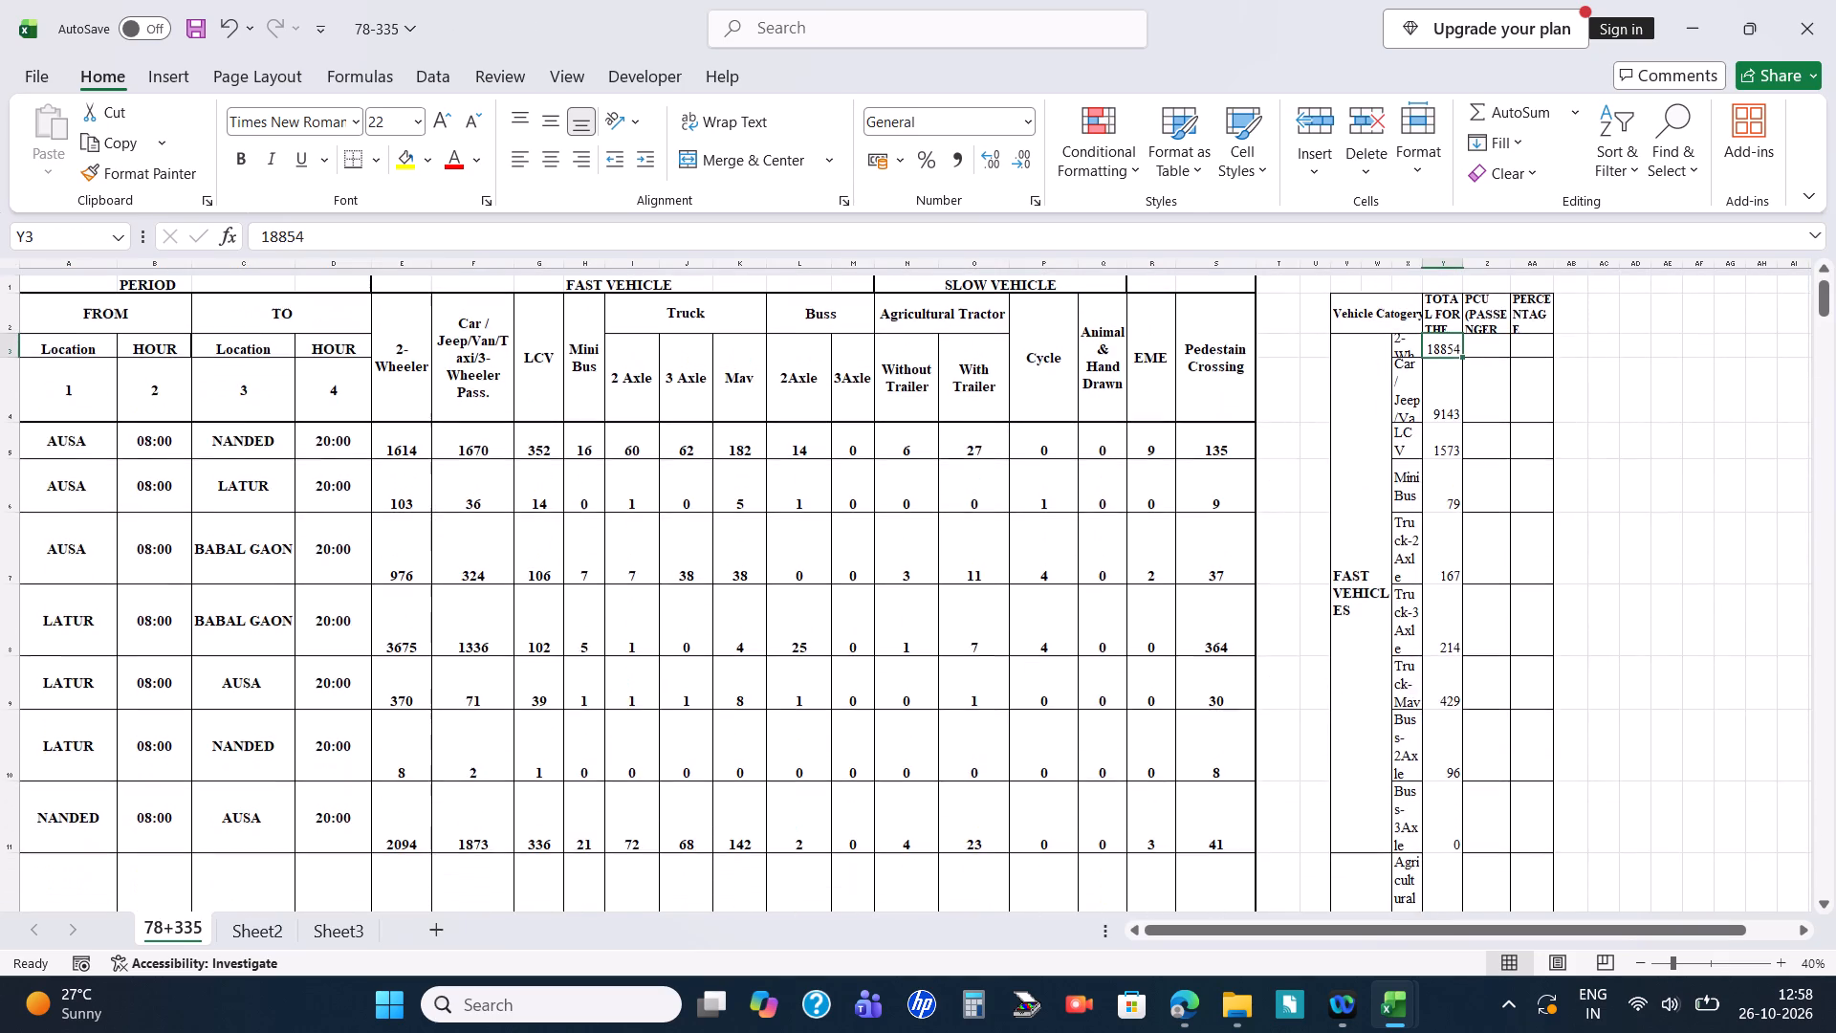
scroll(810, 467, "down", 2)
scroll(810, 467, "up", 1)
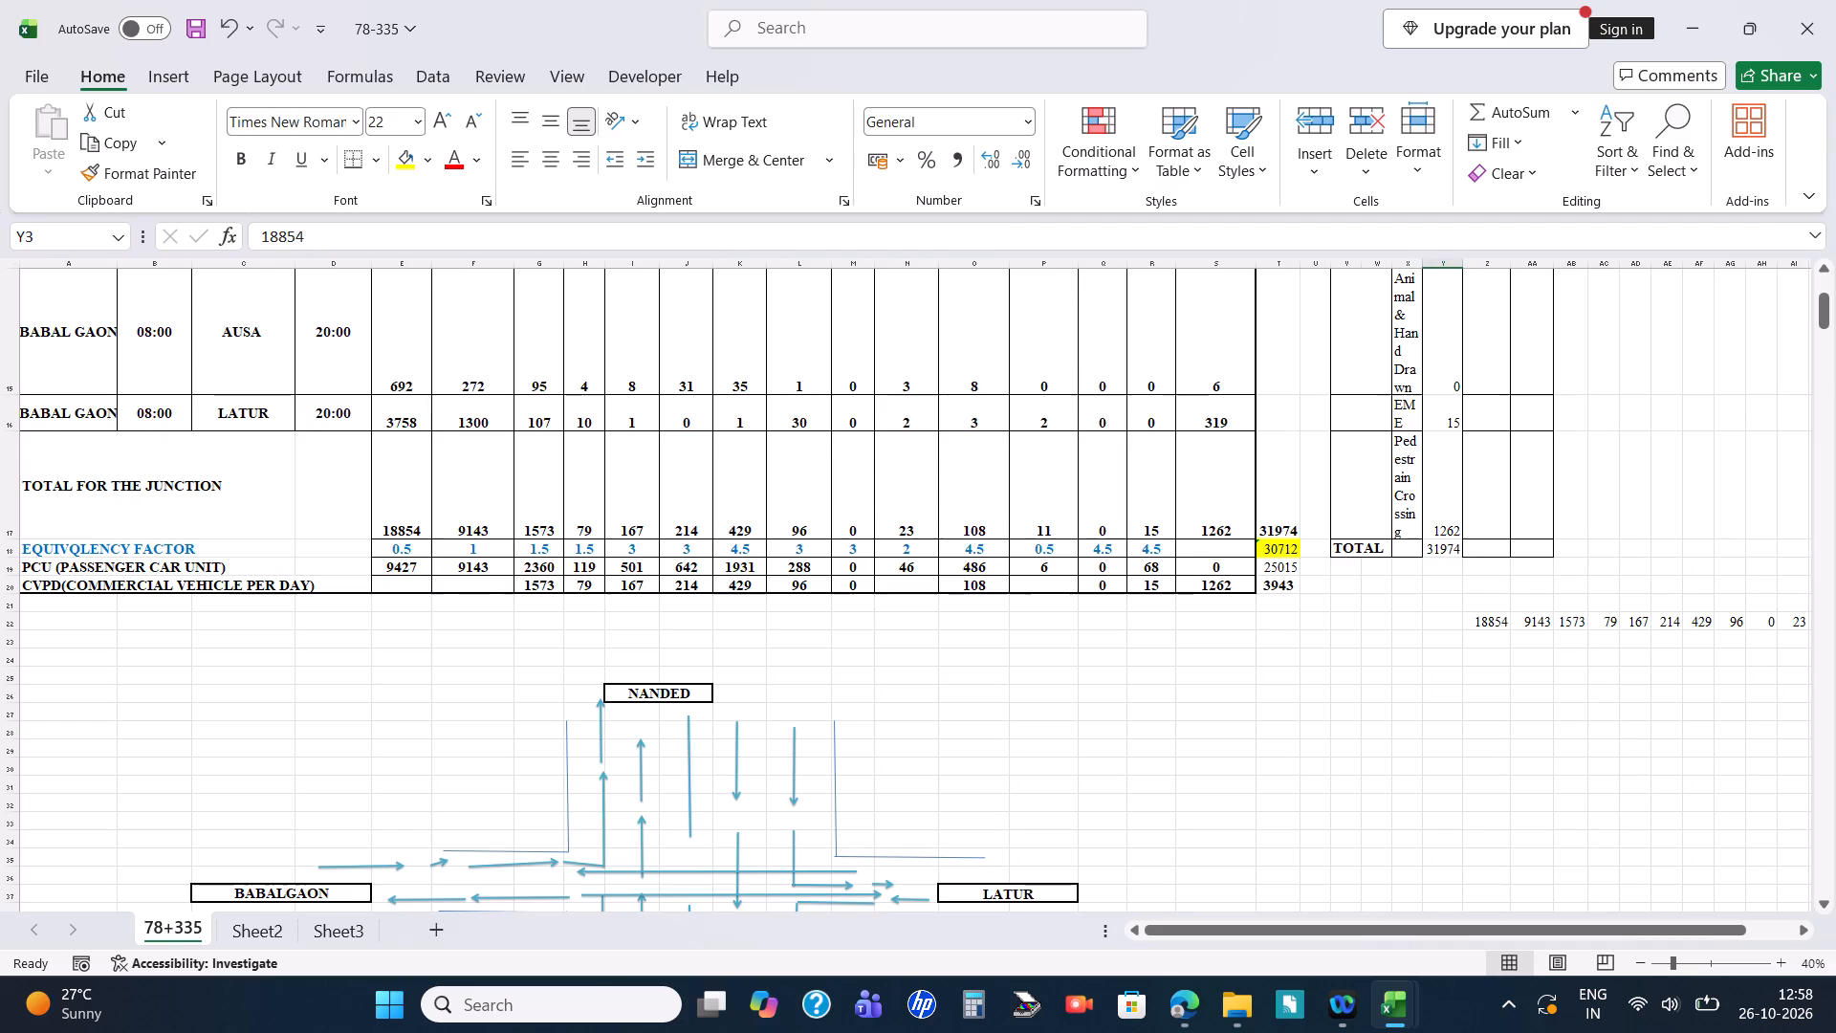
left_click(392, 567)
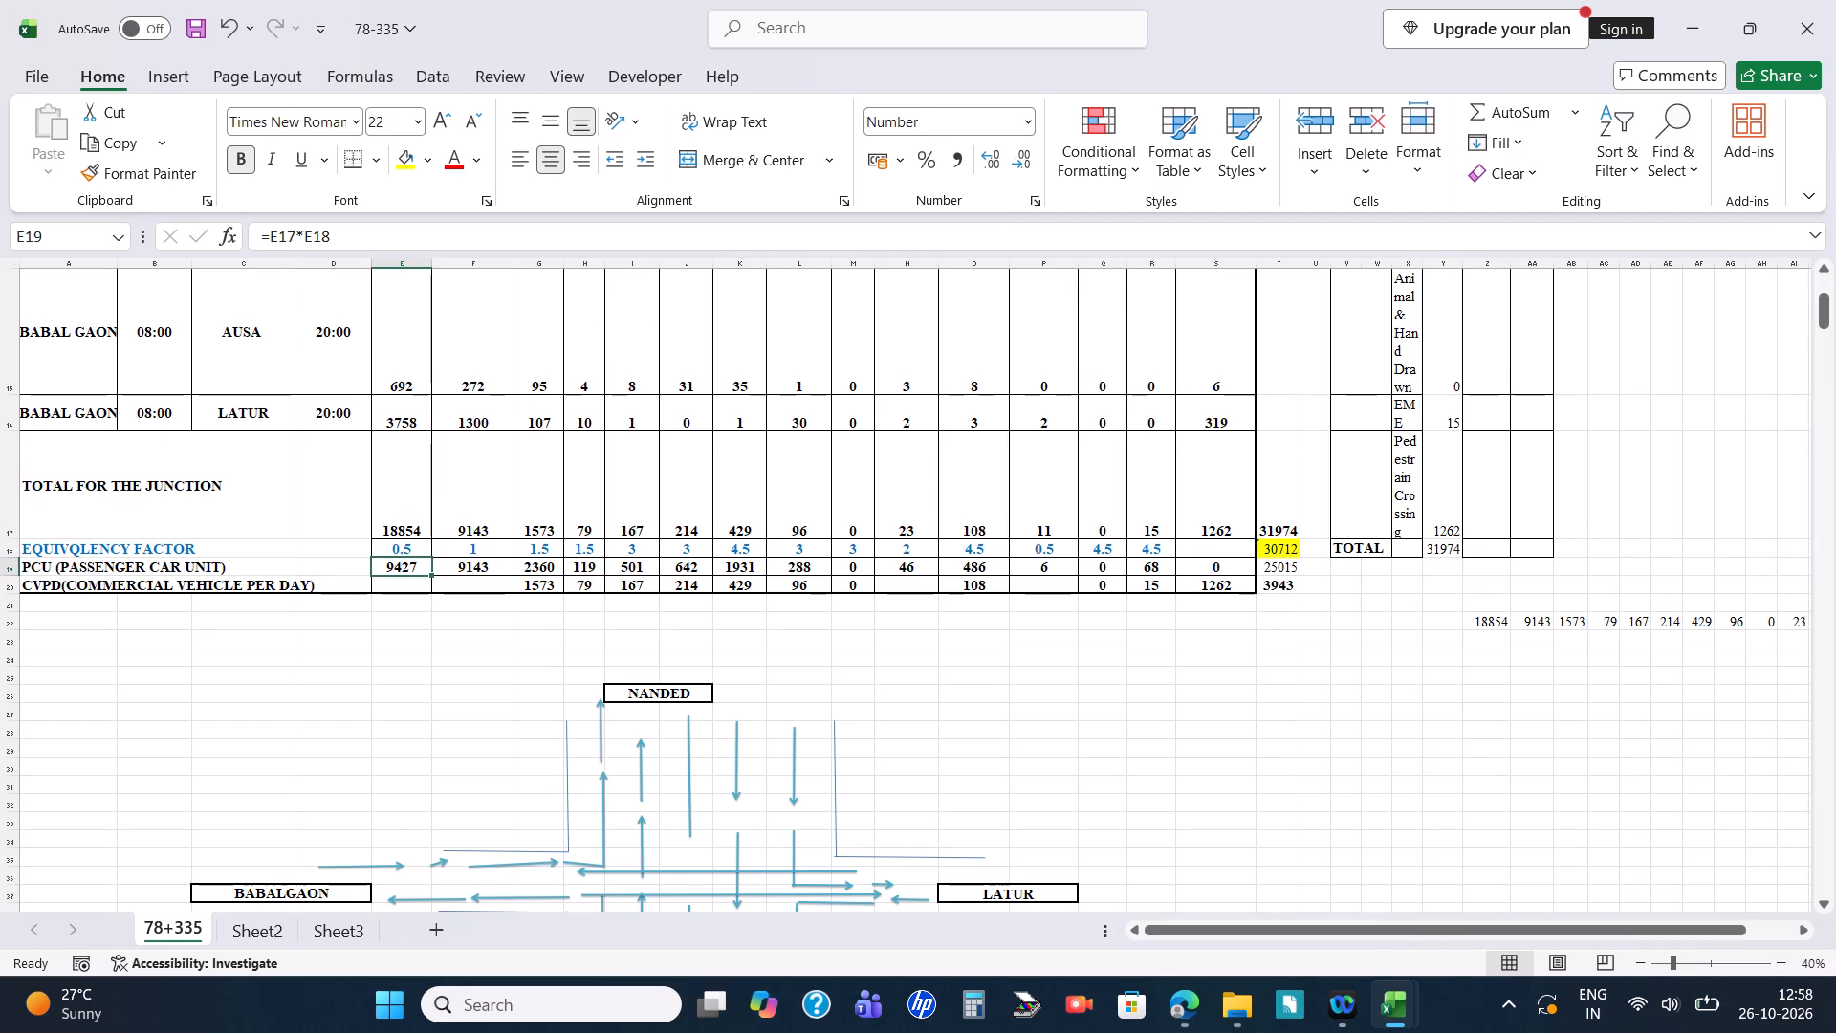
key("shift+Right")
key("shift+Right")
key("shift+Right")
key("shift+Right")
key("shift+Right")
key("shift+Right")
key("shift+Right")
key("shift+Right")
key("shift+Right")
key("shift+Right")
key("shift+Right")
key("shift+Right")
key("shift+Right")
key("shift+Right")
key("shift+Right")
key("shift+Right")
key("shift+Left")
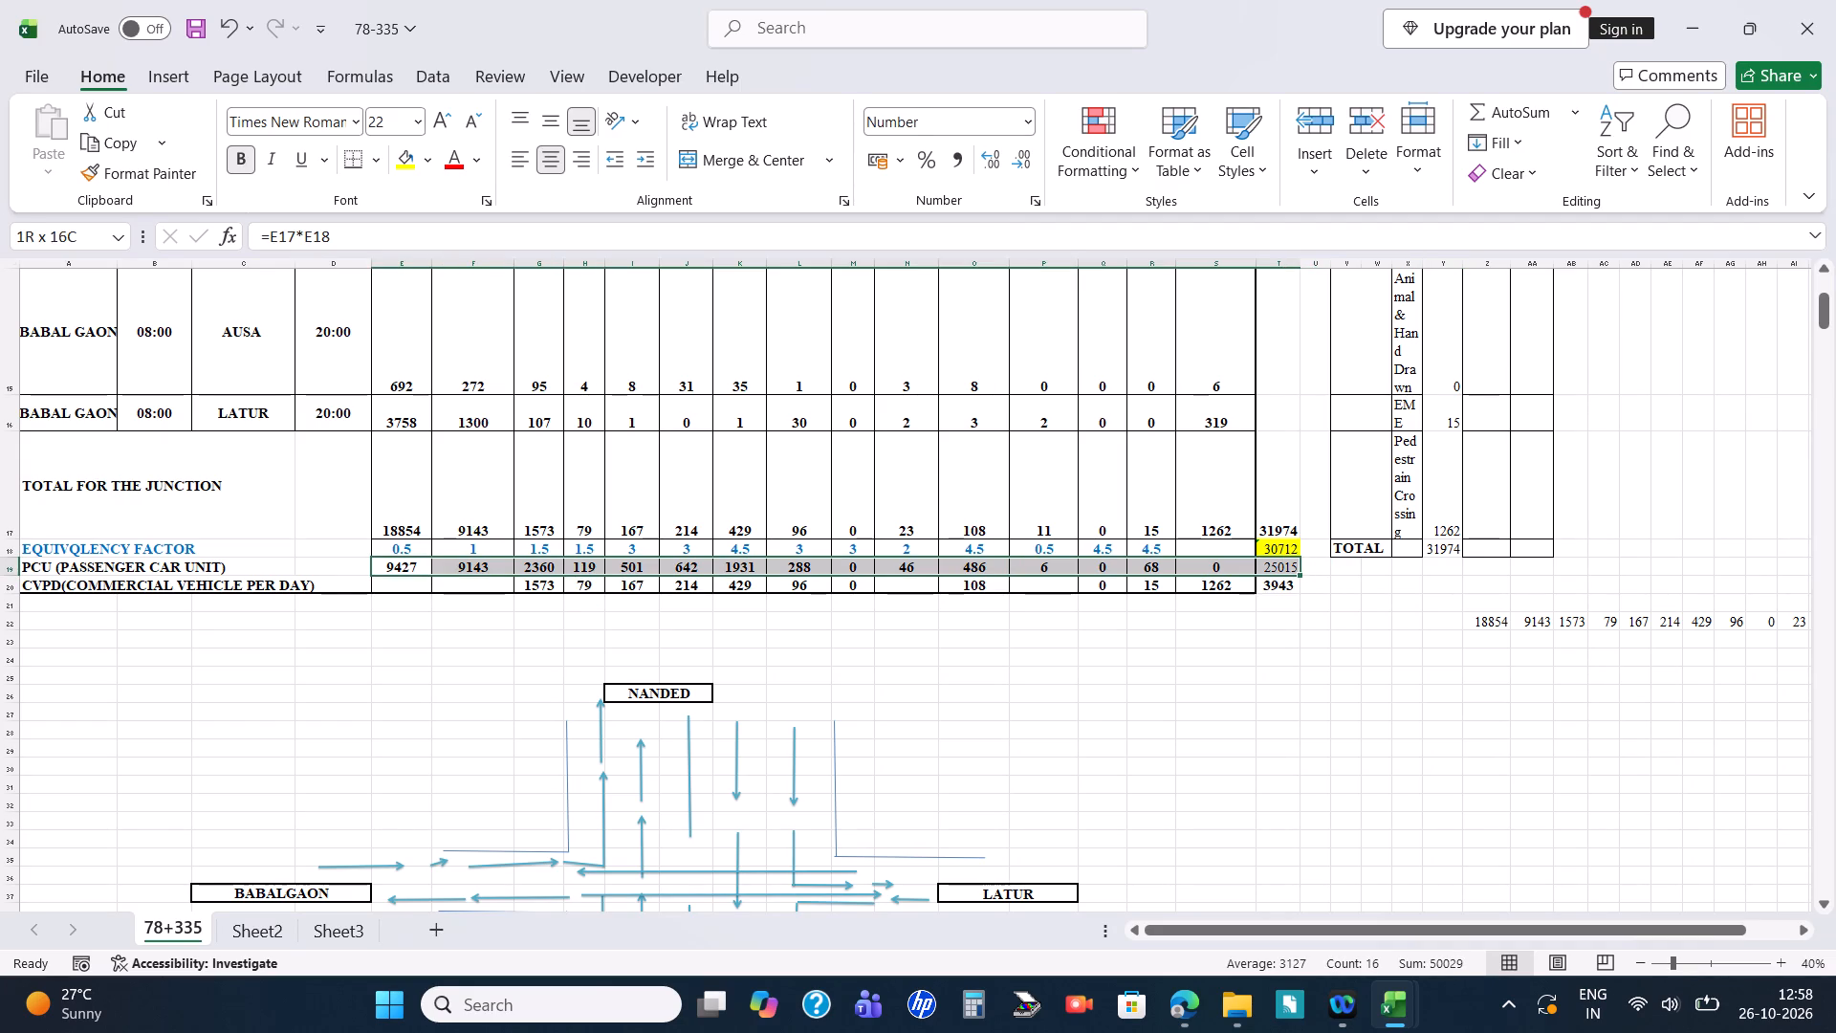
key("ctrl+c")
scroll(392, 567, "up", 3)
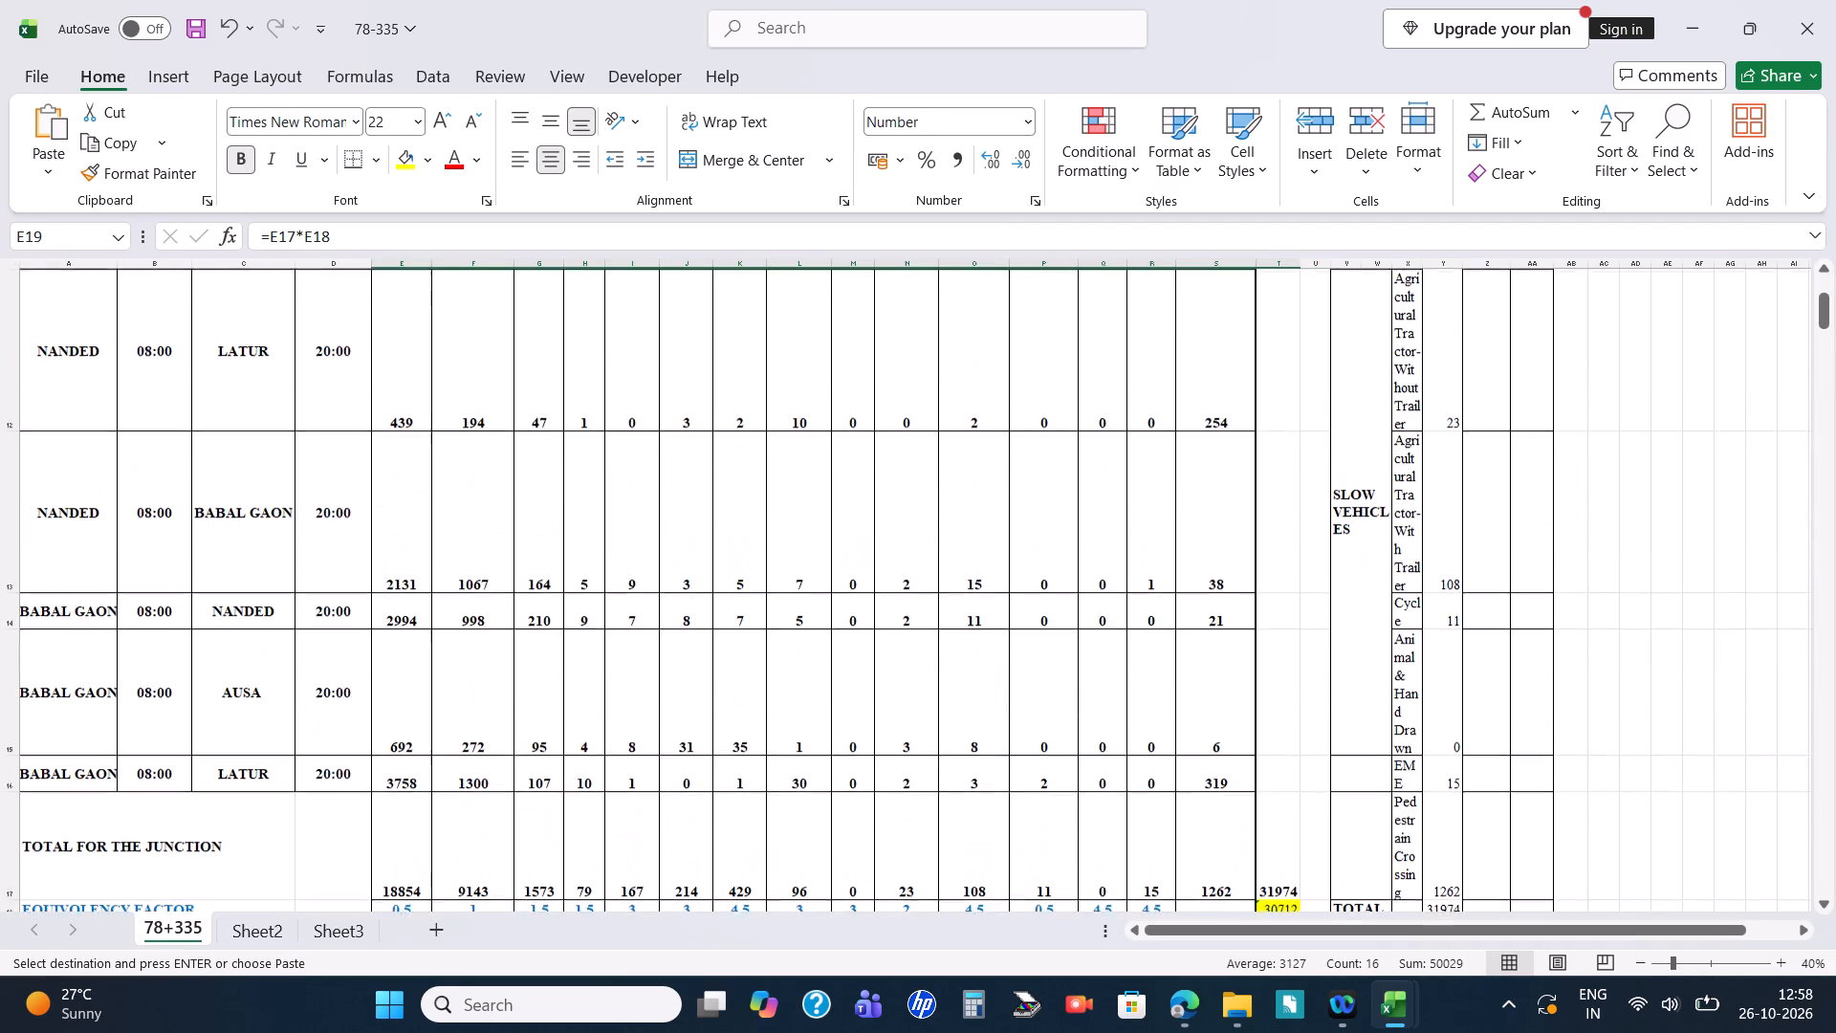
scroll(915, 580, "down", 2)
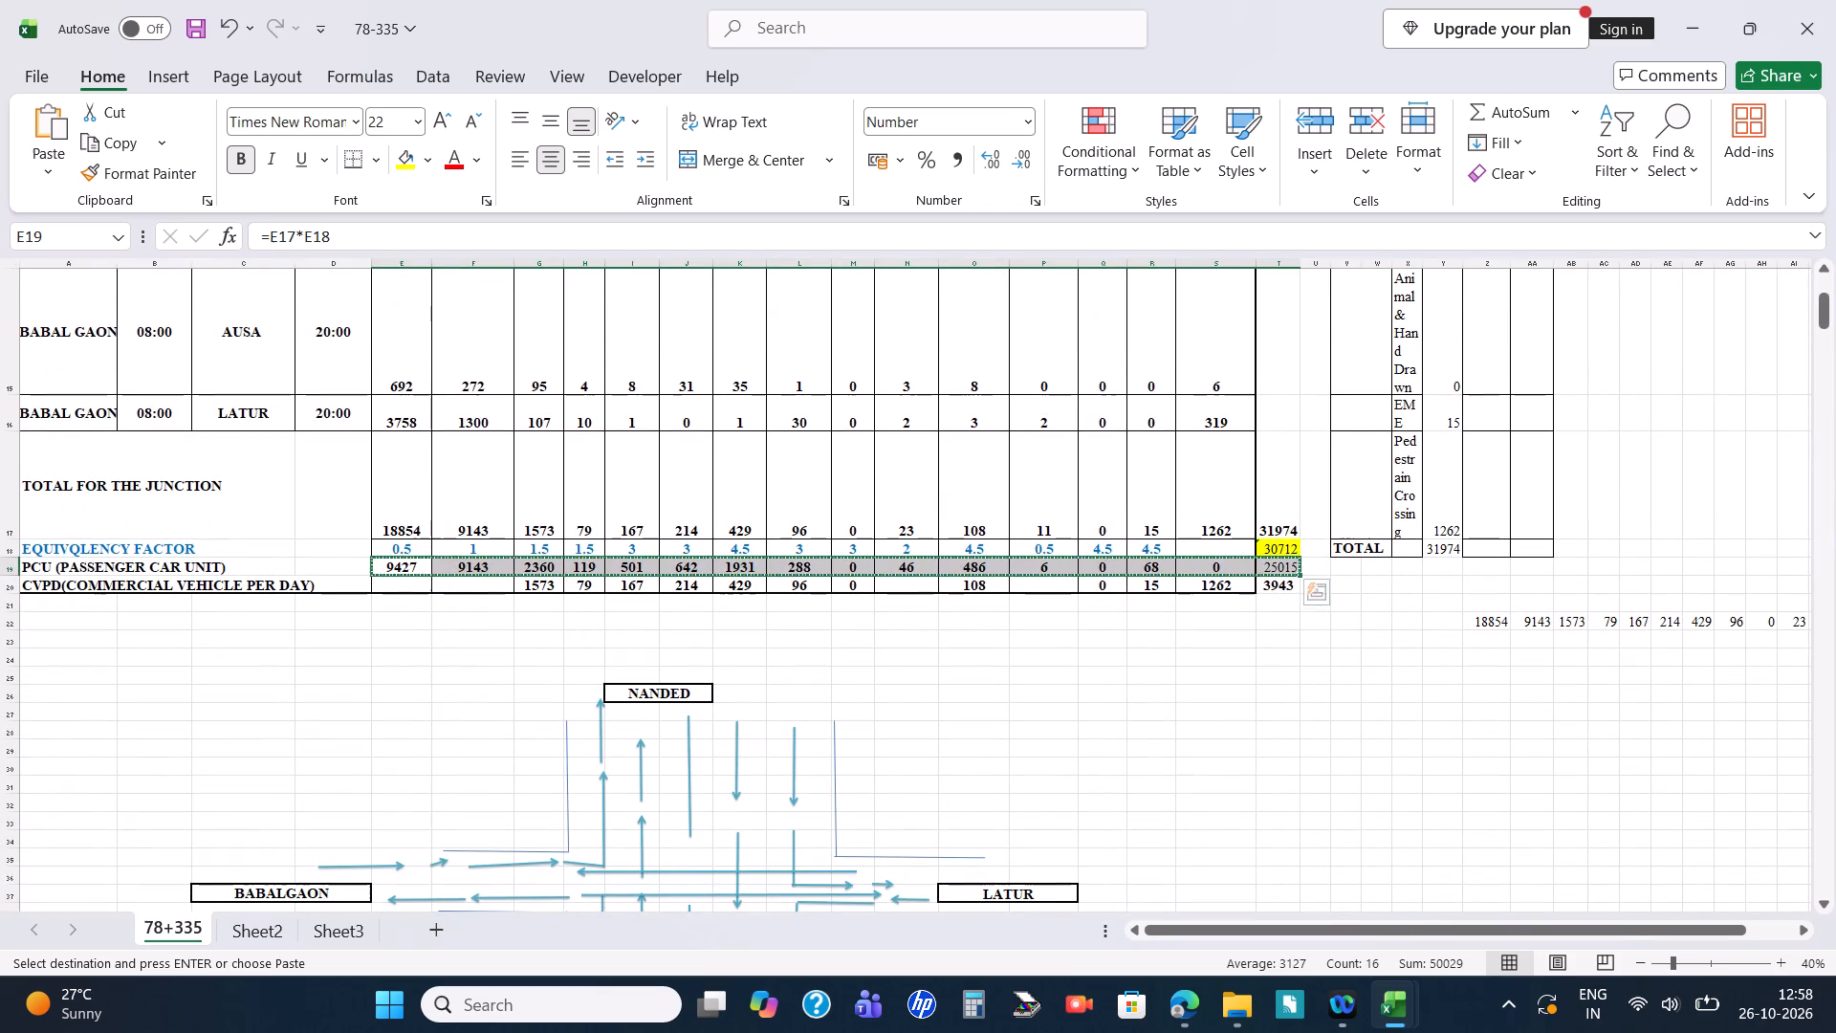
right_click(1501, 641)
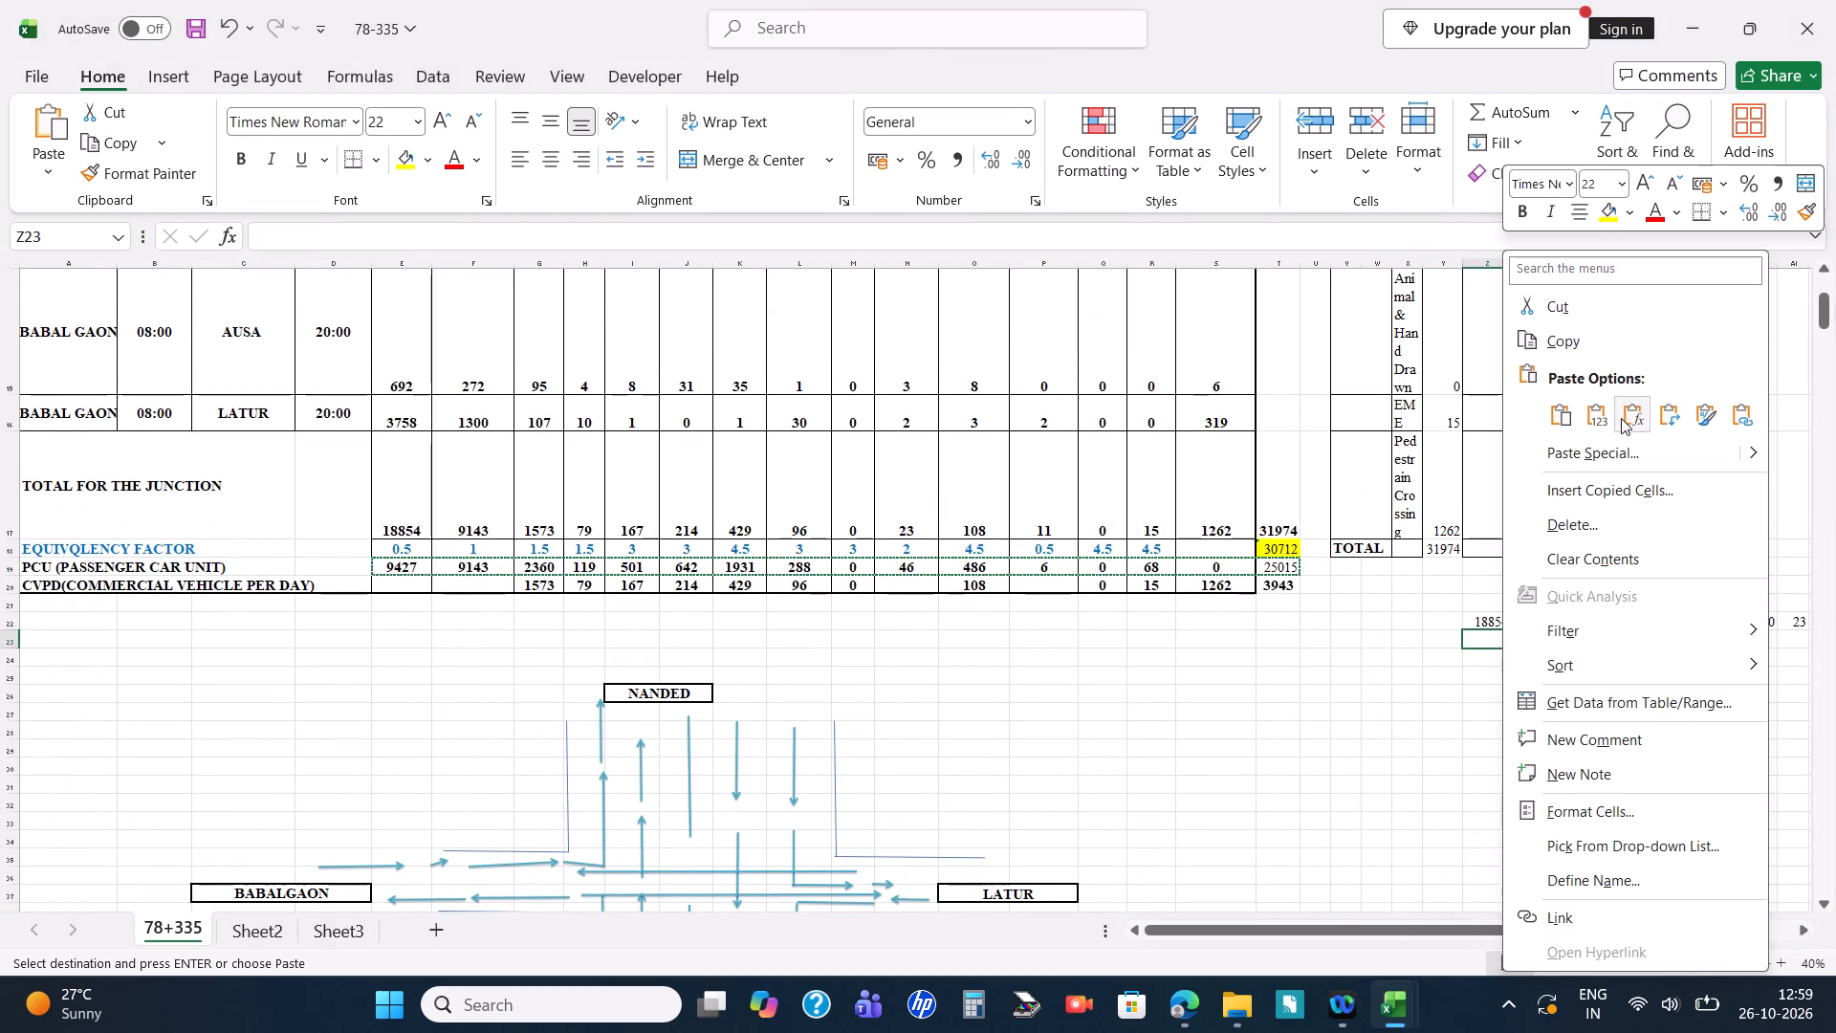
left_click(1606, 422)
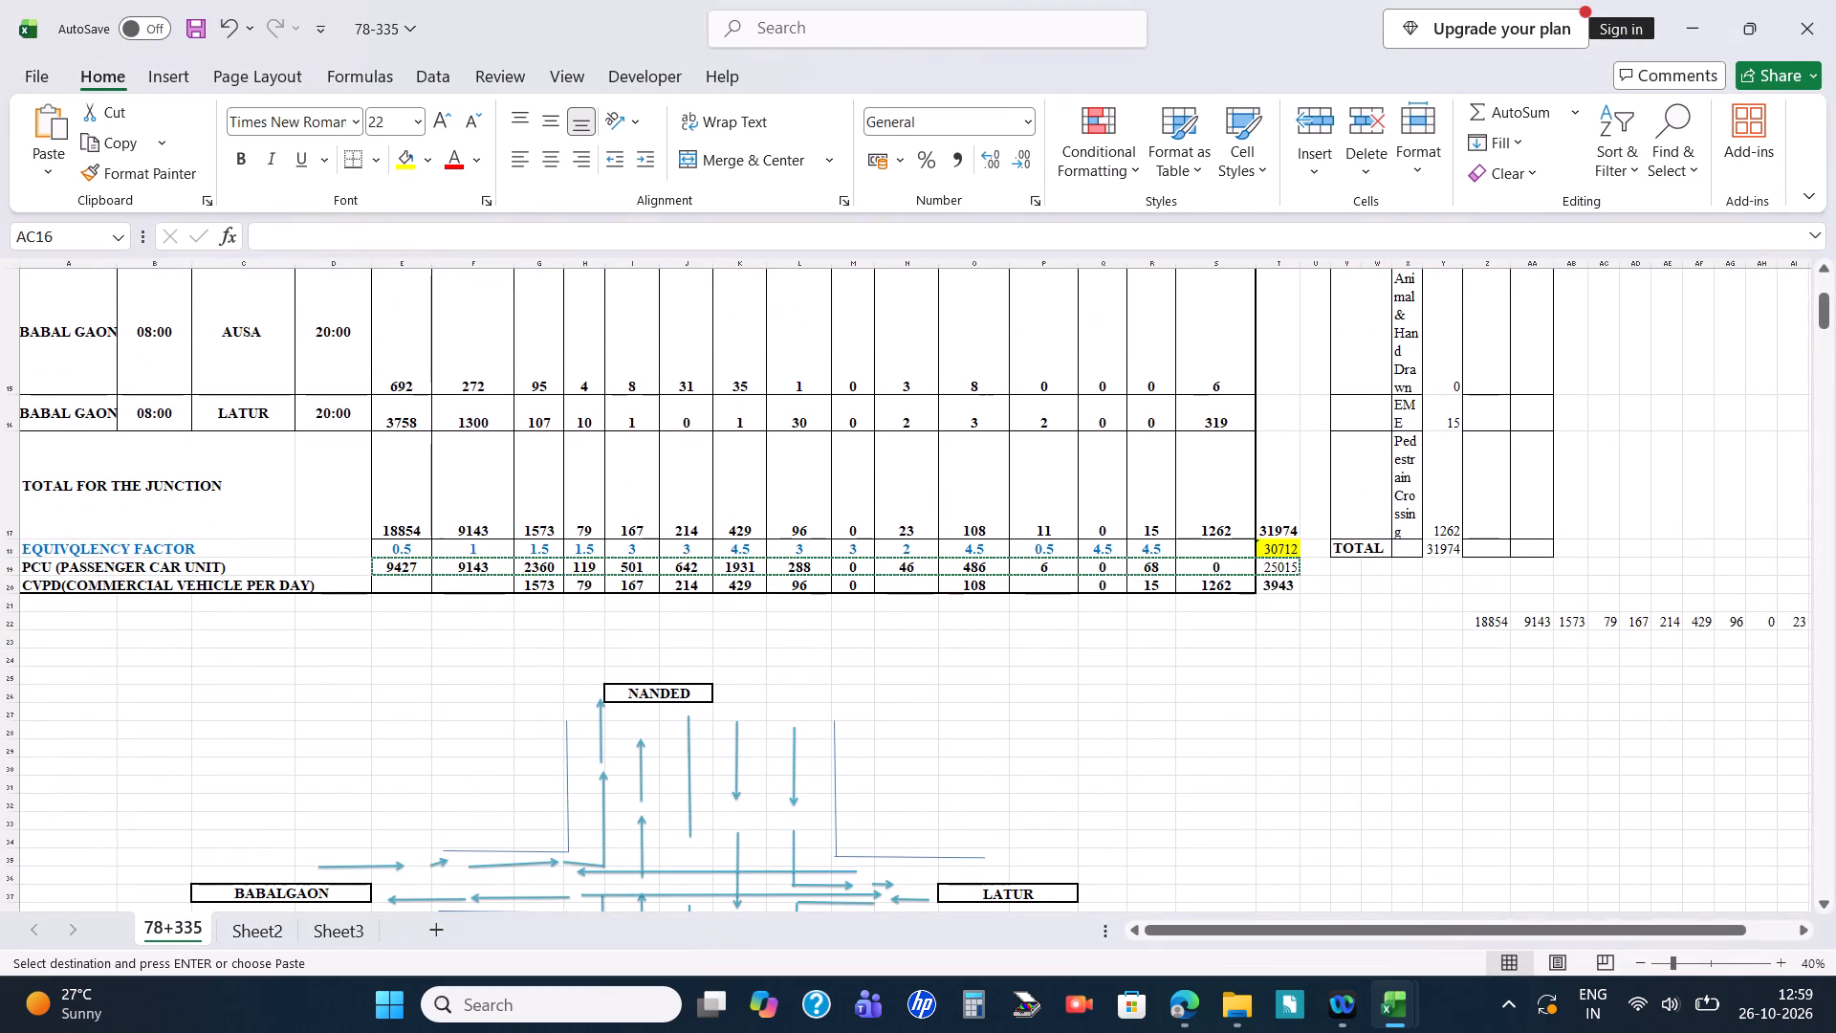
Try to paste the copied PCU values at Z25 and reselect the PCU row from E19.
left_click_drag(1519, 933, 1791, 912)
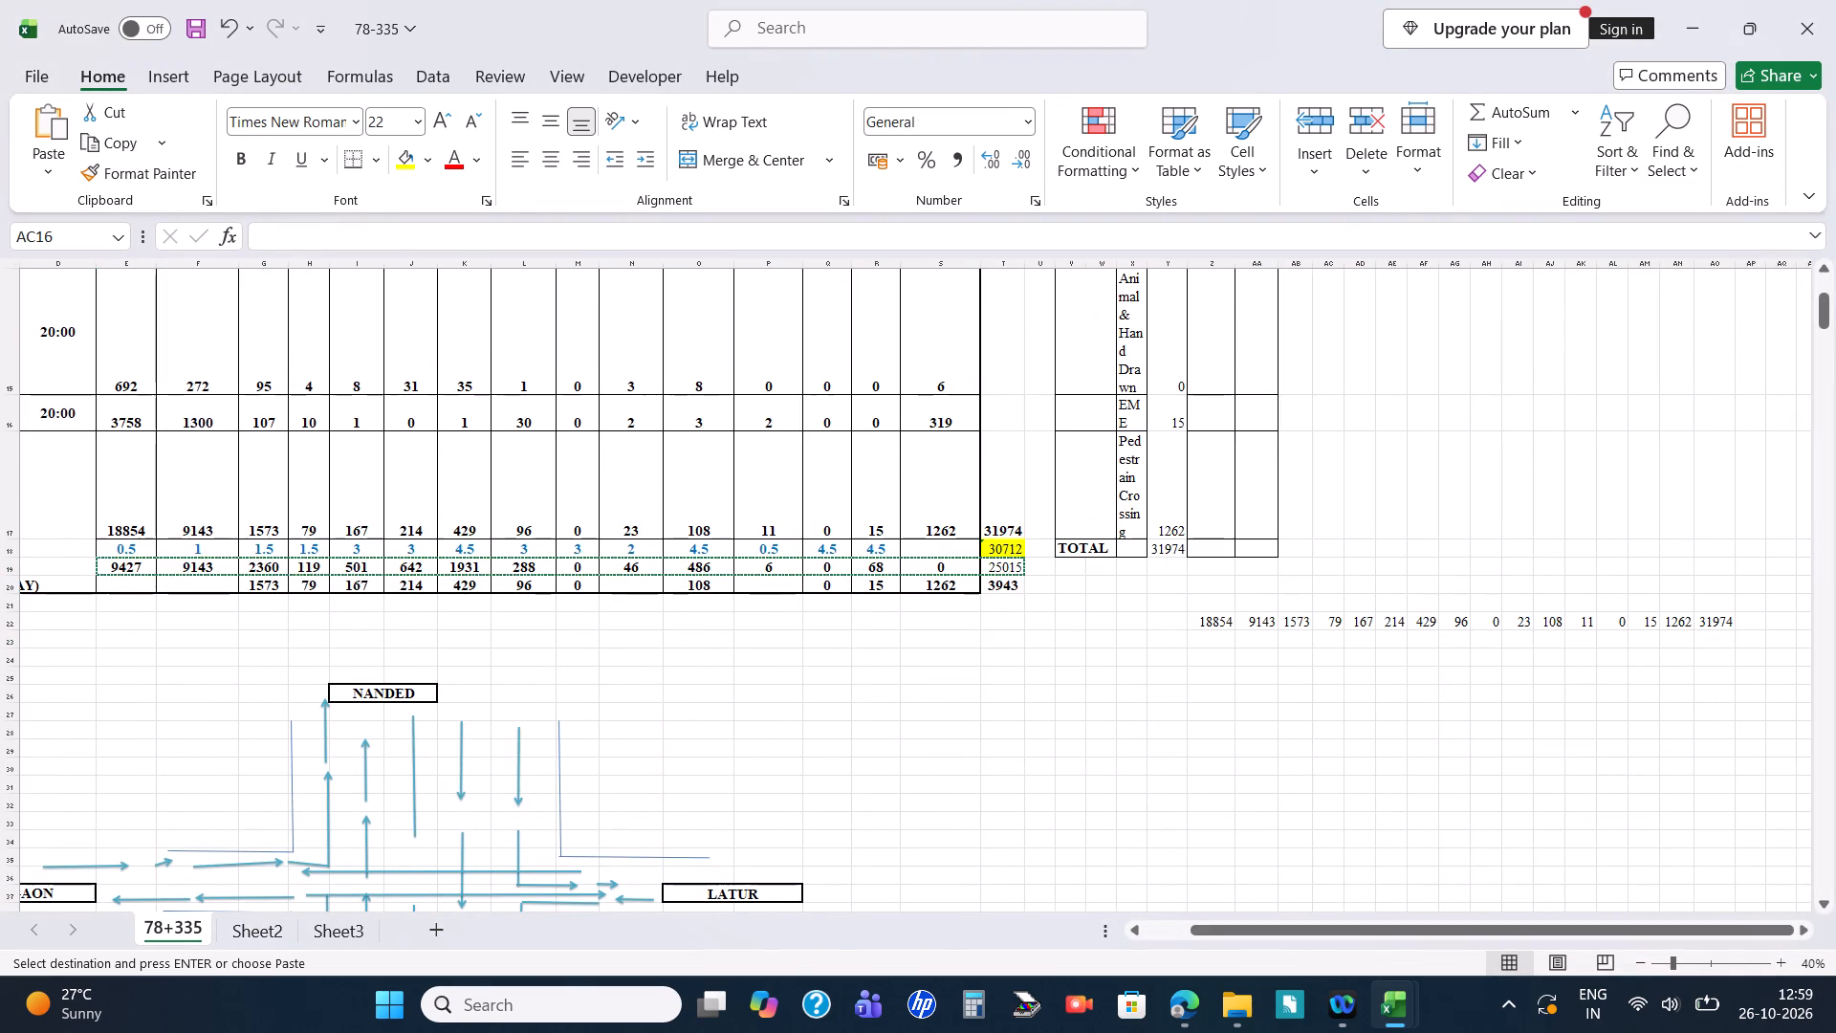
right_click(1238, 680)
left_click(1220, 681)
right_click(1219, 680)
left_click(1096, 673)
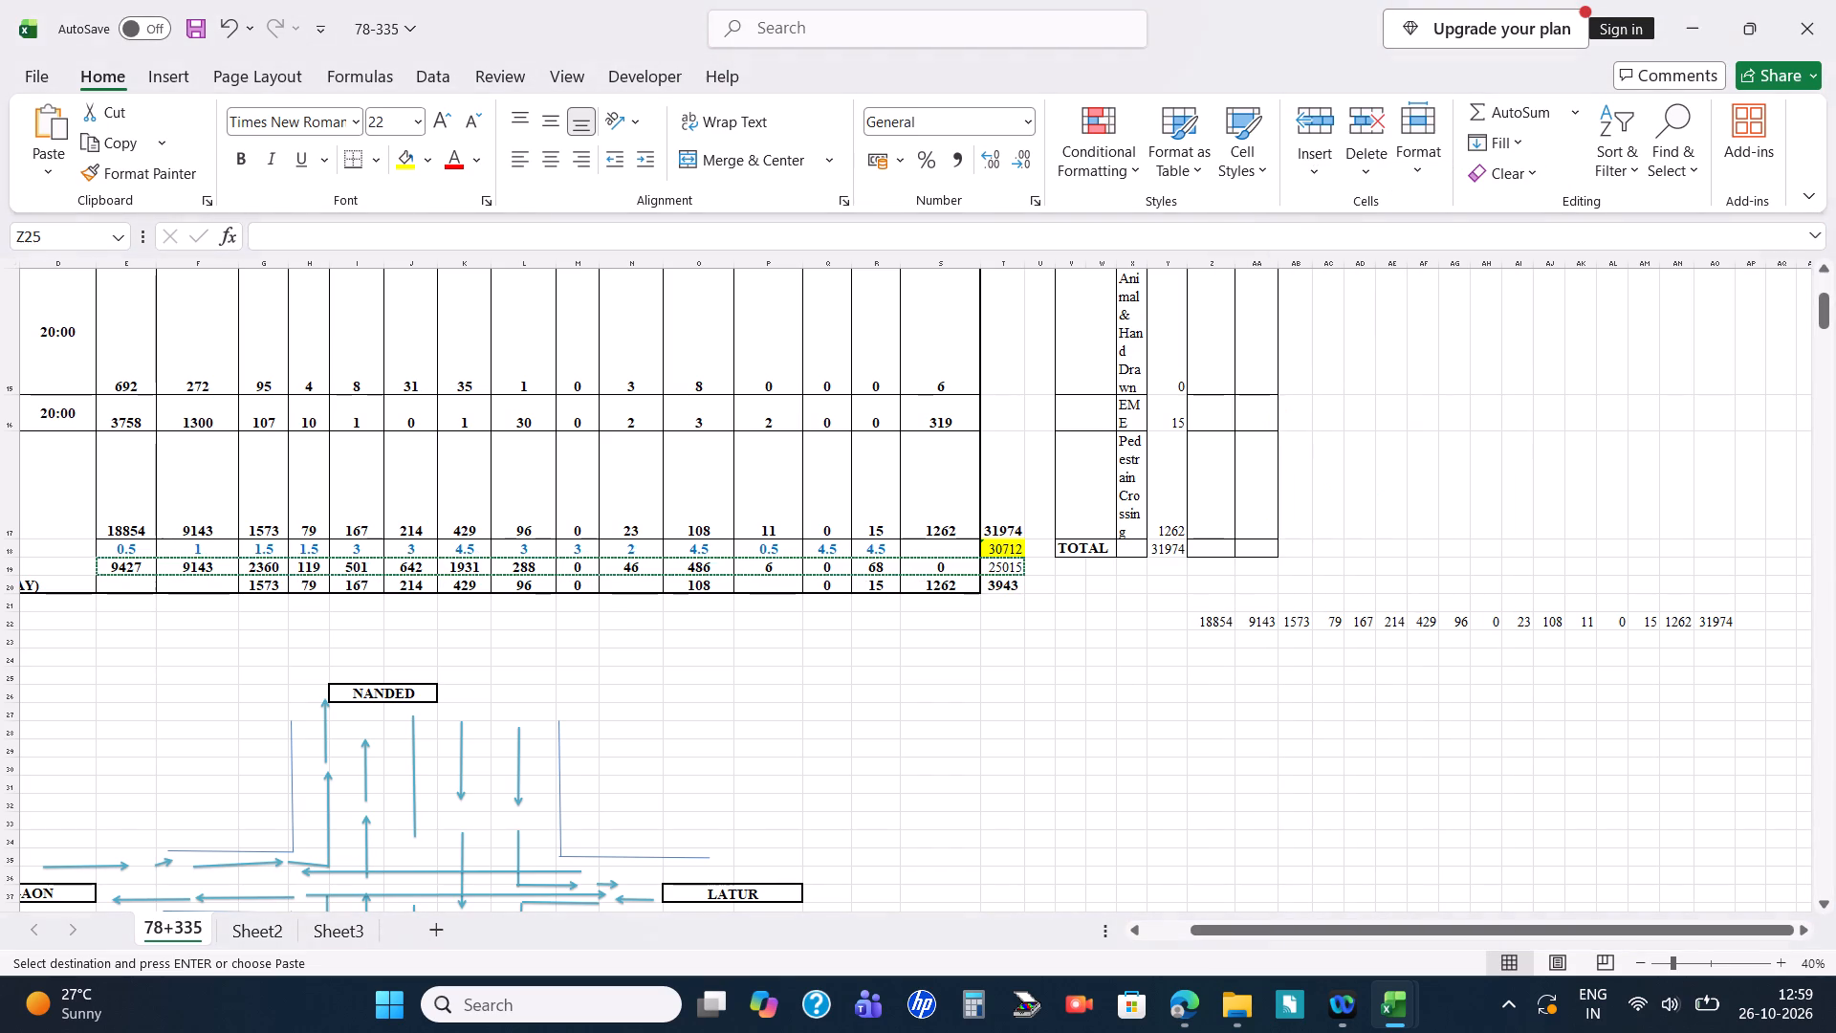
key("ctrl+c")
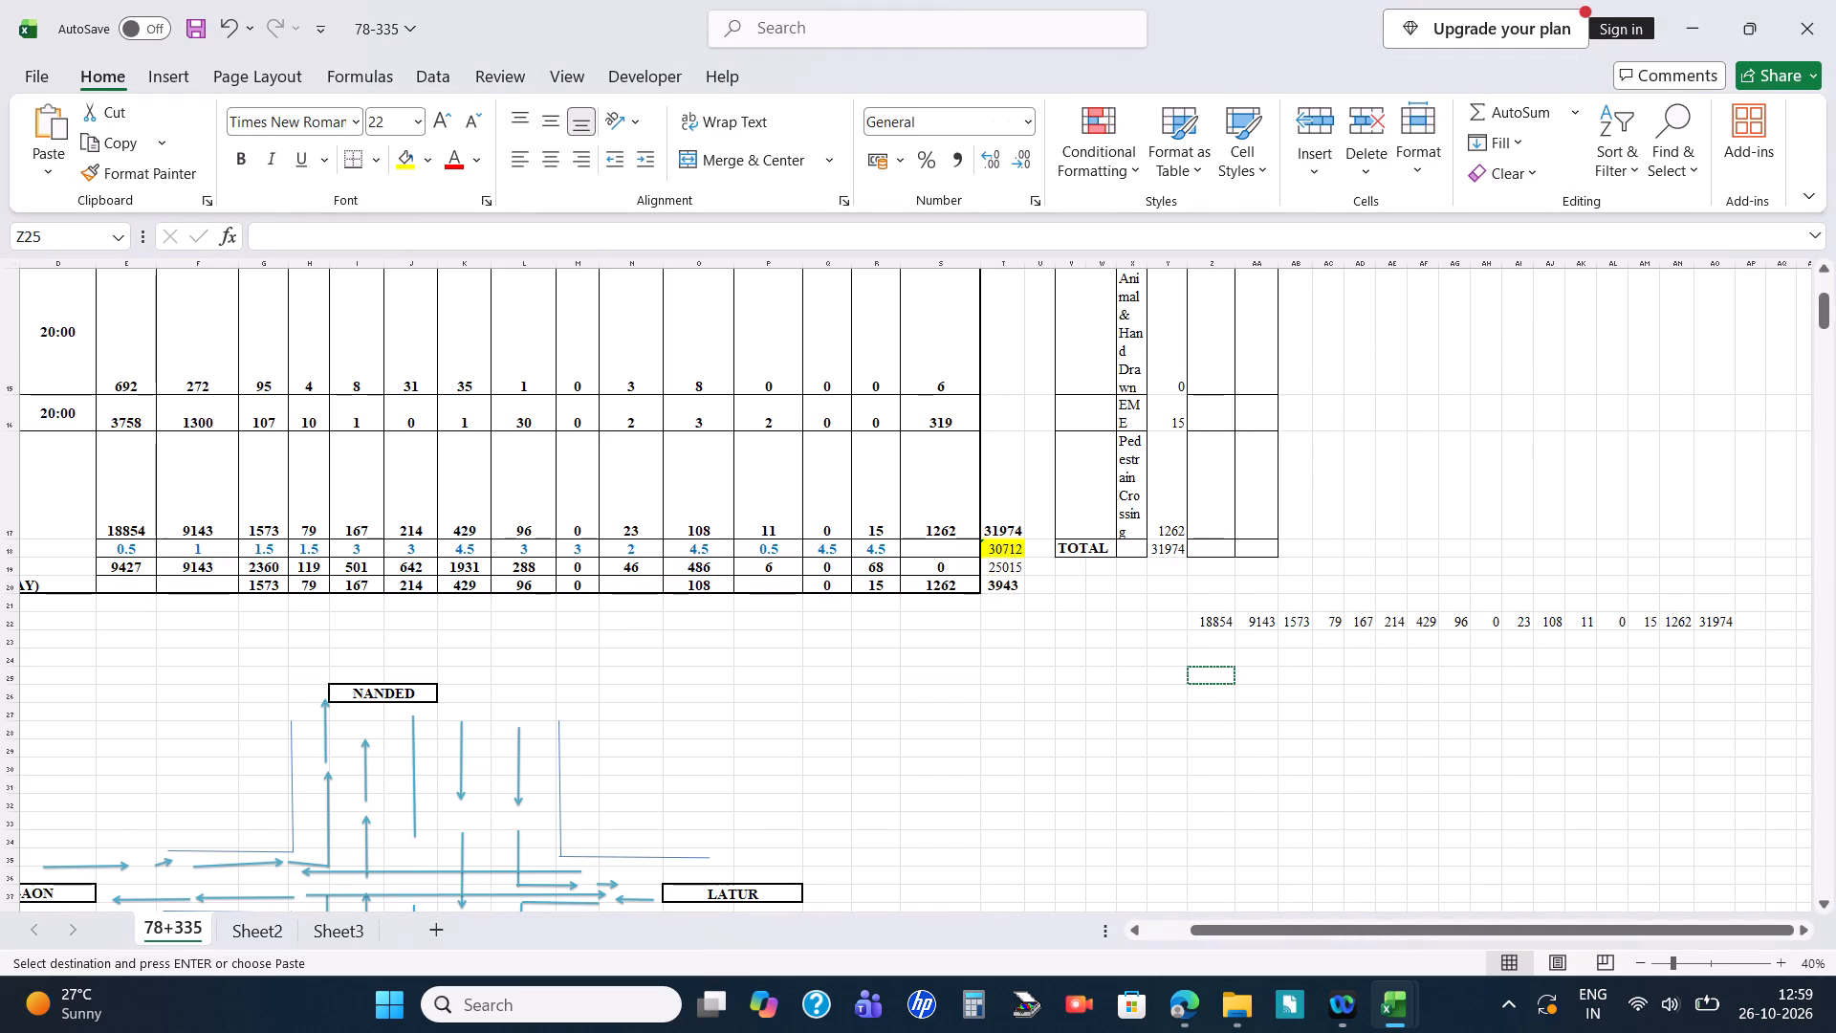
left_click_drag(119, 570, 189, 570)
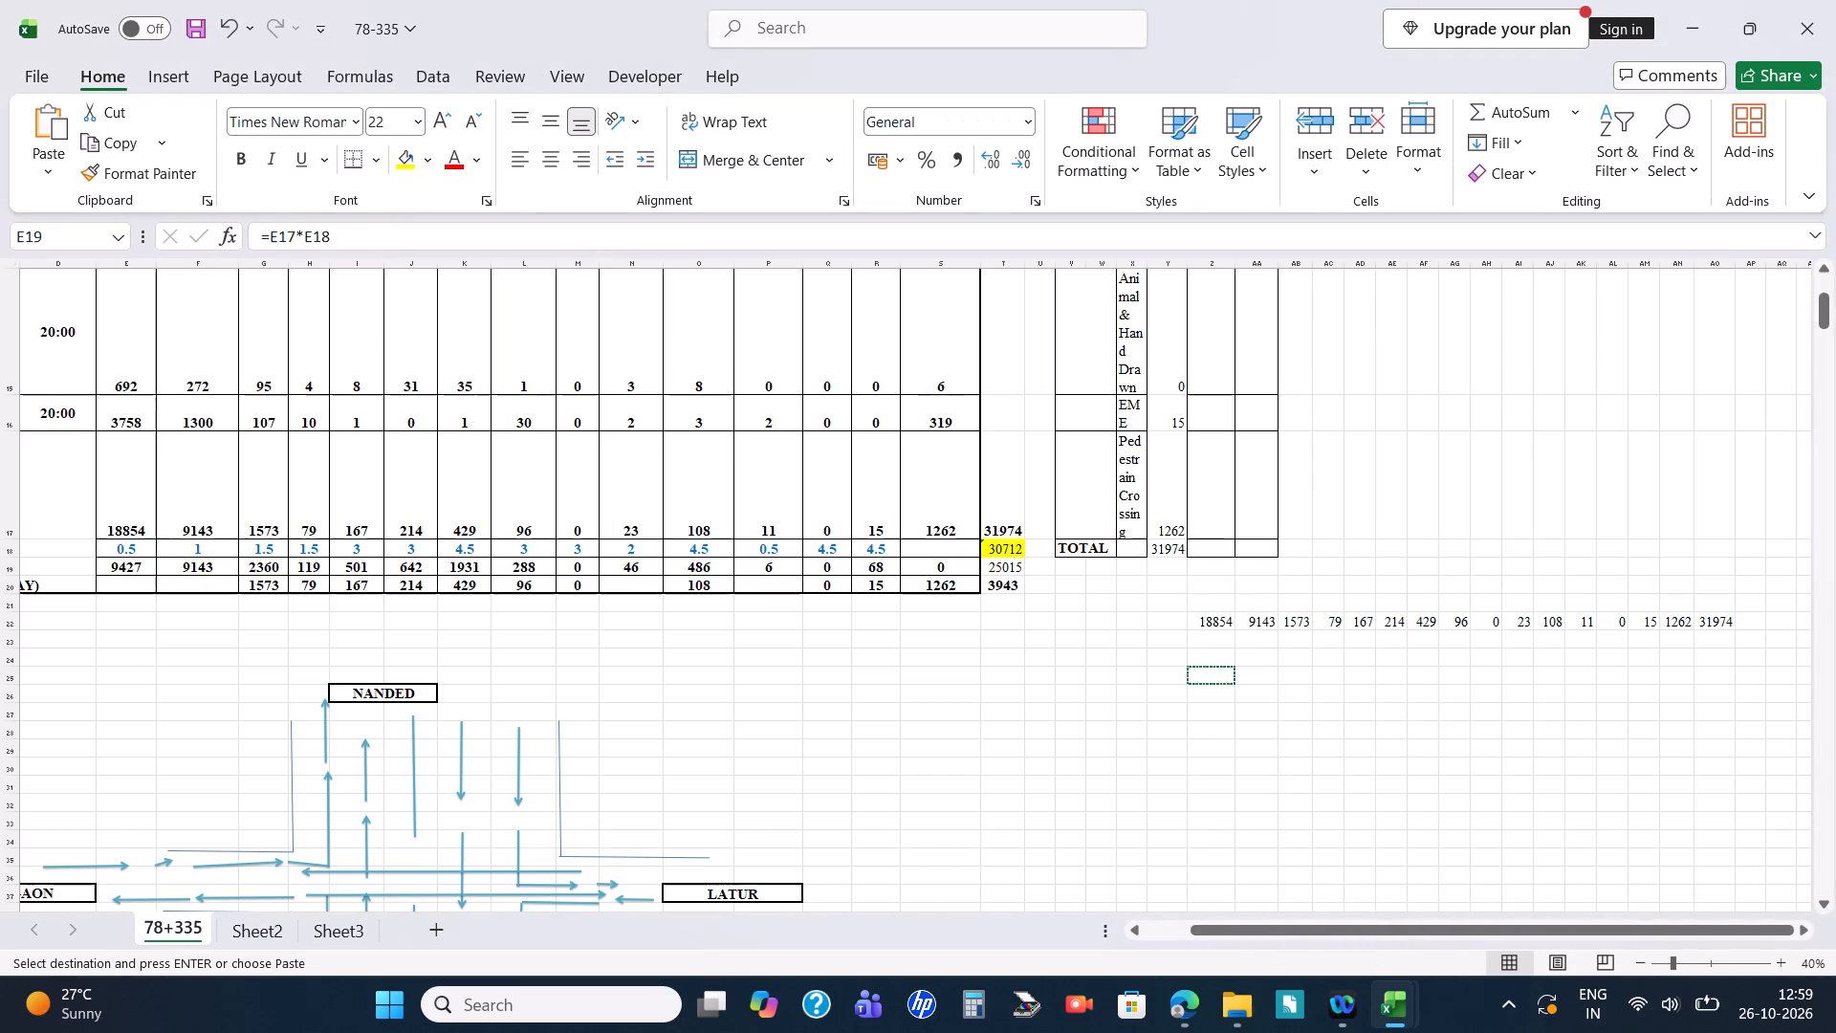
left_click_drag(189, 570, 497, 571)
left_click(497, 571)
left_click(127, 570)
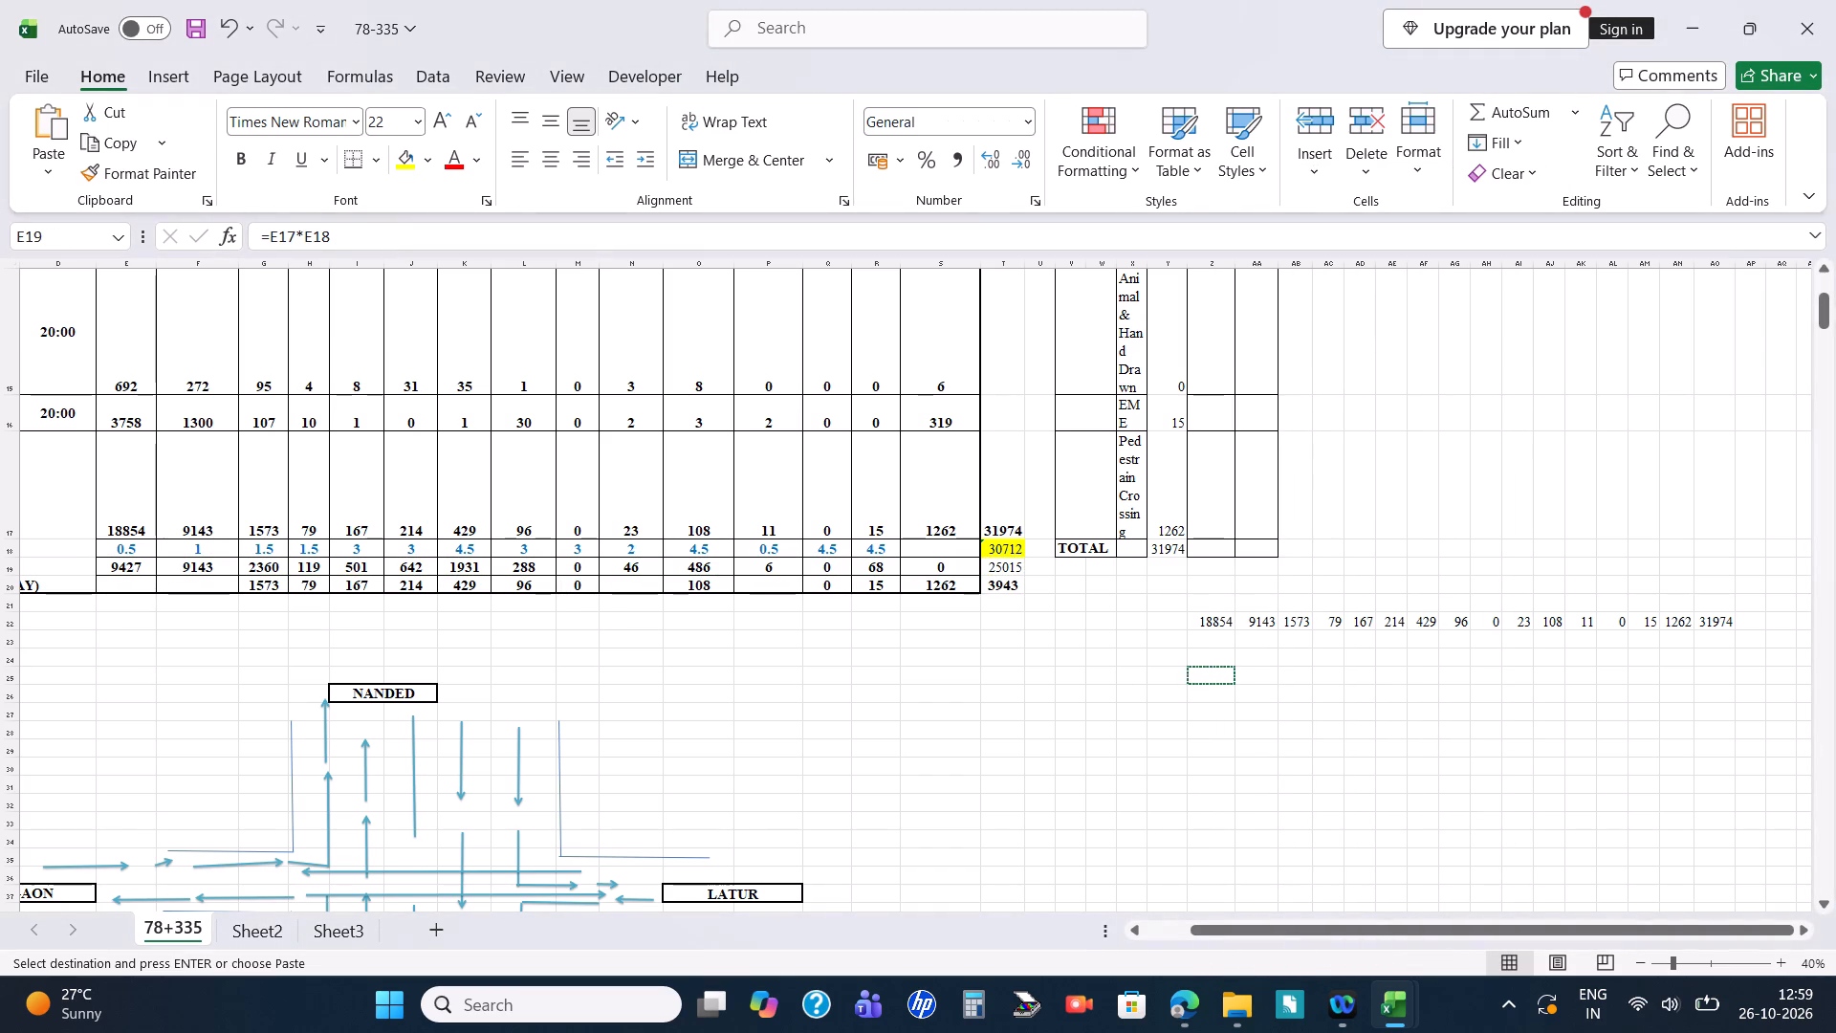
Save the workbook.
key("ctrl+s")
left_click(499, 653)
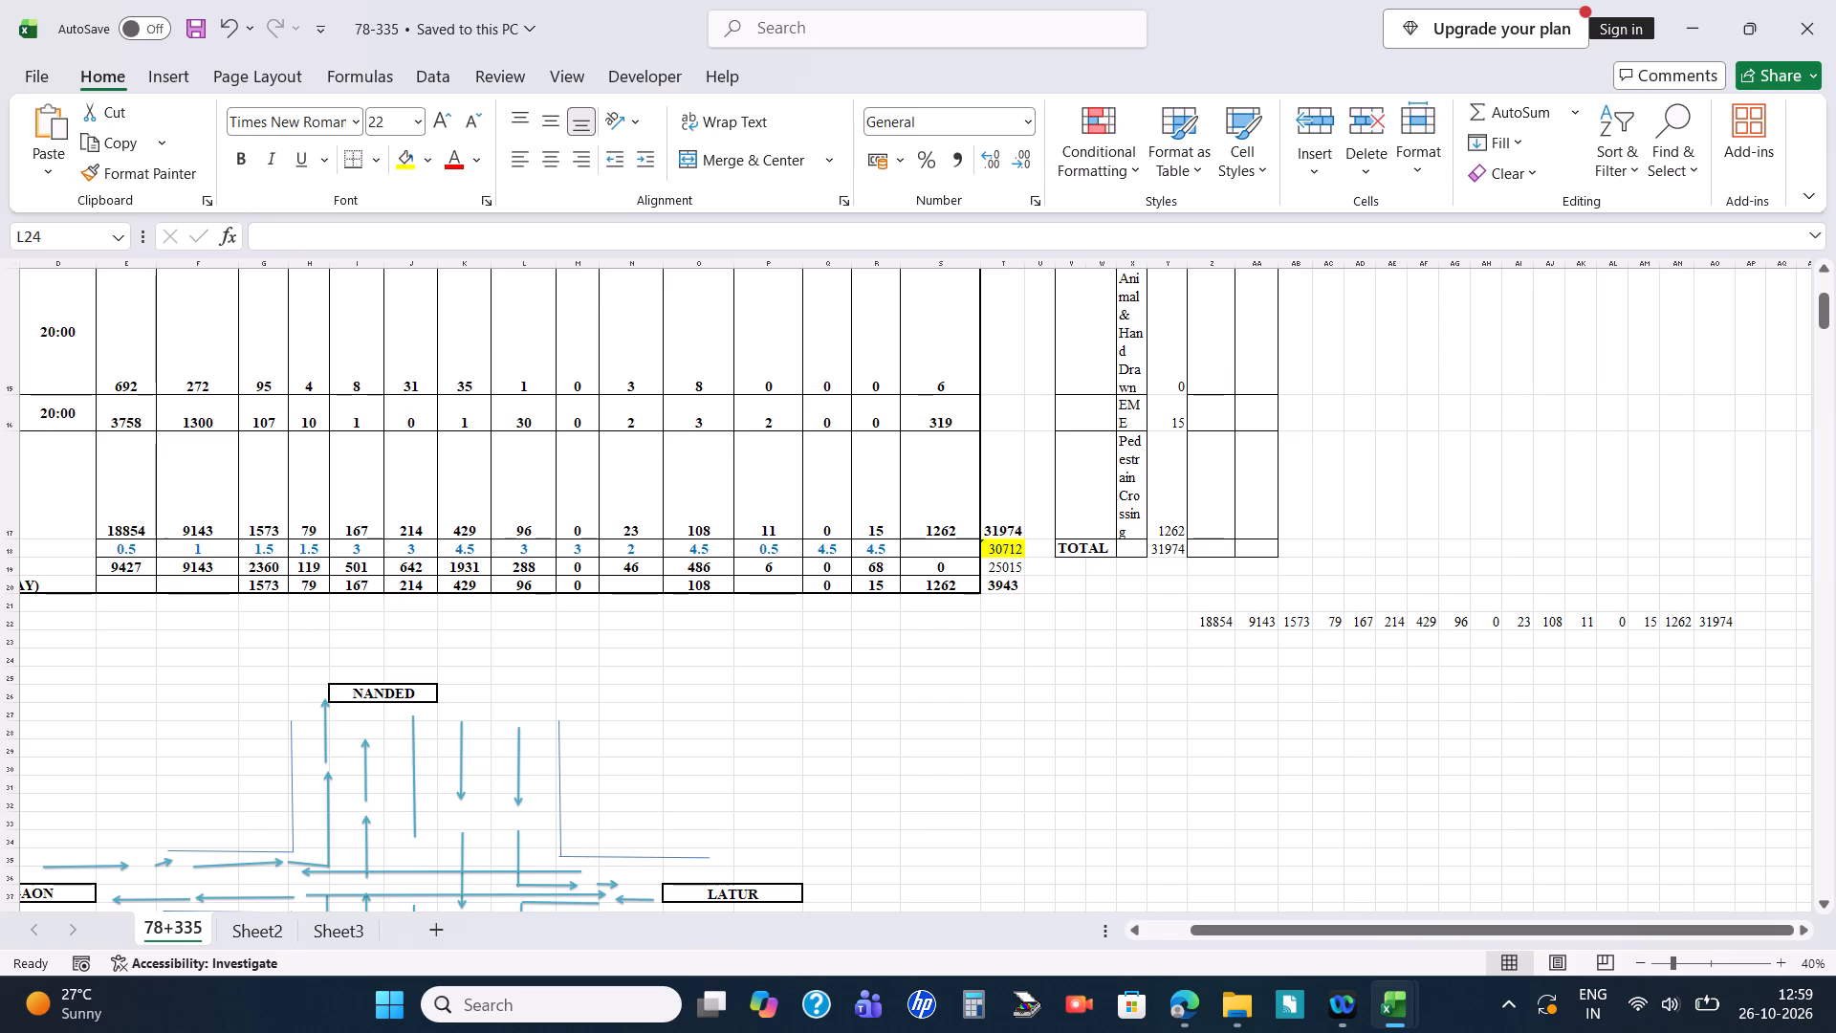
Copy the PCU (PASSENGER CAR UNIT) row E19:T19 and paste it as values only, starting at Z25.
left_click(122, 564)
right_click_drag(122, 564, 183, 561)
left_click(508, 620)
left_click_drag(126, 569, 1021, 573)
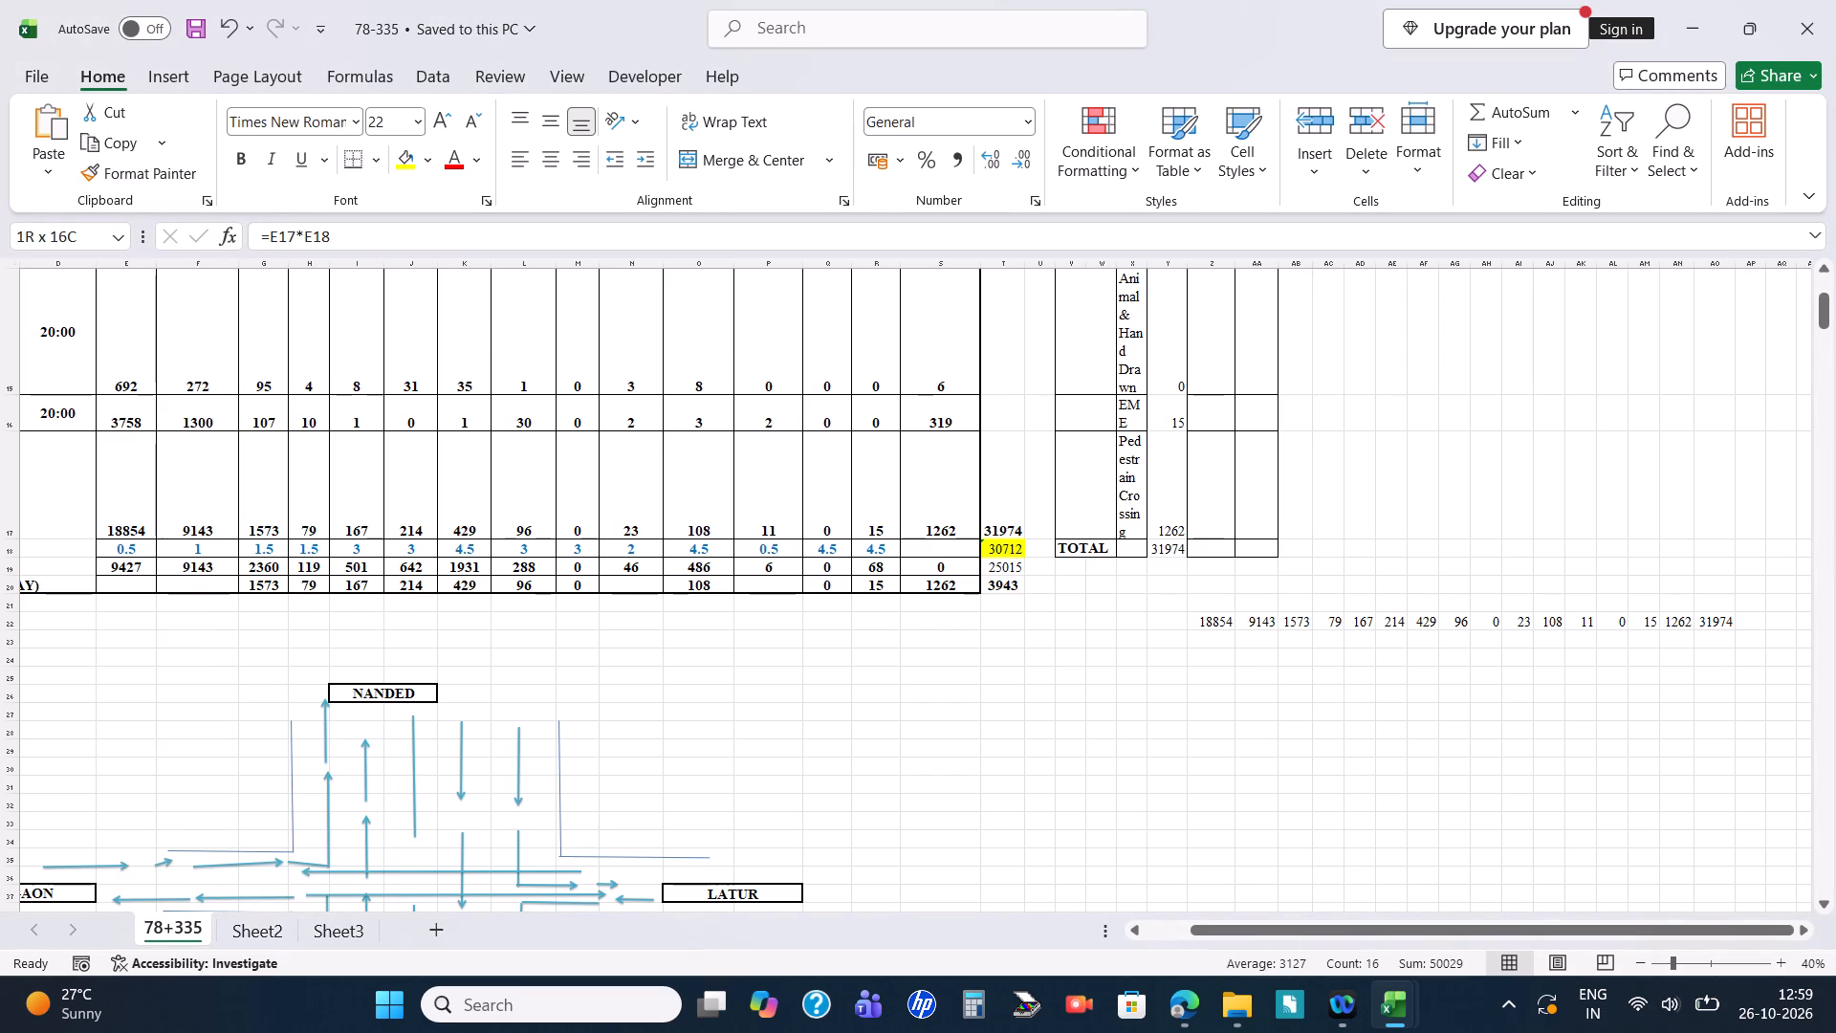
left_click_drag(1021, 573, 1014, 569)
key("ctrl+c")
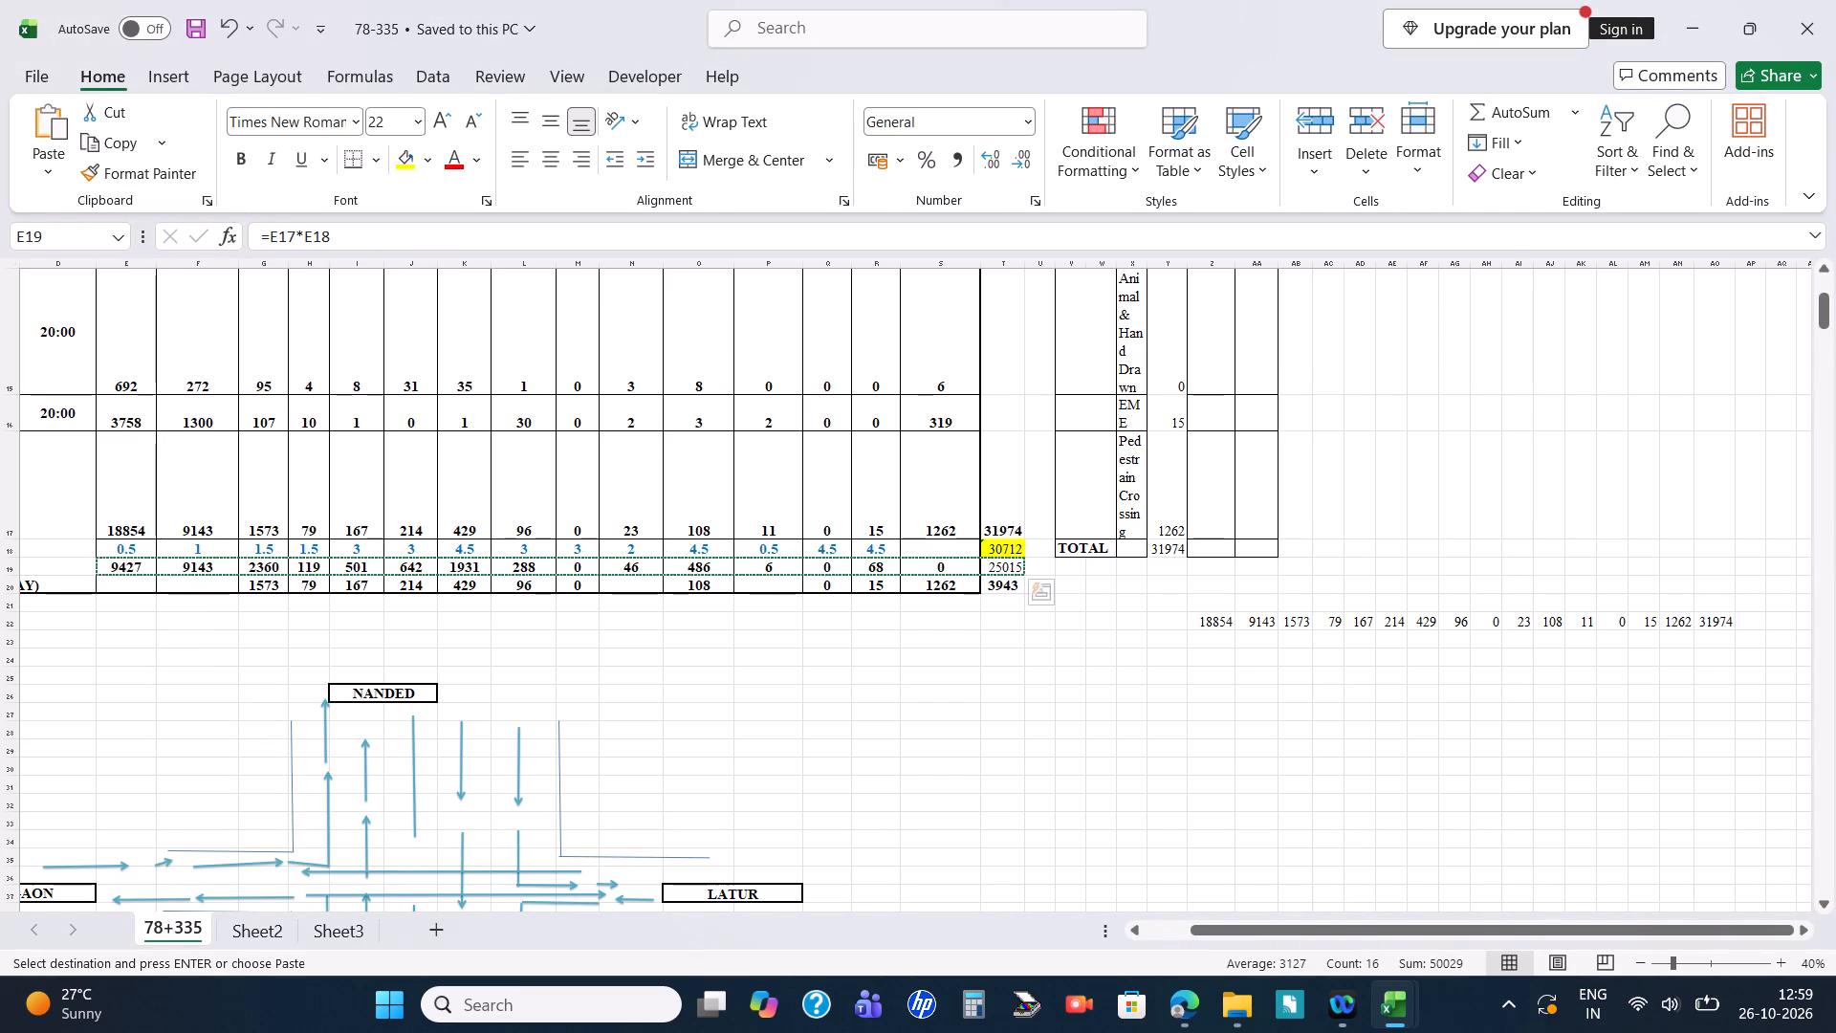
right_click(1246, 670)
double_click(1200, 676)
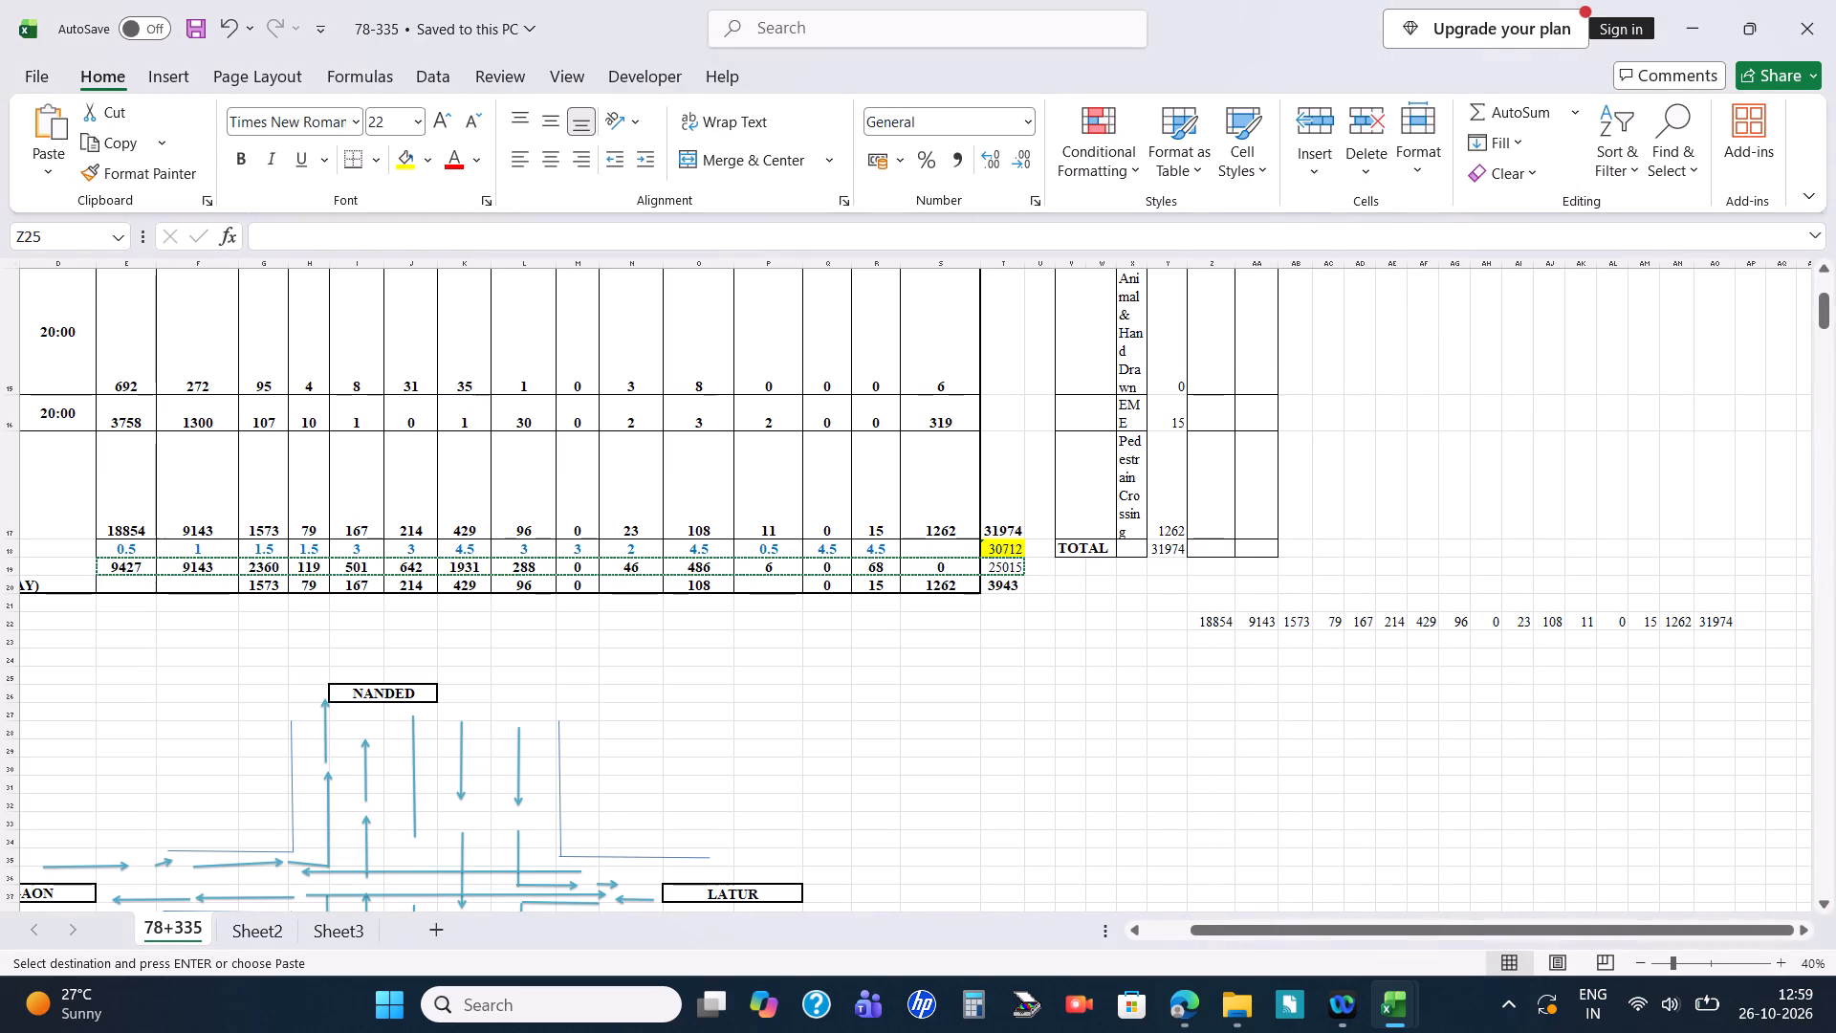
right_click(1200, 676)
left_click(1294, 429)
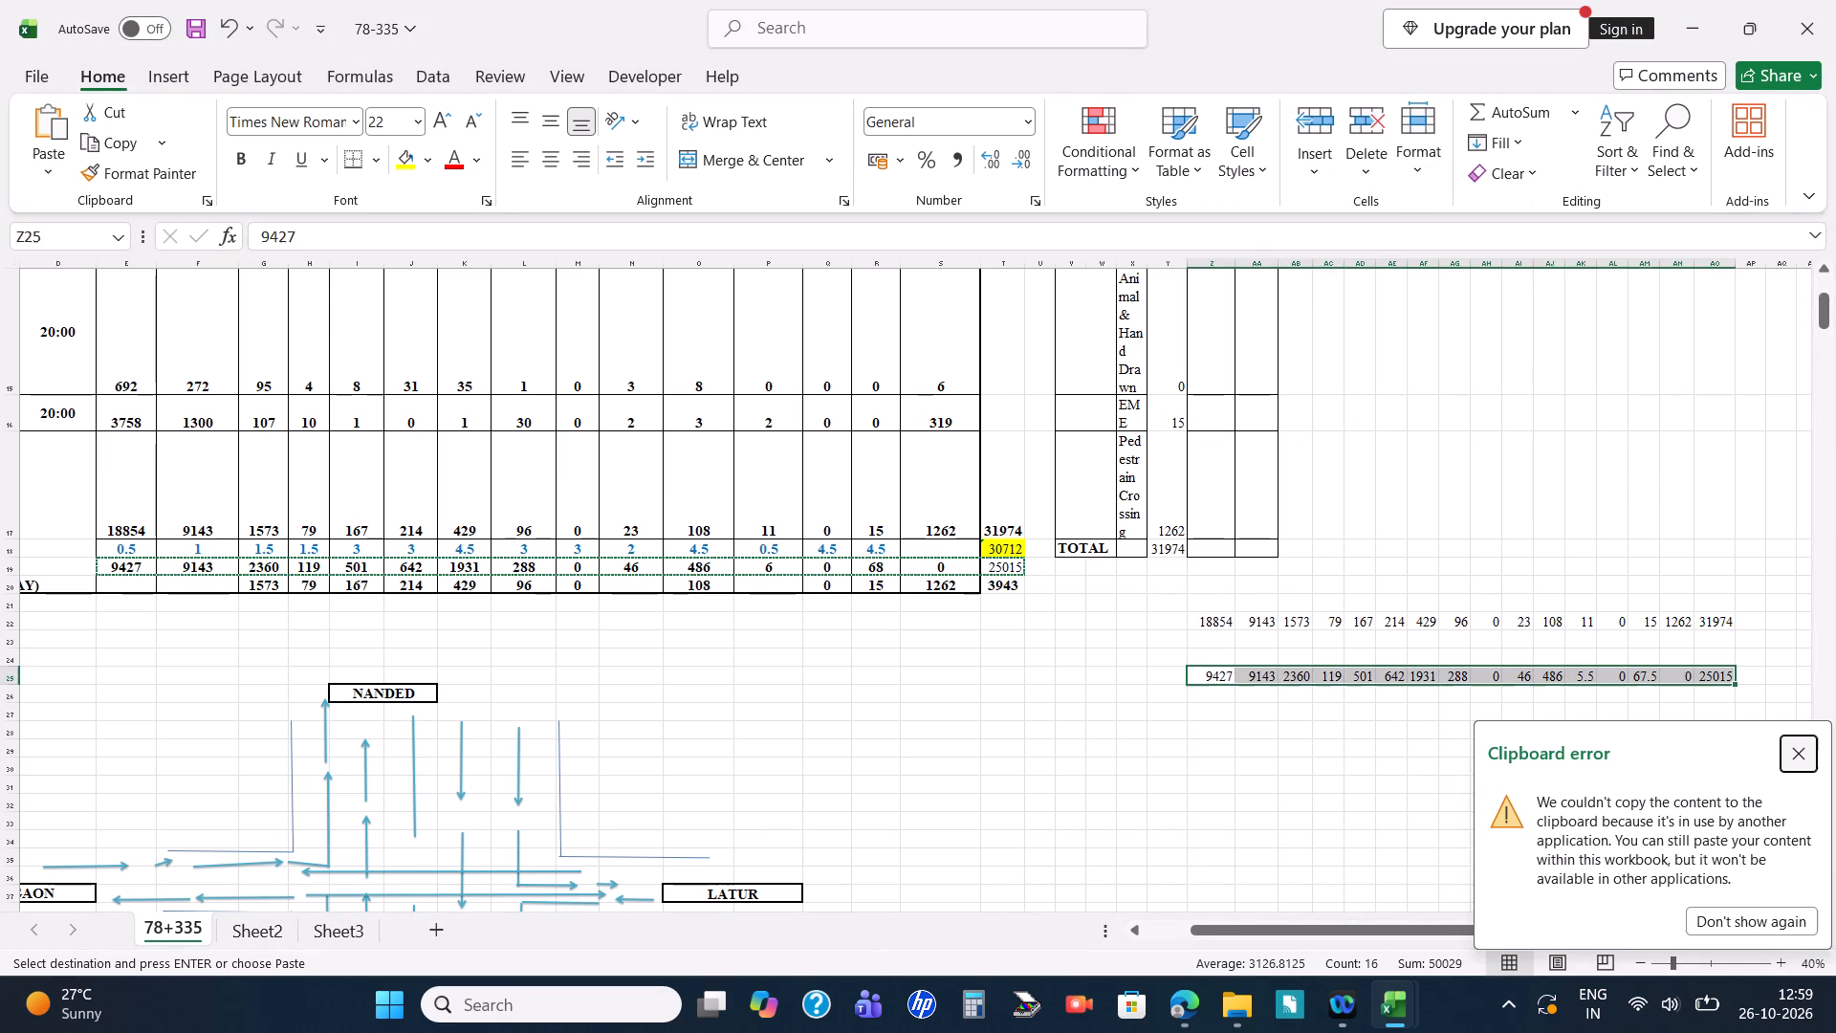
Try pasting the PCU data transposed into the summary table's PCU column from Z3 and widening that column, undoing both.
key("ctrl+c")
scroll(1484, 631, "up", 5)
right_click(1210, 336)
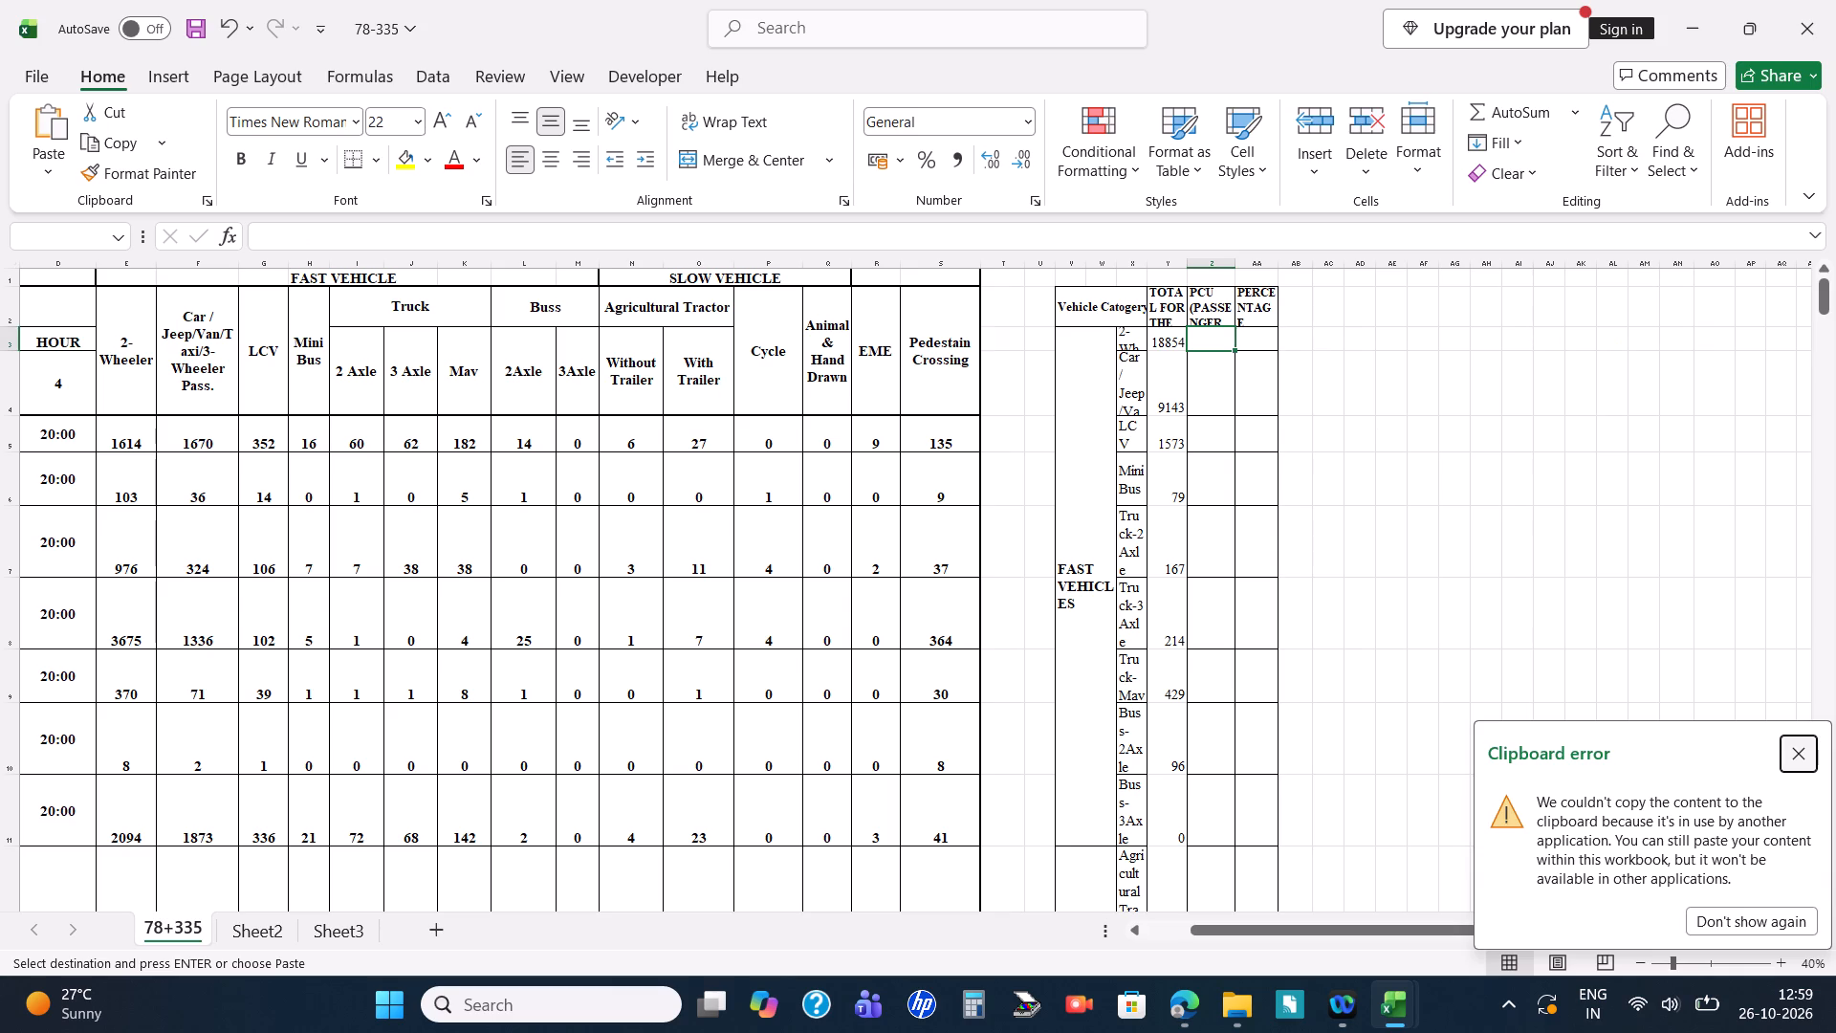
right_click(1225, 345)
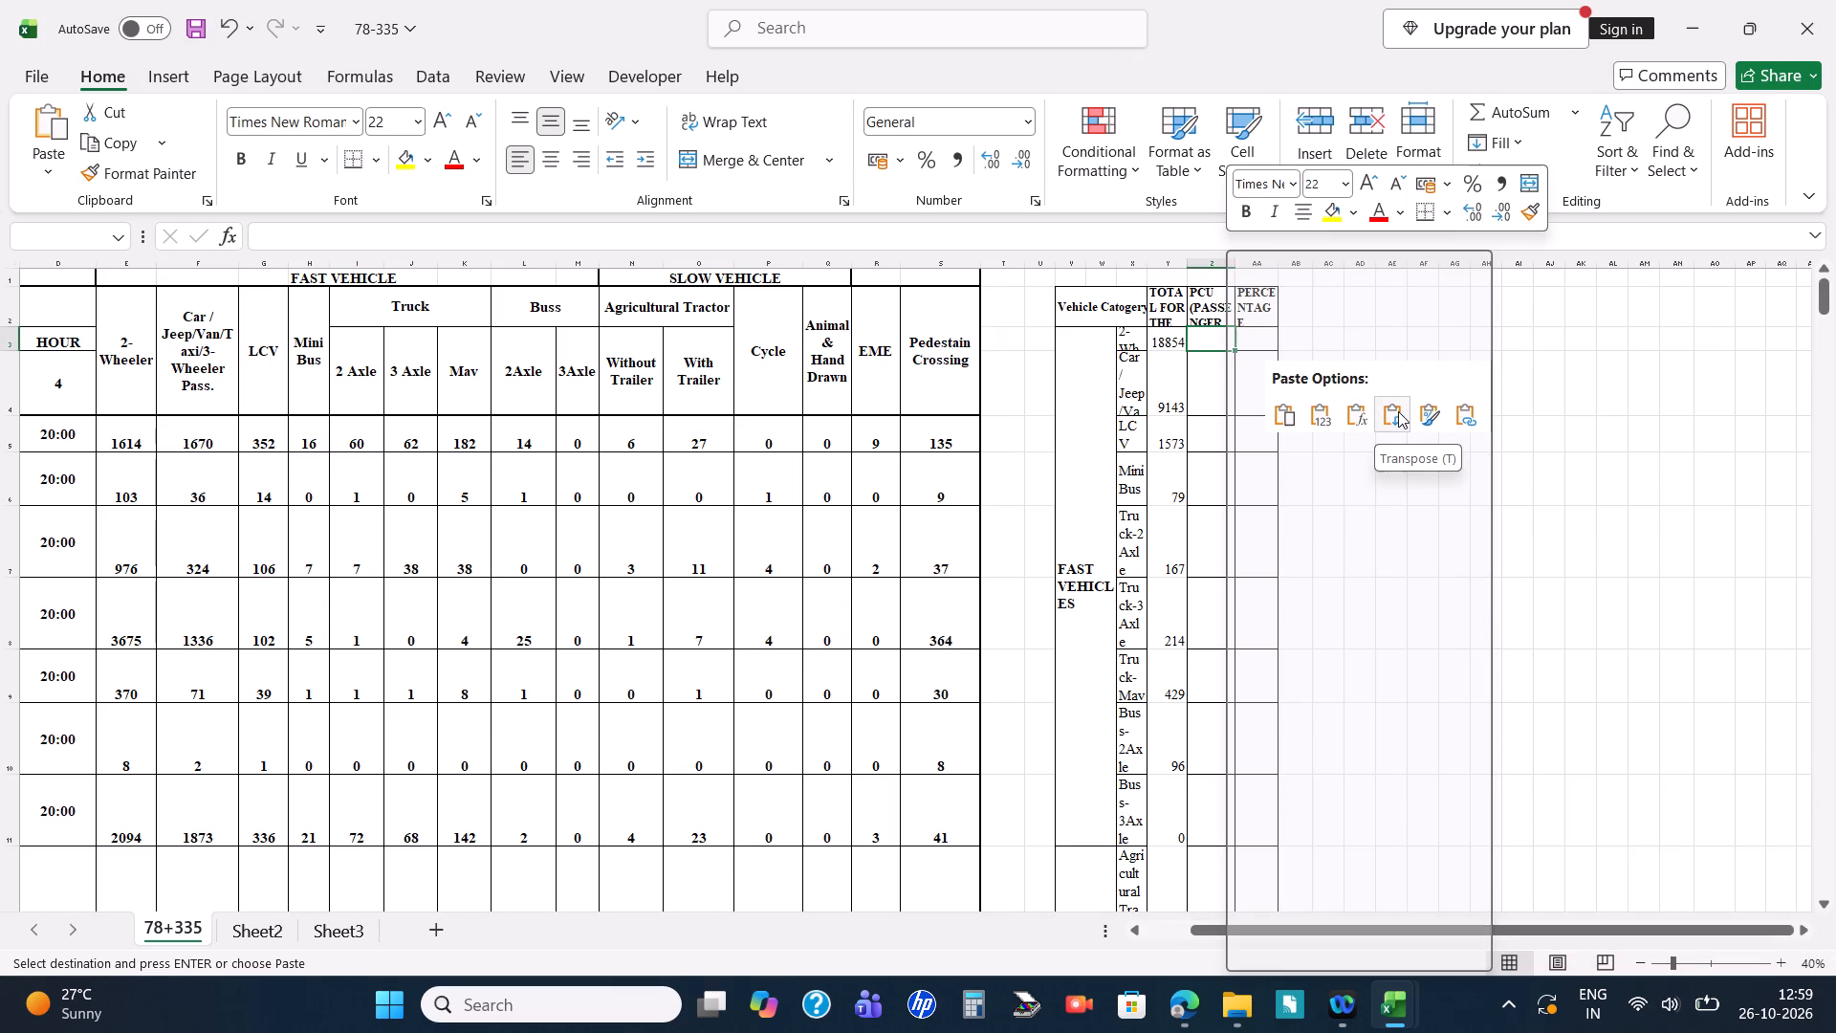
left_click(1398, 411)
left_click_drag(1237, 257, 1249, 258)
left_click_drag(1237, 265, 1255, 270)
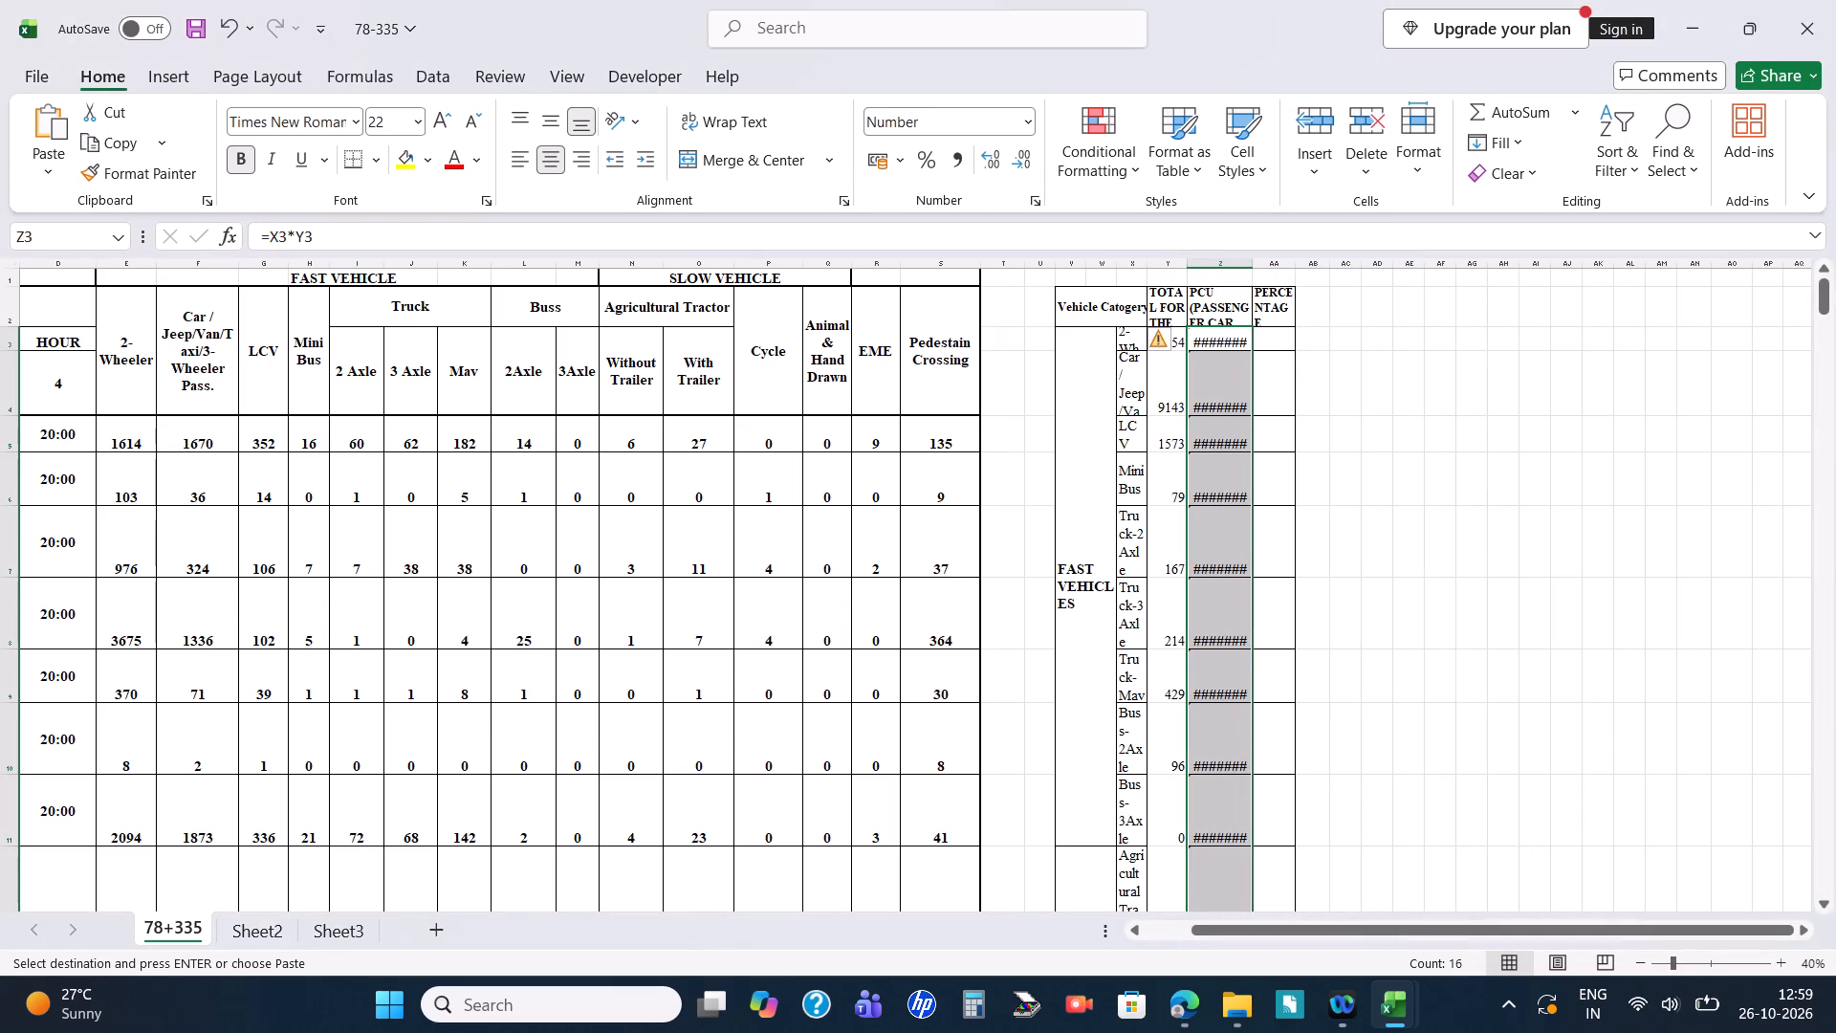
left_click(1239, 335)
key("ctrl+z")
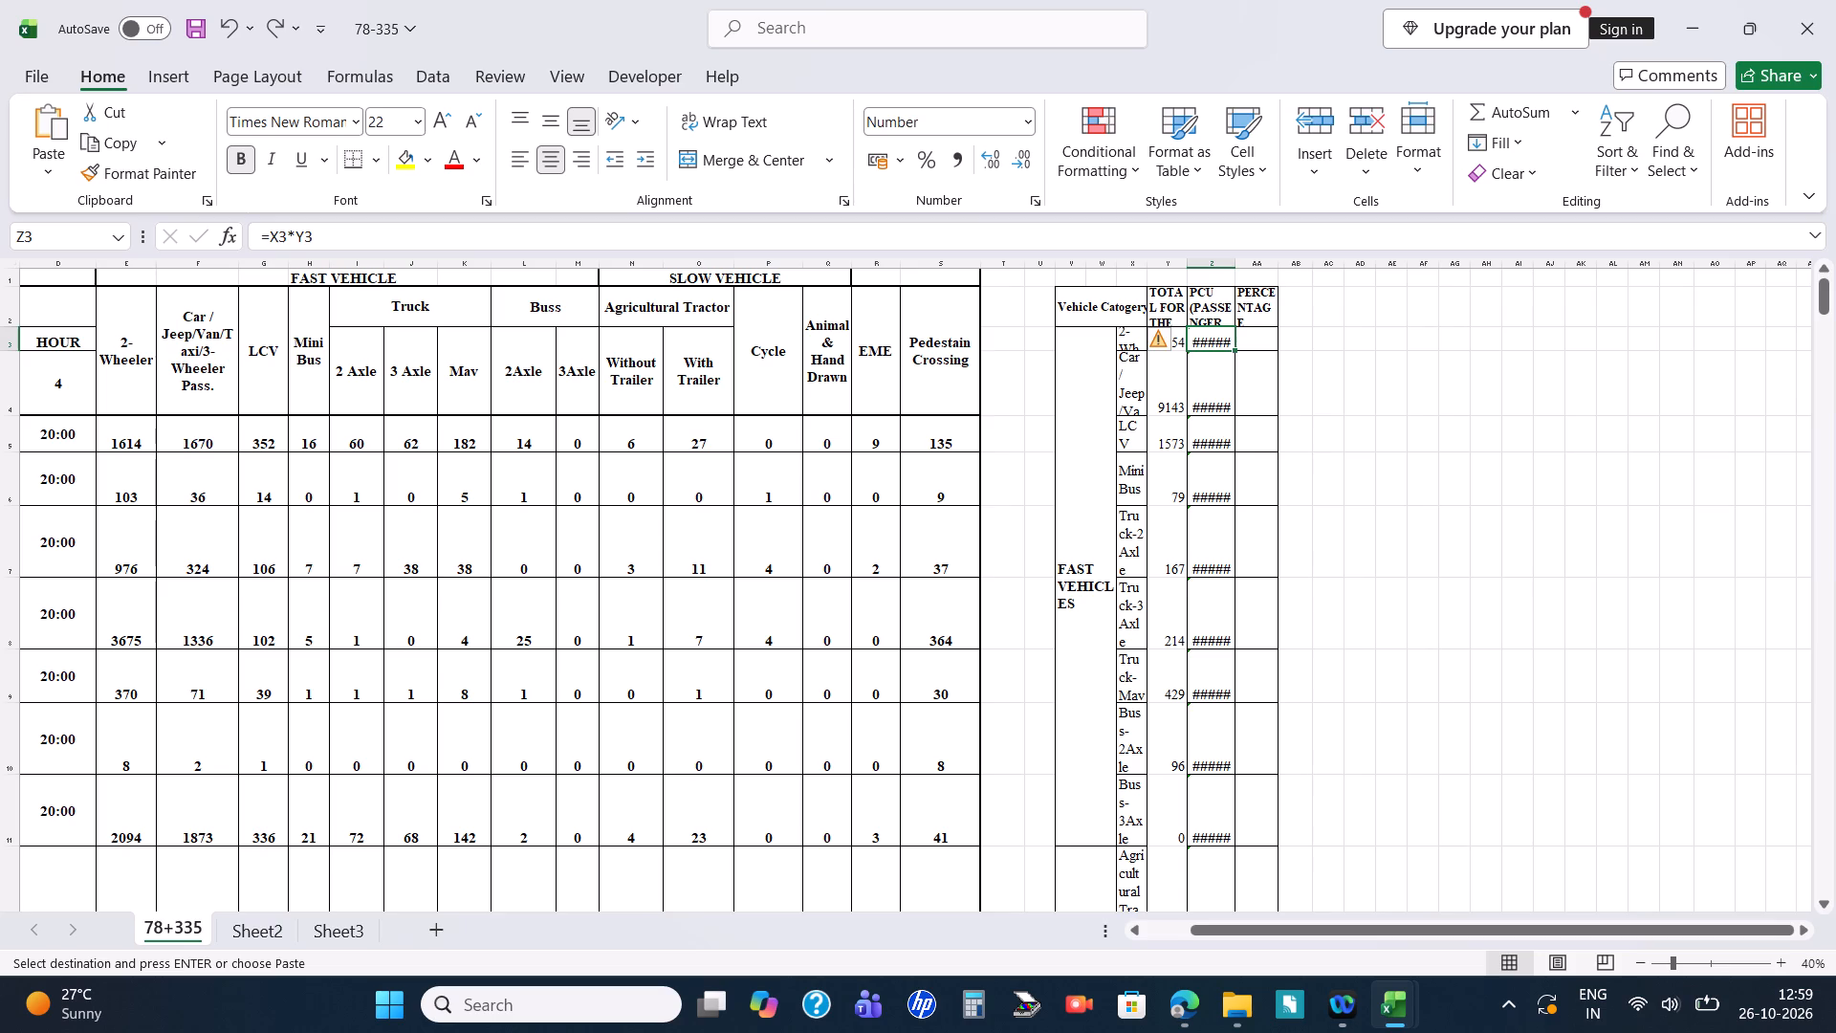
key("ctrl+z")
Copy the plain PCU values in Z25:AO25 and paste them transposed into the summary table's PCU column from Z3.
scroll(1364, 582, "down", 4)
scroll(1295, 720, "down", 3)
left_click(1257, 610)
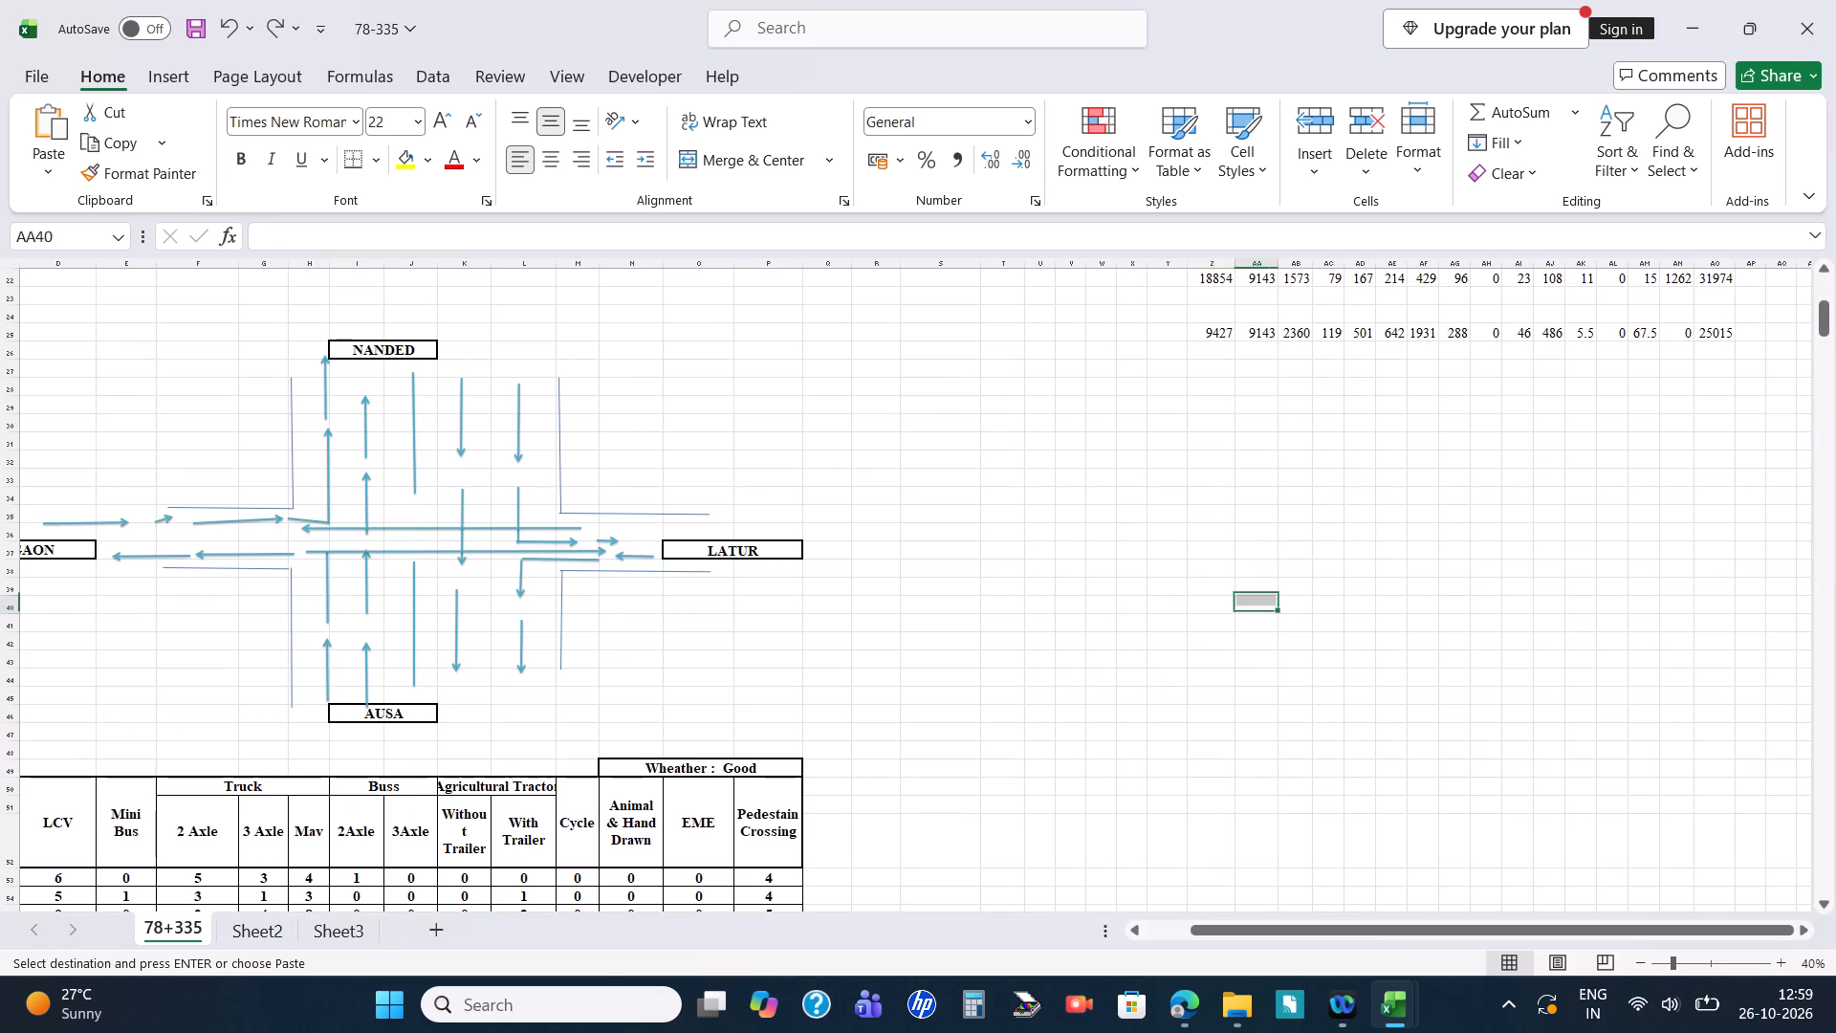
scroll(1258, 501, "up", 3)
left_click(1220, 870)
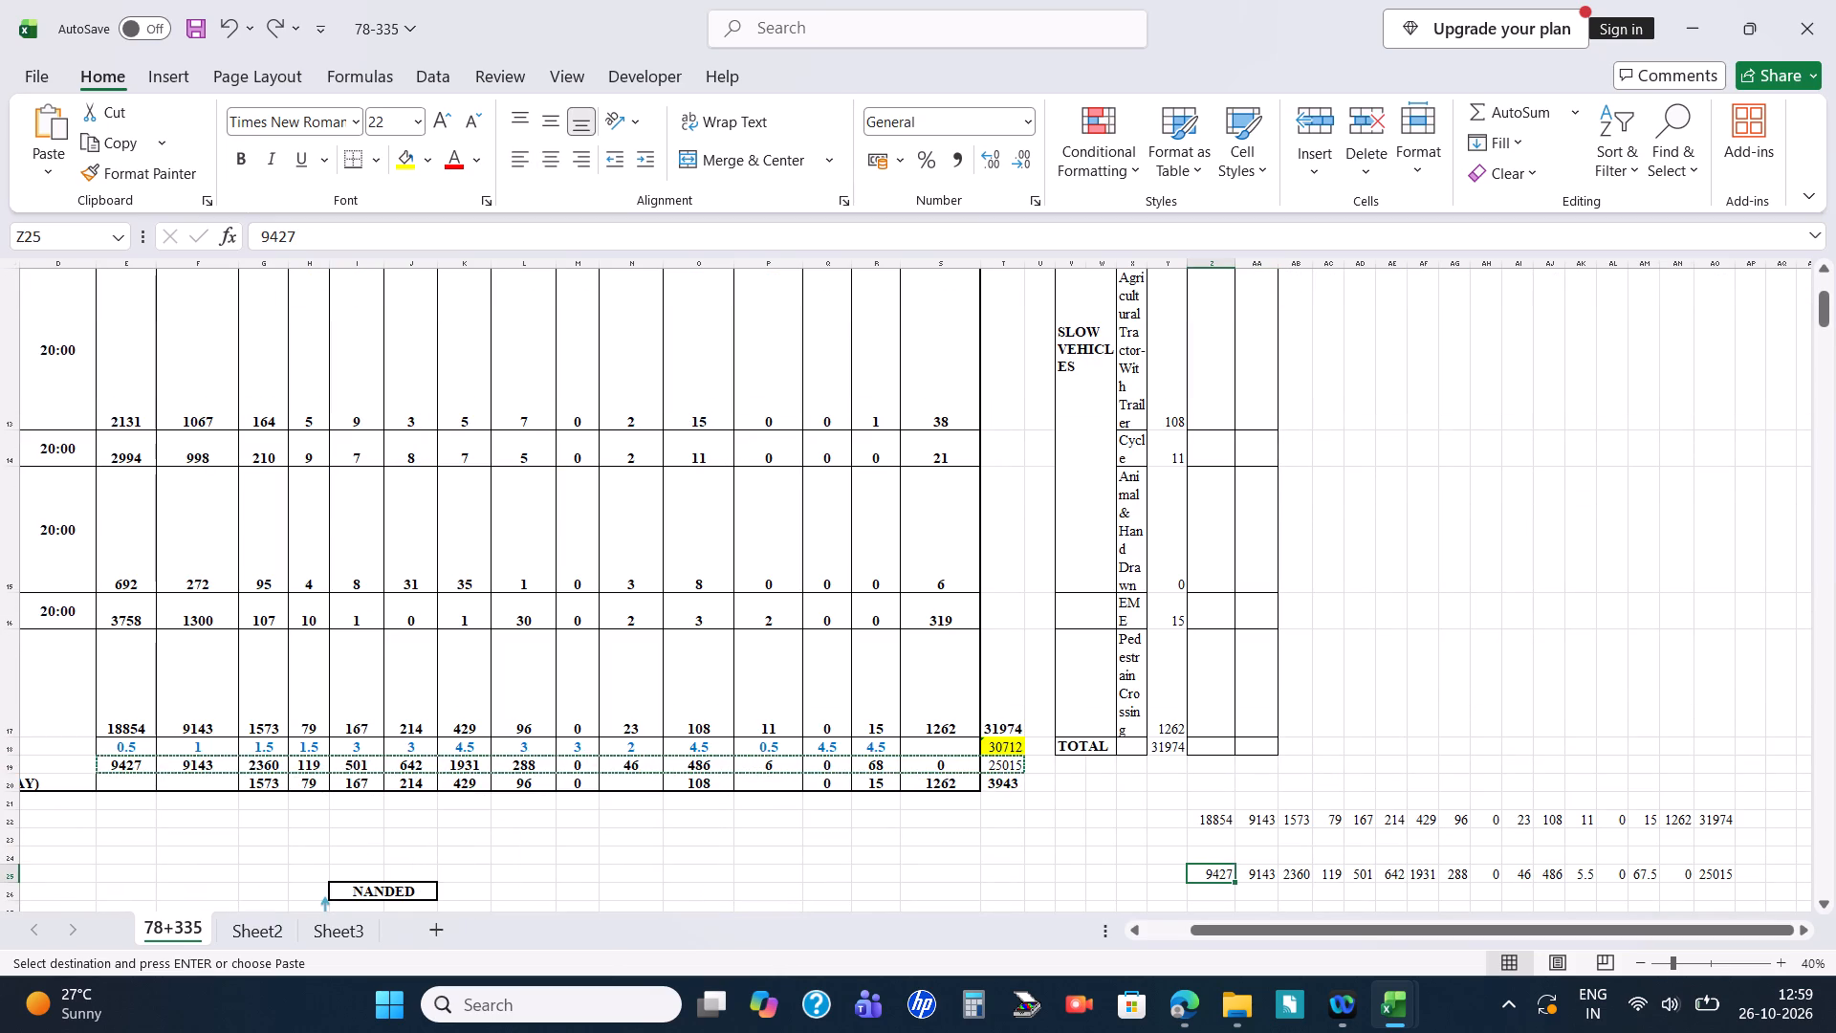
key("shift+Right")
key("shift+Right")
key("shift+Right")
key("shift+Right")
key("shift+Right")
key("shift+Right")
key("shift+Right")
key("shift+Right")
key("shift+Right")
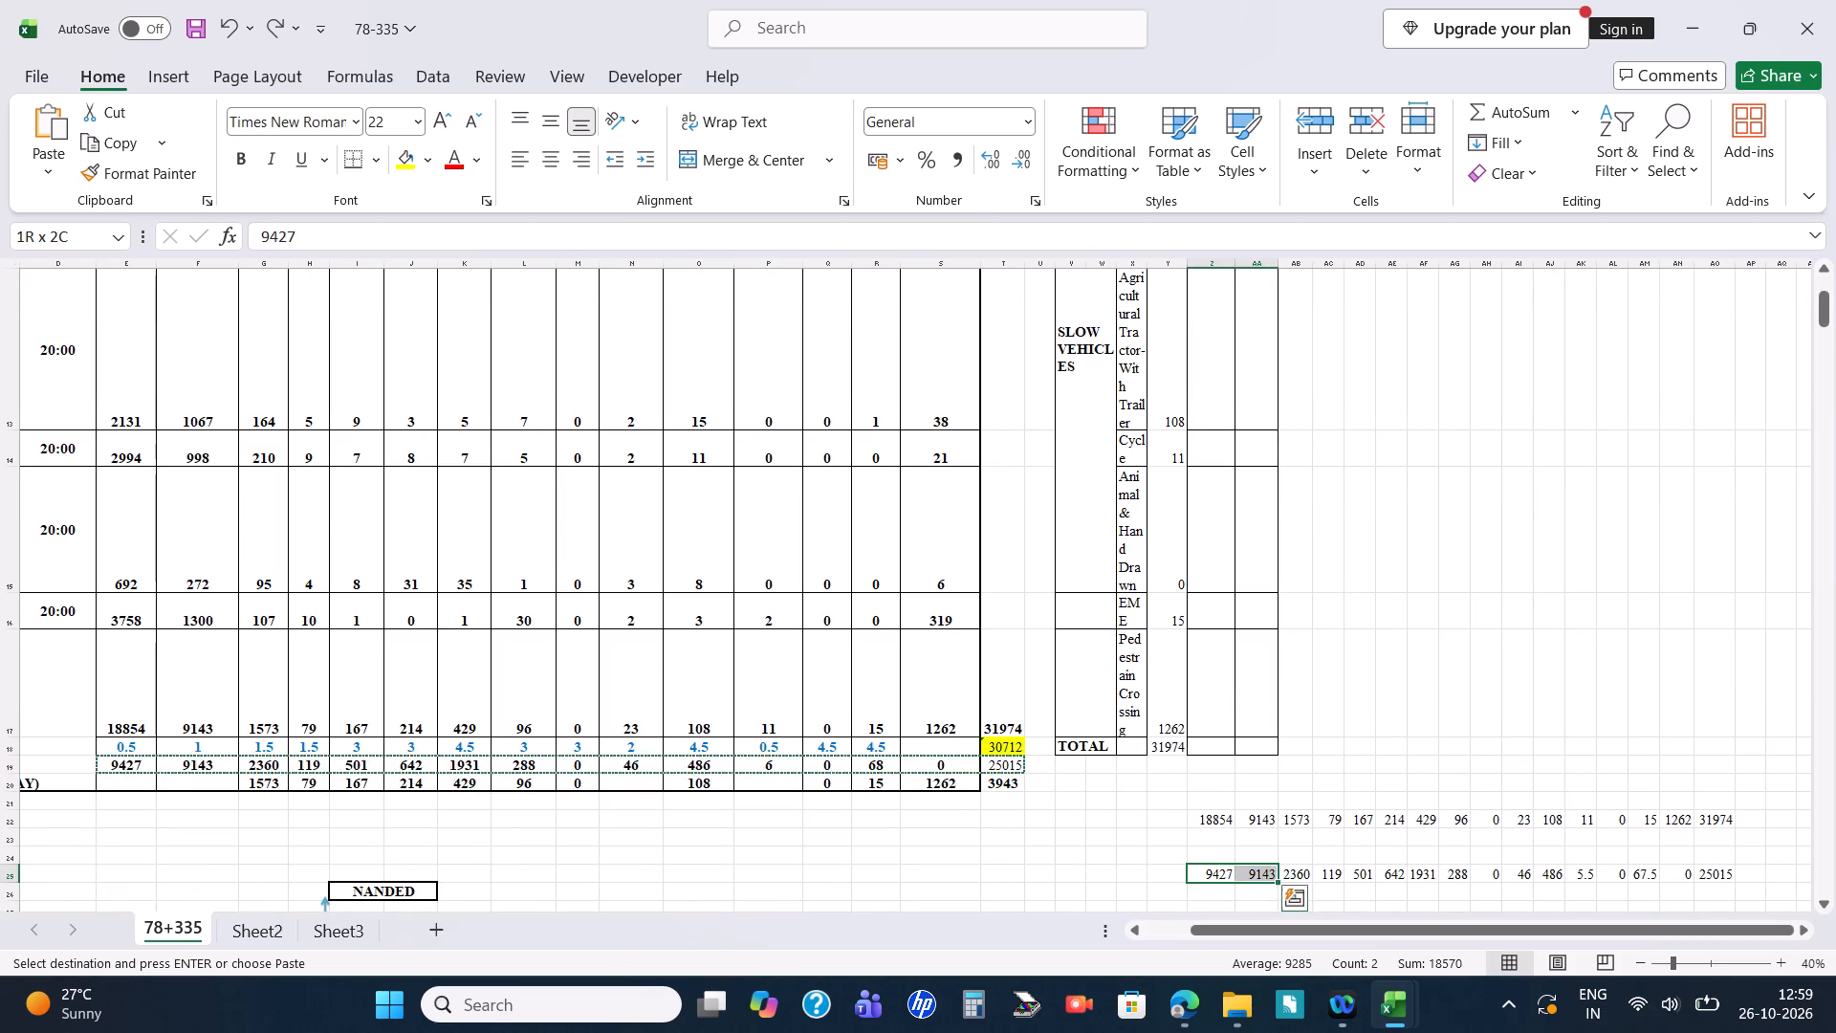
key("shift+Right")
key("shift+Right")
key("shift+Right")
key("shift+Right")
key("shift+Right")
key("shift+Right")
key("shift+Right")
key("shift+Left")
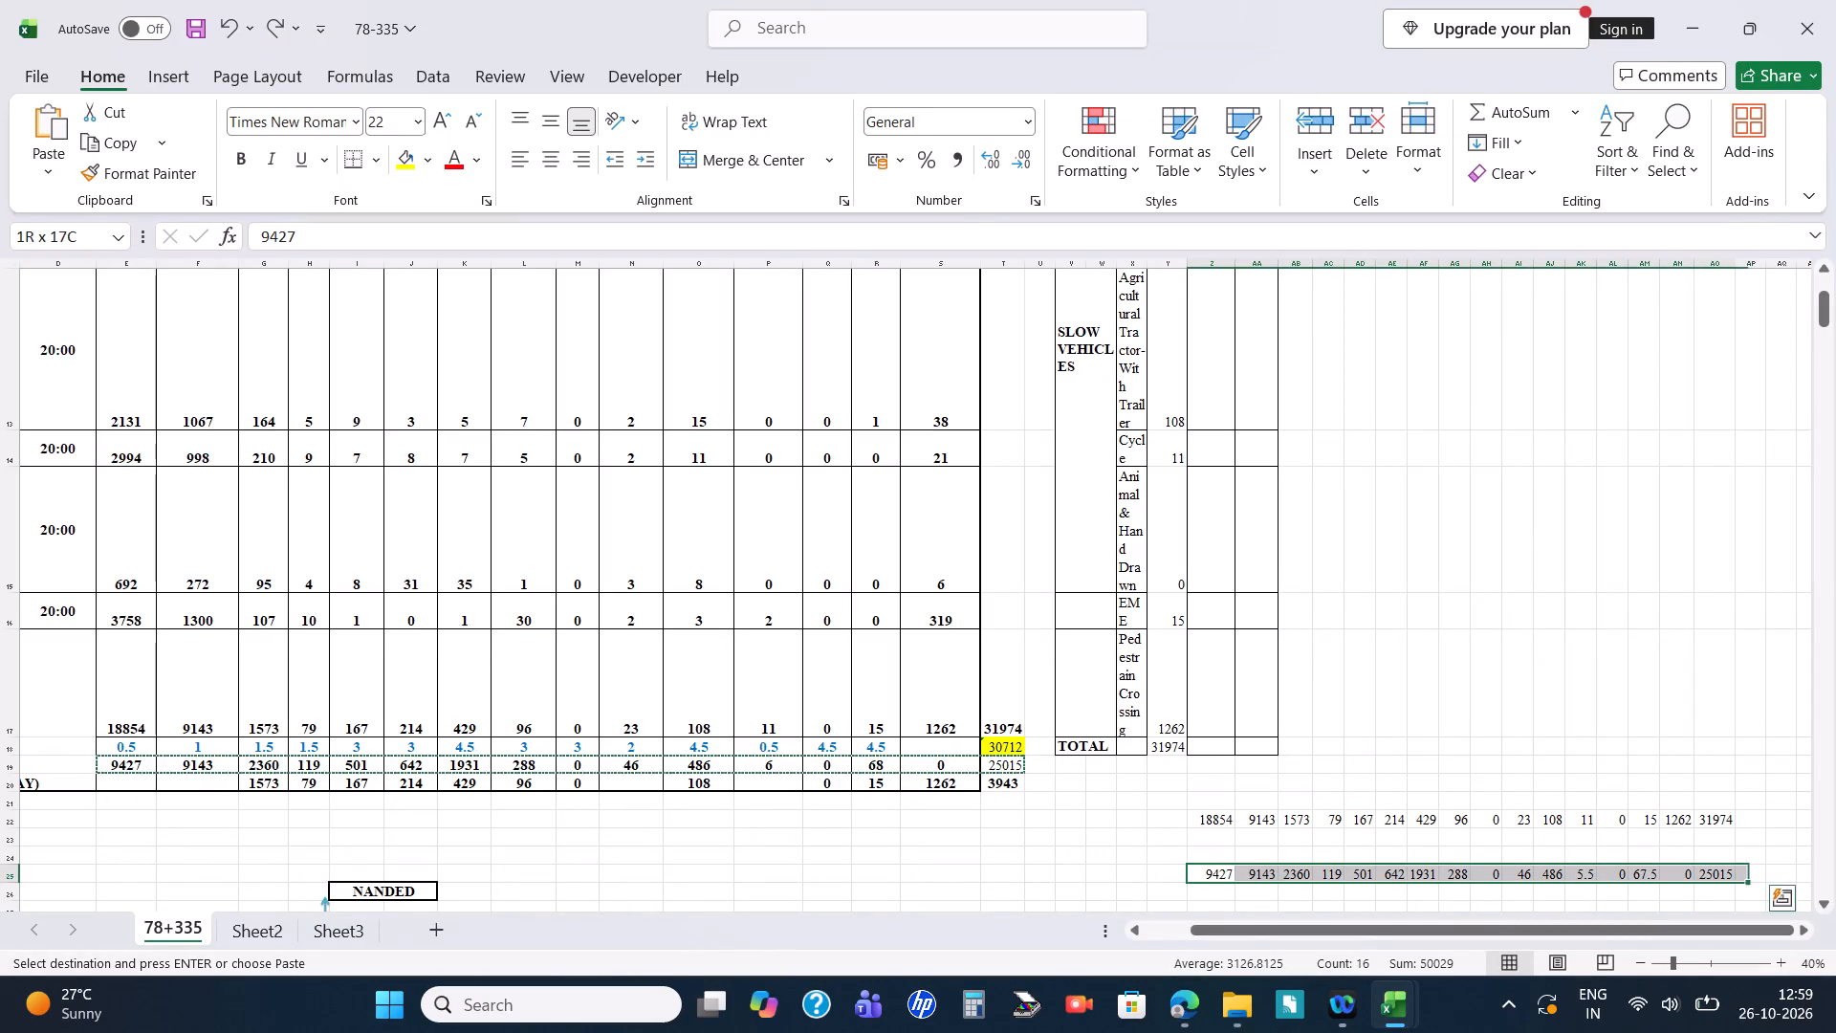
key("ctrl+c")
scroll(1206, 852, "up", 2)
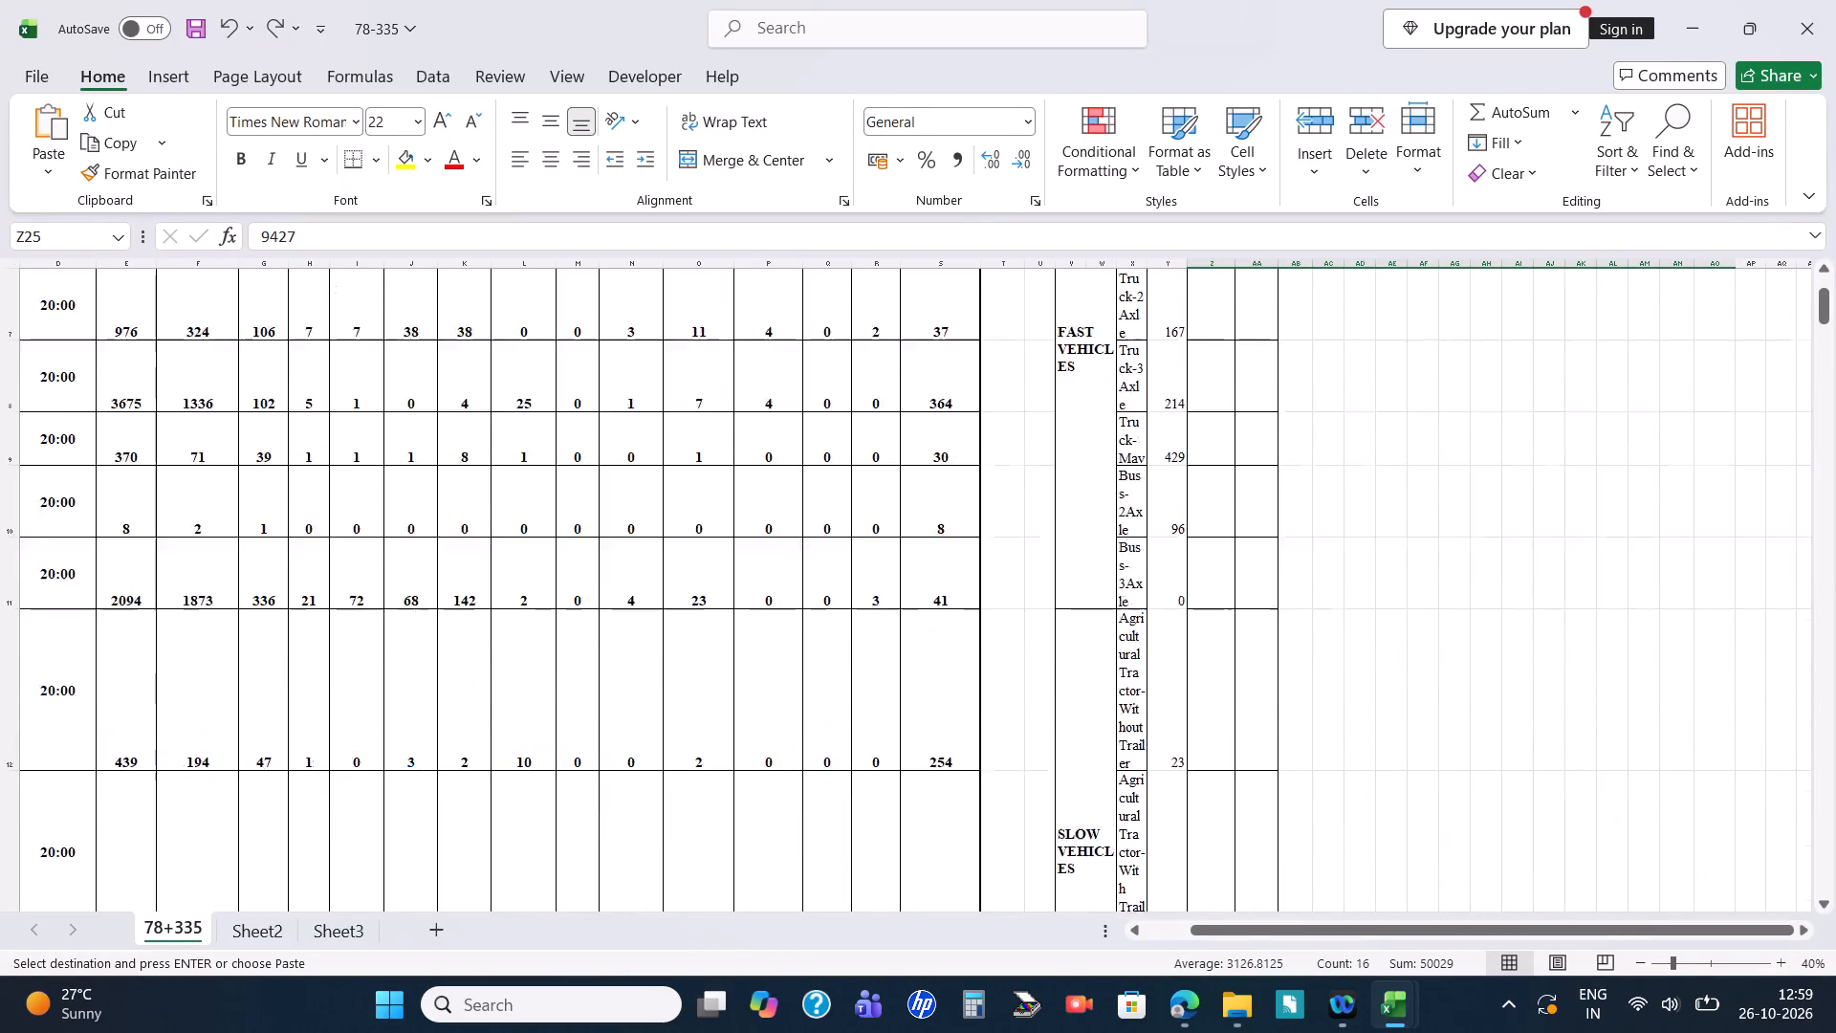
scroll(1206, 852, "up", 4)
right_click(1206, 339)
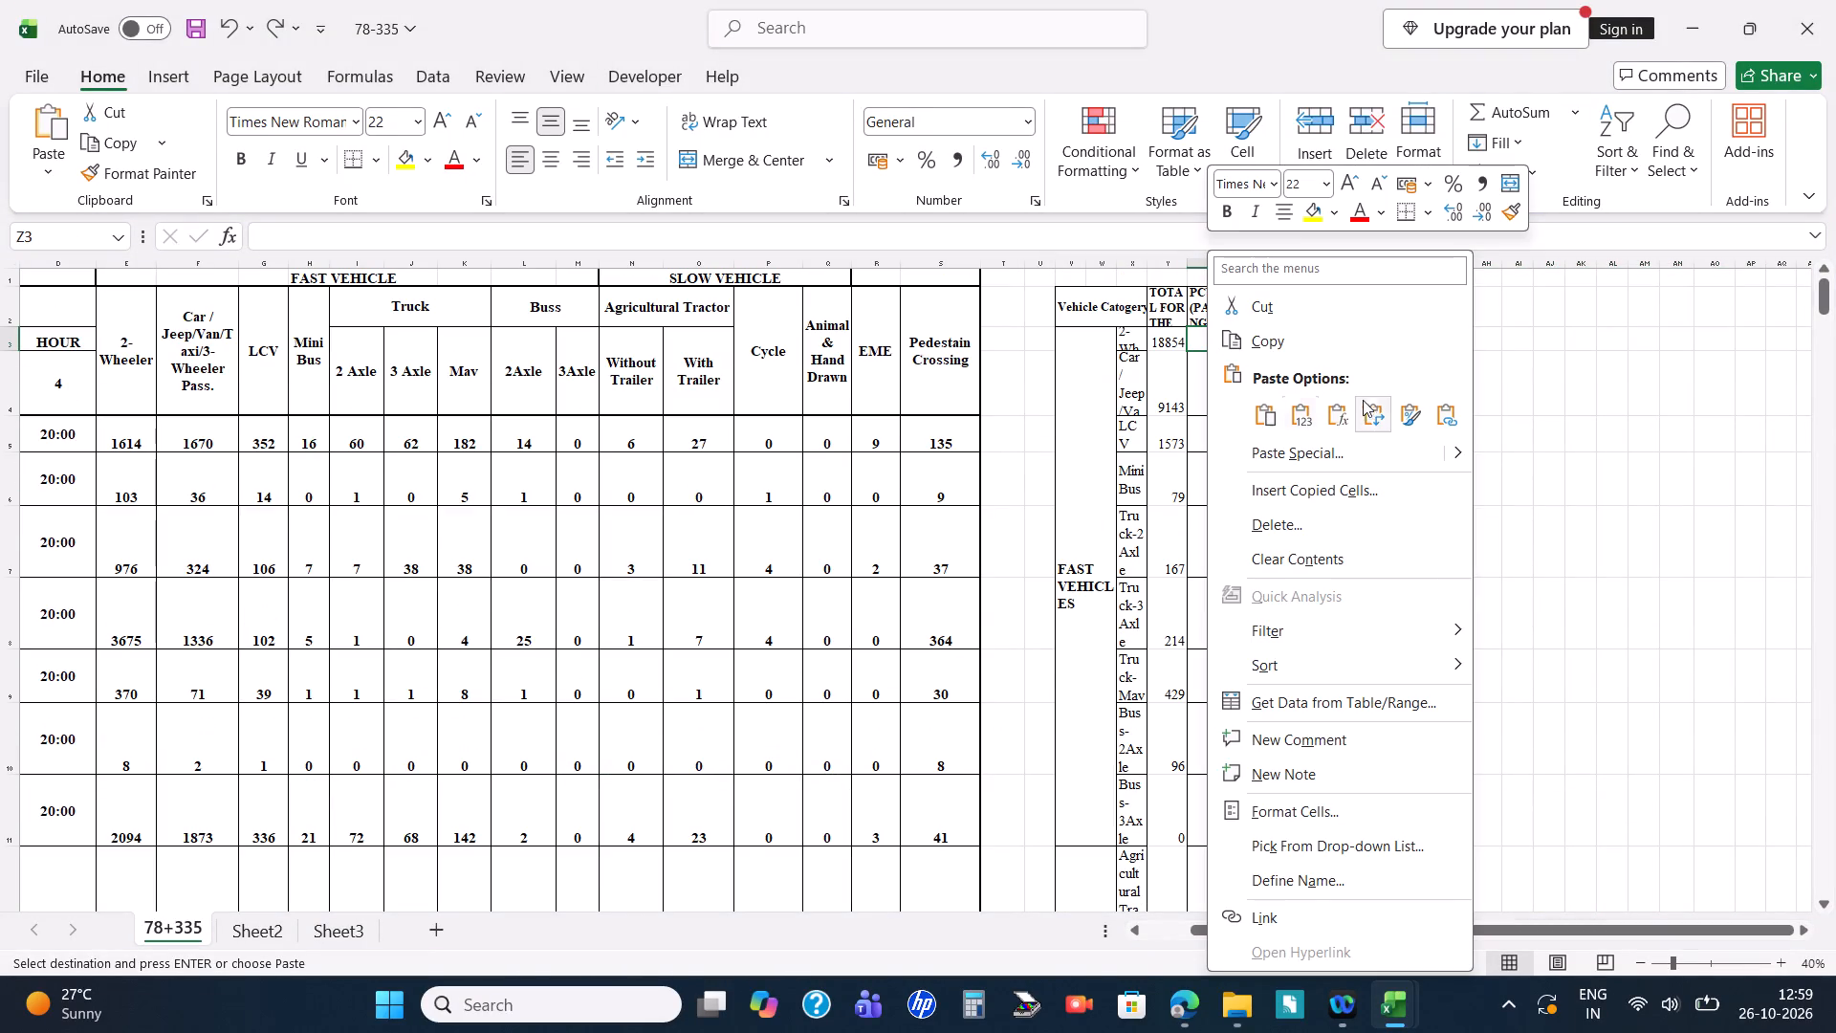
left_click(1372, 403)
left_click(1441, 488)
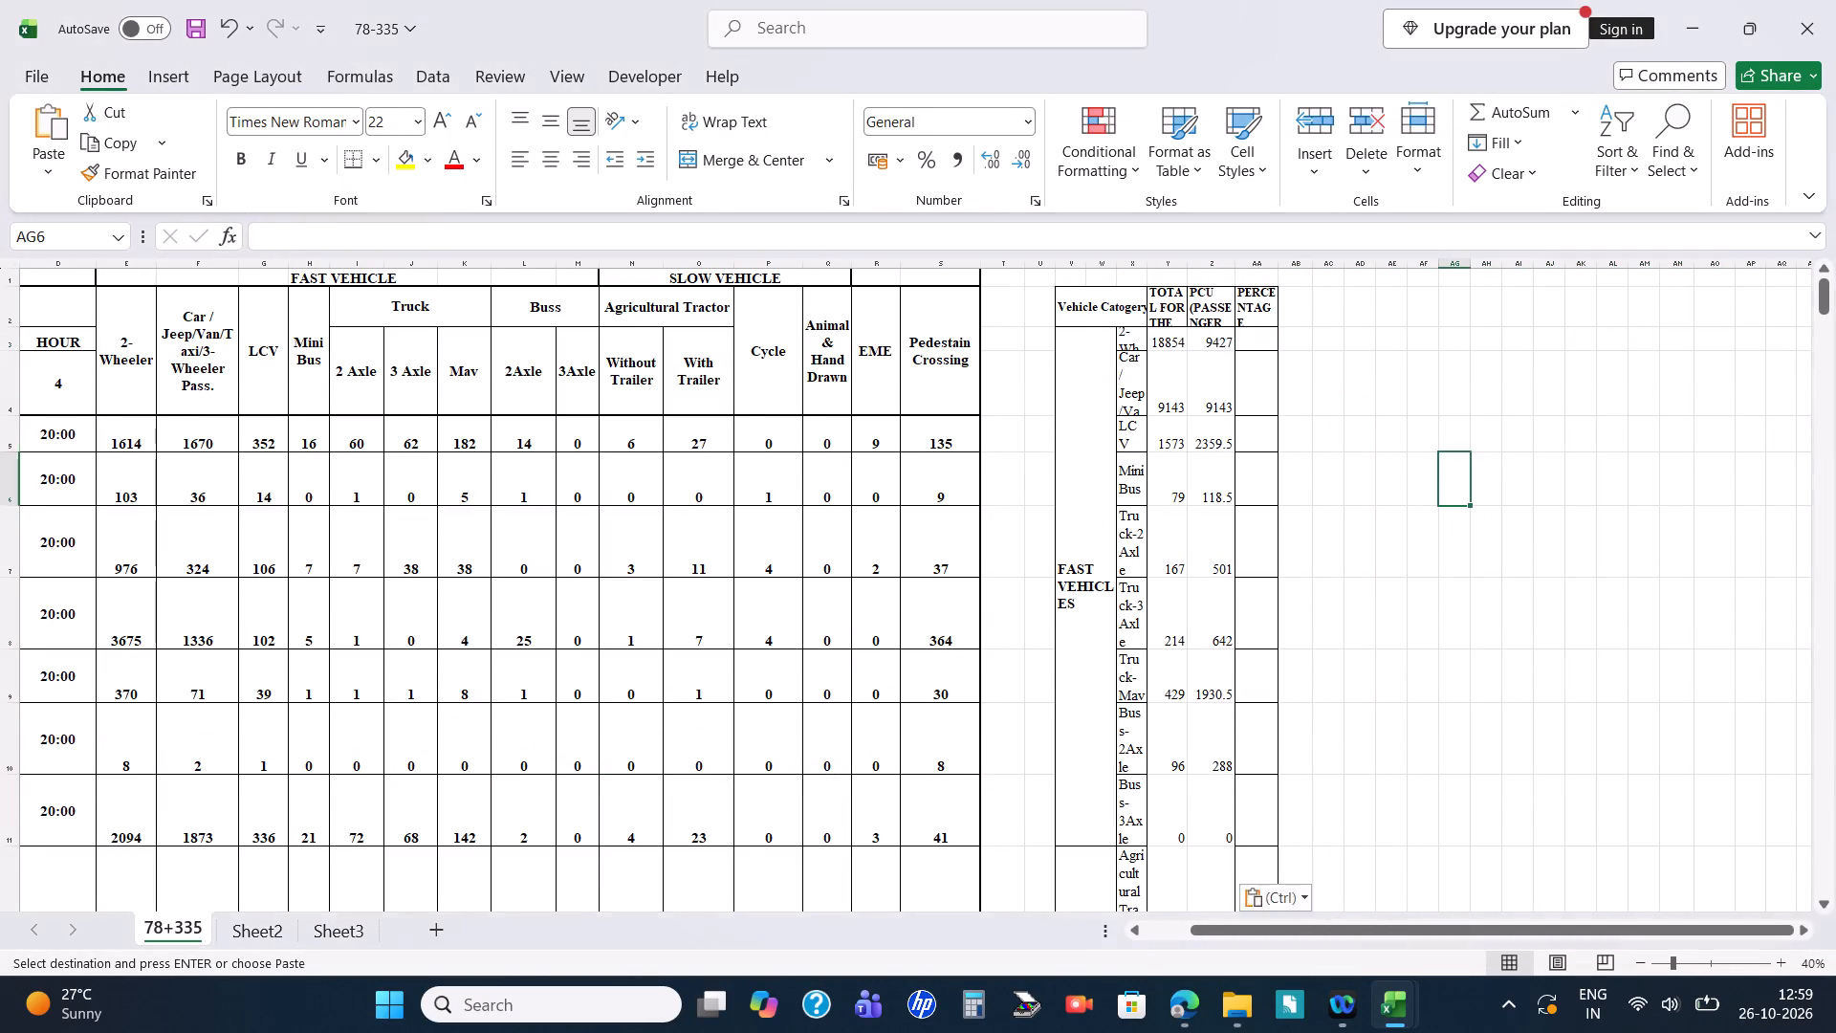
Clear the temporary rows of junction totals and PCU values beneath the summary table.
scroll(1427, 504, "down", 4)
left_click_drag(1092, 799, 1776, 814)
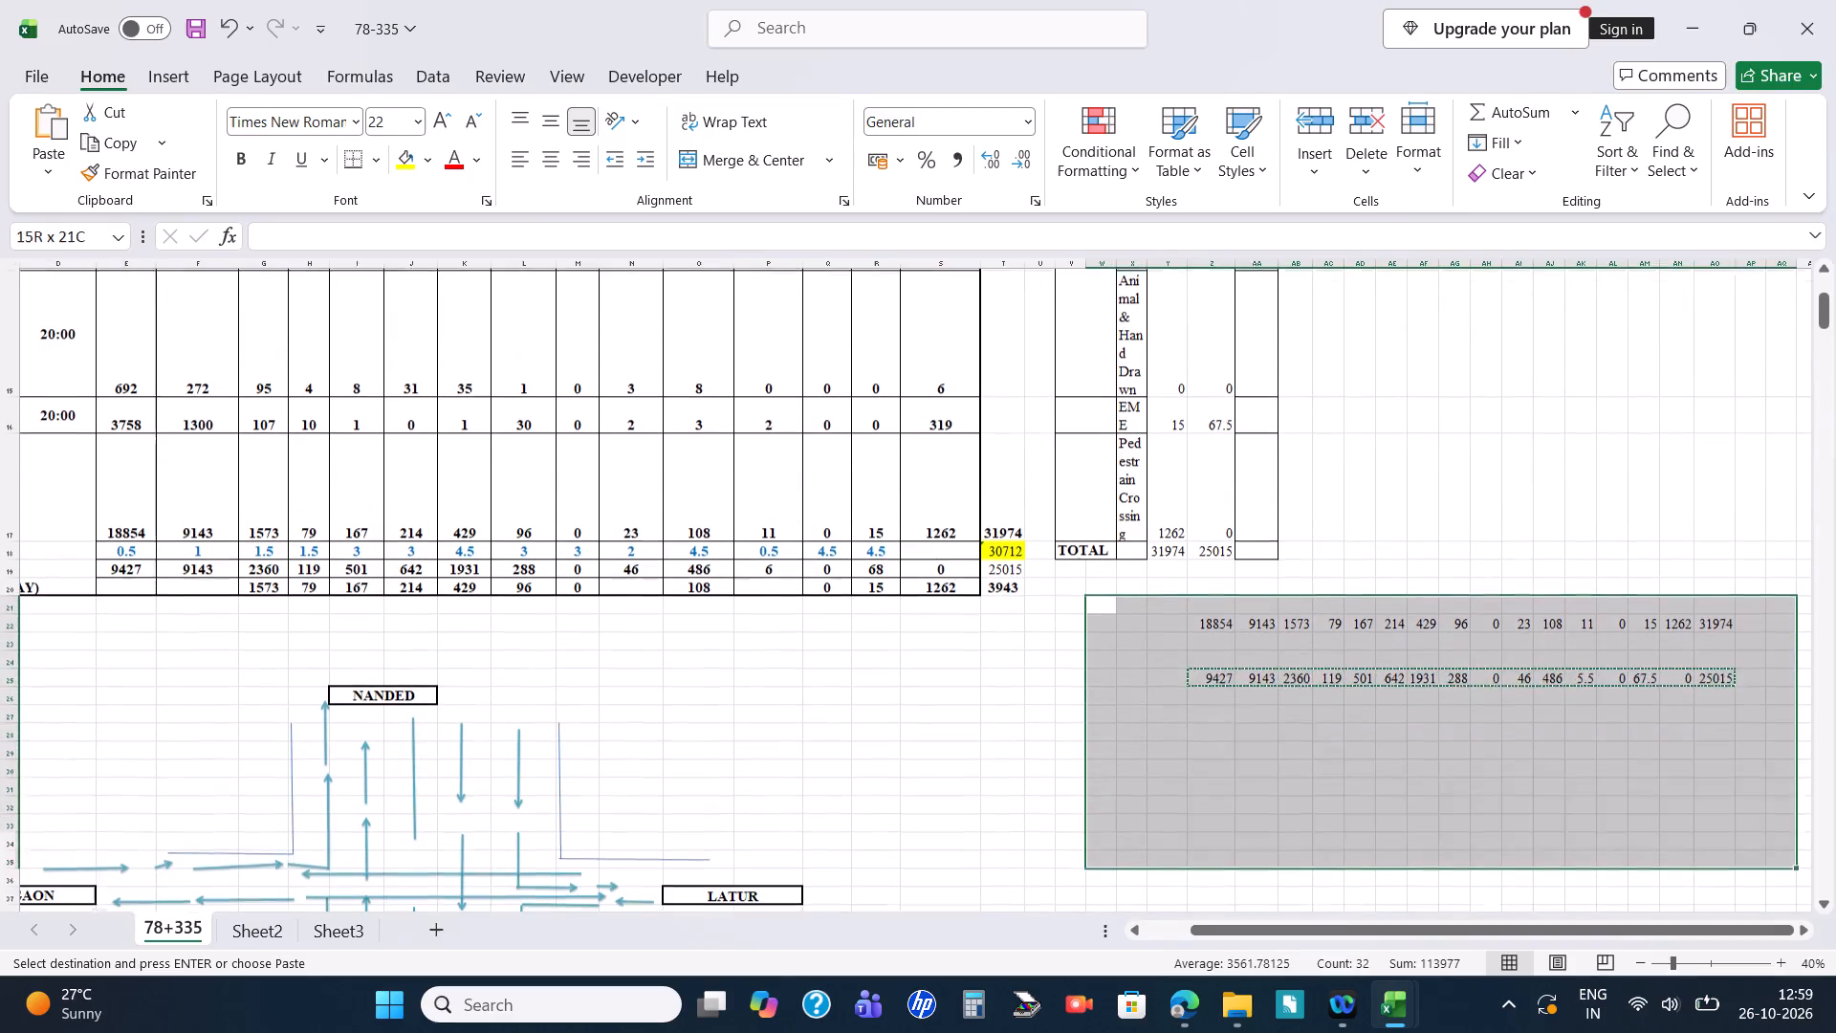
left_click_drag(1776, 814, 1766, 770)
key("Delete")
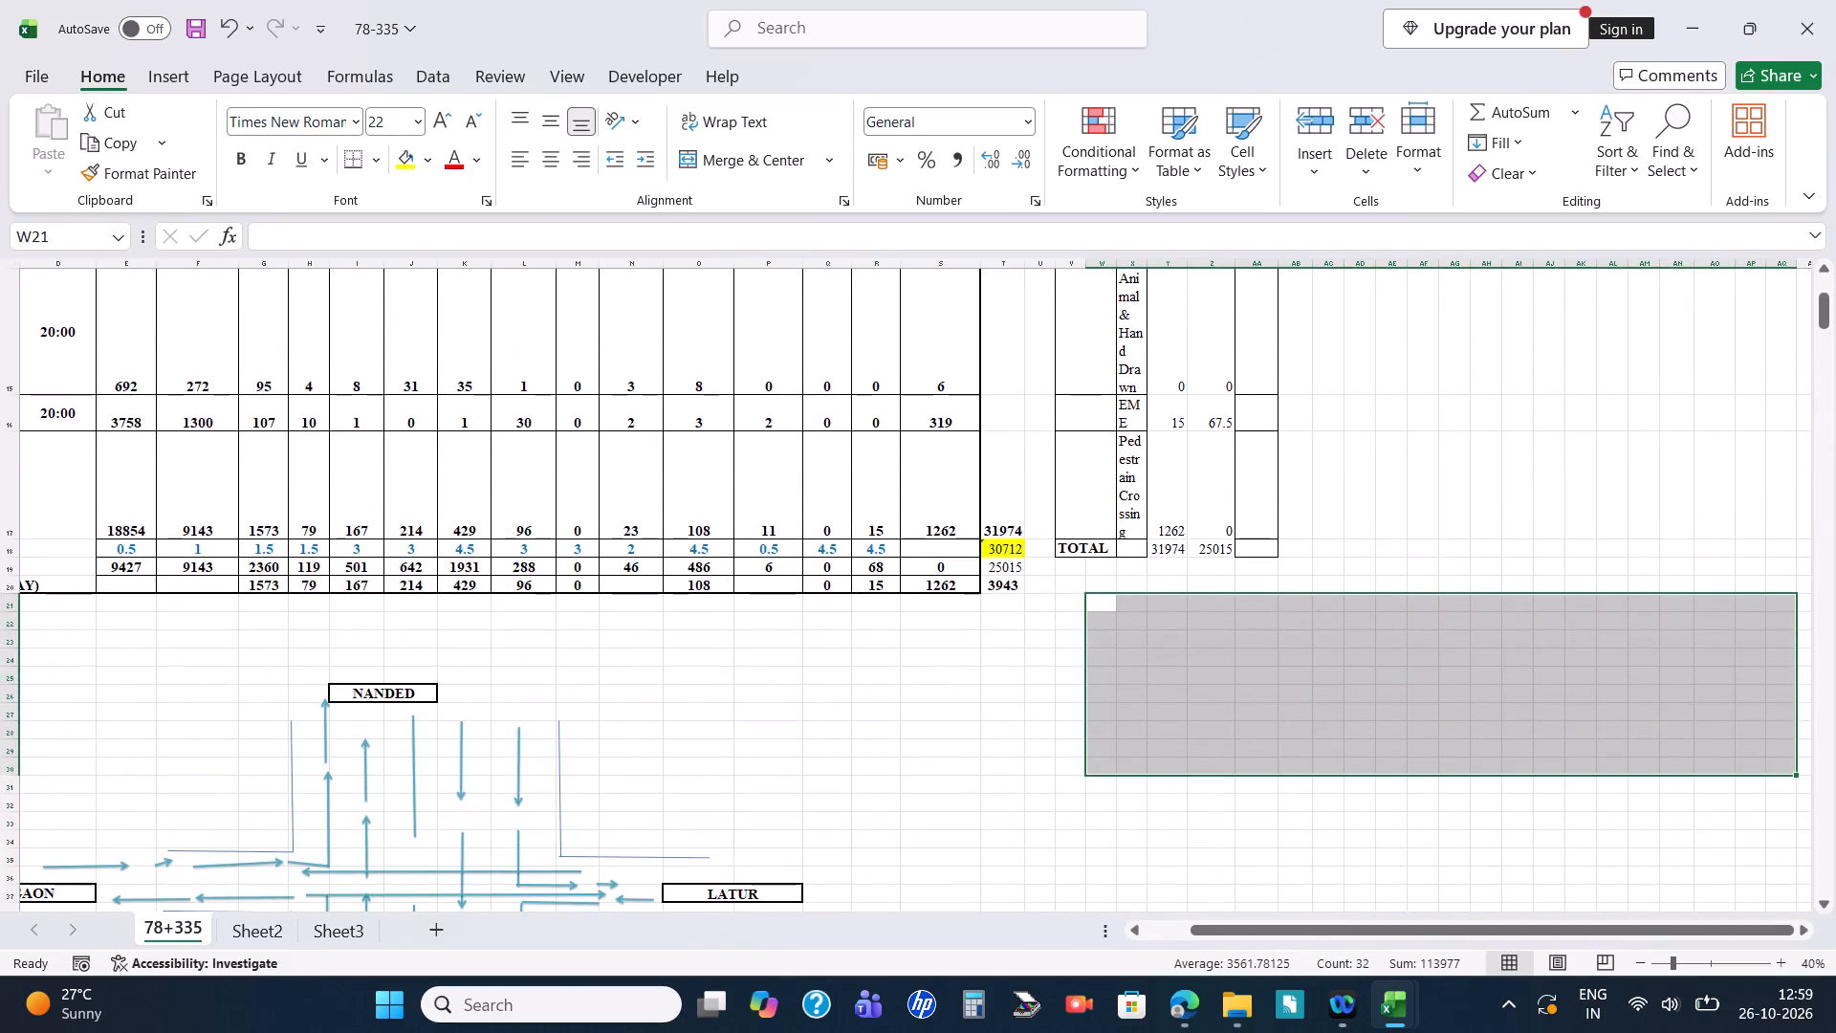
Switch to the 130+500 workbook to consult its completed summary table.
key("alt+Tab")
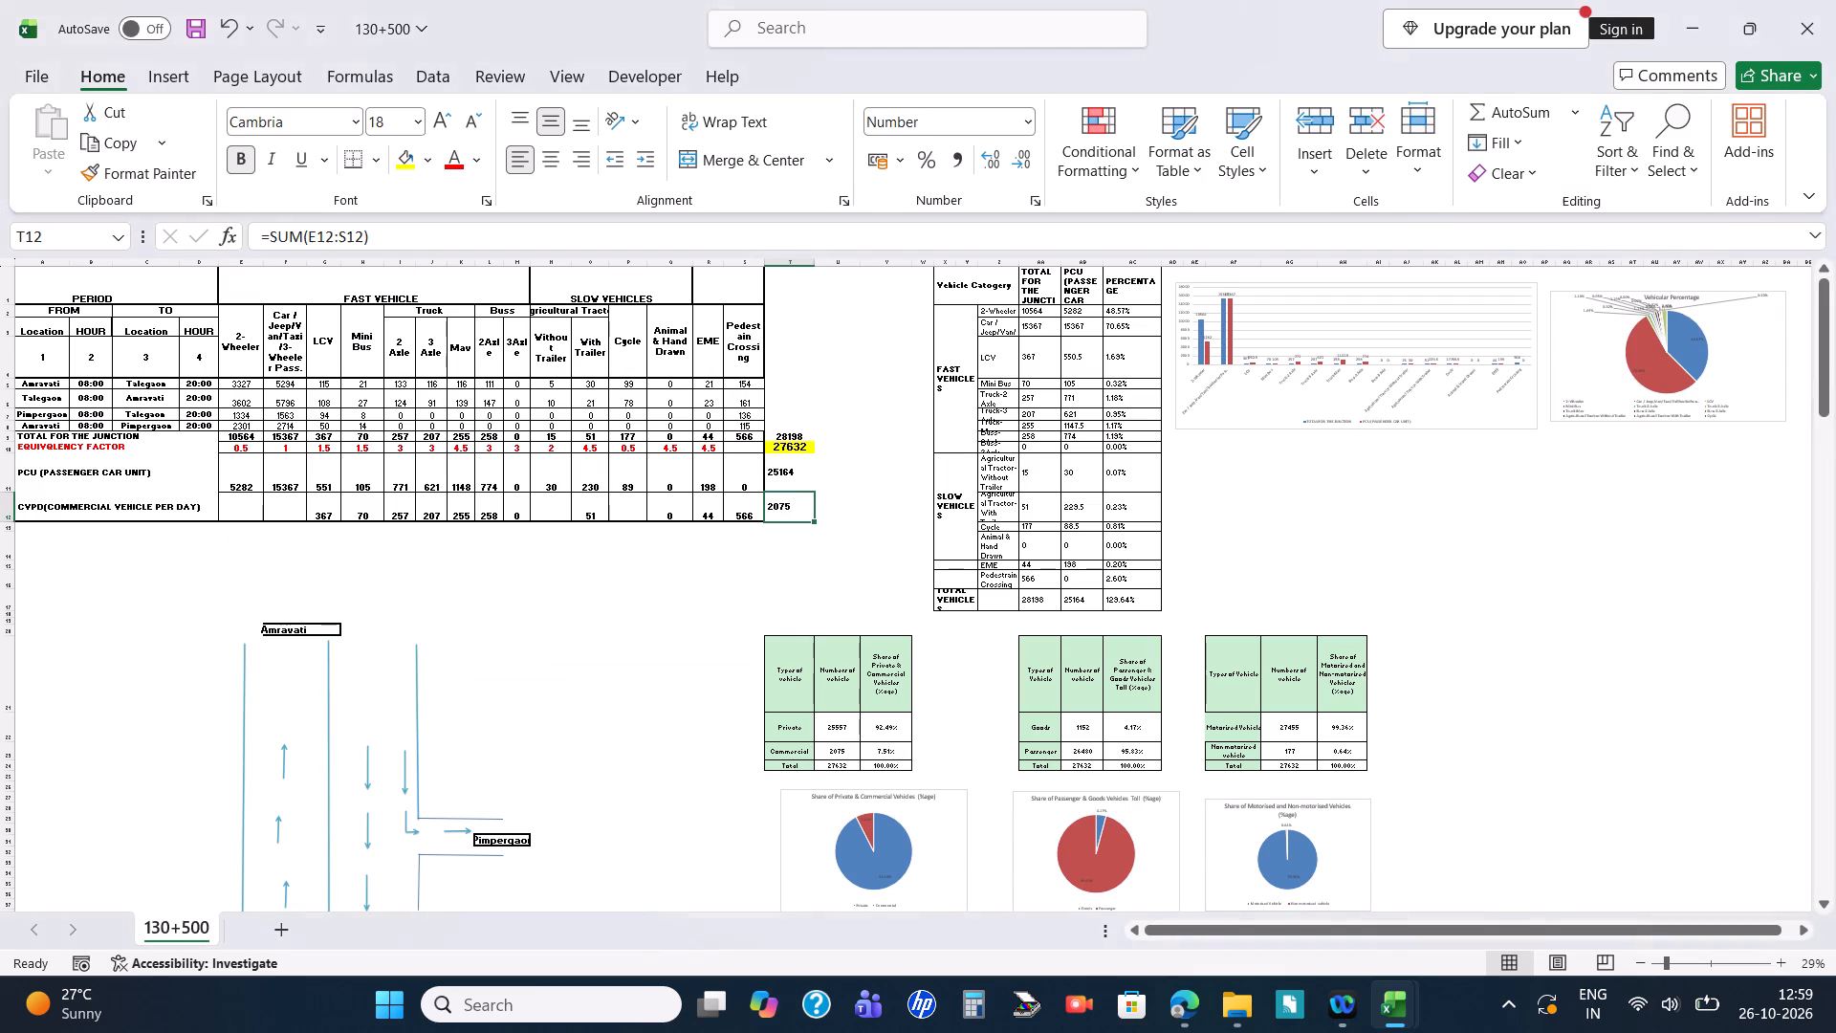
Copy the percentage formulas from 2-Wheeler to the total row in the 130+500 summary and paste them from AA3 in the 78-335 workbook.
left_click_drag(1126, 312, 1117, 363)
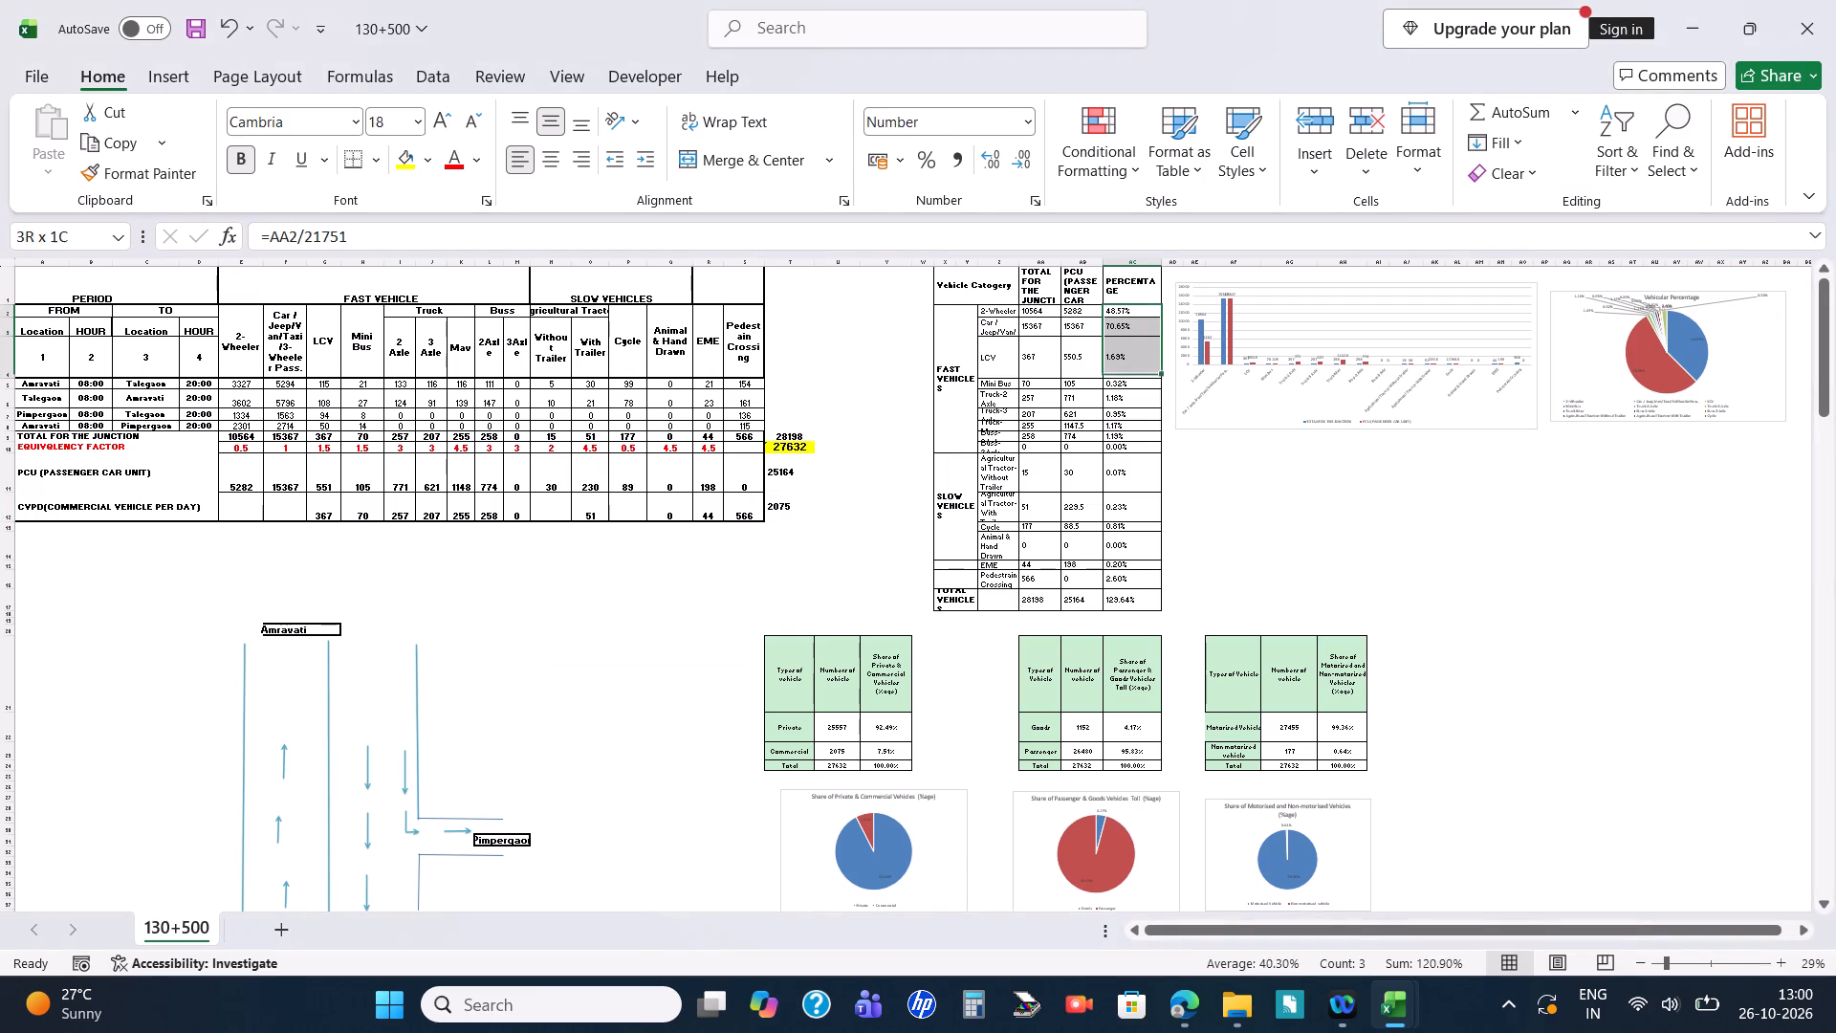
left_click_drag(1117, 363, 1138, 593)
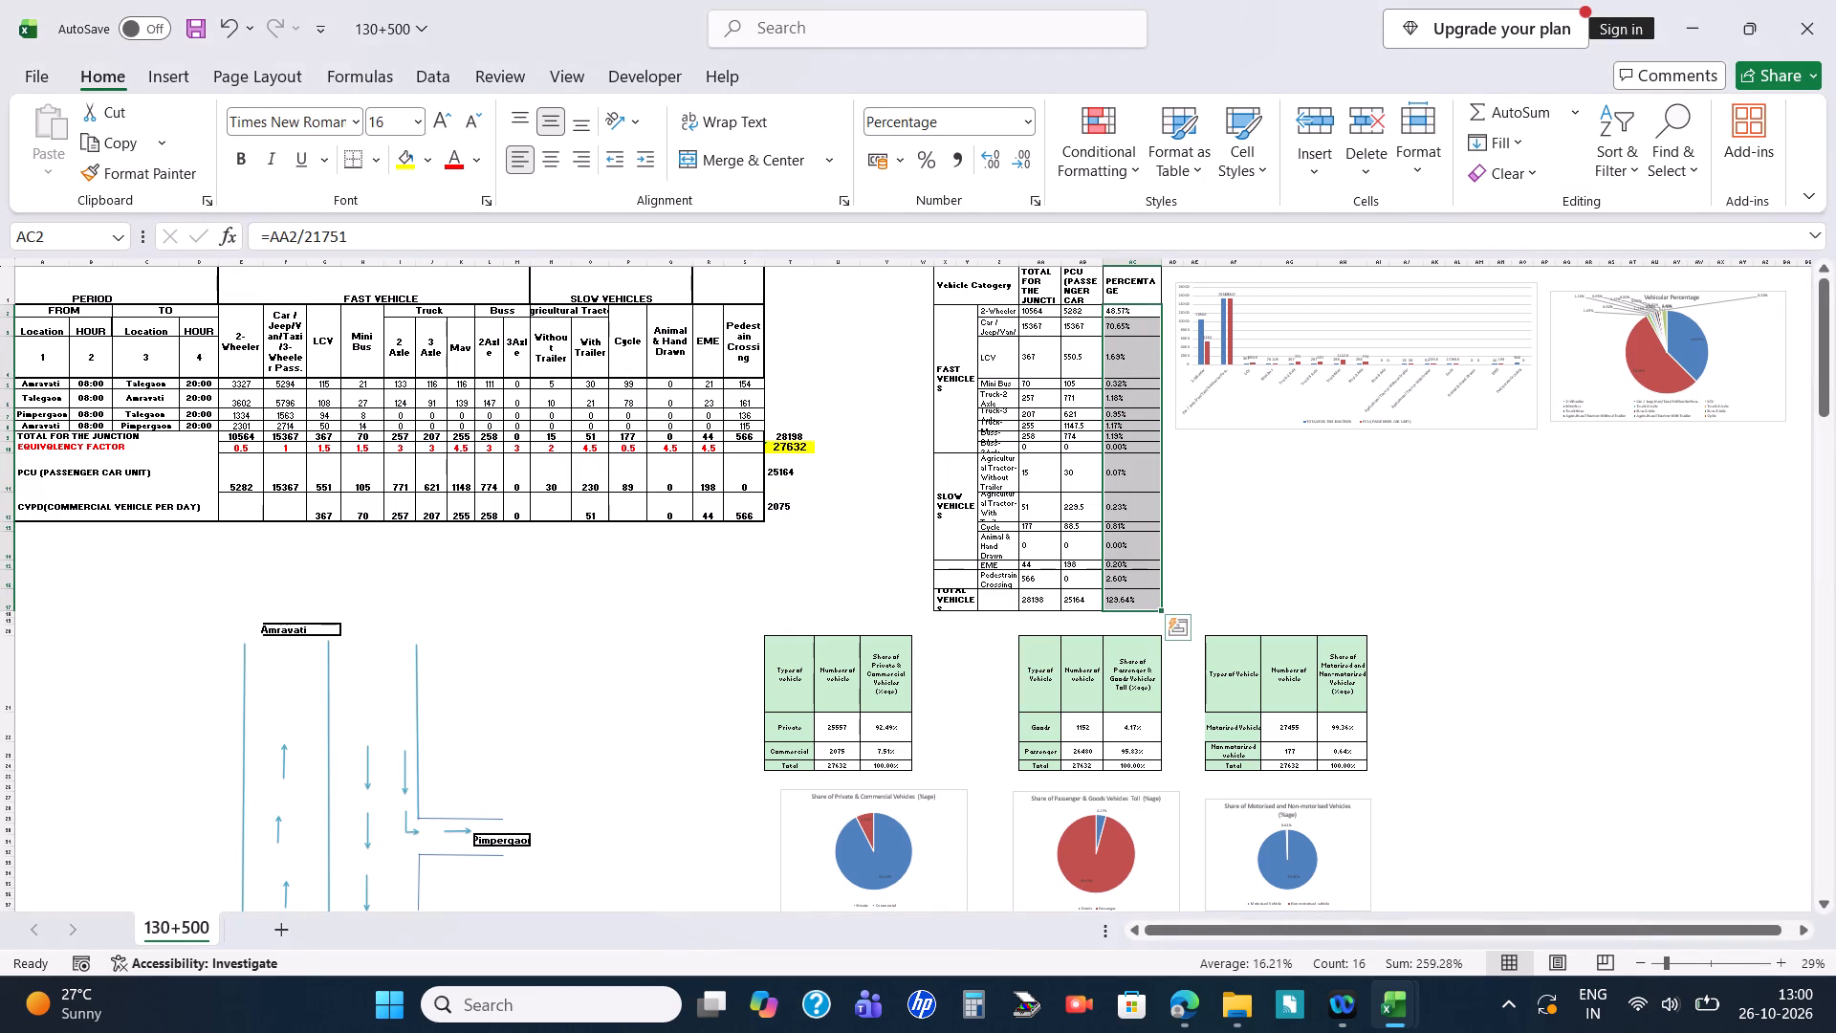
key("ctrl+c")
key("alt+Tab")
scroll(1274, 540, "up", 6)
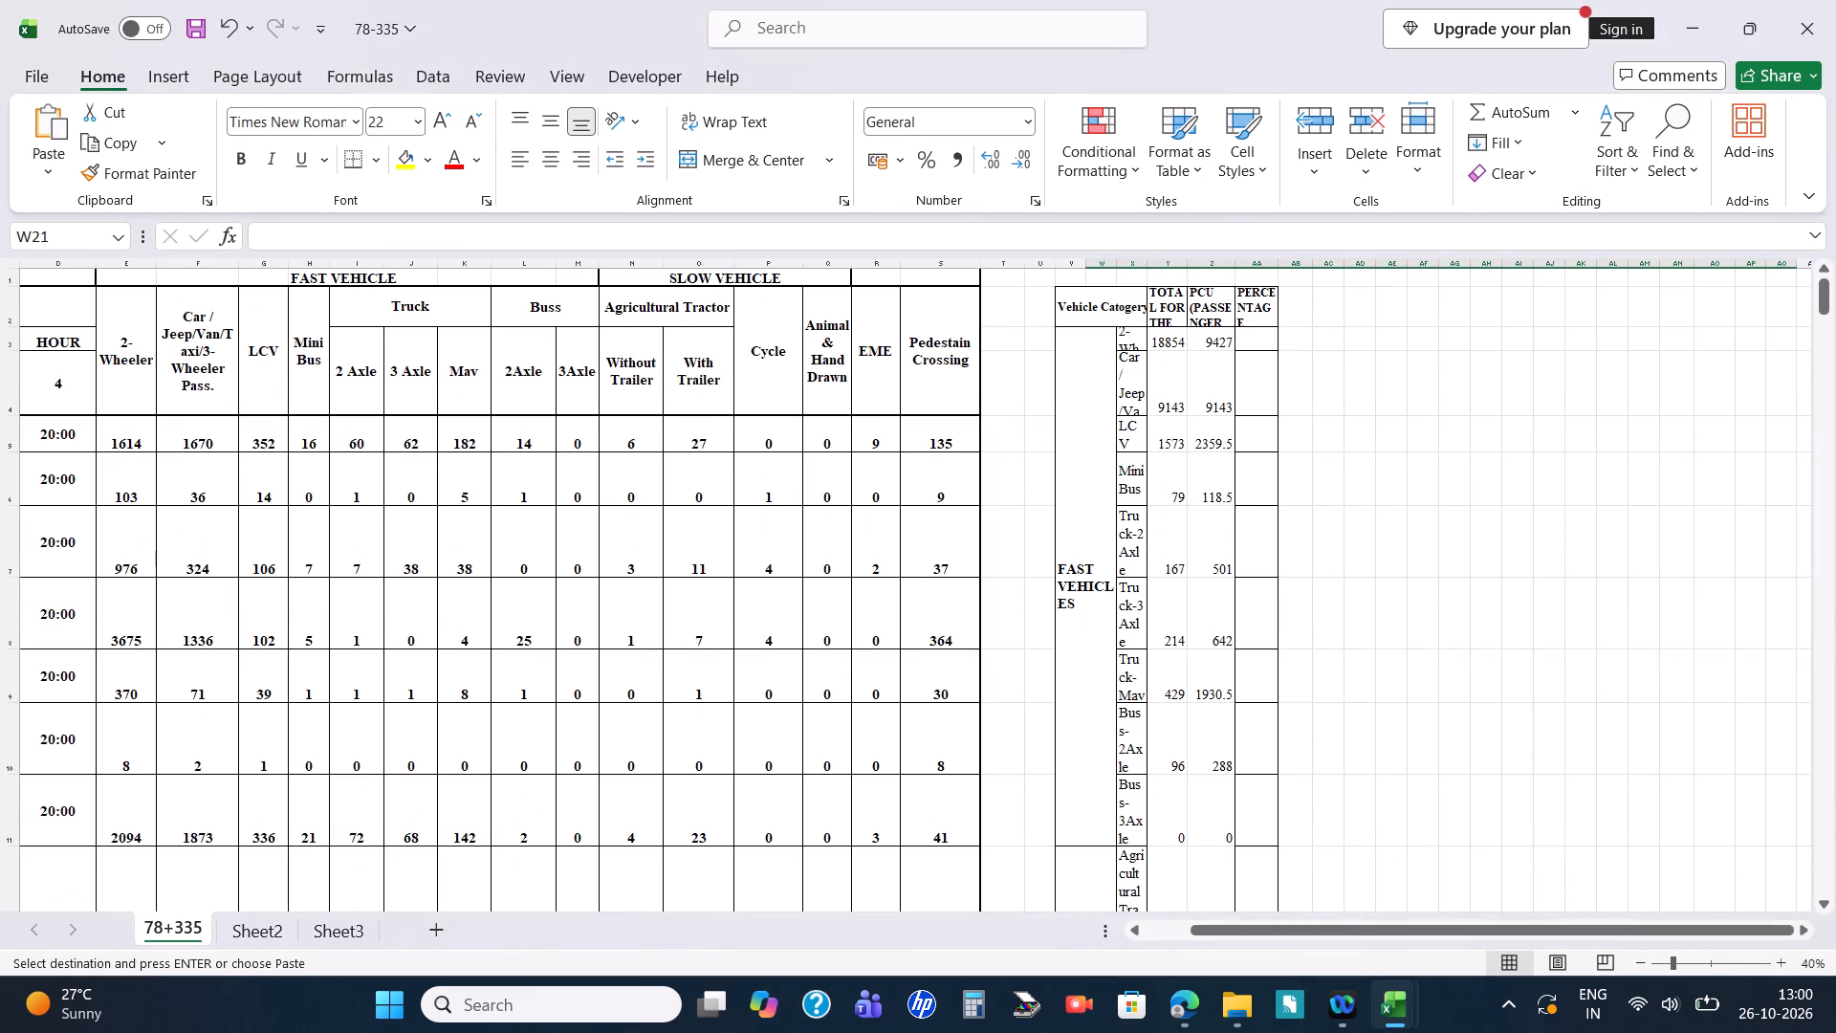
scroll(1276, 543, "up", 4)
left_click(1266, 348)
key("ctrl+v")
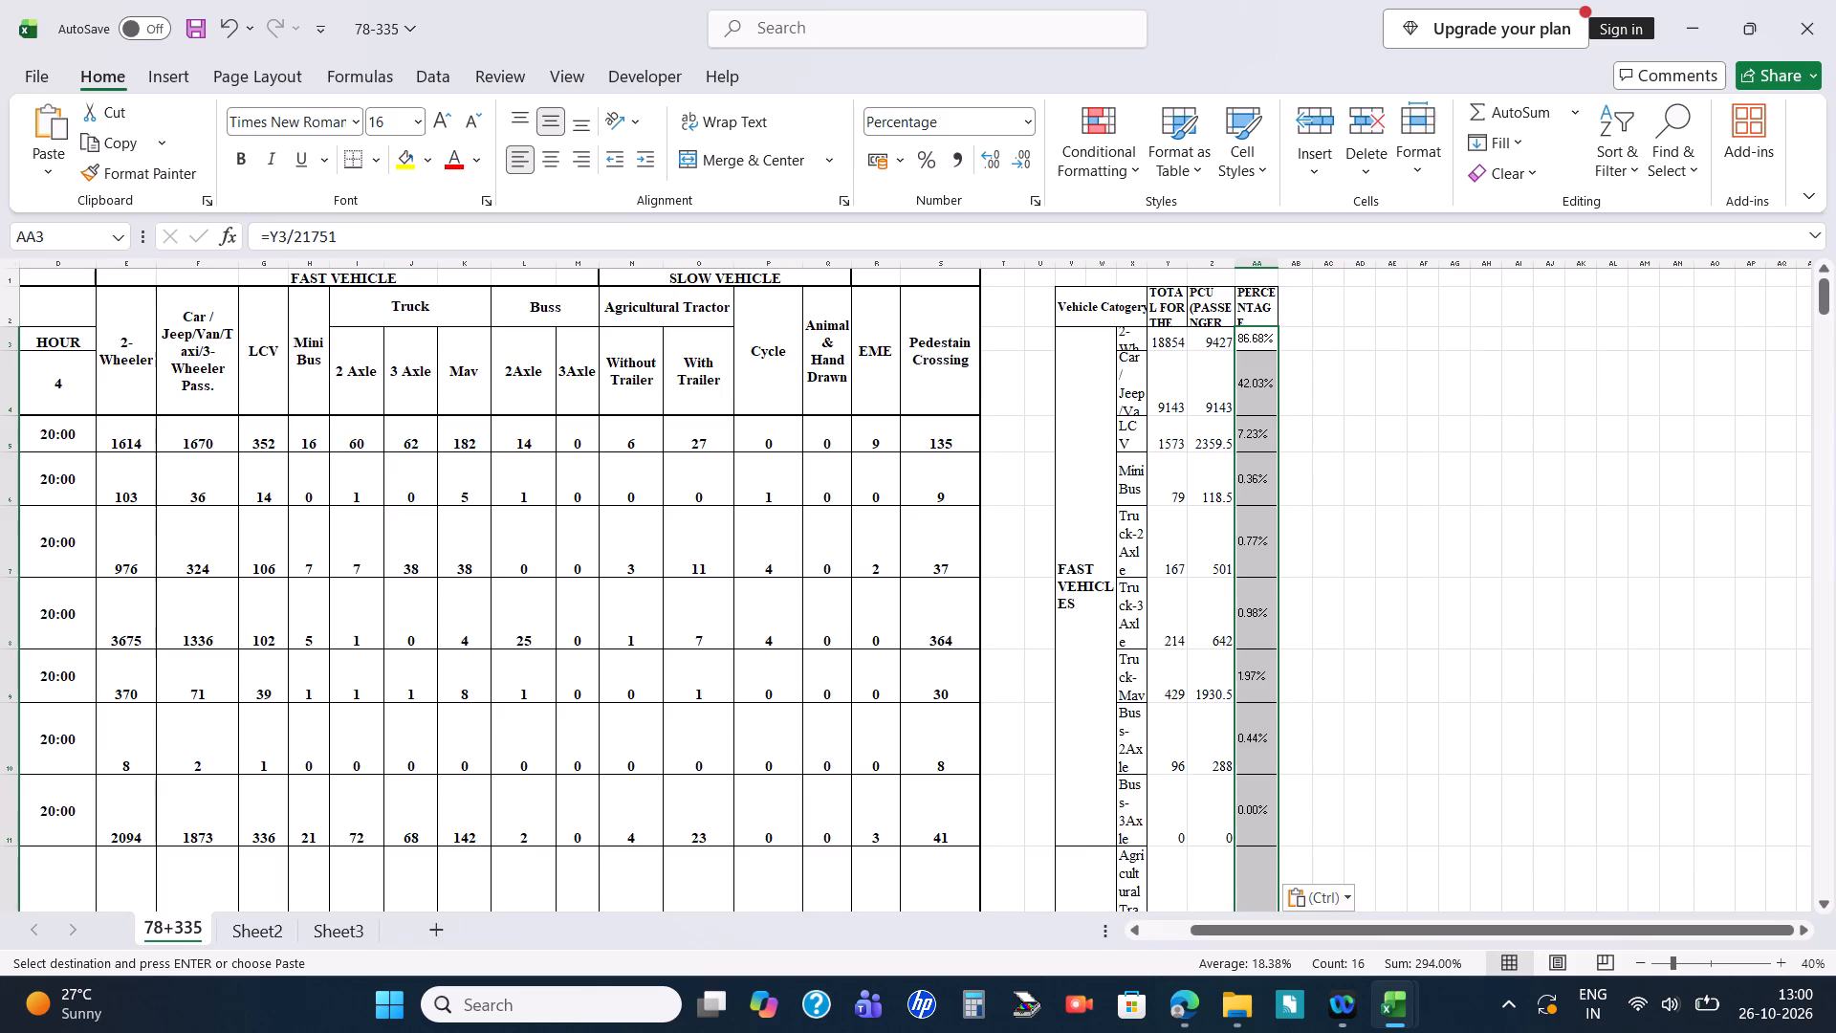
Widen the summary table's PERCENTAGE column AA so the total row's percentage fits.
scroll(1399, 563, "down", 4)
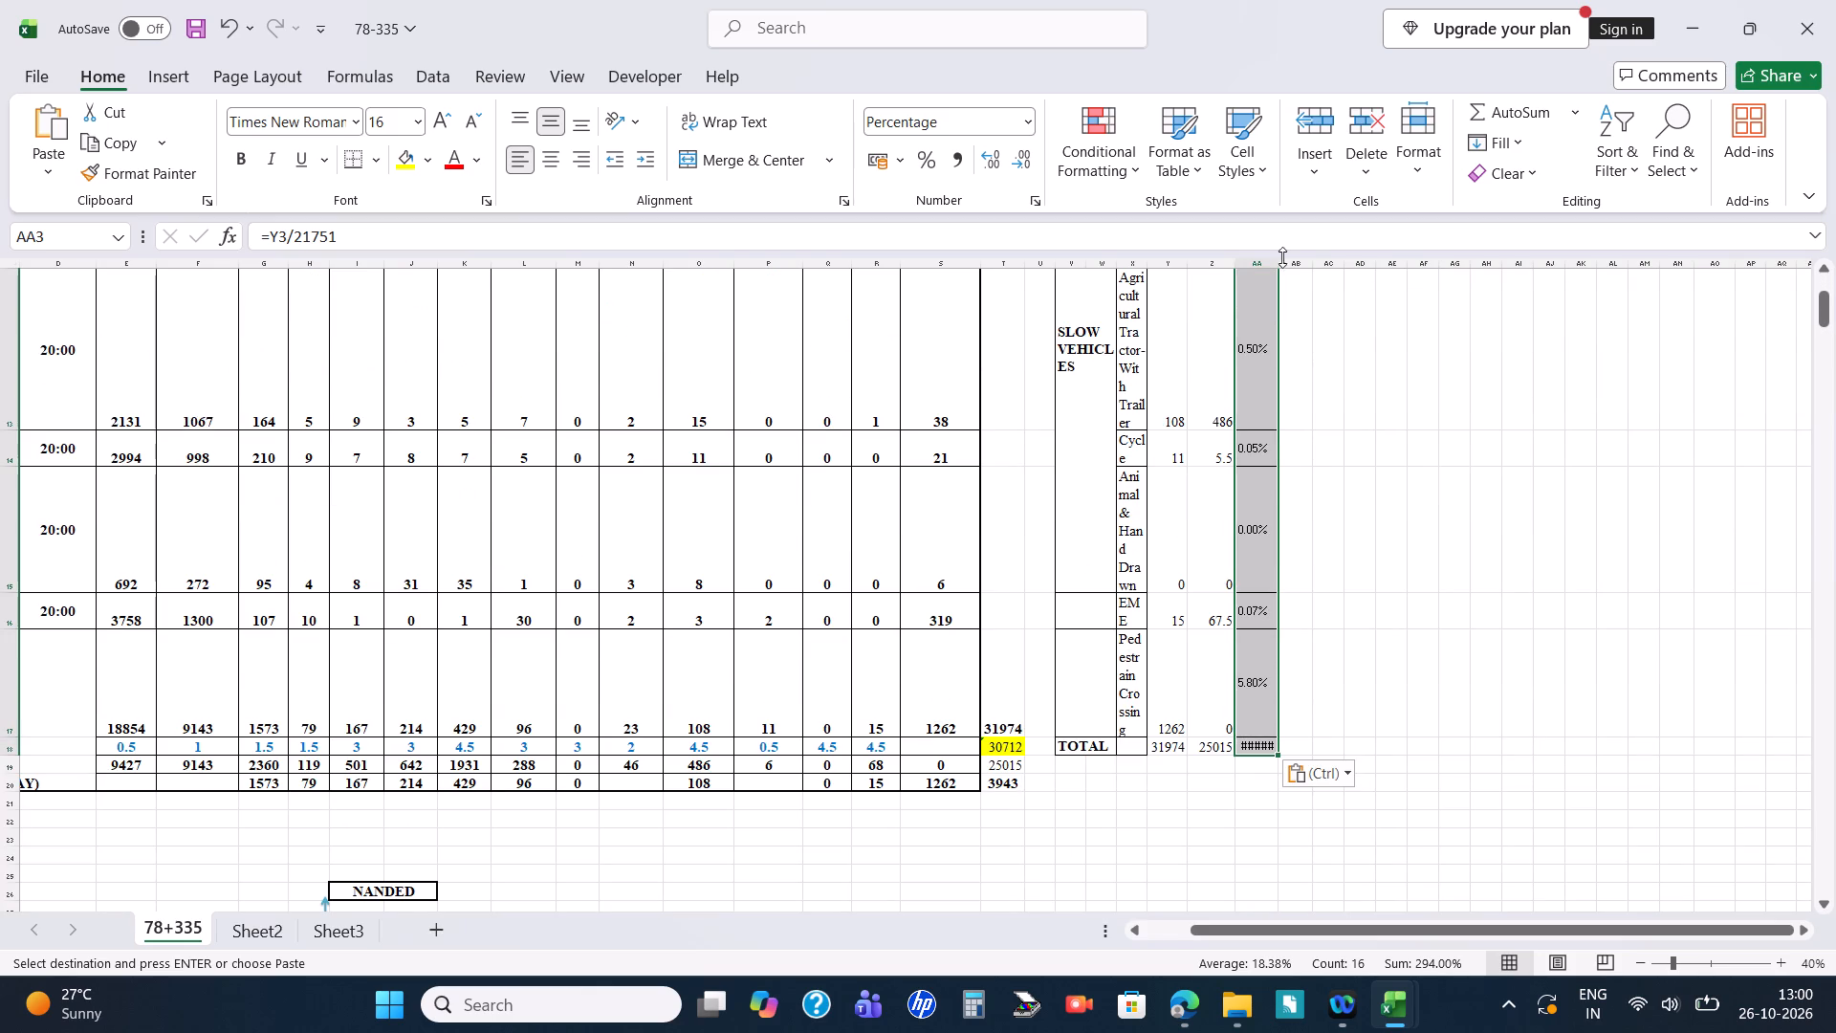
left_click_drag(1282, 260, 1304, 260)
left_click(1411, 501)
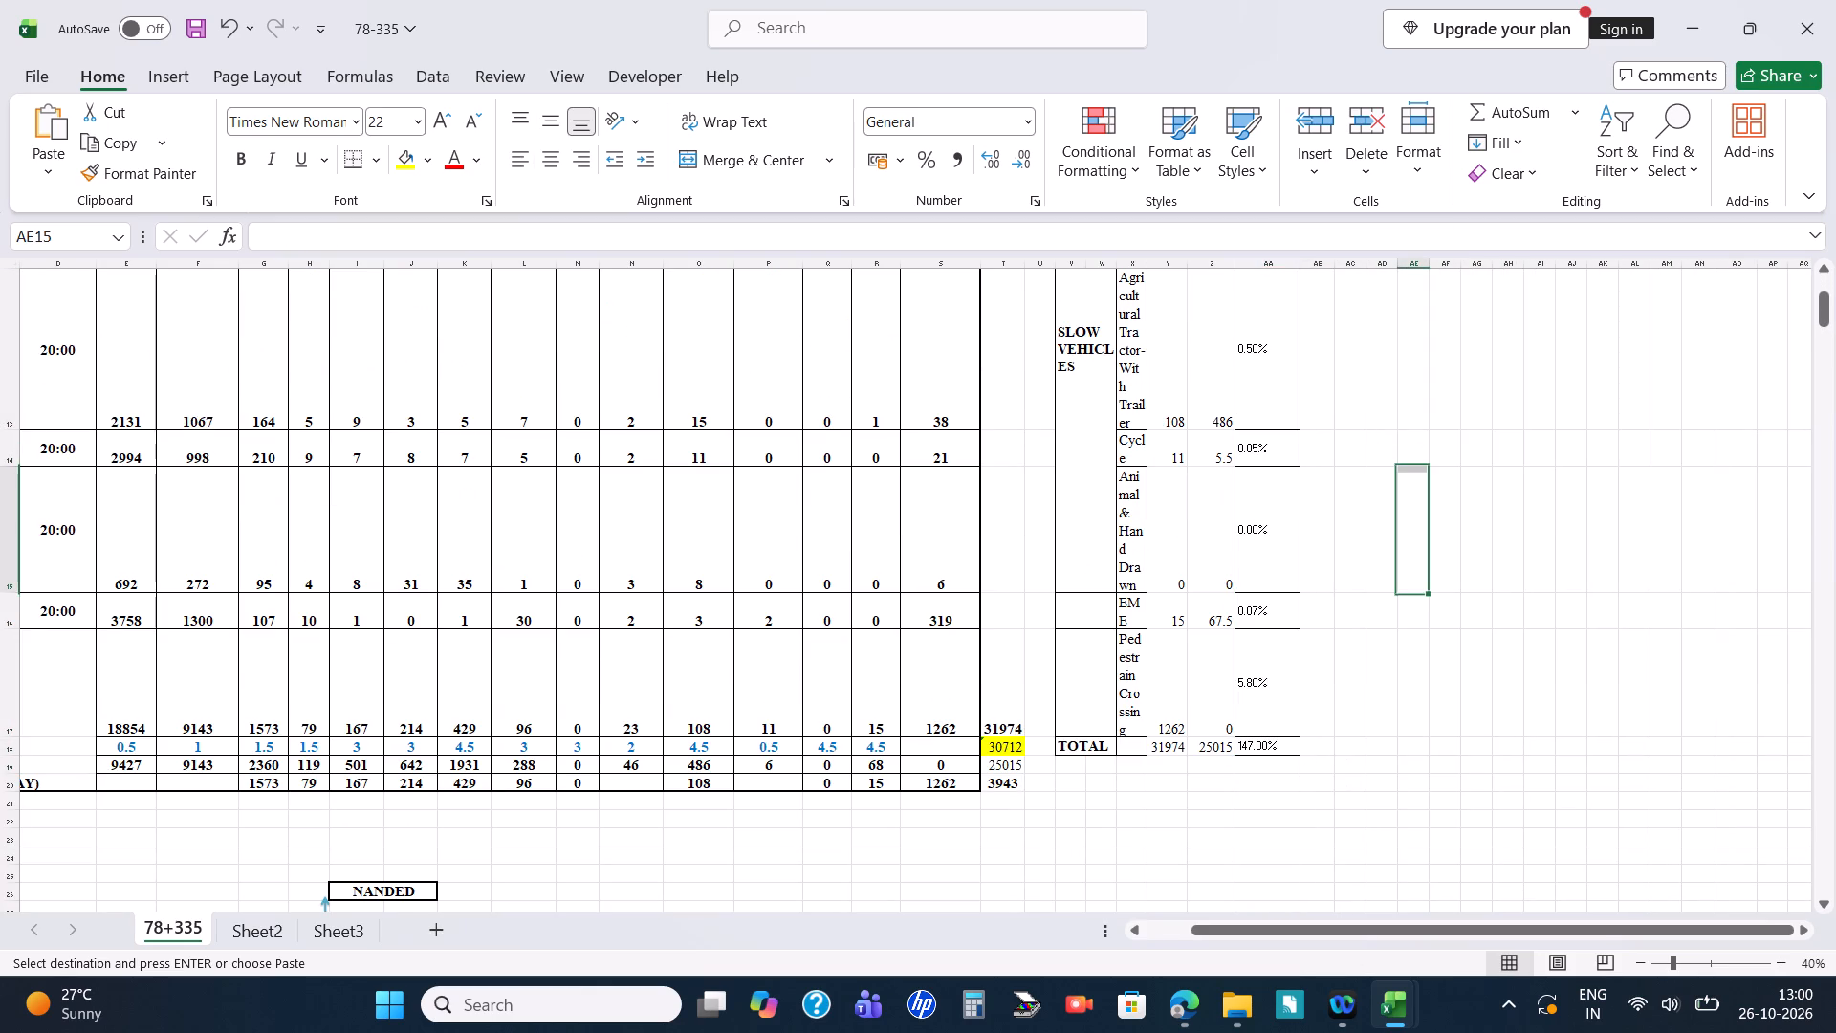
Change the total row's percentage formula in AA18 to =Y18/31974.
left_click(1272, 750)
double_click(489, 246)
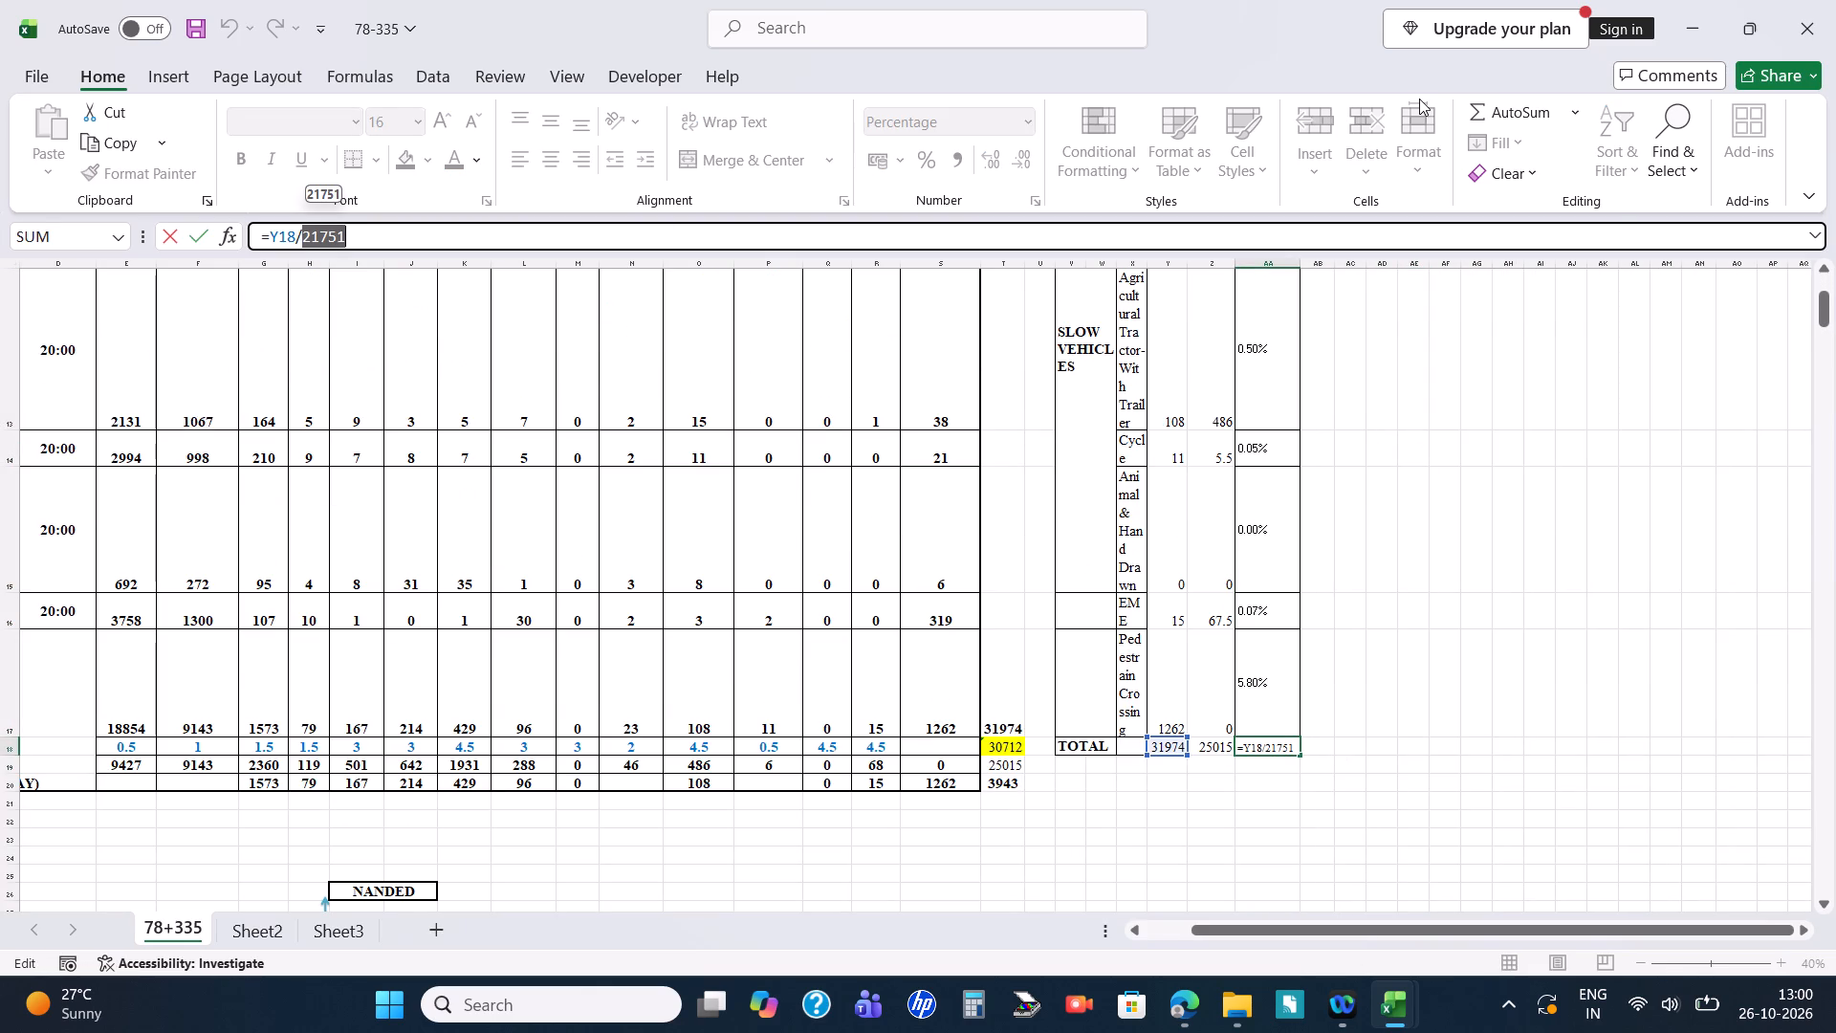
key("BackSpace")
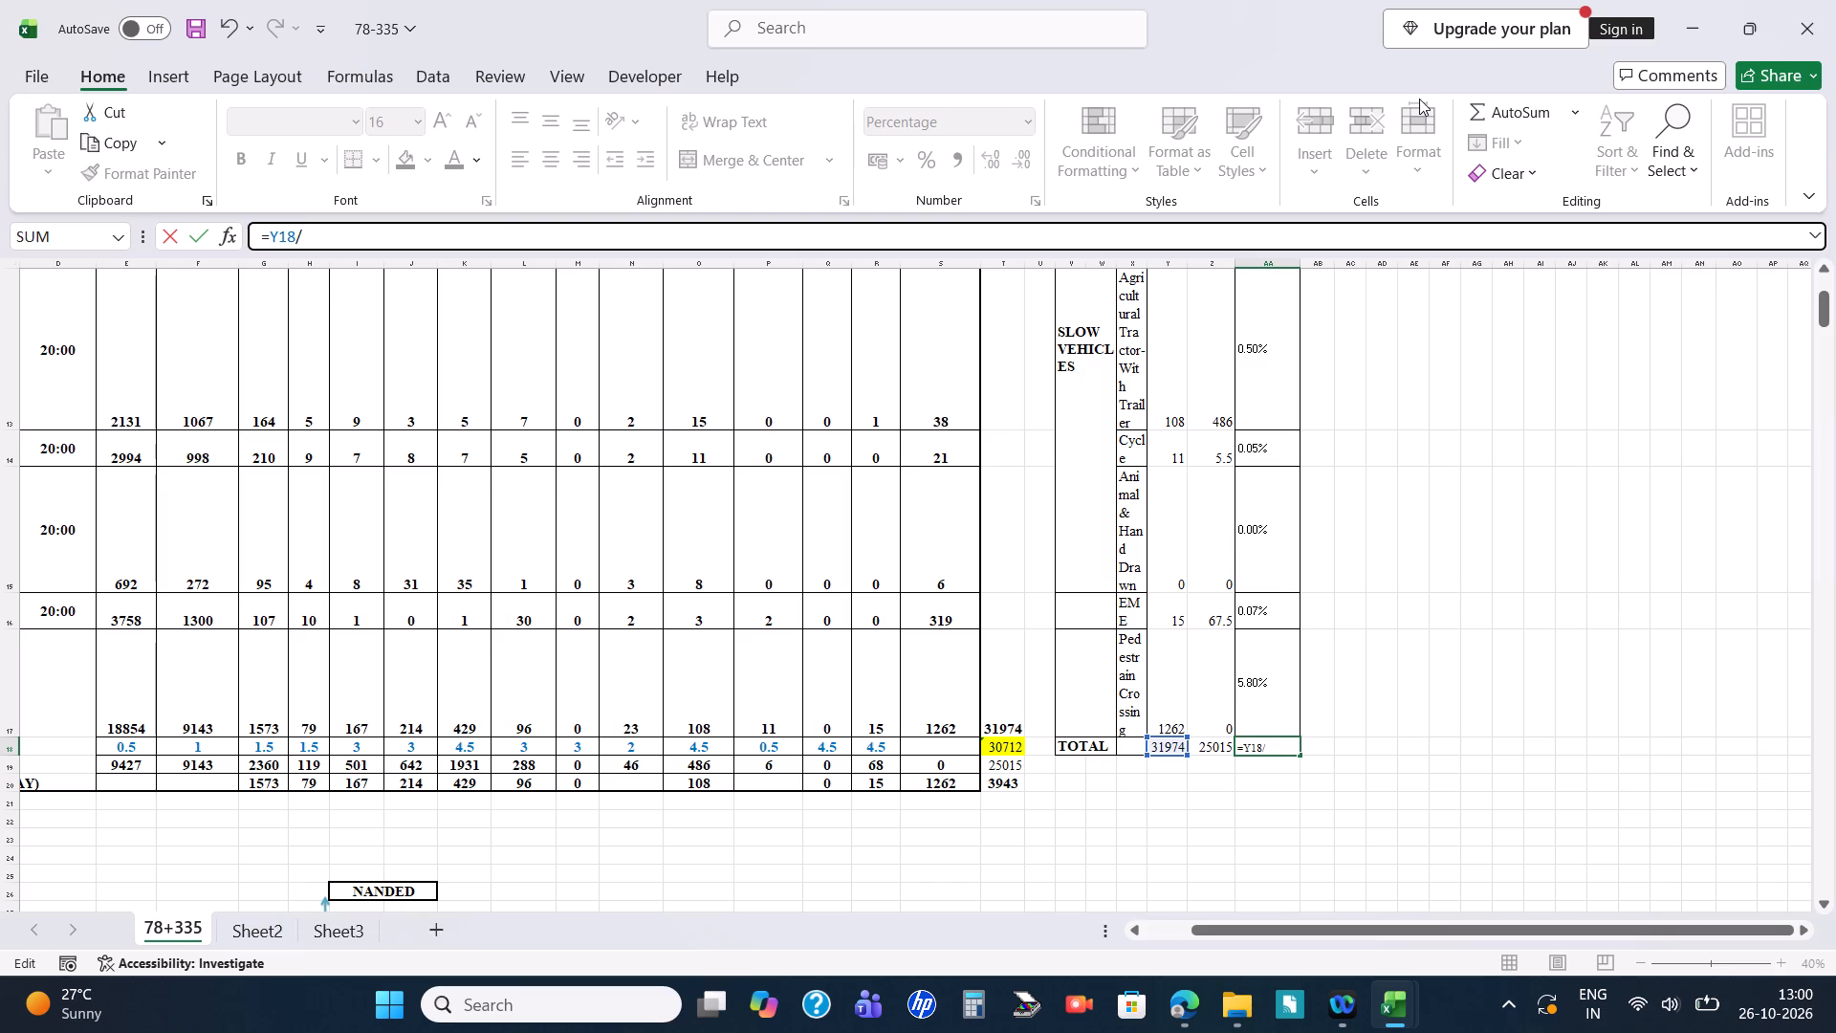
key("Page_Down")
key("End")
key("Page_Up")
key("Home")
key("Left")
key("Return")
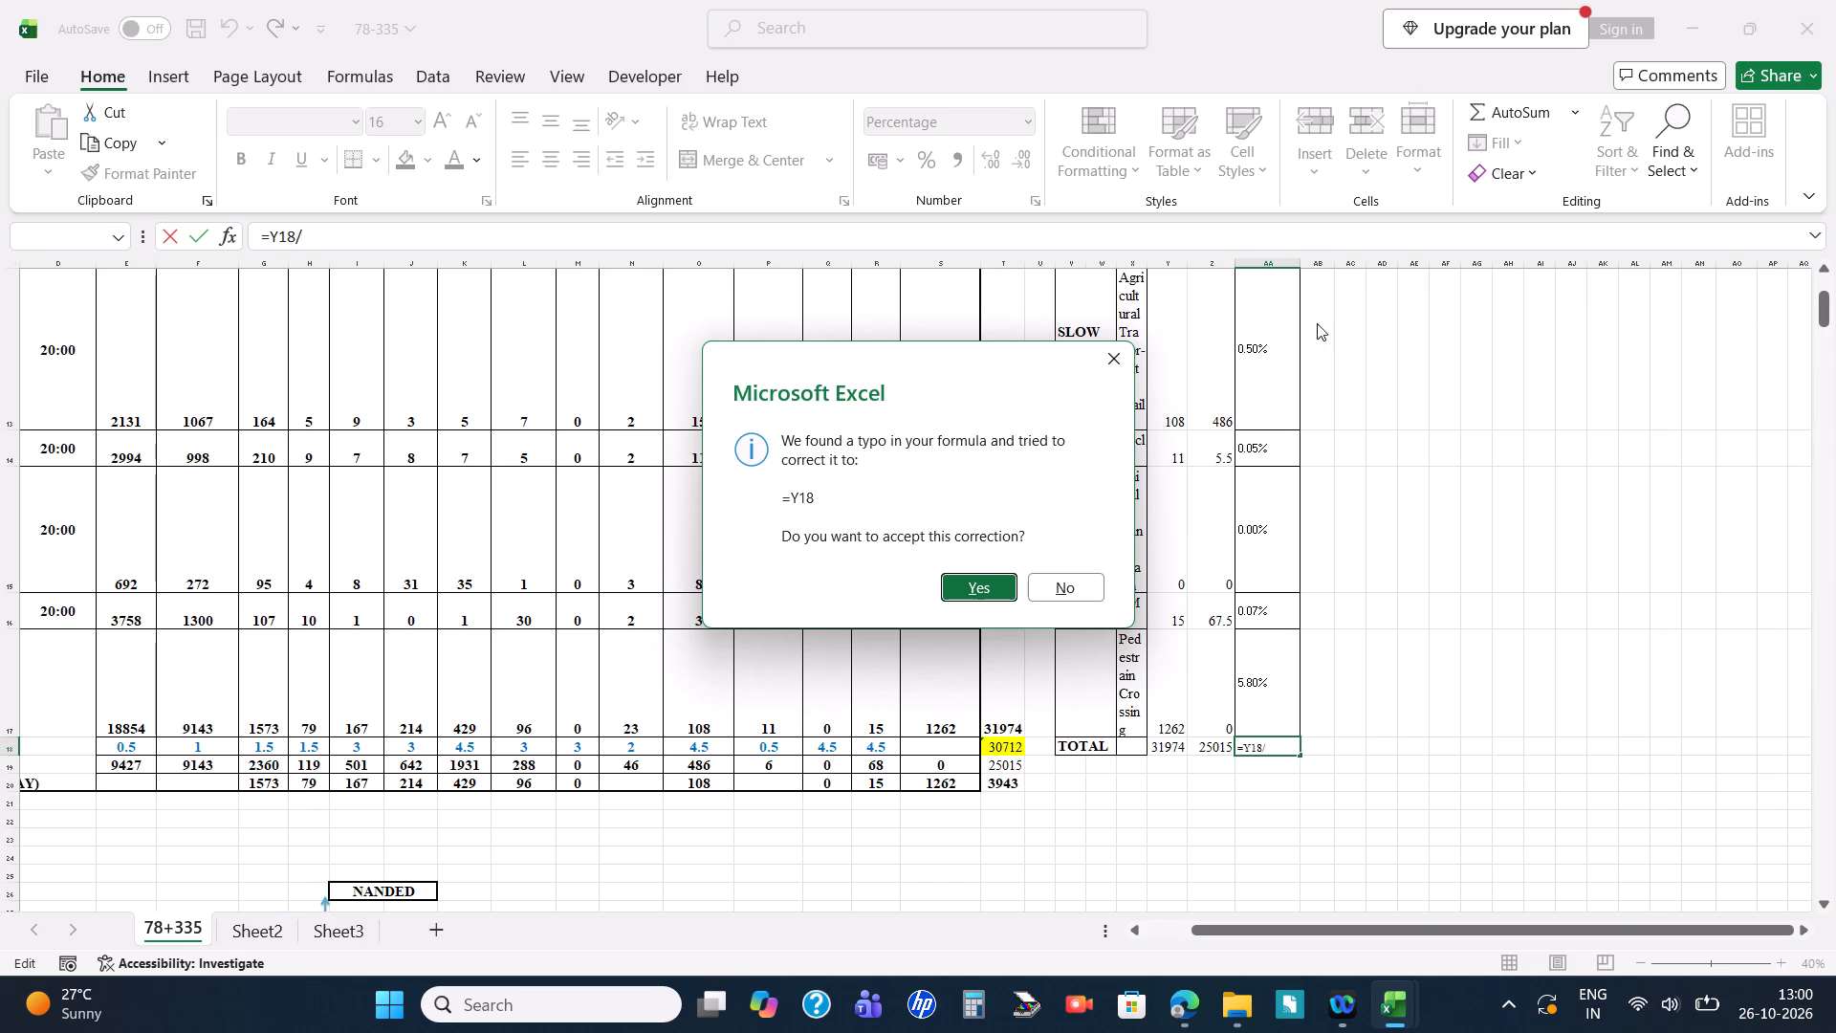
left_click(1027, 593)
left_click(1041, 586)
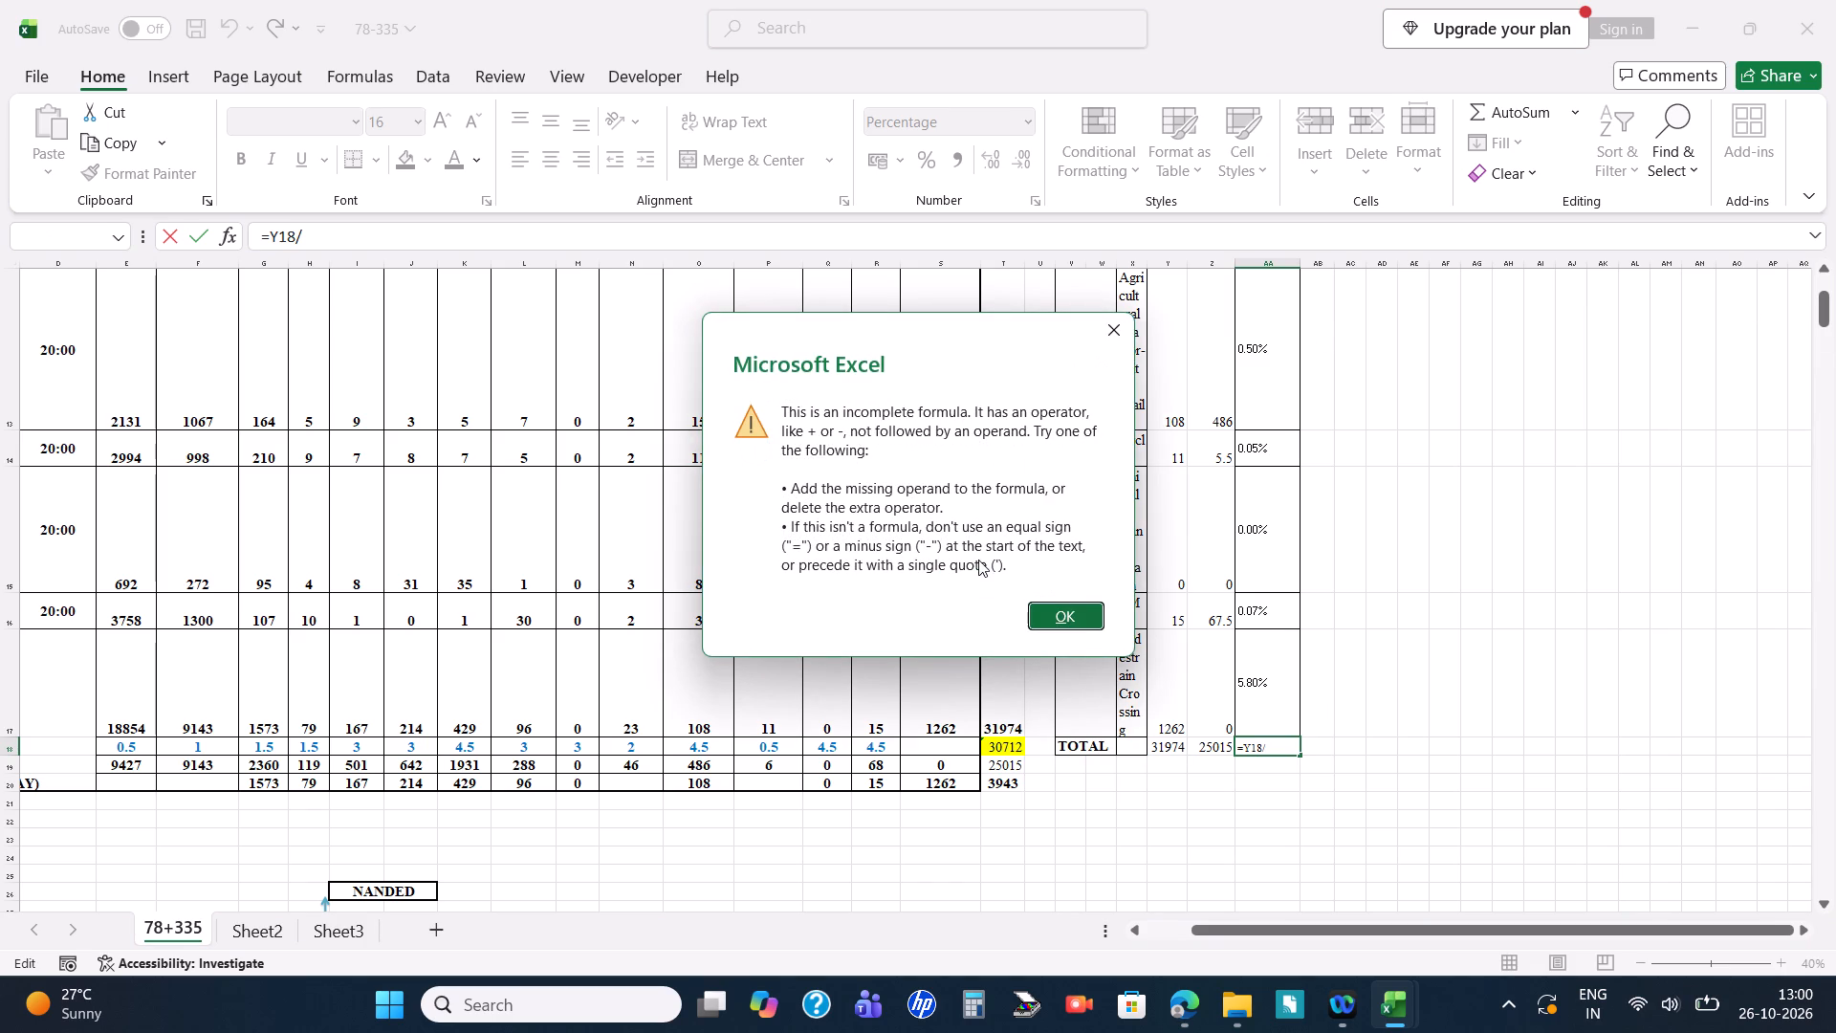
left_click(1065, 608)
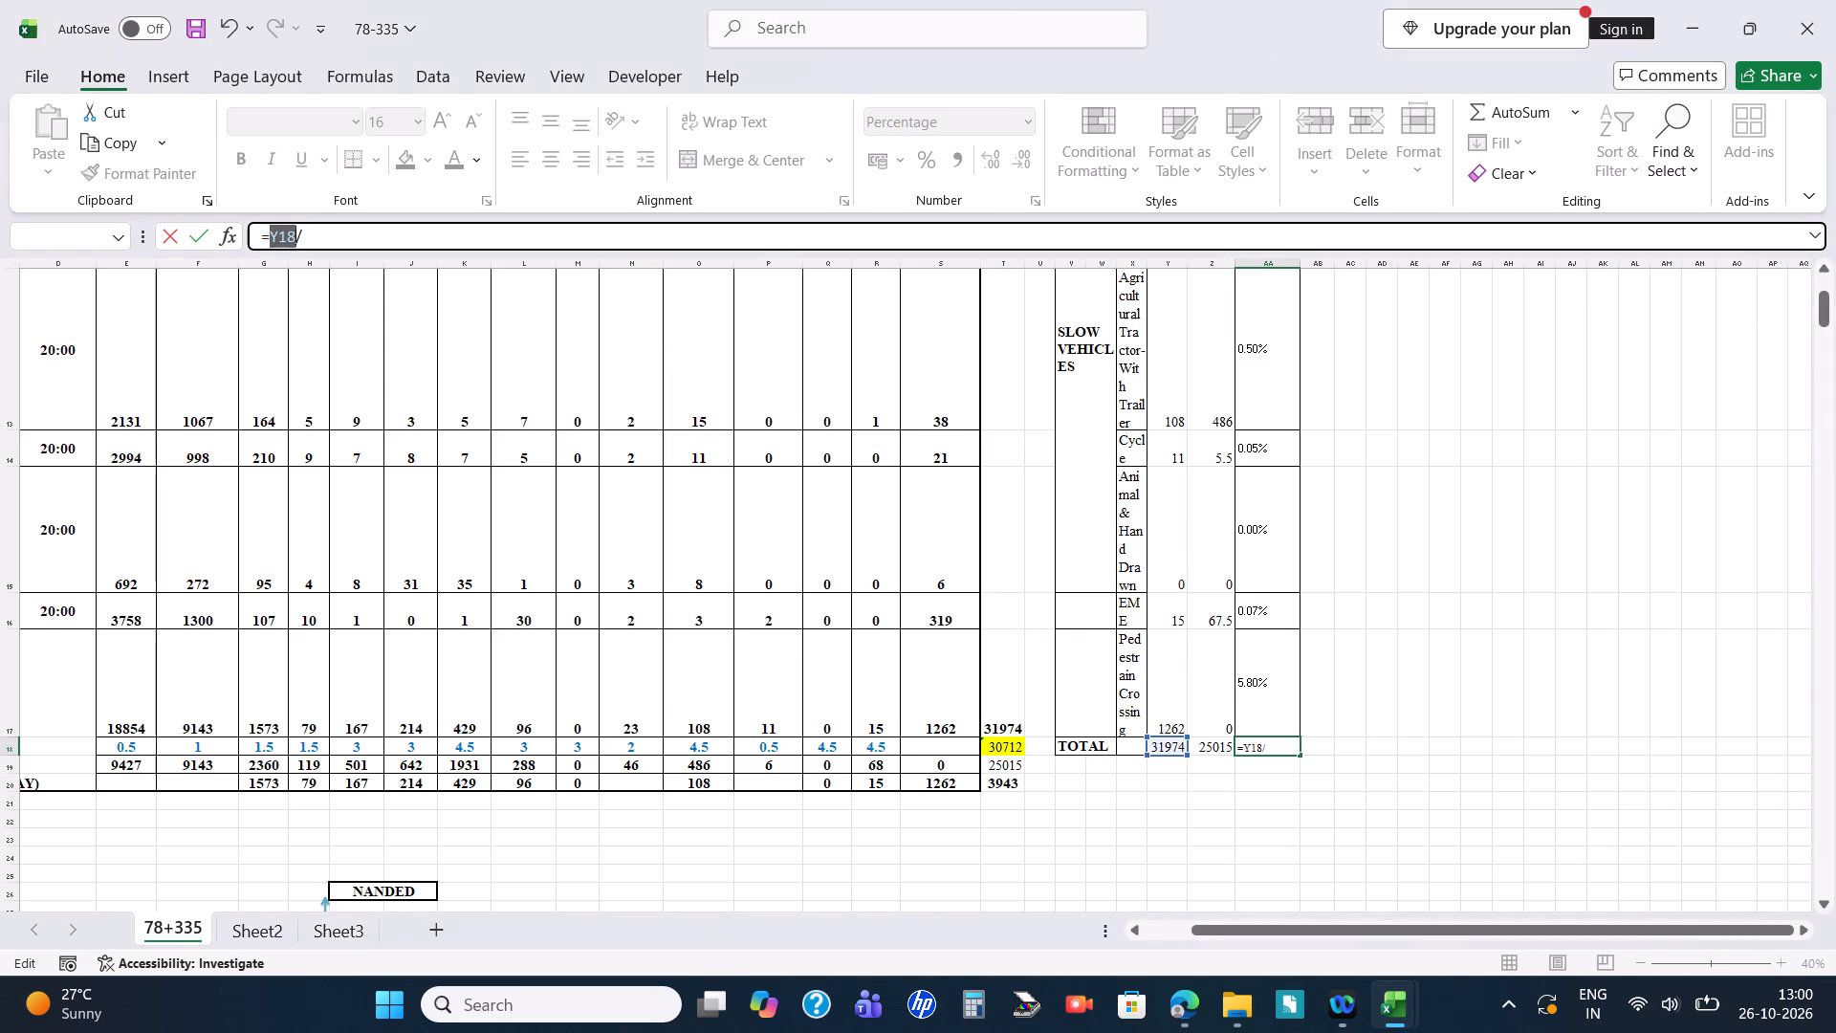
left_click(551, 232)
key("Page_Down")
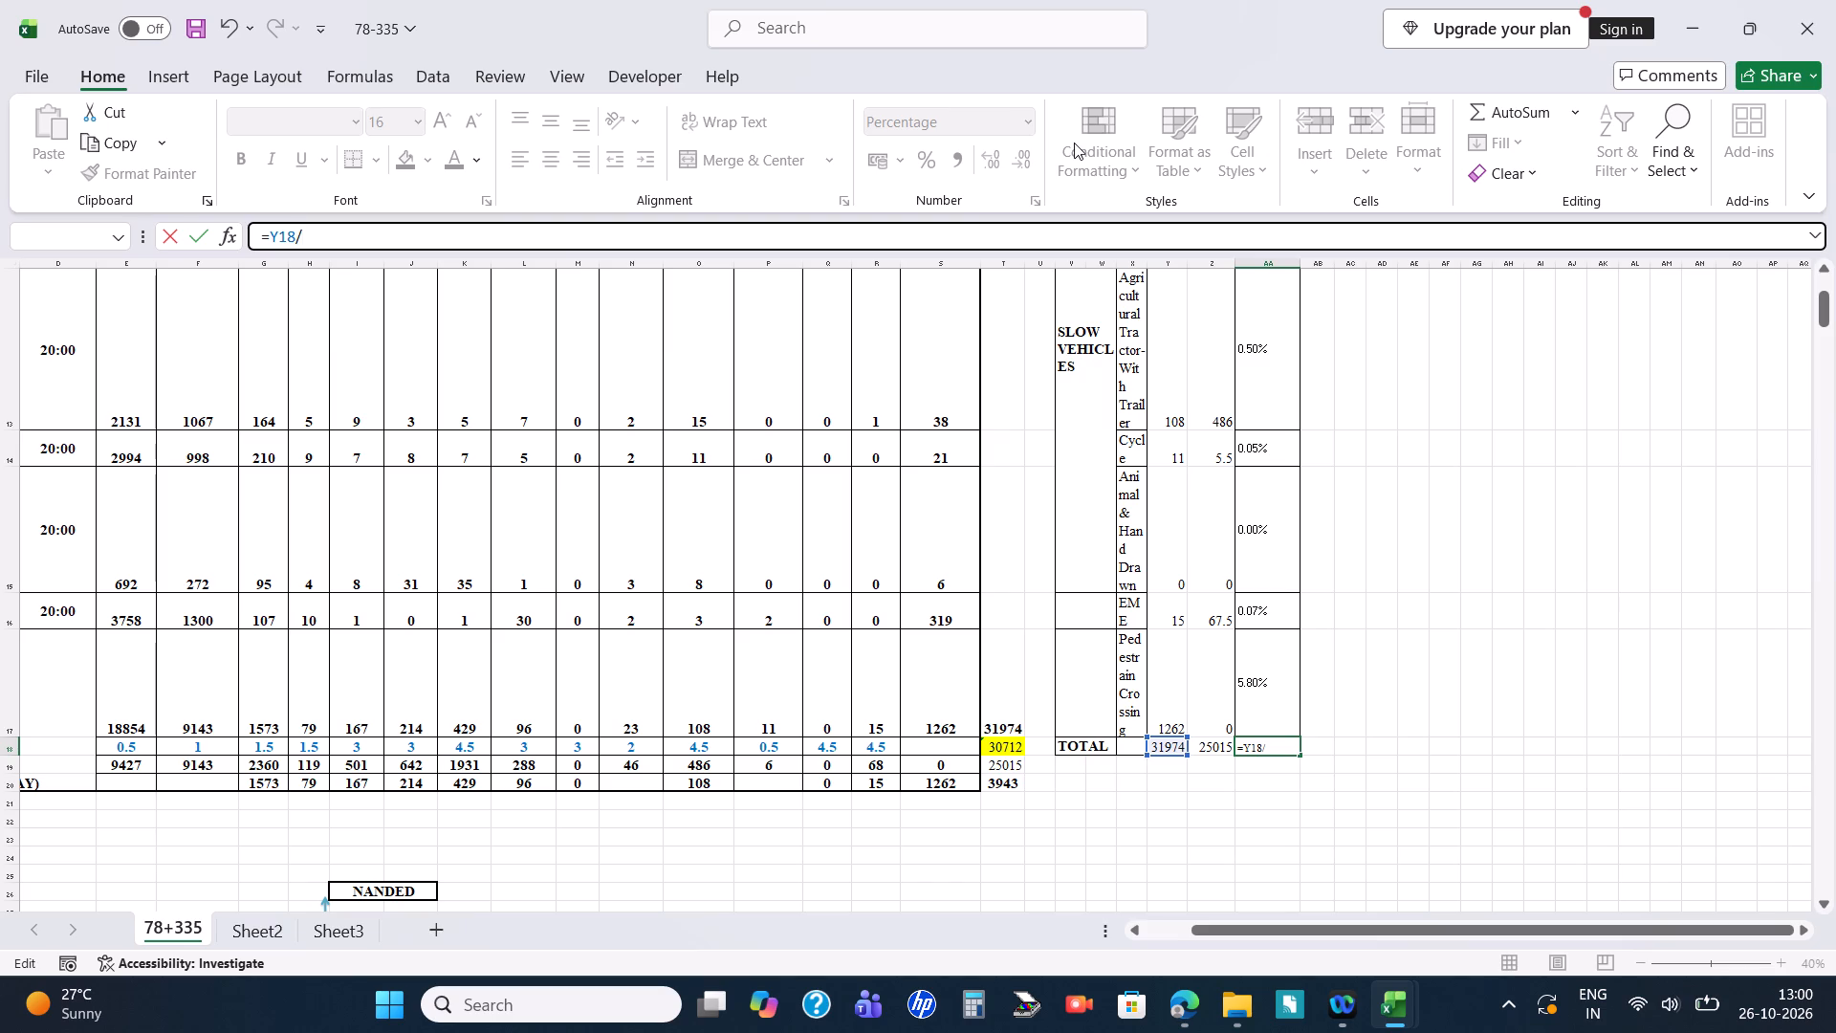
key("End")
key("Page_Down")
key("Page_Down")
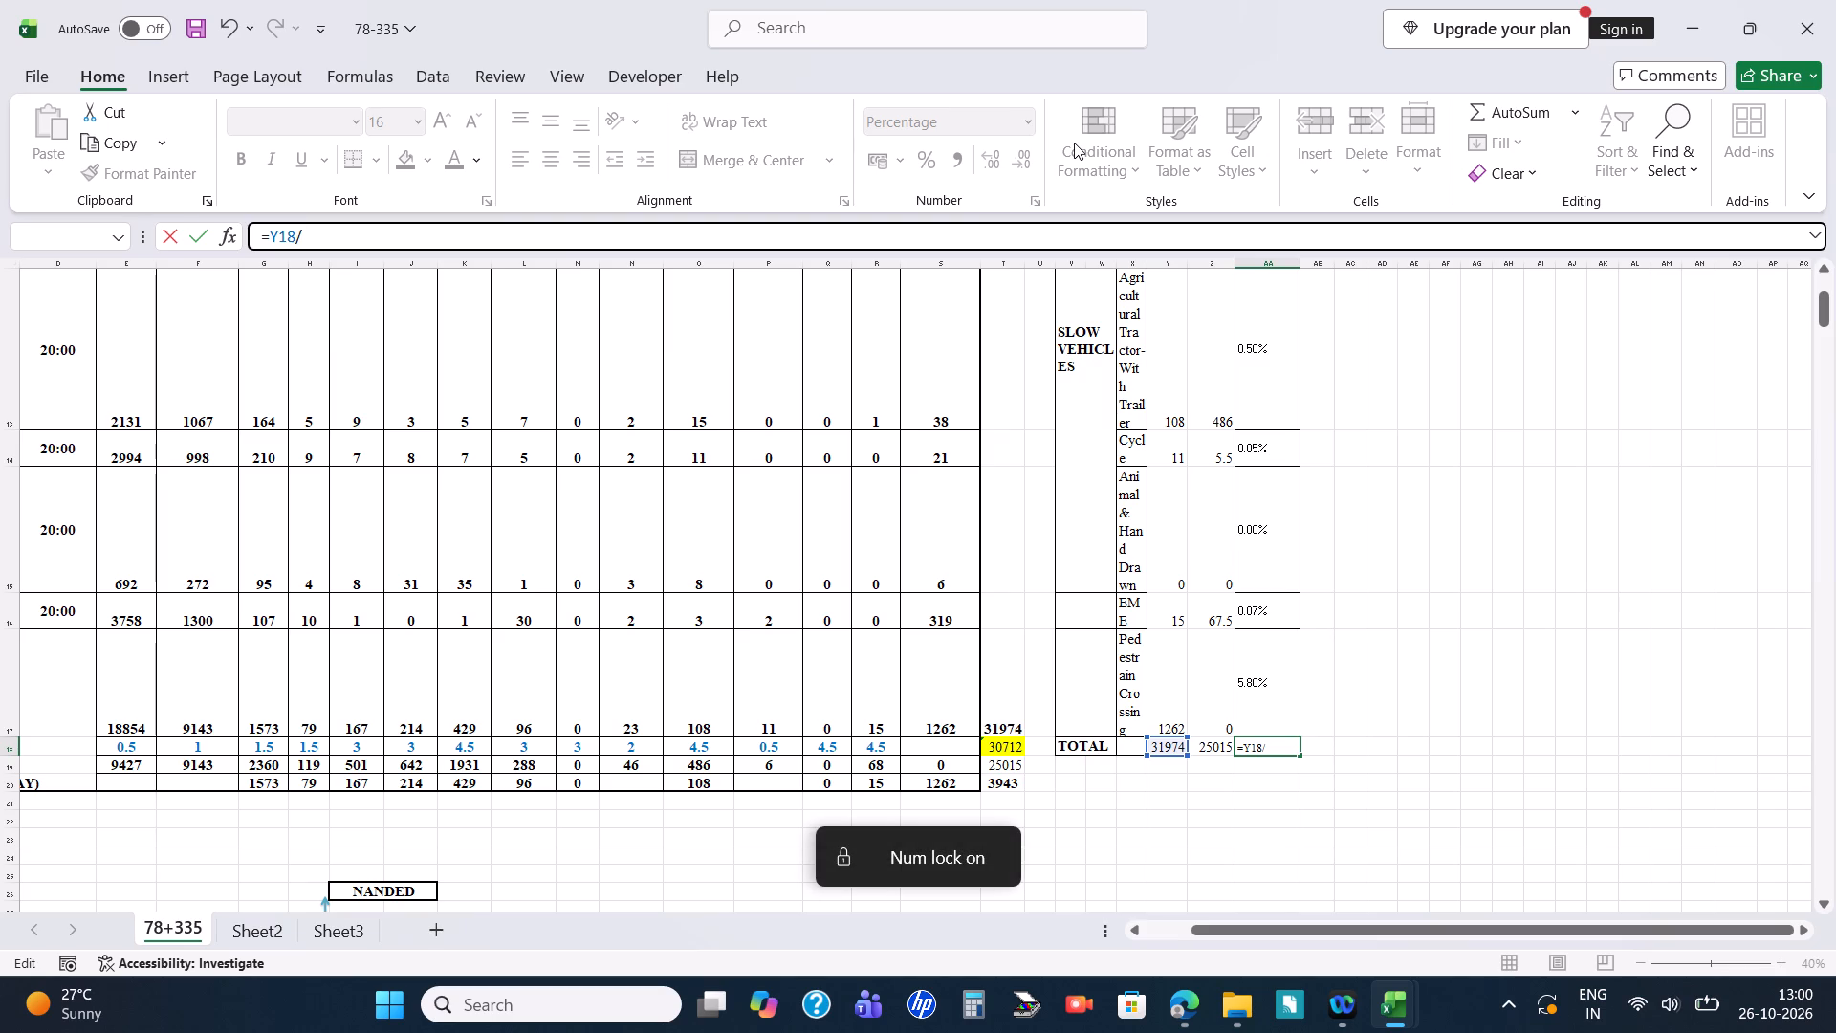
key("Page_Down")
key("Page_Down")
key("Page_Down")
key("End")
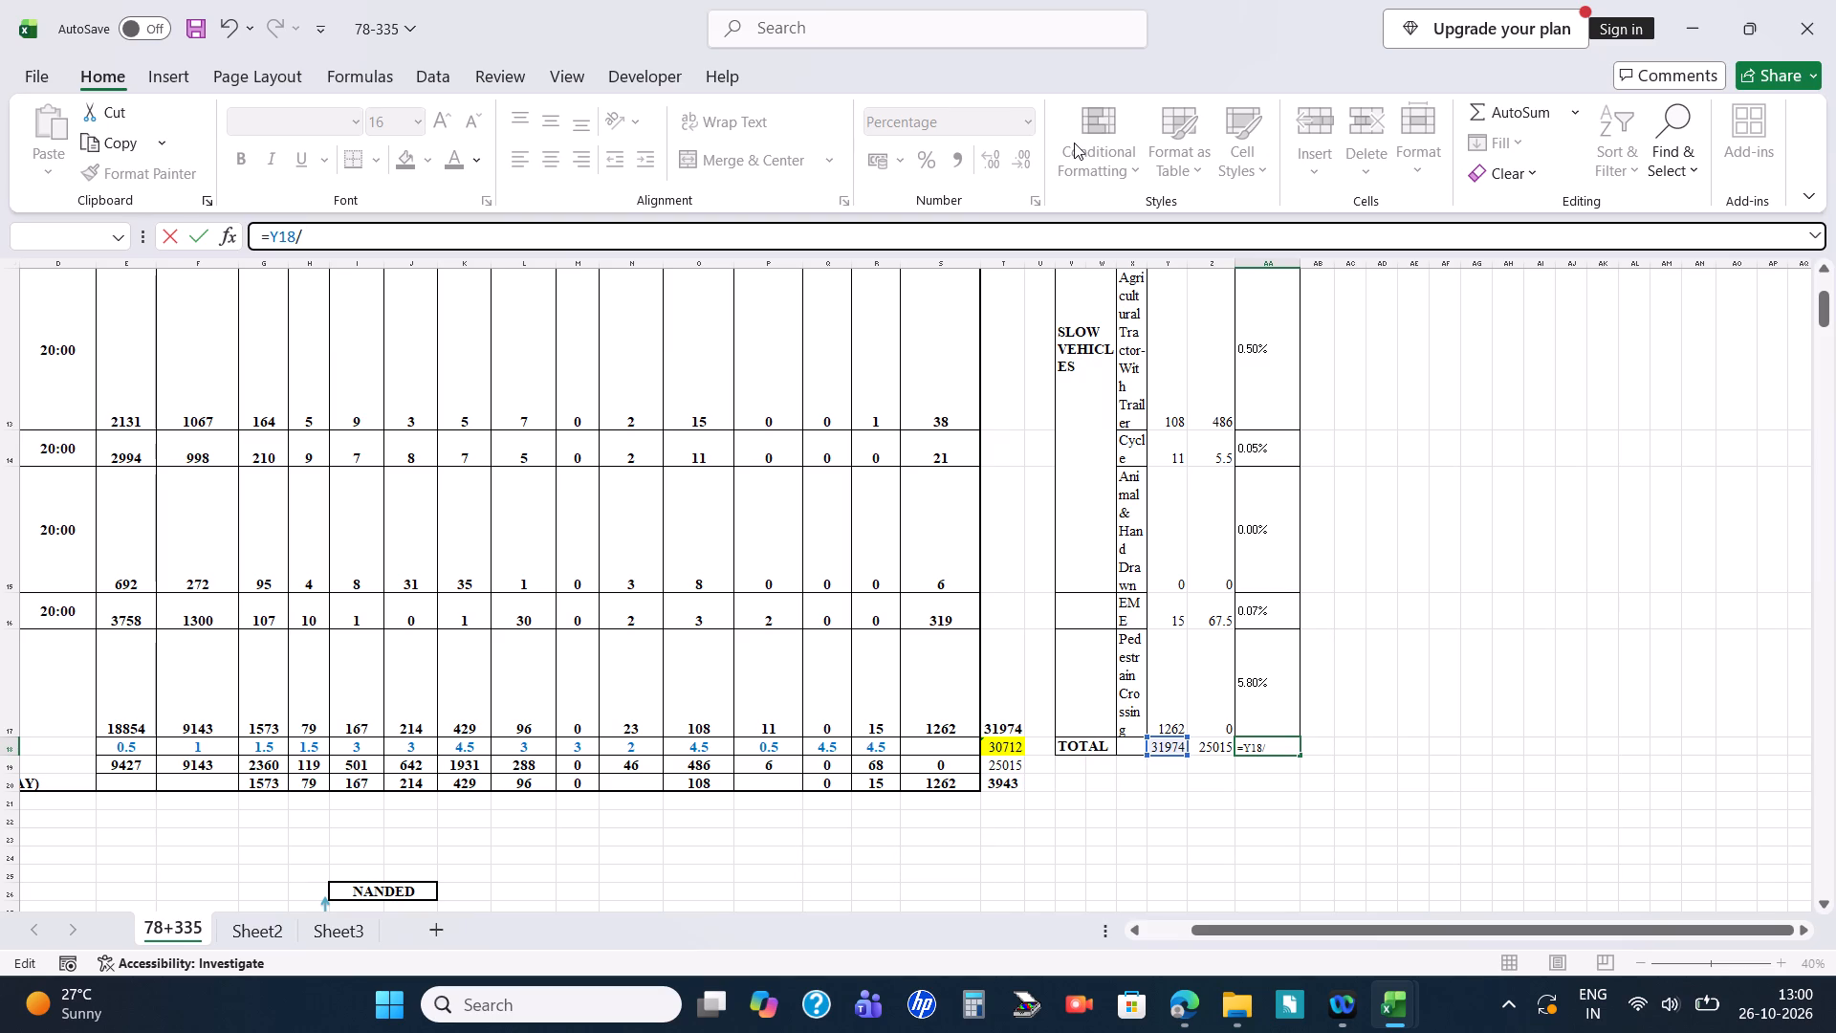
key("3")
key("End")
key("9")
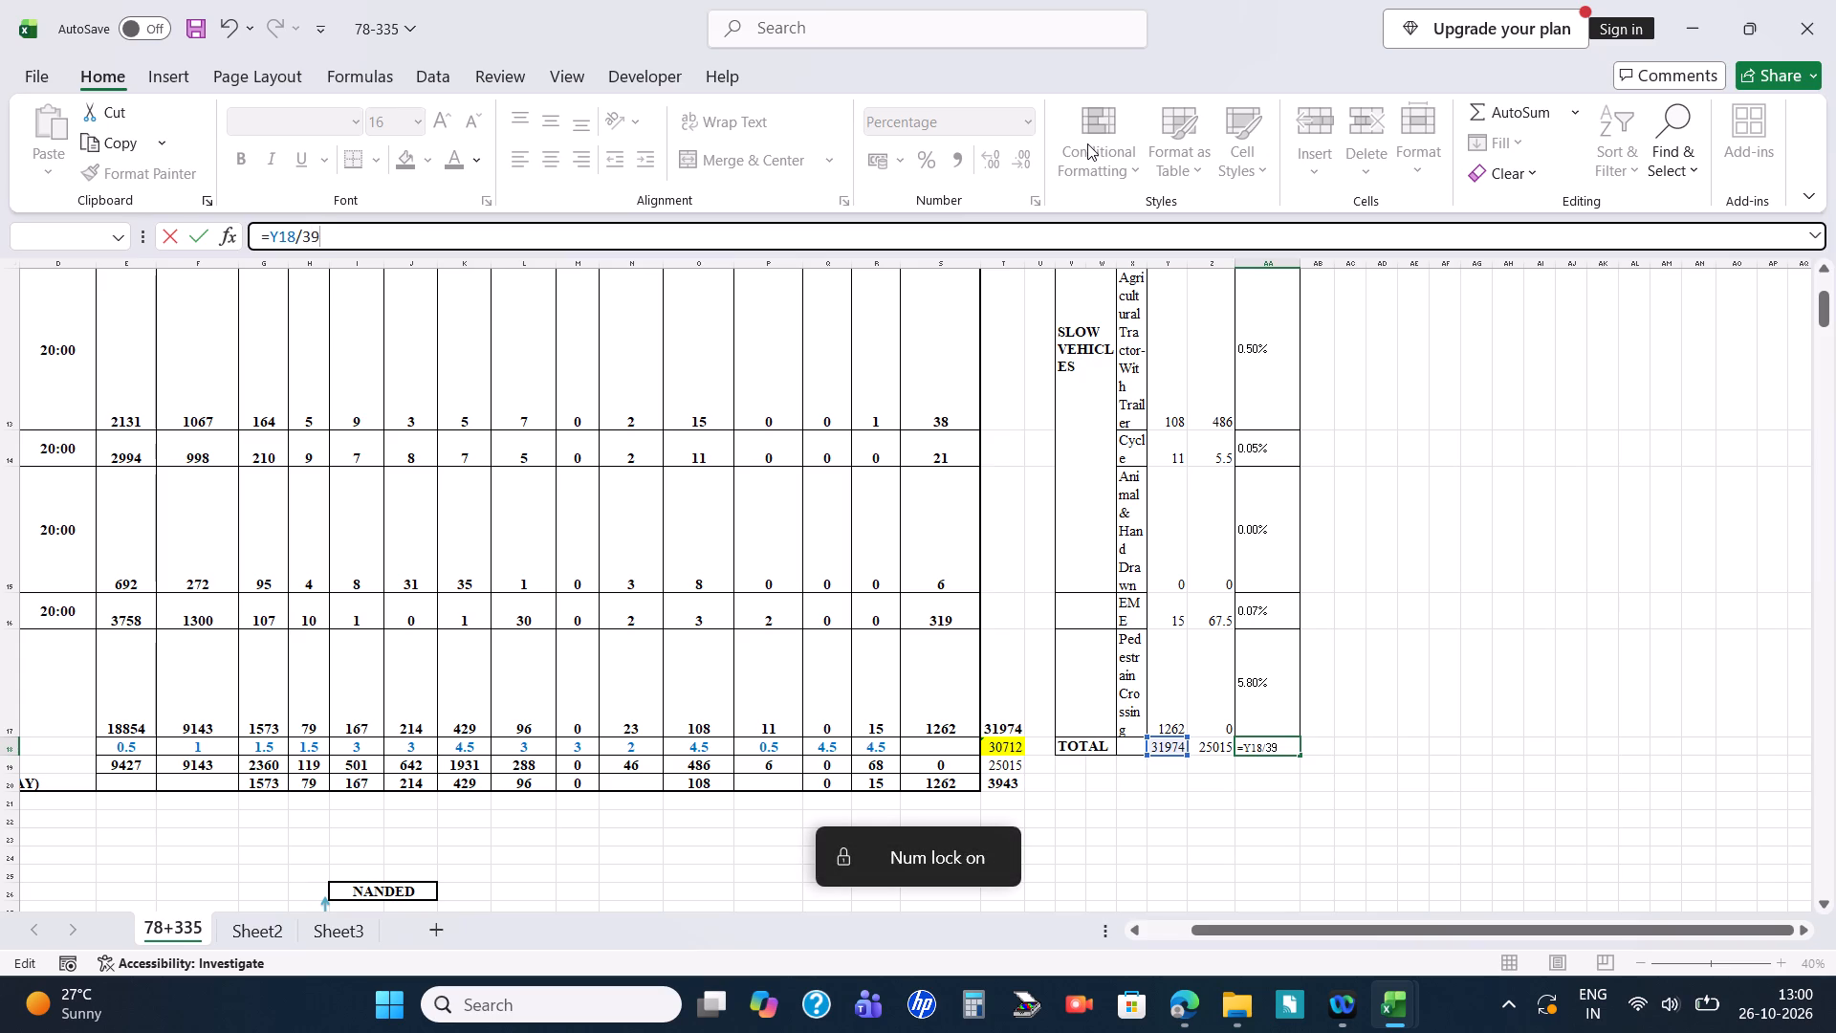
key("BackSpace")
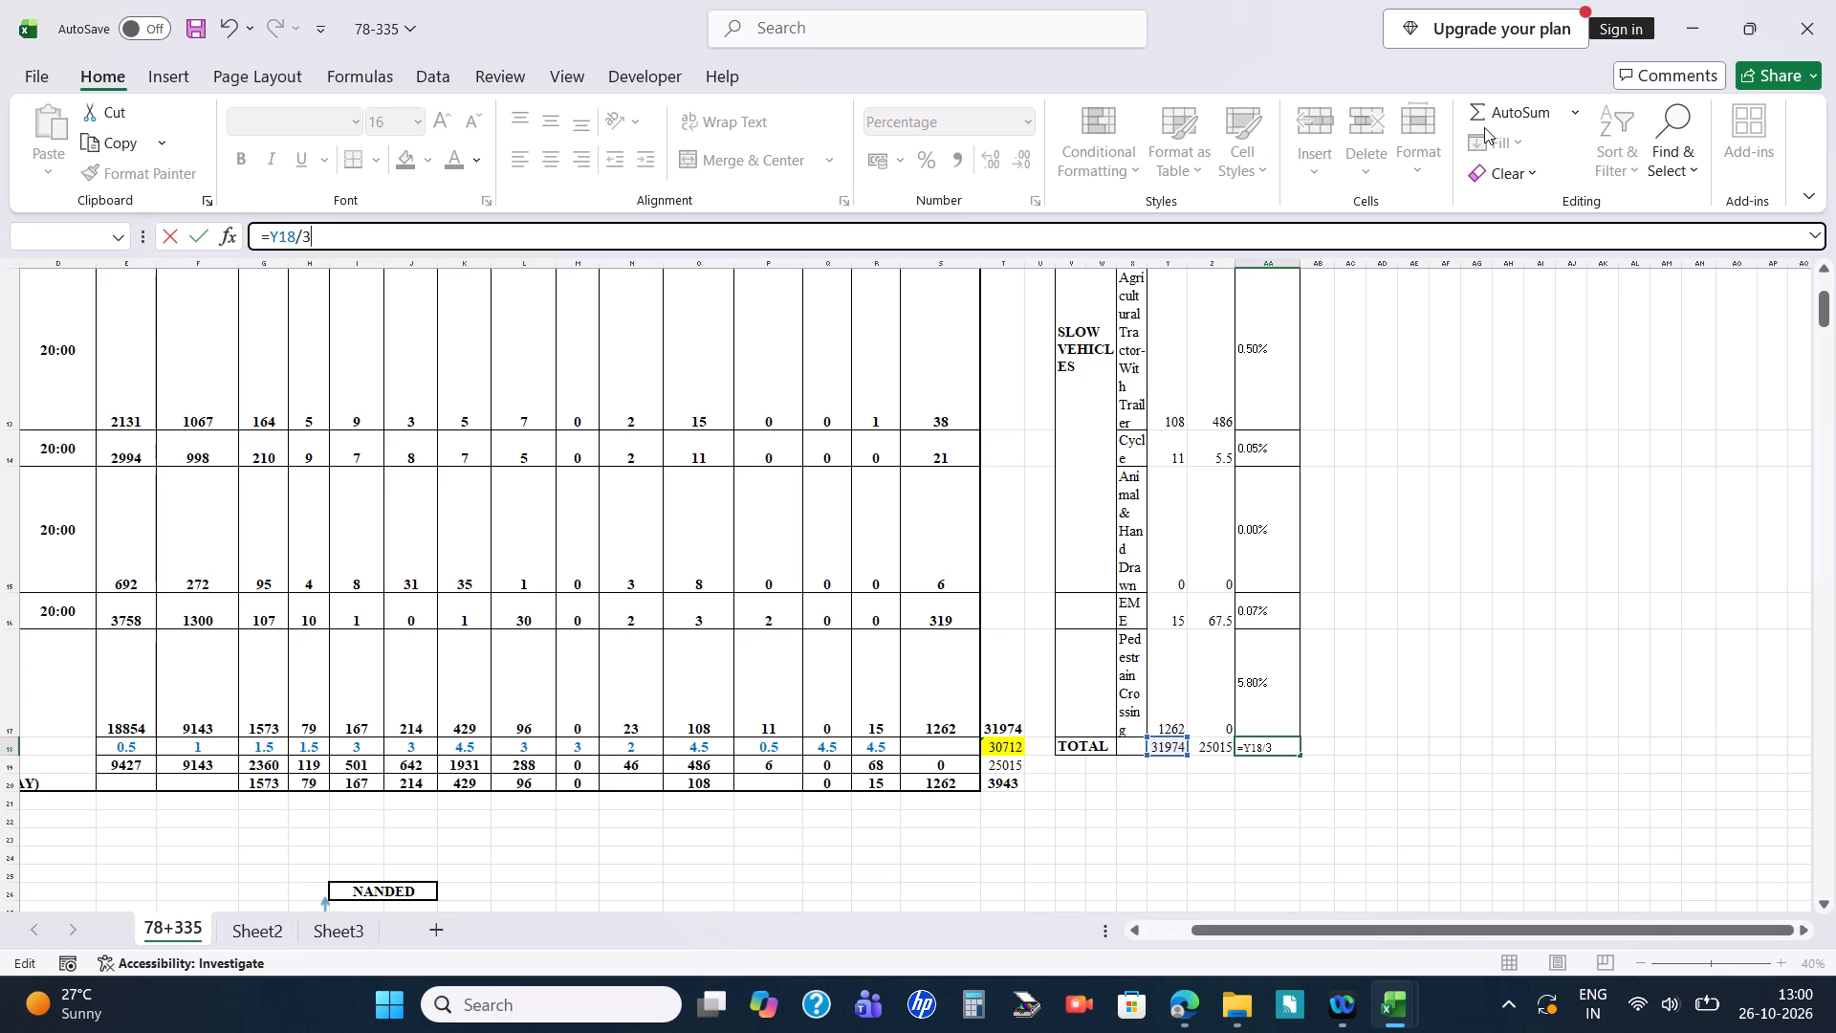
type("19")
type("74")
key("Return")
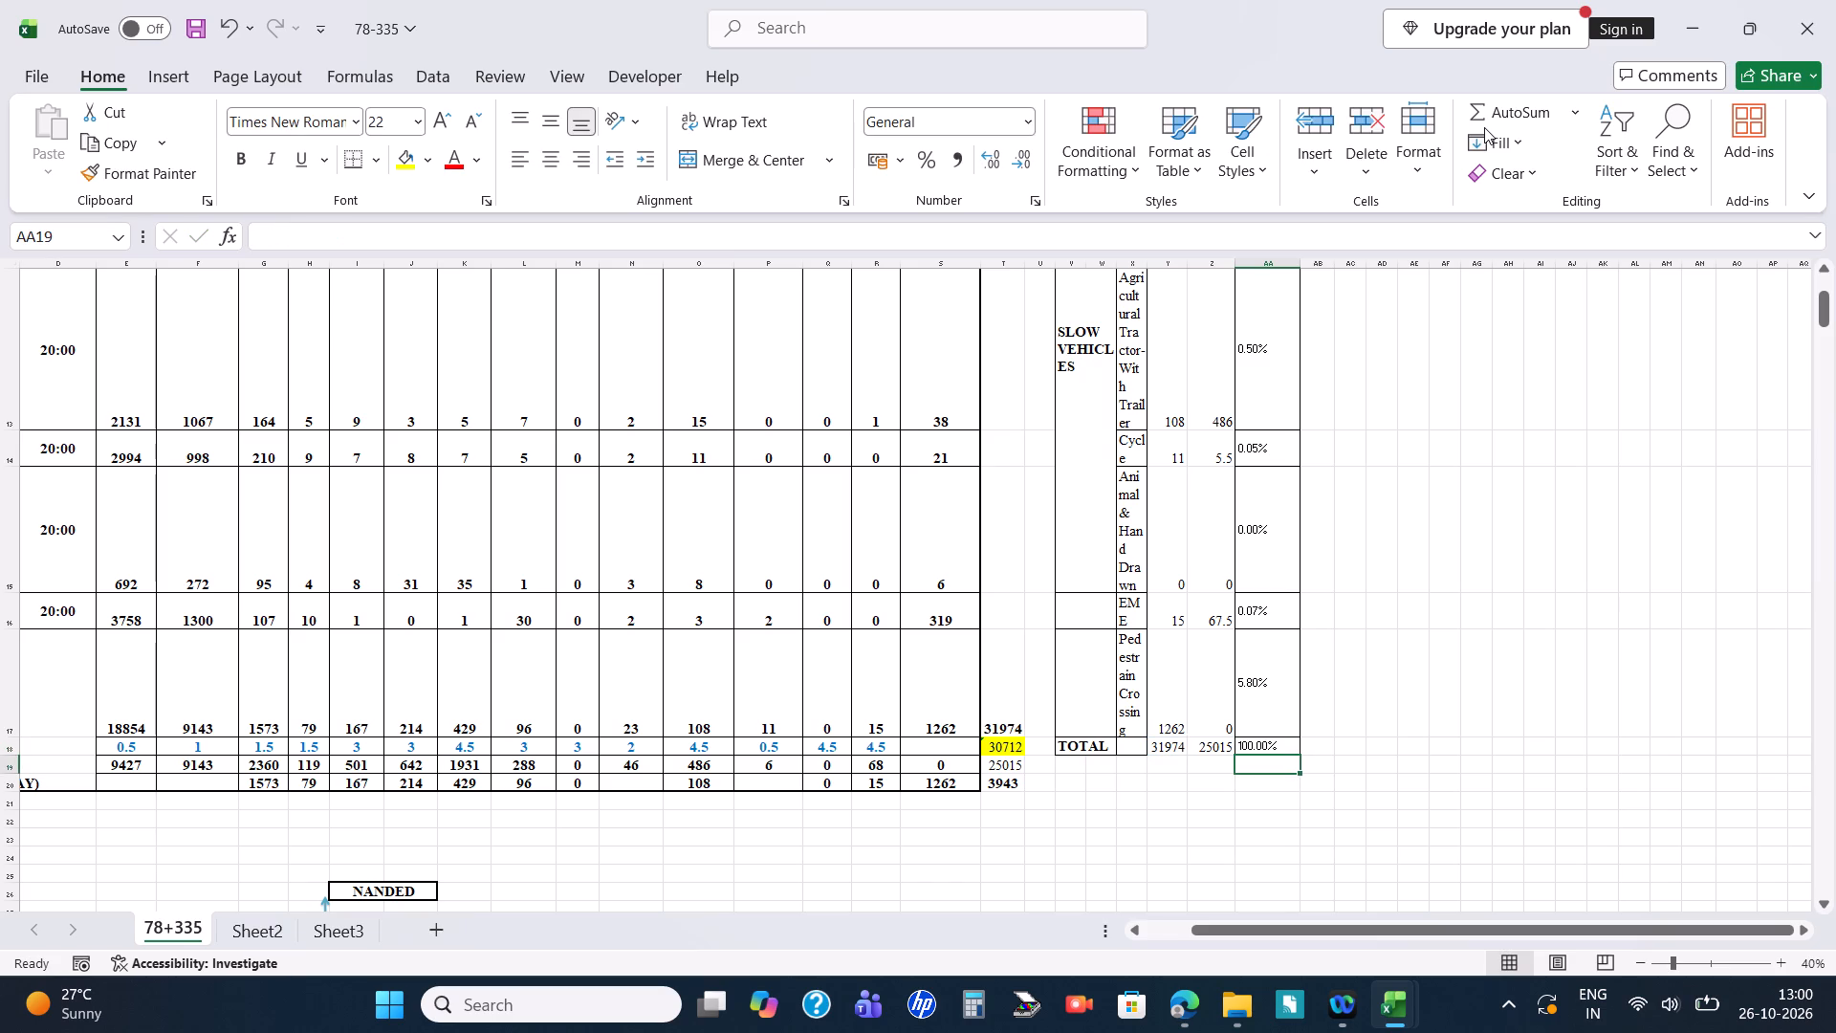
Change the 2-Wheeler percentage formula in AA3 to =Y3/31974.
scroll(1512, 575, "up", 7)
left_click(1283, 348)
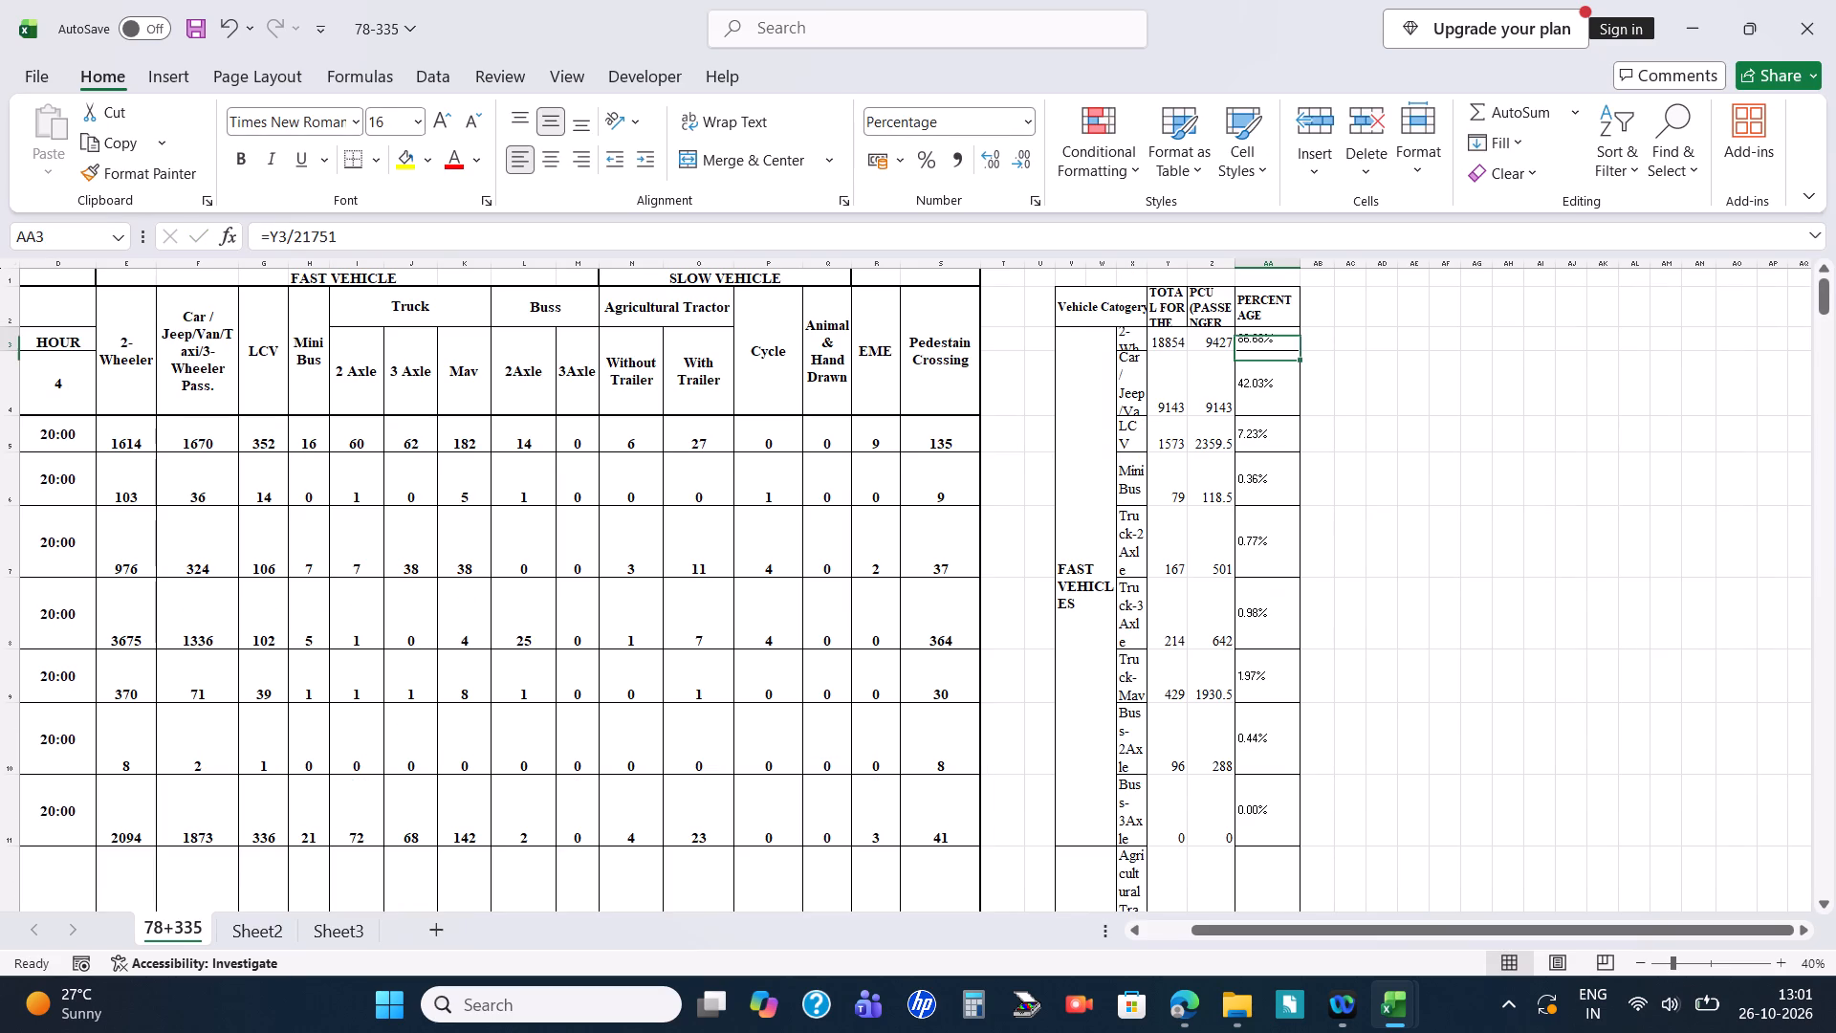
double_click(722, 240)
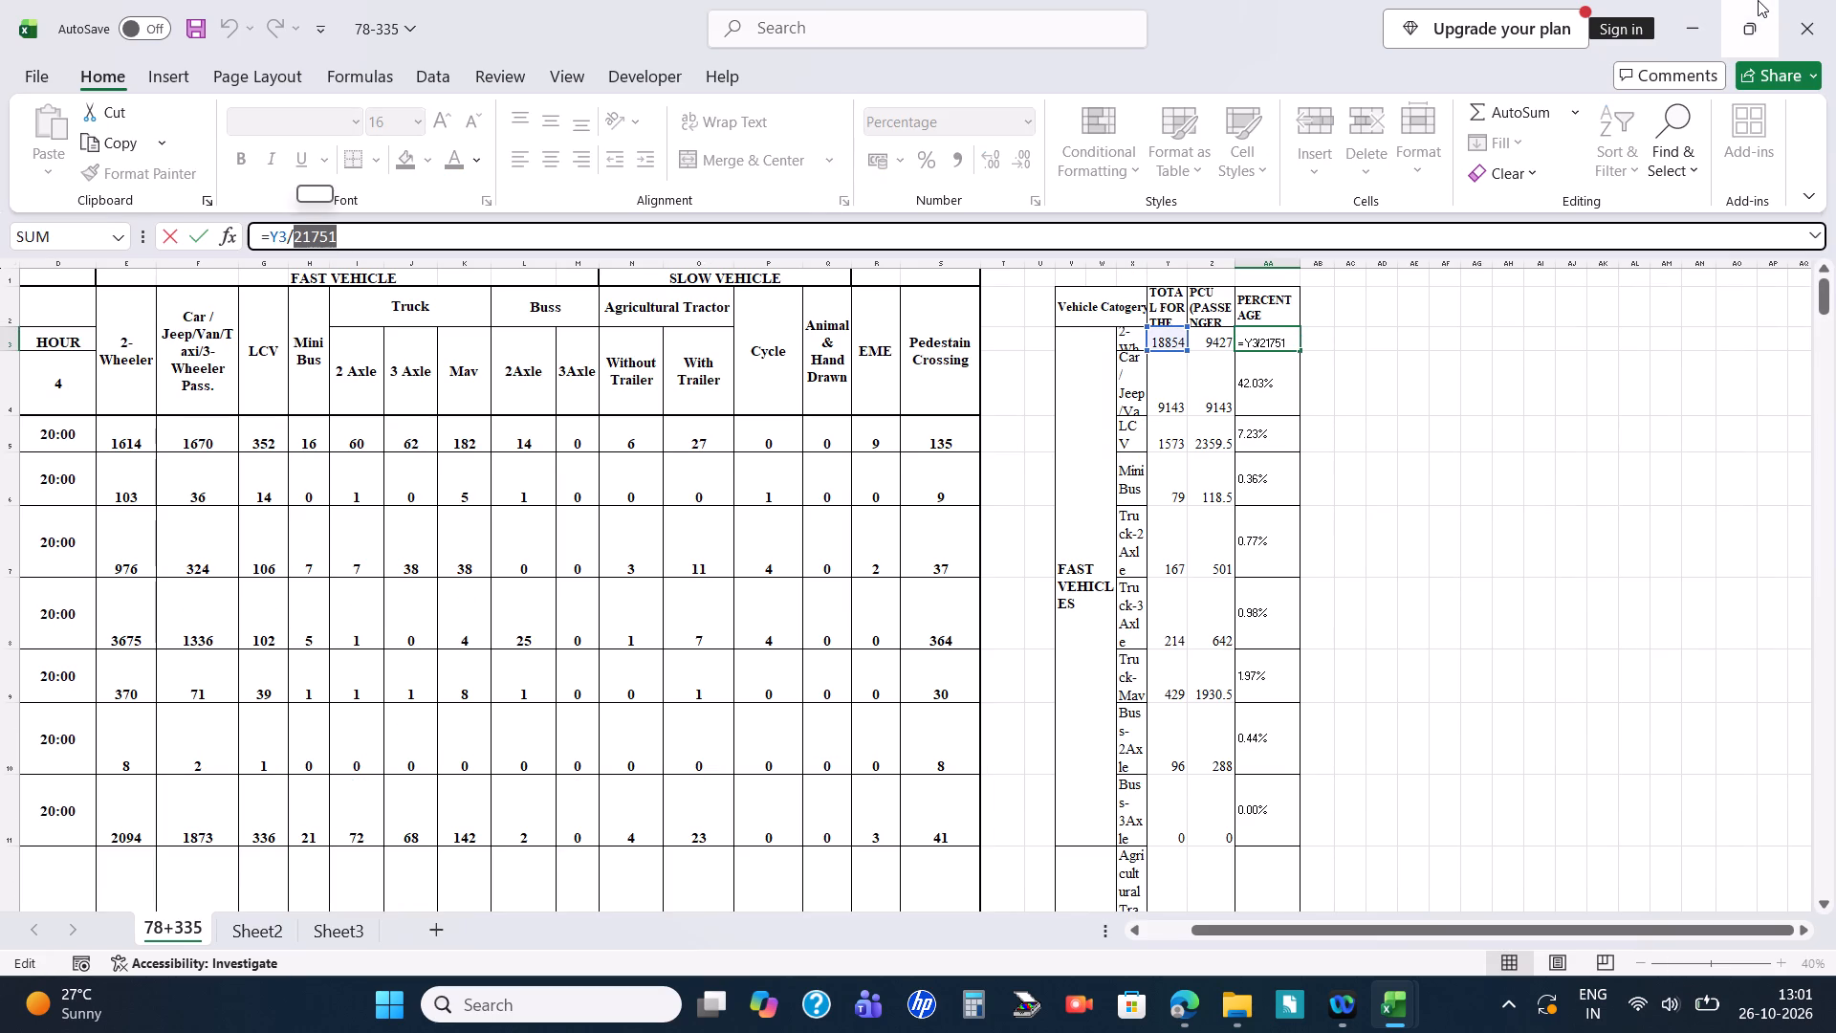
key("BackSpace")
scroll(1676, 363, "down", 2)
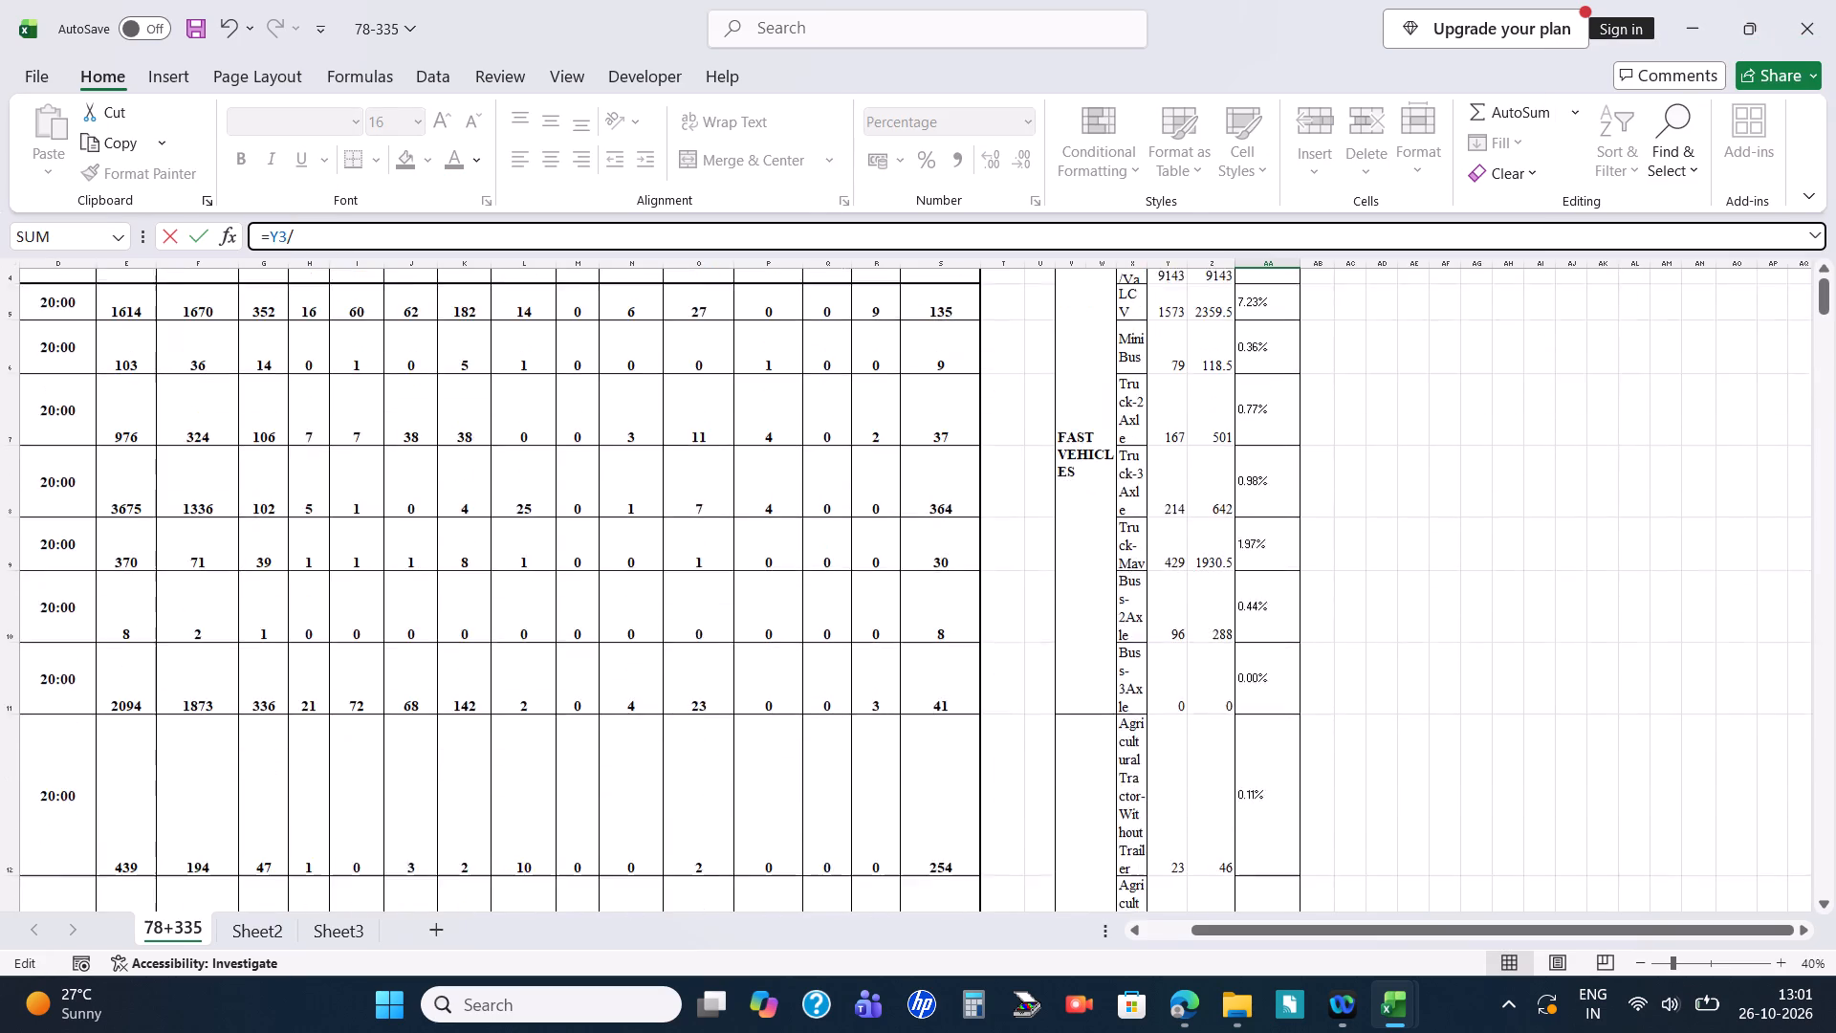
scroll(1676, 363, "down", 5)
scroll(1676, 363, "up", 1)
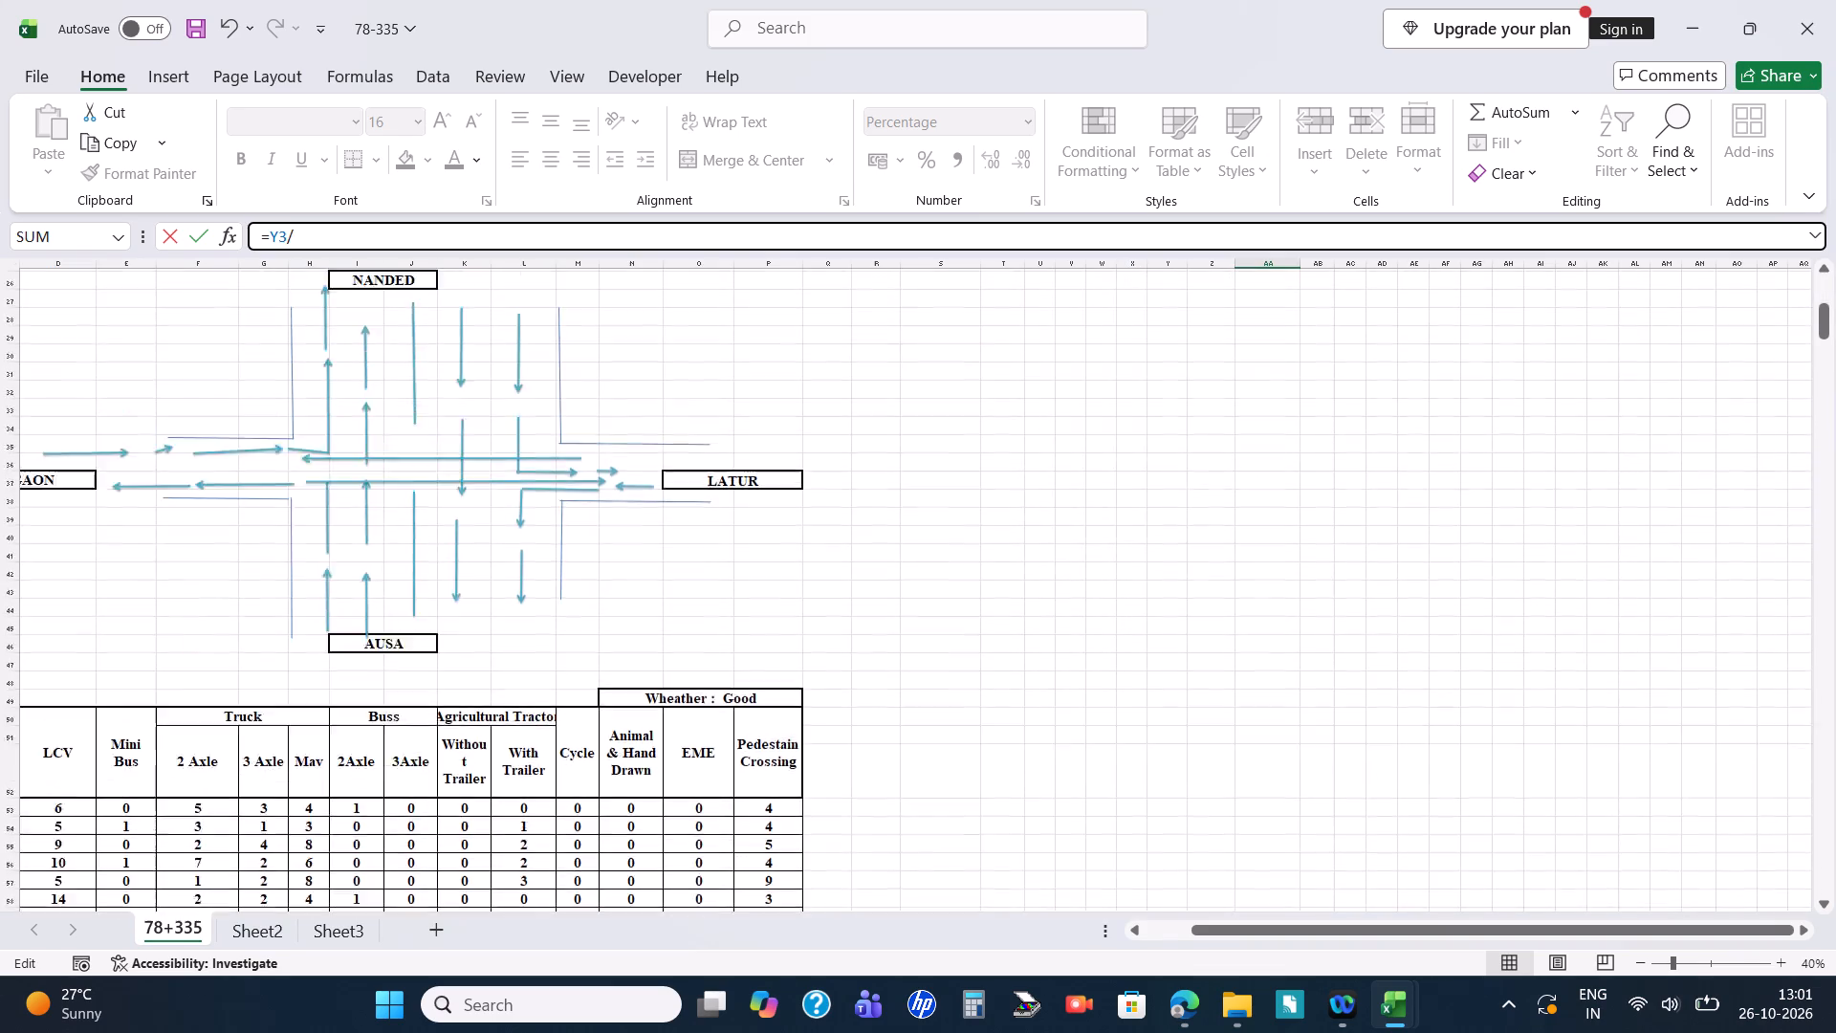
scroll(1676, 363, "up", 4)
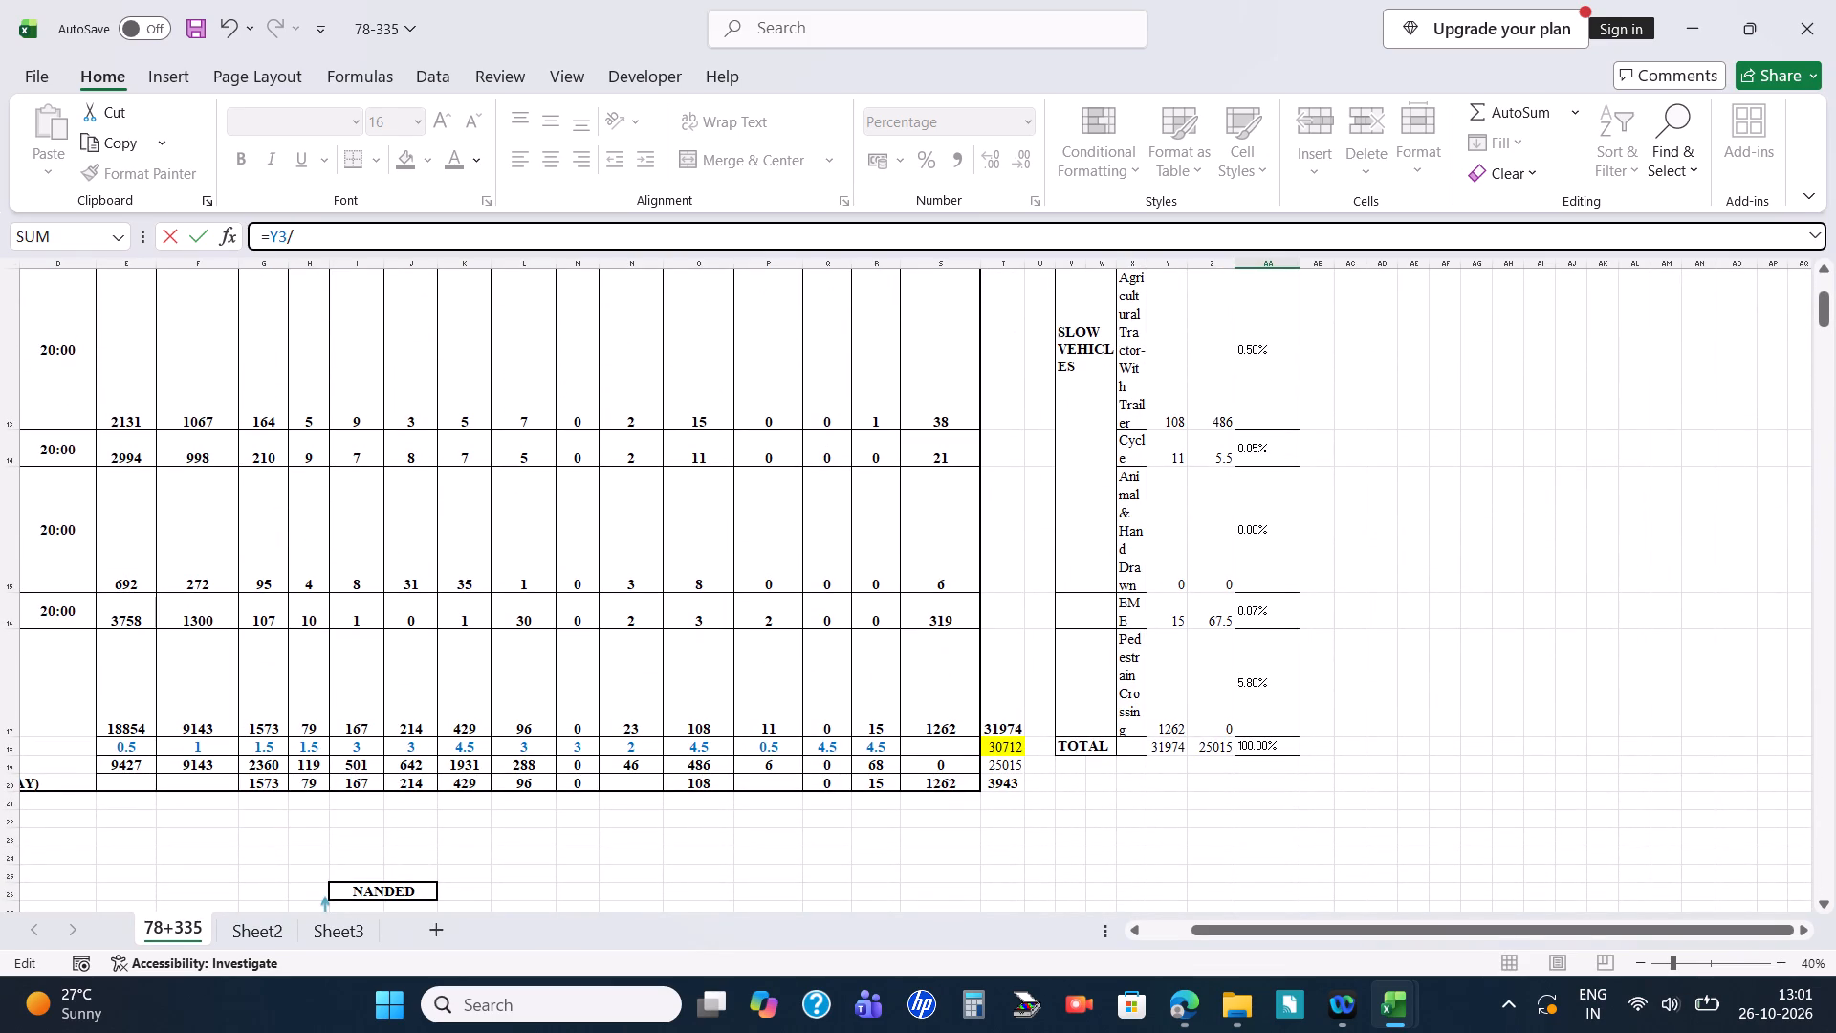
type("31")
key("9")
type("74")
key("Return")
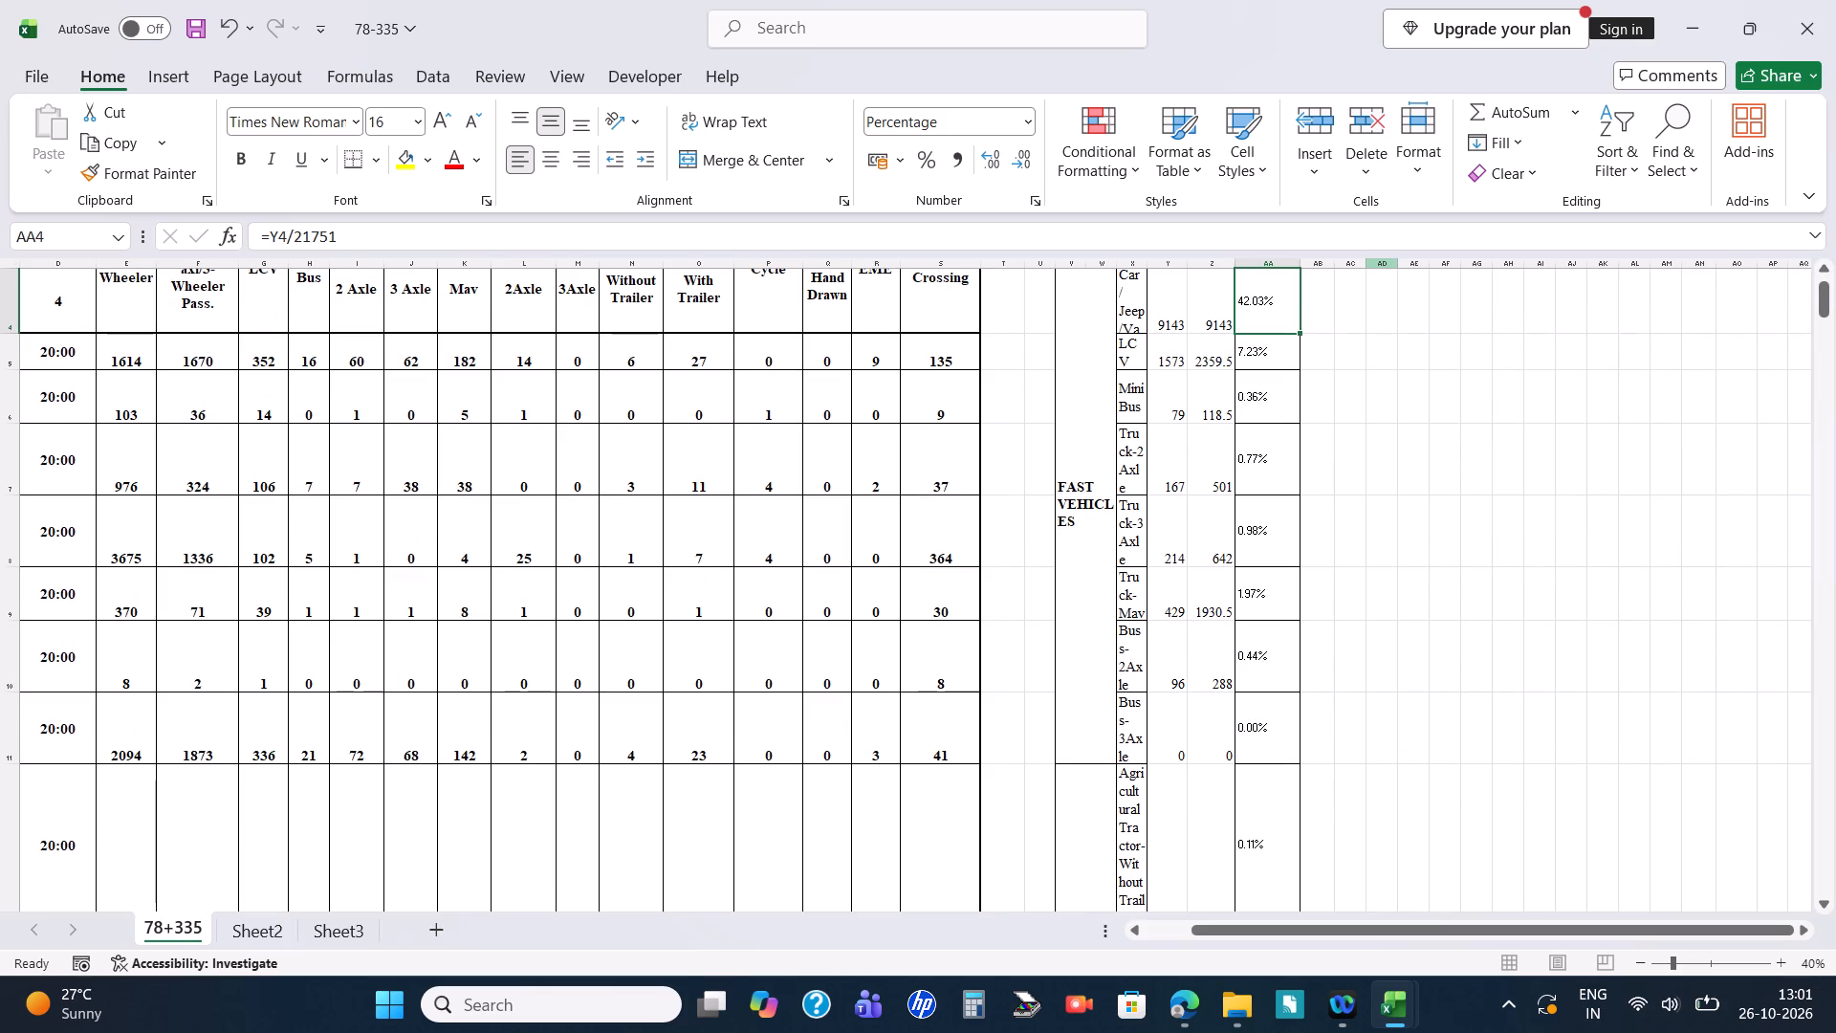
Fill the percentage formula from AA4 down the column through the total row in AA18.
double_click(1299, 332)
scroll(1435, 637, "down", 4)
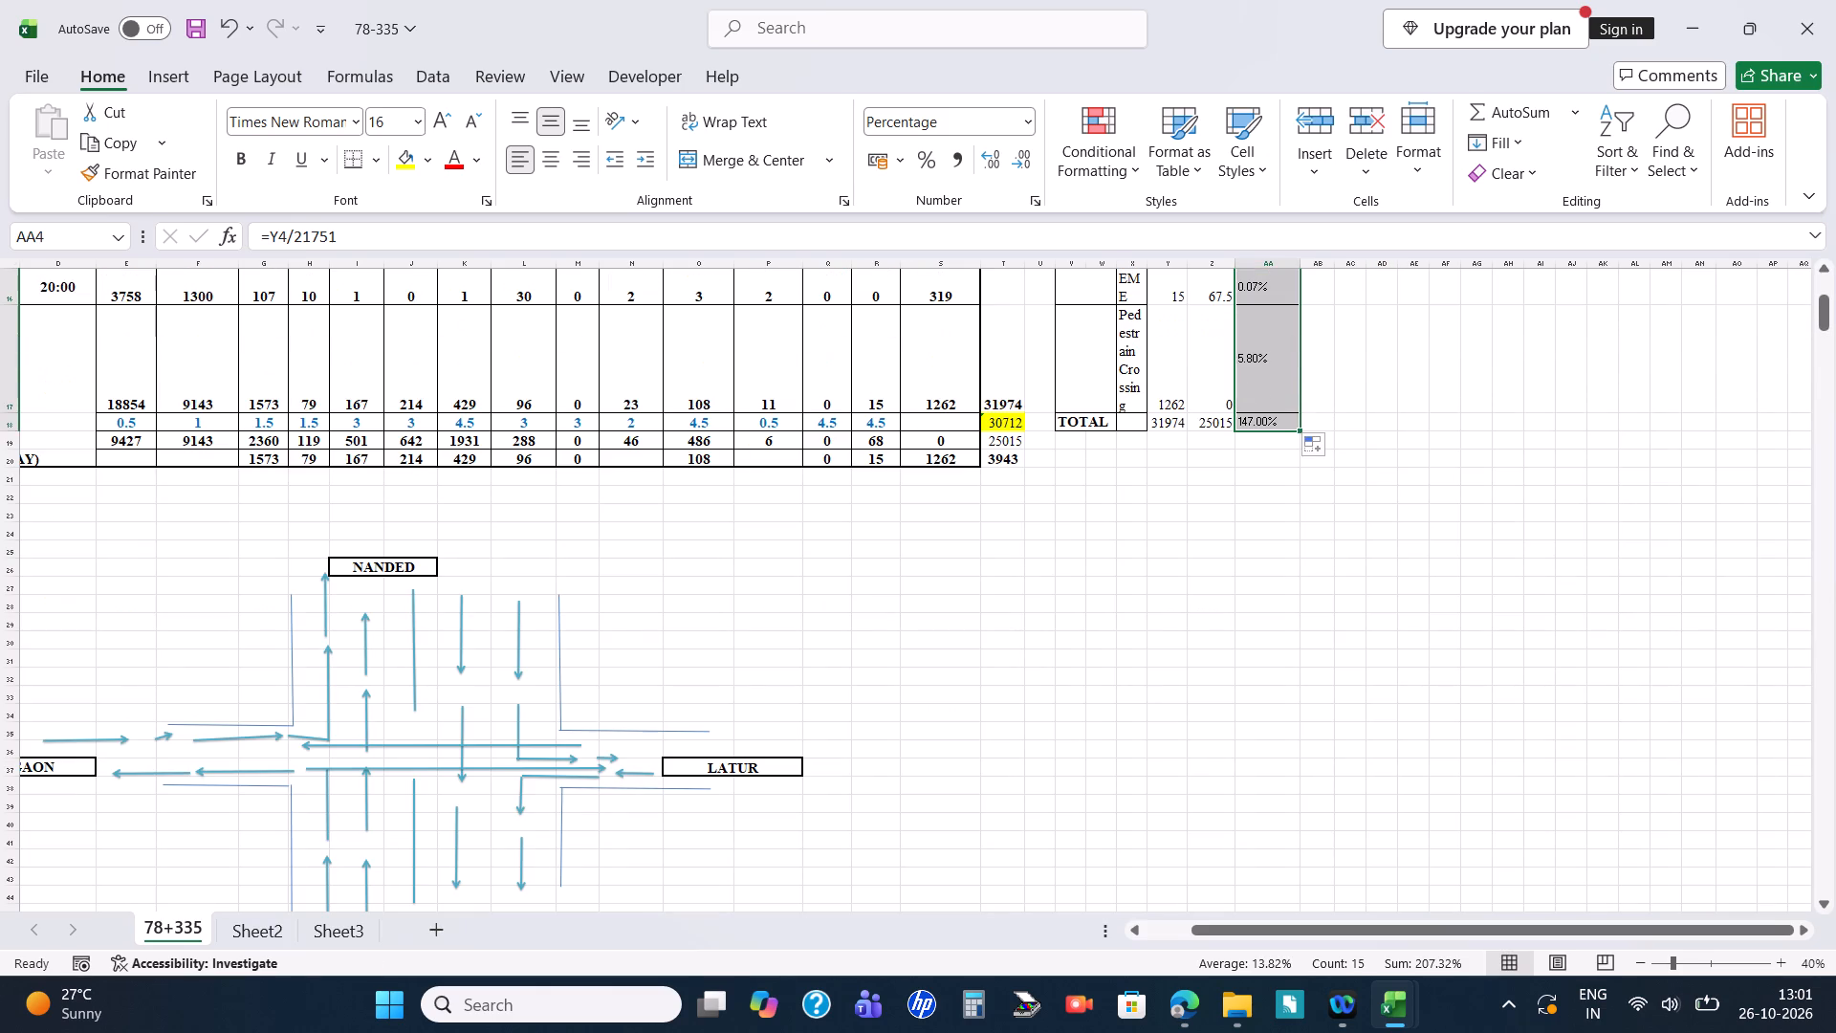
Fill the 2-Wheeler percentage formula from AA3 down through the total row in AA18.
left_click(1261, 422)
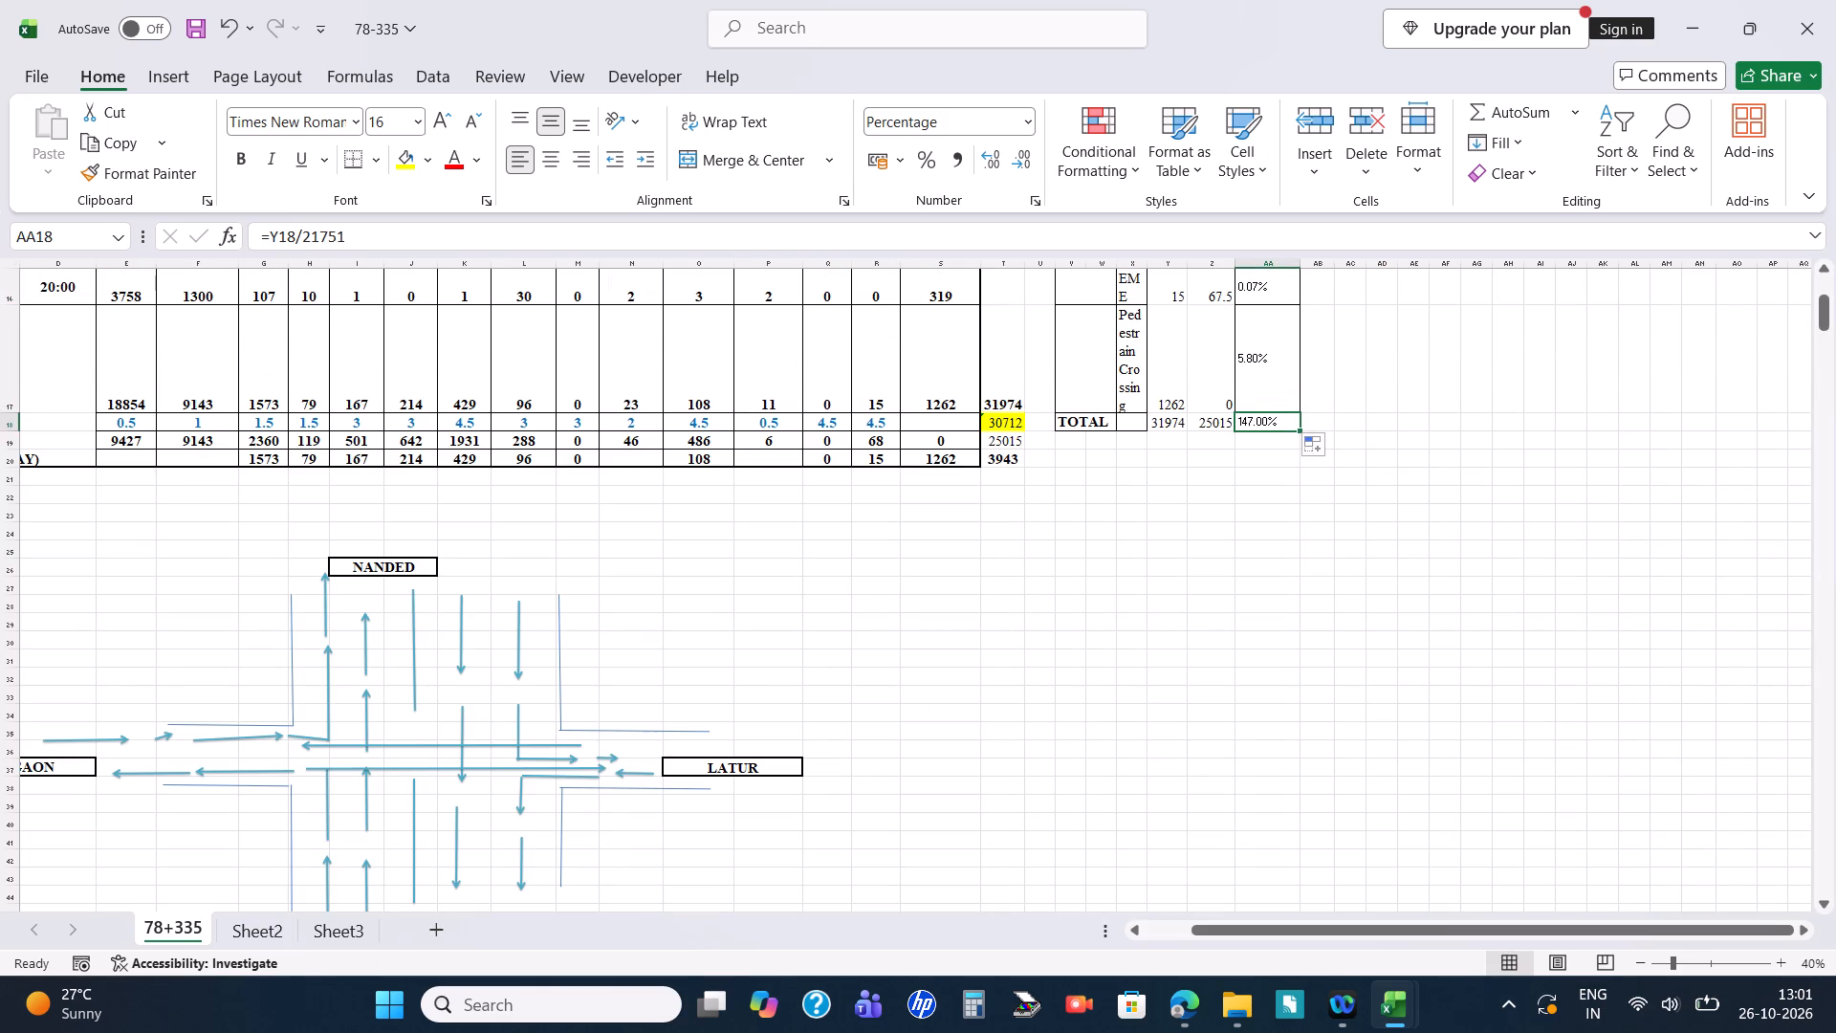
left_click(880, 248)
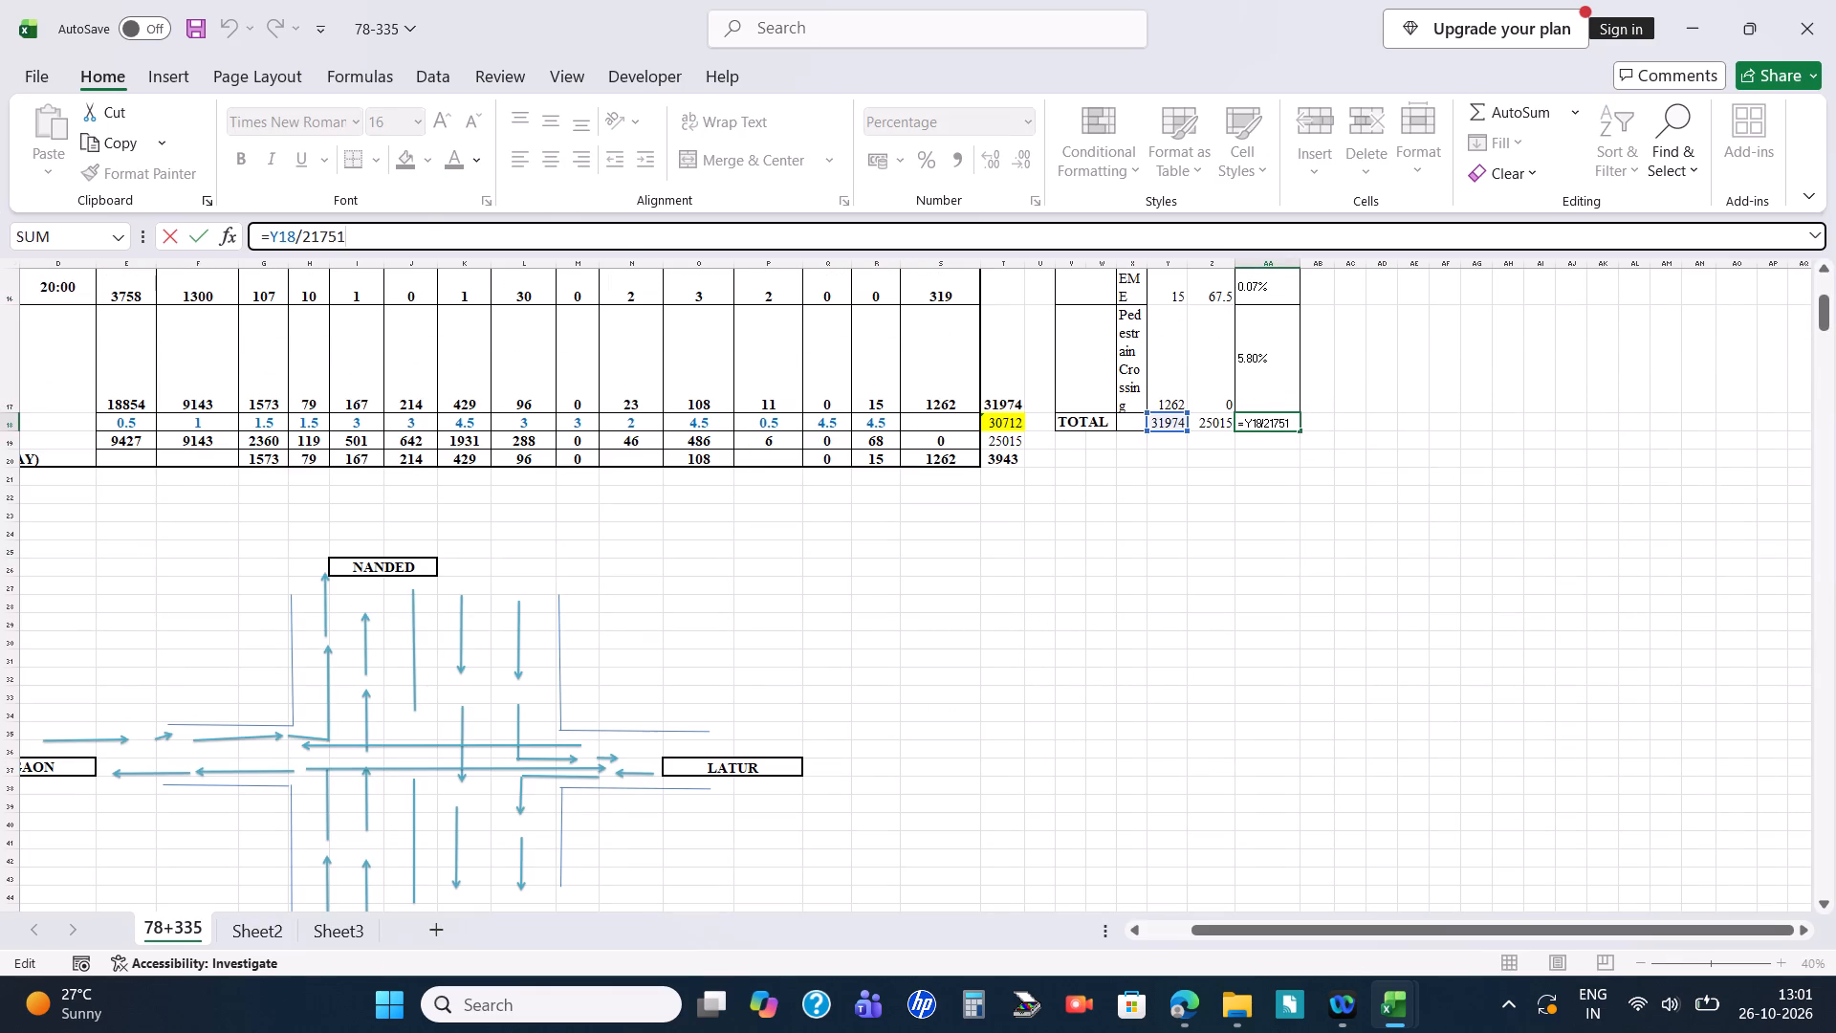
scroll(1218, 547, "up", 4)
scroll(1410, 443, "up", 3)
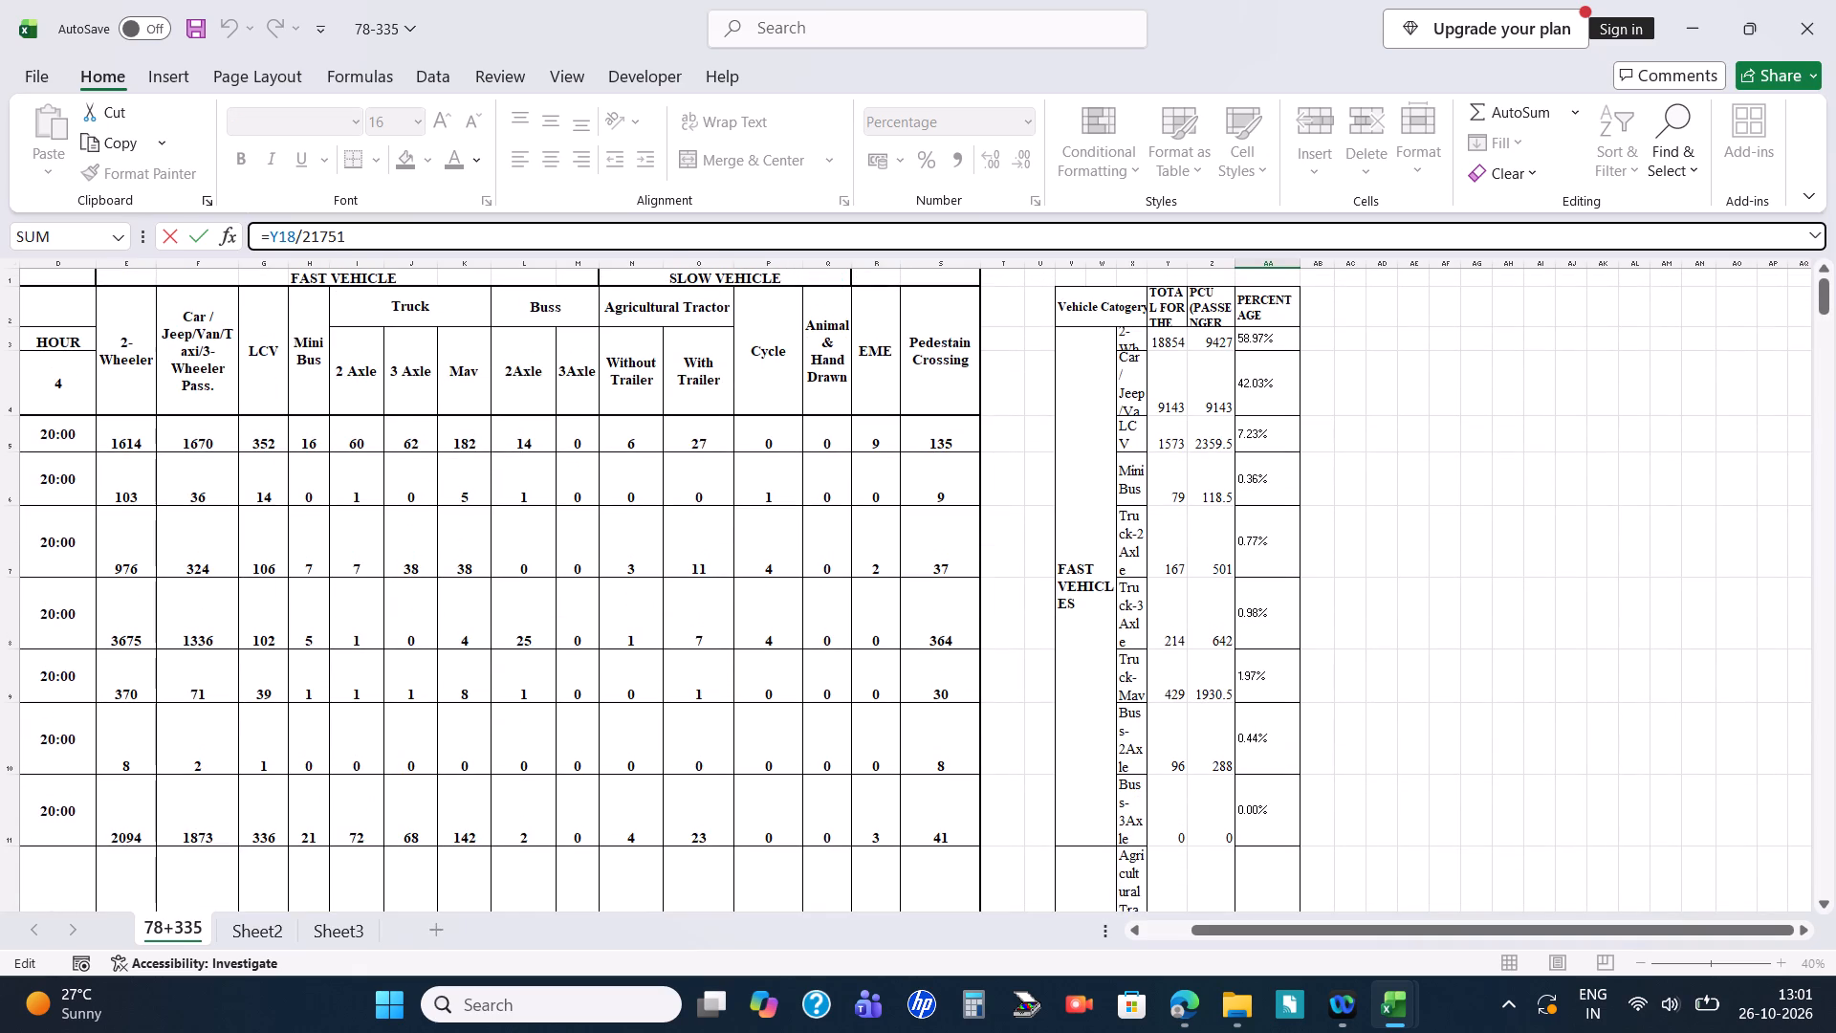
left_click(1278, 338)
left_click(464, 245)
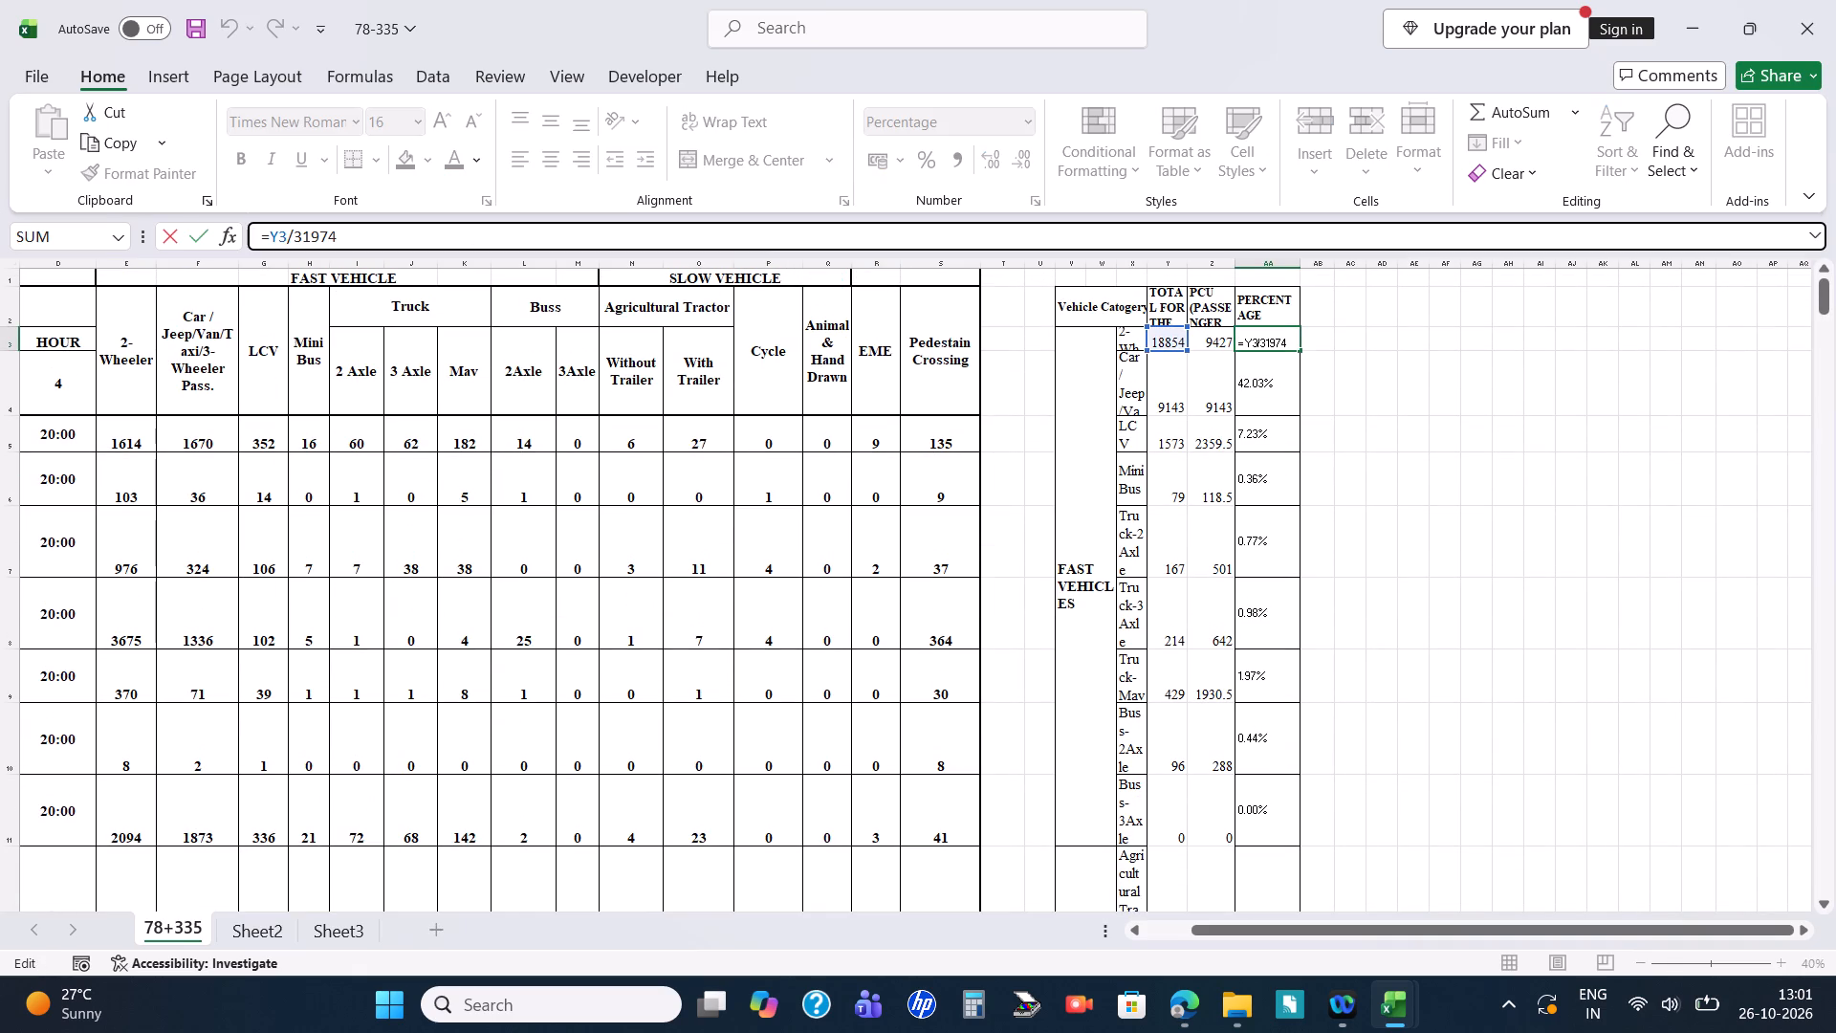
left_click(1409, 367)
left_click(1290, 337)
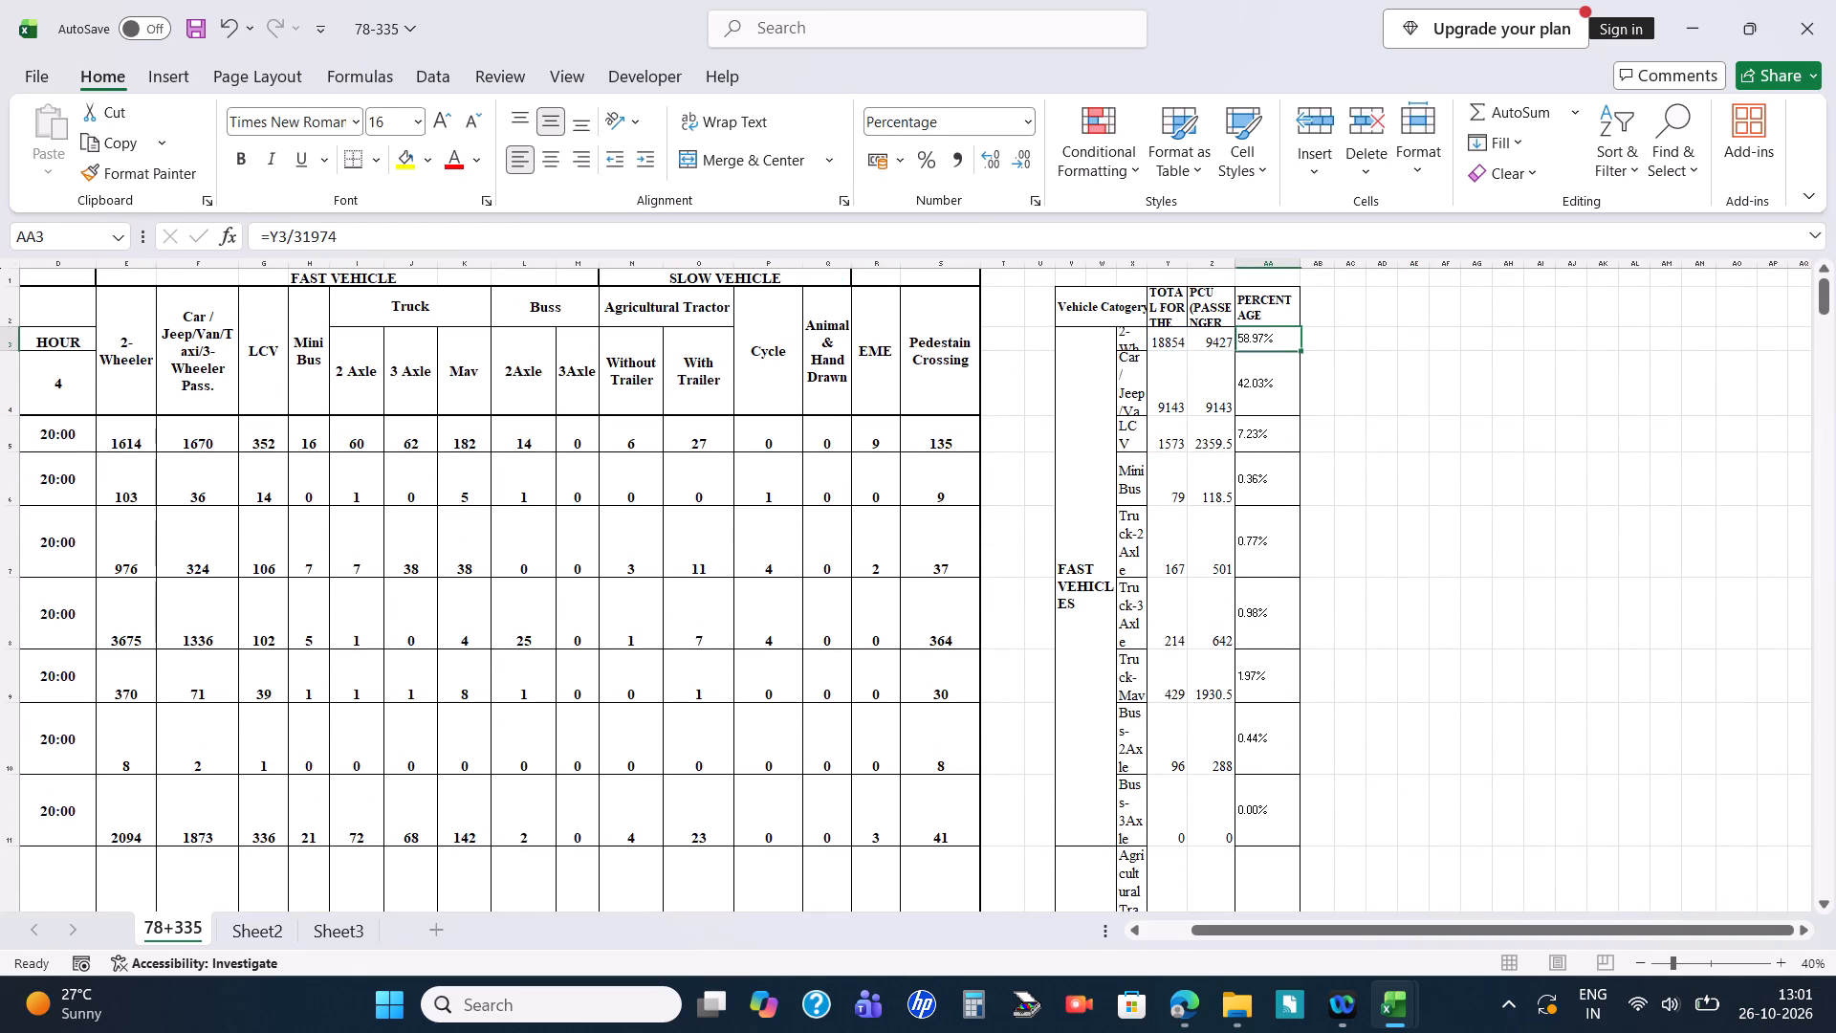
left_click_drag(1300, 350, 1295, 751)
left_click(1364, 714)
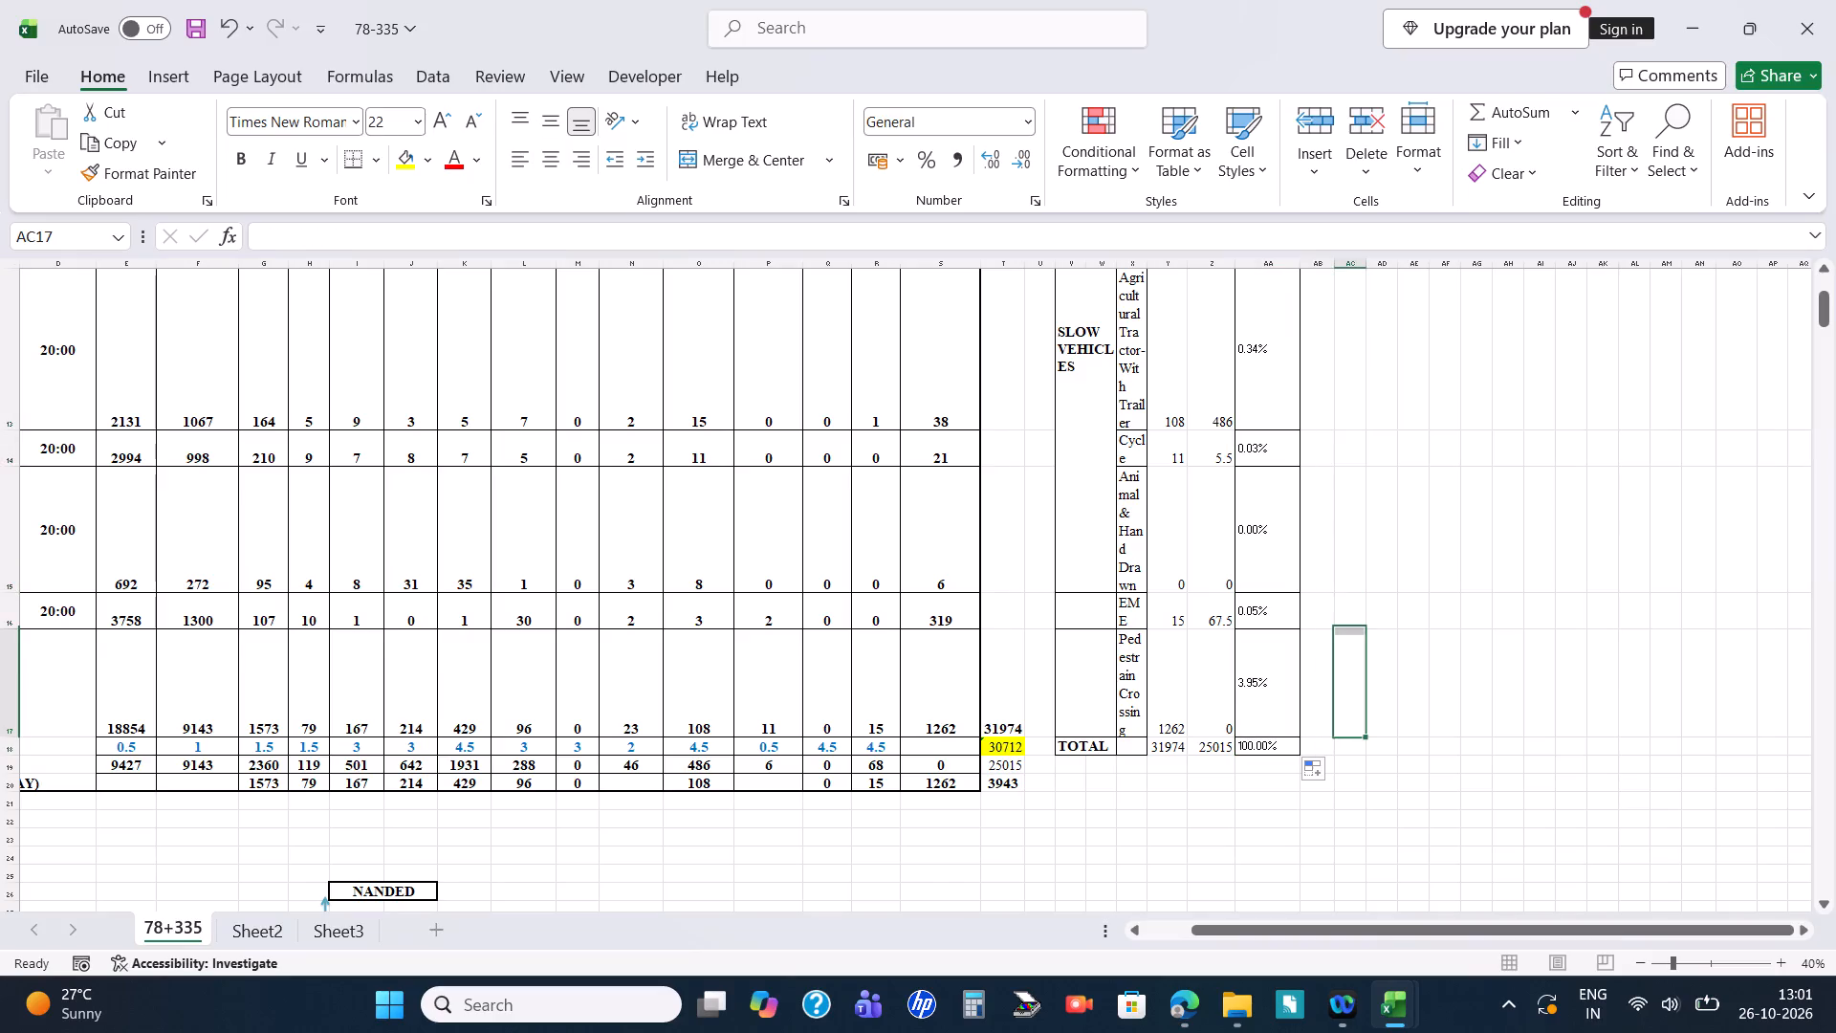
Save the 78-335 workbook.
key("ctrl+s")
key("ctrl+s")
left_click(1423, 767)
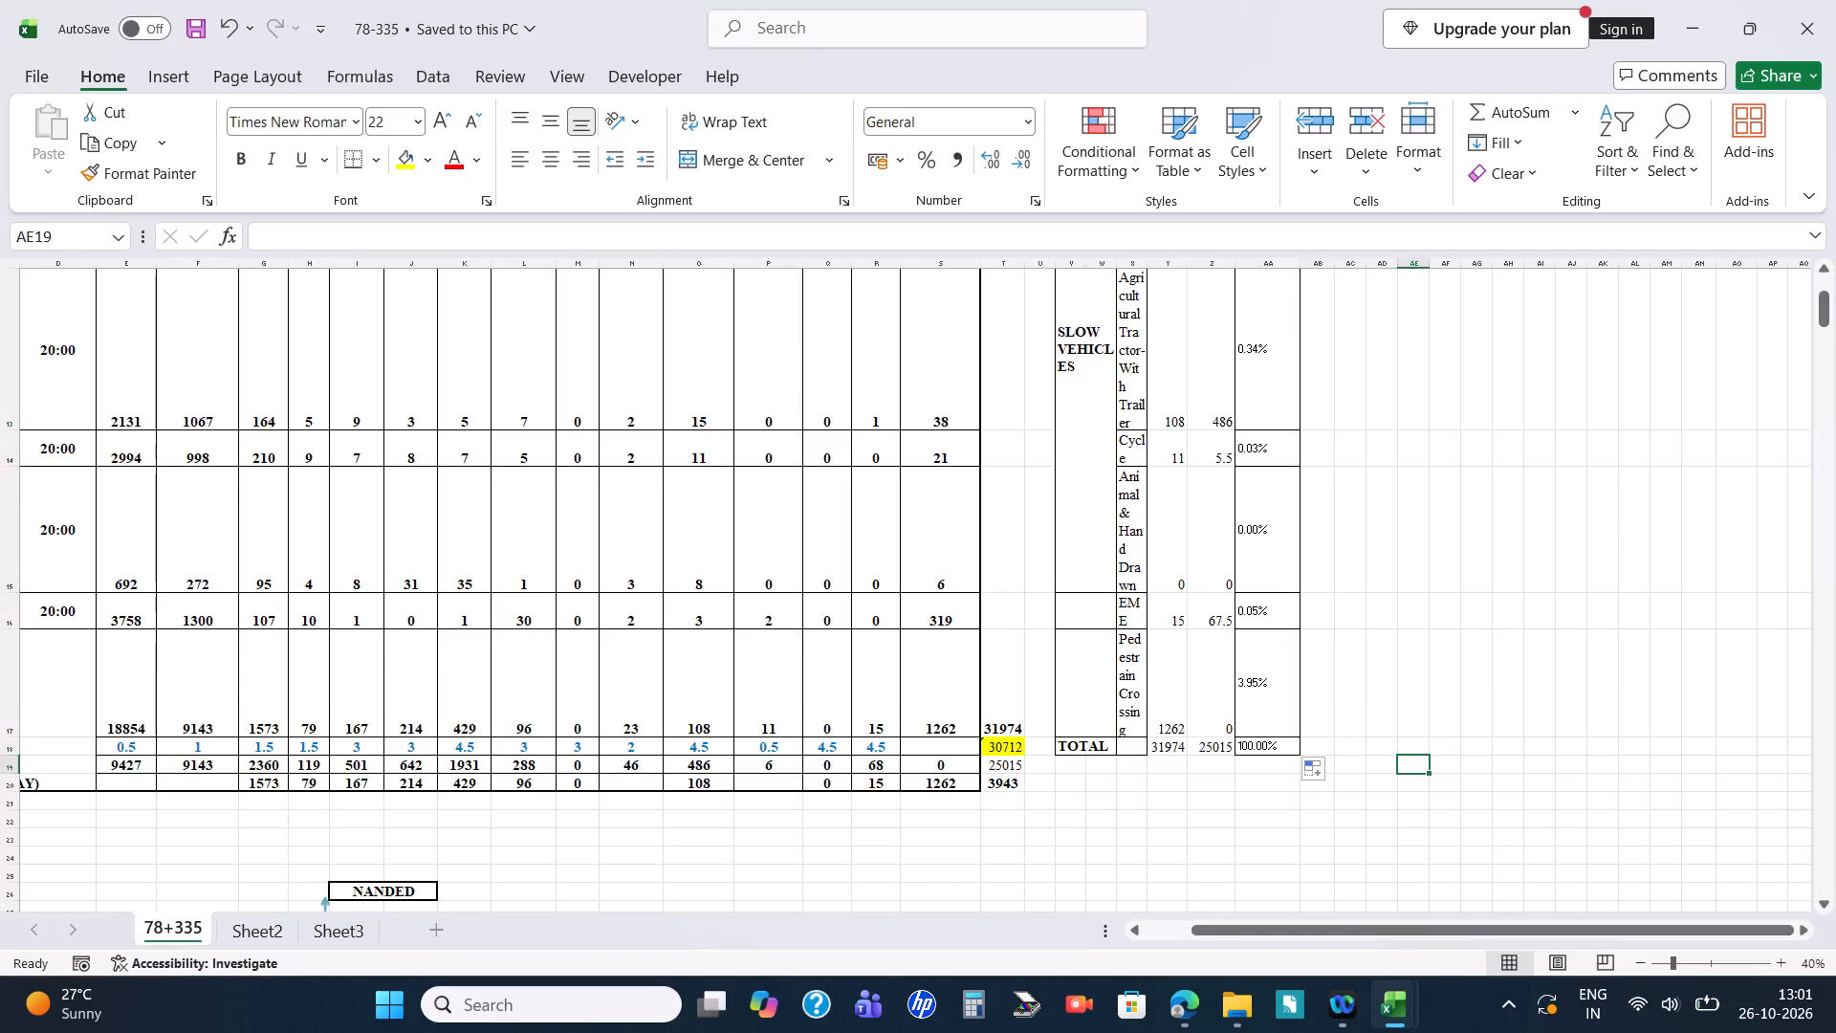
Check which summary table columns the column chart in the 130+500 workbook plots, and return to the 78-335 workbook.
scroll(1190, 704, "up", 6)
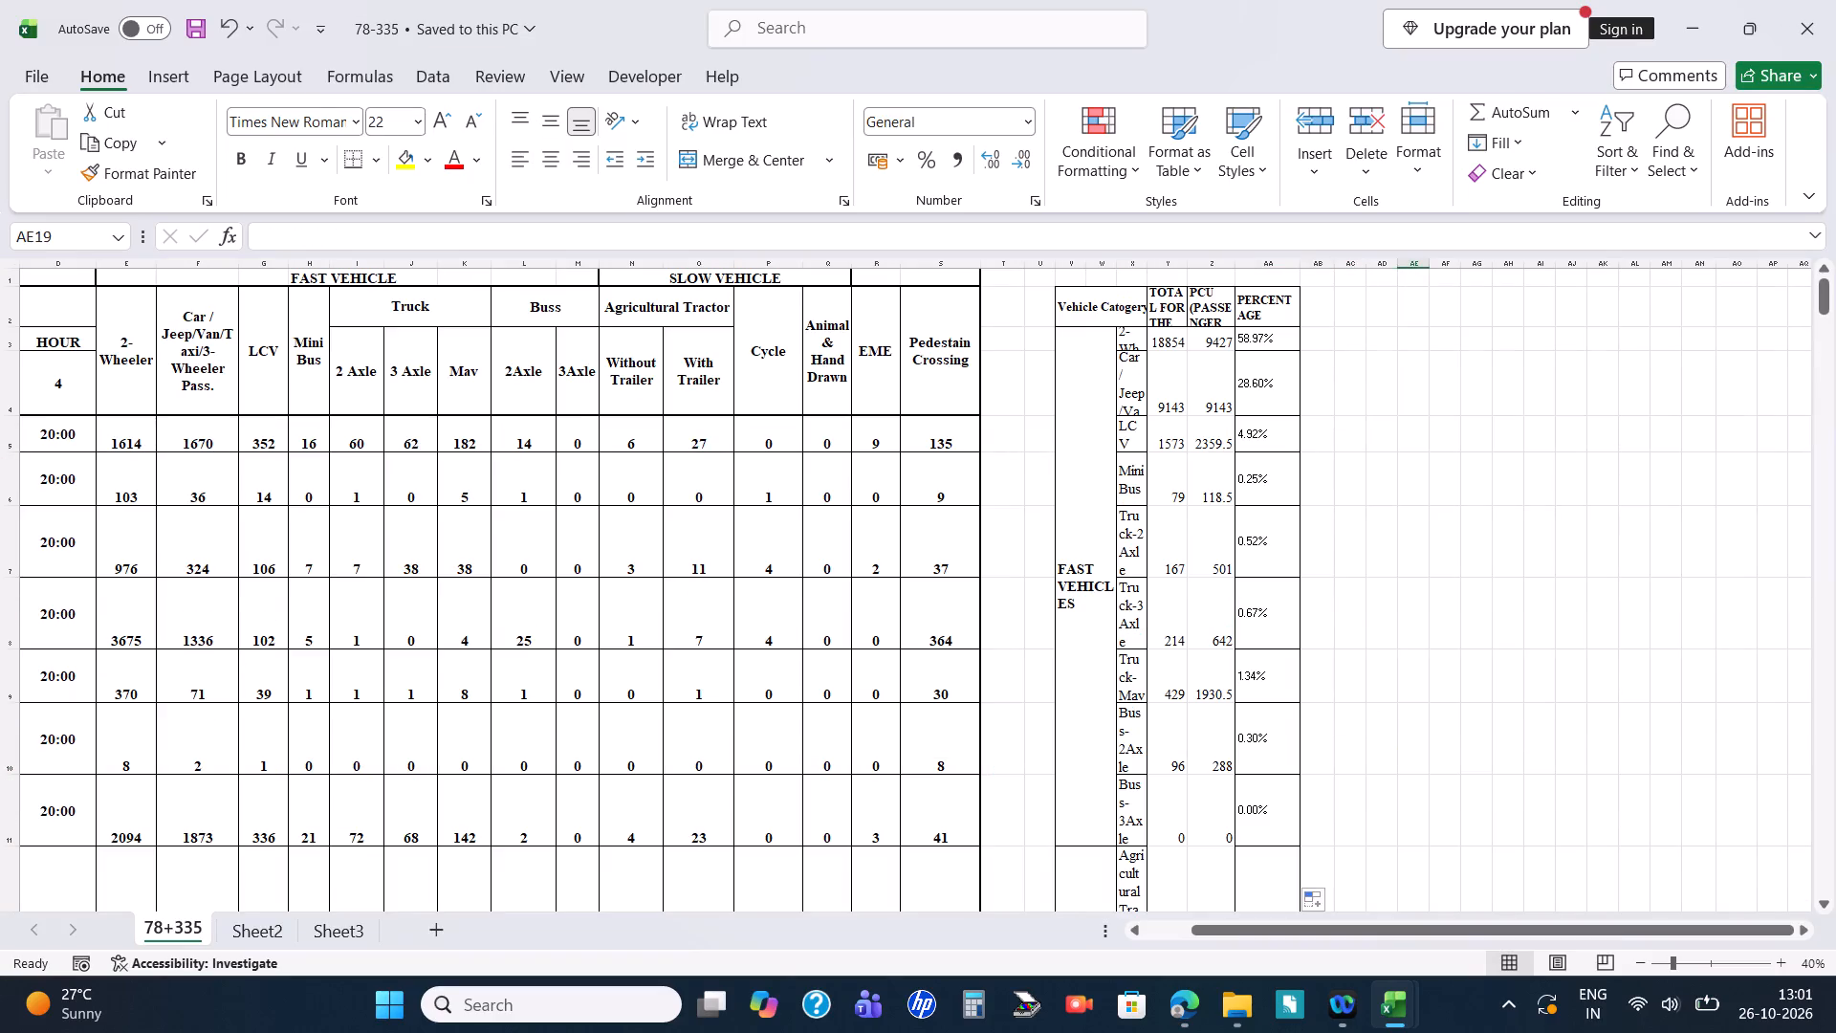
key("alt+Tab")
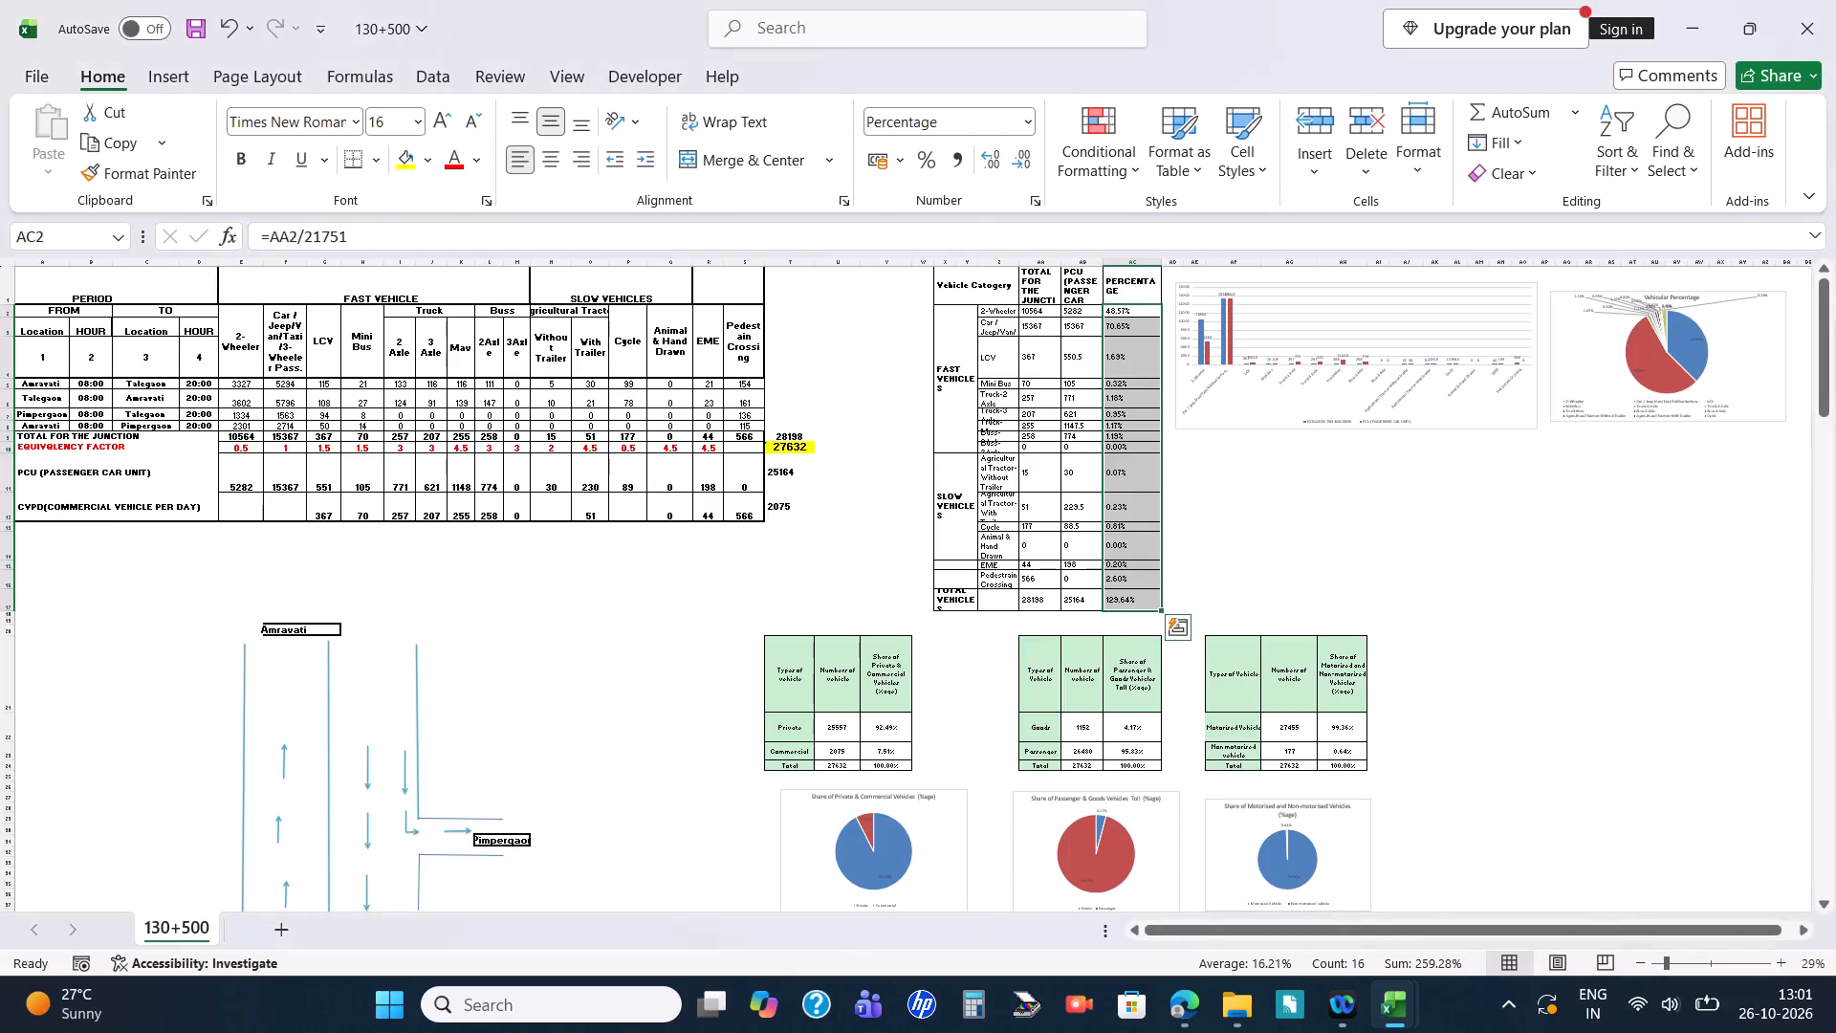
left_click(1403, 516)
left_click(1234, 321)
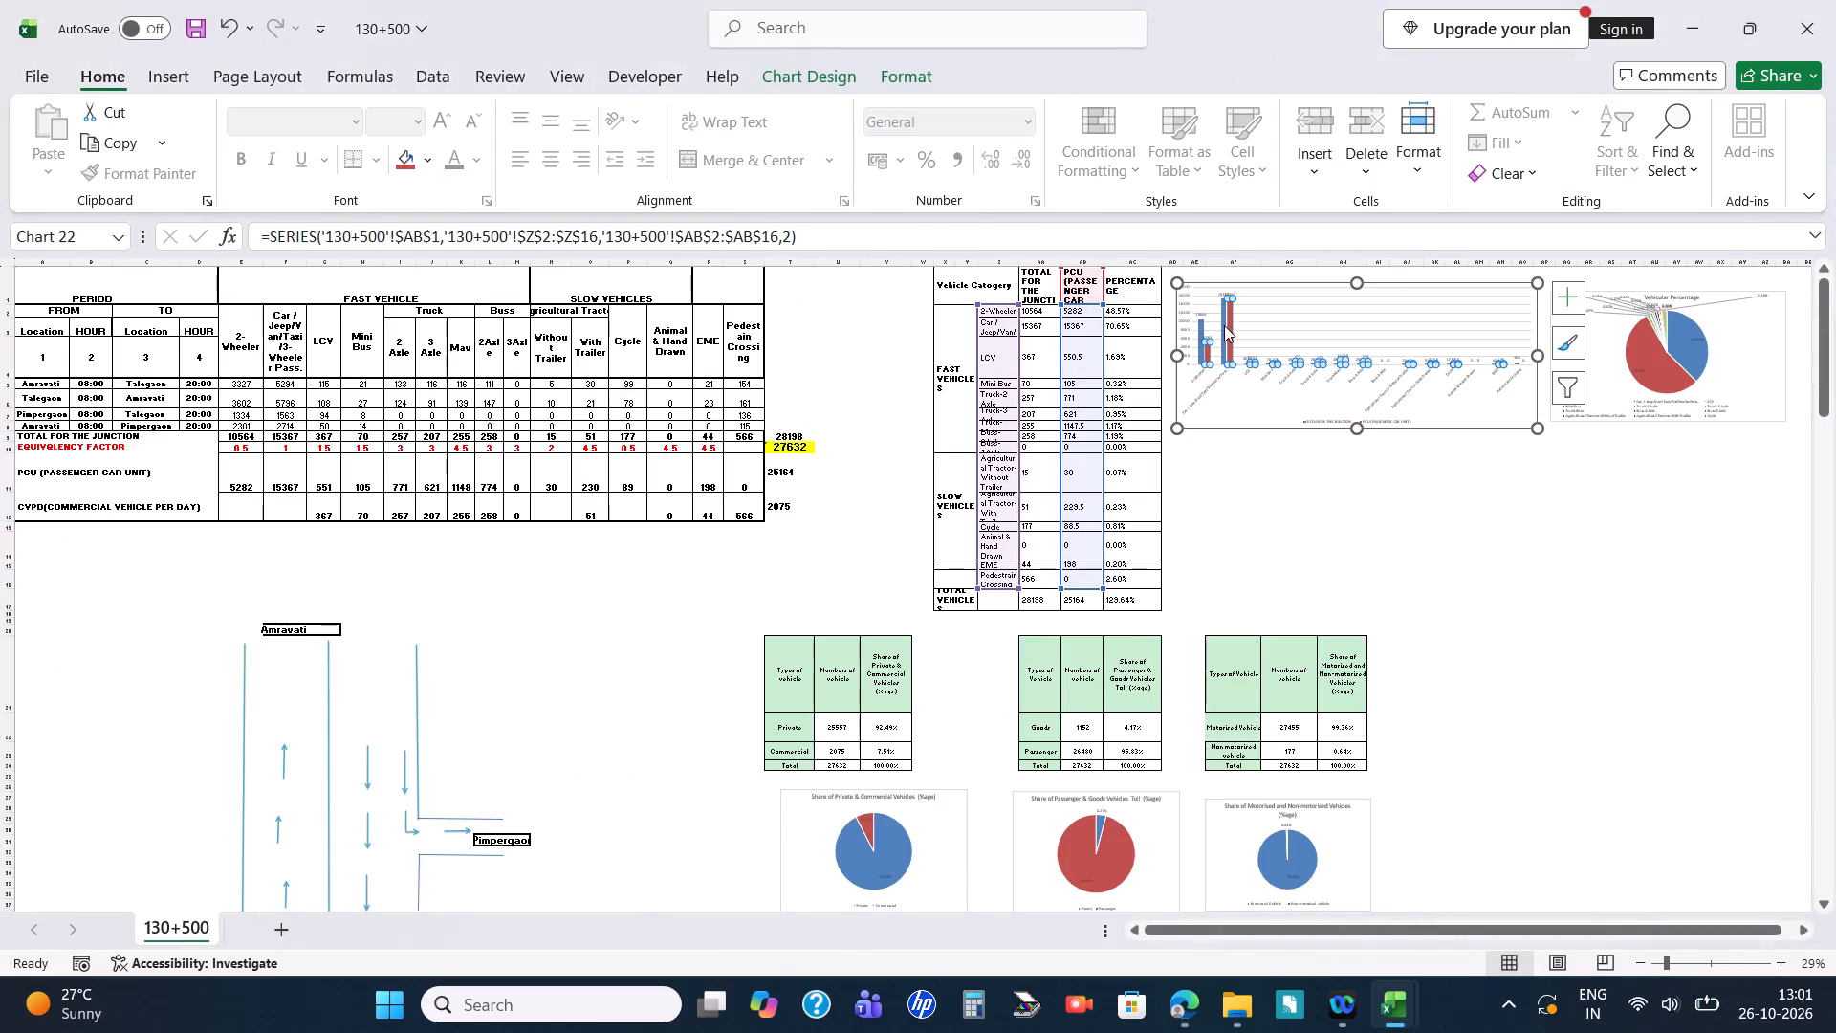
key("alt+Tab")
key("alt+Tab")
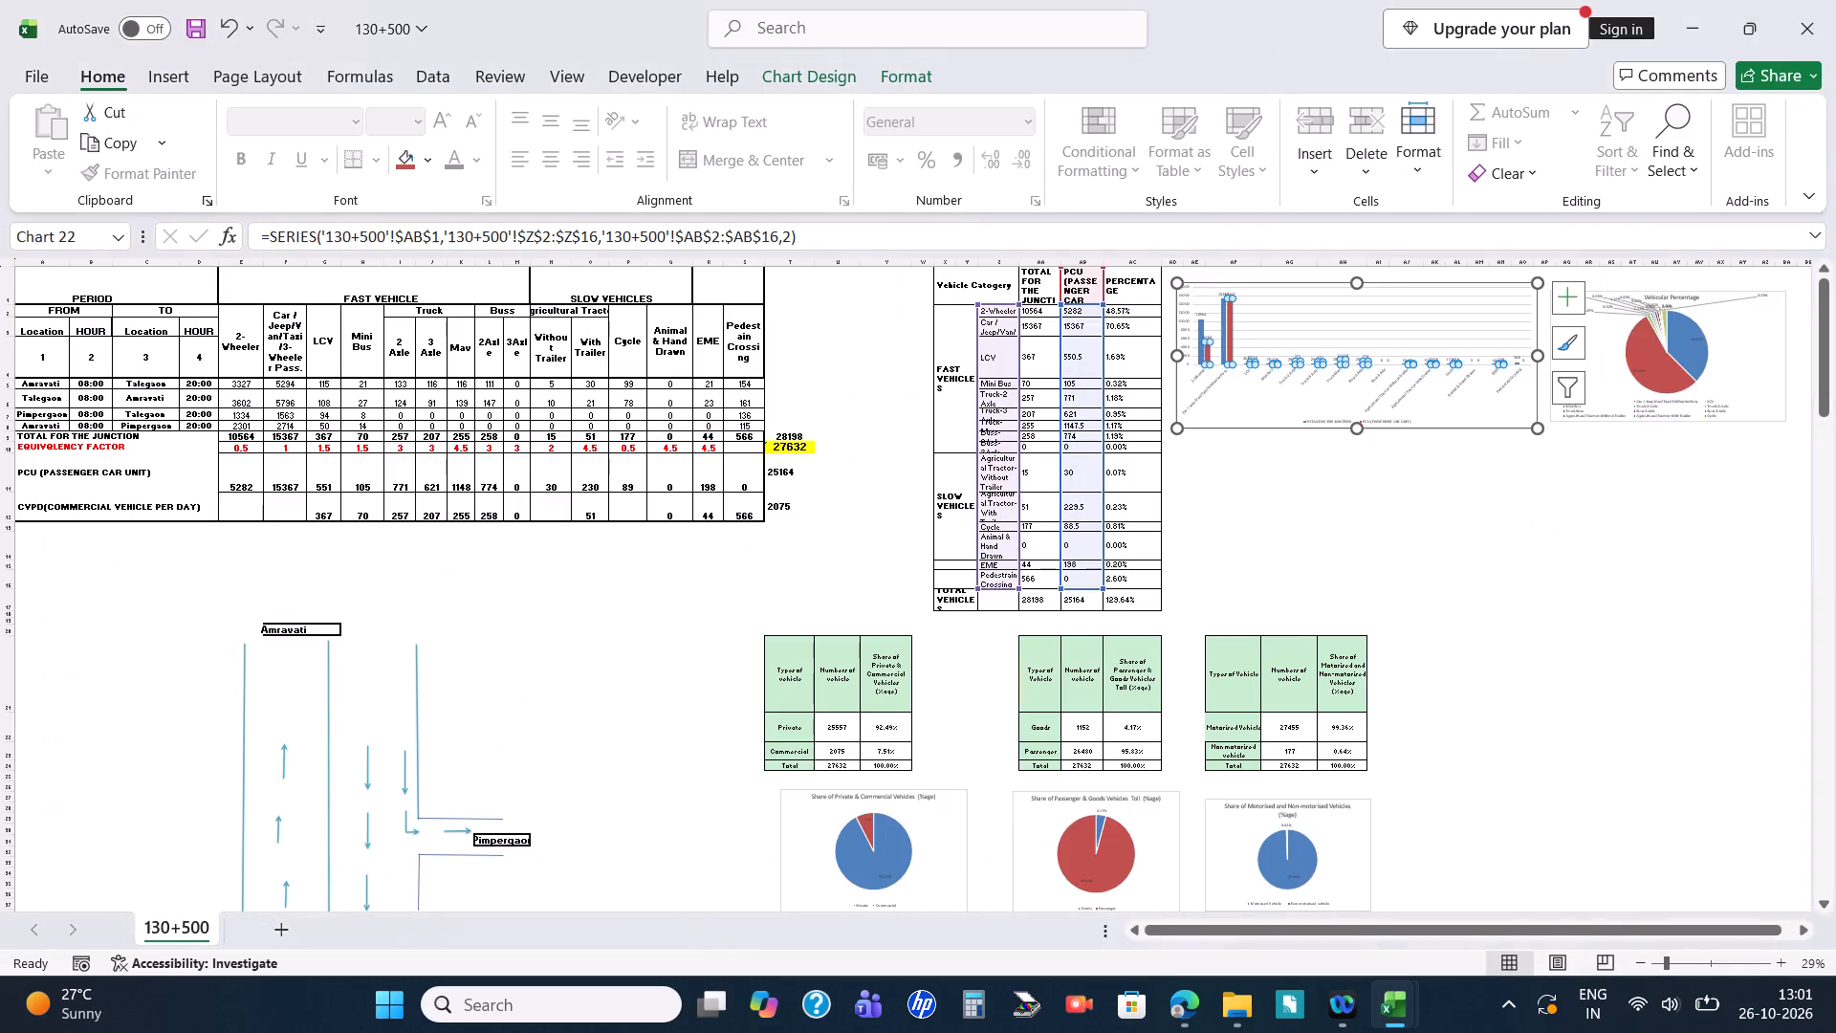
key("alt+Tab")
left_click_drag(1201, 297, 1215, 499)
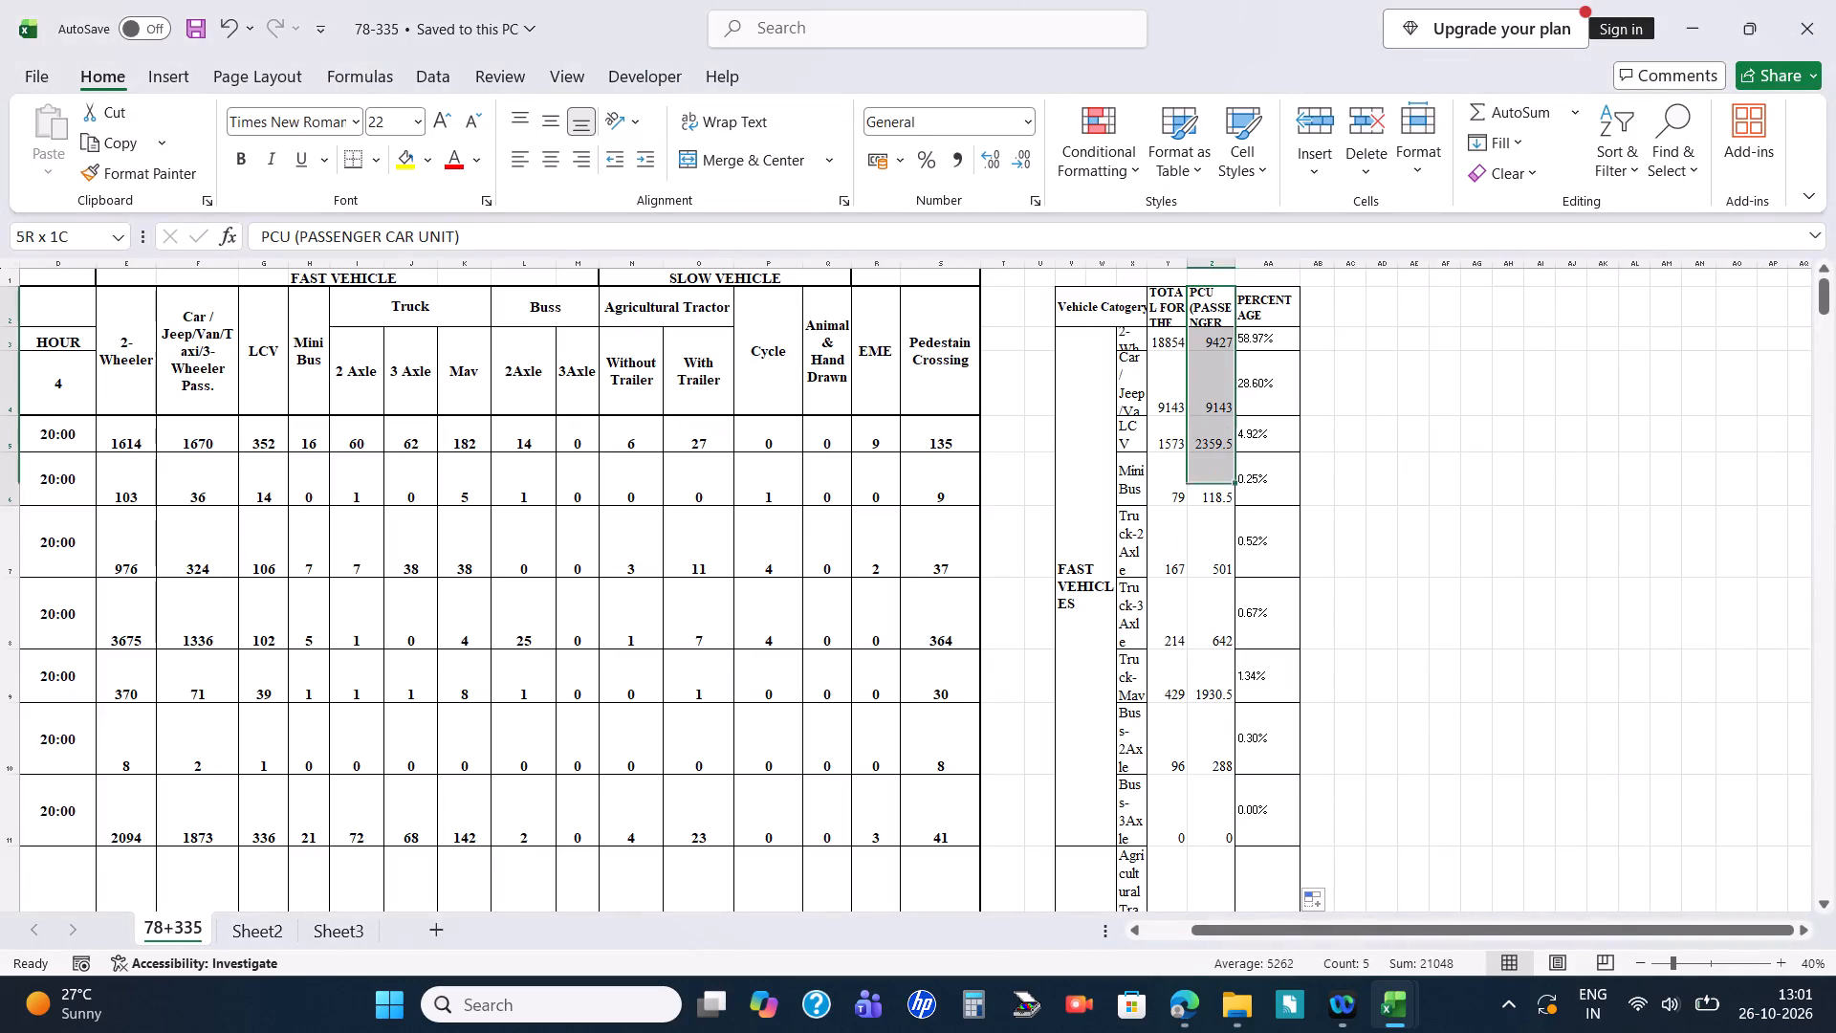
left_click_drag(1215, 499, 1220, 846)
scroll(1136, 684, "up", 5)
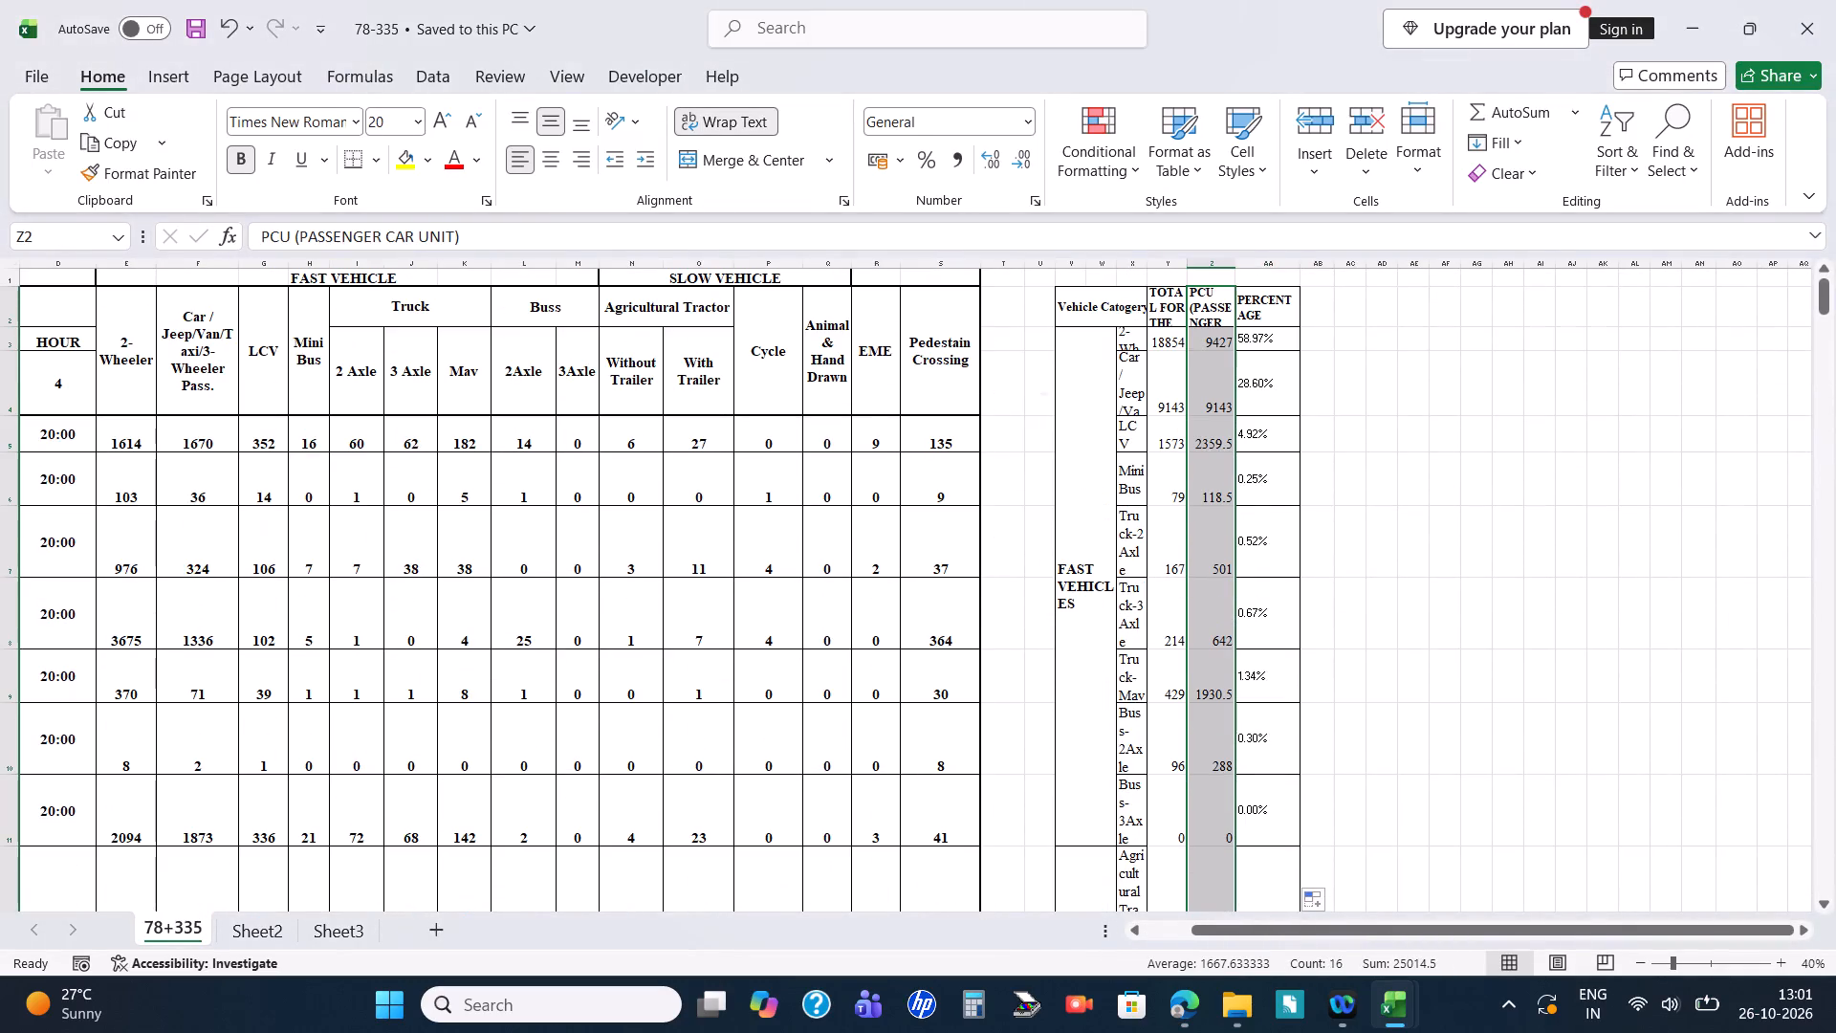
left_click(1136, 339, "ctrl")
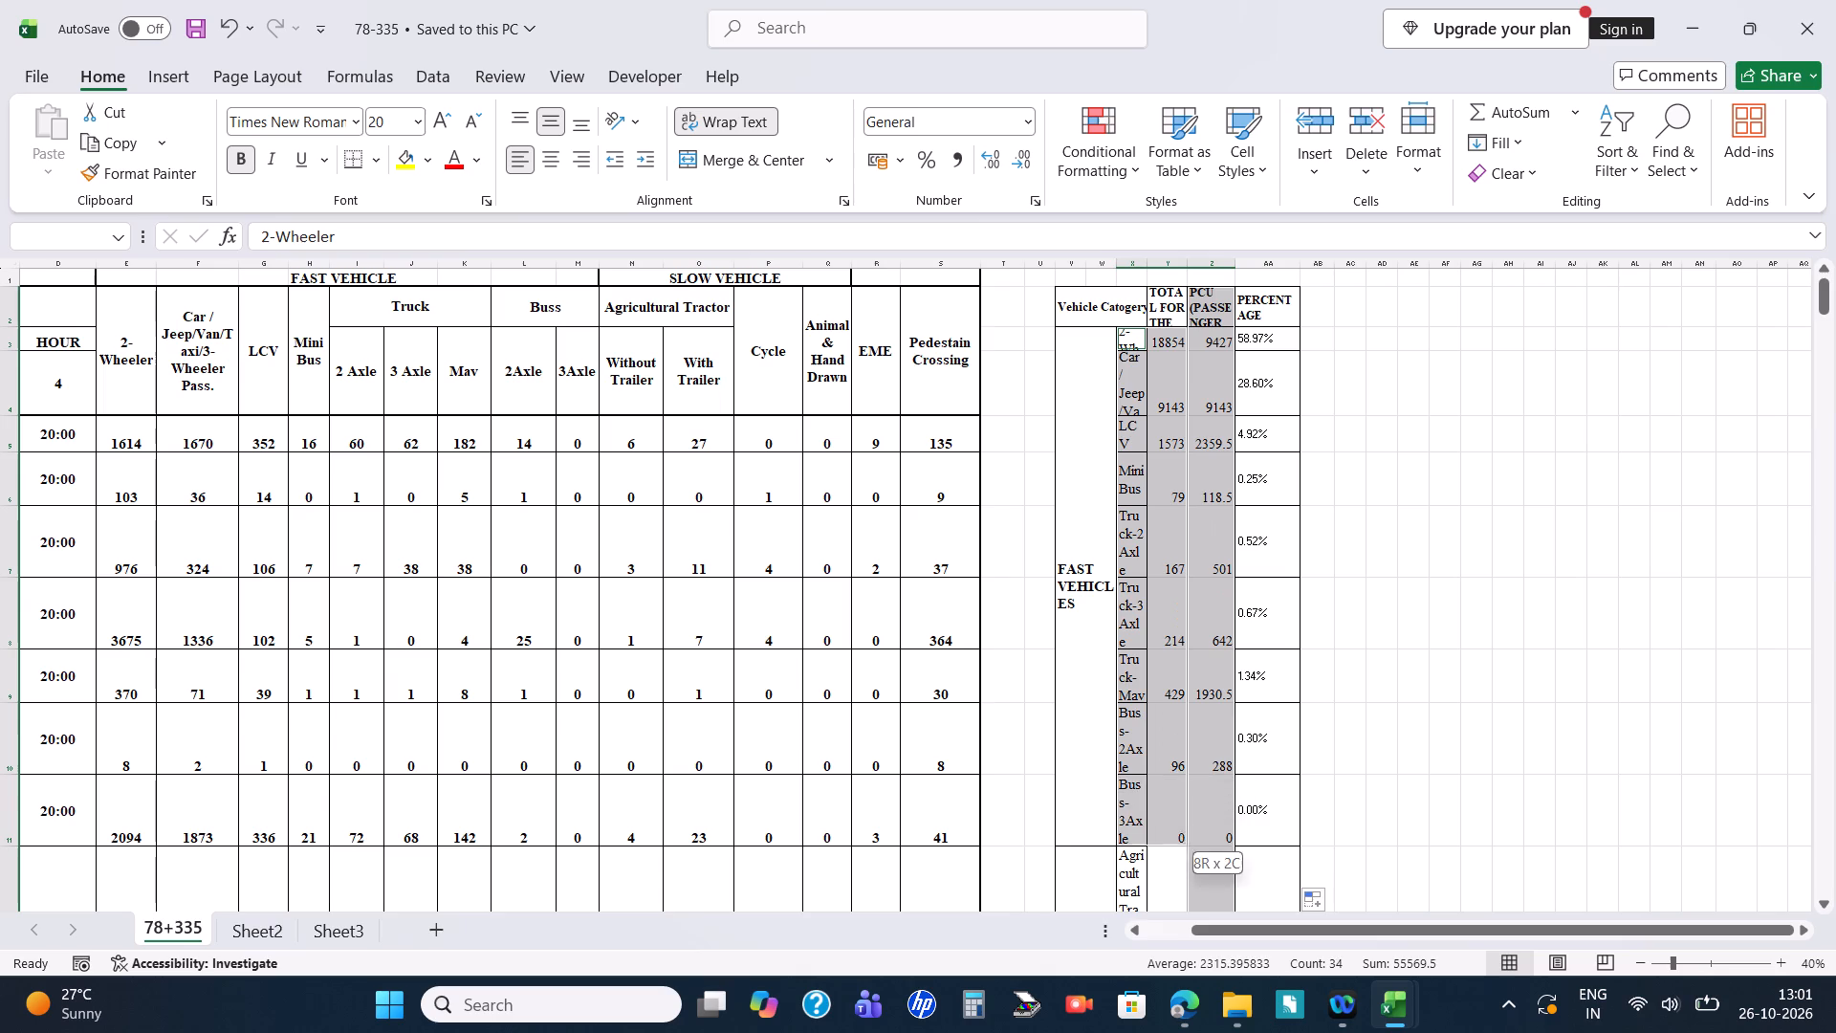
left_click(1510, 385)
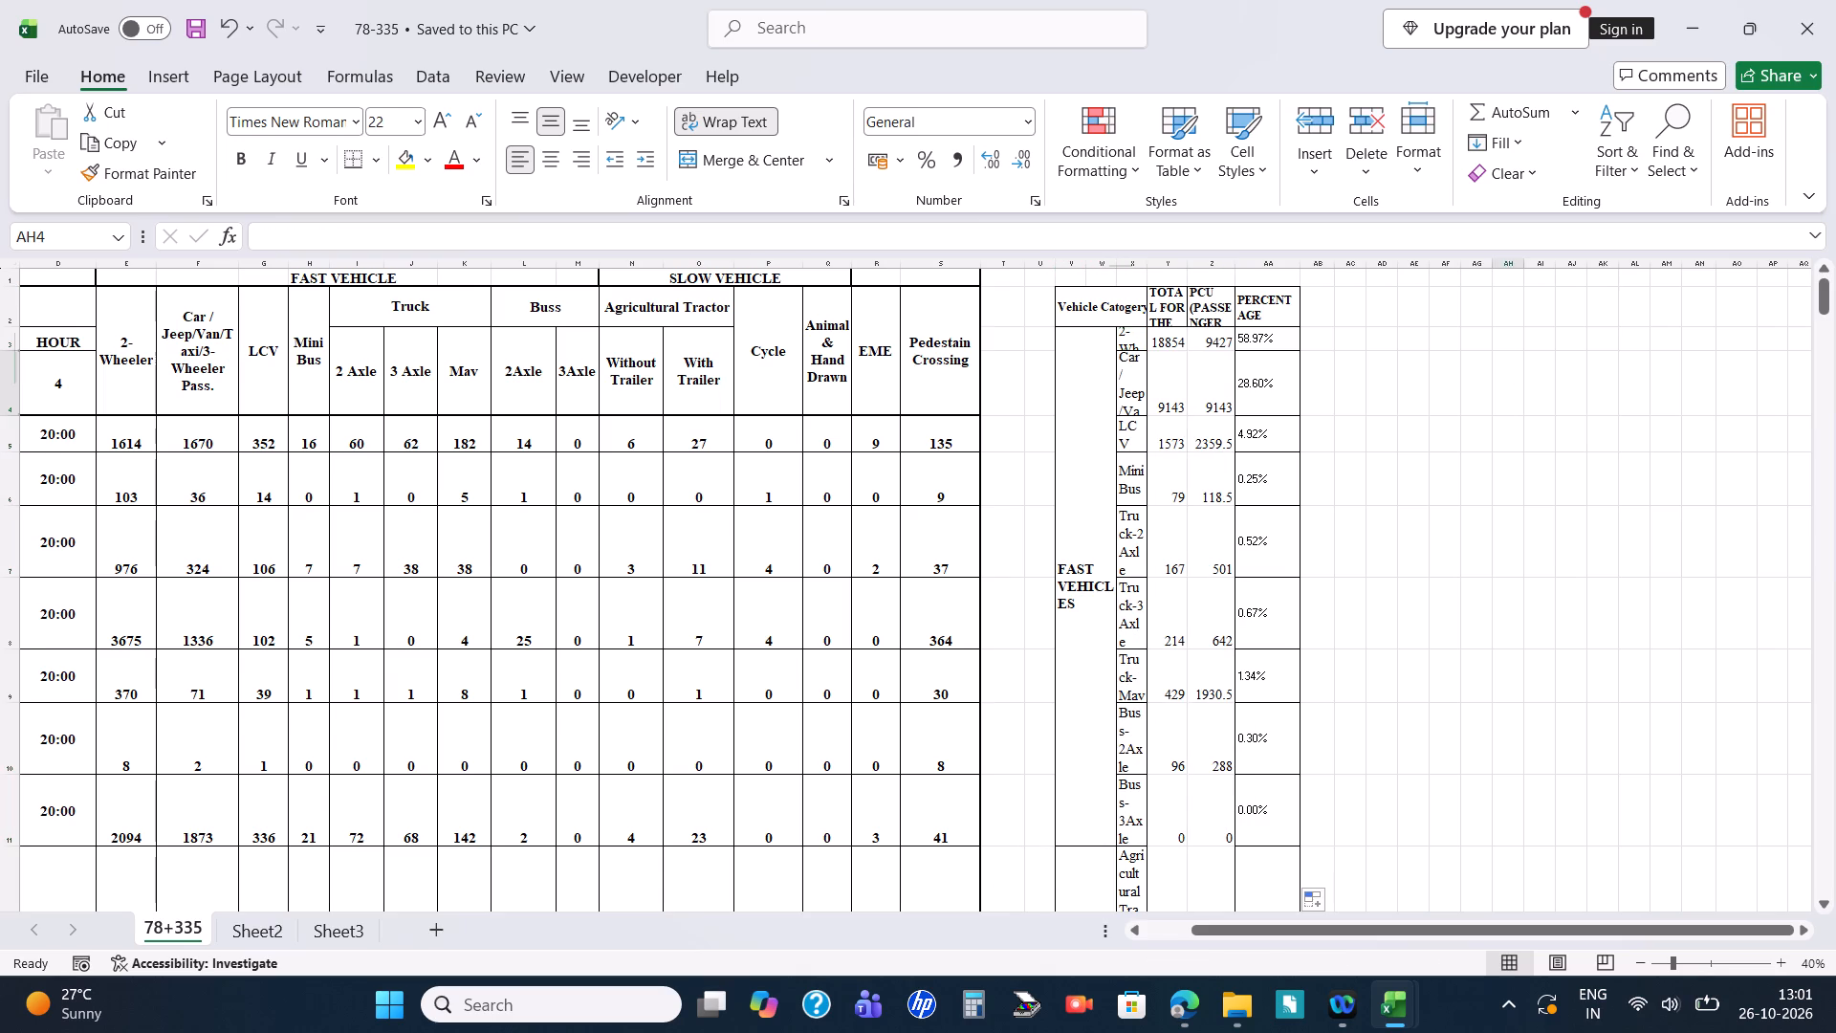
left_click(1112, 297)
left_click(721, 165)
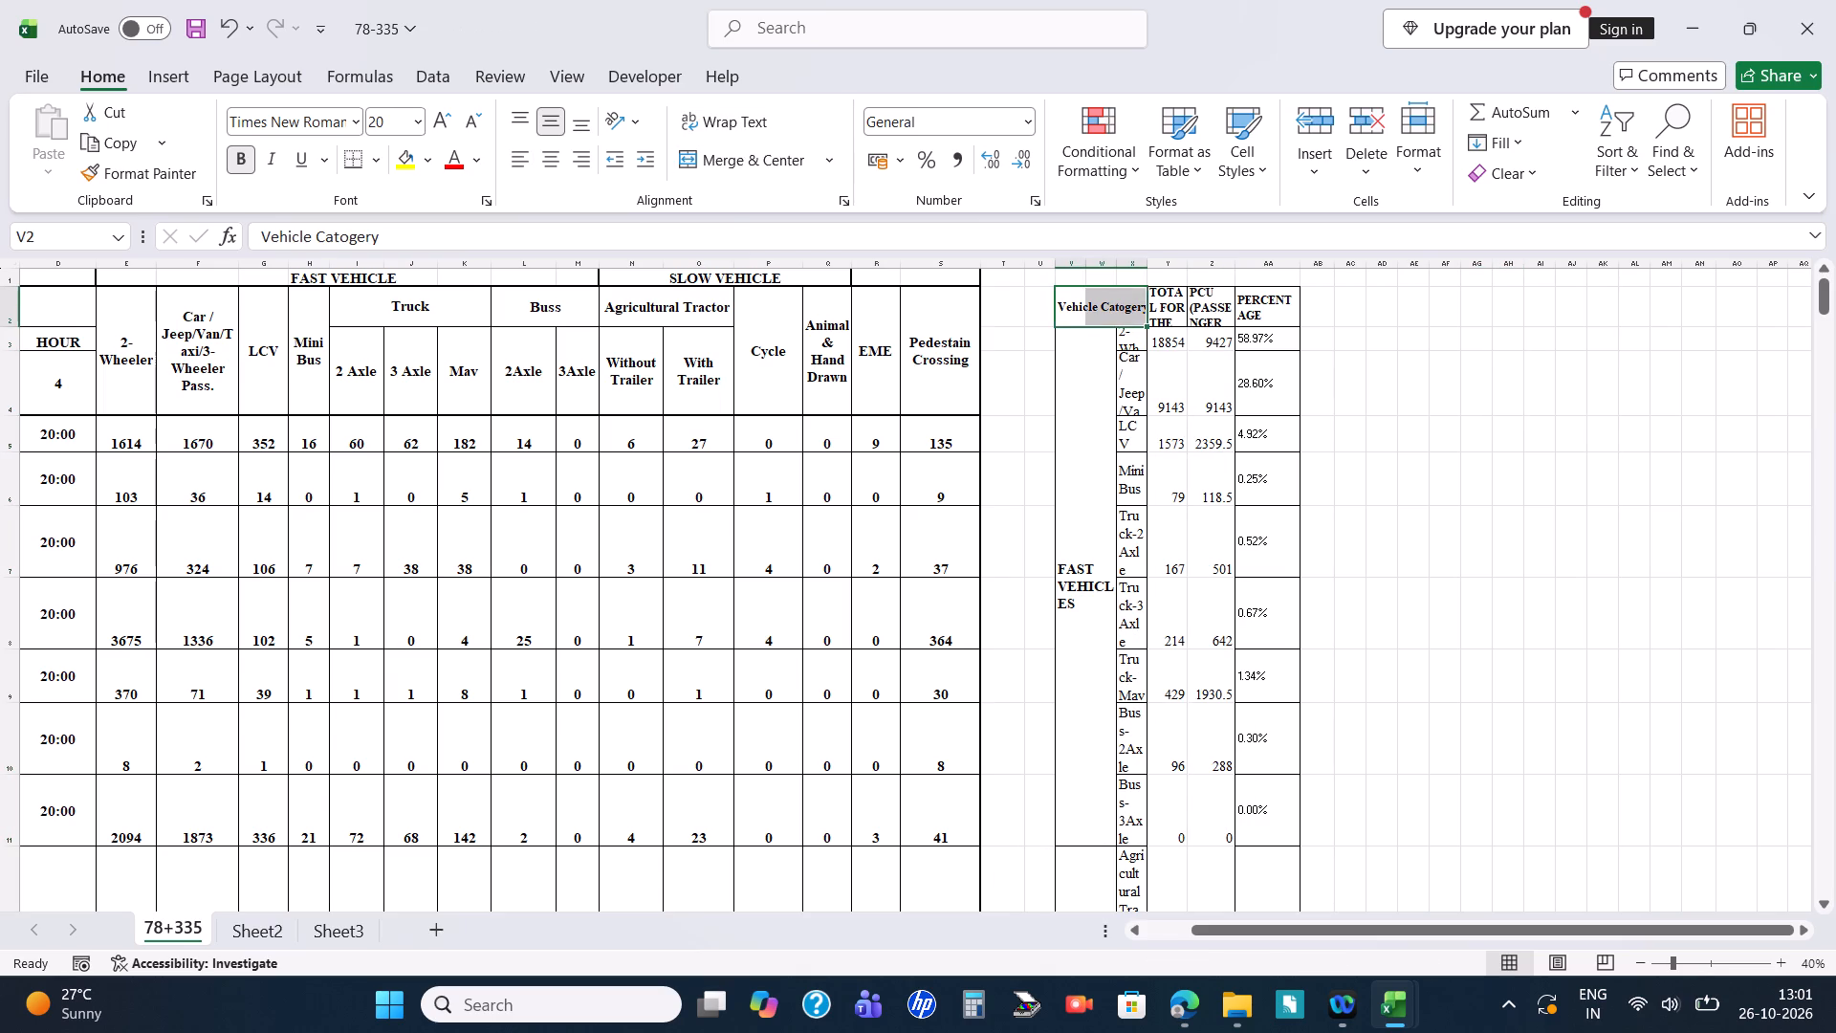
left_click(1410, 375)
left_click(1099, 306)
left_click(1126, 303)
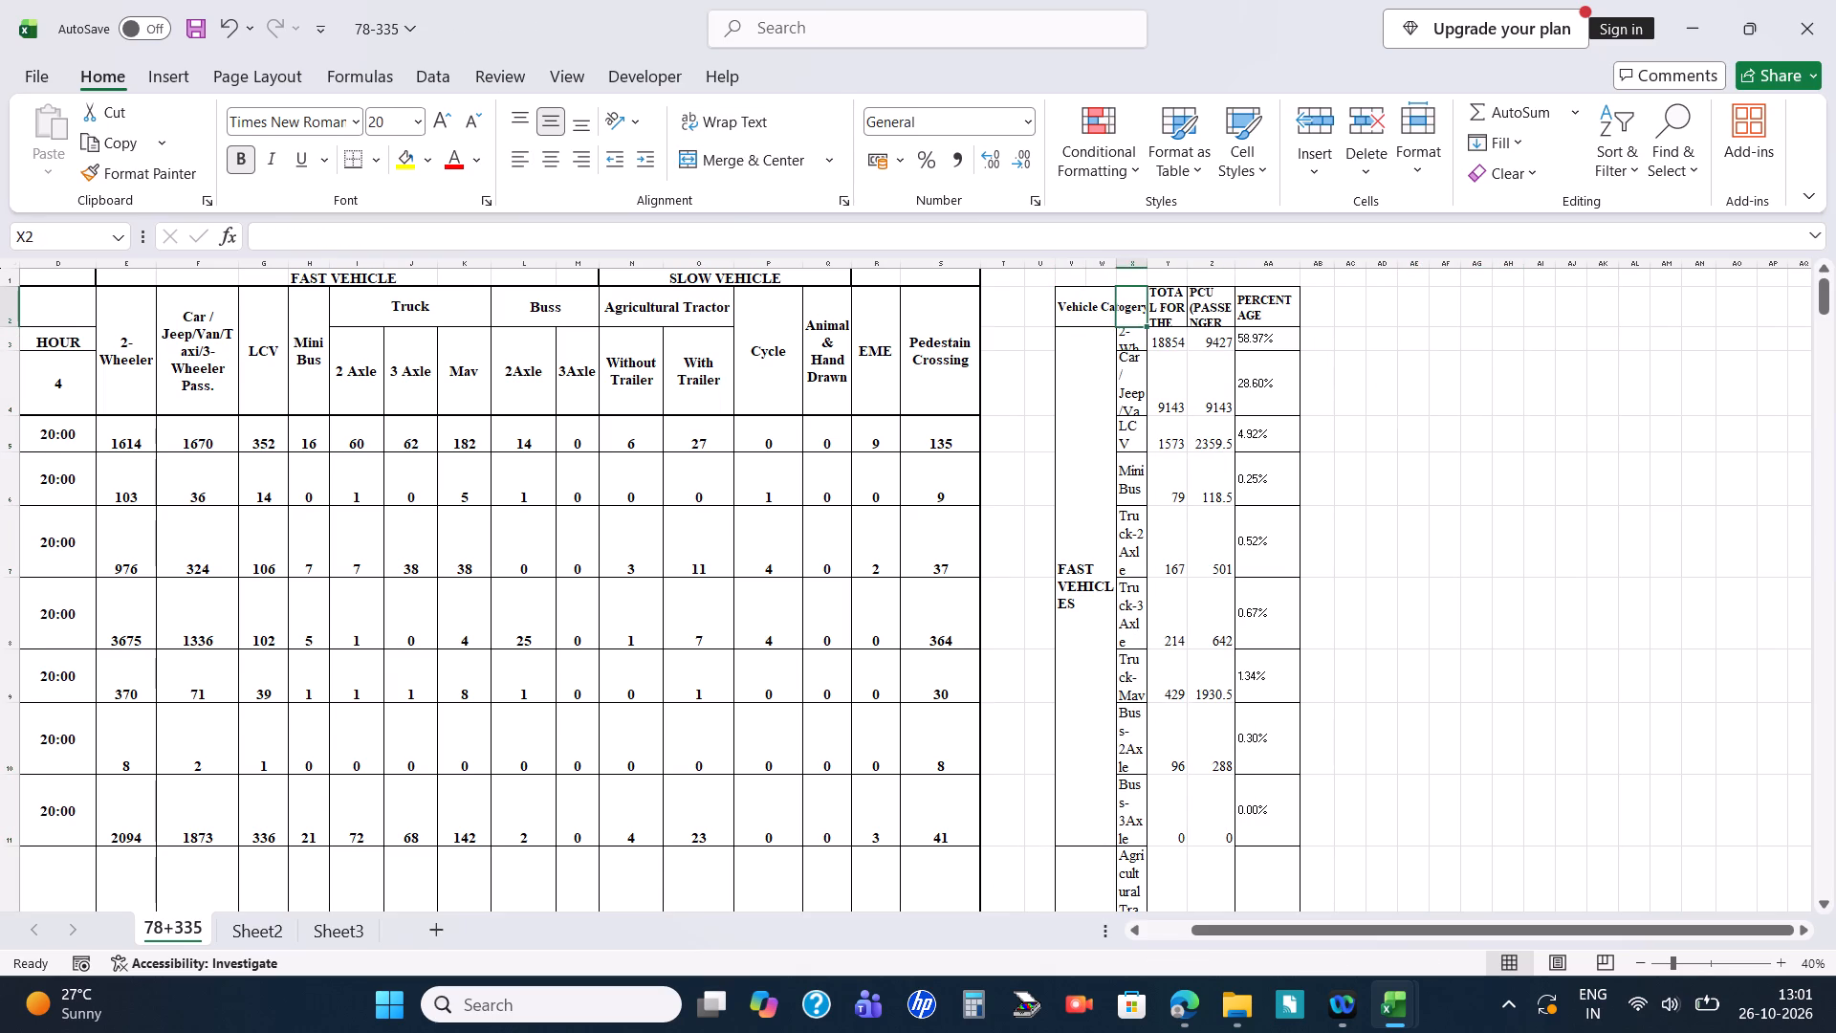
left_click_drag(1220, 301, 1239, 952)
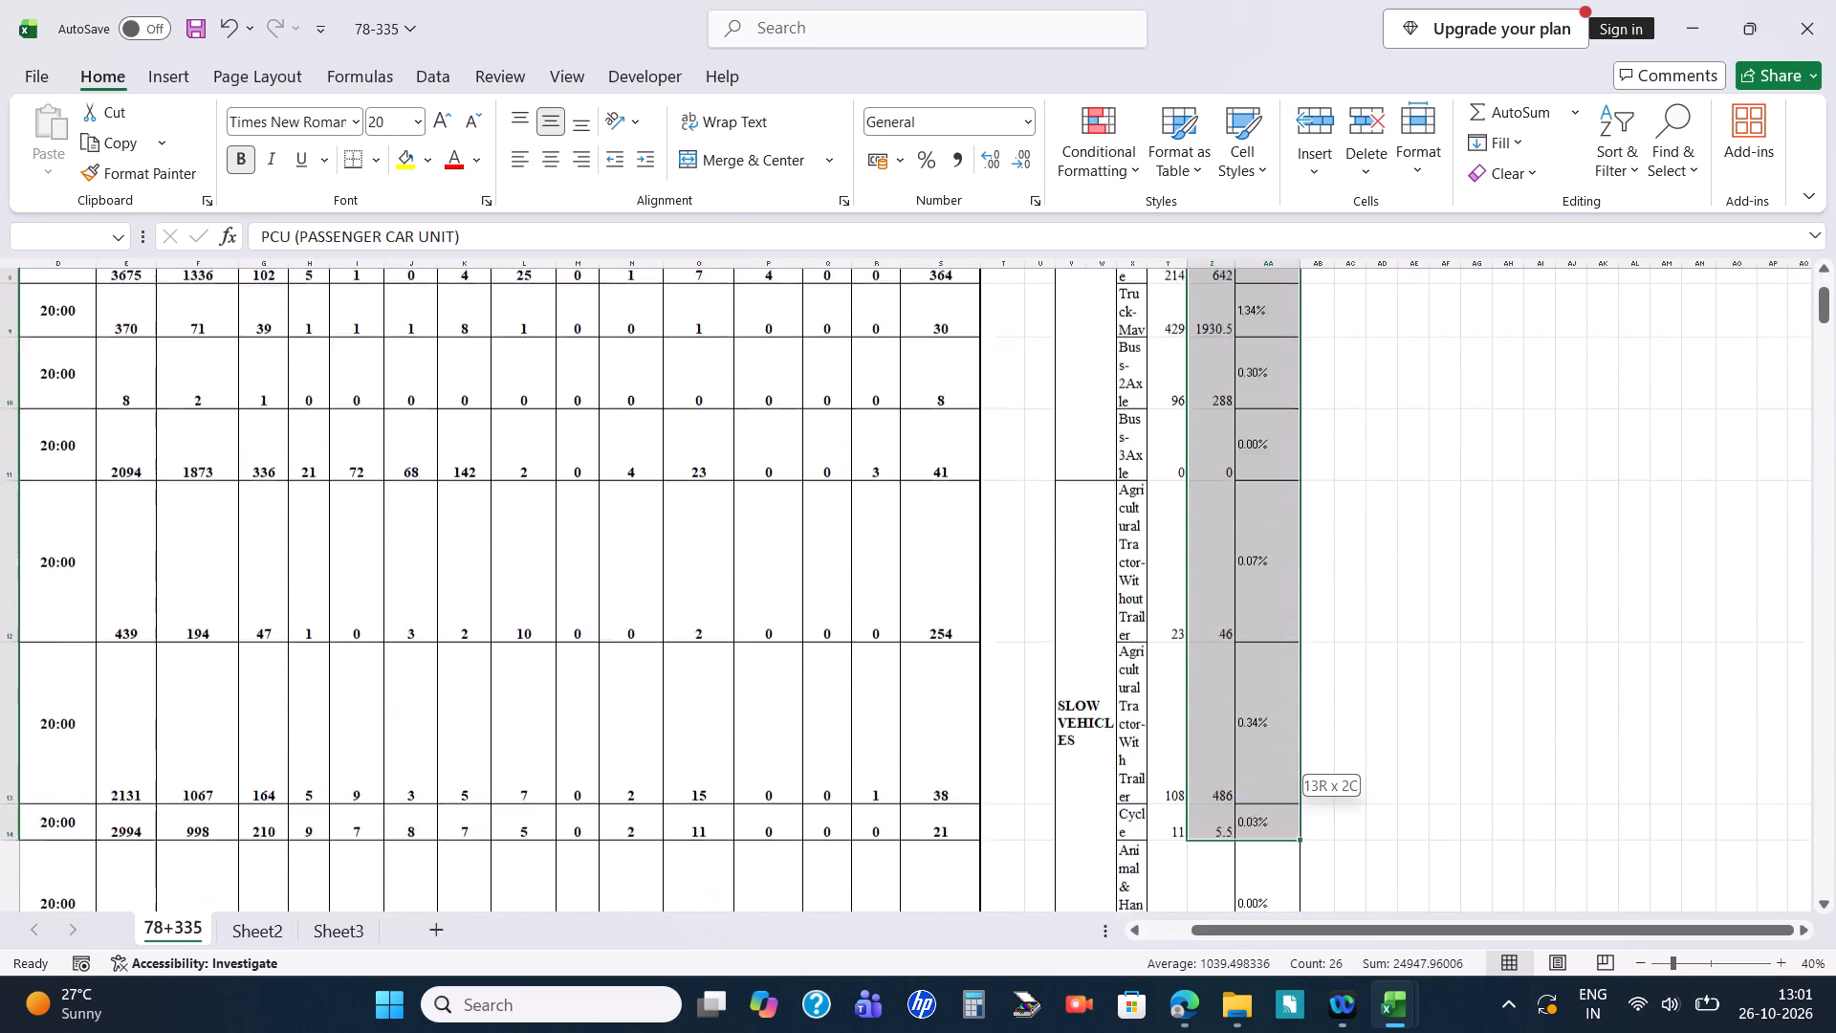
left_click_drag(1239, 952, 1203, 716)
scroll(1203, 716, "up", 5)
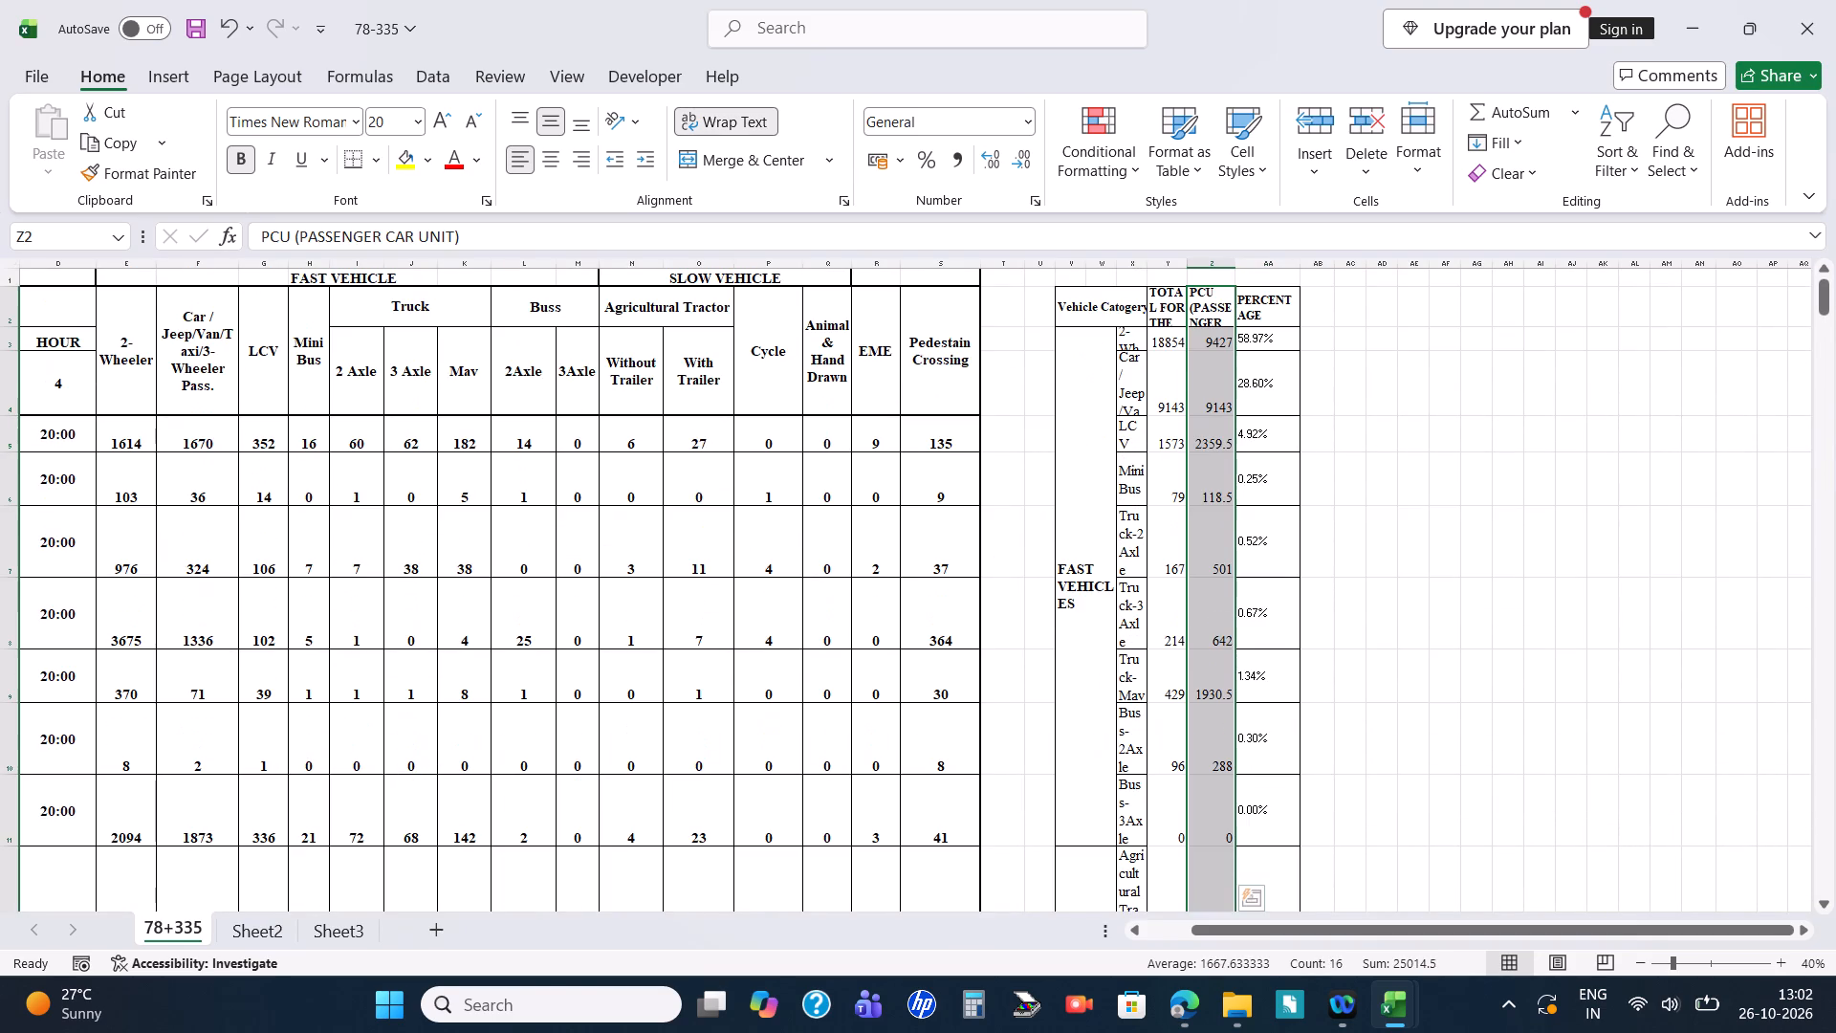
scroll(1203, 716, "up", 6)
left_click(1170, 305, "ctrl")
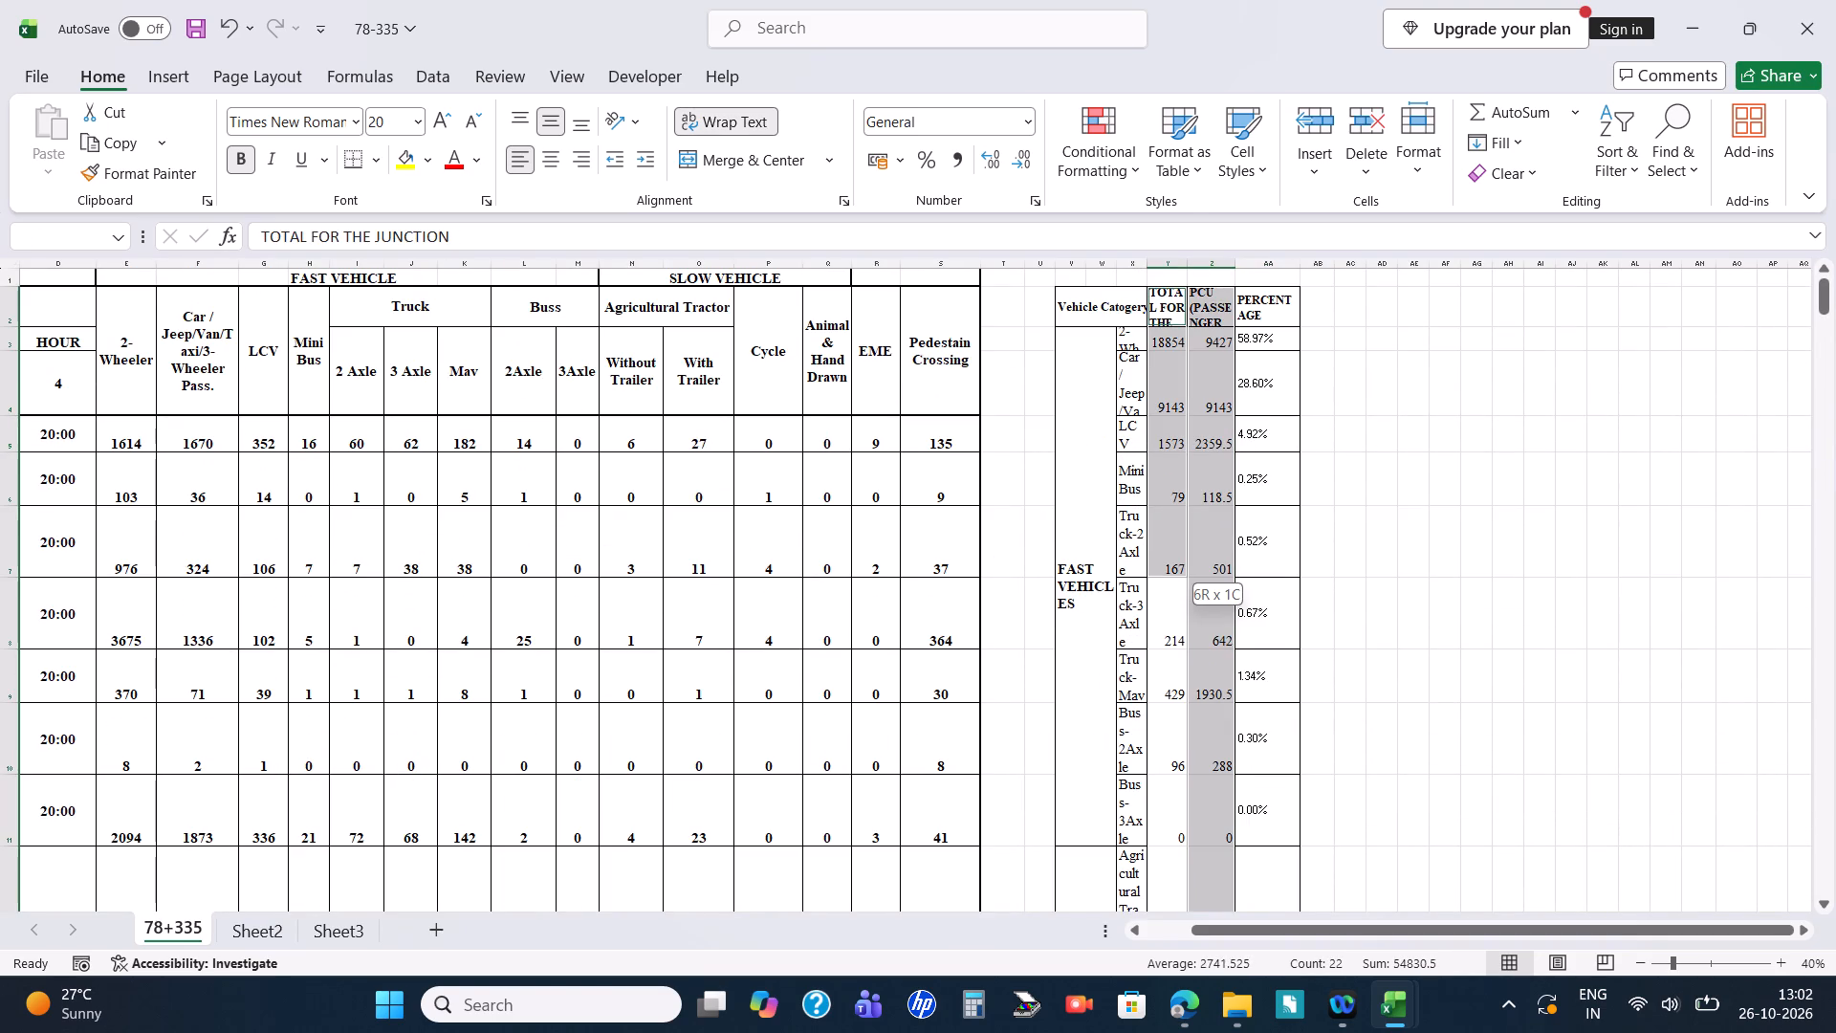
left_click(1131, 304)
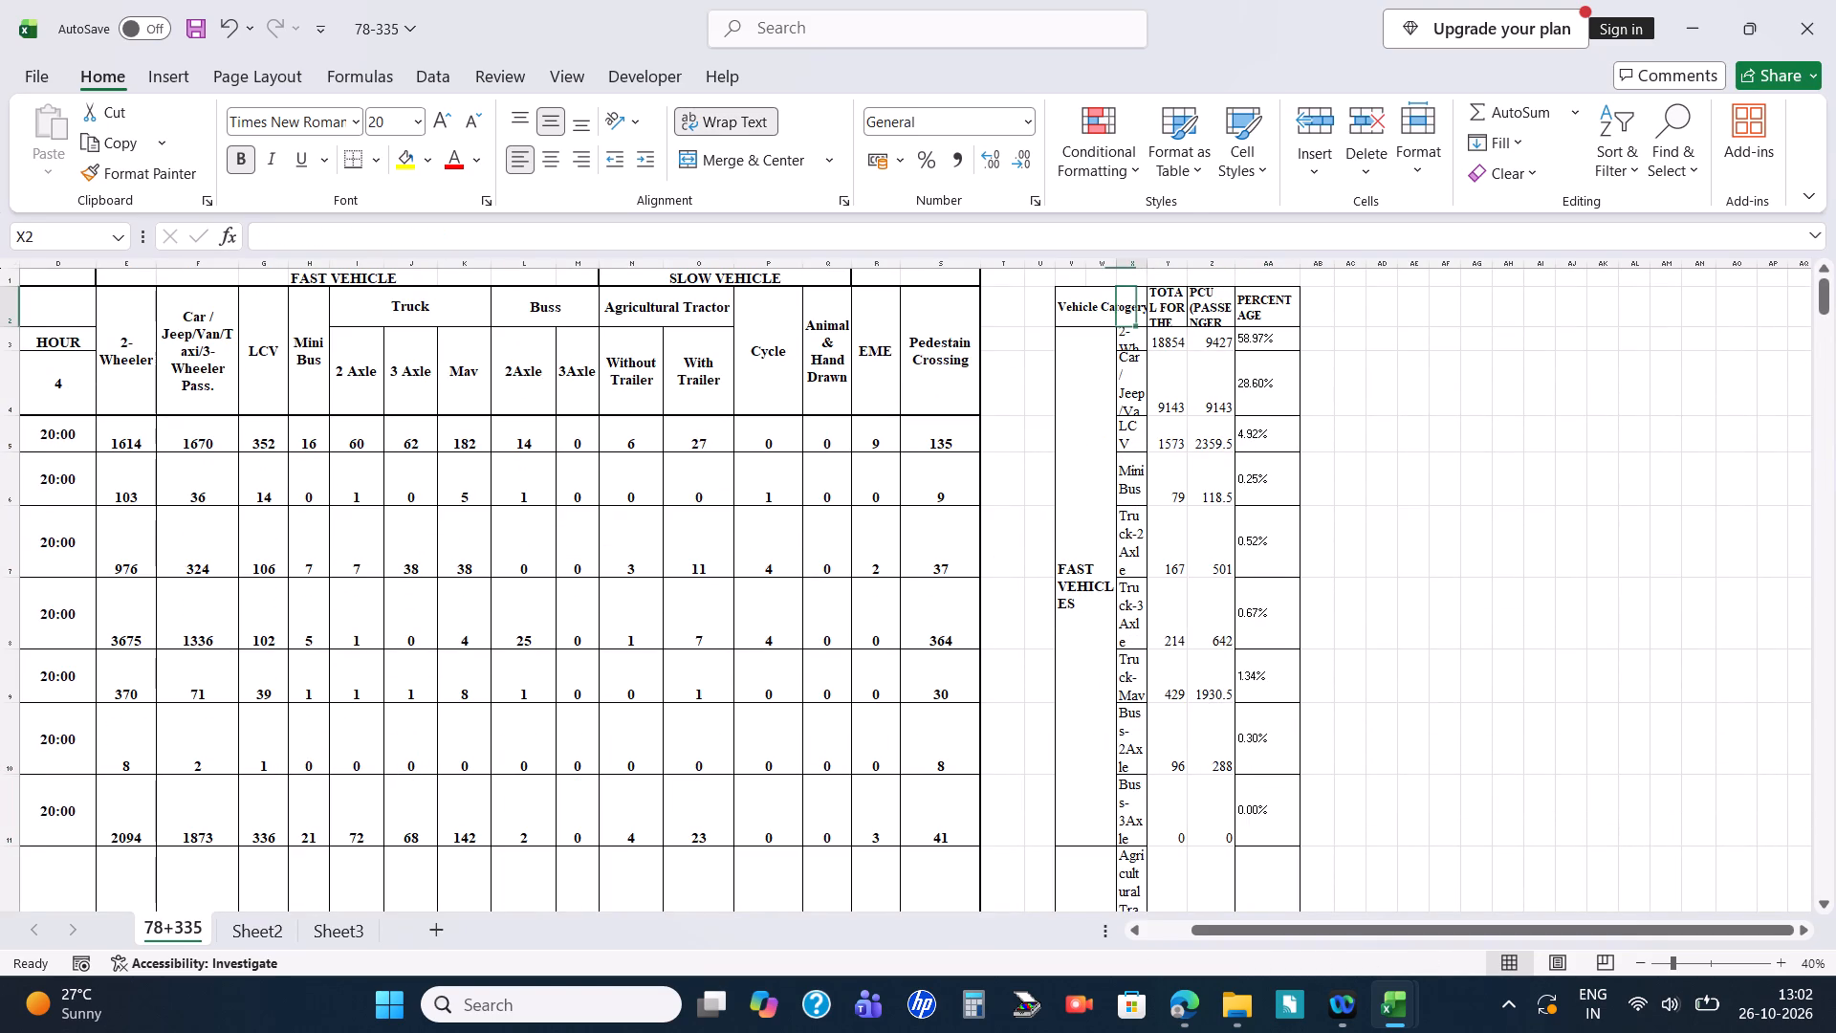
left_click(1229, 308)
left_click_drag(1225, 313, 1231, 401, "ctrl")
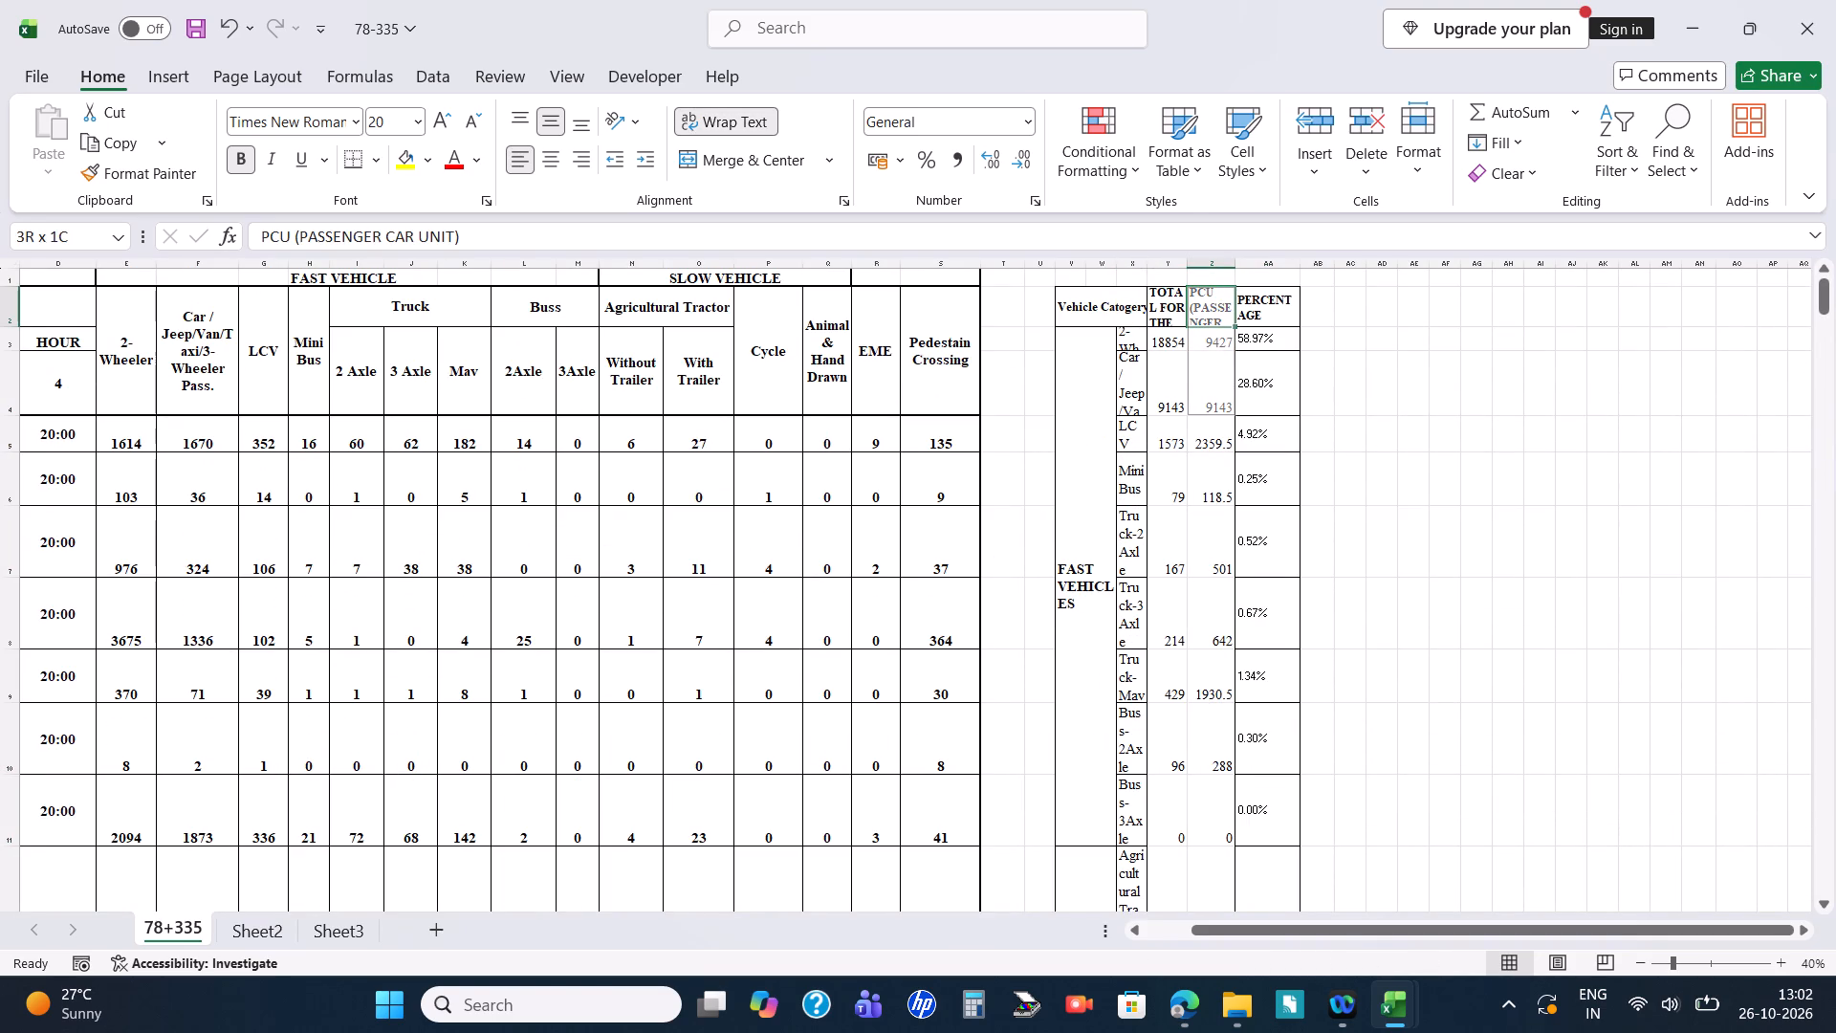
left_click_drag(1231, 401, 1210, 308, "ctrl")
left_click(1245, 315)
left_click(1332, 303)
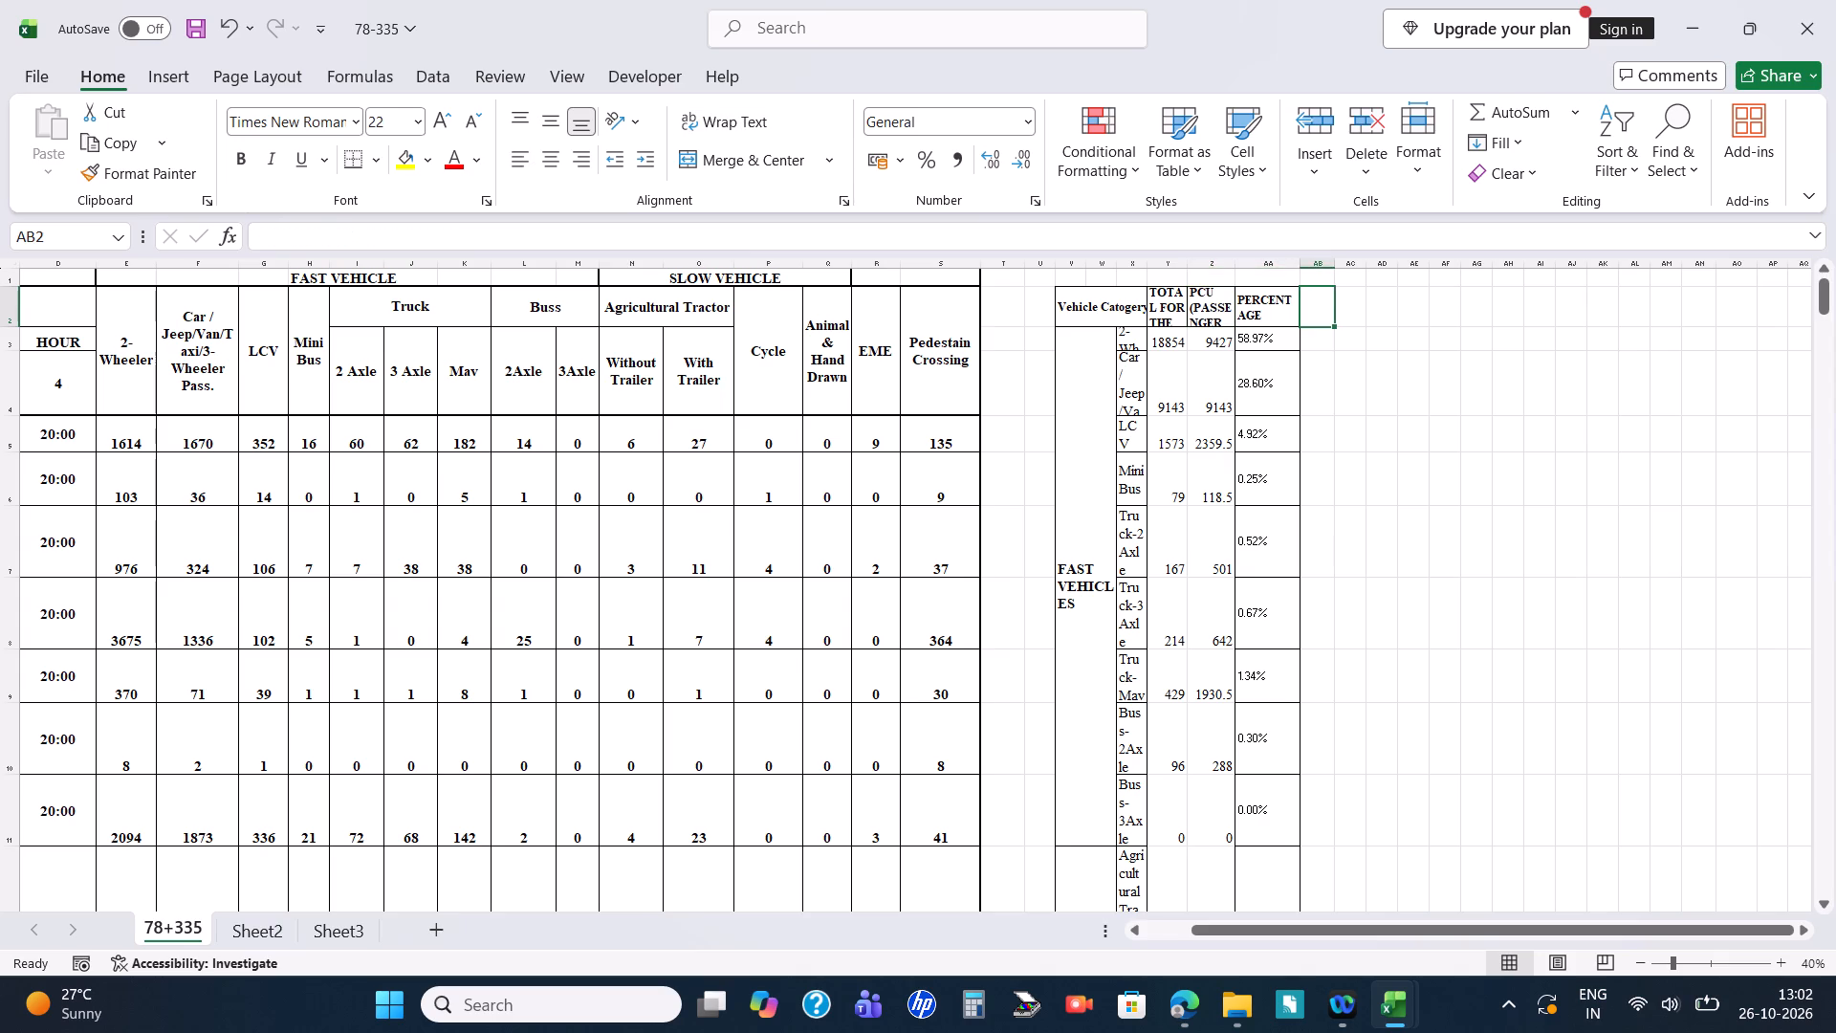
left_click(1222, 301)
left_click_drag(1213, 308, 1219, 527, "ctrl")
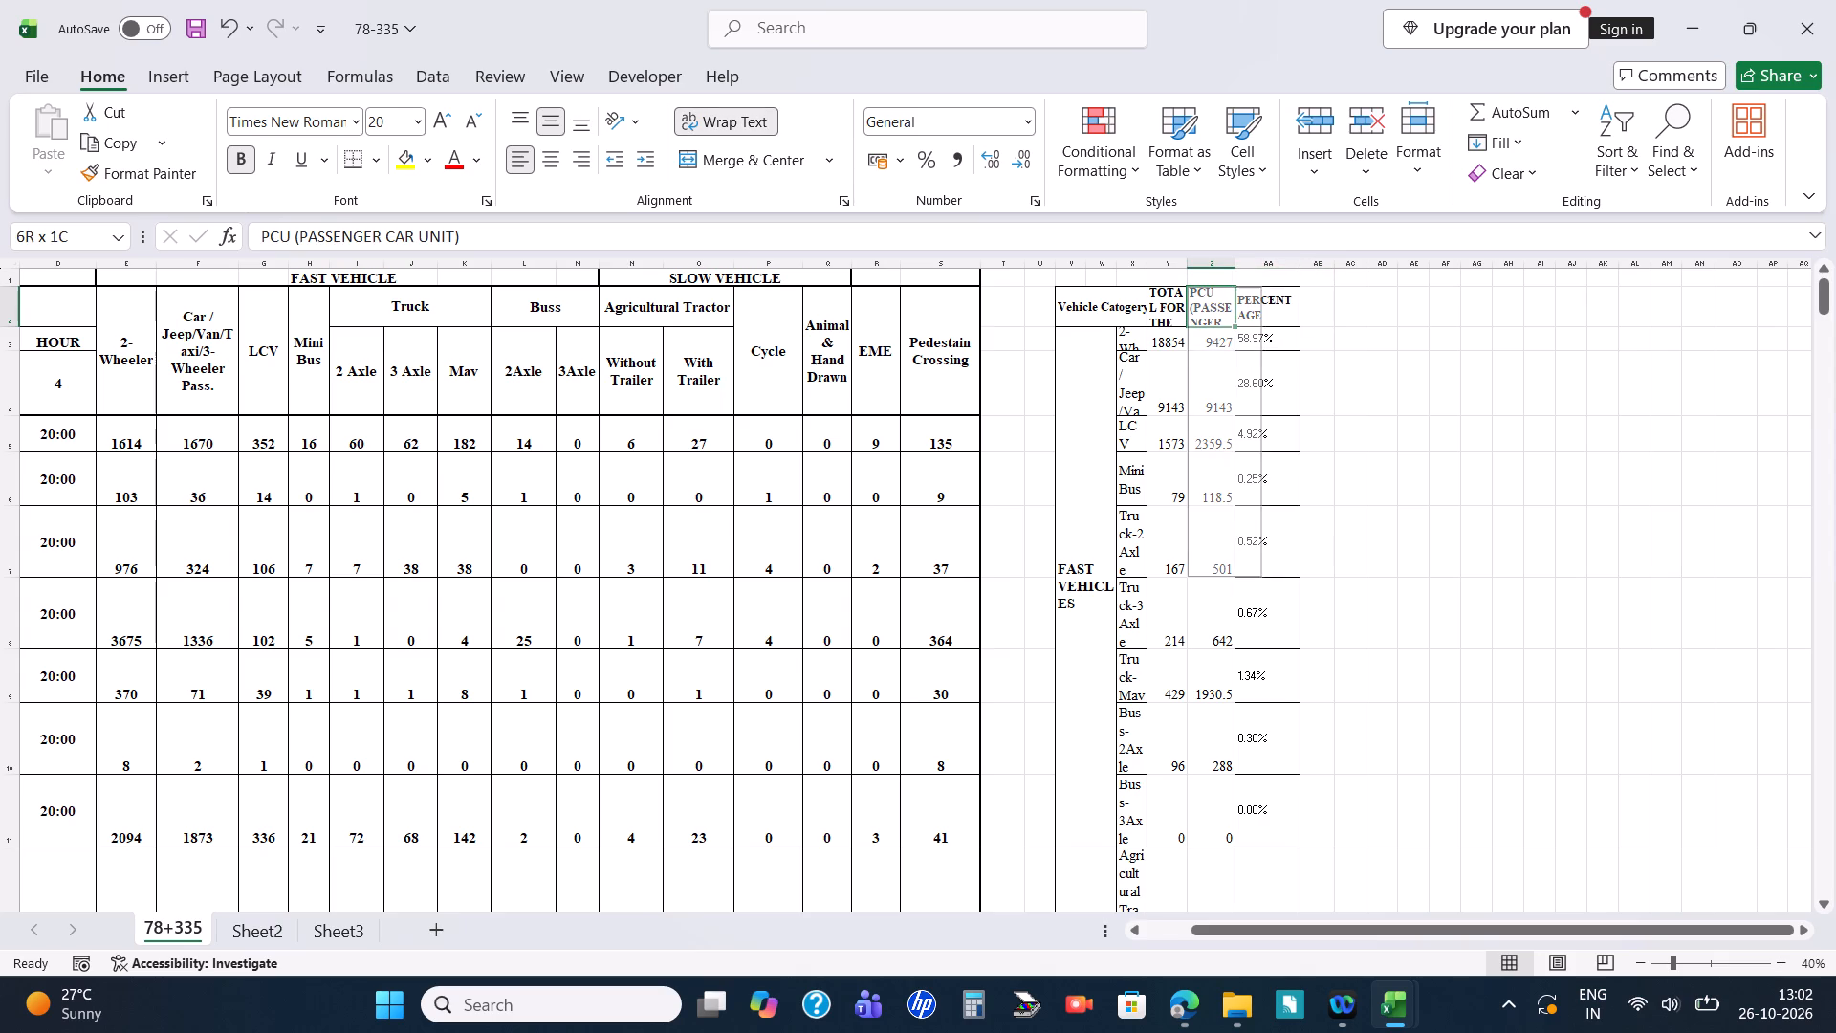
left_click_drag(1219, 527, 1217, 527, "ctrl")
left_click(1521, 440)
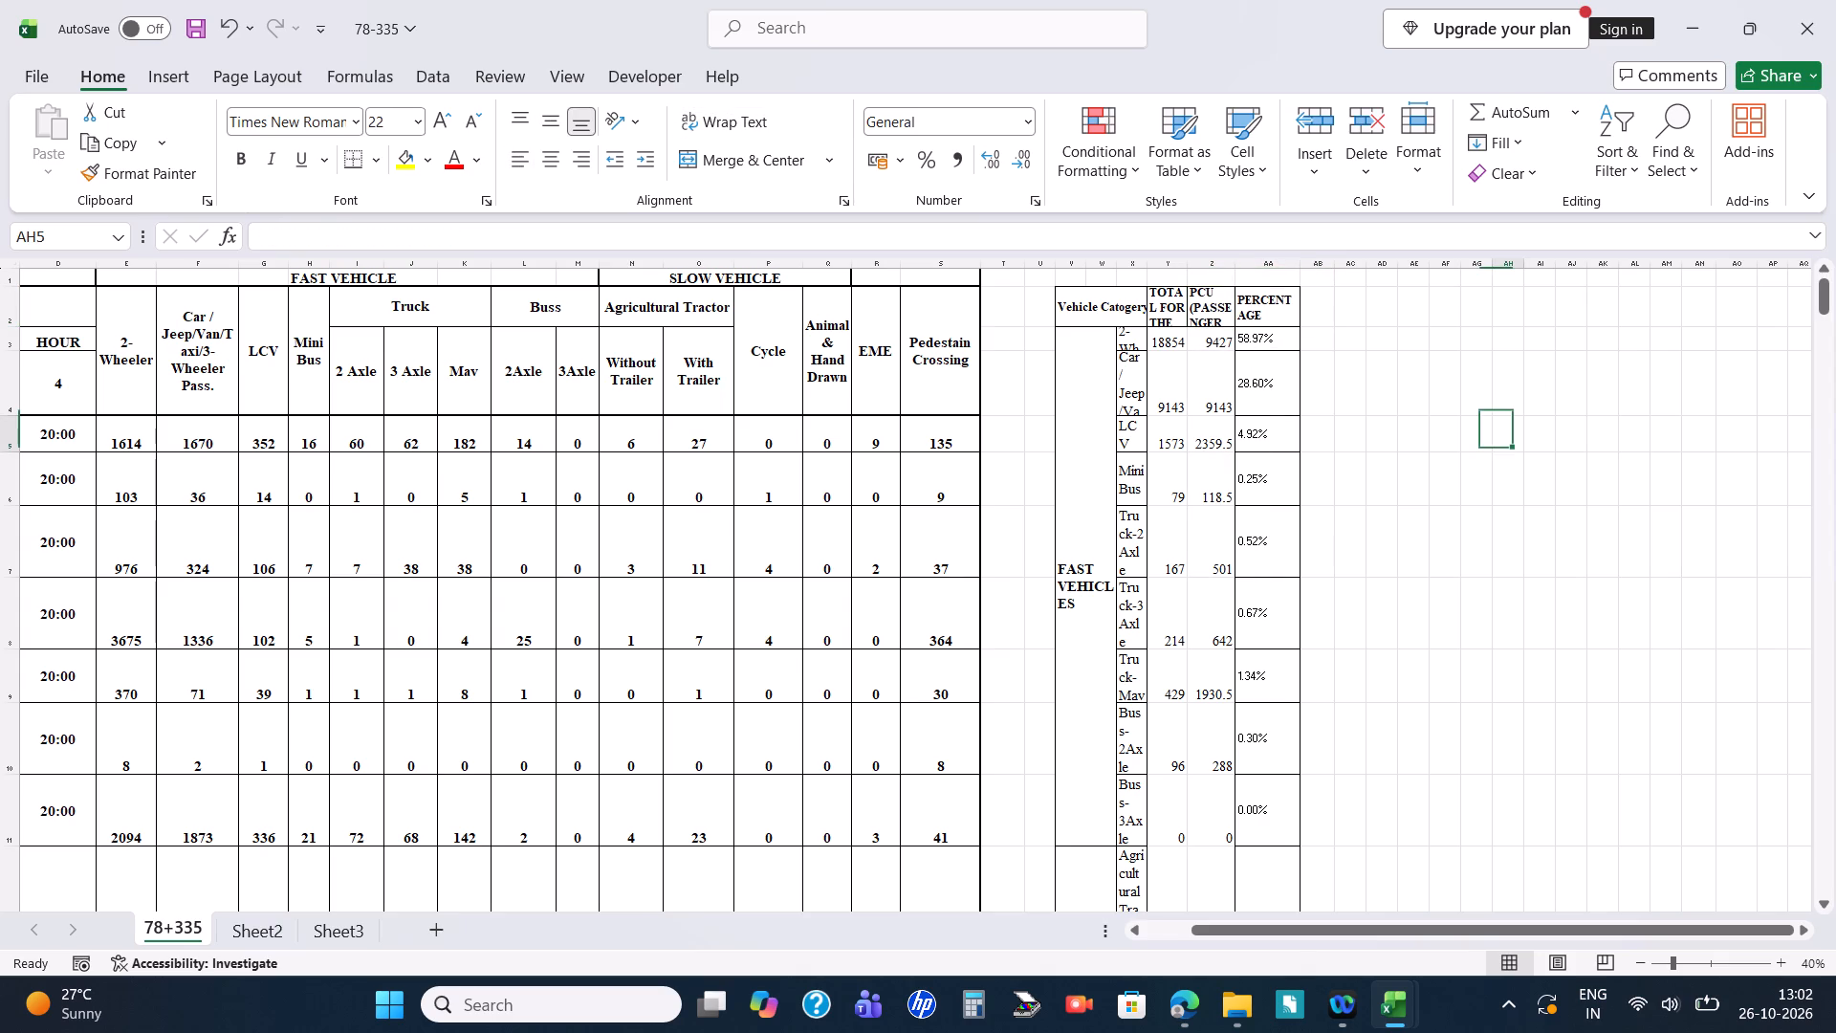
Insert a 2-D clustered column chart from the vehicle names in X2:X17 and the PCU values in Z2:Z17.
left_click_drag(1218, 308, 1222, 837)
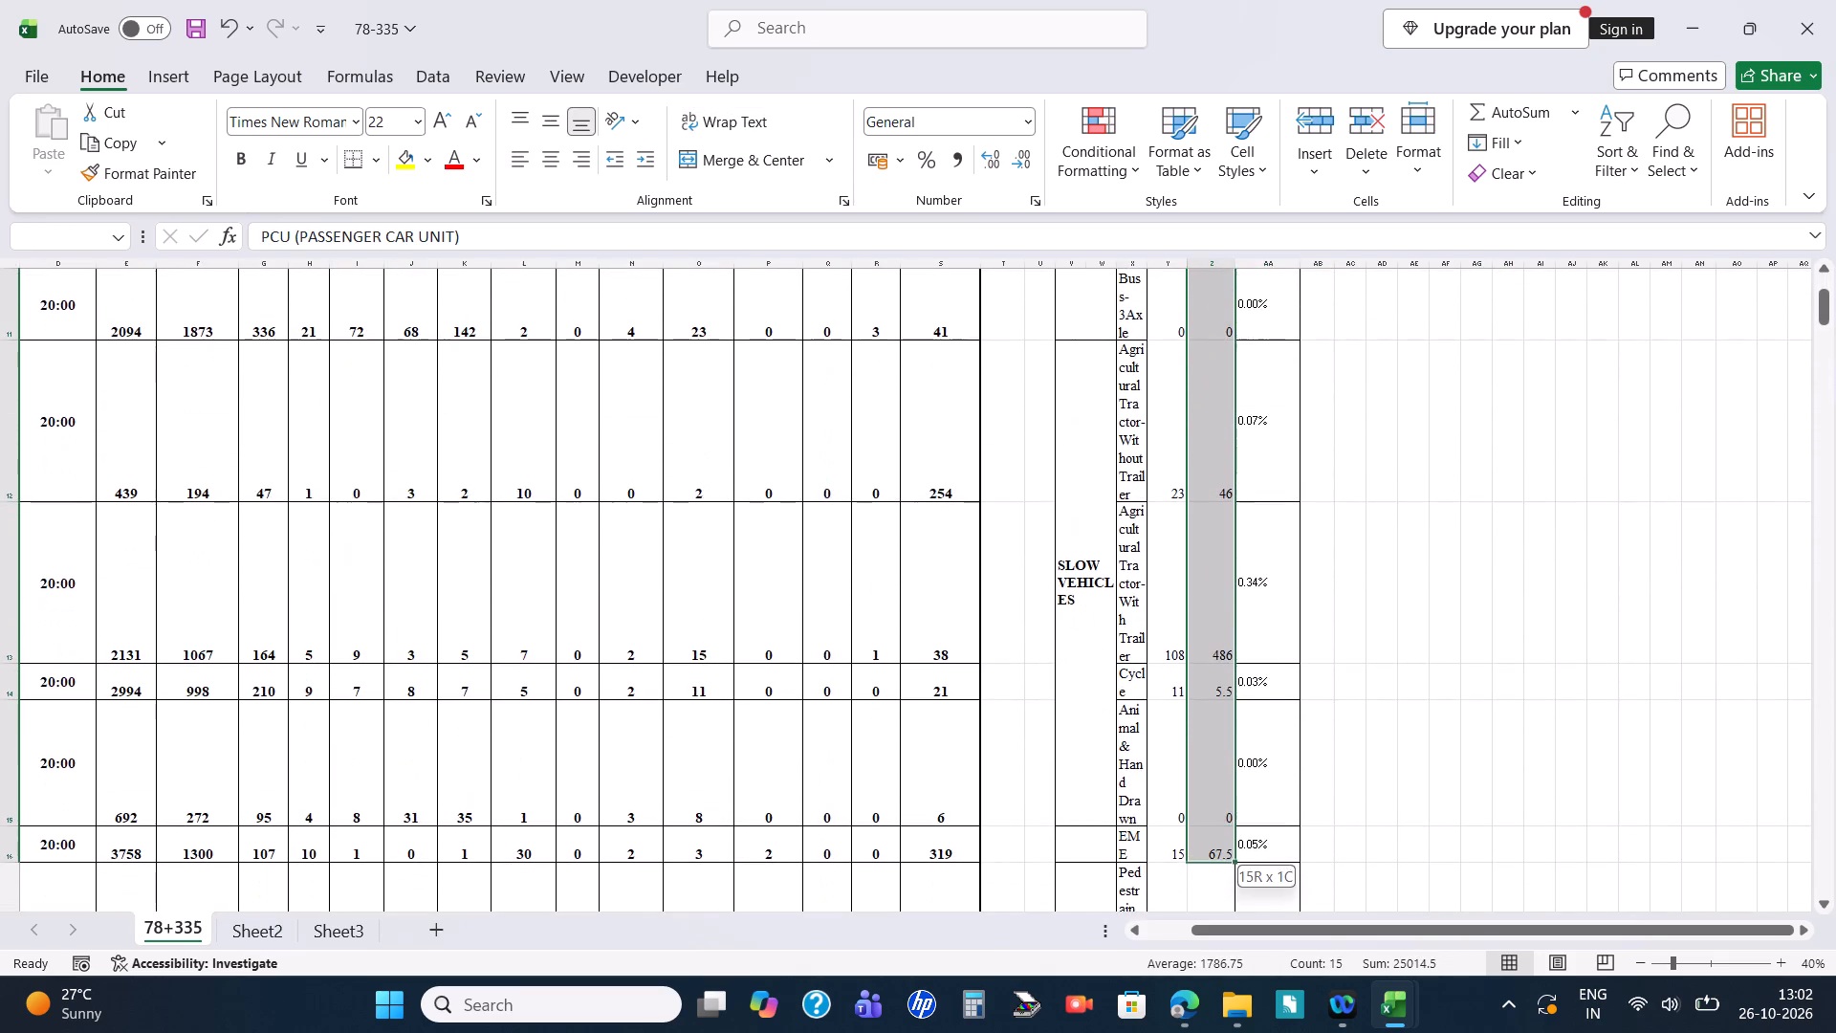
left_click_drag(1222, 837, 1227, 731)
scroll(1138, 670, "up", 3)
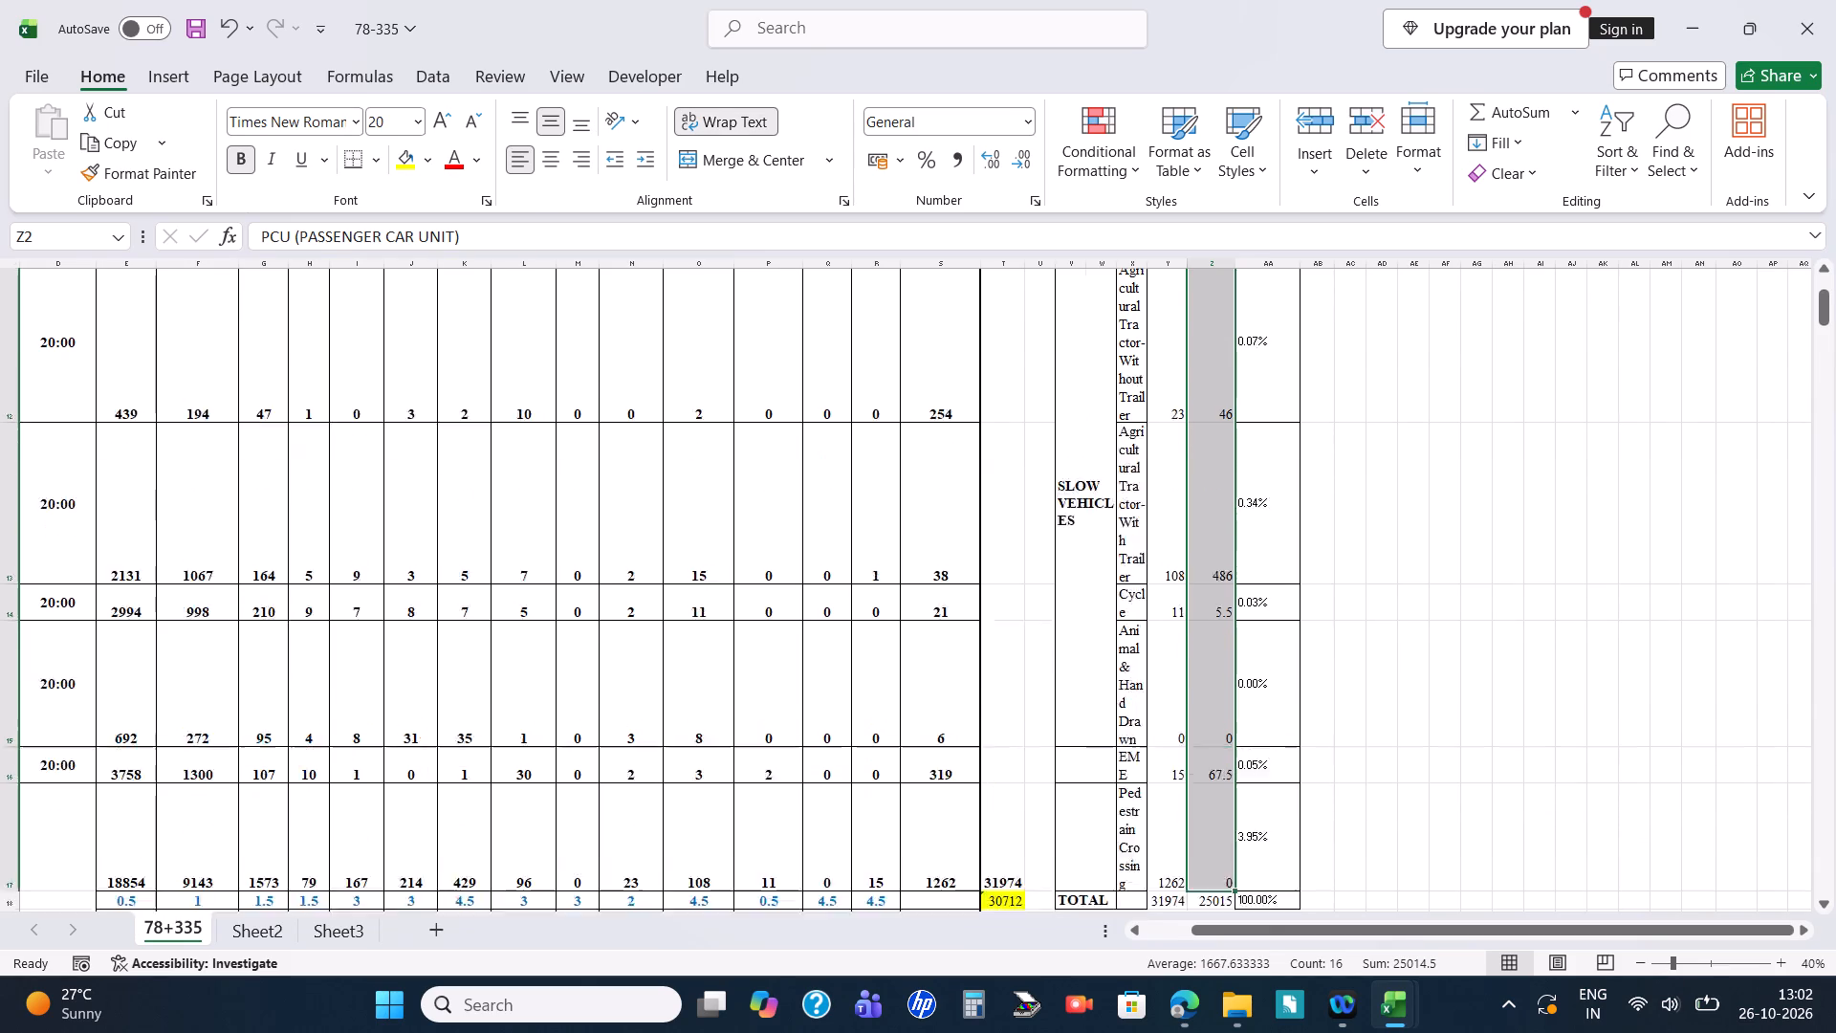
scroll(1138, 670, "up", 8)
left_click_drag(1128, 309, 1181, 853, "ctrl")
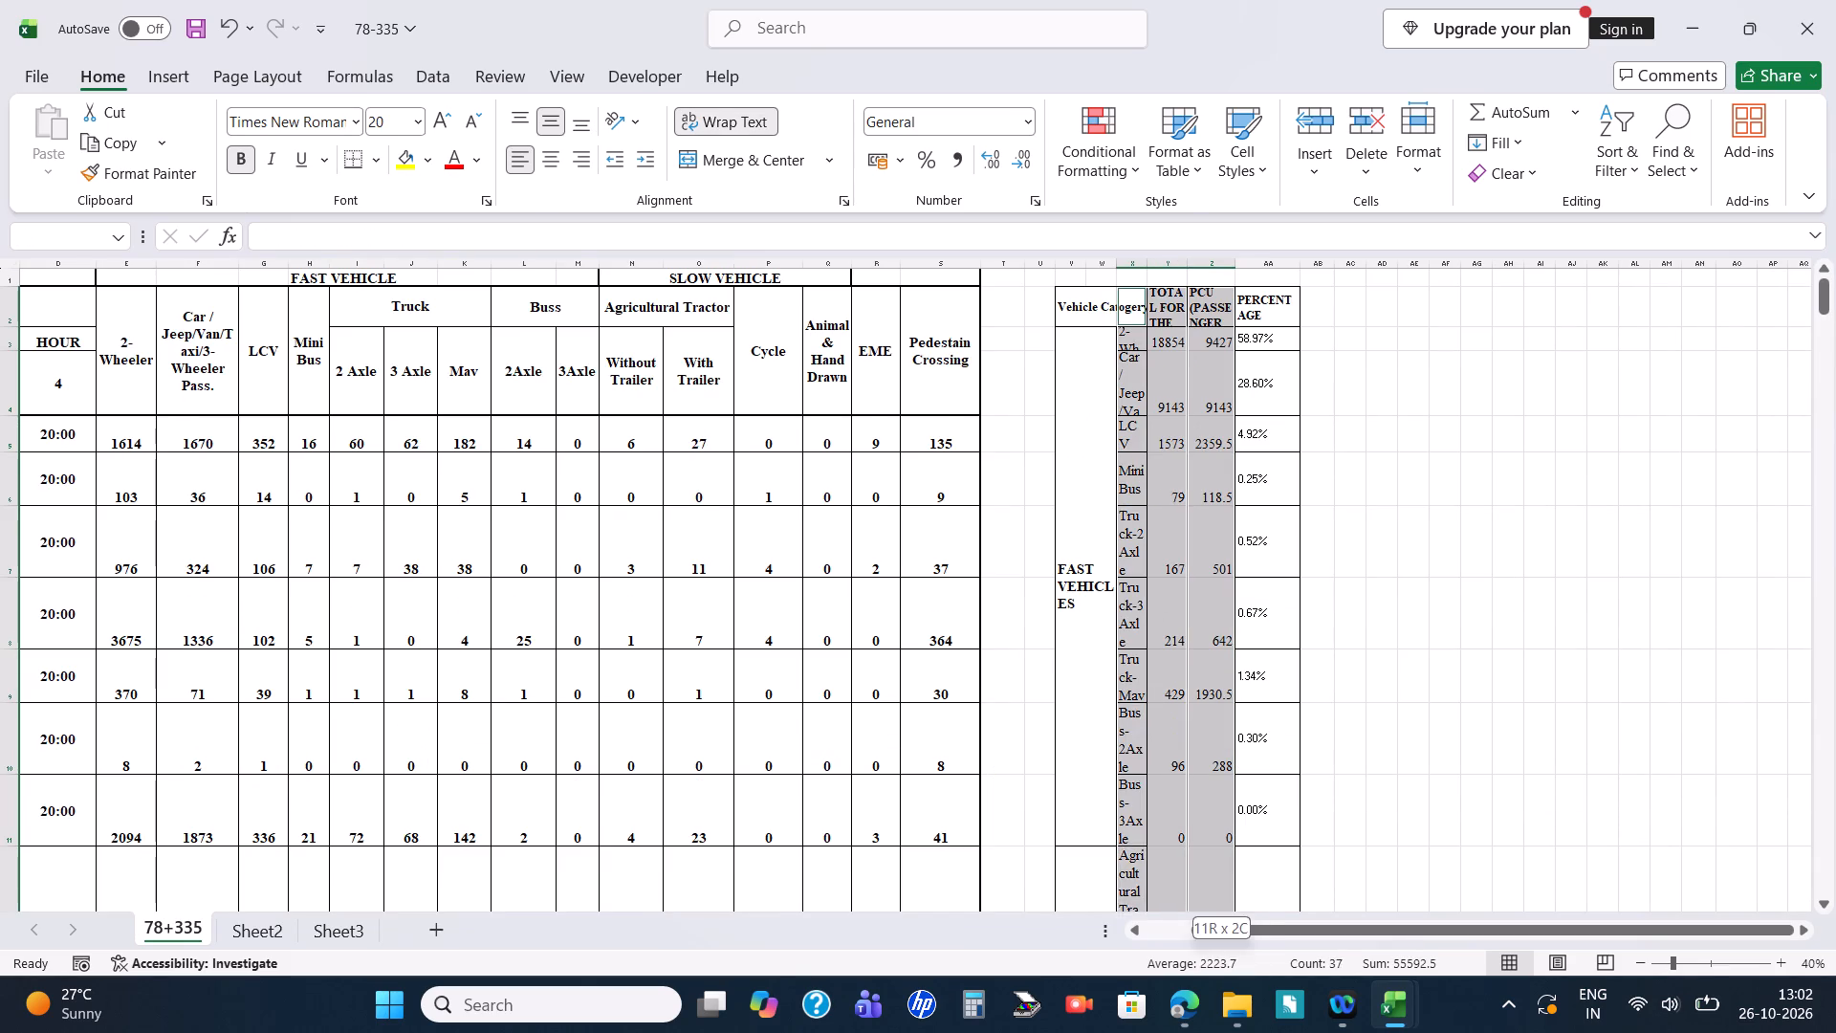
left_click_drag(1181, 853, 1136, 705, "ctrl")
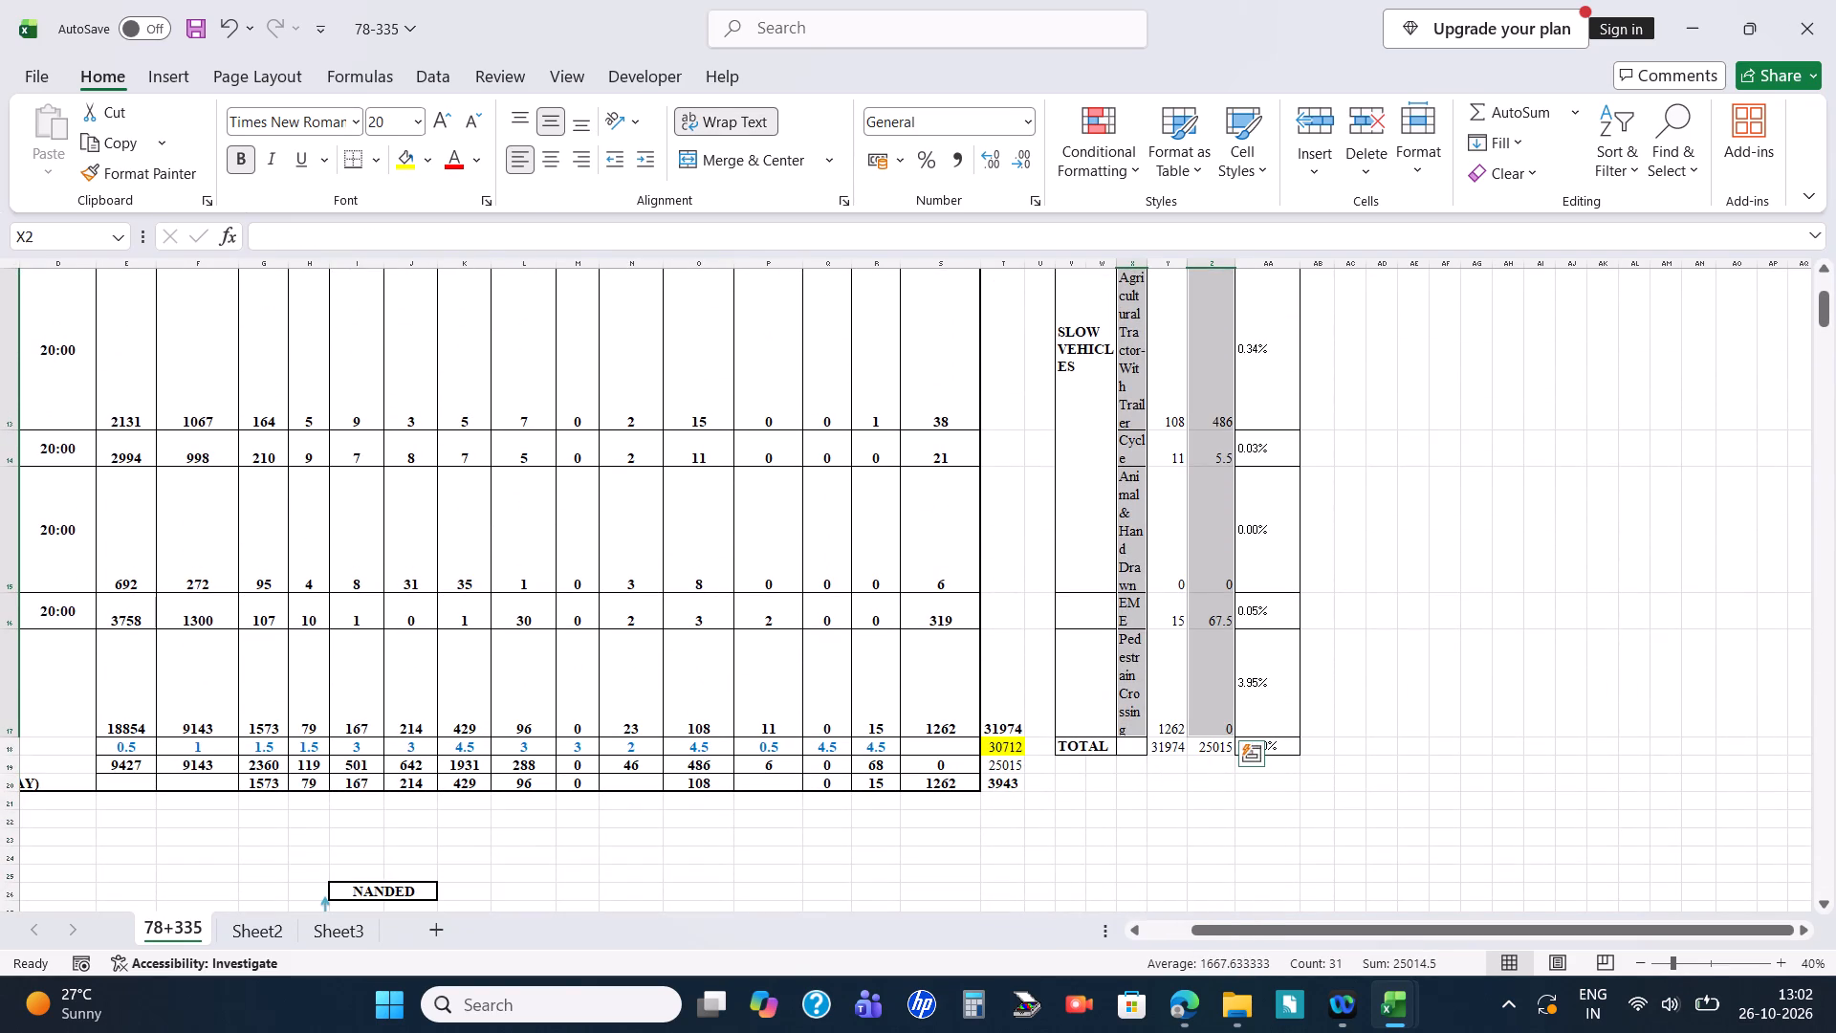
left_click(180, 77)
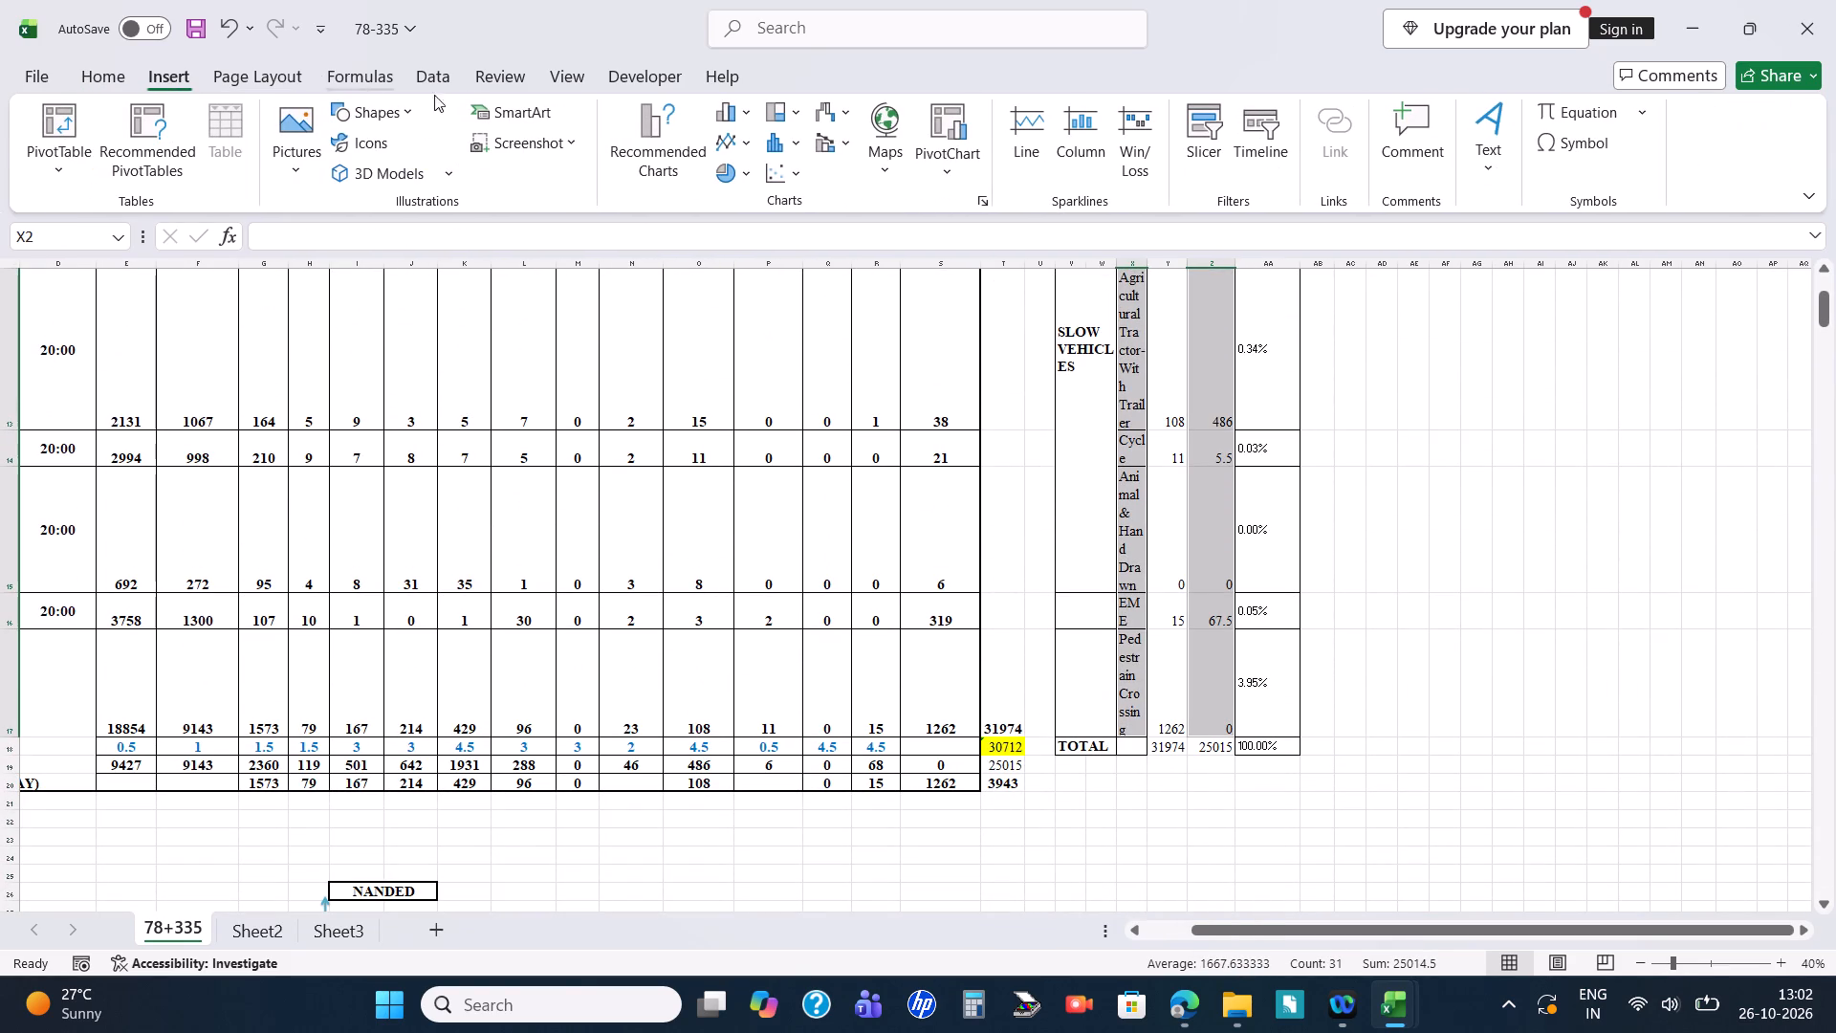
left_click(743, 106)
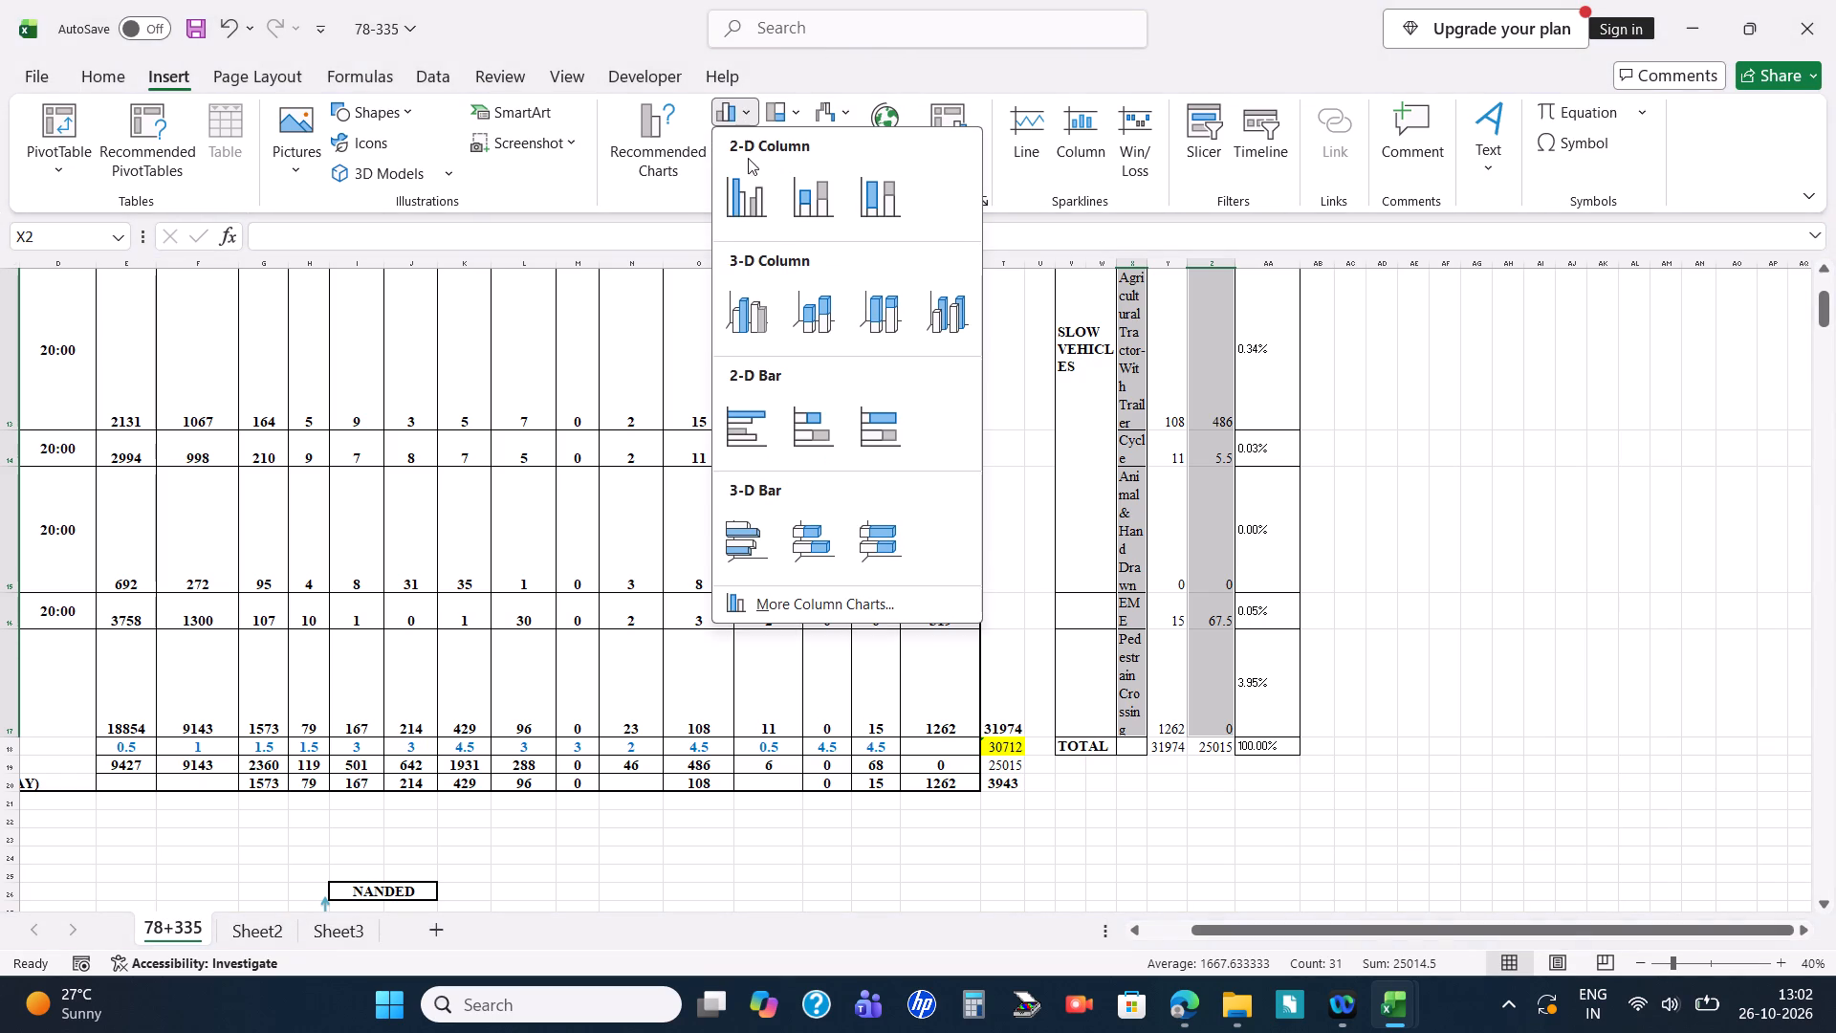
left_click(751, 181)
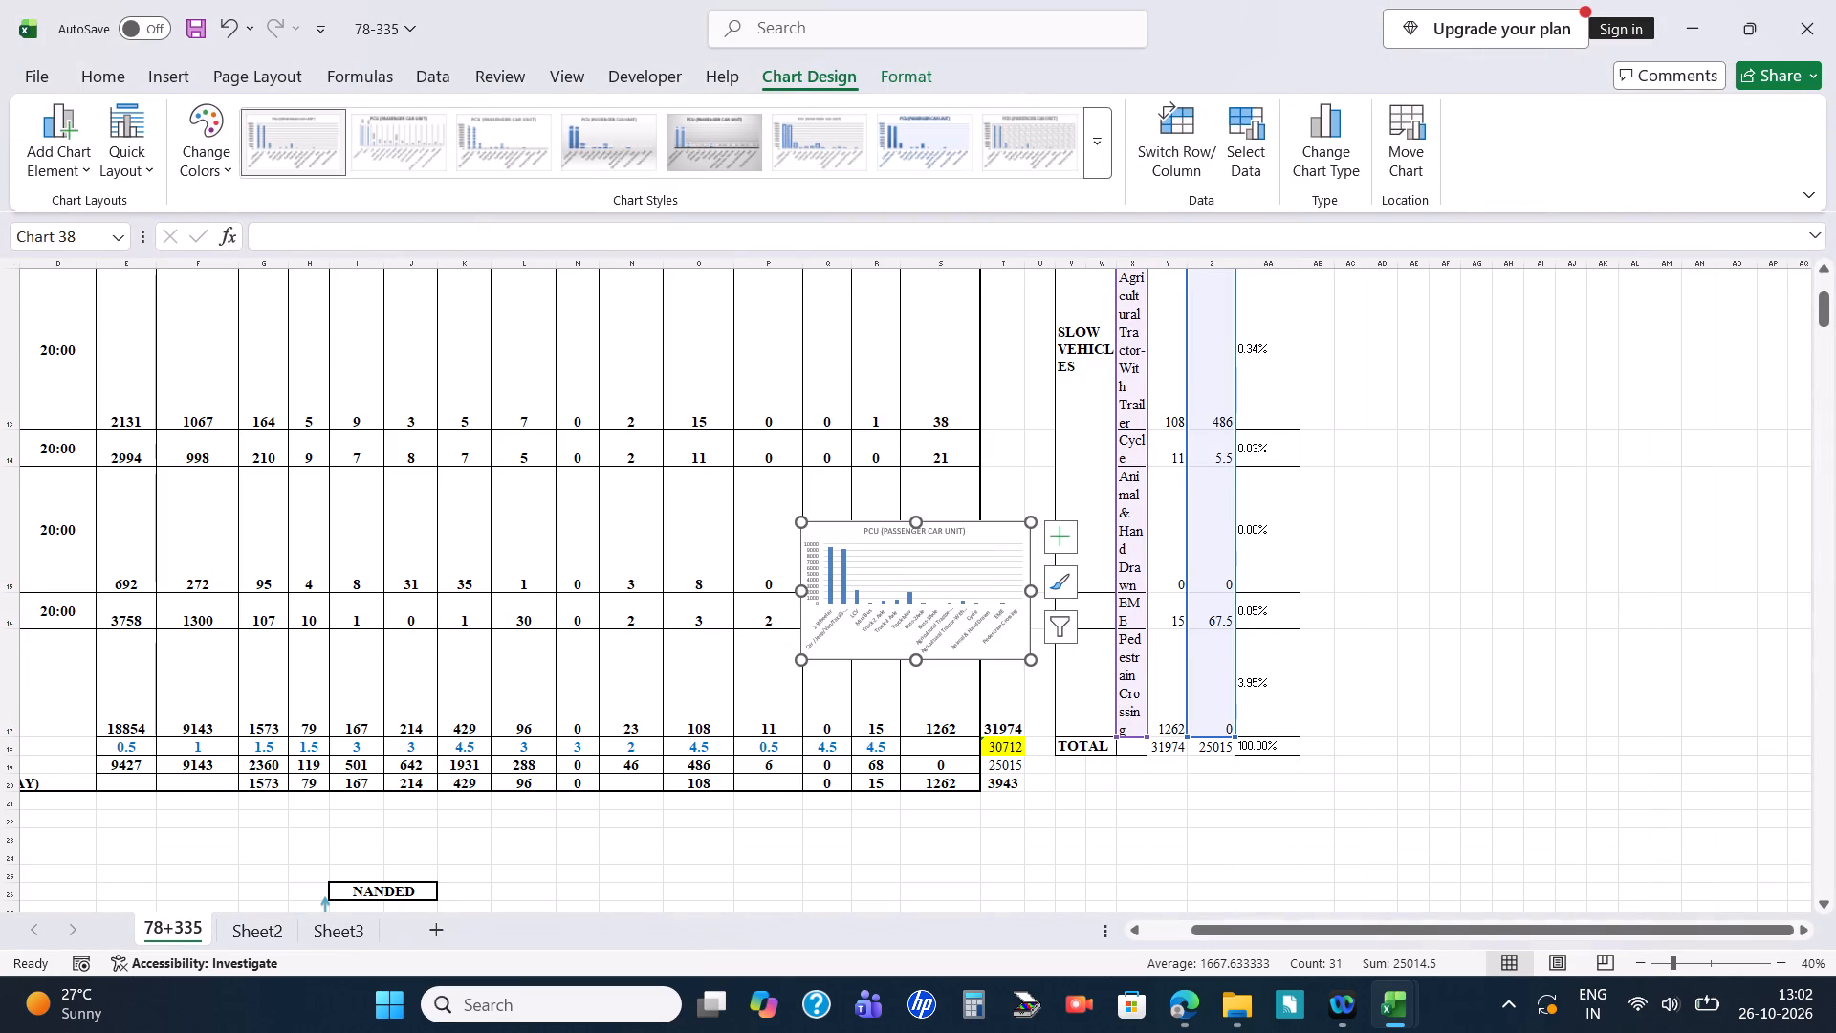
Move the PCU column chart into the blank area beside the summary table's PERCENTAGE column.
left_click_drag(989, 527, 1450, 420)
scroll(1506, 512, "up", 5)
scroll(1511, 510, "up", 4, "ctrl")
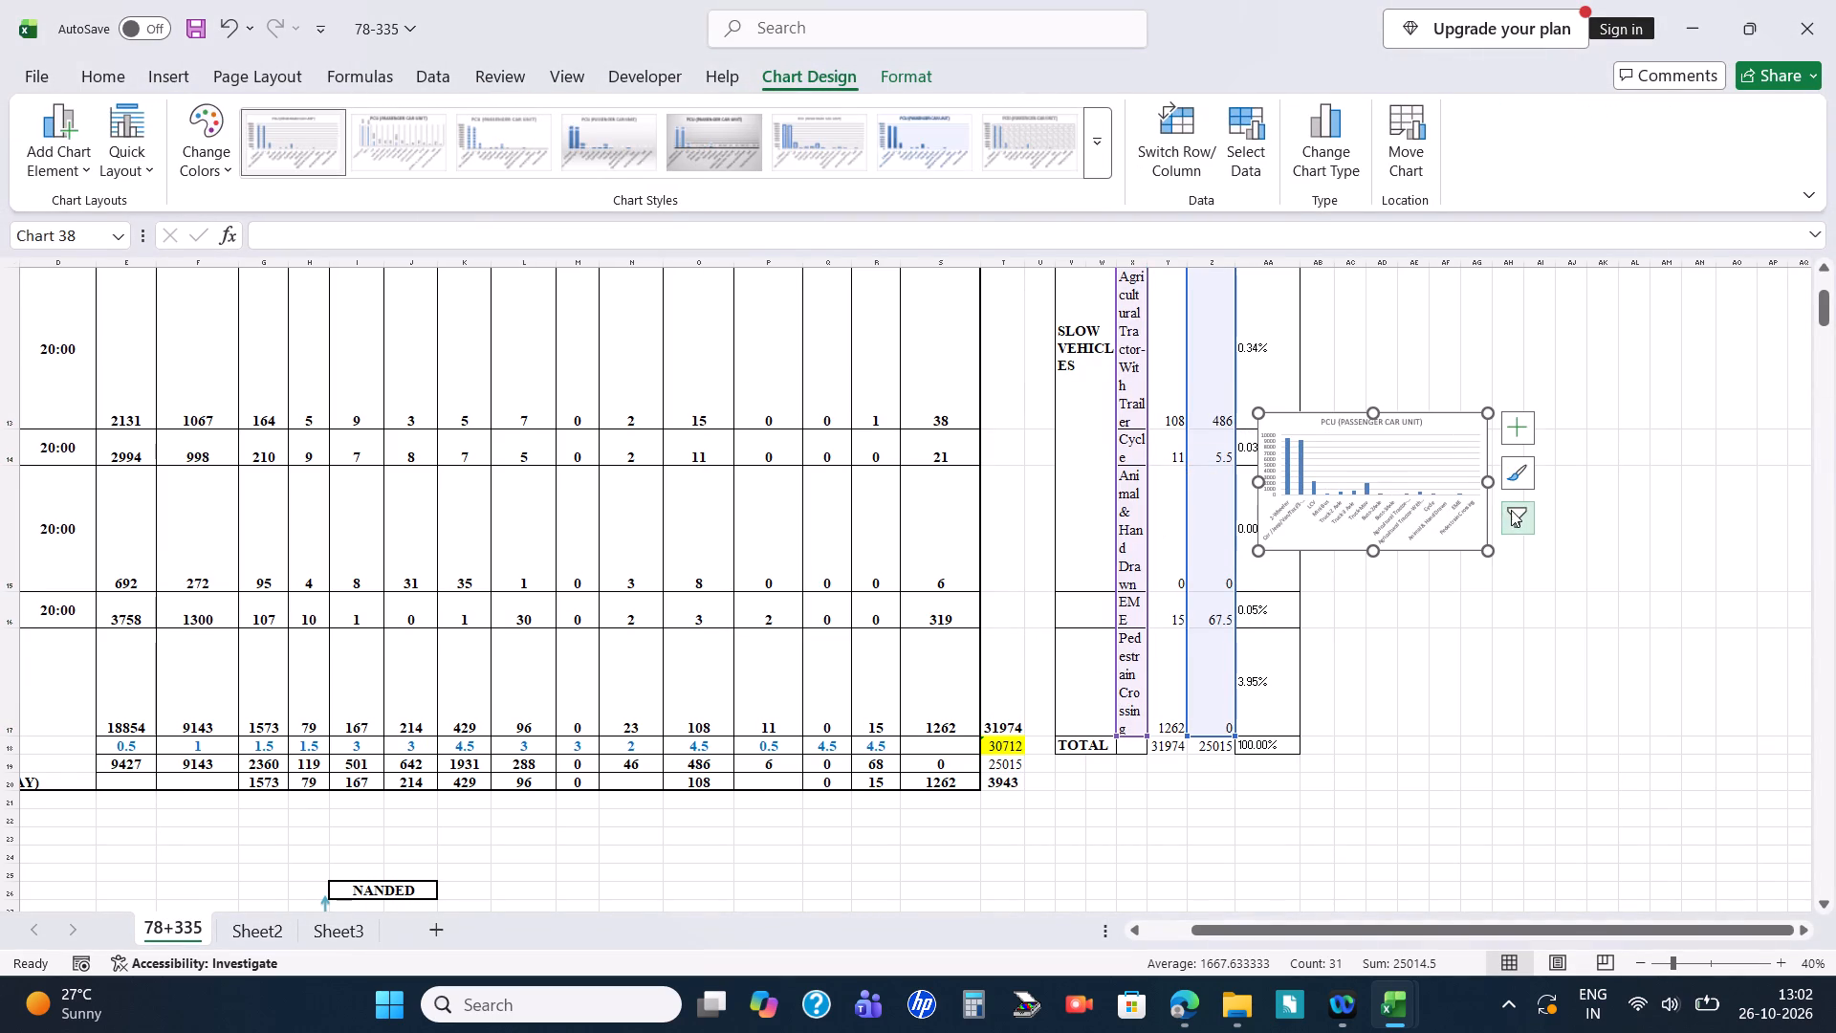
scroll(1510, 515, "up", 5, "ctrl")
left_click_drag(1371, 930, 1664, 861)
scroll(1367, 615, "up", 3)
scroll(1367, 615, "down", 4)
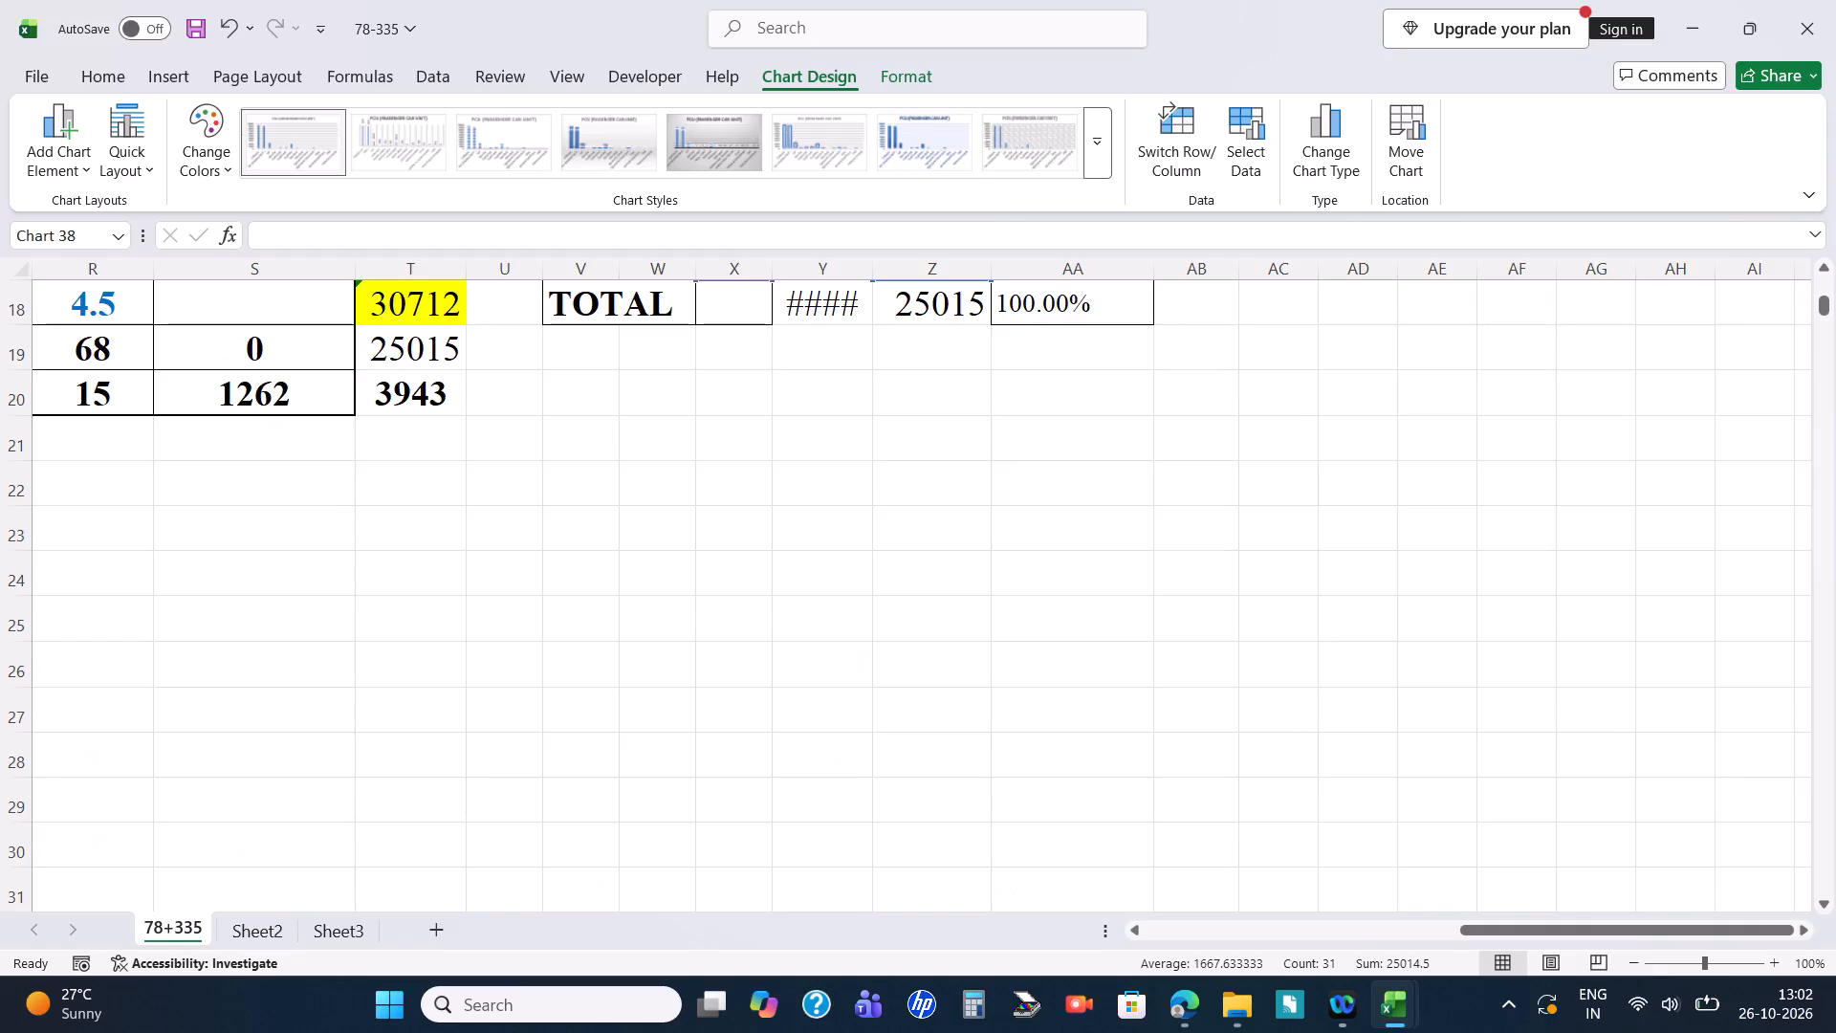
Check the two-series column chart beside the summary table in the 130+500 workbook, and return to the 78-335 workbook.
key("alt+Tab")
scroll(1322, 445, "up", 2)
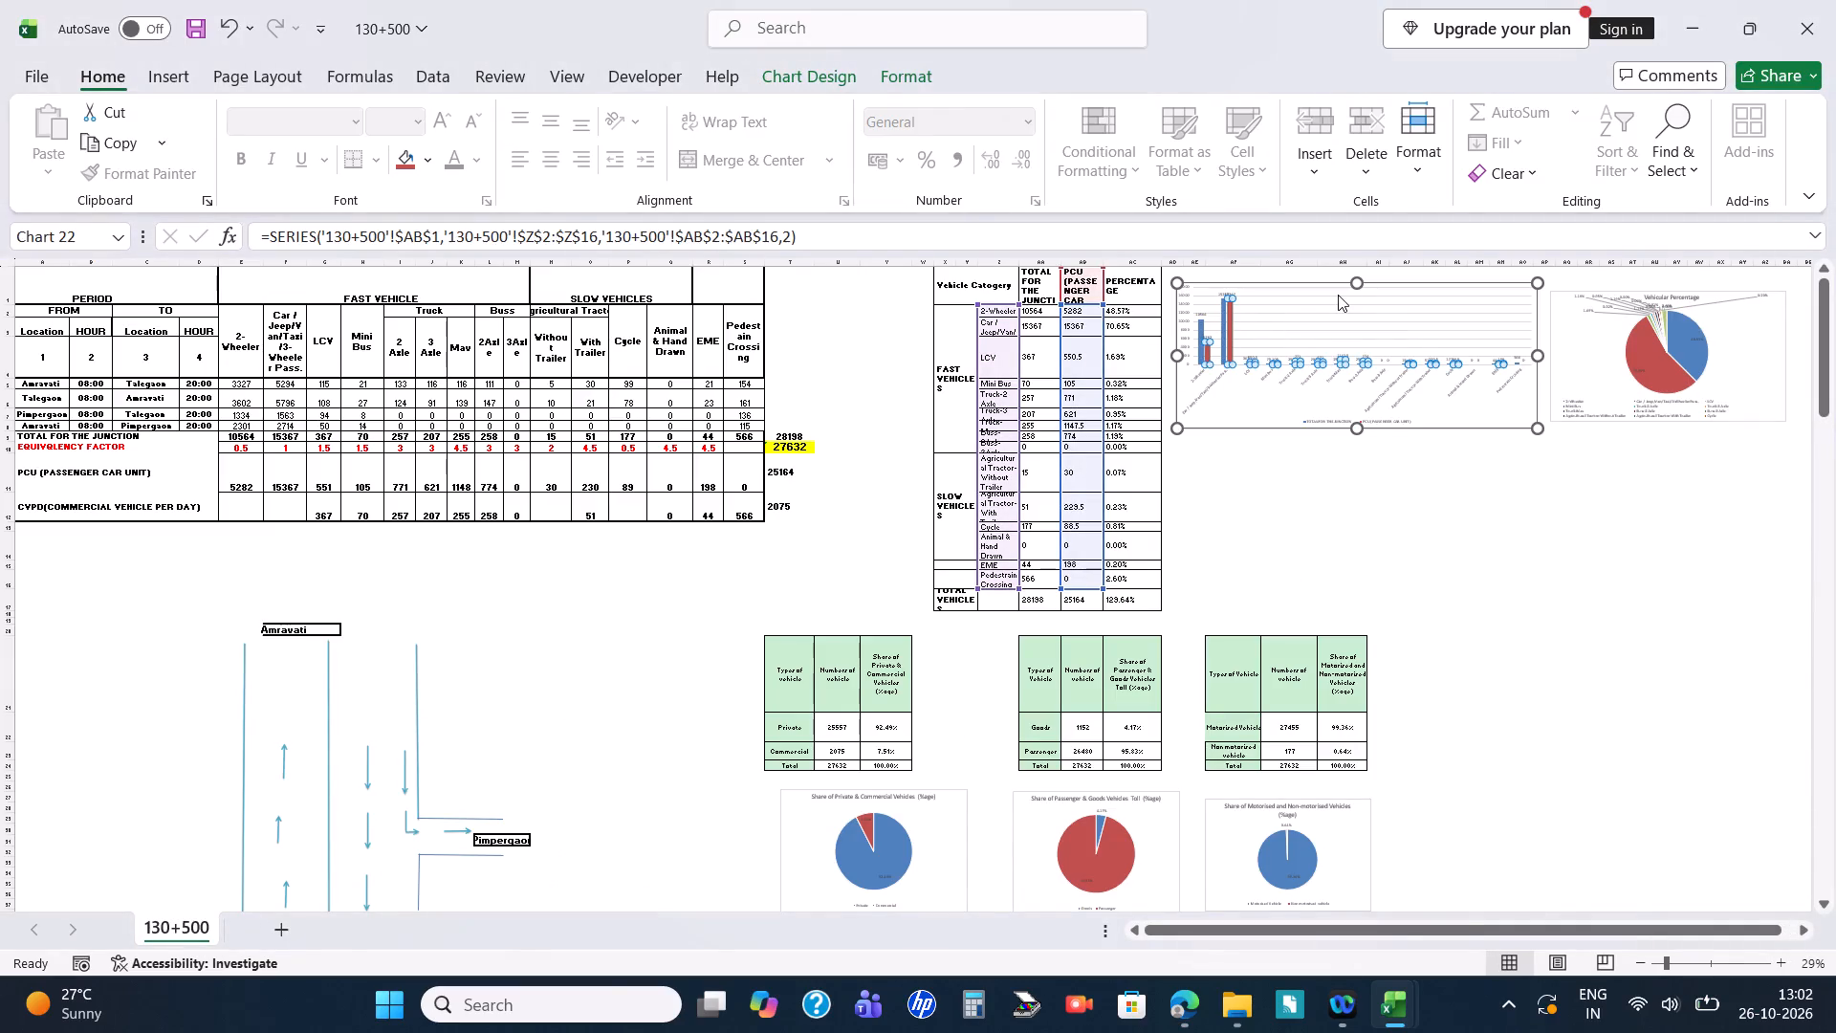
left_click(1338, 295)
left_click(1434, 518)
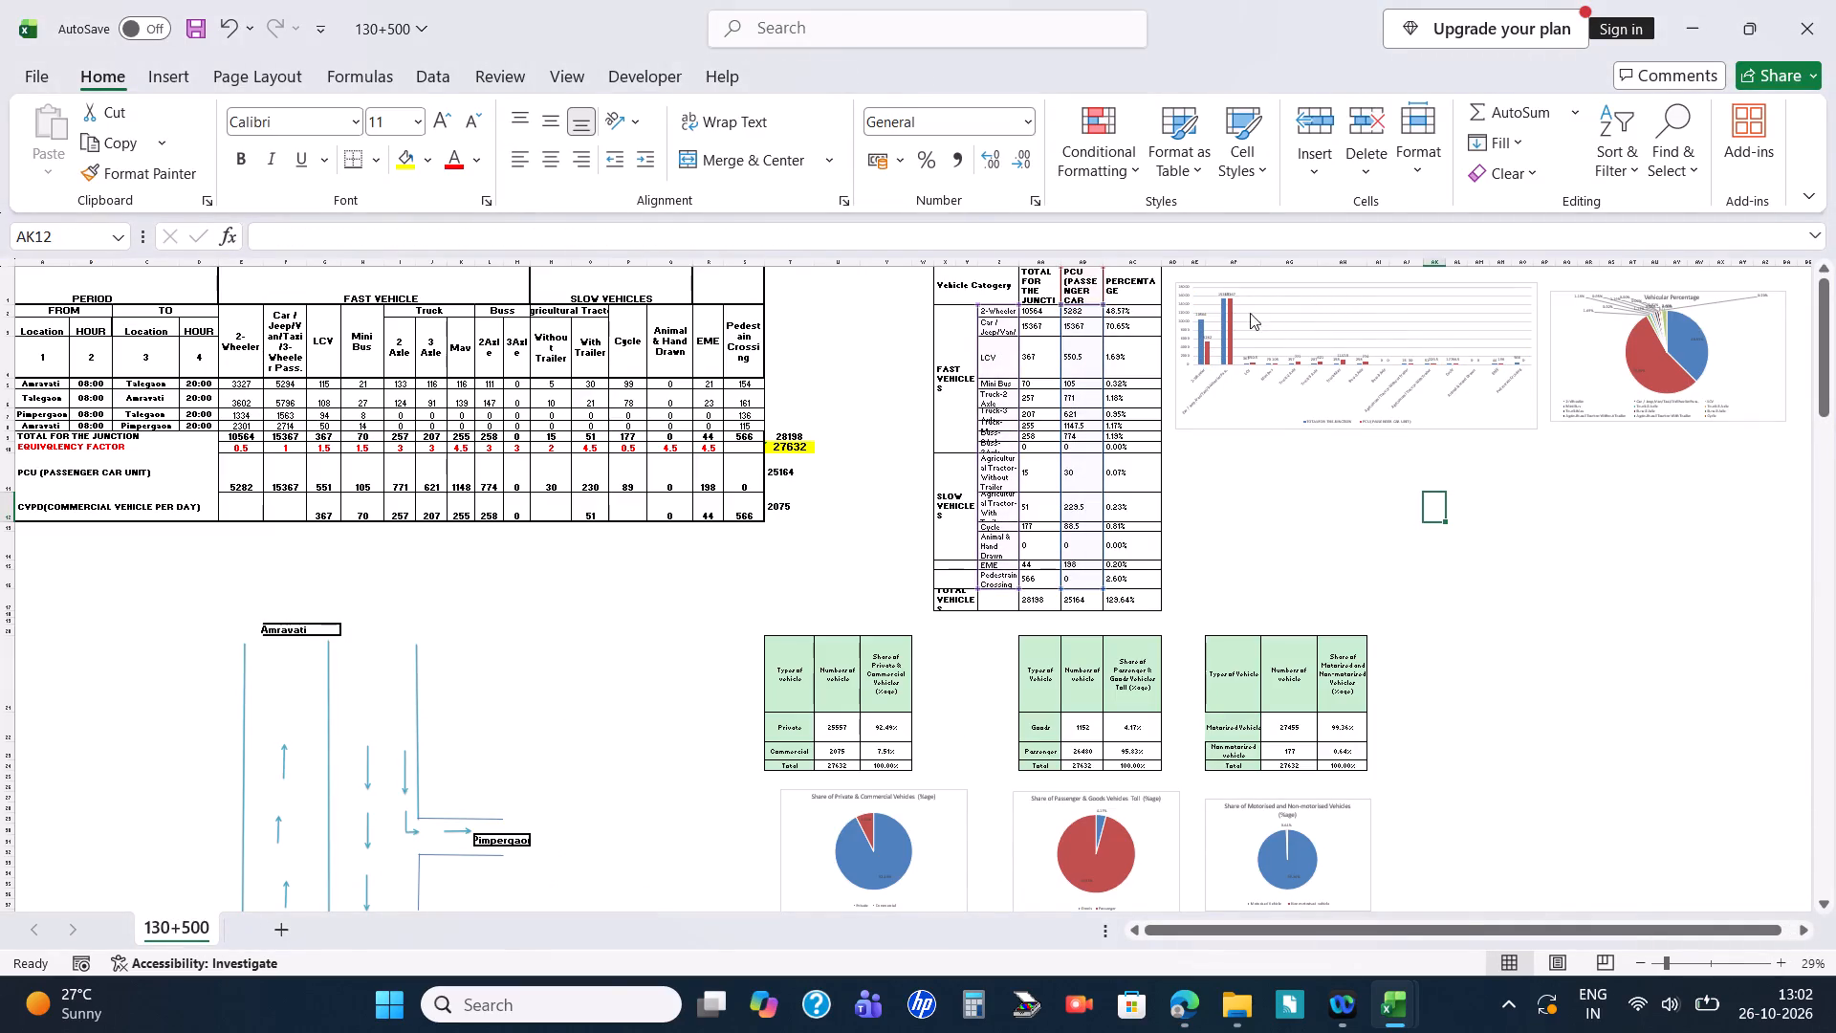
left_click(1282, 286)
key("alt+Tab")
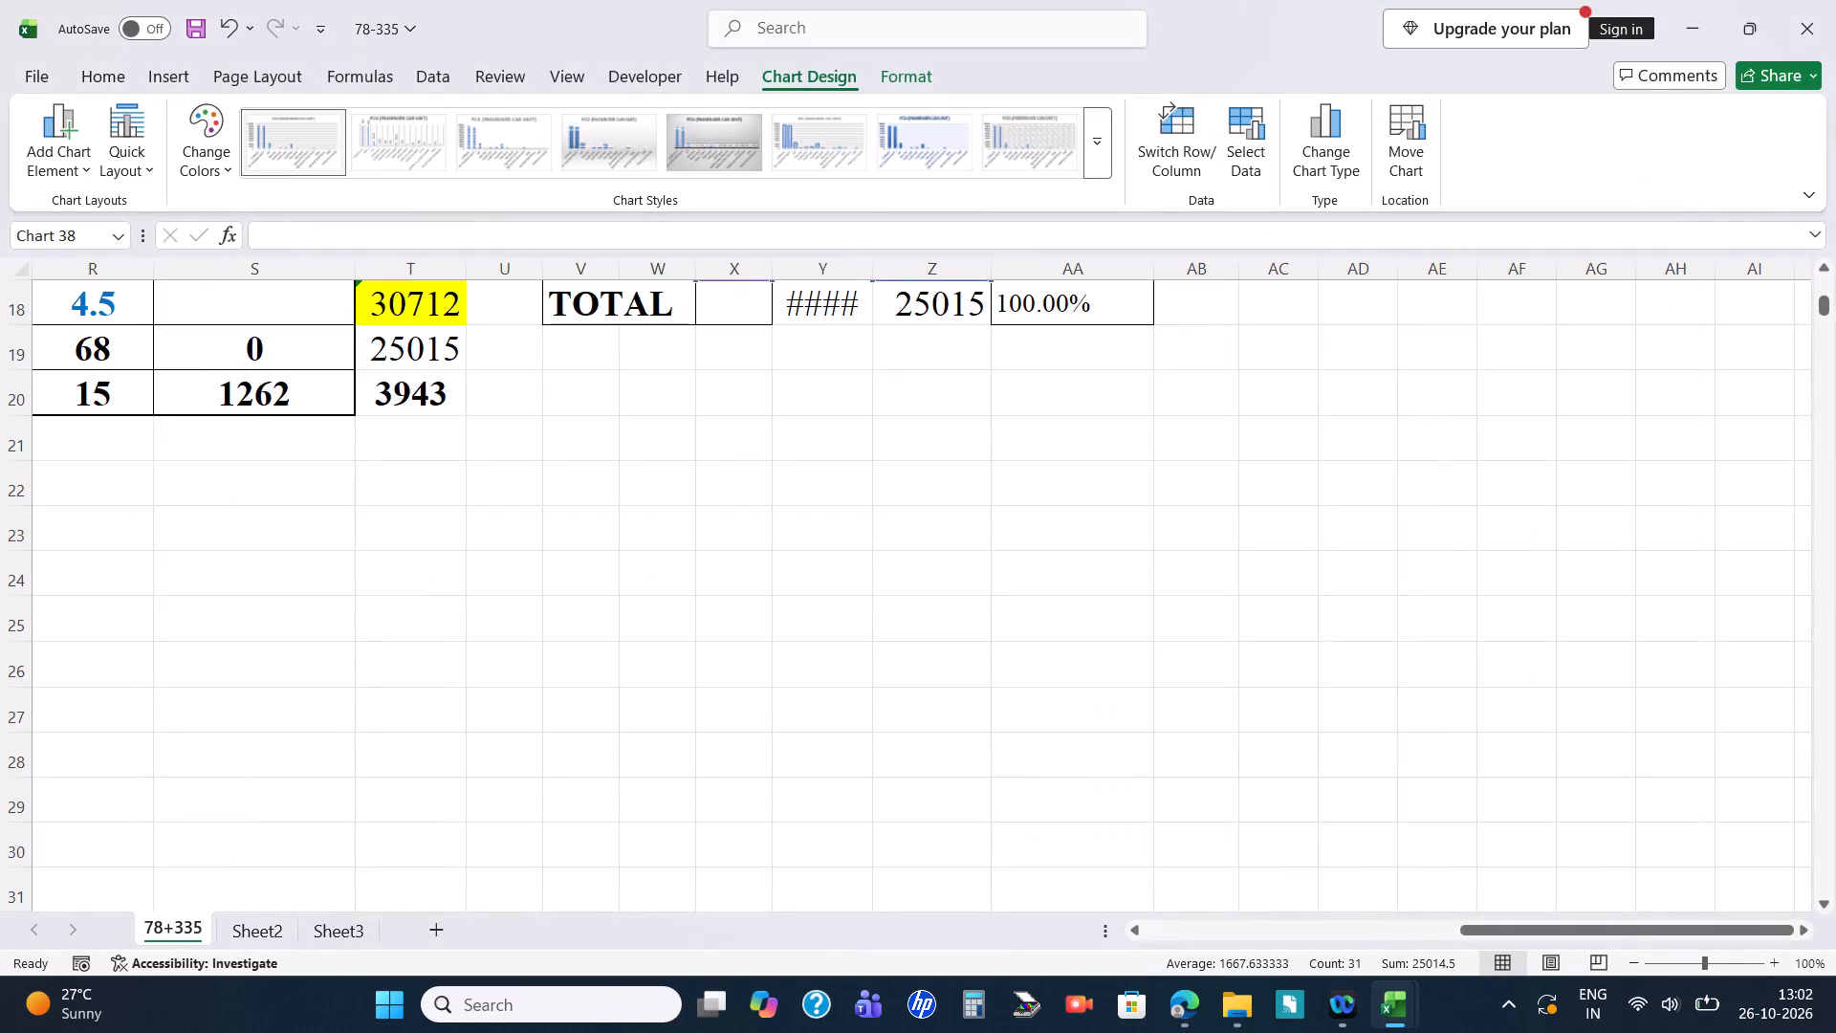
Undo the PCU column chart's last move and delete that chart from the 78+335 sheet.
scroll(1182, 480, "up", 5)
key("ctrl+z")
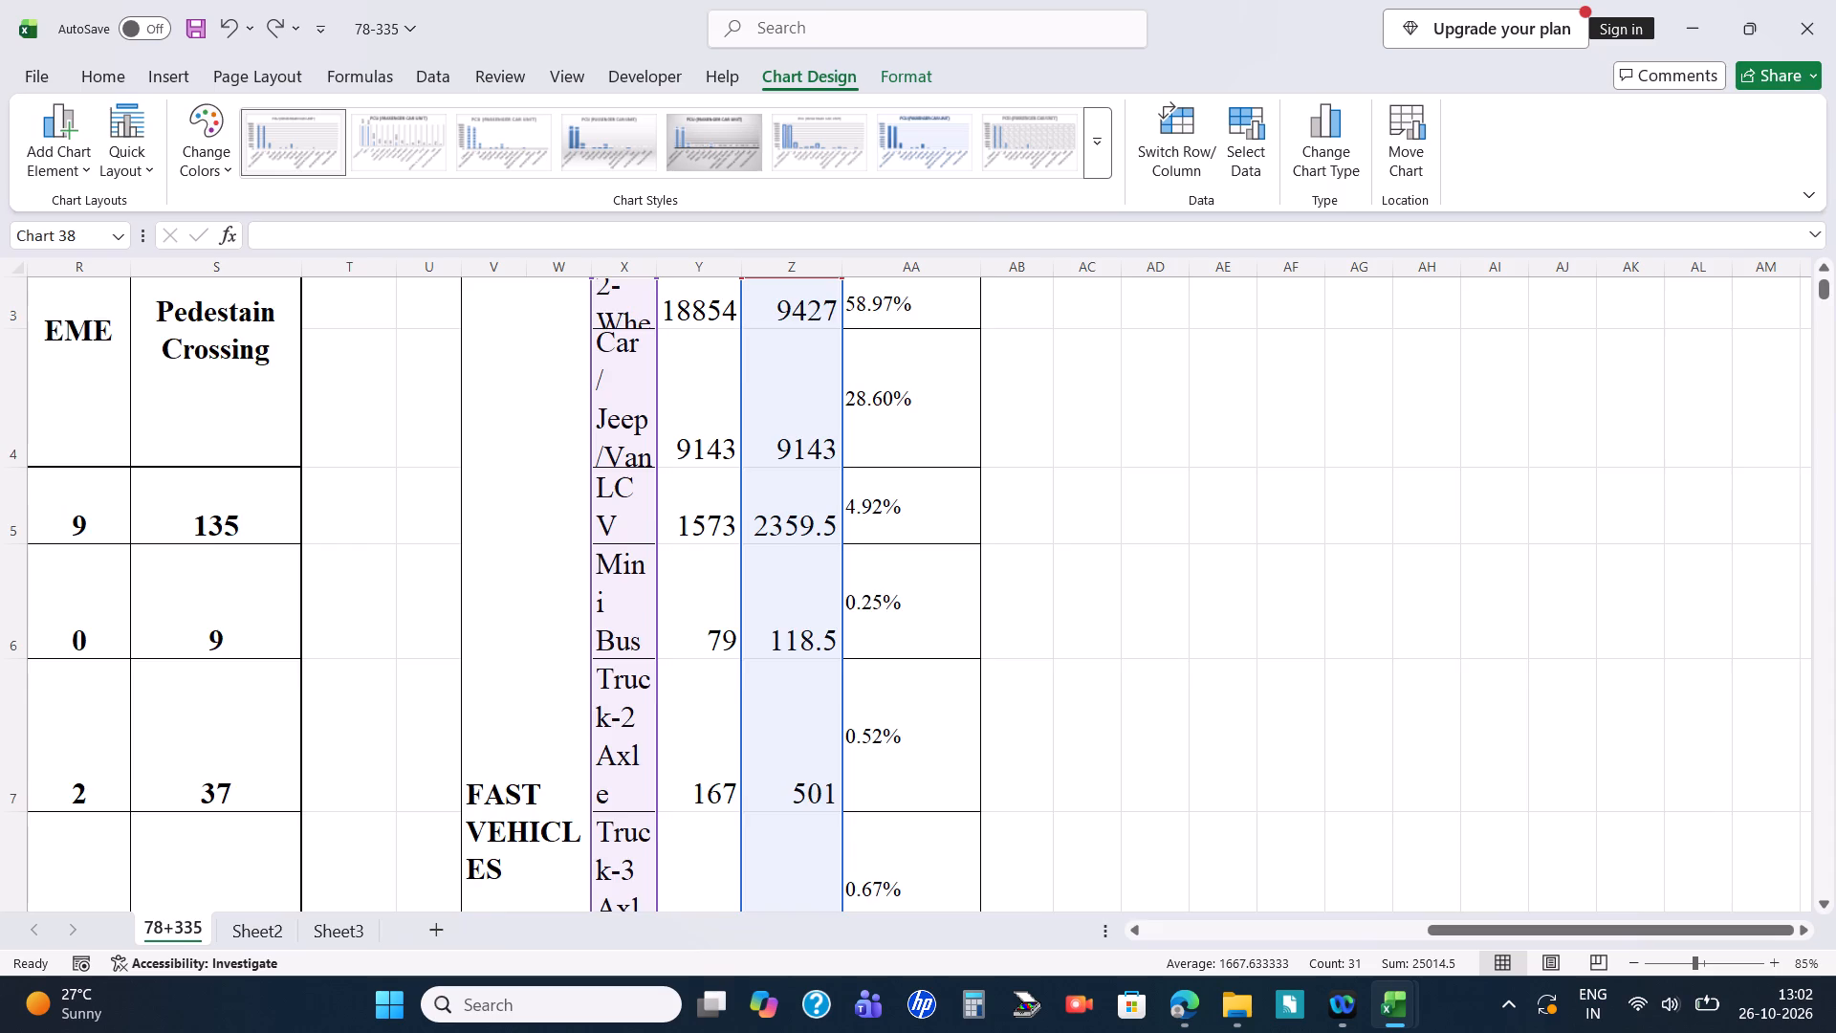
scroll(1205, 476, "down", 2)
scroll(1205, 476, "up", 3)
scroll(1205, 476, "down", 6)
scroll(1205, 476, "up", 4)
left_click(1205, 476)
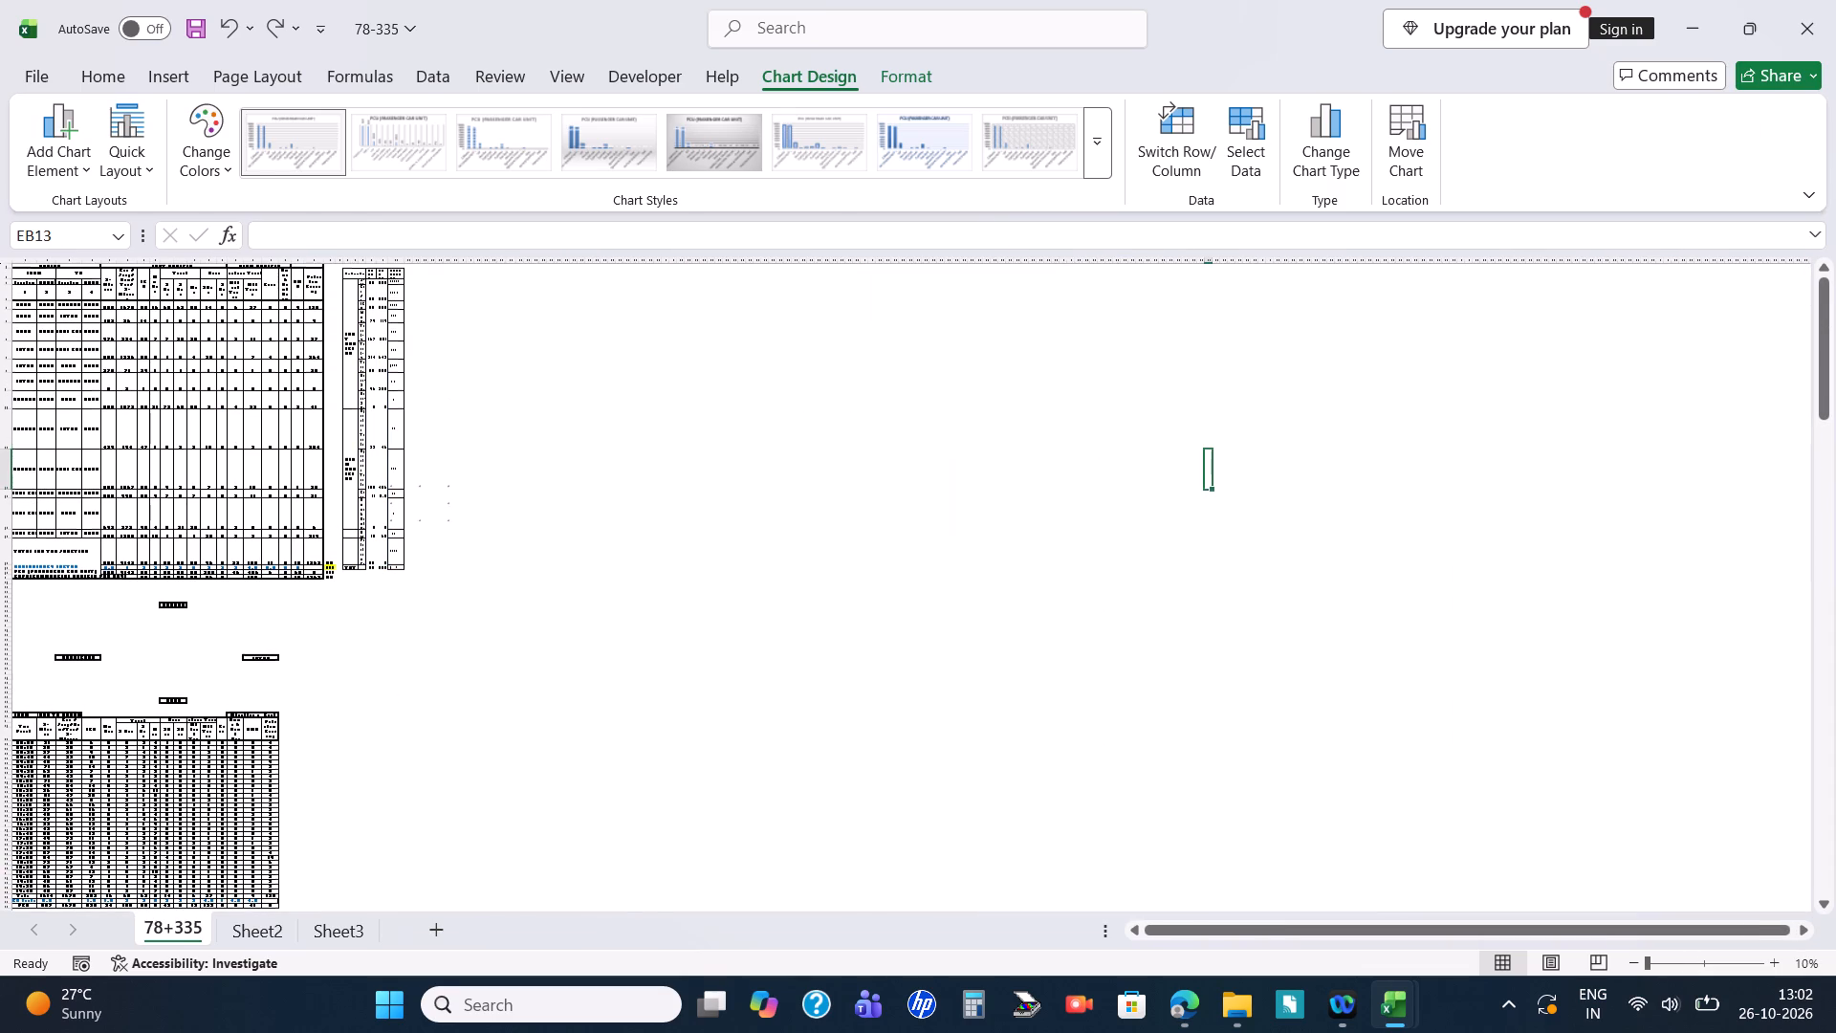
scroll(894, 447, "up", 1, "ctrl")
scroll(378, 407, "up", 4, "ctrl")
scroll(1616, 642, "down", 2)
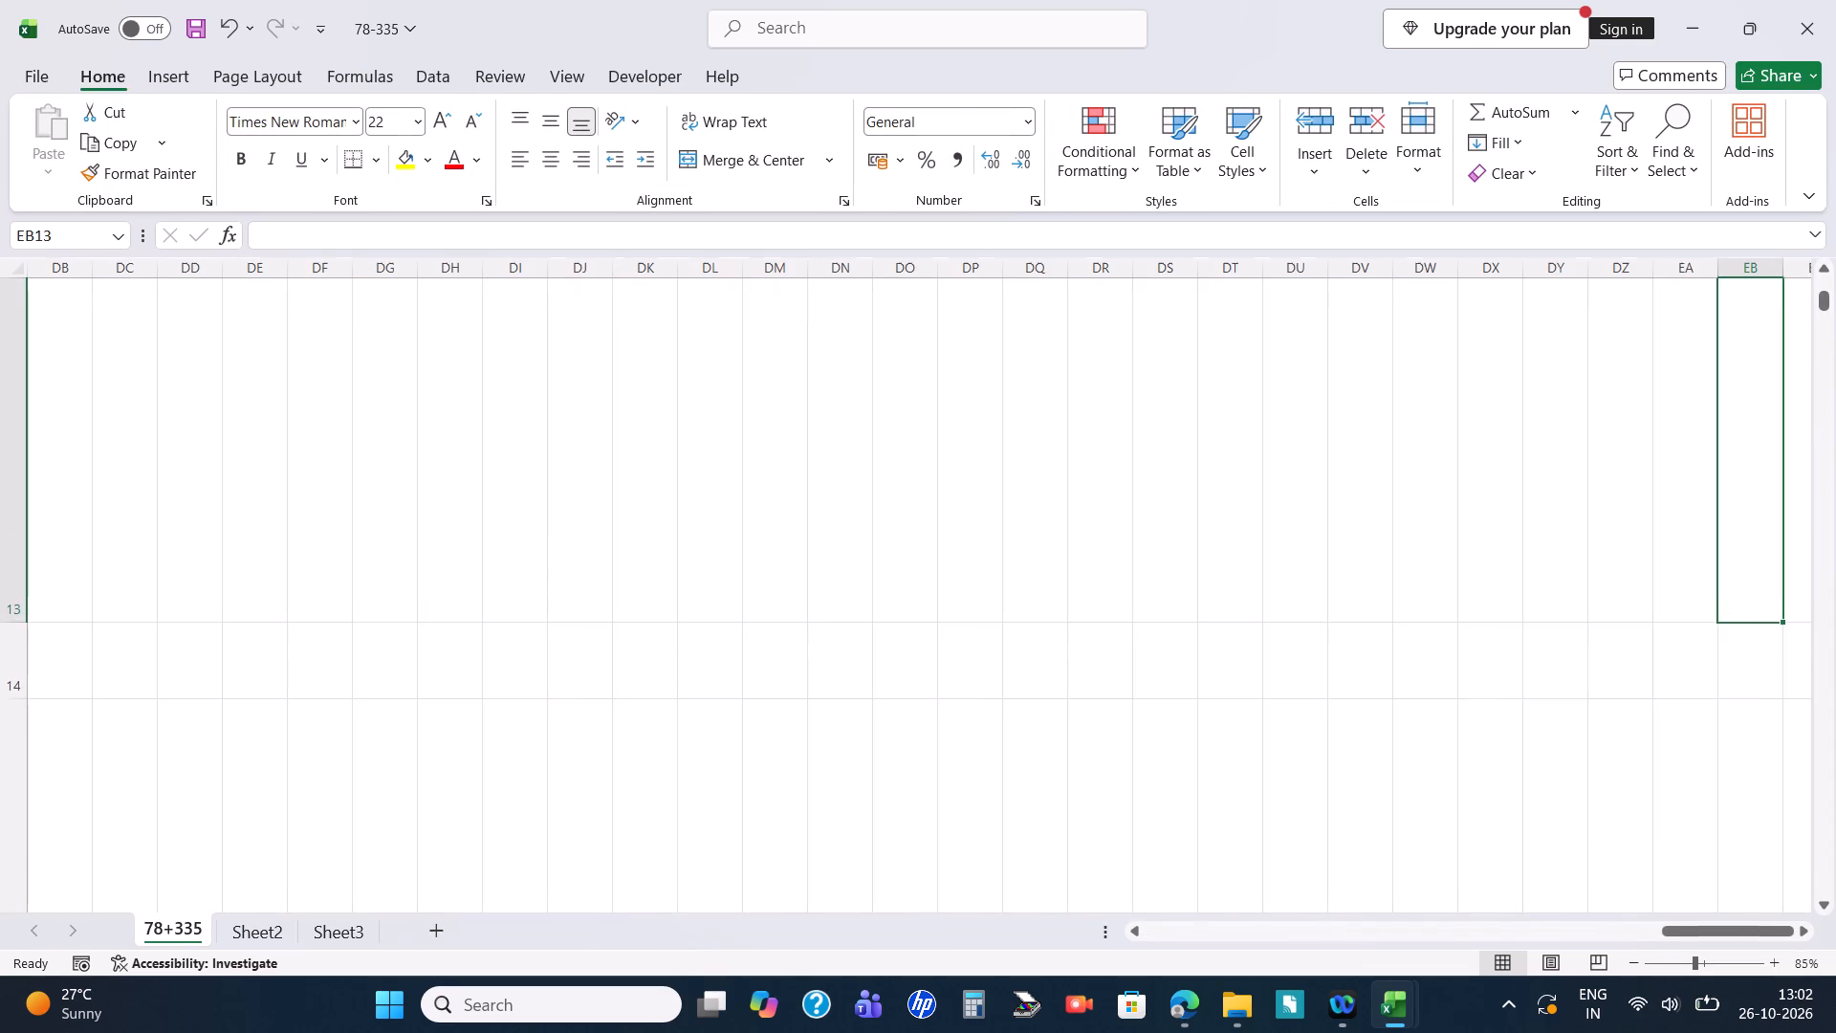
scroll(1610, 648, "down", 1)
left_click_drag(1672, 918, 1775, 901)
scroll(838, 528, "up", 4)
scroll(780, 515, "down", 9, "ctrl")
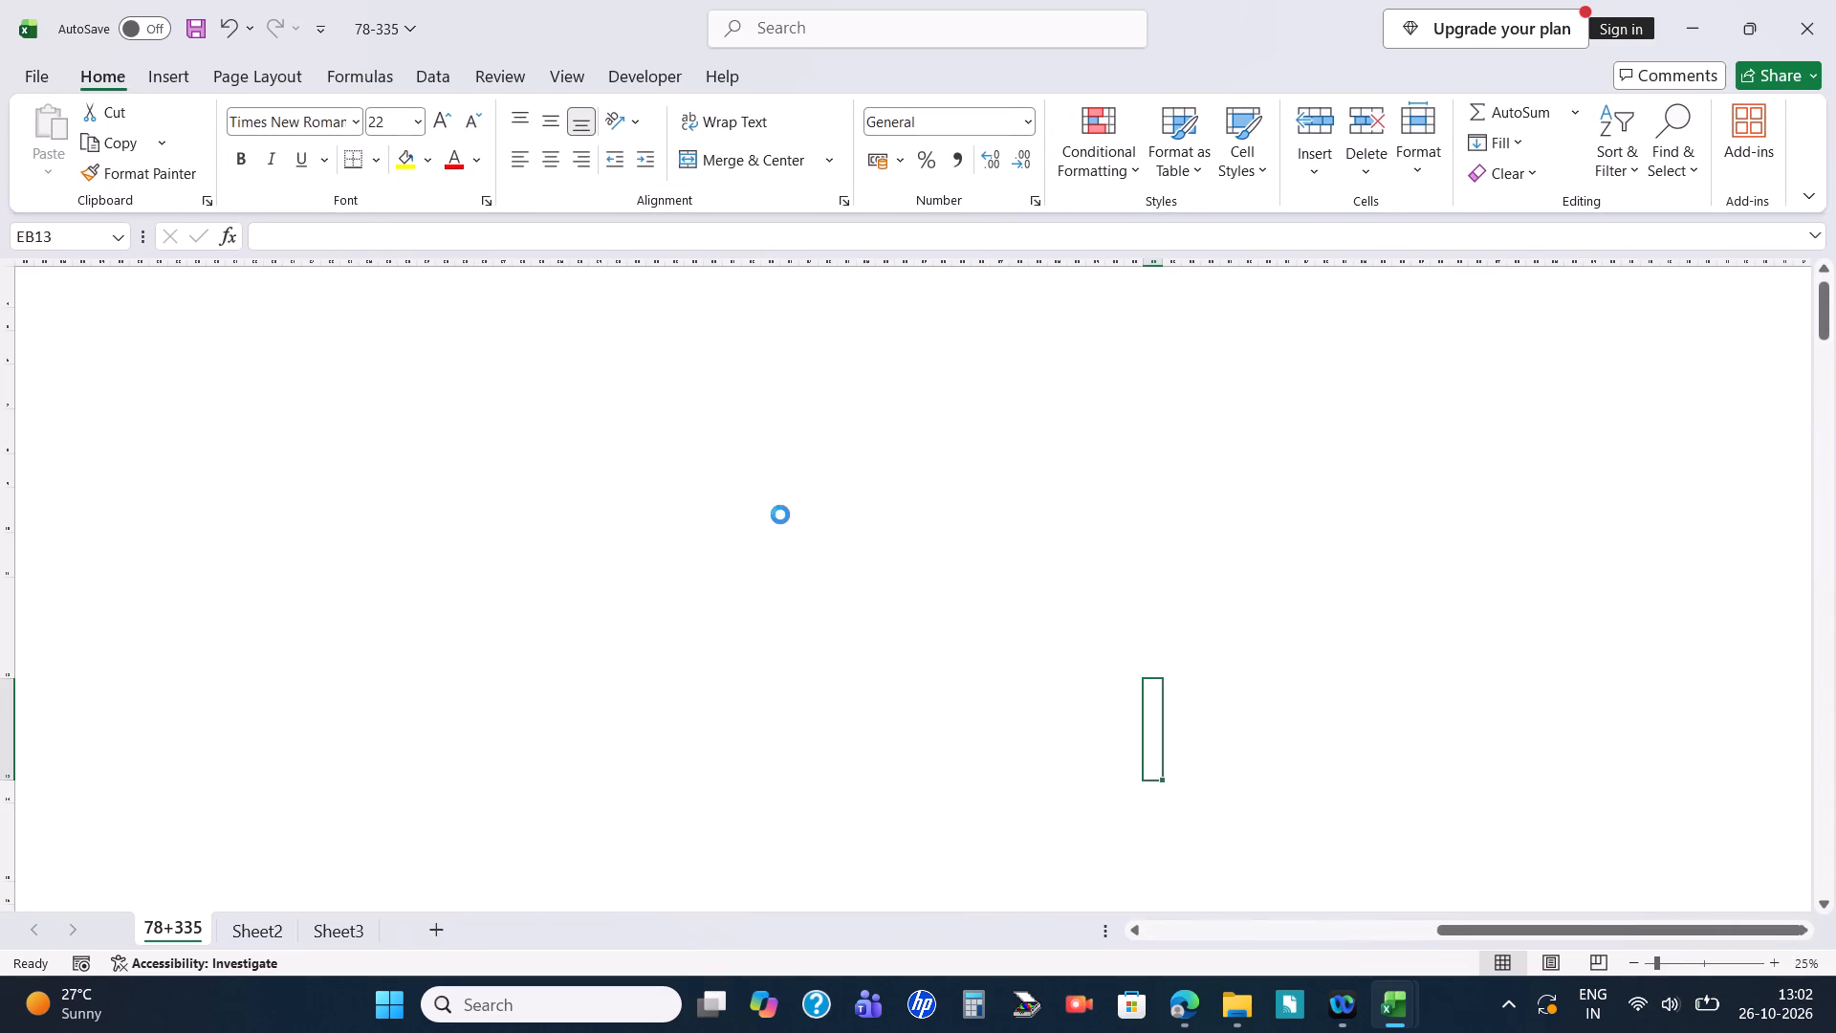
scroll(780, 515, "down", 15, "ctrl")
left_click_drag(1447, 936, 1447, 937)
left_click_drag(1447, 937, 1312, 931)
scroll(508, 543, "up", 4)
scroll(398, 427, "up", 5, "ctrl")
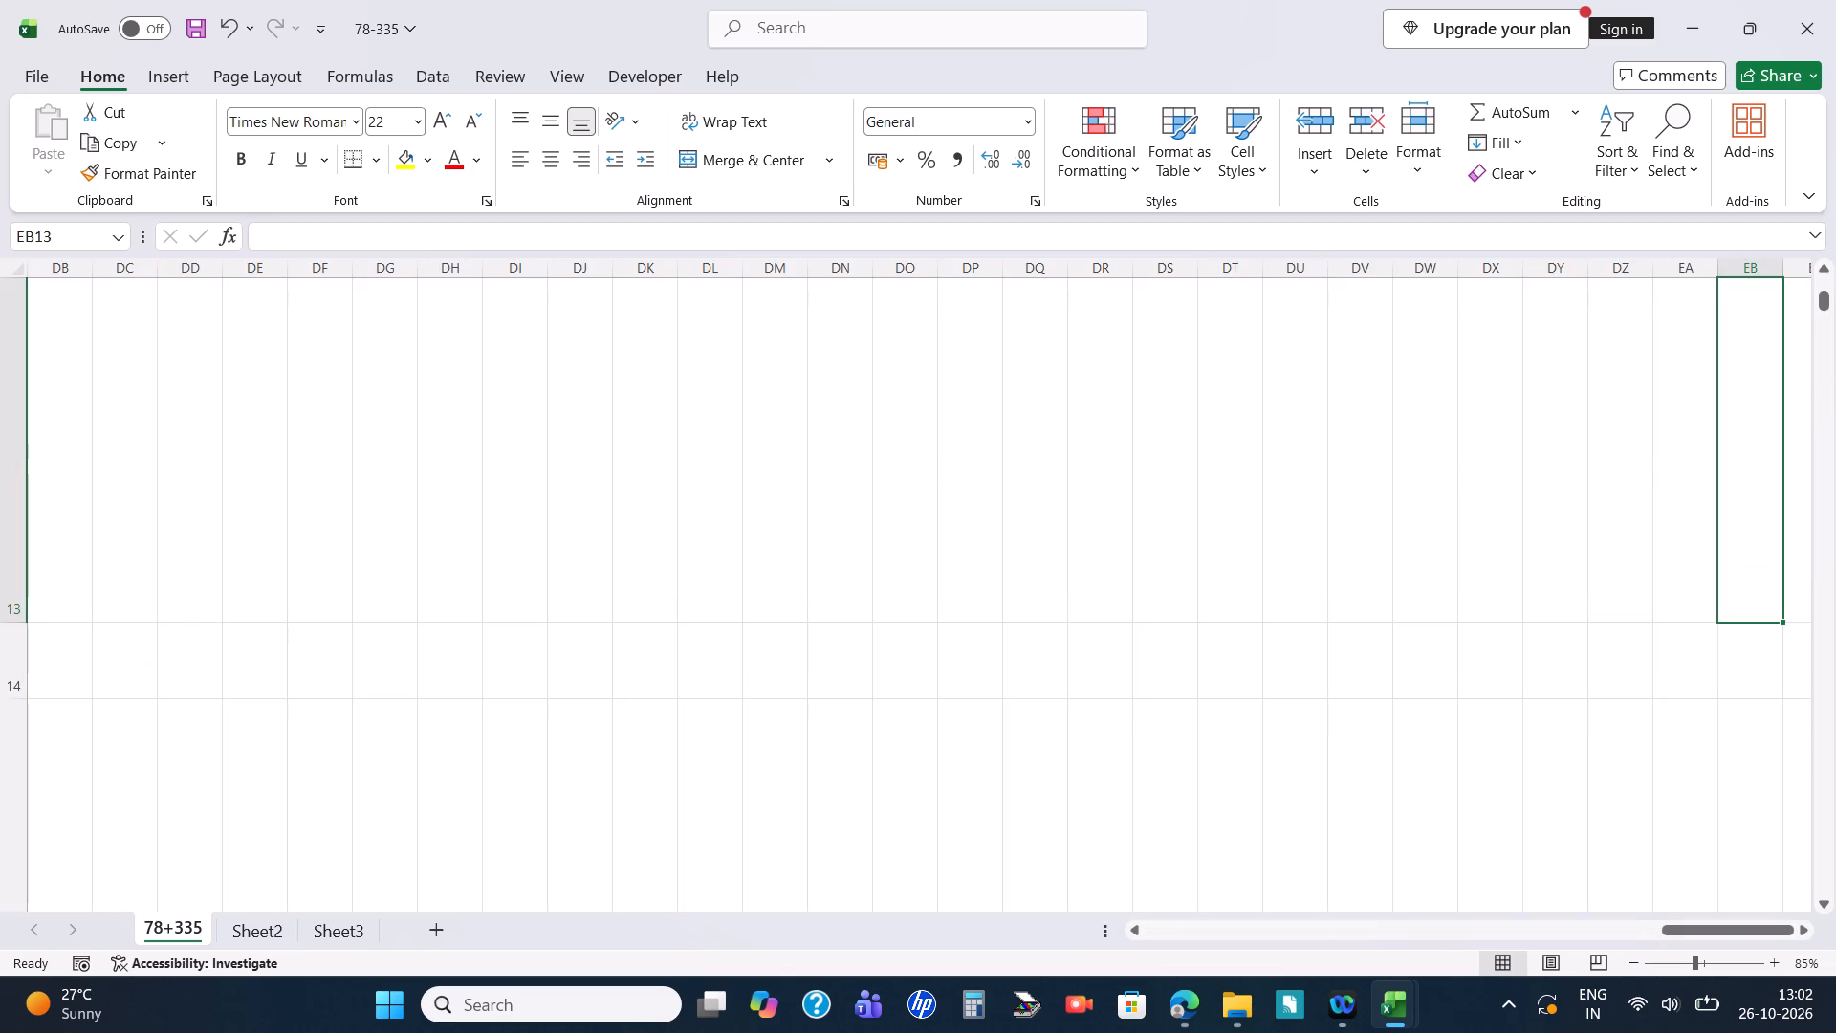
left_click_drag(1686, 922, 931, 938)
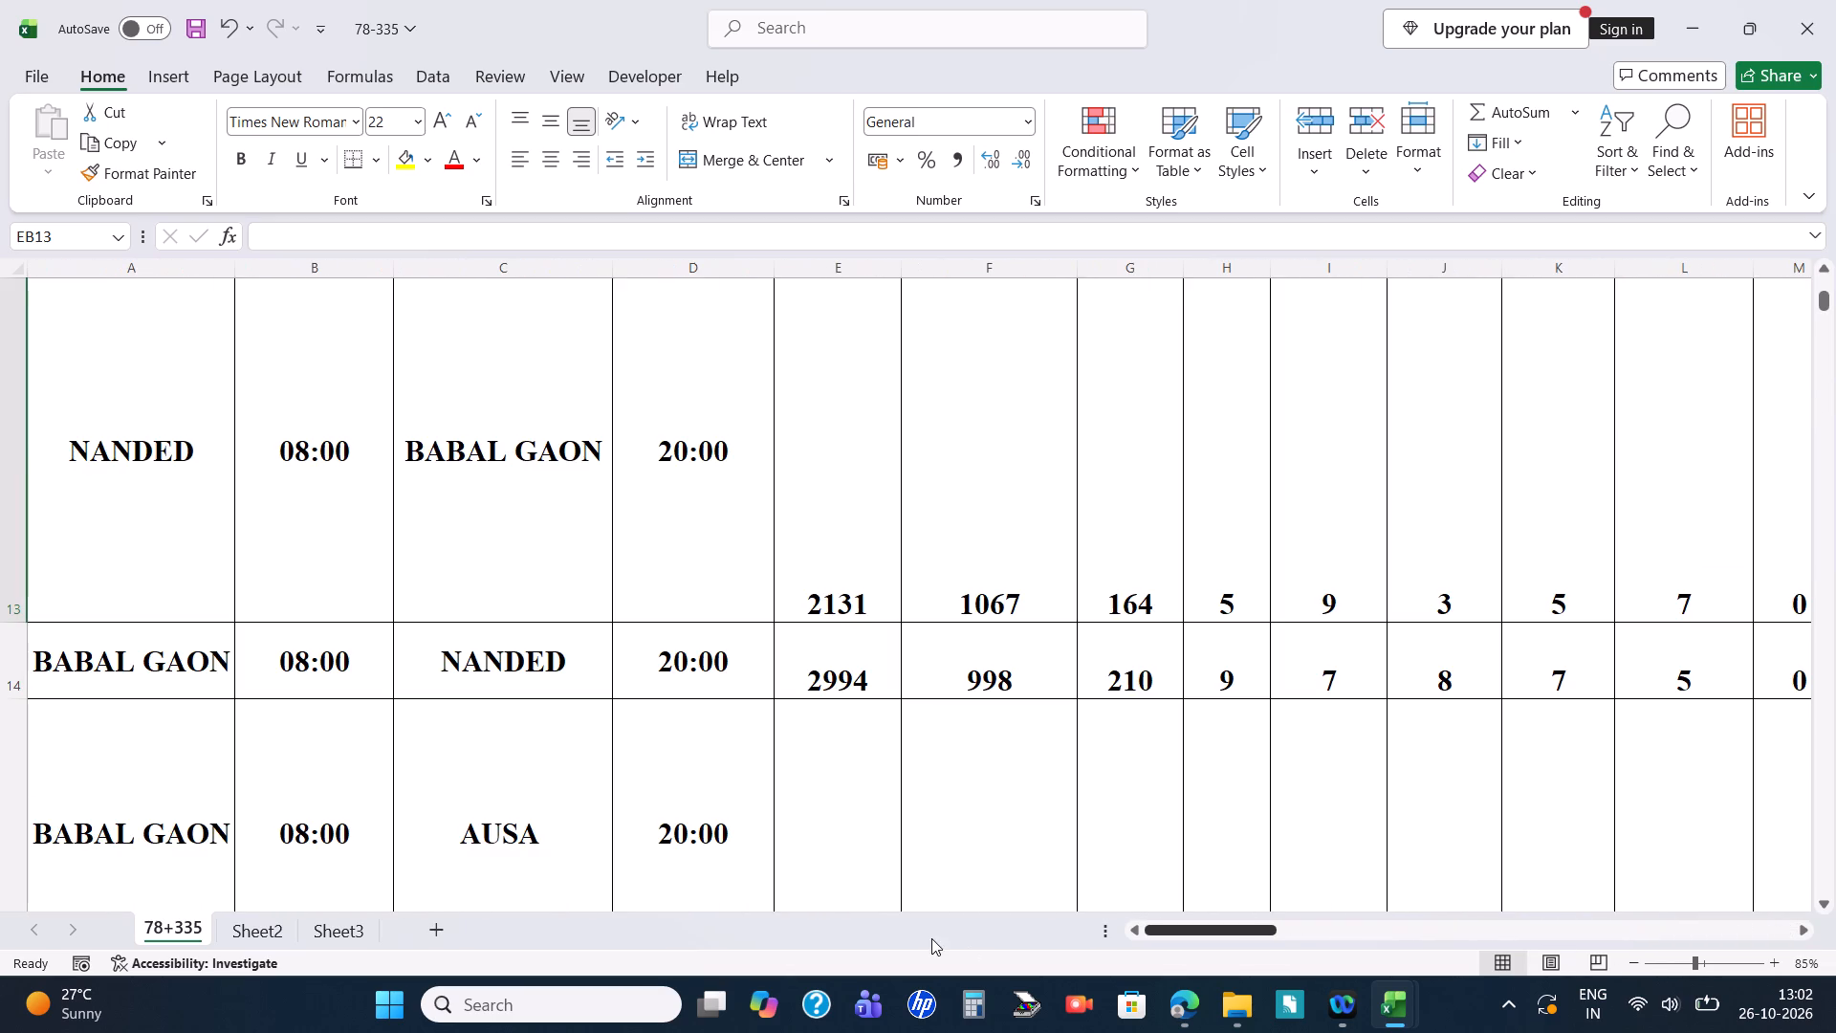
left_click_drag(931, 938, 931, 937)
scroll(978, 705, "down", 5, "ctrl")
left_click(1057, 670)
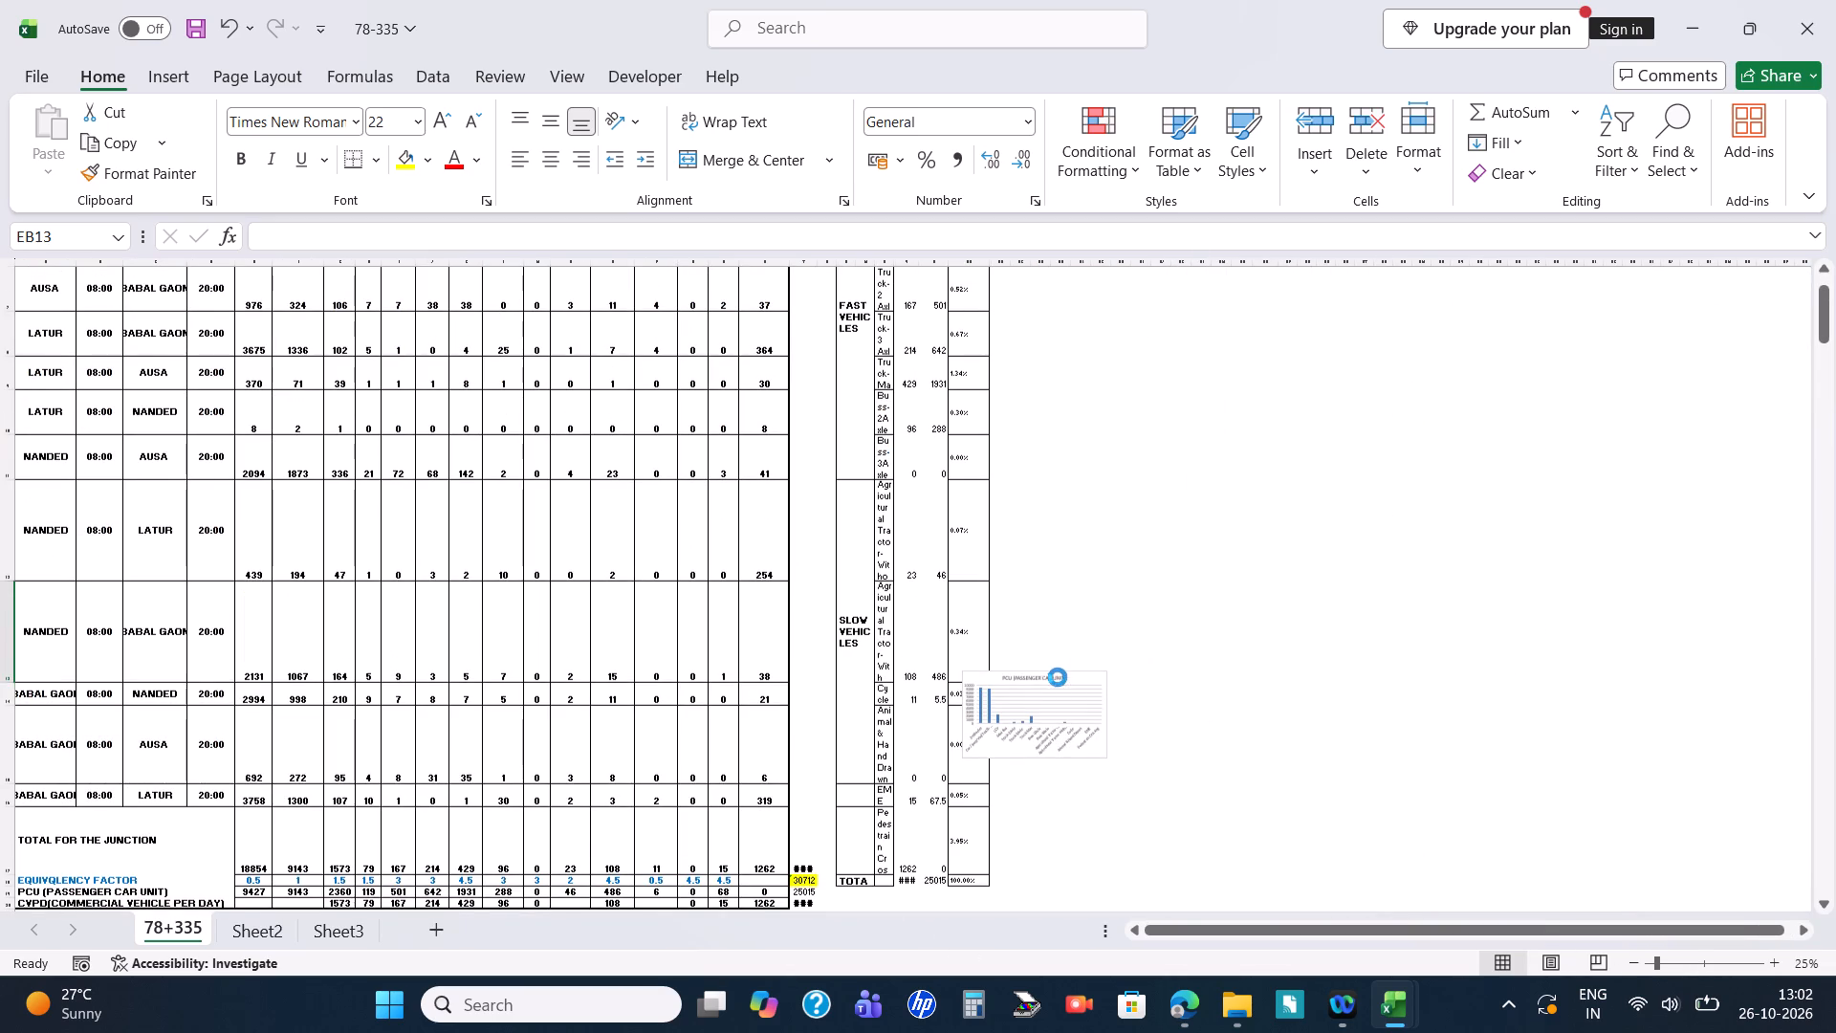
left_click(1062, 678)
left_click(448, 486)
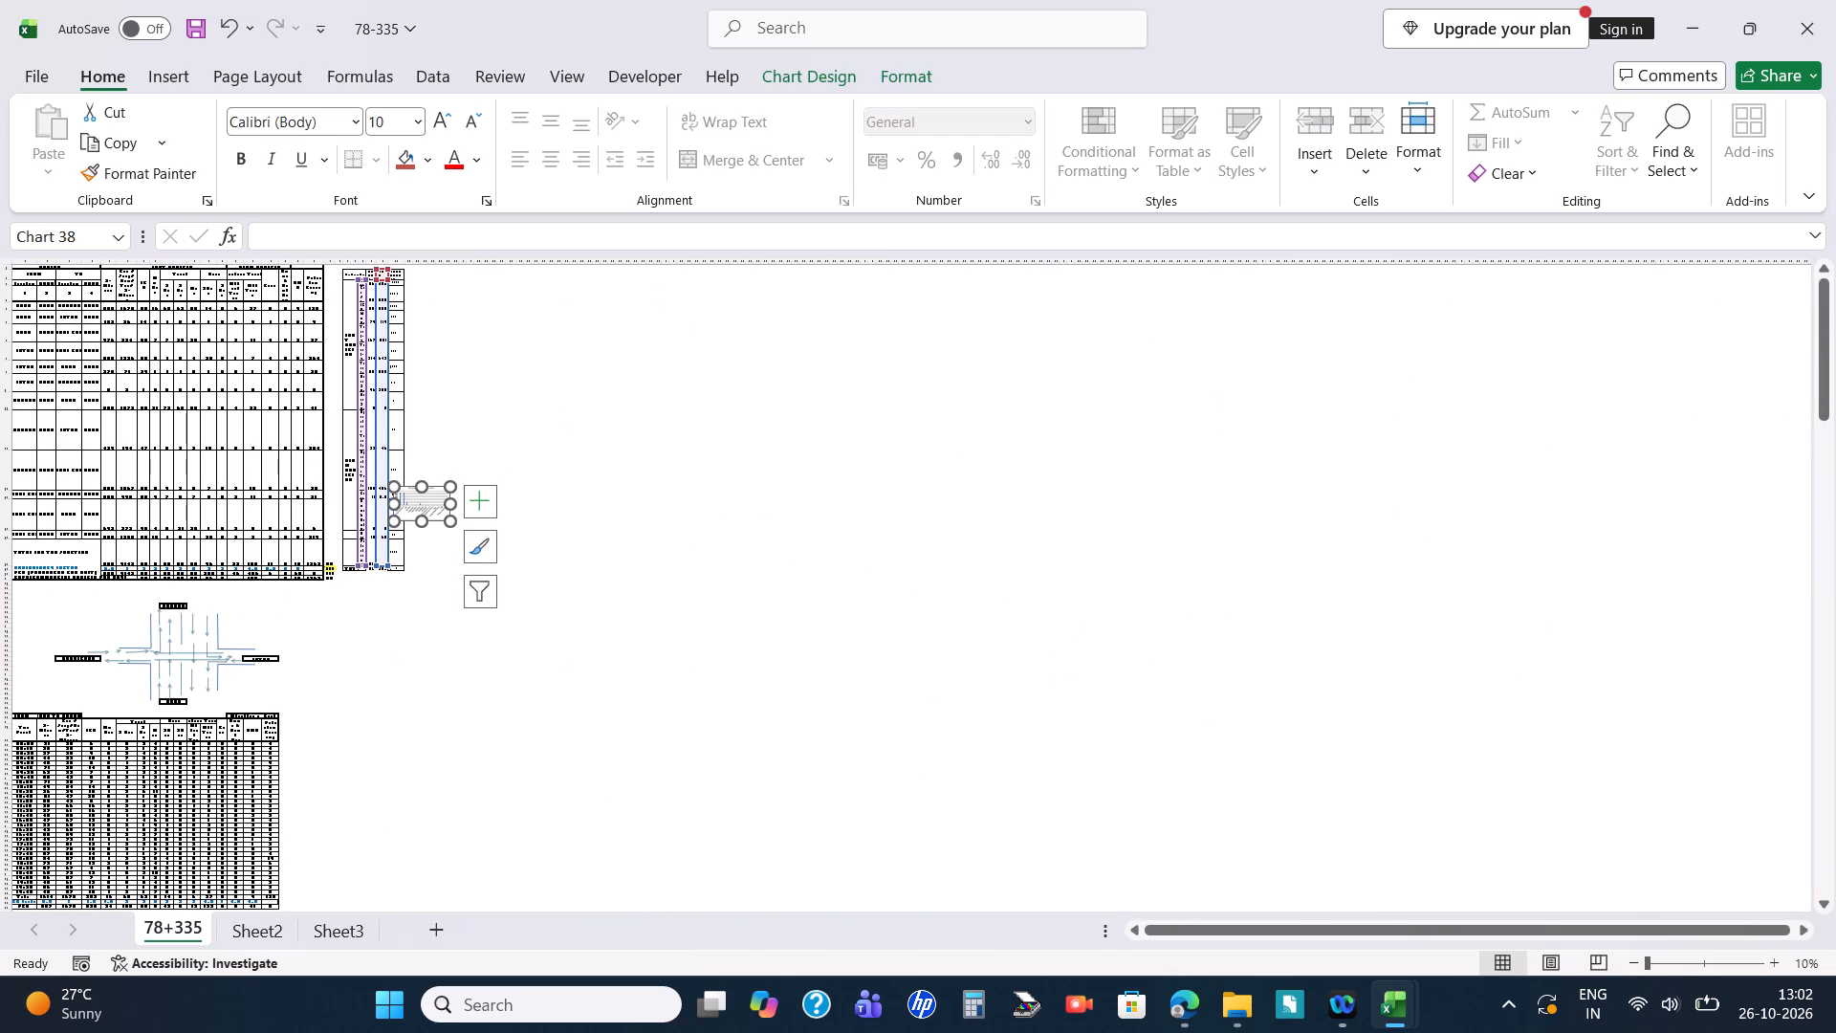
key("Delete")
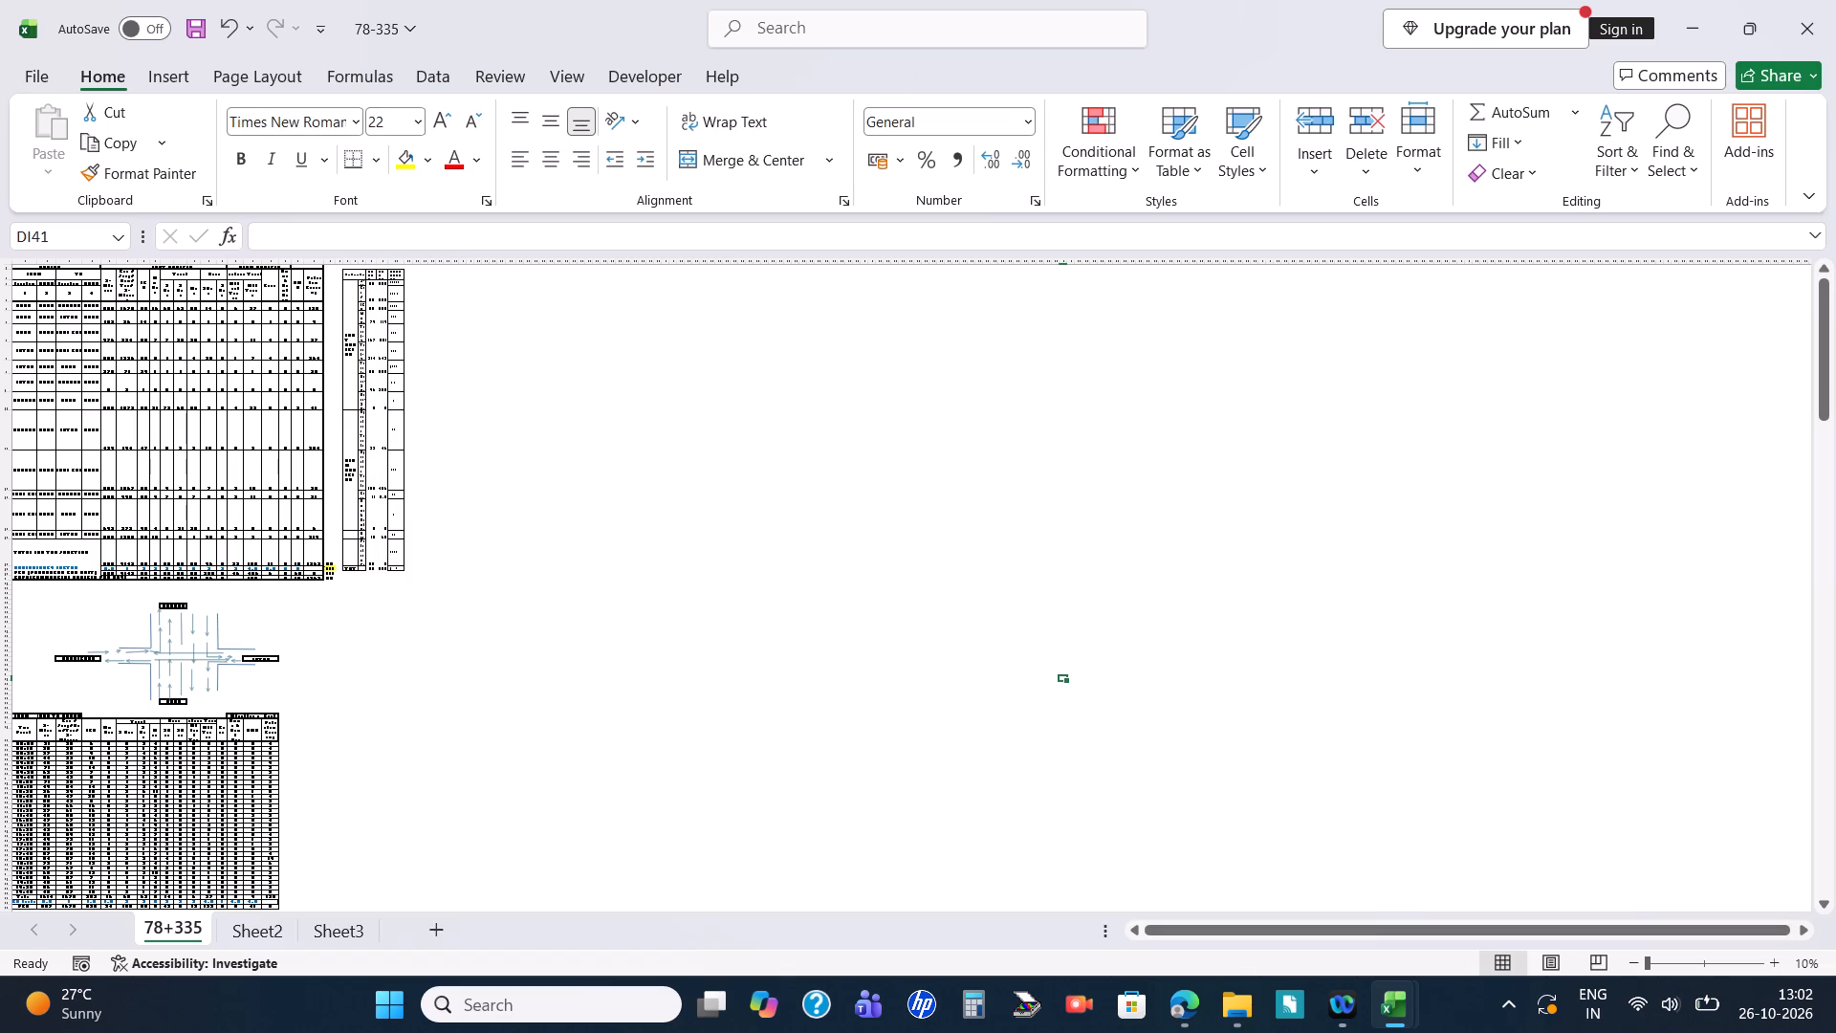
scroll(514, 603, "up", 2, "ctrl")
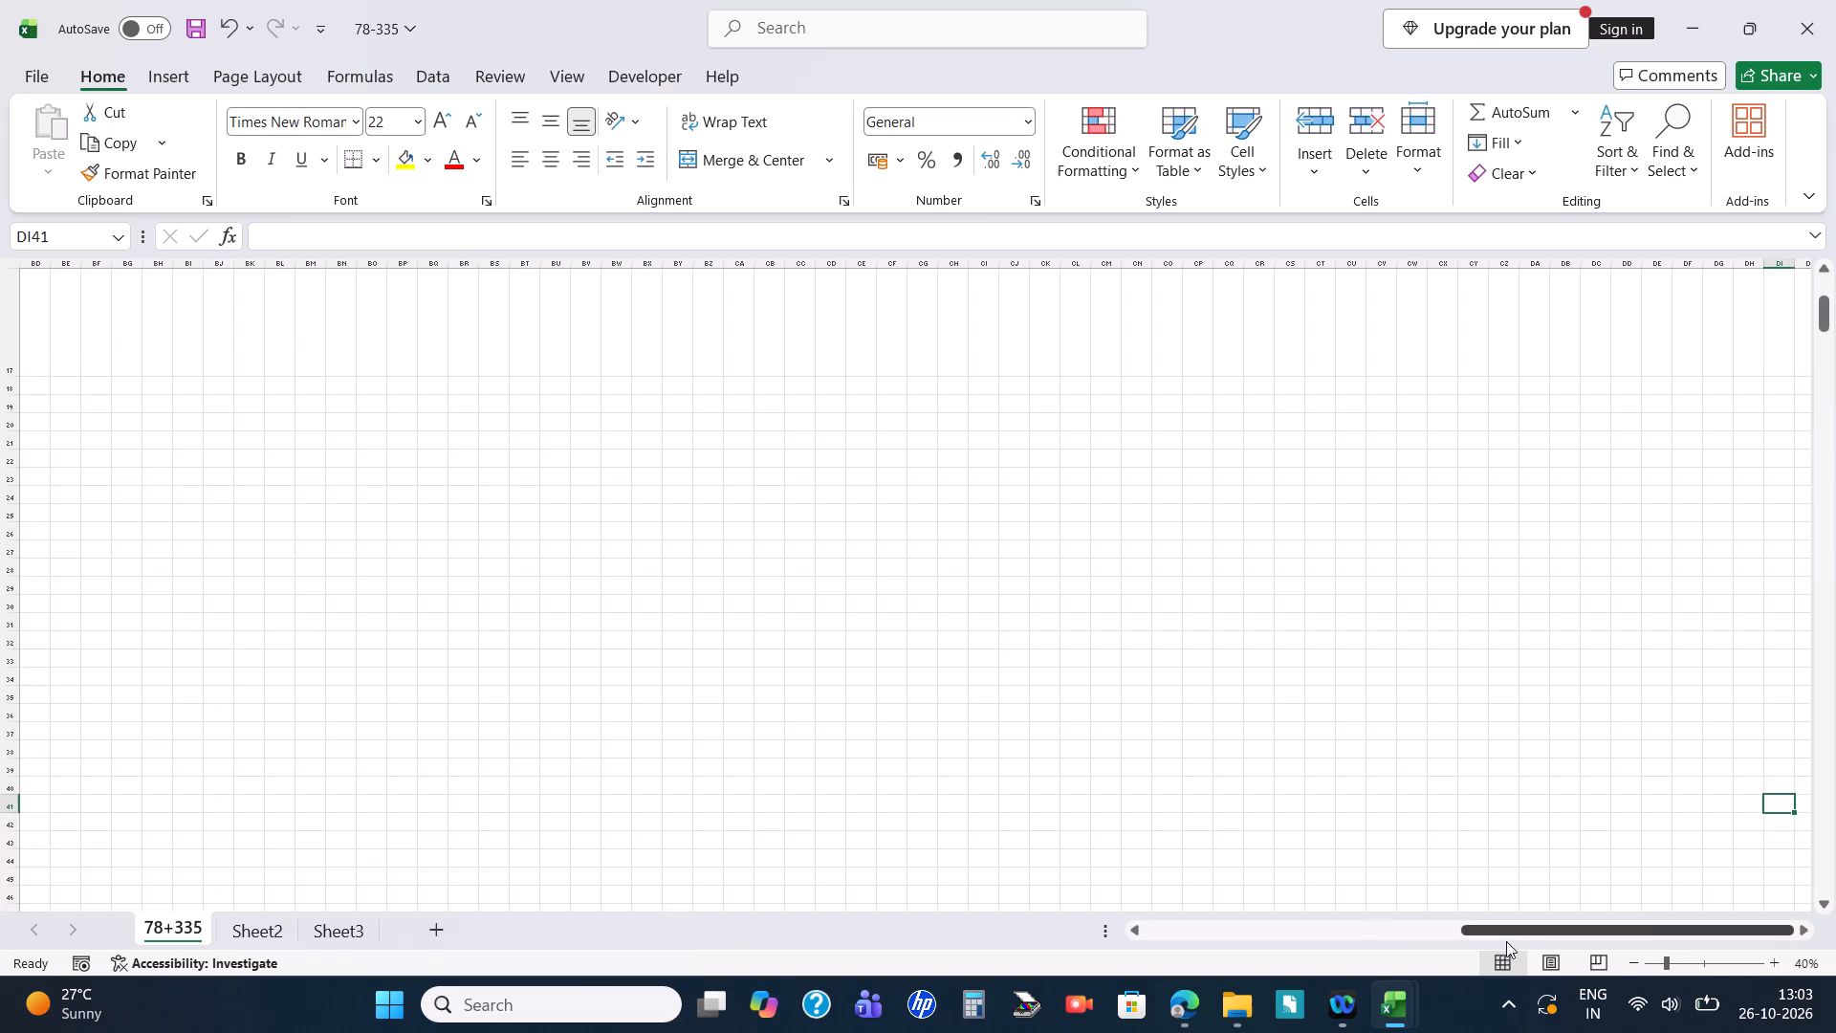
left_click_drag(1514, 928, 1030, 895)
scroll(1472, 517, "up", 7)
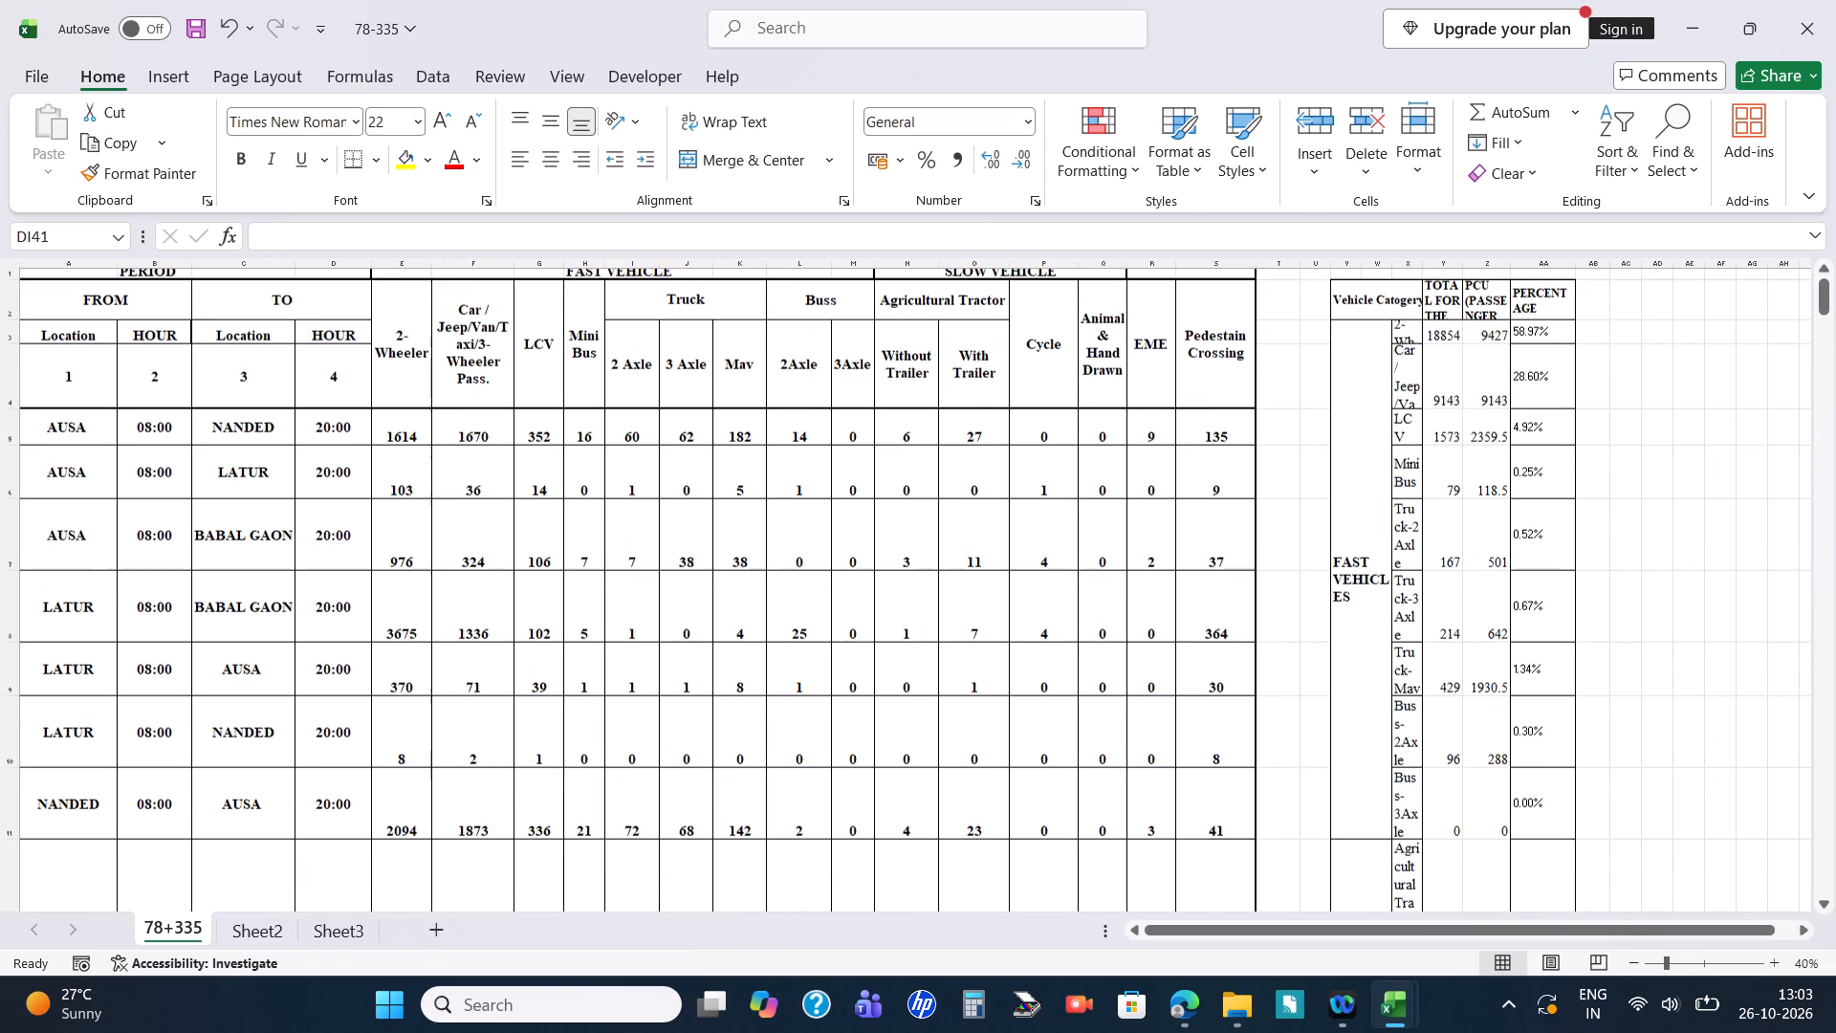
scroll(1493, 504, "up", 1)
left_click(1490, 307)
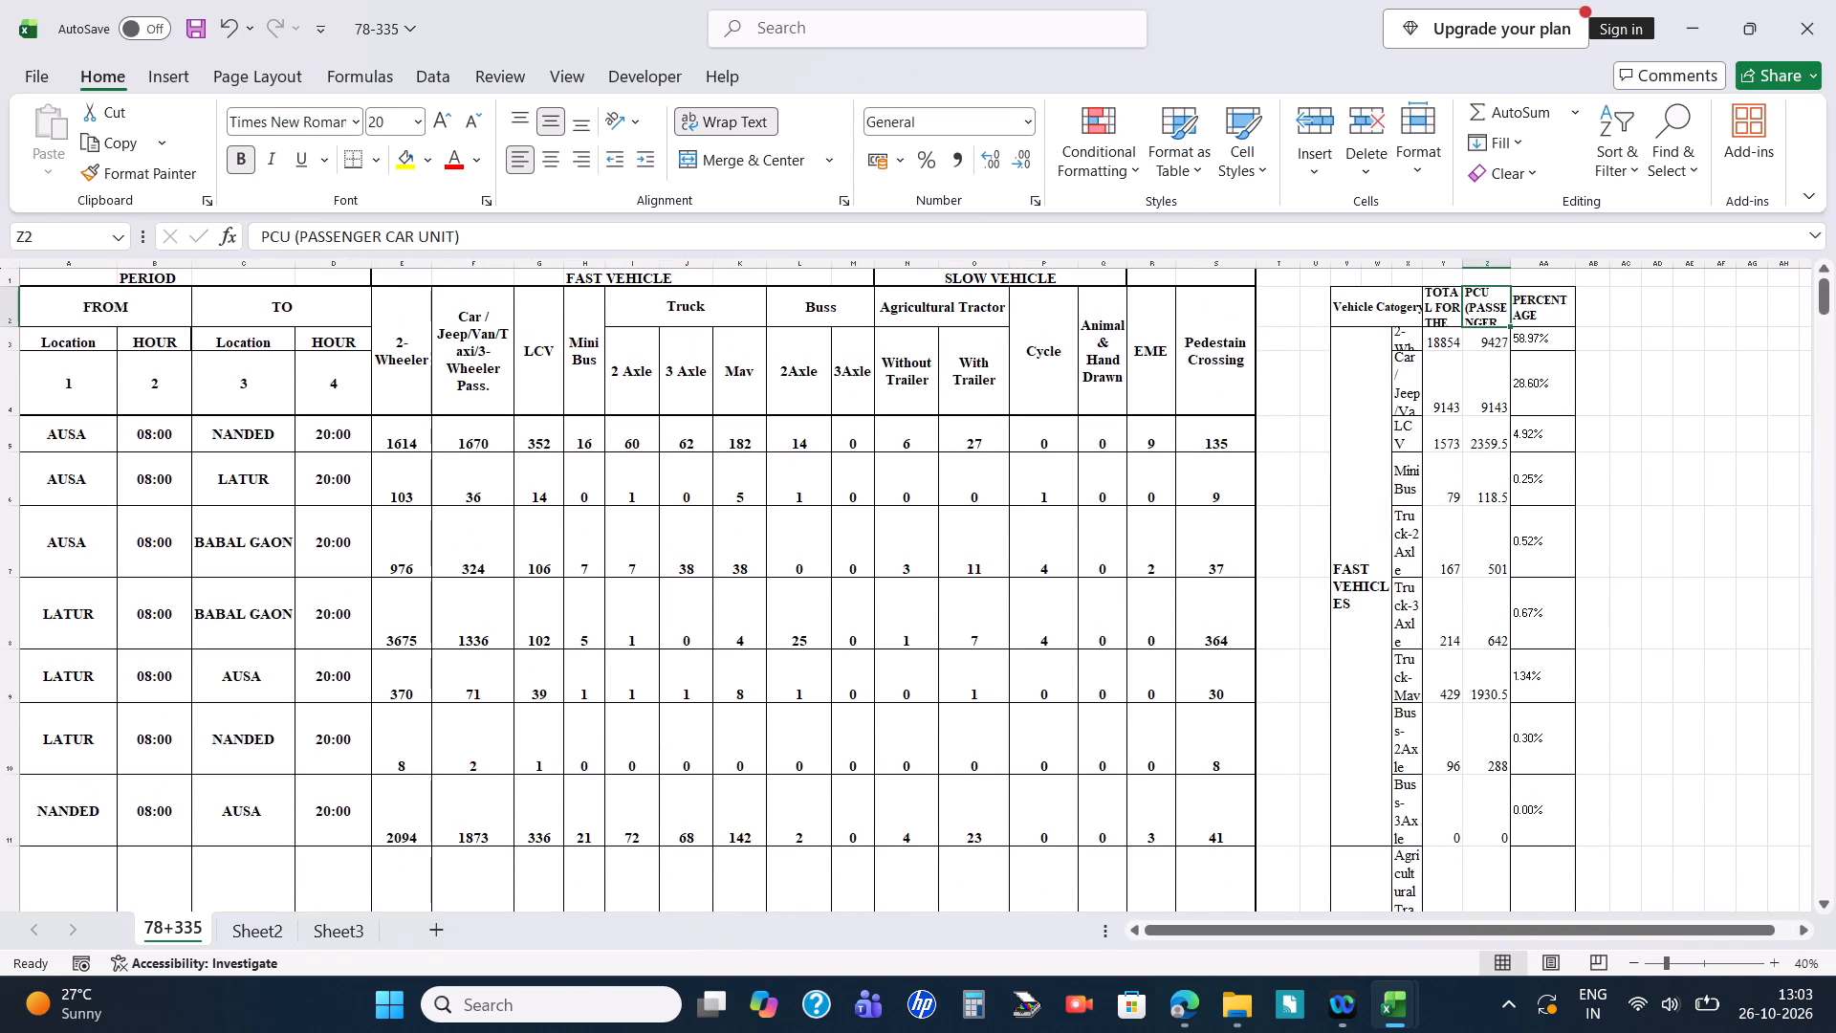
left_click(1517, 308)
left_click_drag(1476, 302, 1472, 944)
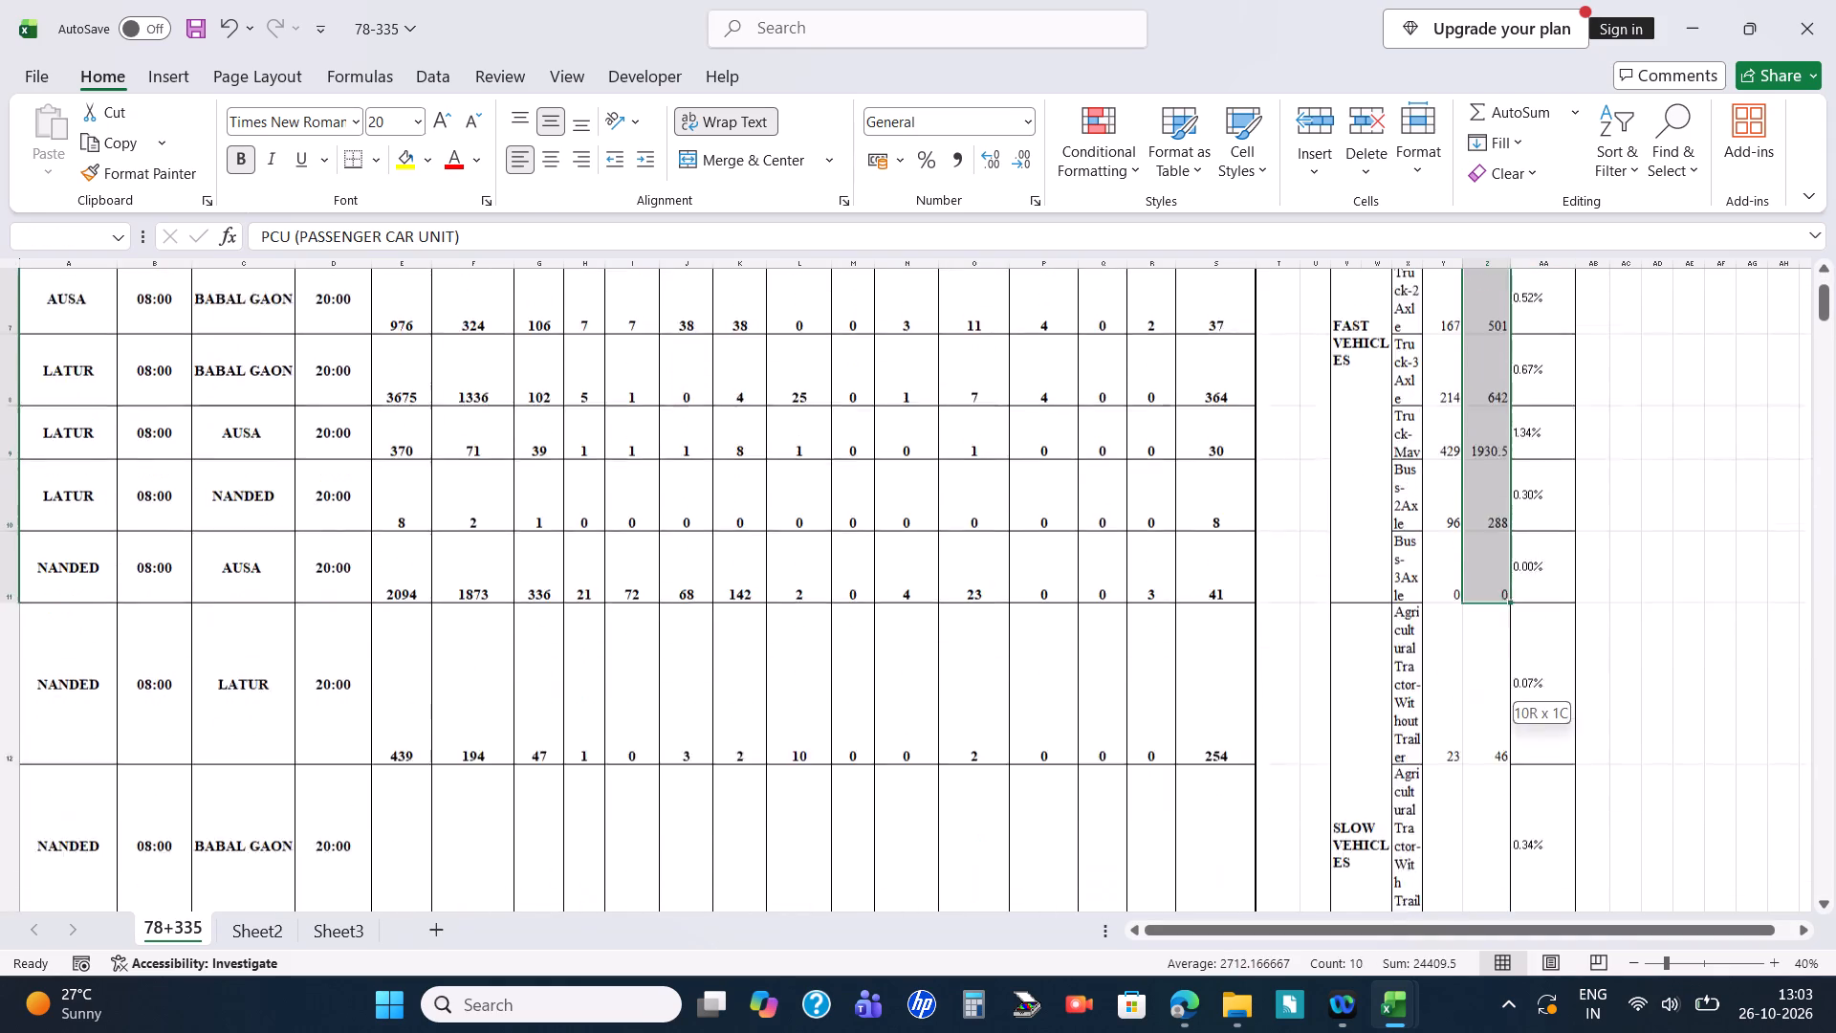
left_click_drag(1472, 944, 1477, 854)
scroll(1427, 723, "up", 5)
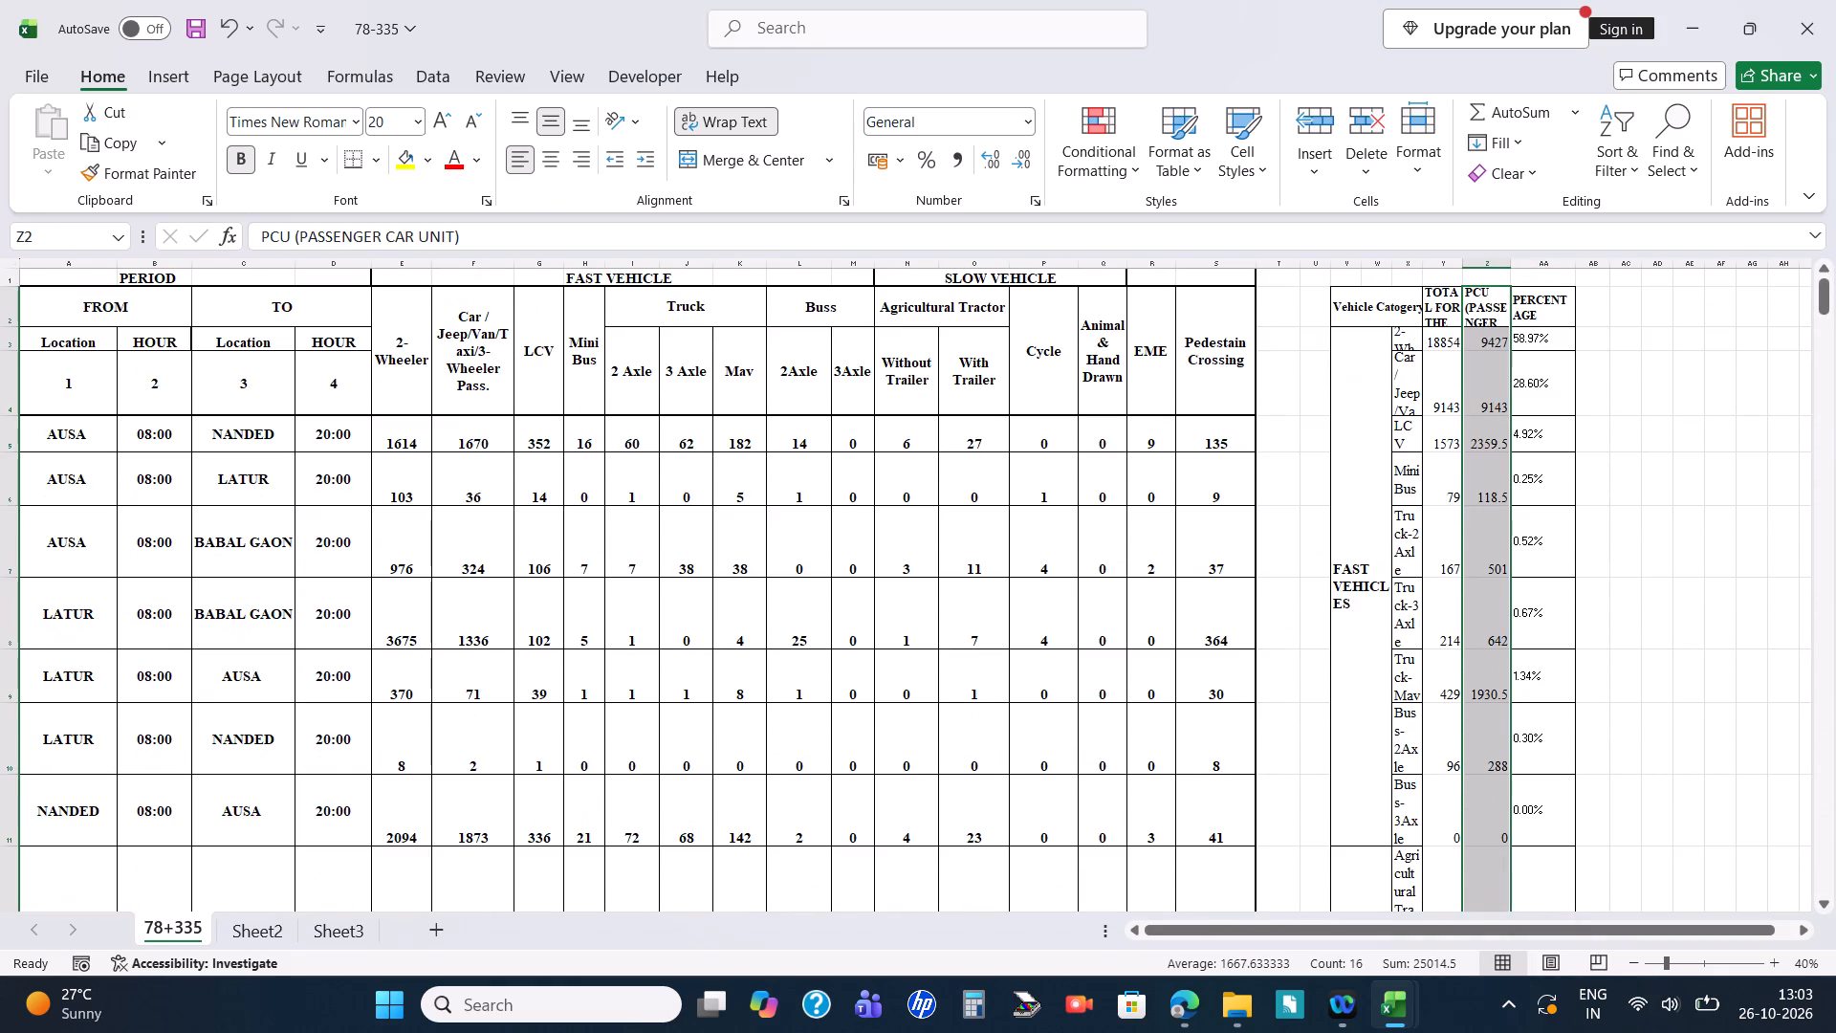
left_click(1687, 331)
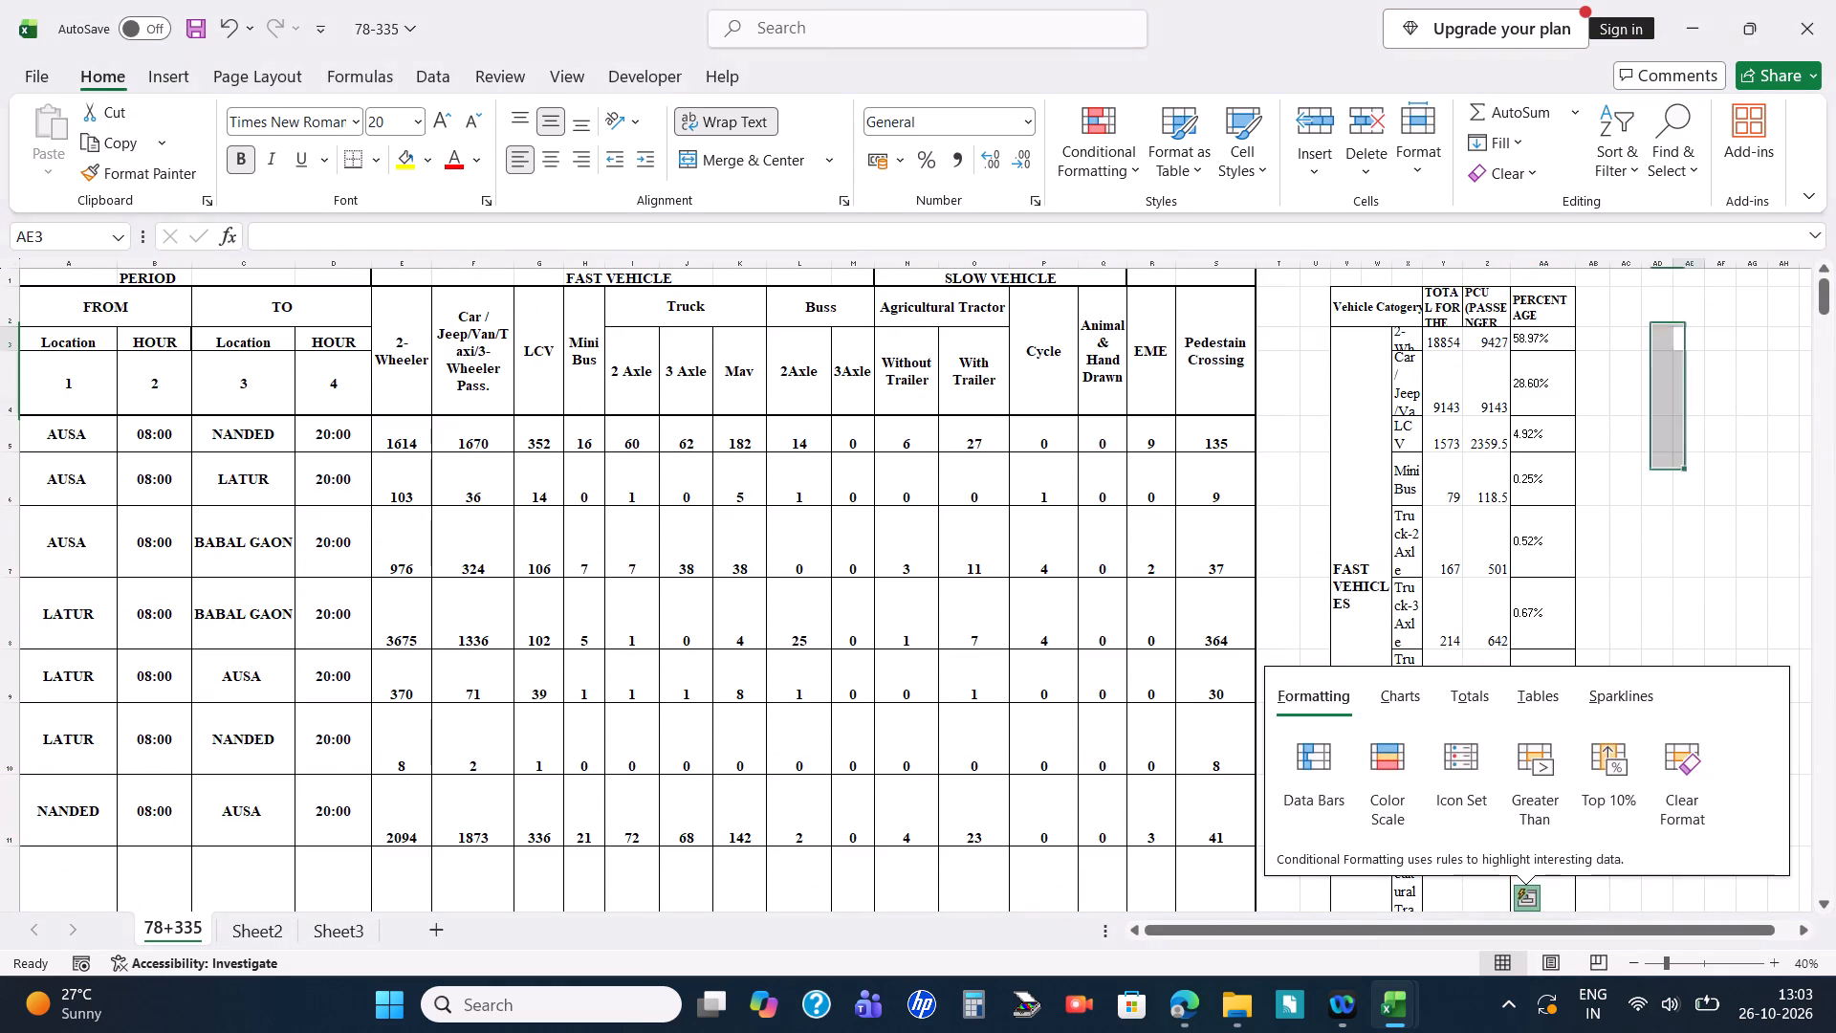
Insert a 2-D clustered column chart from the vehicle names in X2:X17 and the junction totals and PCU values in Y2:Z17.
left_click_drag(1440, 313, 1549, 971)
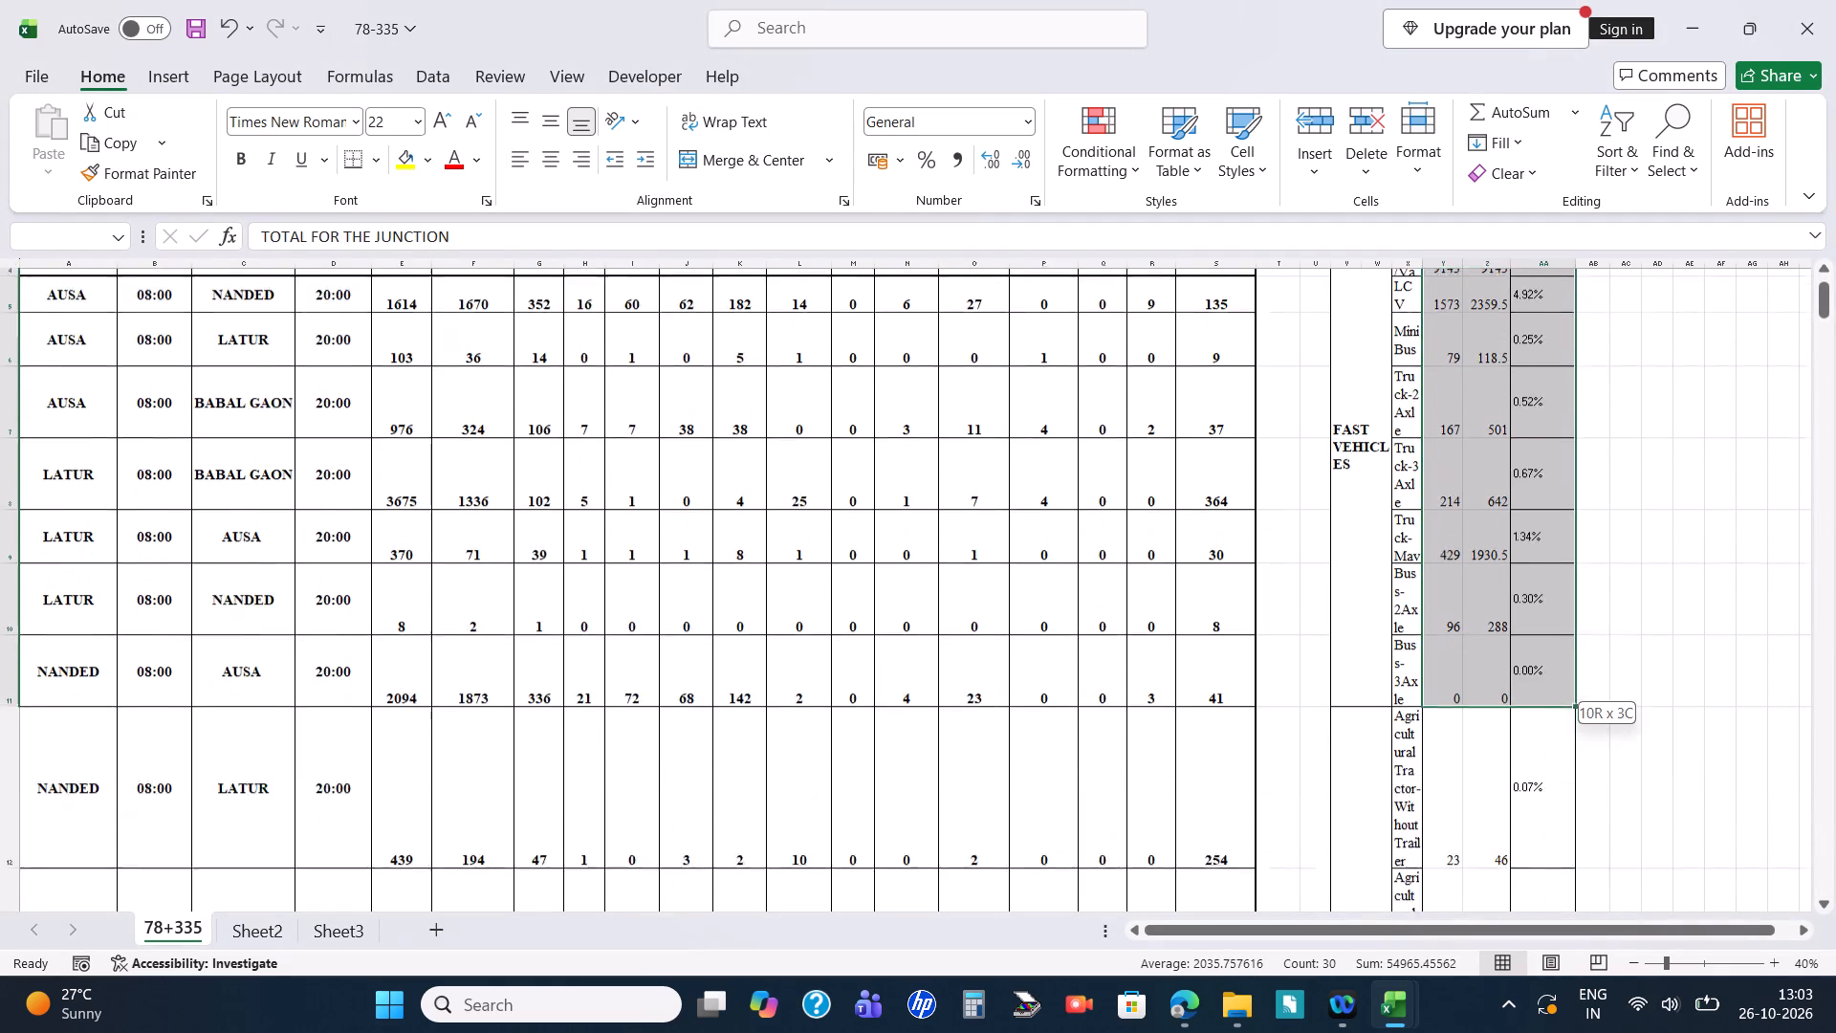
left_click_drag(1549, 971, 1469, 712)
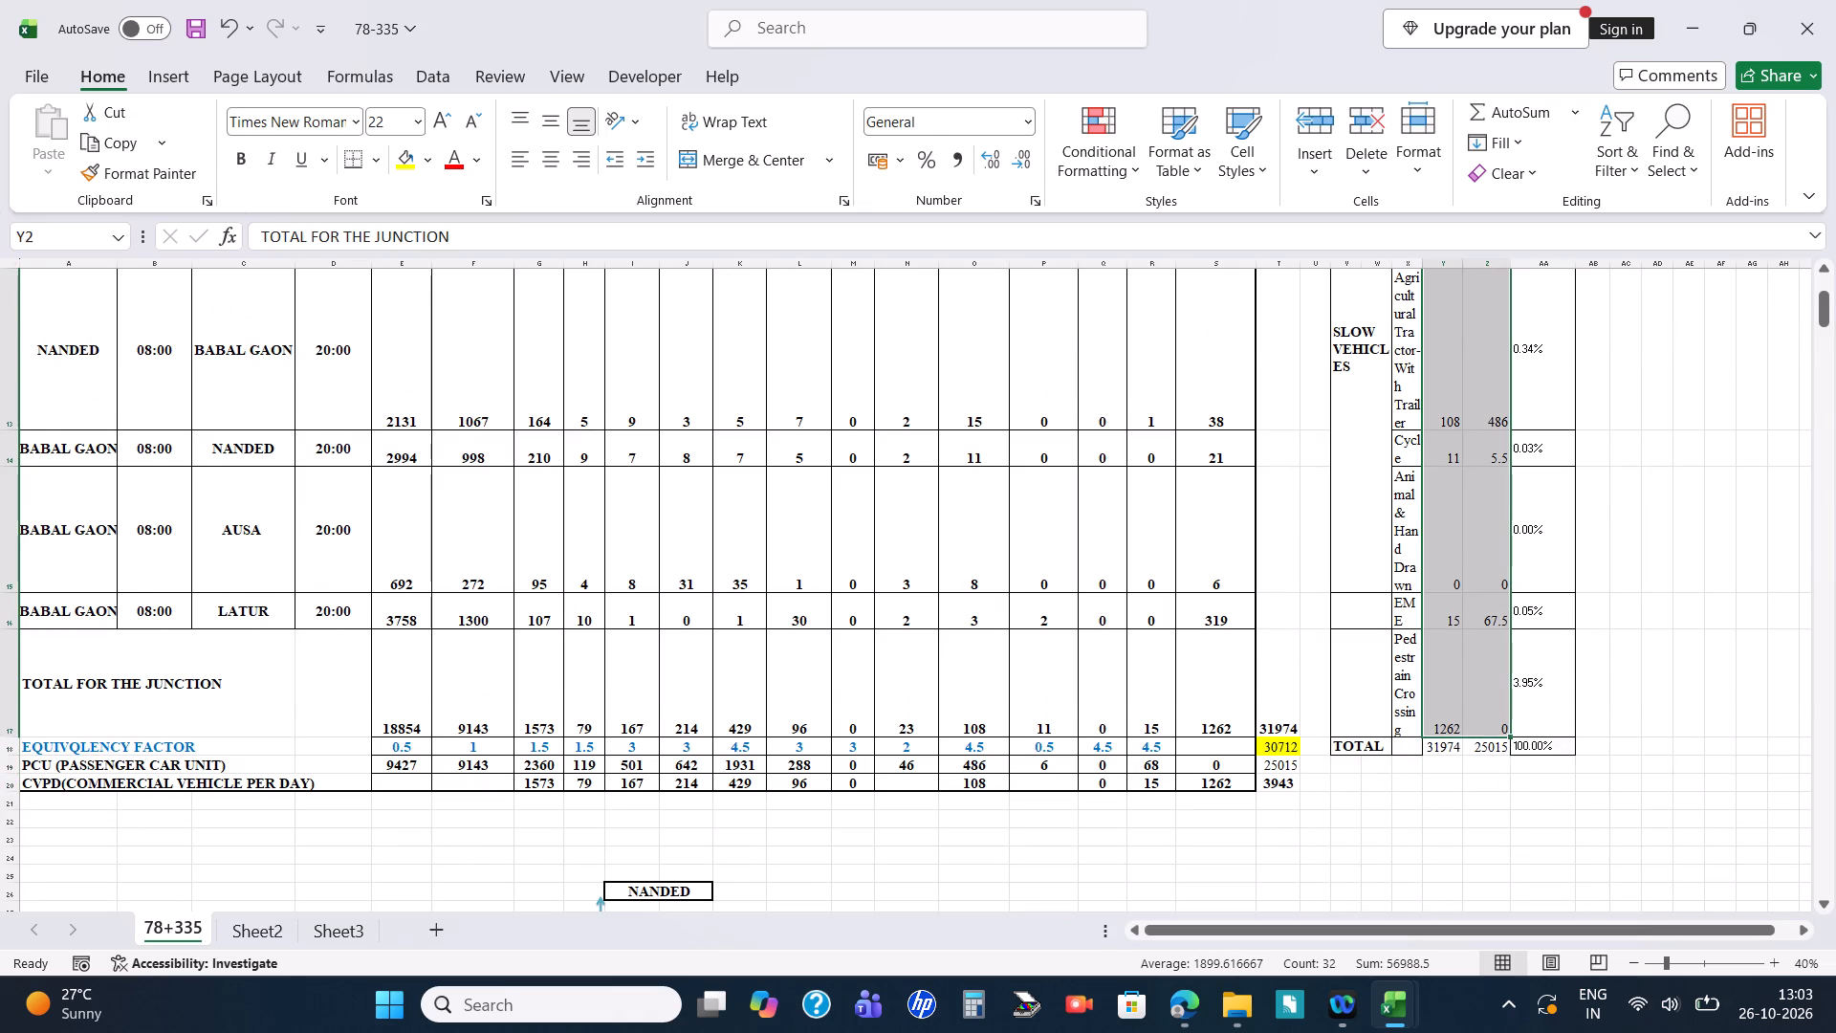
scroll(1335, 711, "up", 10)
left_click_drag(1415, 307, 1434, 787, "ctrl")
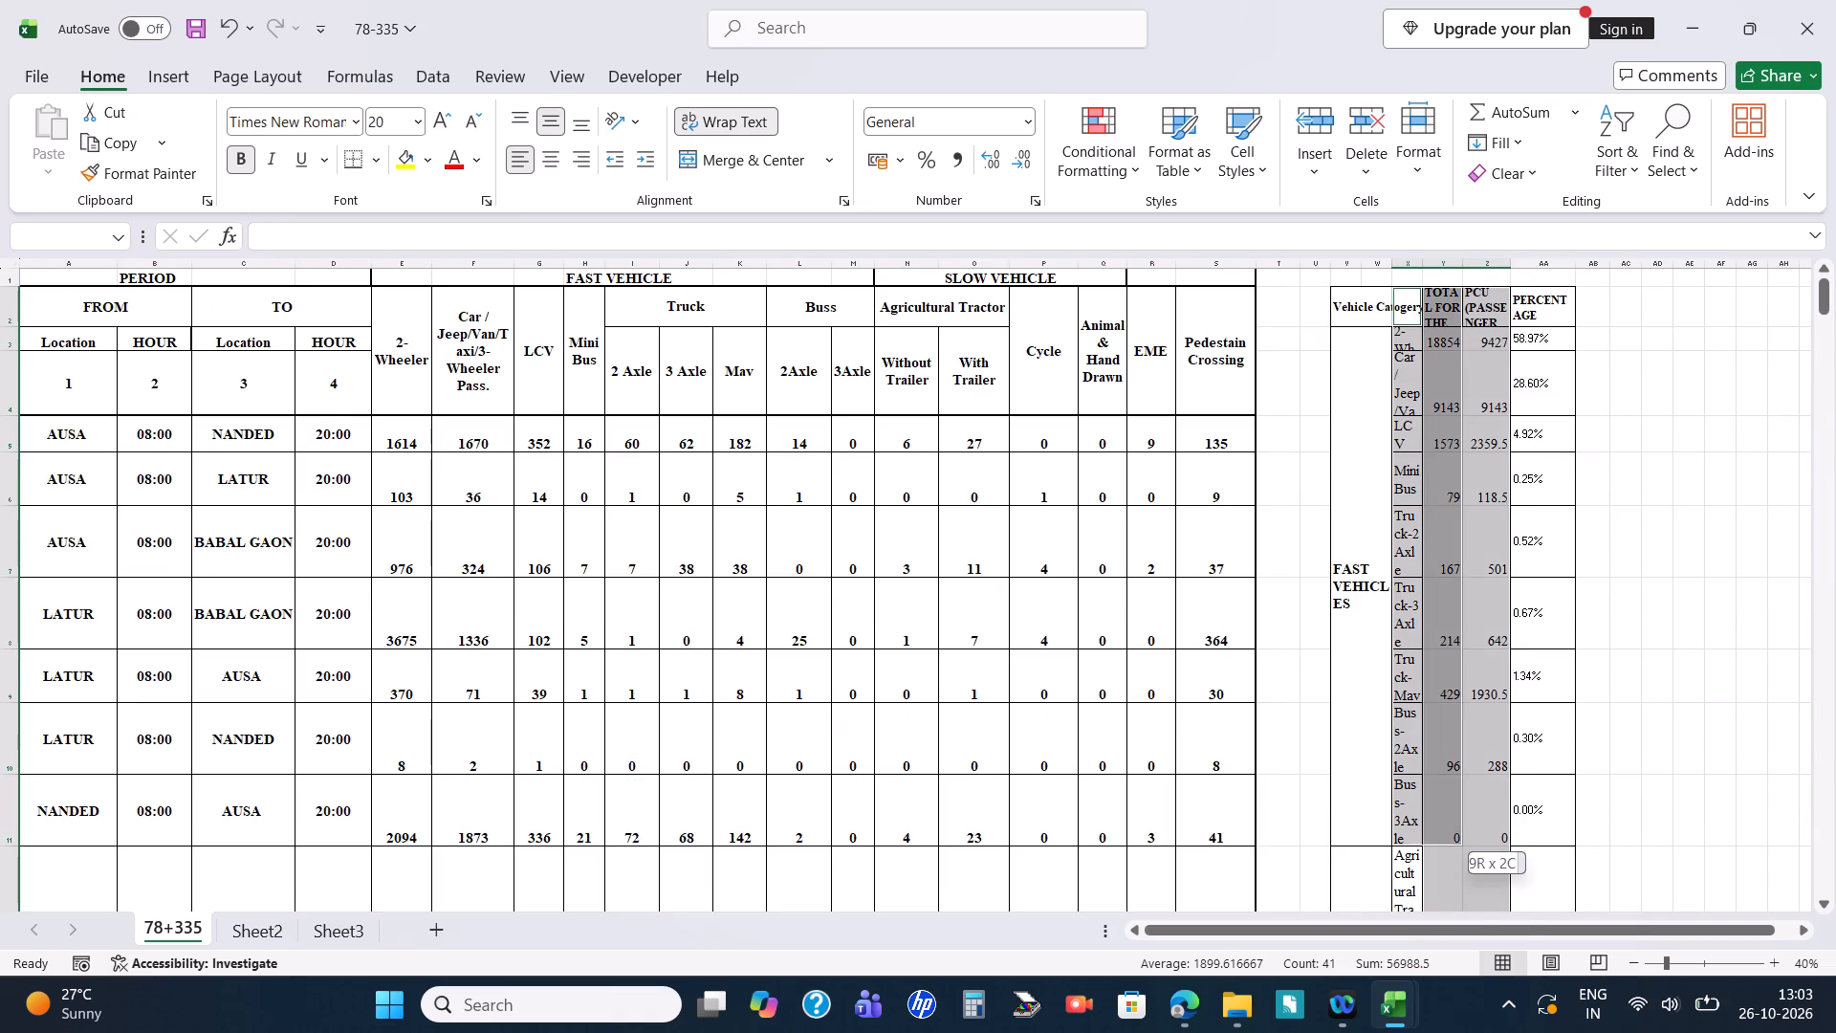
left_click_drag(1434, 787, 1411, 779, "ctrl")
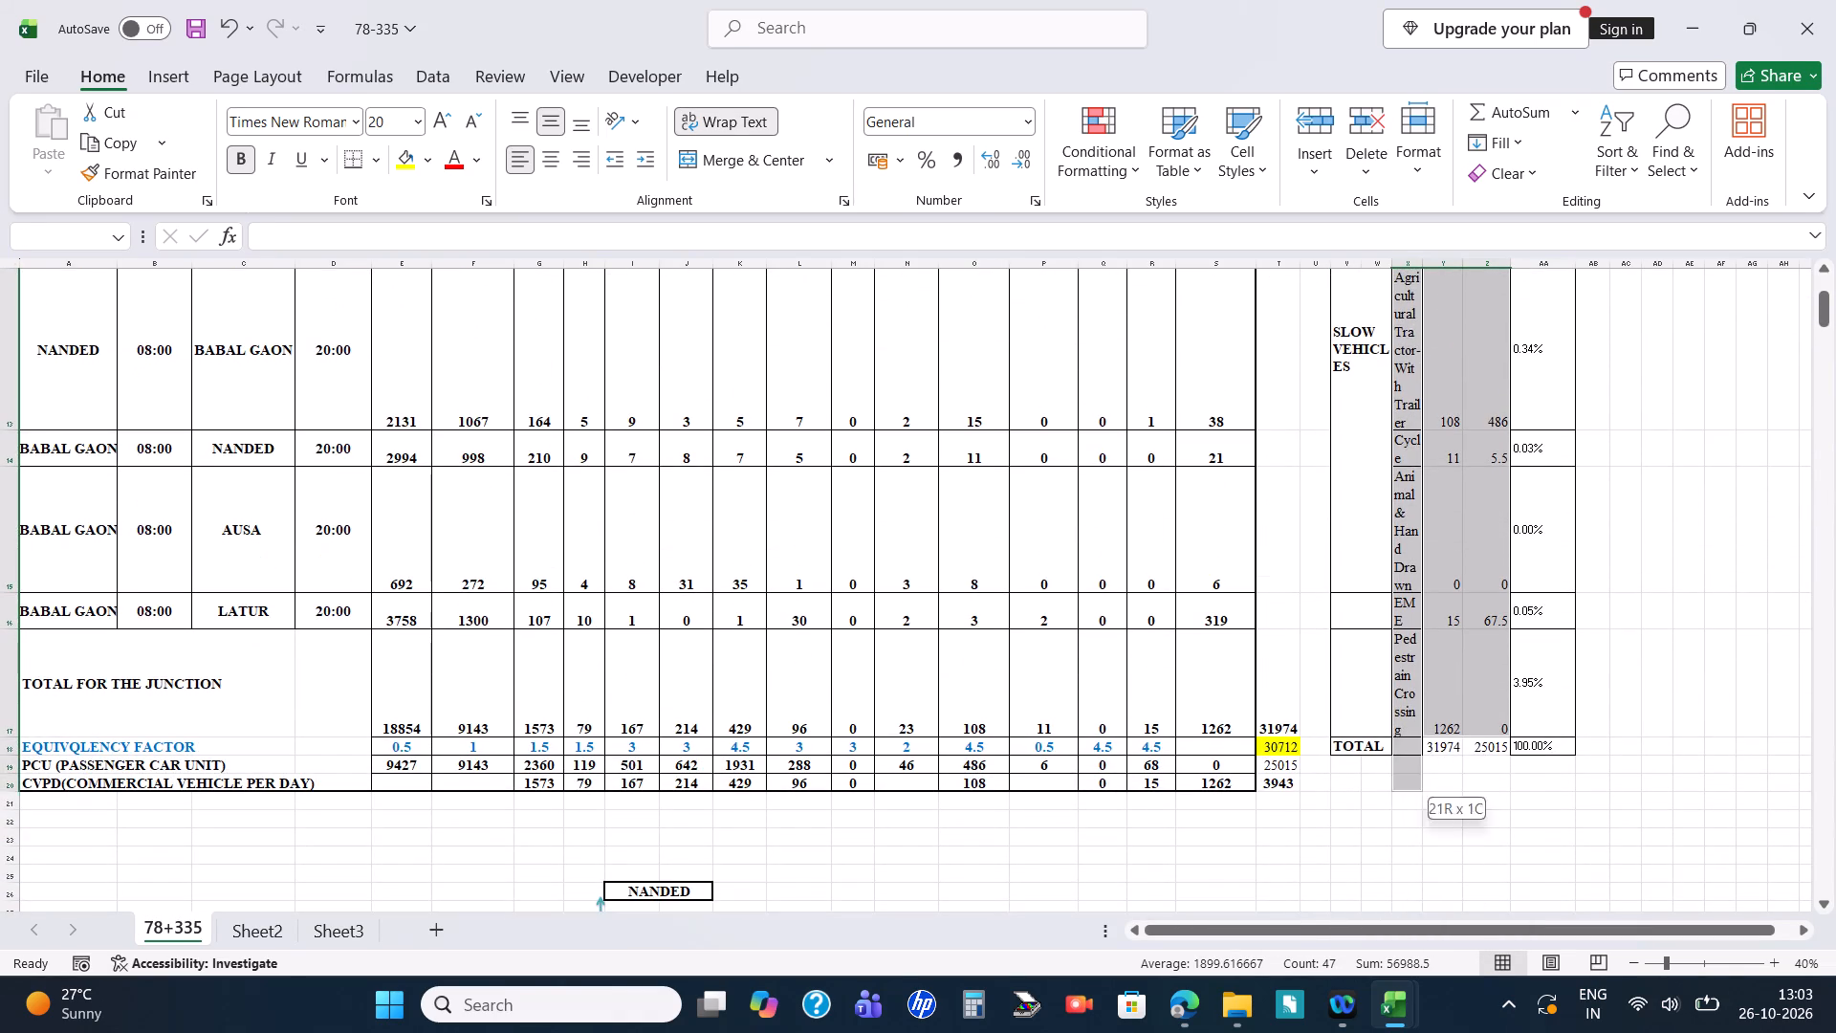
left_click_drag(1411, 779, 1417, 703, "ctrl")
left_click(165, 75)
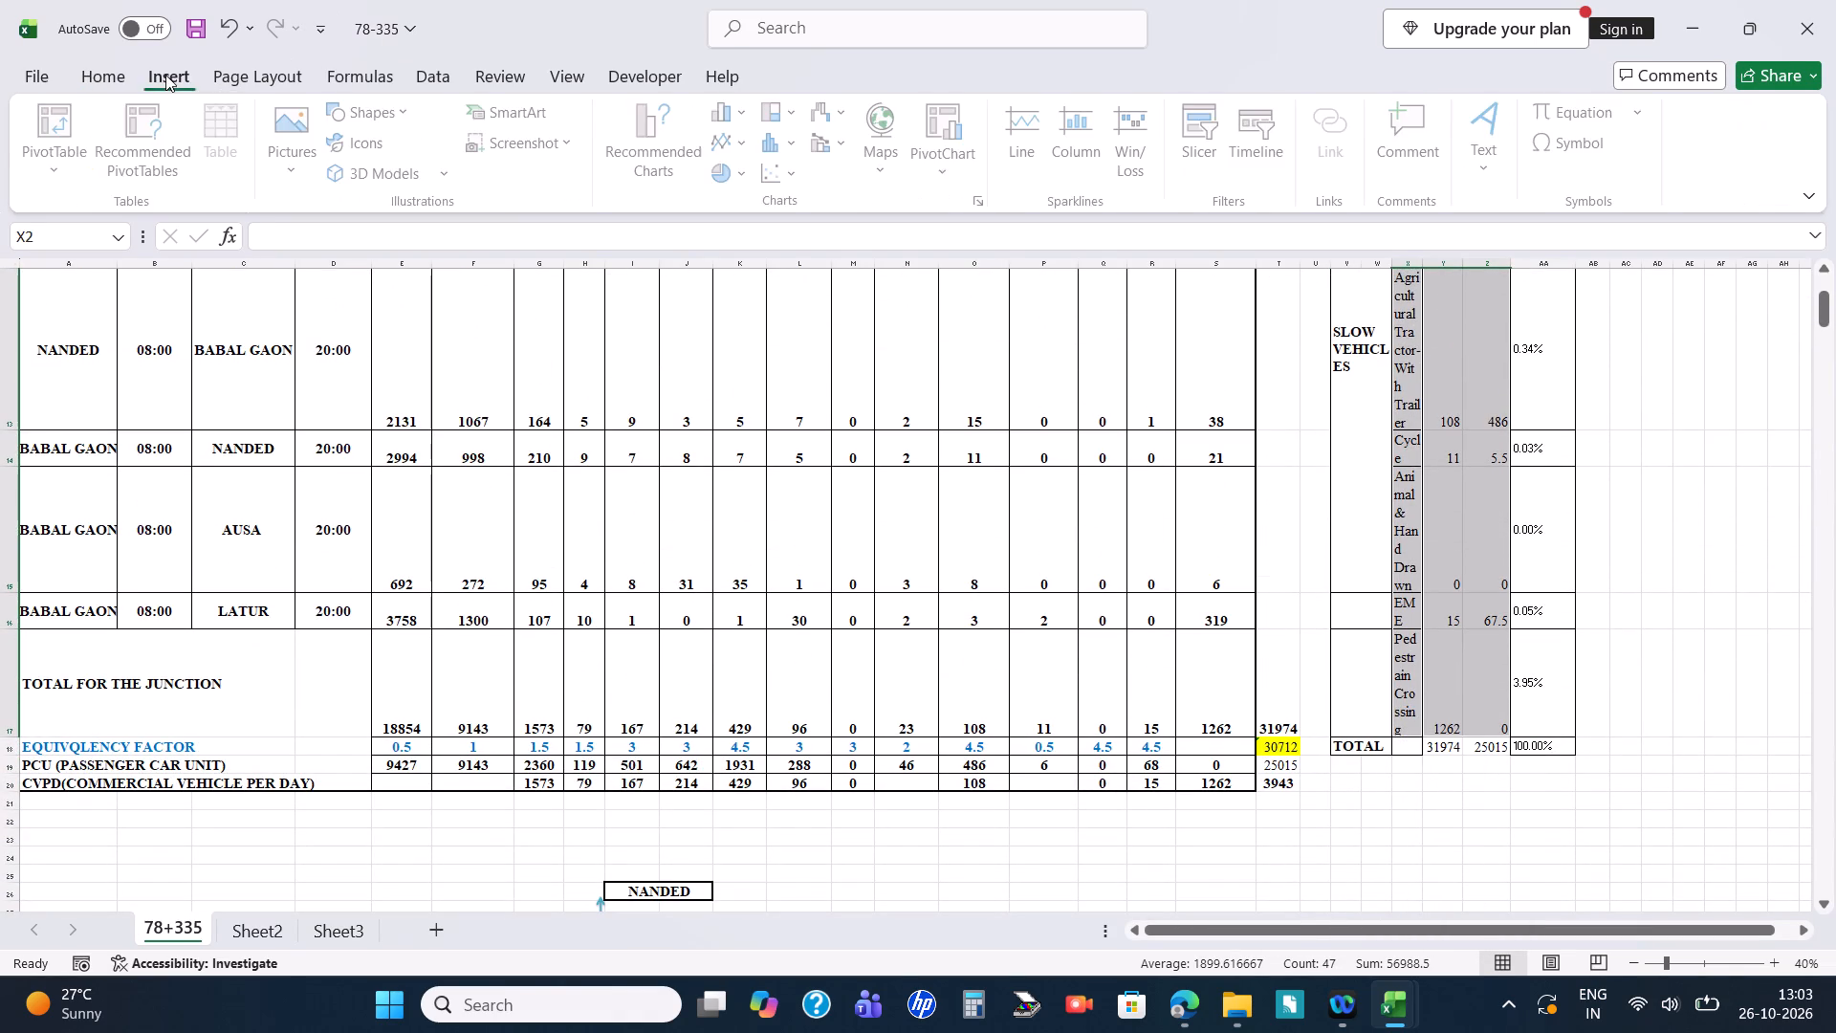
left_click(733, 114)
left_click(750, 223)
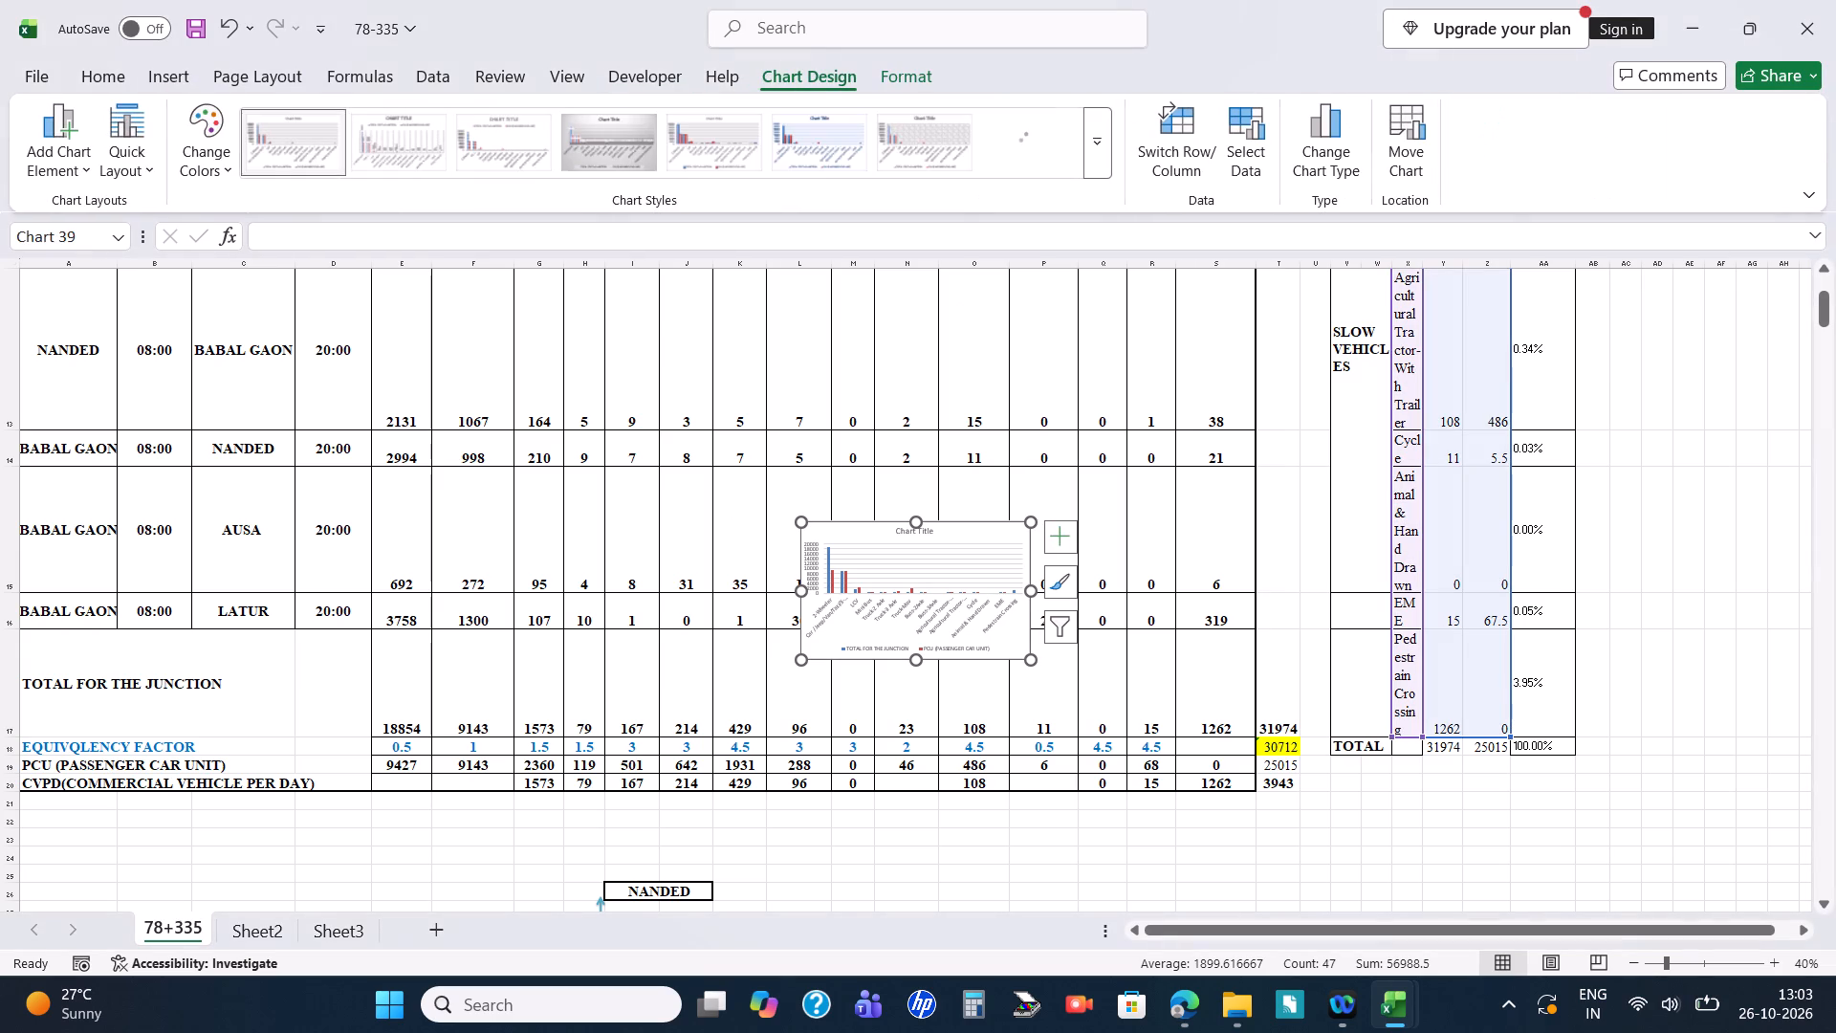
Move the new column chart into the blank area beside the top rows of the summary table's PERCENTAGE column.
left_click_drag(1000, 521, 1835, 332)
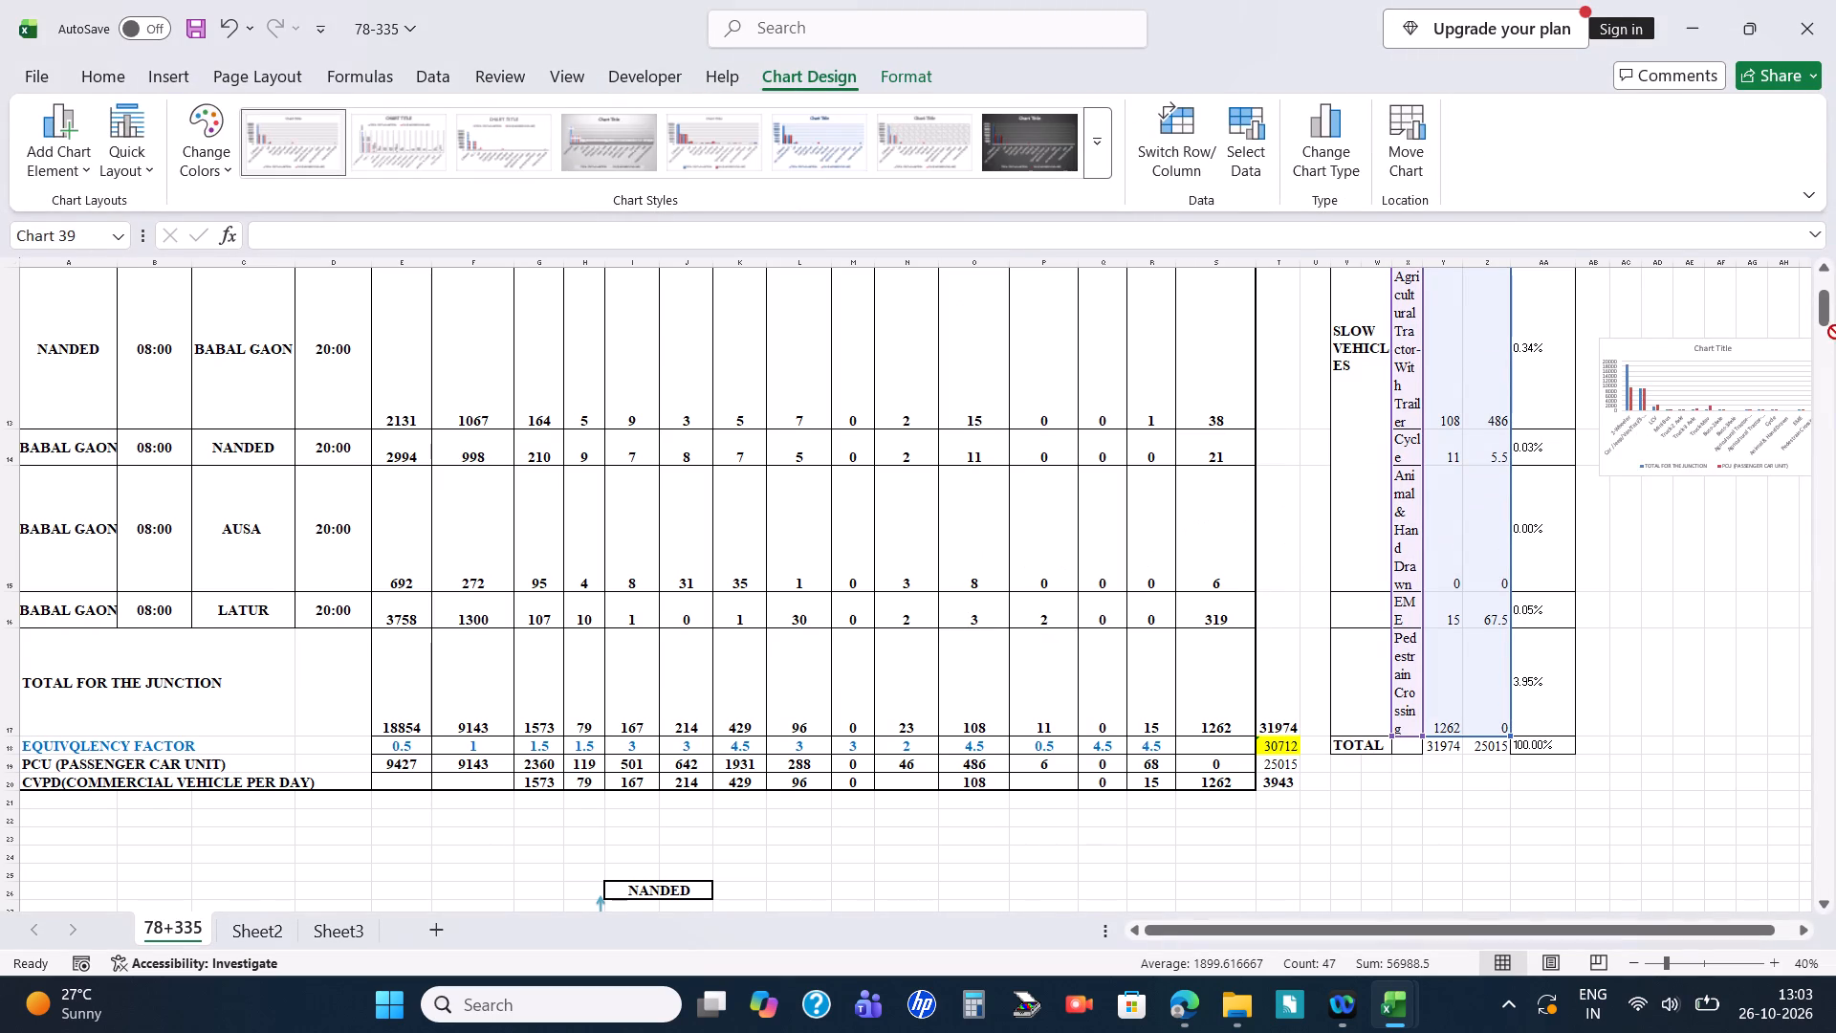
left_click_drag(1835, 332, 1415, 296)
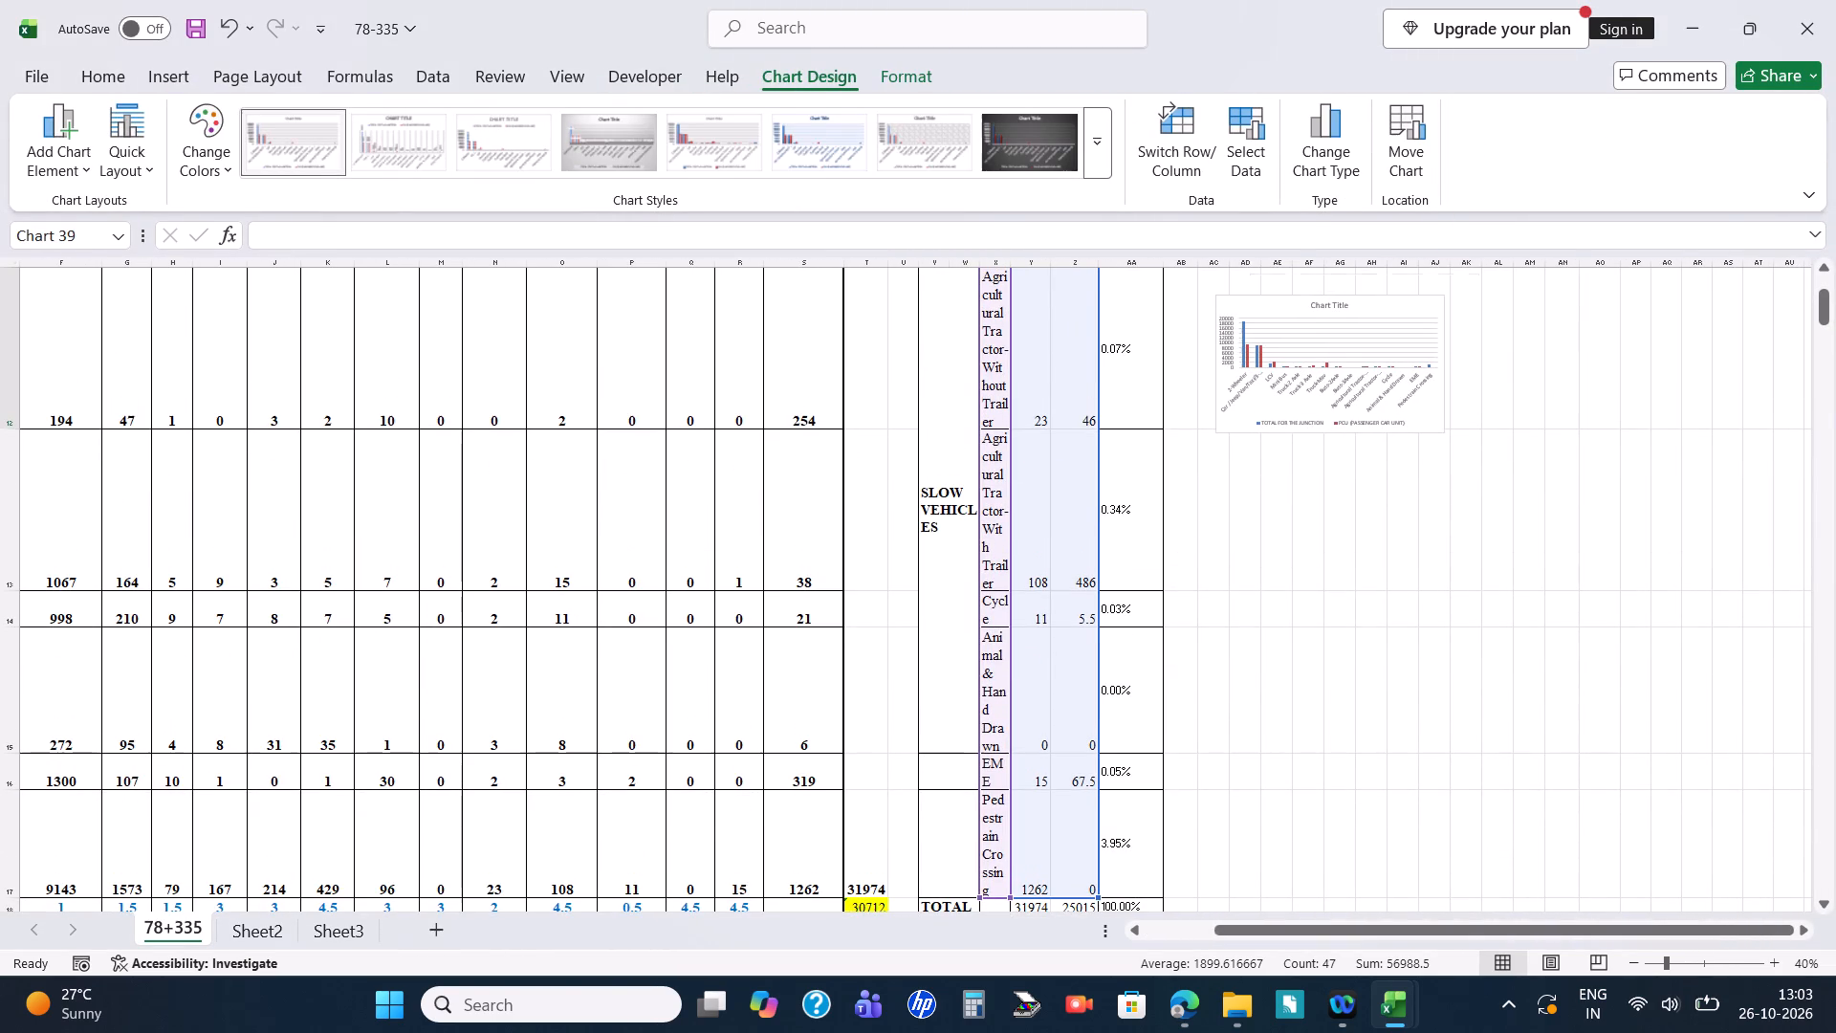
left_click_drag(1415, 296, 1414, 297)
scroll(1423, 420, "up", 5)
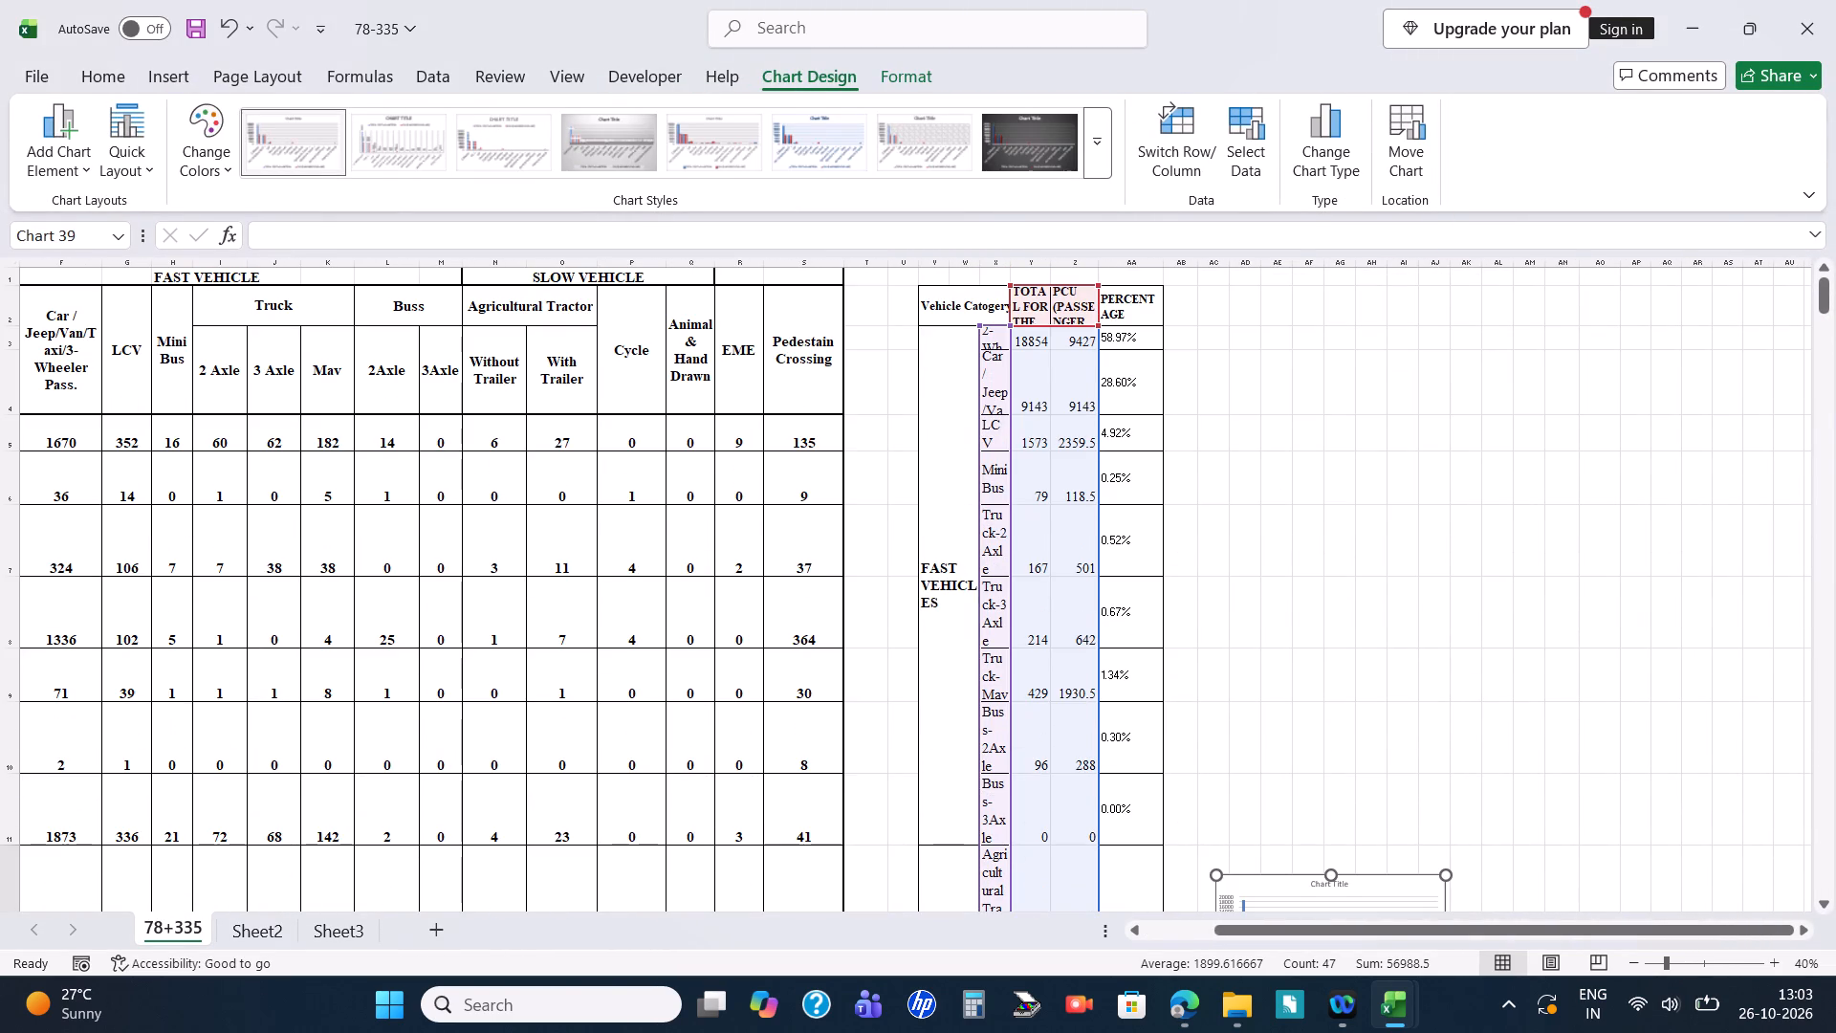
left_click_drag(1382, 876, 1356, 333)
Enlarge the column chart in width and height to span roughly columns AB to AN beside the summary table.
left_click_drag(1422, 330, 1556, 302)
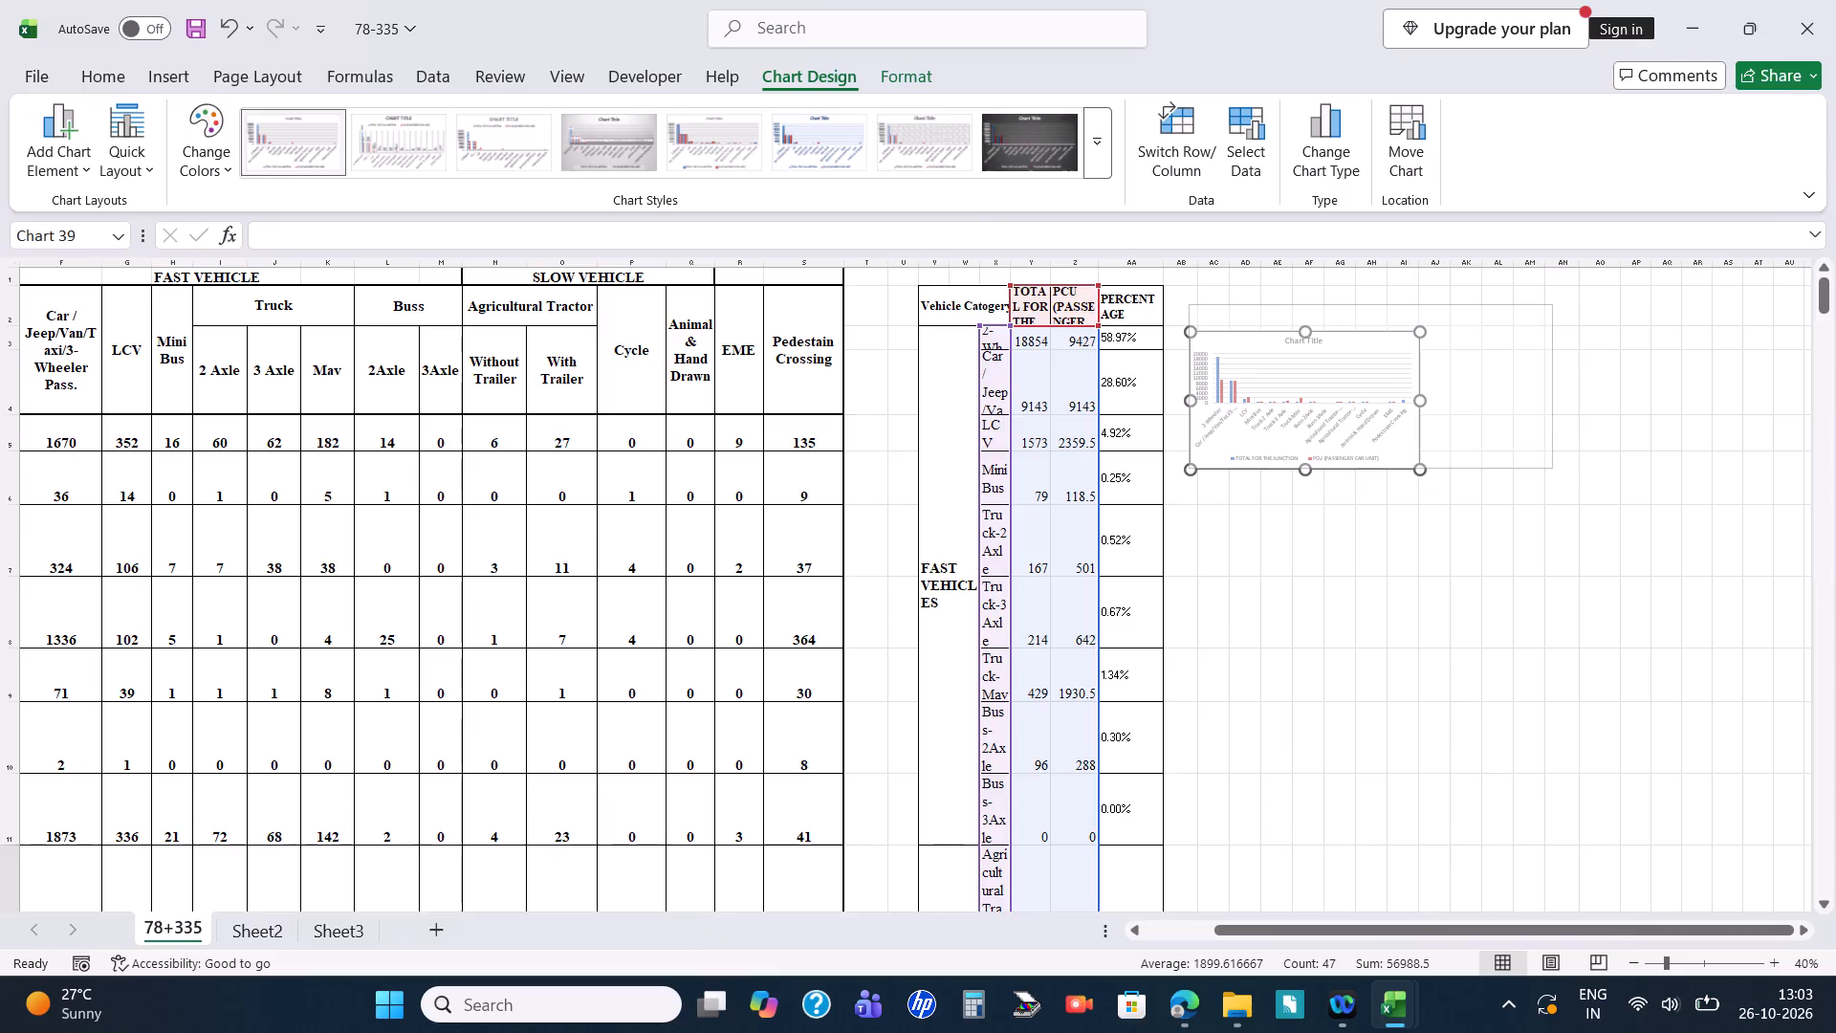
left_click_drag(1556, 302, 1559, 301)
left_click_drag(1552, 473, 1558, 499)
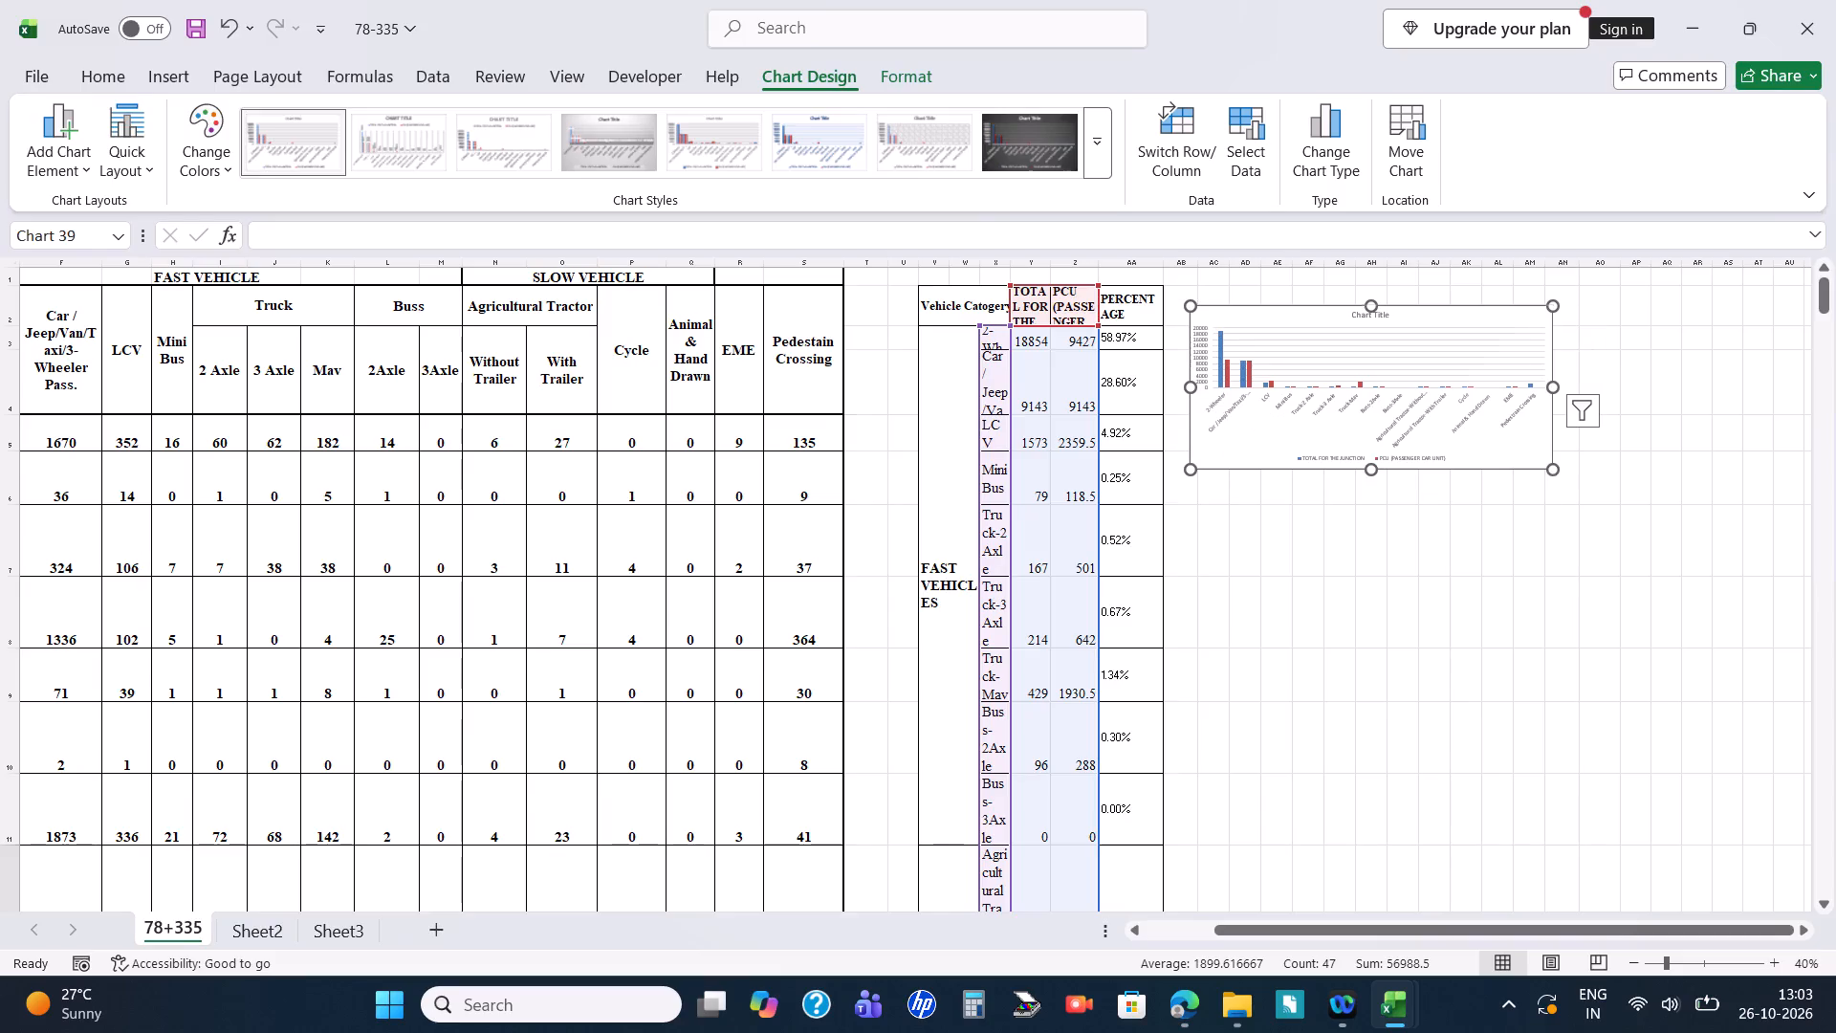
left_click_drag(1558, 499, 1571, 525)
Compare the column chart with the one in the 130+500 workbook, and delete the 78-335 chart's title.
key("alt+Tab")
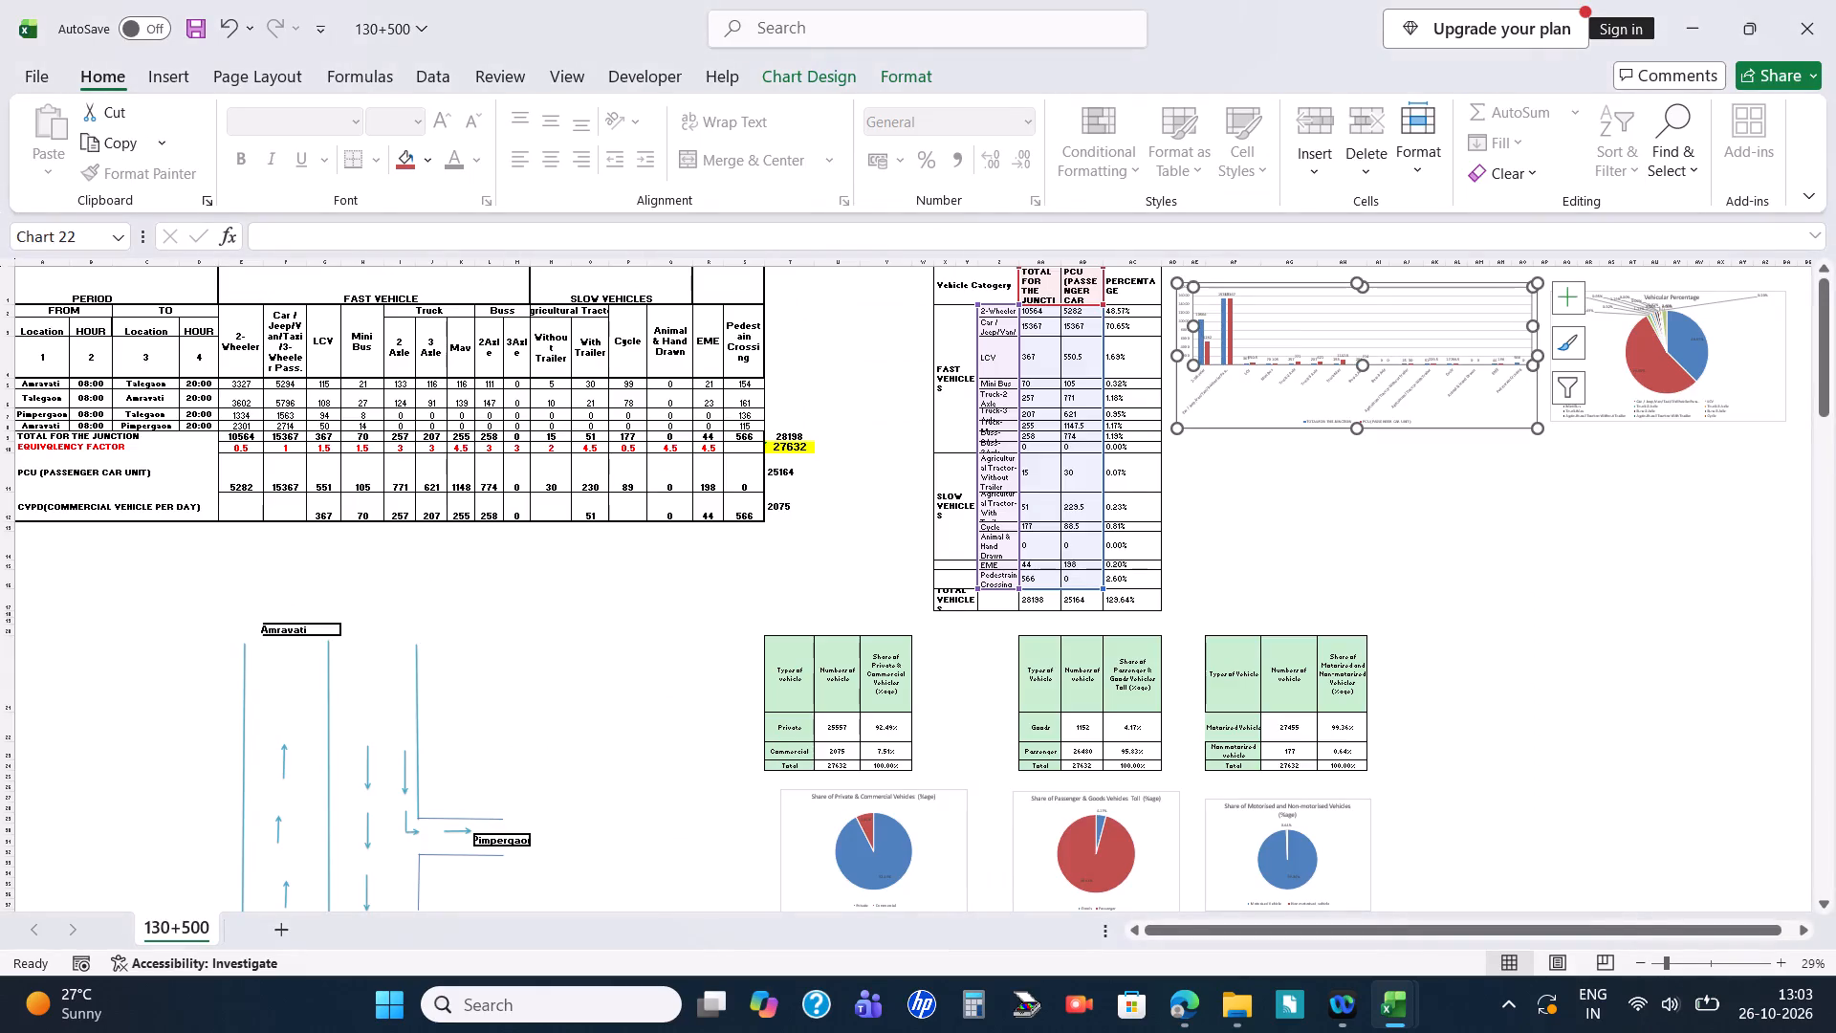
scroll(1392, 455, "up", 3)
key("alt+Tab")
scroll(1394, 366, "up", 4)
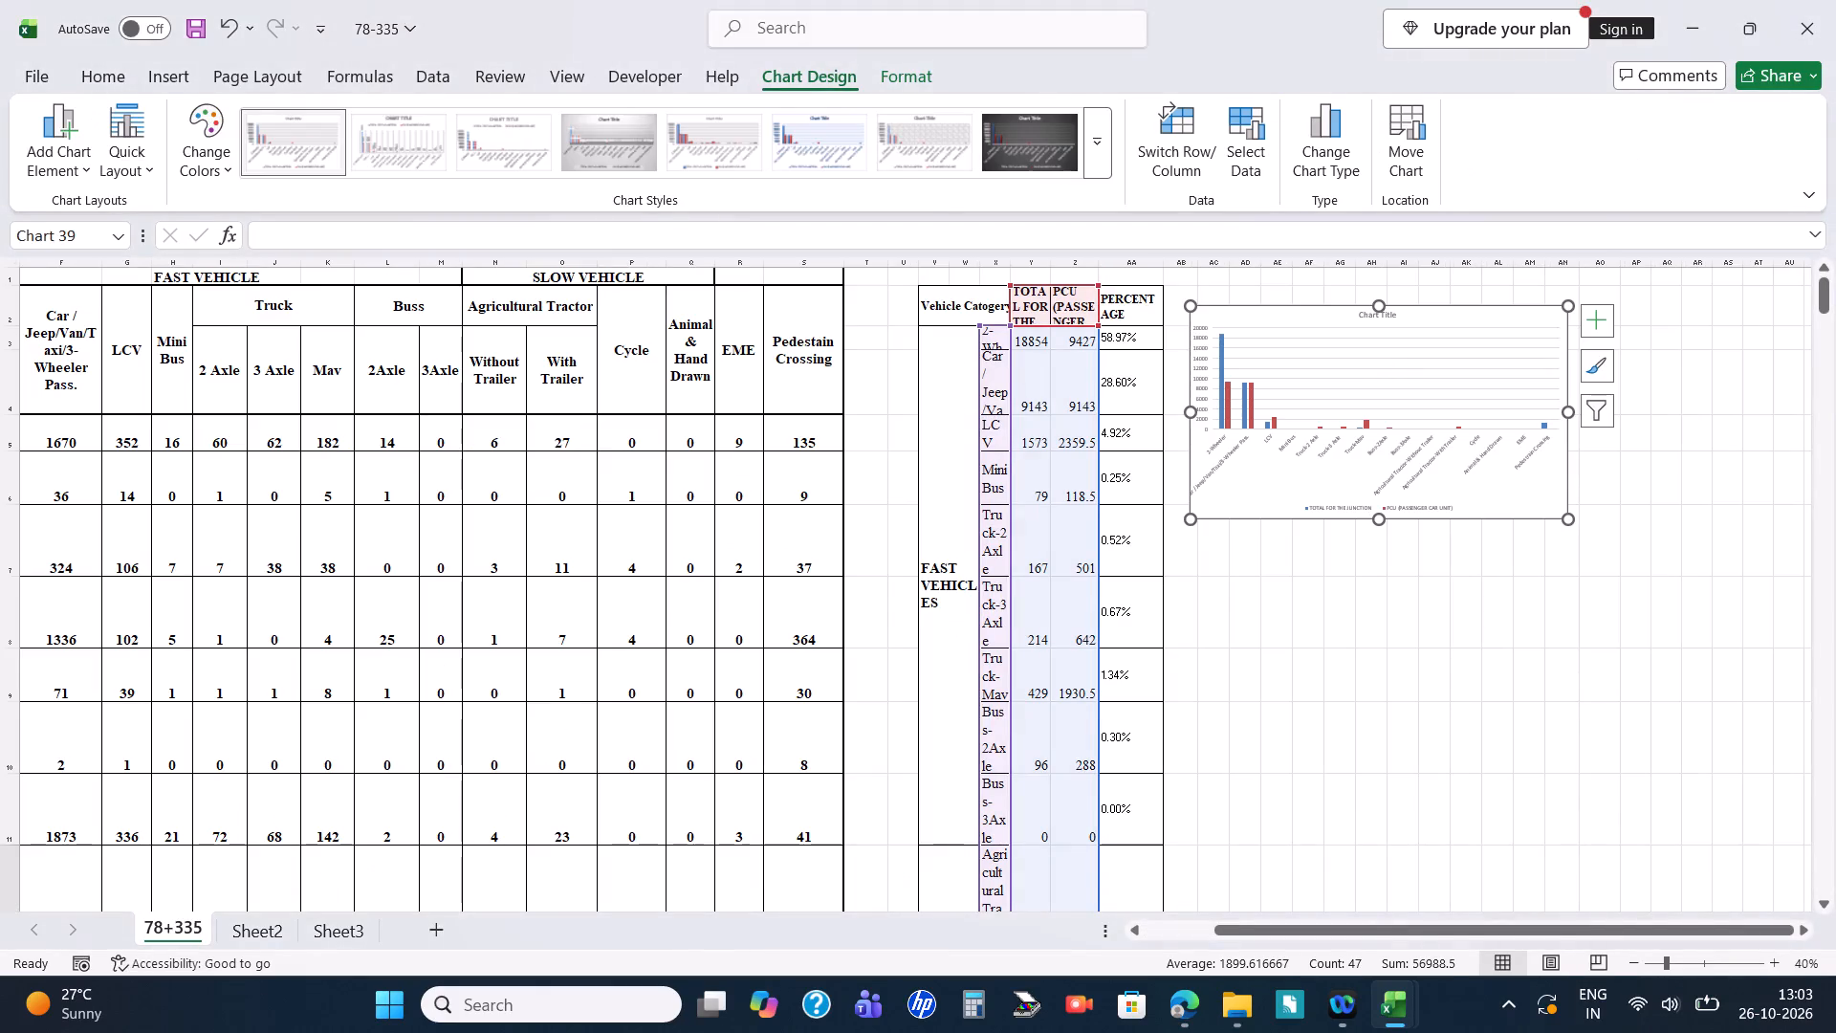
left_click(1391, 316)
key("Delete")
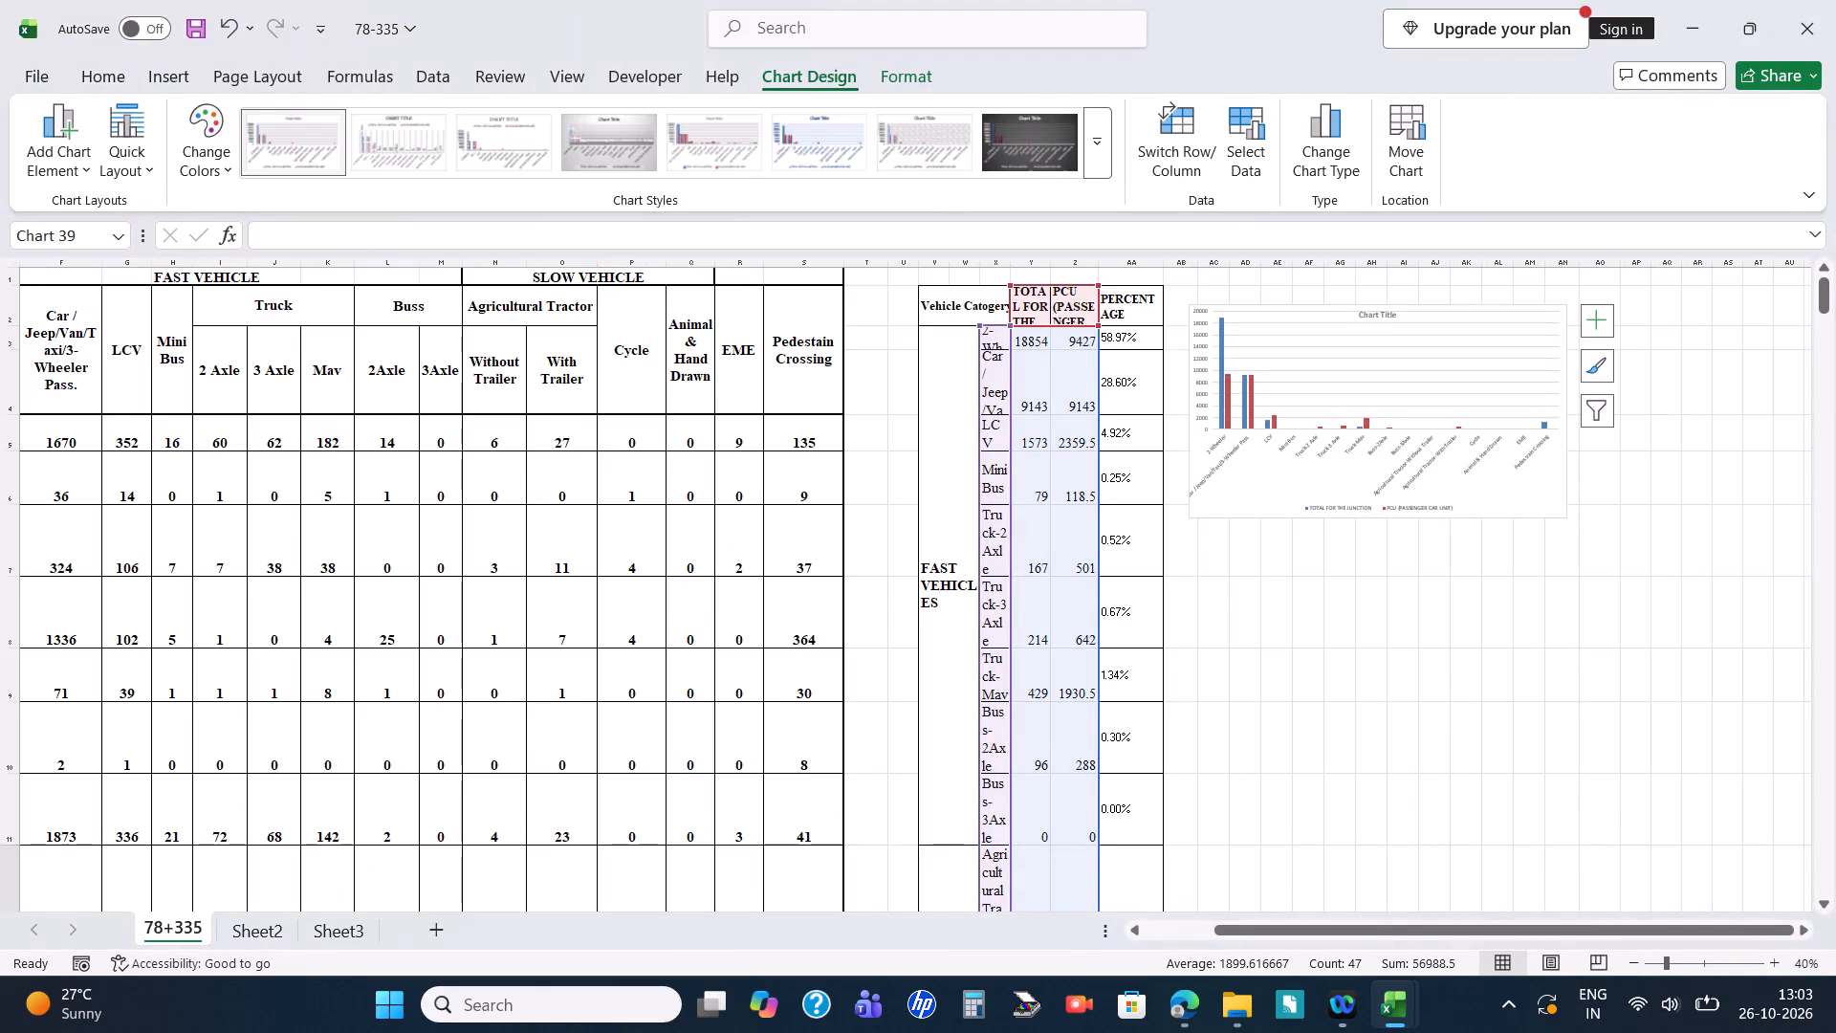
Add data labels to the 78-335 column chart and save the workbook.
key("alt+Tab")
key("alt+Tab")
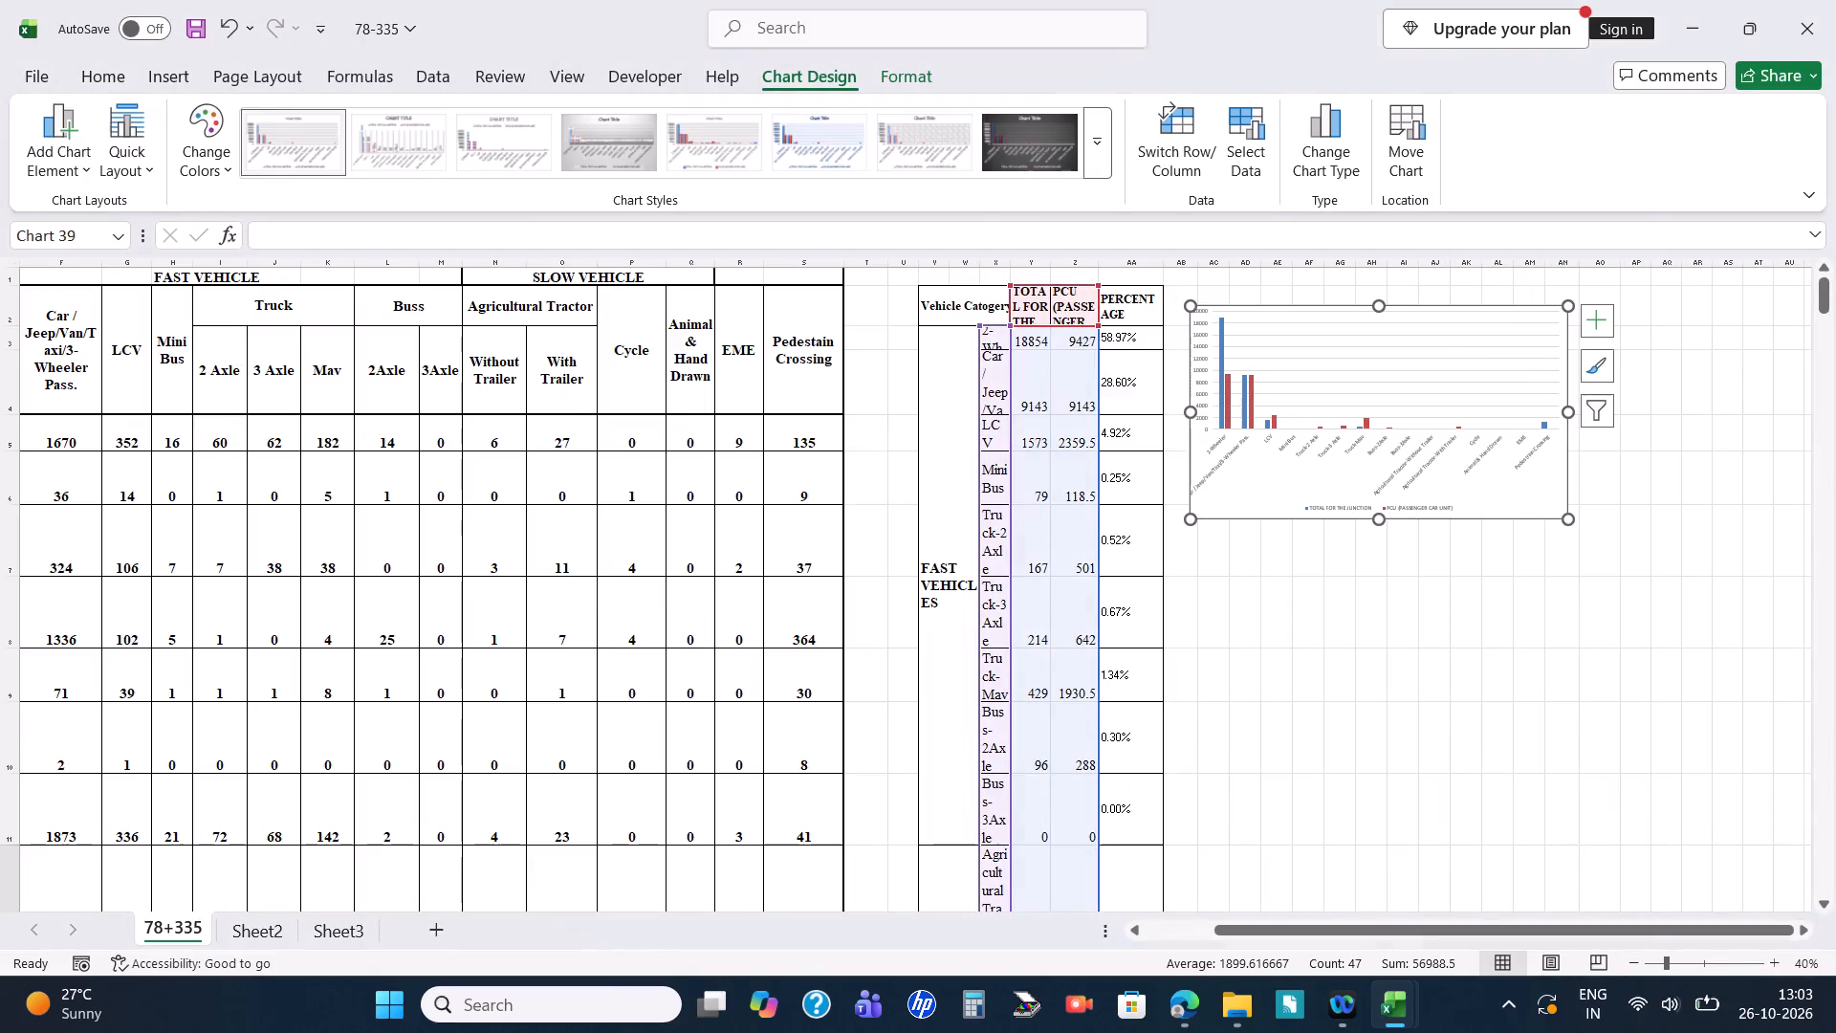
left_click(1583, 316)
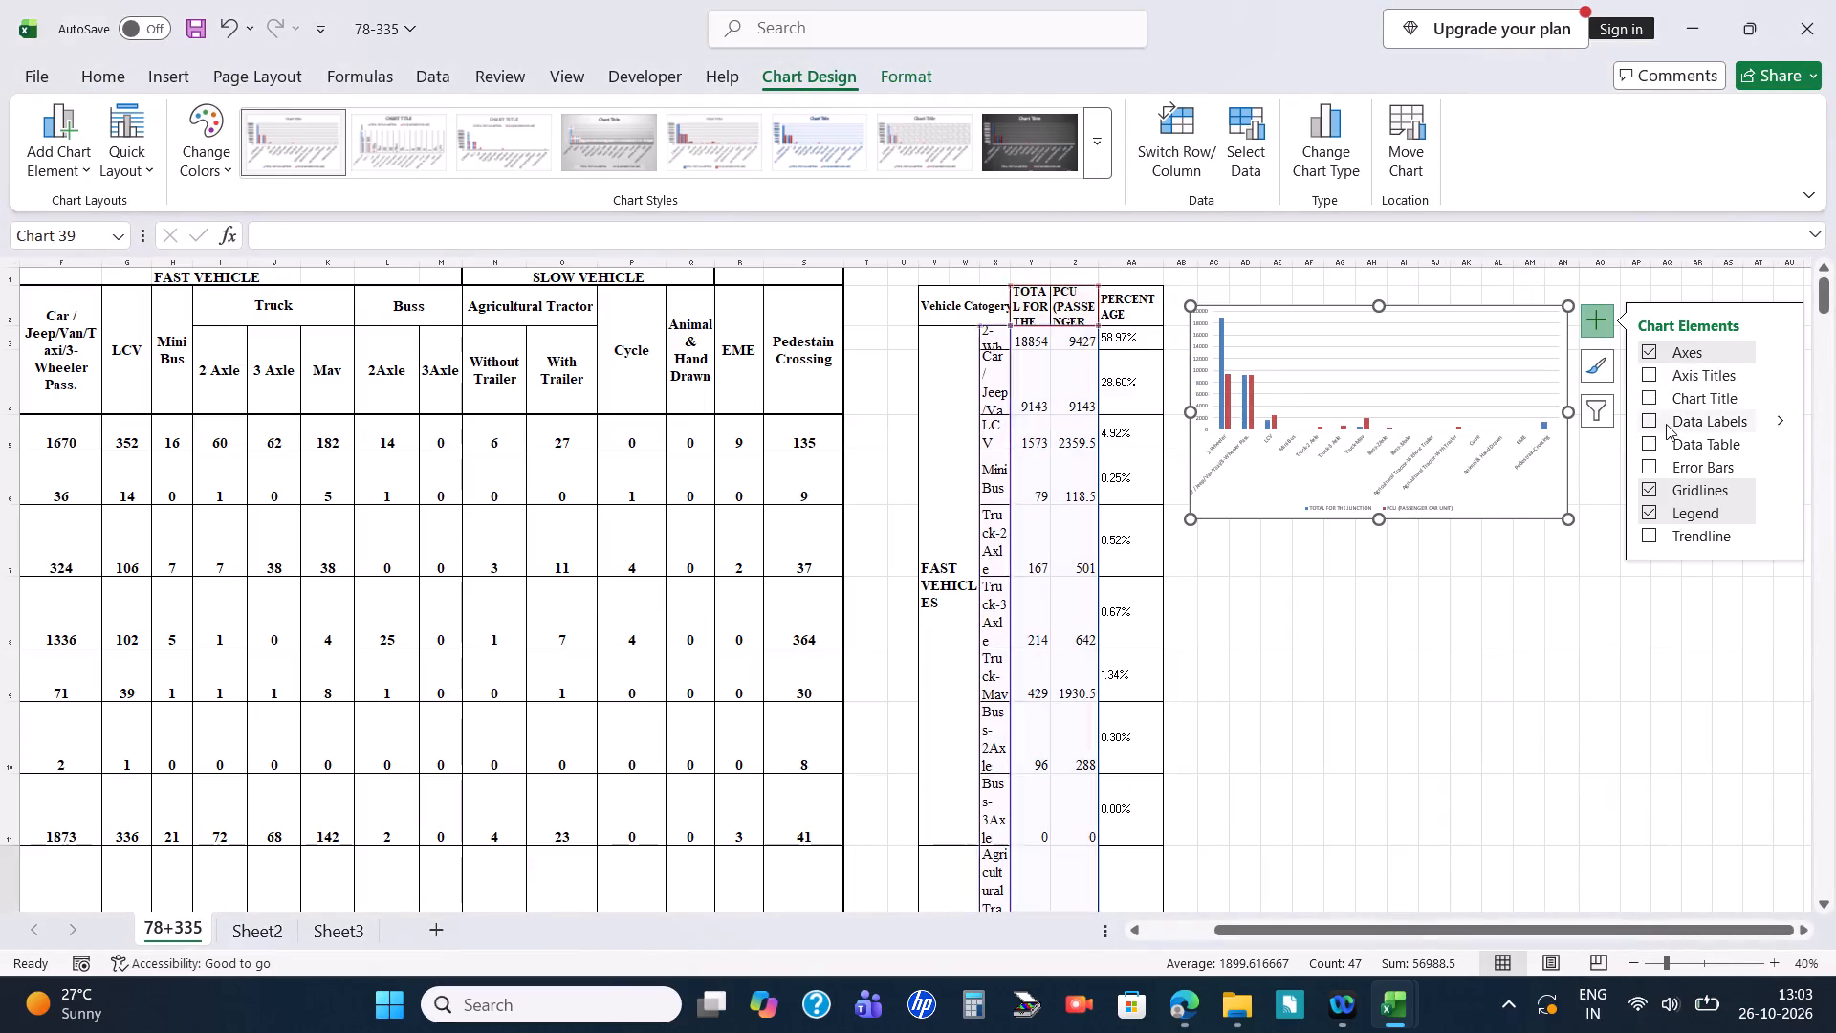
left_click(1650, 423)
left_click(1541, 587)
key("ctrl+s")
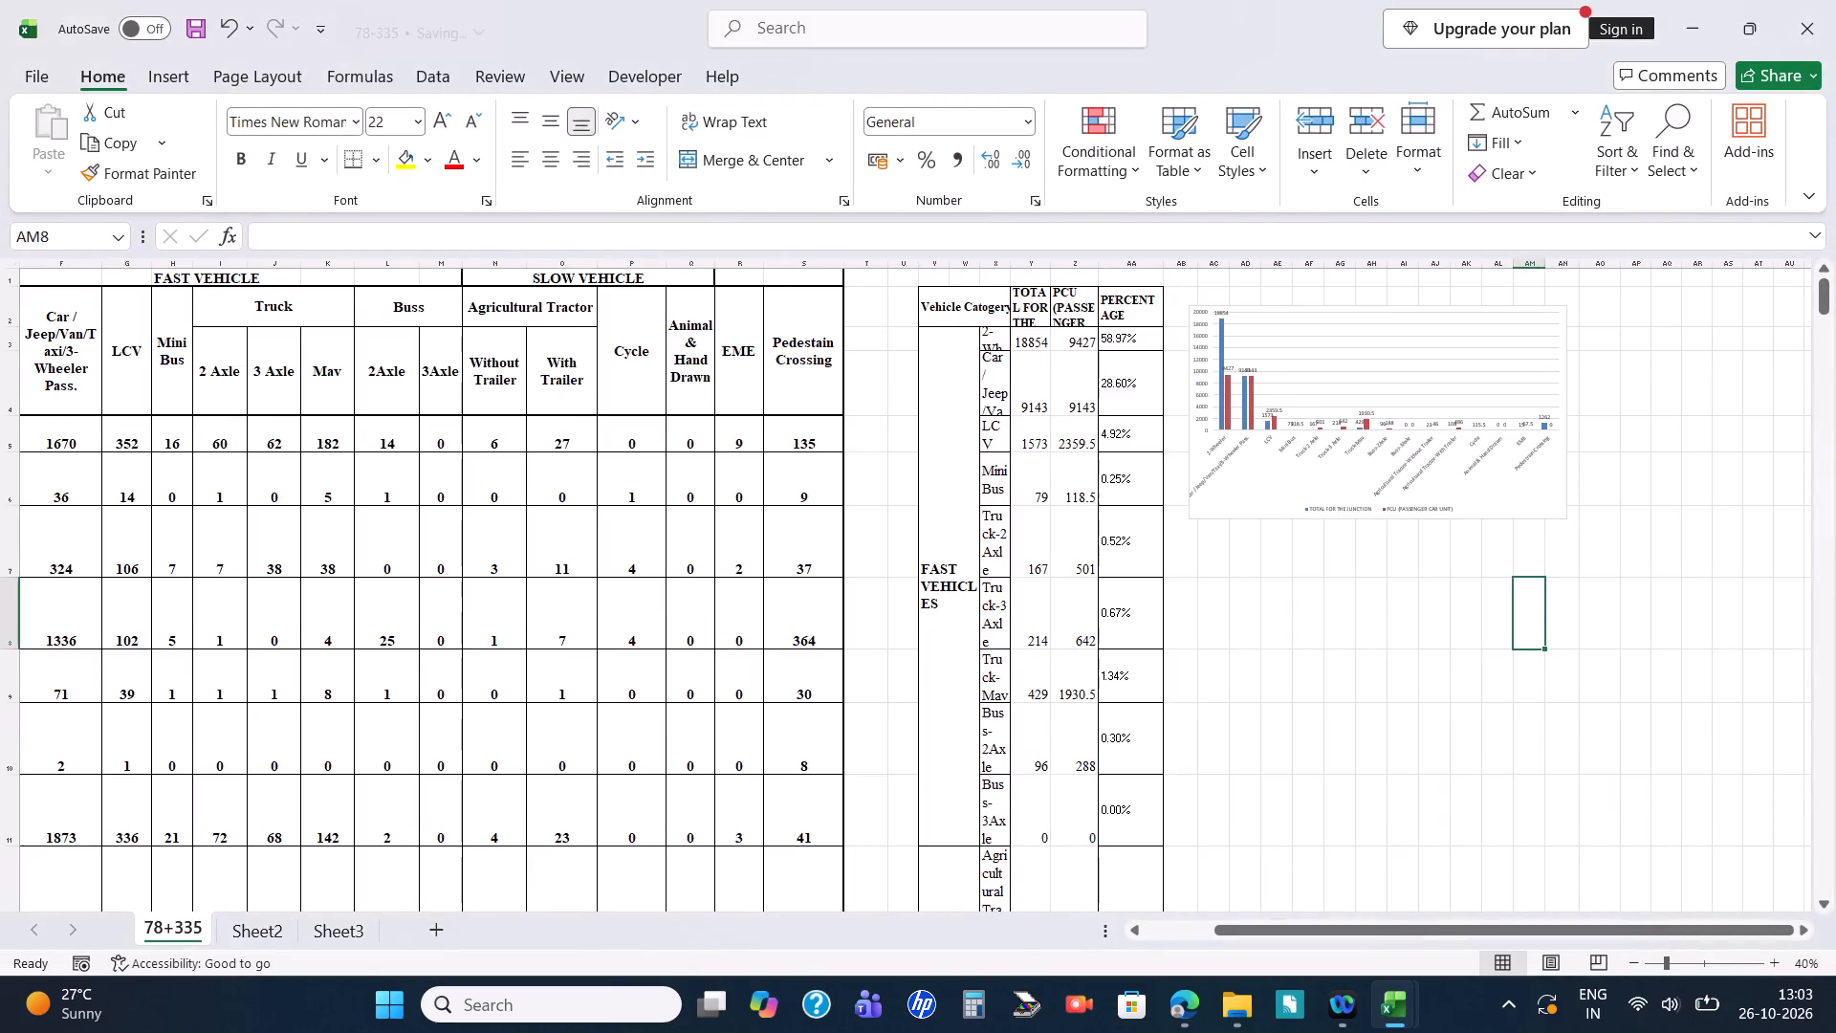
Check the 130+500 pie chart's source data, and insert a 2-D pie chart in 78-335 from vehicle names X2:X17 and percentages AA2:AA17.
key("alt+Tab")
key("alt+x")
left_click(1656, 322)
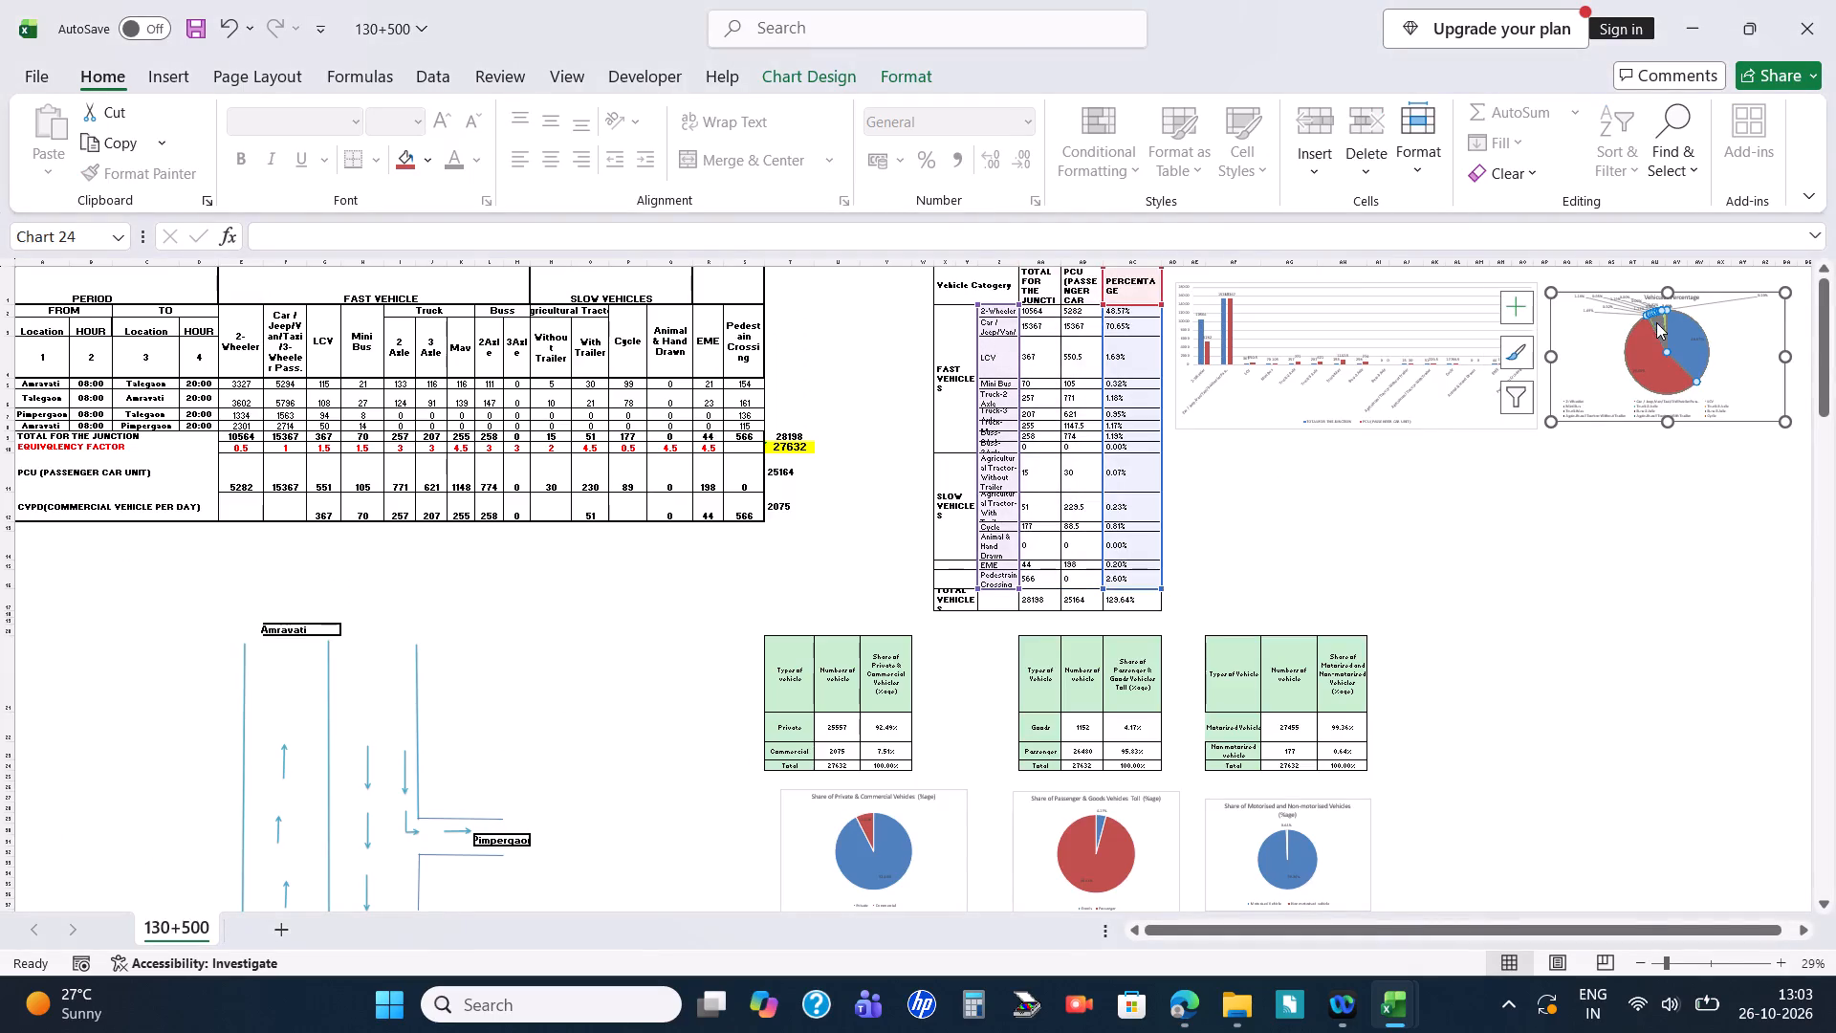
left_click(1665, 360)
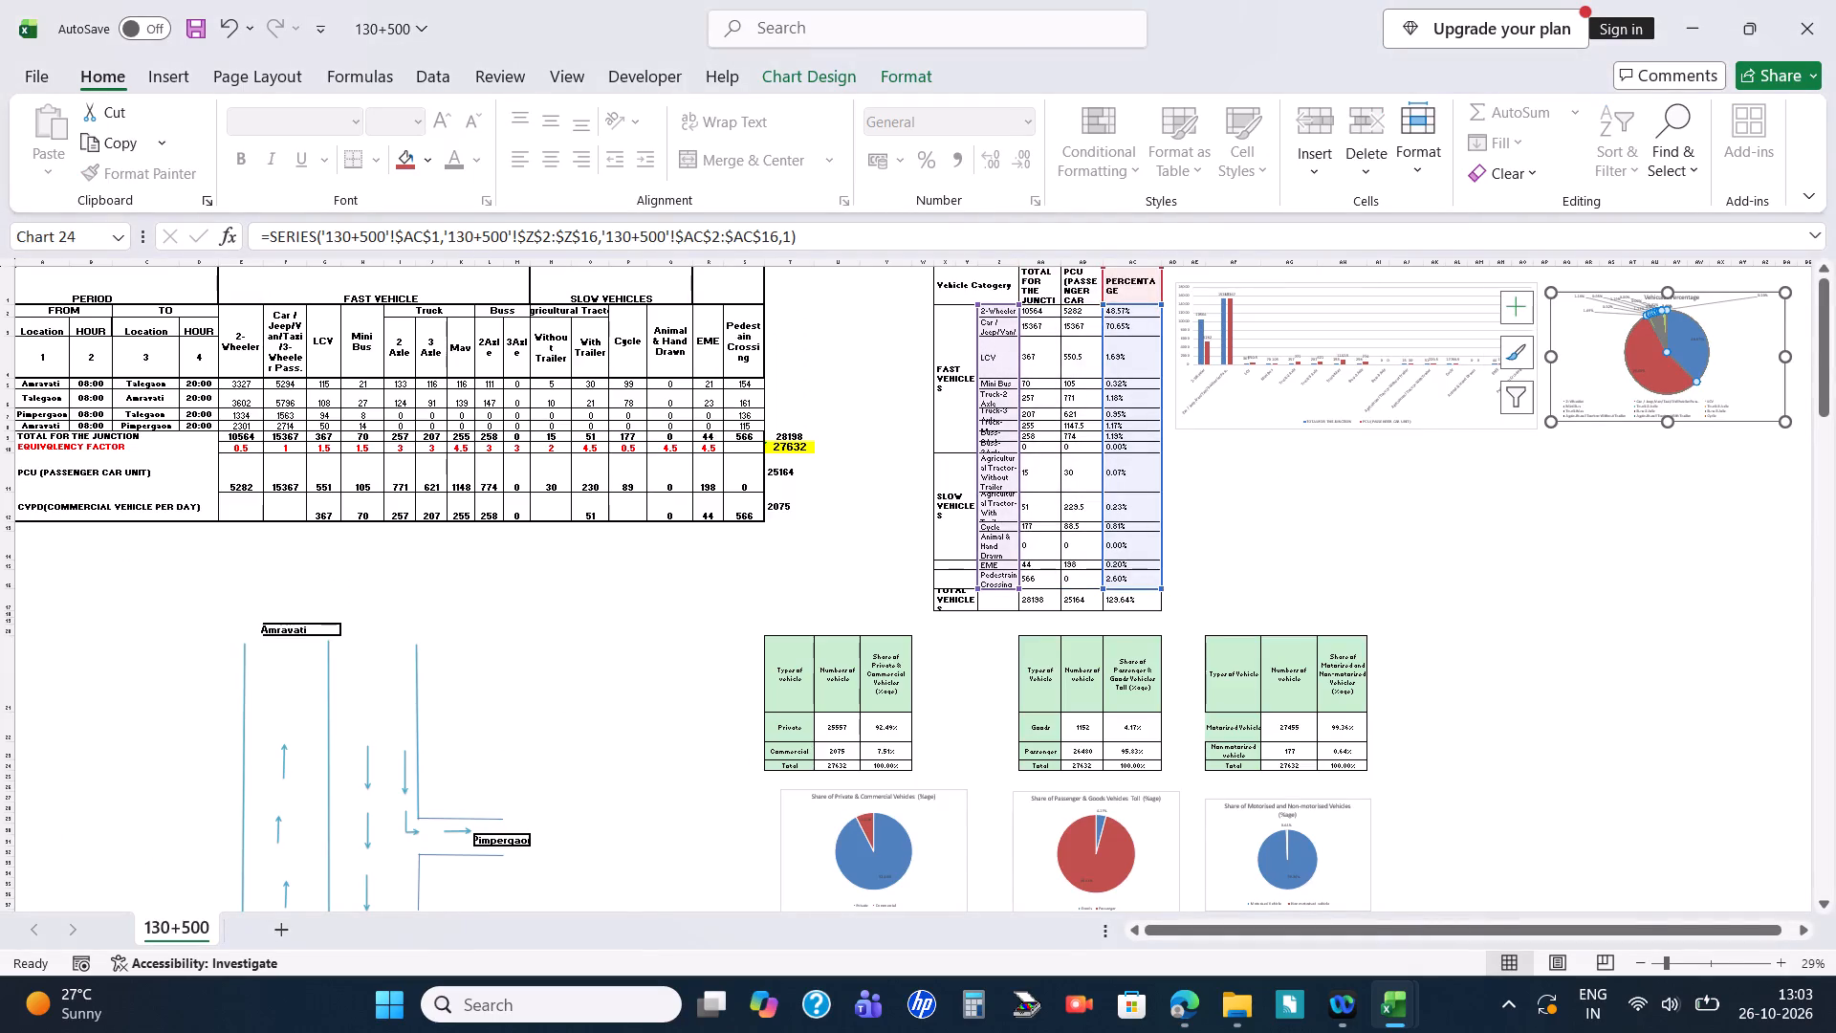
left_click(1750, 329)
key("alt+Tab")
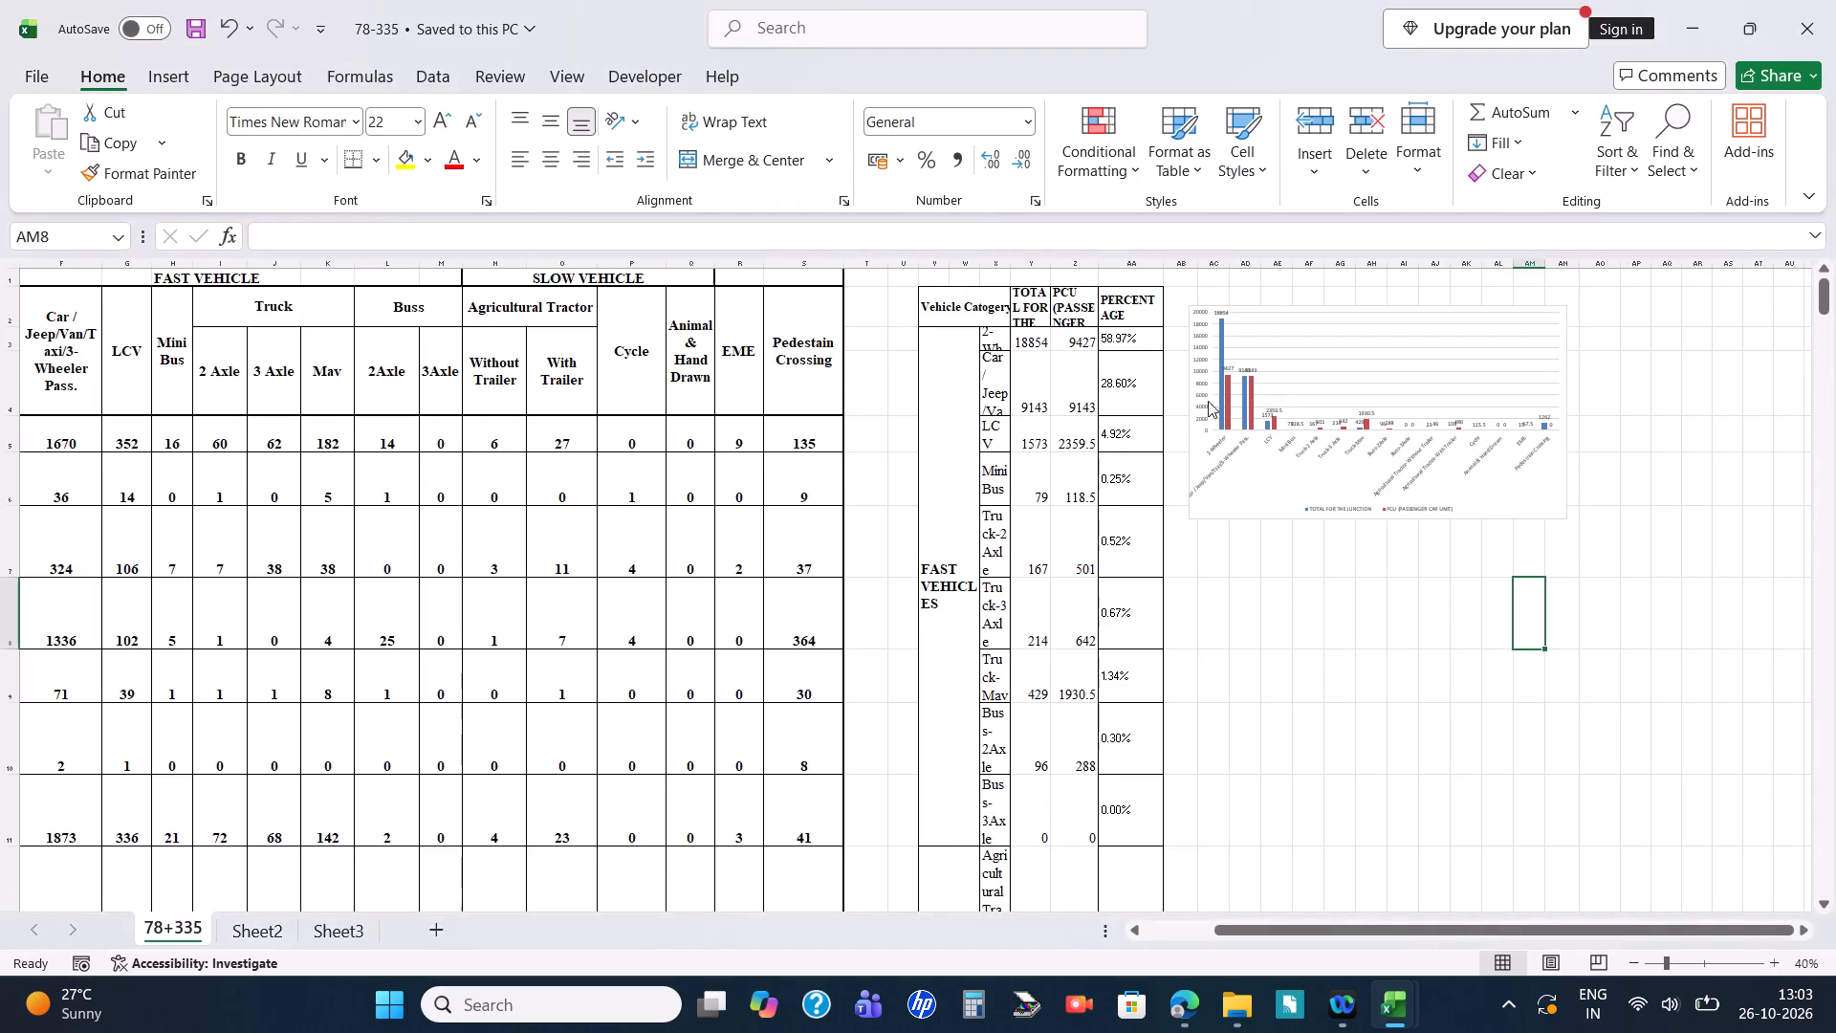
left_click_drag(1136, 301, 1121, 948)
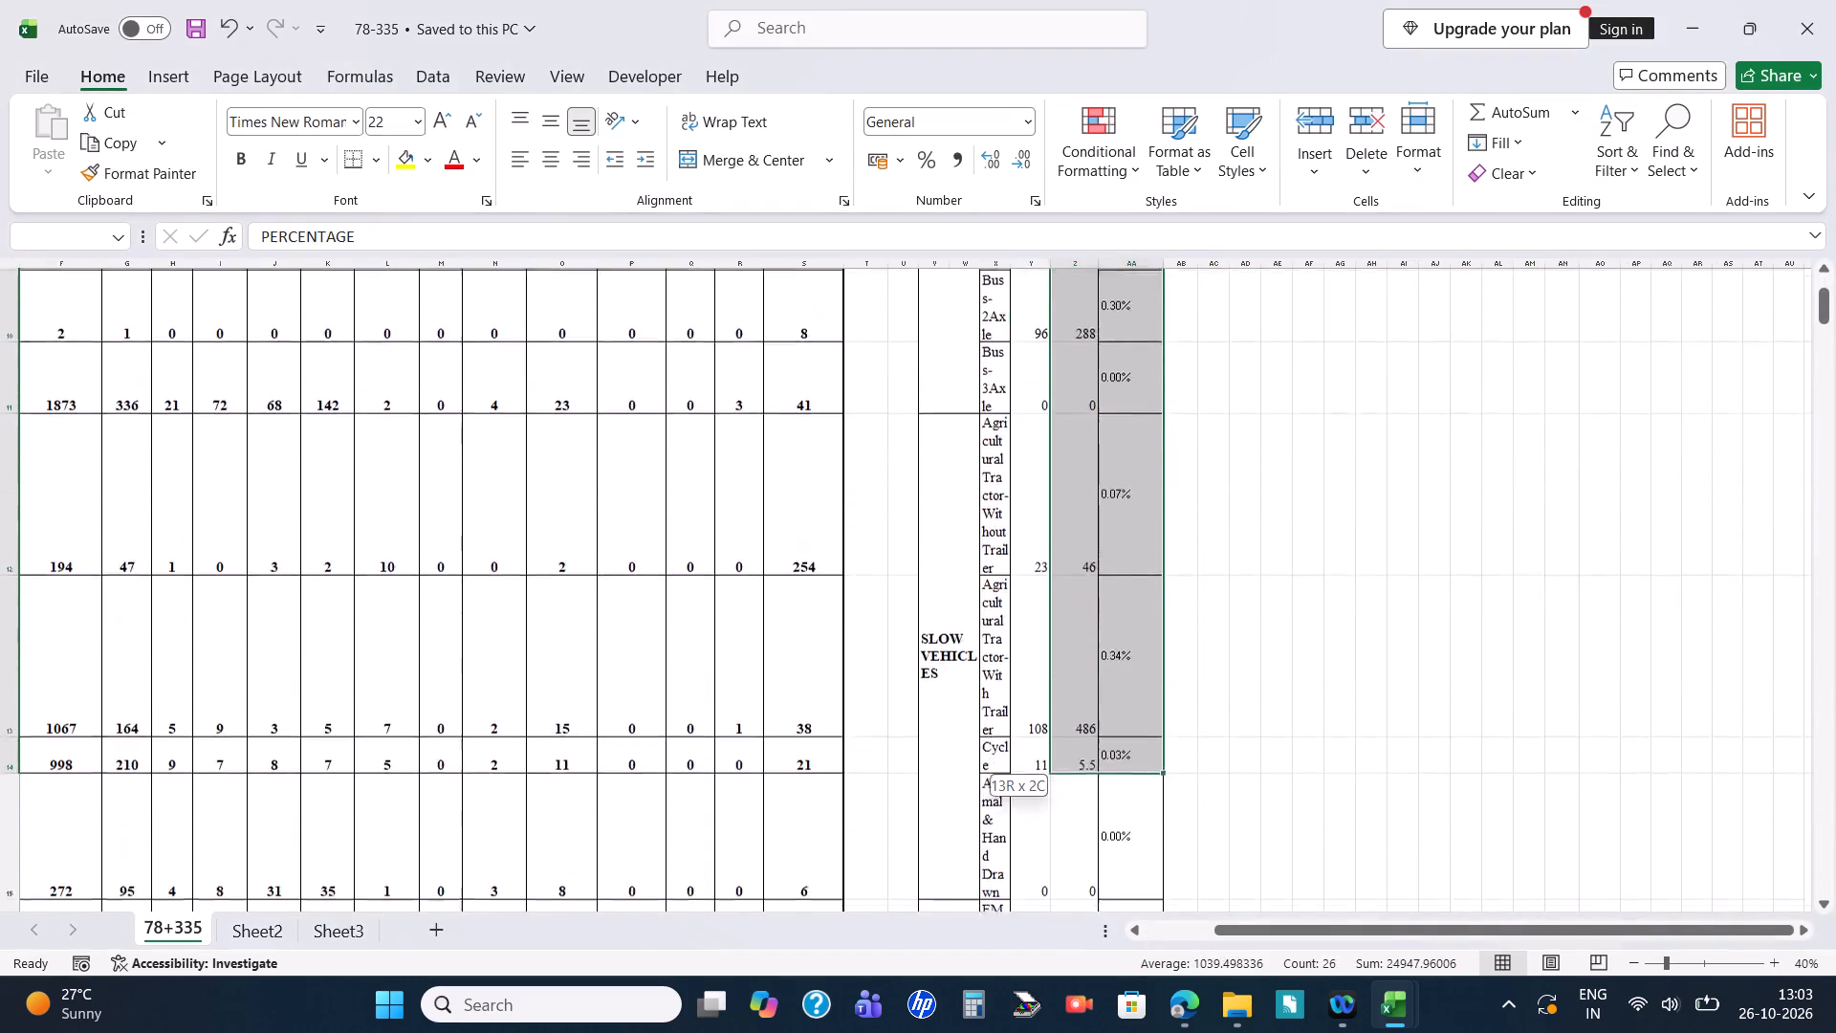
left_click_drag(1121, 948, 1155, 689)
scroll(1158, 684, "up", 8)
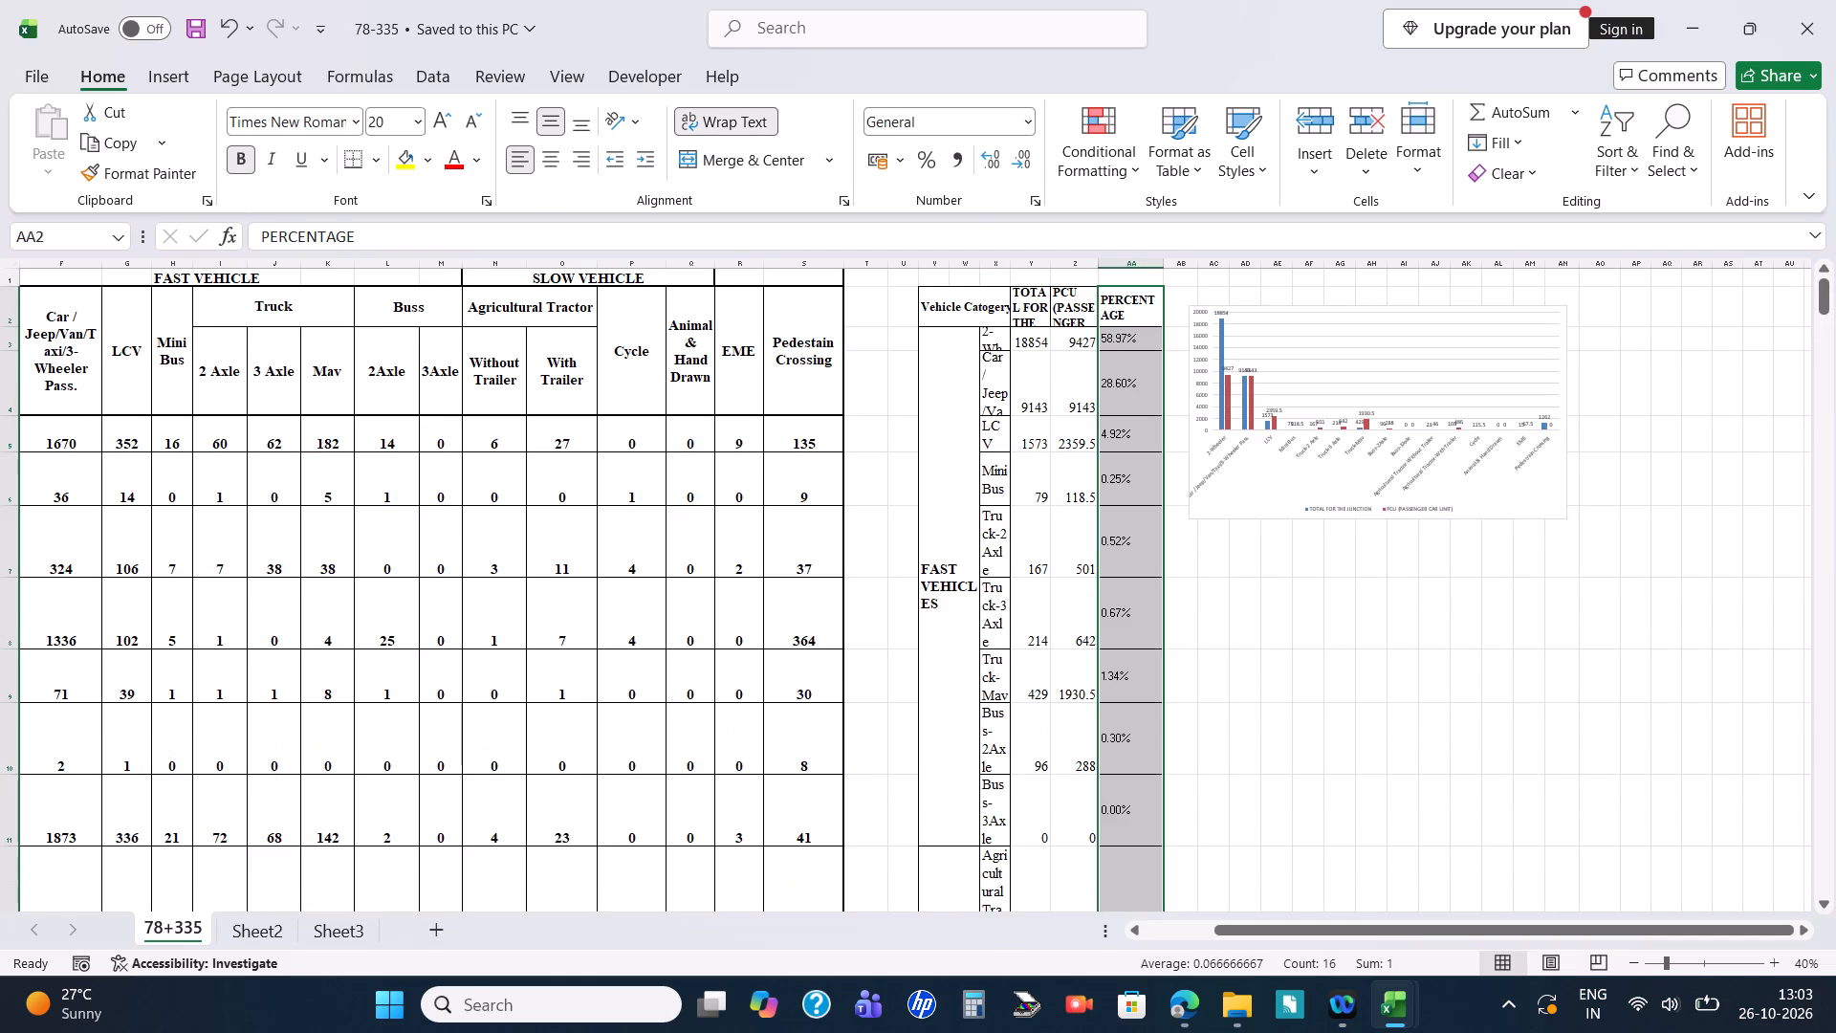
scroll(1034, 534, "up", 1)
left_click_drag(996, 307, 1023, 862, "ctrl")
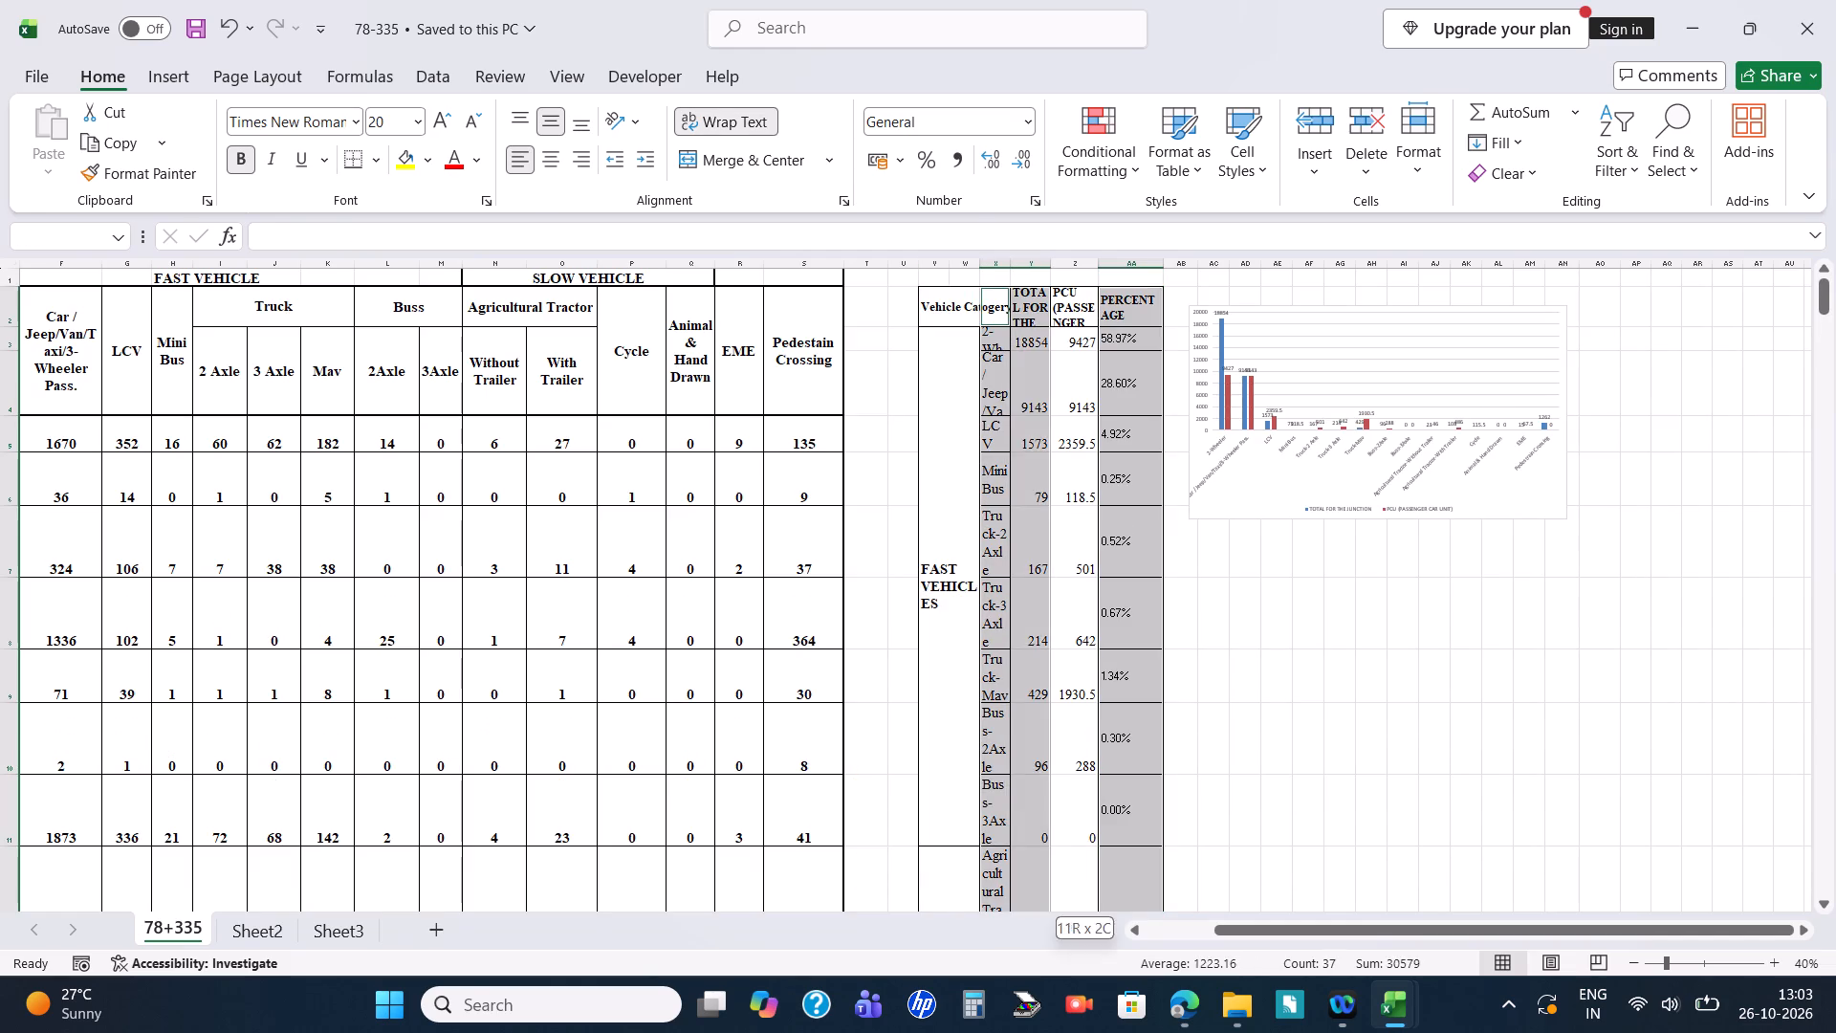
left_click_drag(1023, 862, 985, 714, "ctrl")
left_click(175, 76)
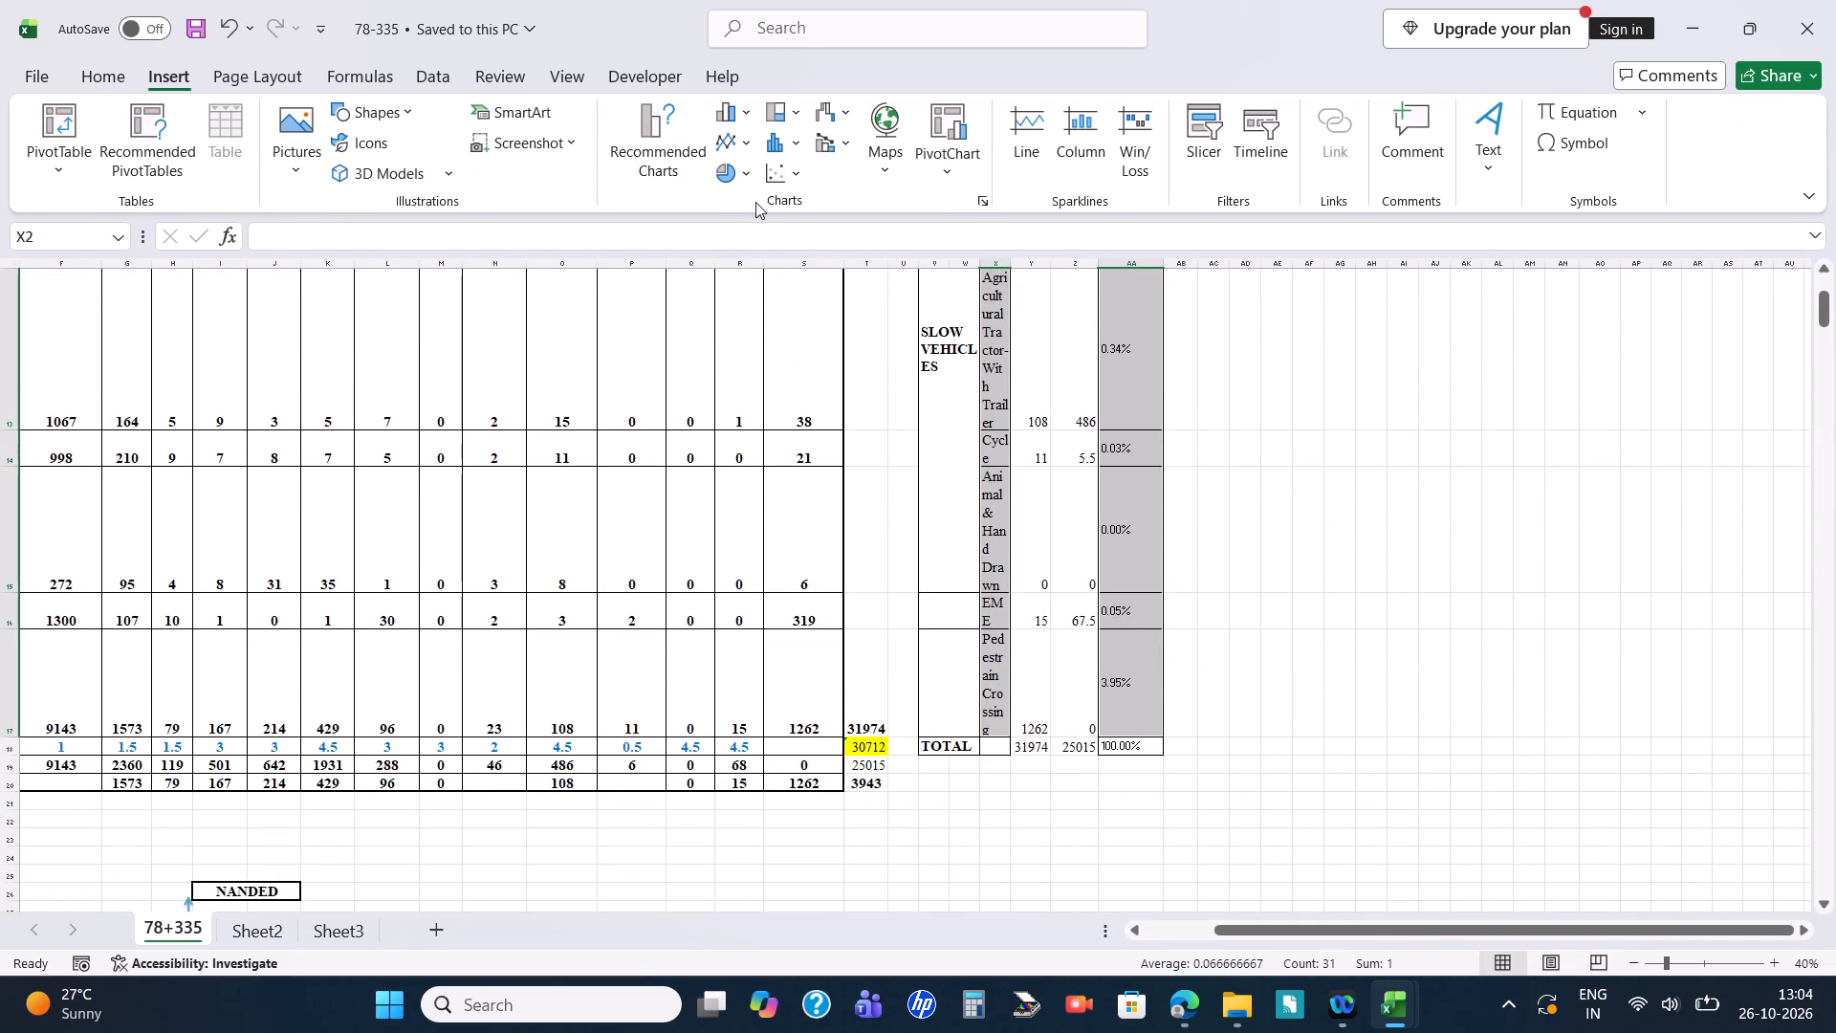
left_click(762, 176)
left_click(749, 182)
left_click(761, 245)
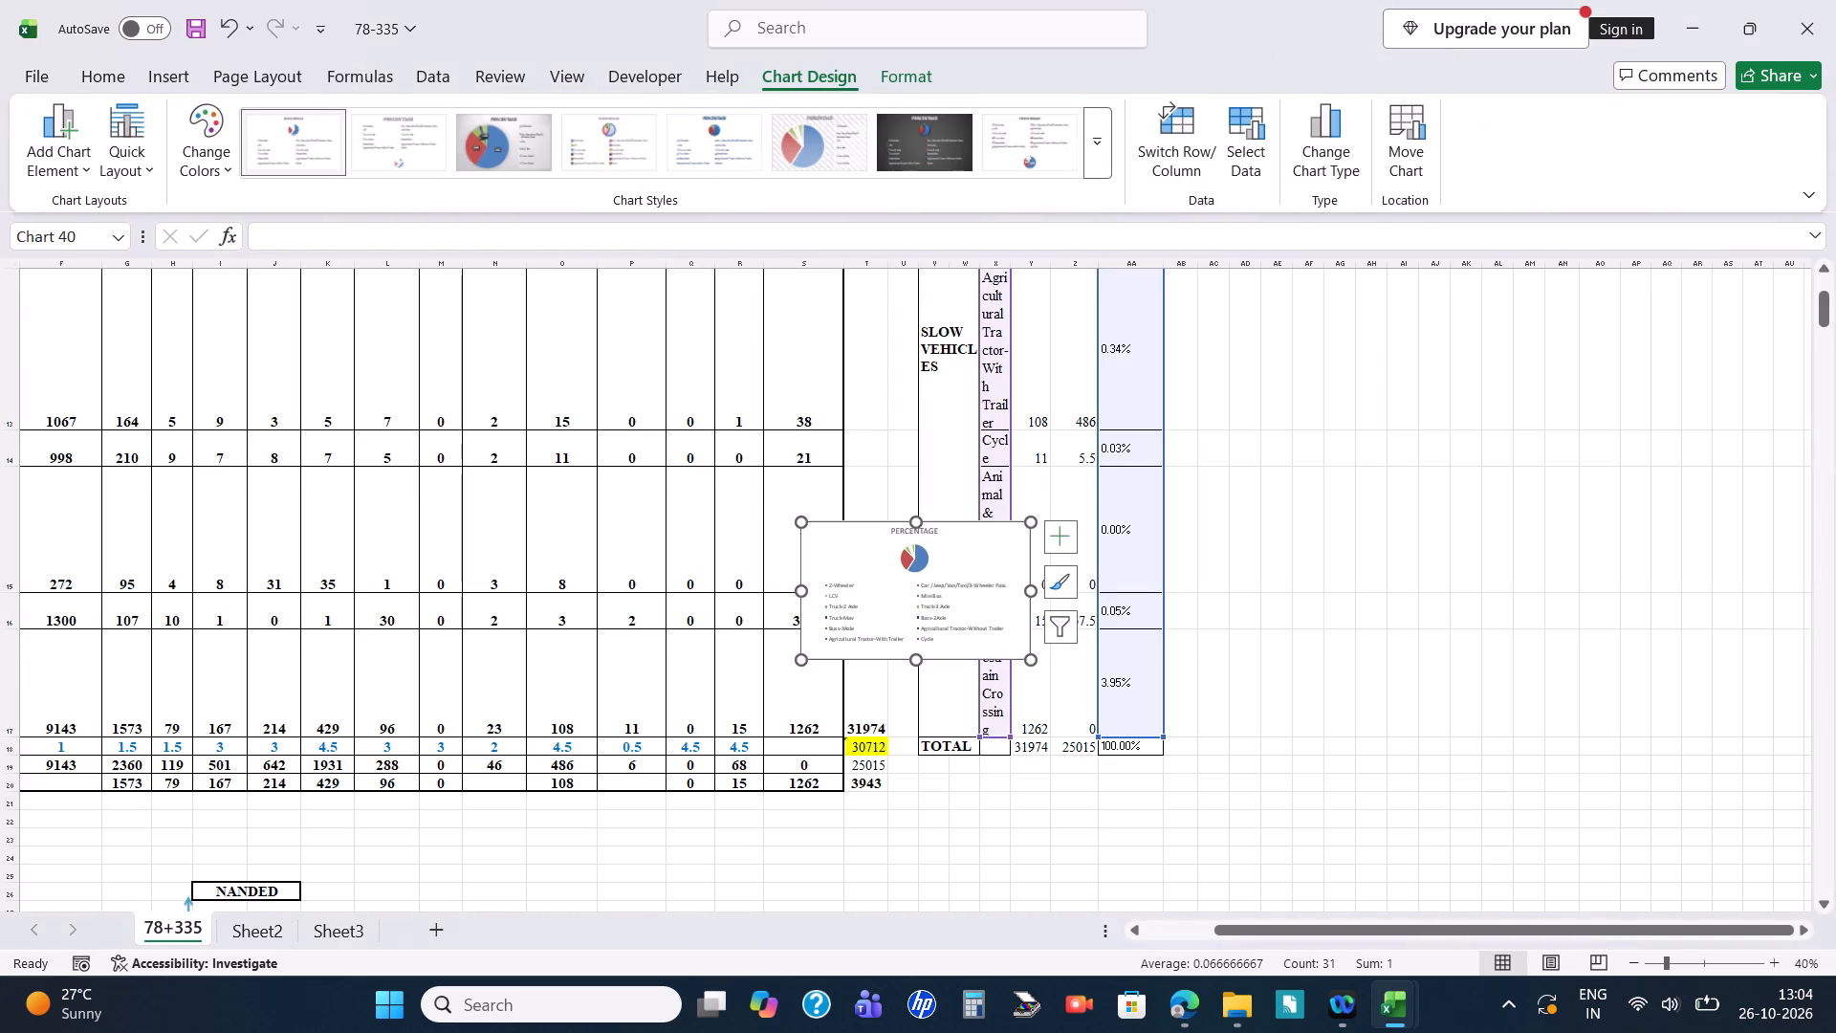
Move the new pie chart up from the table's lower rows to directly beneath the column chart.
left_click_drag(985, 532, 1679, 301)
scroll(1585, 435, "up", 4)
scroll(1599, 544, "up", 1)
scroll(1599, 544, "down", 1)
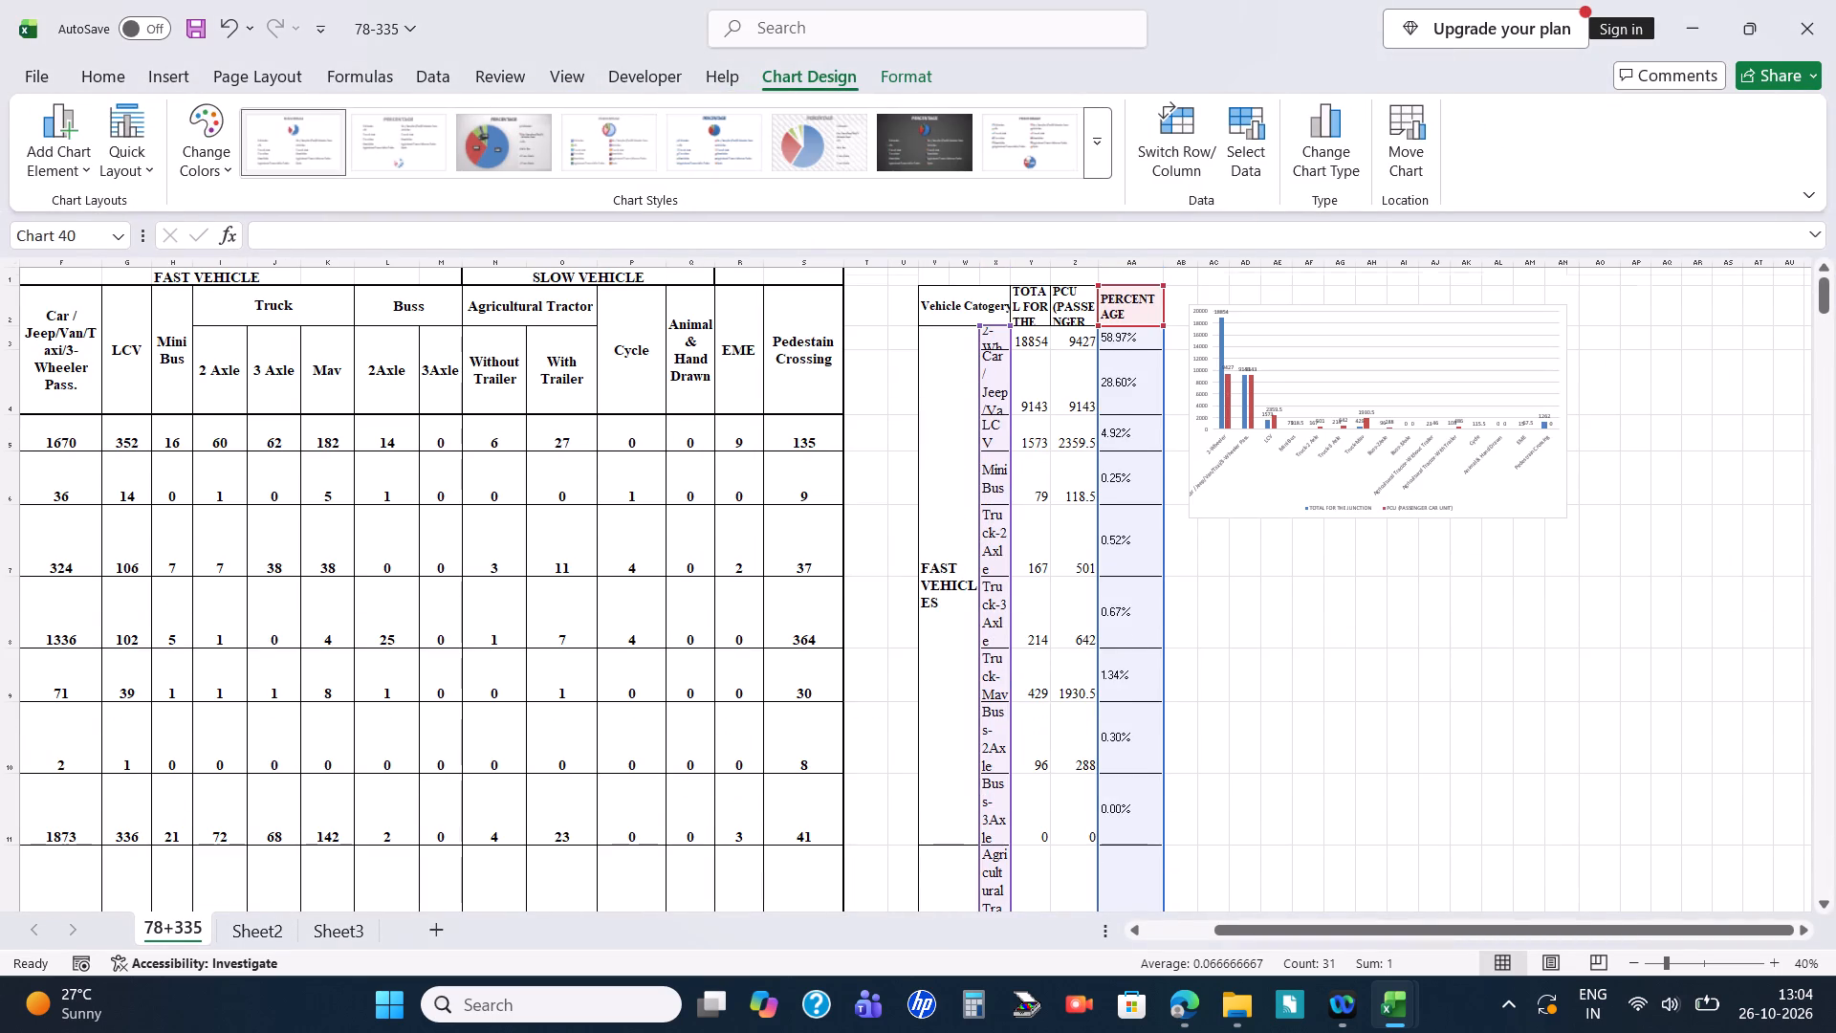
scroll(1599, 544, "down", 1)
left_click_drag(1677, 814, 1522, 254)
scroll(1524, 421, "up", 3)
scroll(1541, 484, "down", 2)
left_click_drag(1673, 818, 1477, 294)
scroll(1482, 382, "up", 2)
Enlarge the pie chart in width and height to span roughly columns AB to AO below the column chart, and save.
left_click_drag(1531, 581, 1599, 584)
left_click_drag(1295, 579, 1245, 577)
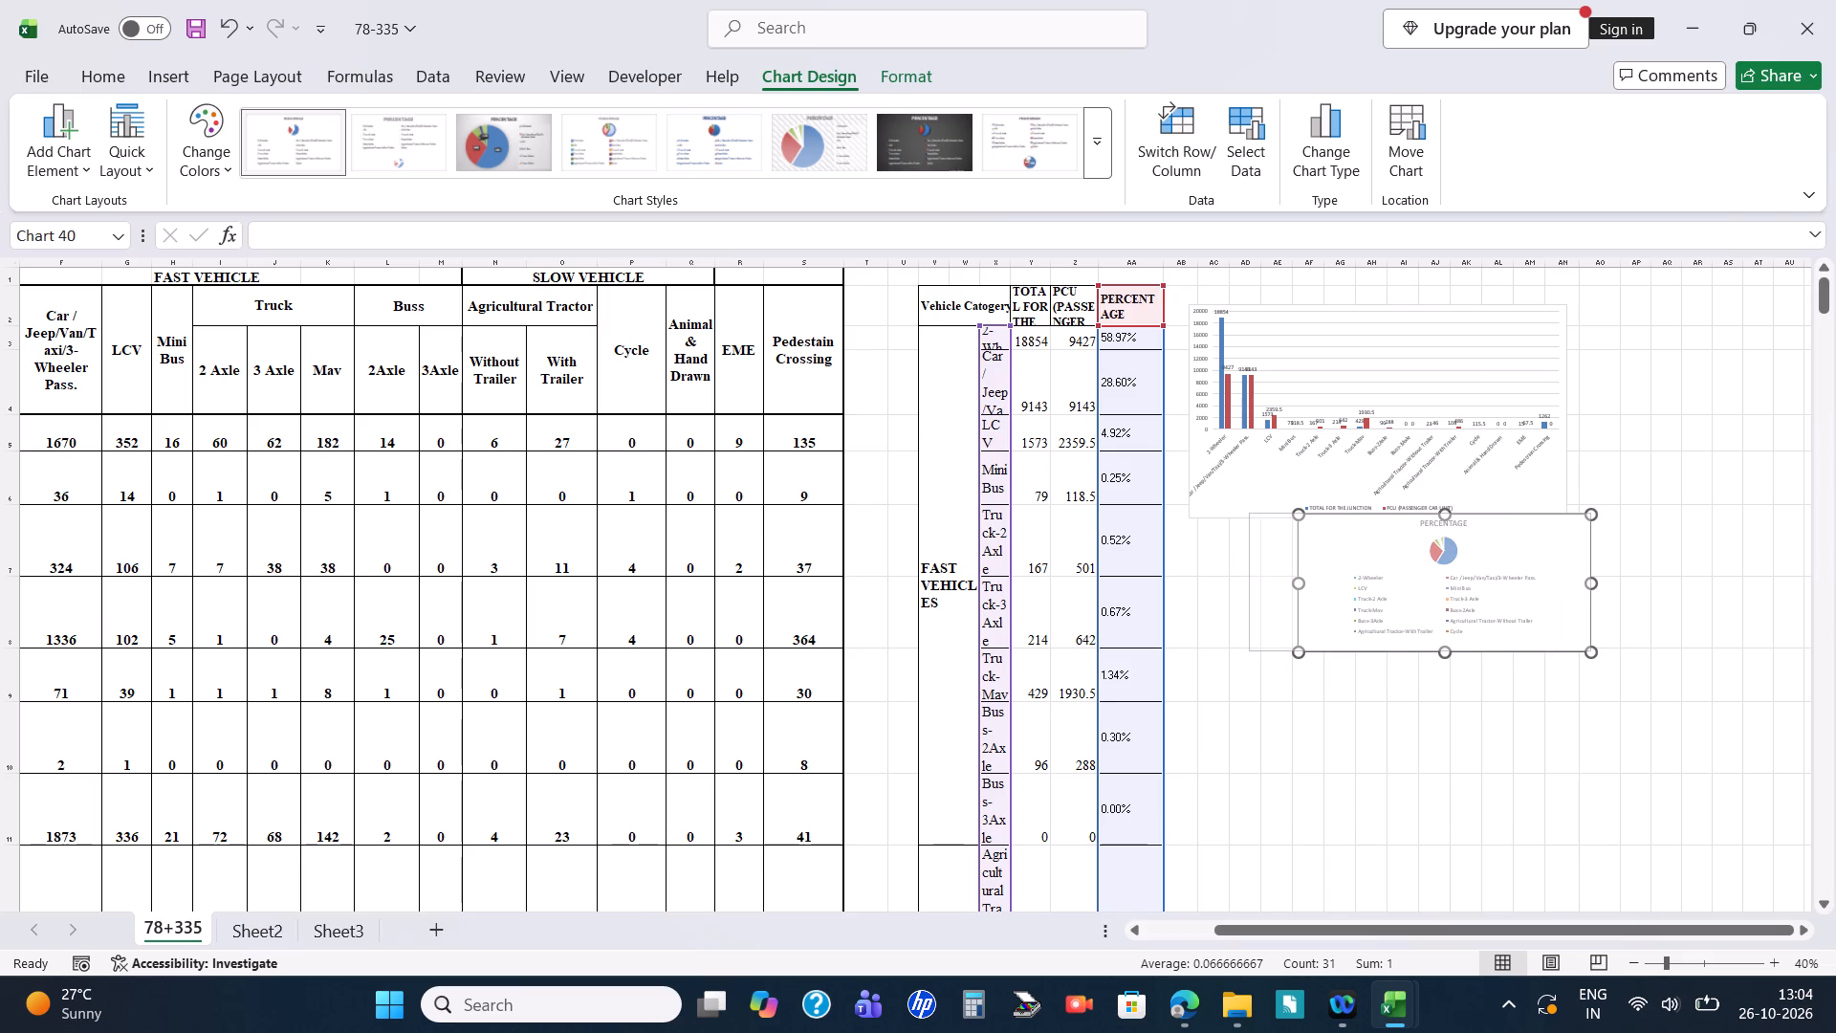
left_click_drag(1245, 577, 1194, 583)
left_click_drag(1397, 650, 1400, 716)
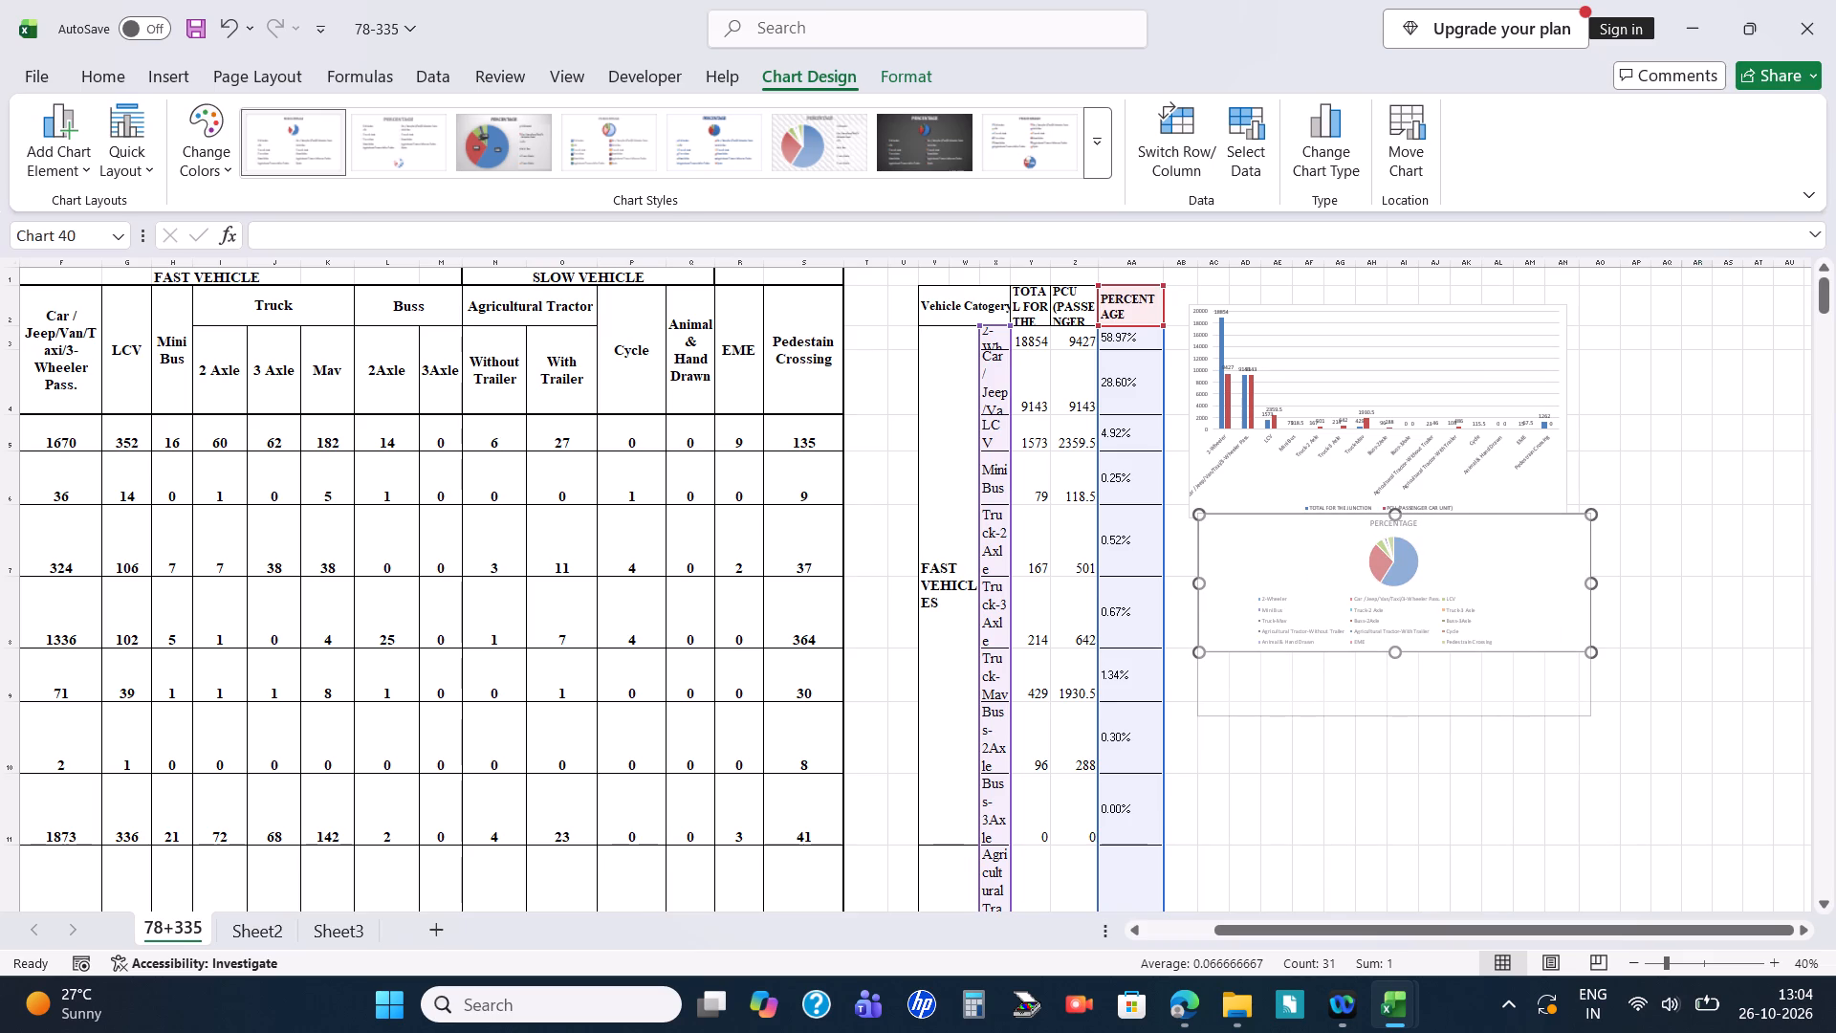
left_click(1706, 700)
key("ctrl+c")
key("ctrl+s")
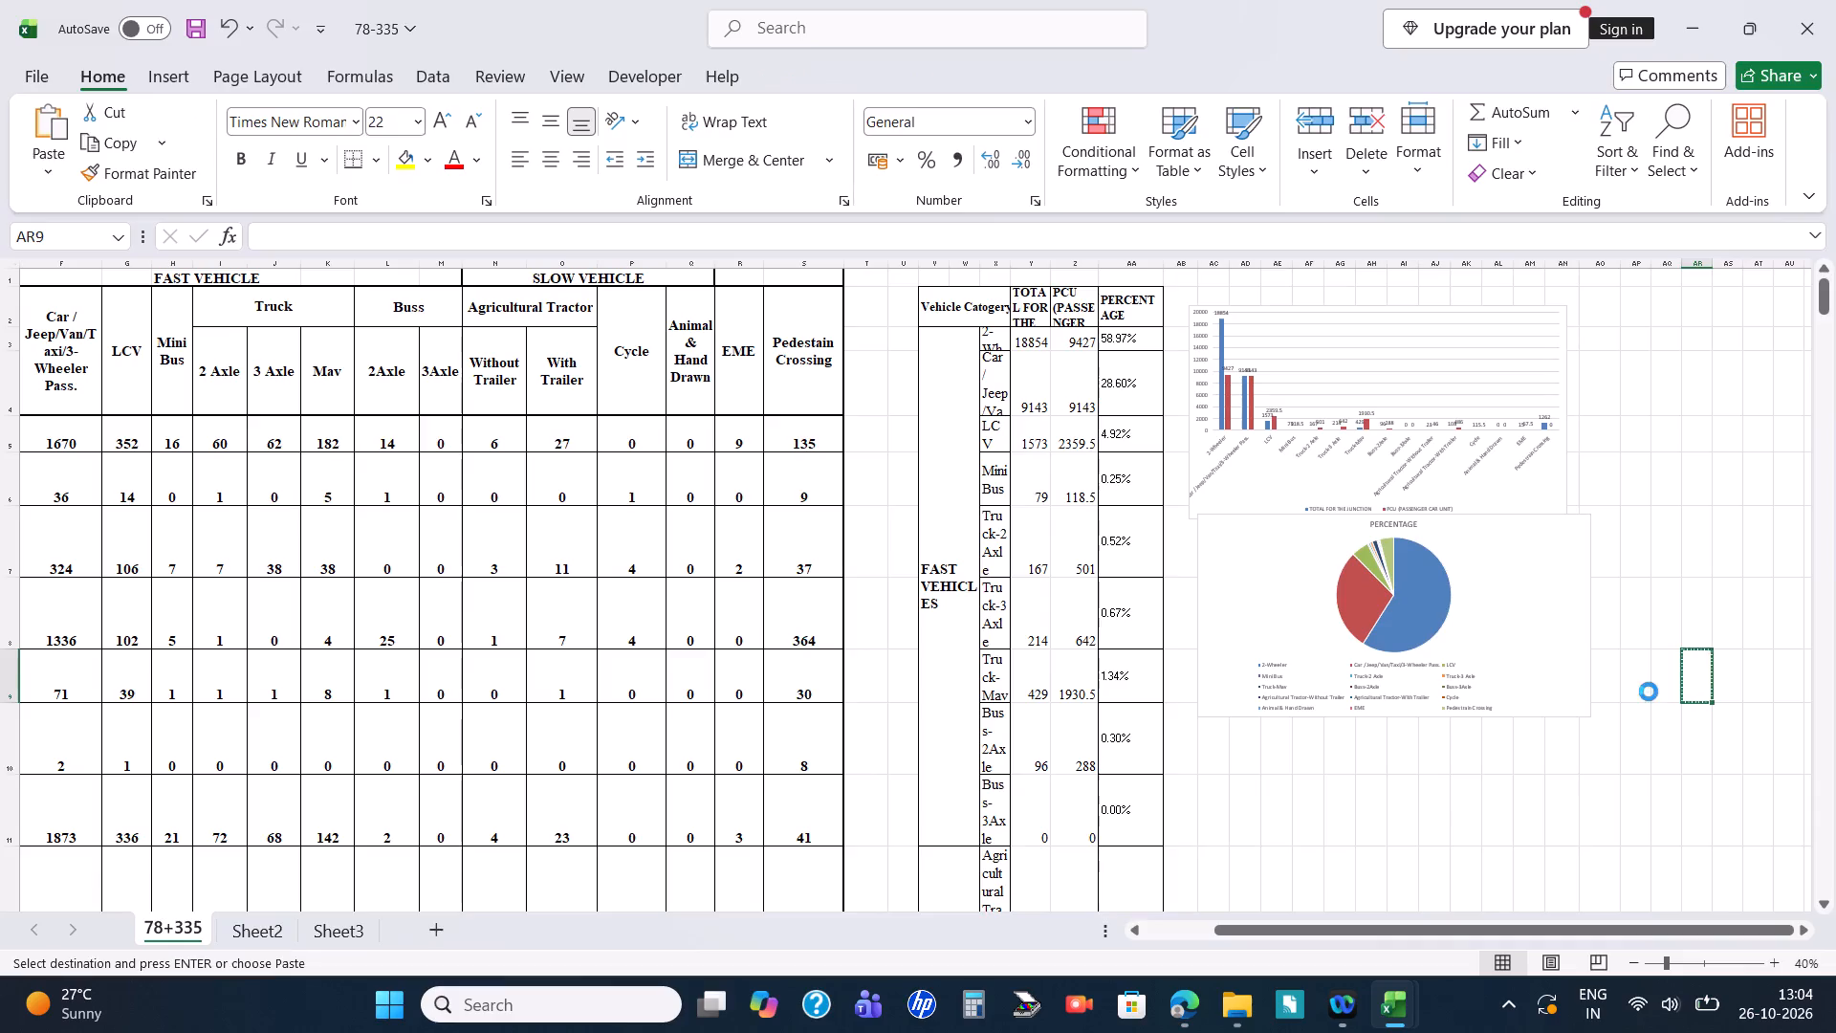
Copy the title text "Vehicular Percentage" from the pie chart in the 130+500 workbook.
key("alt+Tab")
scroll(1638, 364, "up", 2)
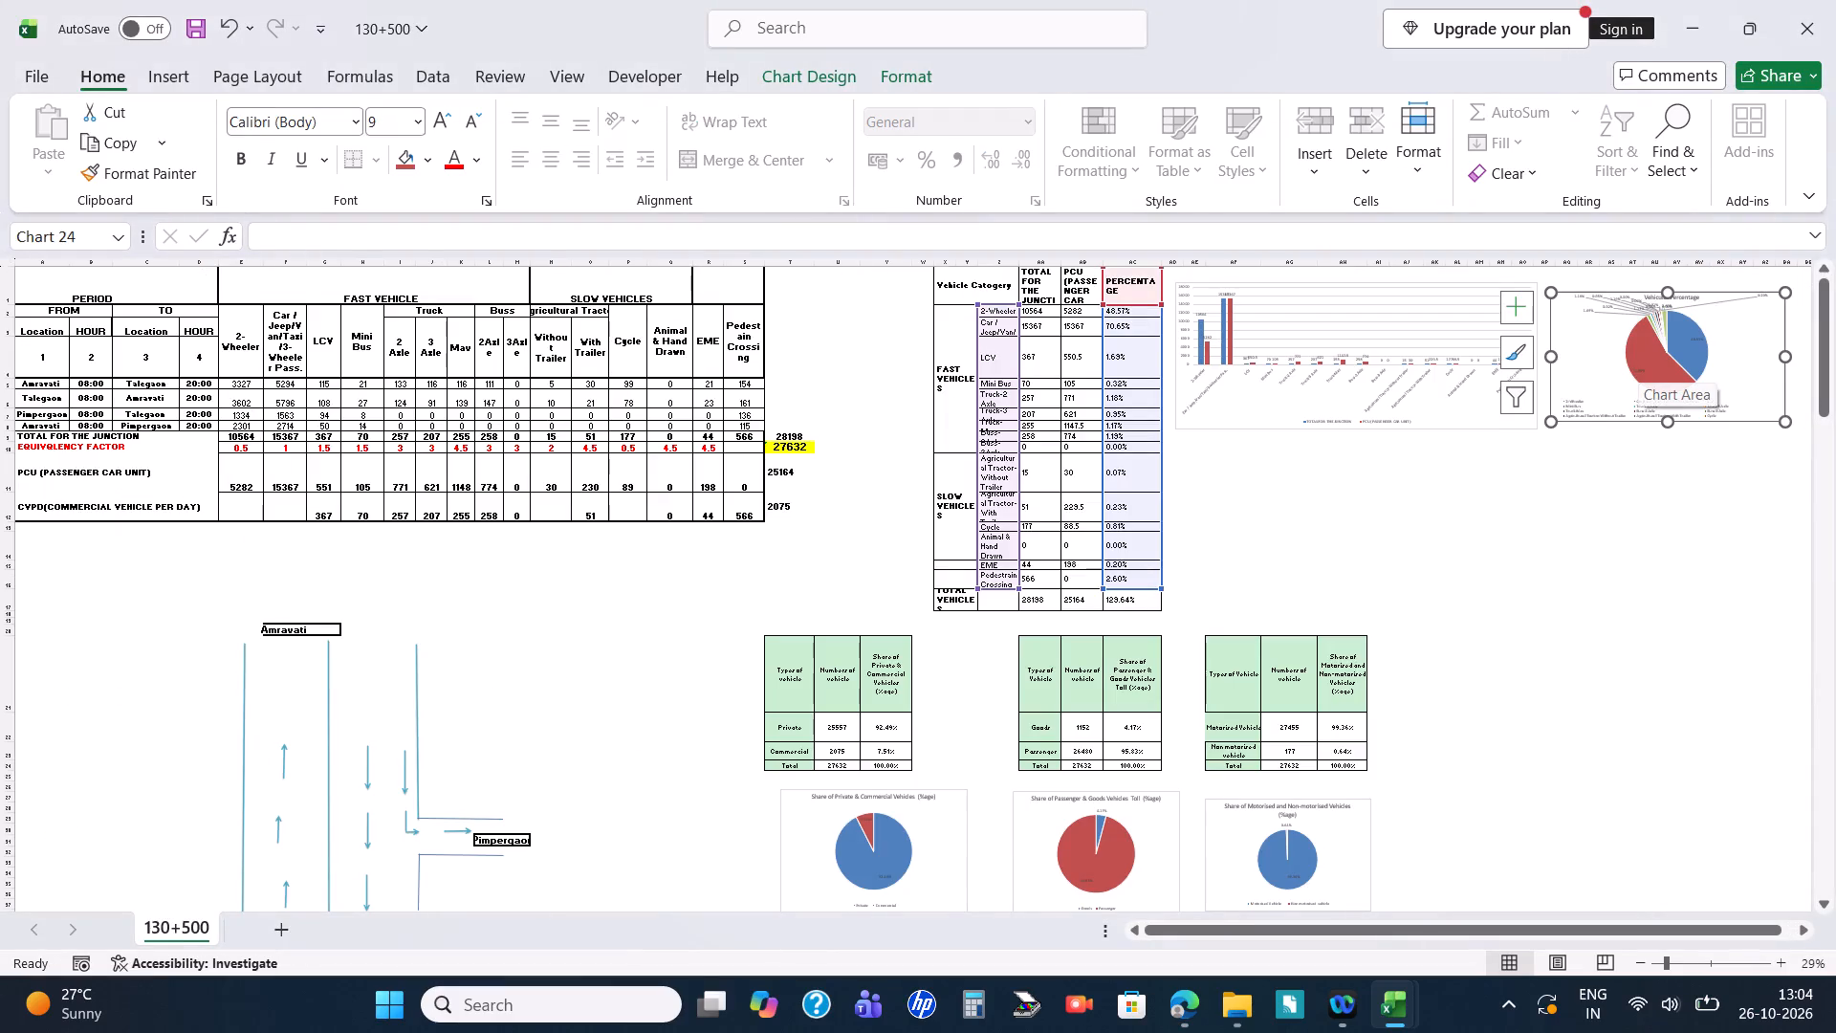
scroll(1714, 306, "up", 9, "ctrl")
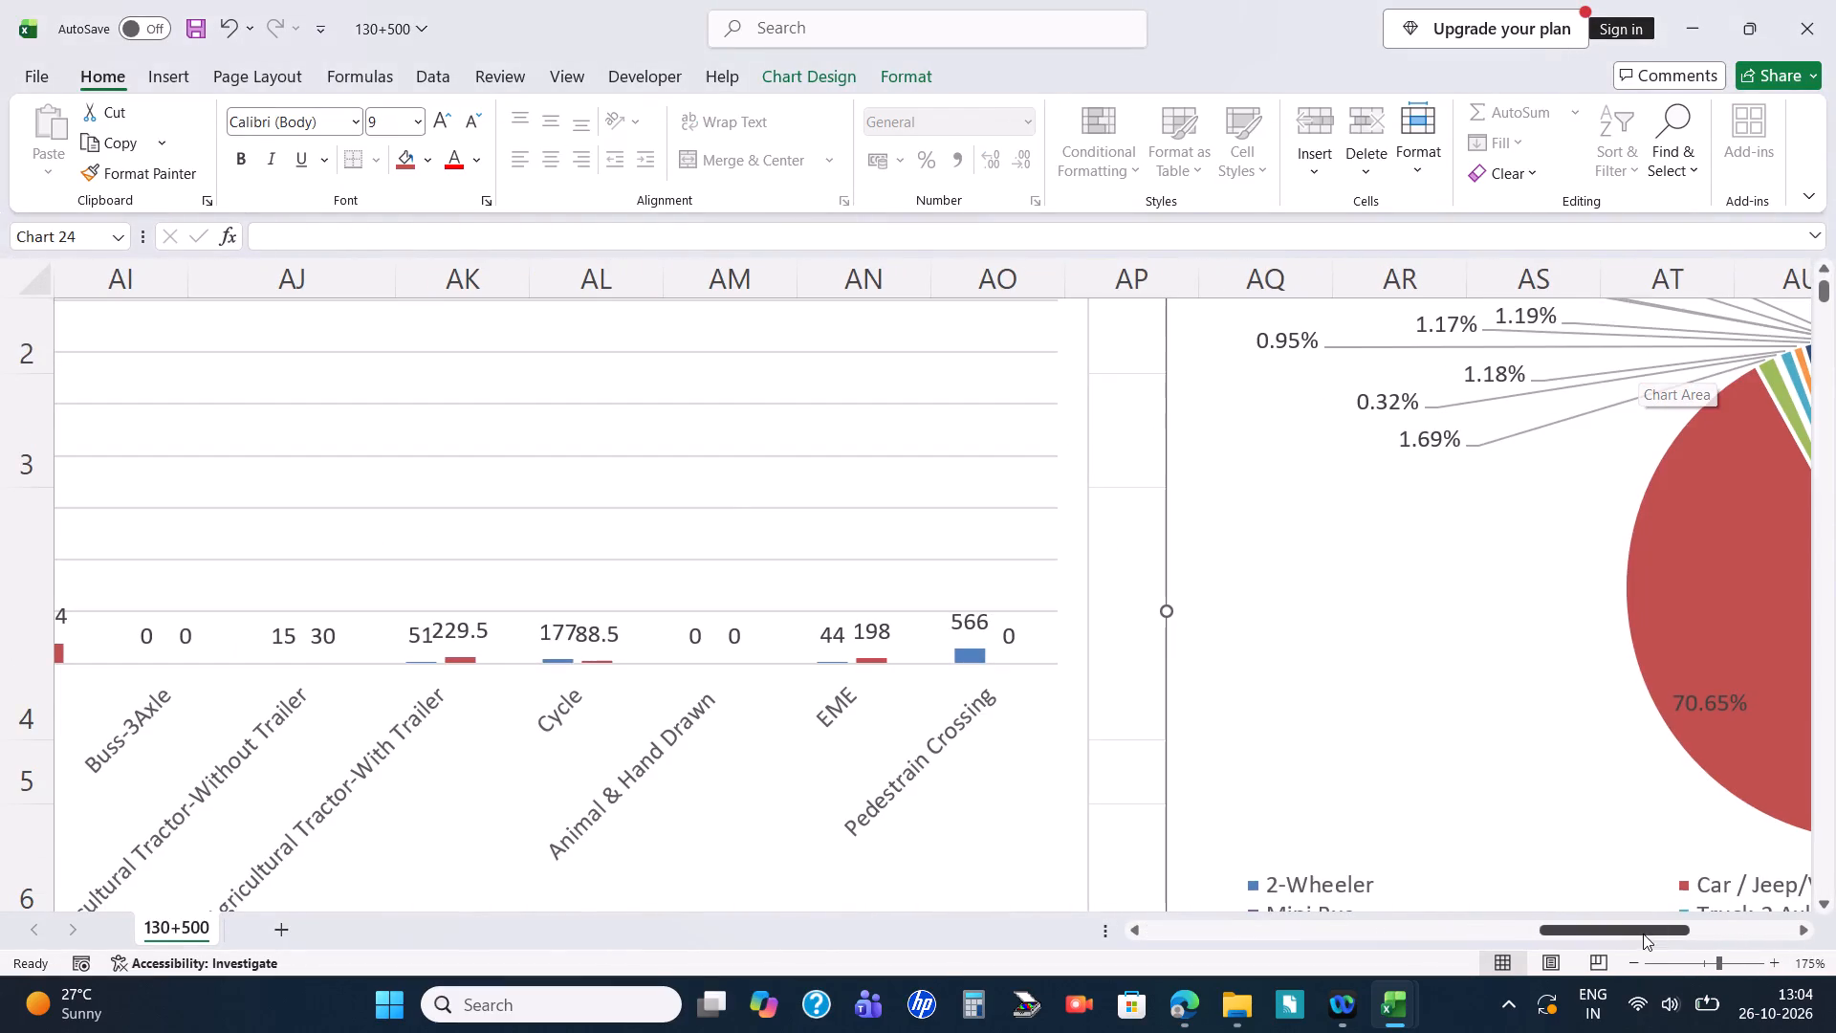
left_click_drag(1642, 935, 1835, 874)
scroll(1186, 626, "up", 3)
scroll(789, 482, "down", 5, "ctrl")
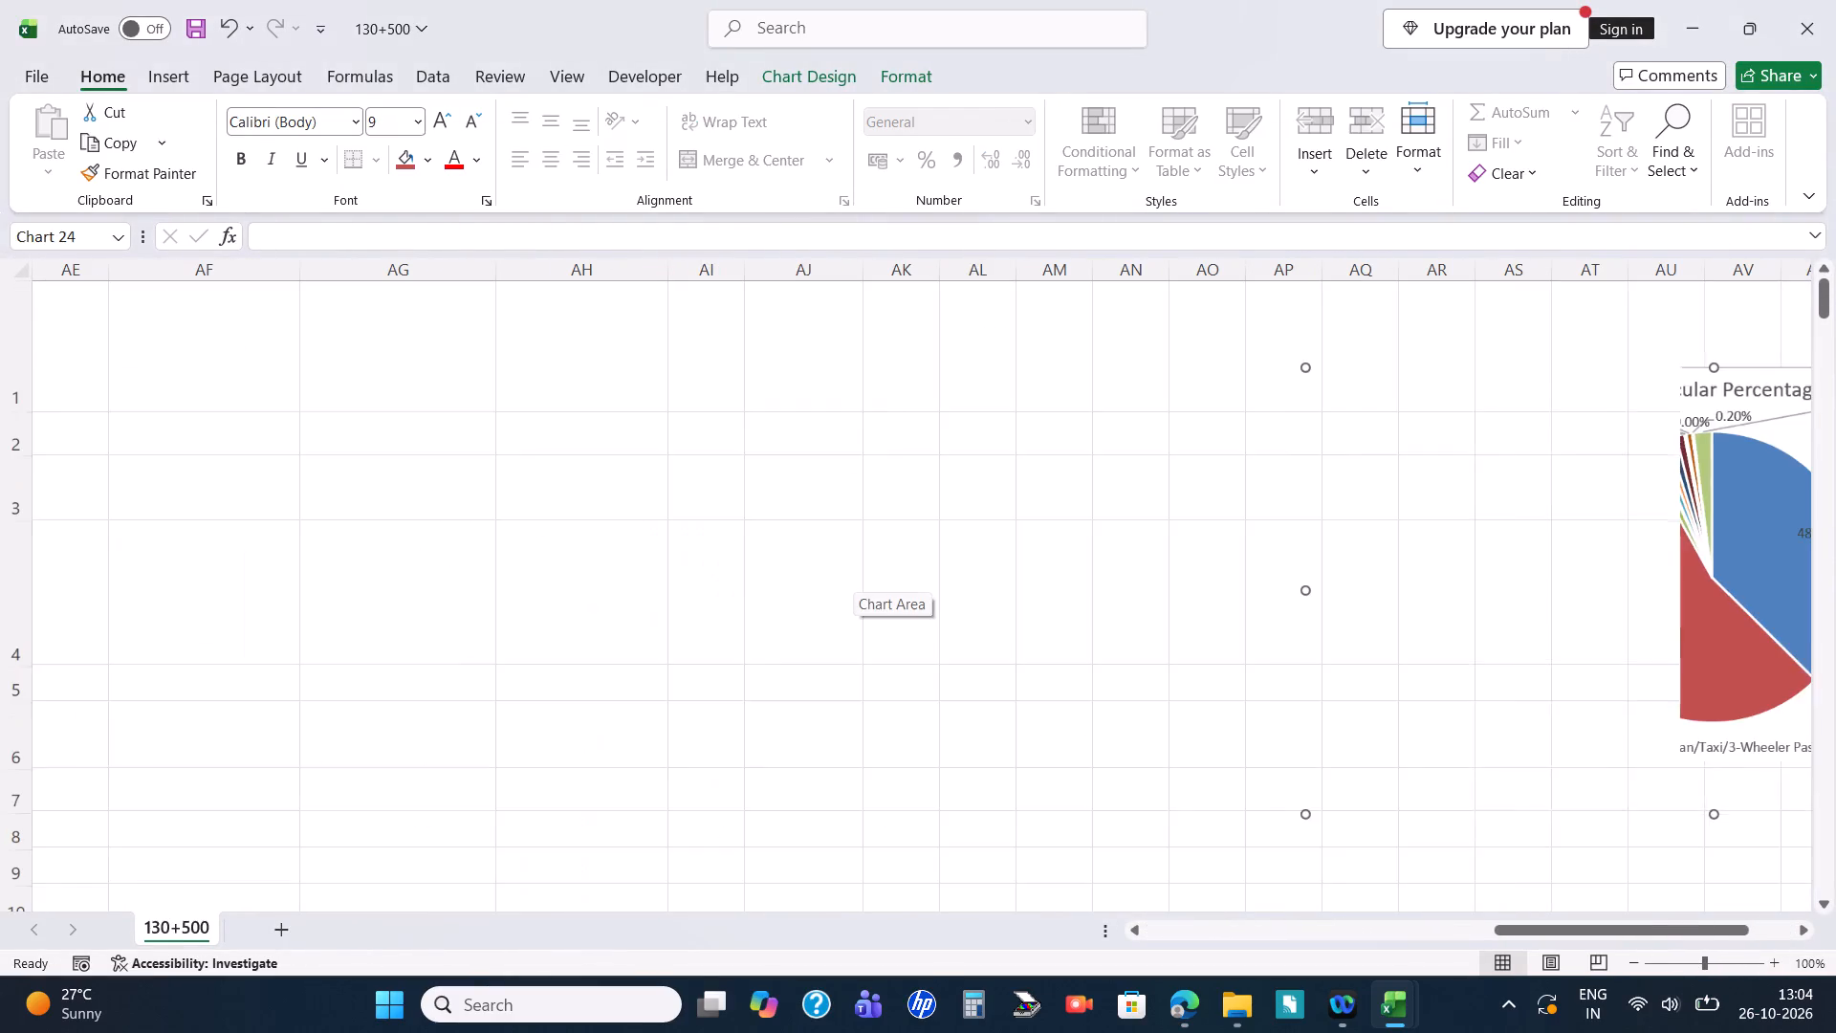
scroll(672, 534, "down", 2)
scroll(943, 407, "down", 1)
scroll(942, 407, "up", 7)
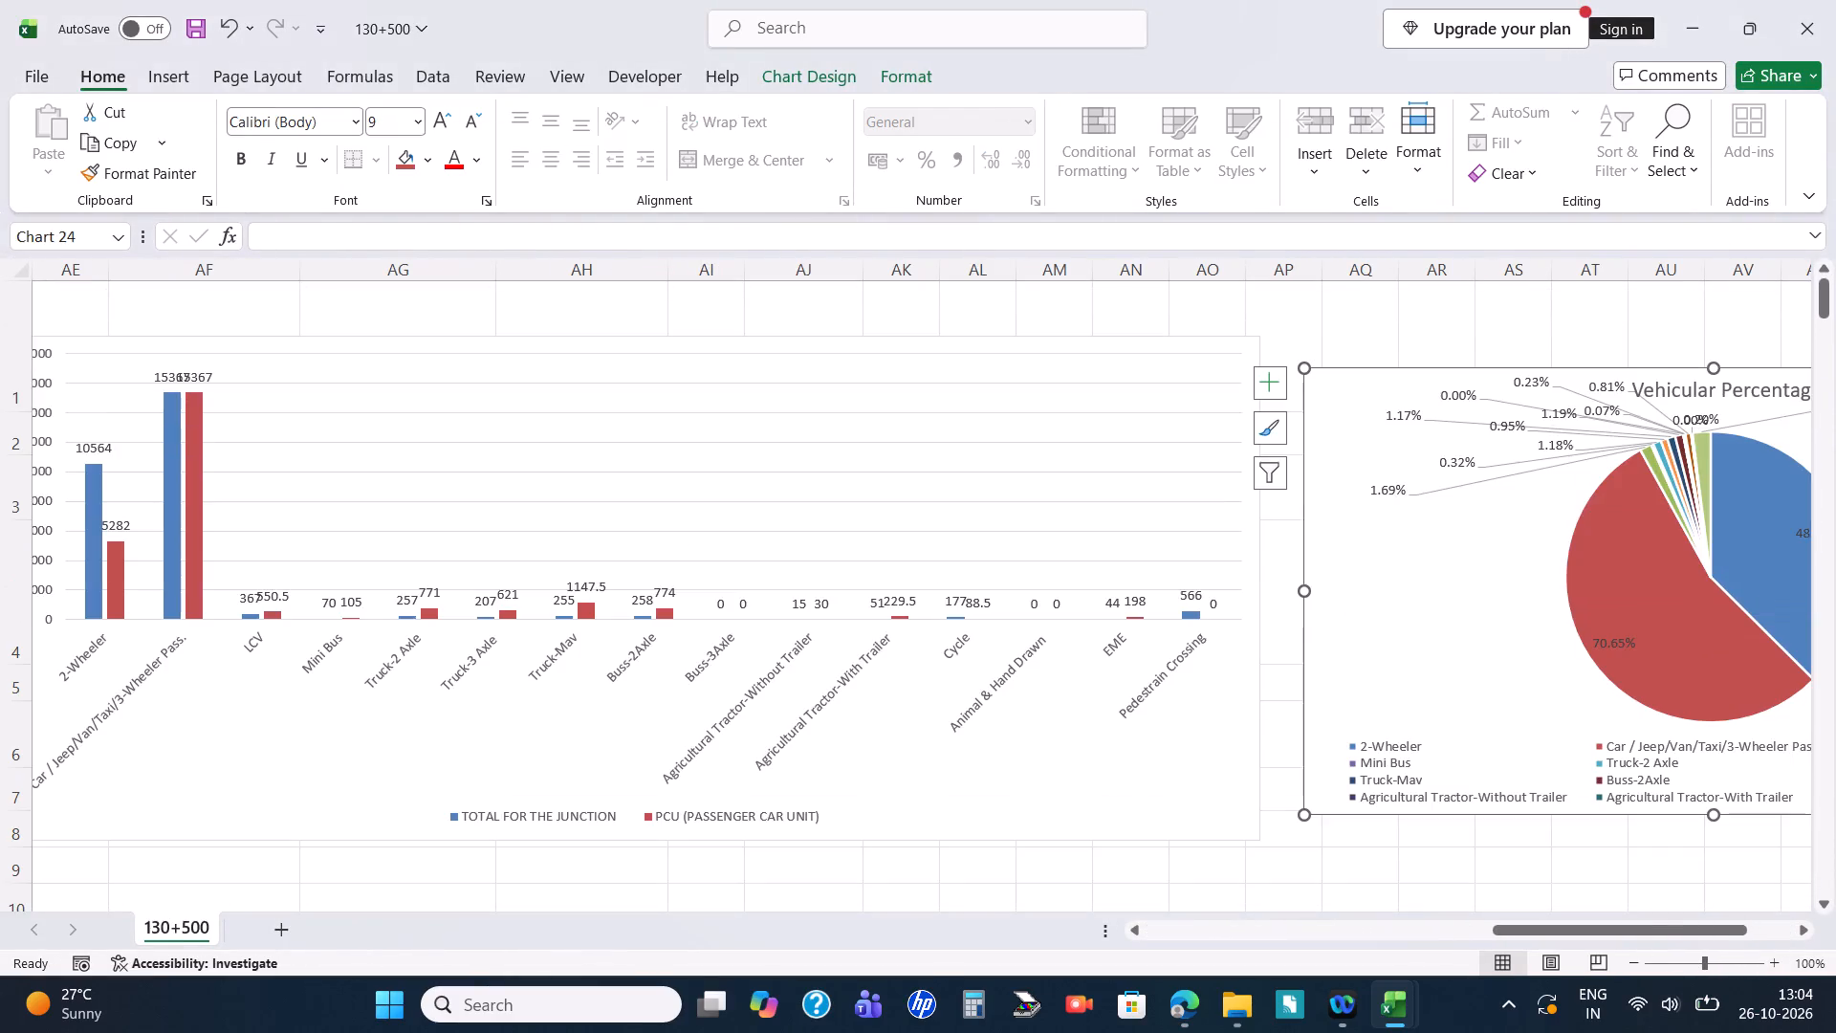
left_click(1730, 396)
triple_click(1713, 388)
left_click(1713, 388)
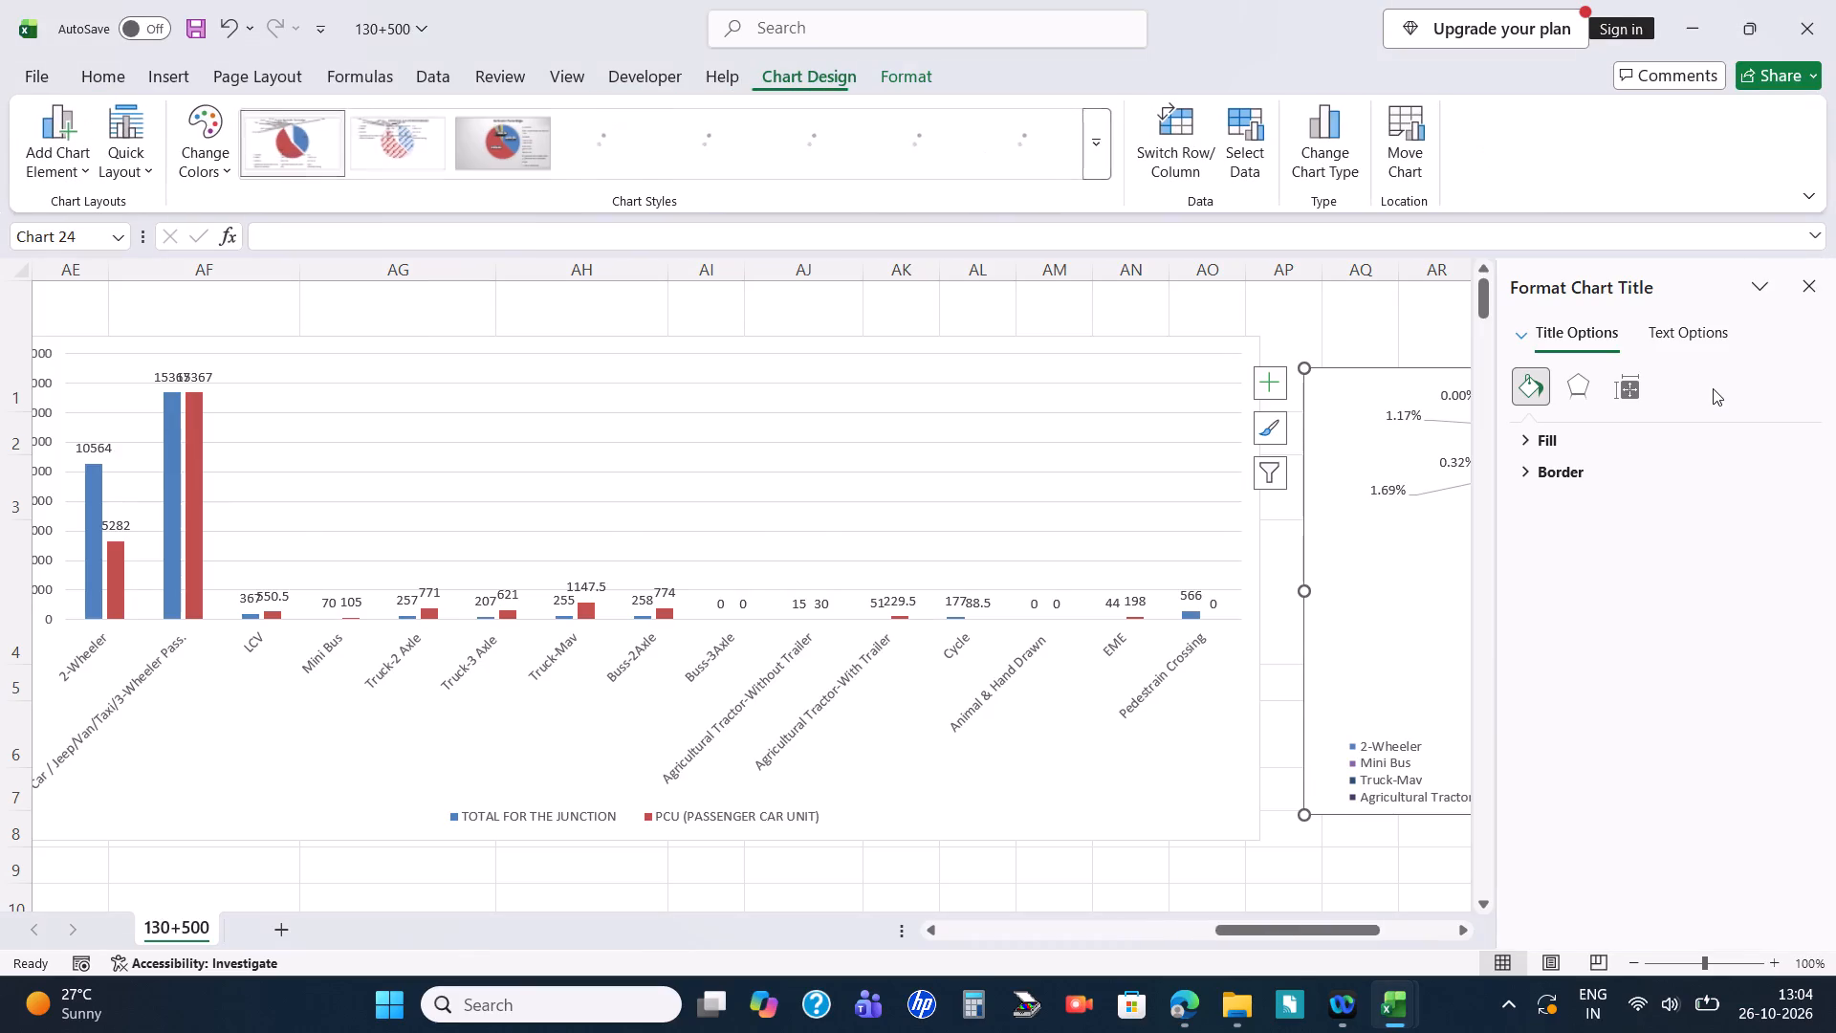
left_click(1803, 298)
triple_click(1760, 397)
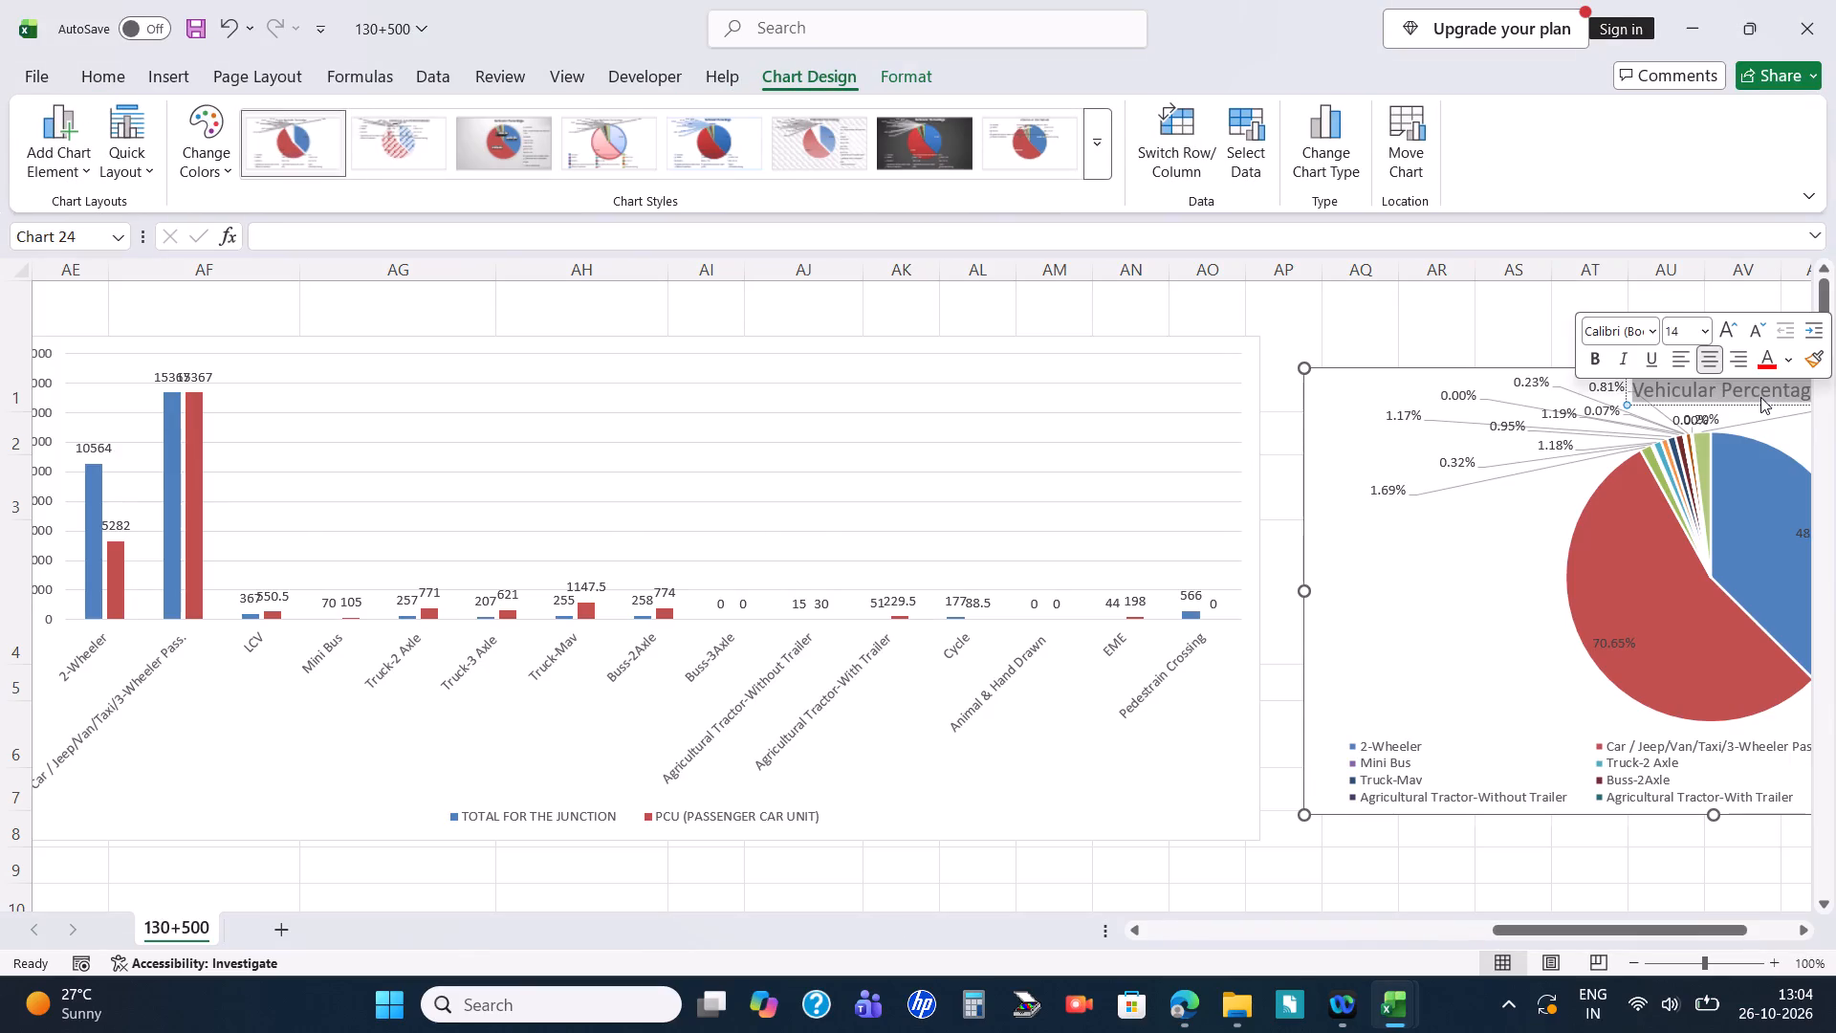
key("ctrl+c")
Replace the 78-335 pie chart's title with the copied text "Vehicular Percentage" on a single line, and save the workbook.
key("alt+Tab")
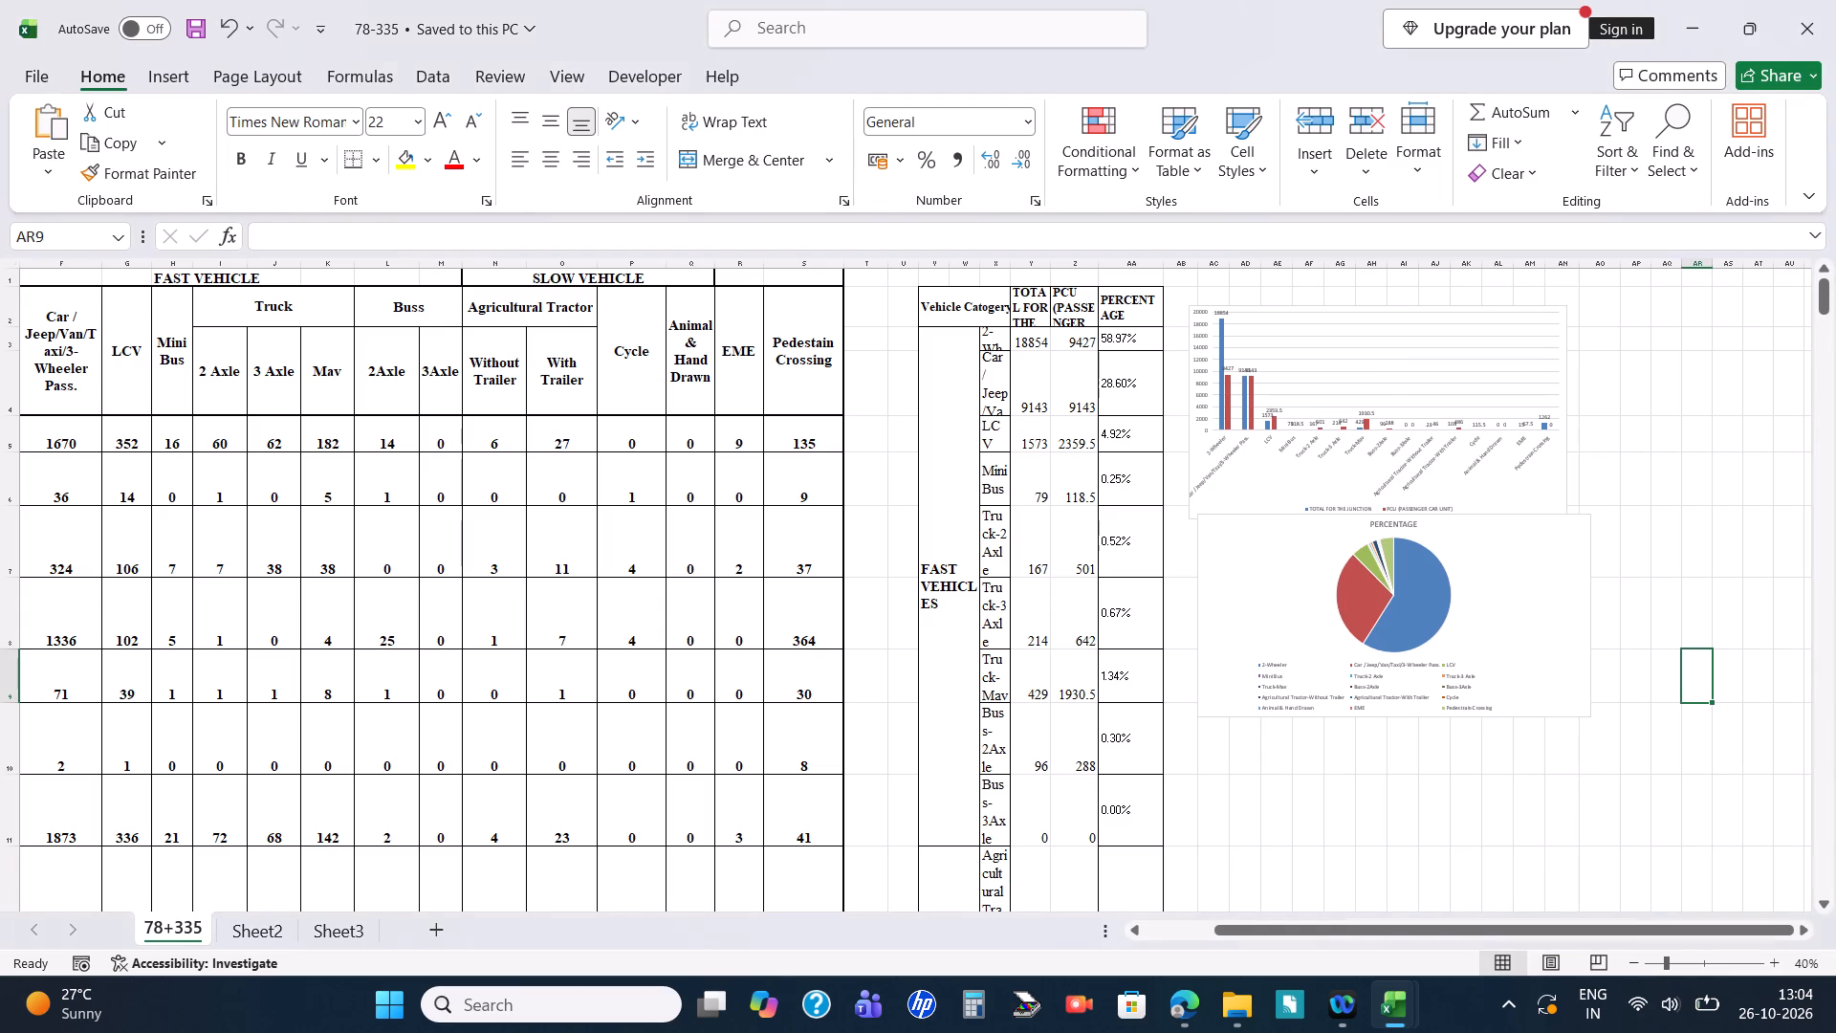
left_click(1398, 523)
triple_click(1399, 524)
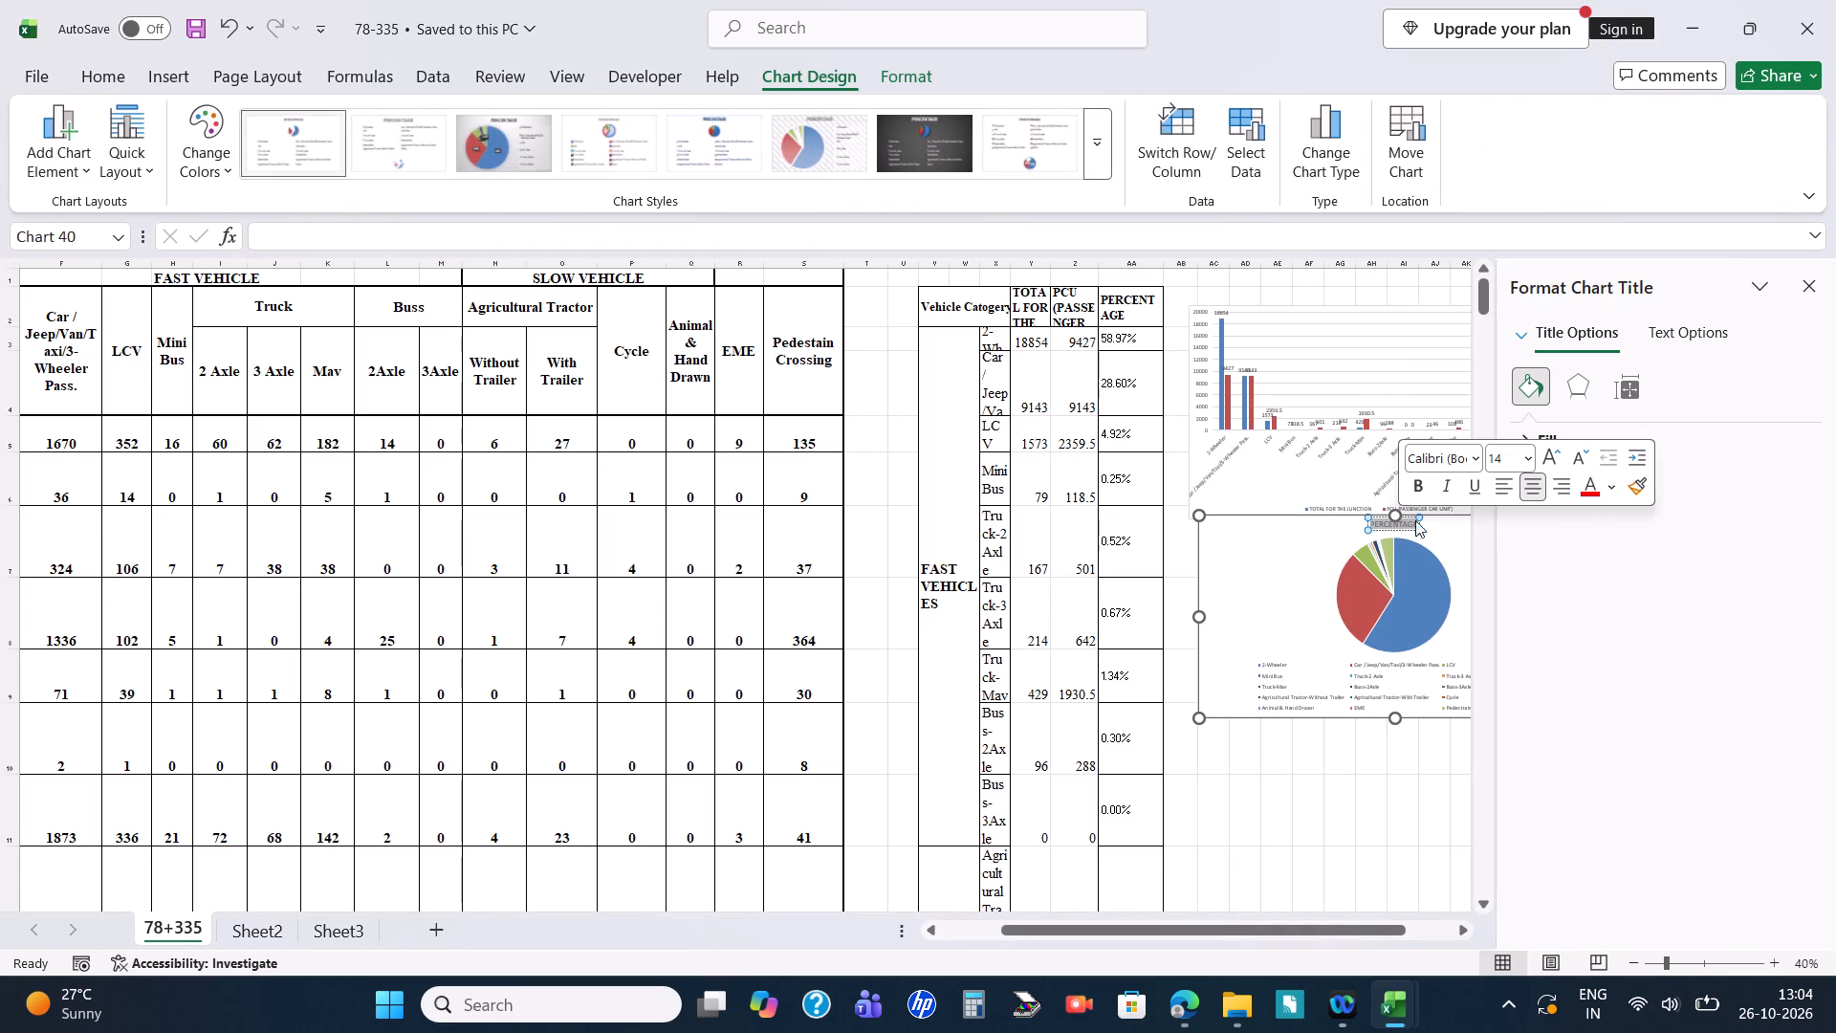
key("ctrl+v")
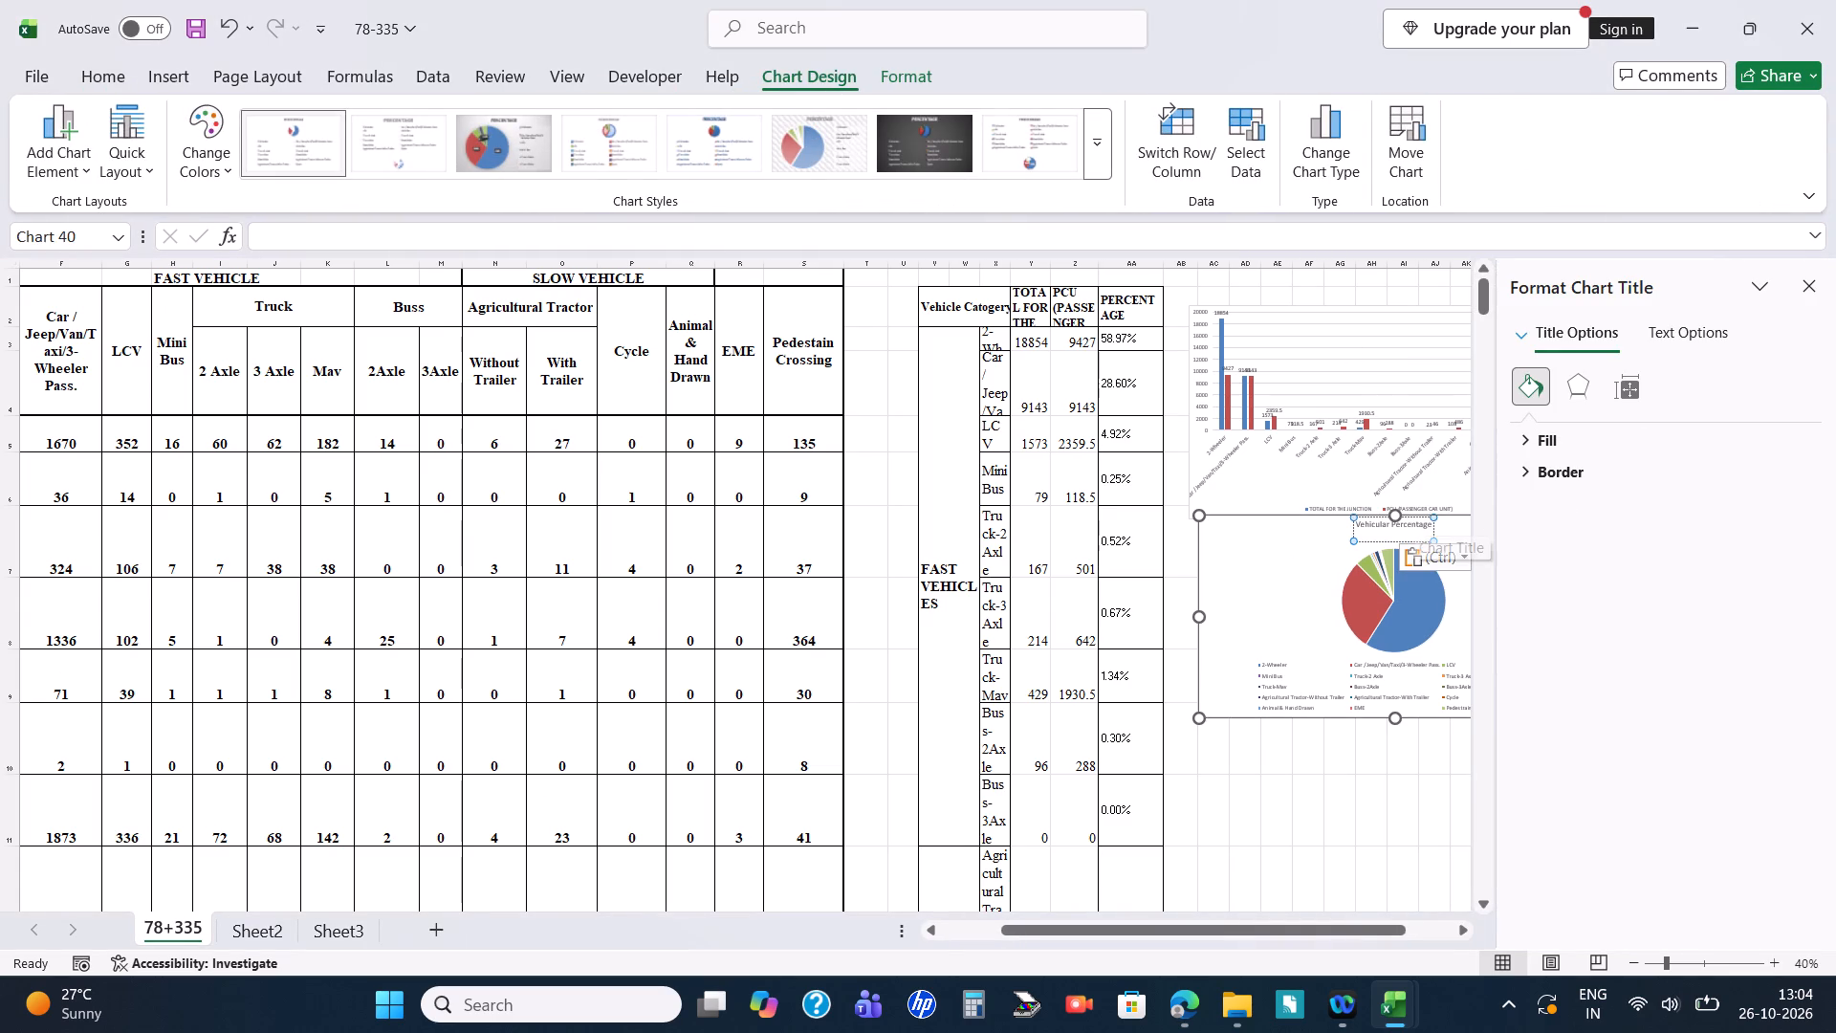
key("BackSpace")
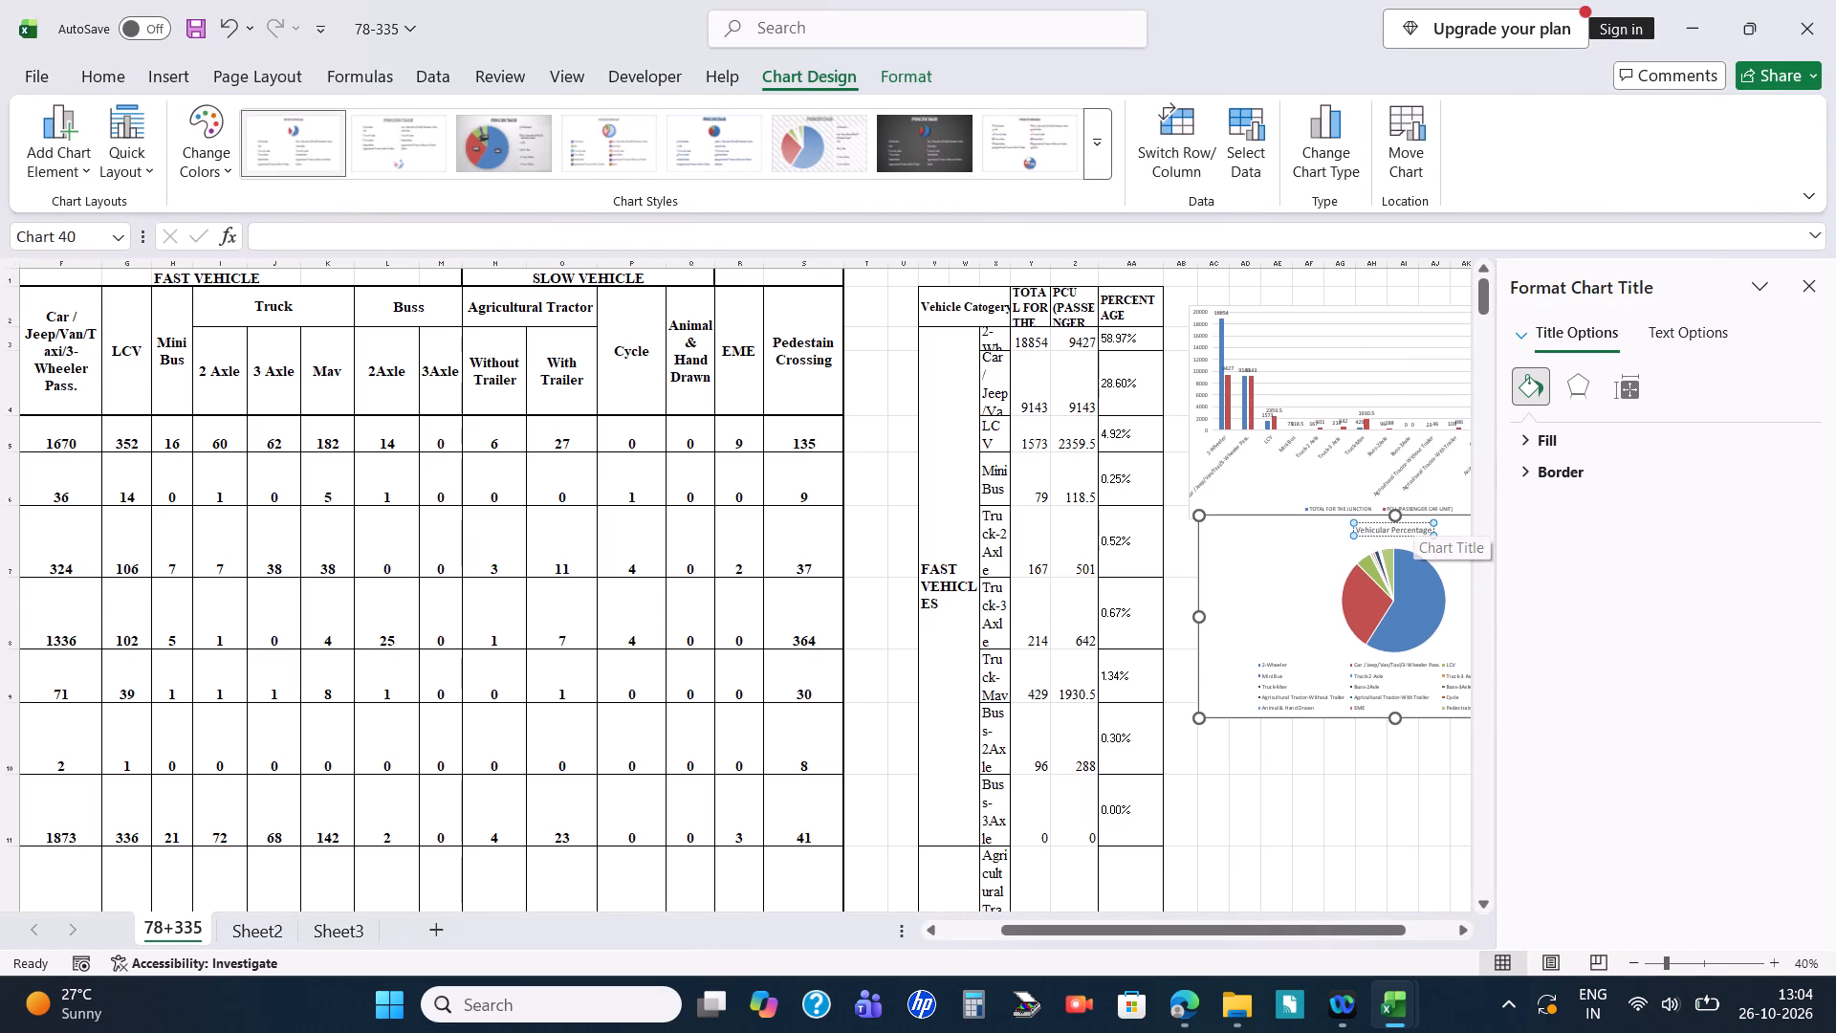
left_click(1334, 699)
left_click(1298, 800)
key("ctrl+s")
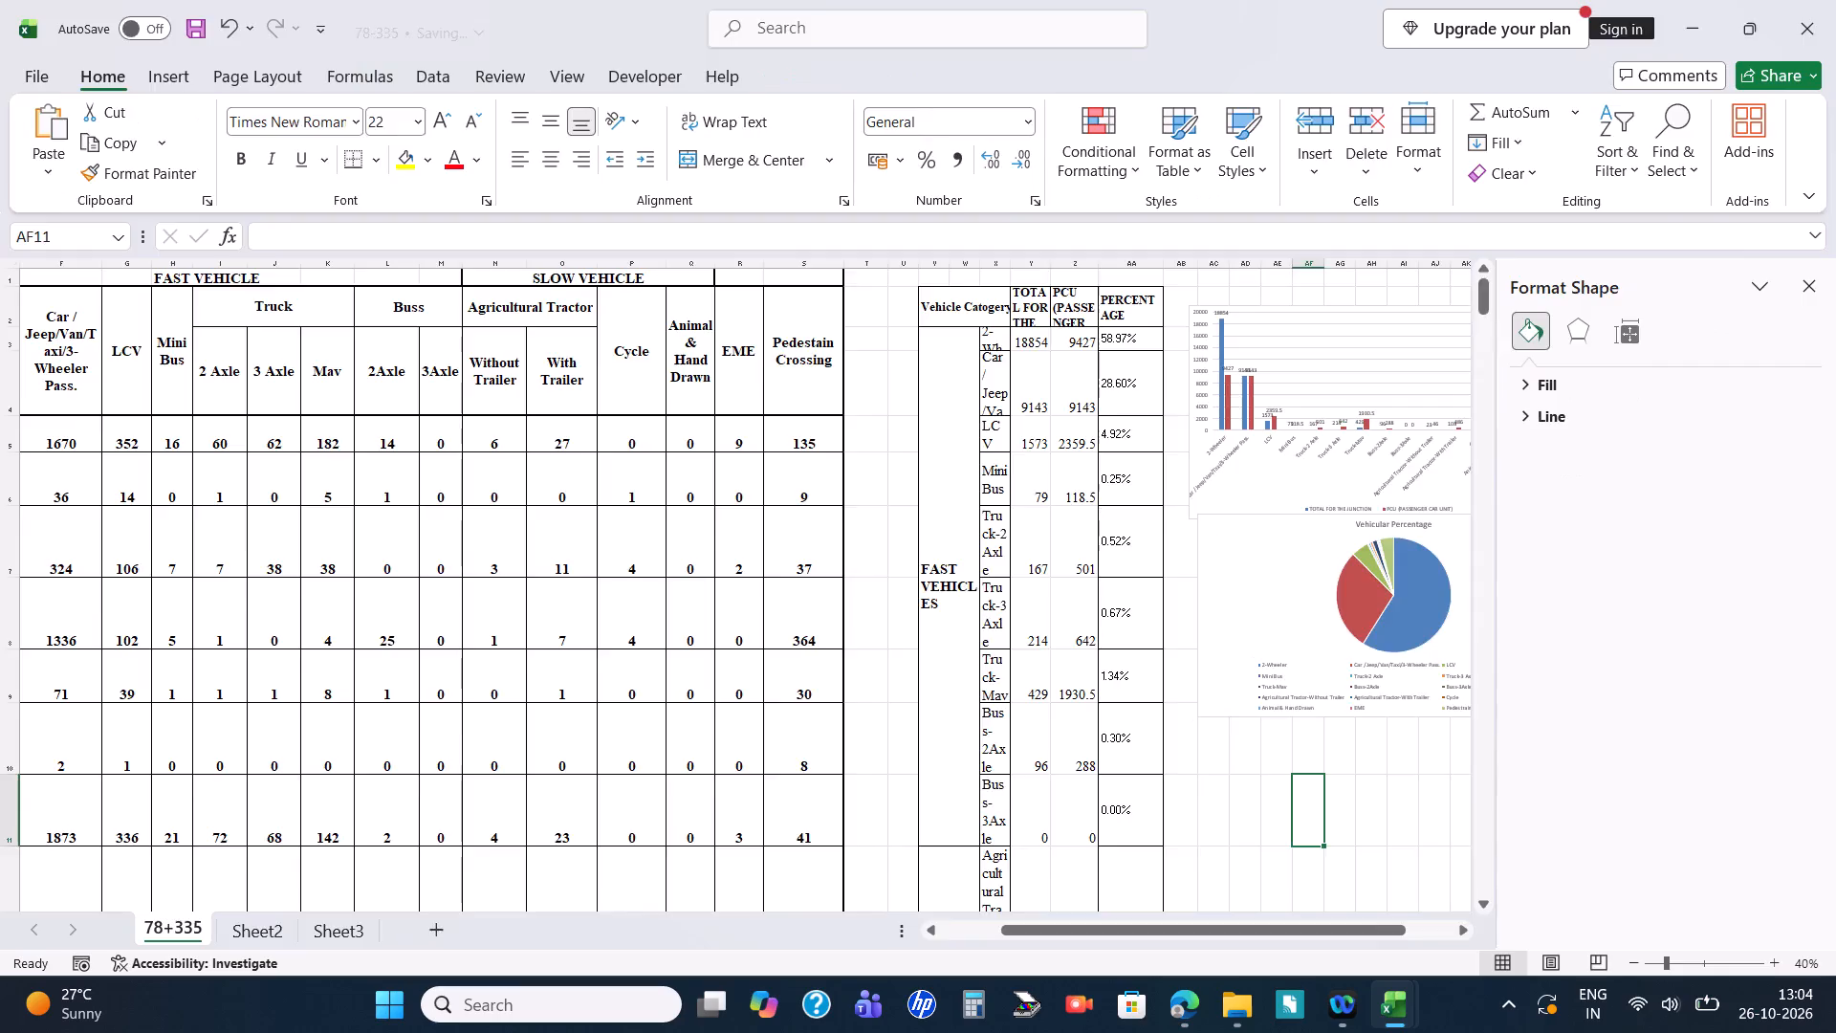
In the 130+500 workbook, change the TOTAL VEHICLES percentage formula in AC17 to =AA17/28198.
key("alt+Tab")
left_click_drag(1599, 926, 1310, 921)
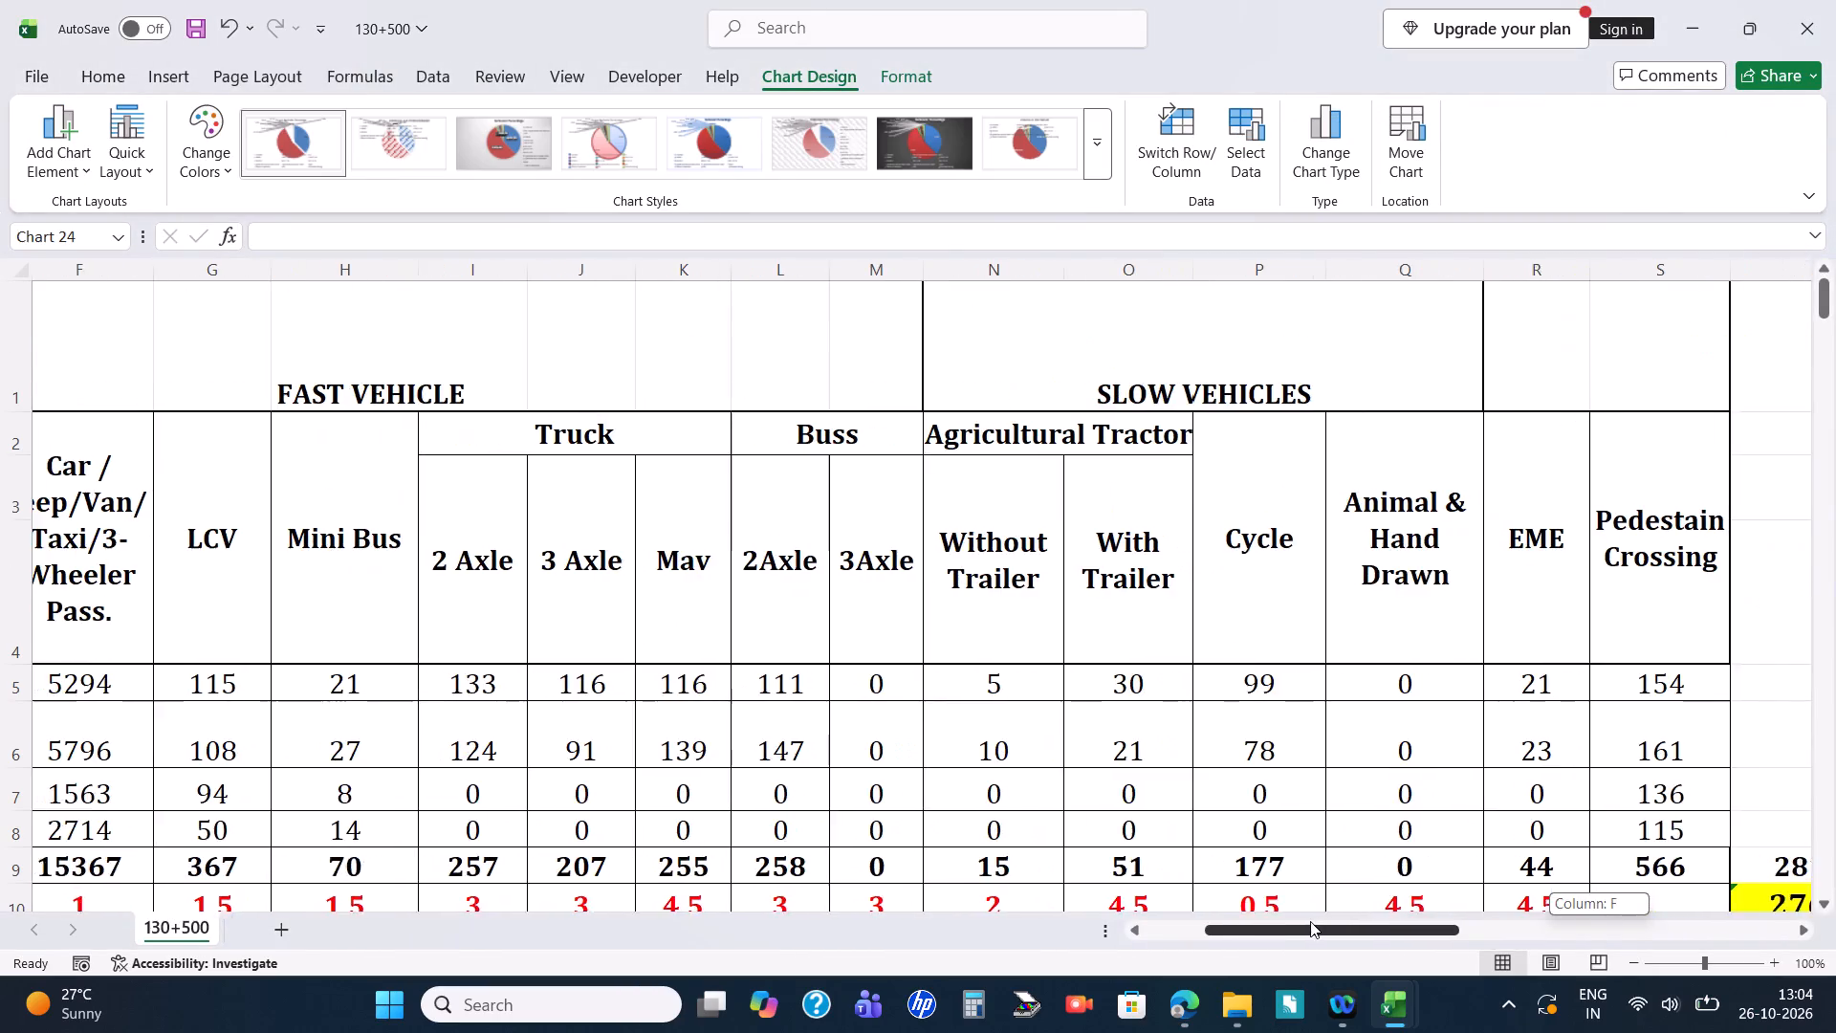
left_click_drag(1310, 921, 1311, 918)
scroll(1313, 776, "down", 4)
scroll(1314, 776, "down", 3, "ctrl")
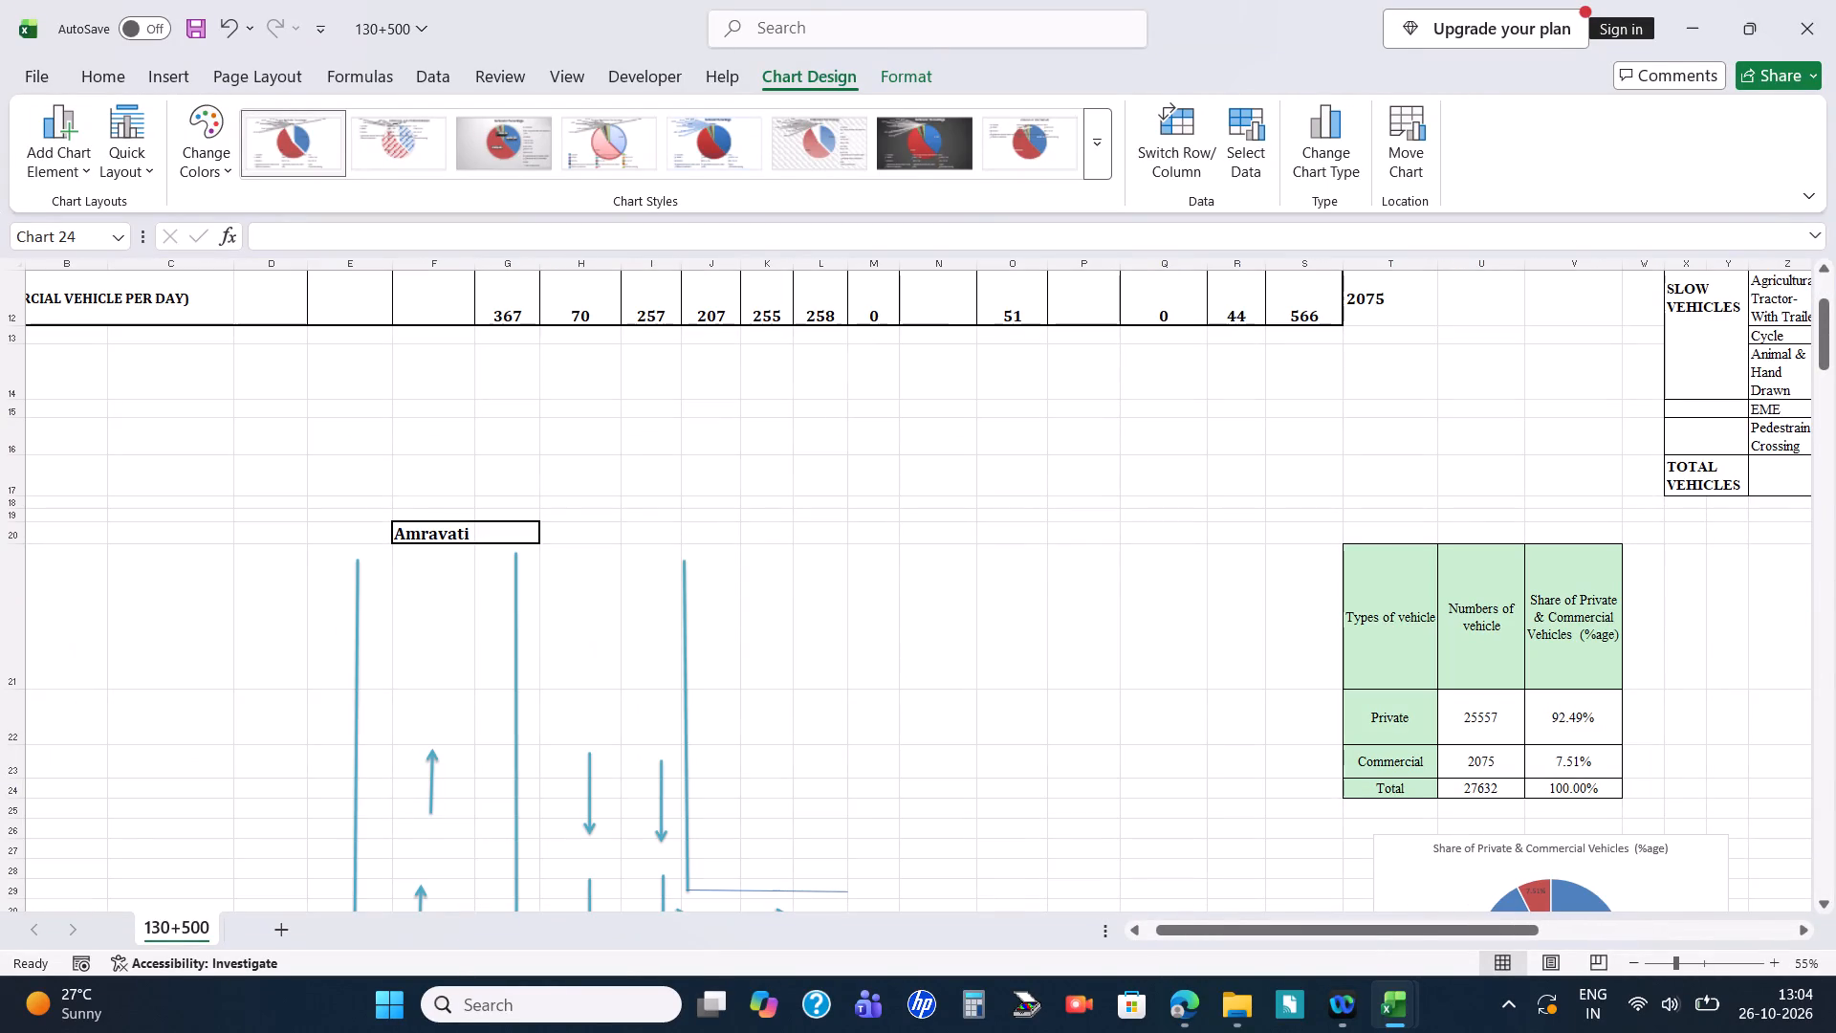
left_click_drag(1414, 929, 1607, 897)
scroll(899, 595, "up", 2)
left_click(800, 670)
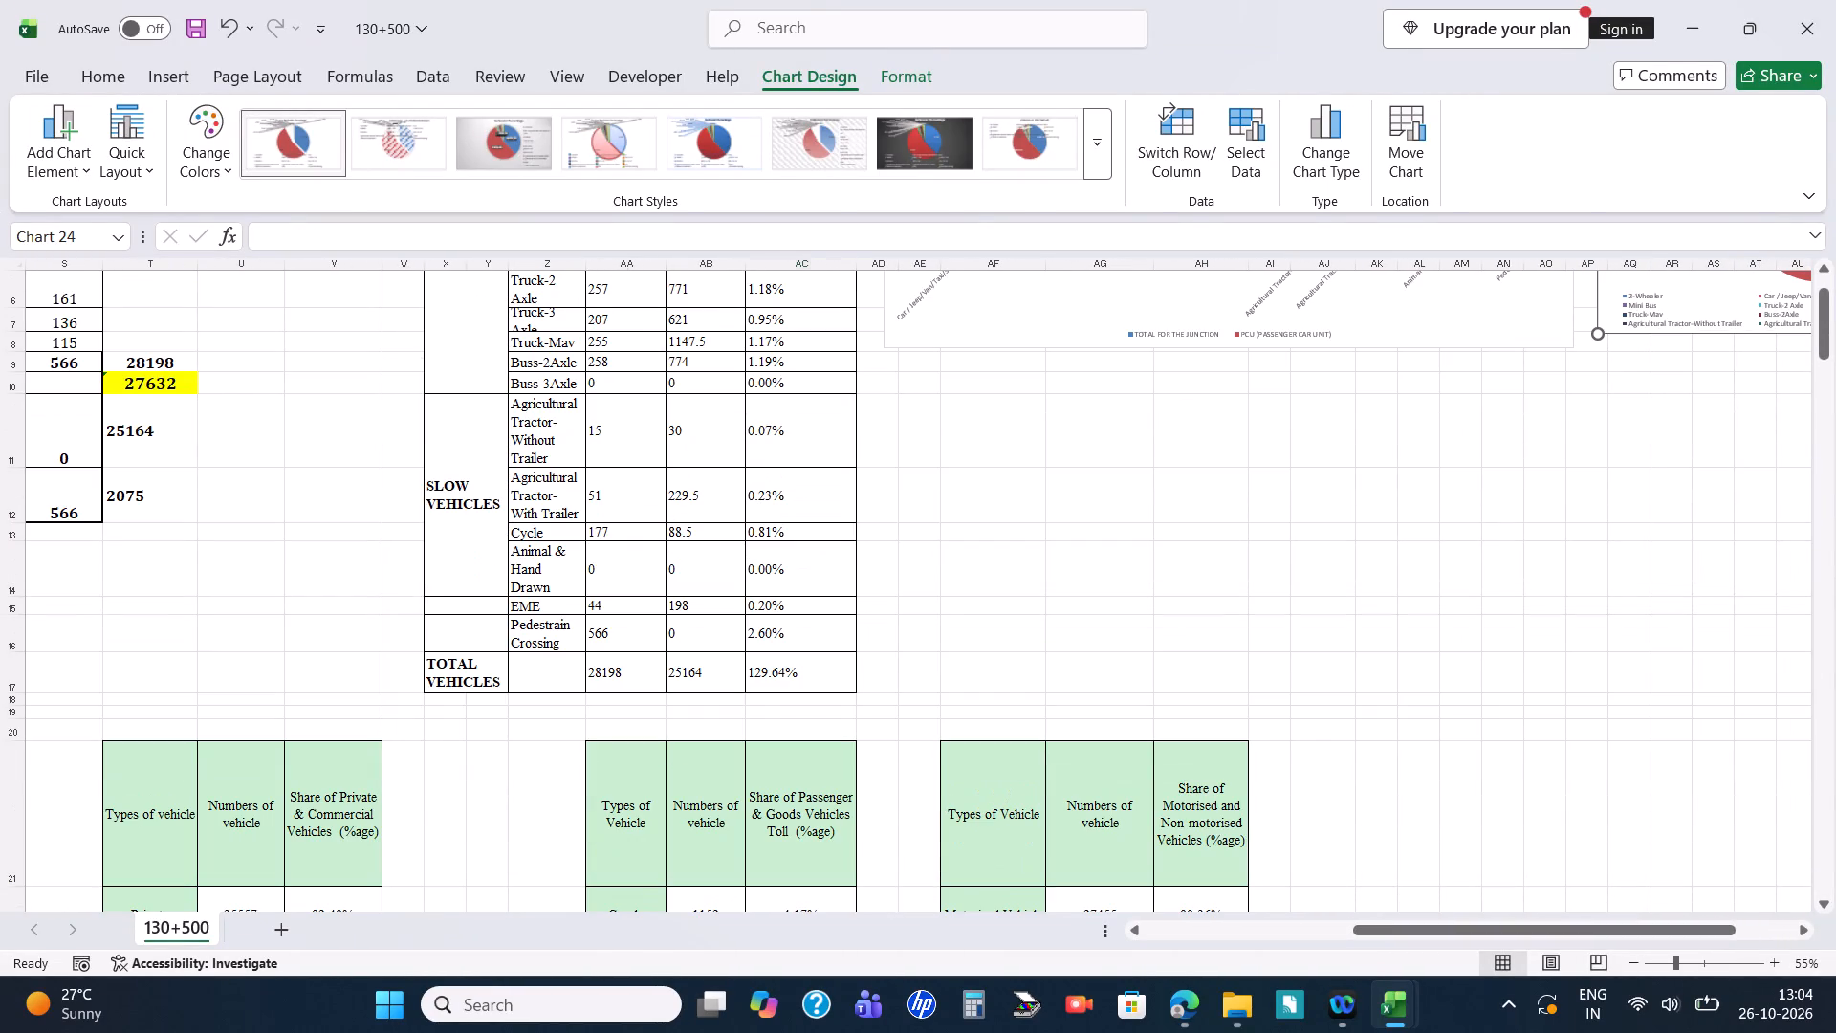
left_click(404, 231)
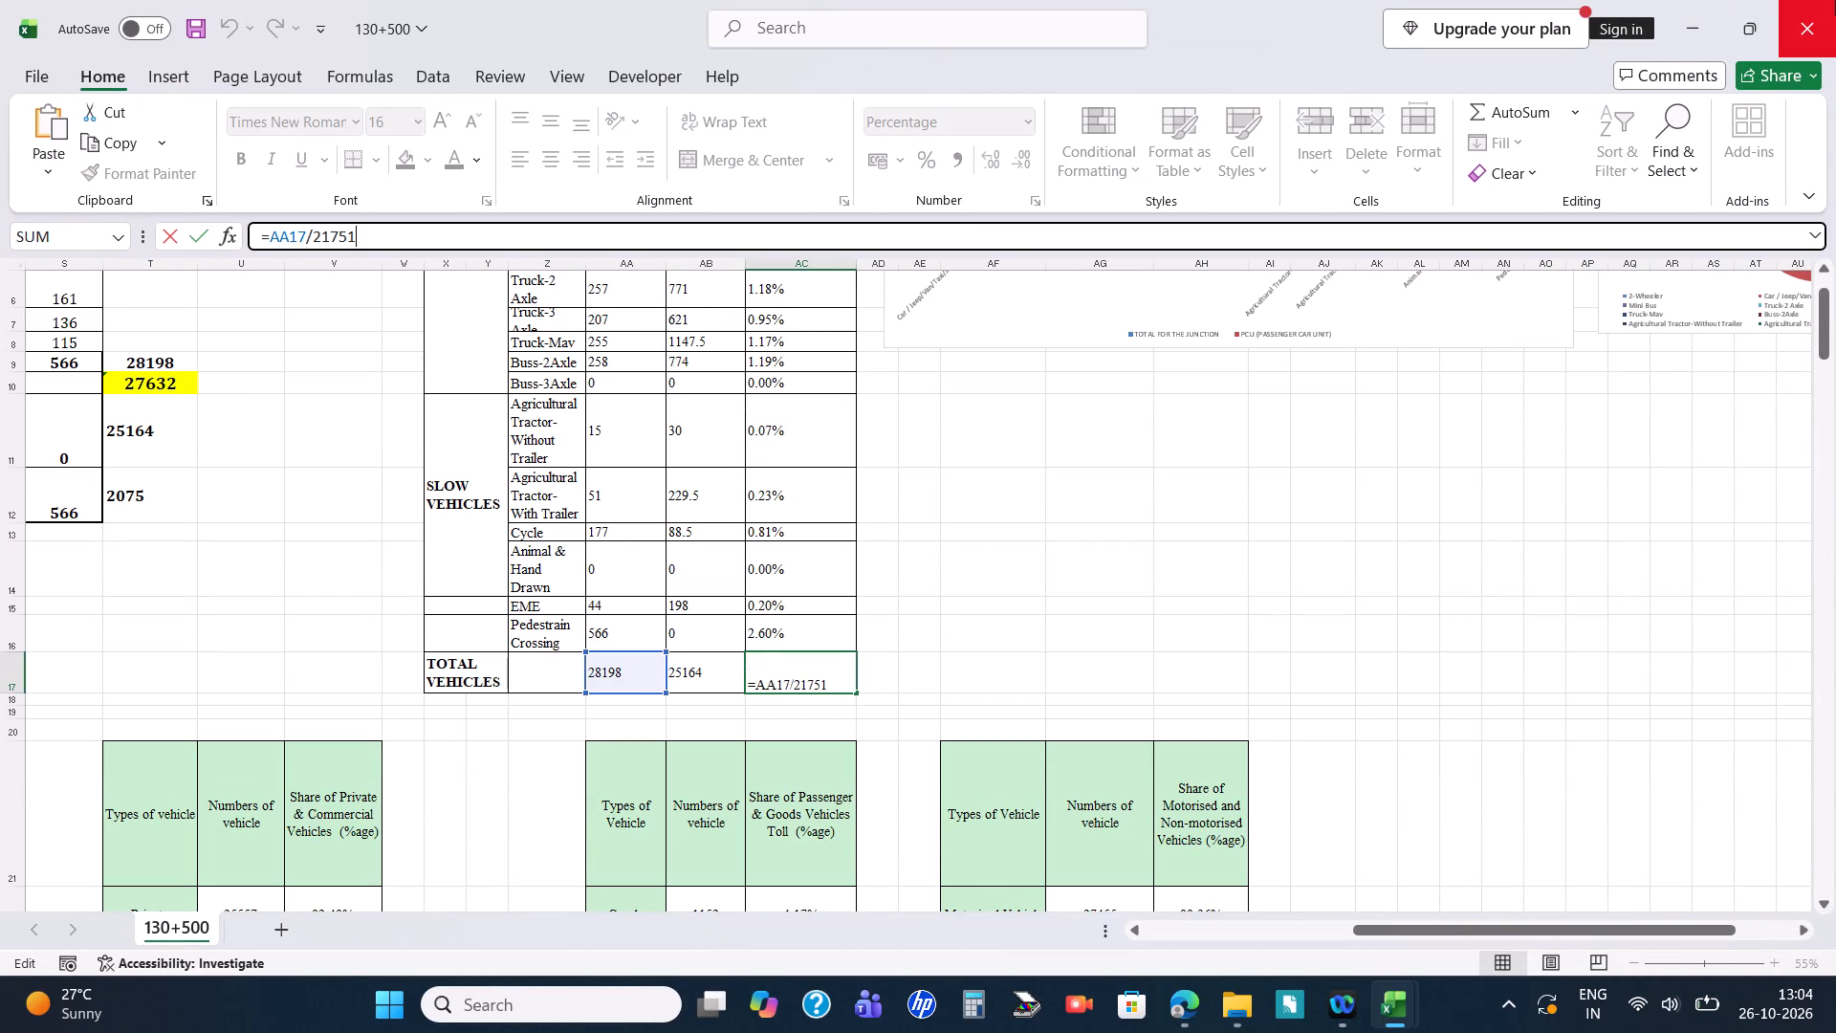
key("BackSpace")
key("BackSpace")
key("BackSpace")
key("BackSpace")
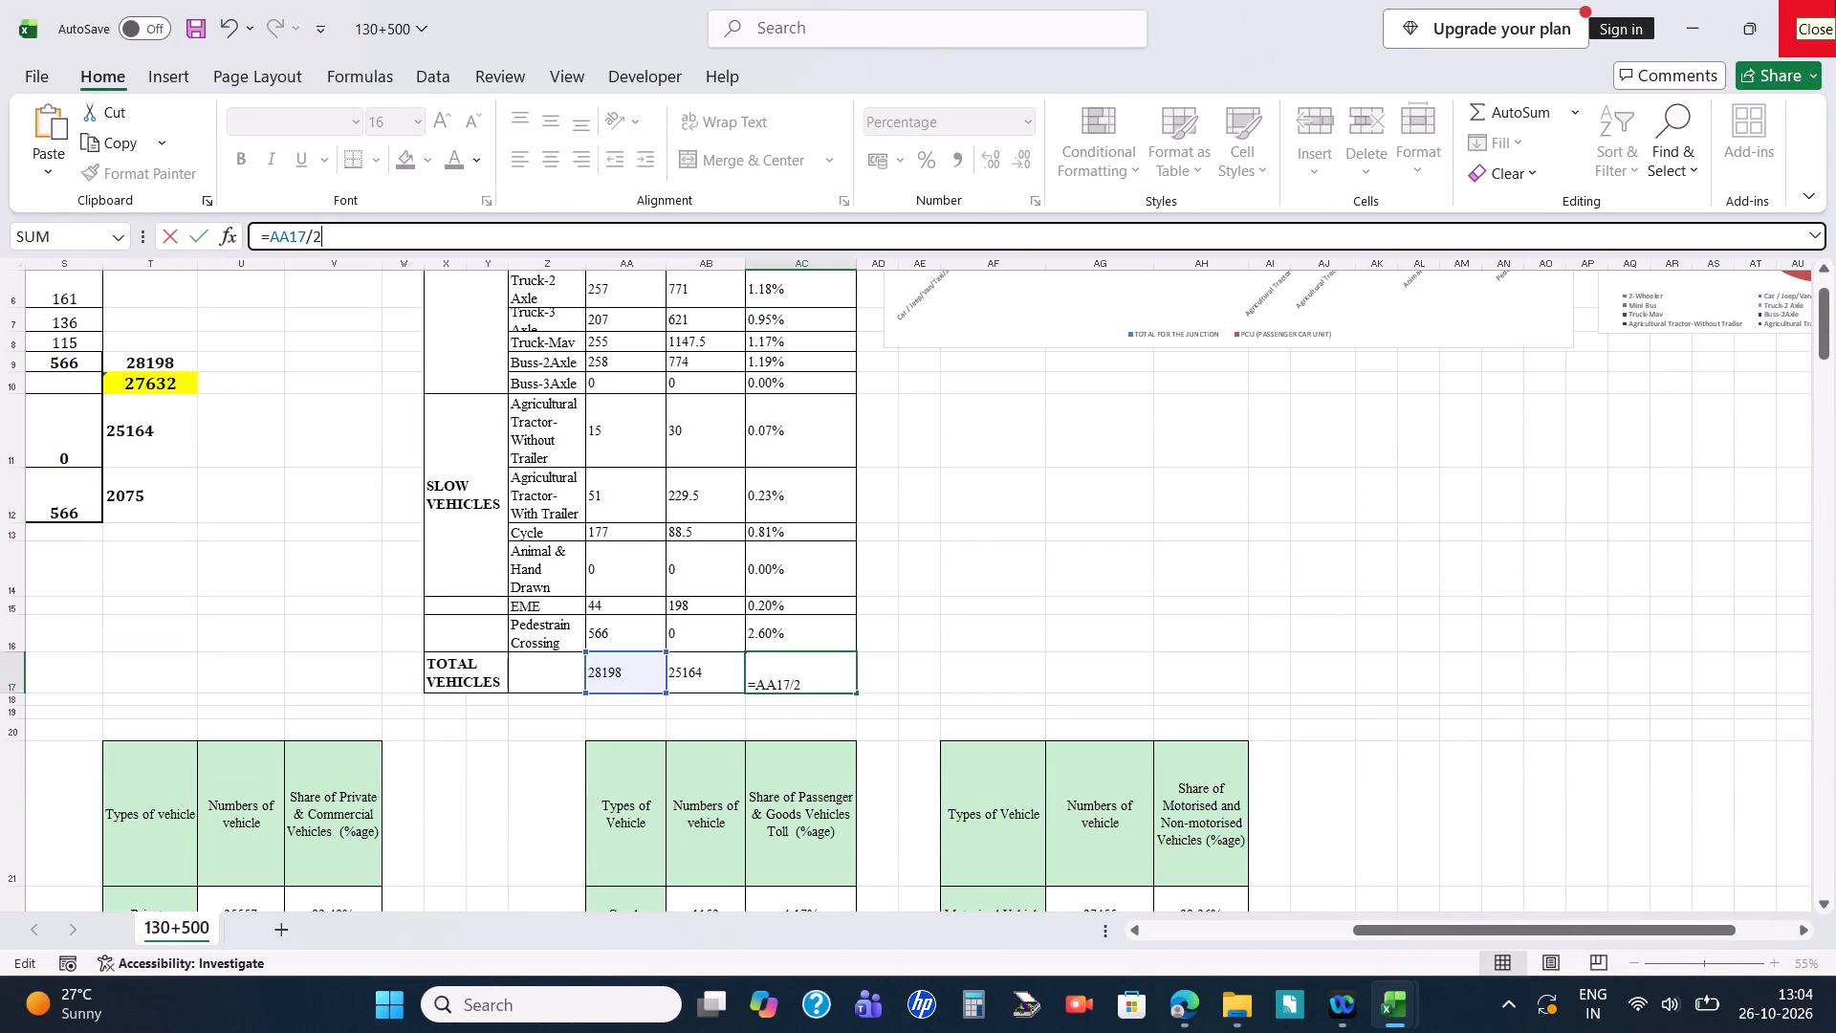
key("8")
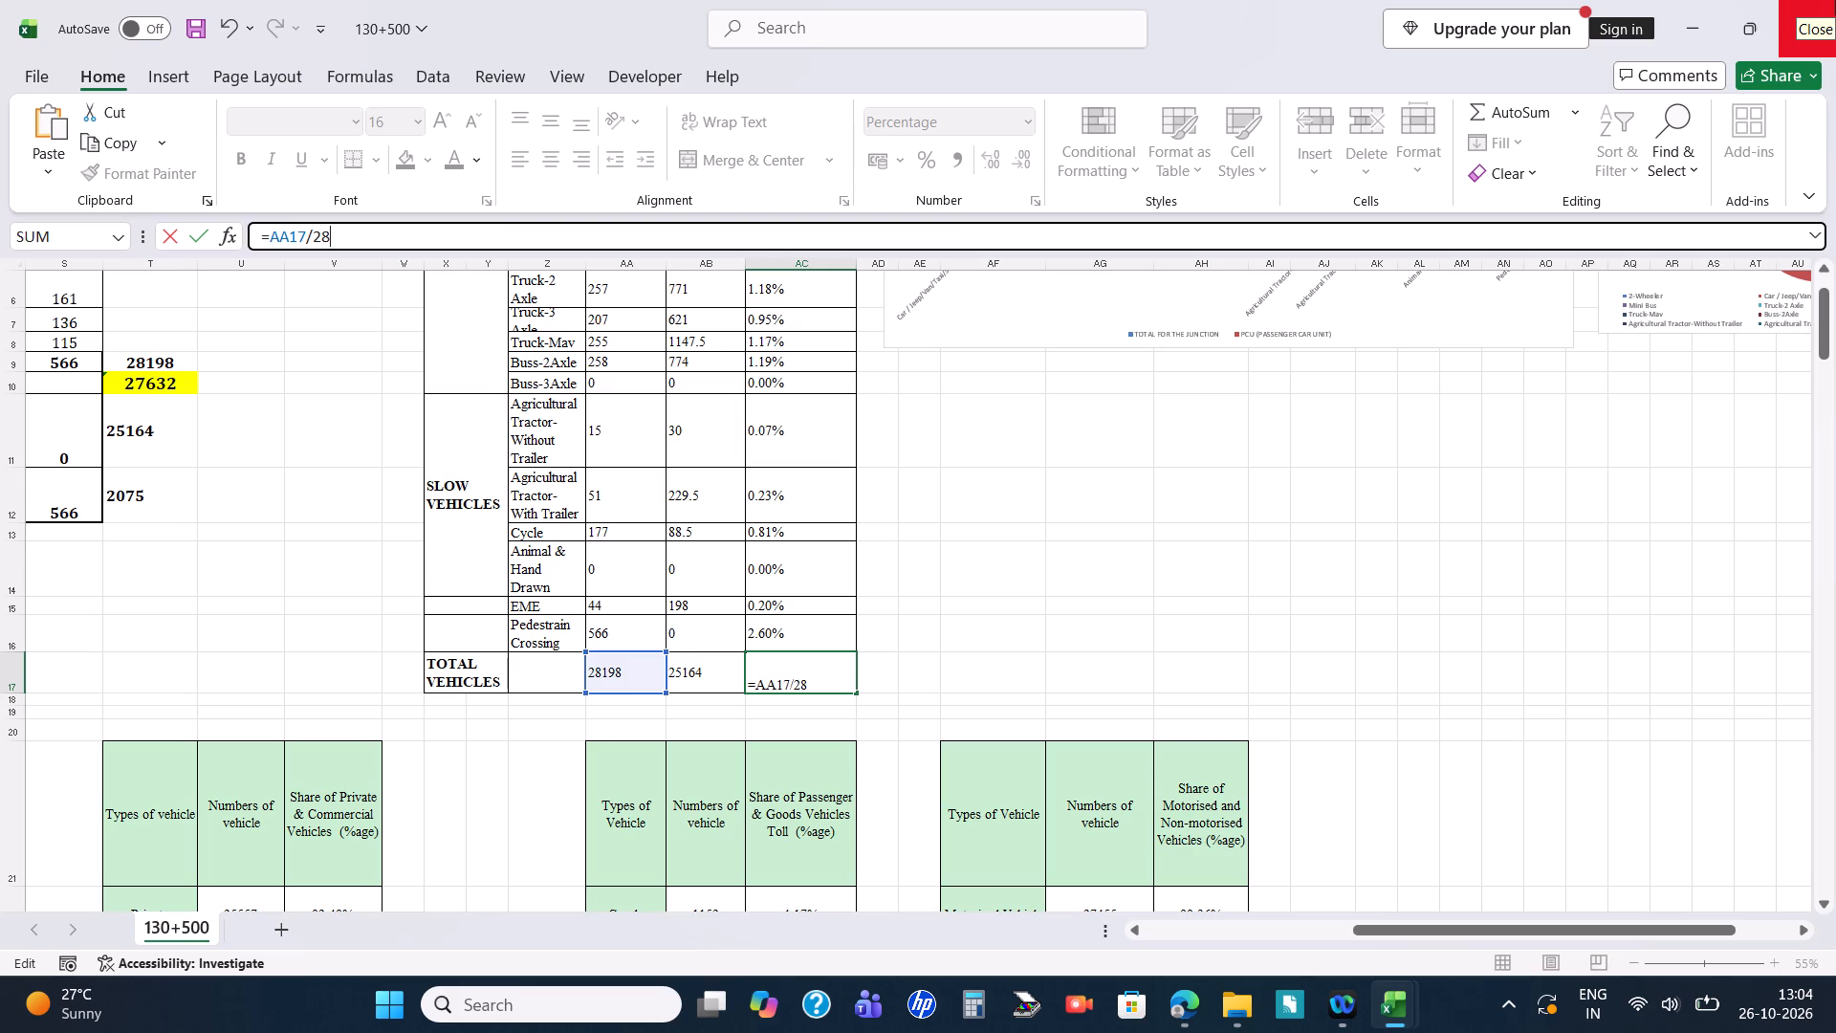
key("1")
type("98")
key("Return")
scroll(1293, 418, "up", 4)
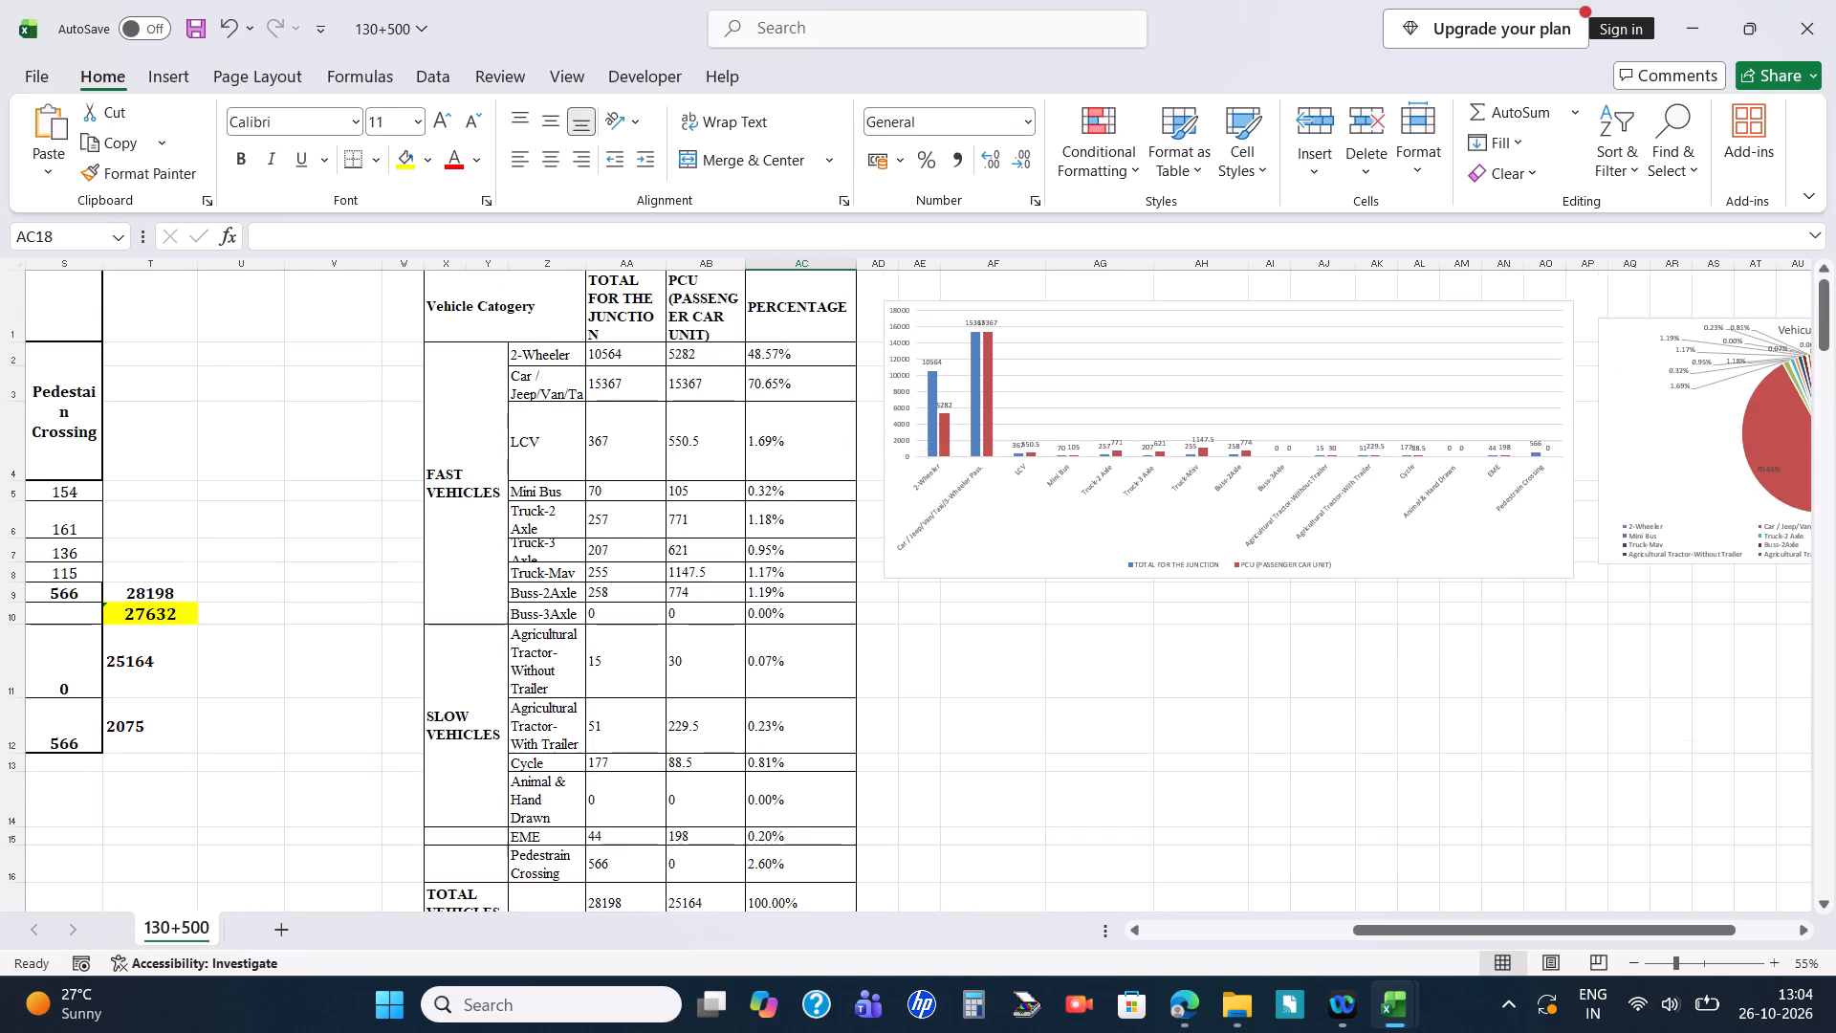
In the 130+500 workbook, change the 2-Wheeler percentage formula in AC2 to =AA2/28198.
left_click(792, 362)
left_click(672, 243)
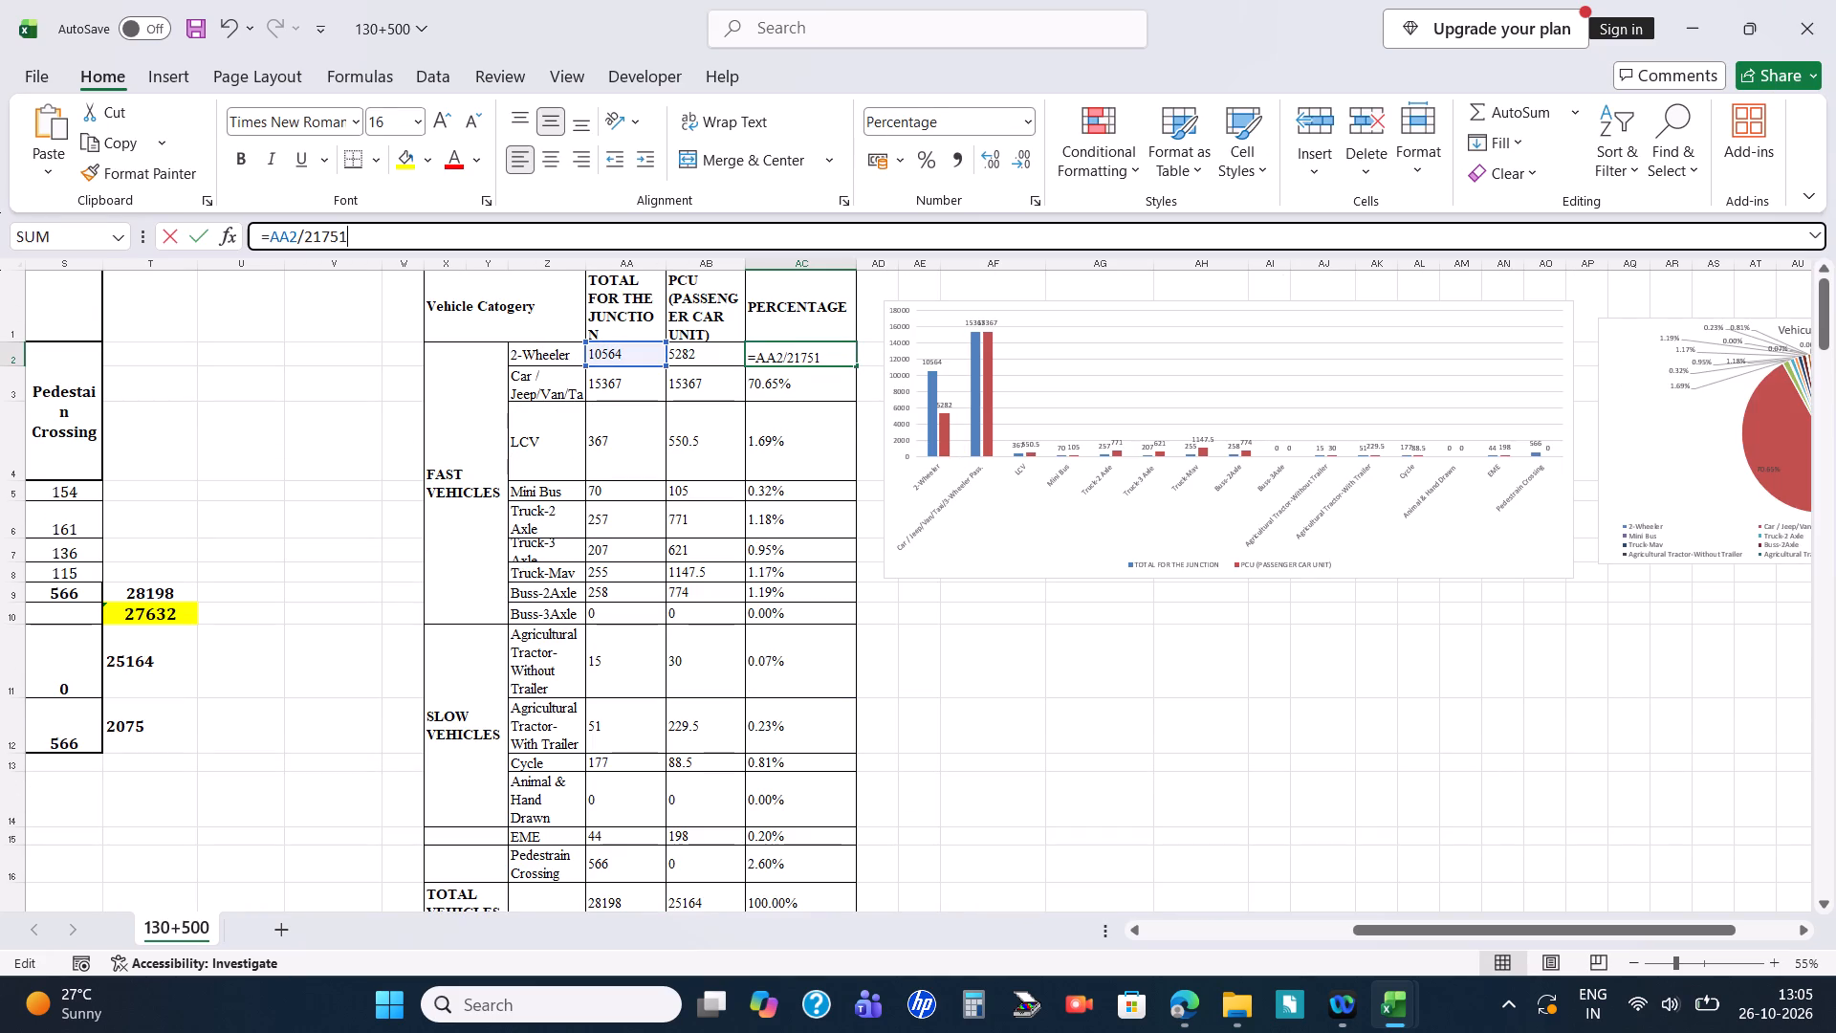
key("BackSpace")
key("BackSpace")
key("BackSpace")
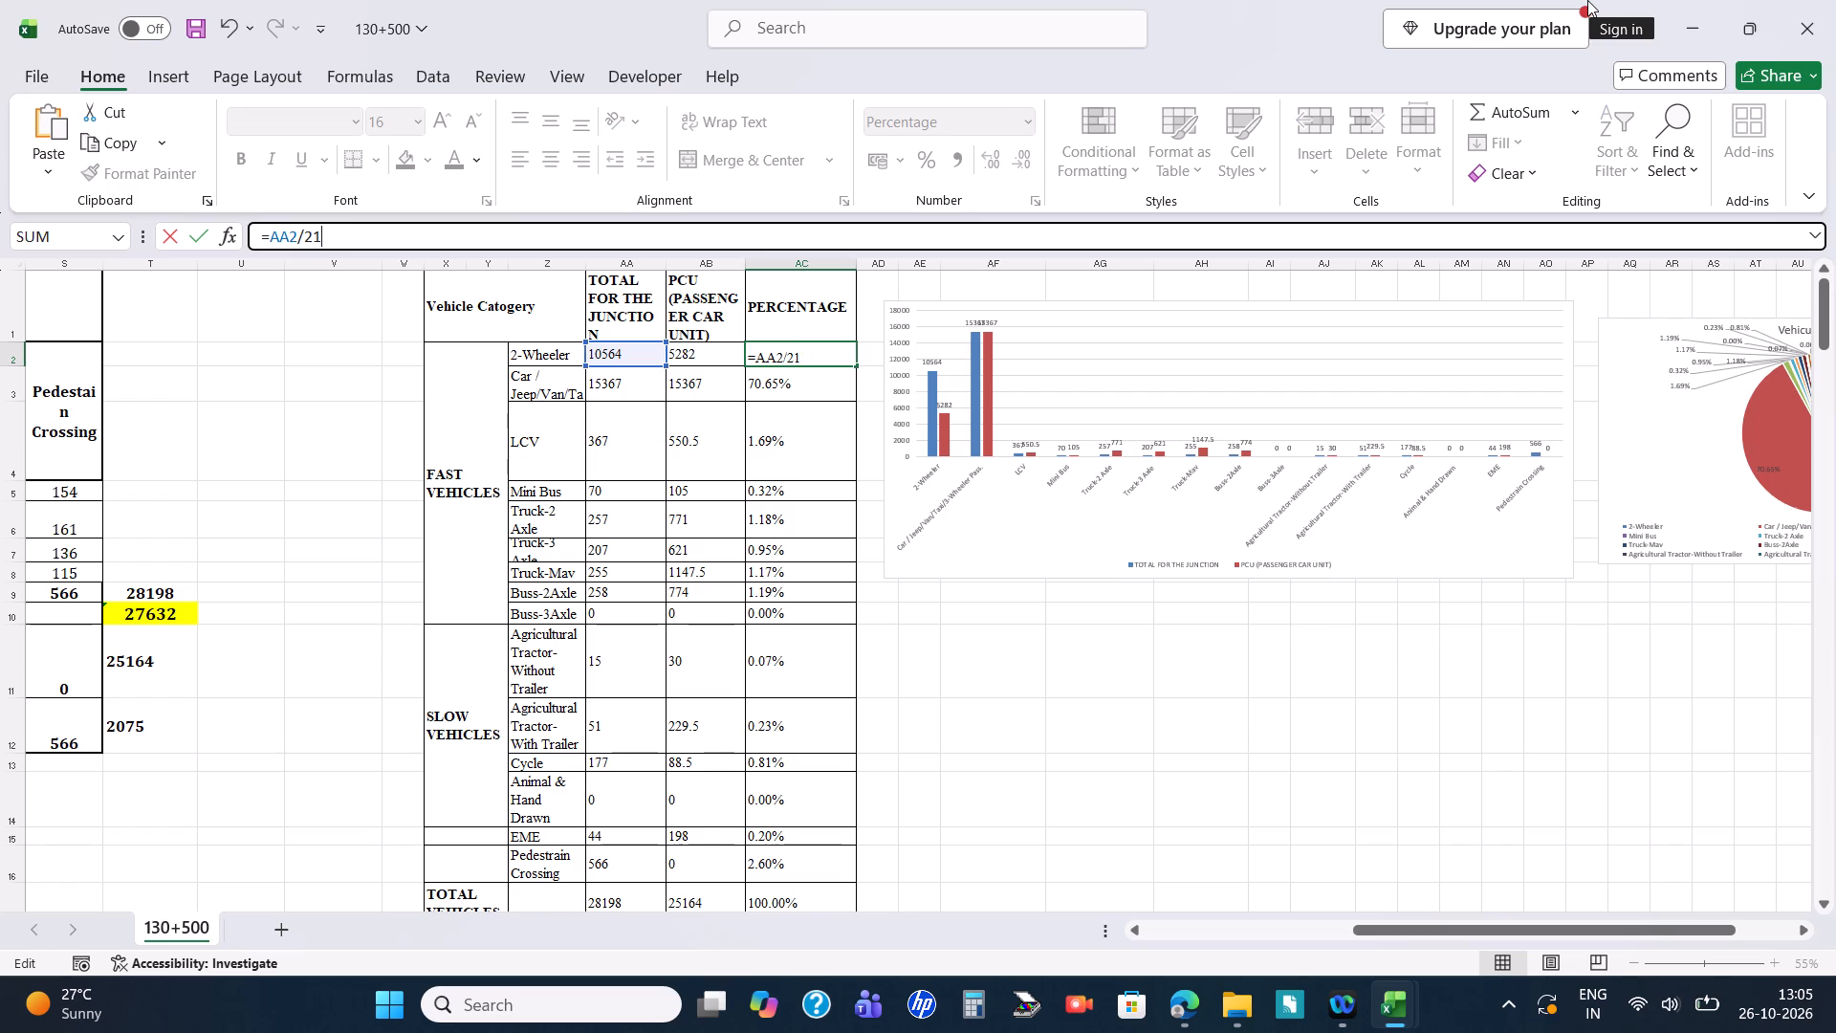
key("BackSpace")
key("8")
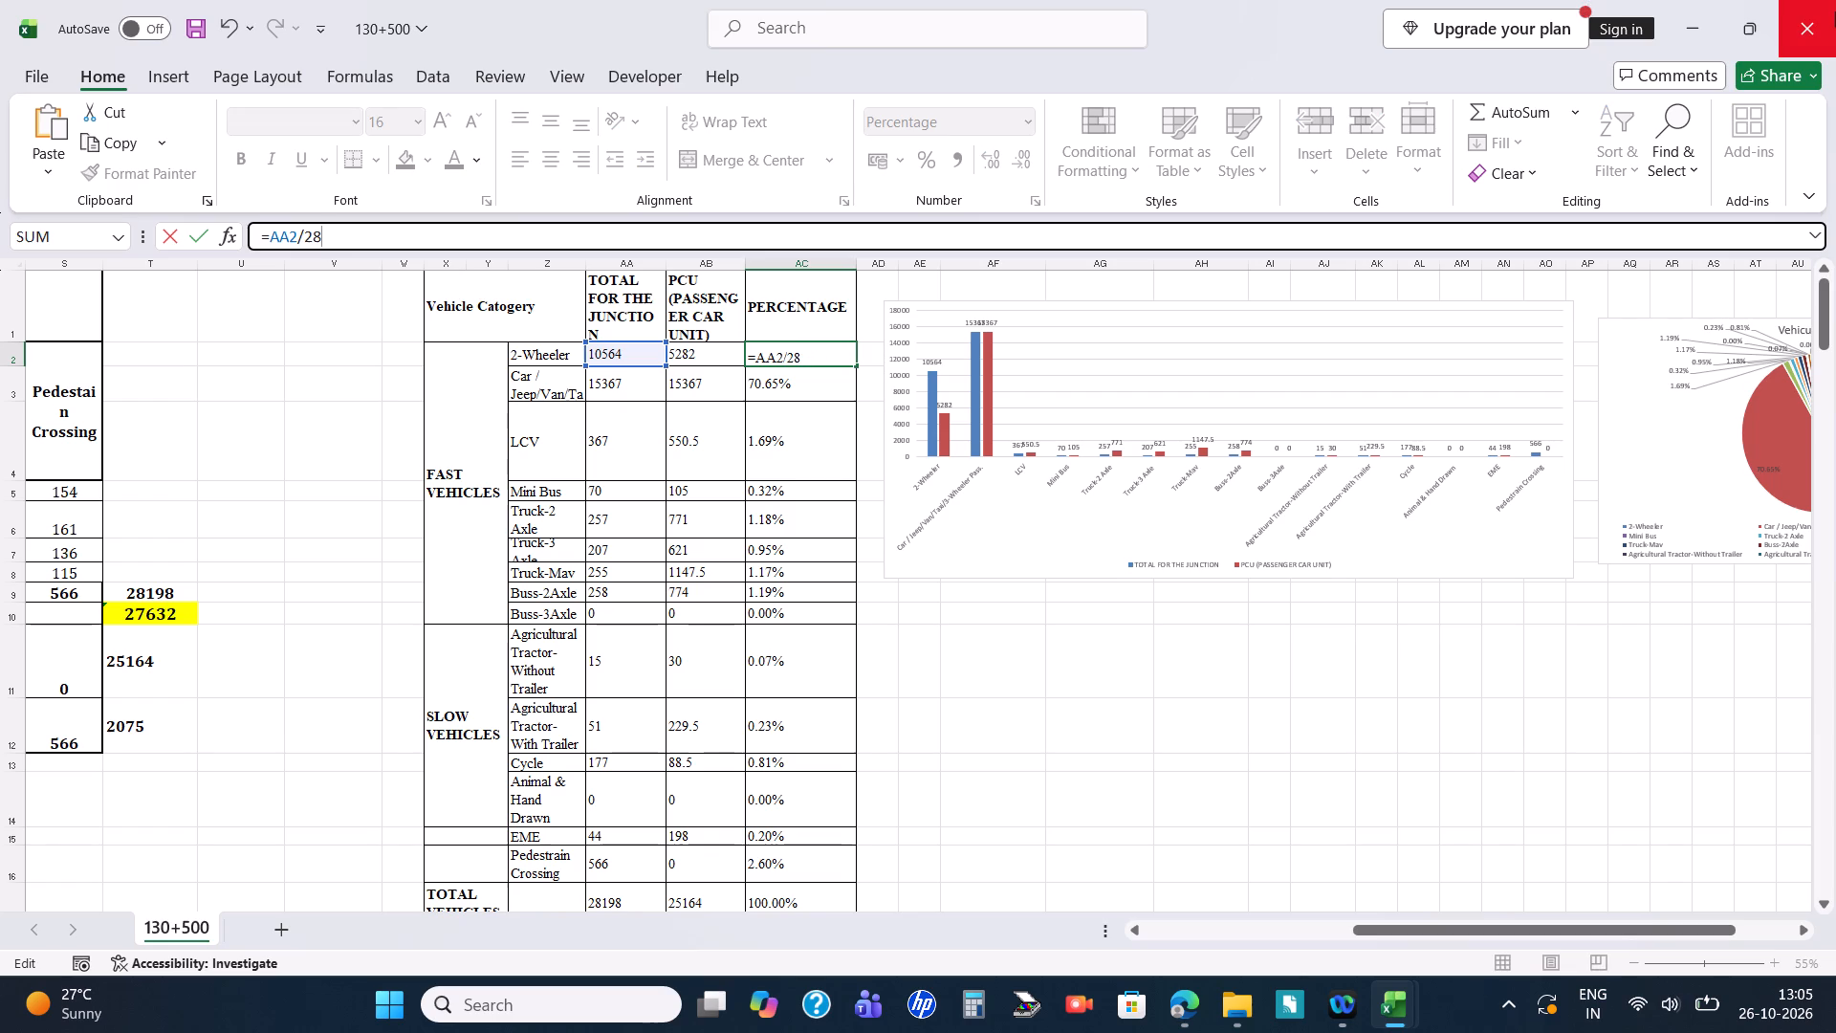
type("198")
key("Return")
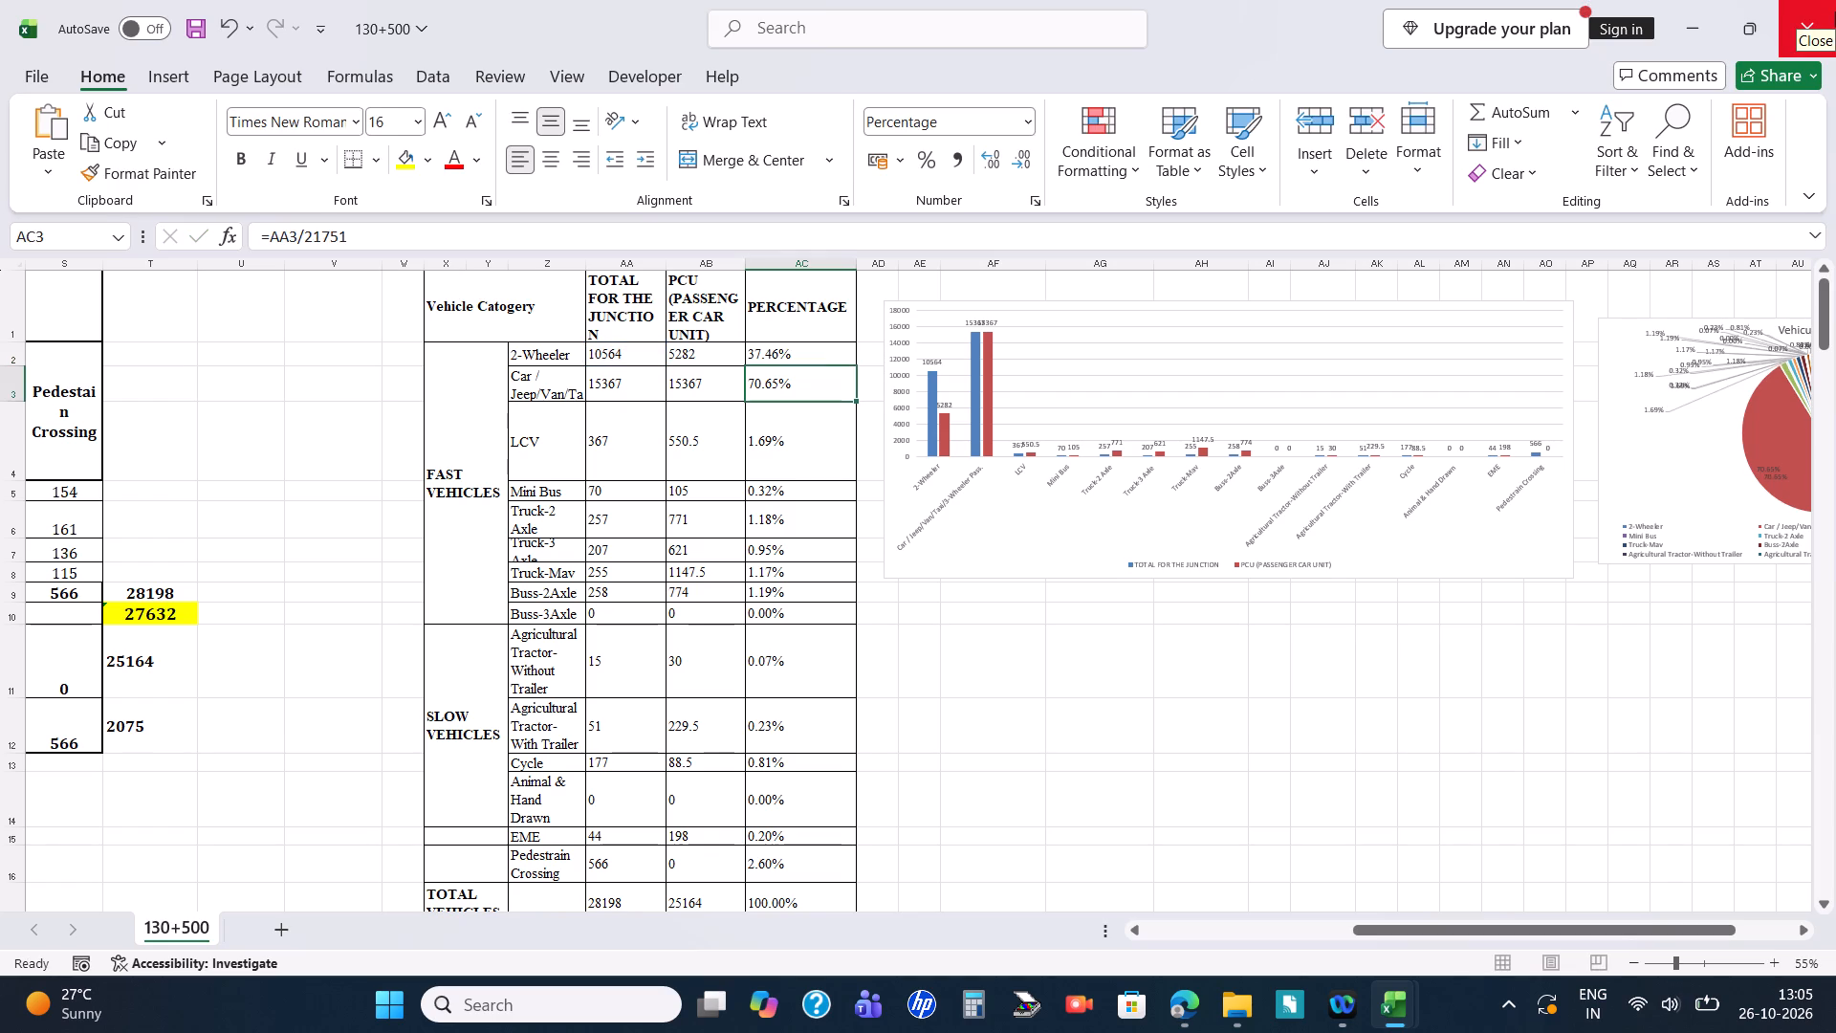
Fill the AC2 percentage formula down the PERCENTAGE column through the TOTAL VEHICLES row, and save the 130+500 workbook.
left_click(820, 361)
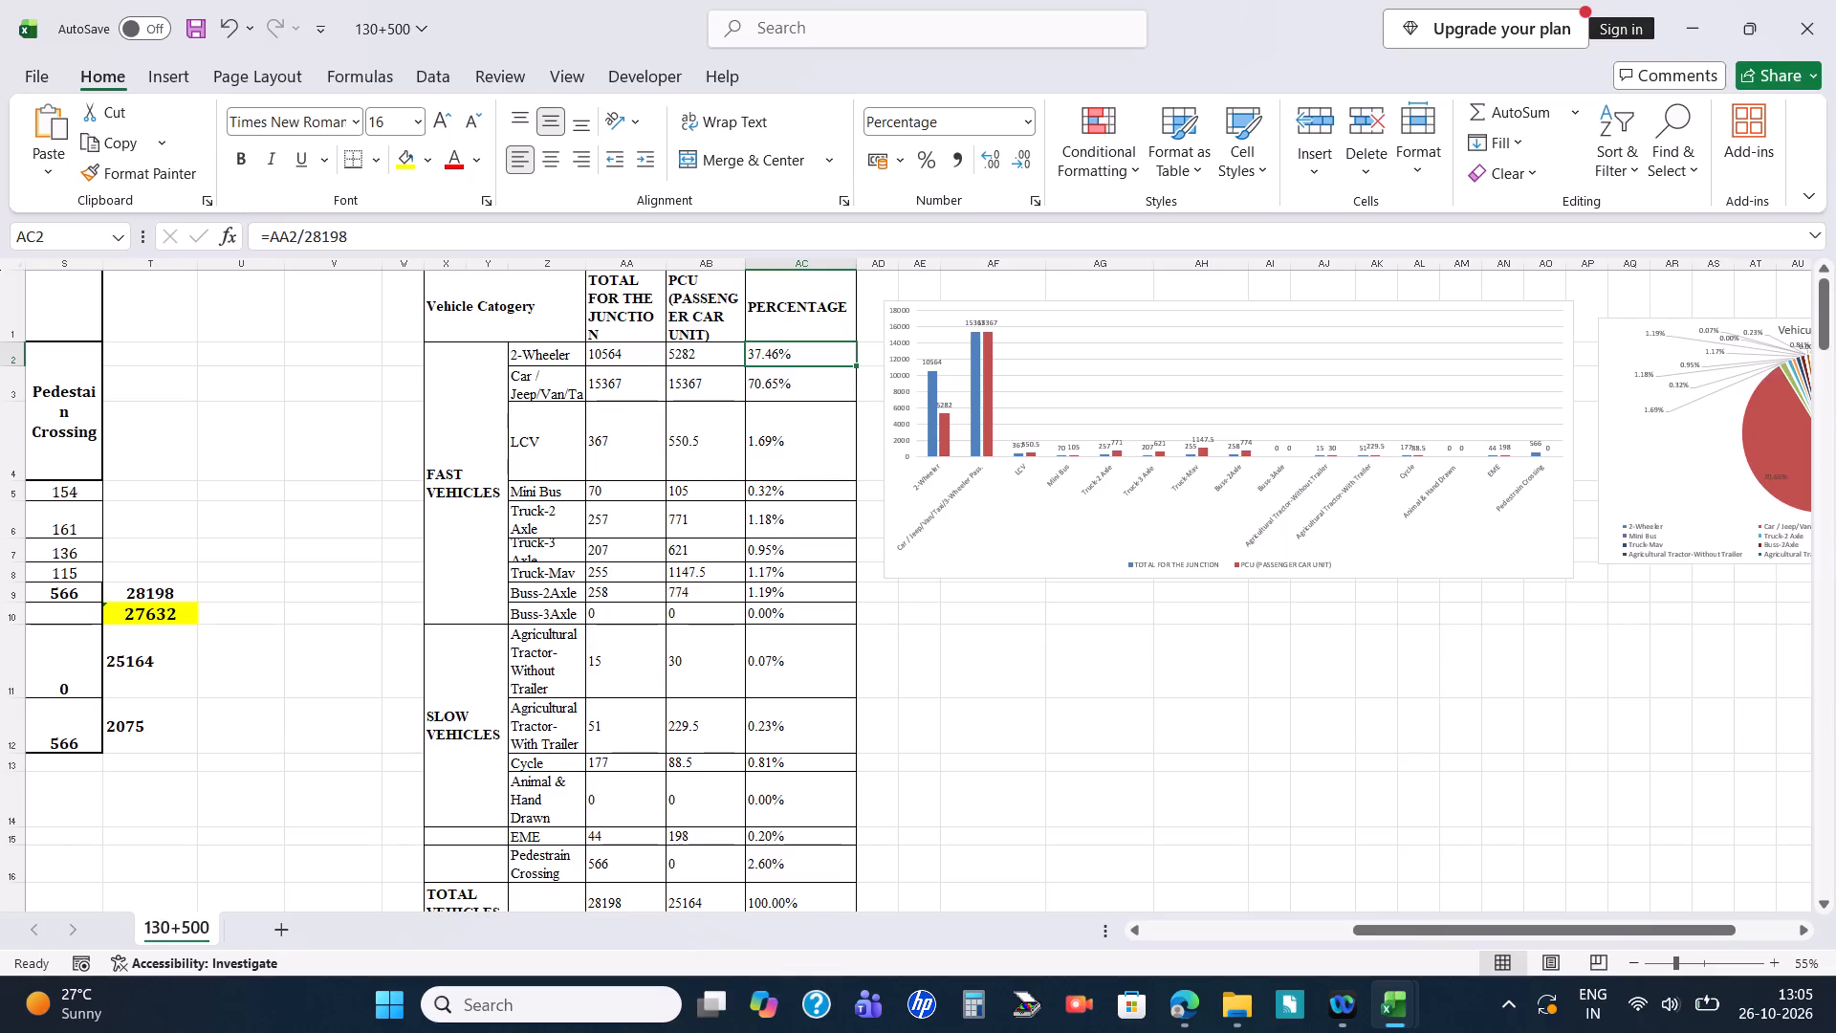
left_click_drag(852, 364, 820, 824)
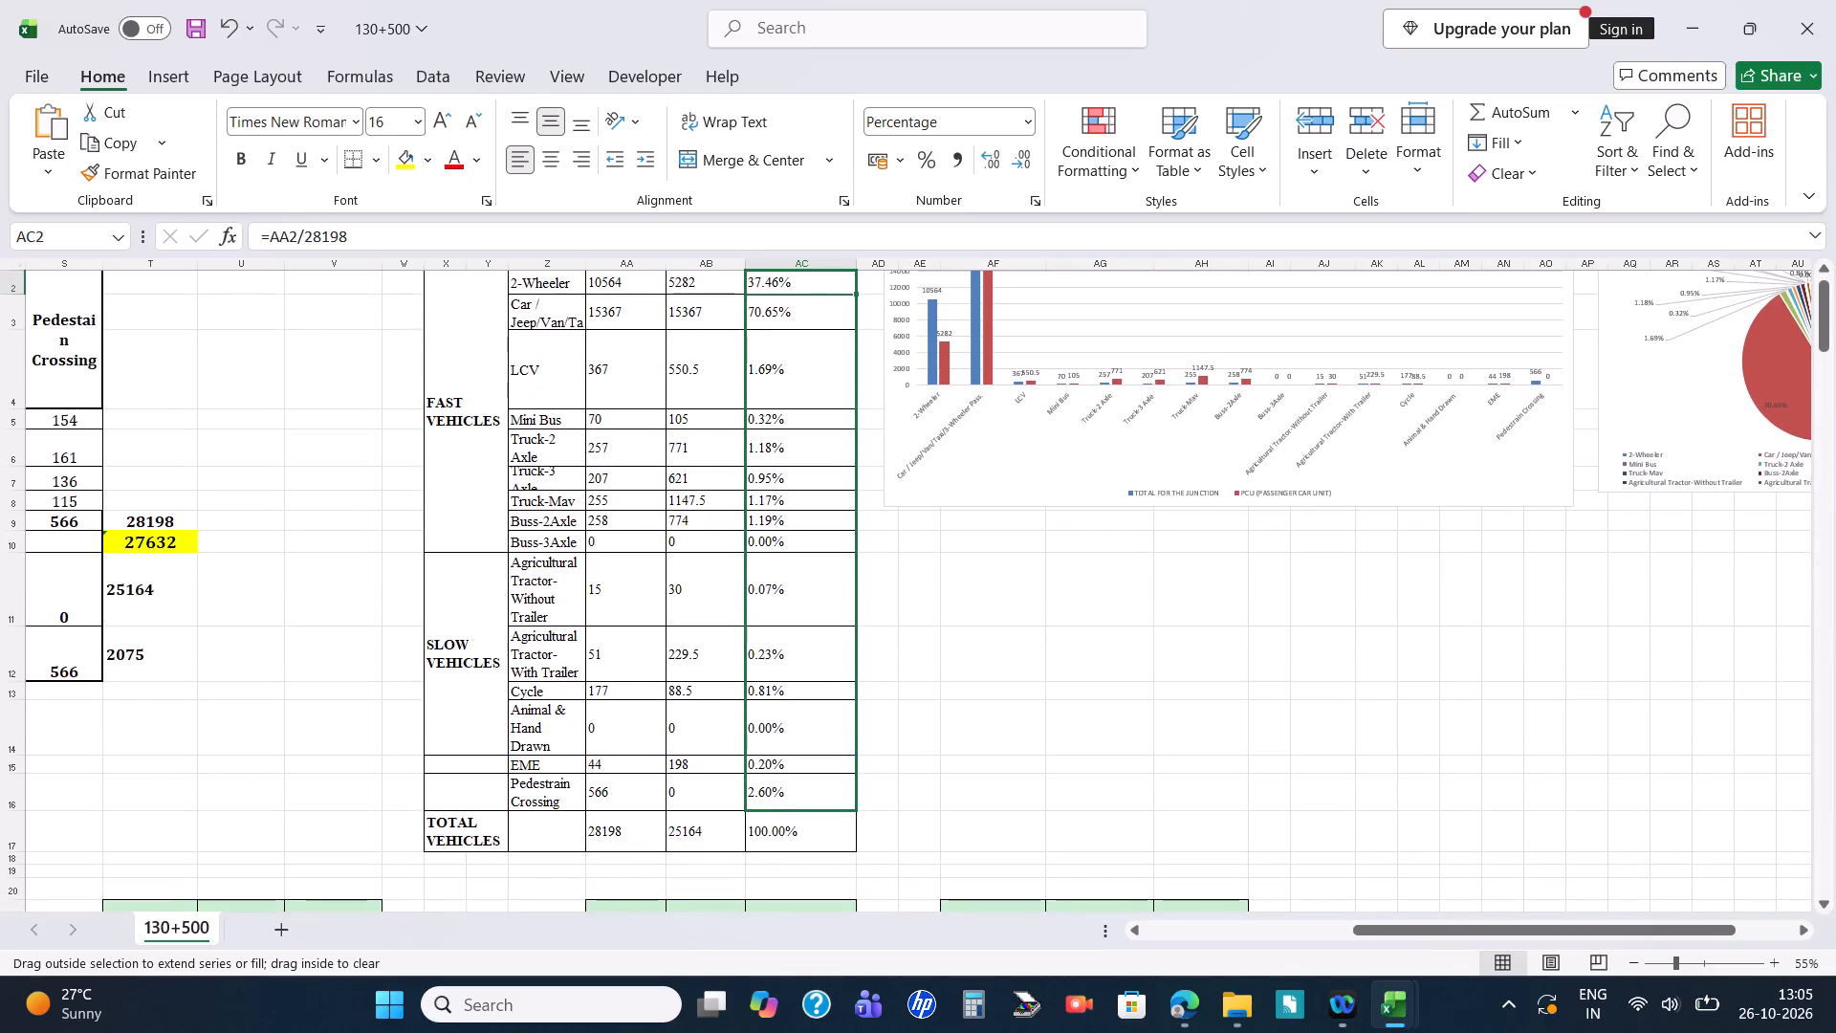
left_click_drag(820, 824, 820, 838)
left_click(1078, 736)
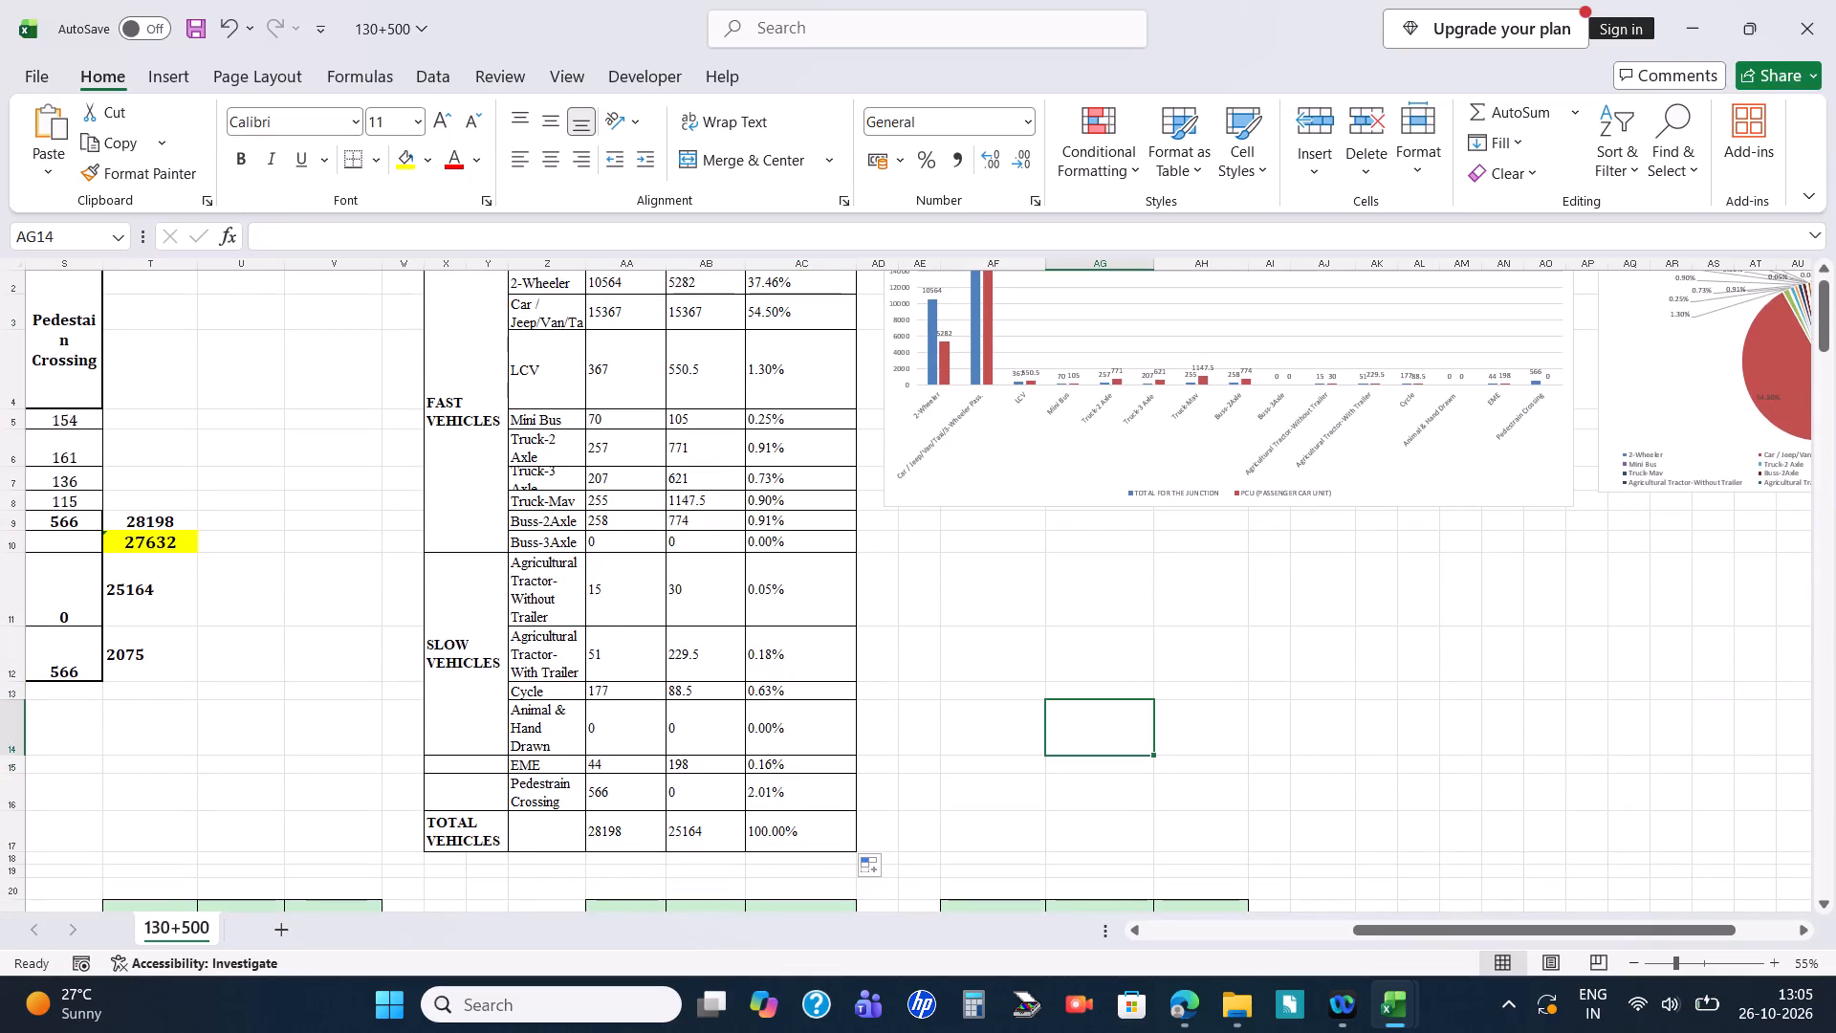
key("ctrl+s")
Switch to the 78-335 workbook, close the Format Shape pane, and go to the area below the vehicle category table.
key("alt+Tab")
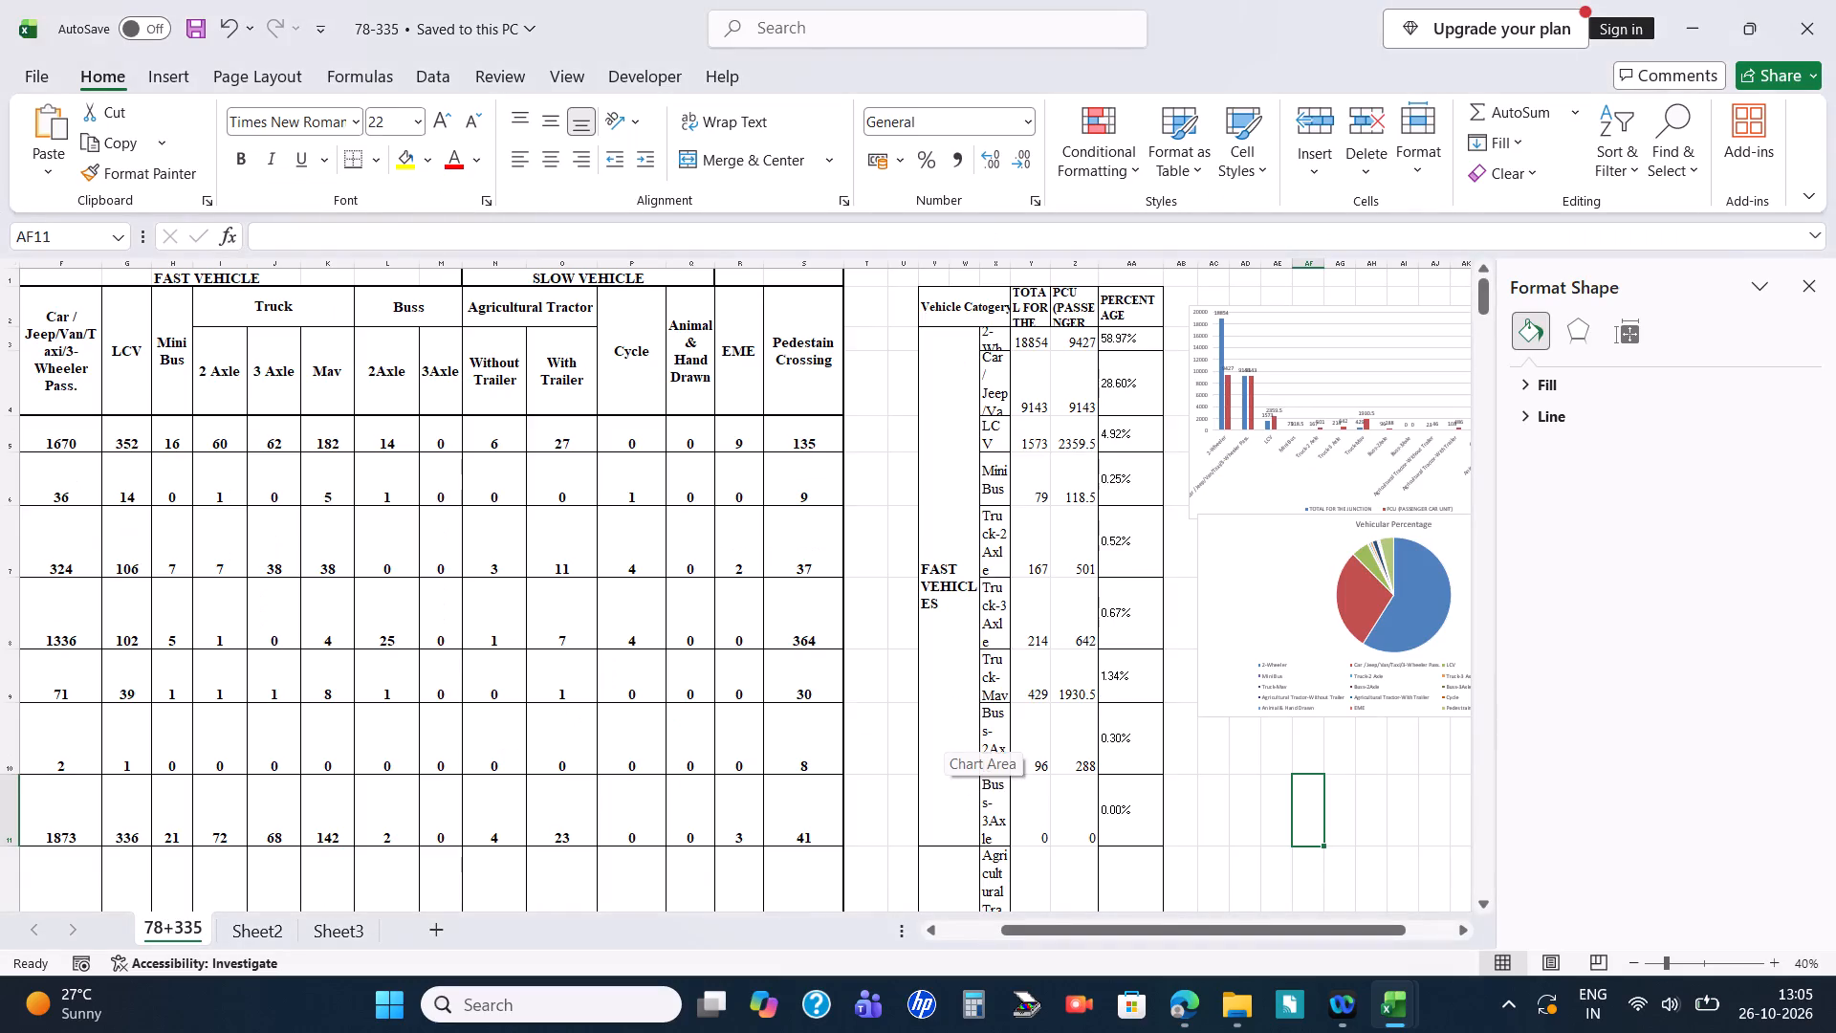
left_click(1823, 289)
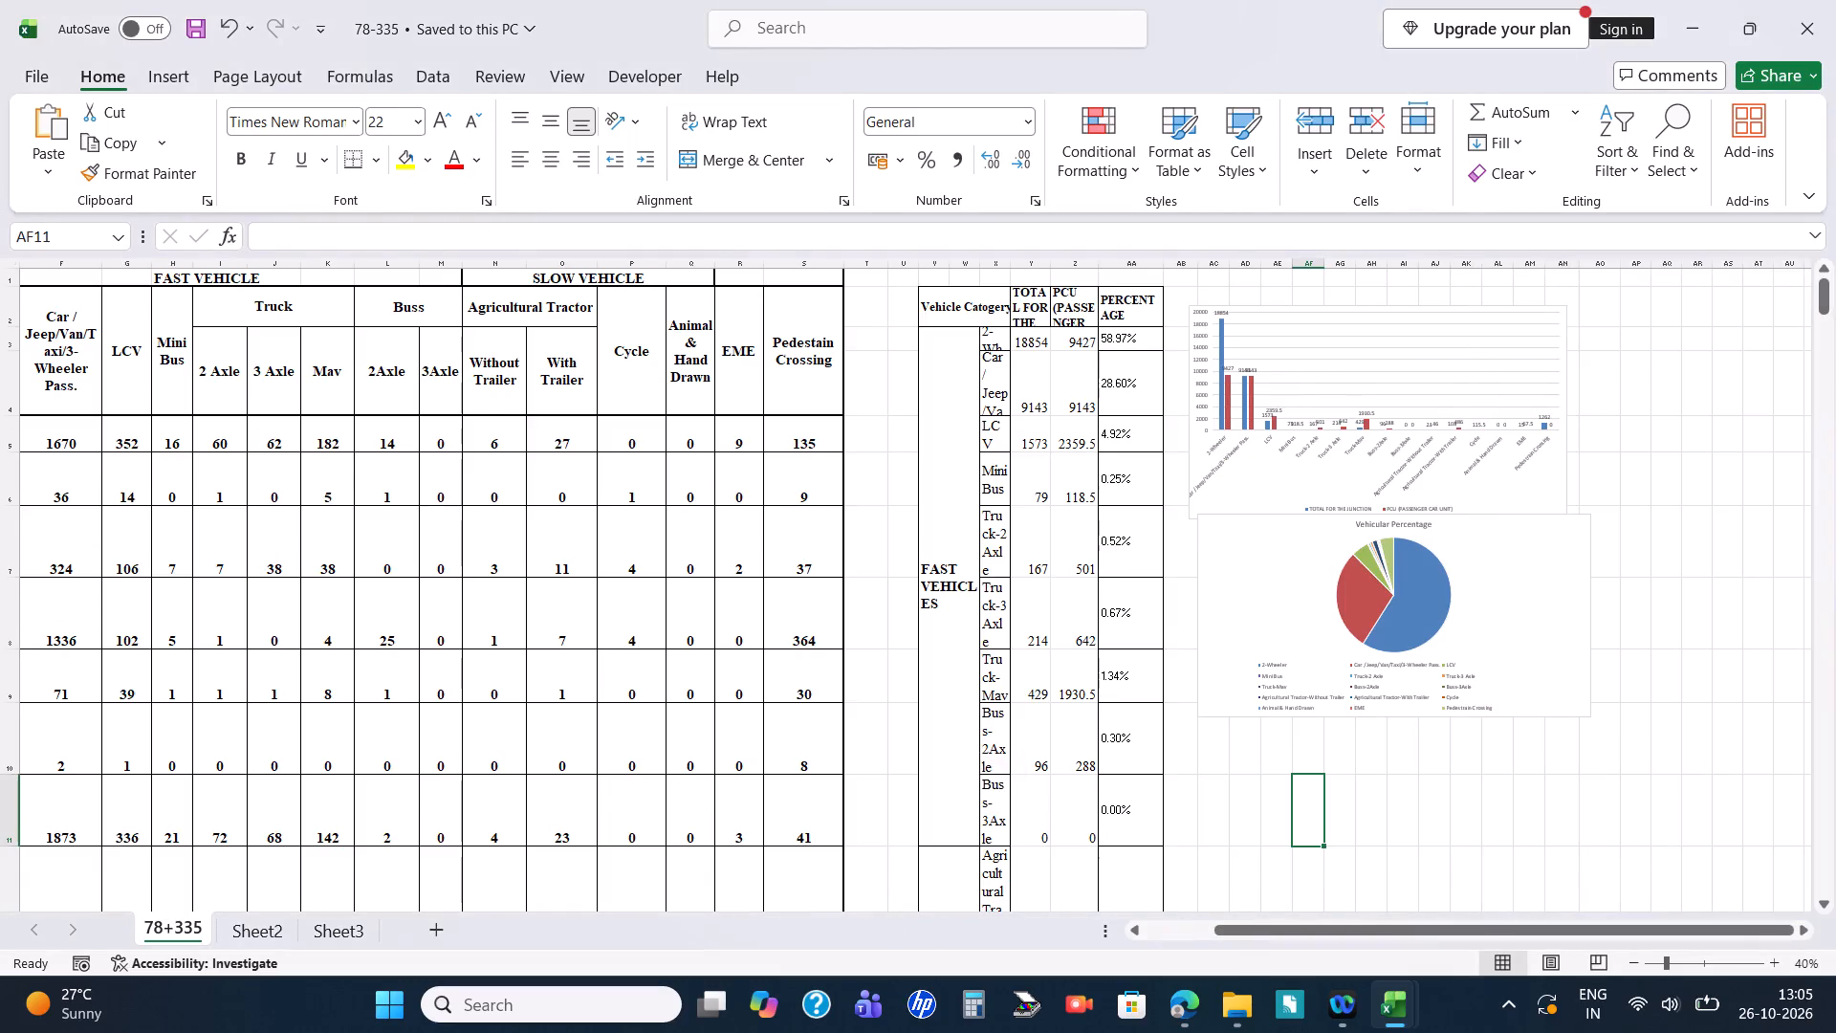
scroll(1184, 632, "down", 4)
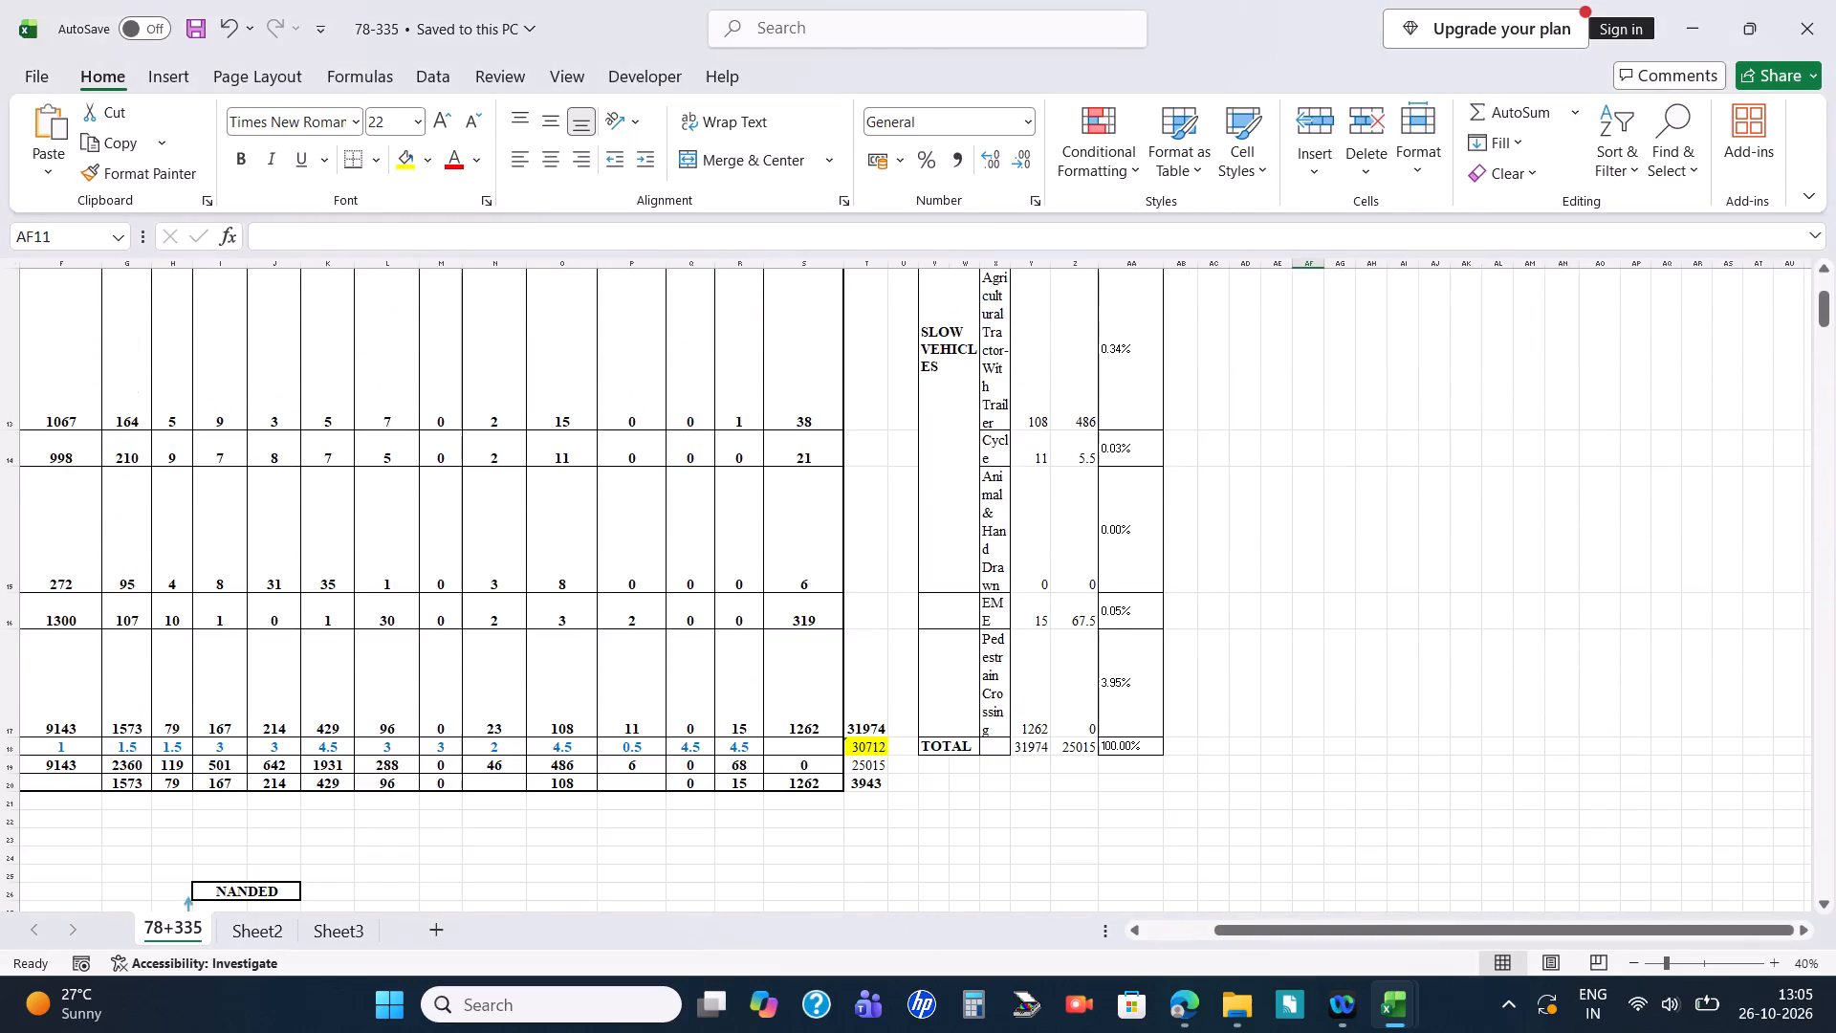
Copy the Private & Commercial share table (T21:V24) from the 130+500 workbook and paste it at Z22 in the 78+335 sheet.
key("alt+Tab")
scroll(835, 697, "down", 5)
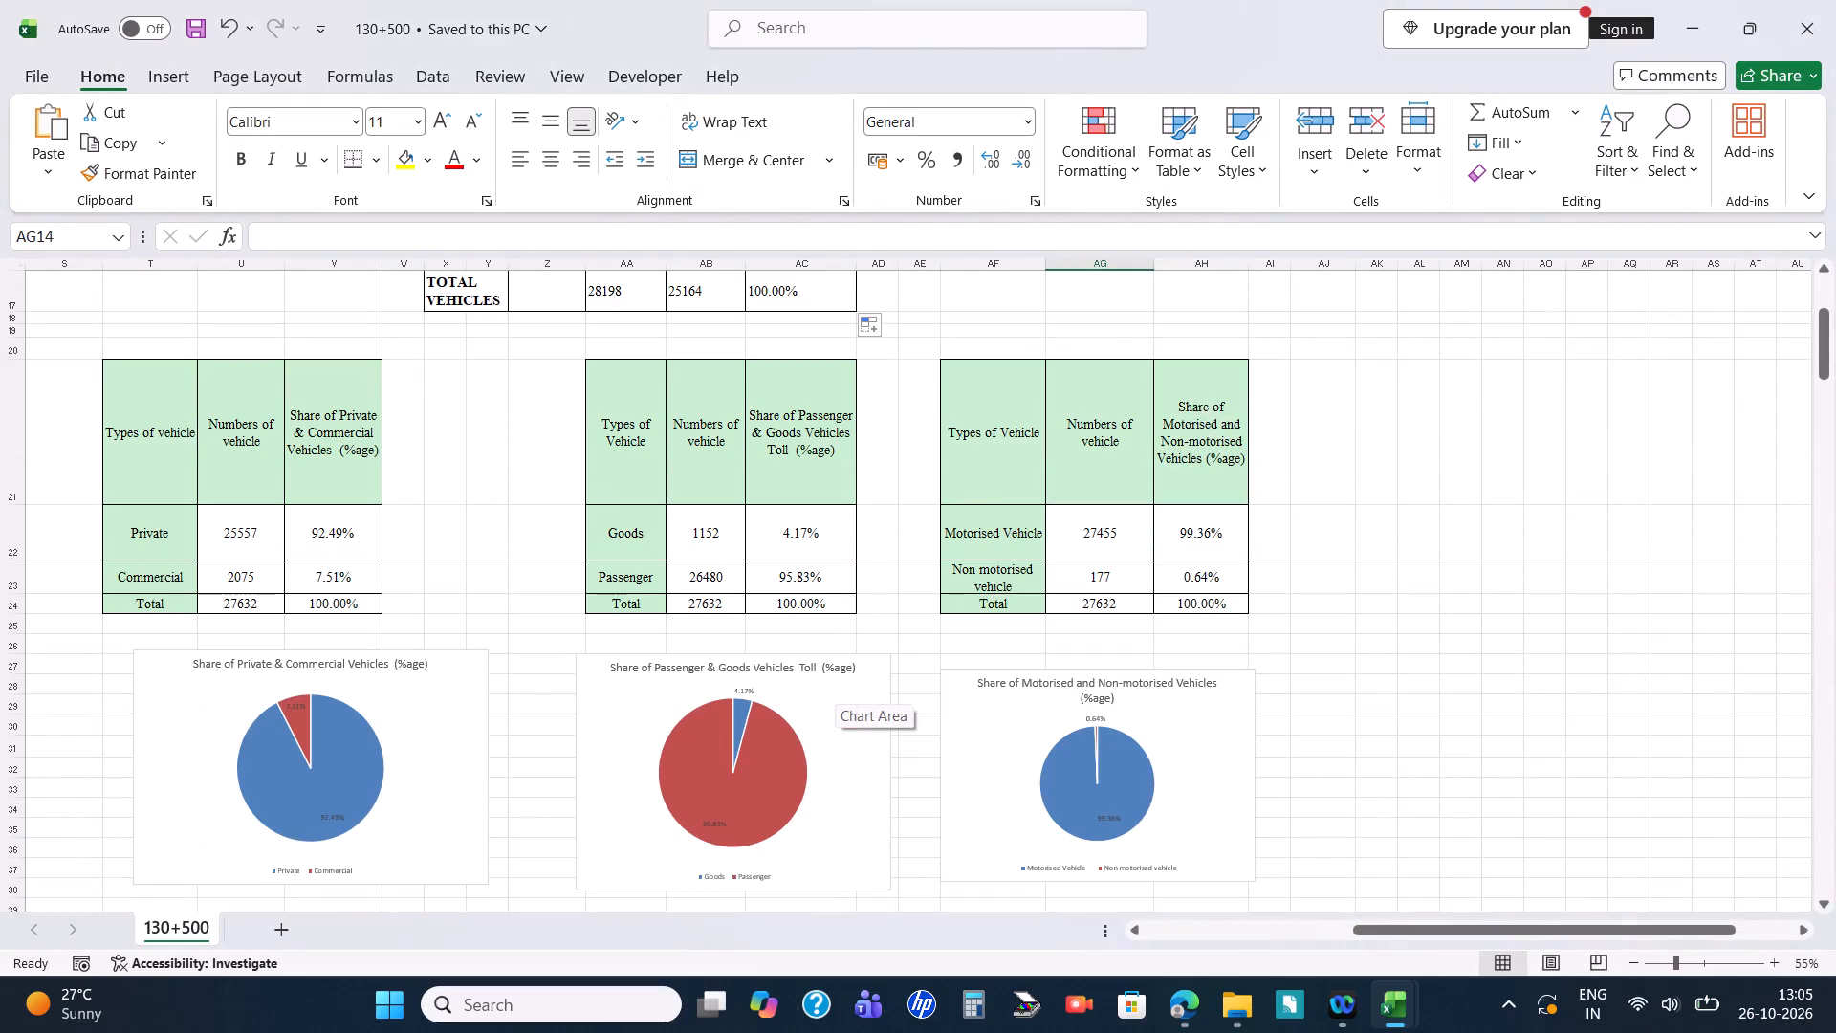
left_click_drag(178, 430, 351, 596)
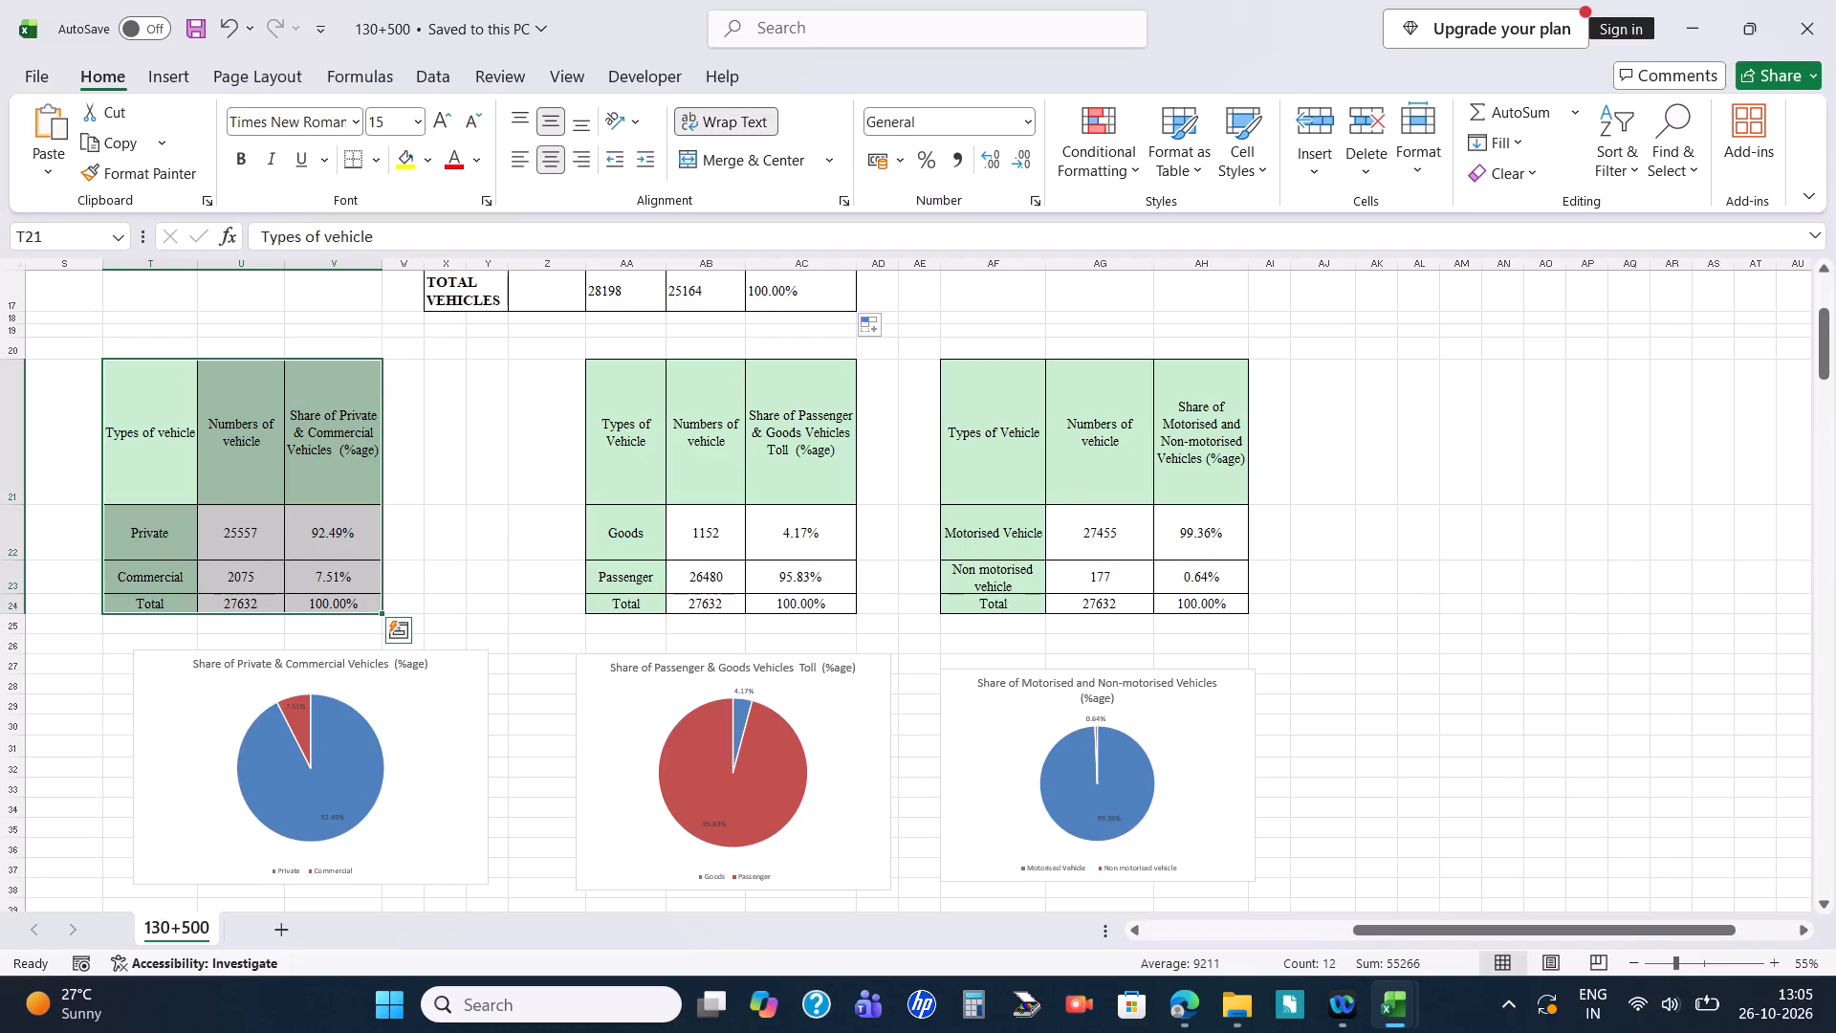
key("ctrl+c")
key("alt+Tab")
scroll(673, 640, "down", 2)
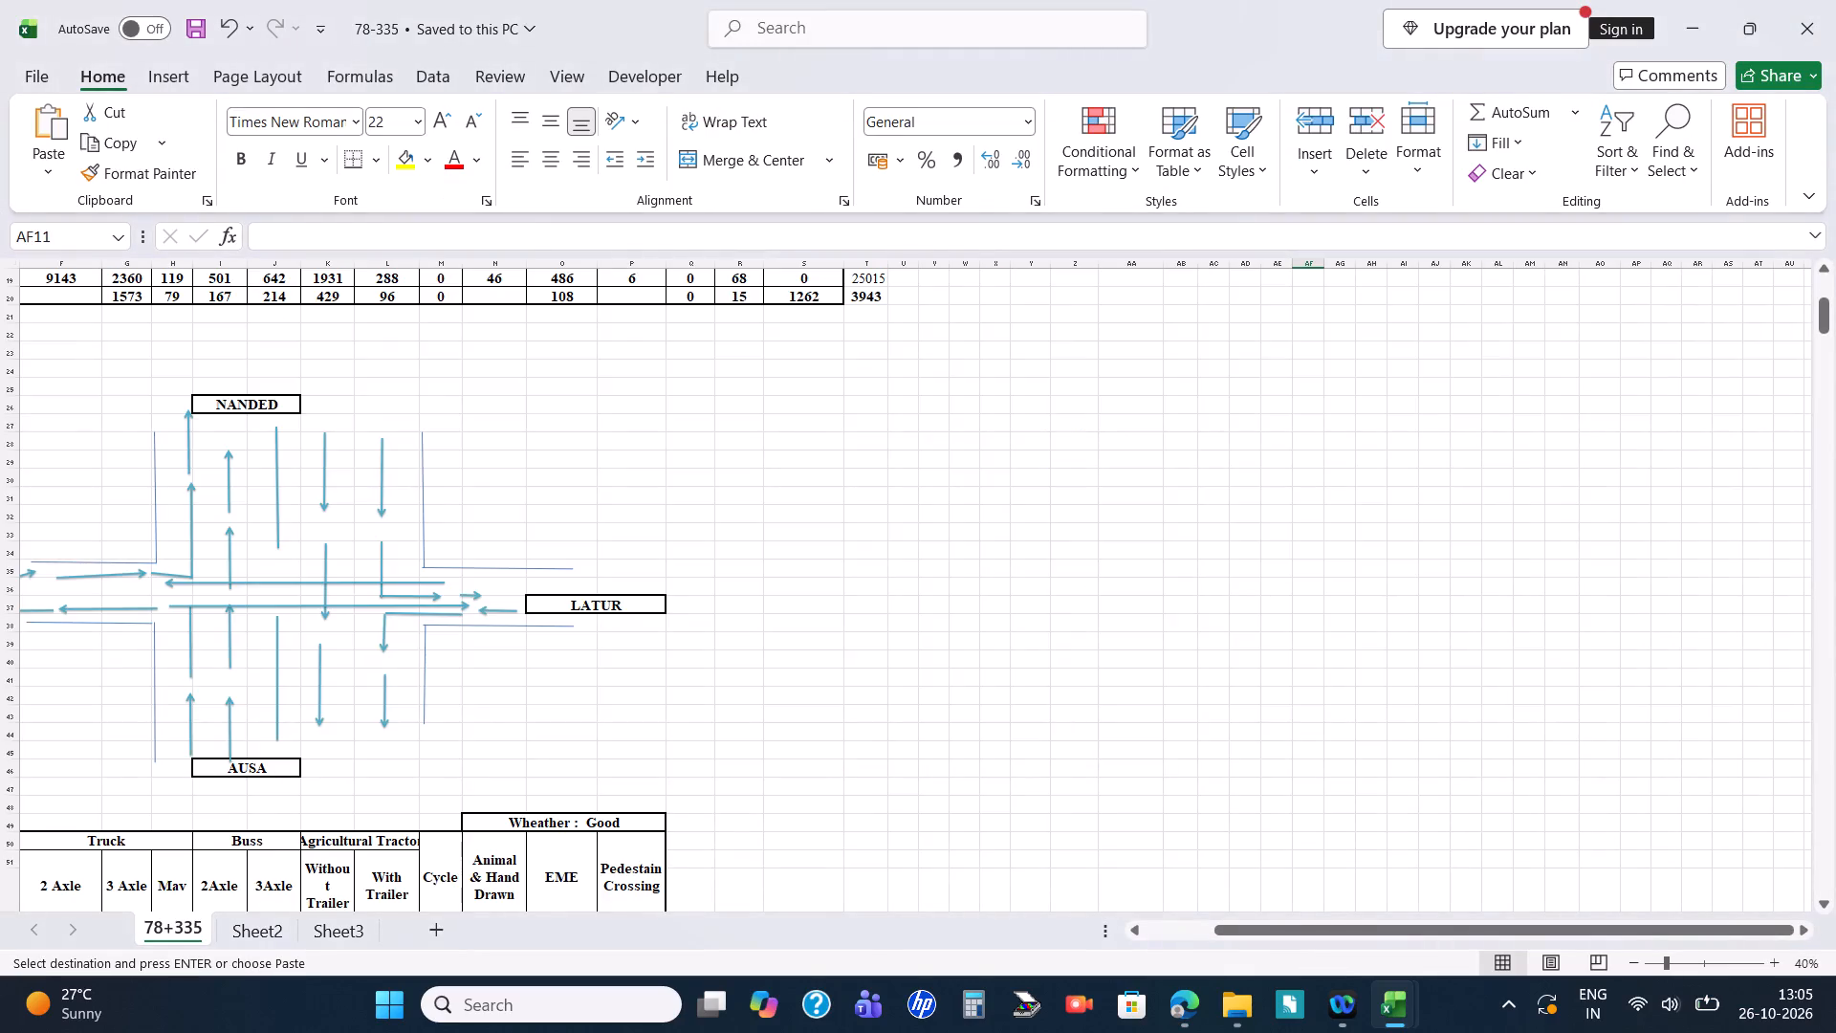
scroll(1011, 523, "up", 2)
scroll(999, 695, "down", 1)
left_click(1067, 503)
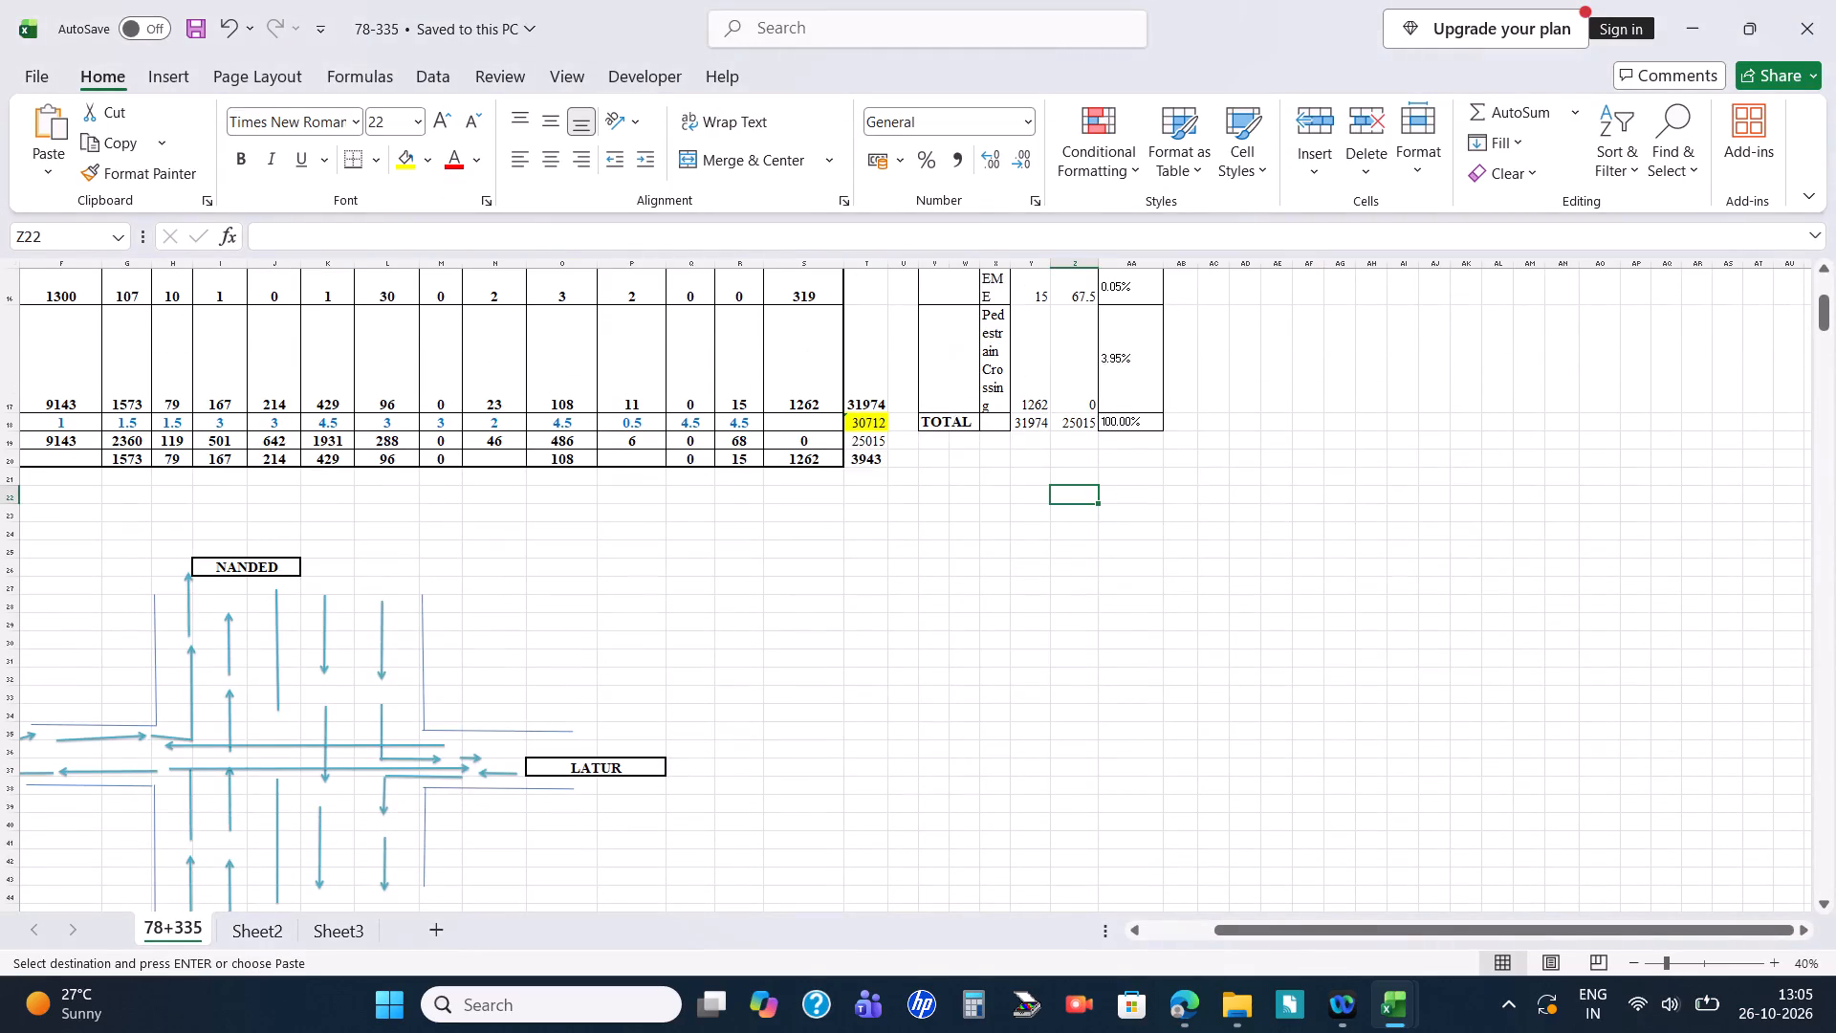
key("ctrl+v")
left_click(1357, 603)
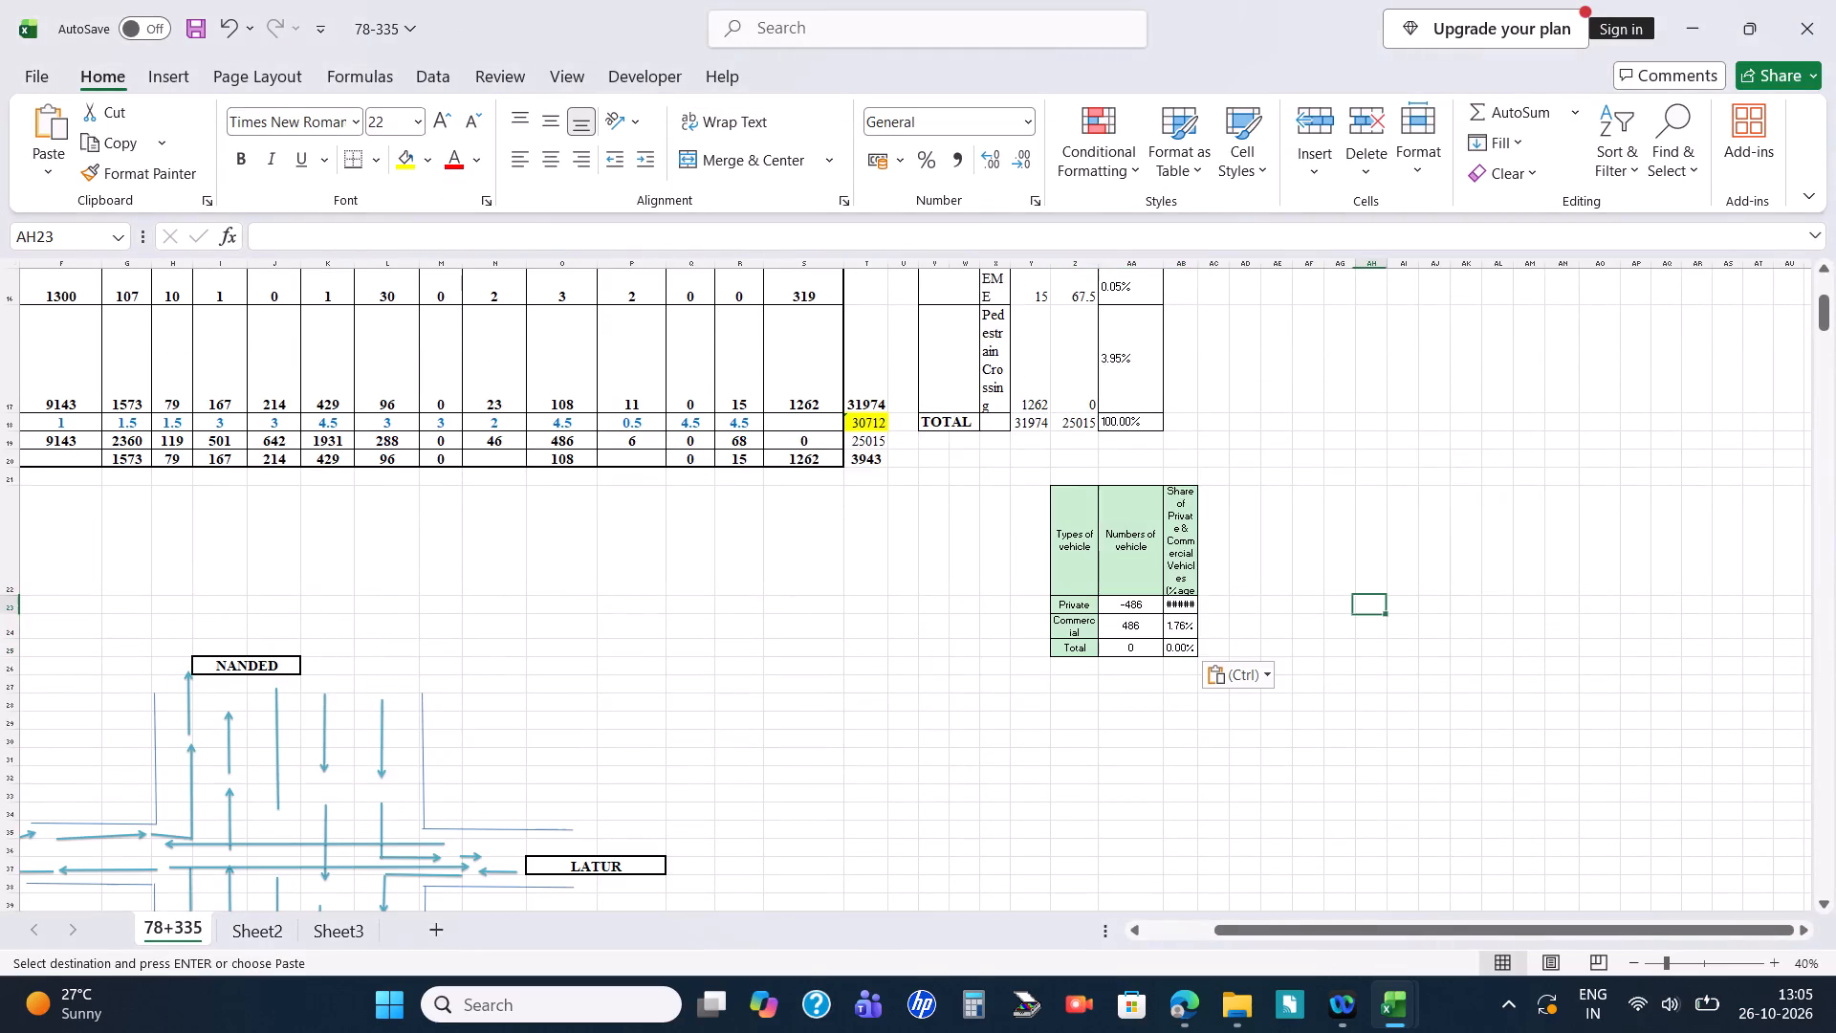
Widen columns AB and AA so the pasted table's headings and percentages fit.
left_click_drag(1193, 260, 1213, 262)
left_click_drag(1163, 262, 1172, 261)
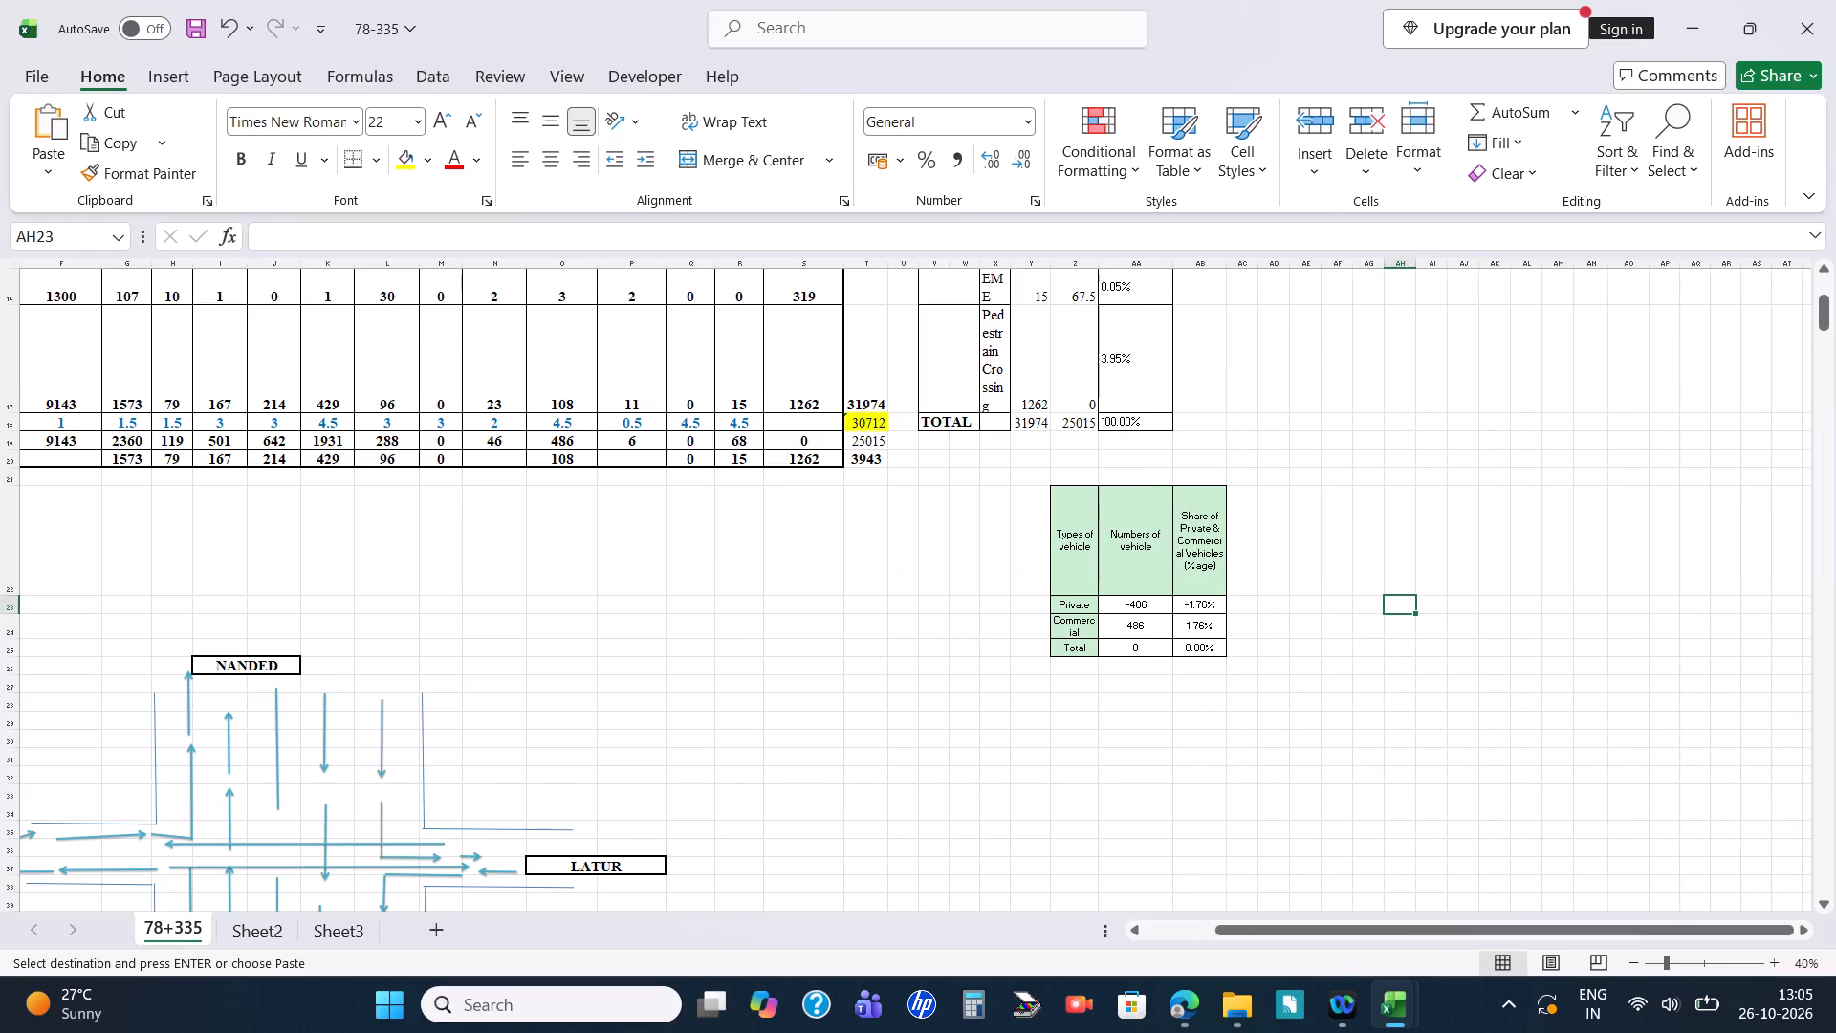
Examine the formula behind the Private vehicle count in the 130+500 workbook's share table.
key("alt+Tab")
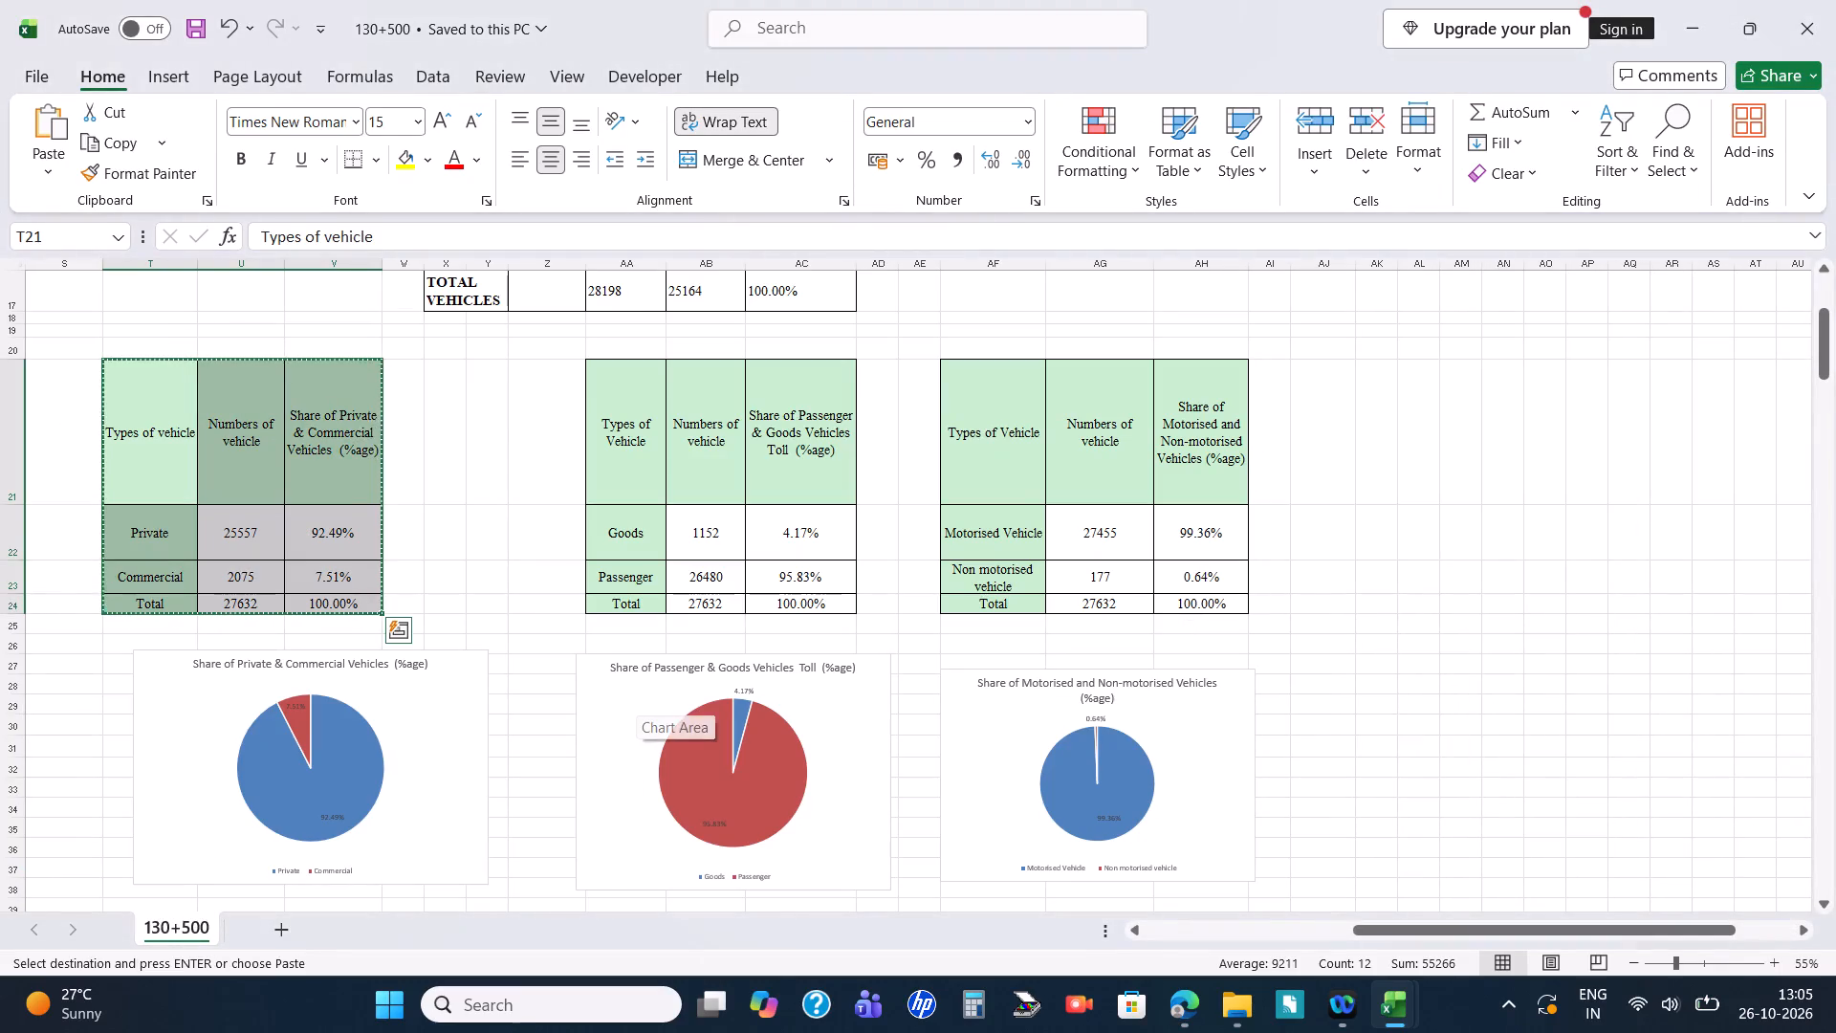
left_click(303, 525)
left_click(257, 536)
left_click(438, 244)
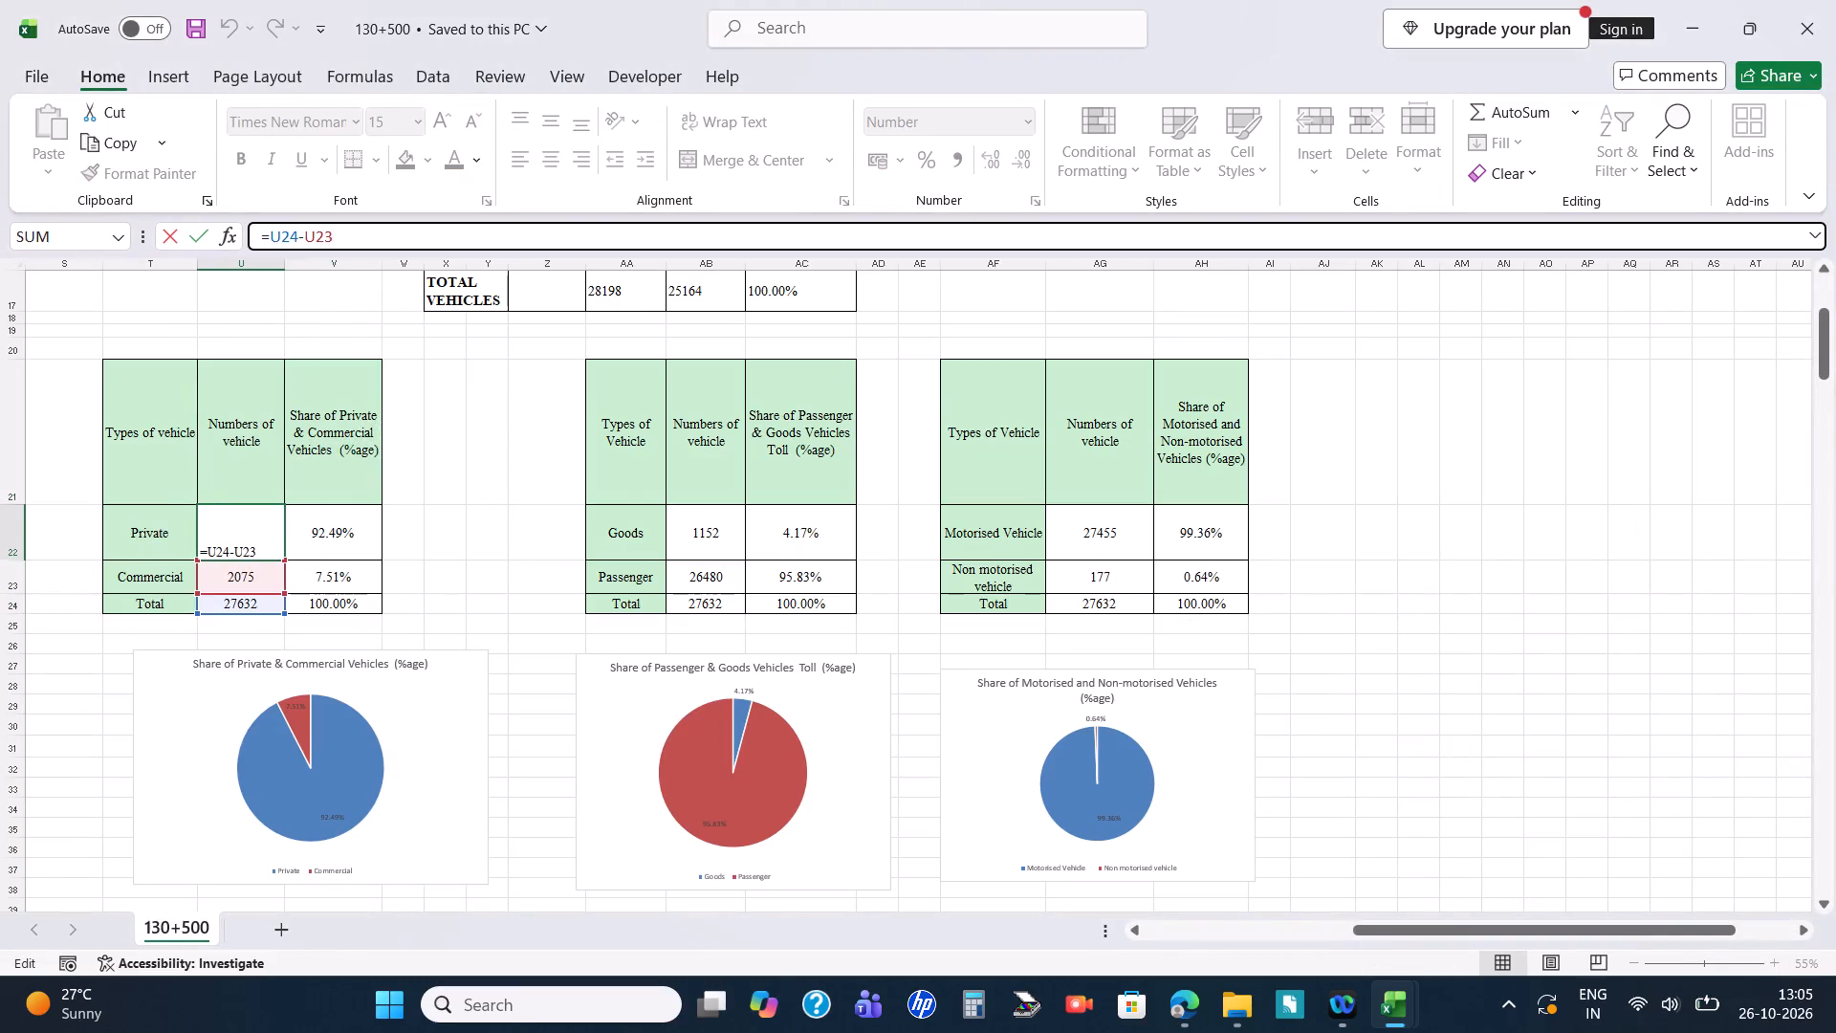
key("alt+Tab")
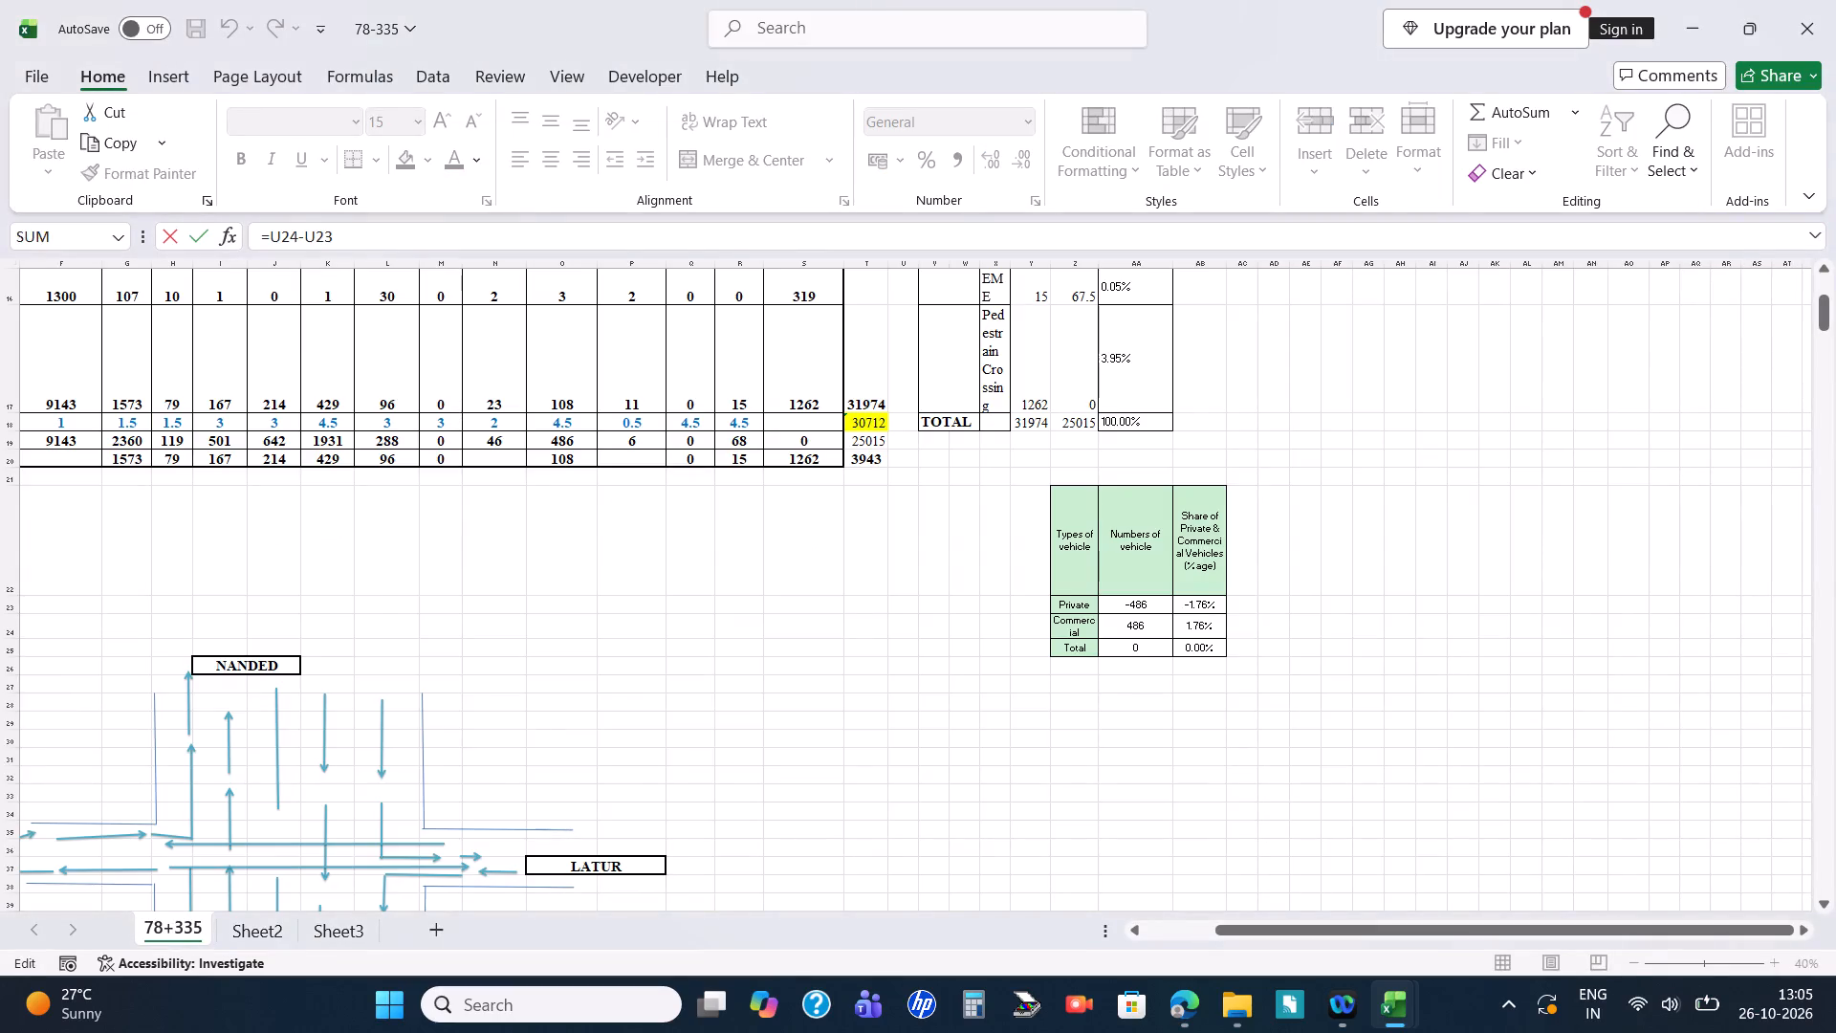
left_click(1126, 629)
key("alt+Tab")
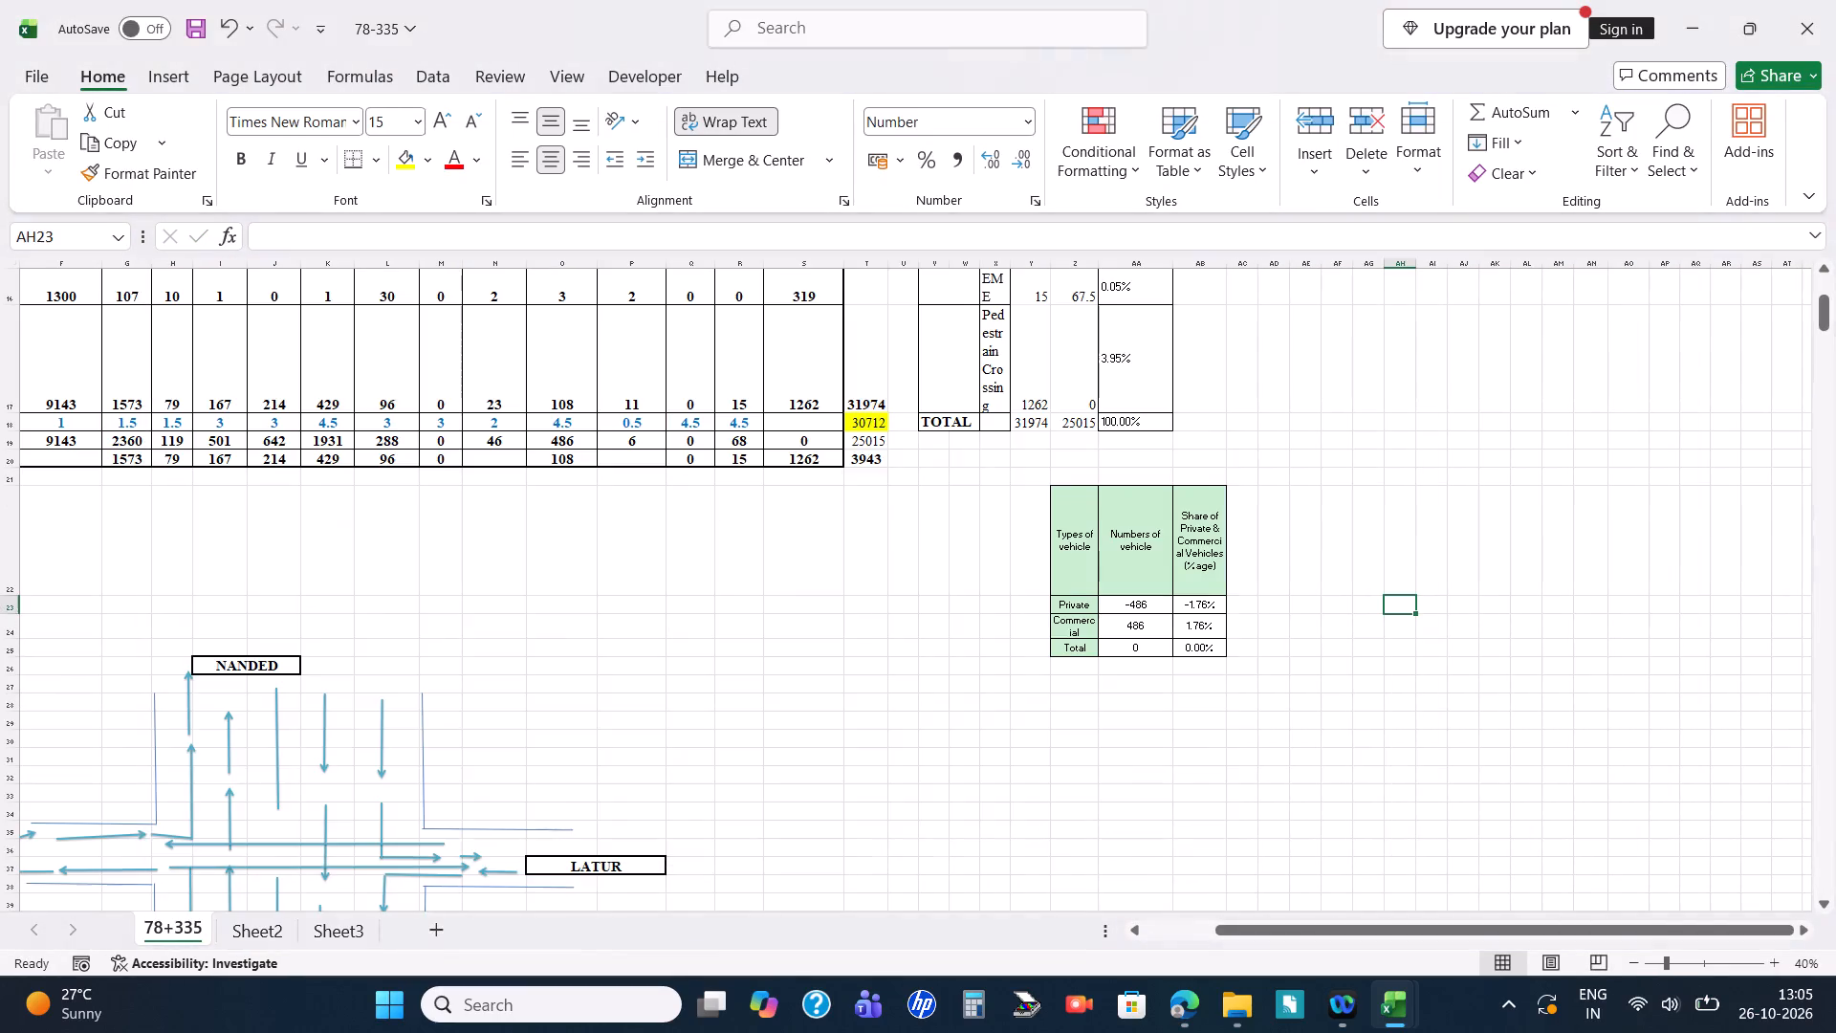
Examine which cells the Commercial and Total vehicle counts reference in the 130+500 workbook's share table.
key("alt+Tab")
left_click(250, 593)
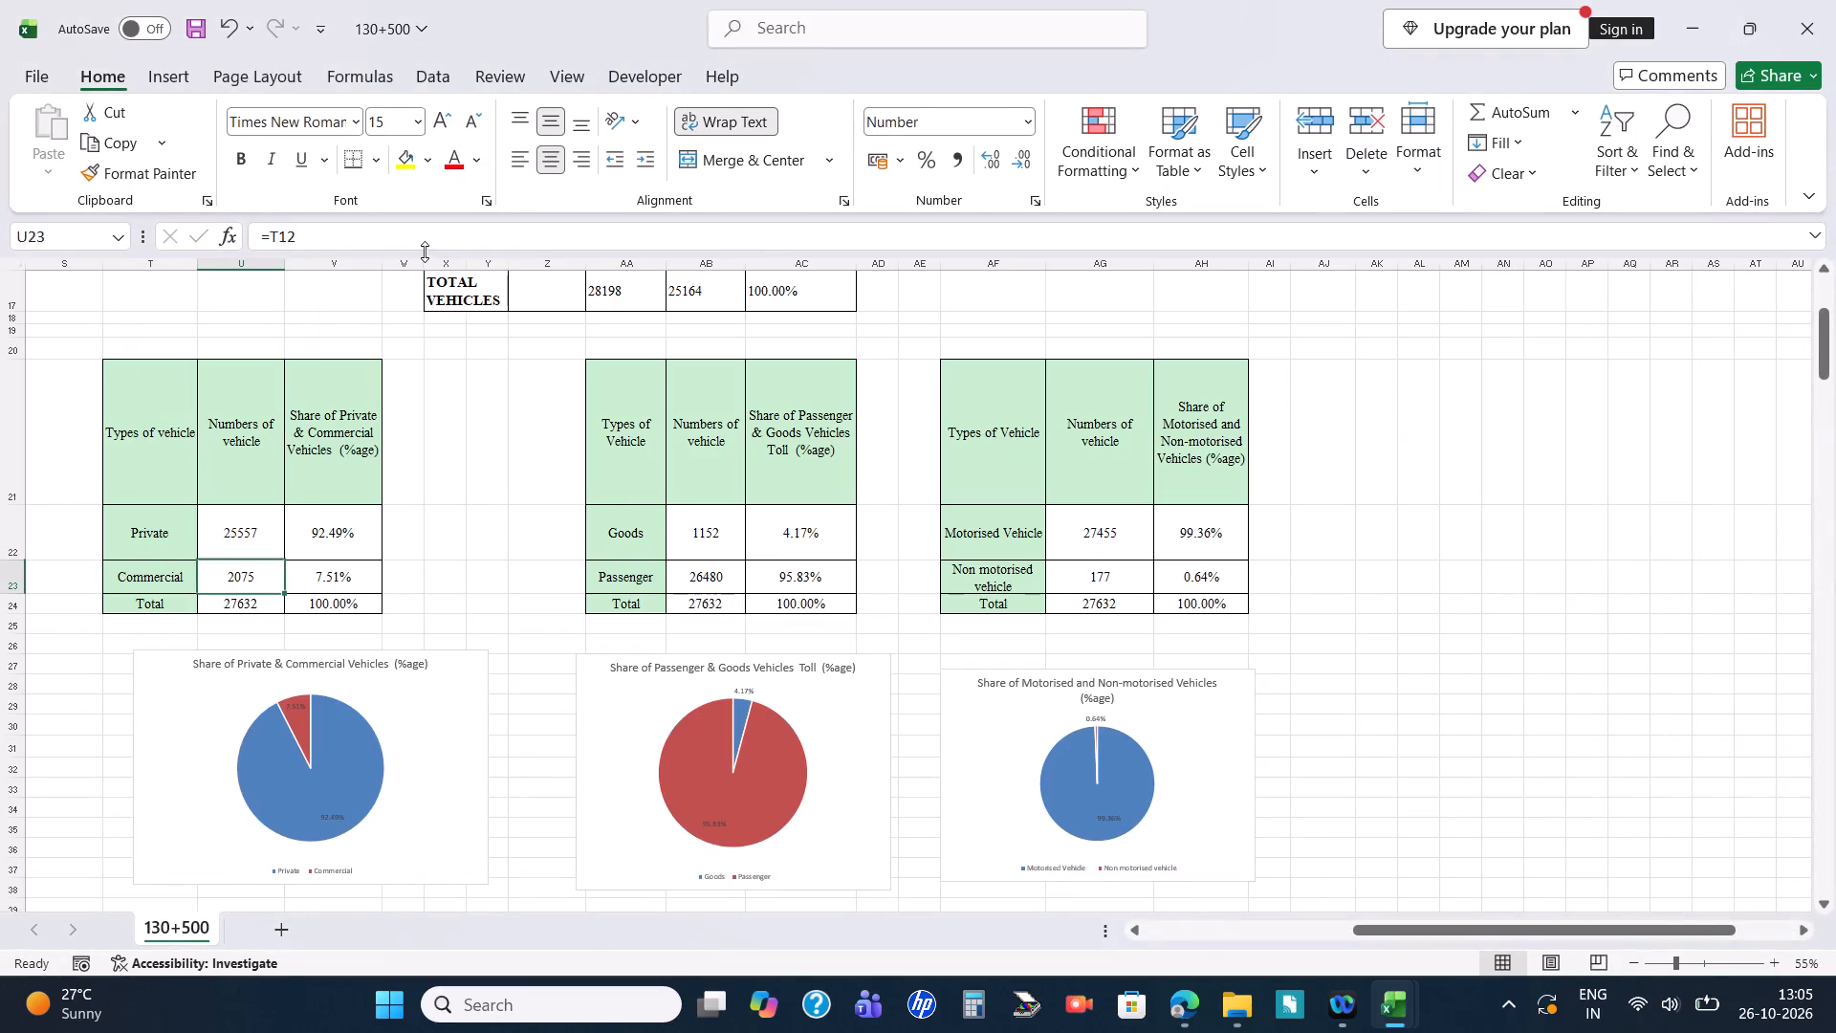
left_click(425, 235)
left_click_drag(1508, 934, 1299, 911)
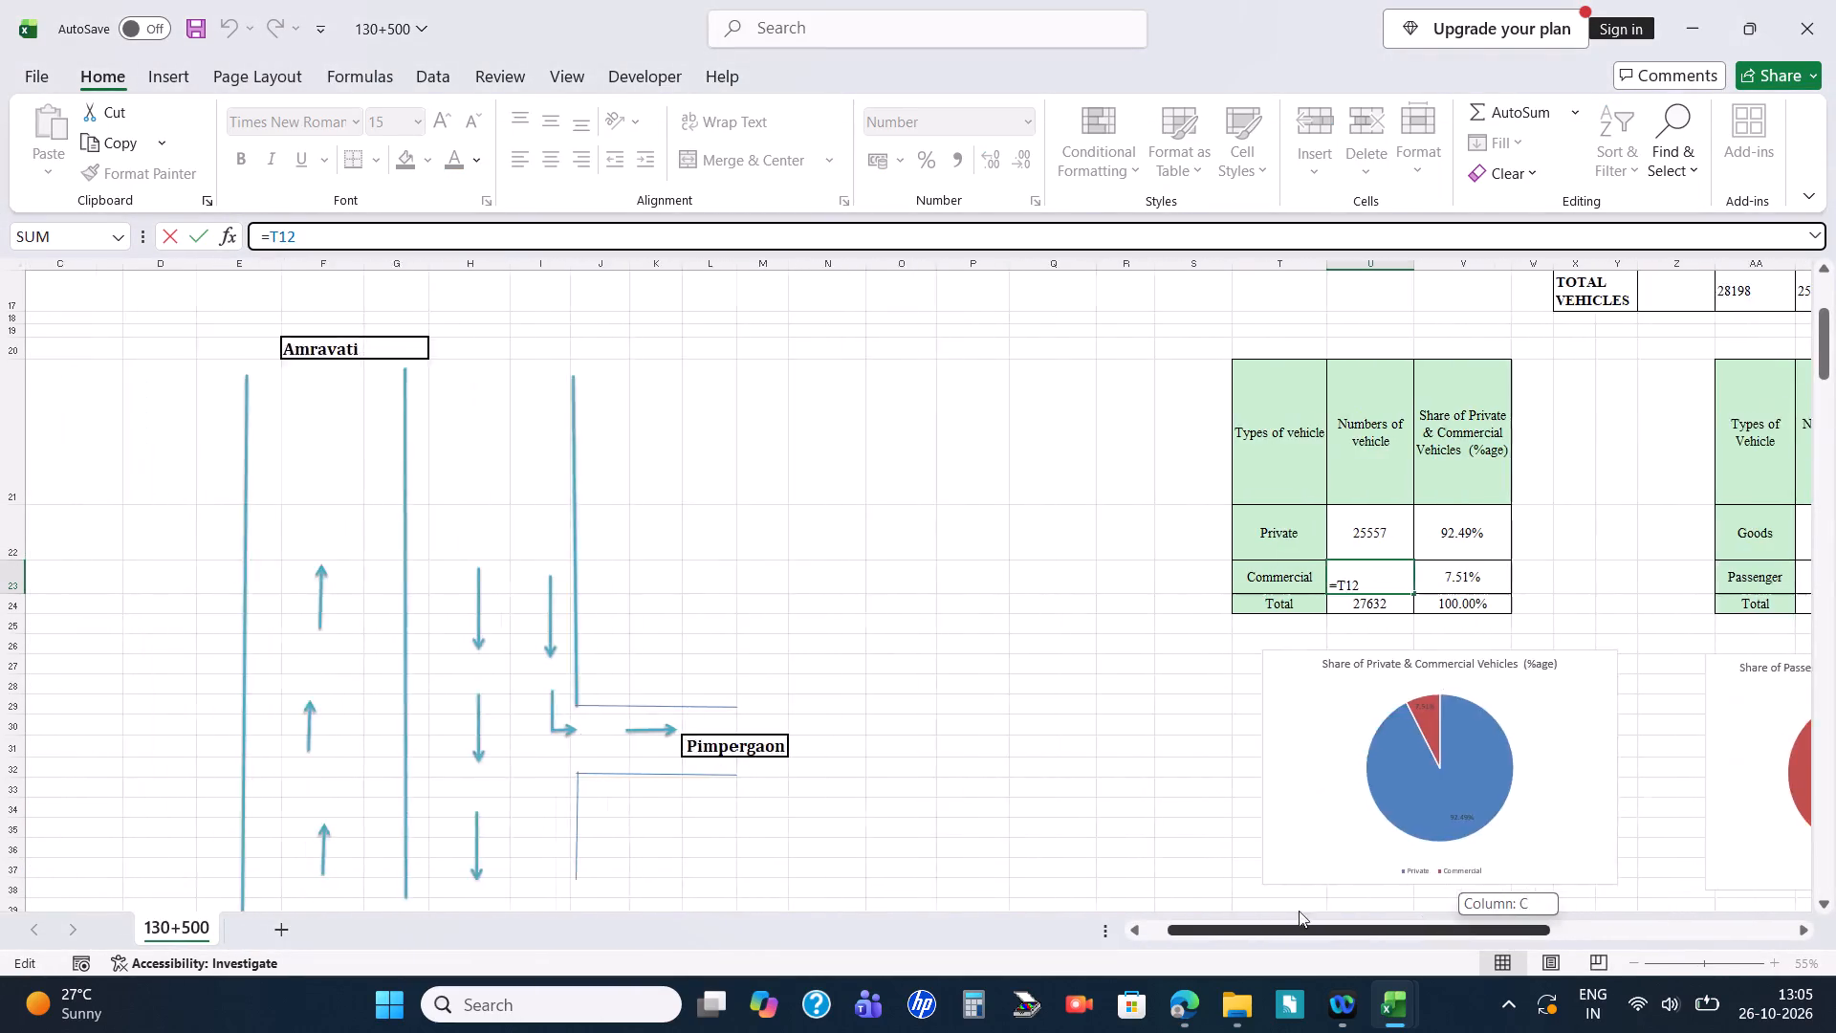
left_click_drag(1299, 911, 1281, 905)
scroll(1200, 692, "up", 5)
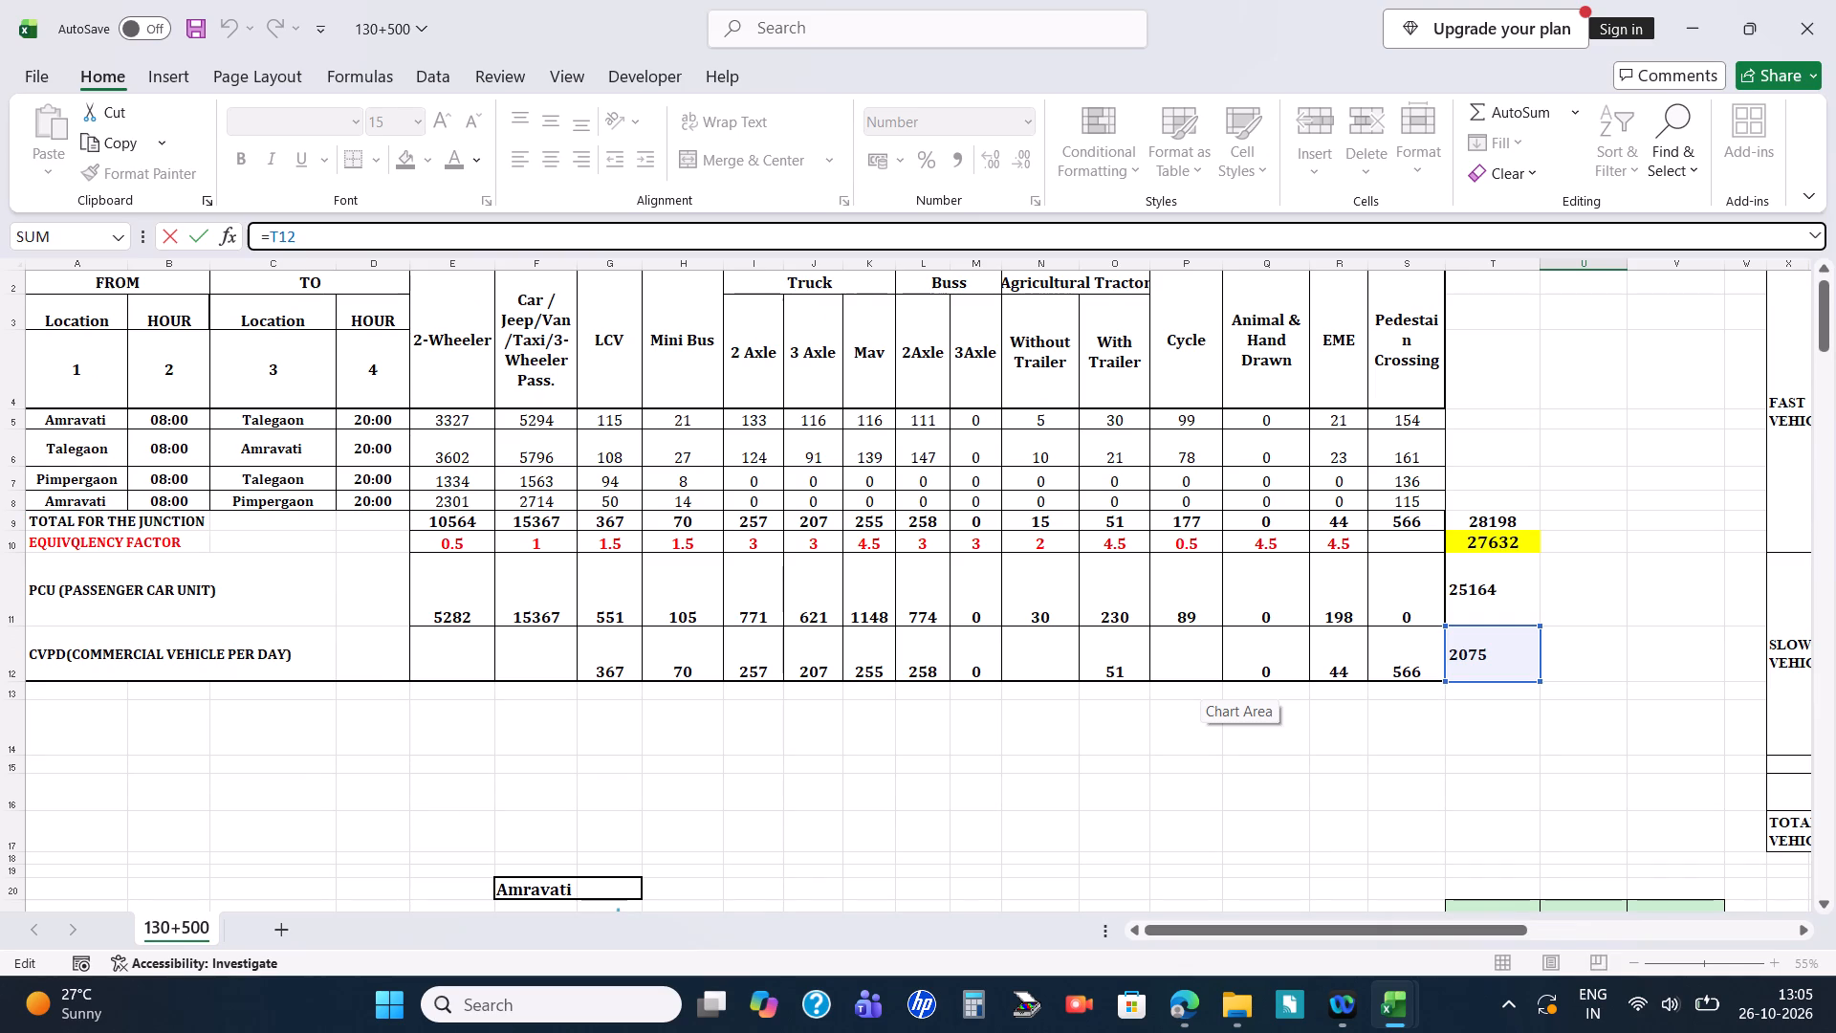
scroll(1199, 690, "down", 4, "ctrl")
scroll(1282, 647, "down", 3)
scroll(1282, 647, "down", 3, "ctrl")
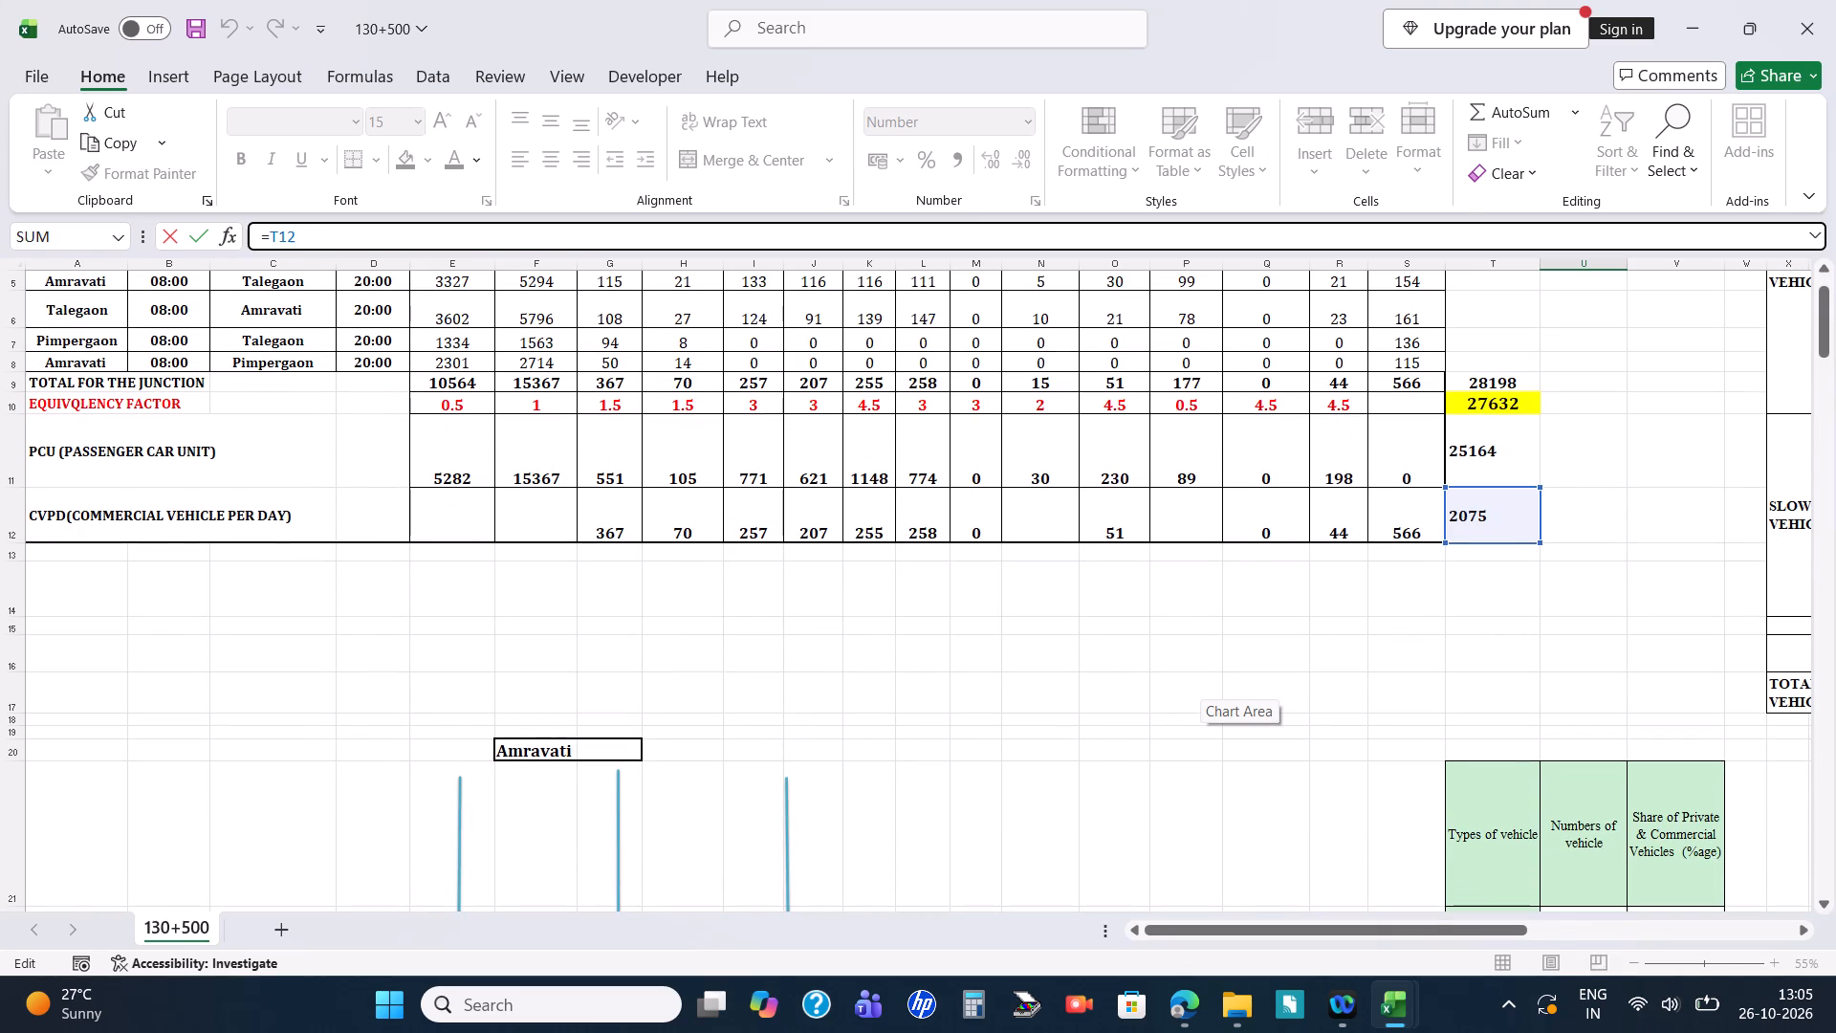
scroll(1282, 647, "down", 8, "ctrl")
left_click(1297, 638)
scroll(1299, 638, "down", 2, "ctrl")
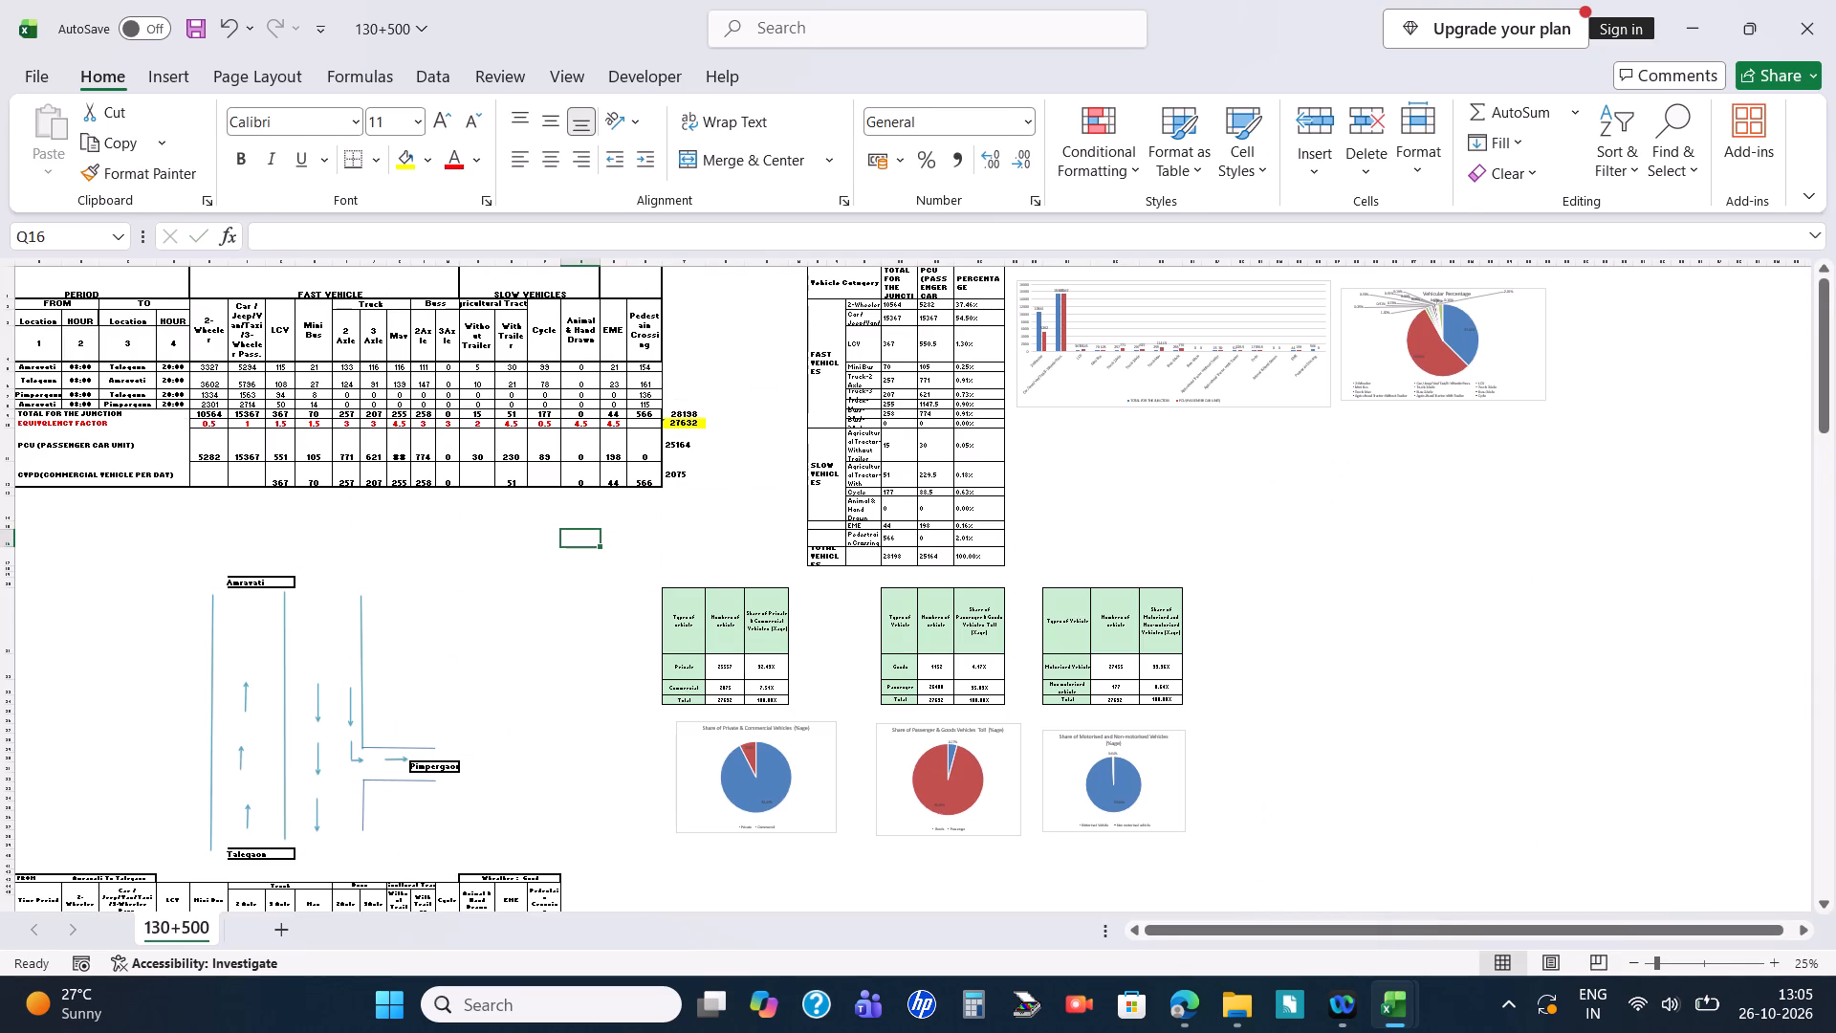
left_click(724, 702)
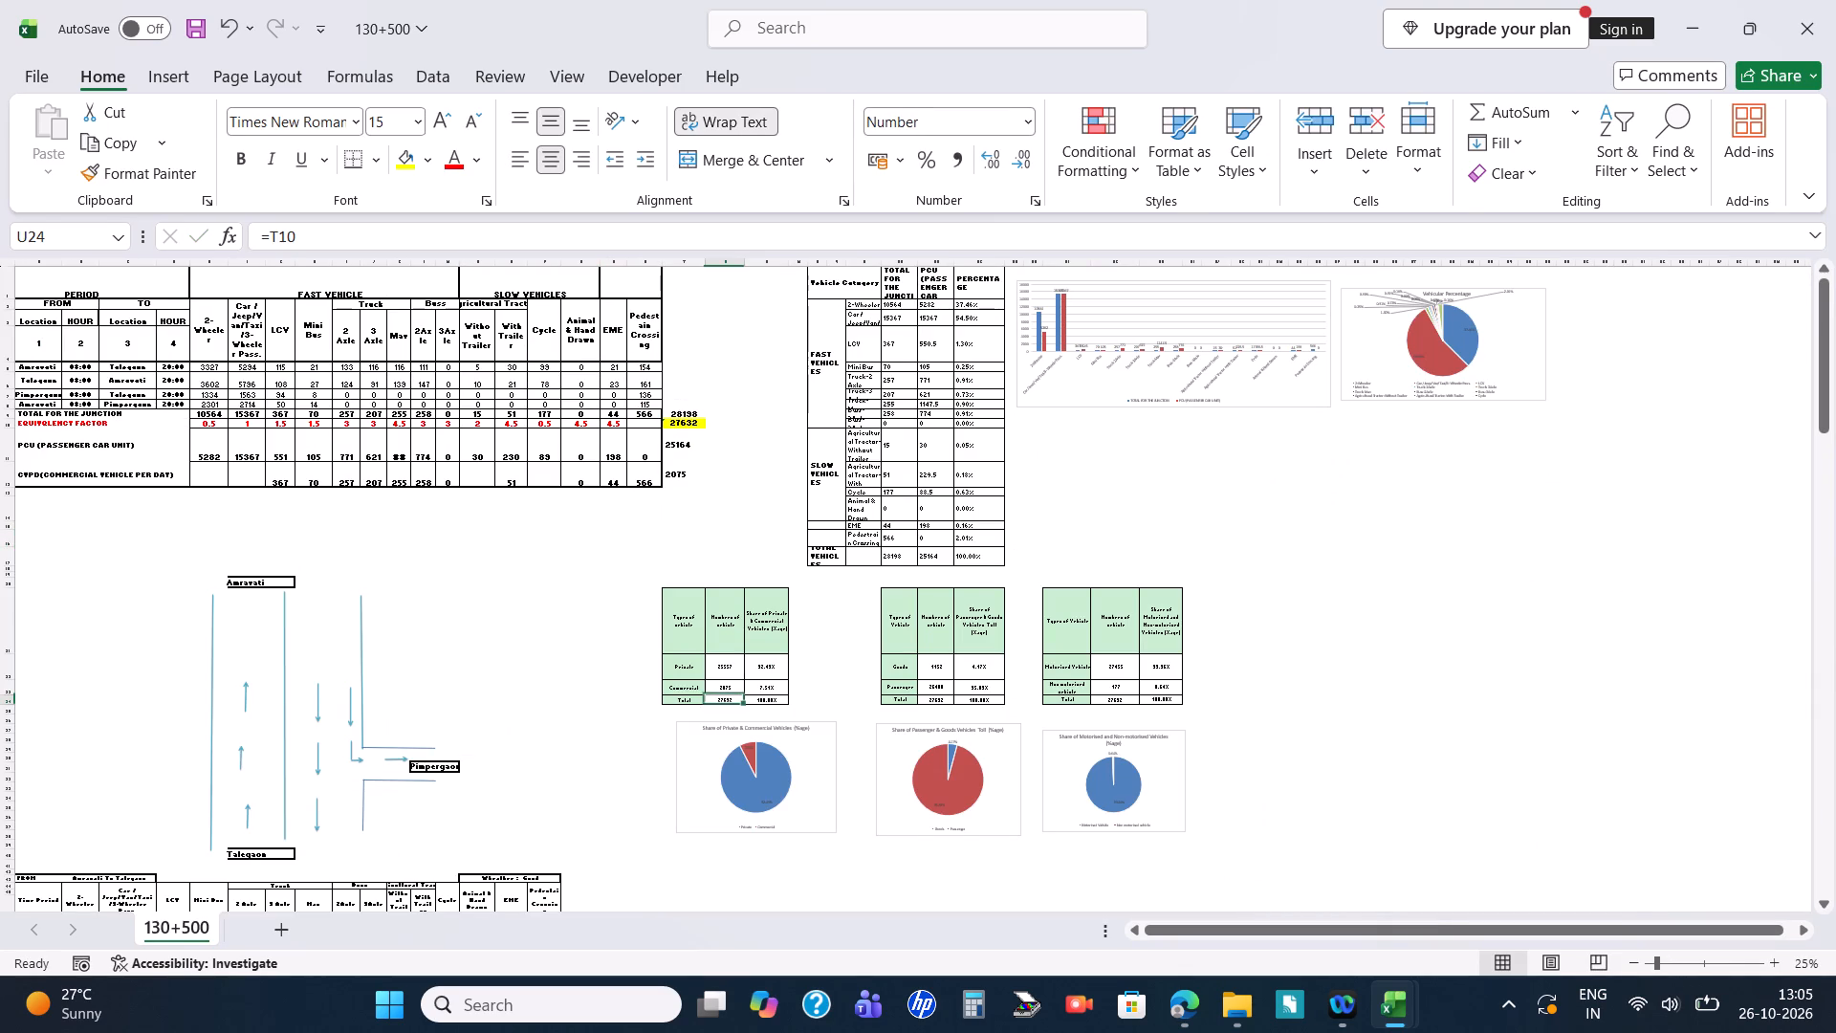
left_click(721, 688)
left_click(785, 234)
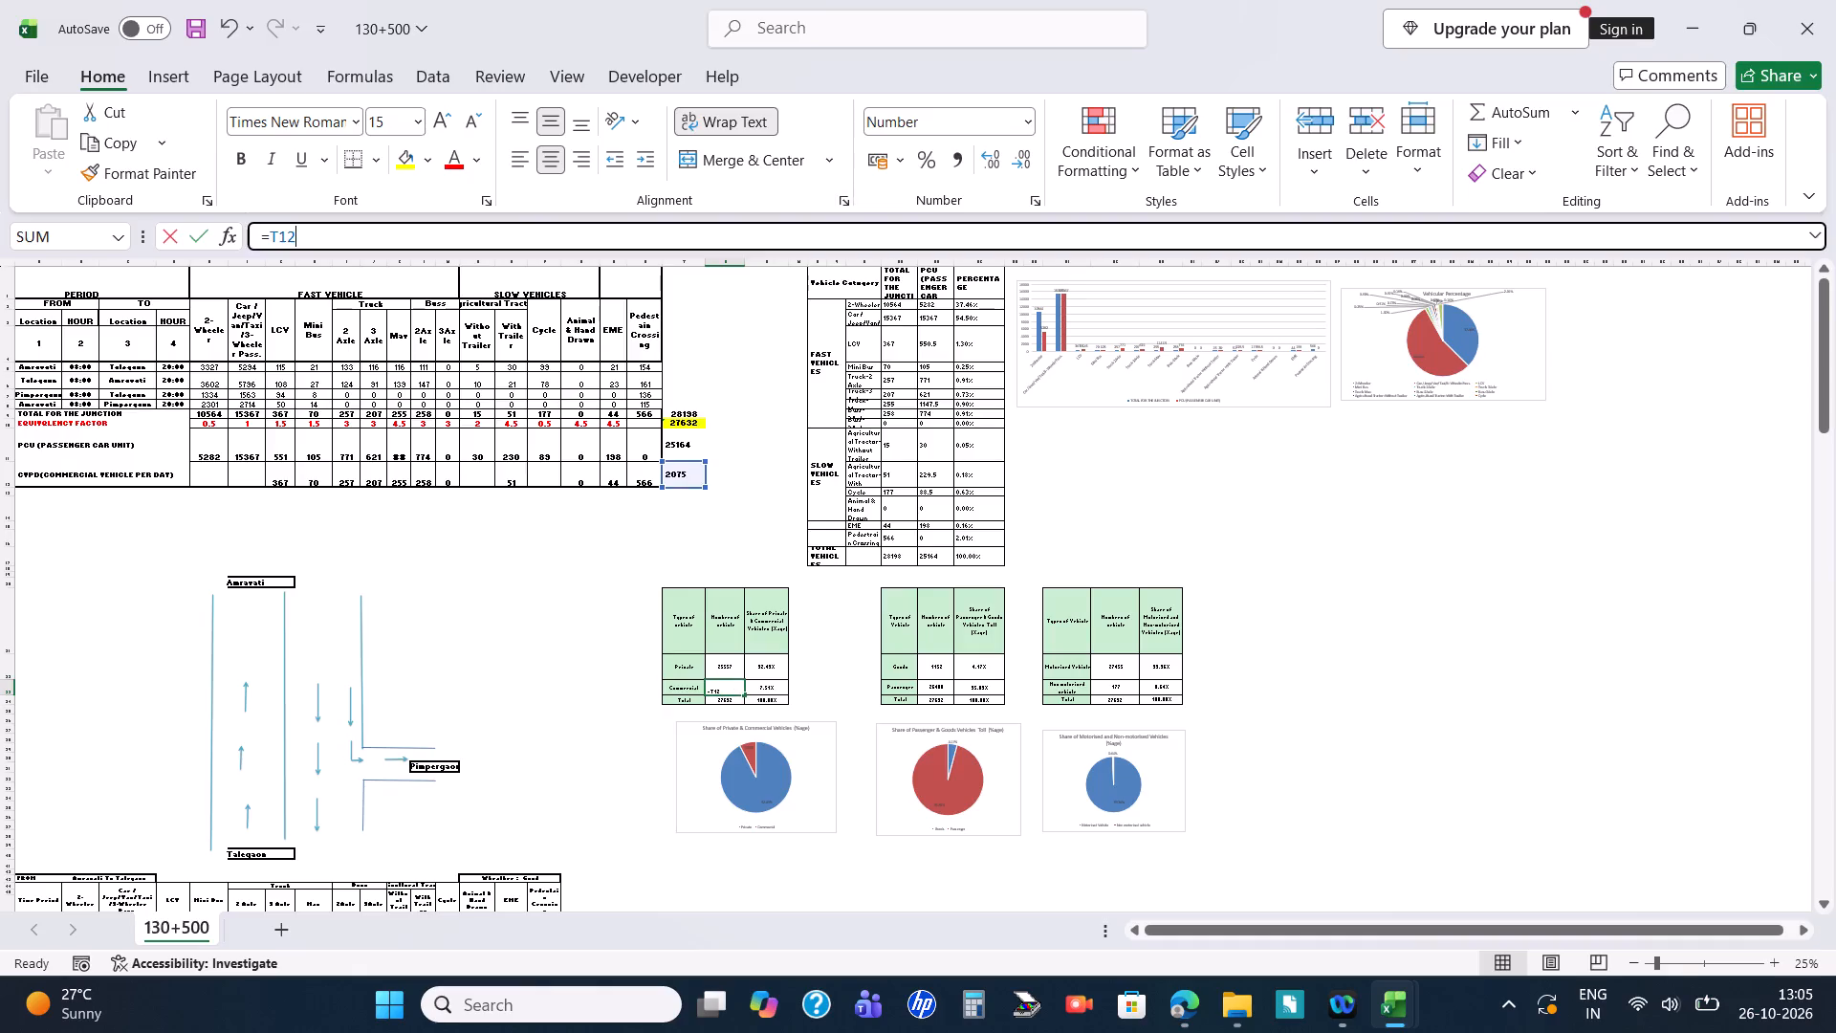
left_click(754, 508)
key("alt+Tab")
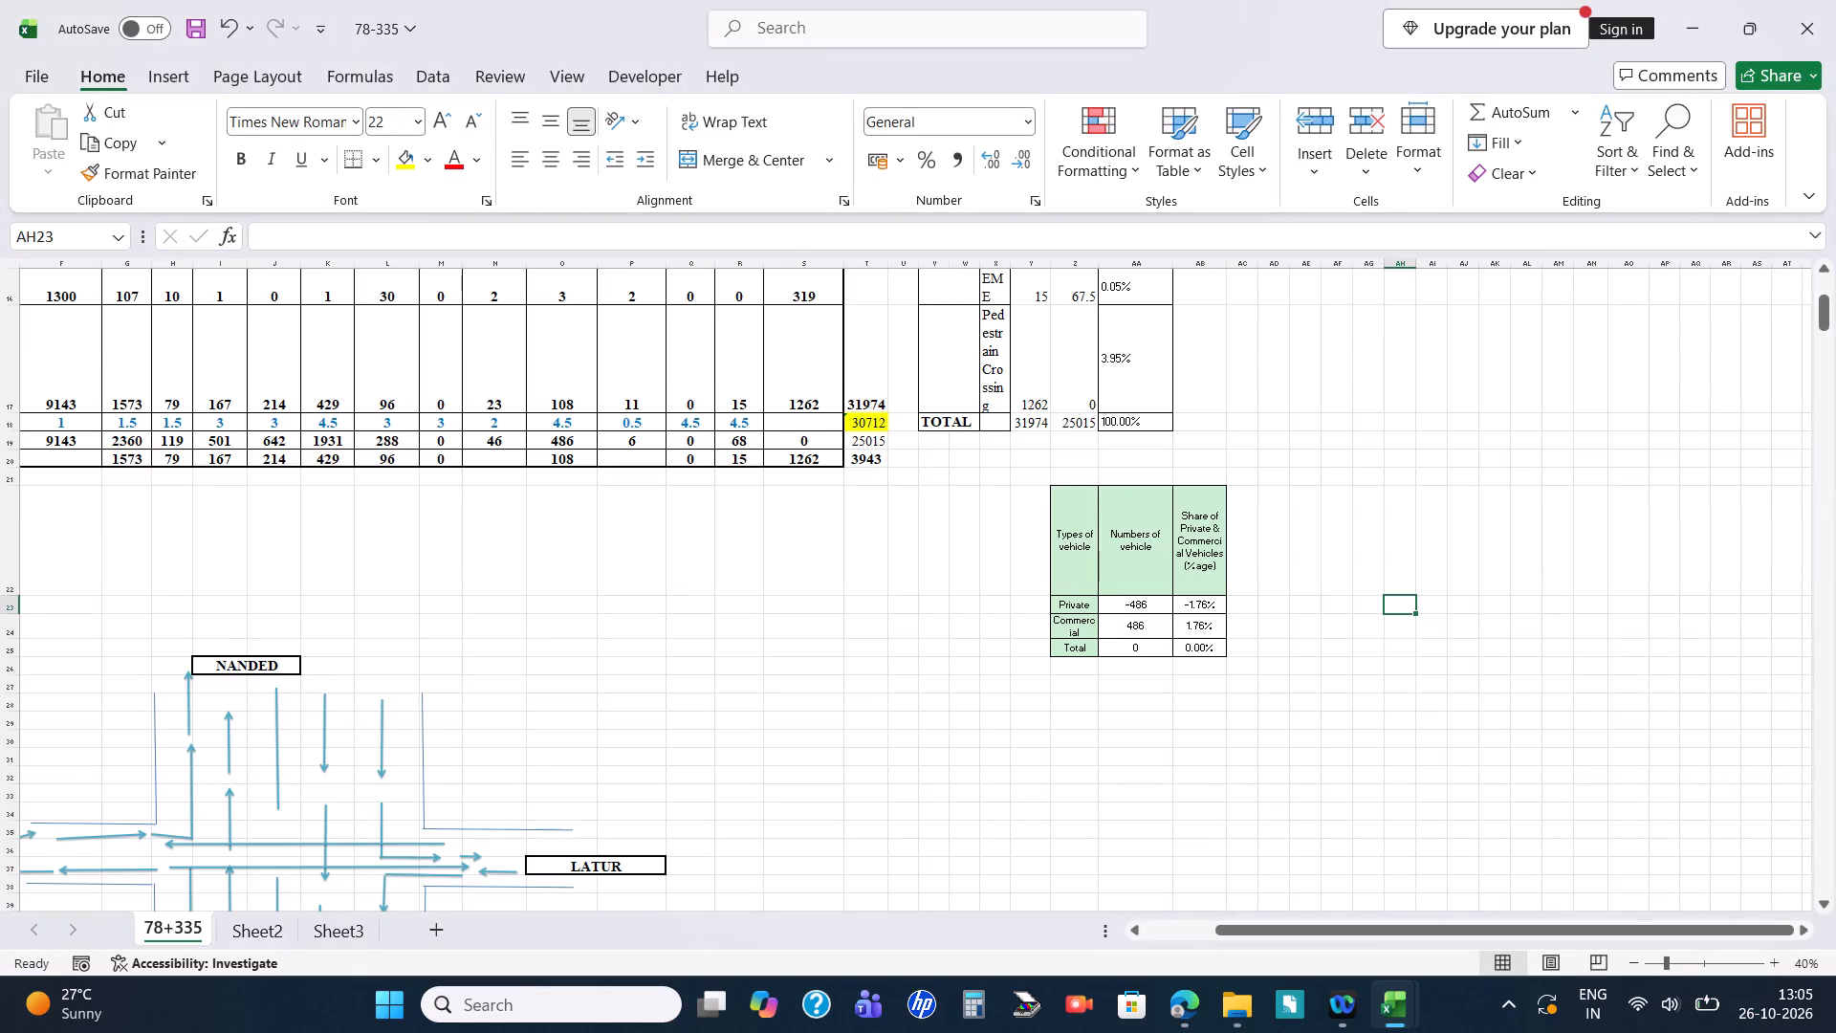
In the 78+335 share table, replace the Commercial count in AA24 with a reference to the CVPD (COMMERCIAL VEHICLE PER DAY) total in T20.
left_click(1137, 618)
key("Delete")
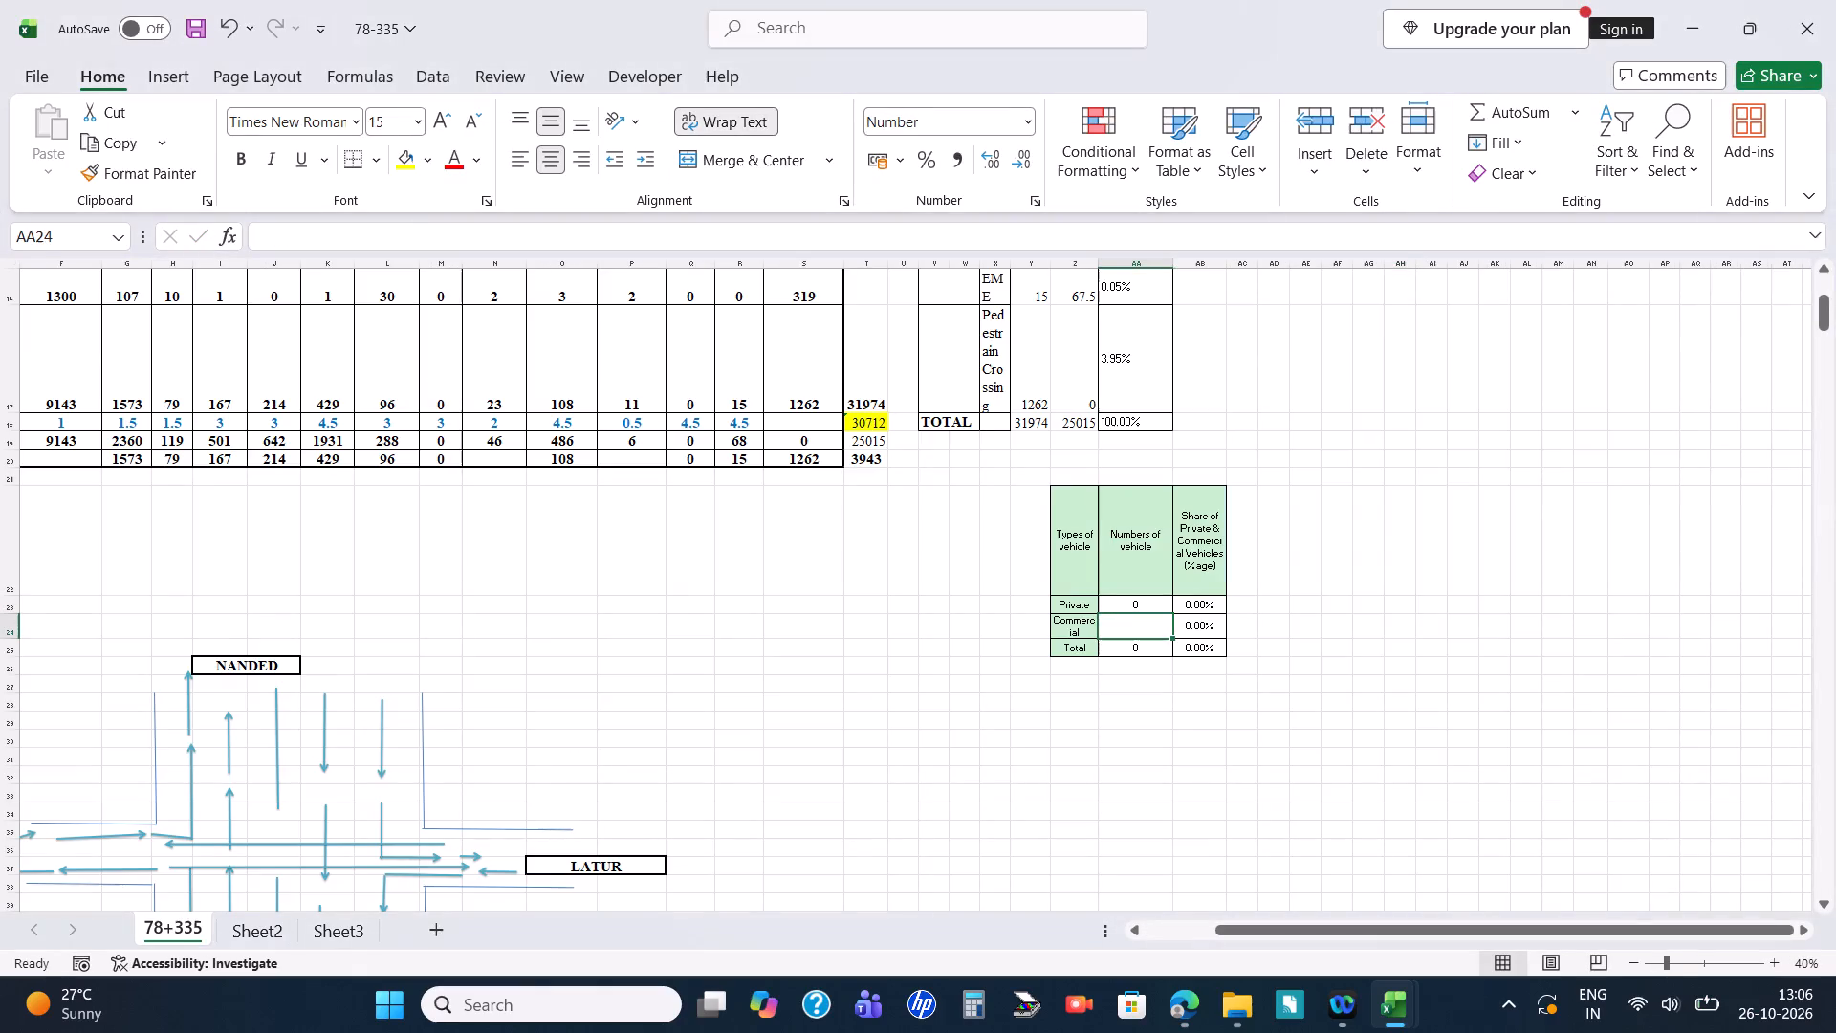
key("equal")
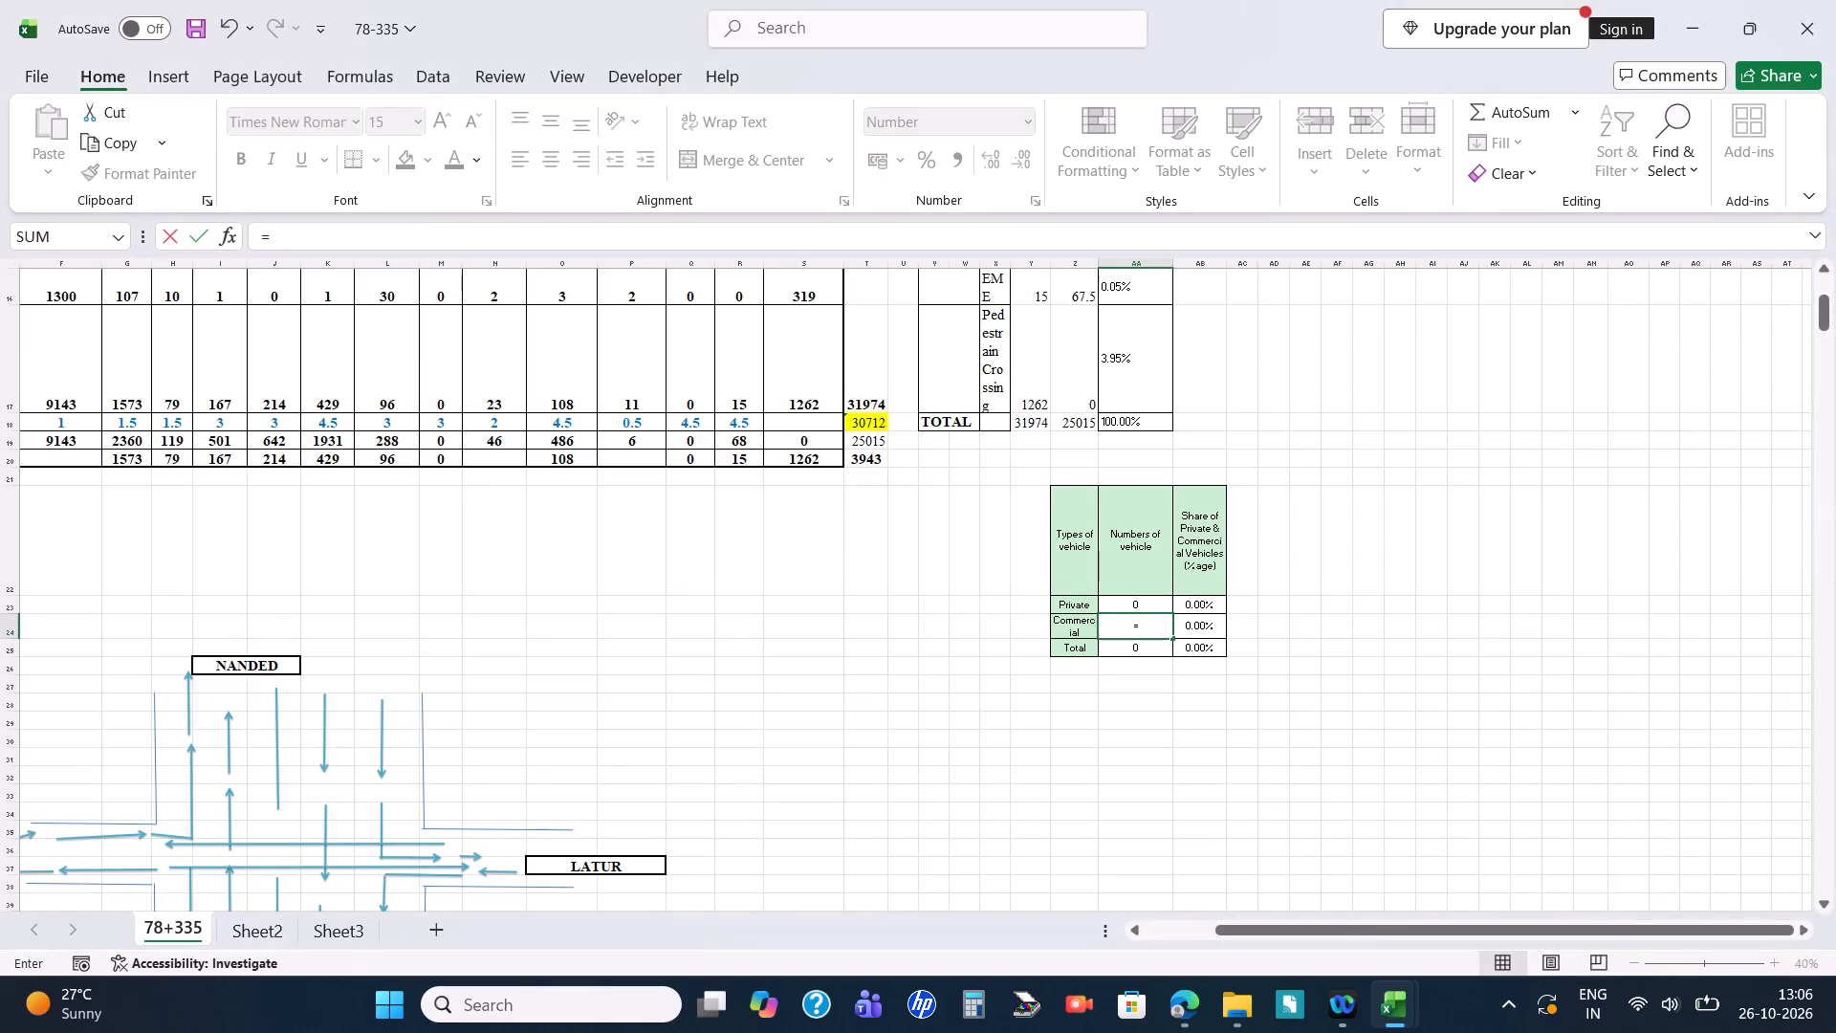
left_click_drag(1358, 922, 1231, 922)
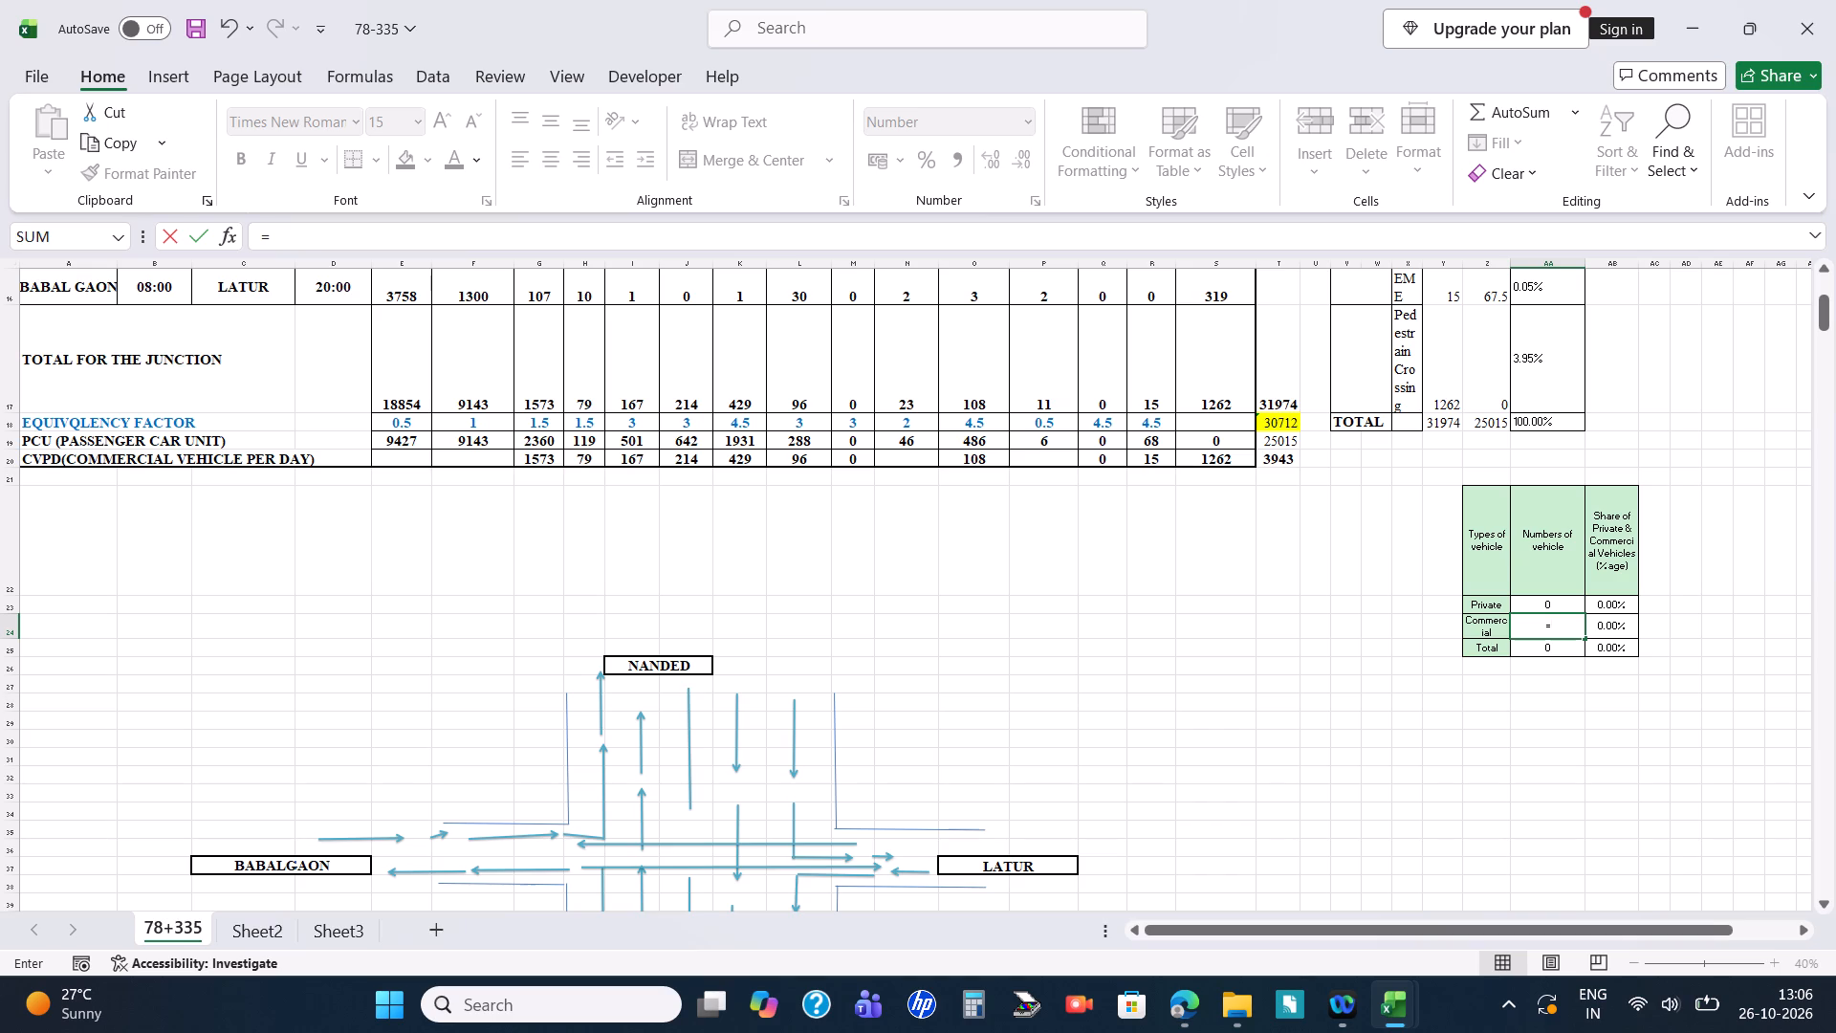
left_click(1272, 452)
key("Return")
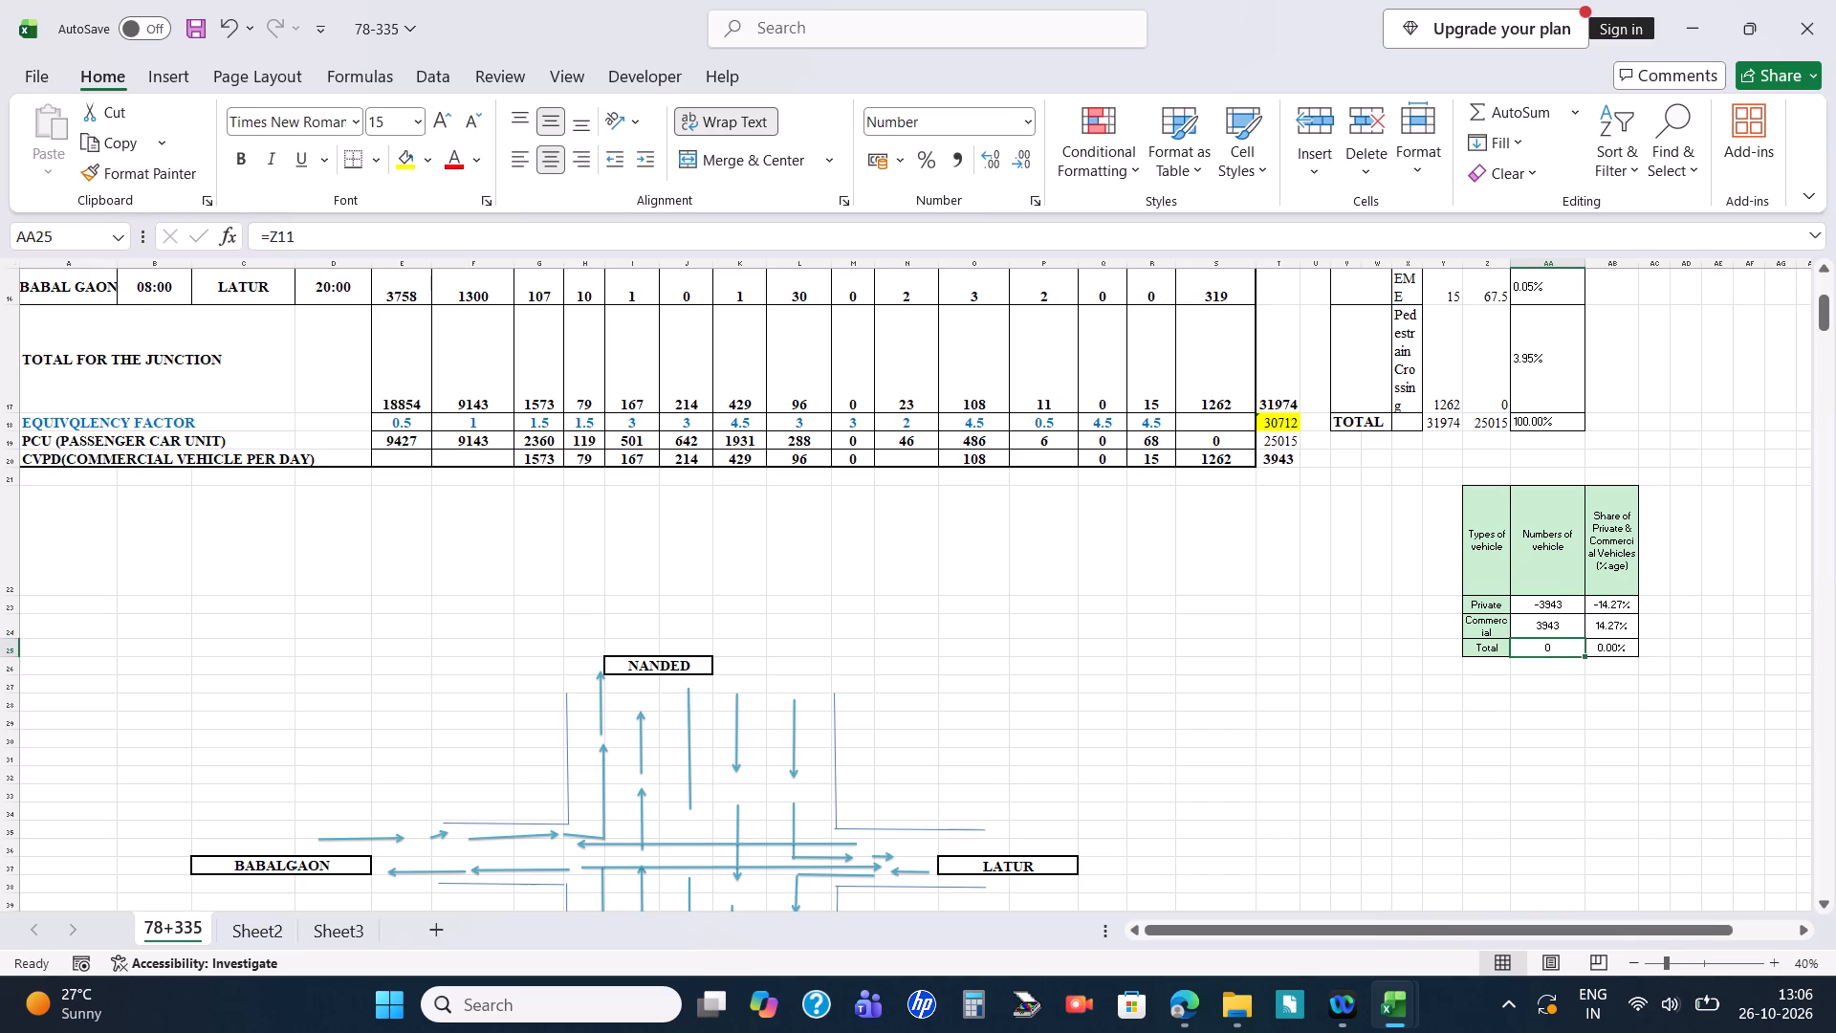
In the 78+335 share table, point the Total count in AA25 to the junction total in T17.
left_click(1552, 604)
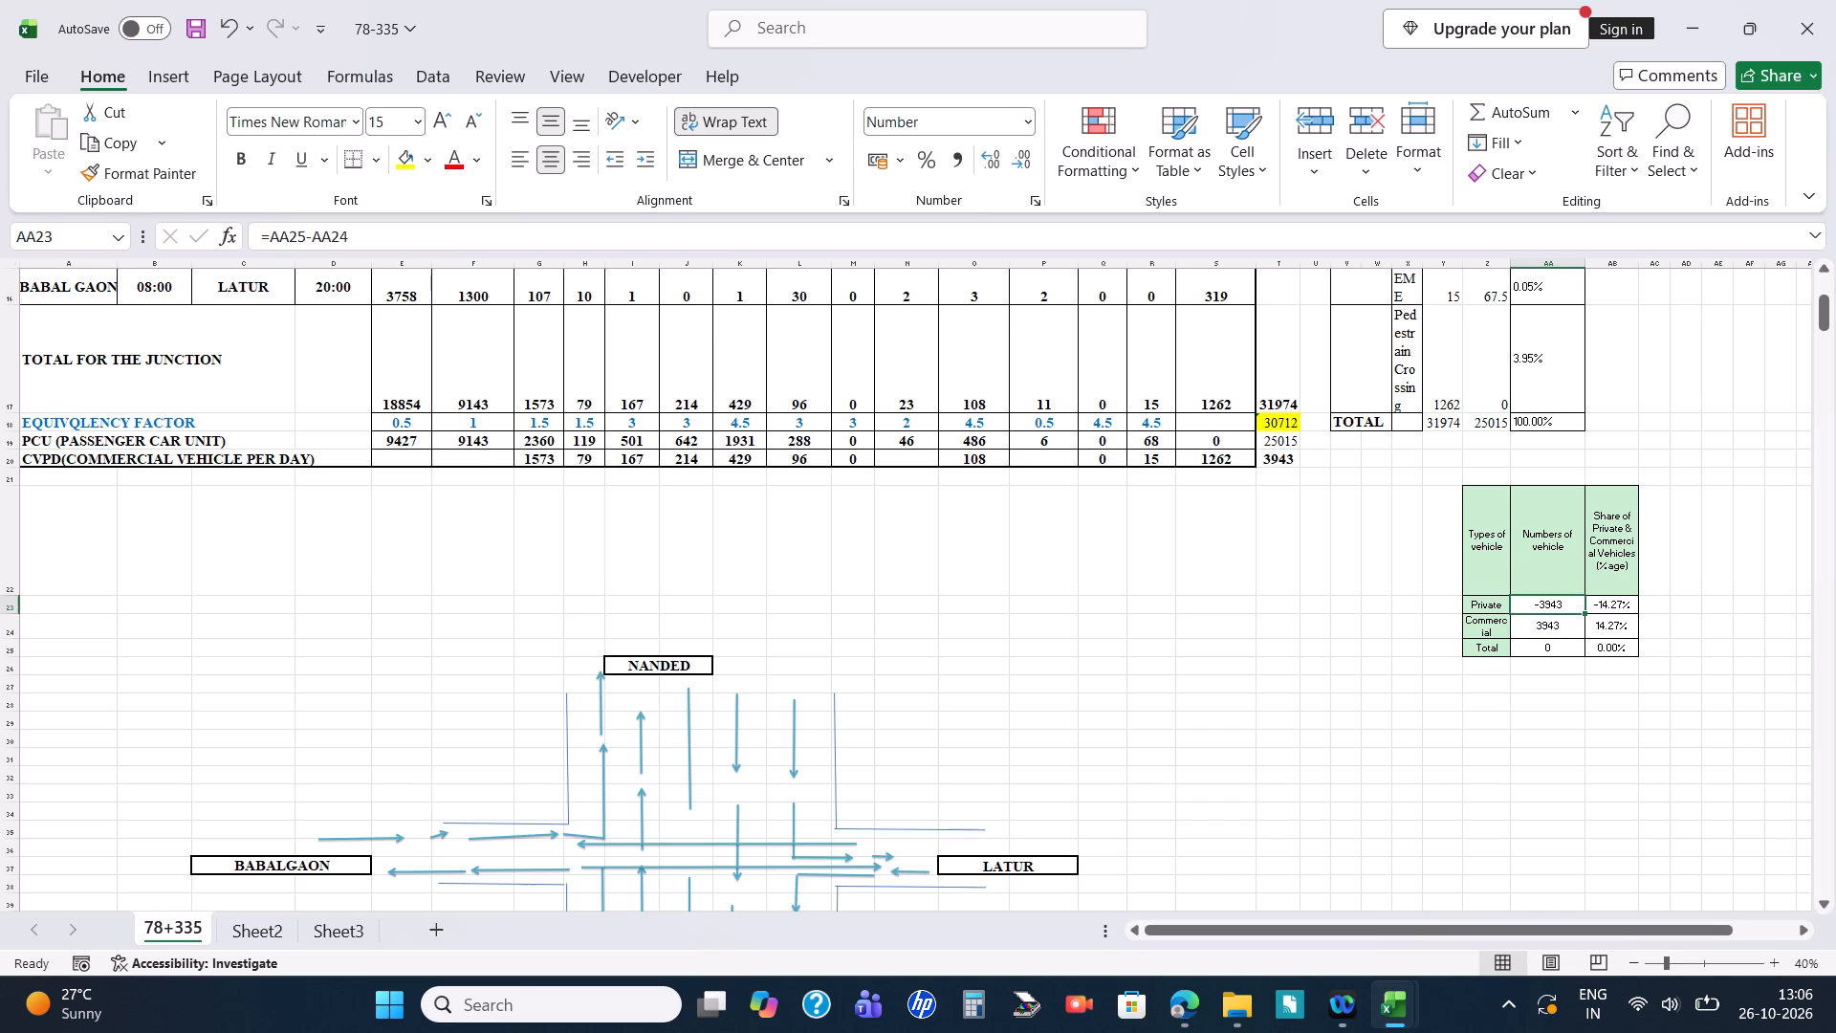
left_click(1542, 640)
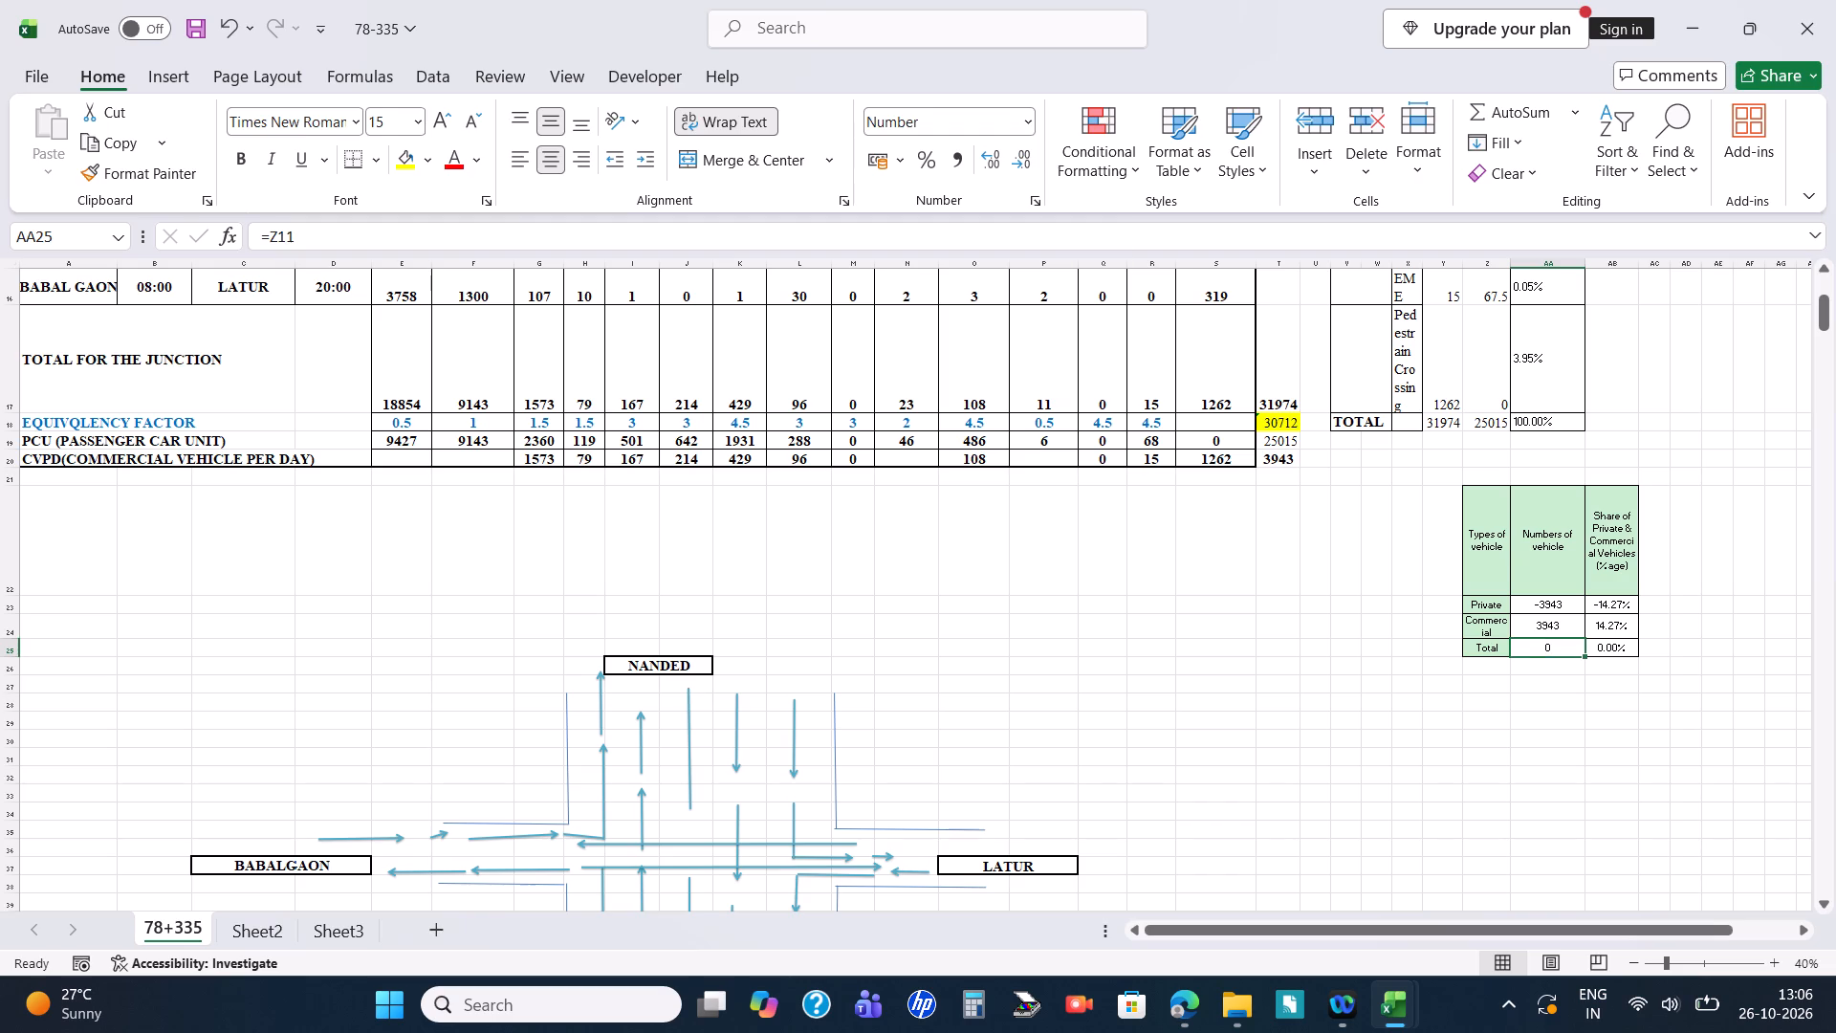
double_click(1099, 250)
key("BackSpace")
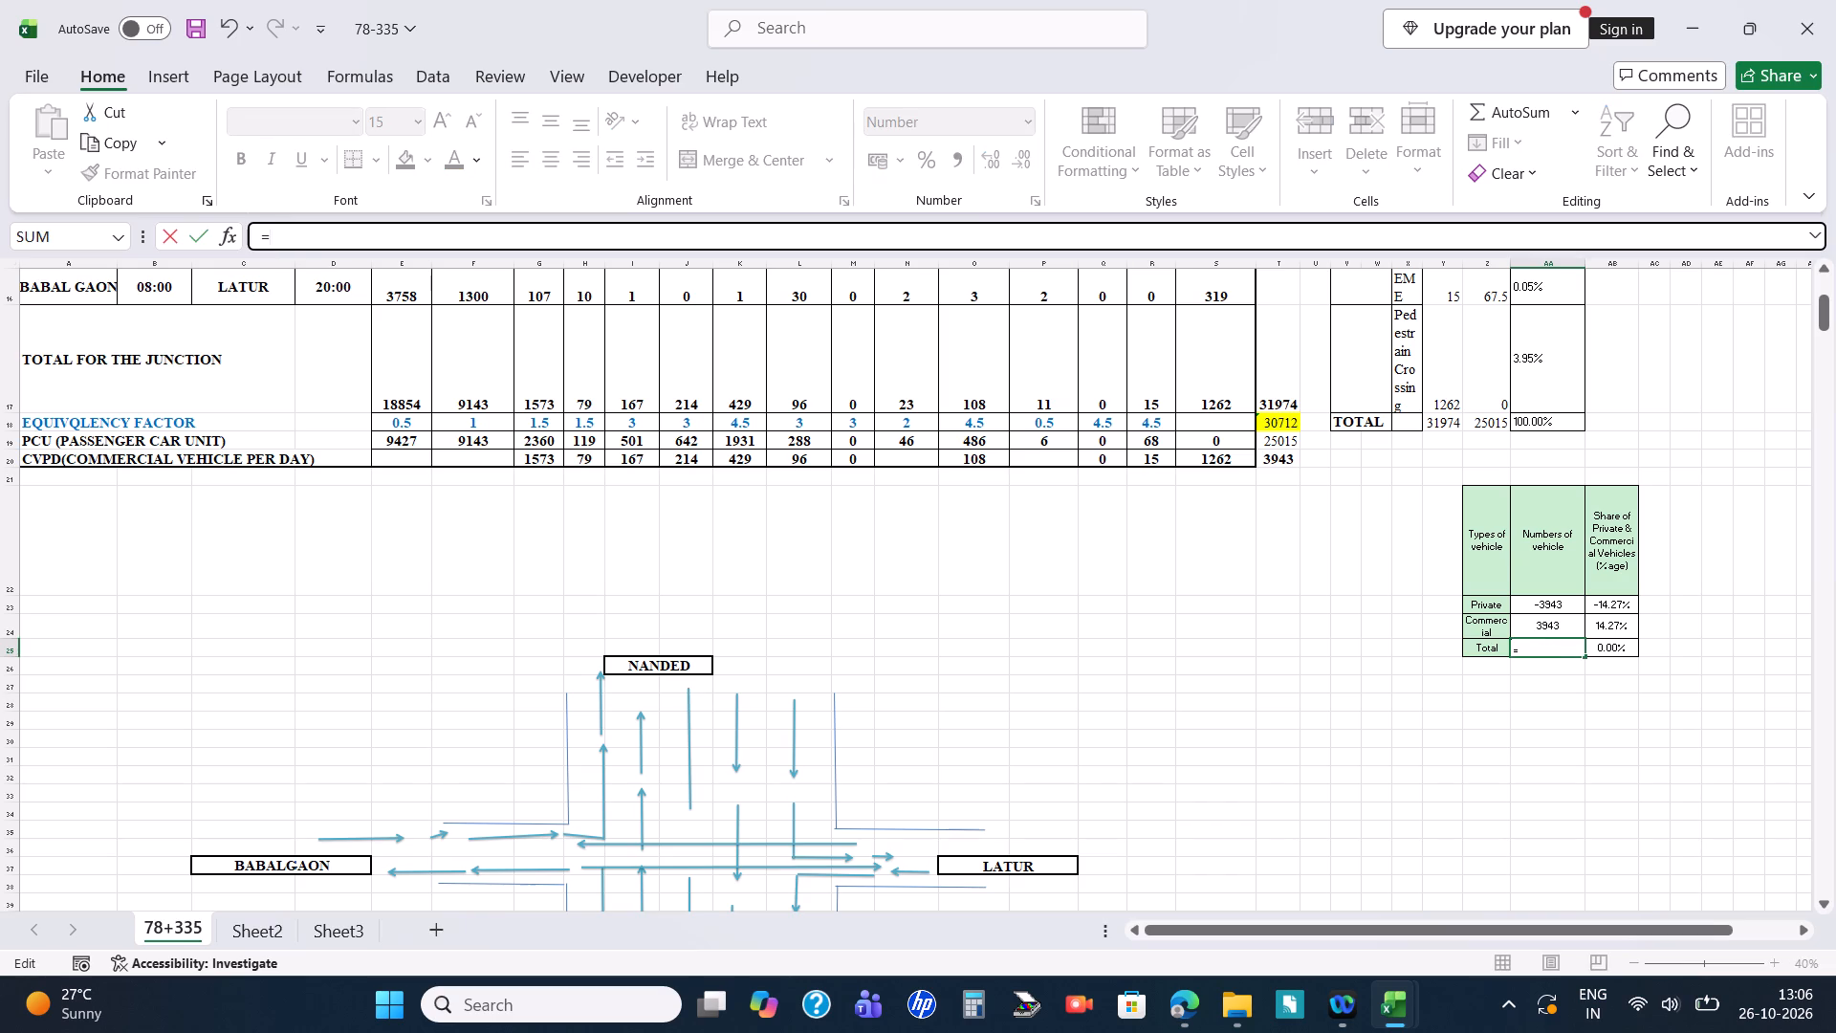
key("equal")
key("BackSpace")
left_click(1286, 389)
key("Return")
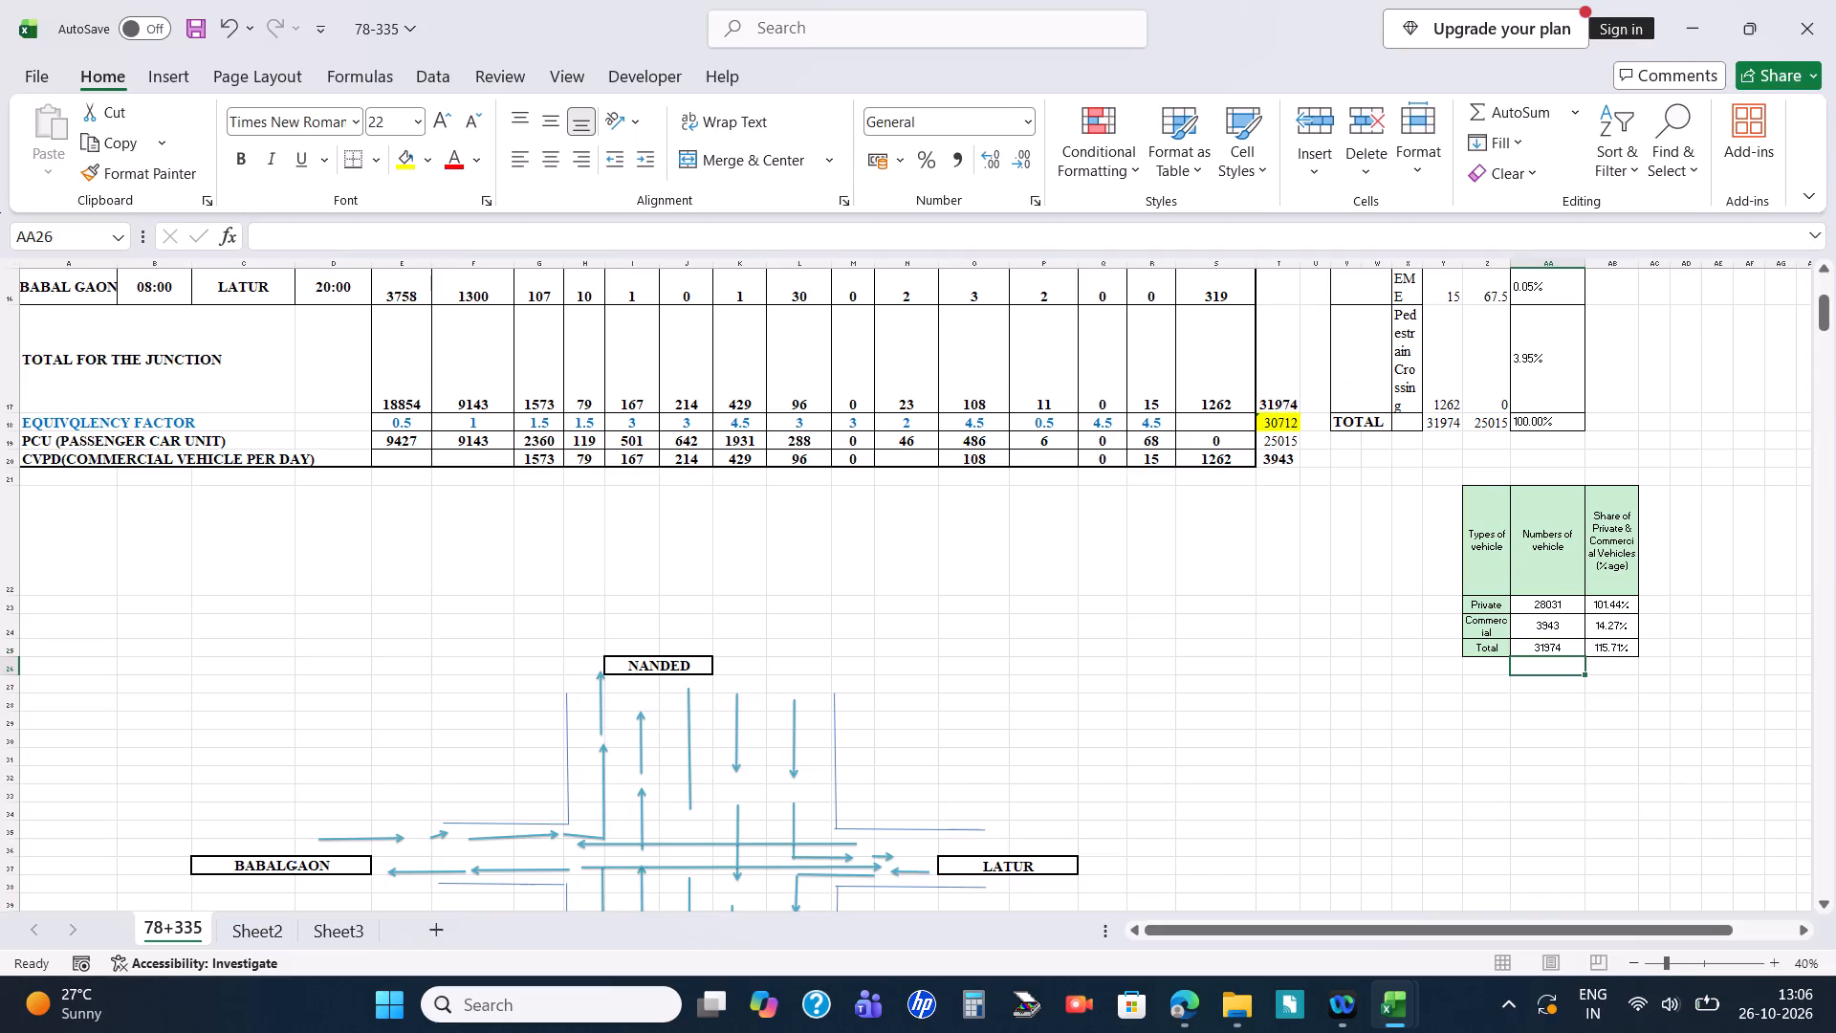
Compare the Total reference with the 130+500 workbook's share table and make AA25 in 78+335 reference the yellow-highlighted total in T18.
key("super+Tab")
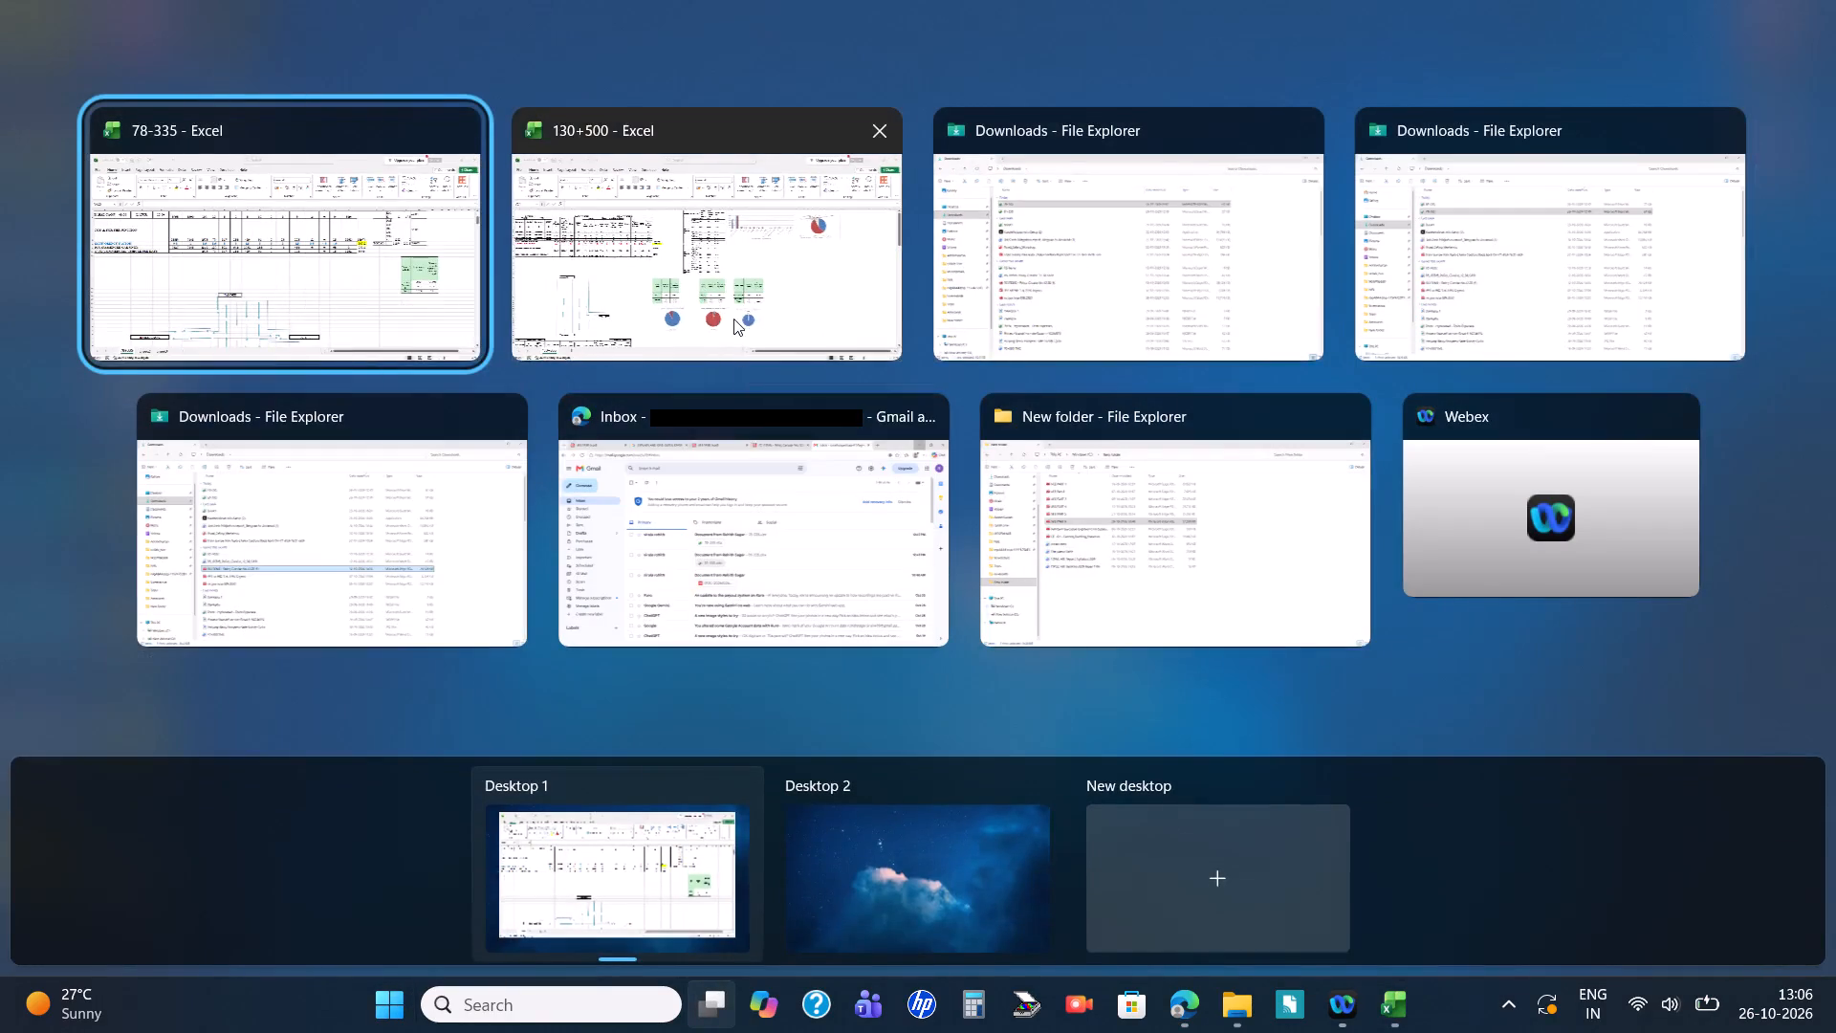
left_click(733, 319)
left_click(730, 700)
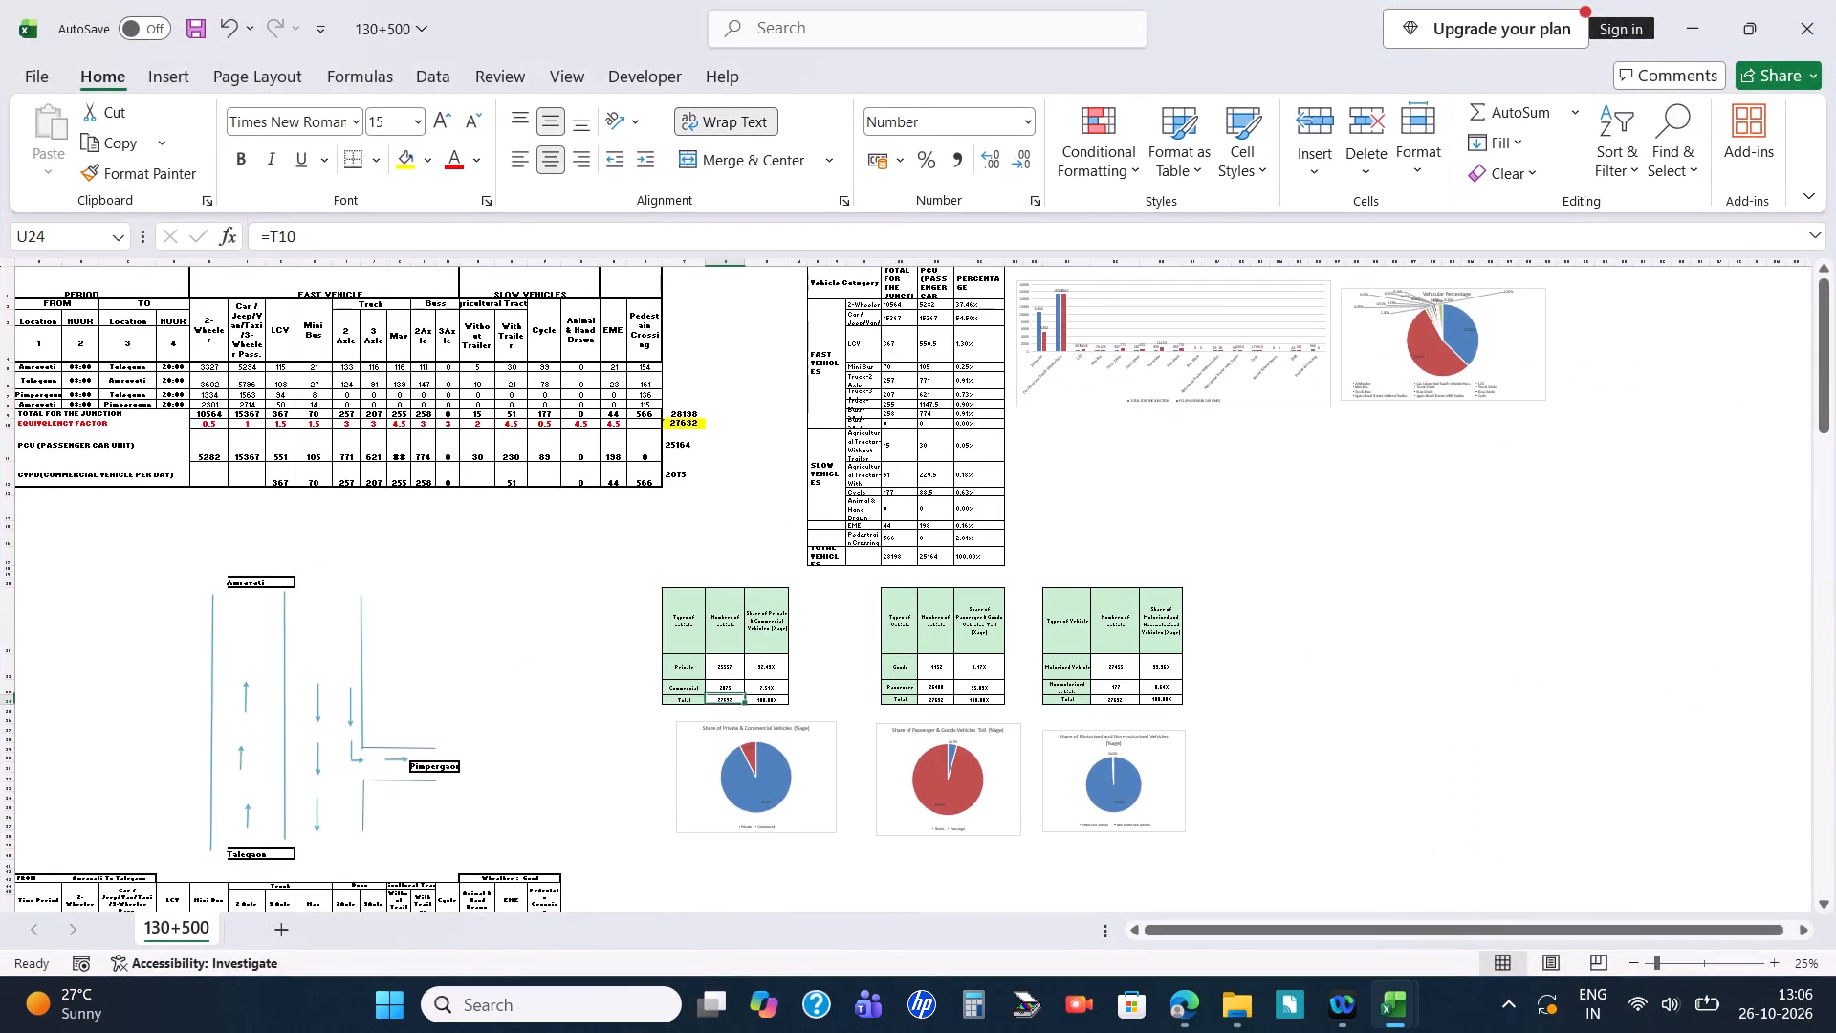
left_click(495, 230)
left_click(768, 453)
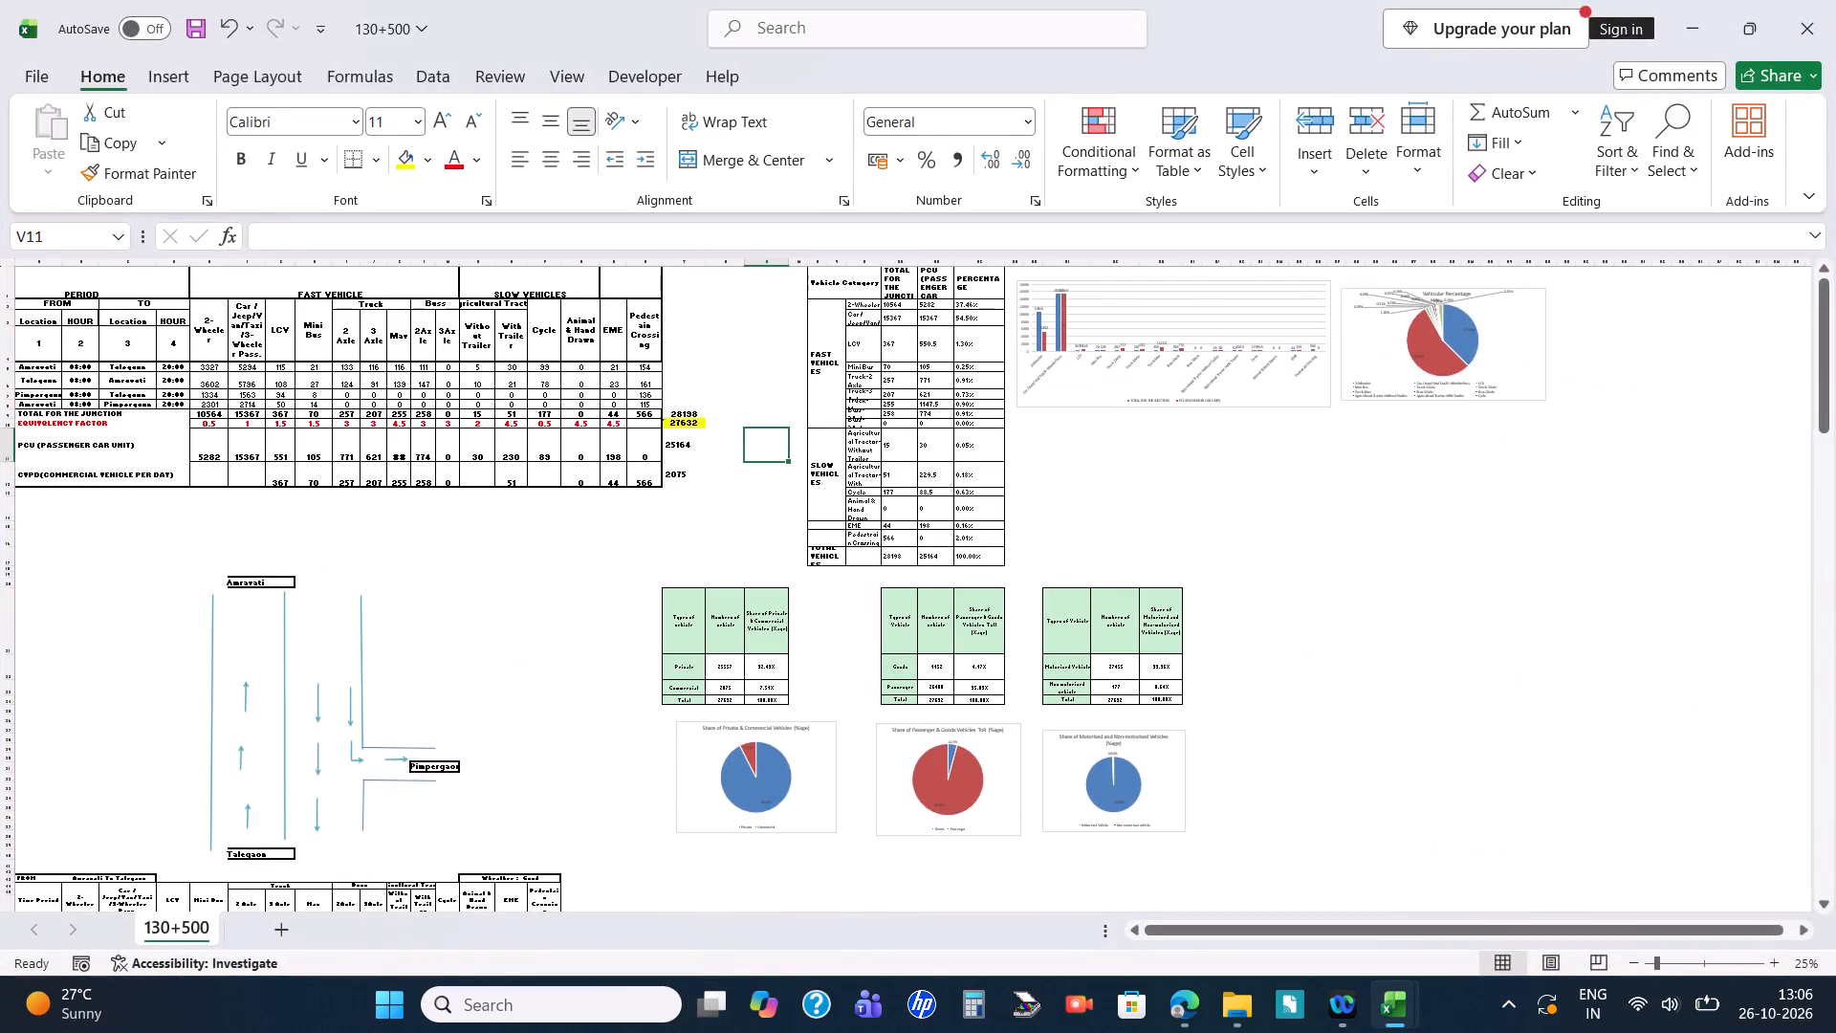
key("alt+Tab")
left_click(1525, 648)
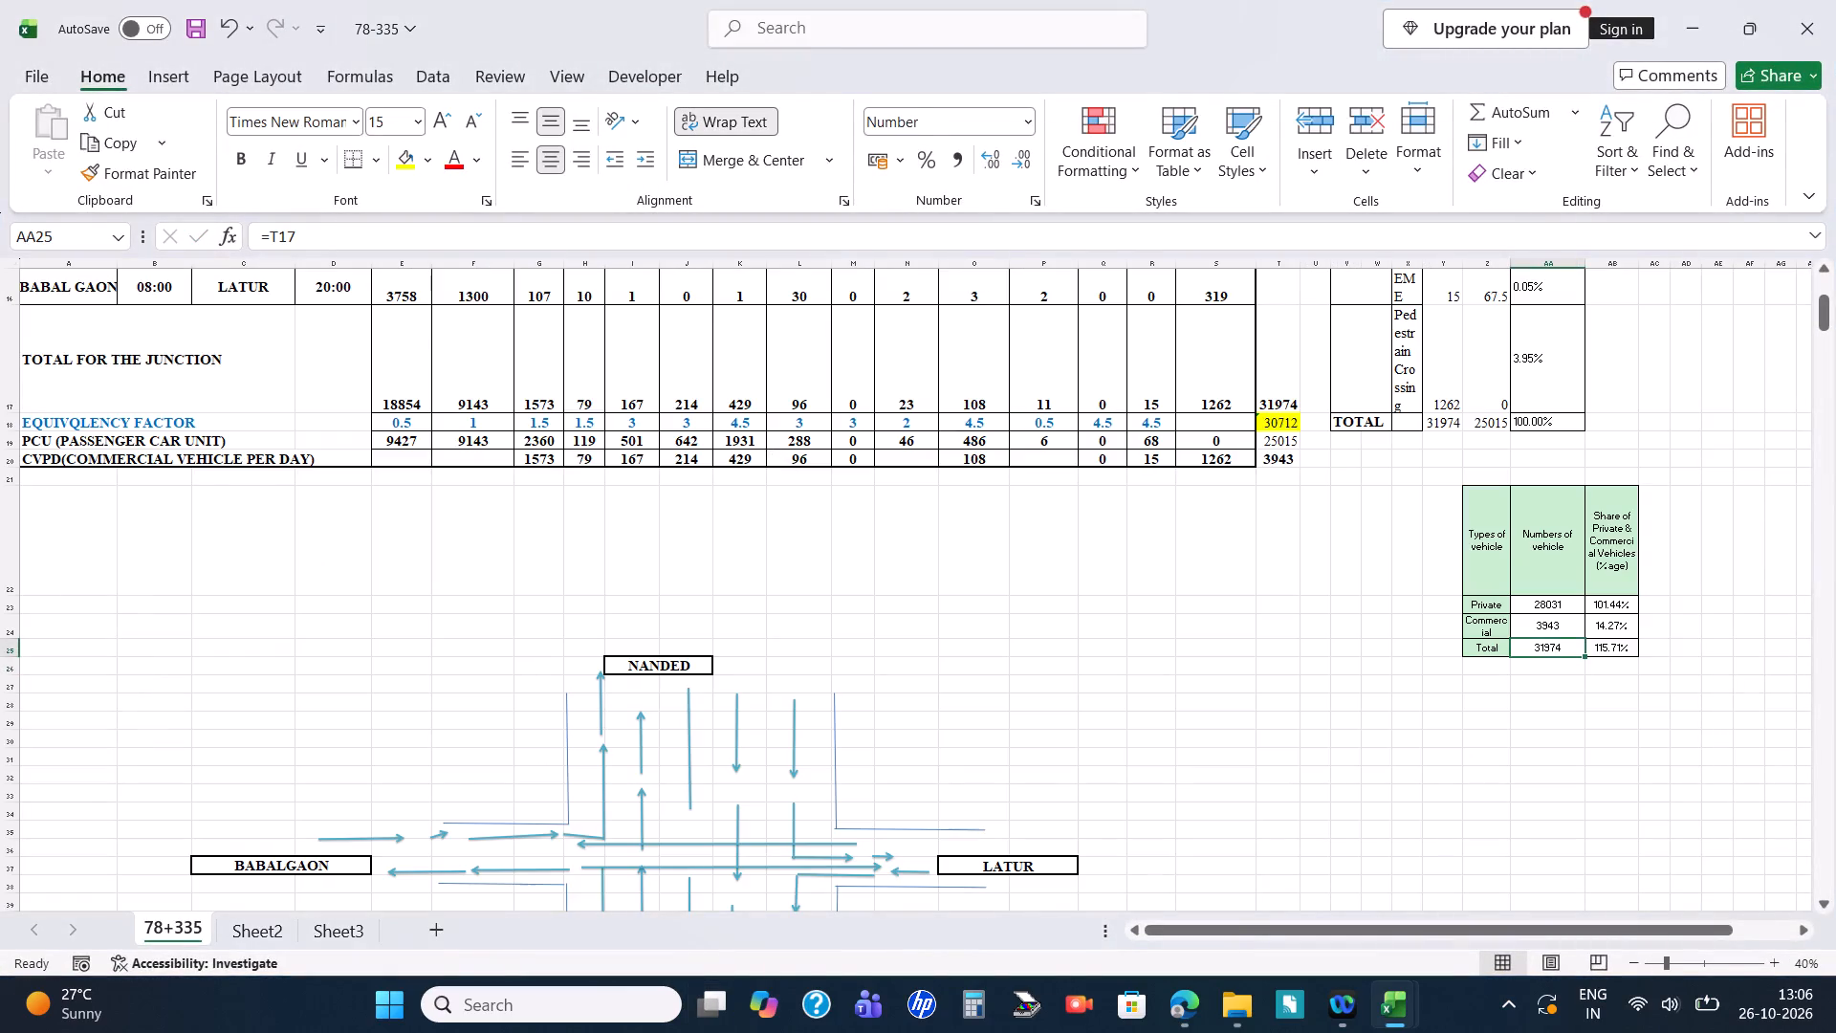
double_click(841, 231)
key("BackSpace")
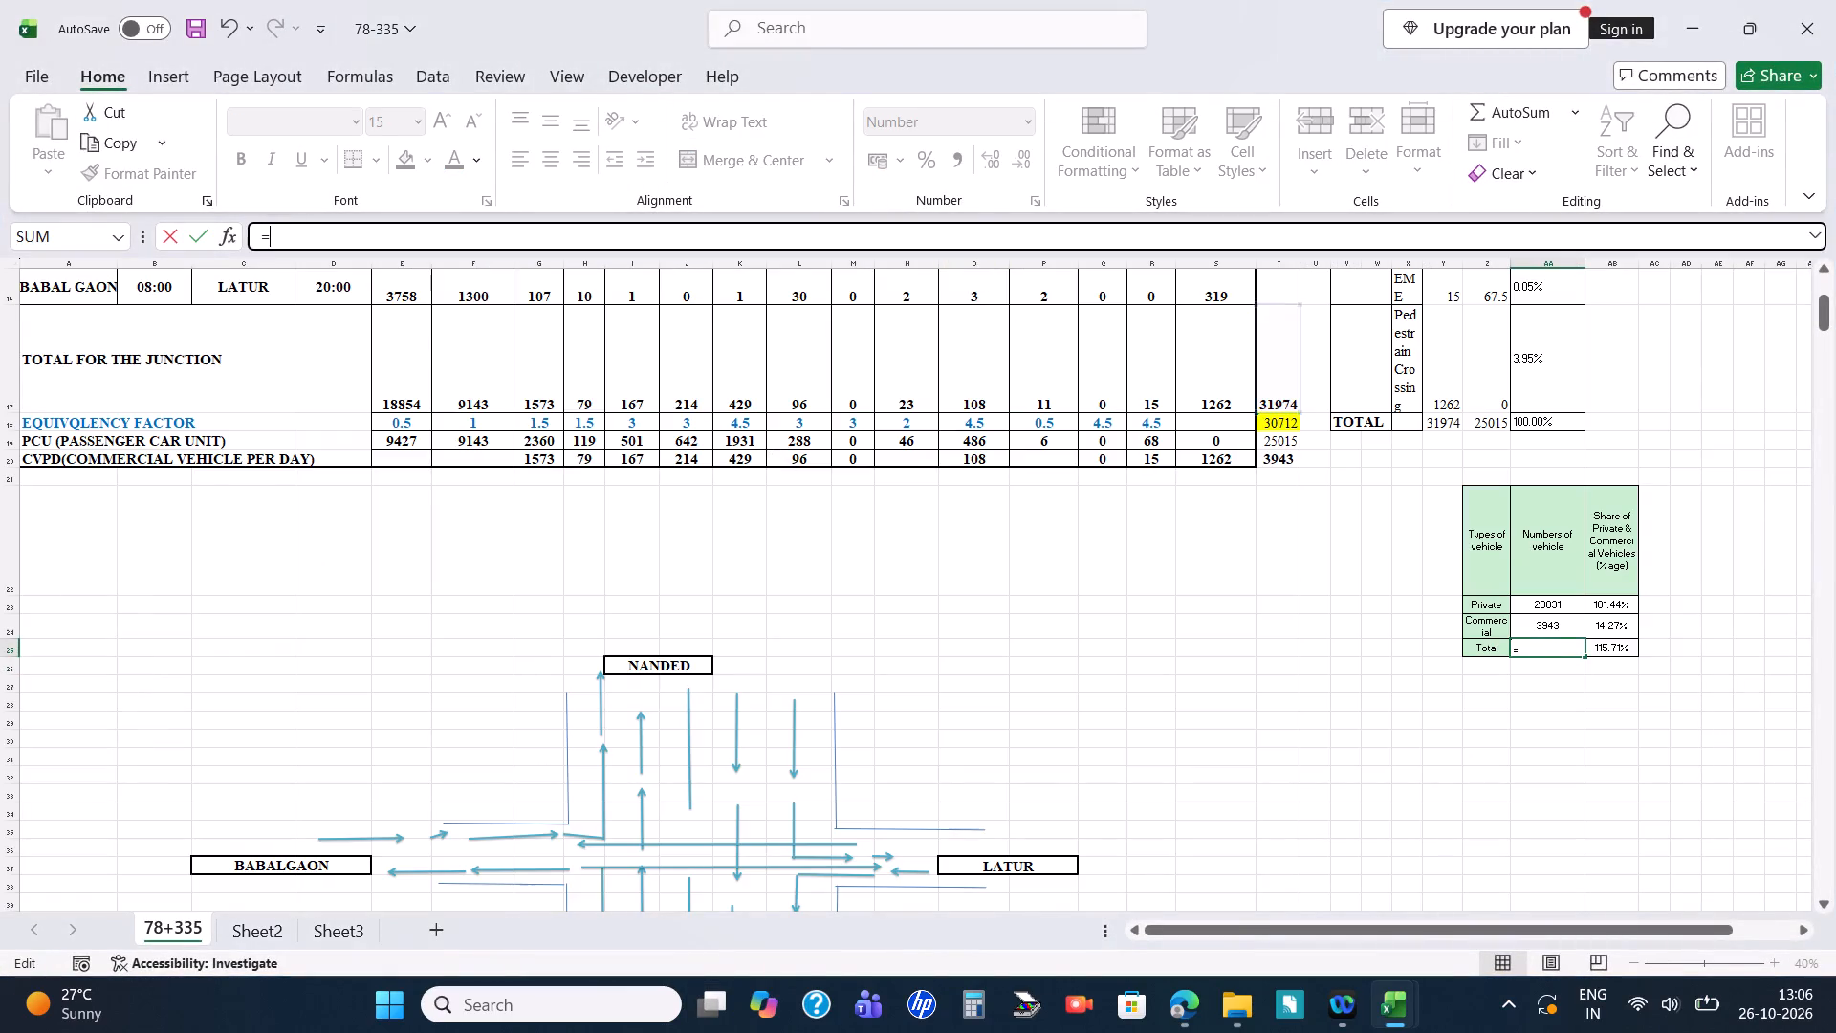
left_click(1290, 428)
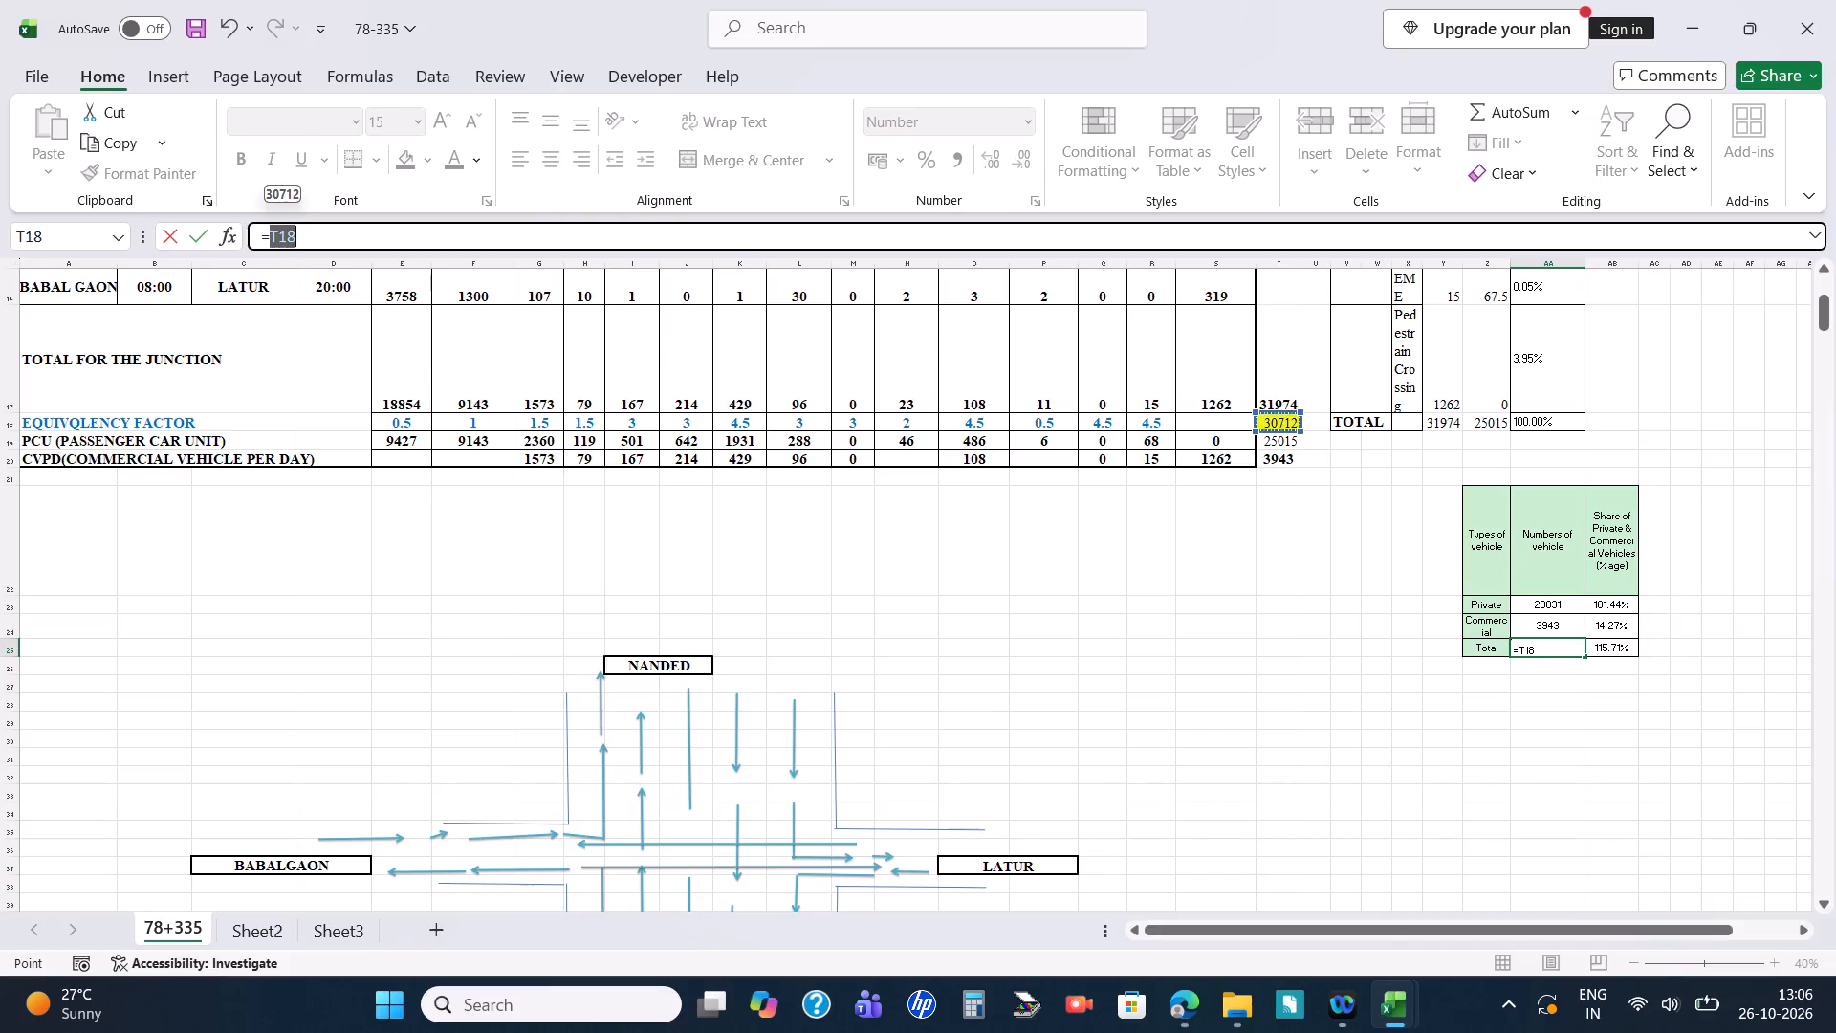
key("Return")
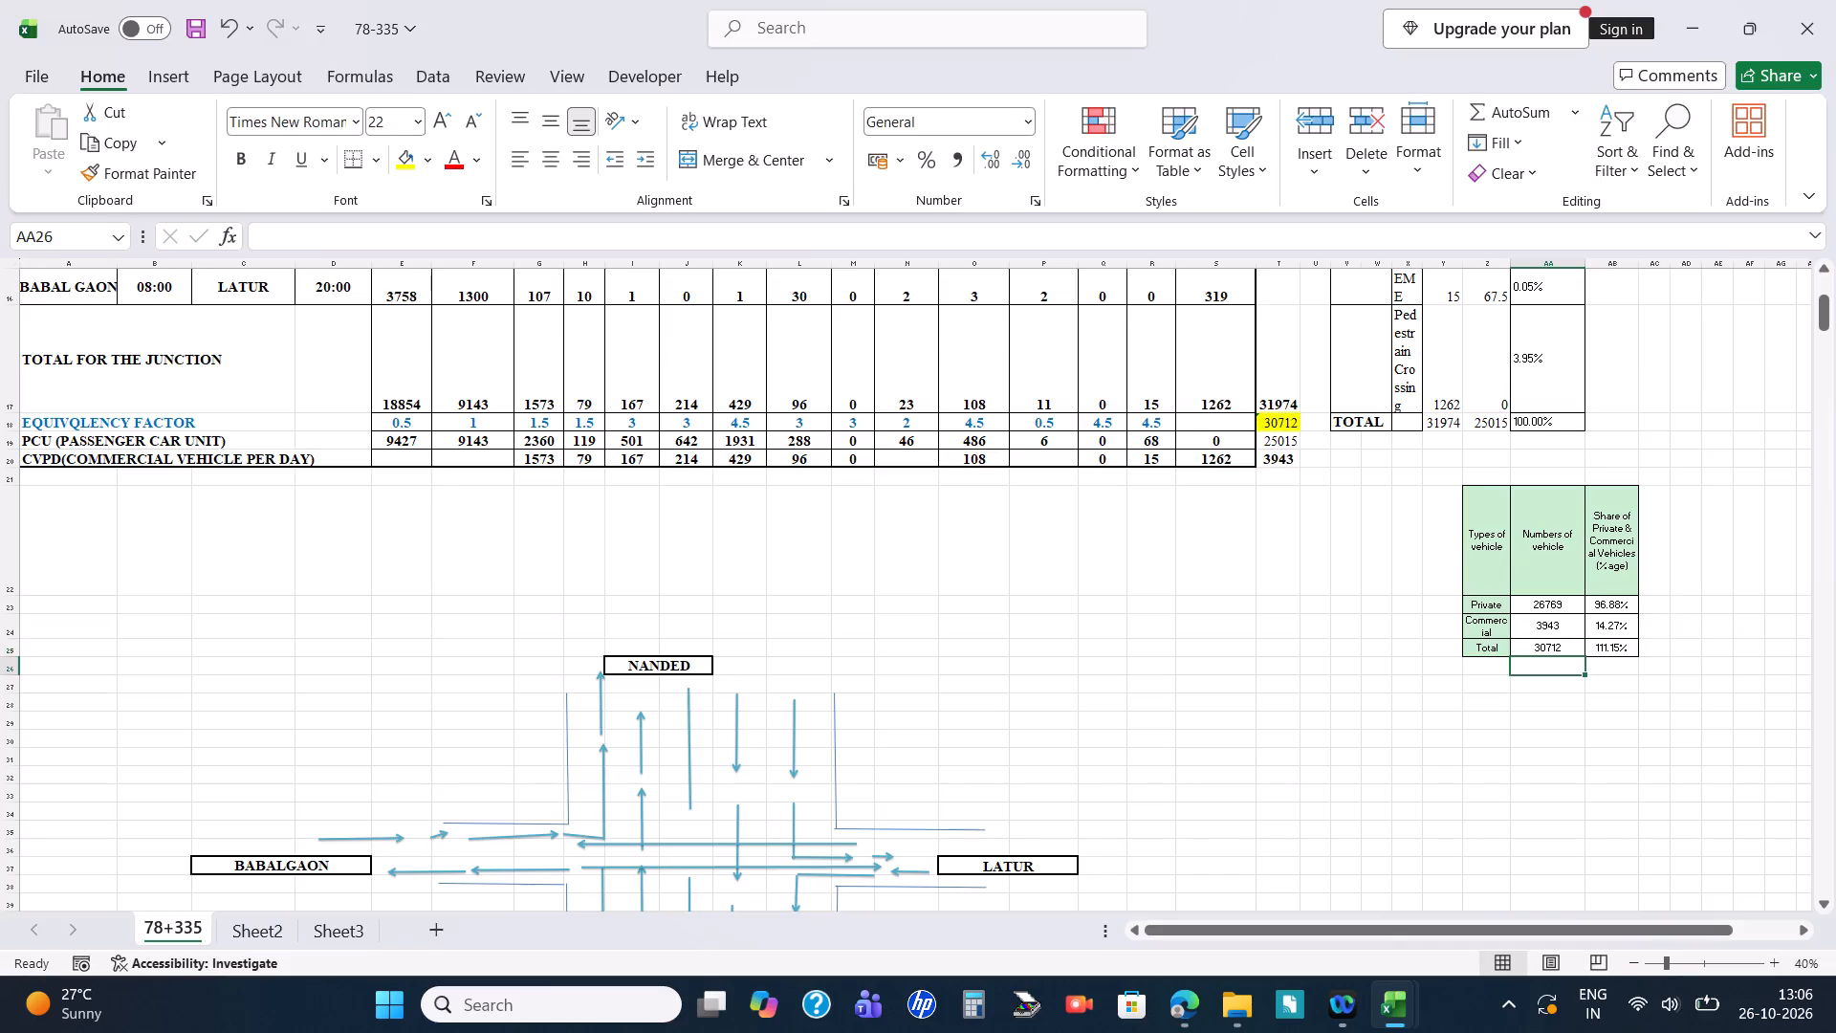
Review the summary rows in the 130+500 workbook and close it without saving changes.
key("alt+Tab")
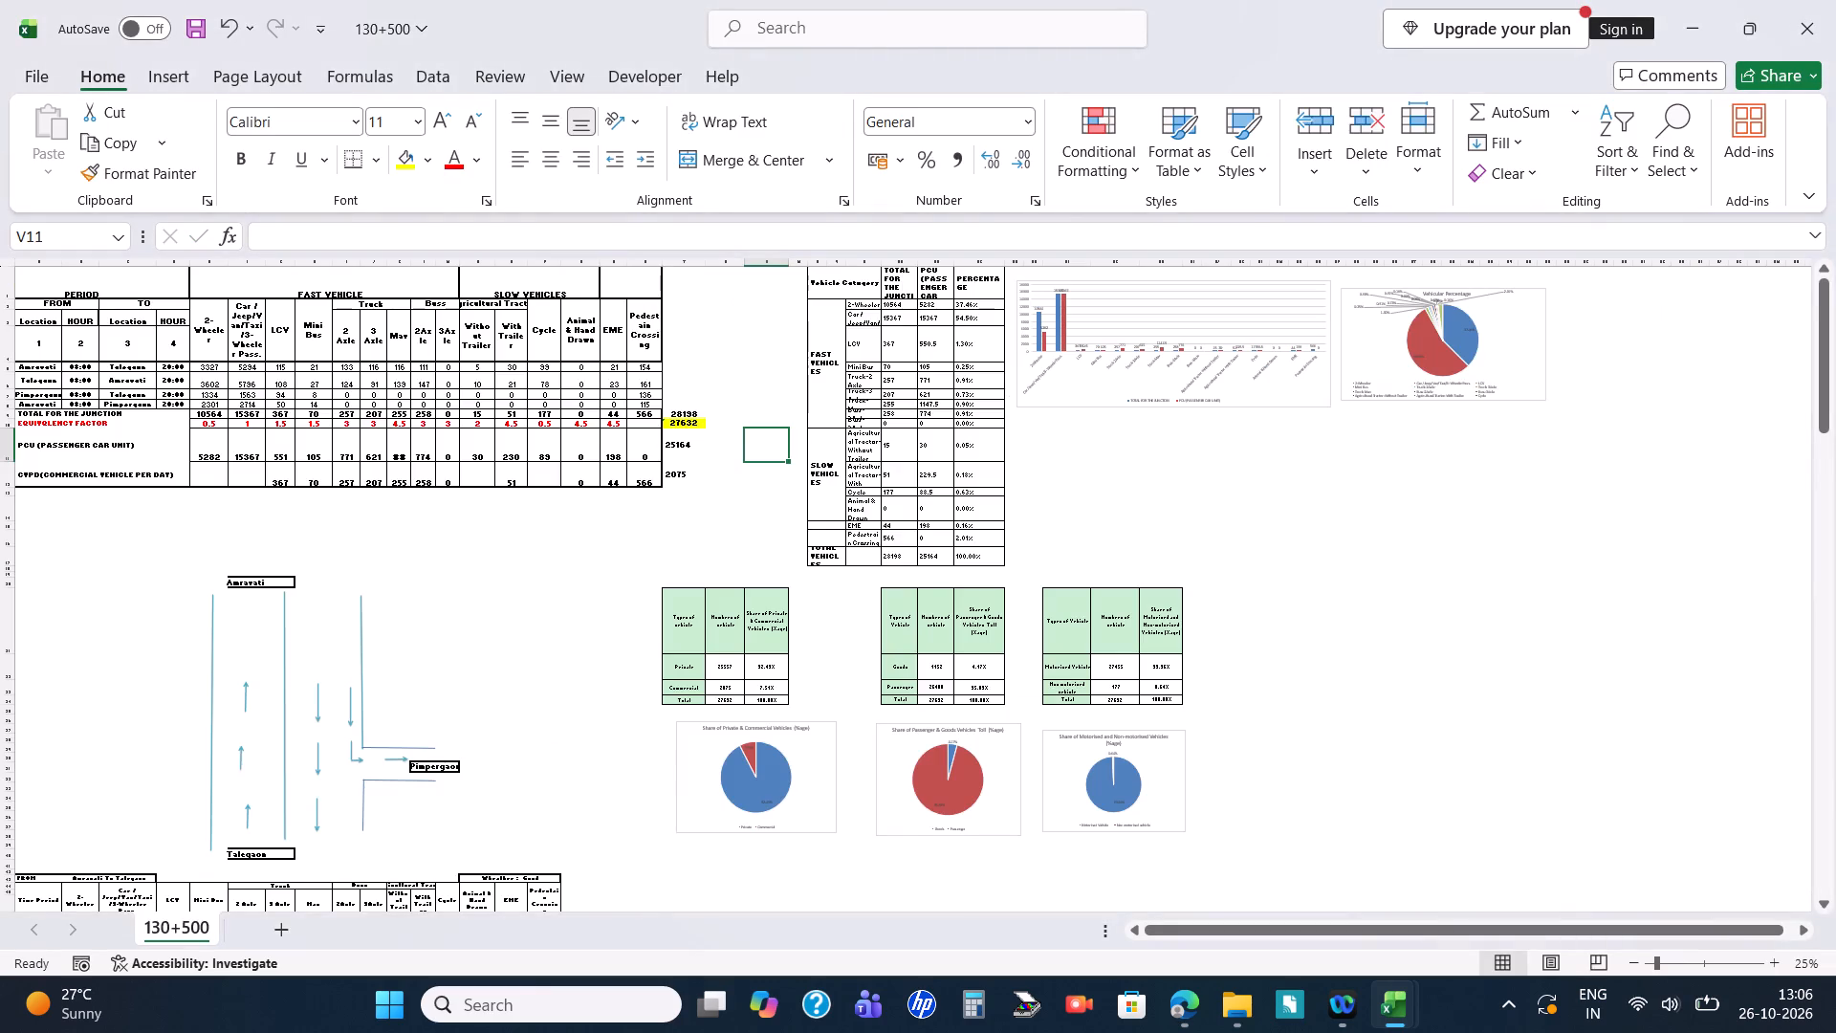
left_click(99, 428)
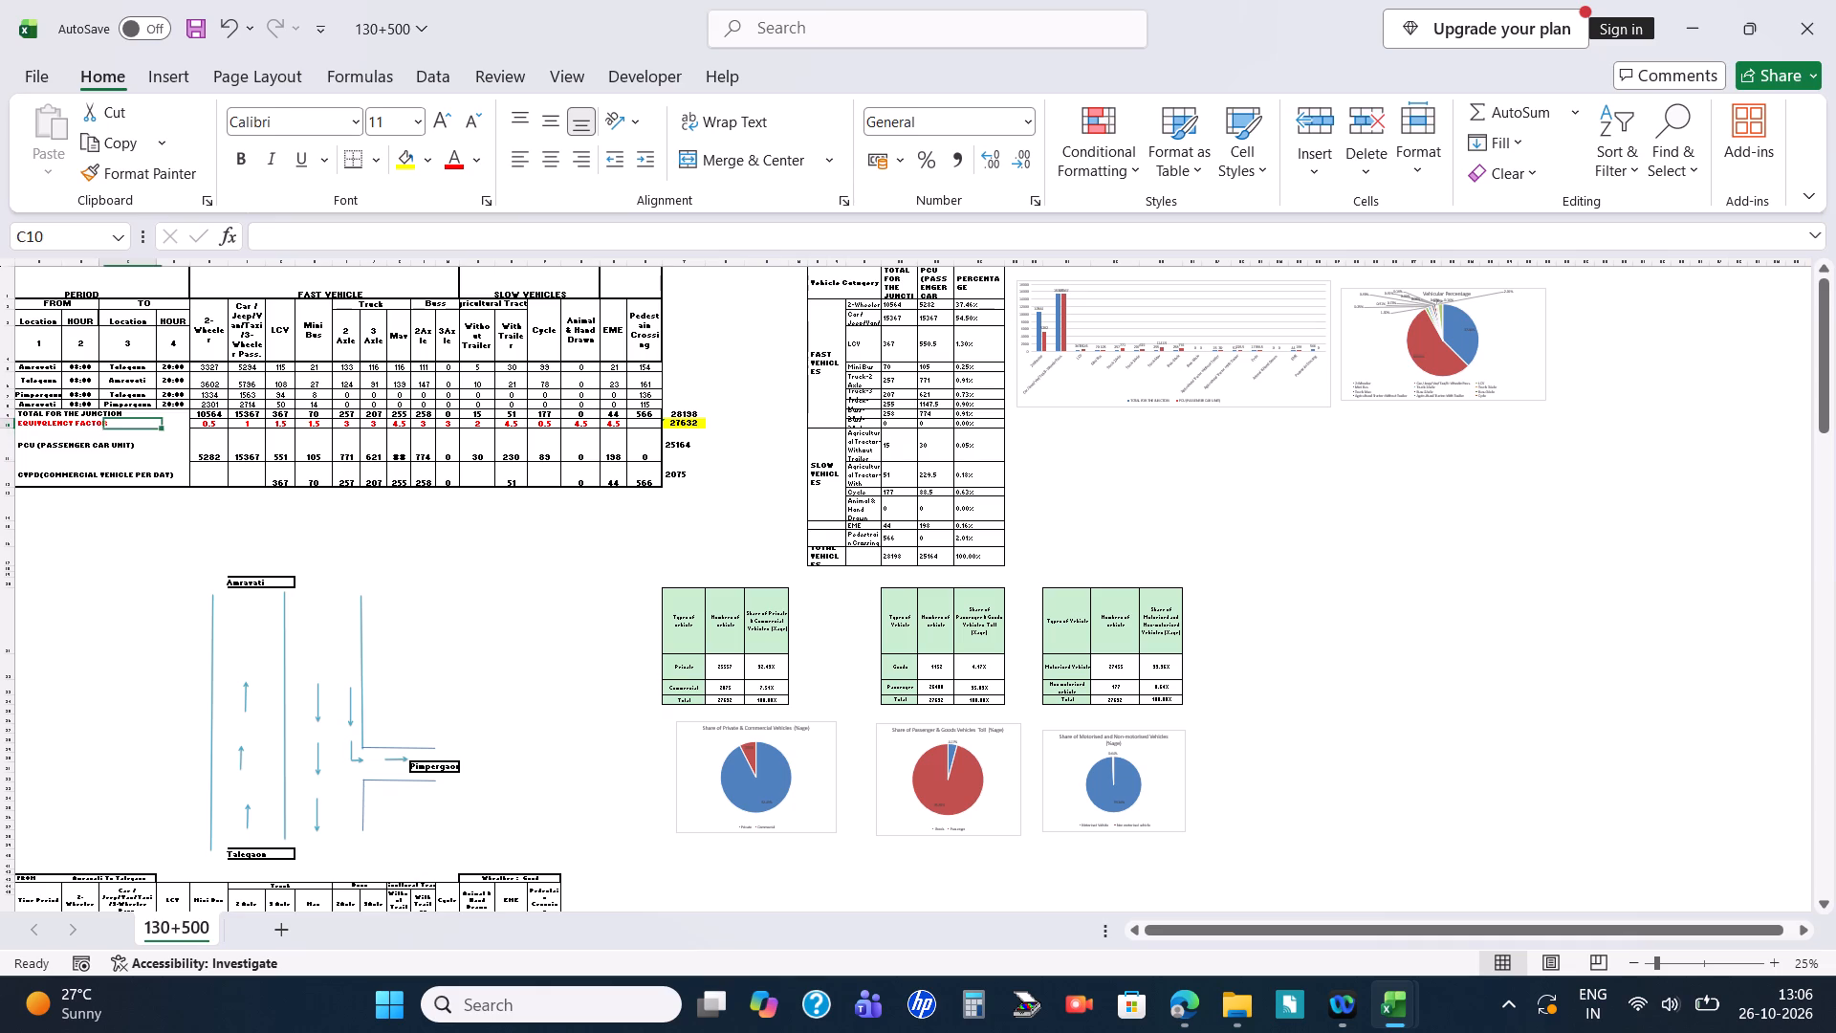
left_click(109, 411)
left_click(79, 411)
left_click(29, 405)
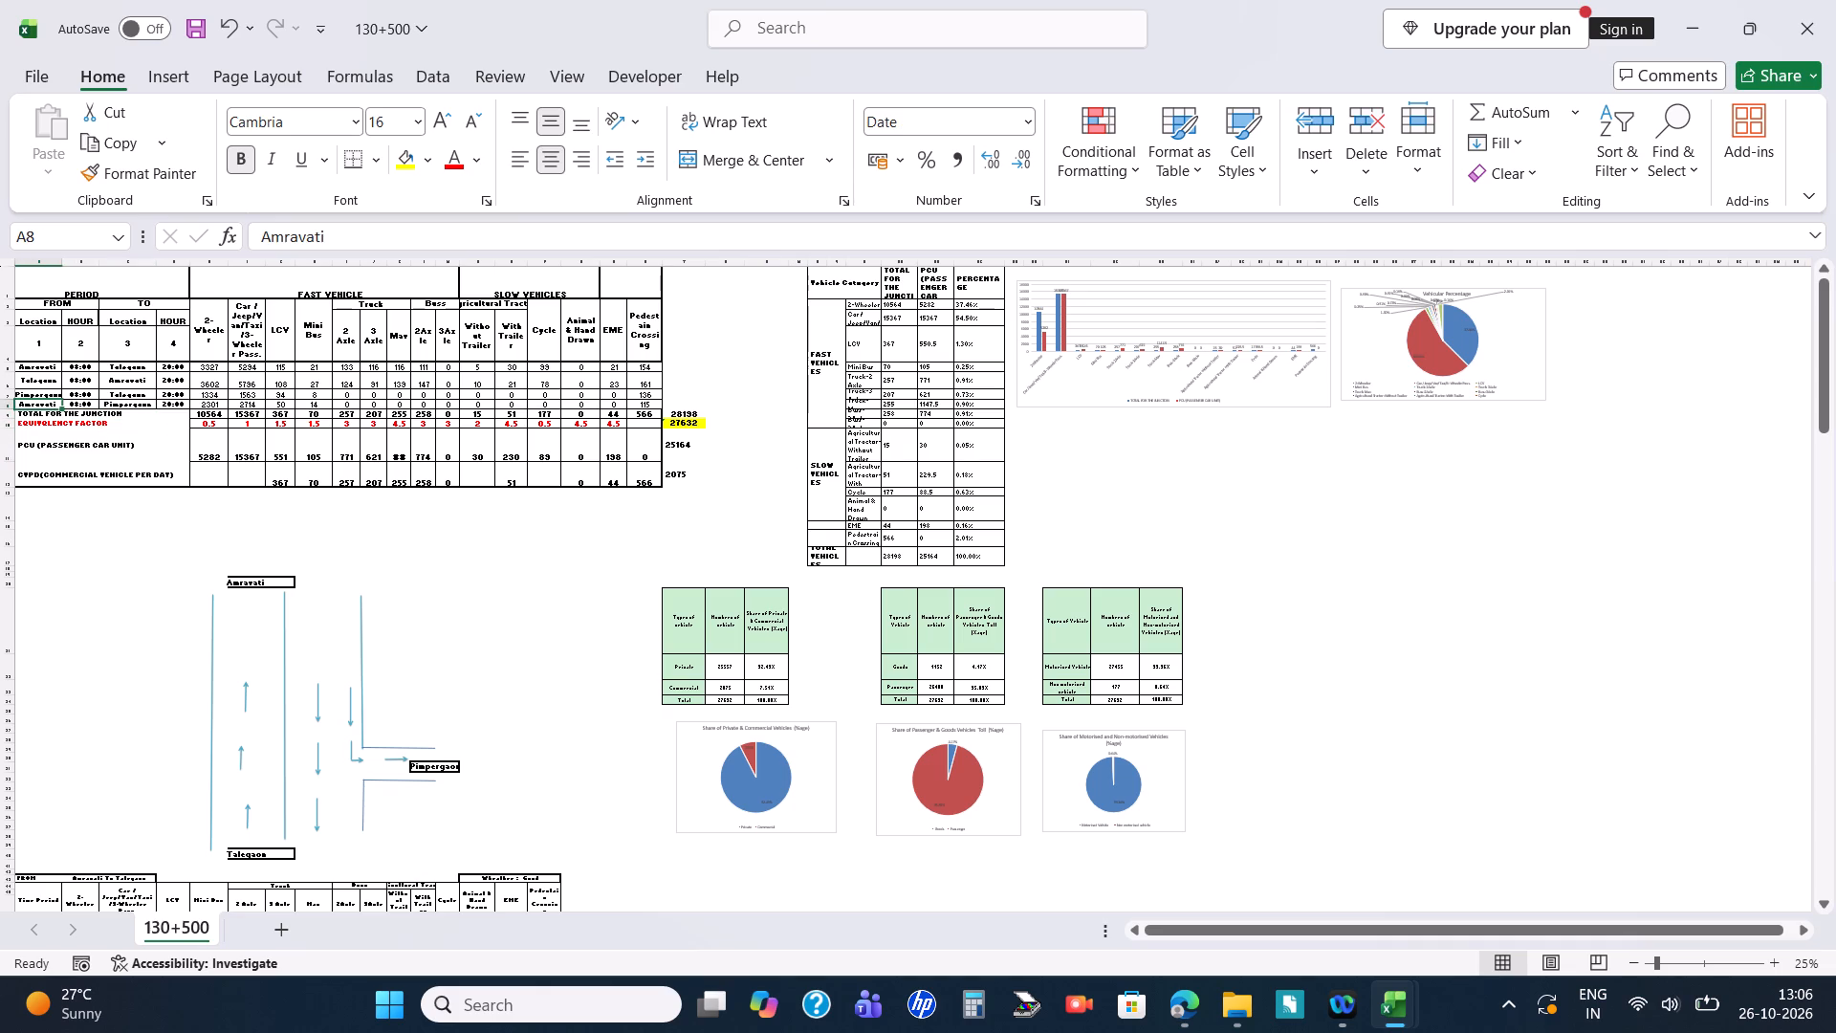
left_click(28, 408)
left_click(798, 648)
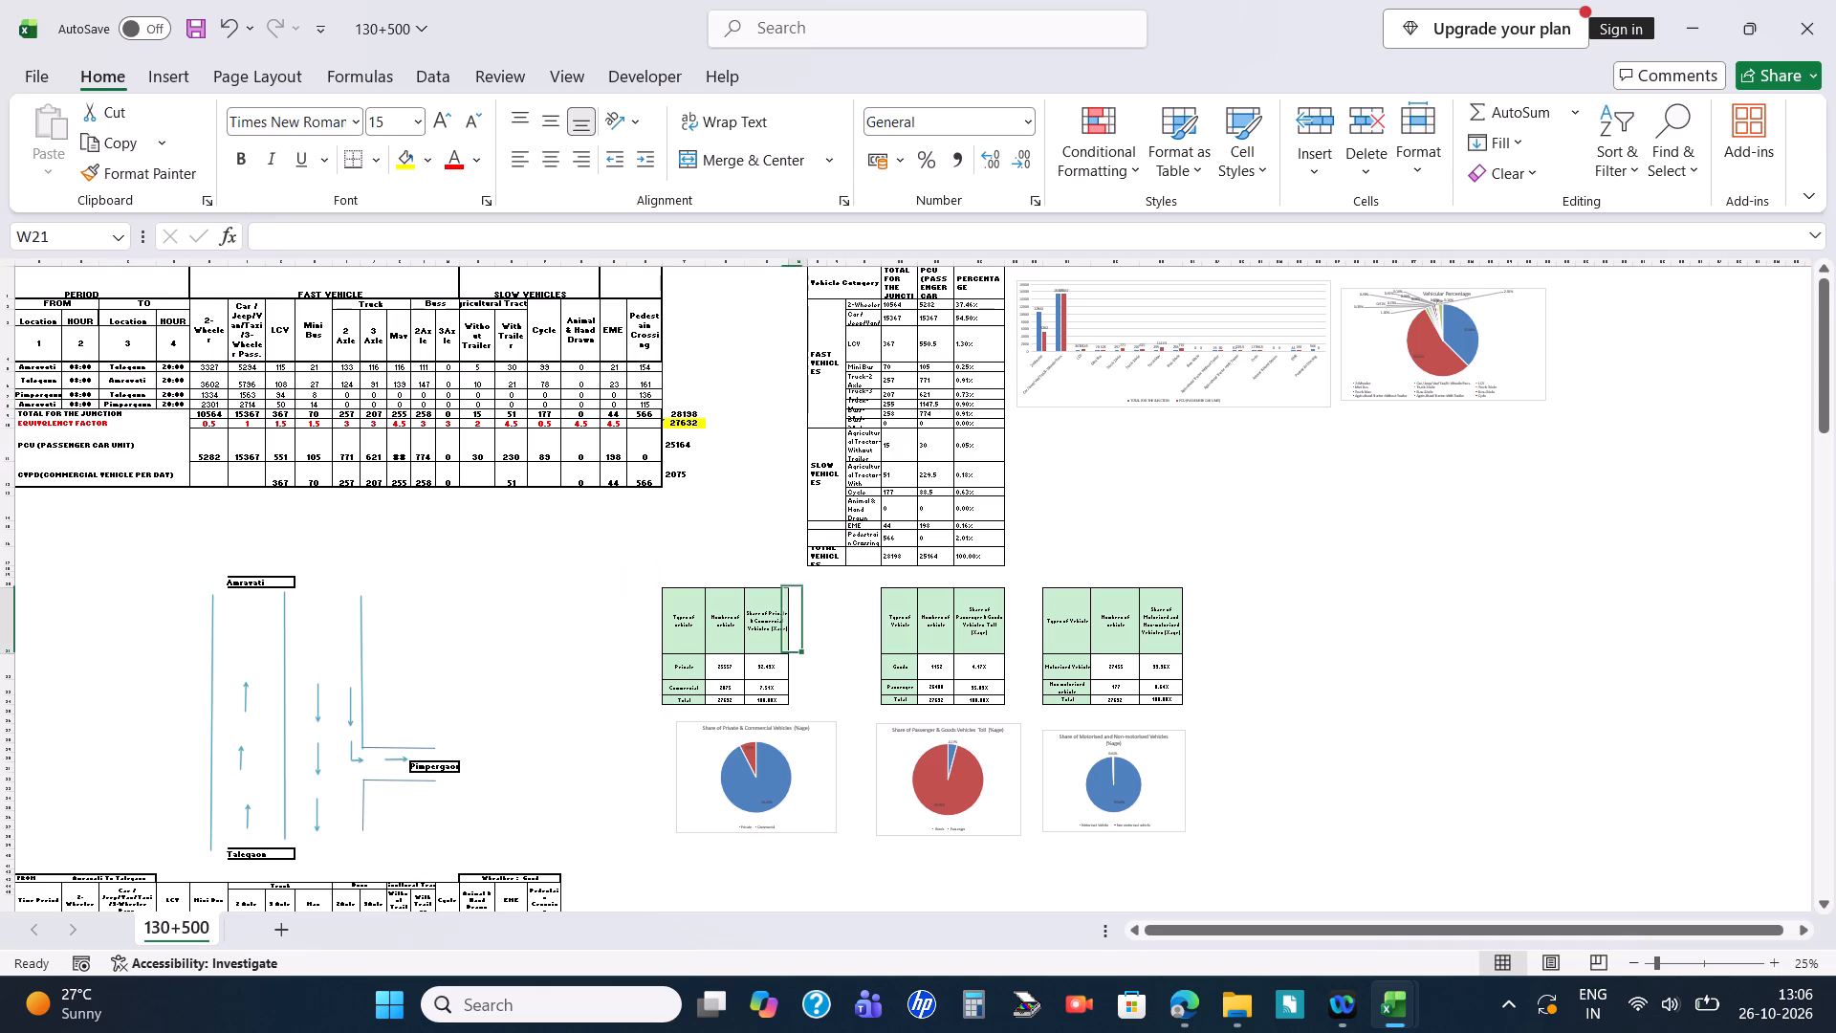
left_click(1835, 0)
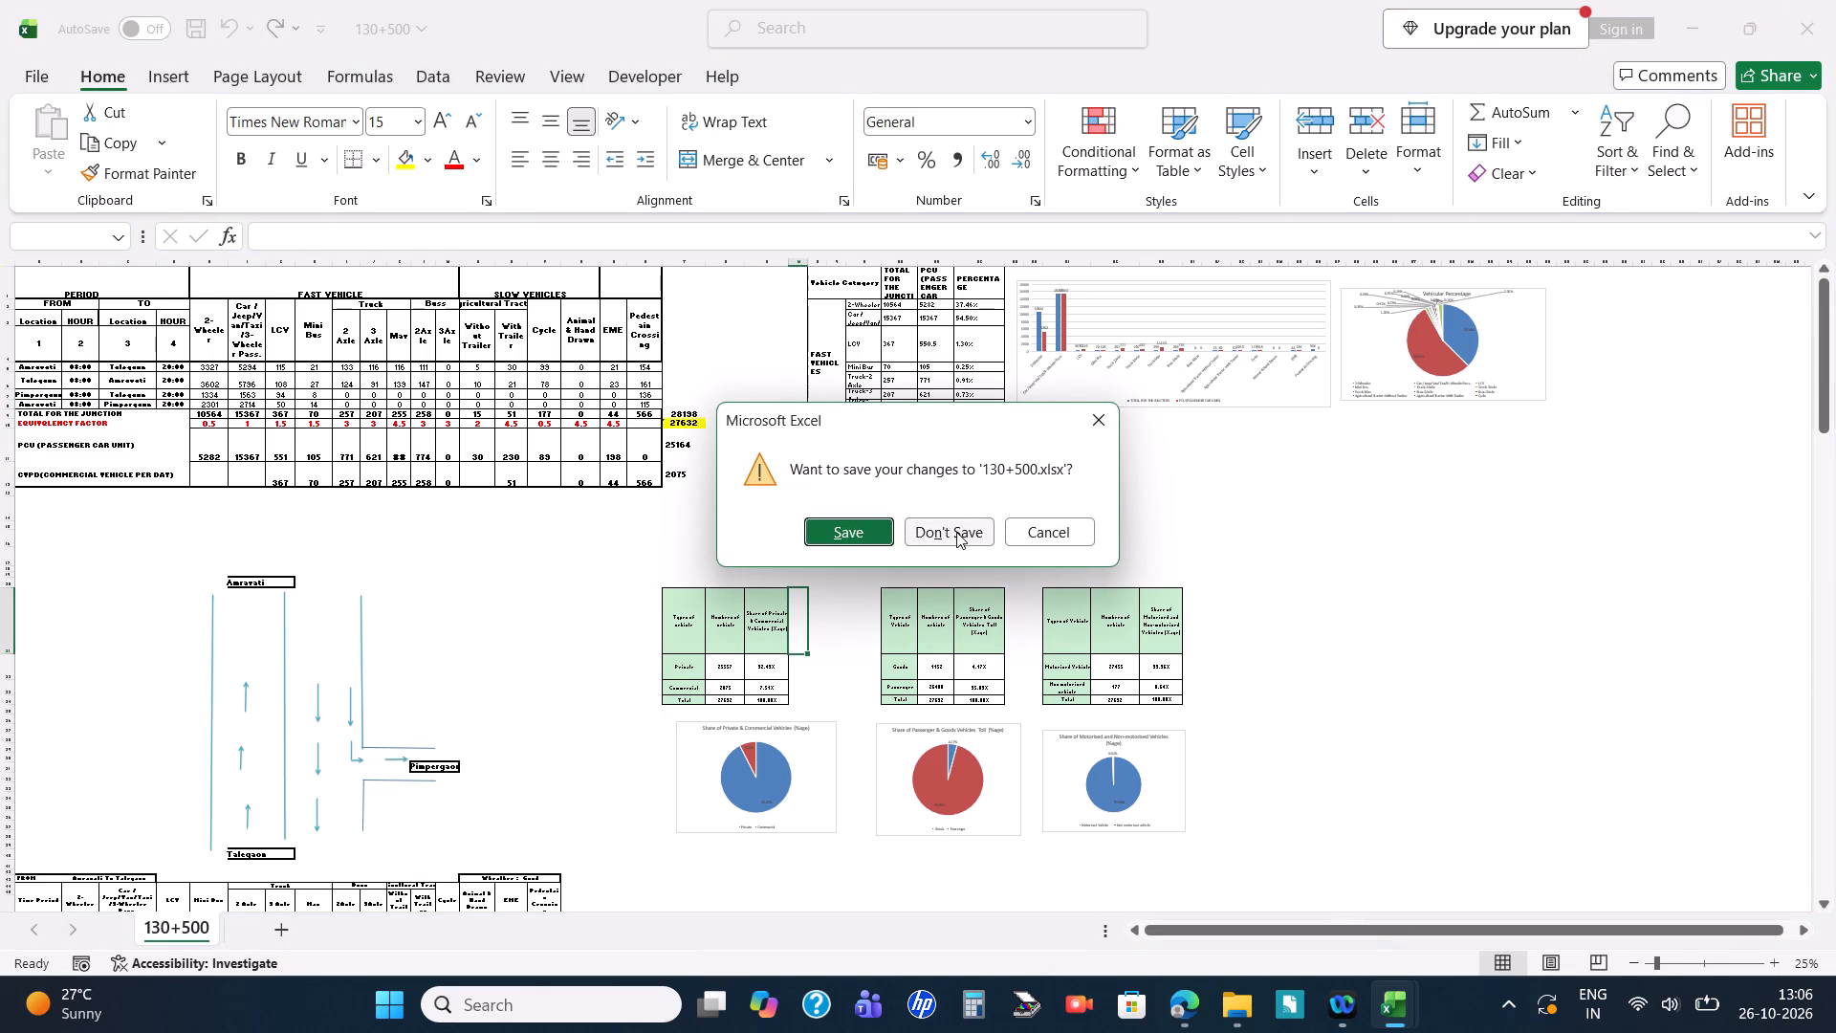
left_click(956, 532)
Open the 106+600 Sheet 4 R workbook from the Traffic folder under MASP > MASP > All combined files.
key("alt+Tab")
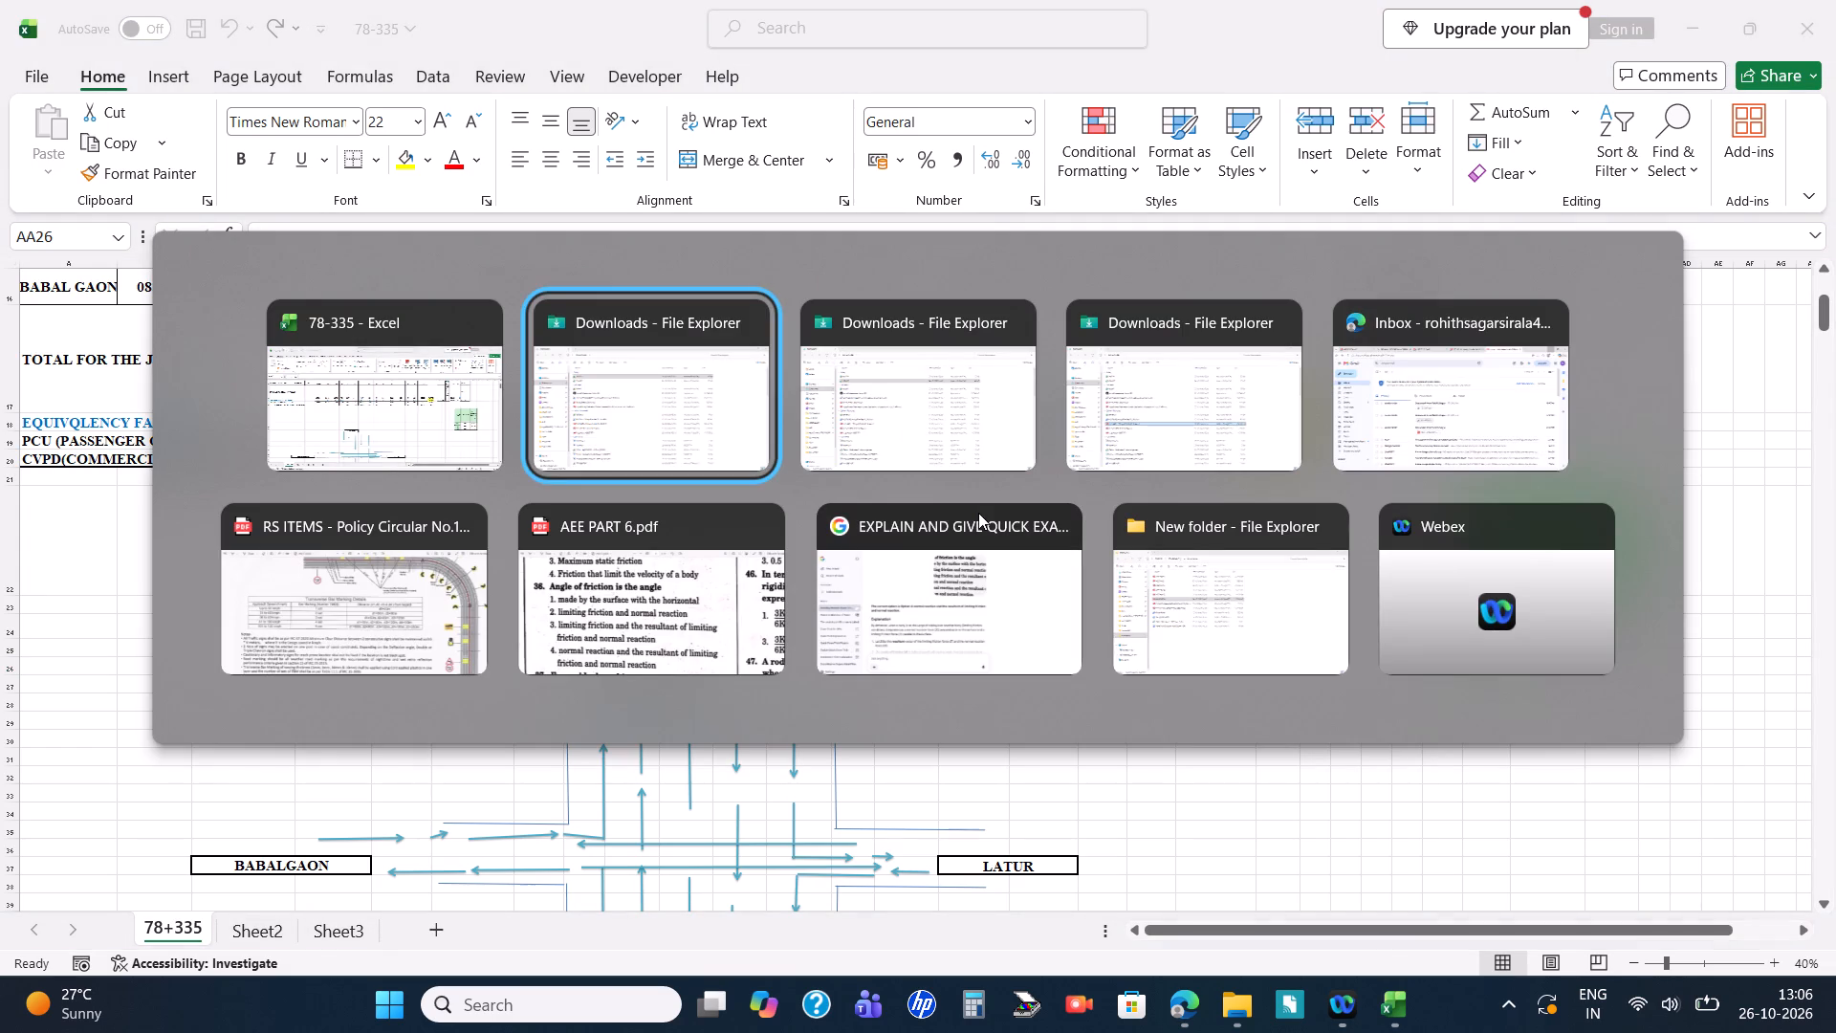
key("alt+Tab")
key("alt+Tab")
key("alt+Tab")
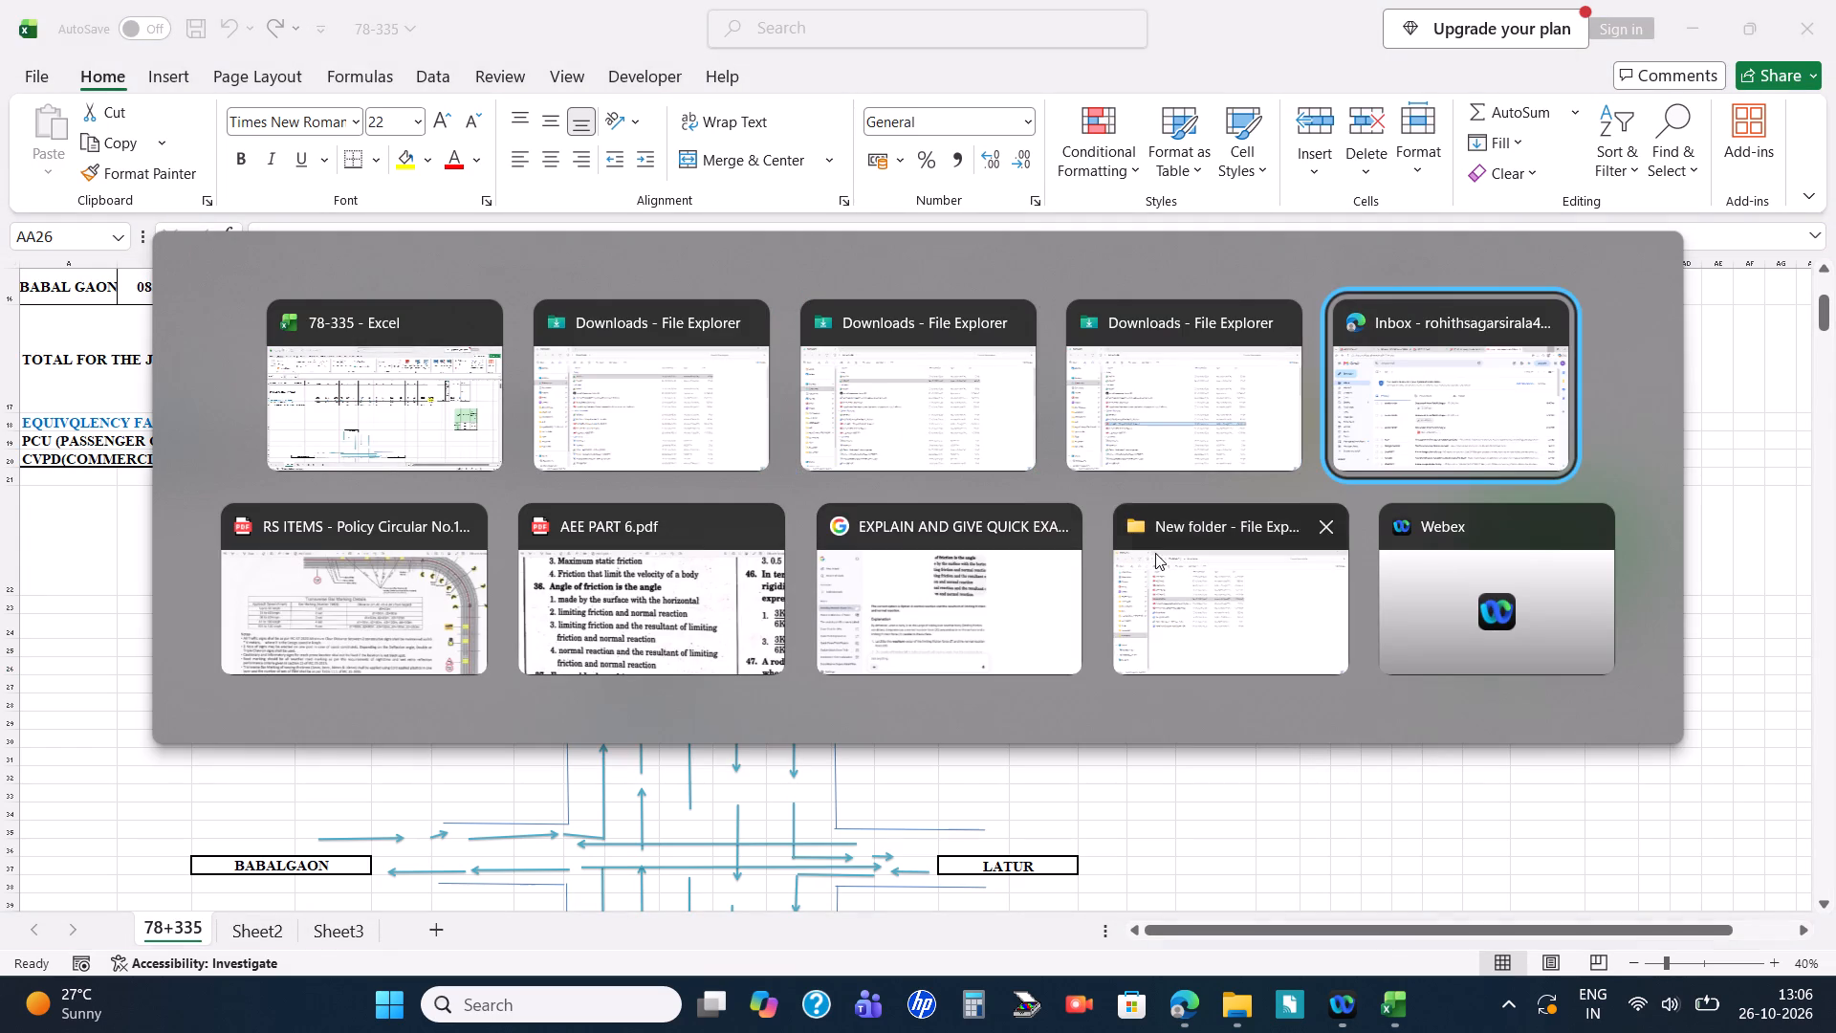
left_click(1160, 560, "alt")
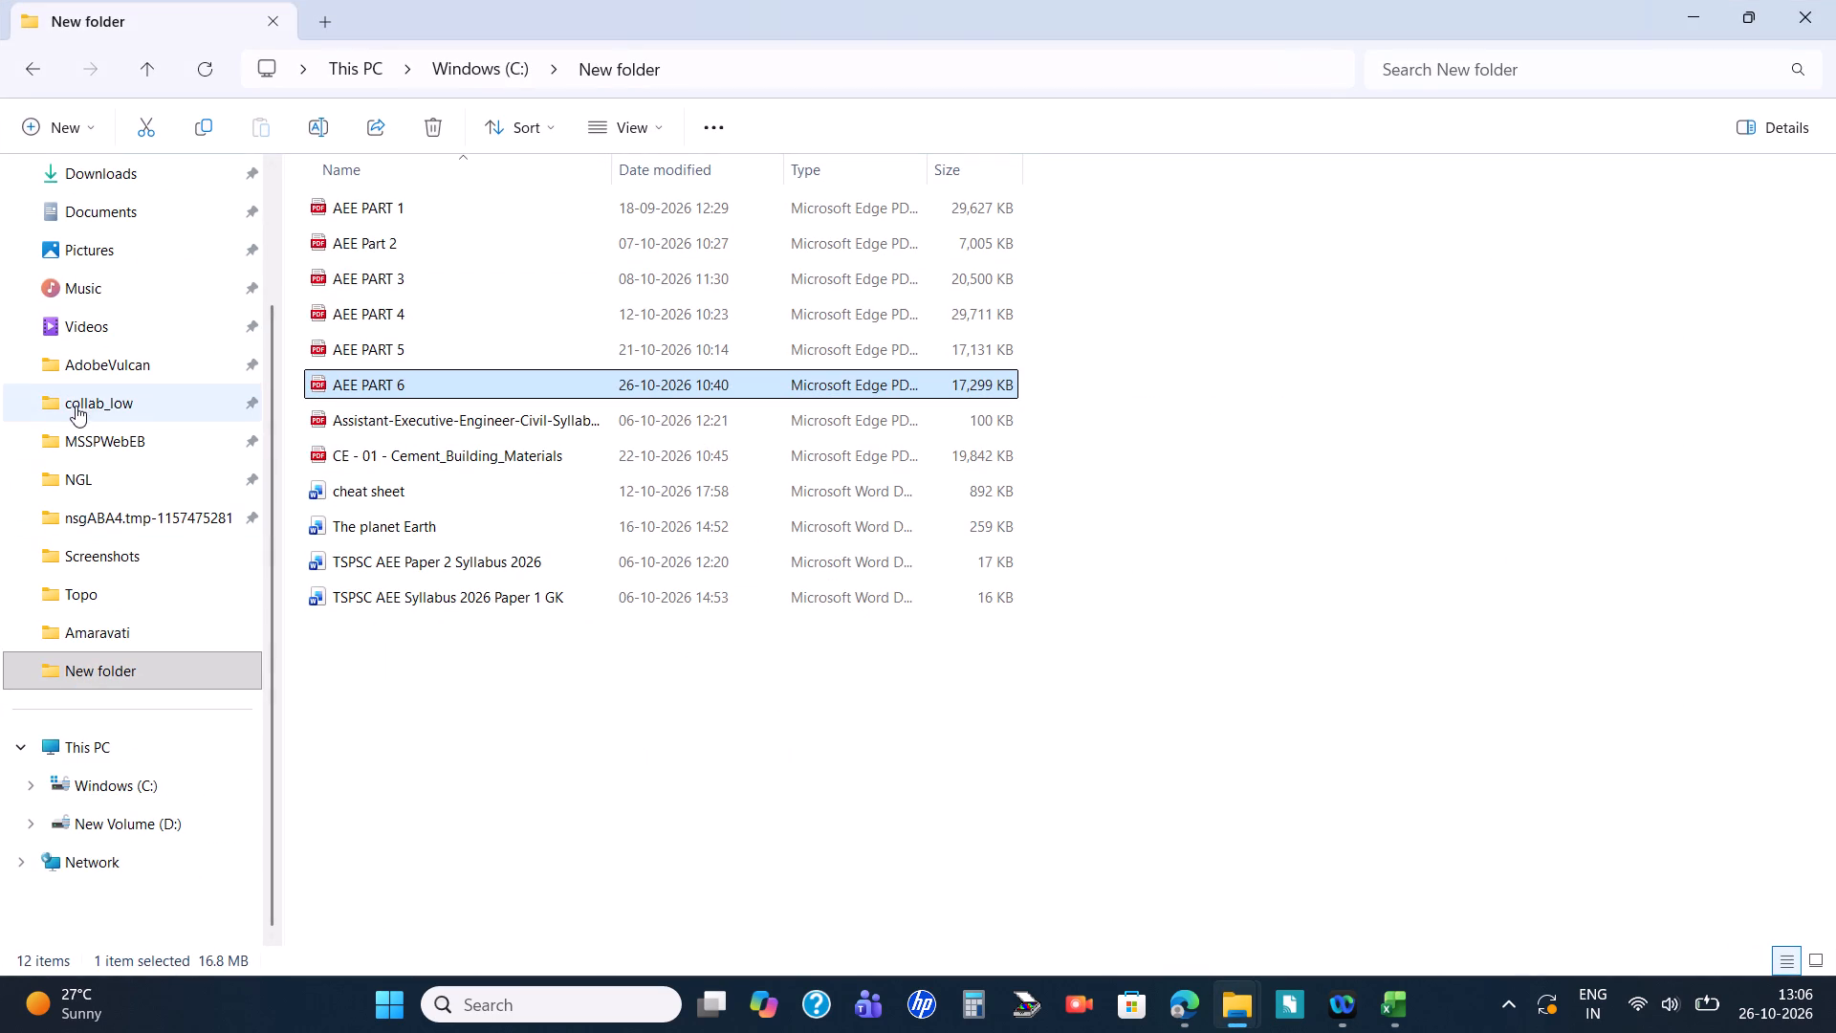
left_click(136, 582)
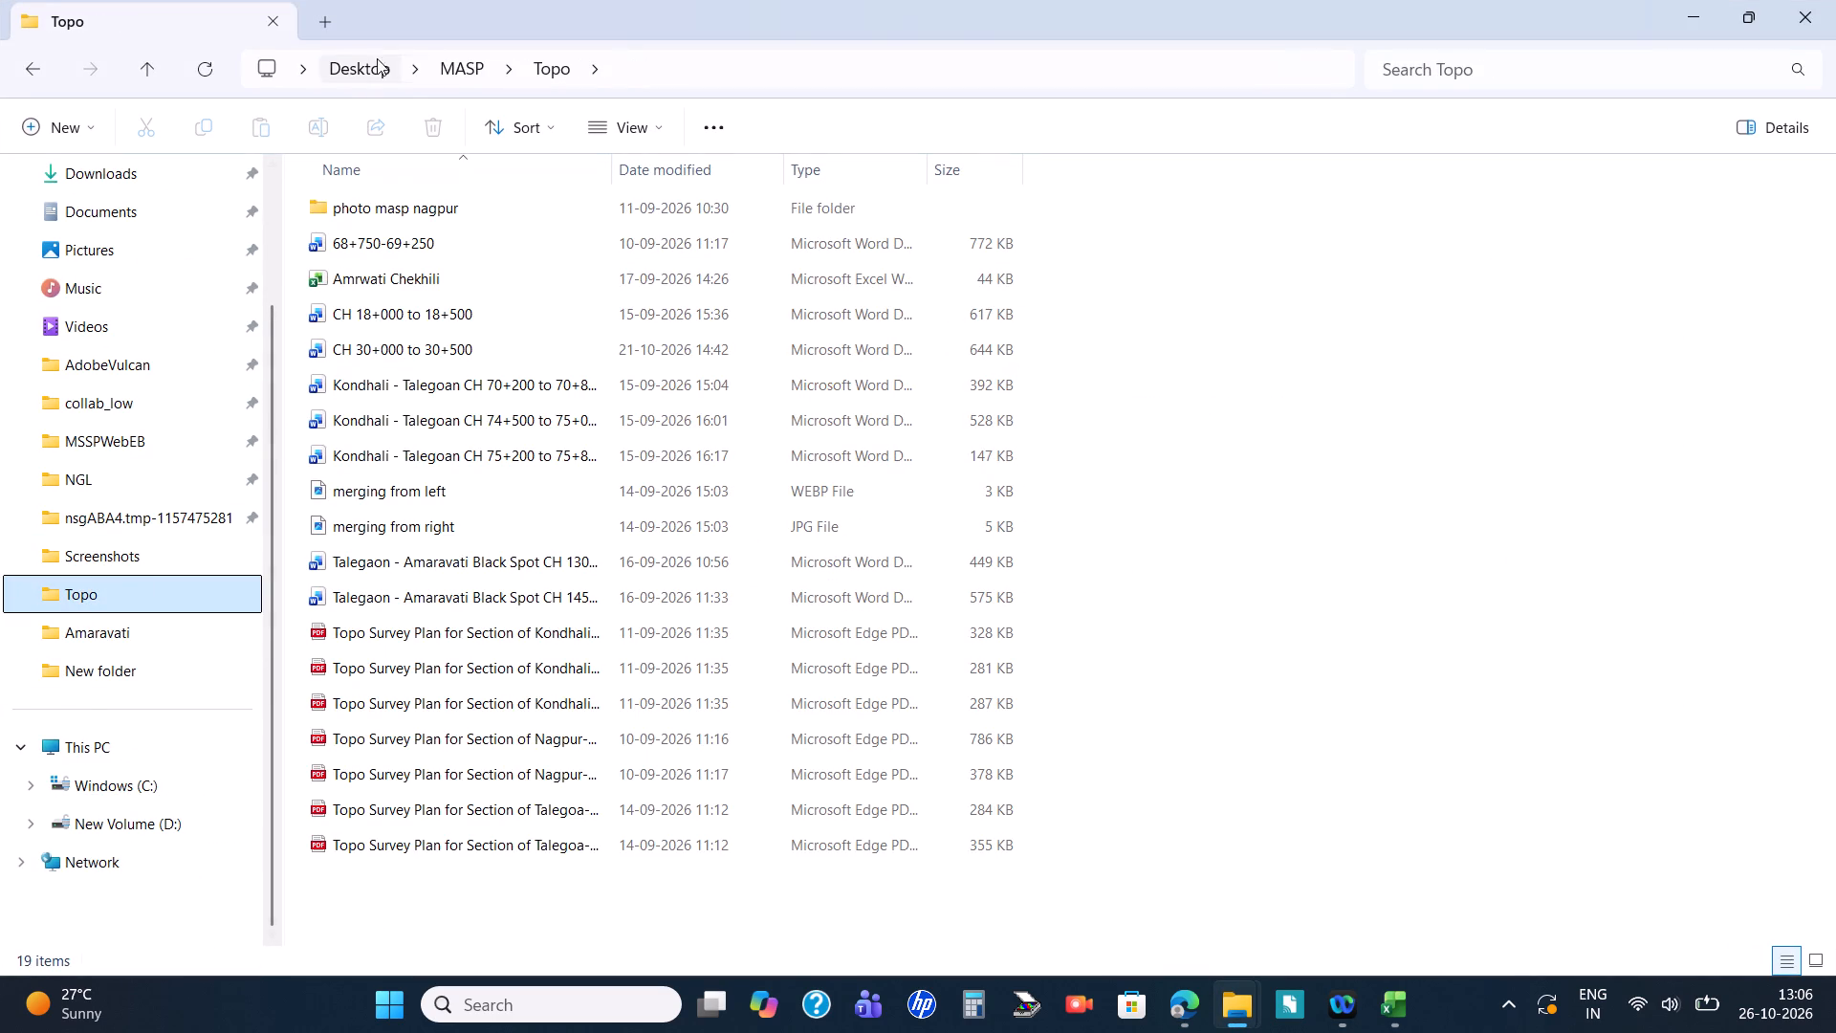
left_click(444, 82)
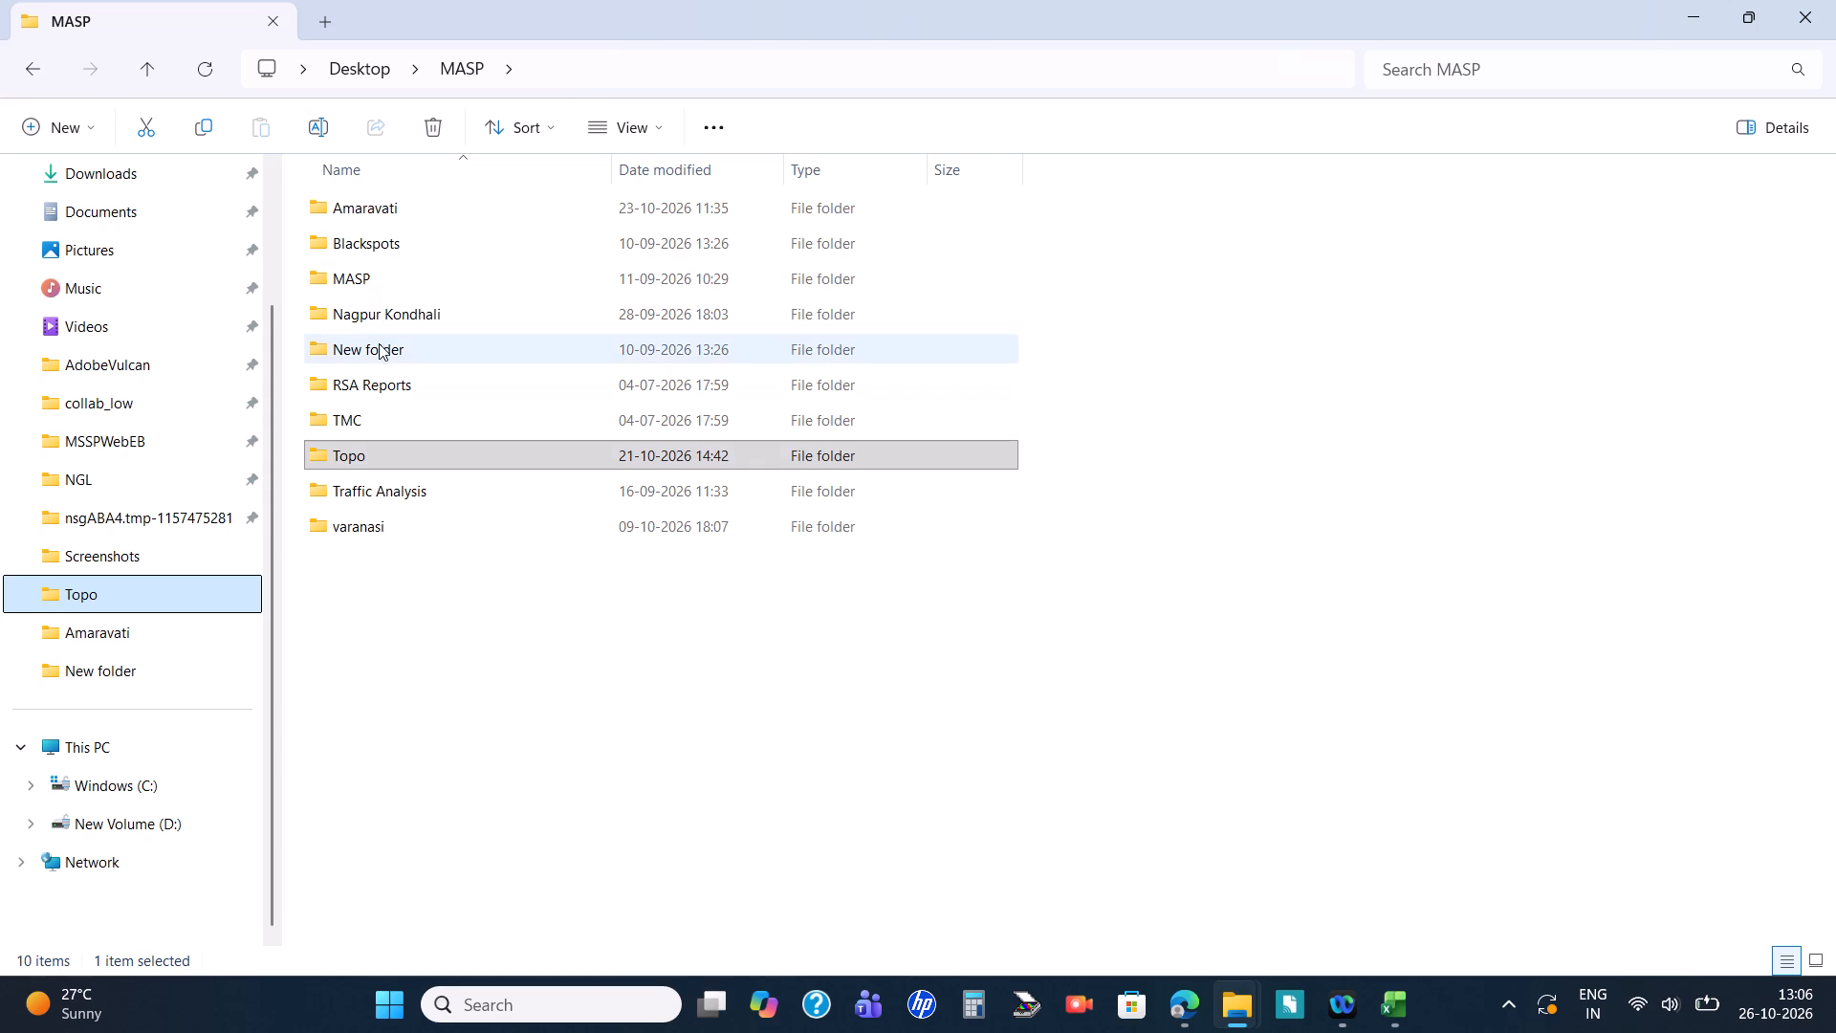
double_click(390, 266)
left_click(406, 240)
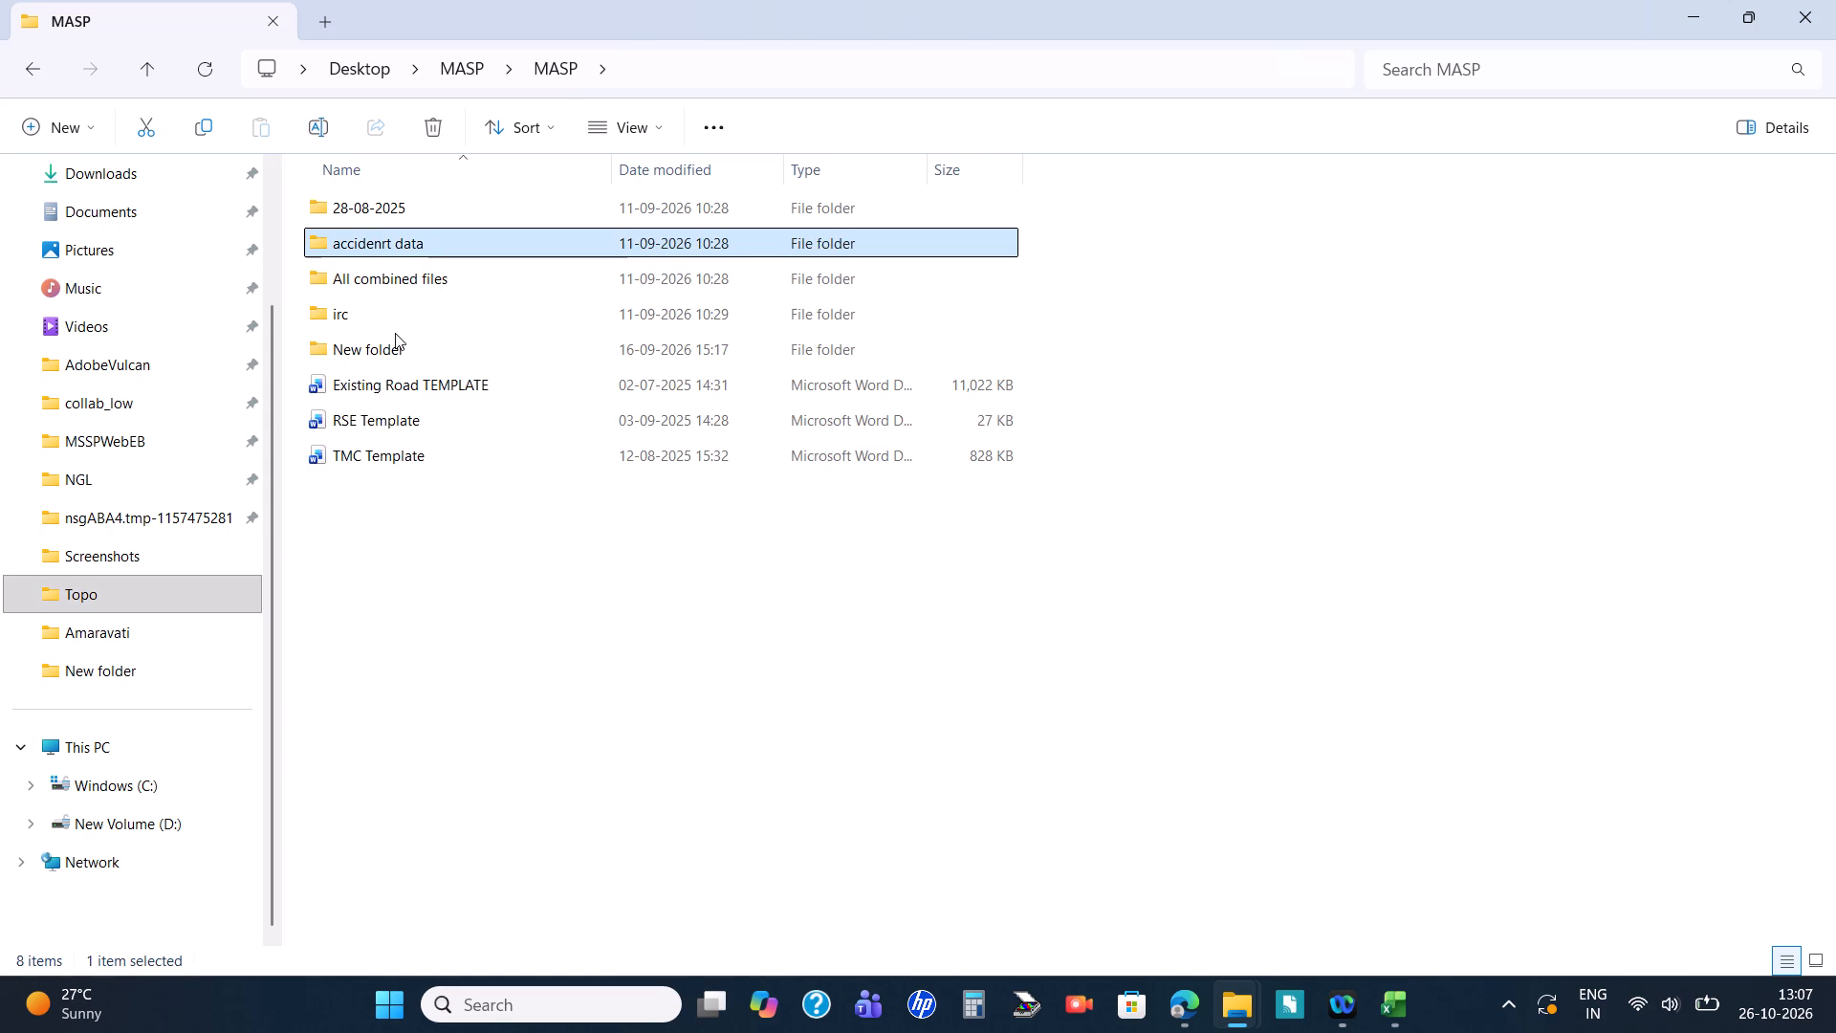
double_click(396, 287)
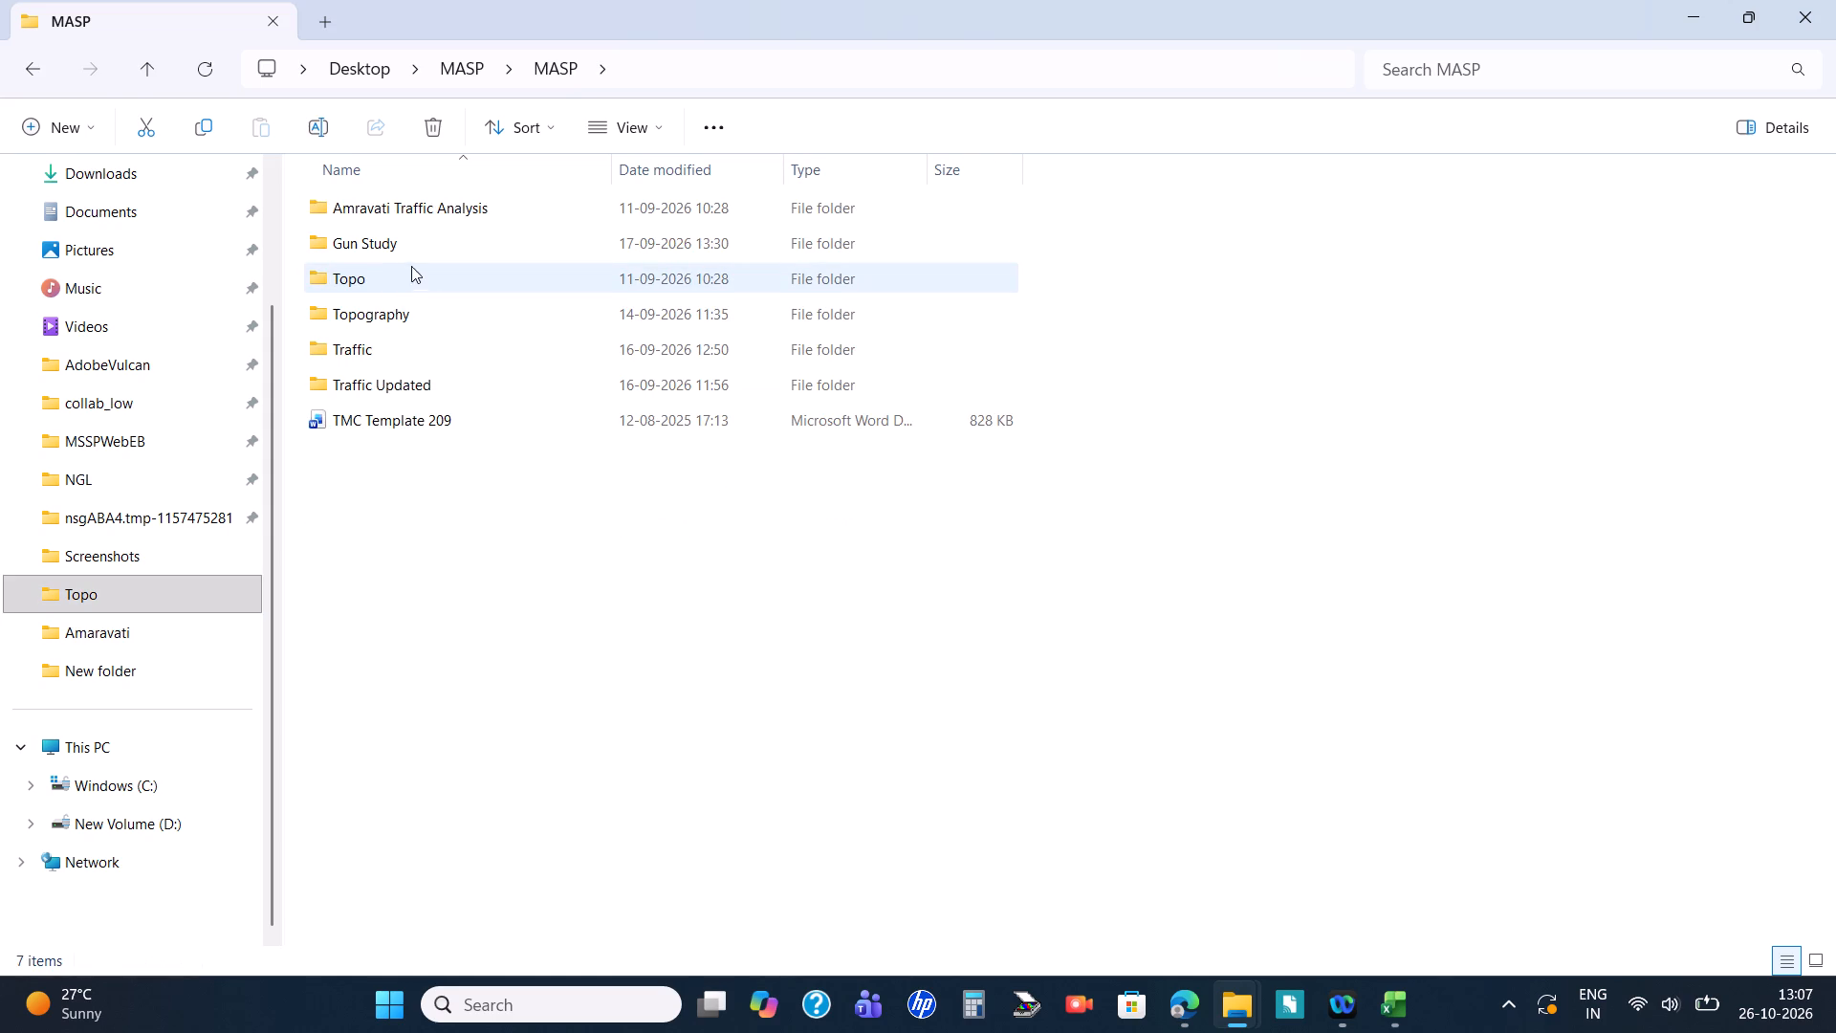
double_click(404, 347)
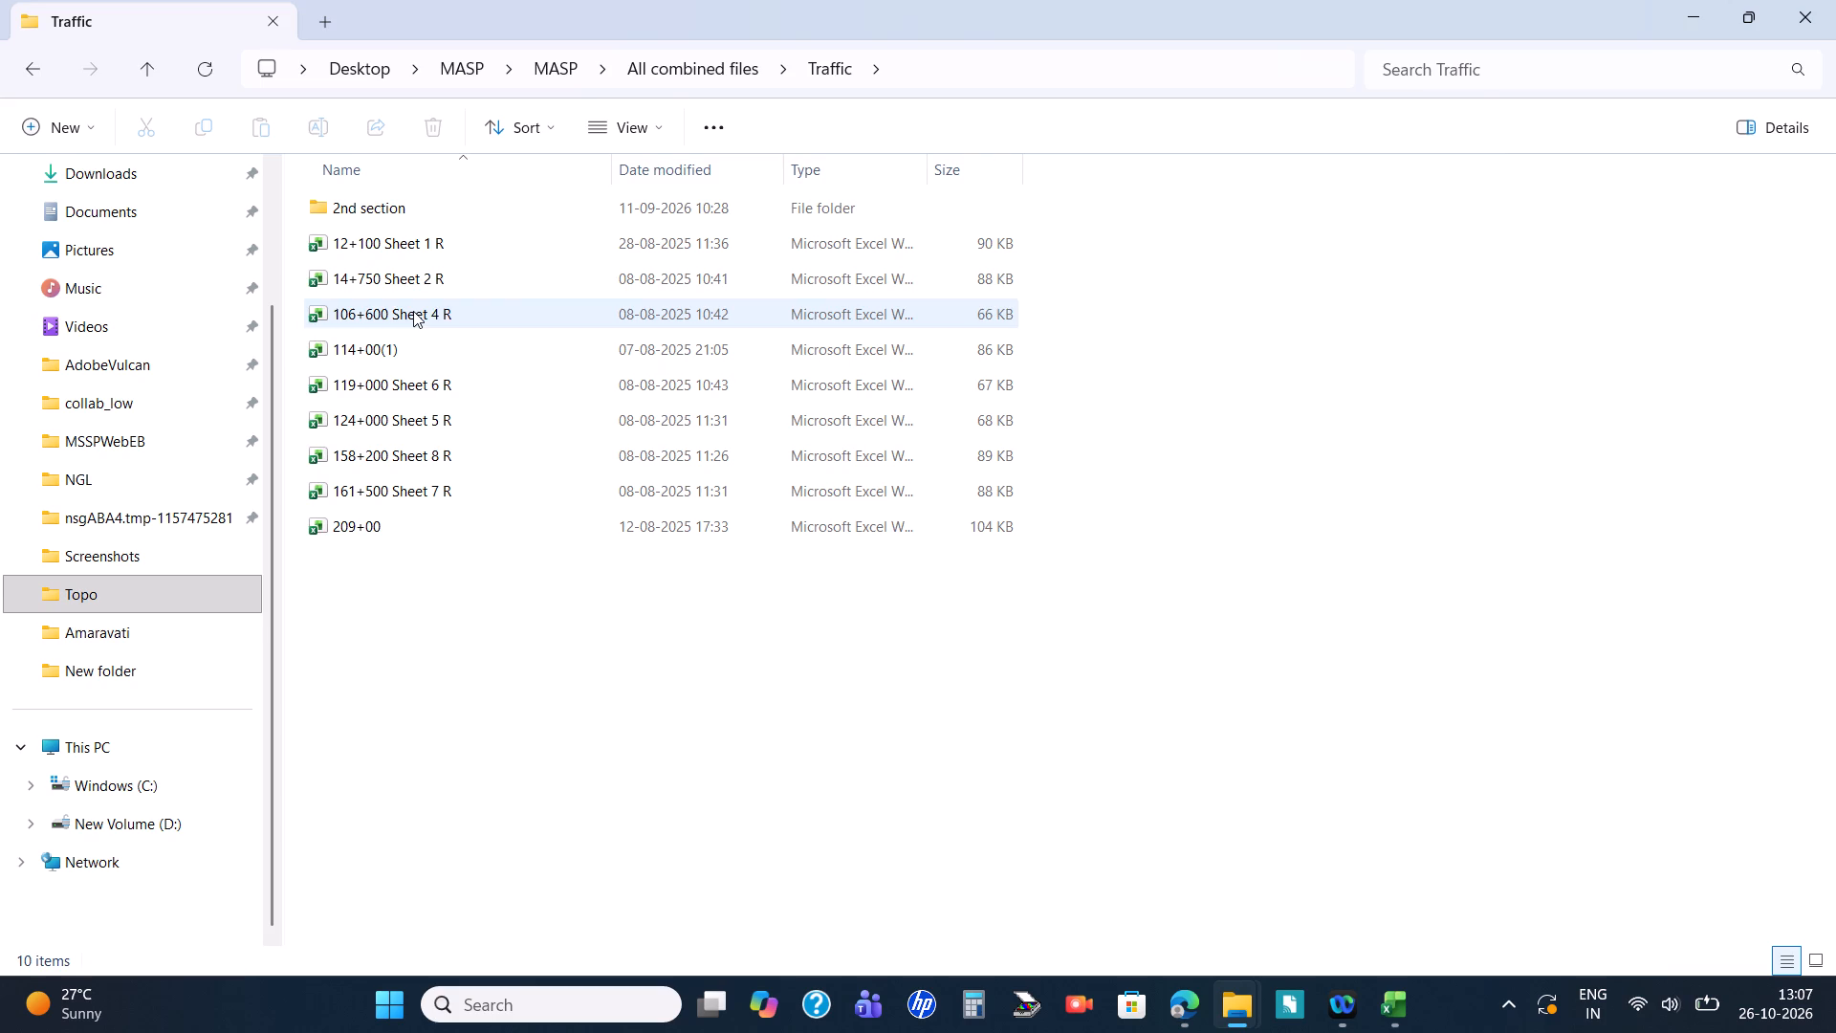
double_click(413, 311)
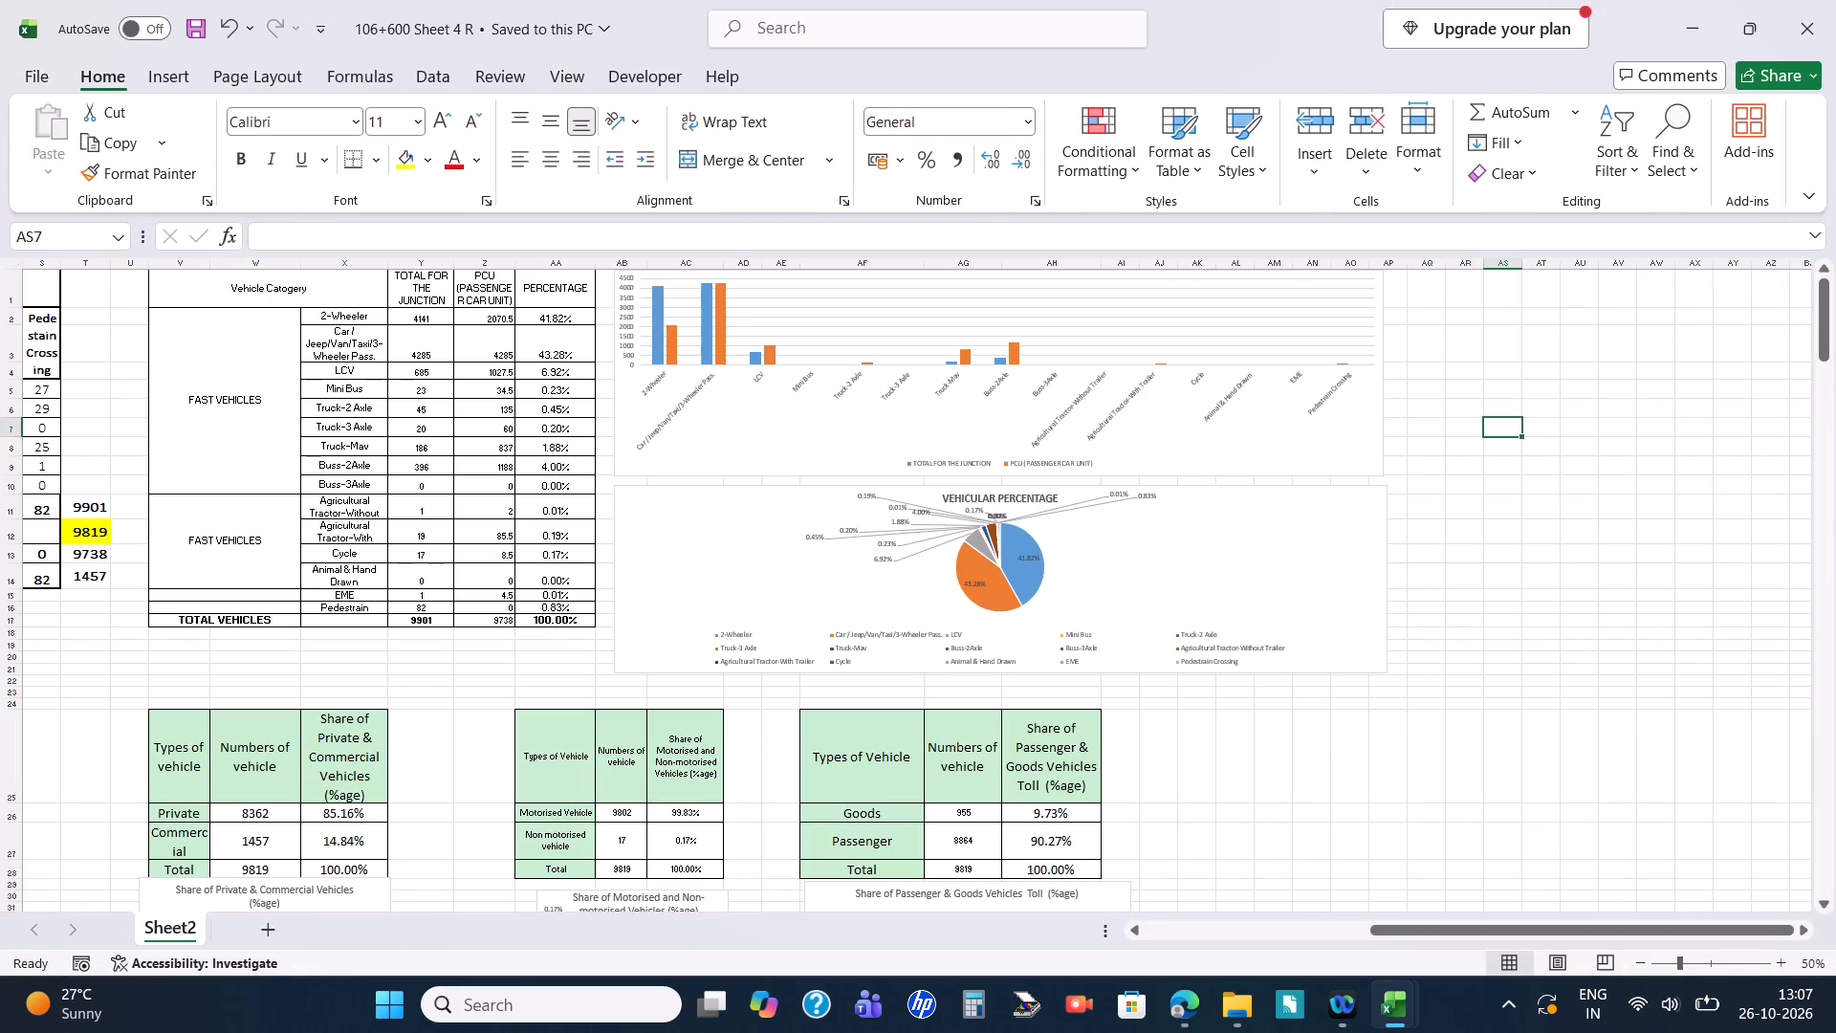
Examine which summary cell the Total count references in the 106+600 workbook's Private and Commercial share table.
scroll(681, 607, "down", 2)
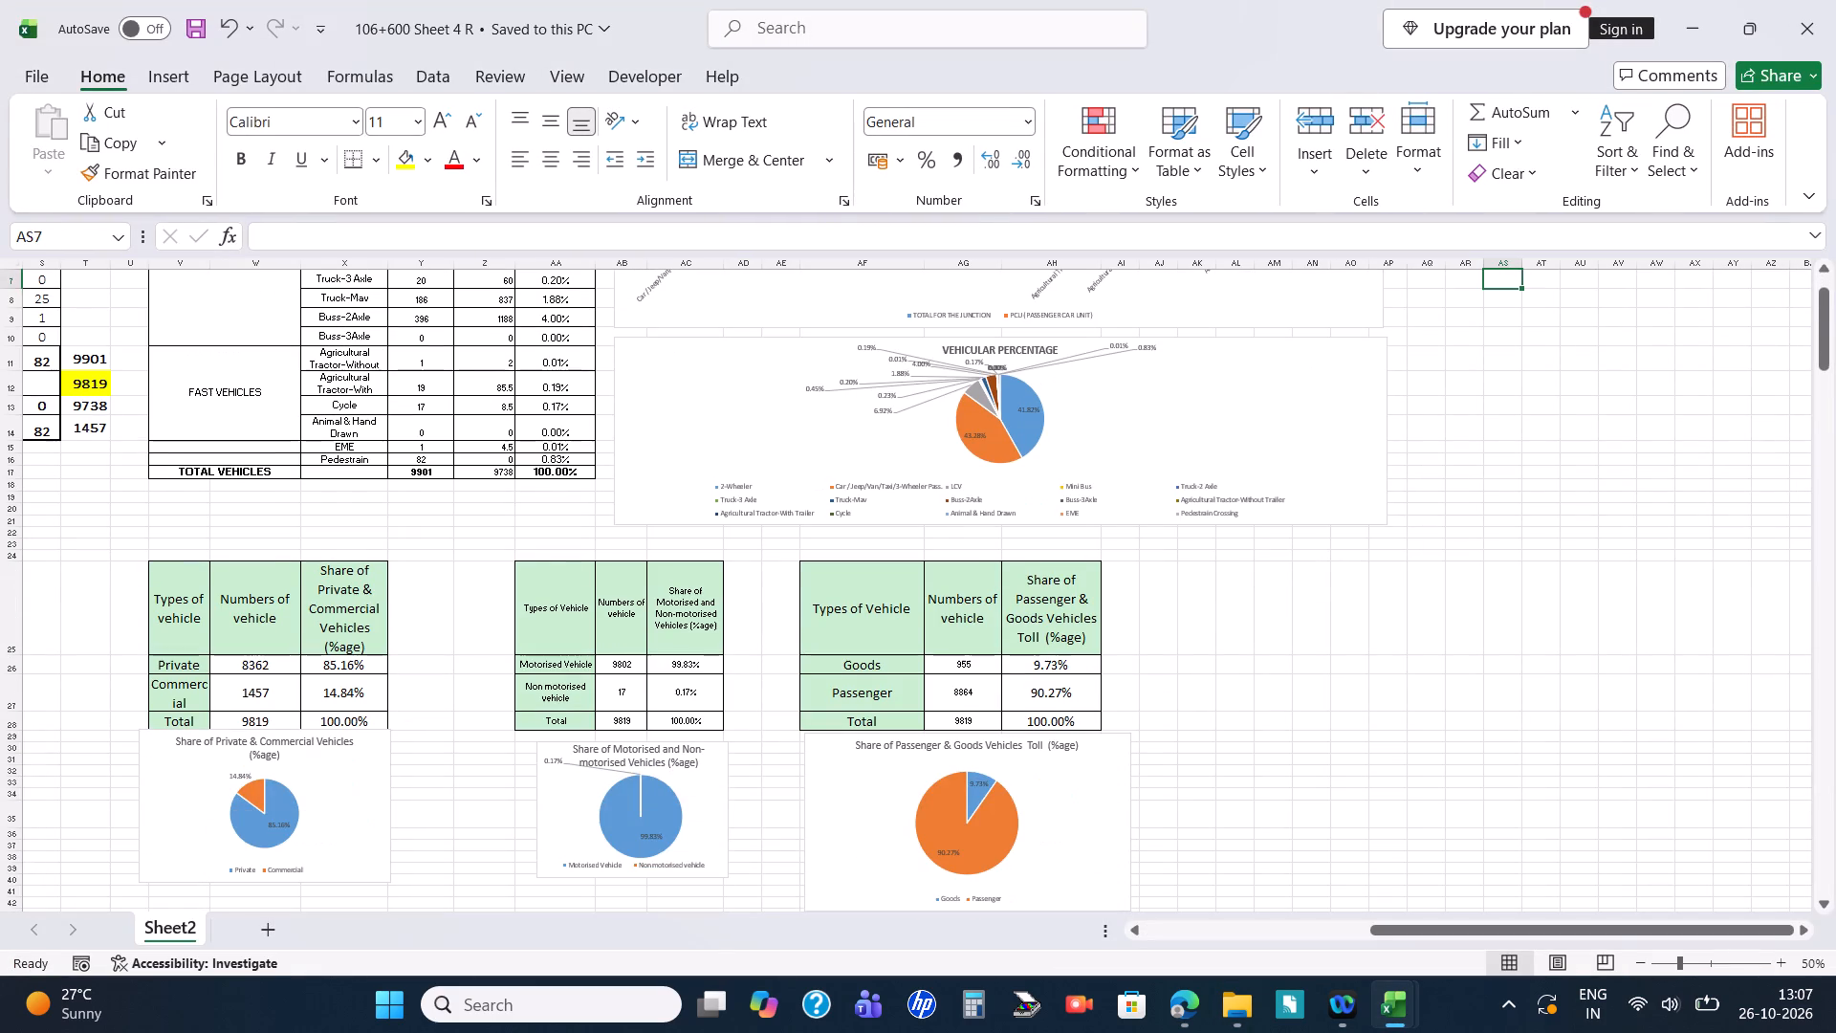
left_click(262, 722)
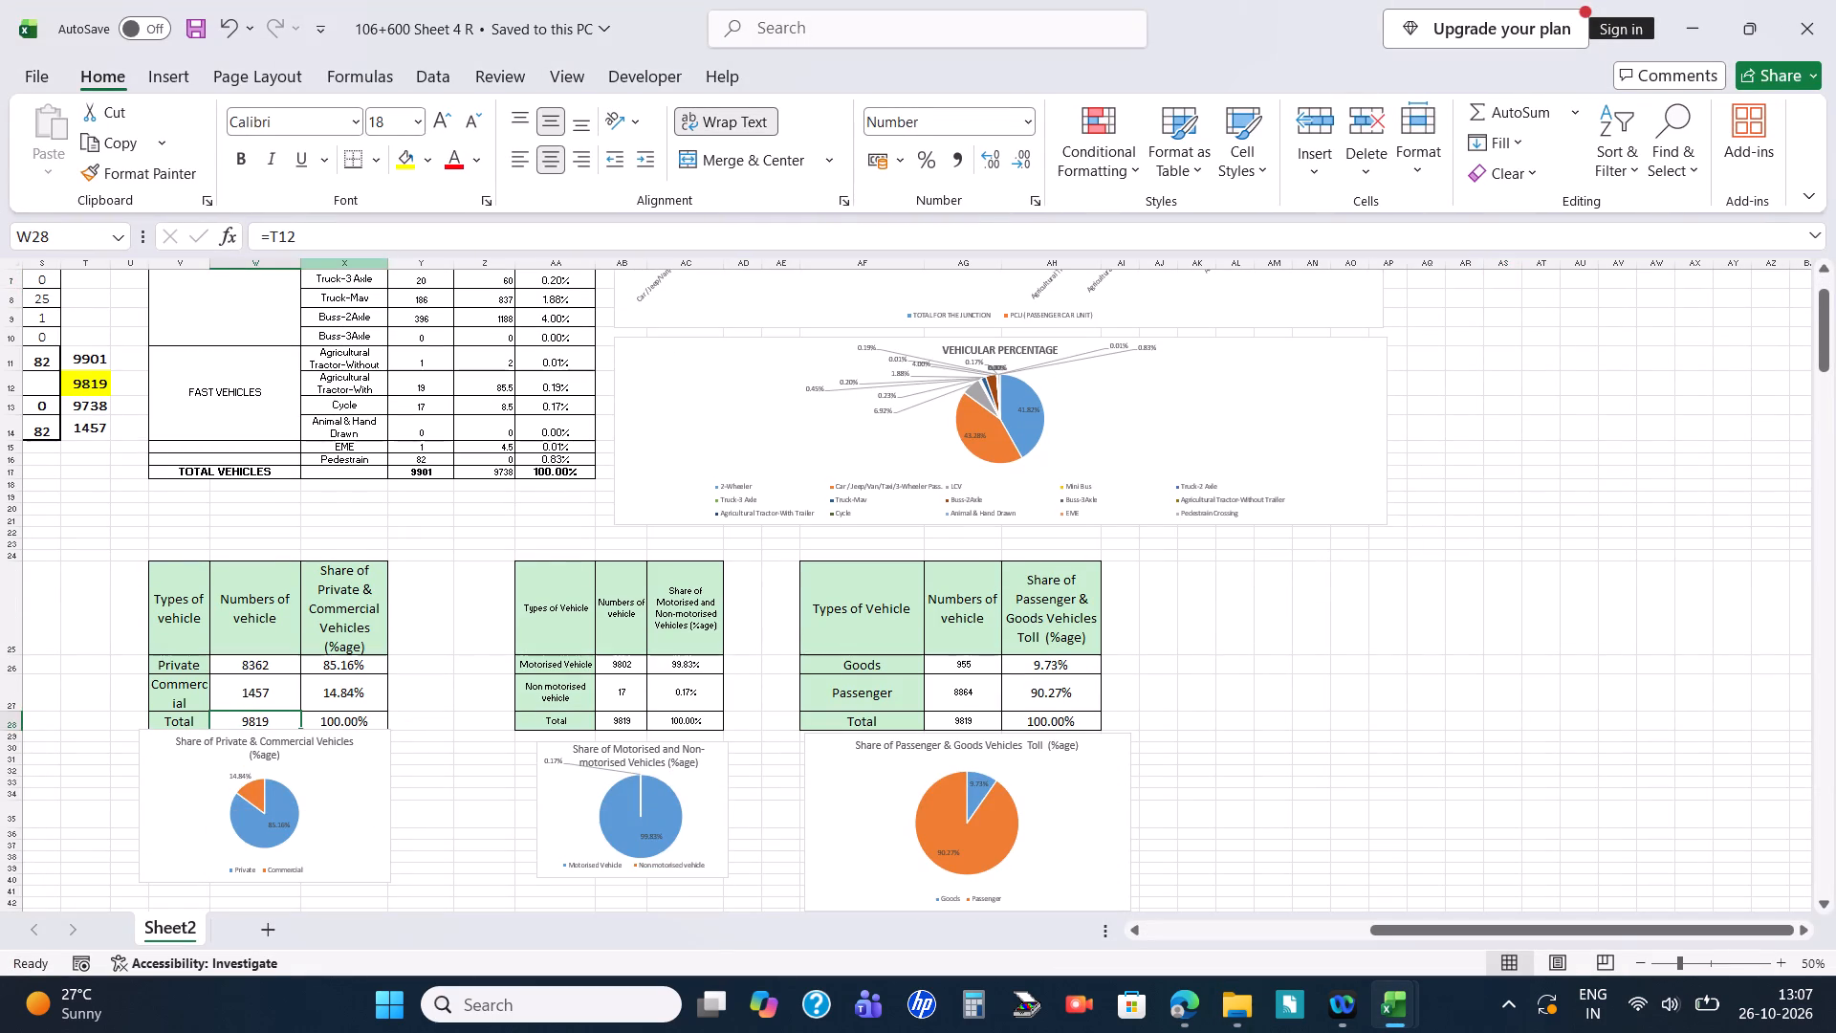
left_click(406, 238)
left_click_drag(1428, 928, 1167, 921)
key("alt+Tab")
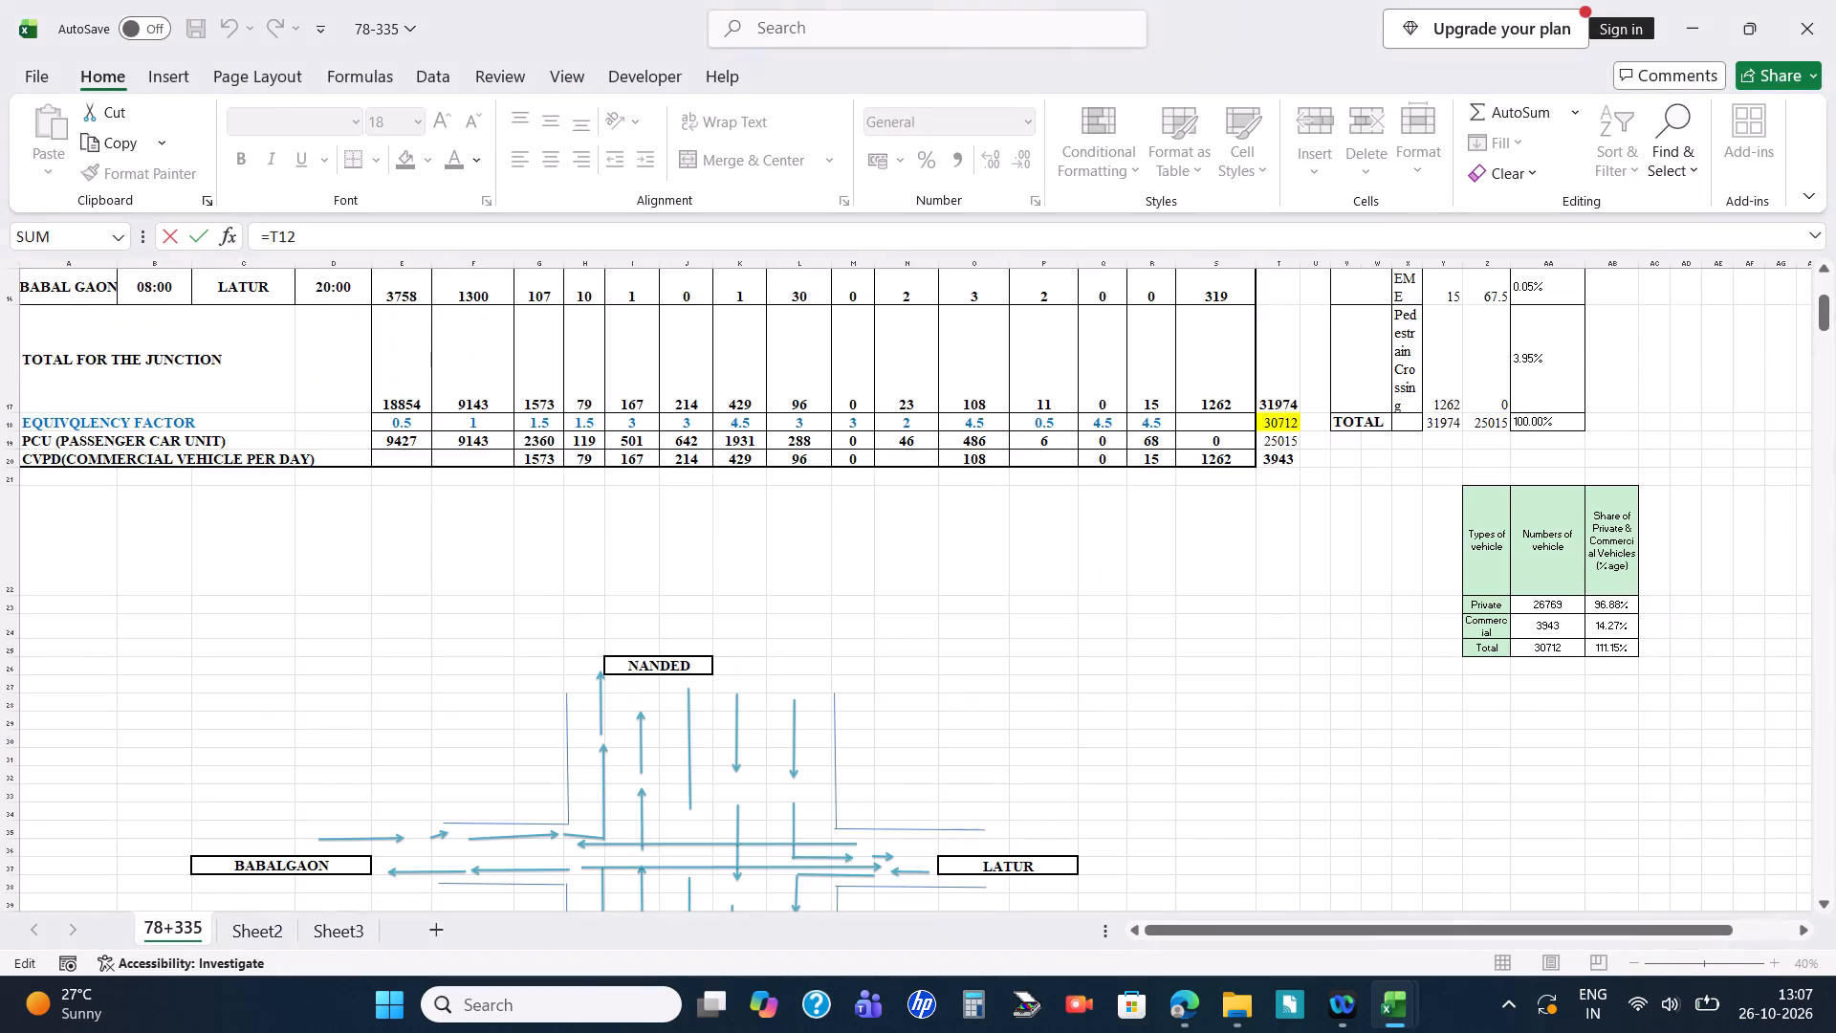
left_click(1556, 604)
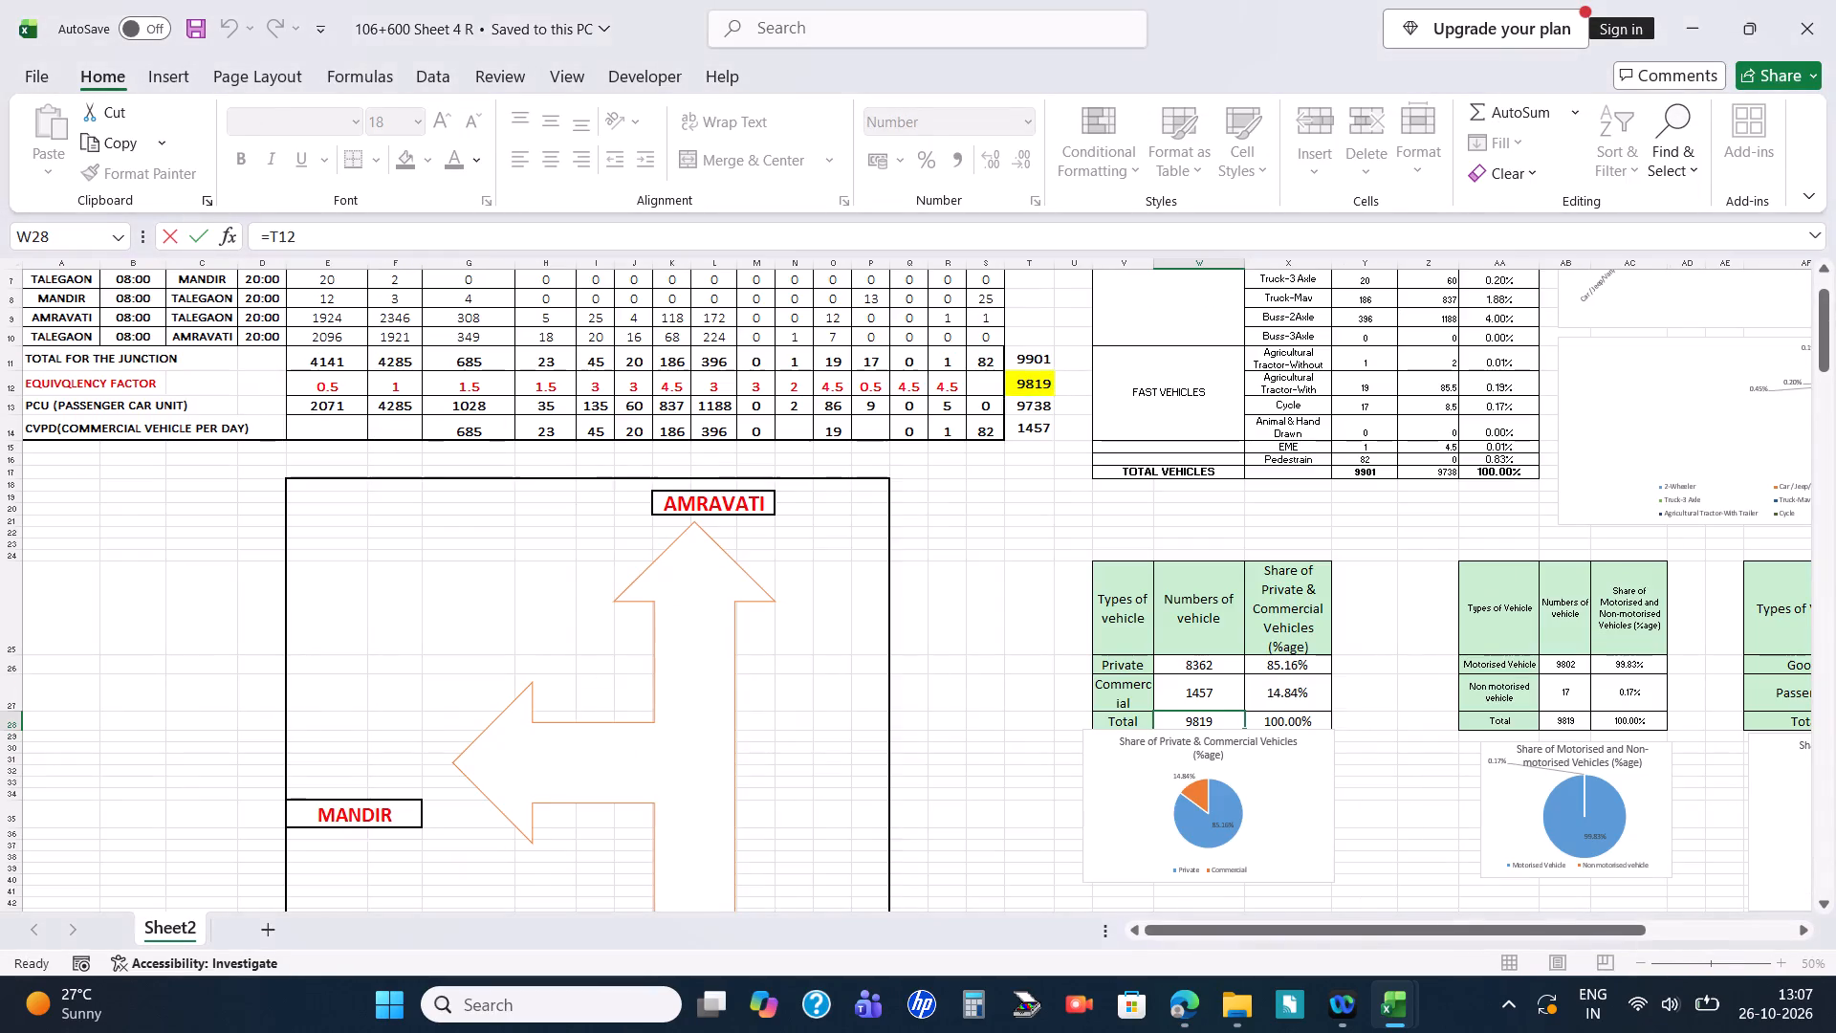
Check the formula behind the Private count in AA23 of the 78+335 share table.
key("alt+Tab")
left_click(1566, 598)
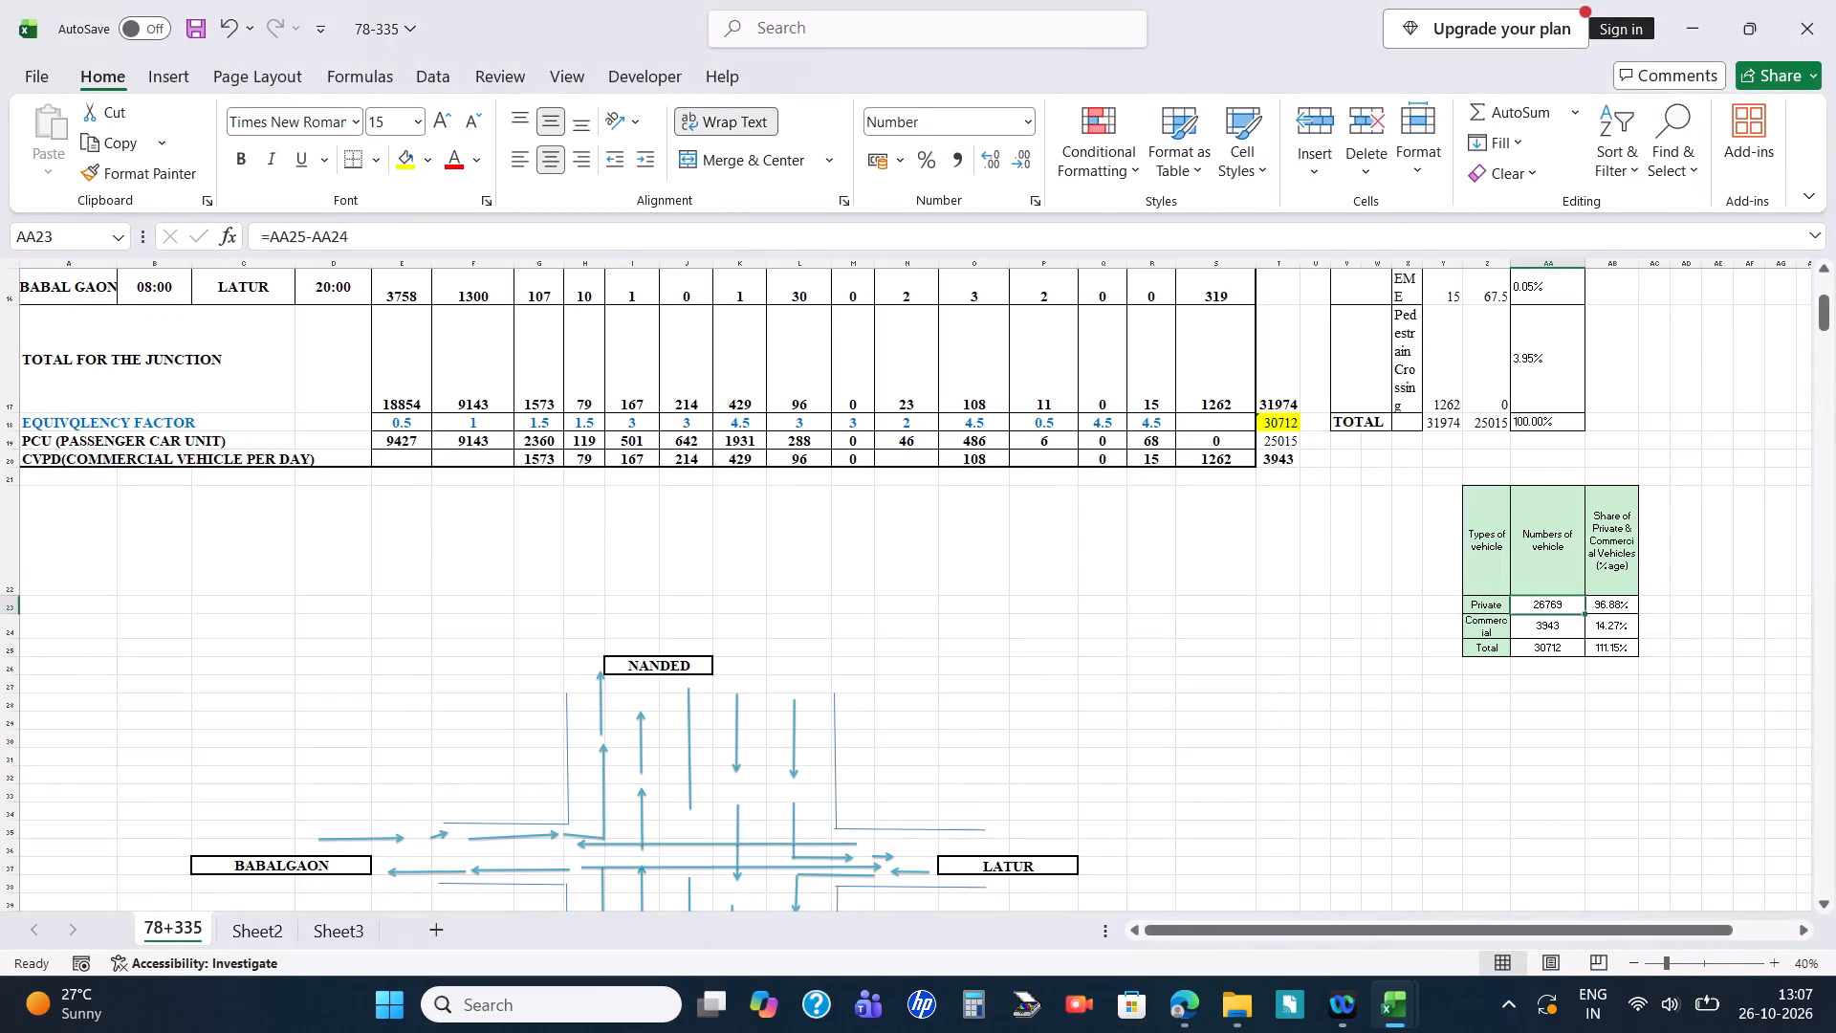
left_click(620, 242)
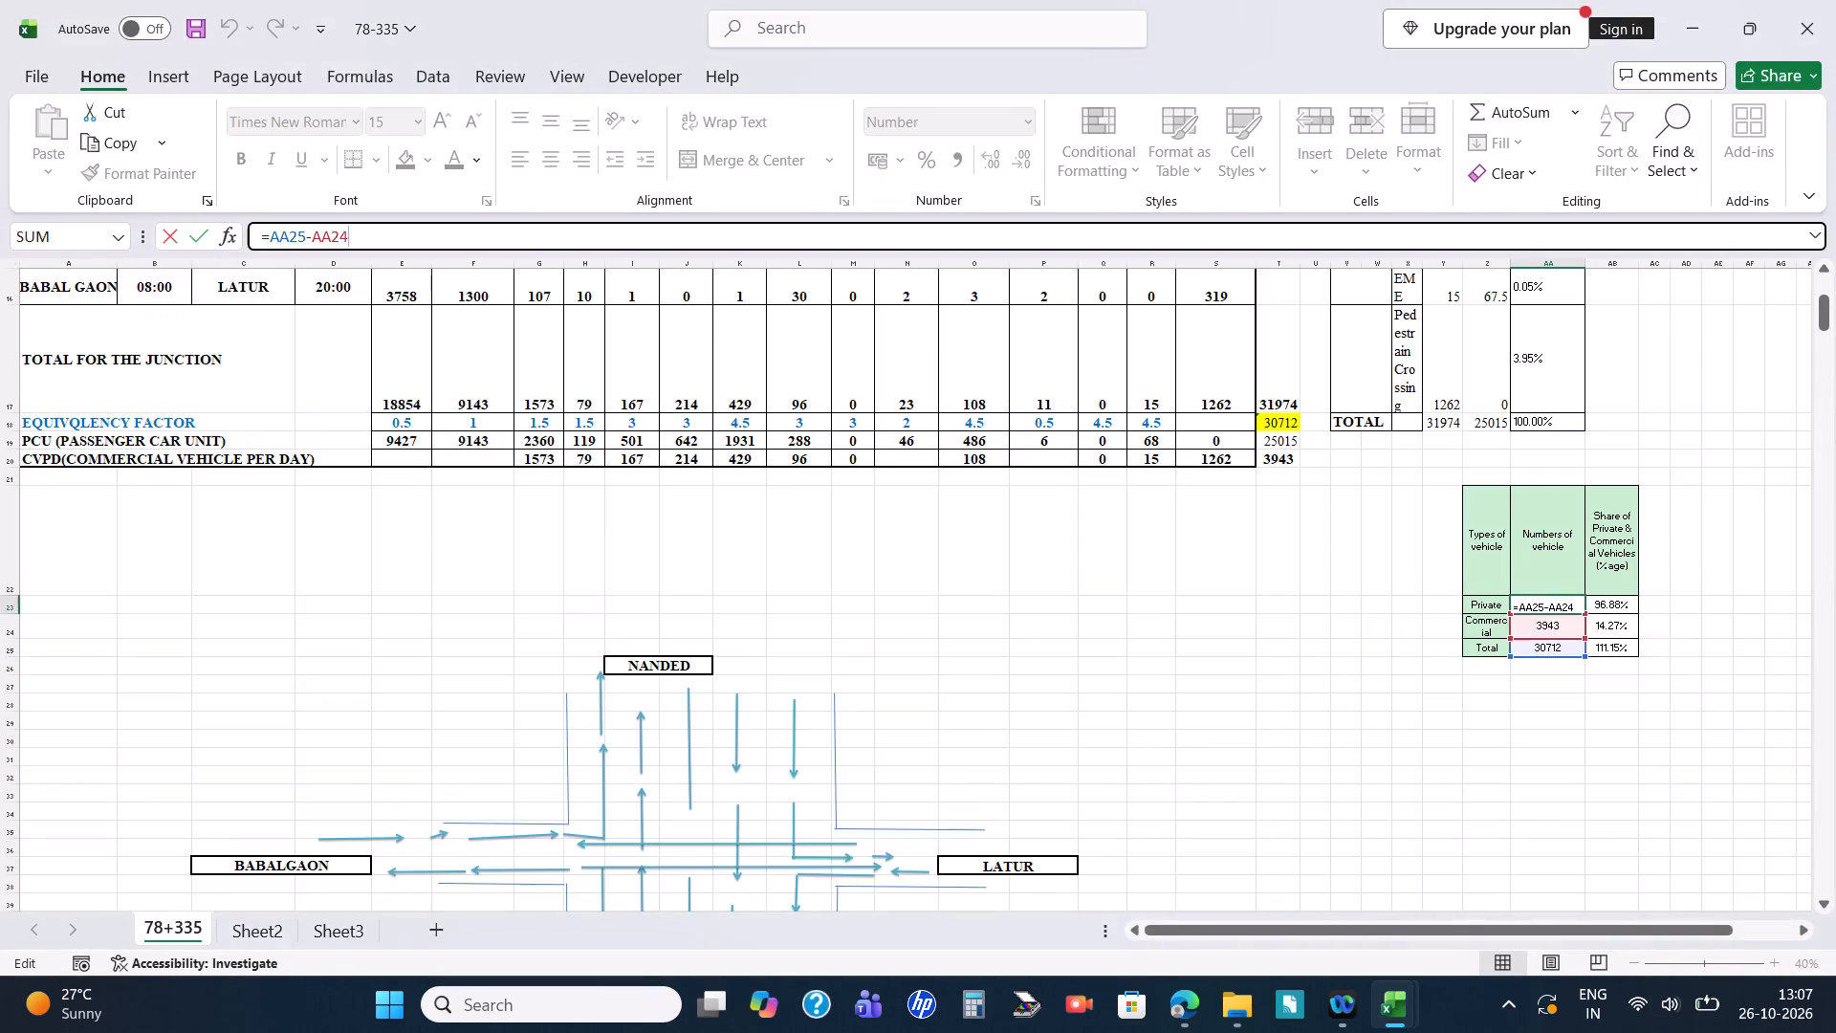
key("Return")
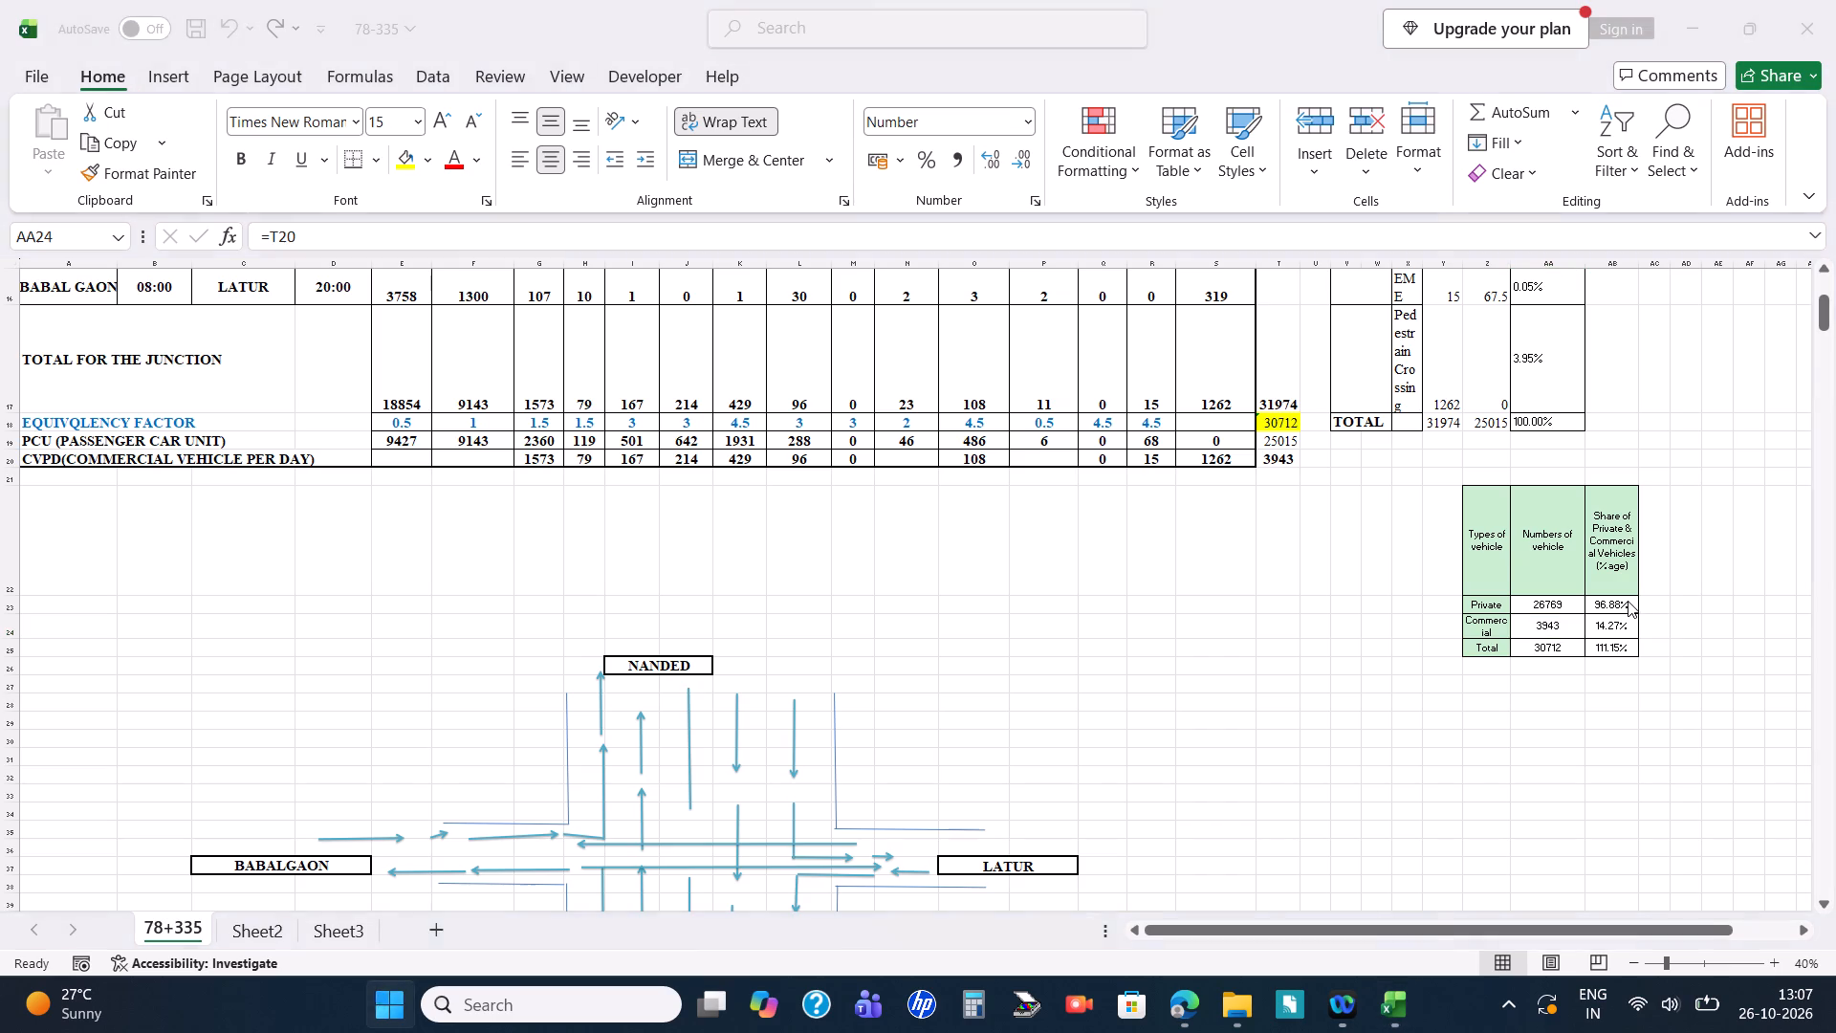
Change the Private share formula in AB23 of the 78+335 share table to =AA23/30712.
left_click(1628, 601)
left_click(1628, 601)
left_click(1747, 588)
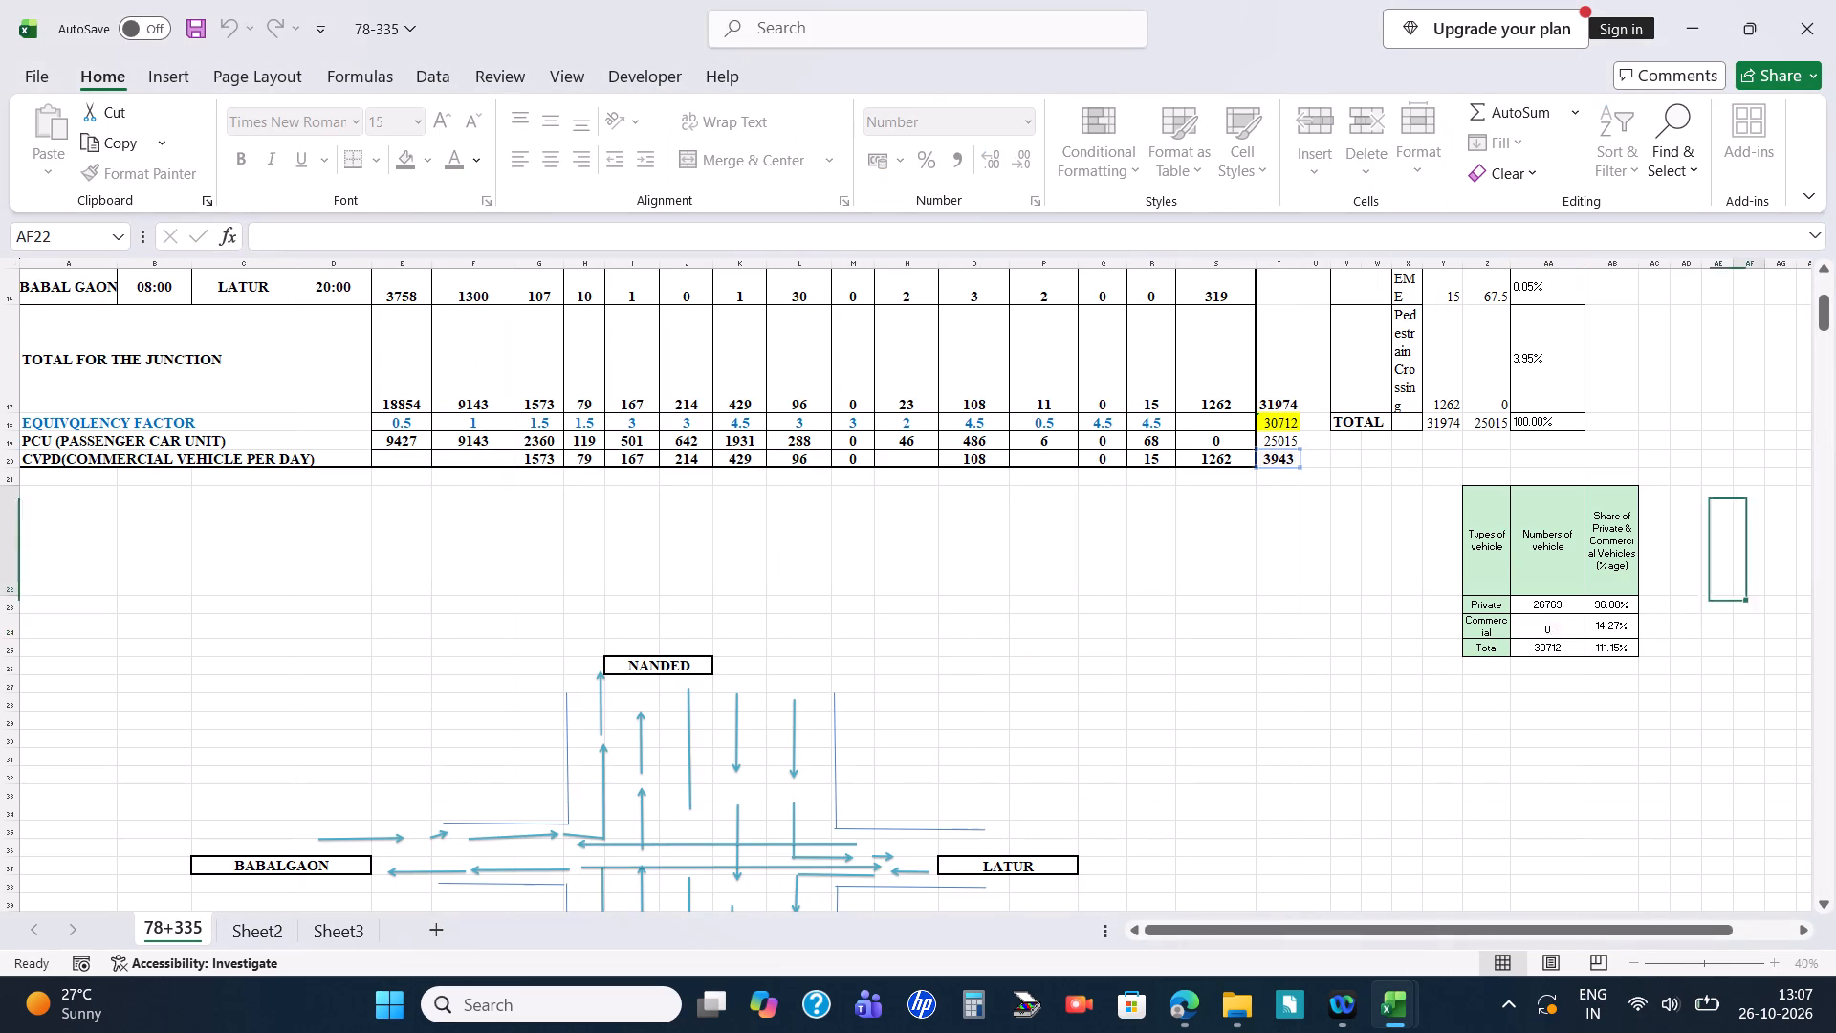
left_click(1636, 599)
left_click(538, 244)
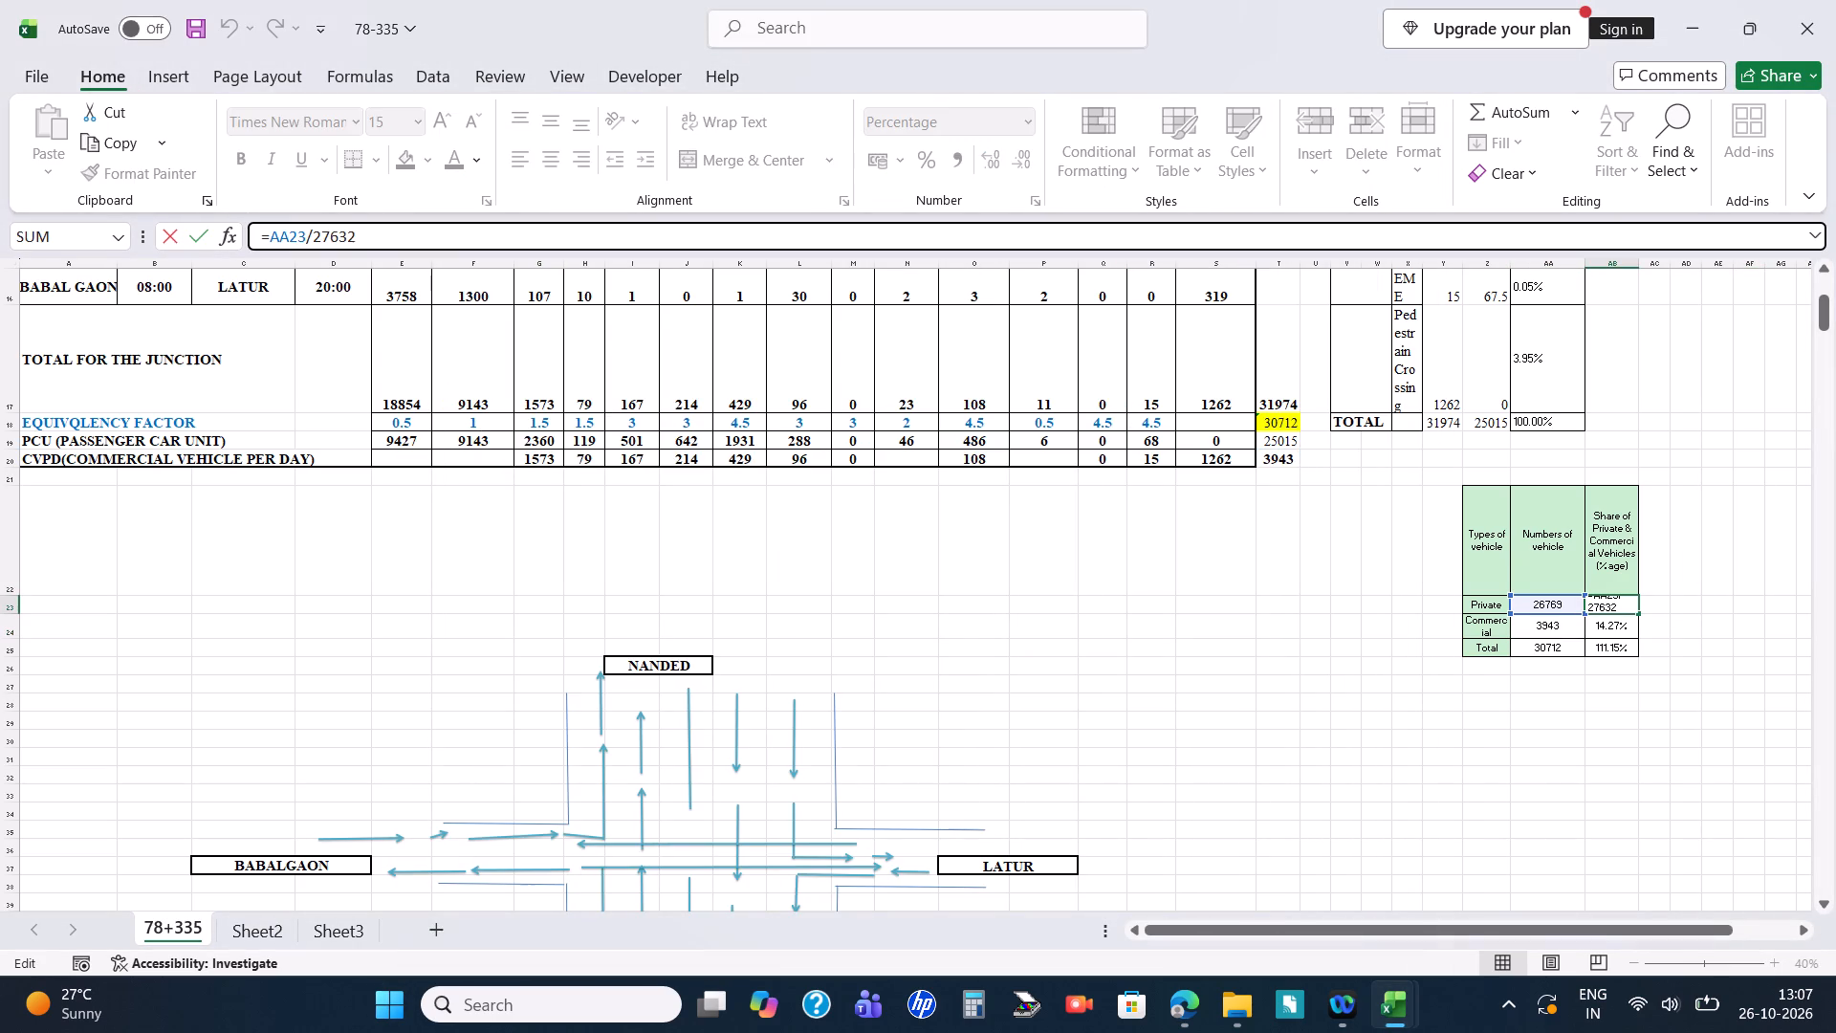
key("BackSpace")
key("BackSpace")
key("BackSpace")
key("BackSpace")
key("BackSpace")
key("BackSpace")
key("slash")
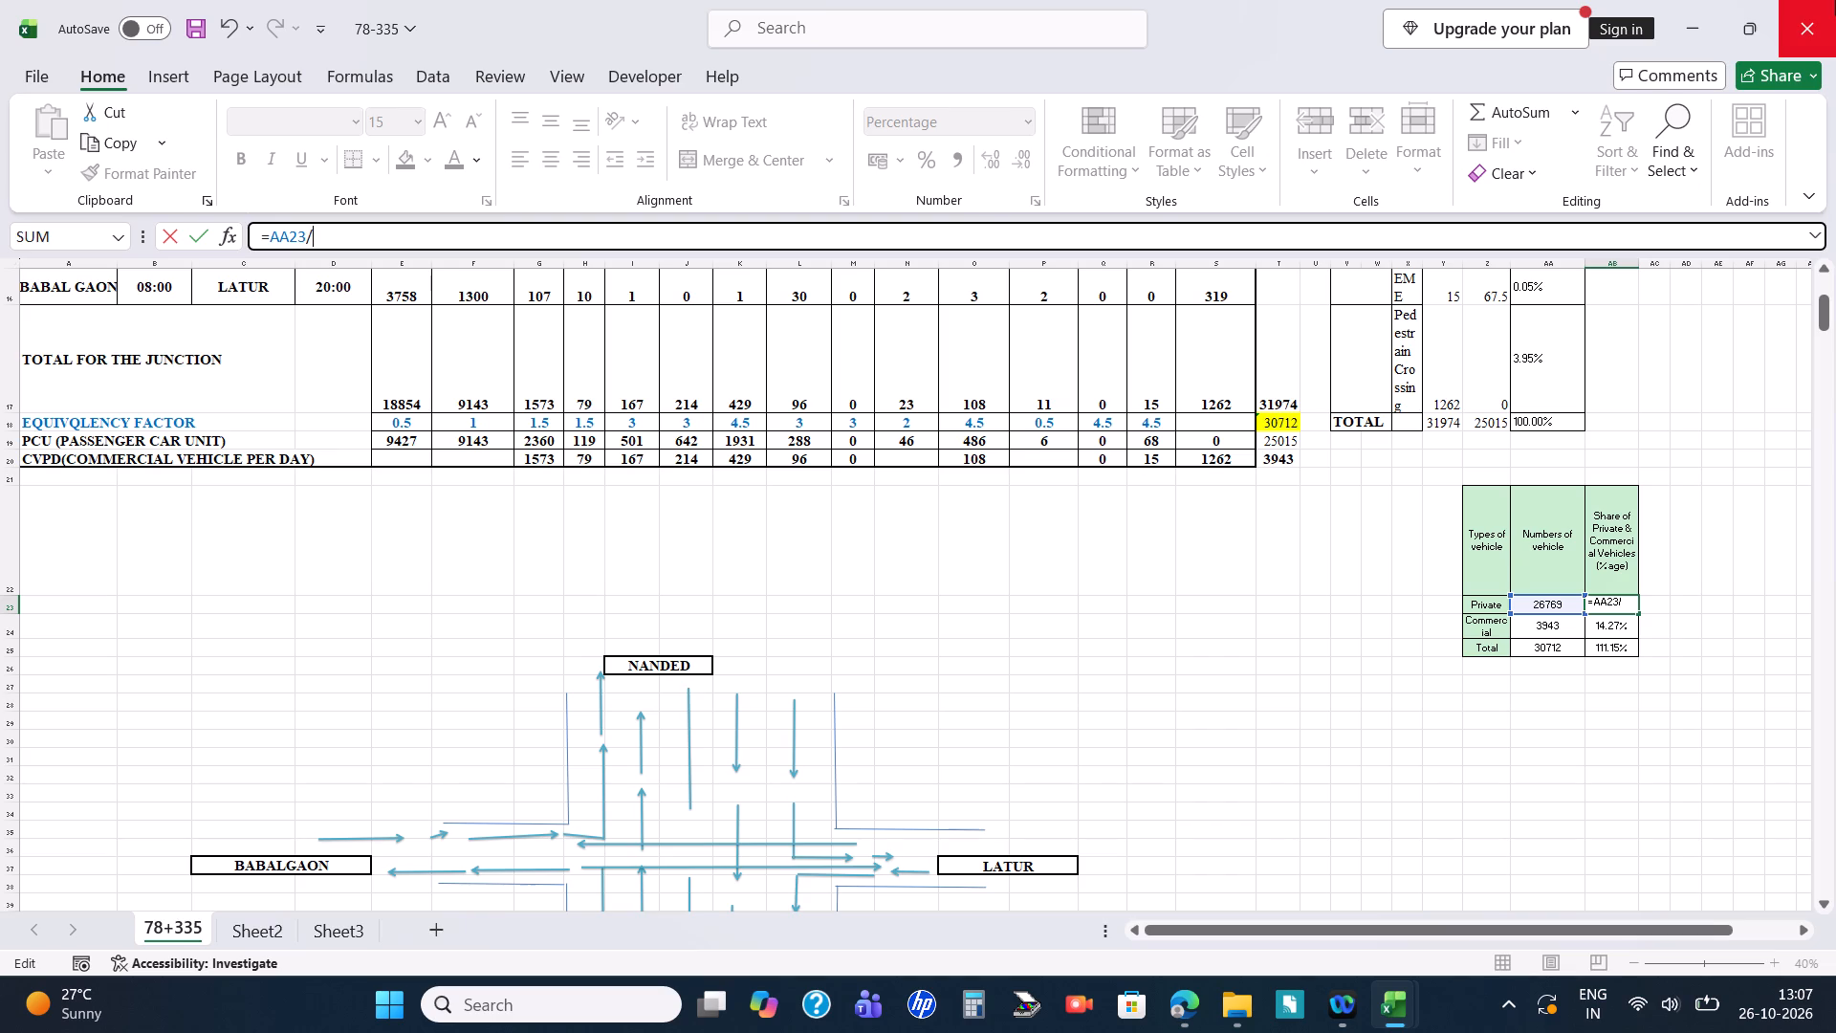
key("3")
key("0")
key("1")
key("BackSpace")
type("712")
key("Return")
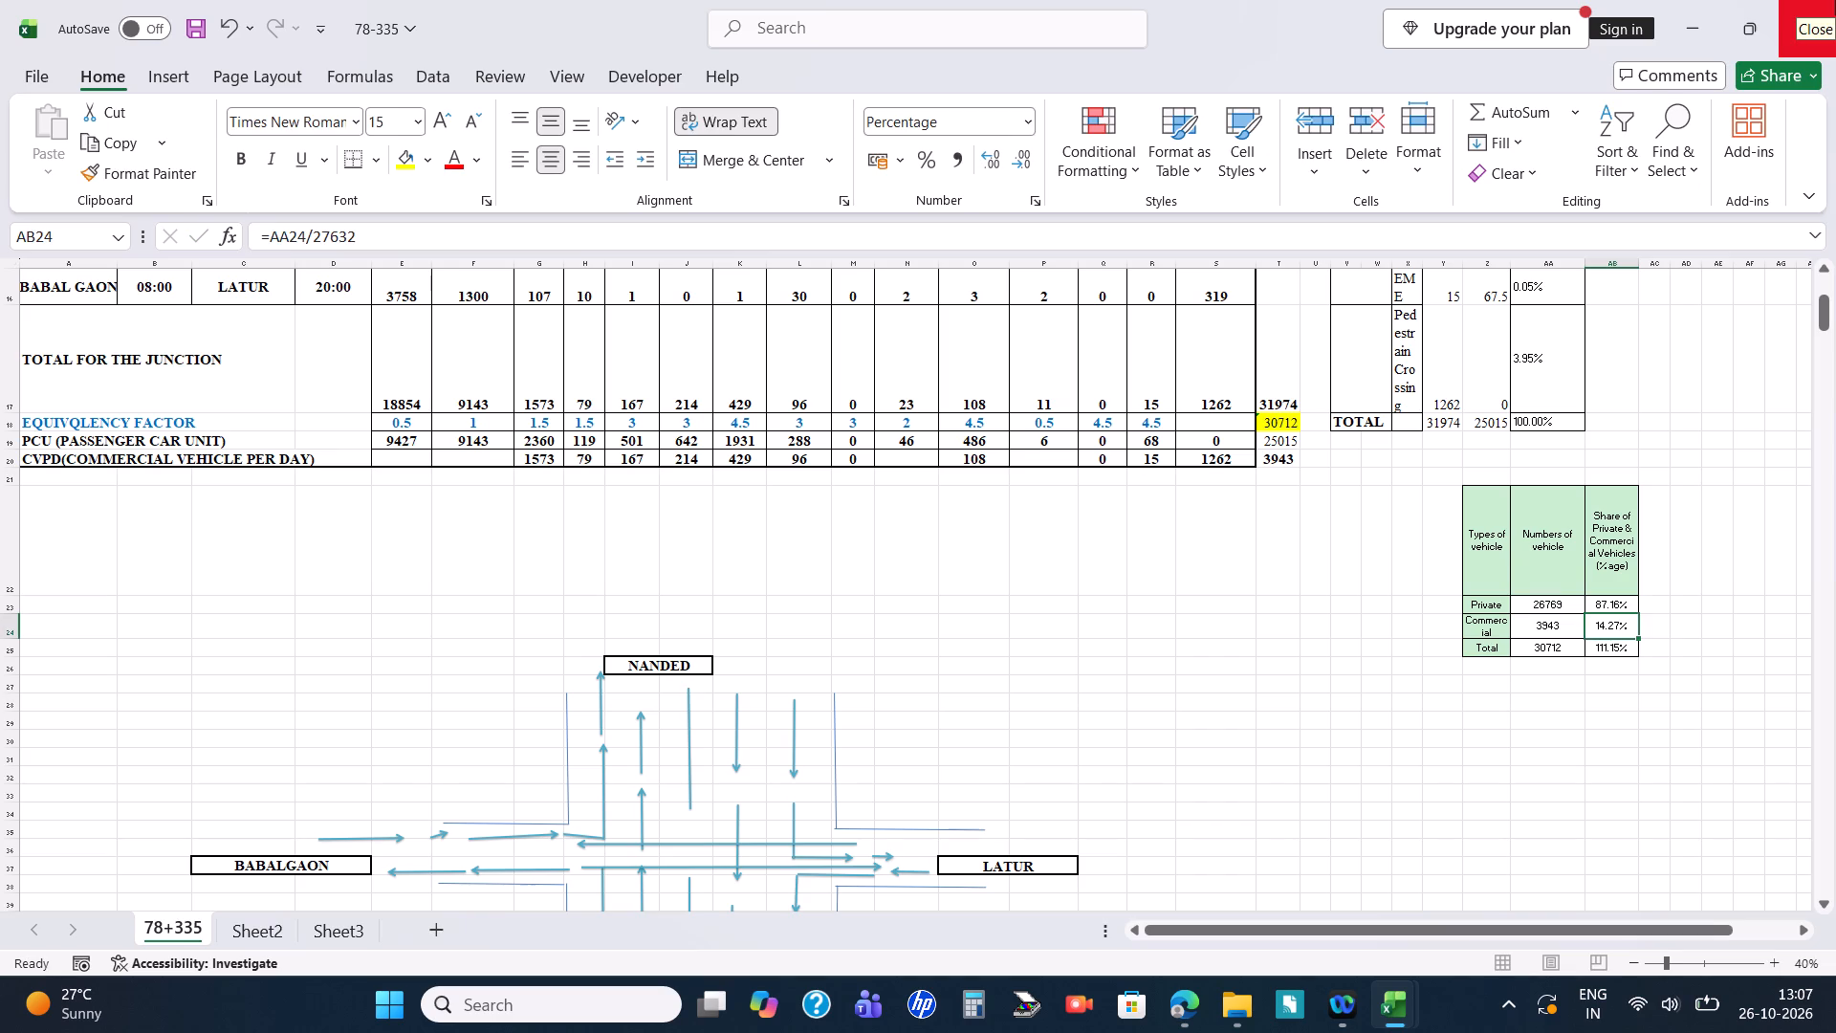
Fill the Private share formula down to the Commercial and Total rows and save the workbook.
left_click(1628, 609)
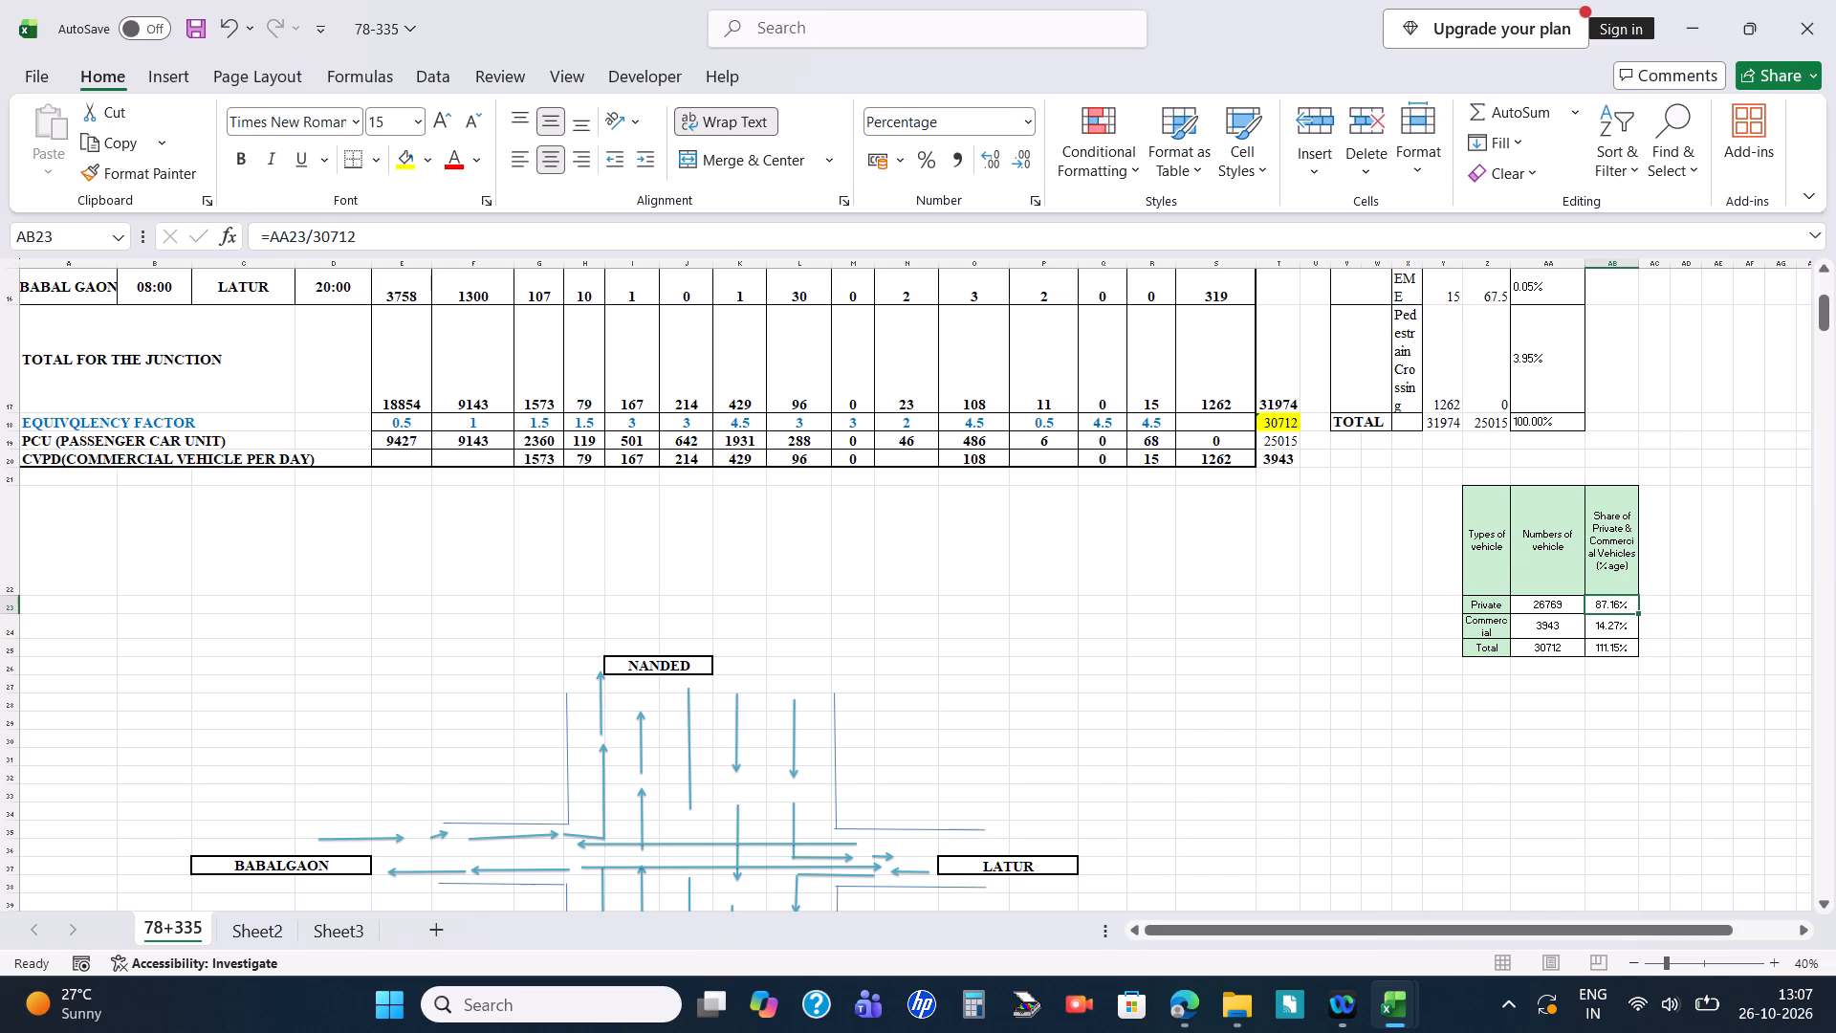
double_click(1638, 616)
left_click(1699, 600)
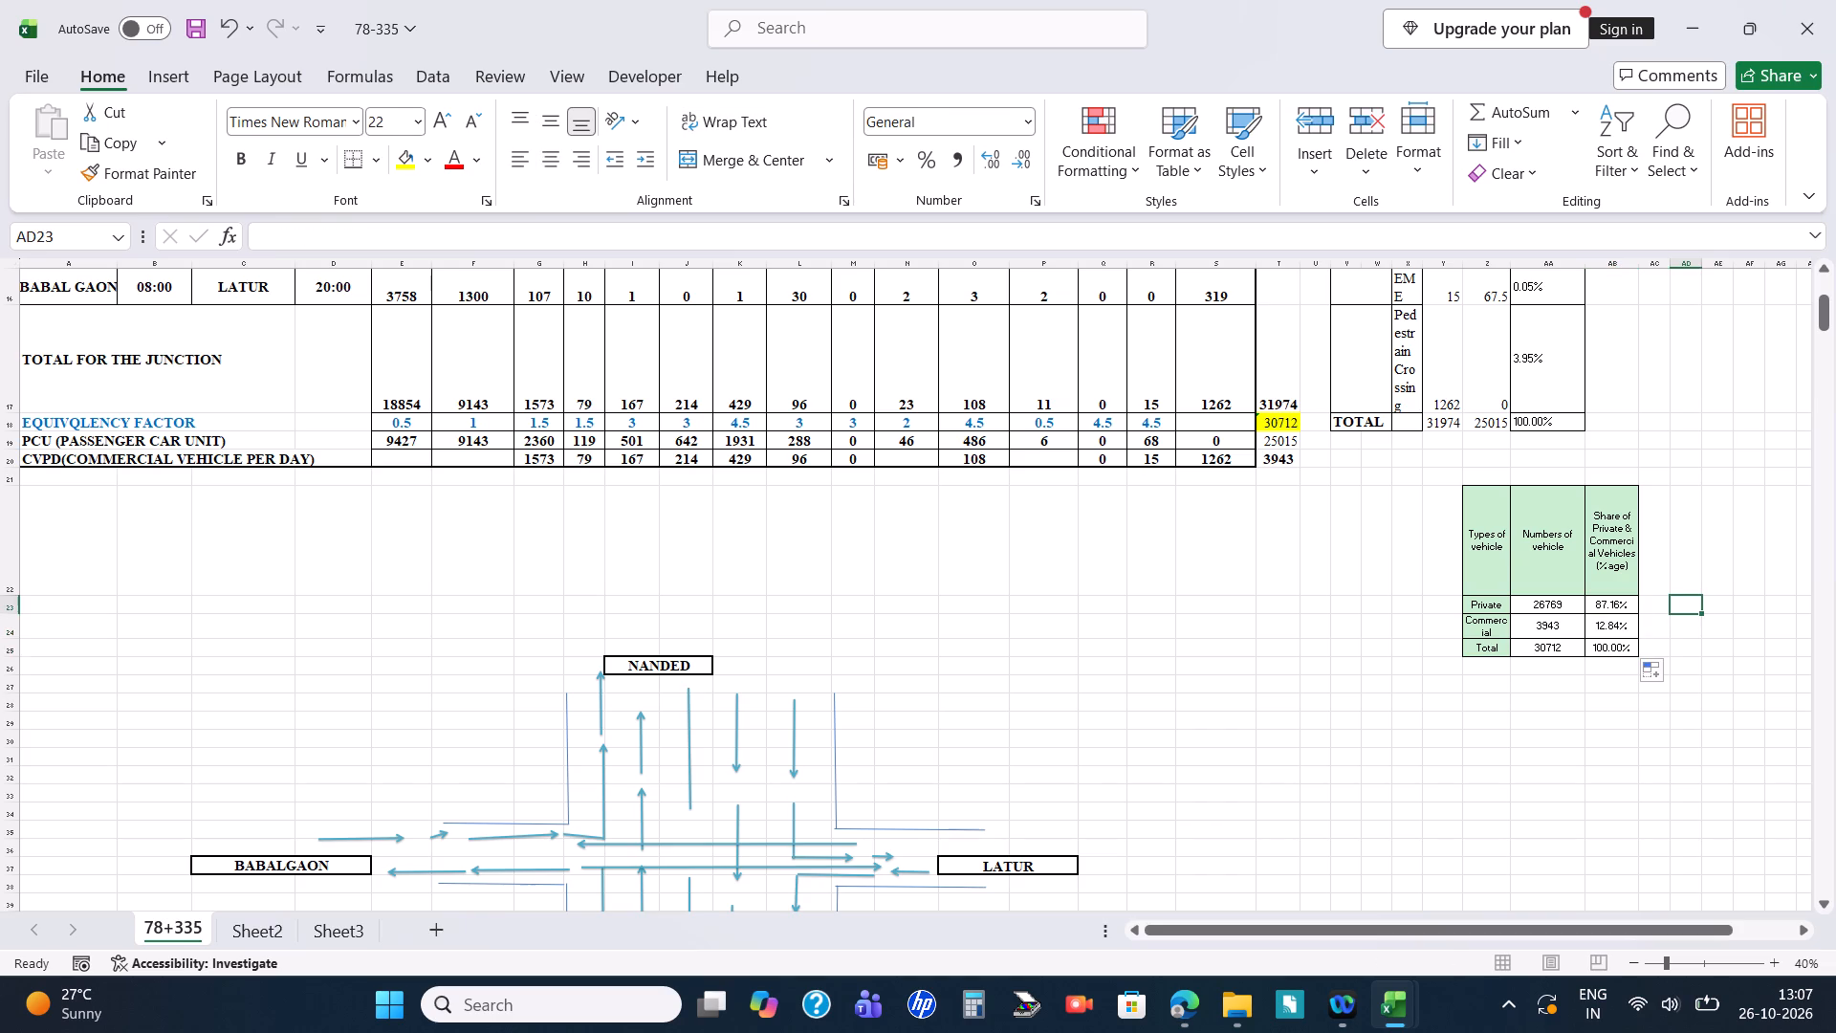
key("ctrl+s")
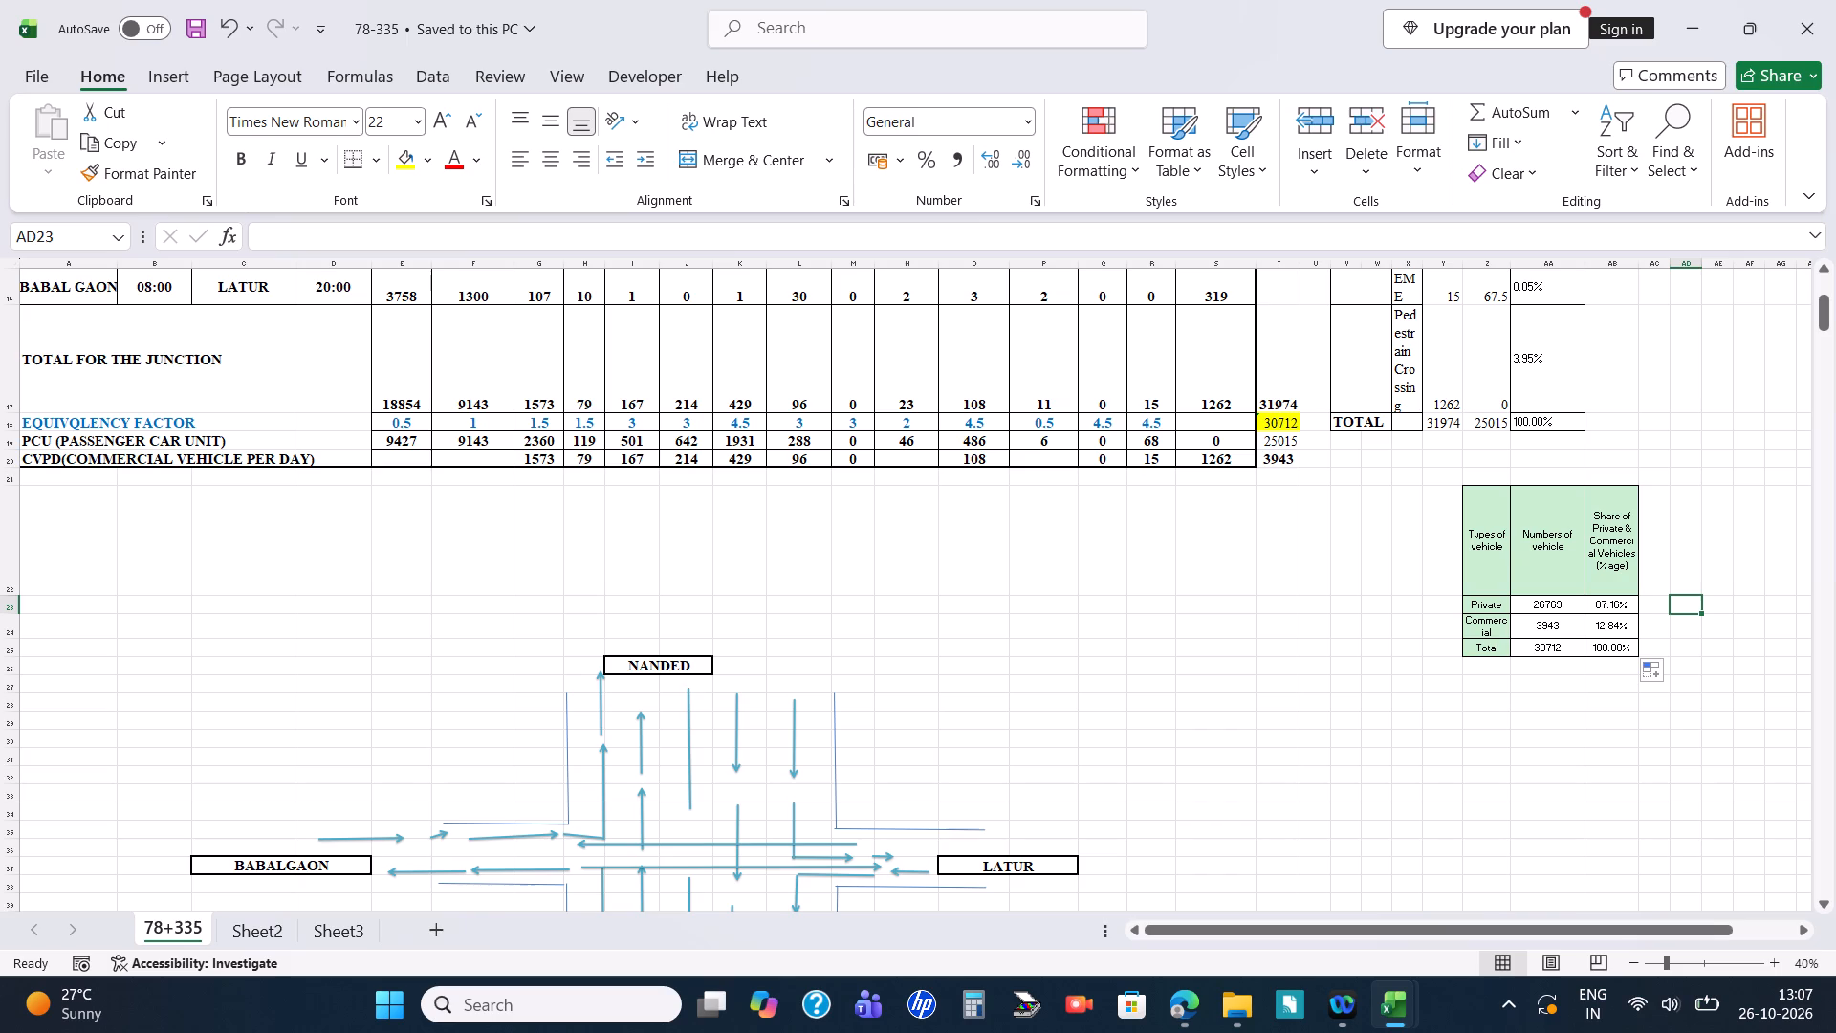
key("ctrl+s")
Copy the Motorised and Non-motorised share table from the 106+600 workbook and paste it at AE22 in the 78+335 sheet.
key("alt+Tab")
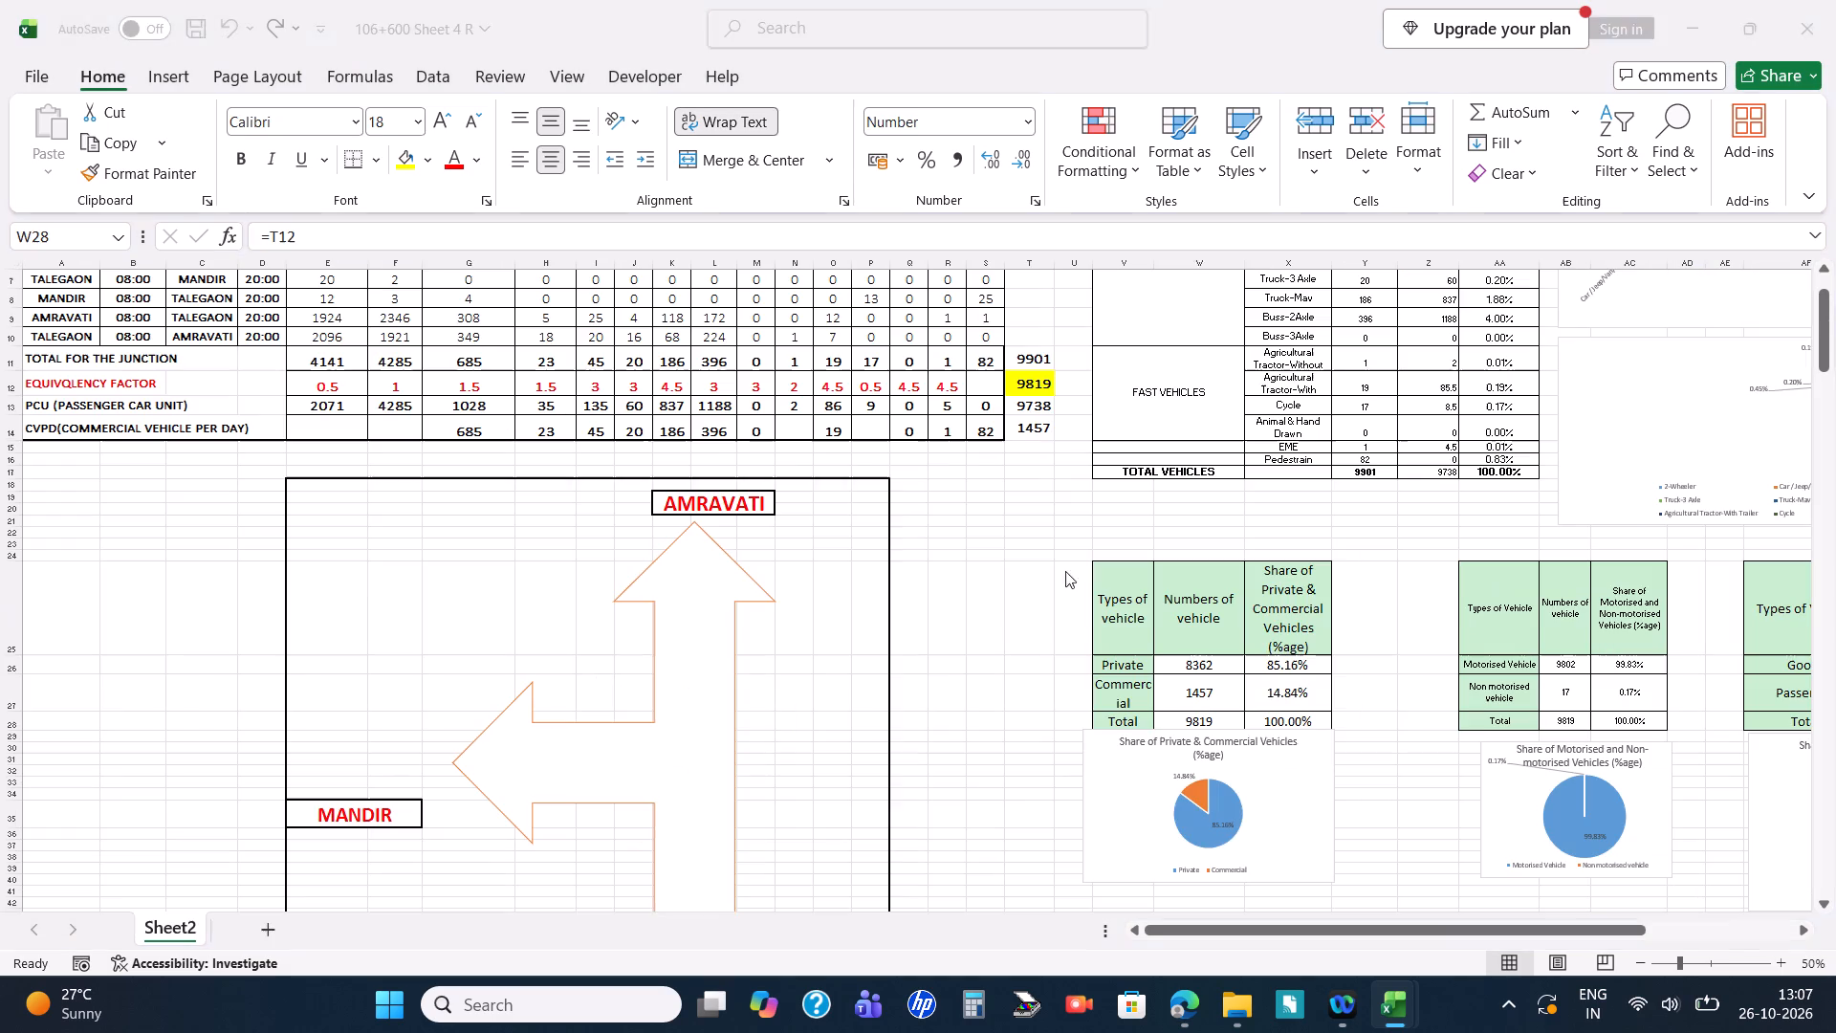
left_click_drag(1577, 928, 1664, 935)
left_click_drag(1103, 603, 1251, 715)
key("ctrl+c")
key("alt+Tab")
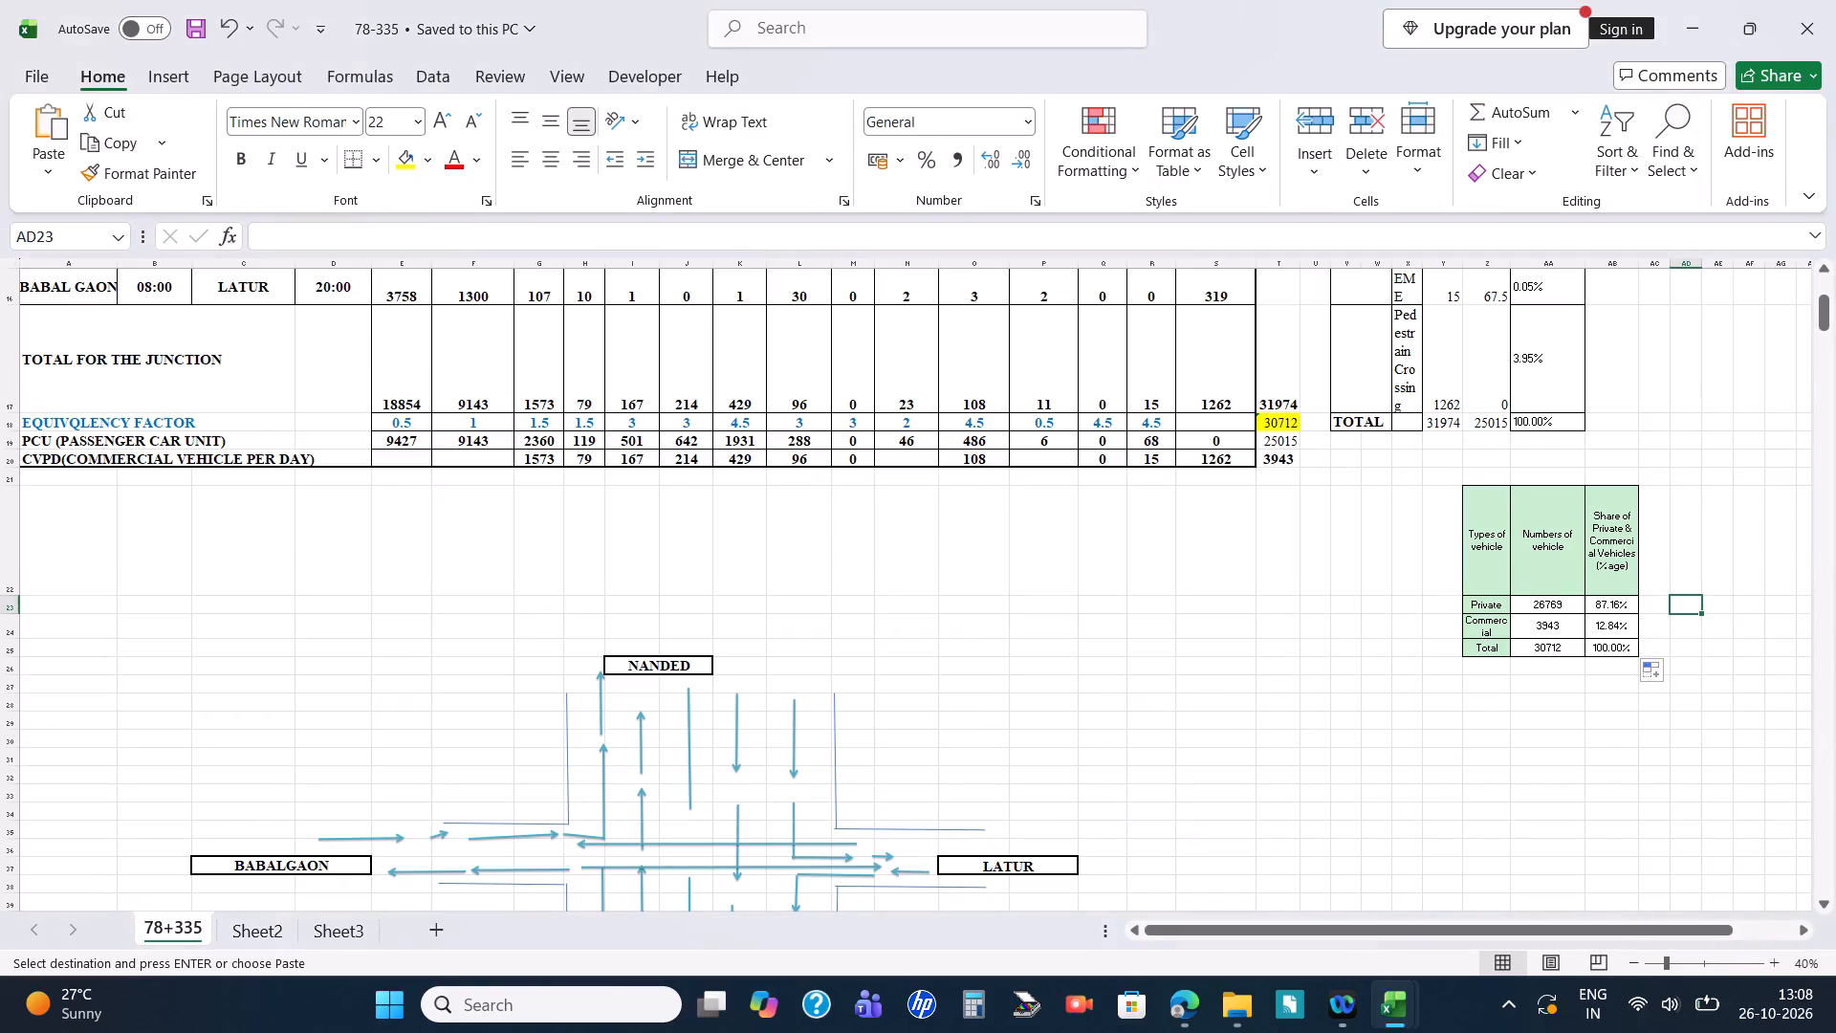
left_click_drag(1548, 932, 1724, 889)
left_click(1357, 537)
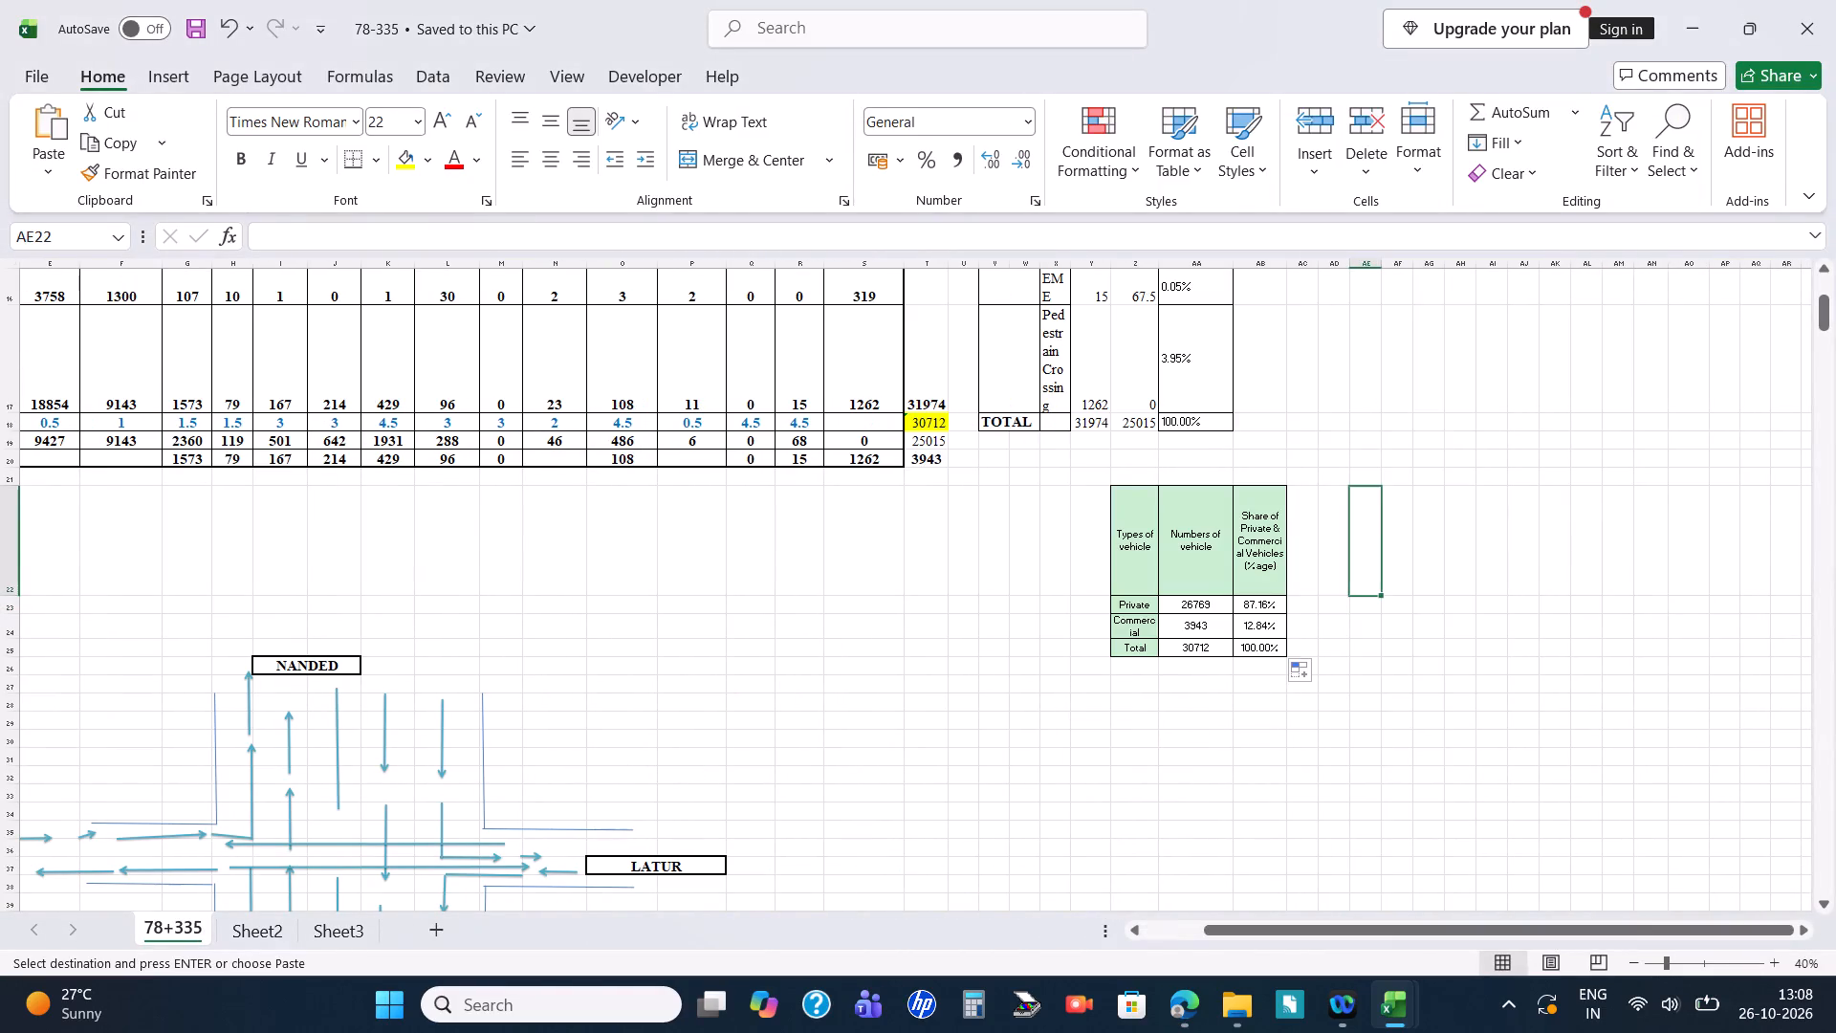
key("ctrl+v")
Examine the formulas behind the Motorised and Non motorised vehicle counts in the 106+600 workbook's share table.
key("alt+Tab")
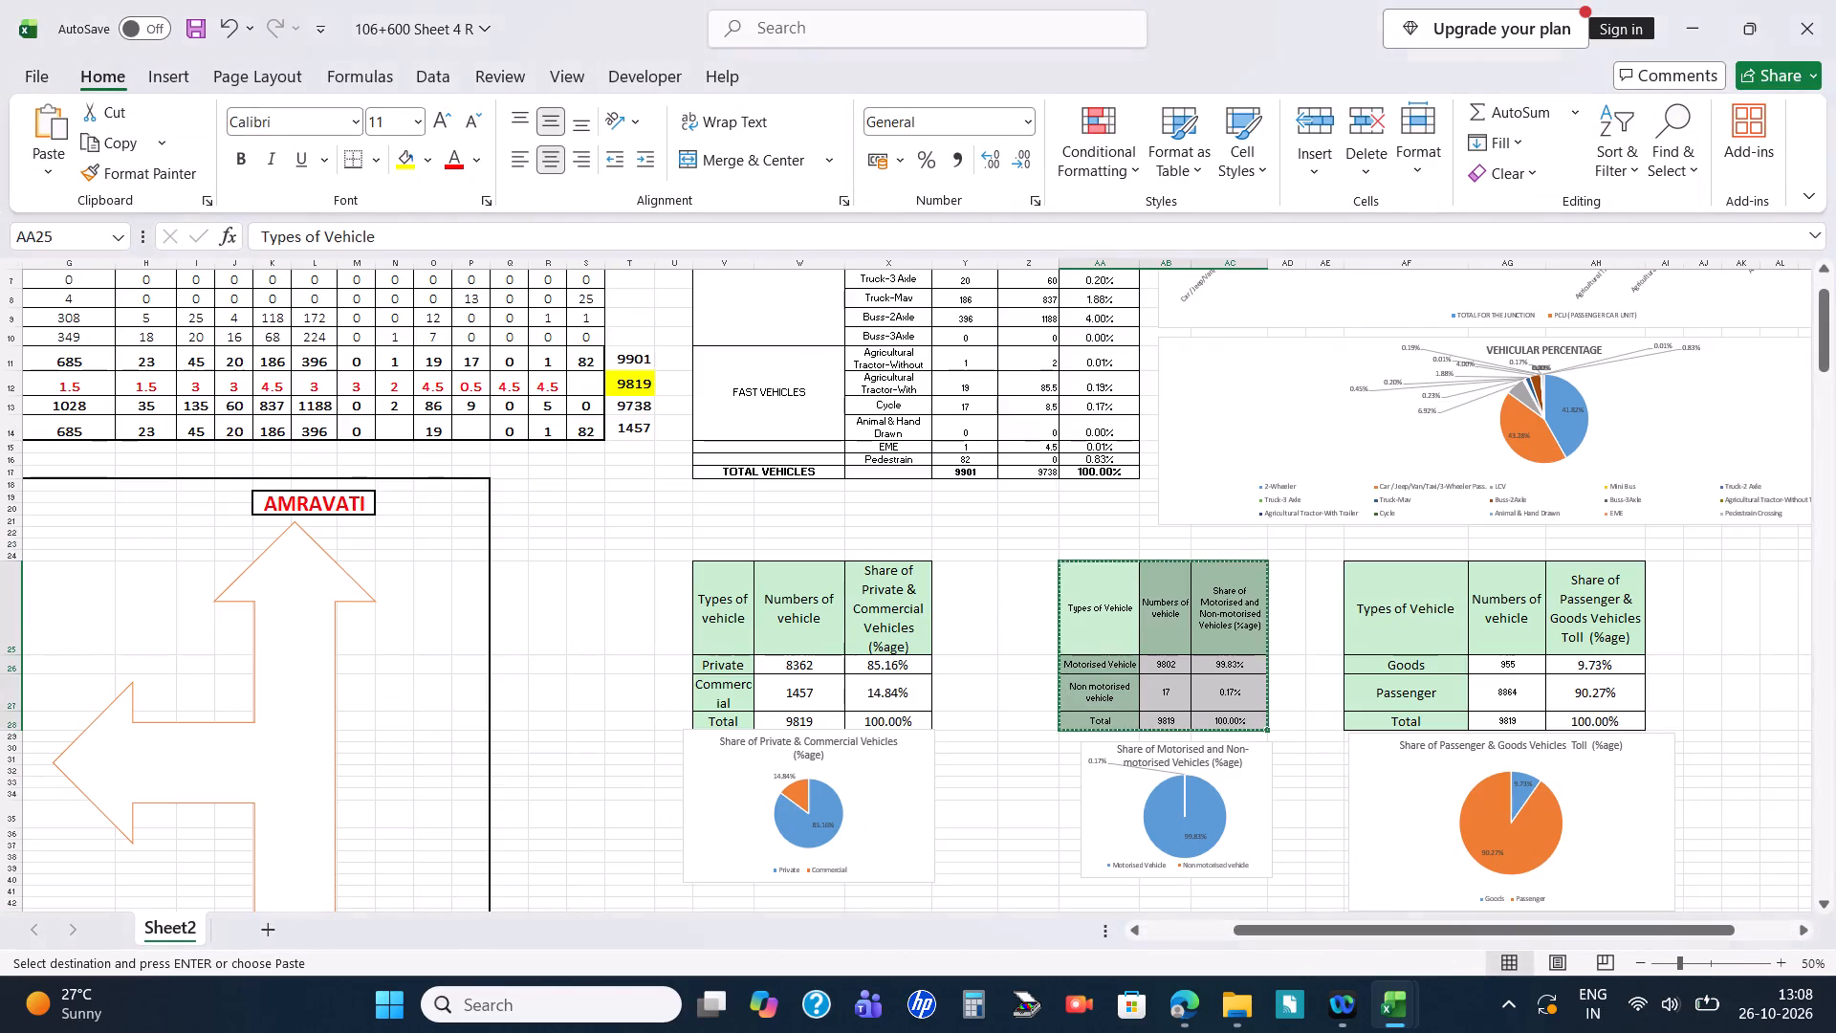
left_click(1182, 693)
left_click(559, 253)
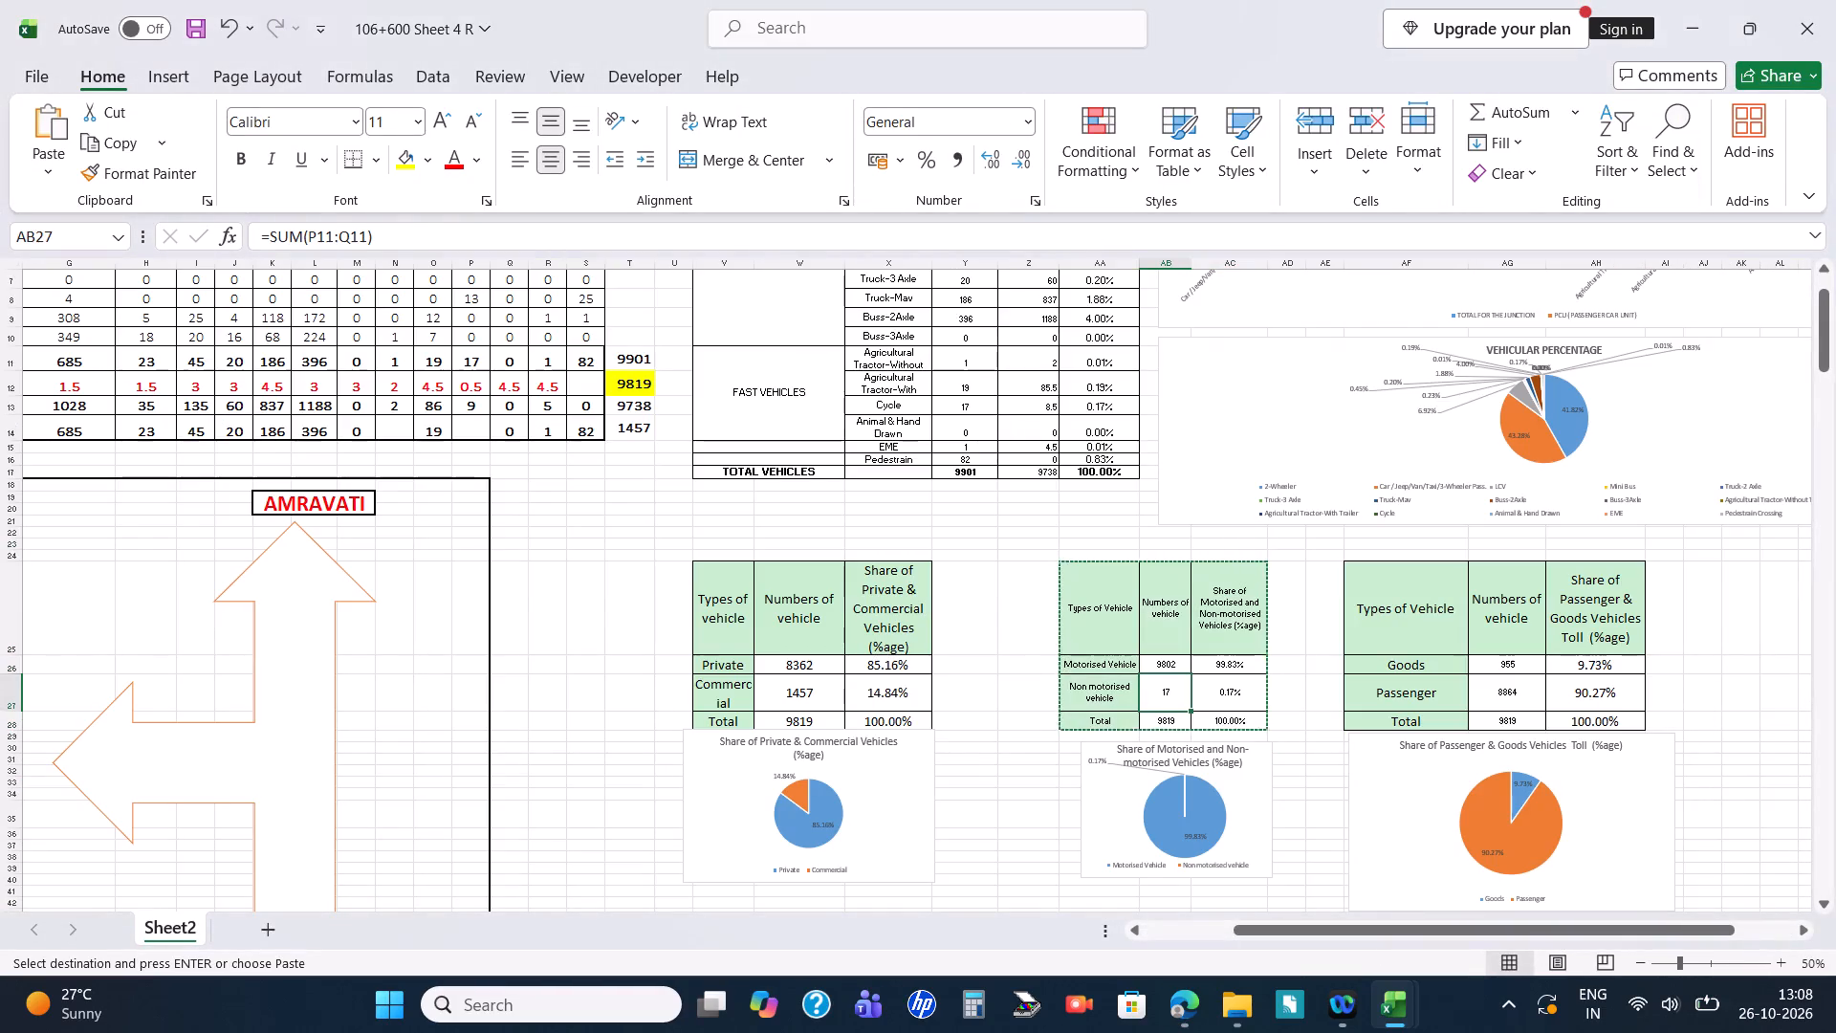
left_click(572, 243)
left_click(671, 610)
left_click(1168, 664)
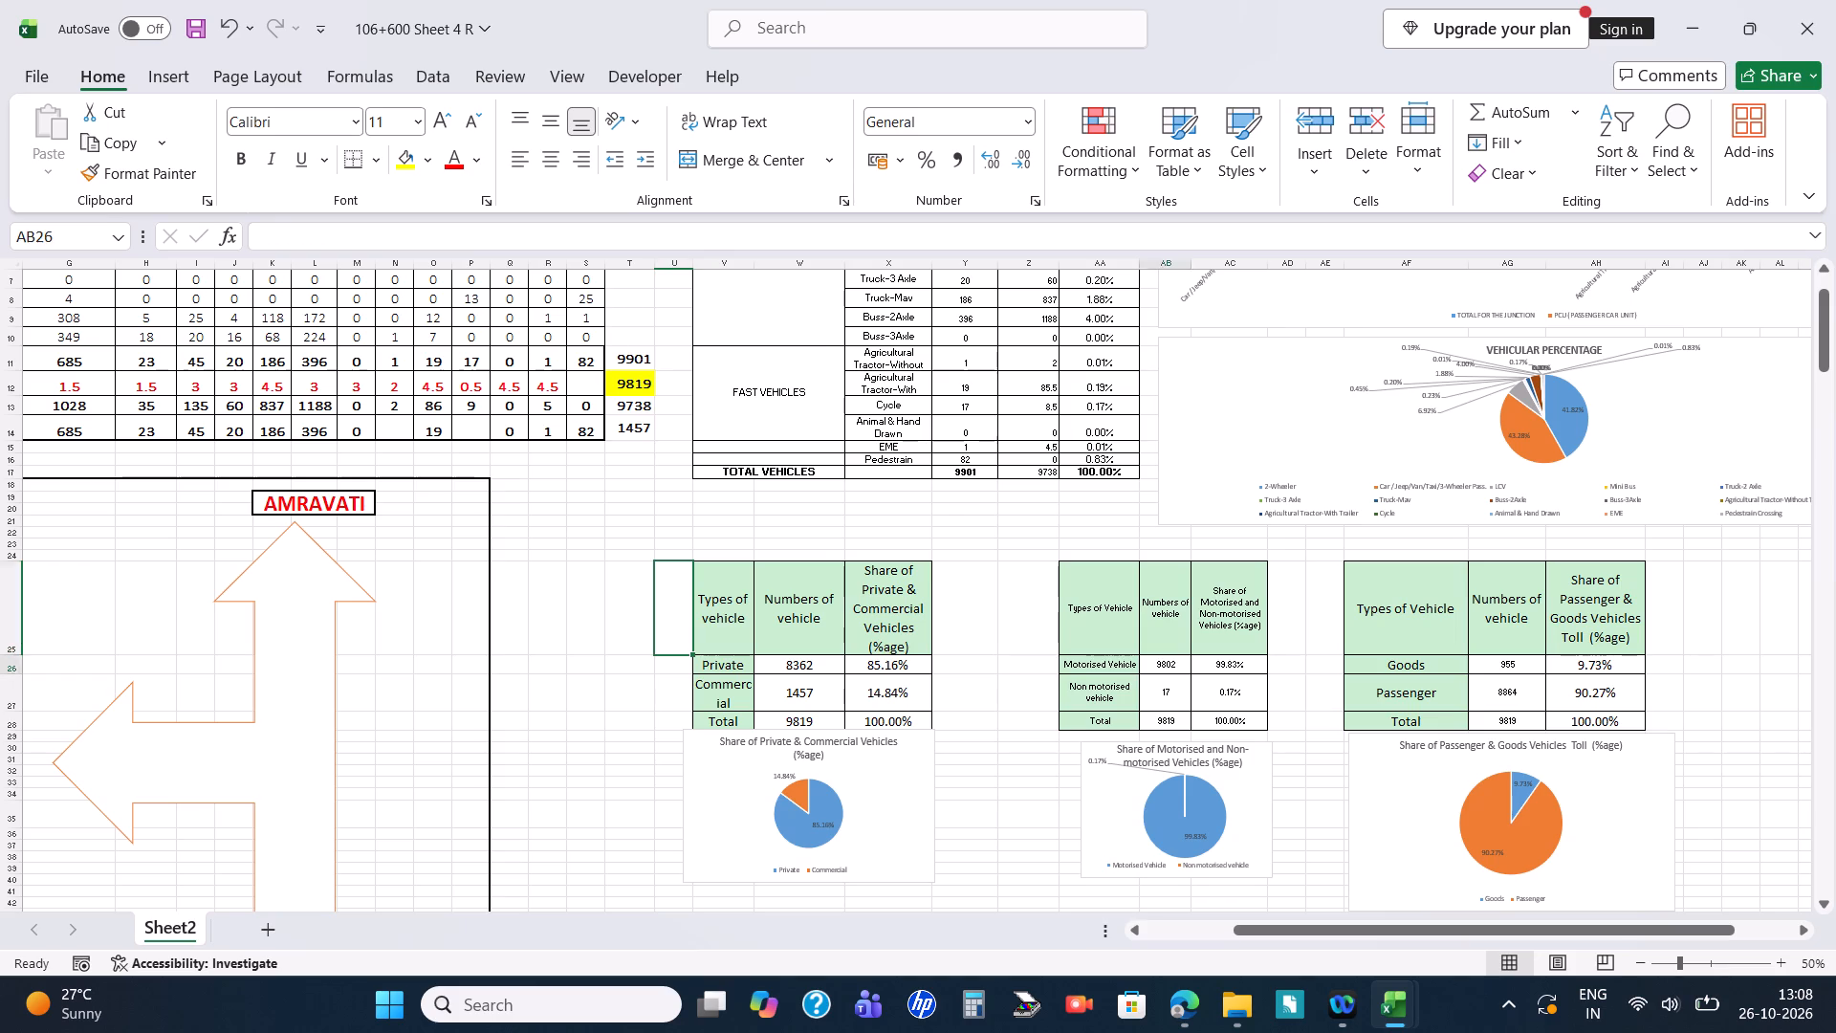
left_click(675, 243)
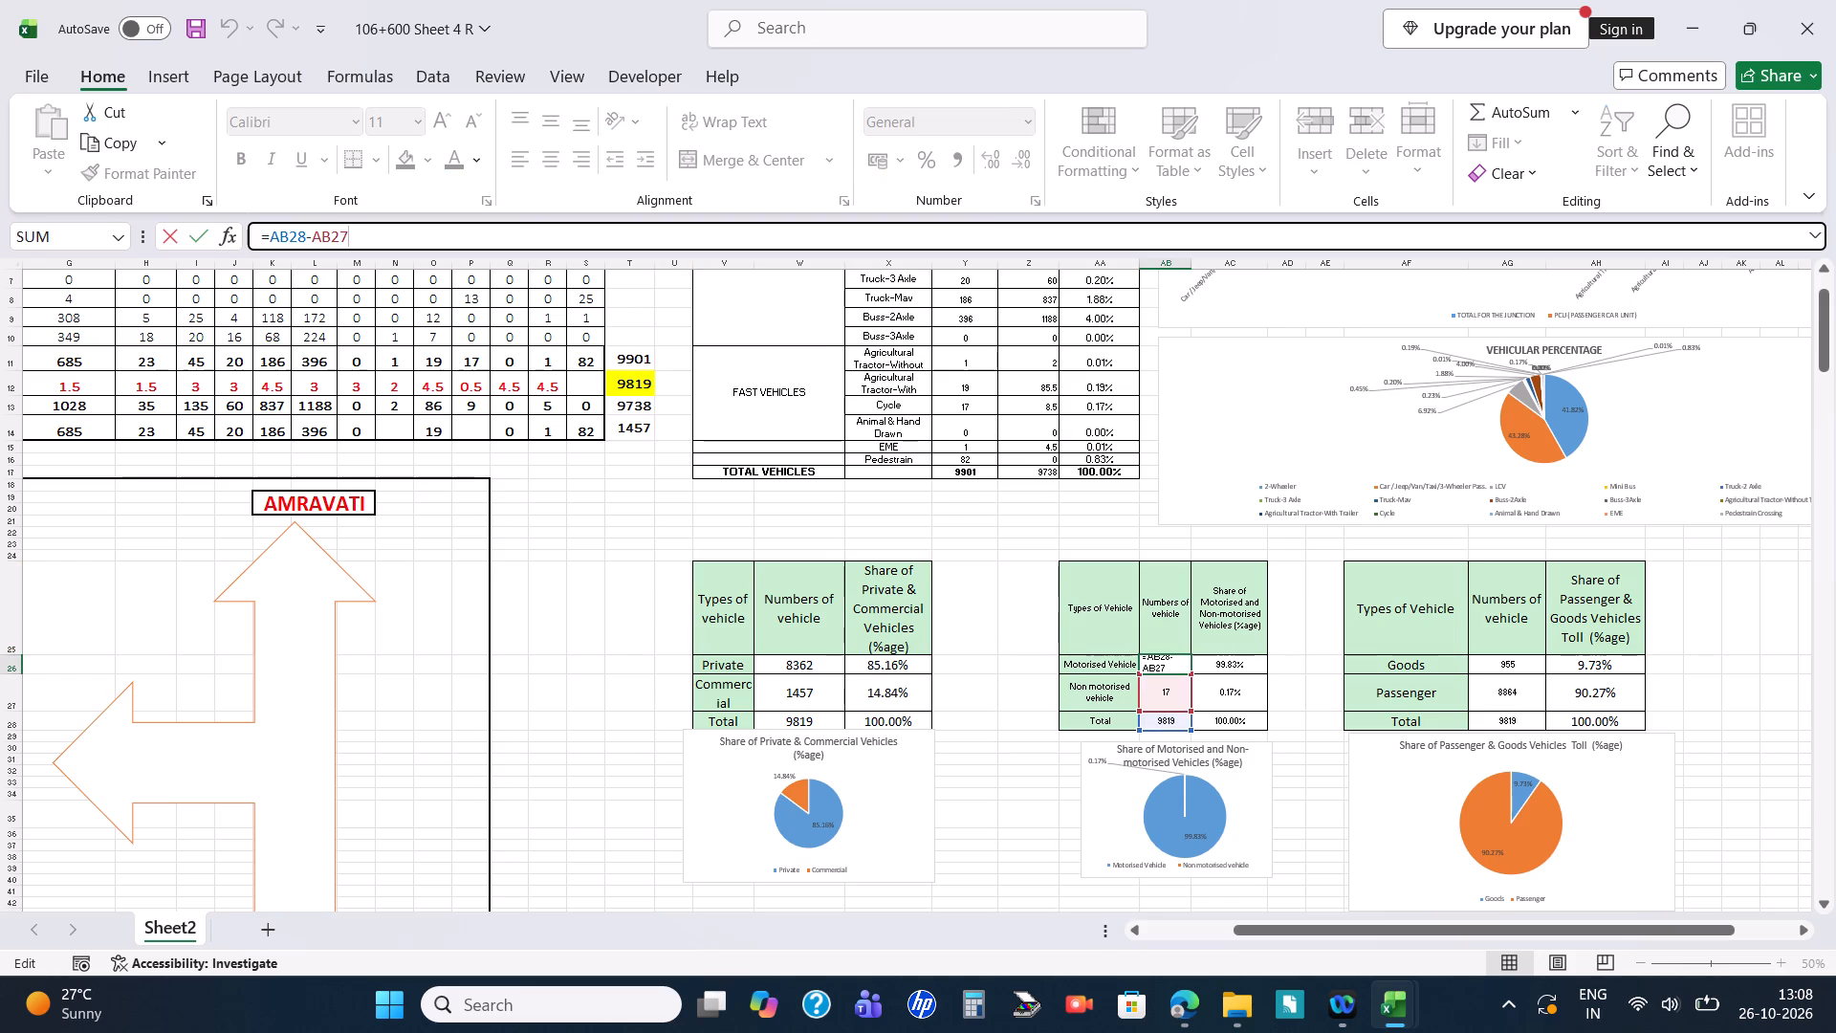
left_click(617, 533)
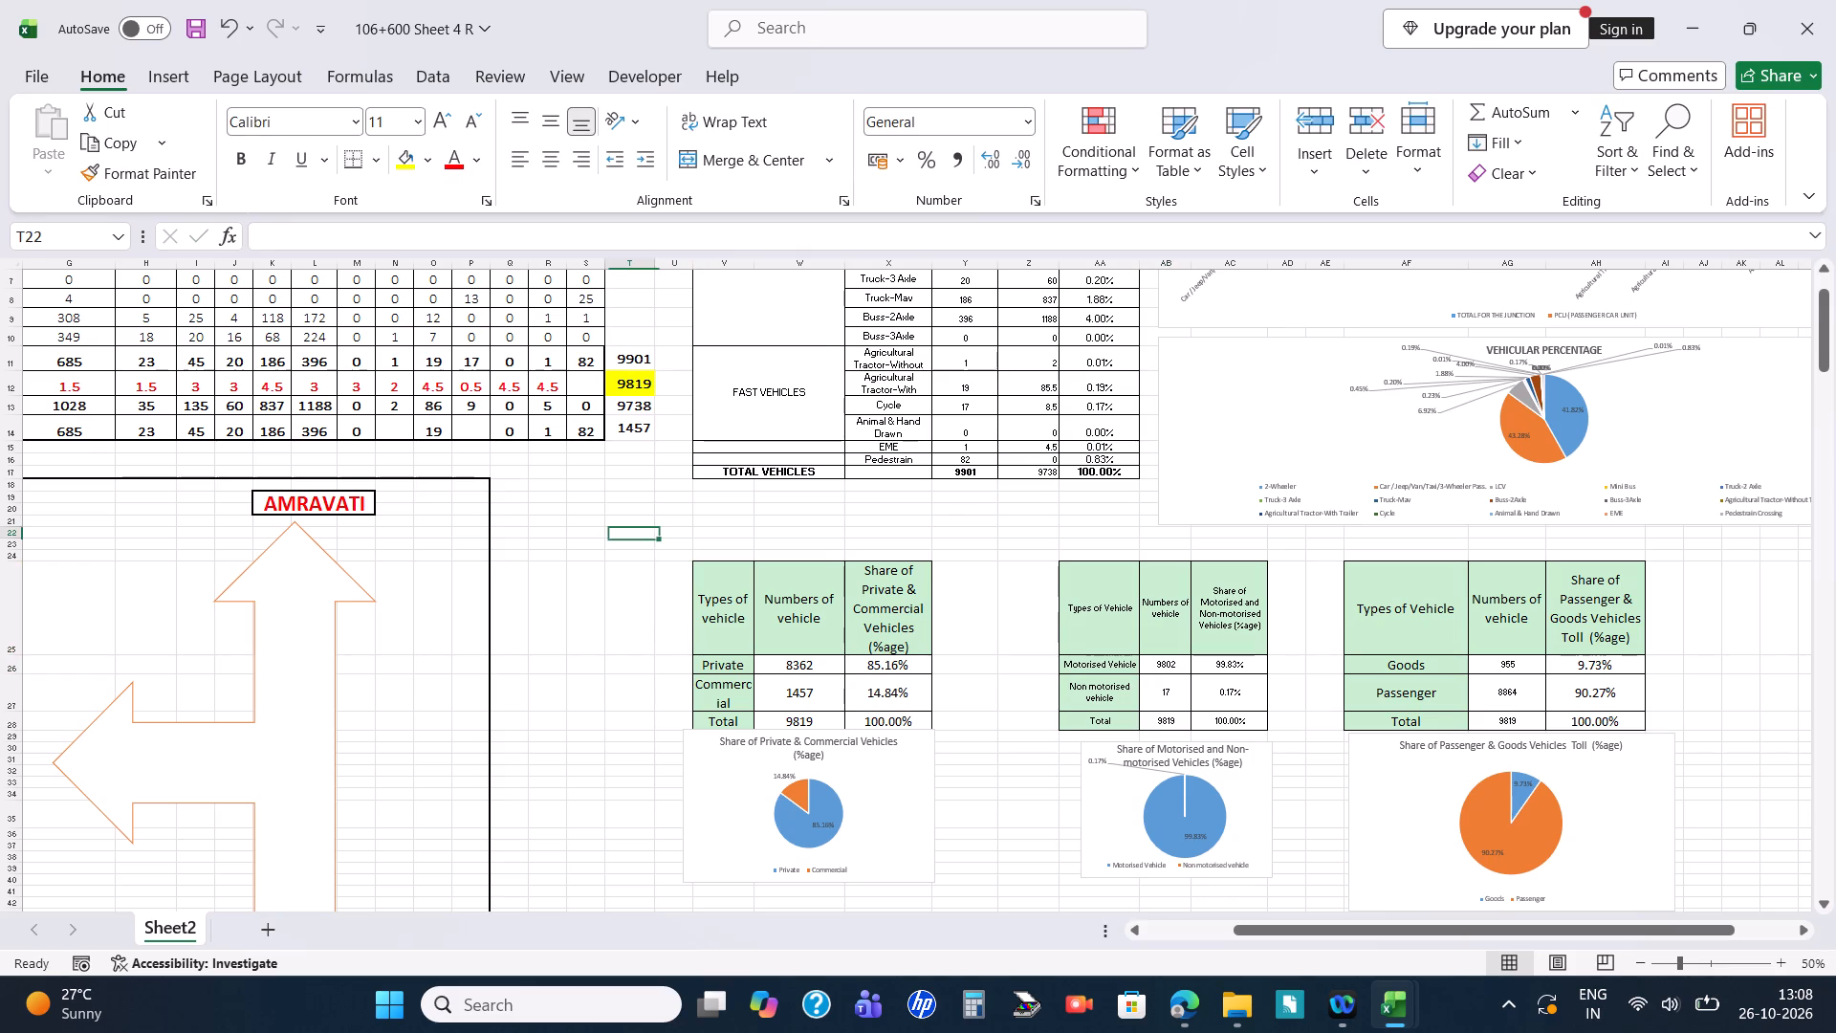
left_click(1164, 688)
left_click(528, 222)
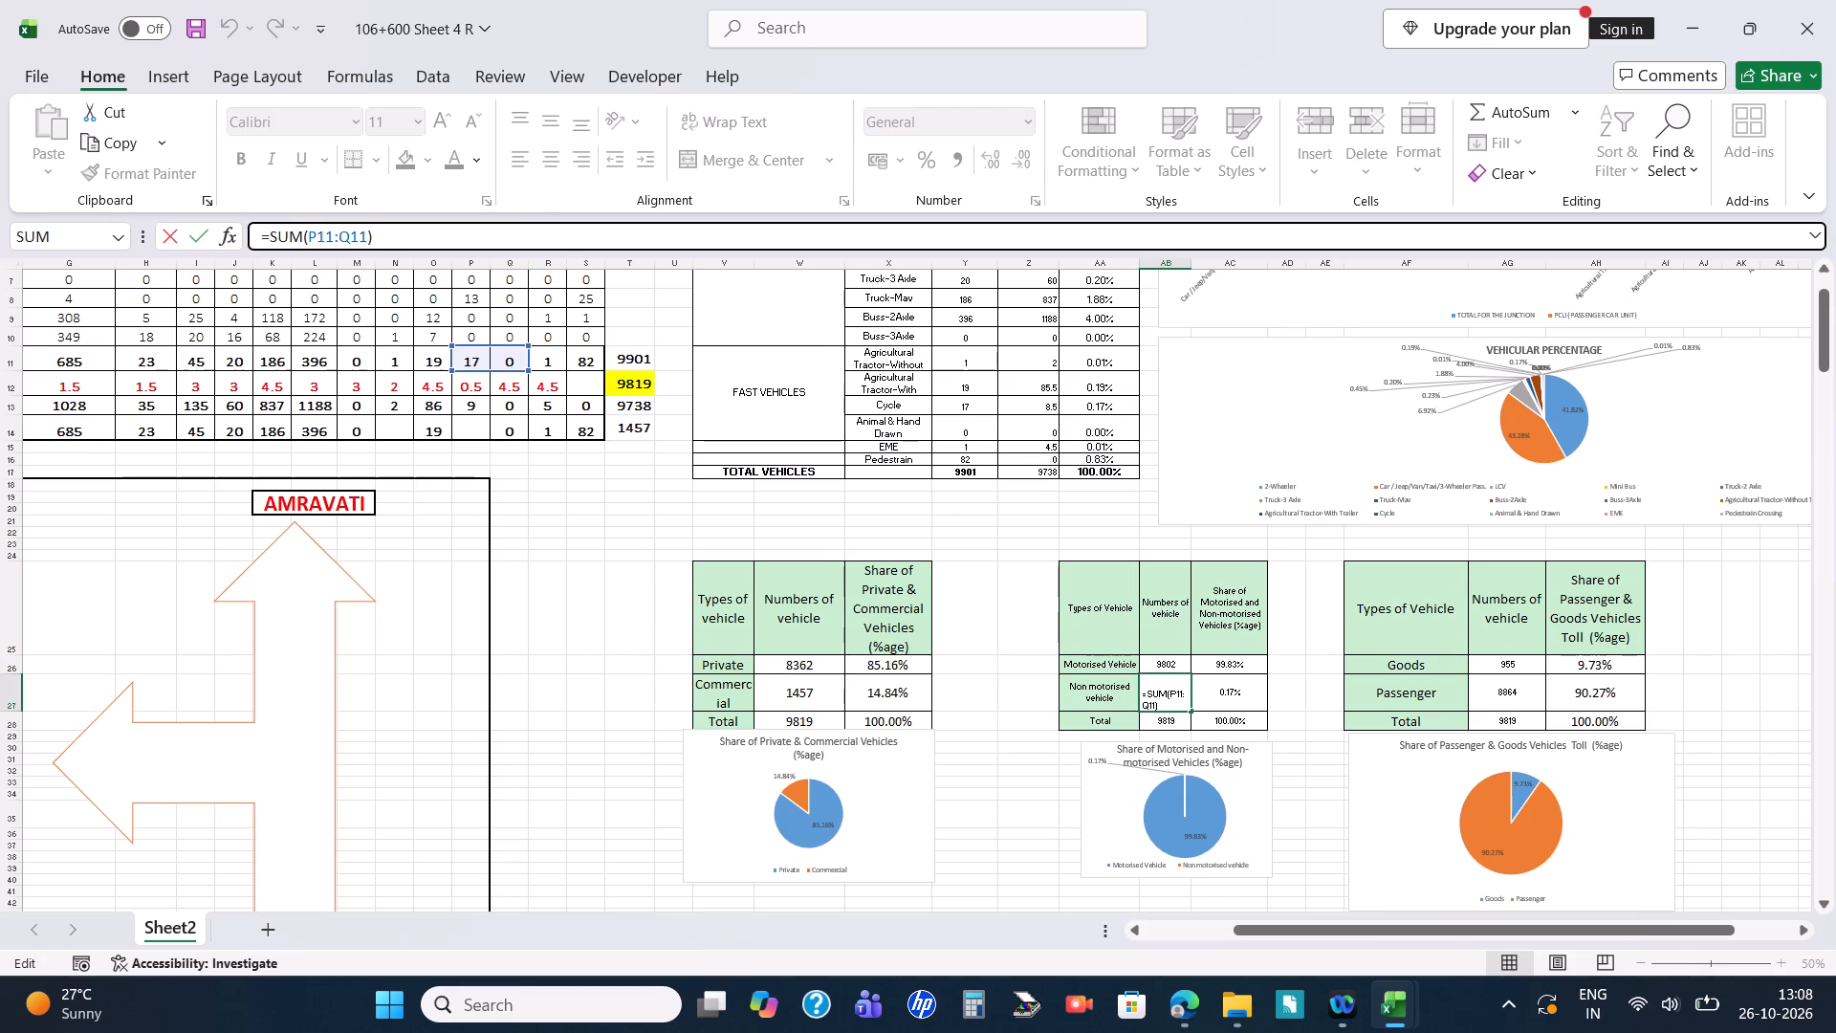
scroll(508, 480, "up", 4)
Set the Non motorised vehicle count in AF24 of the 78+335 sheet to =SUM(P17:Q17), using the junction total row.
key("alt+Tab")
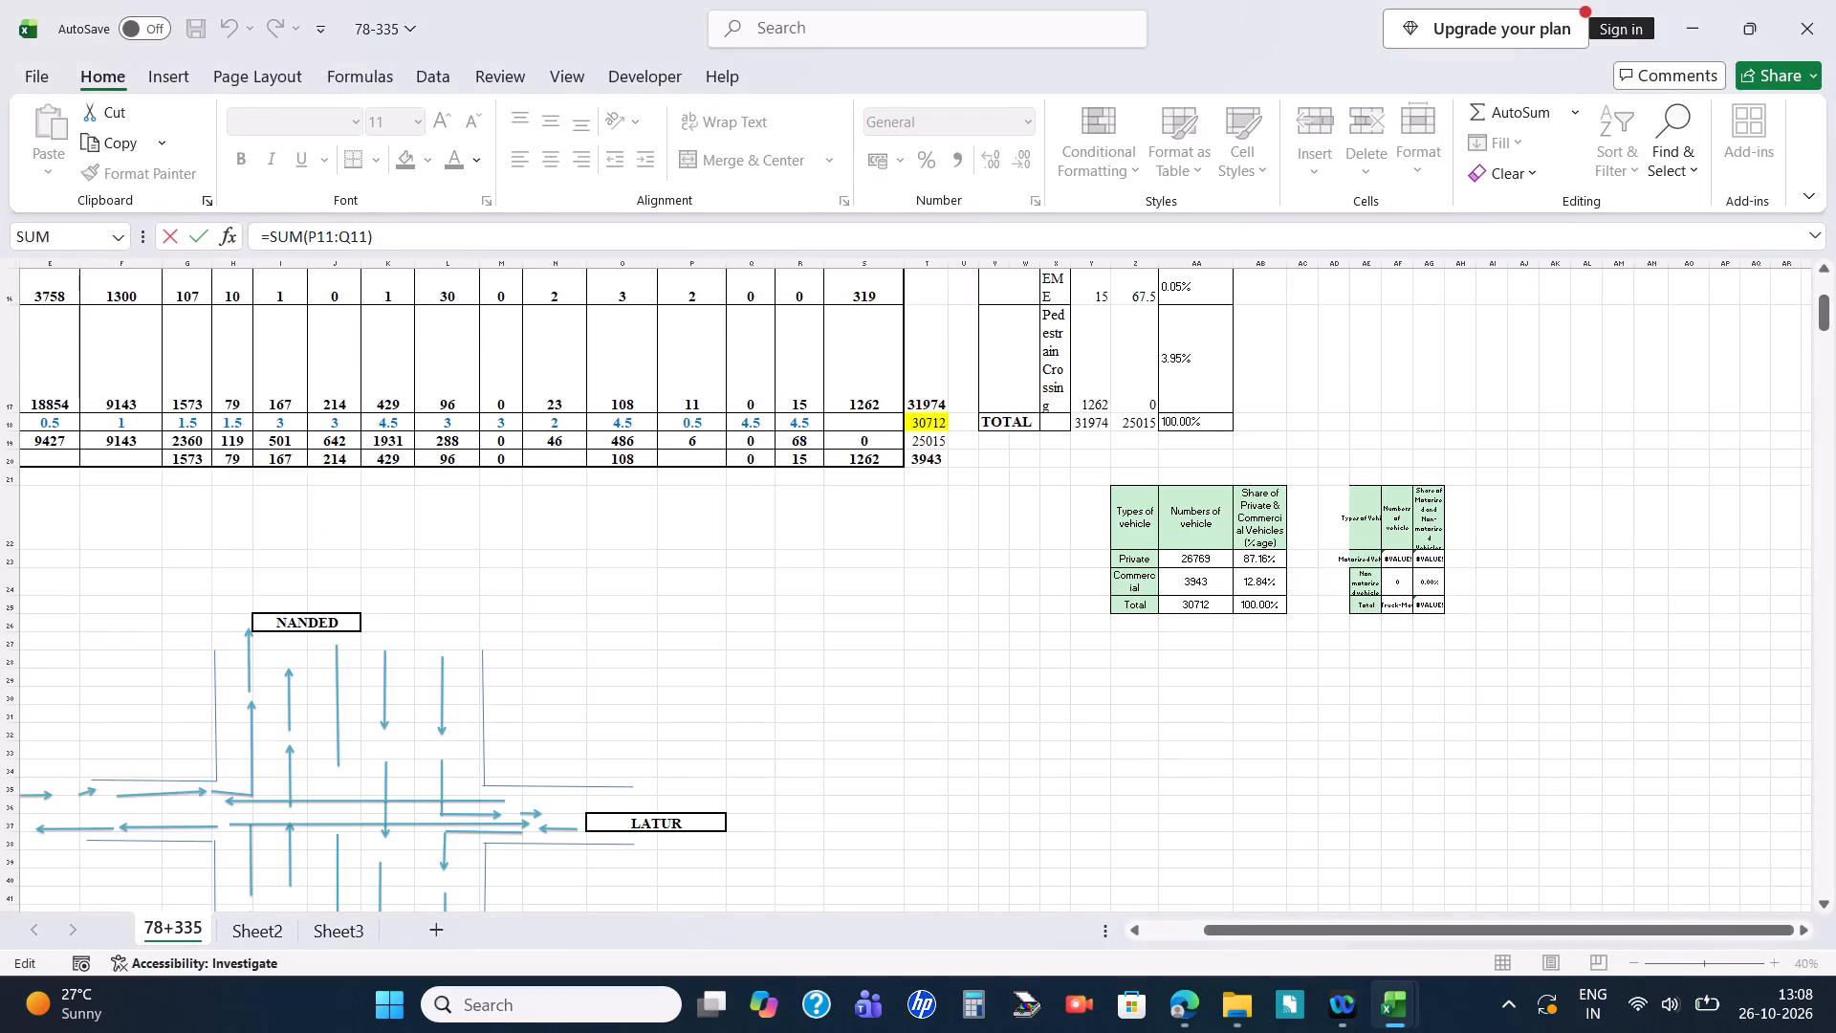
left_click(1398, 583)
key("alt+Tab")
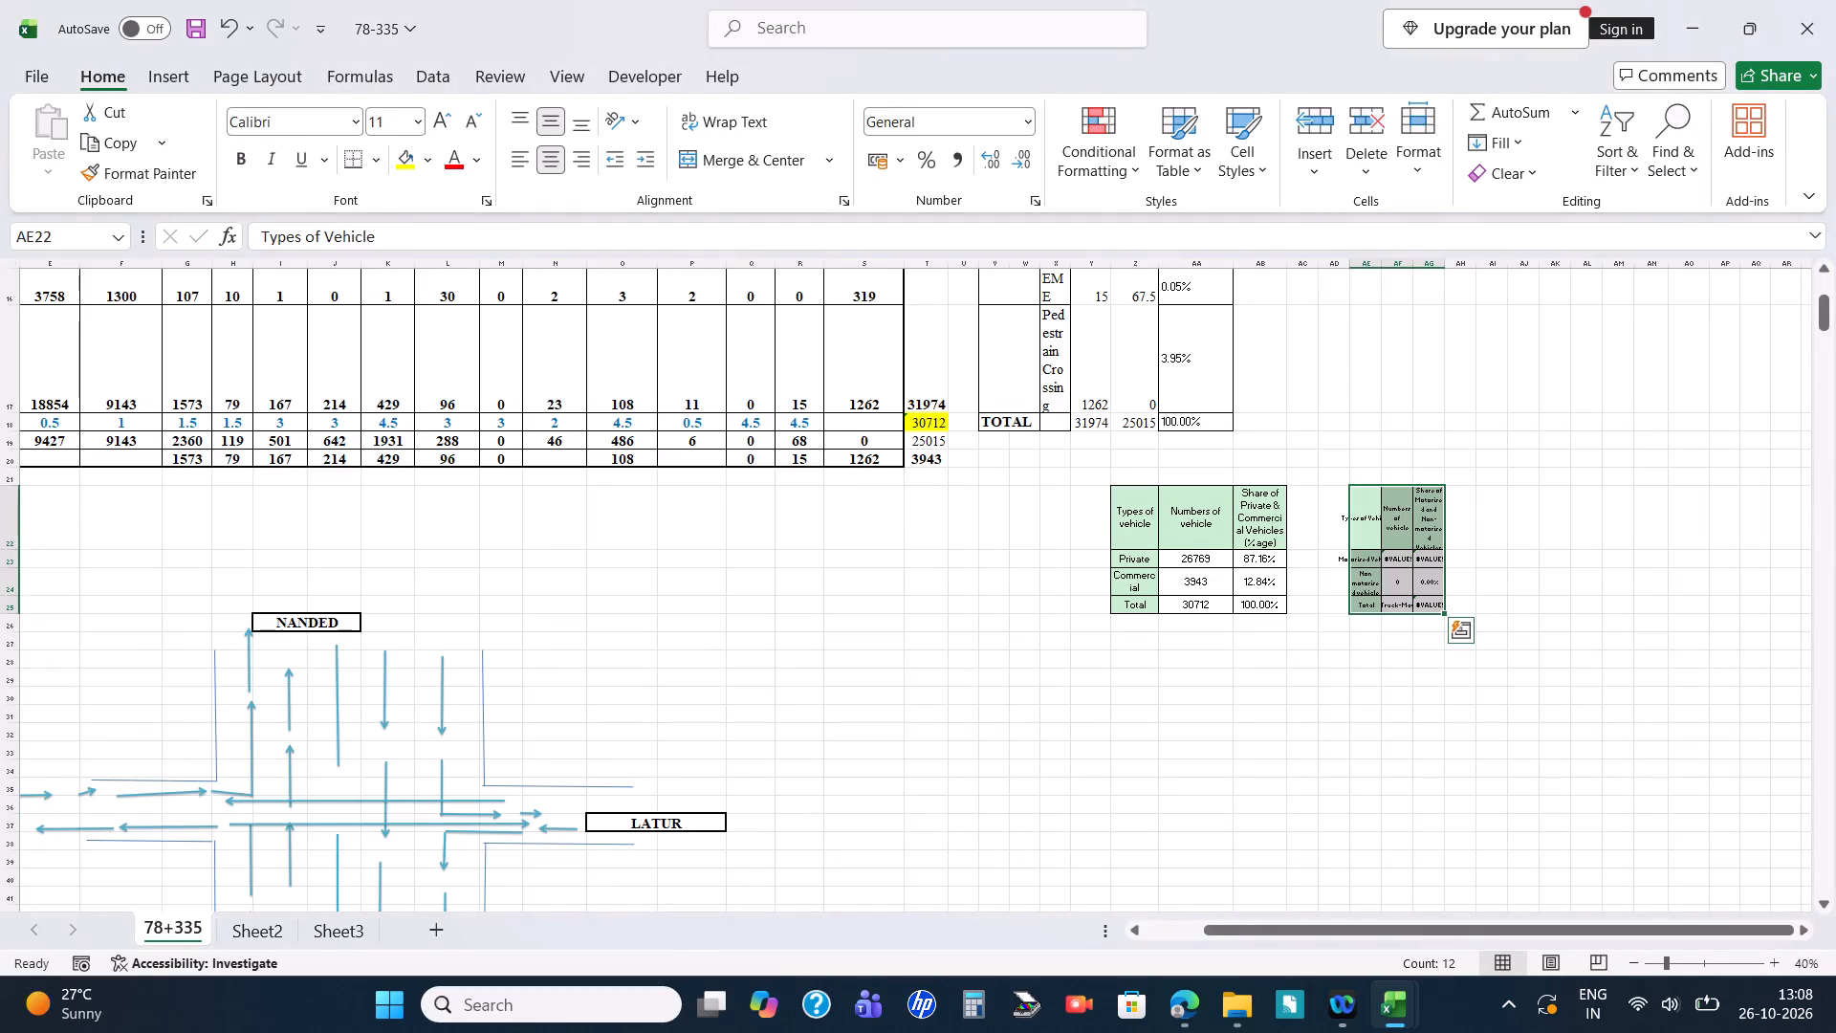
left_click(1491, 591)
left_click(1396, 588)
triple_click(505, 226)
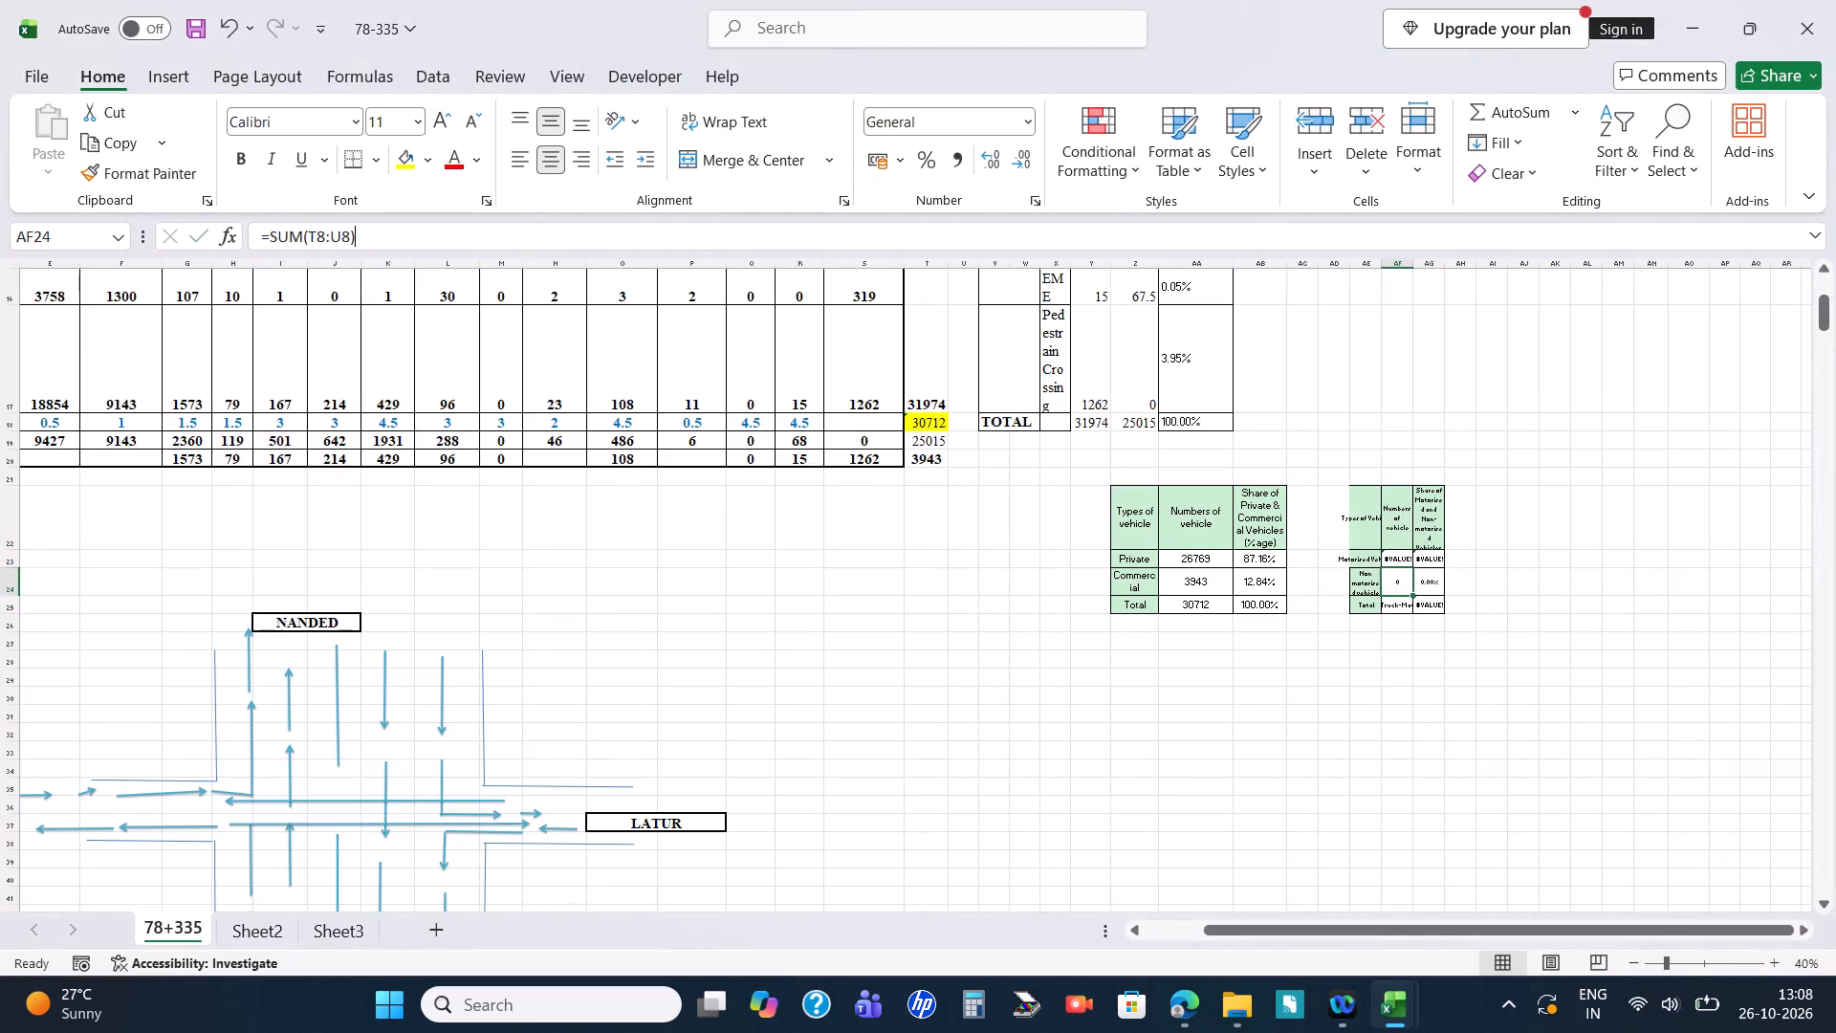
left_click(504, 249)
left_click_drag(482, 231, 471, 237)
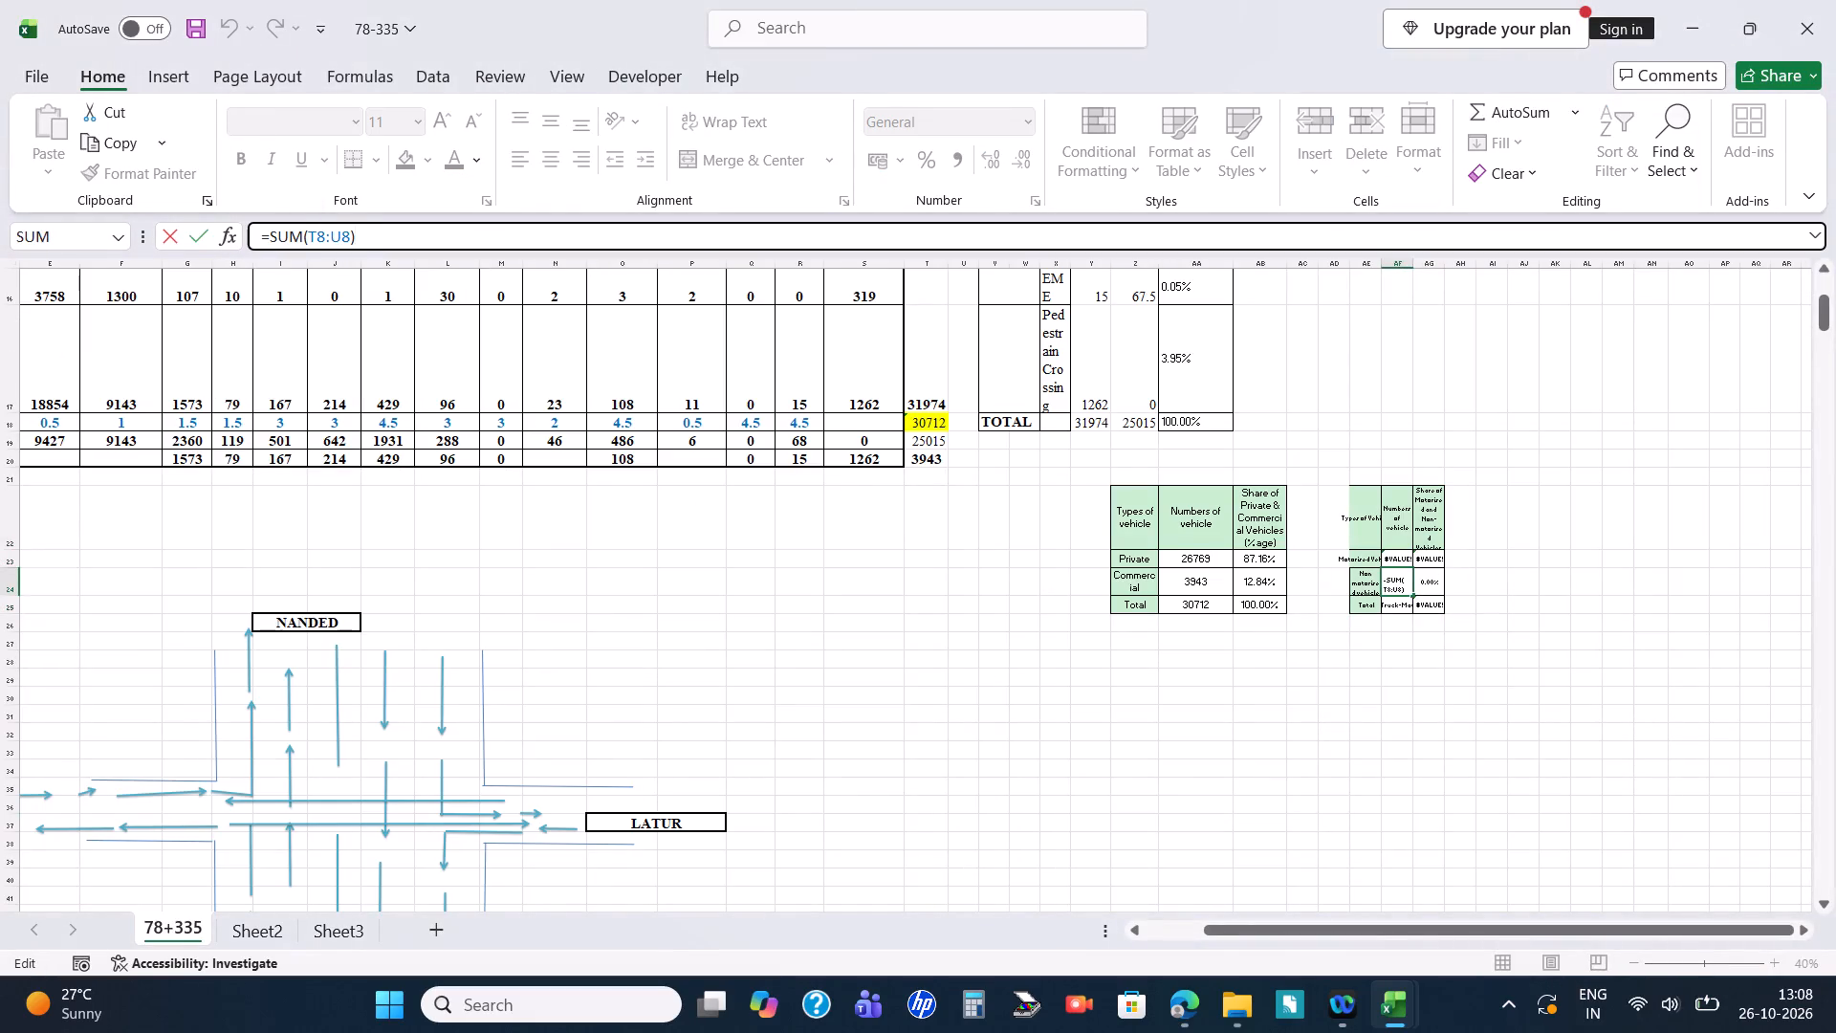
left_click_drag(471, 237, 352, 229)
left_click_drag(360, 232, 308, 236)
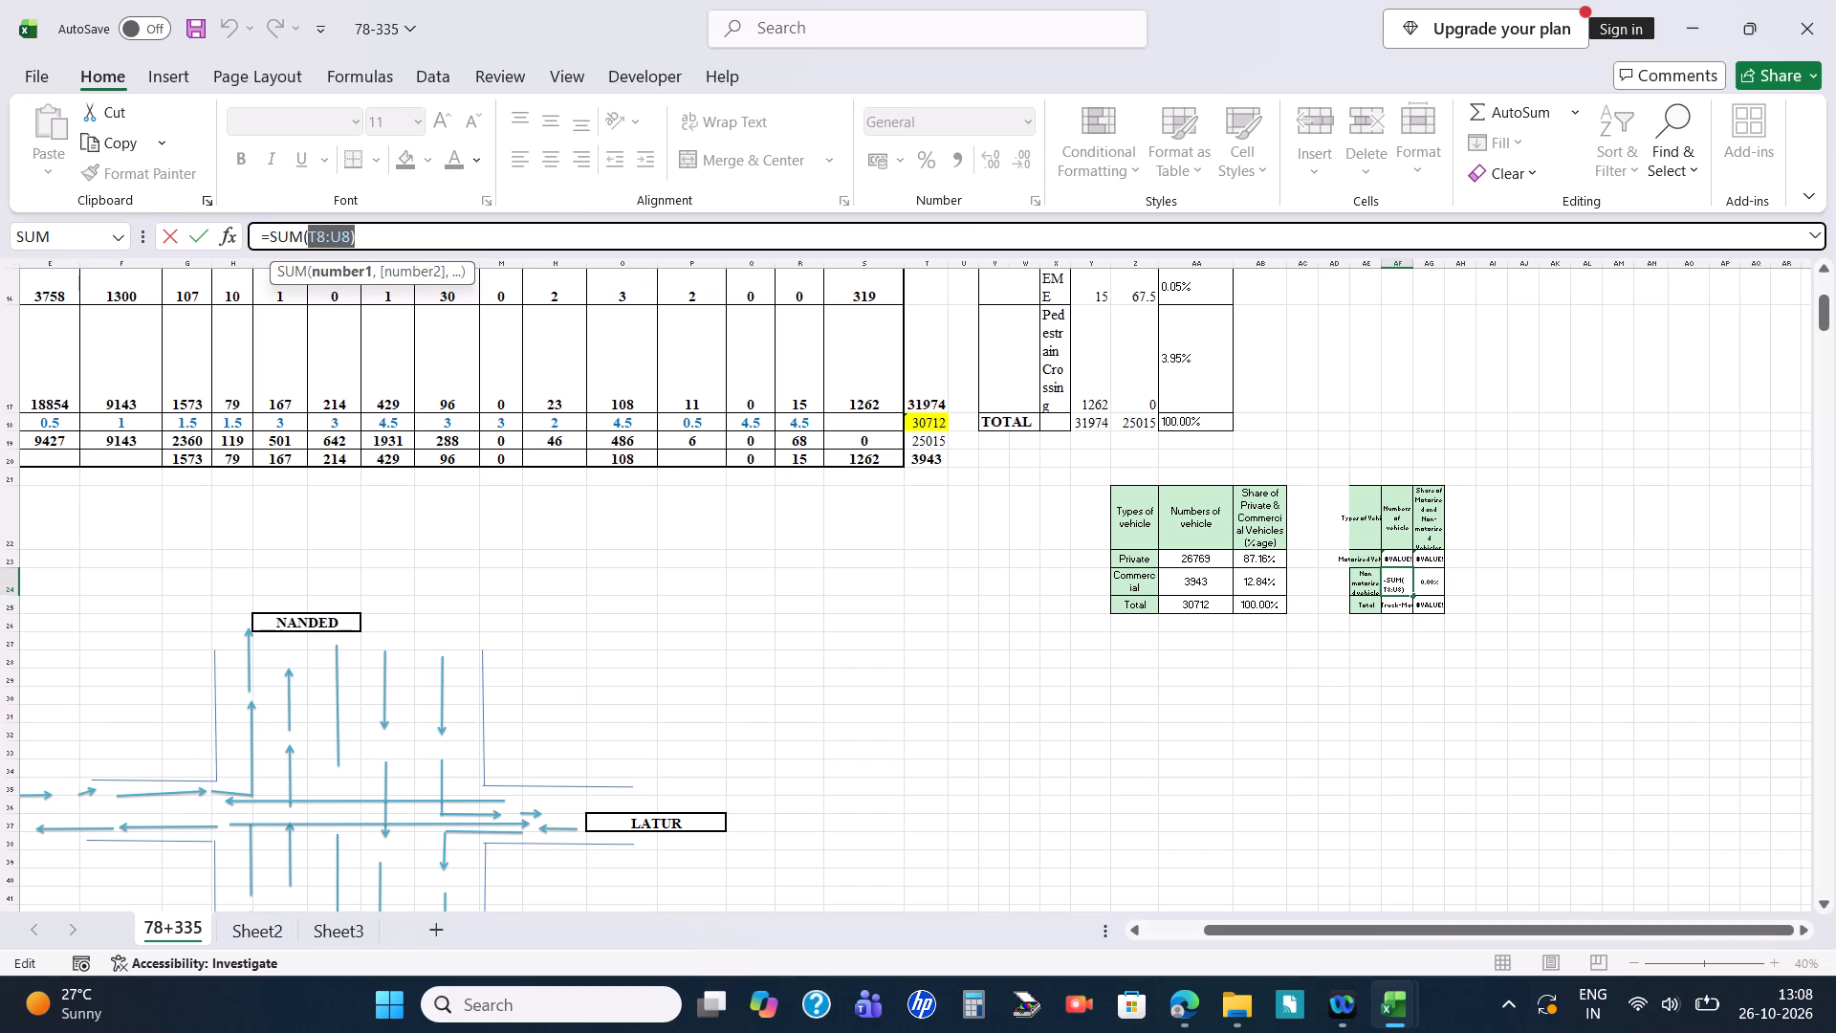
left_click_drag(308, 236, 307, 237)
key("BackSpace")
scroll(708, 376, "up", 7)
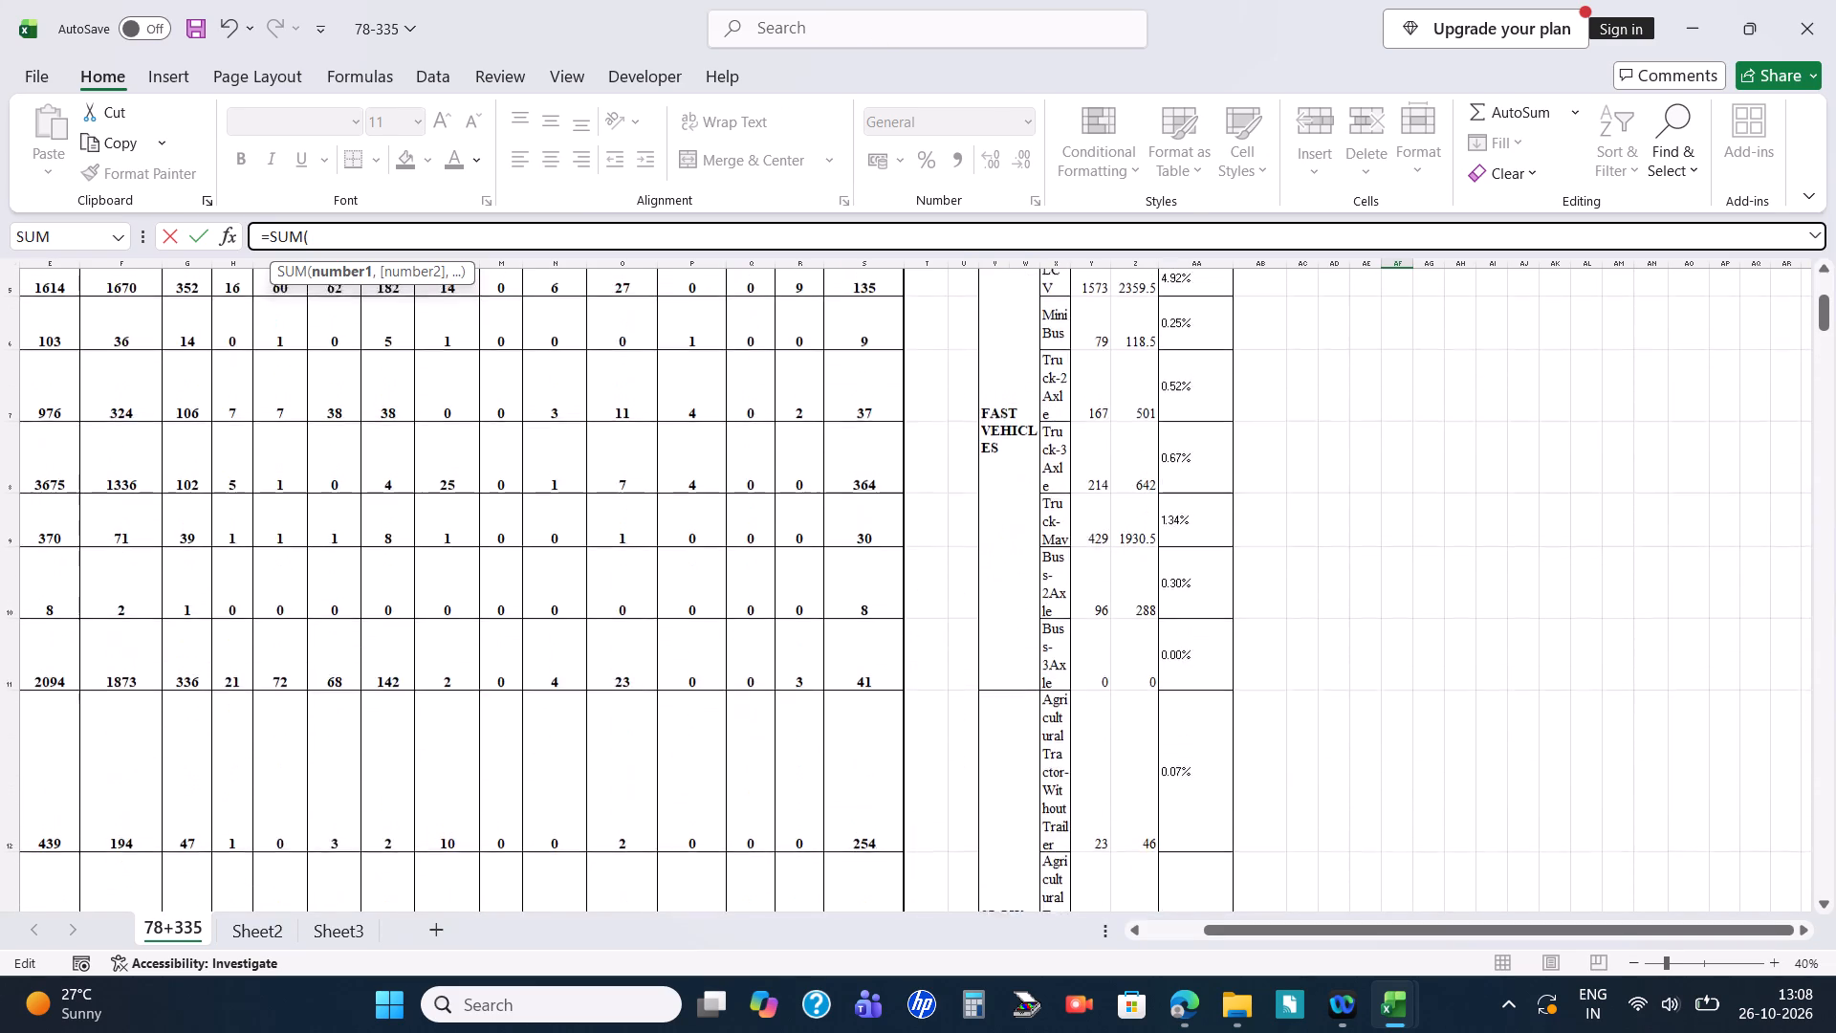
scroll(708, 376, "up", 3)
scroll(708, 376, "down", 4)
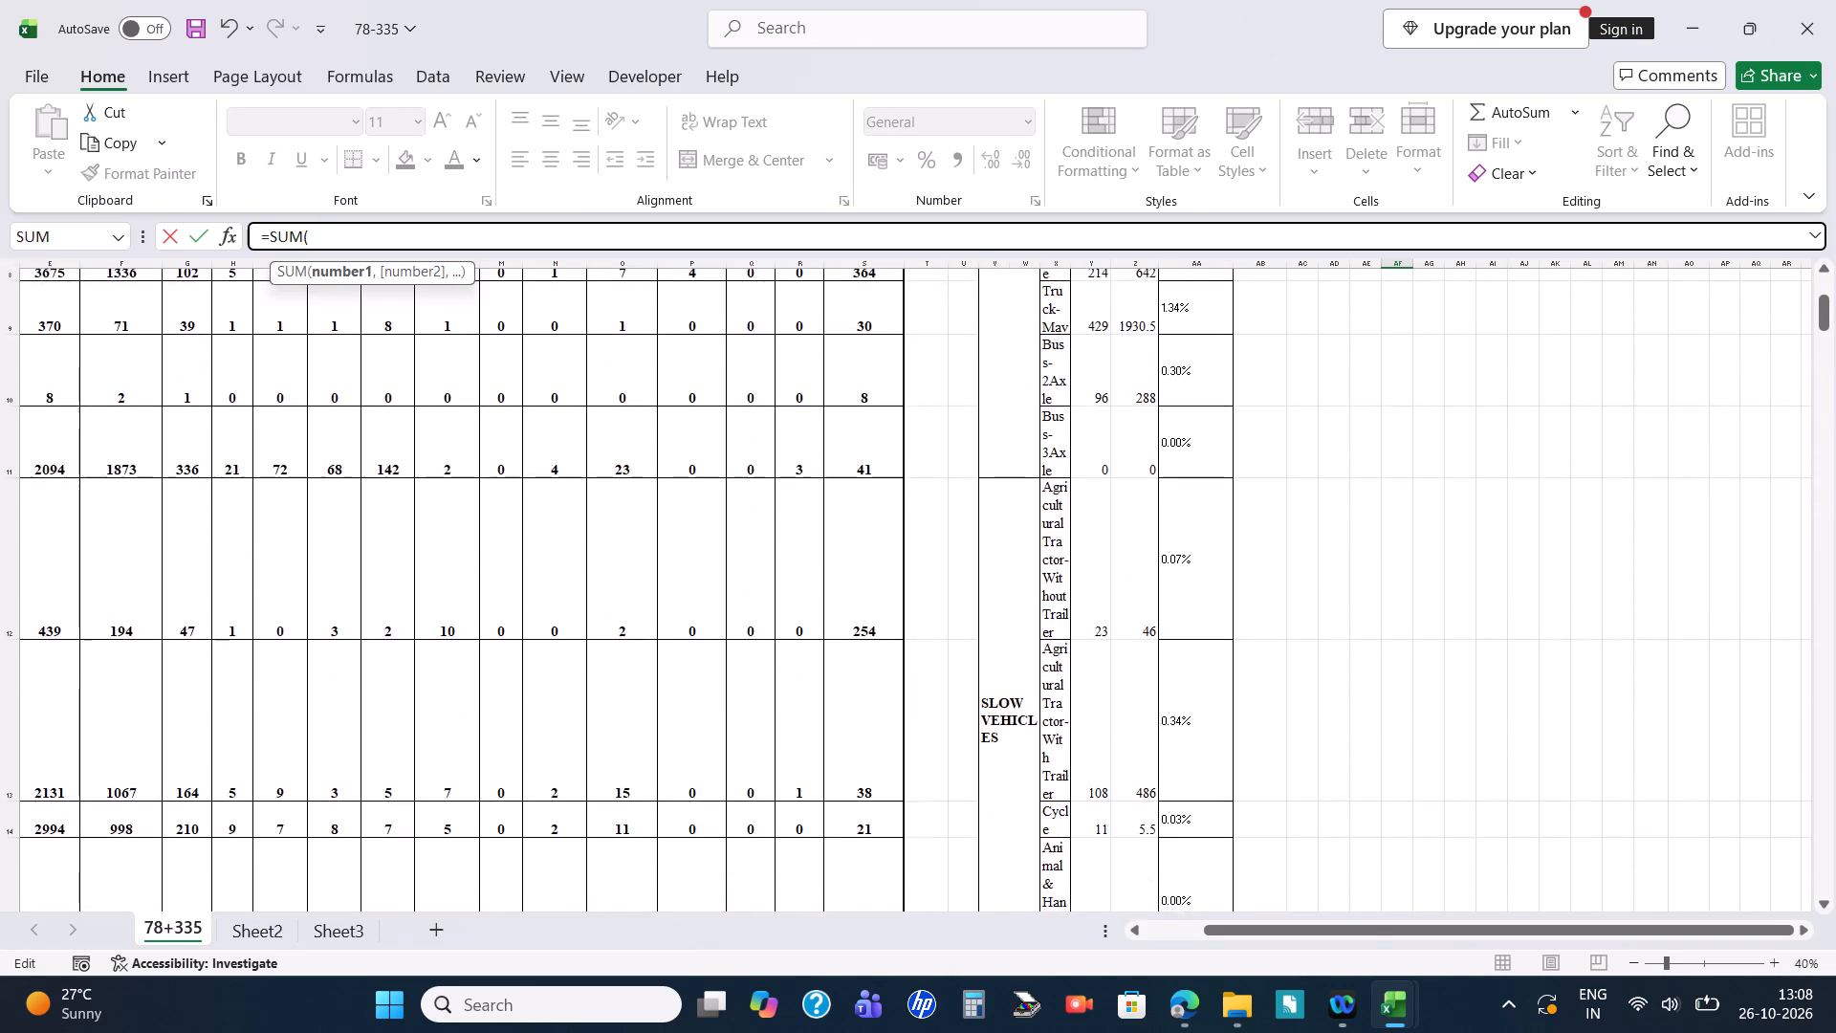
scroll(708, 376, "down", 2)
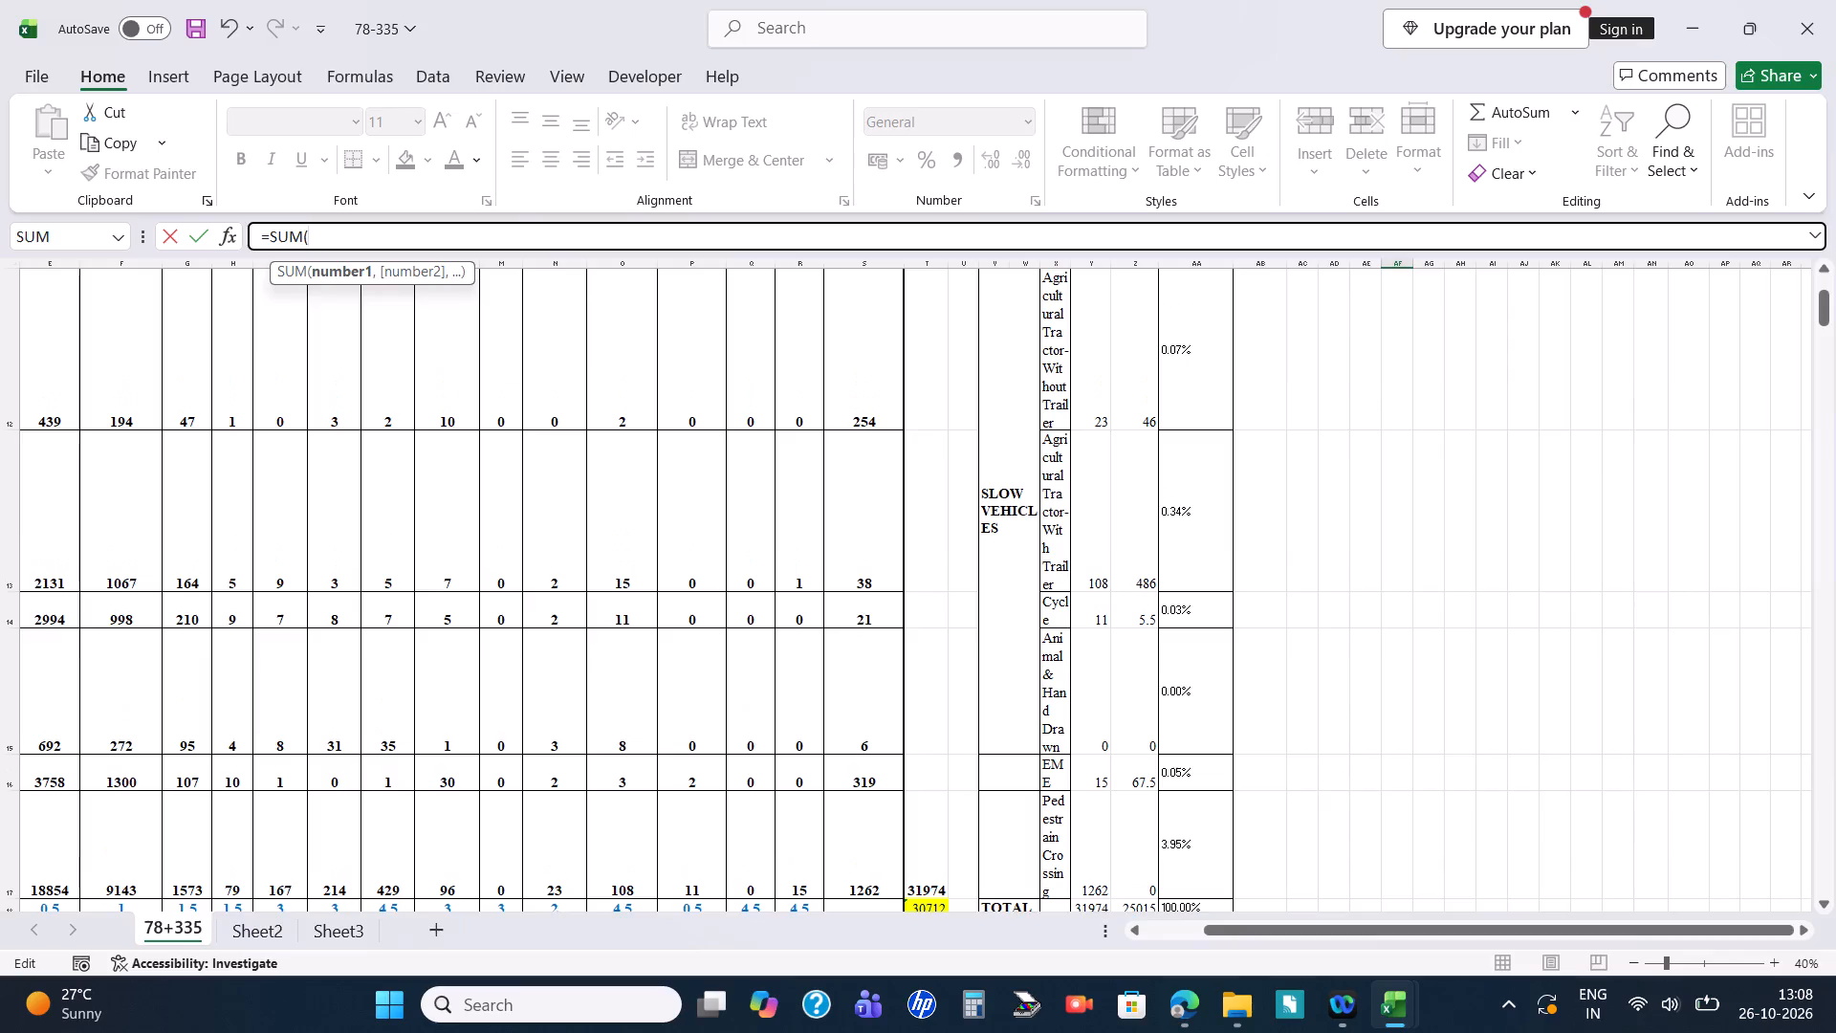
left_click(698, 908)
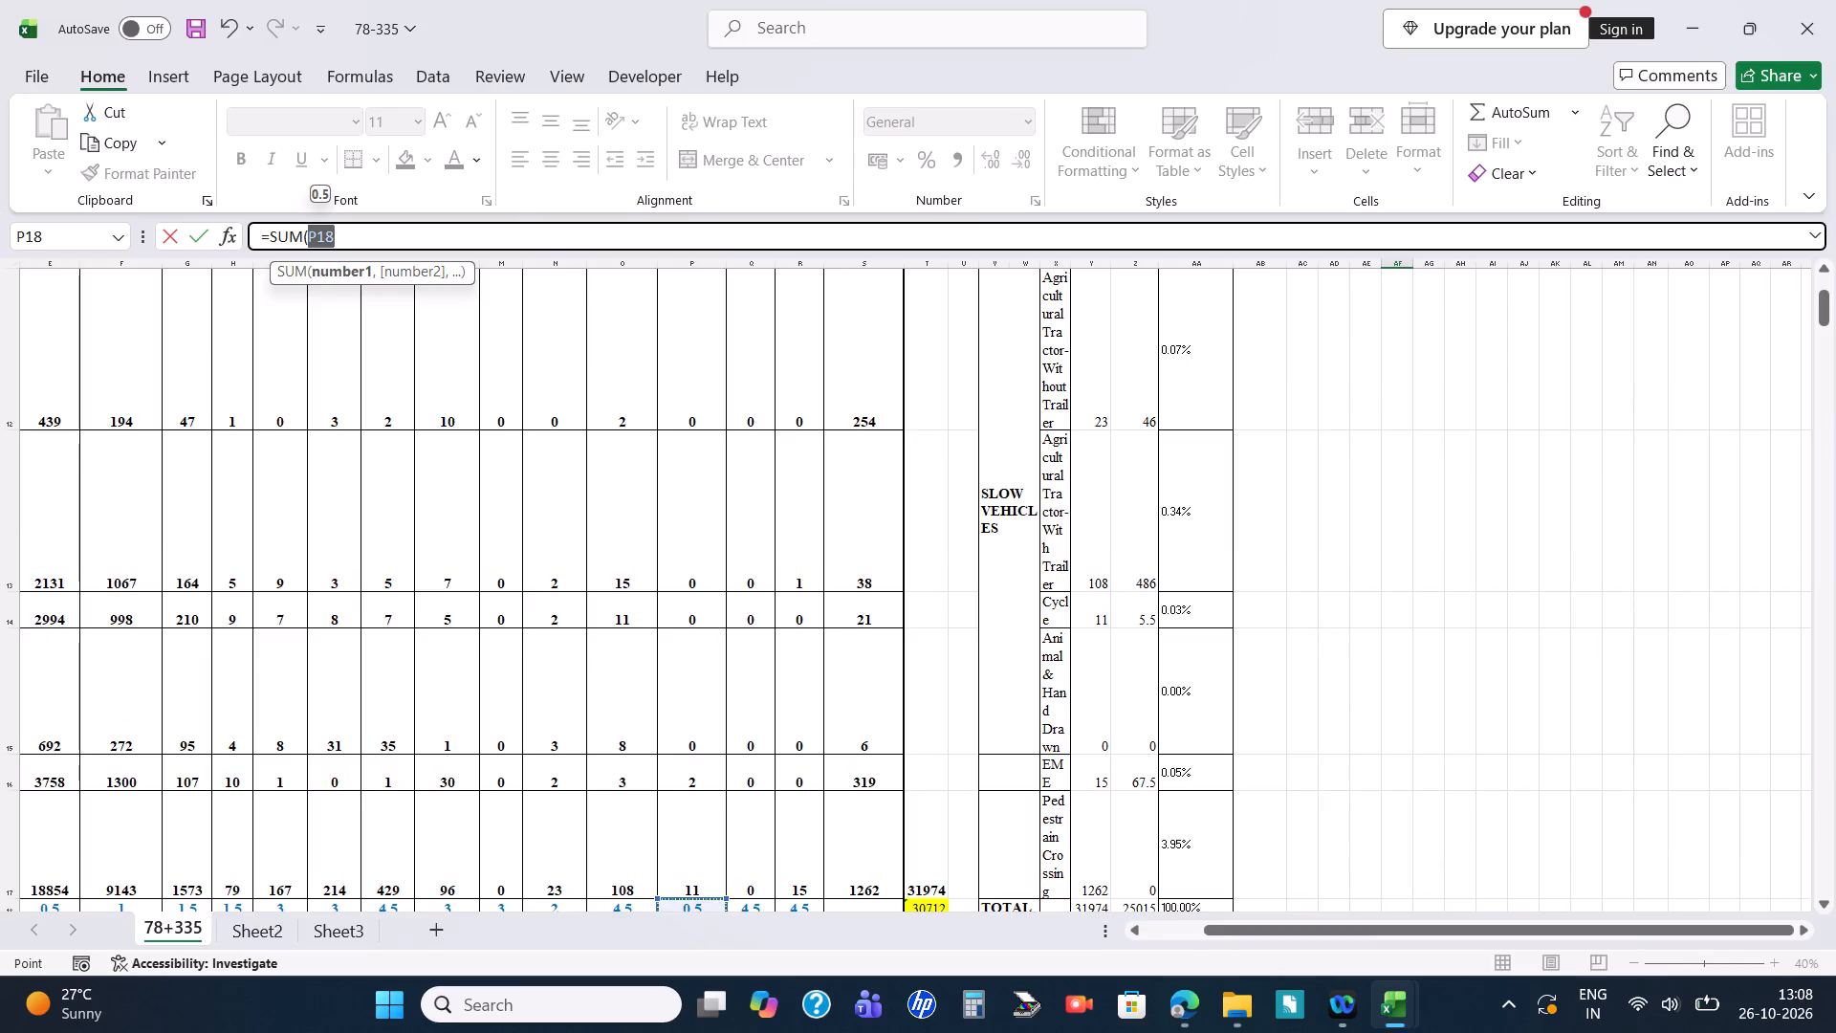
left_click(692, 864)
left_click_drag(692, 864, 763, 858)
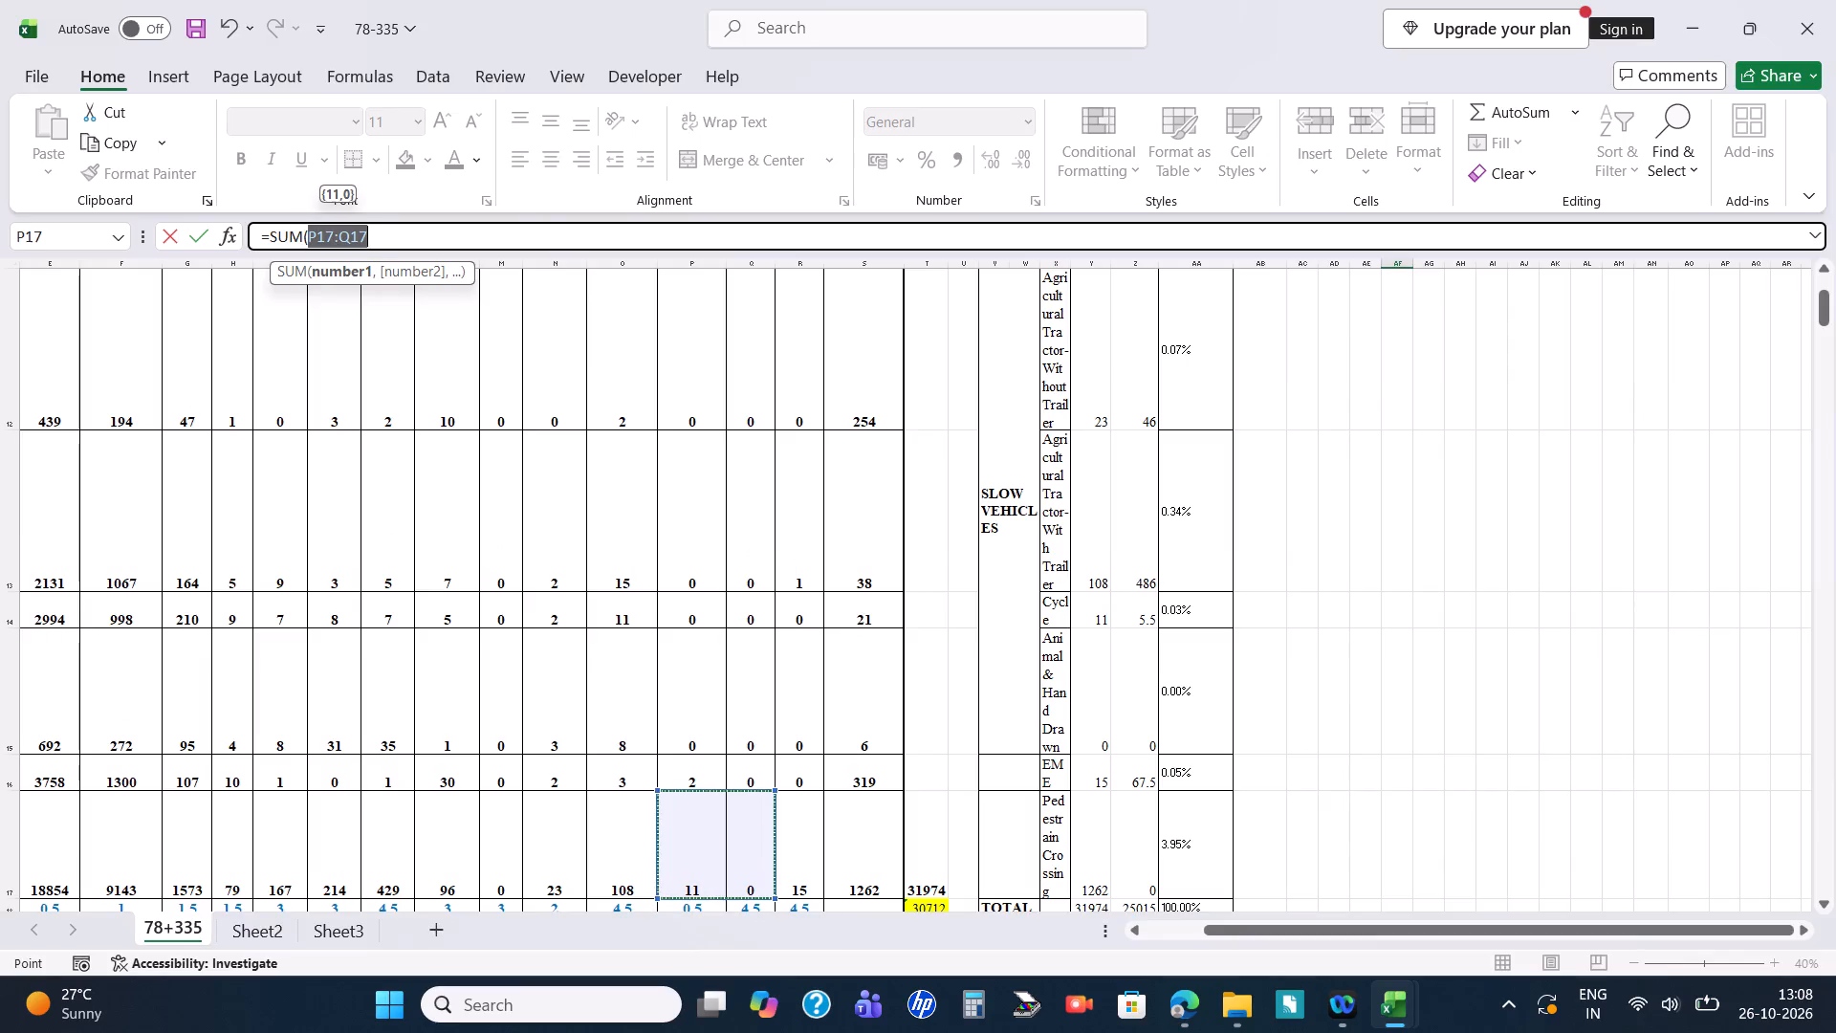
key("Return")
Examine the formulas behind the Non motorised and Motorised vehicle counts in the 106+600 workbook's share table.
key("alt+Tab")
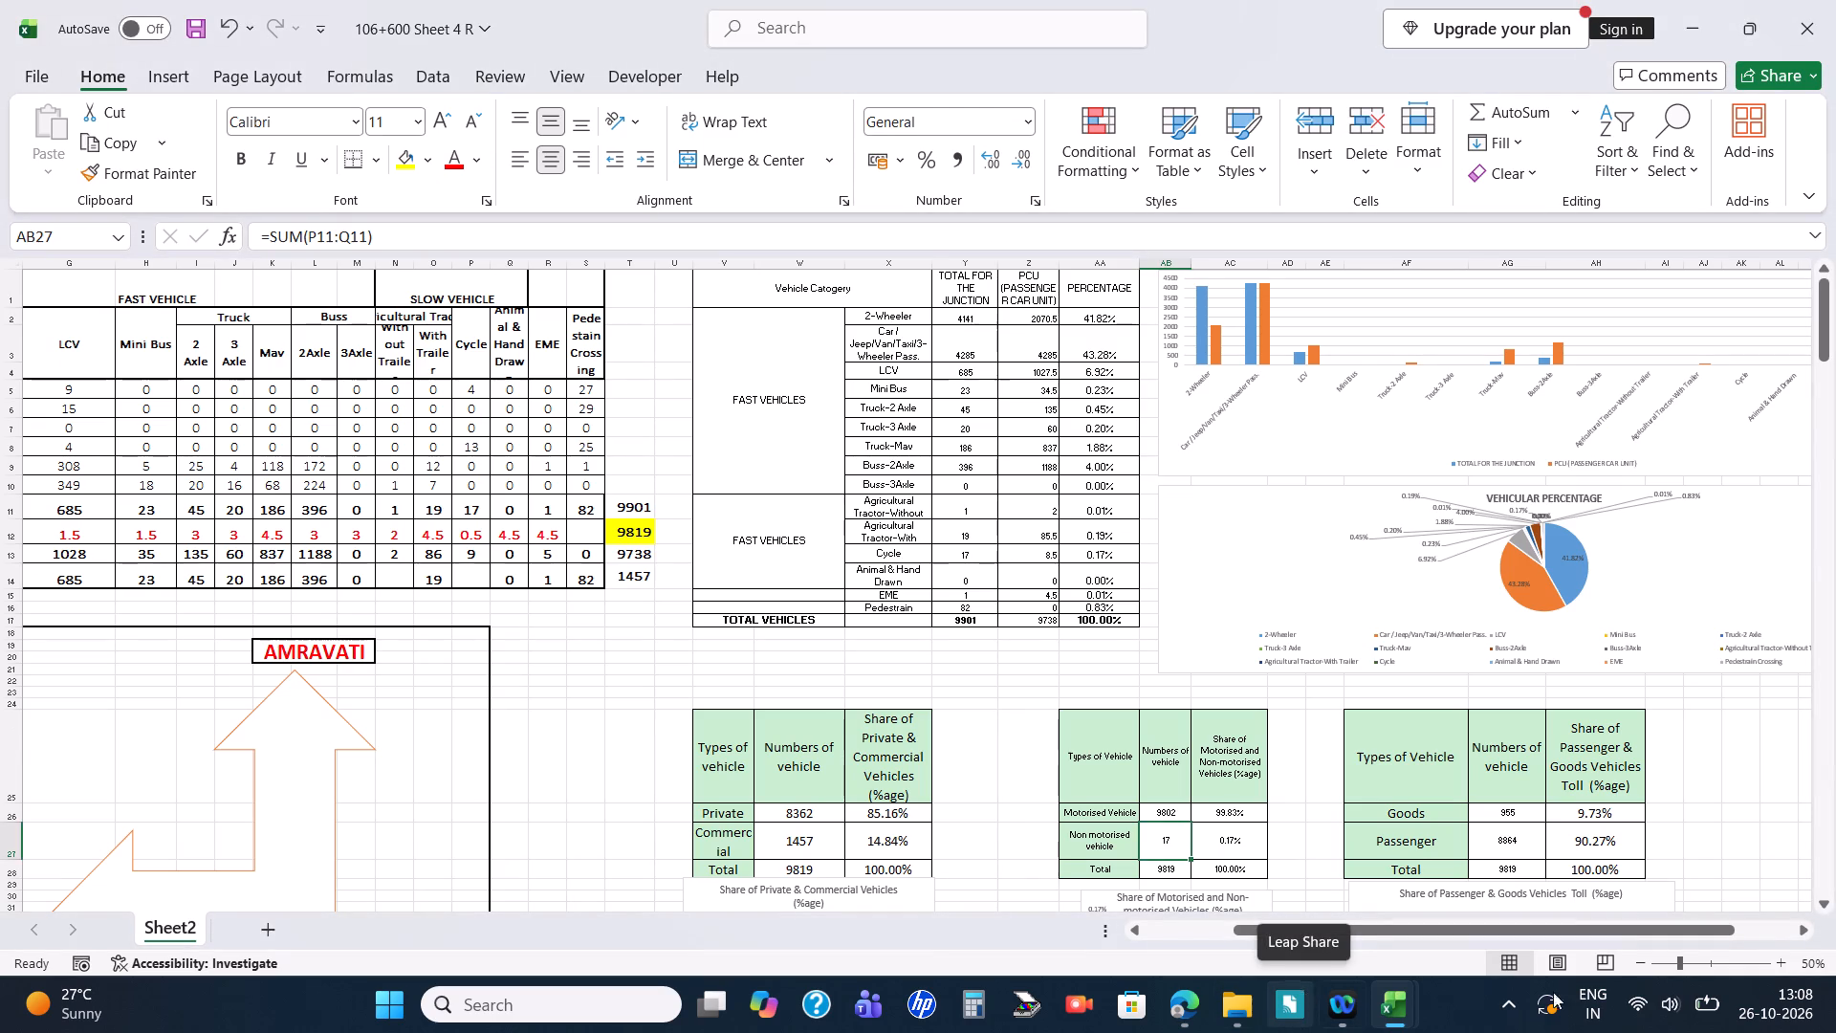
left_click(1126, 755)
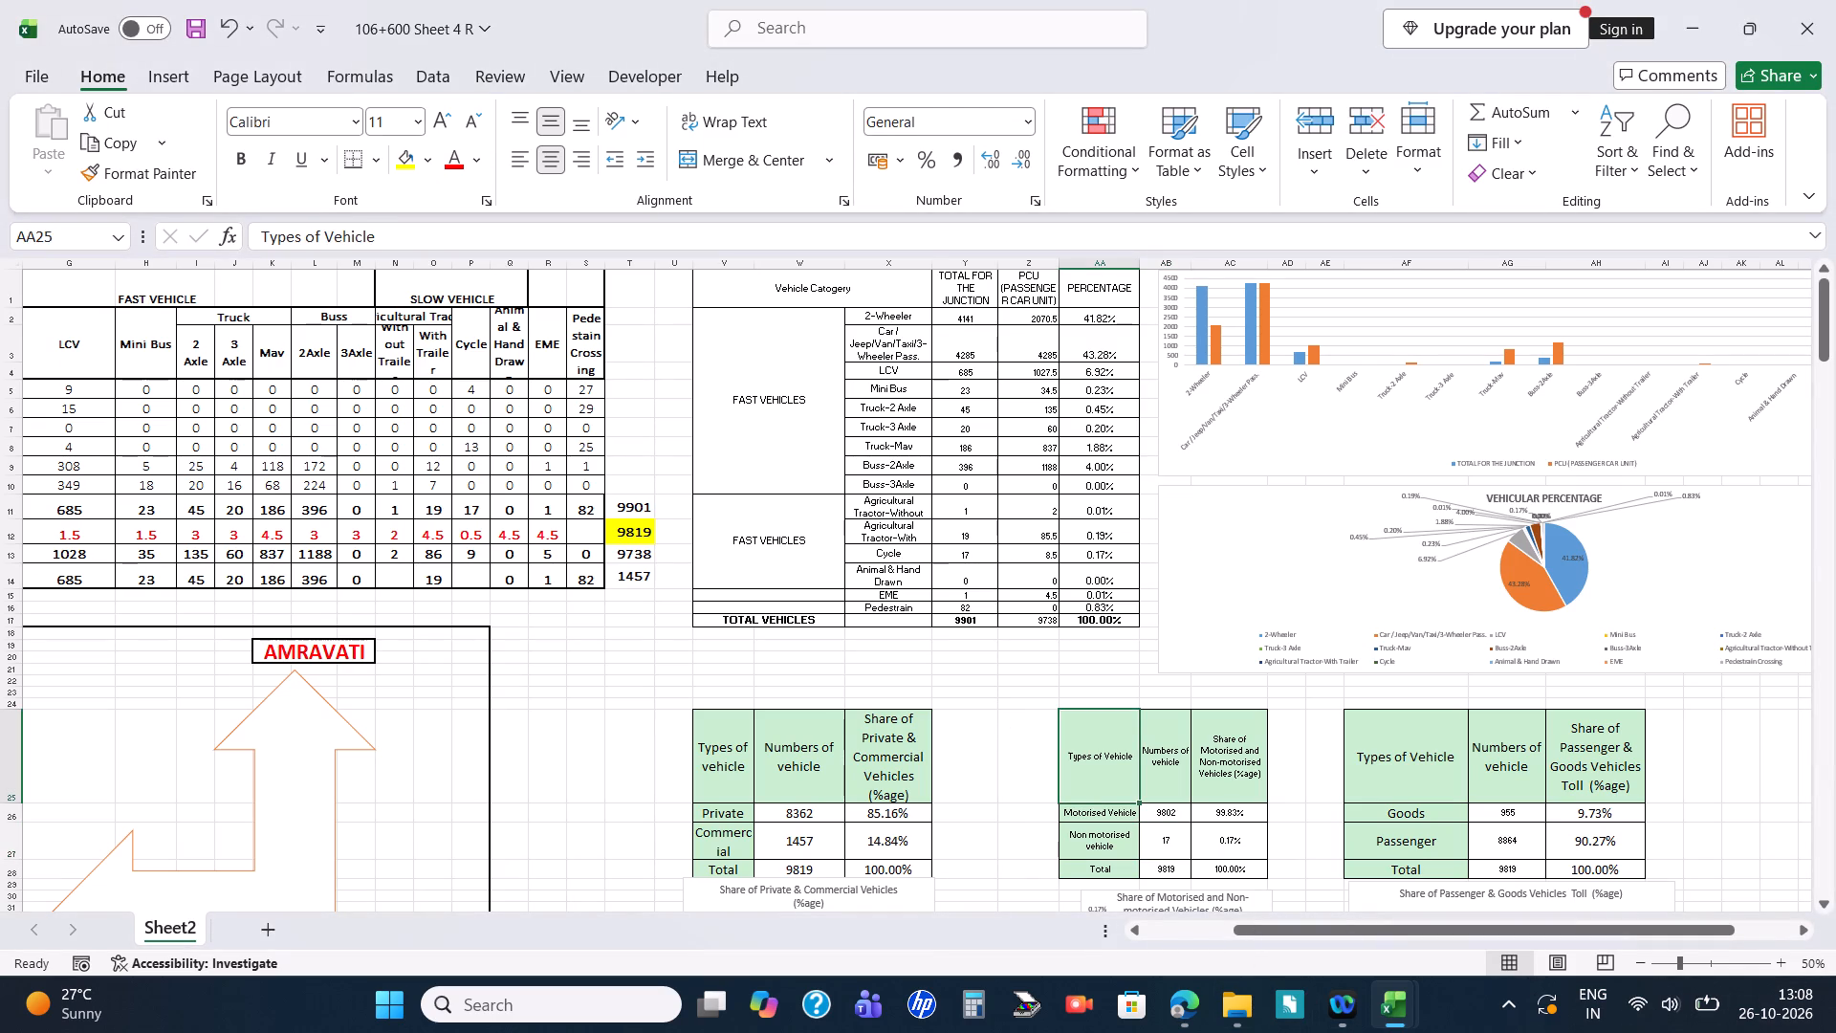
left_click(1185, 848)
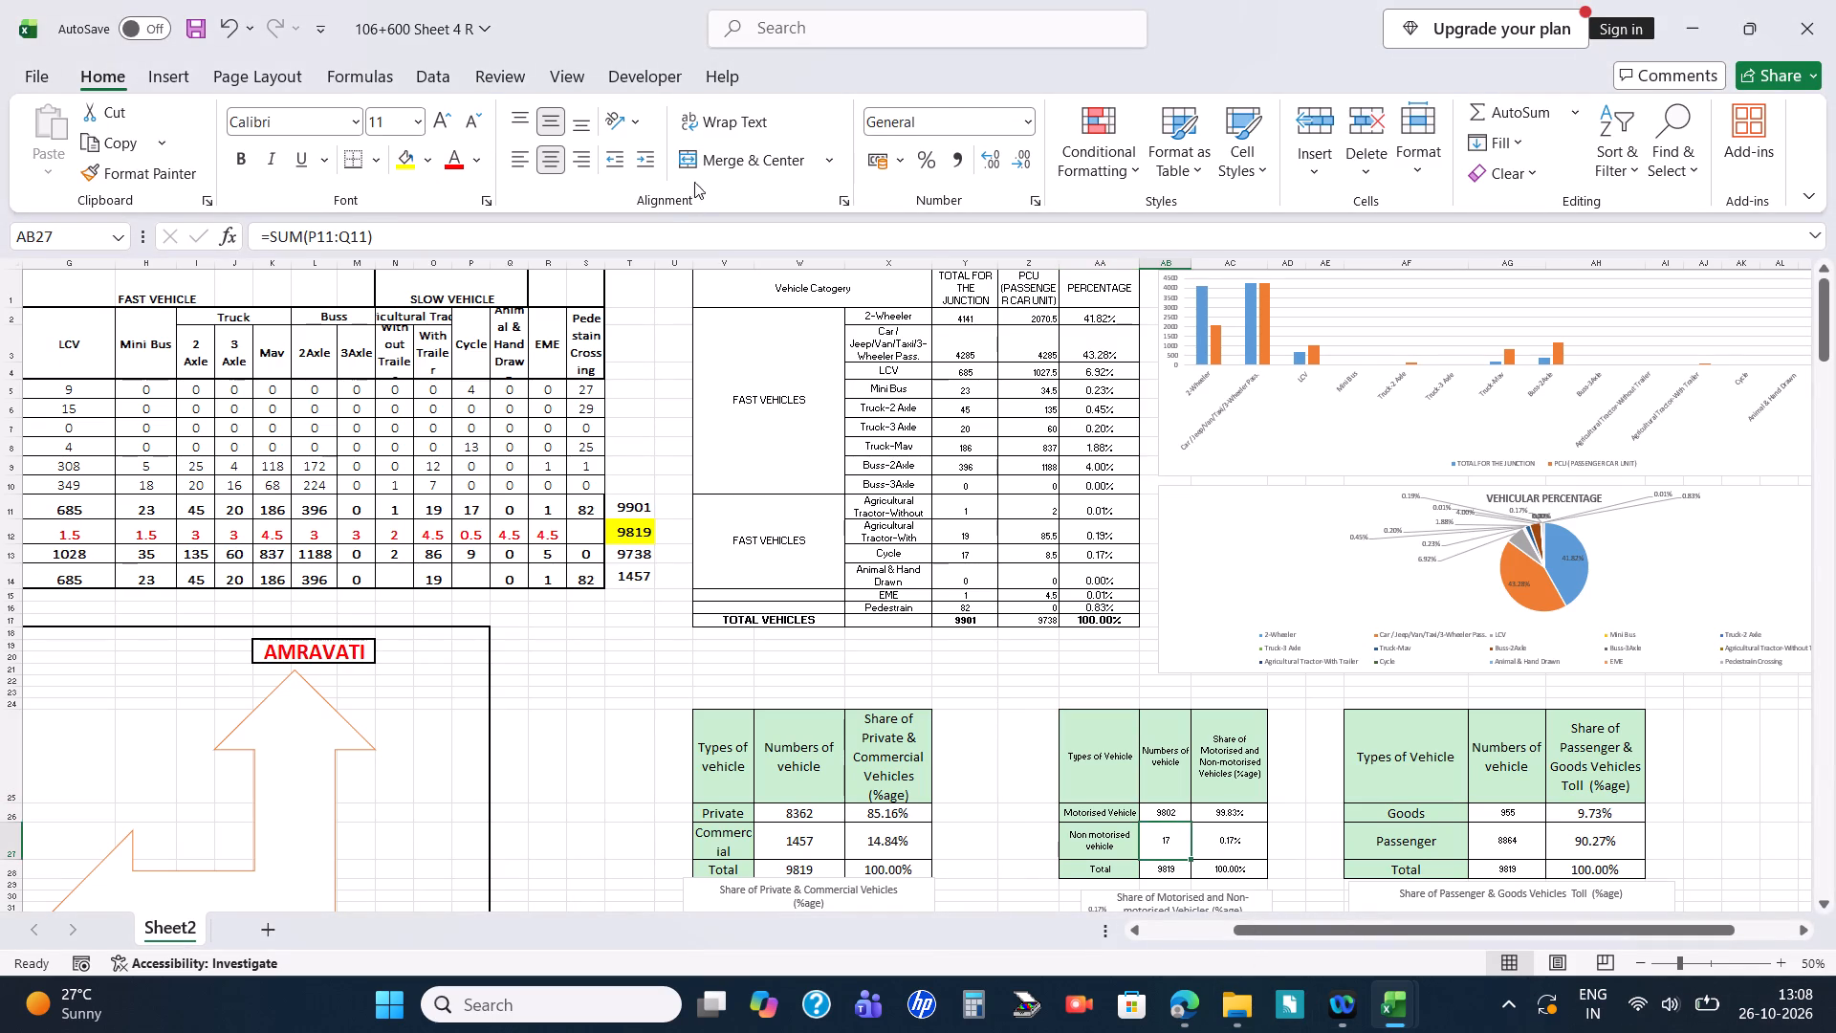
left_click(686, 225)
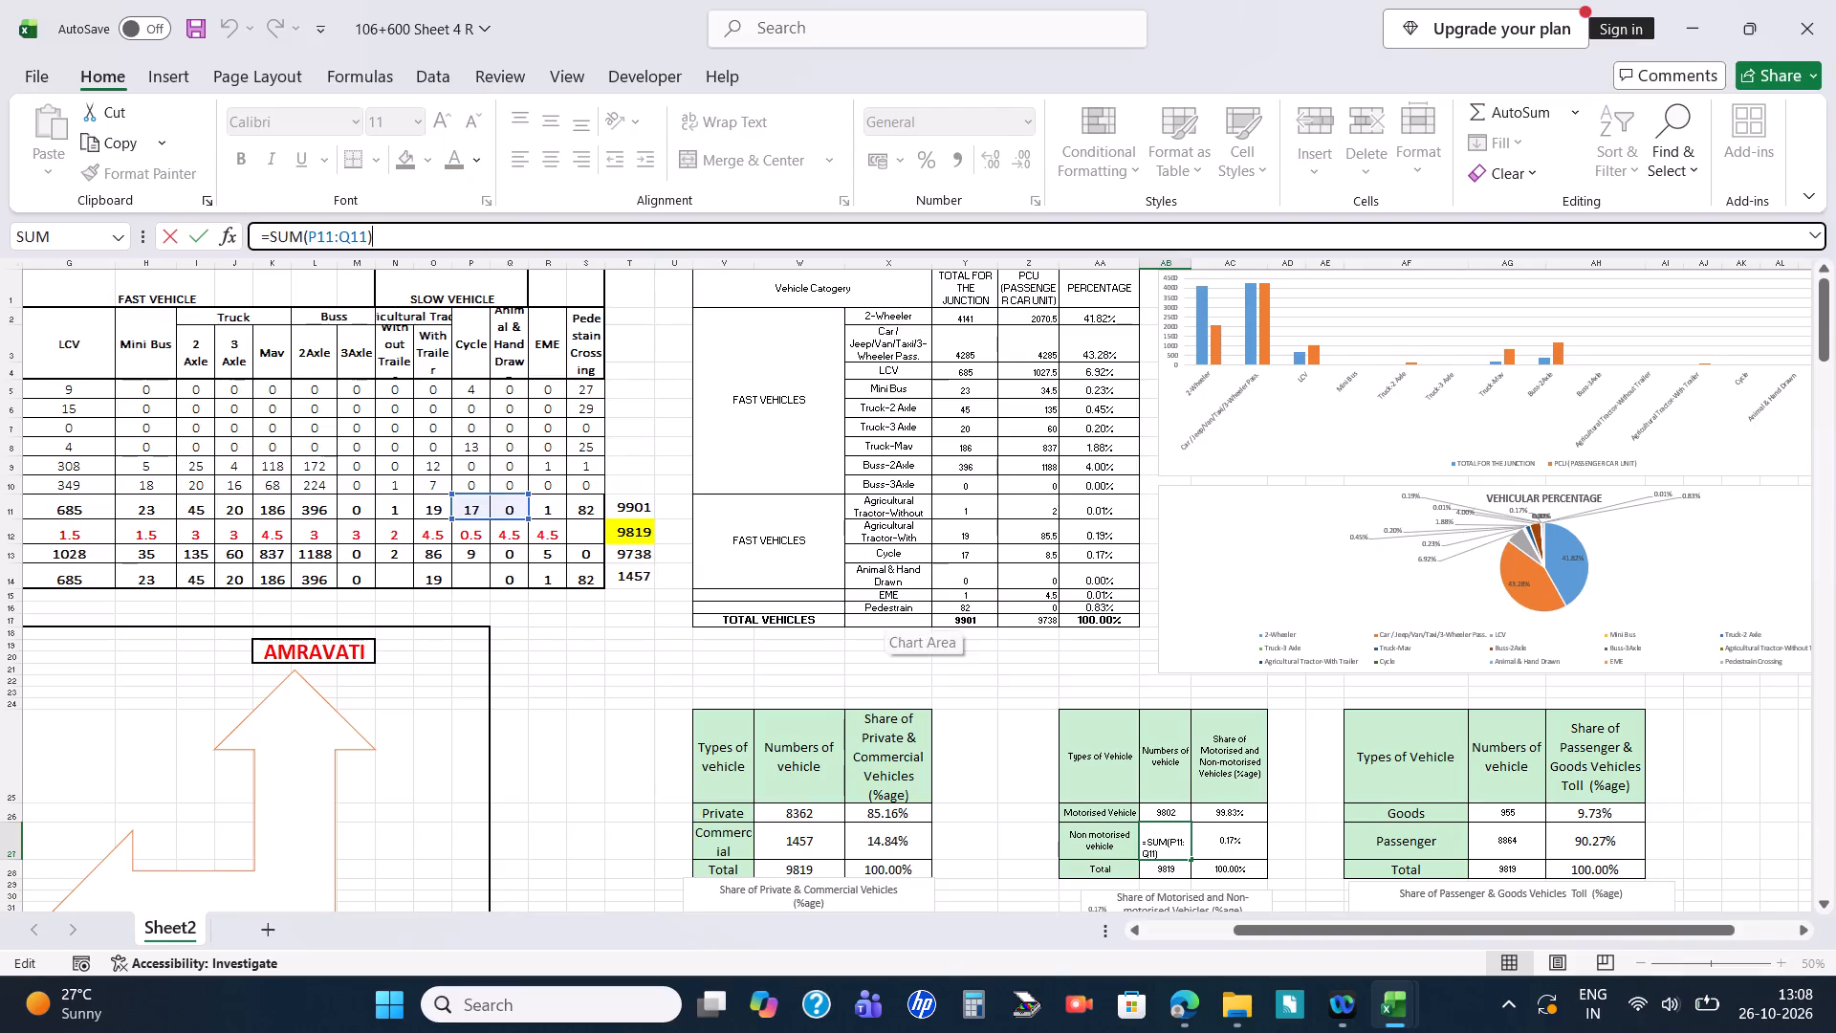
left_click(1185, 814)
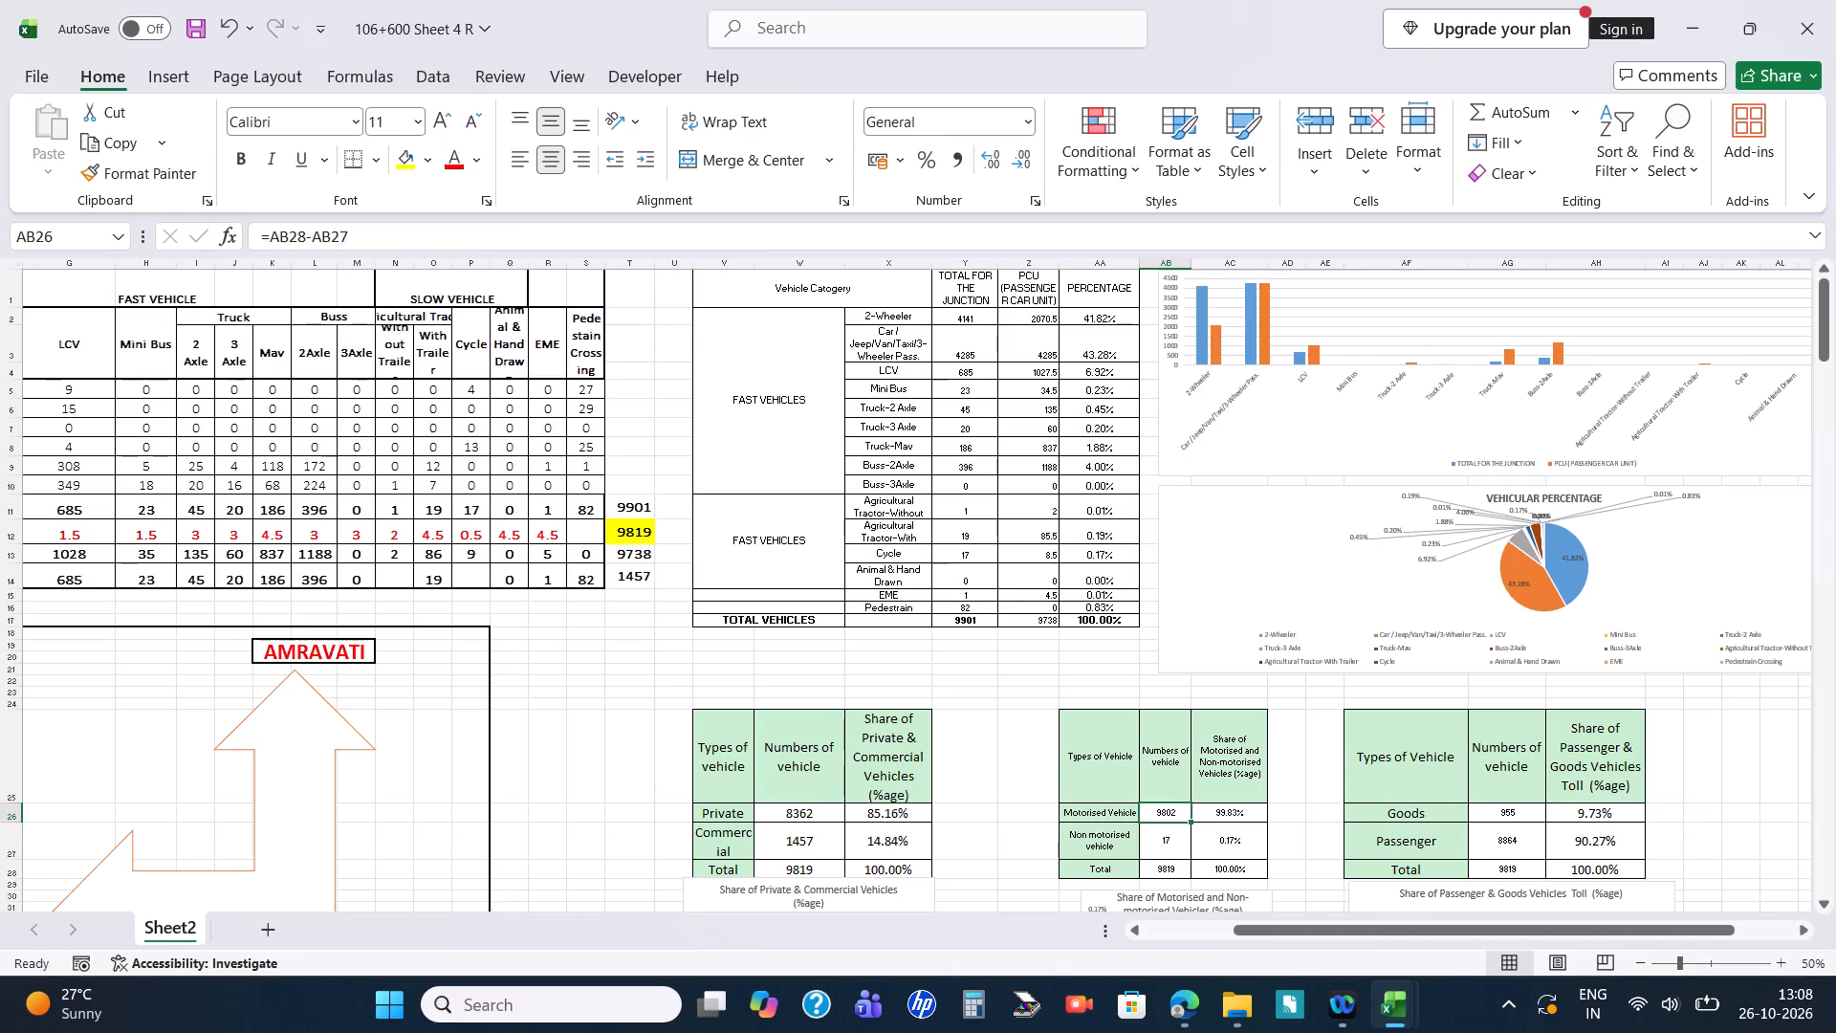
left_click(877, 231)
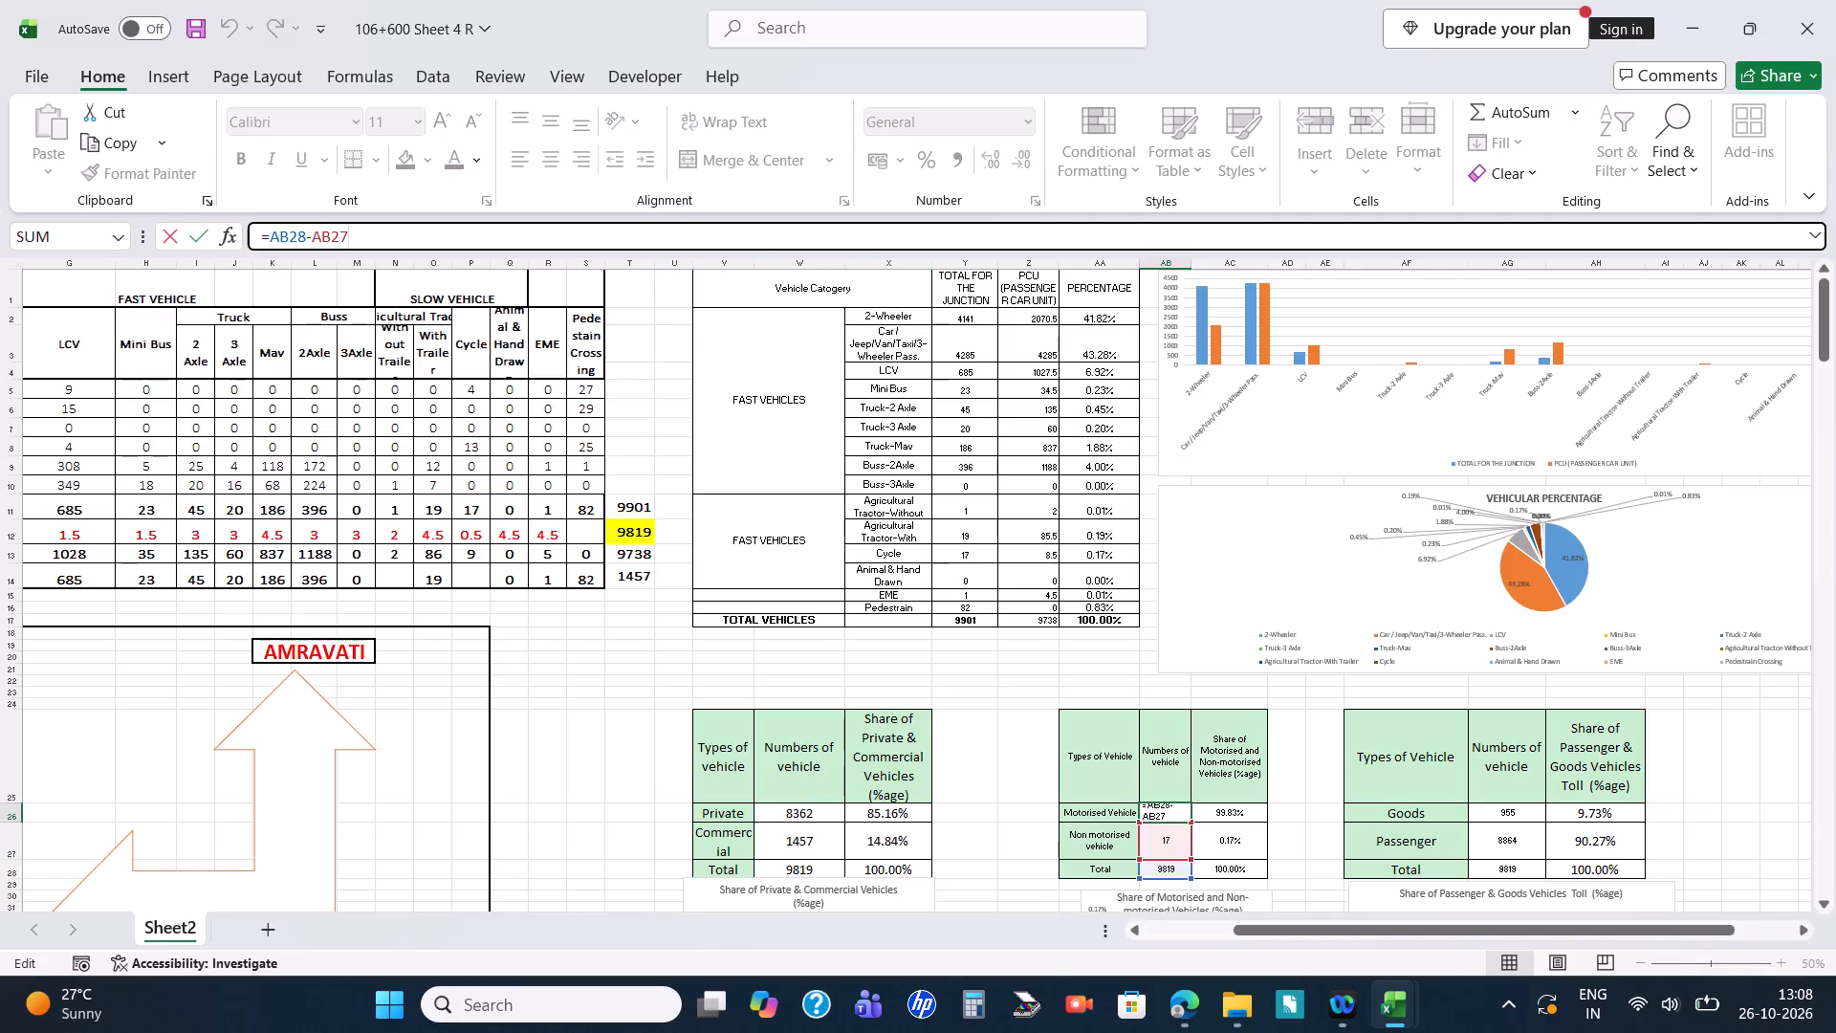
left_click(881, 437)
Set the Total vehicle count in AF25 of the 78+335 sheet's Motorised and Non-motorised table to =30712.
key("alt+Tab")
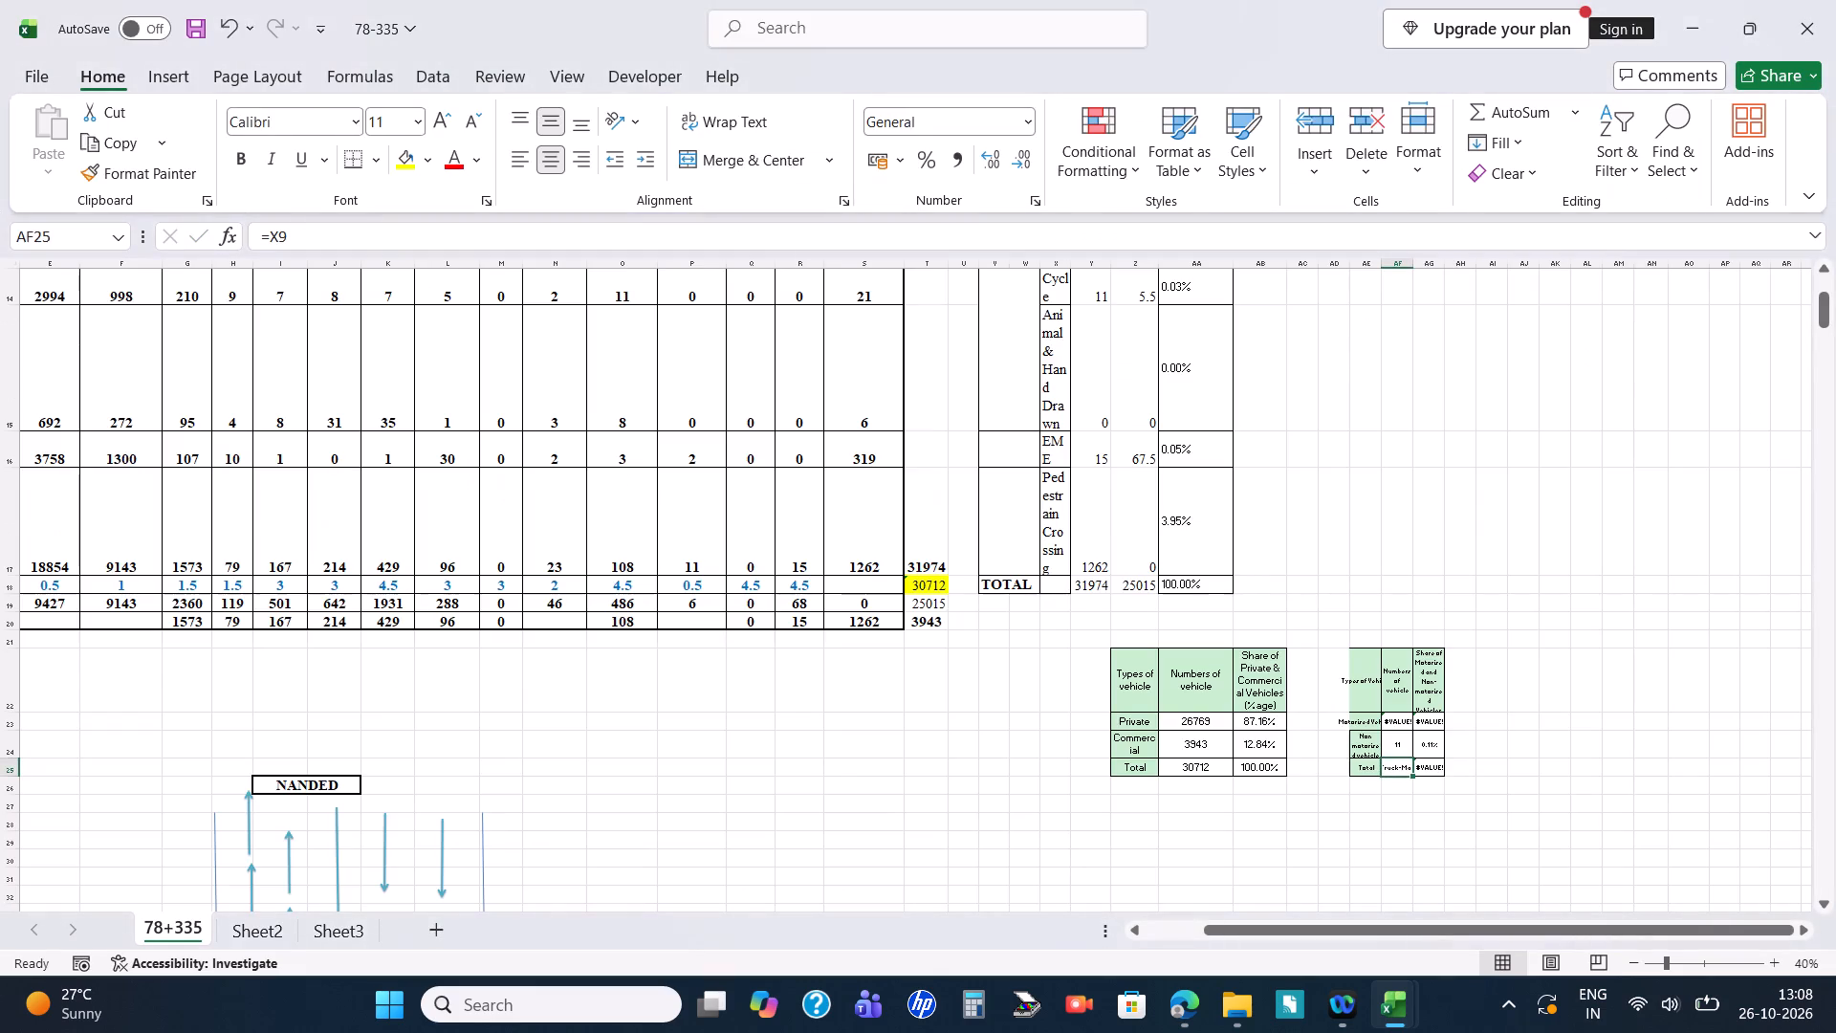
left_click(1398, 770)
left_click(1398, 770)
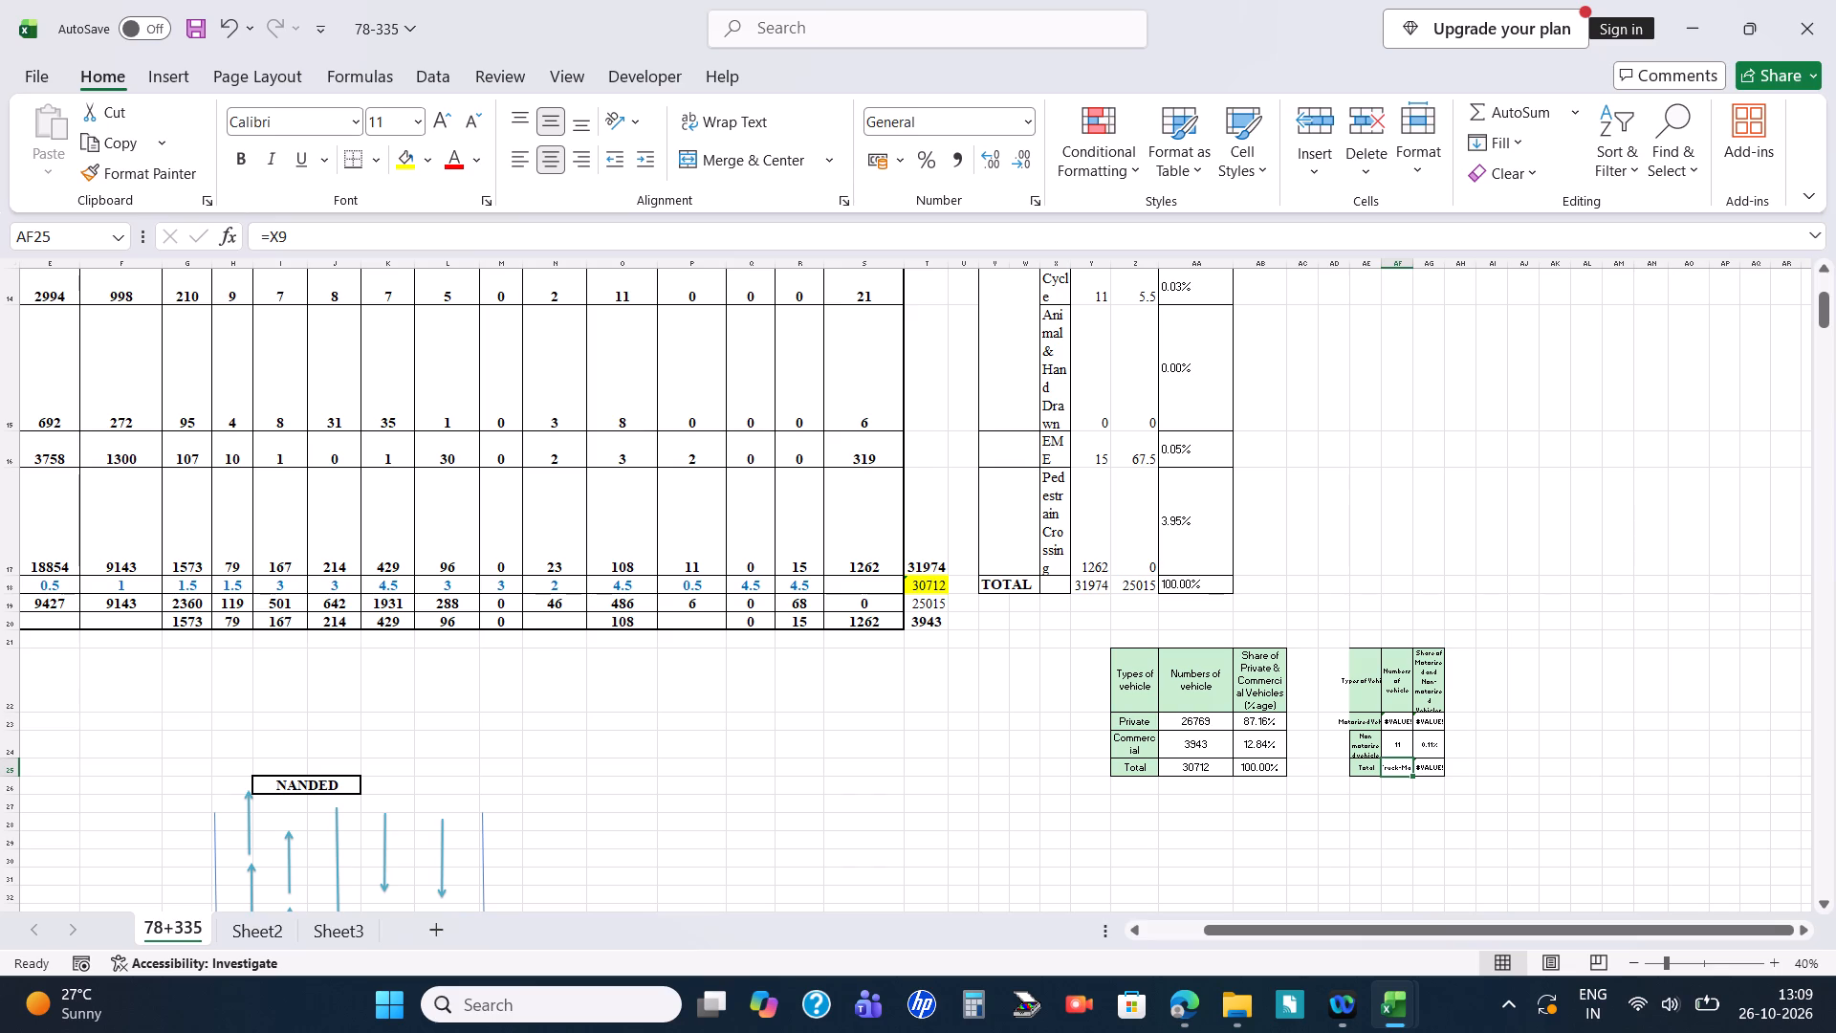
left_click(707, 231)
key("BackSpace")
key("BackSpace")
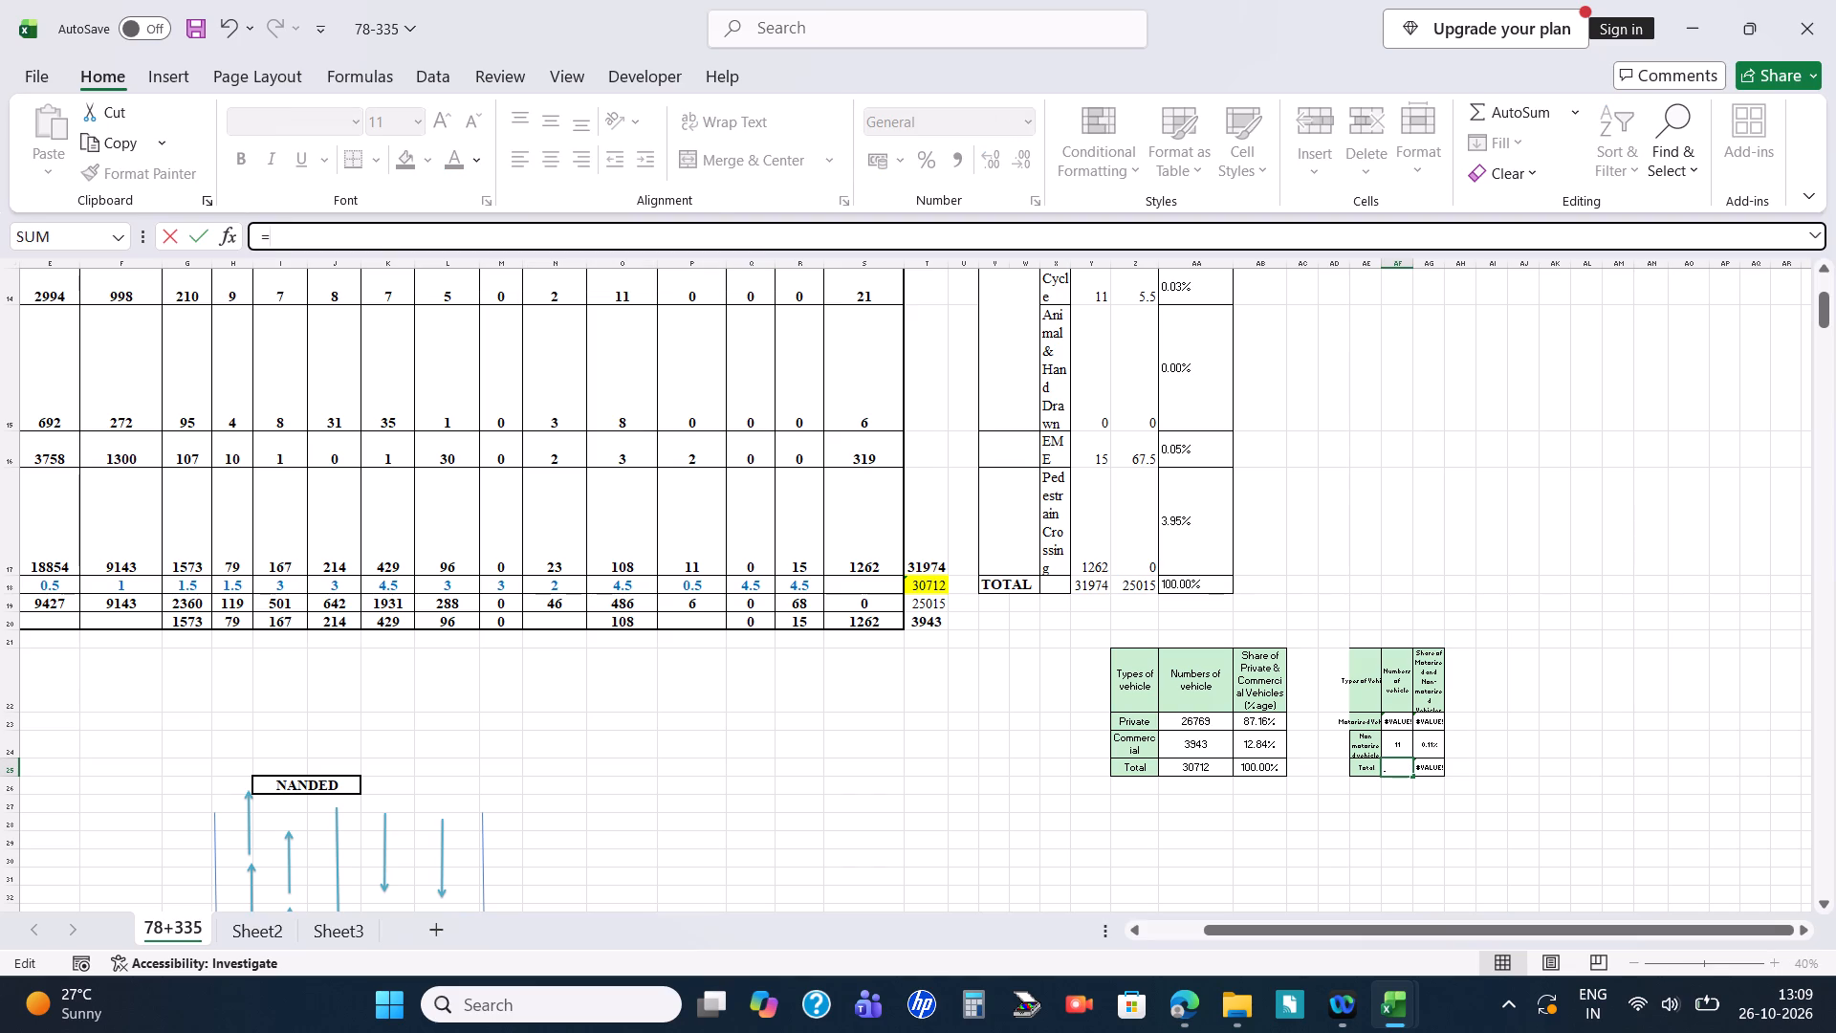
type("307")
type("12")
key("Return")
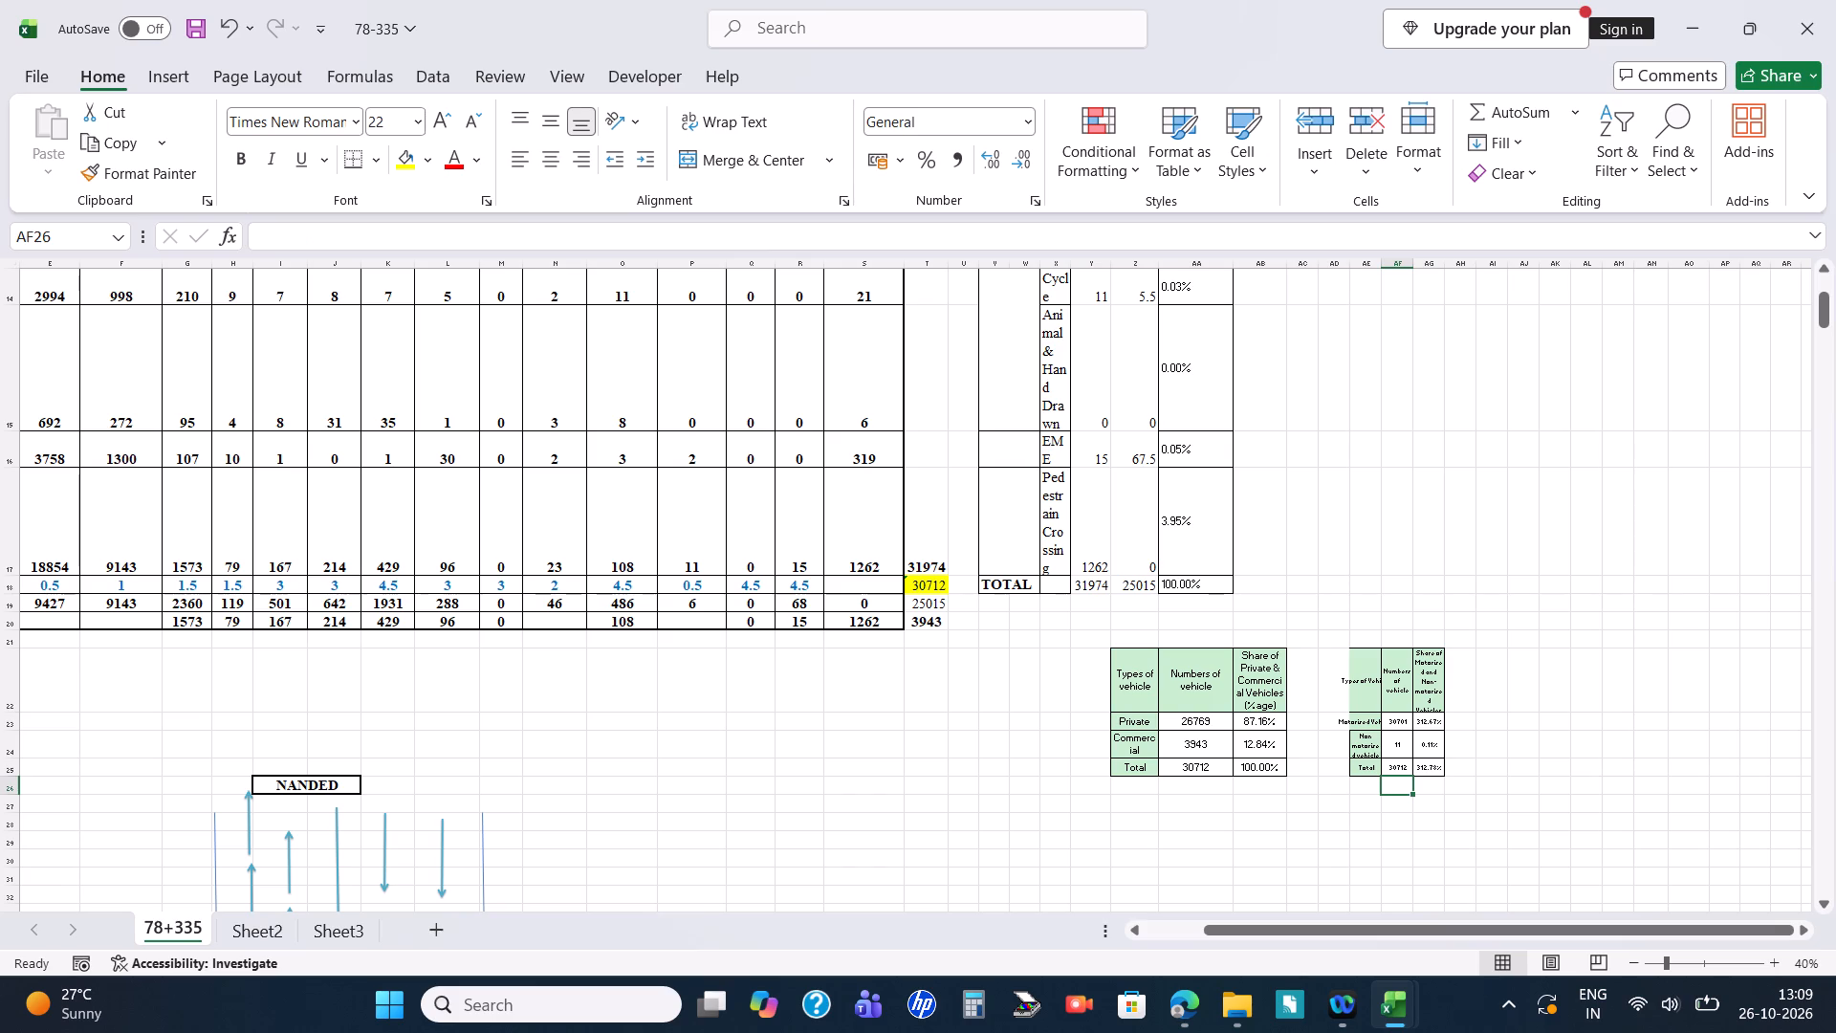
Set the Motorised Vehicle share in AG23 to =AF23/30712.
left_click(1422, 721)
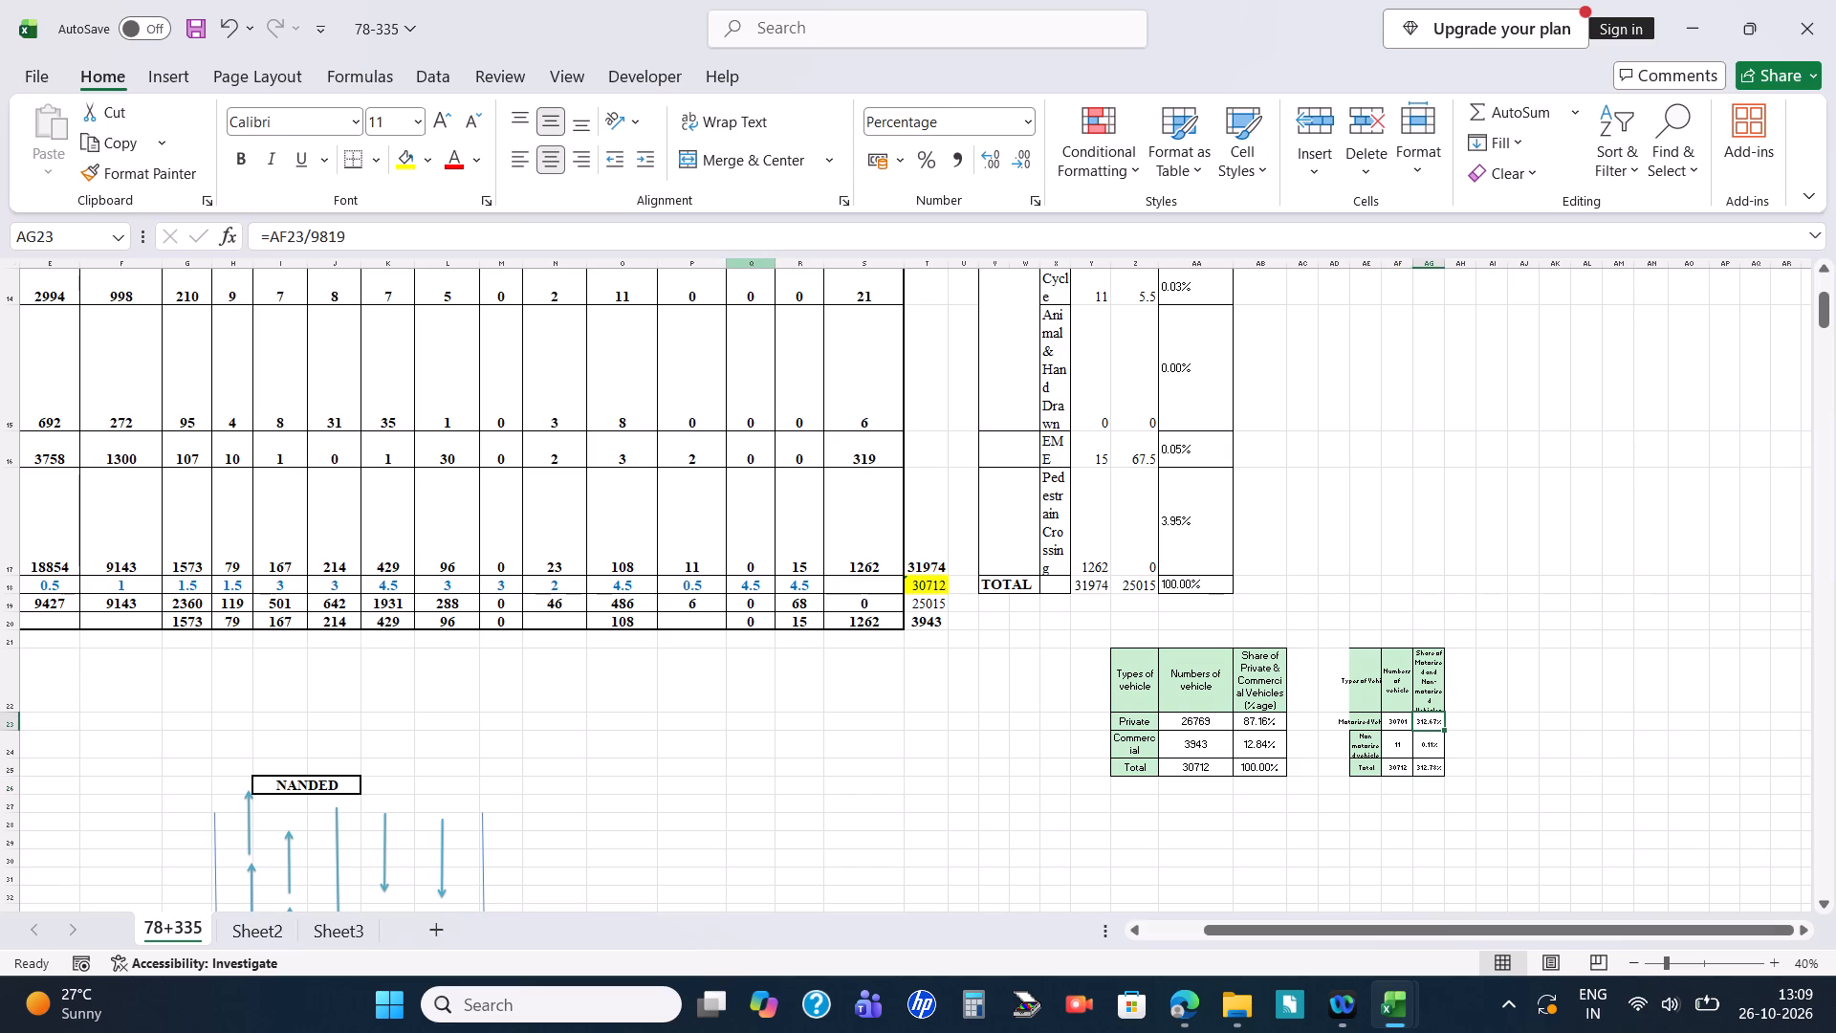
double_click(759, 241)
key("BackSpace")
type("30")
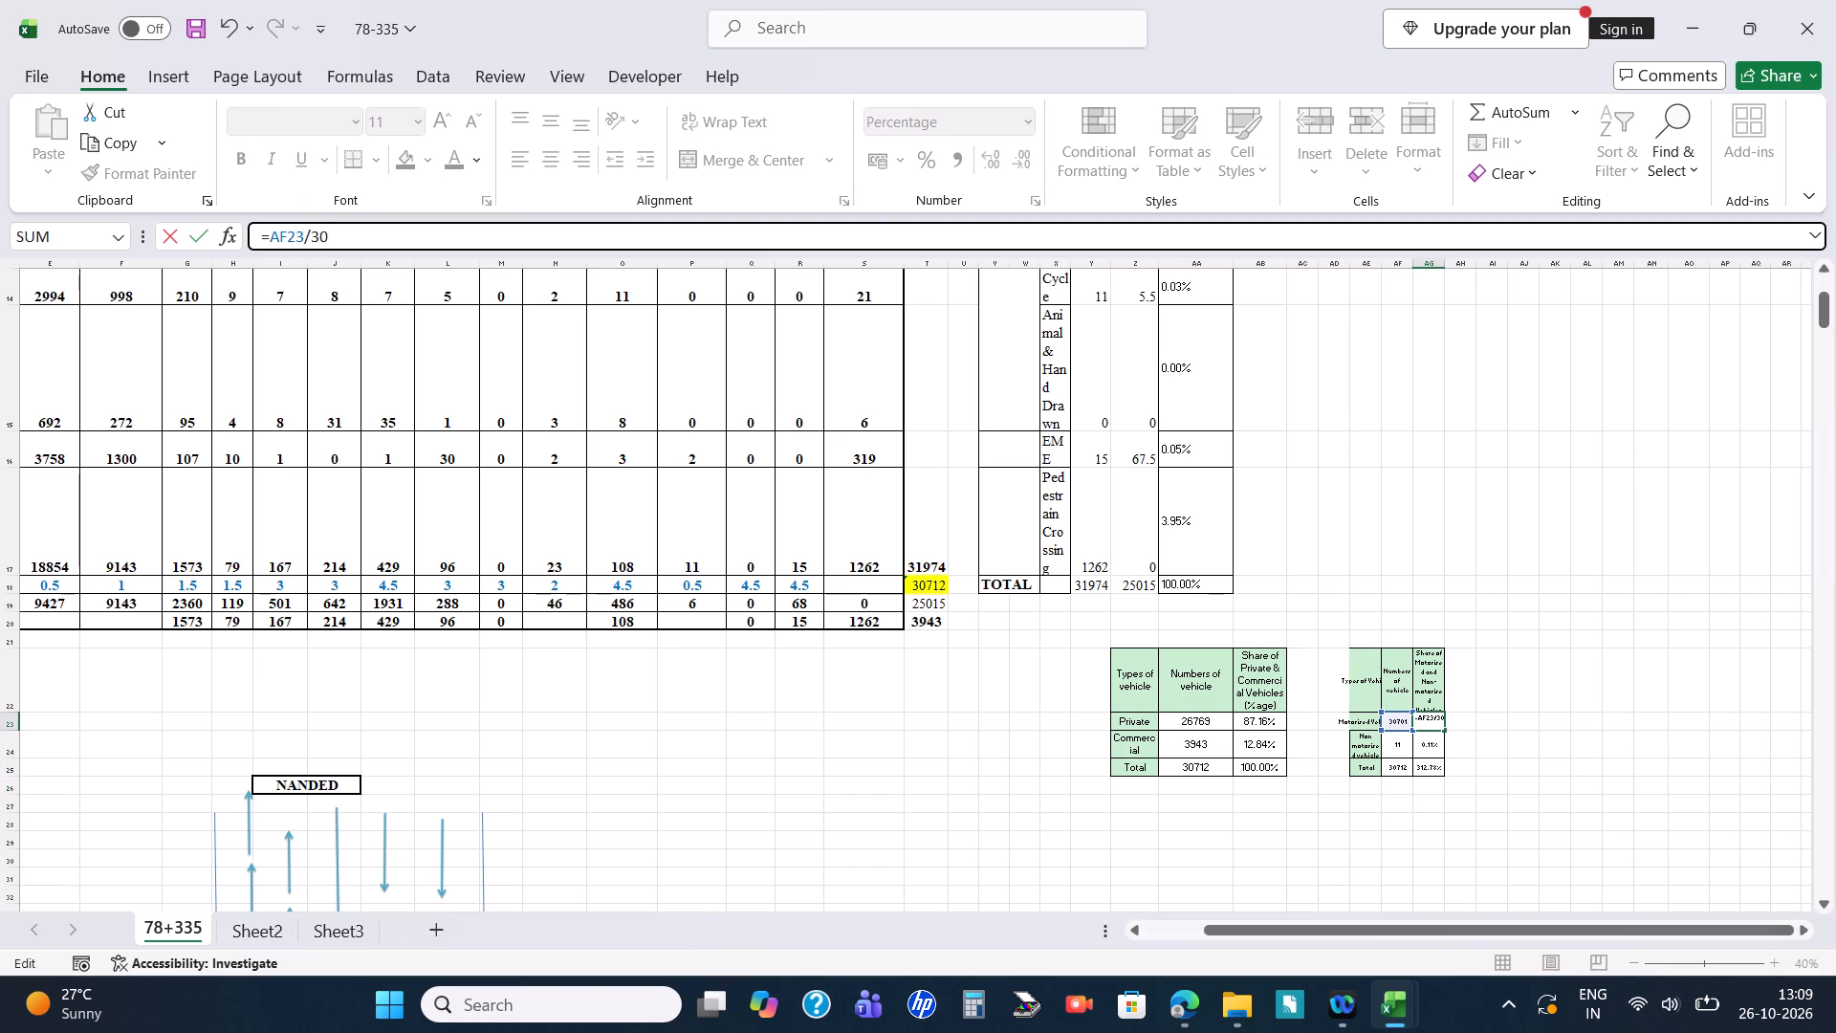
type("712")
key("Return")
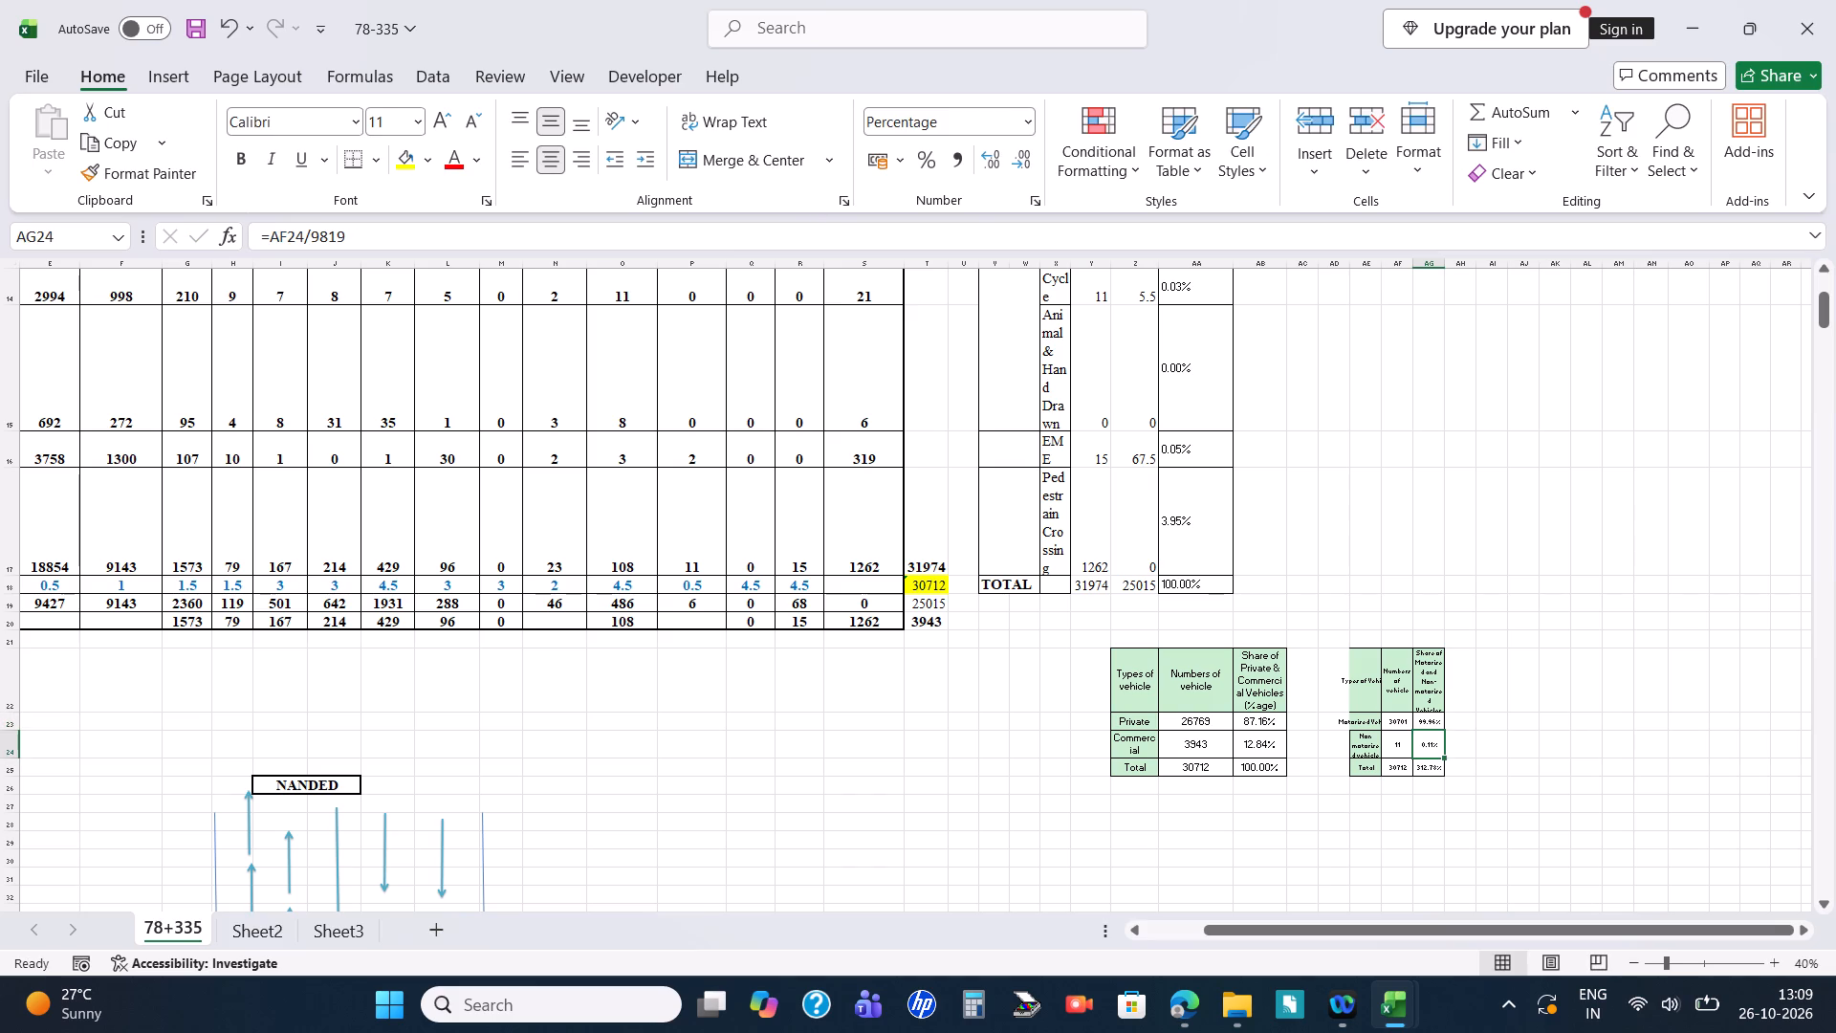
Format the area from U21 covering both share tables in Times New Roman, size 24.
left_click_drag(966, 640, 1835, 907)
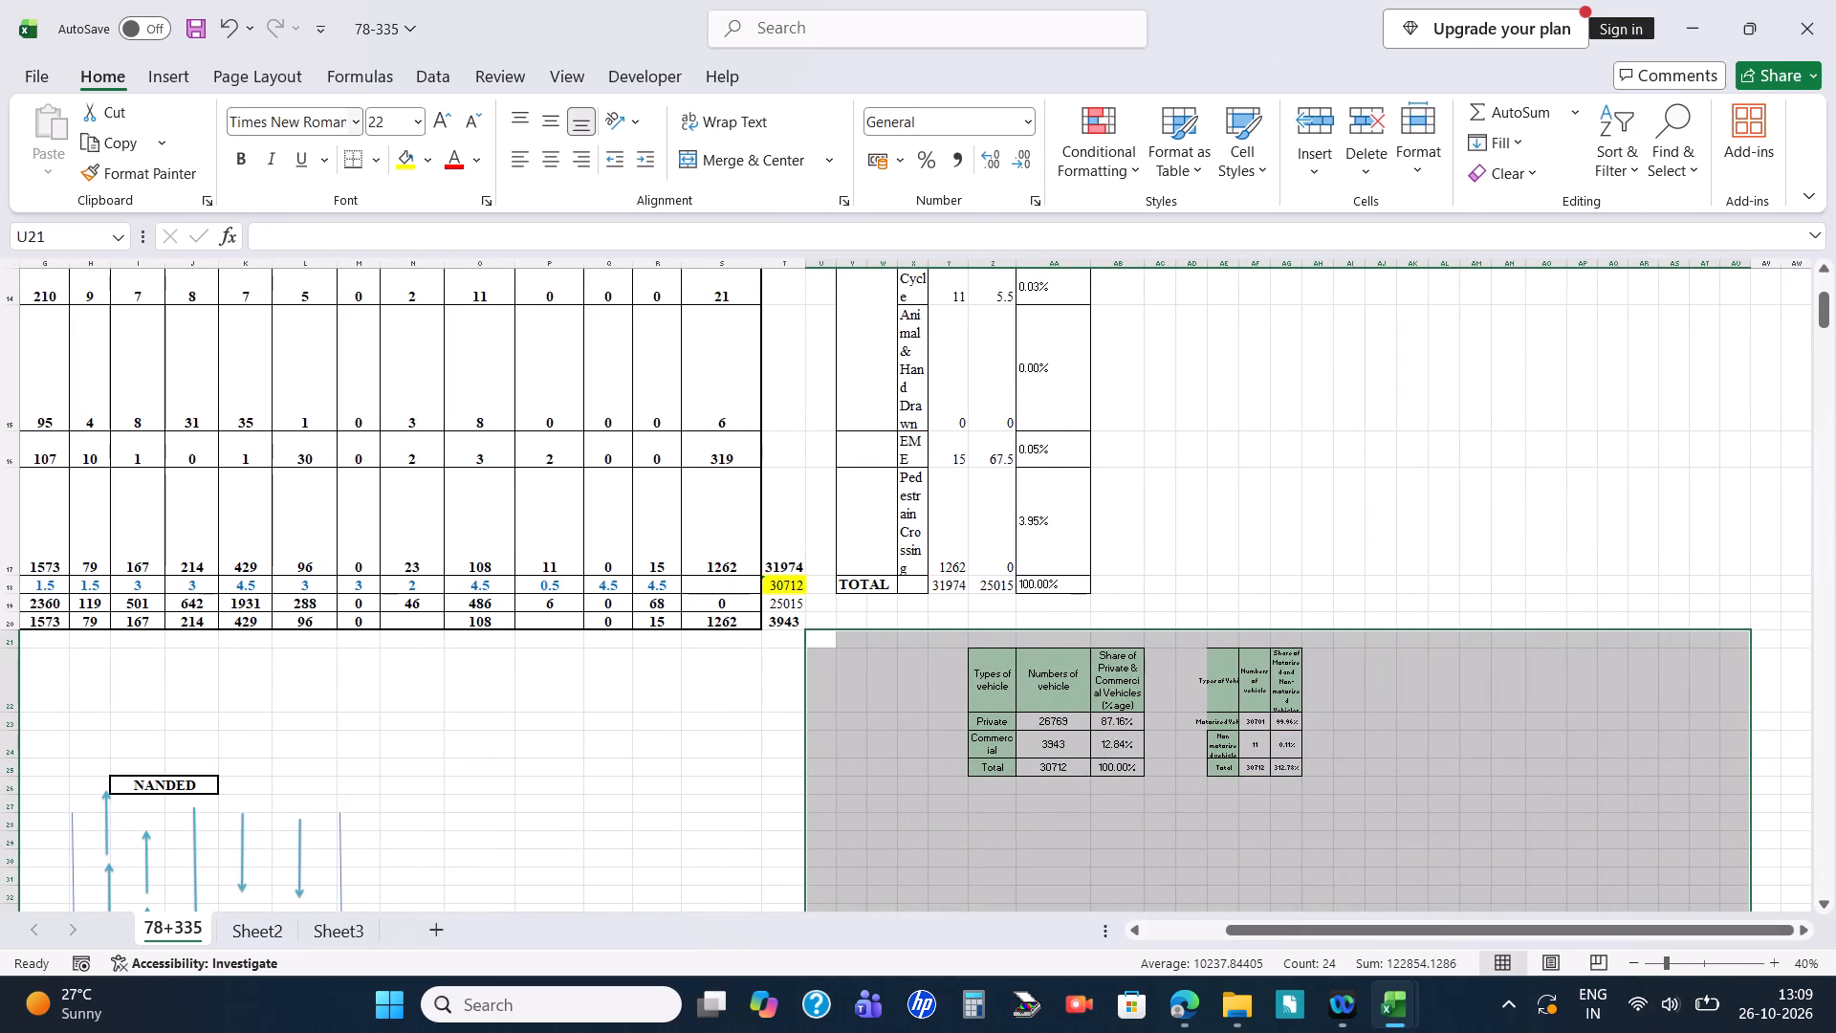
left_click(342, 121)
key("Return")
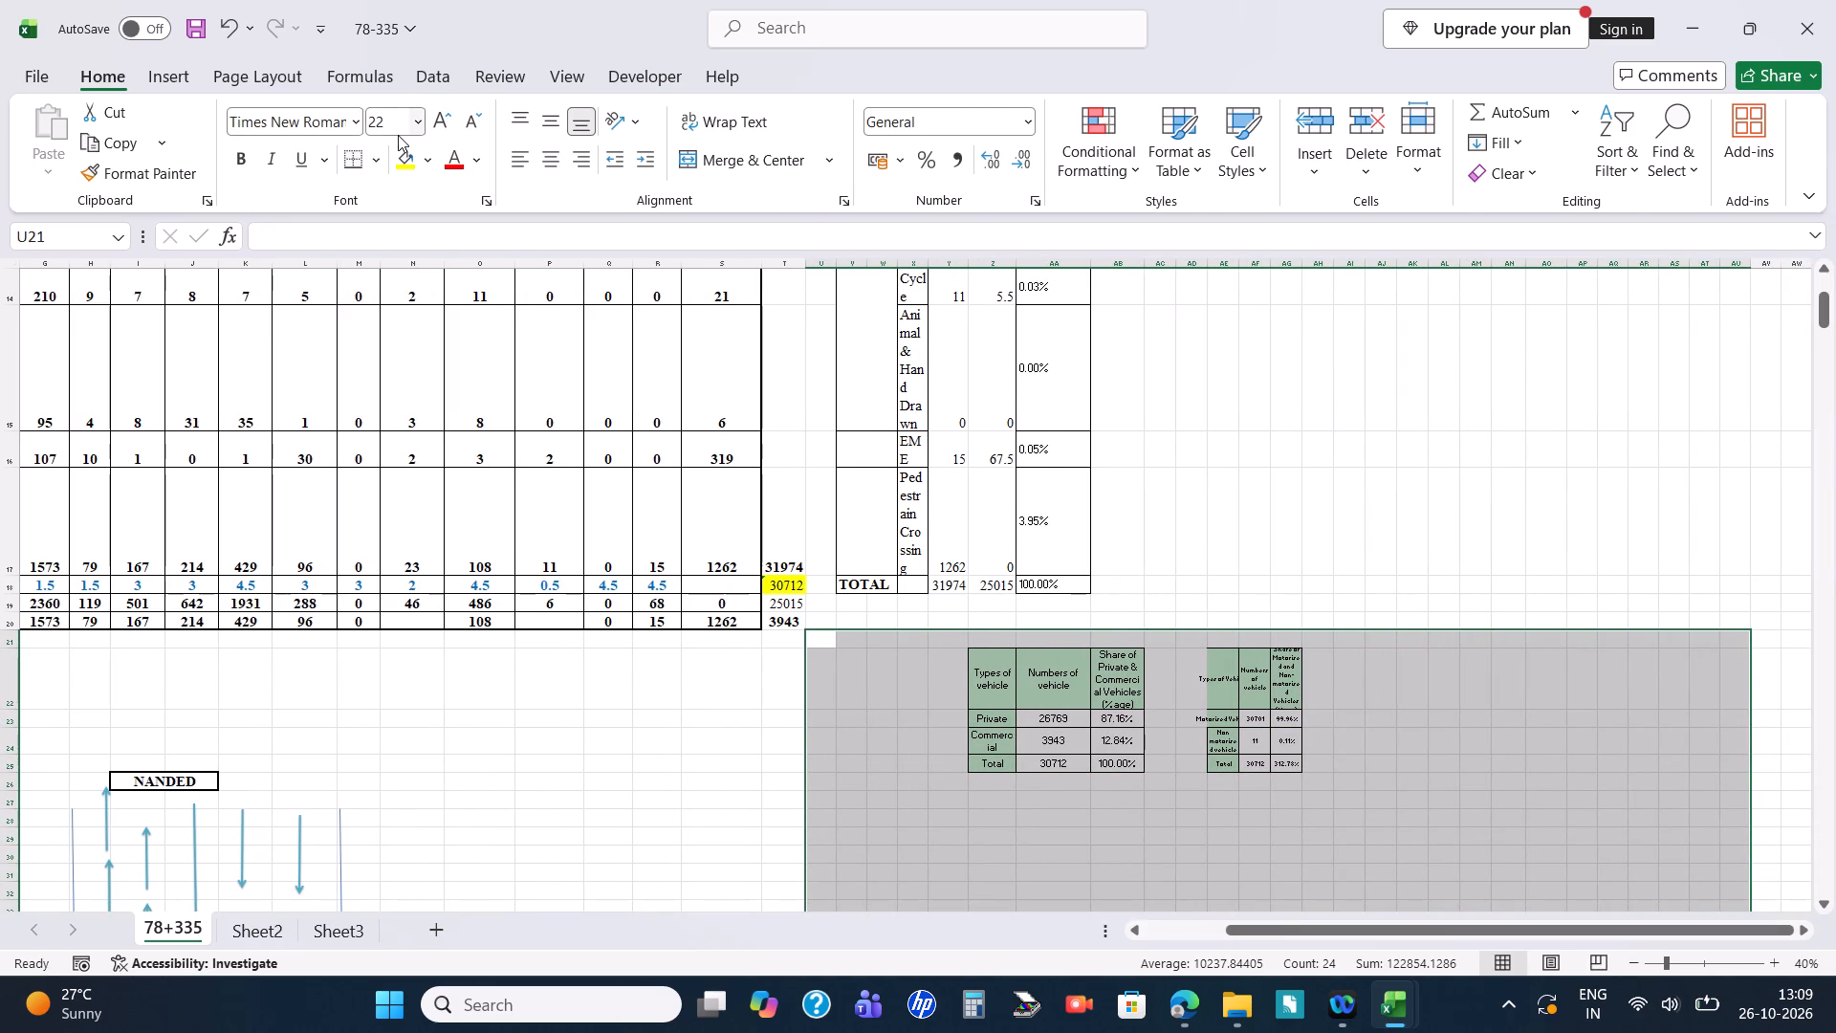
left_click(438, 116)
left_click(1451, 476)
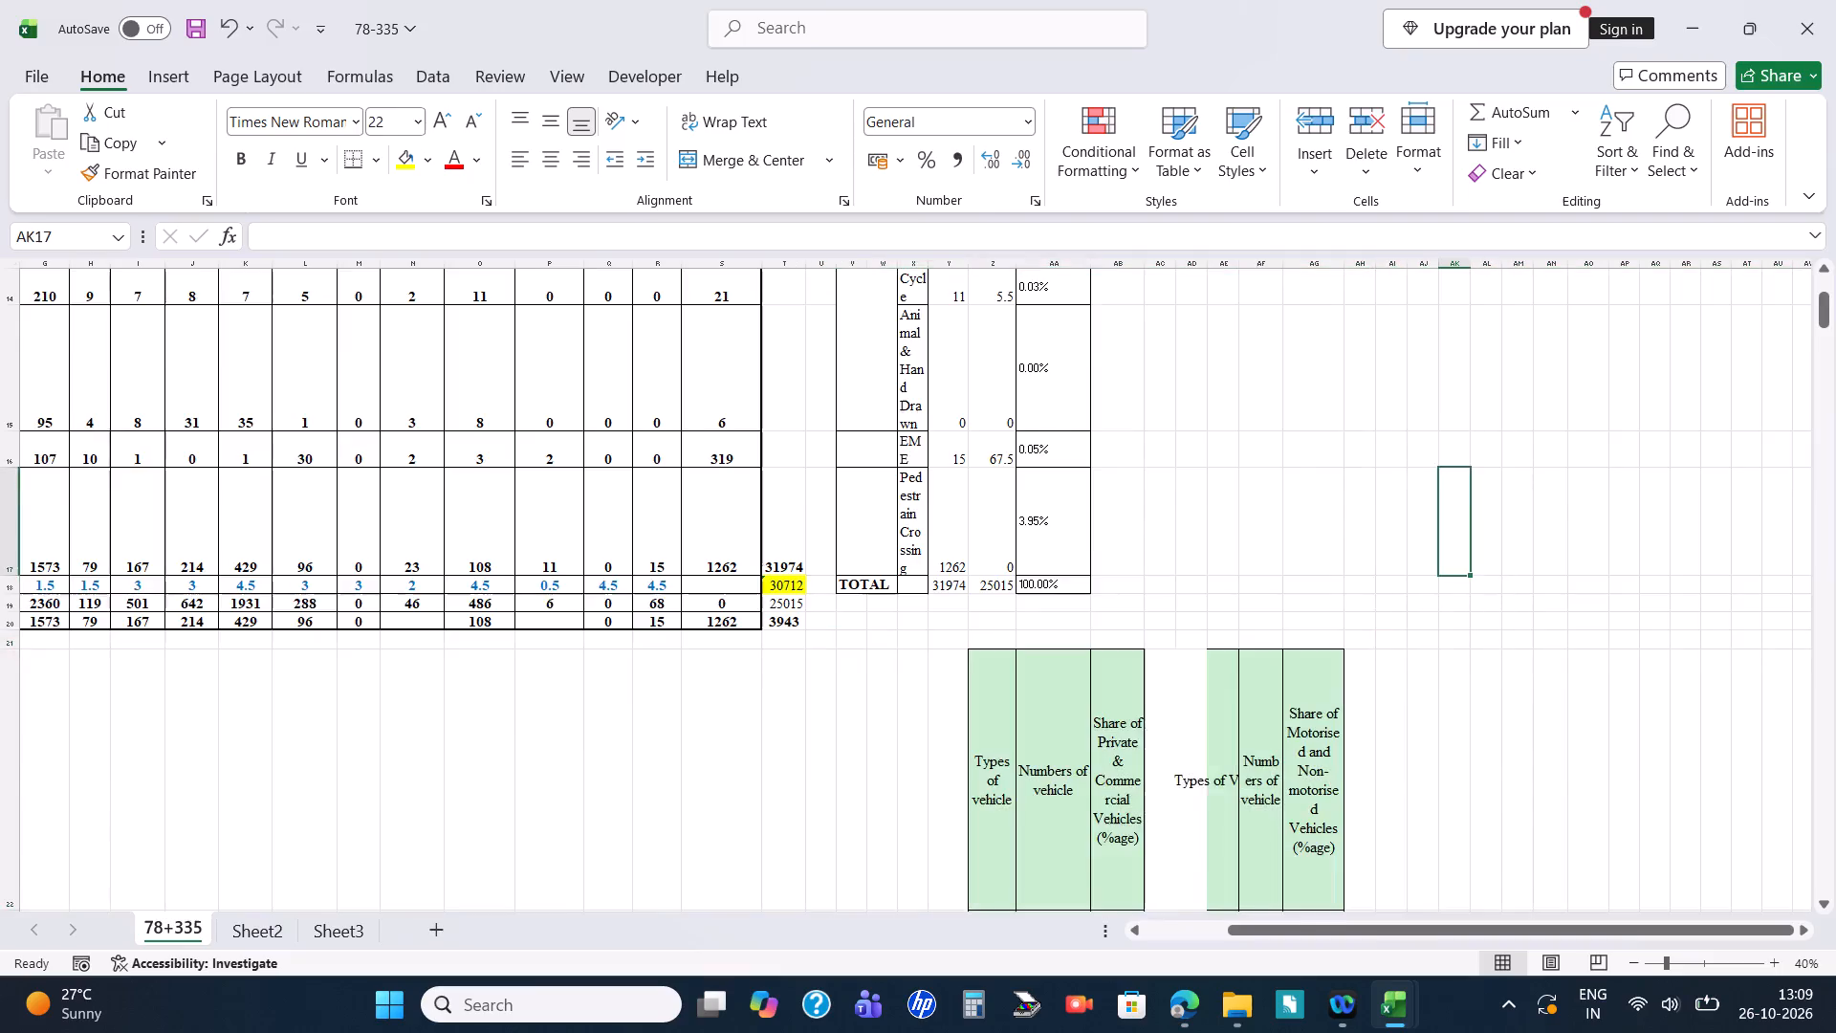
Fill the Motorised Vehicle share formula from AG23 down to the Non motorised vehicle and Total rows.
scroll(1391, 518, "down", 5)
scroll(1286, 597, "up", 3)
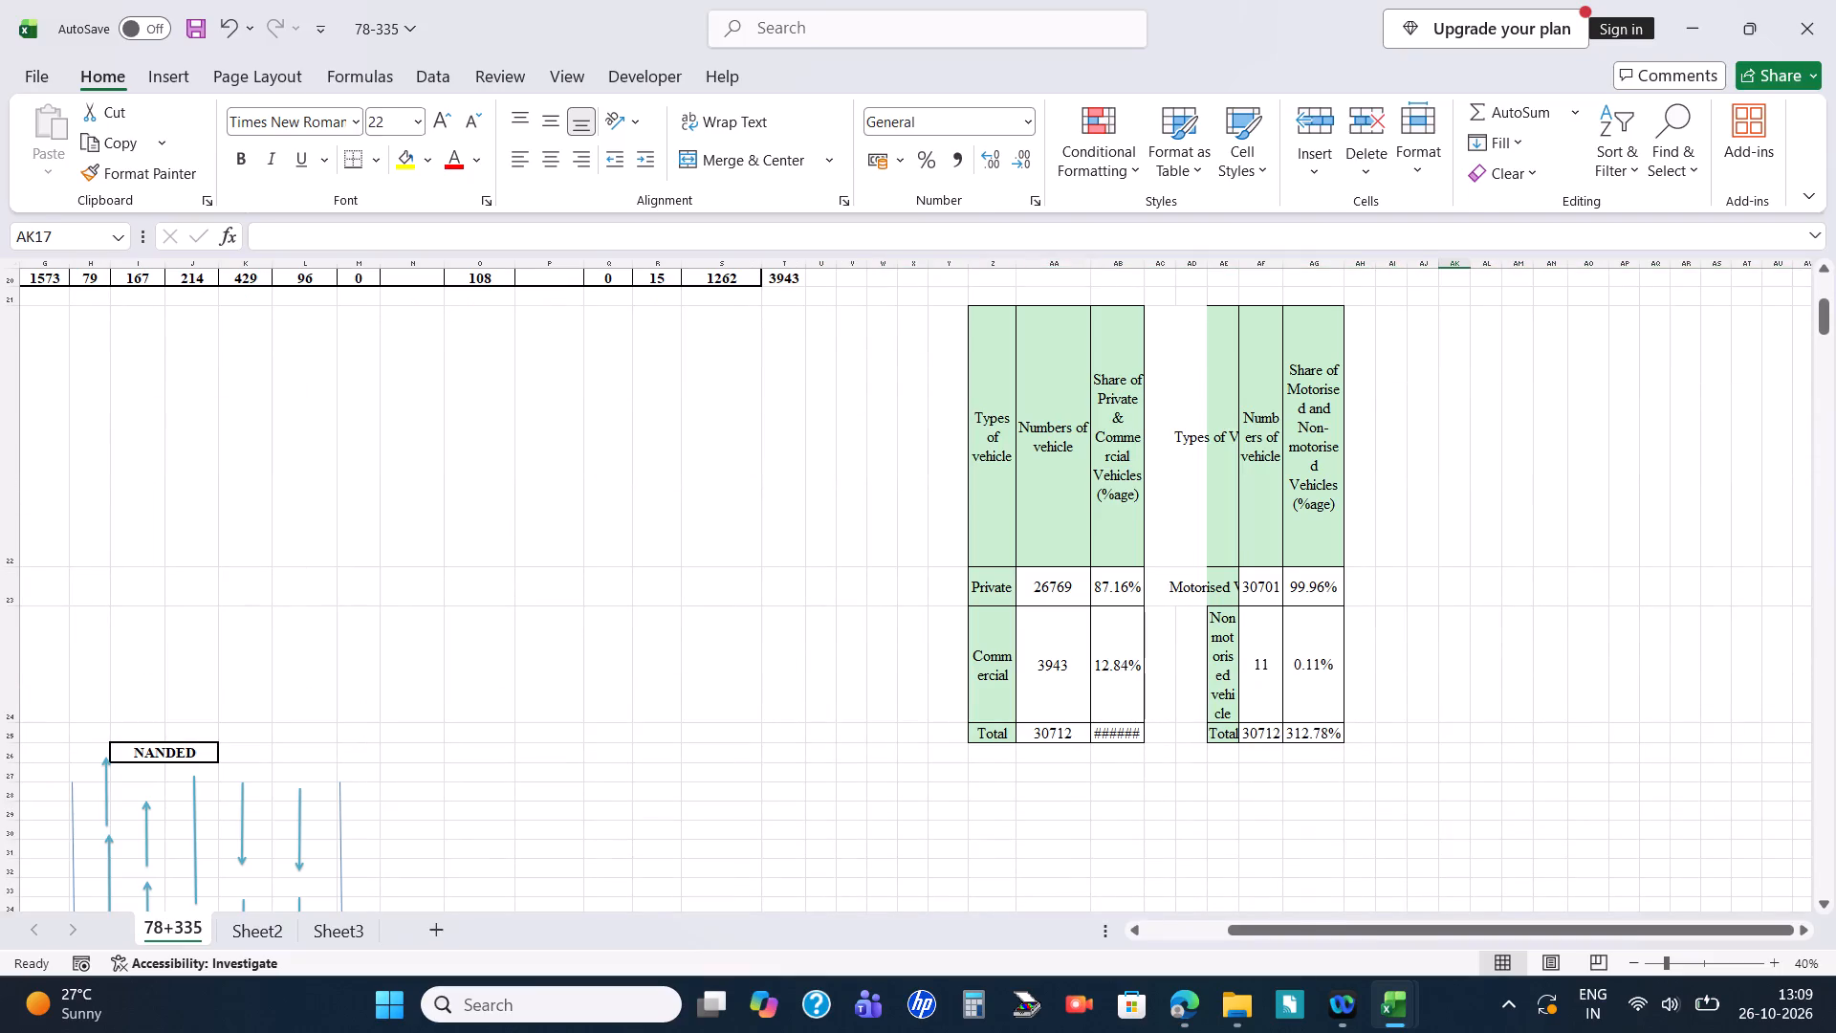
left_click(1263, 584)
left_click(1322, 593)
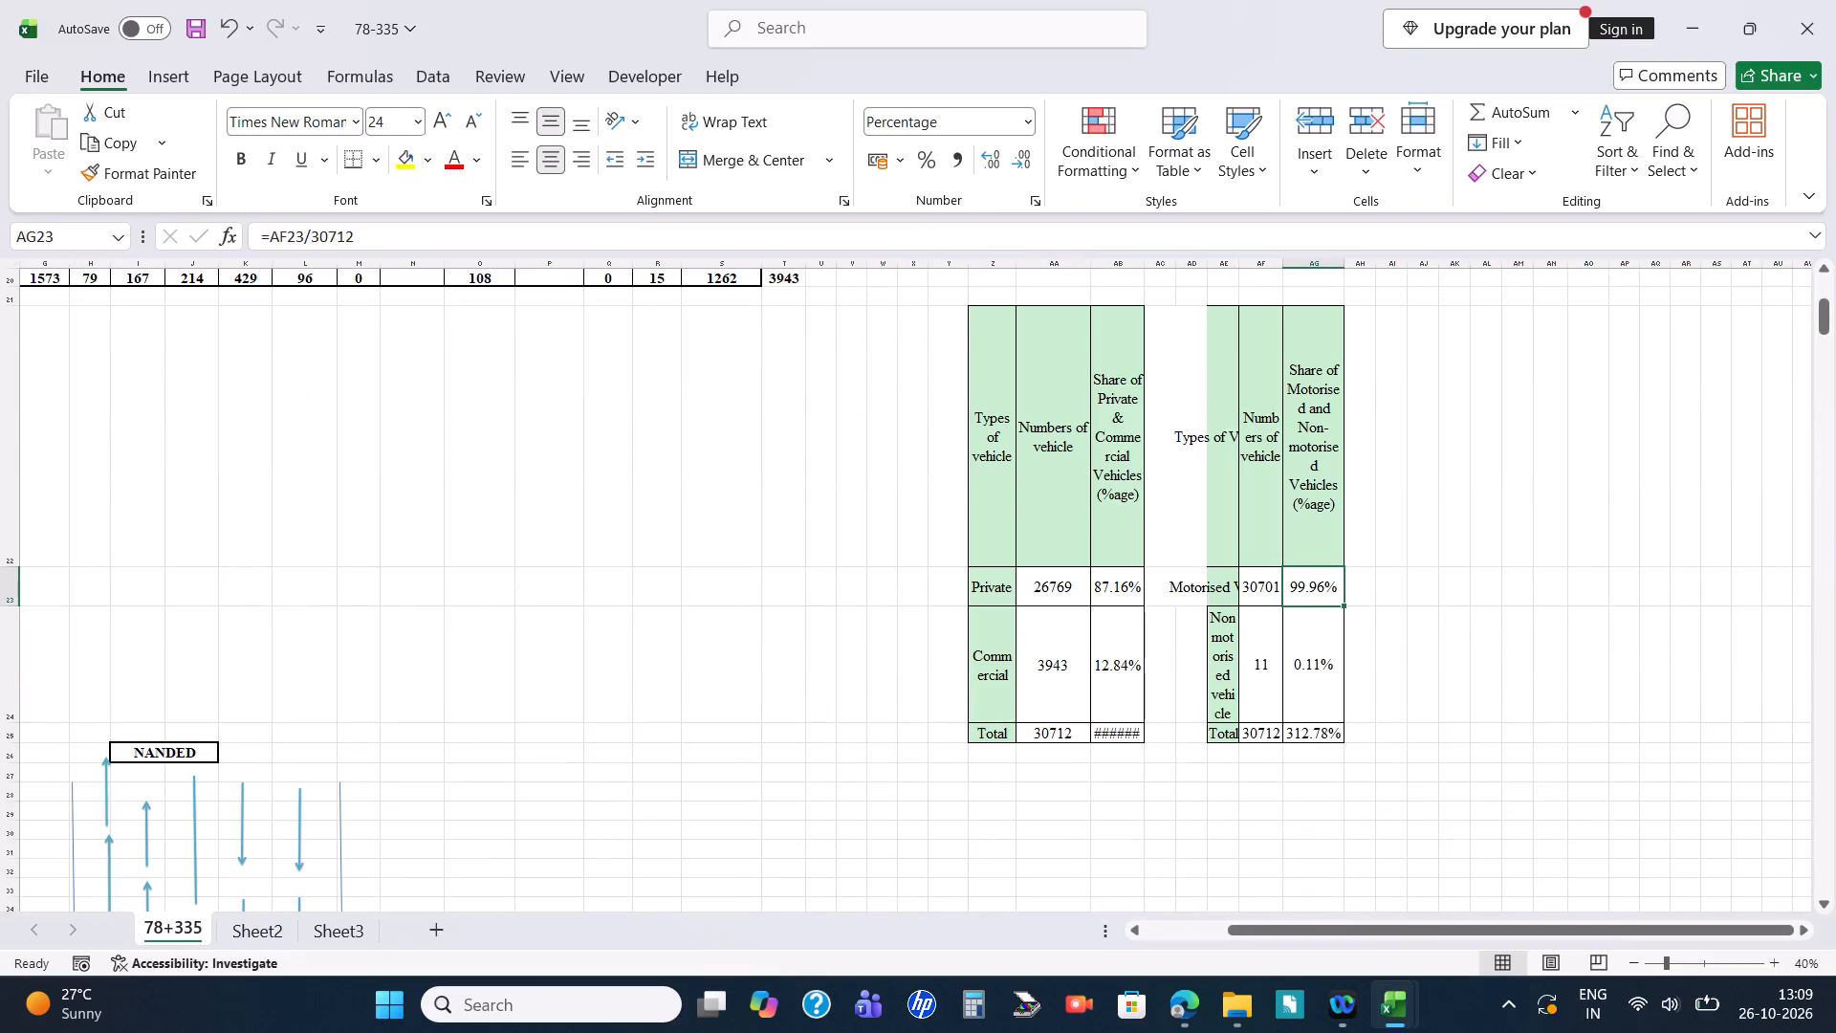
double_click(1344, 609)
left_click(1426, 631)
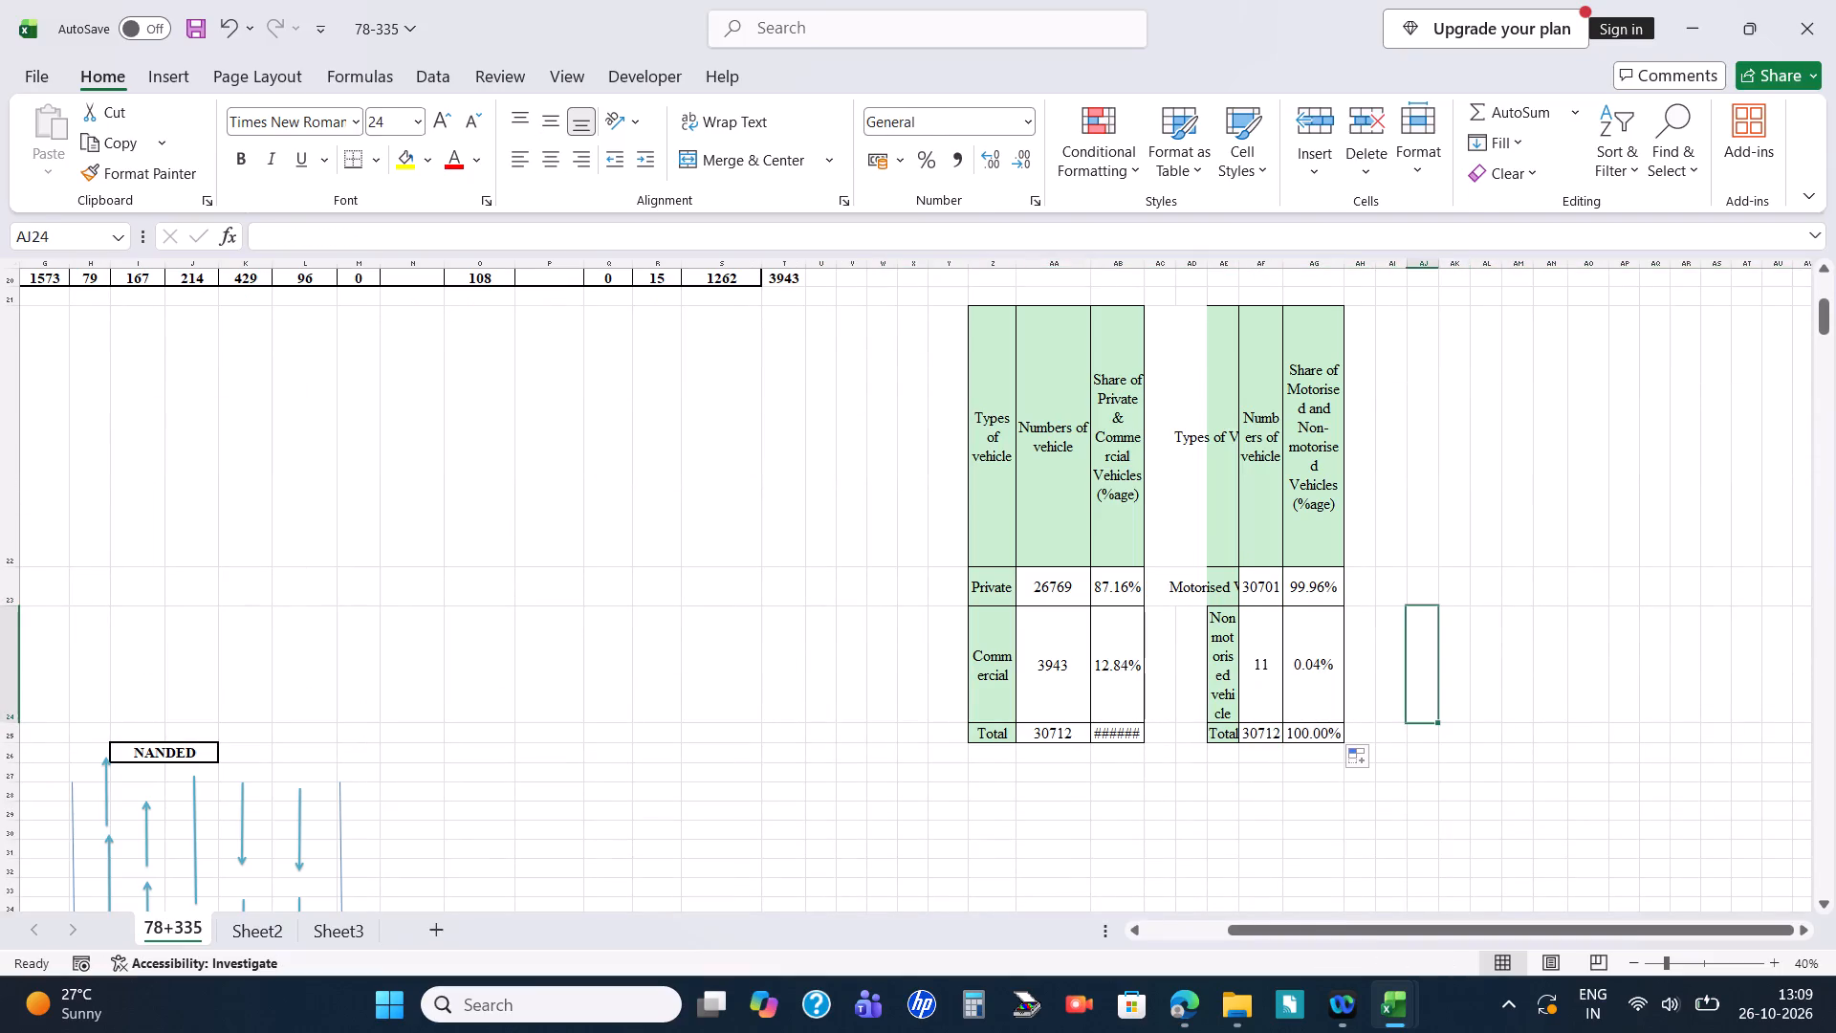
Copy the Passenger & Goods Vehicles share table from the 106+600 workbook and paste it at AJ22 in the 78+335 sheet.
key("alt+Tab")
left_click_drag(1402, 765, 1639, 913)
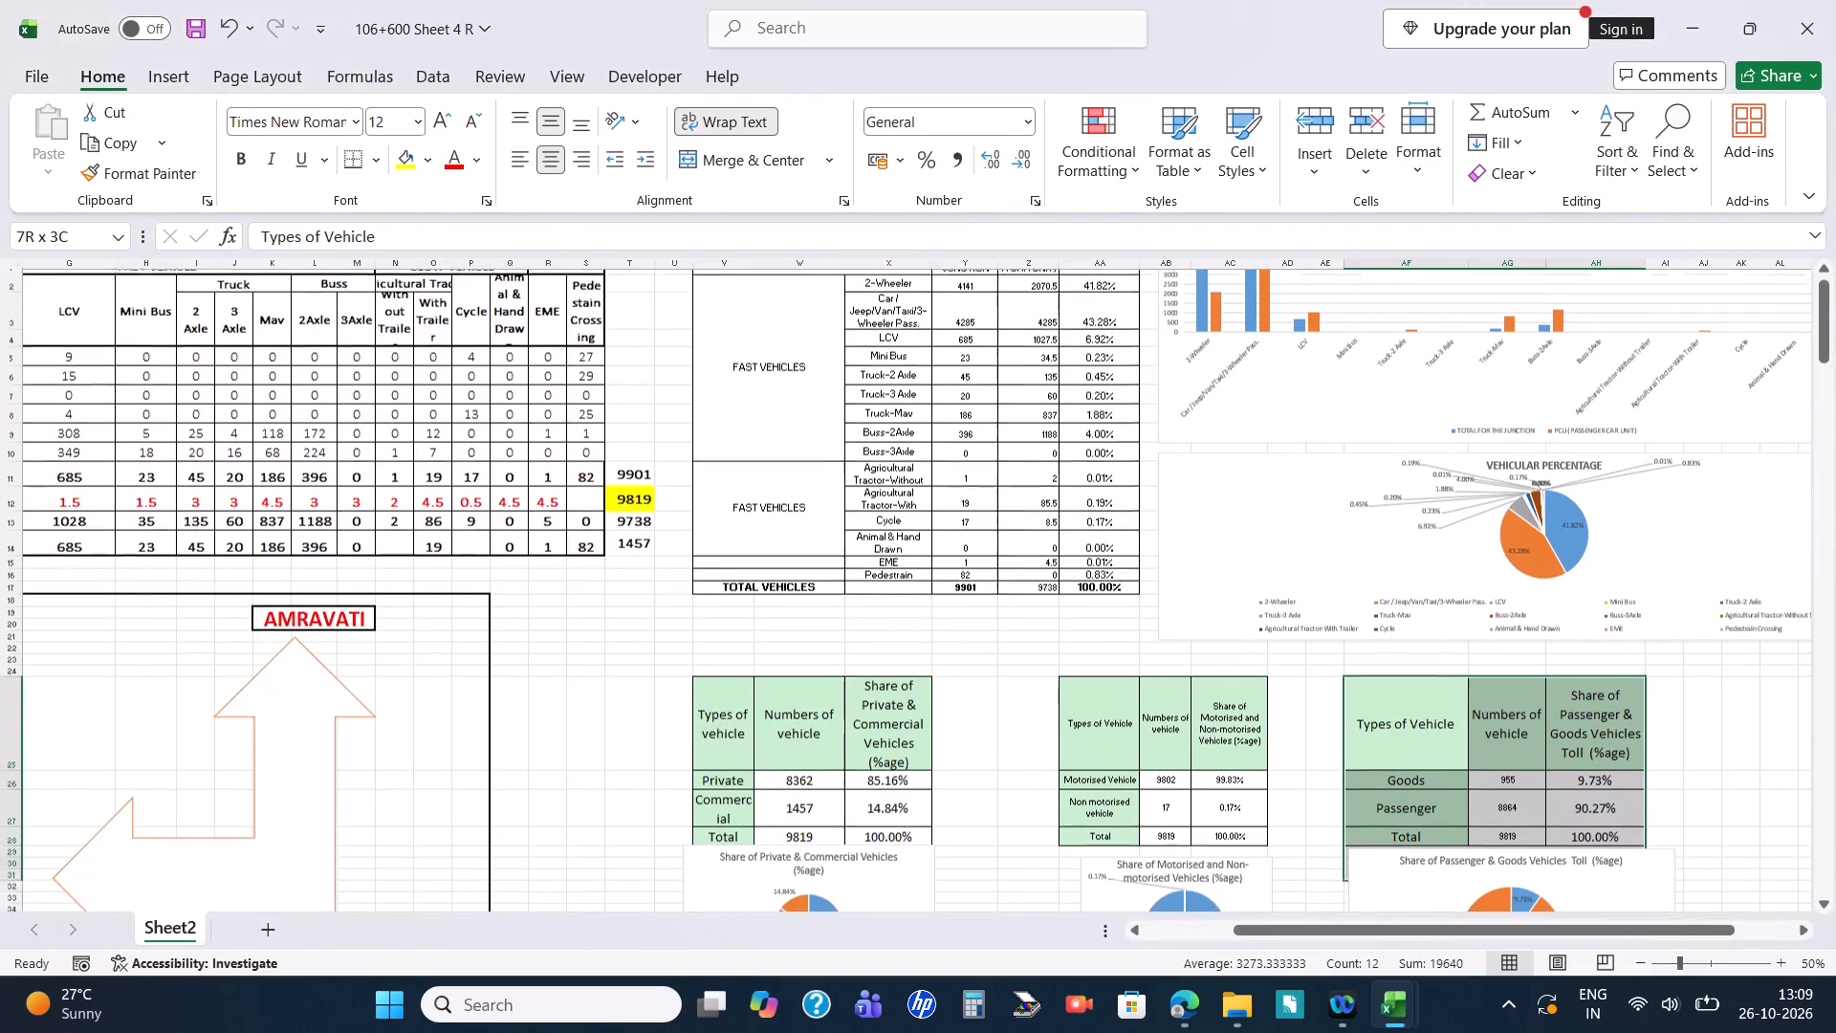
left_click_drag(1639, 913, 1573, 828)
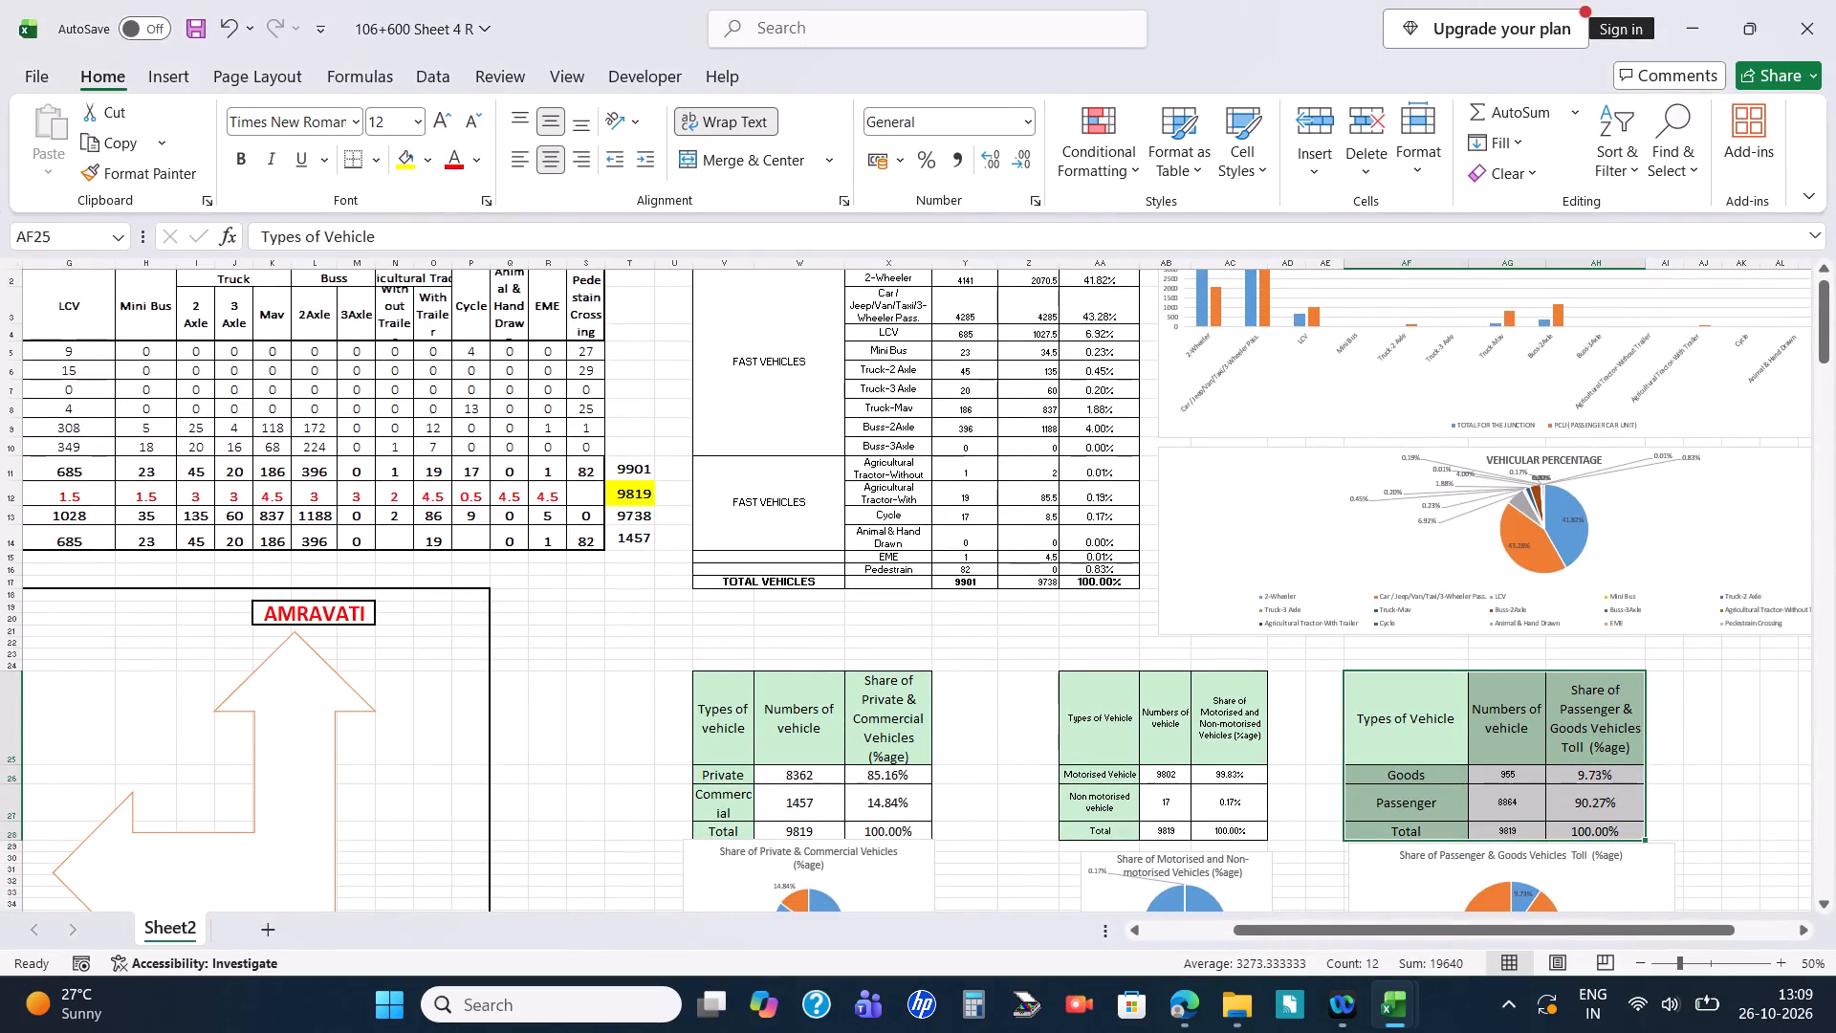
key("ctrl+c")
key("alt+Tab")
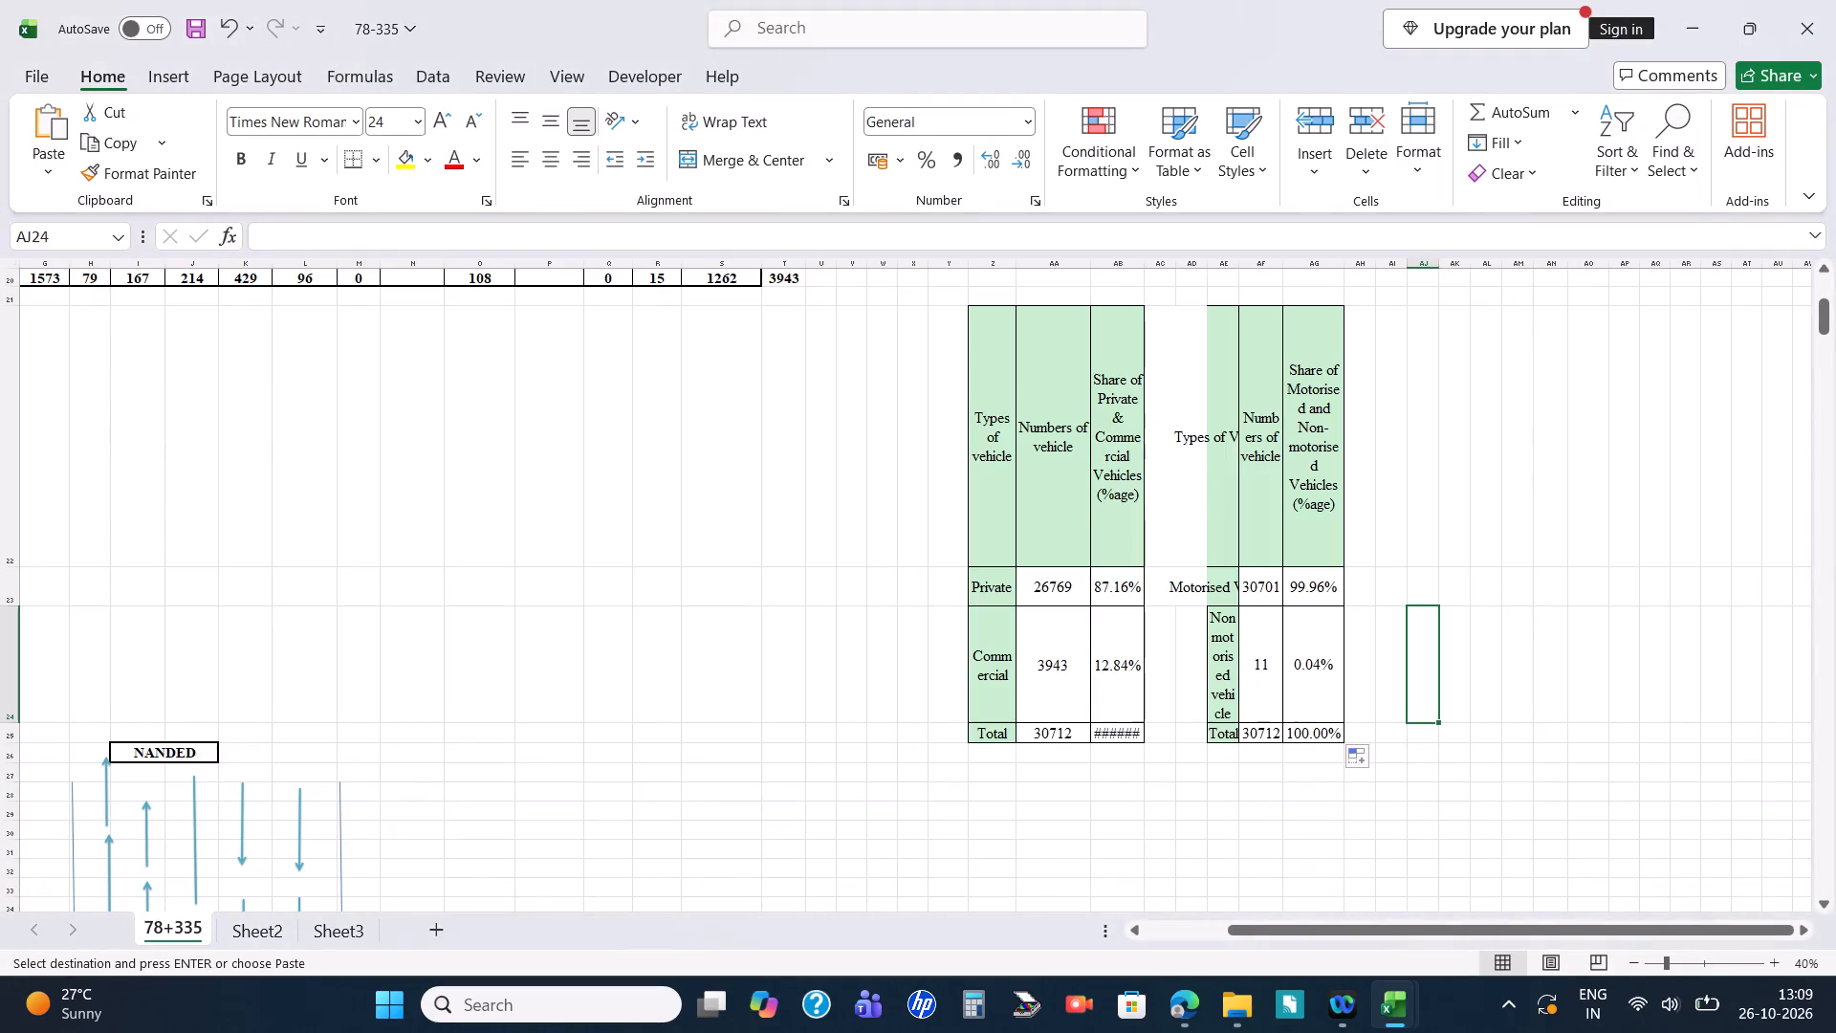
left_click(1427, 364)
key("ctrl+v")
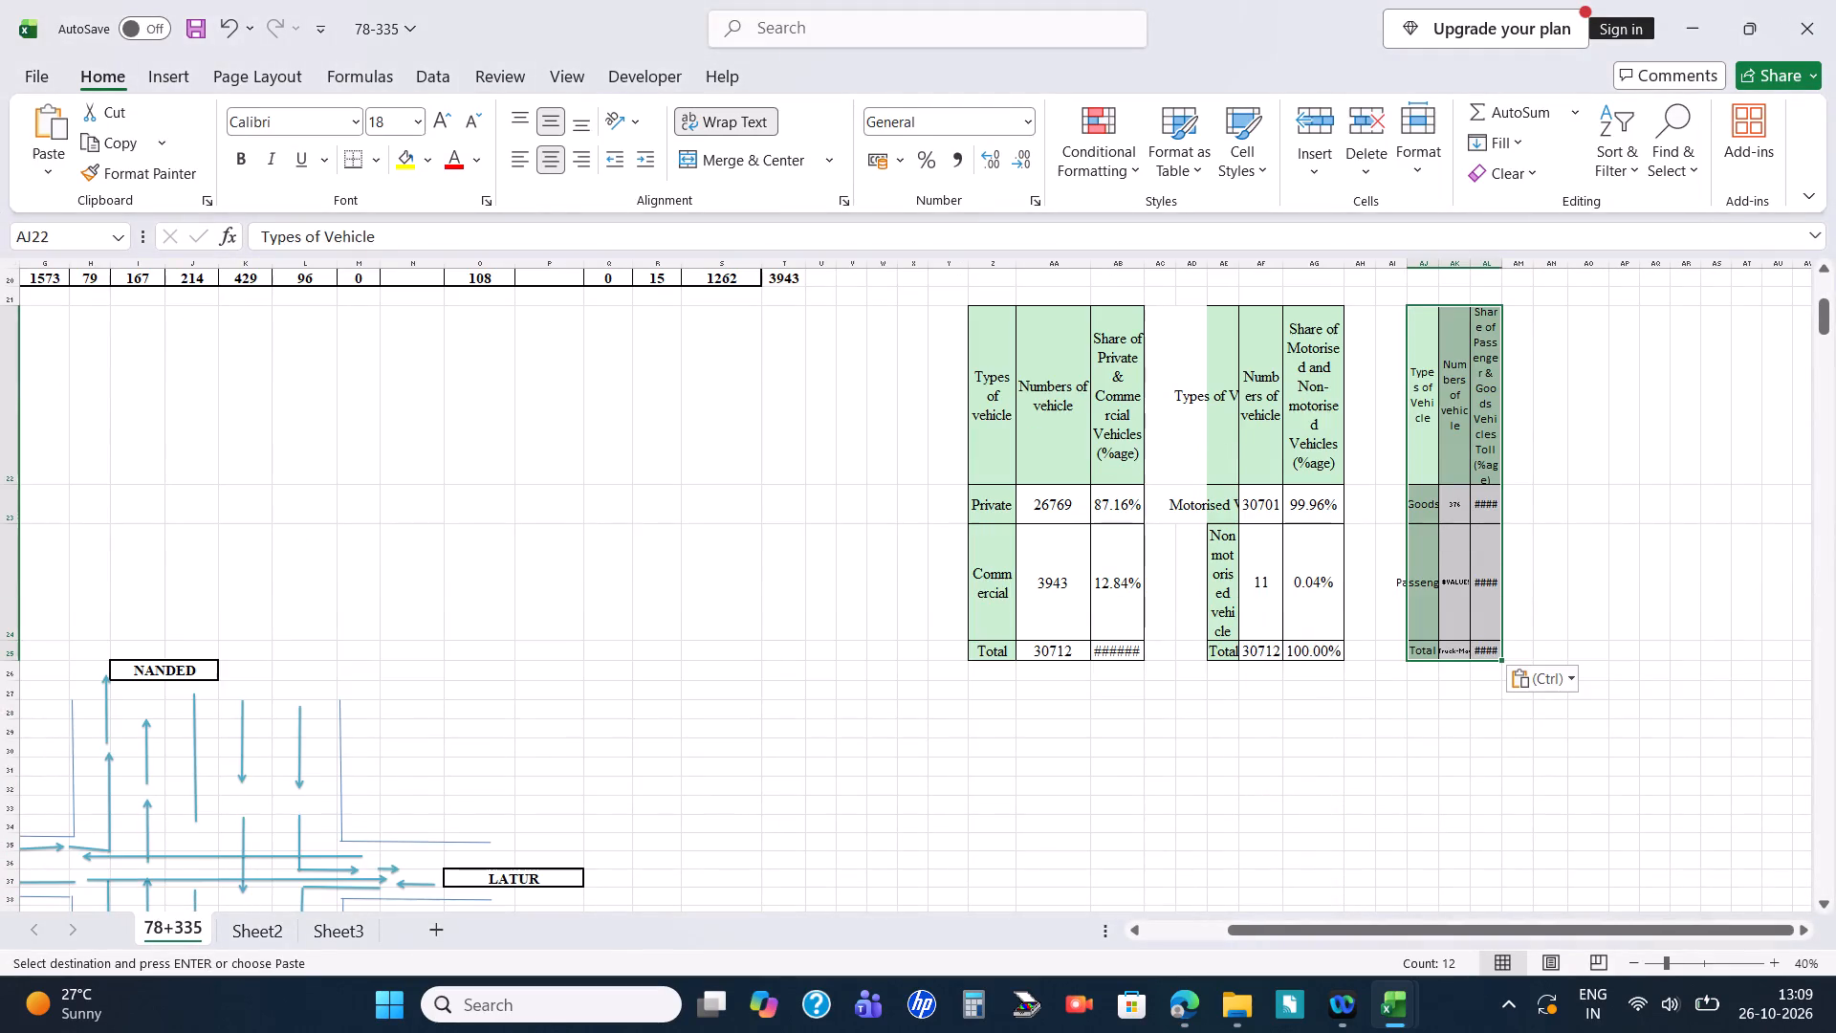
Set the font size of all three share tables in rows 22 to 25 to 24.
left_click_drag(808, 448, 1601, 654)
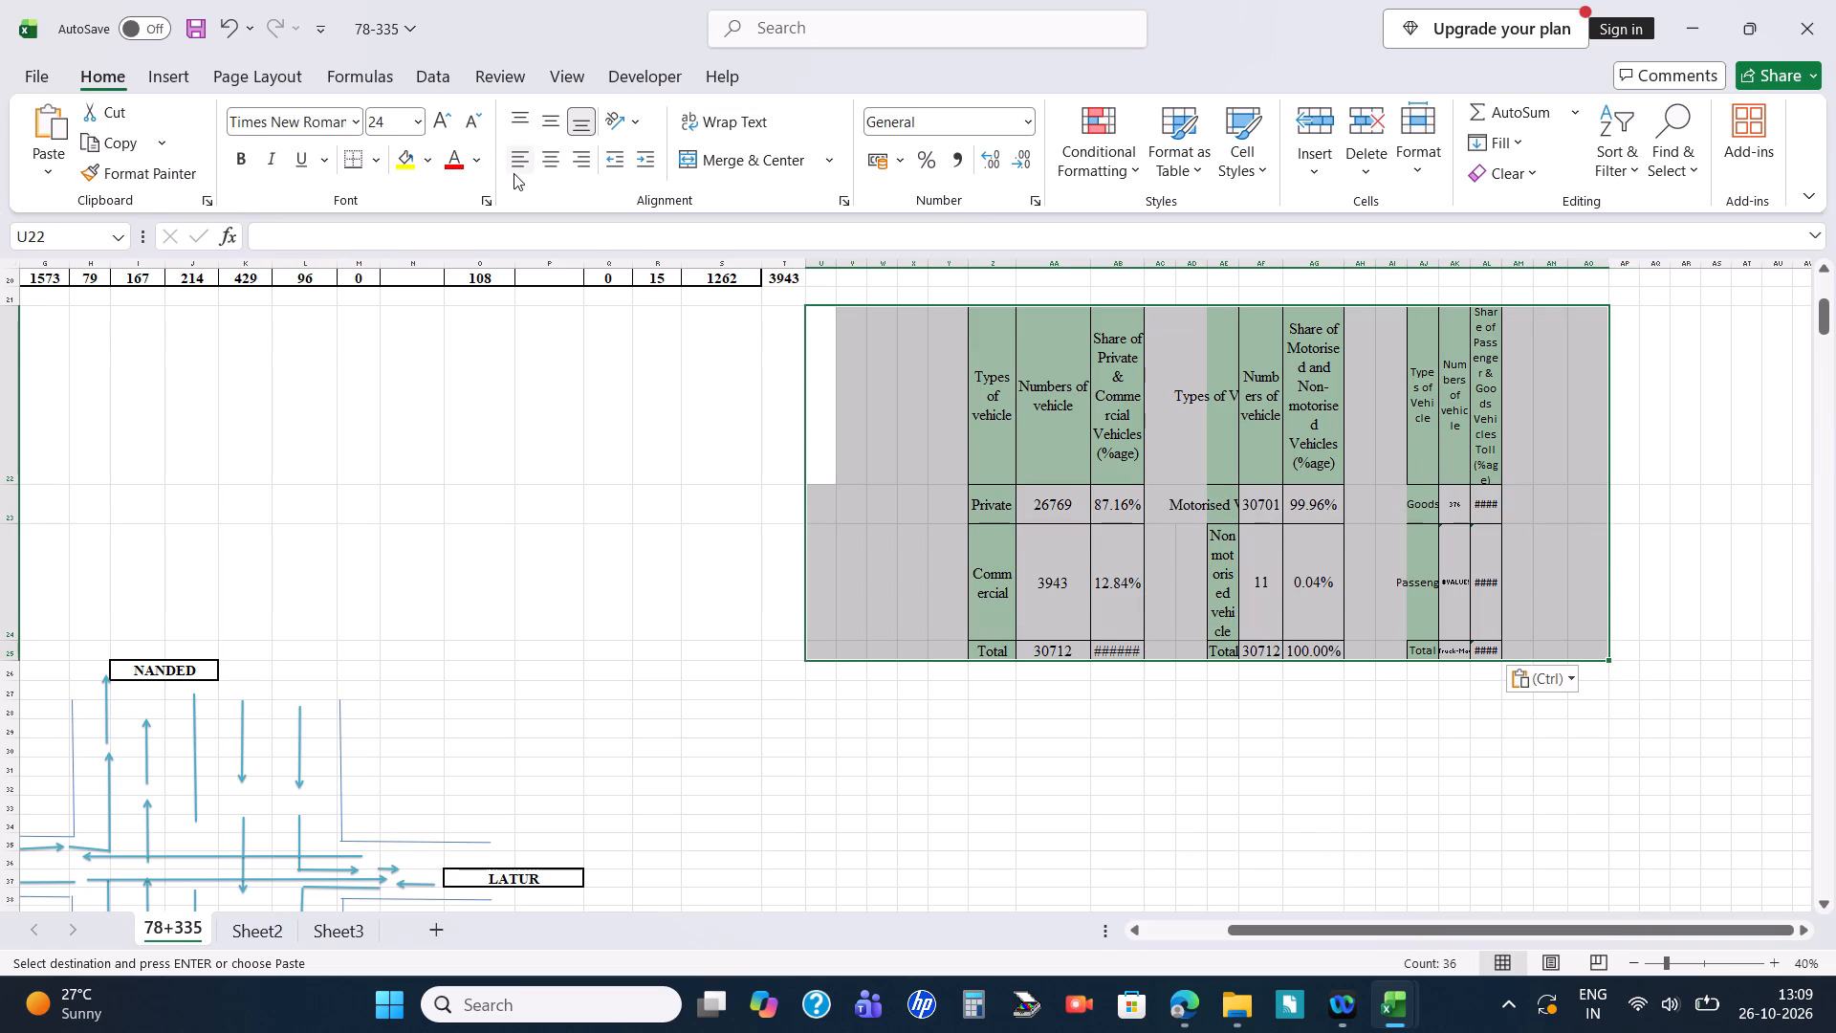
left_click(395, 112)
key("Return")
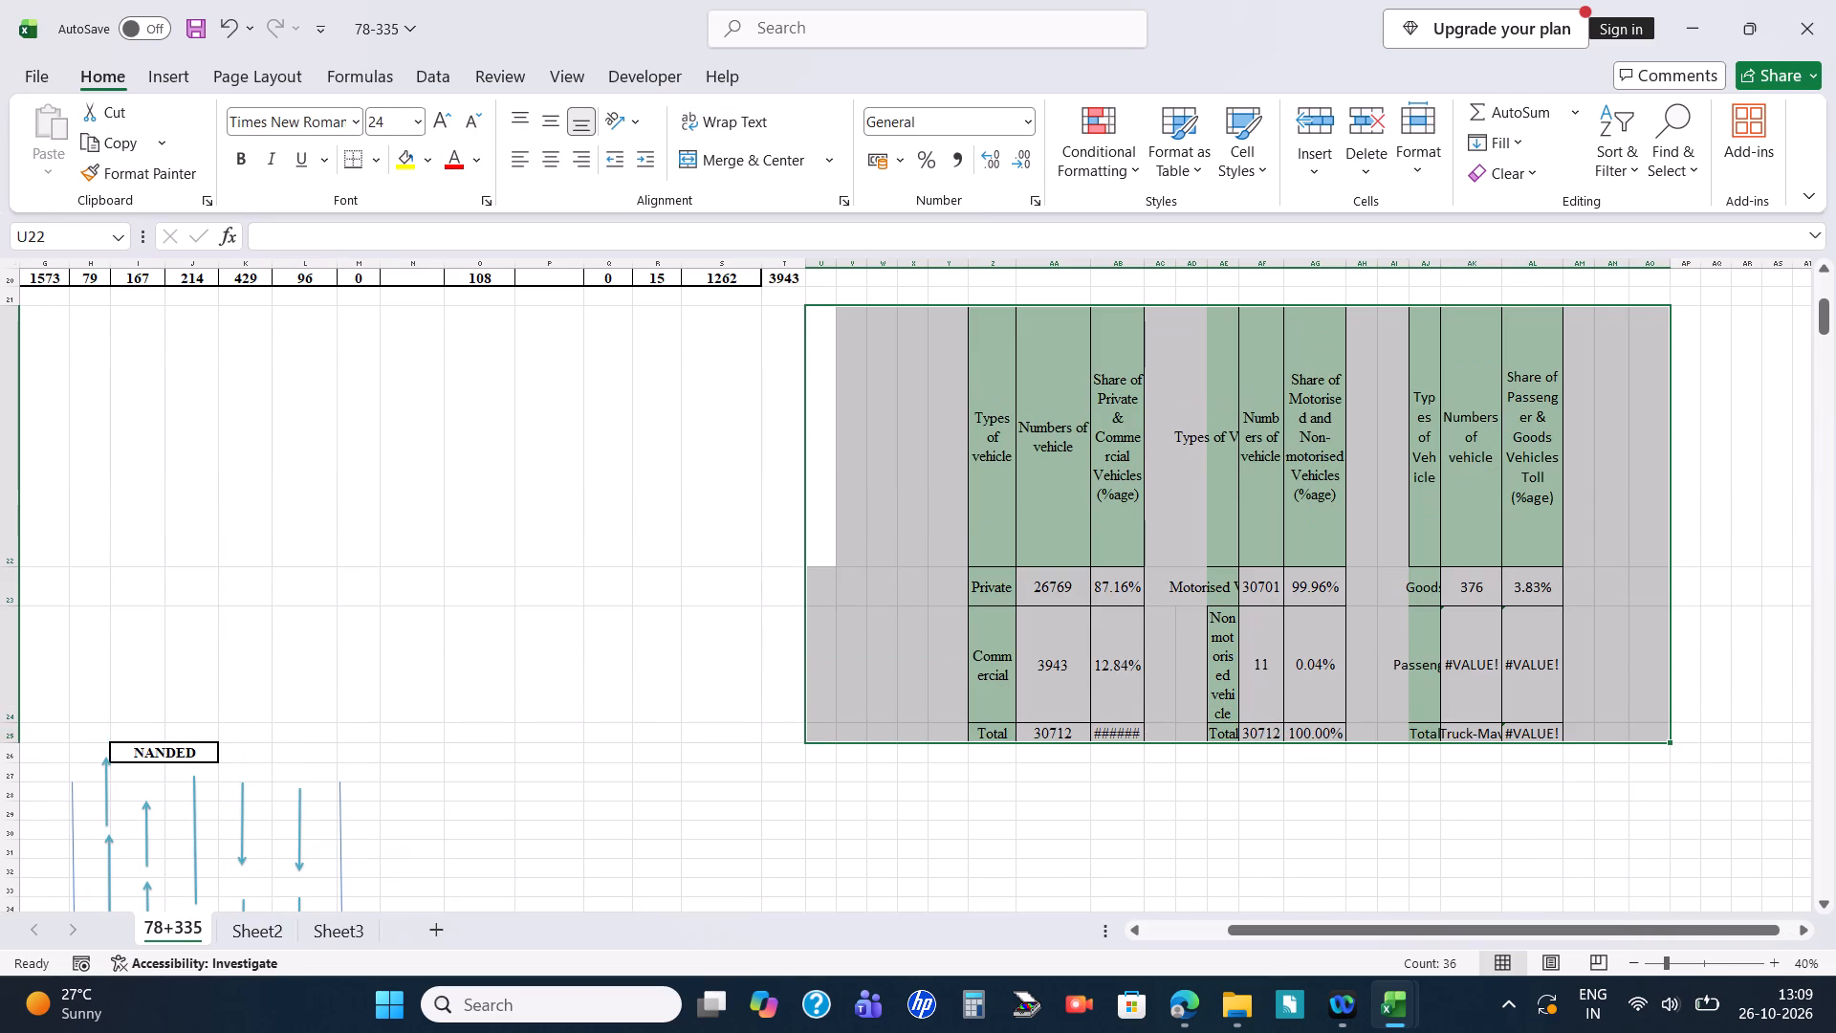
left_click(1794, 578)
Examine the Goods count formula in the 106+600 workbook's Passenger & Goods table and the vehicle columns it references.
left_click(1486, 594)
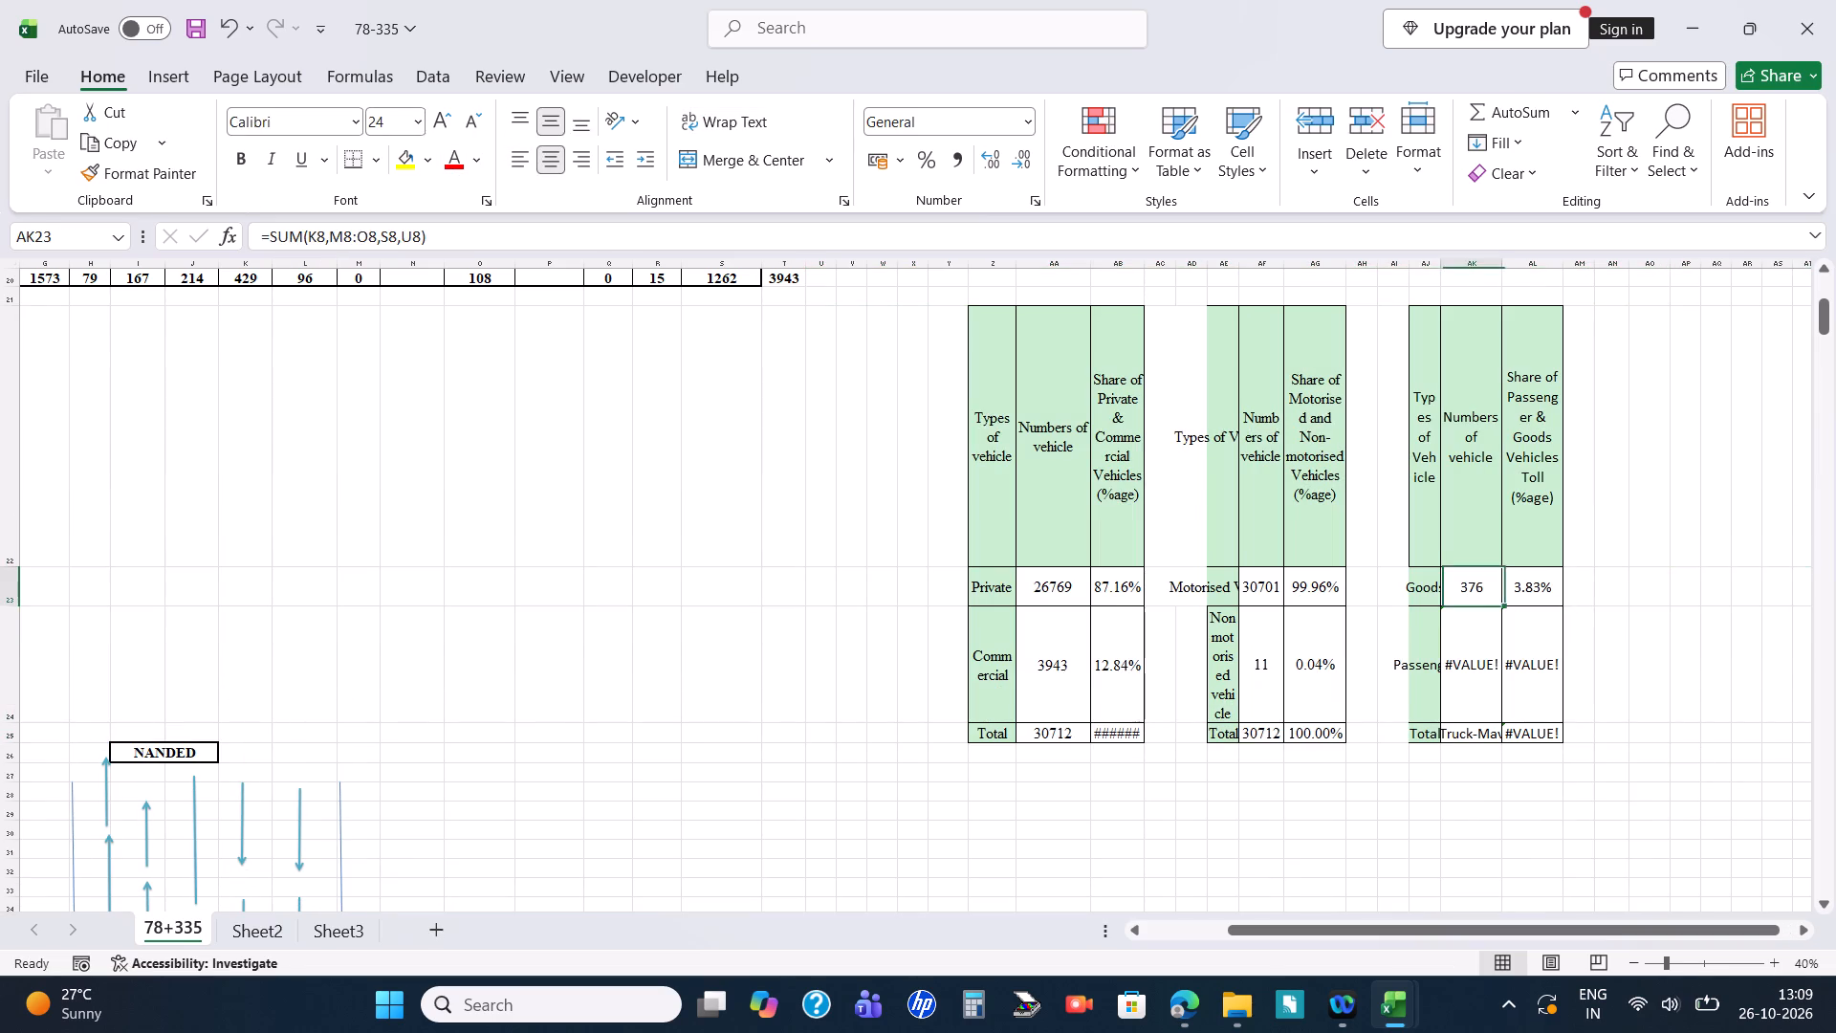
key("alt+Tab")
left_click(1302, 681)
left_click(1513, 776)
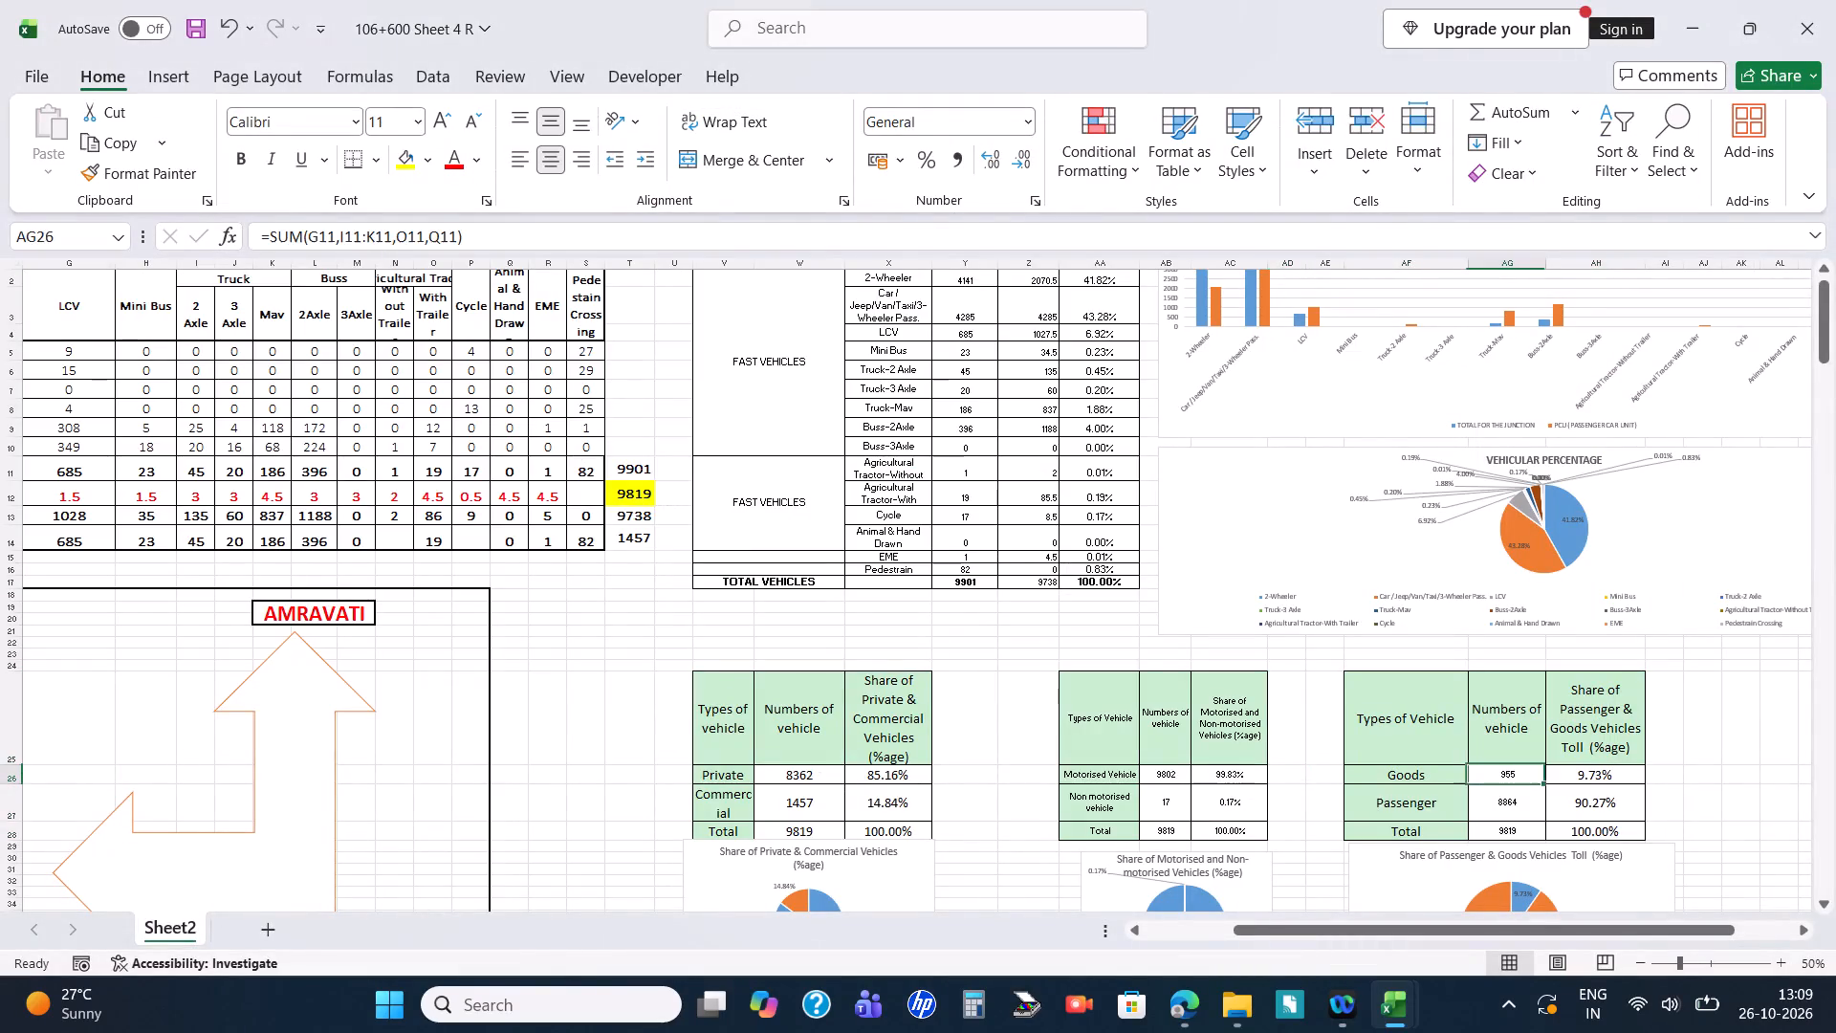
left_click(1593, 781)
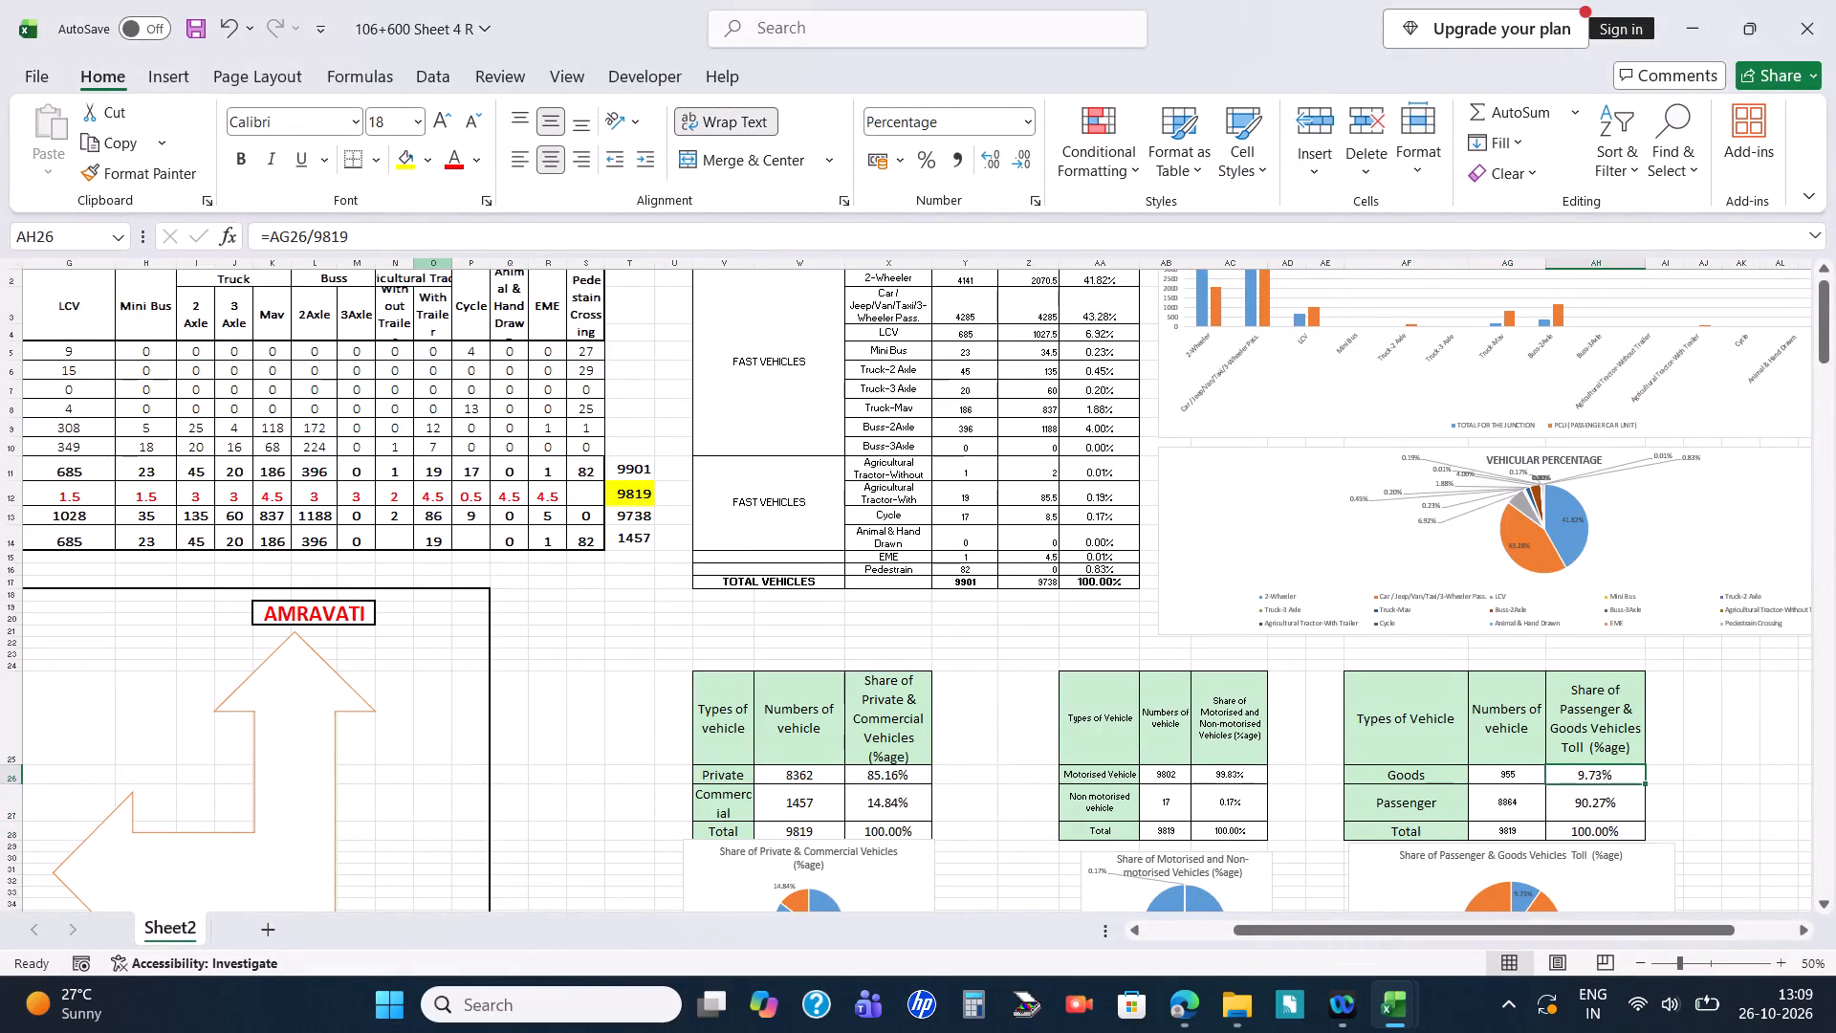
left_click(1524, 773)
left_click(517, 231)
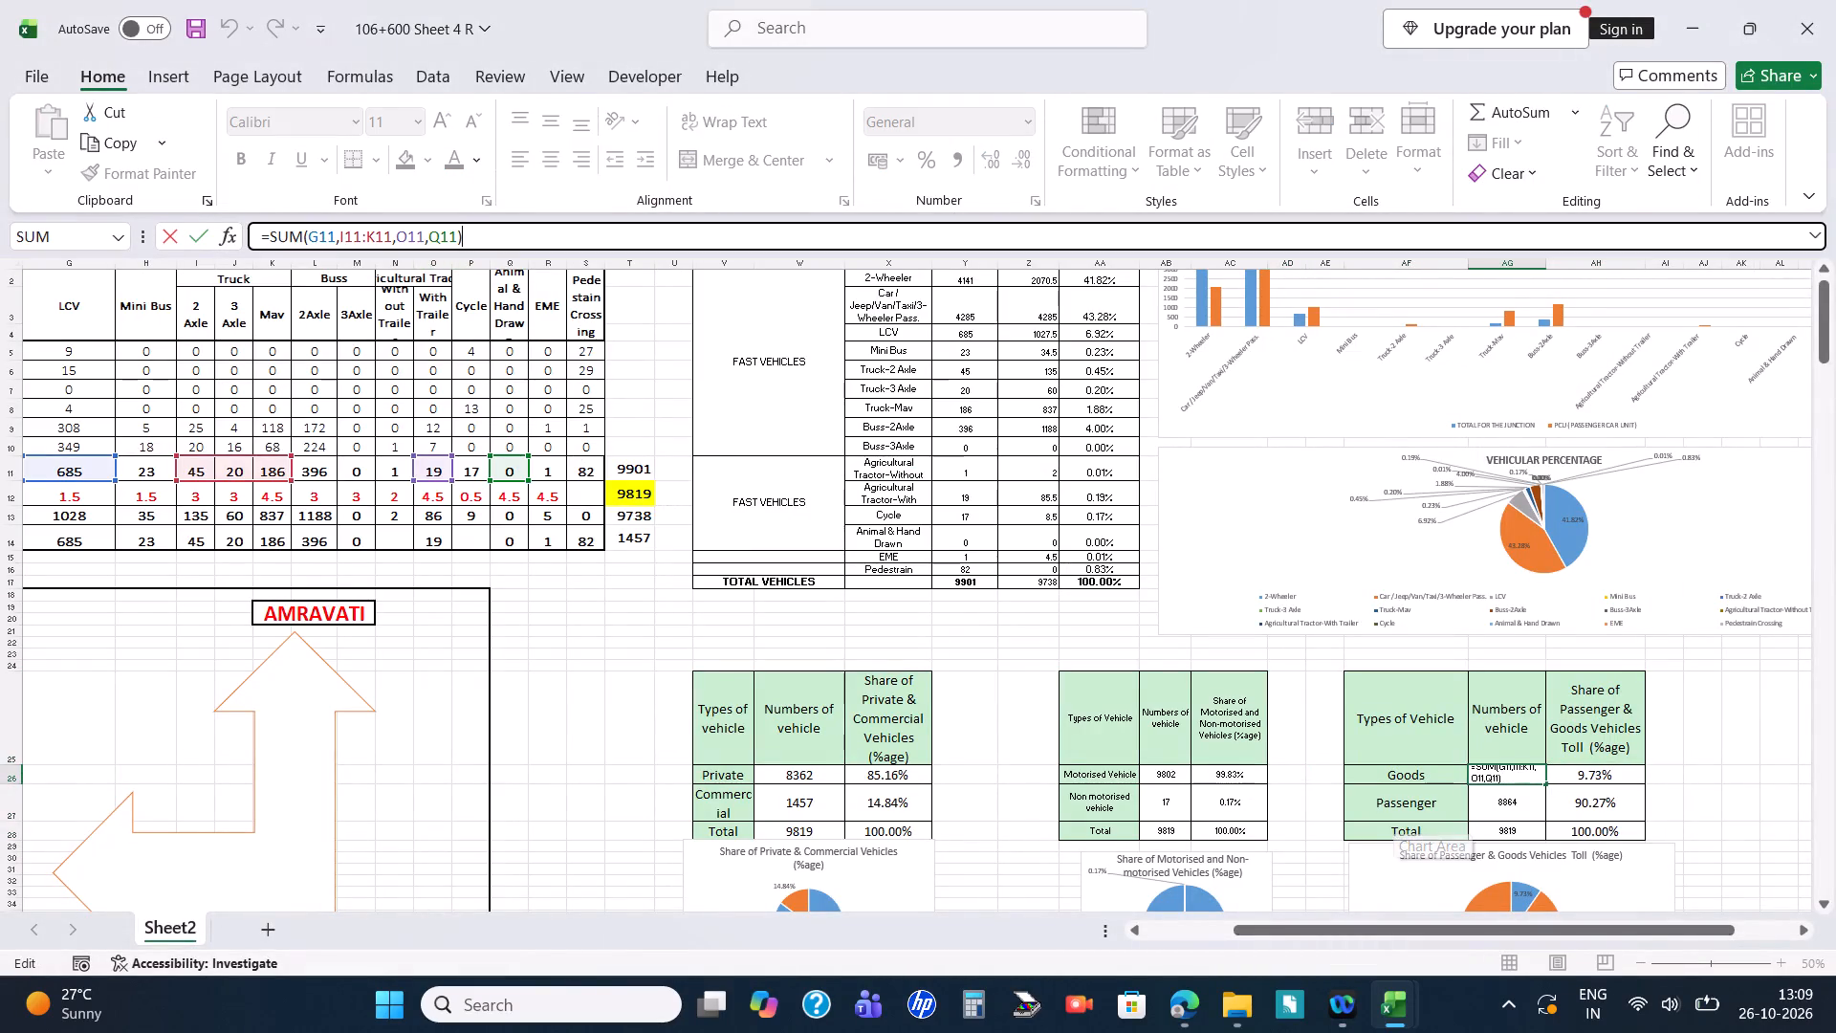
left_click_drag(1536, 933, 1419, 932)
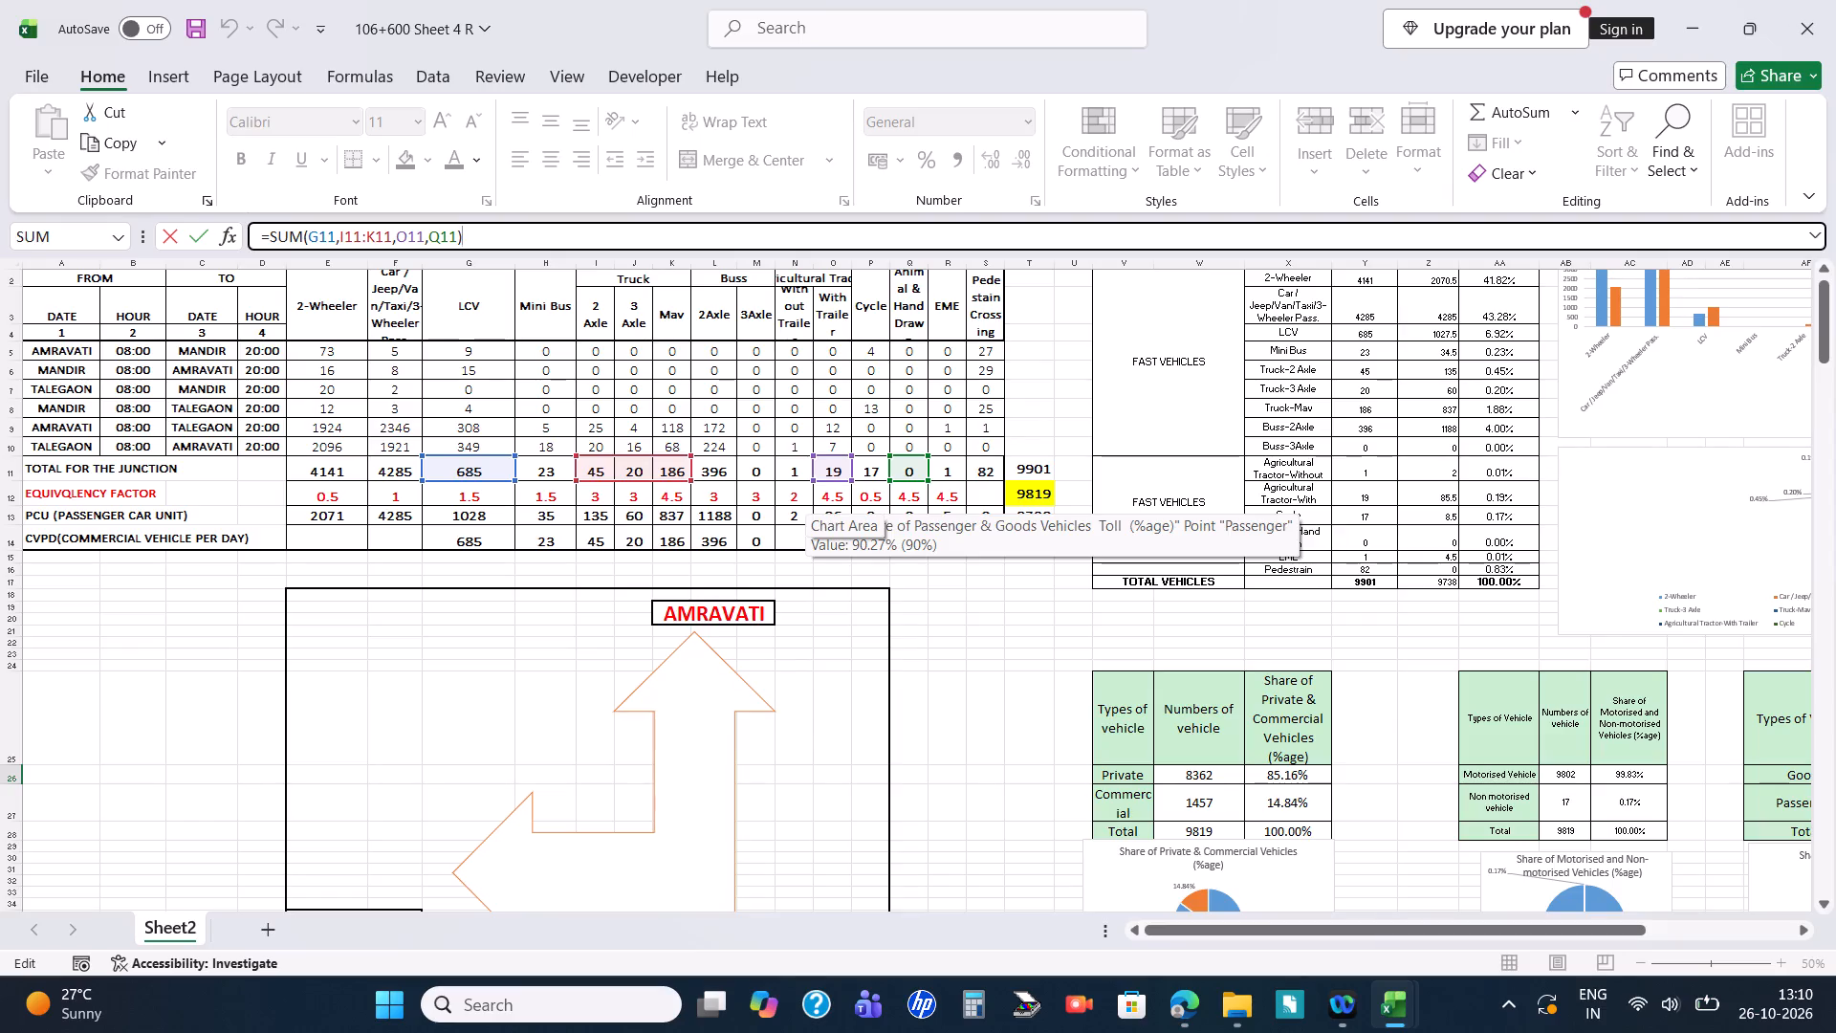
key("alt+Tab")
key("alt+Tab")
key("alt+Tab")
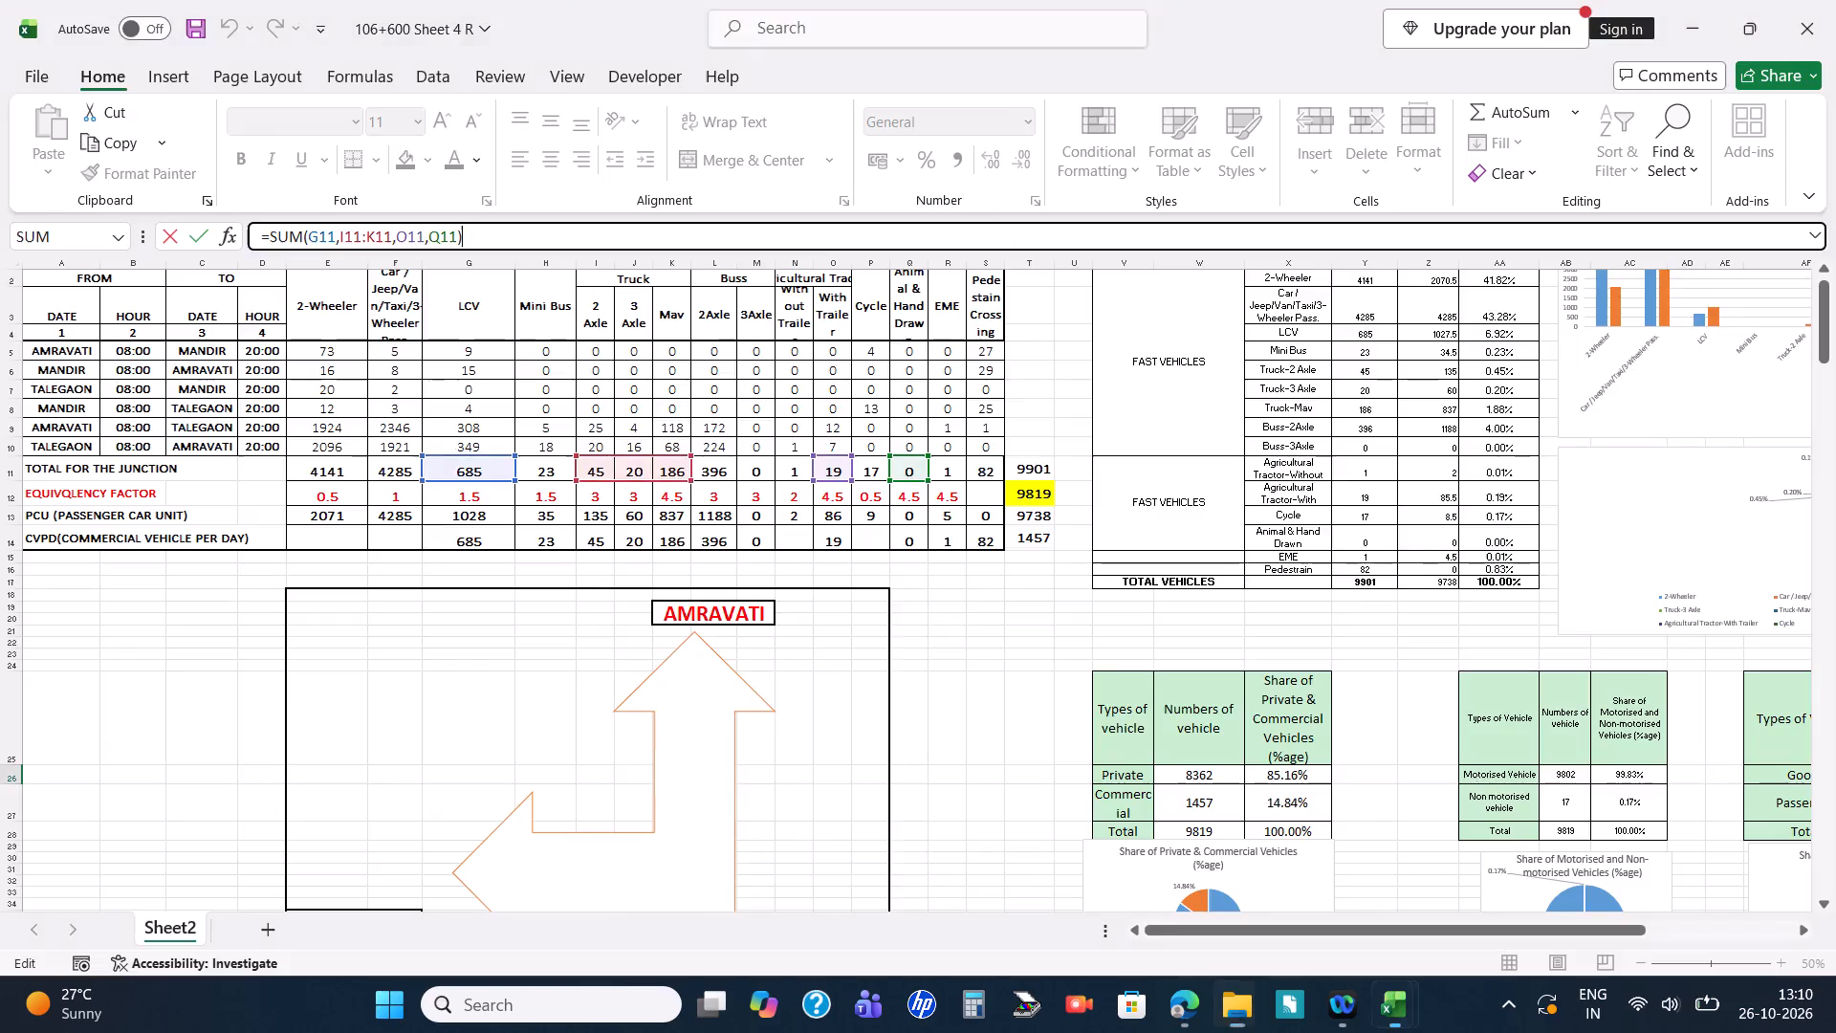
key("alt+Tab")
key("alt+Tab")
left_click(708, 558)
In the 78-335 workbook, rebuild the Goods count formula in AK23 as the sum of junction totals G17, I17:K17, O17 and Q17.
key("alt+Tab")
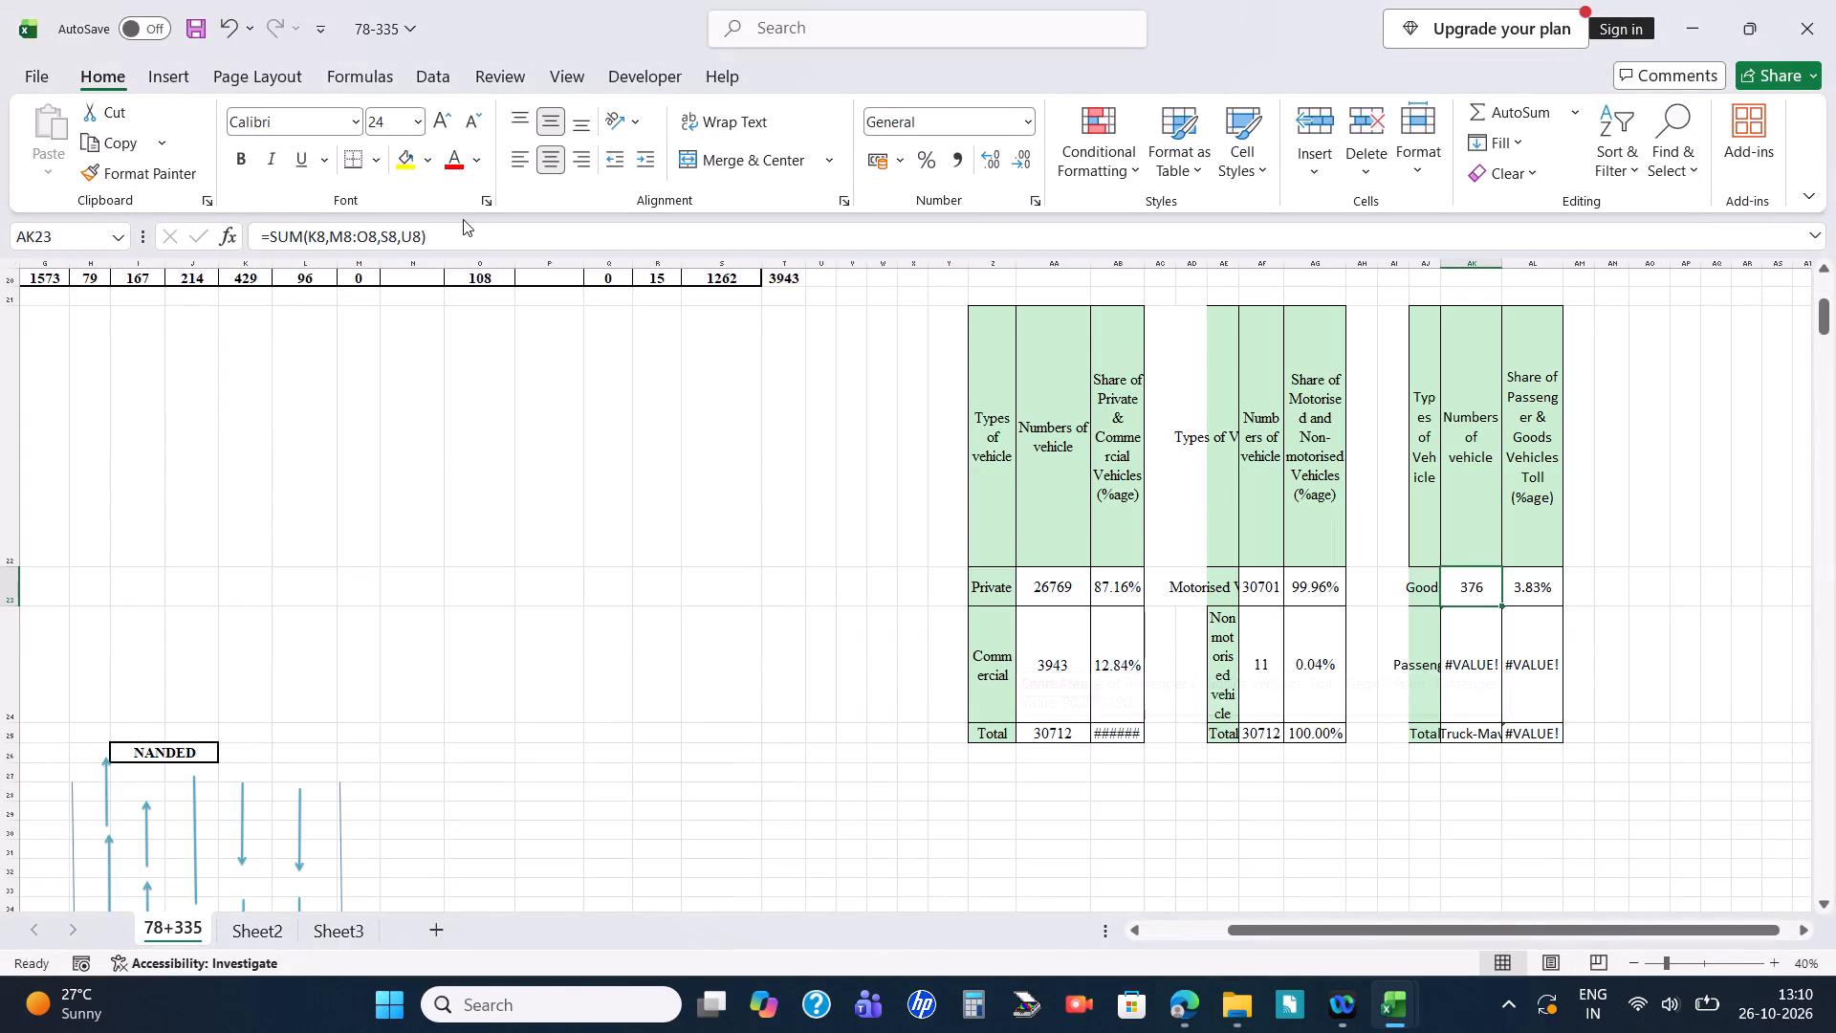
left_click_drag(444, 237, 304, 238)
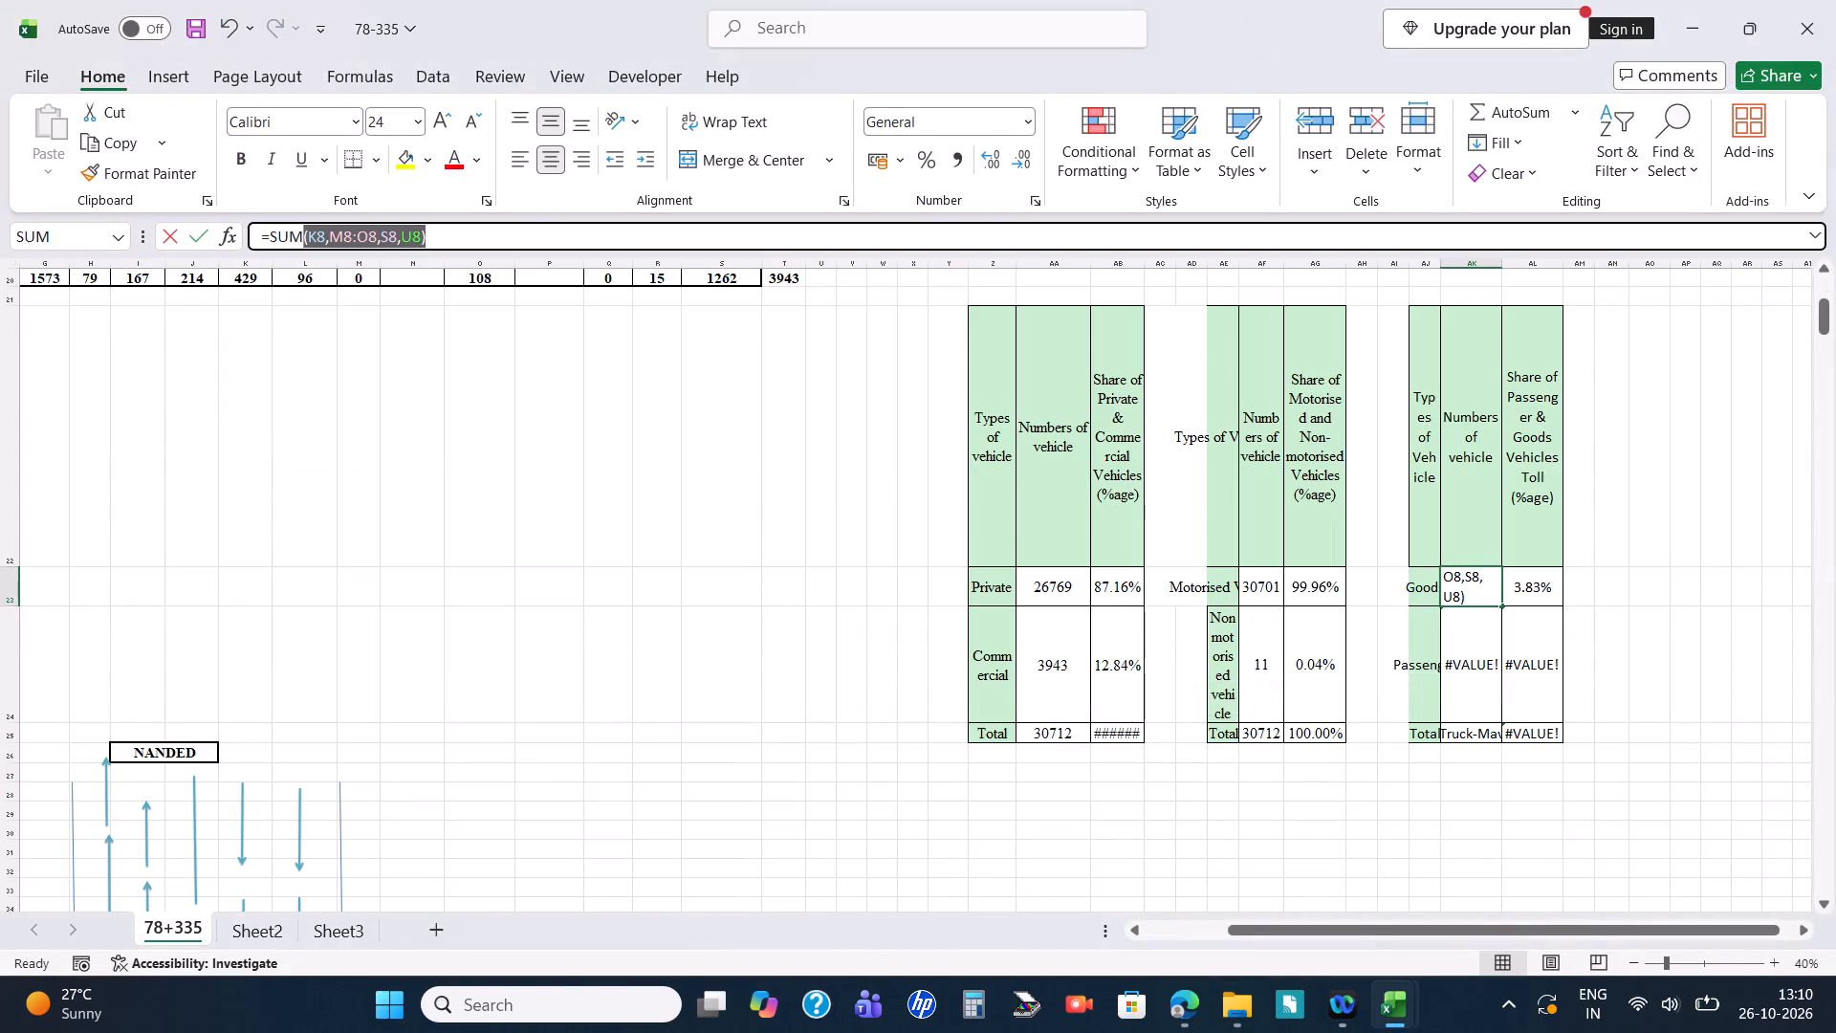
left_click_drag(304, 238, 311, 234)
key("BackSpace")
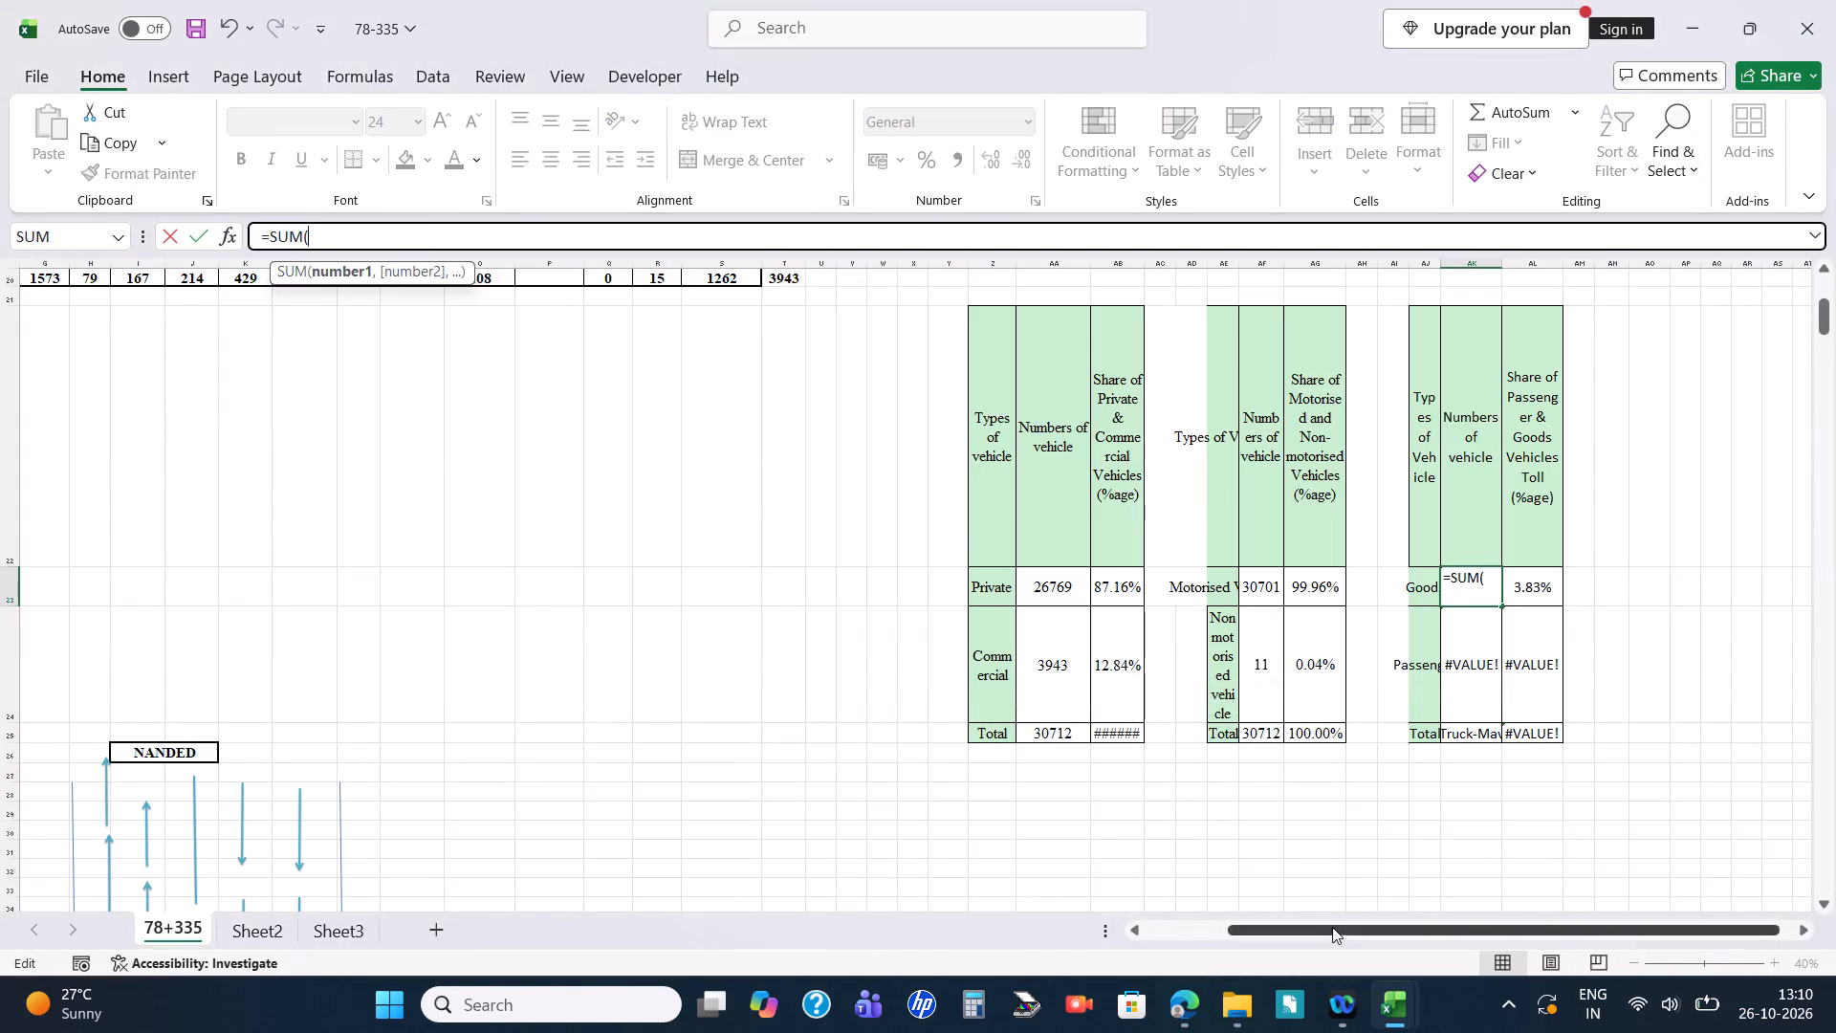
left_click_drag(1334, 929, 797, 861)
scroll(365, 684, "up", 4)
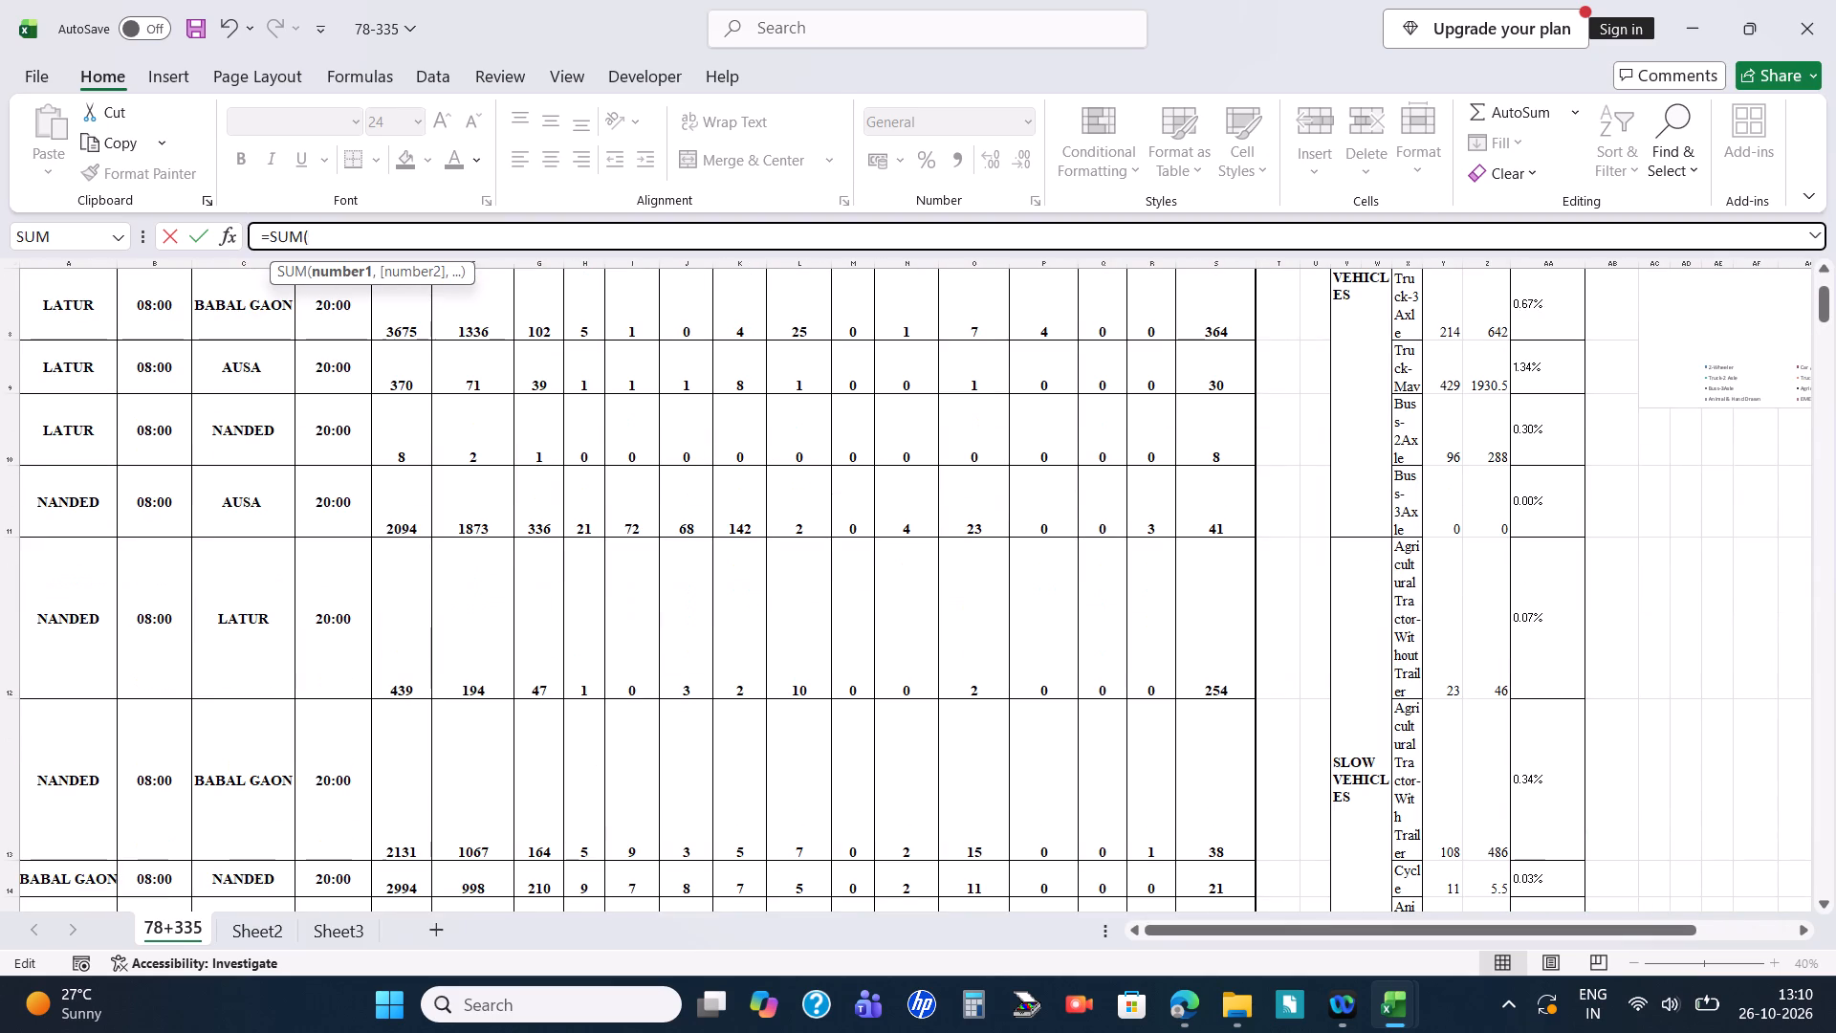
scroll(365, 683, "down", 7, "ctrl")
scroll(291, 686, "down", 2)
scroll(288, 687, "up", 1)
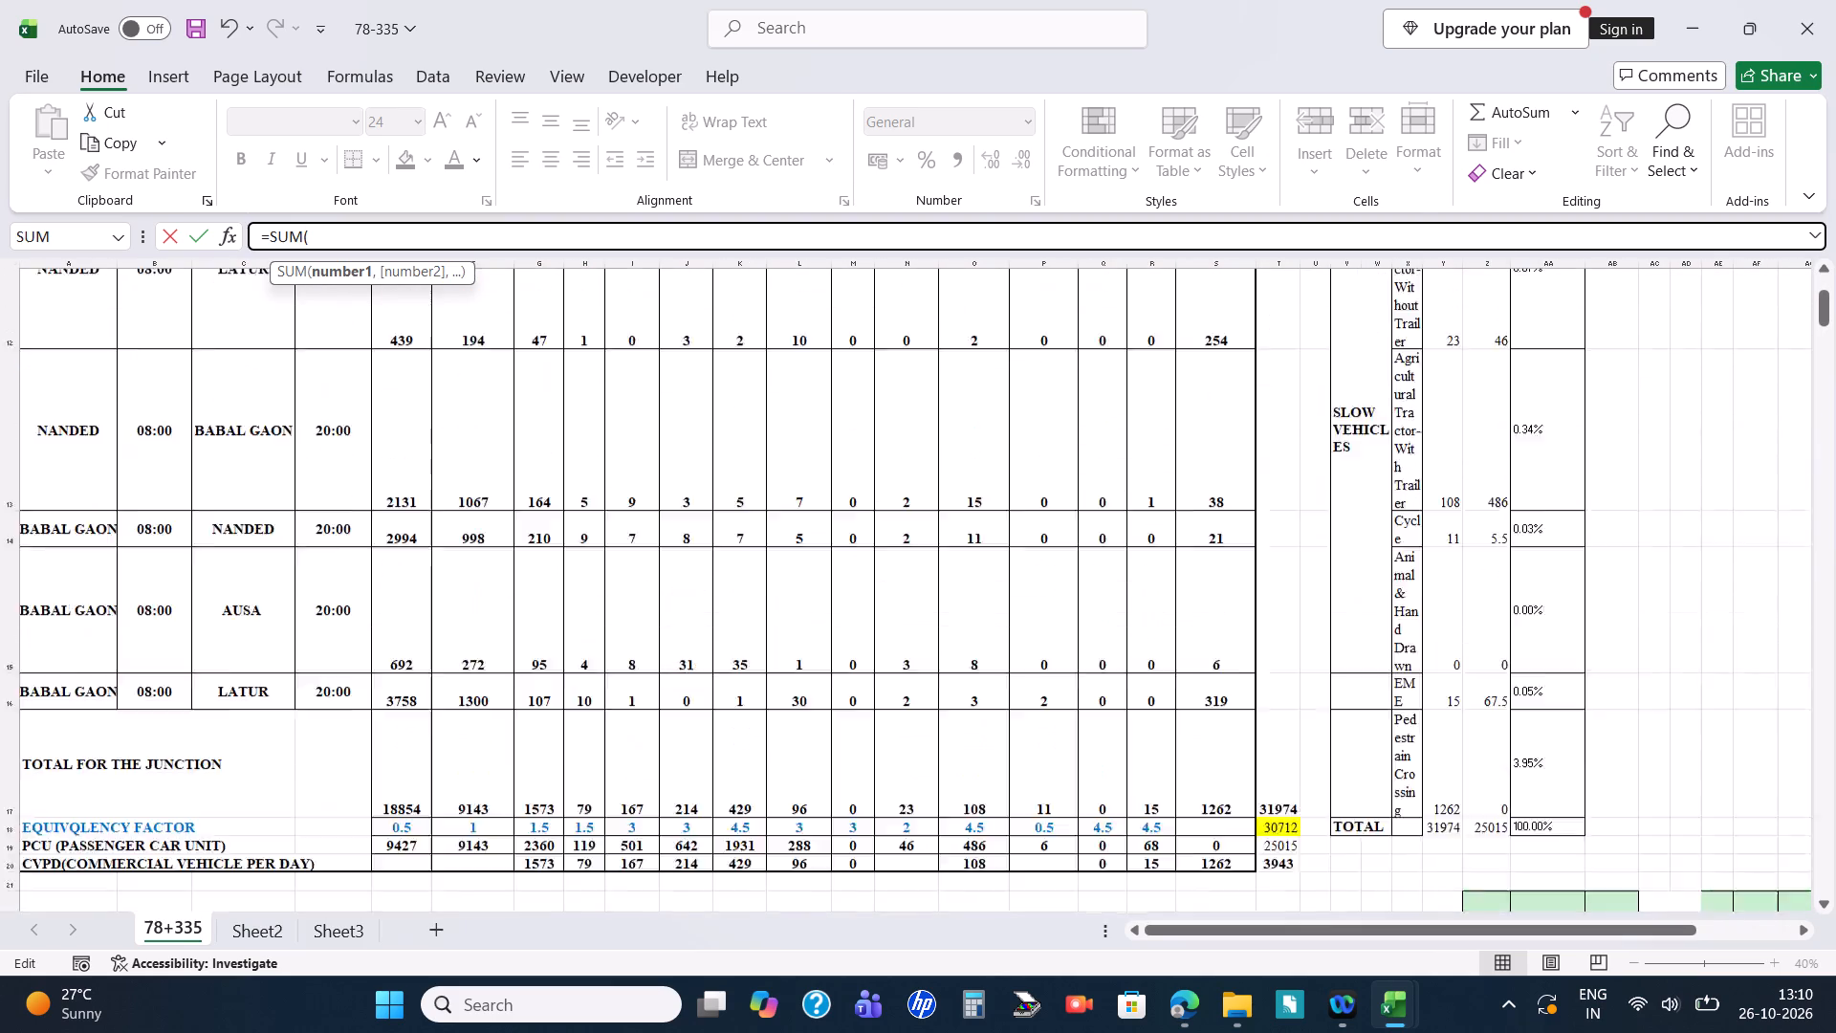
scroll(288, 687, "down", 1)
scroll(464, 514, "up", 3)
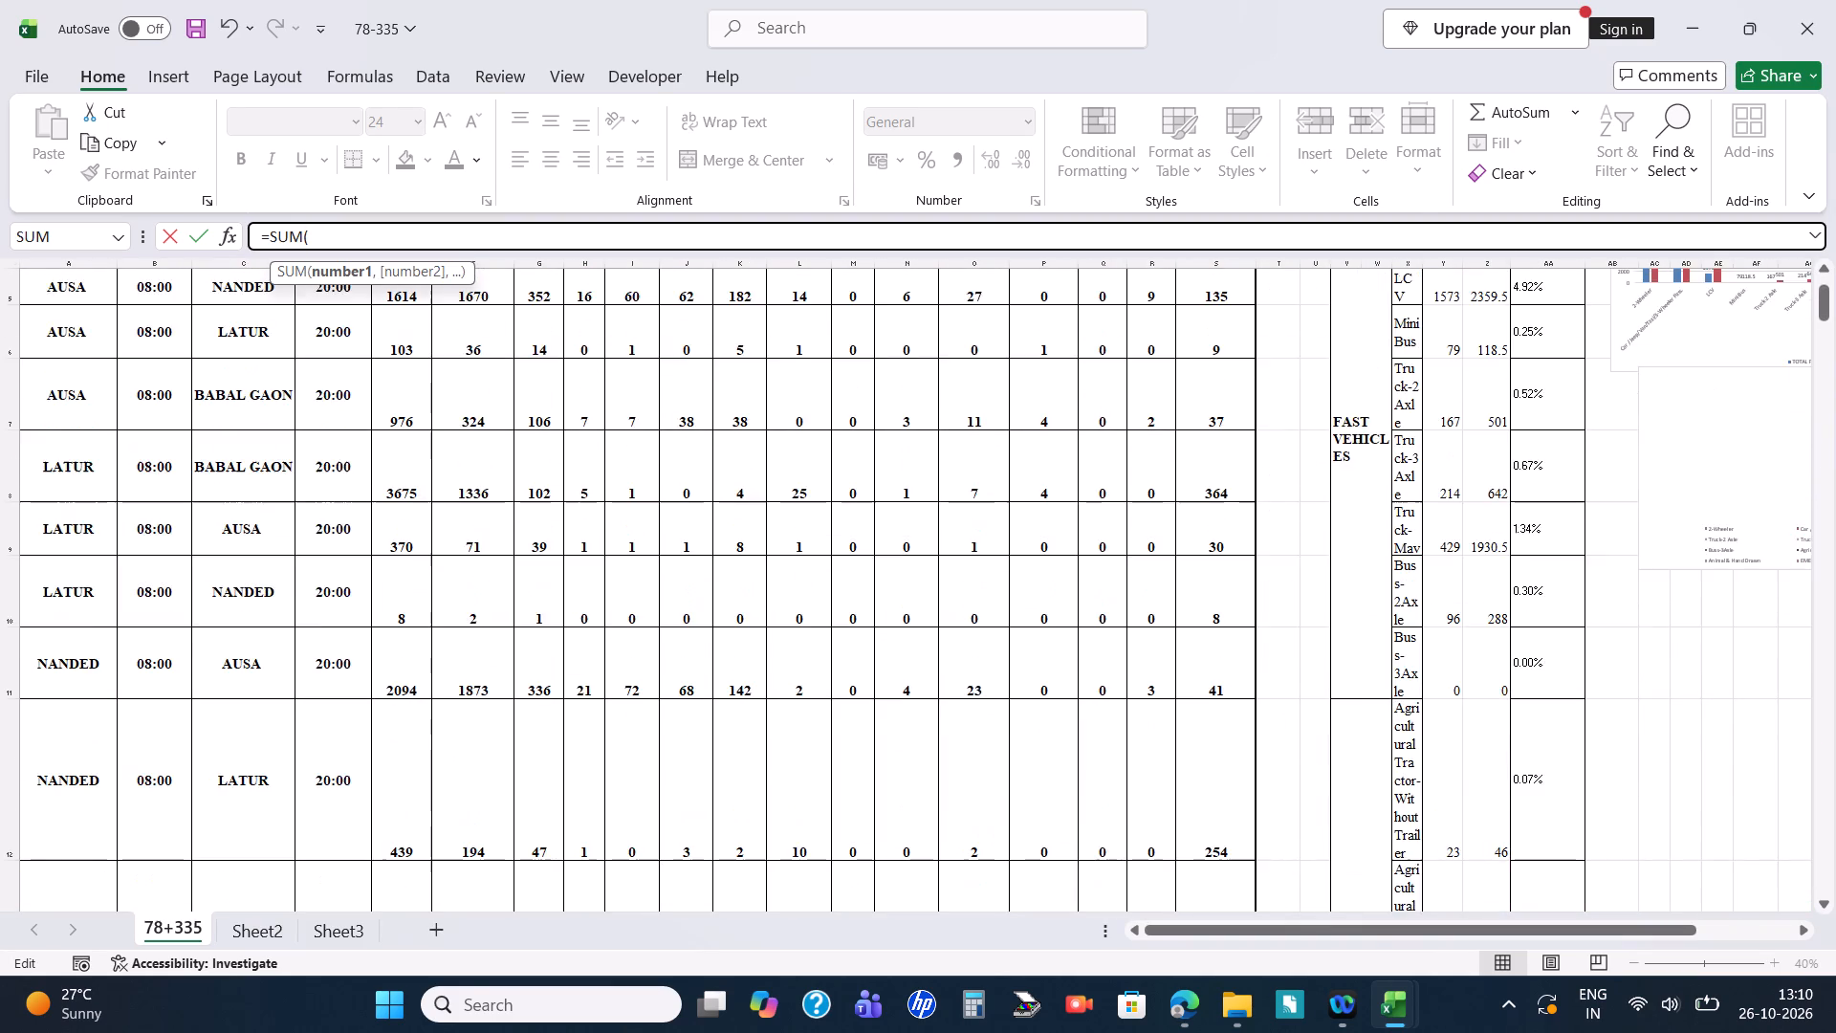
scroll(431, 618, "up", 4)
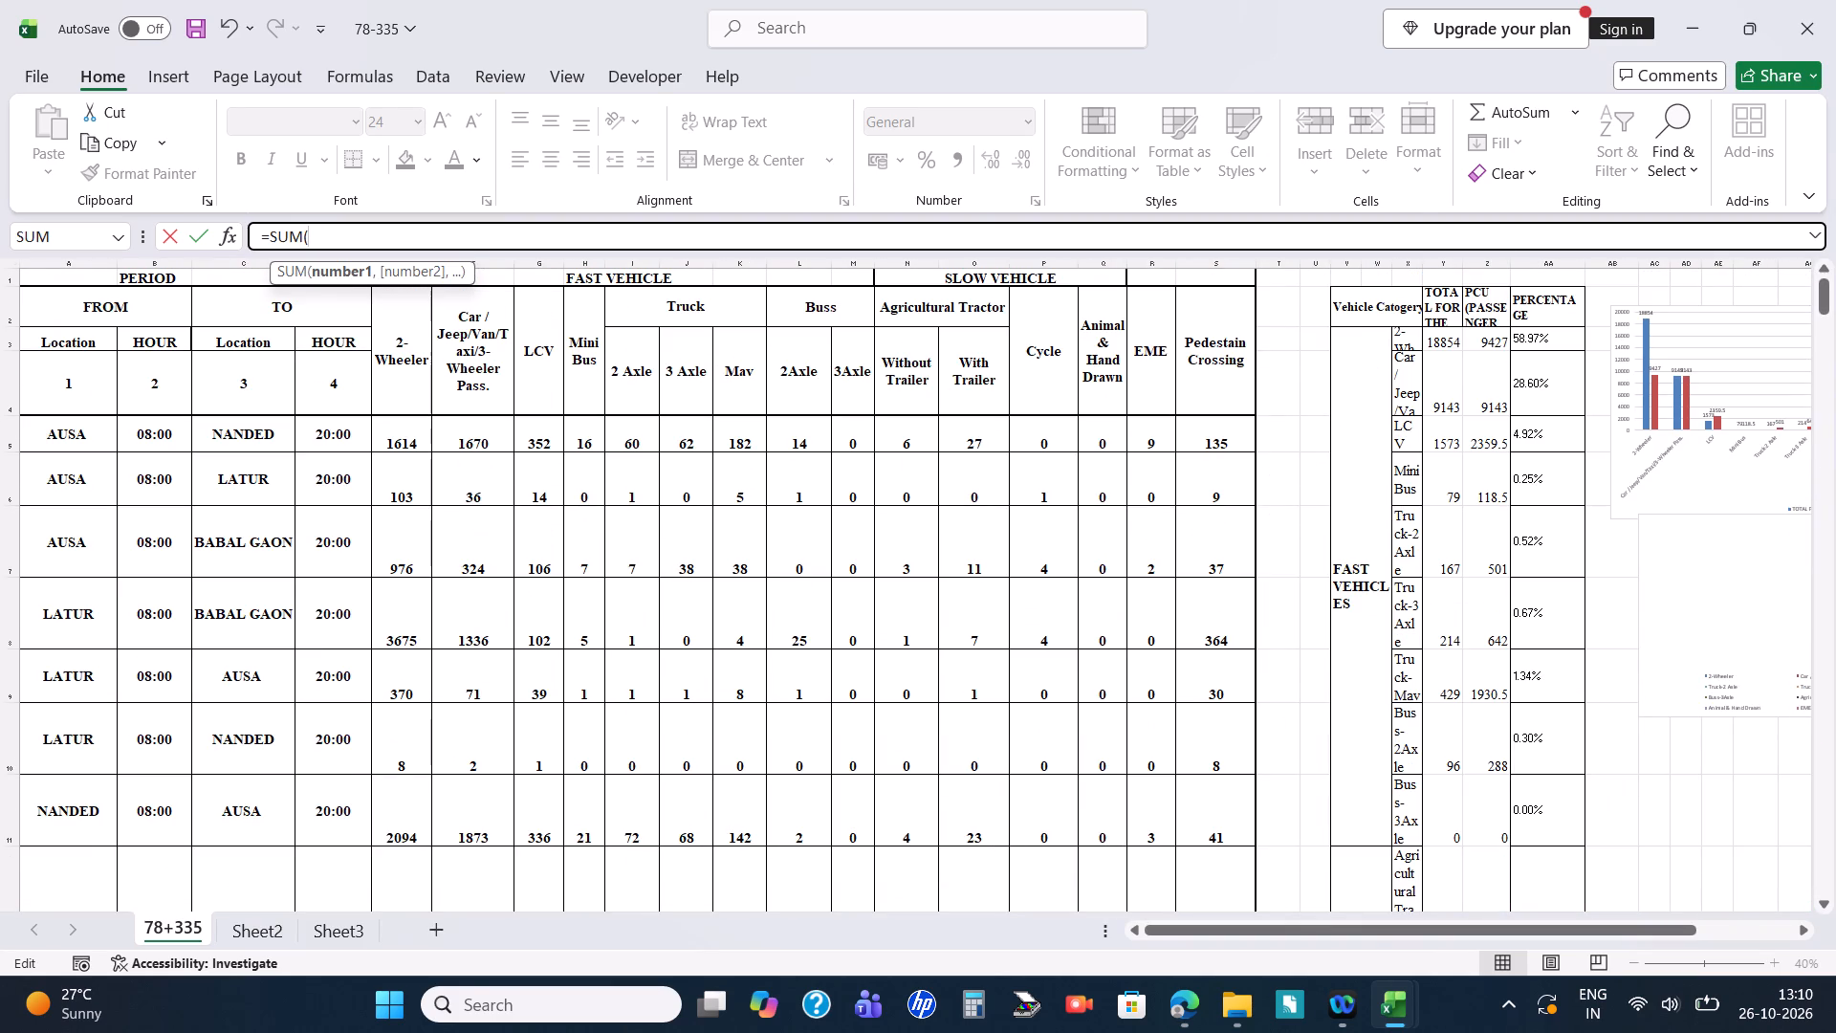
scroll(536, 388, "down", 5)
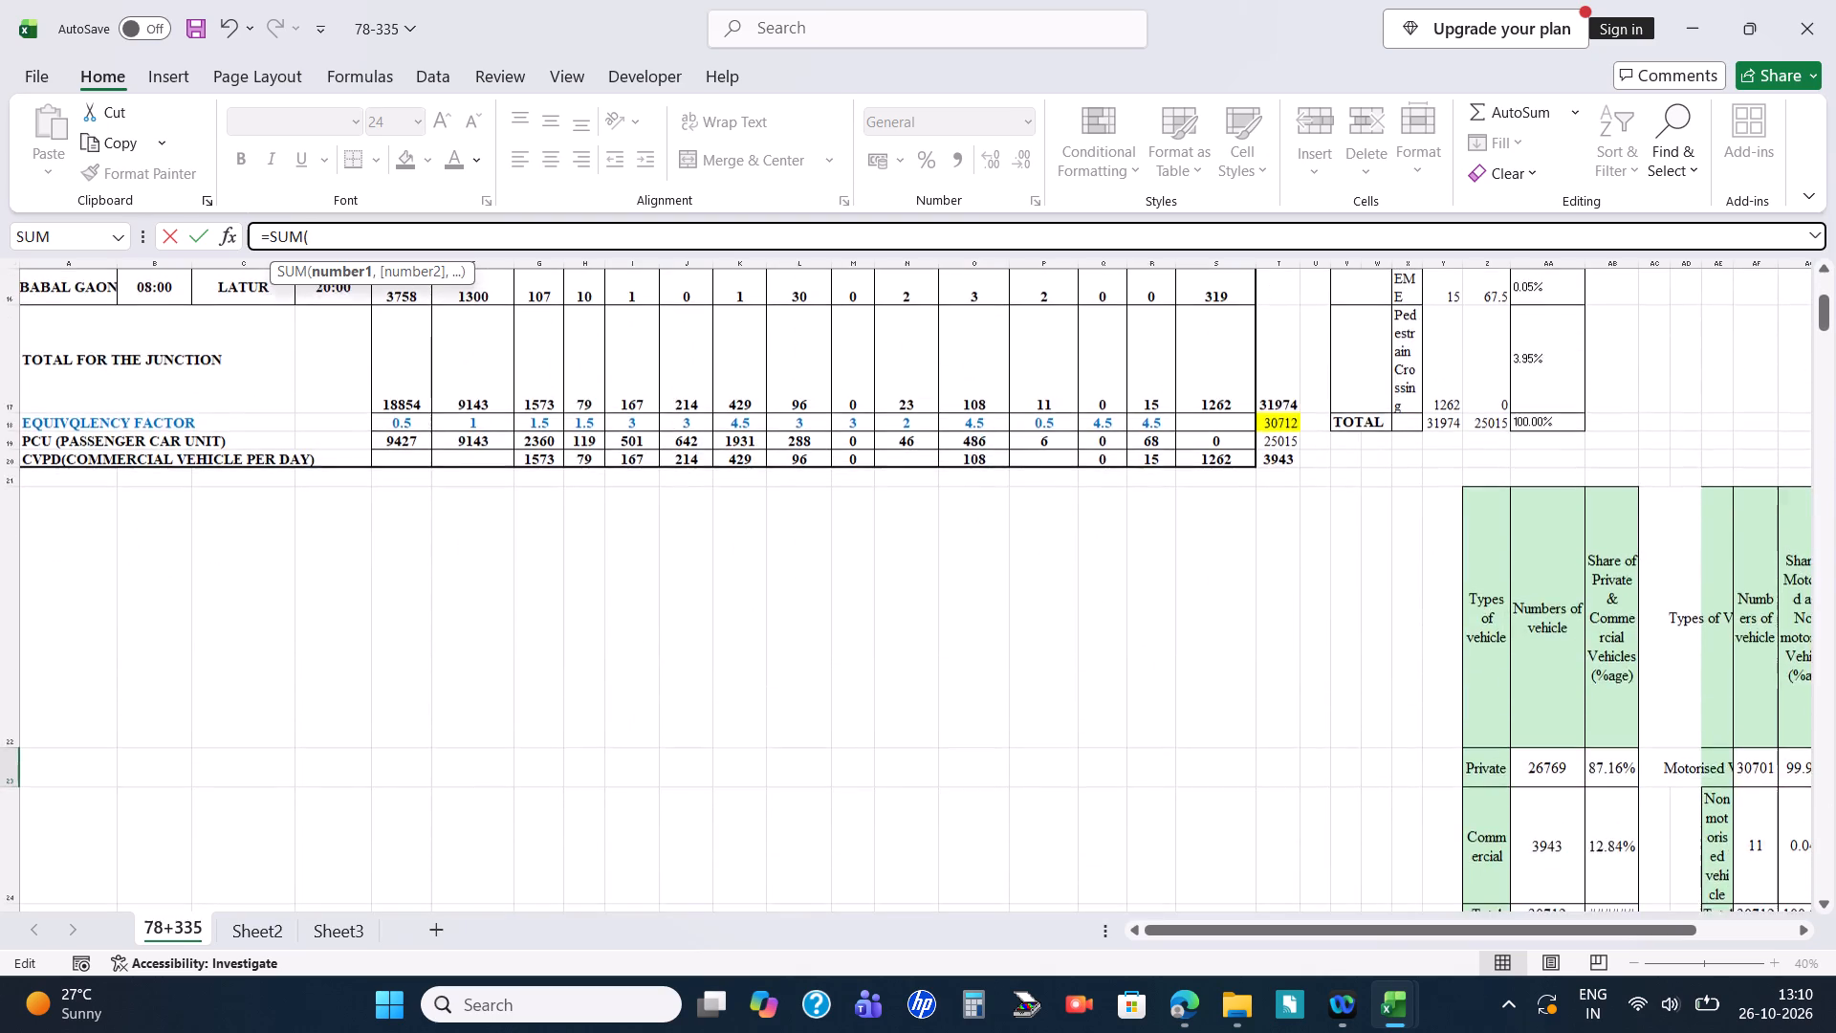
scroll(531, 393, "up", 1)
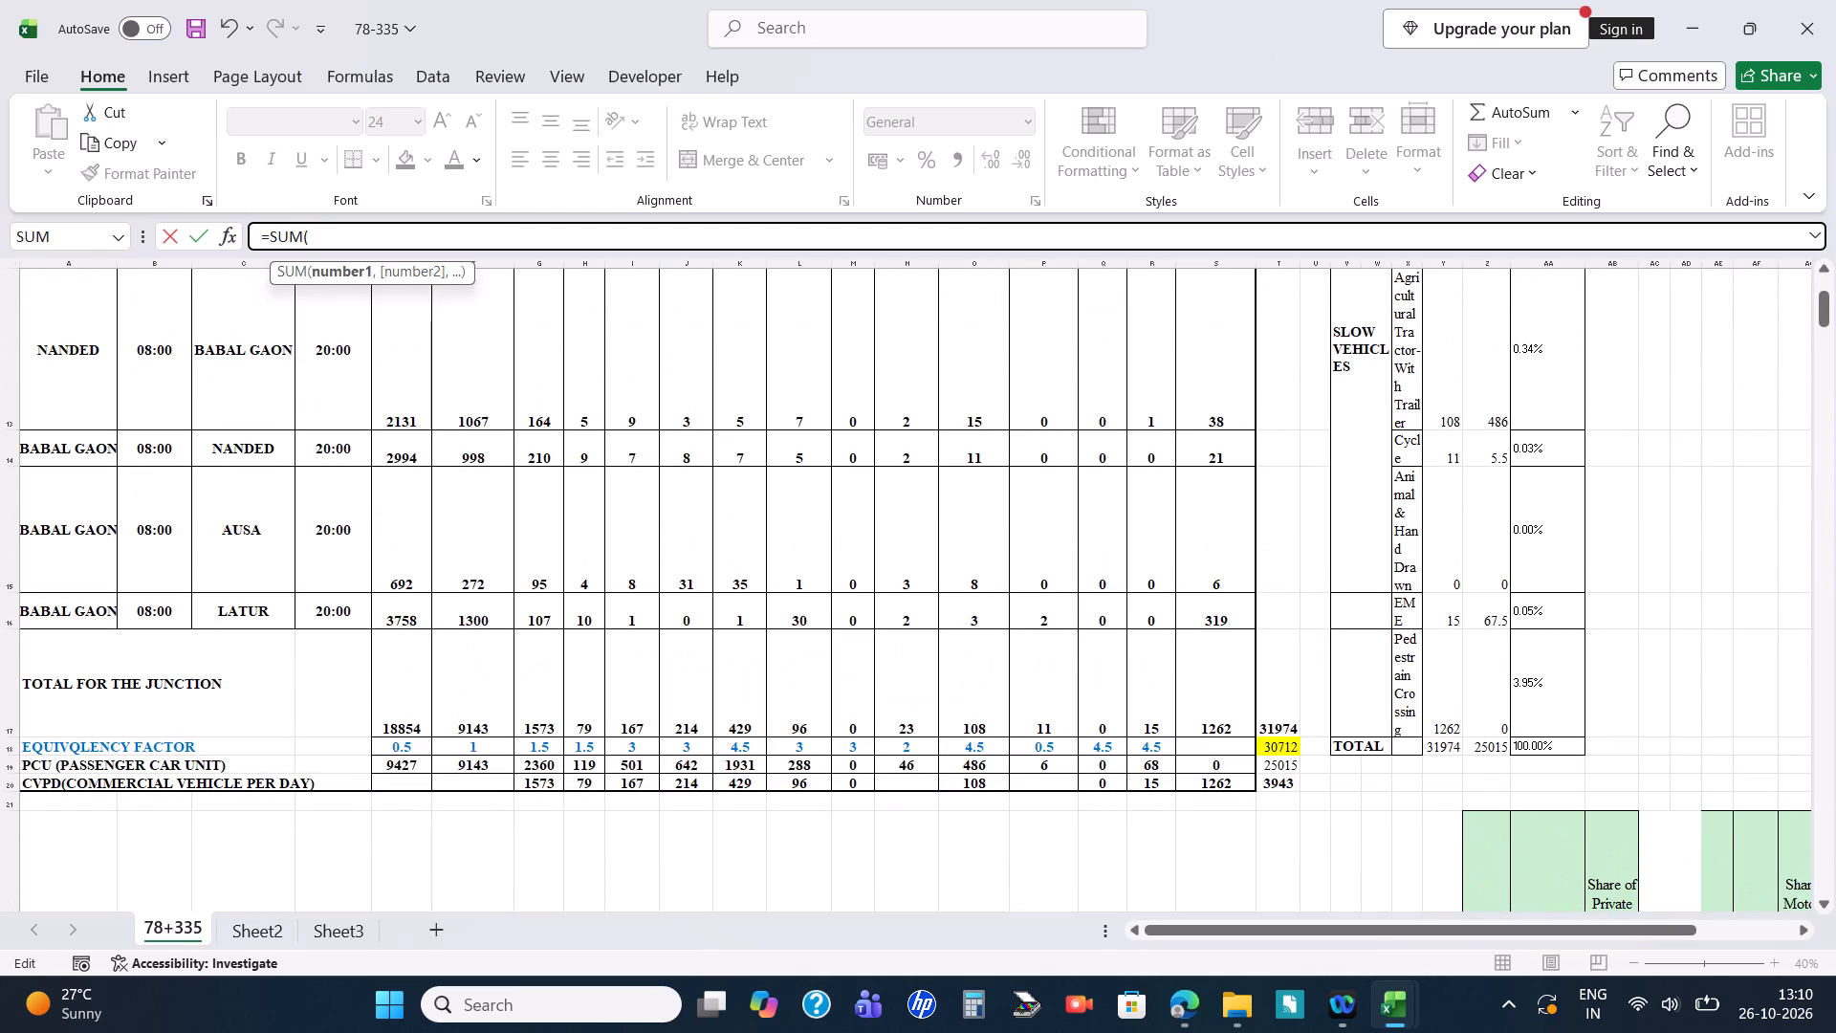
left_click(536, 665)
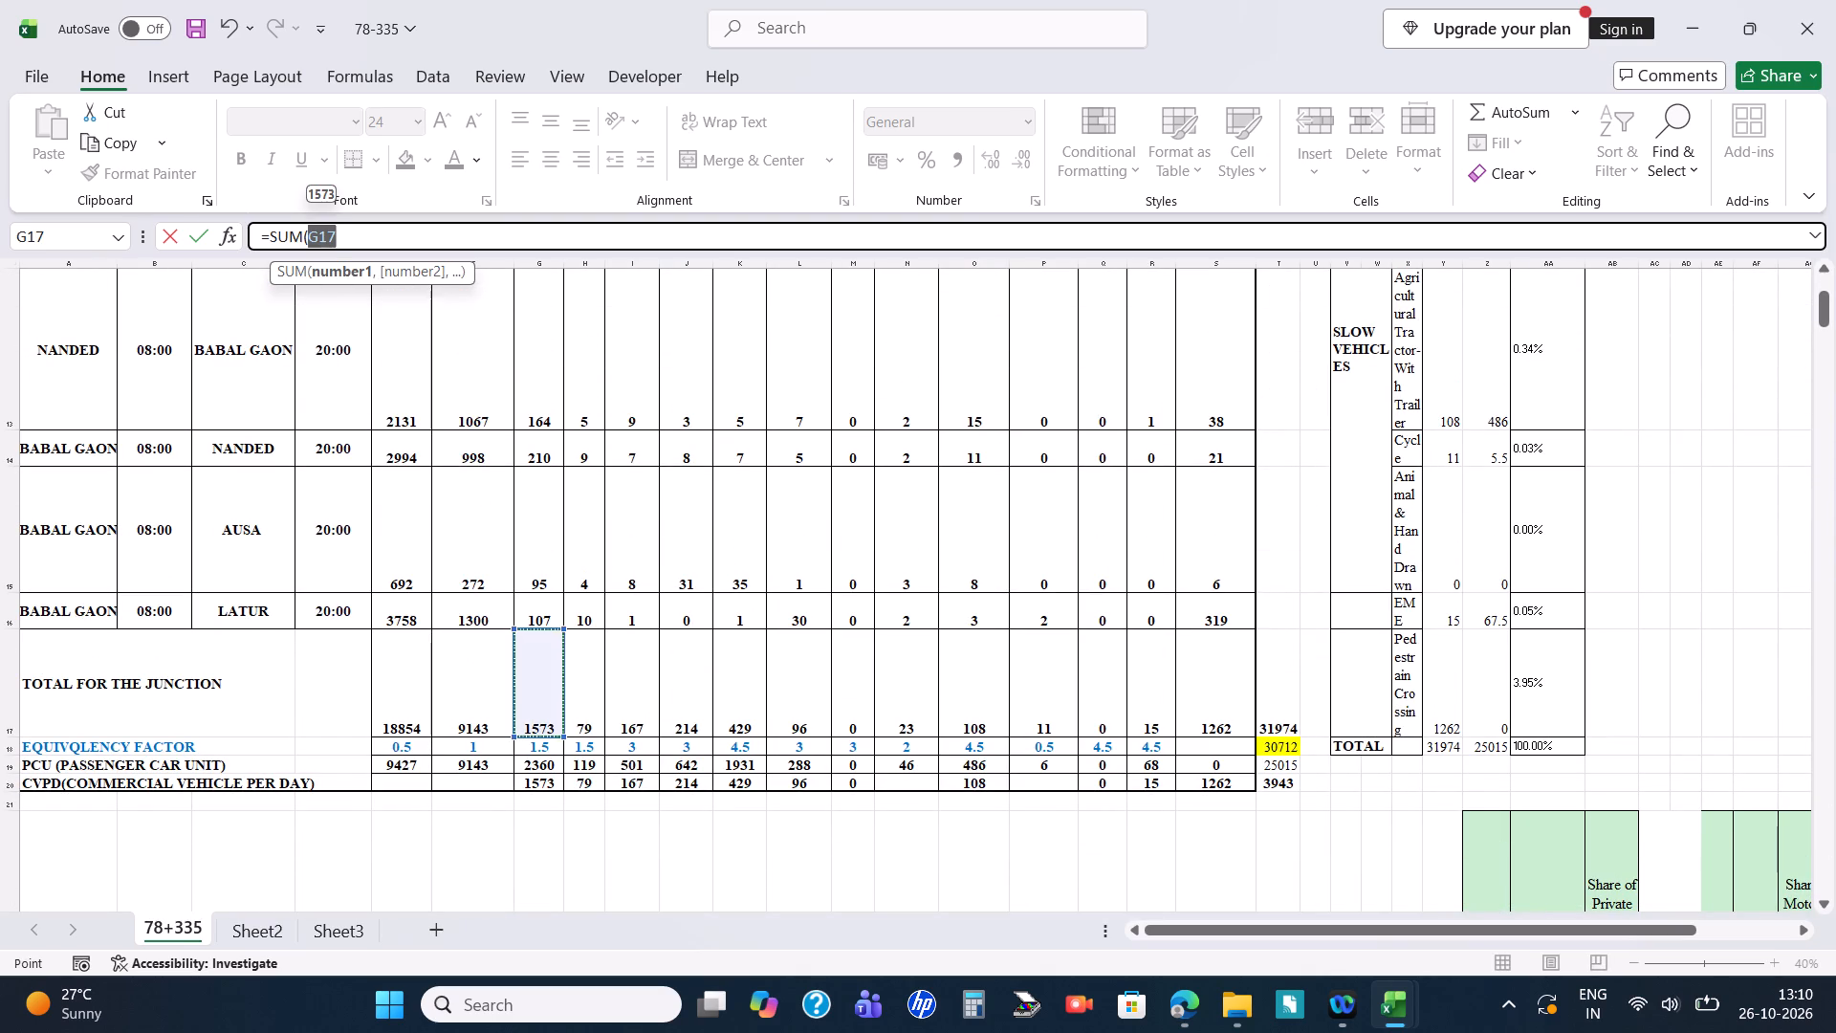
scroll(606, 650, "up", 5)
scroll(631, 422, "down", 2)
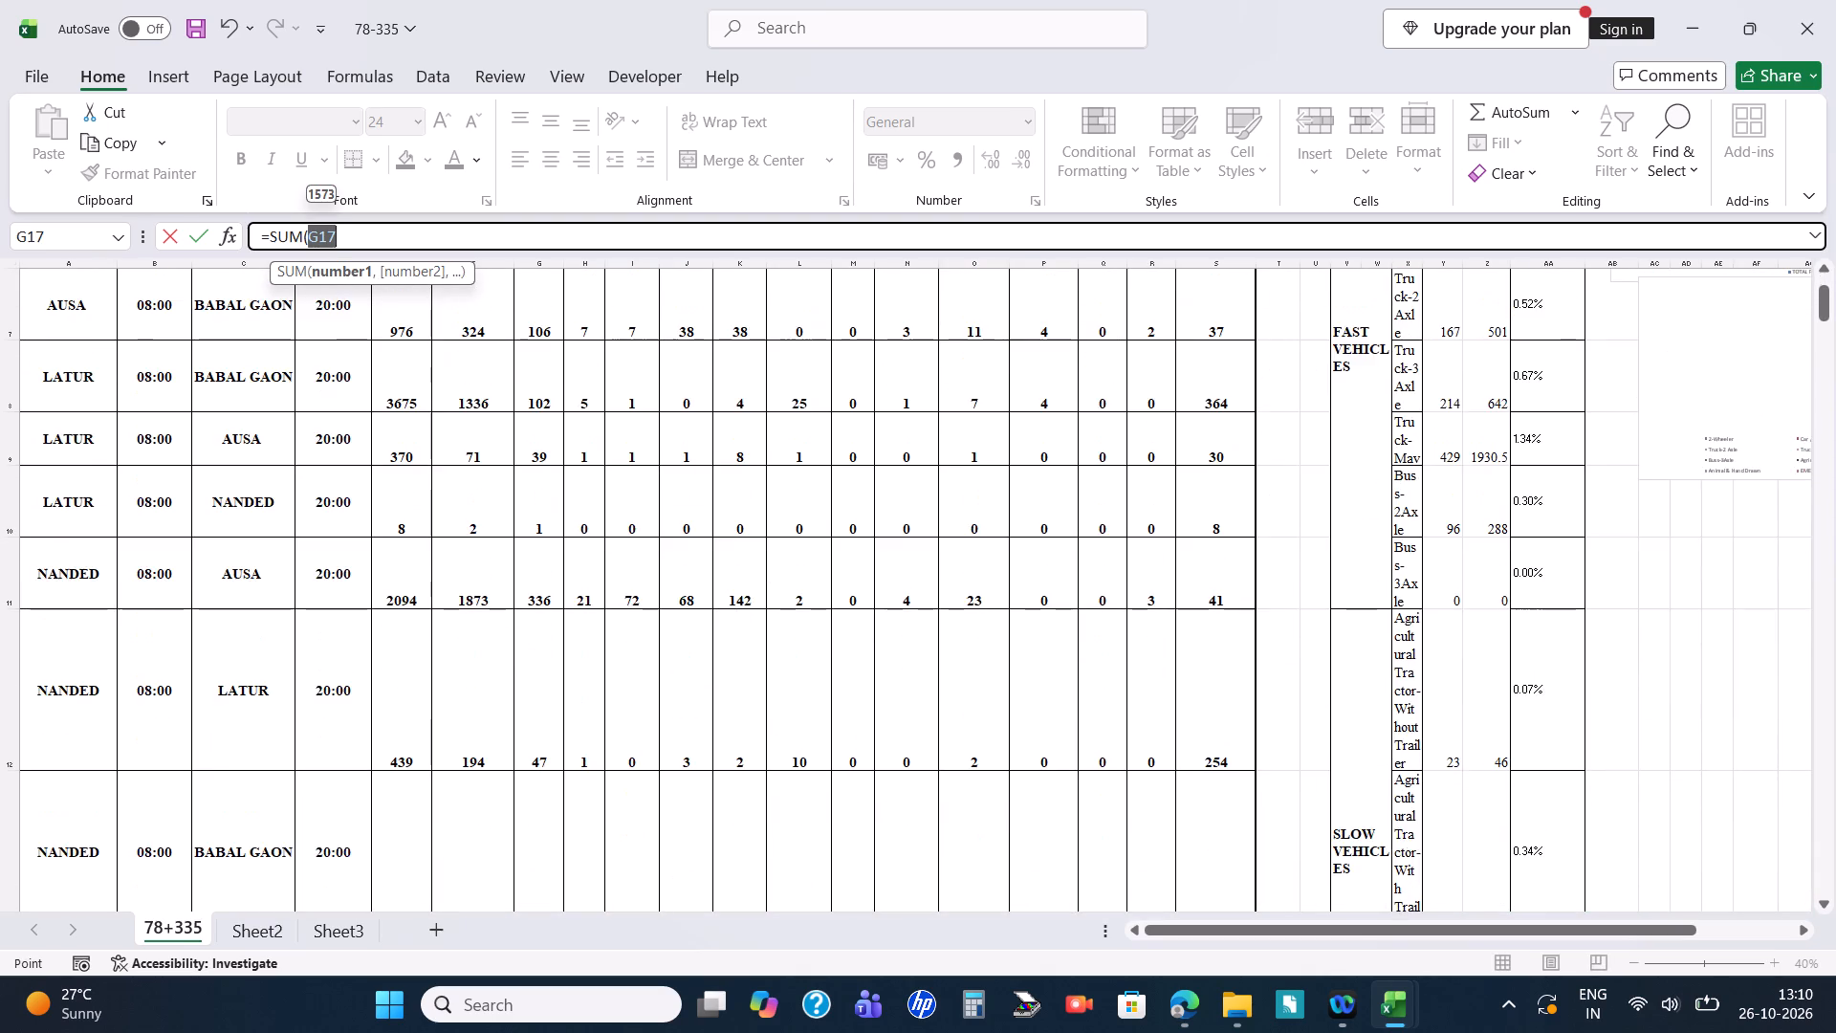
scroll(604, 509, "down", 4)
scroll(609, 496, "up", 1)
left_click_drag(631, 370, 752, 382, "ctrl")
scroll(842, 594, "up", 5)
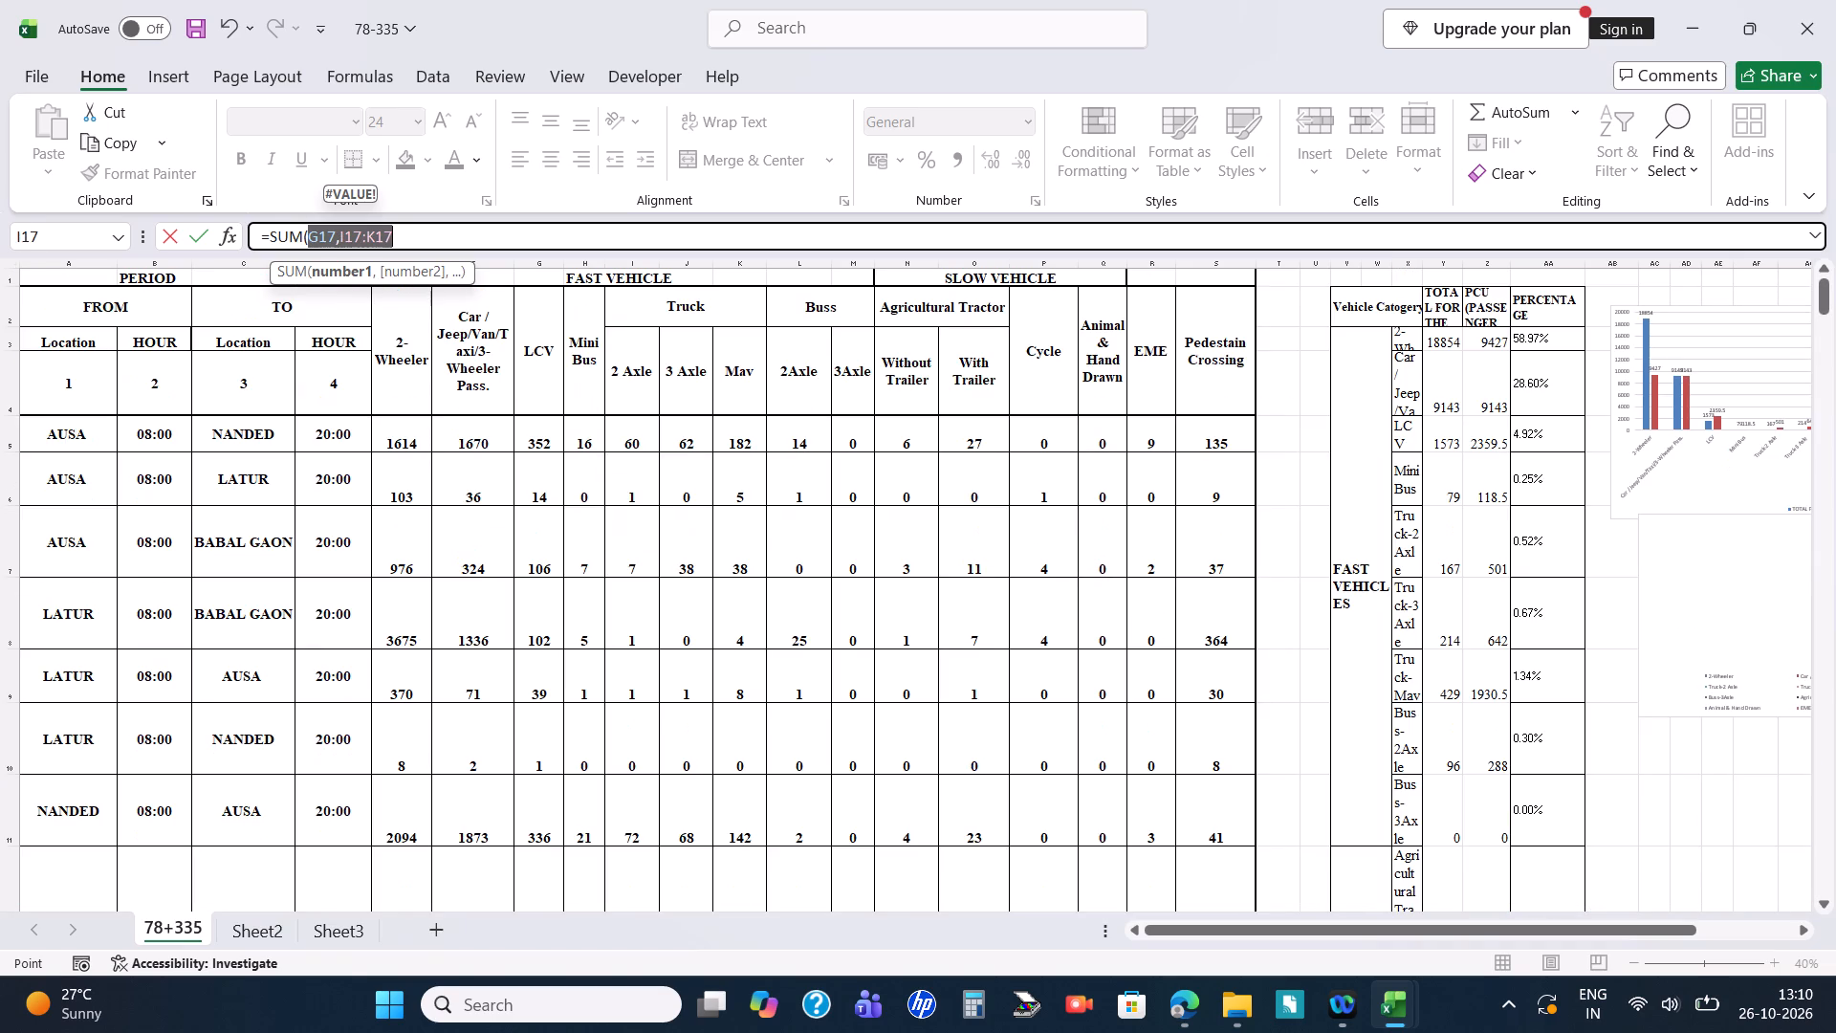
scroll(948, 420, "down", 2)
scroll(973, 555, "down", 3)
left_click(961, 385, "ctrl")
scroll(1128, 467, "up", 3)
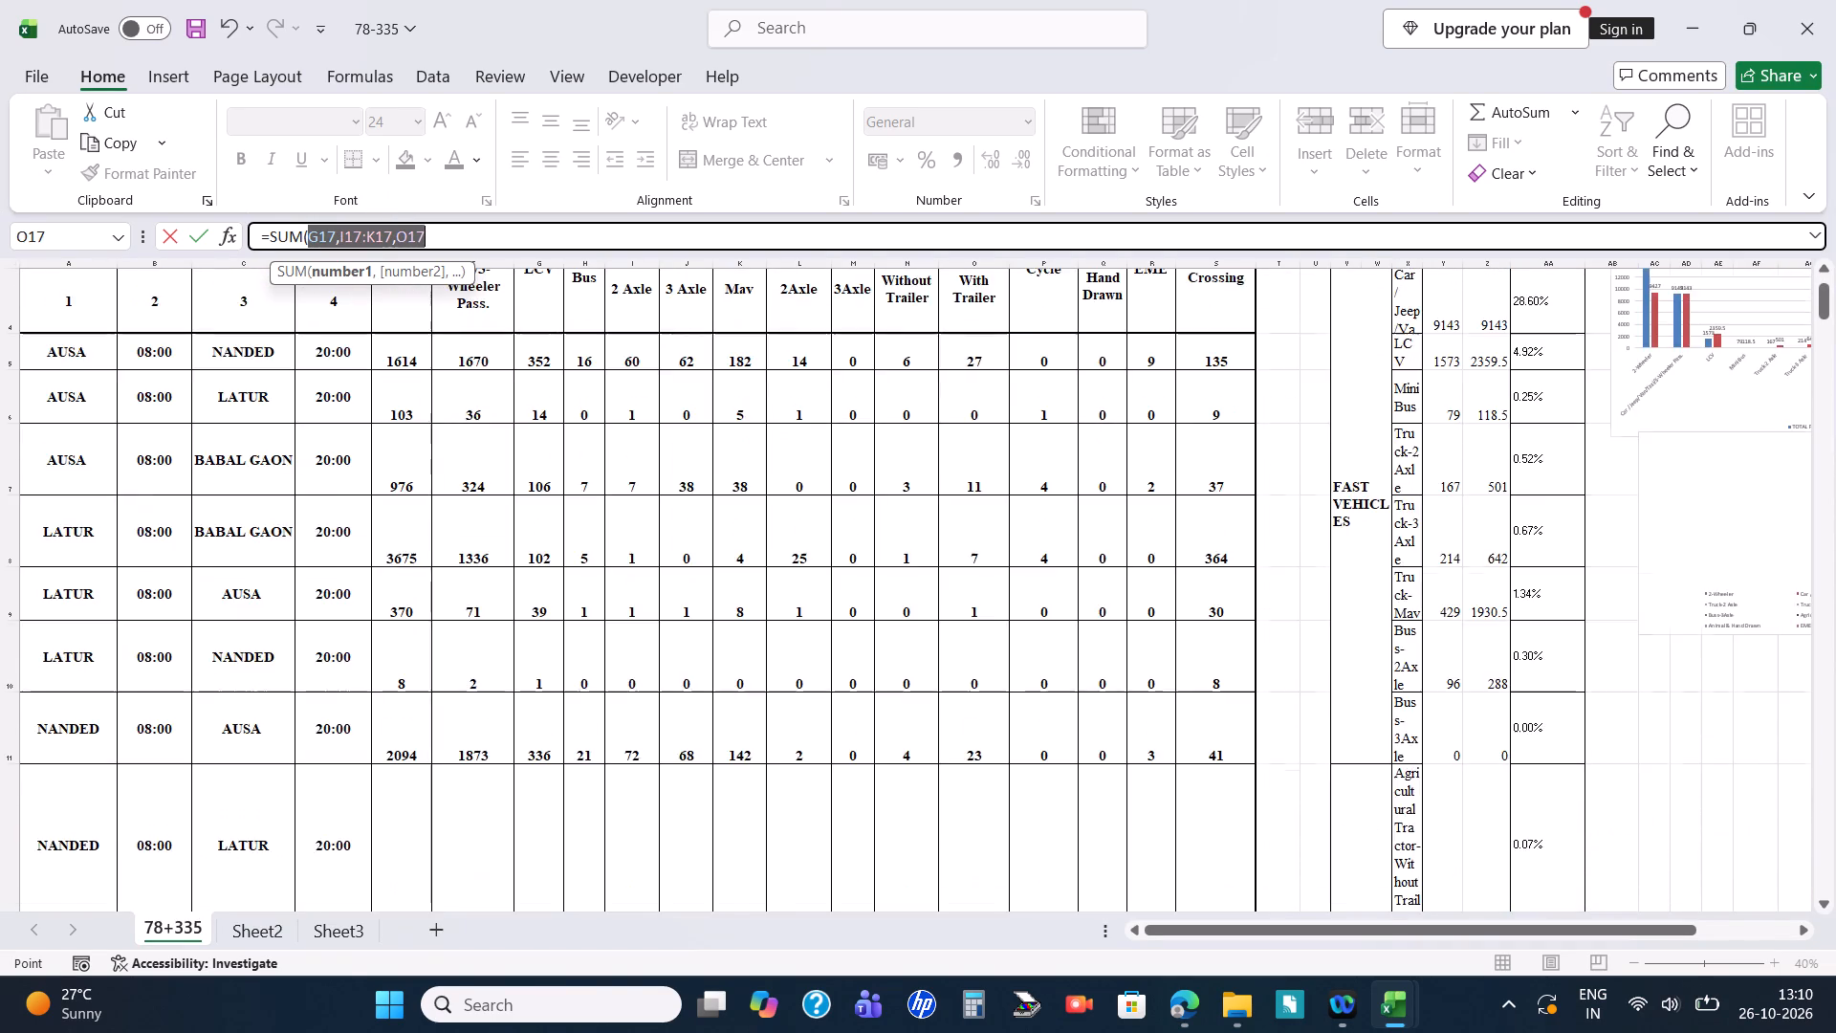
scroll(1129, 468, "up", 5)
scroll(1100, 383, "down", 5)
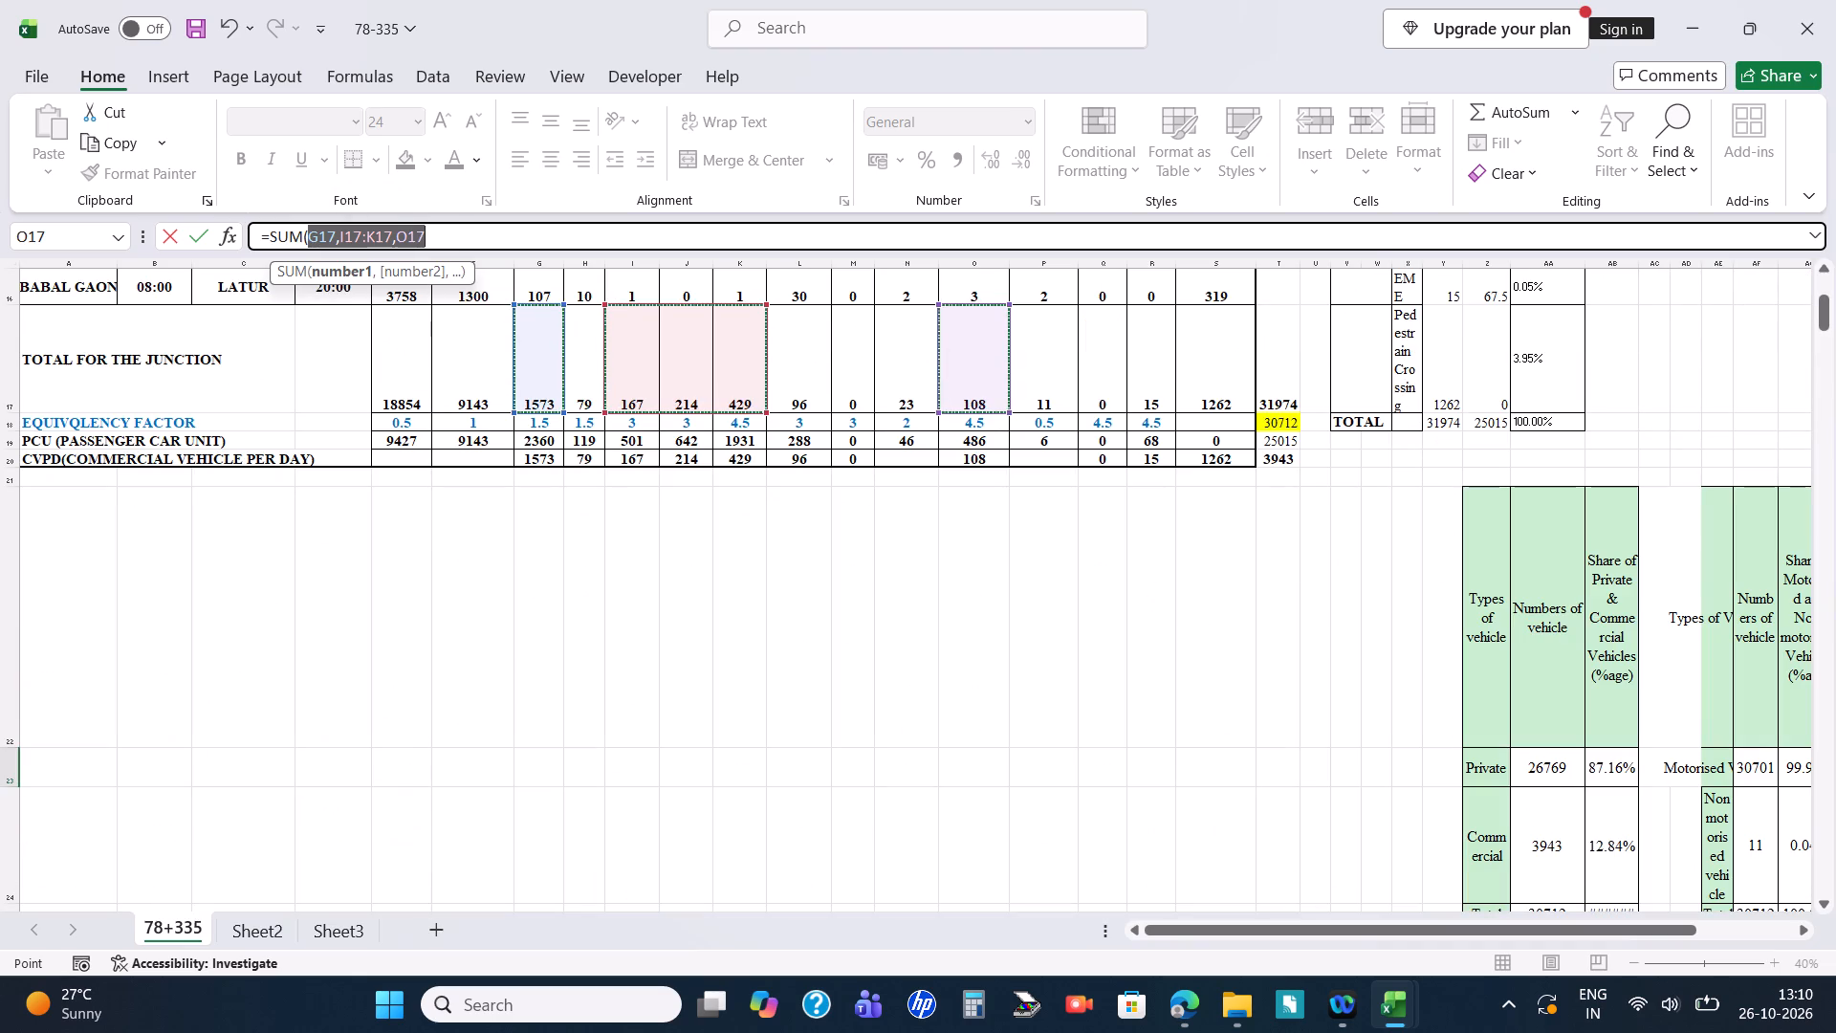
left_click(1104, 363, "ctrl")
key("Return")
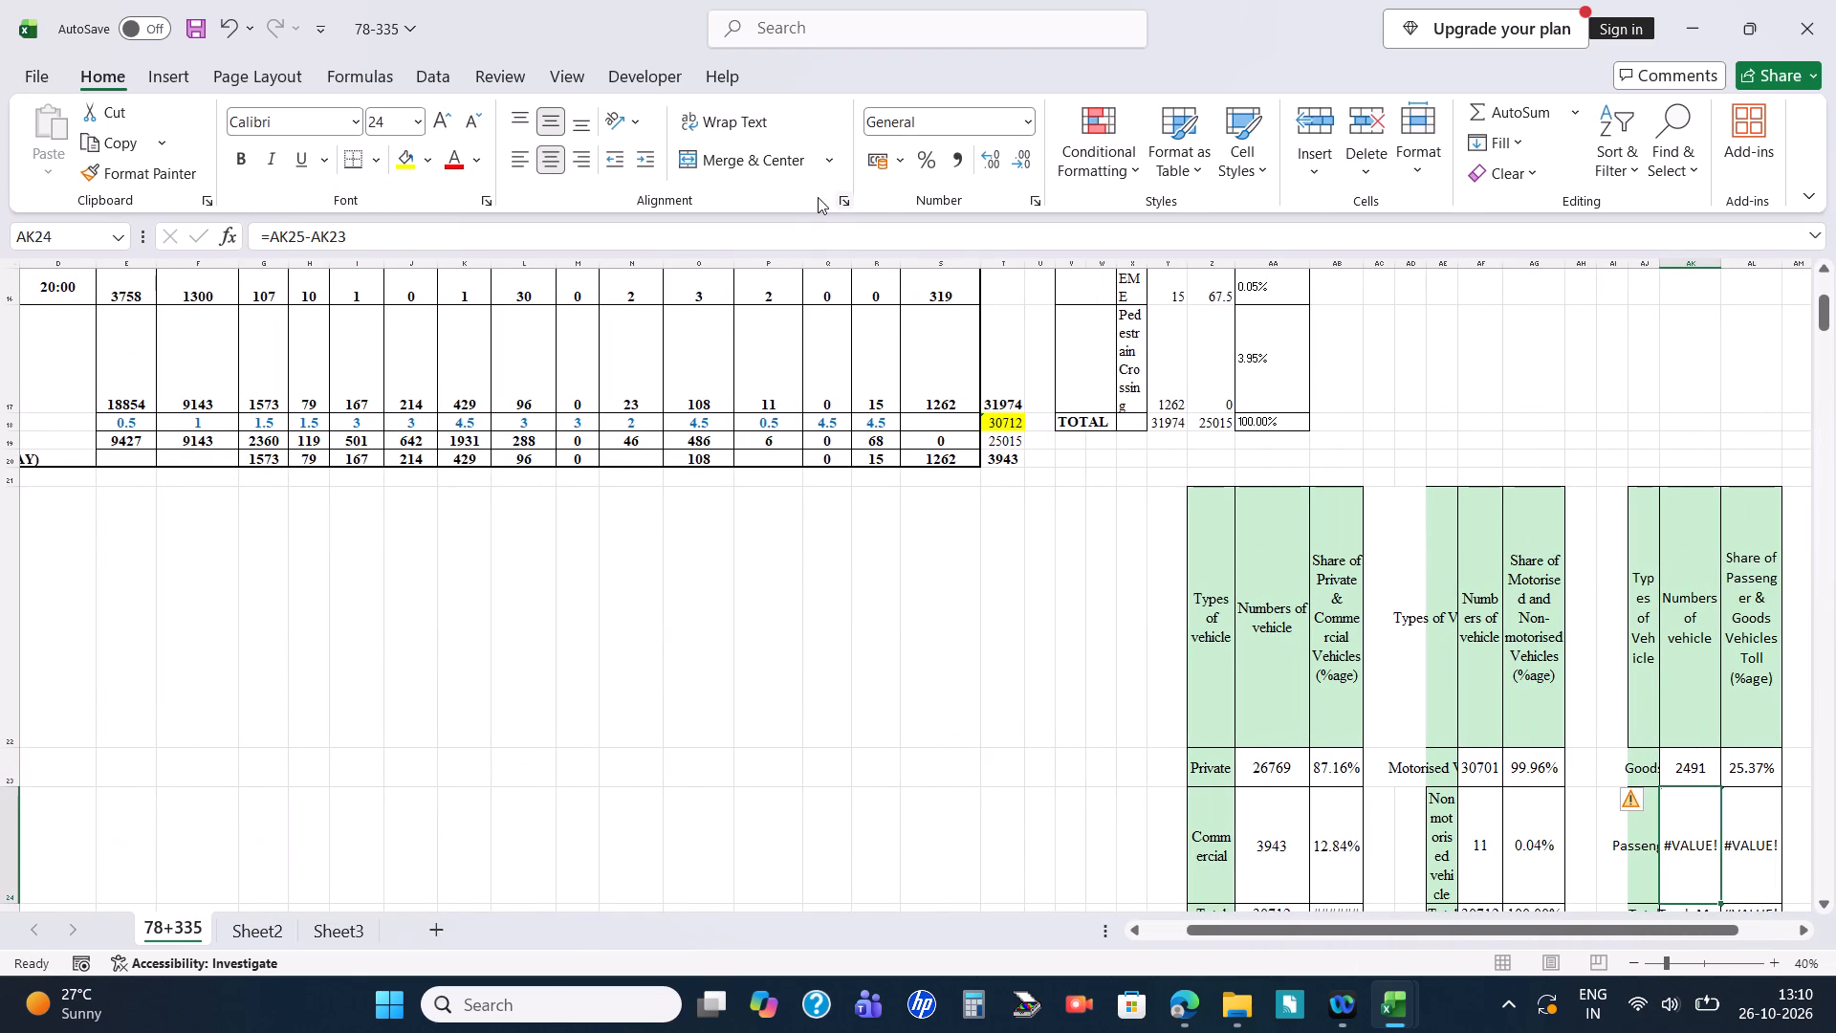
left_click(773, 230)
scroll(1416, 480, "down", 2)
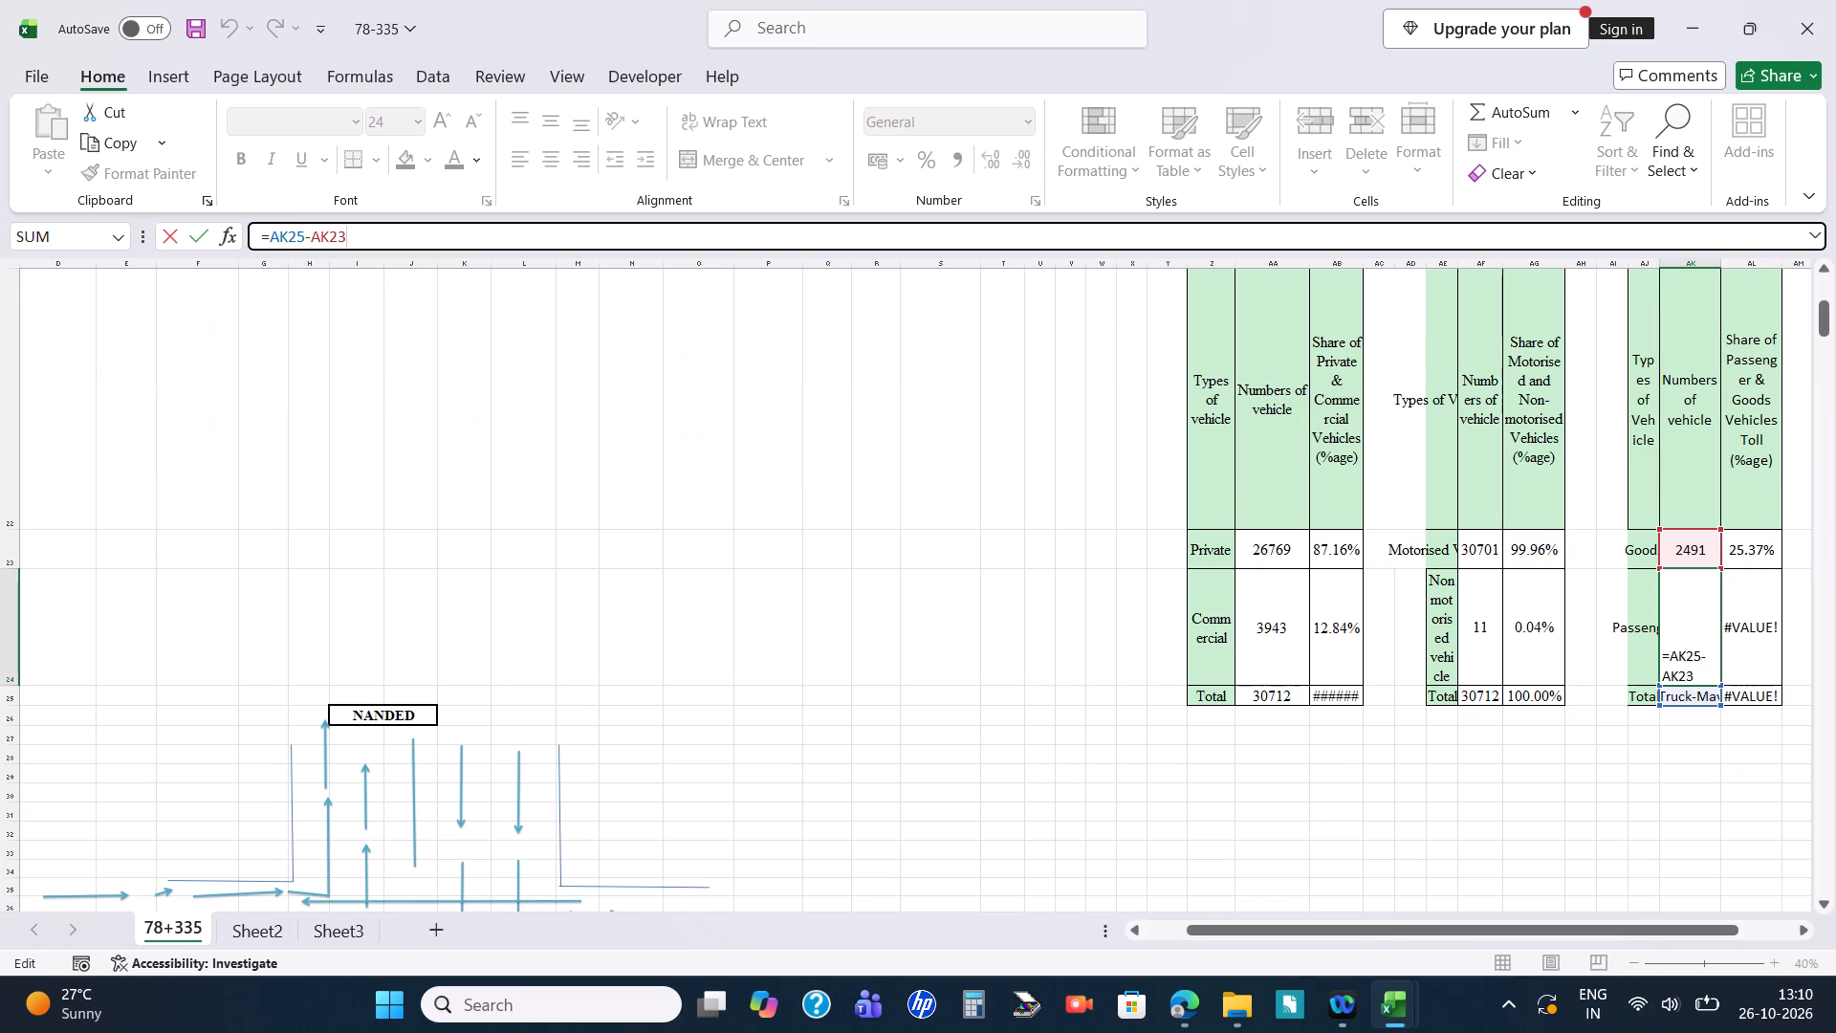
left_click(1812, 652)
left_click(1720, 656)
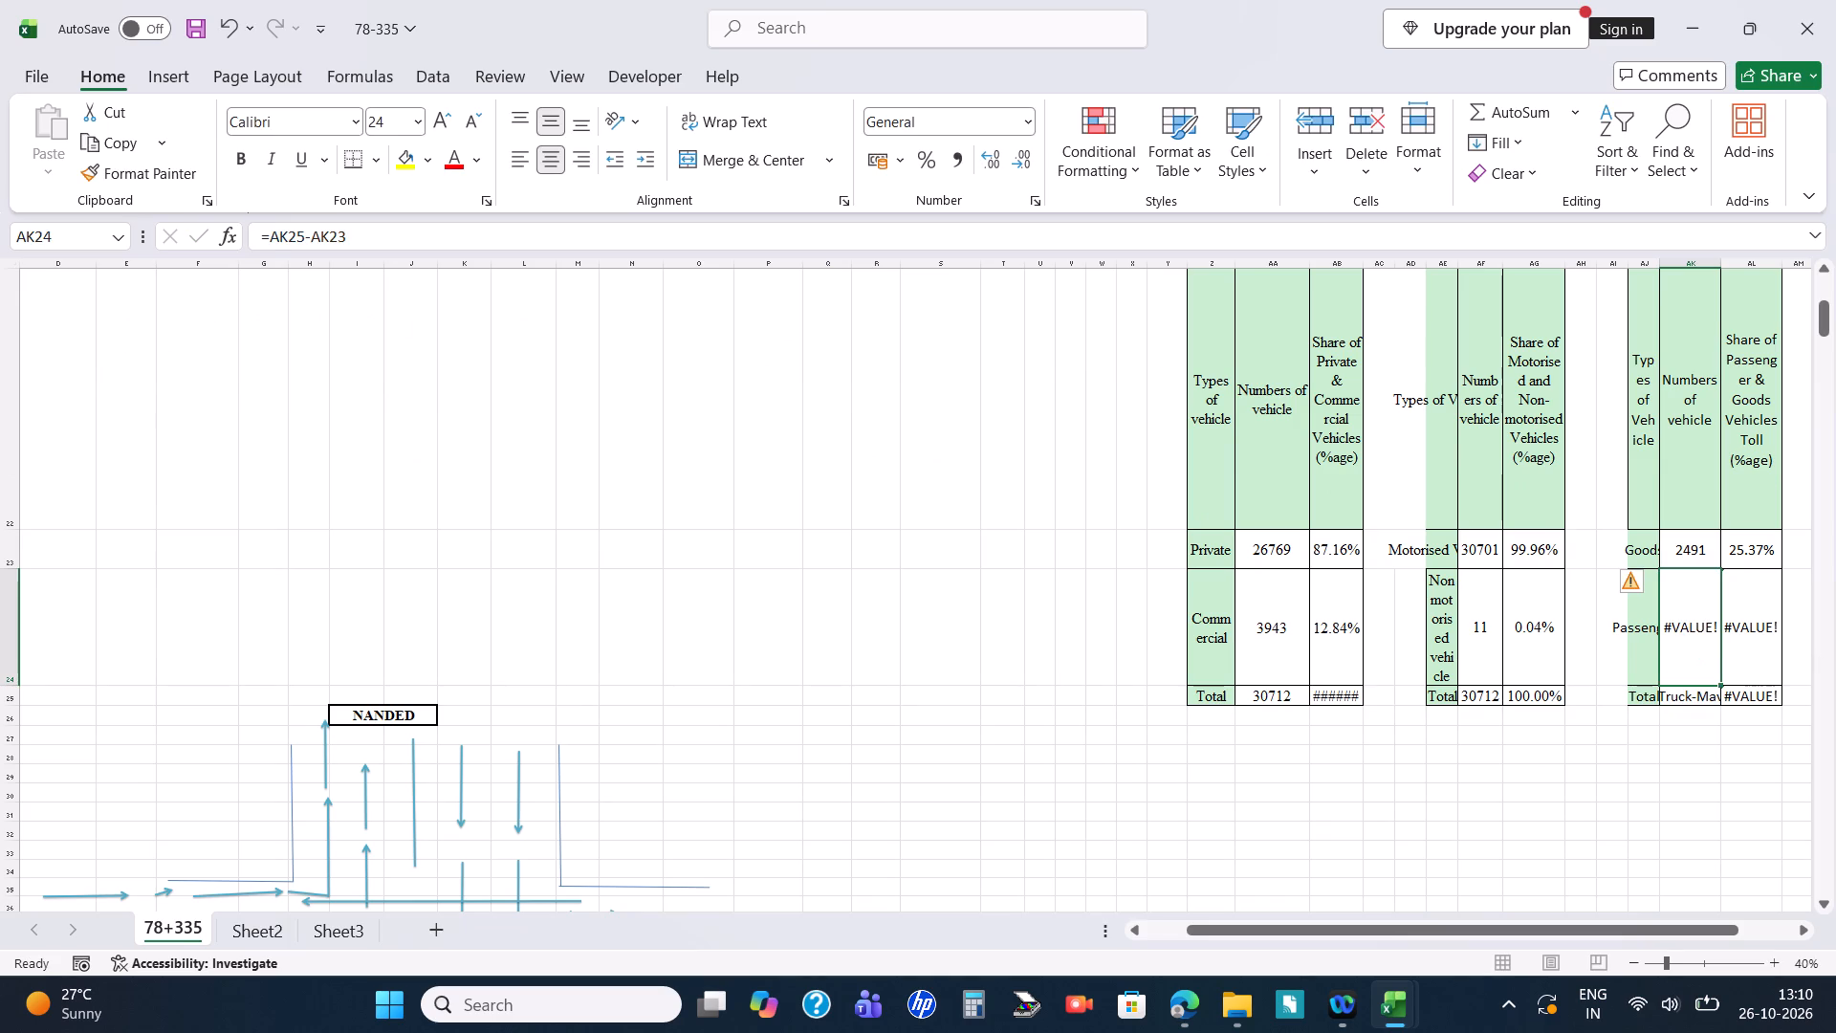
Replace the Total count formula in AK25 of the Passenger & Goods table with =30172.
left_click(1688, 691)
double_click(858, 241)
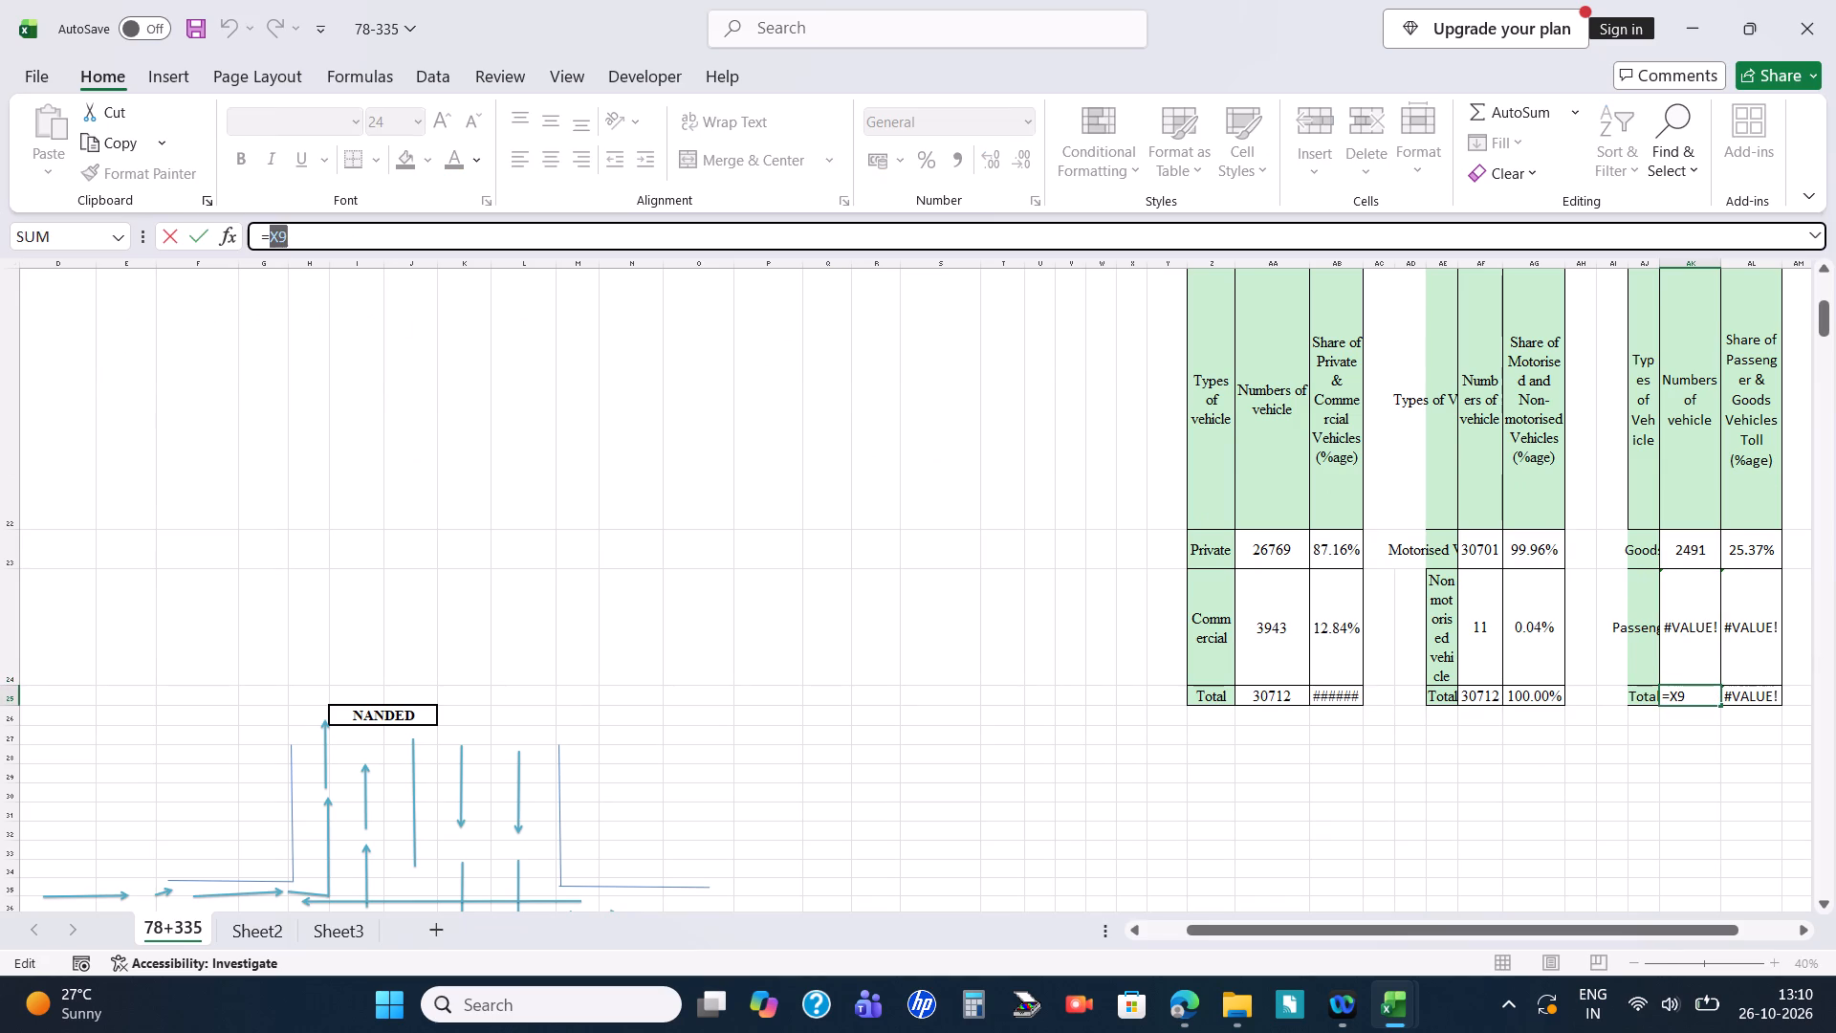
key("BackSpace")
type("30172")
key("Return")
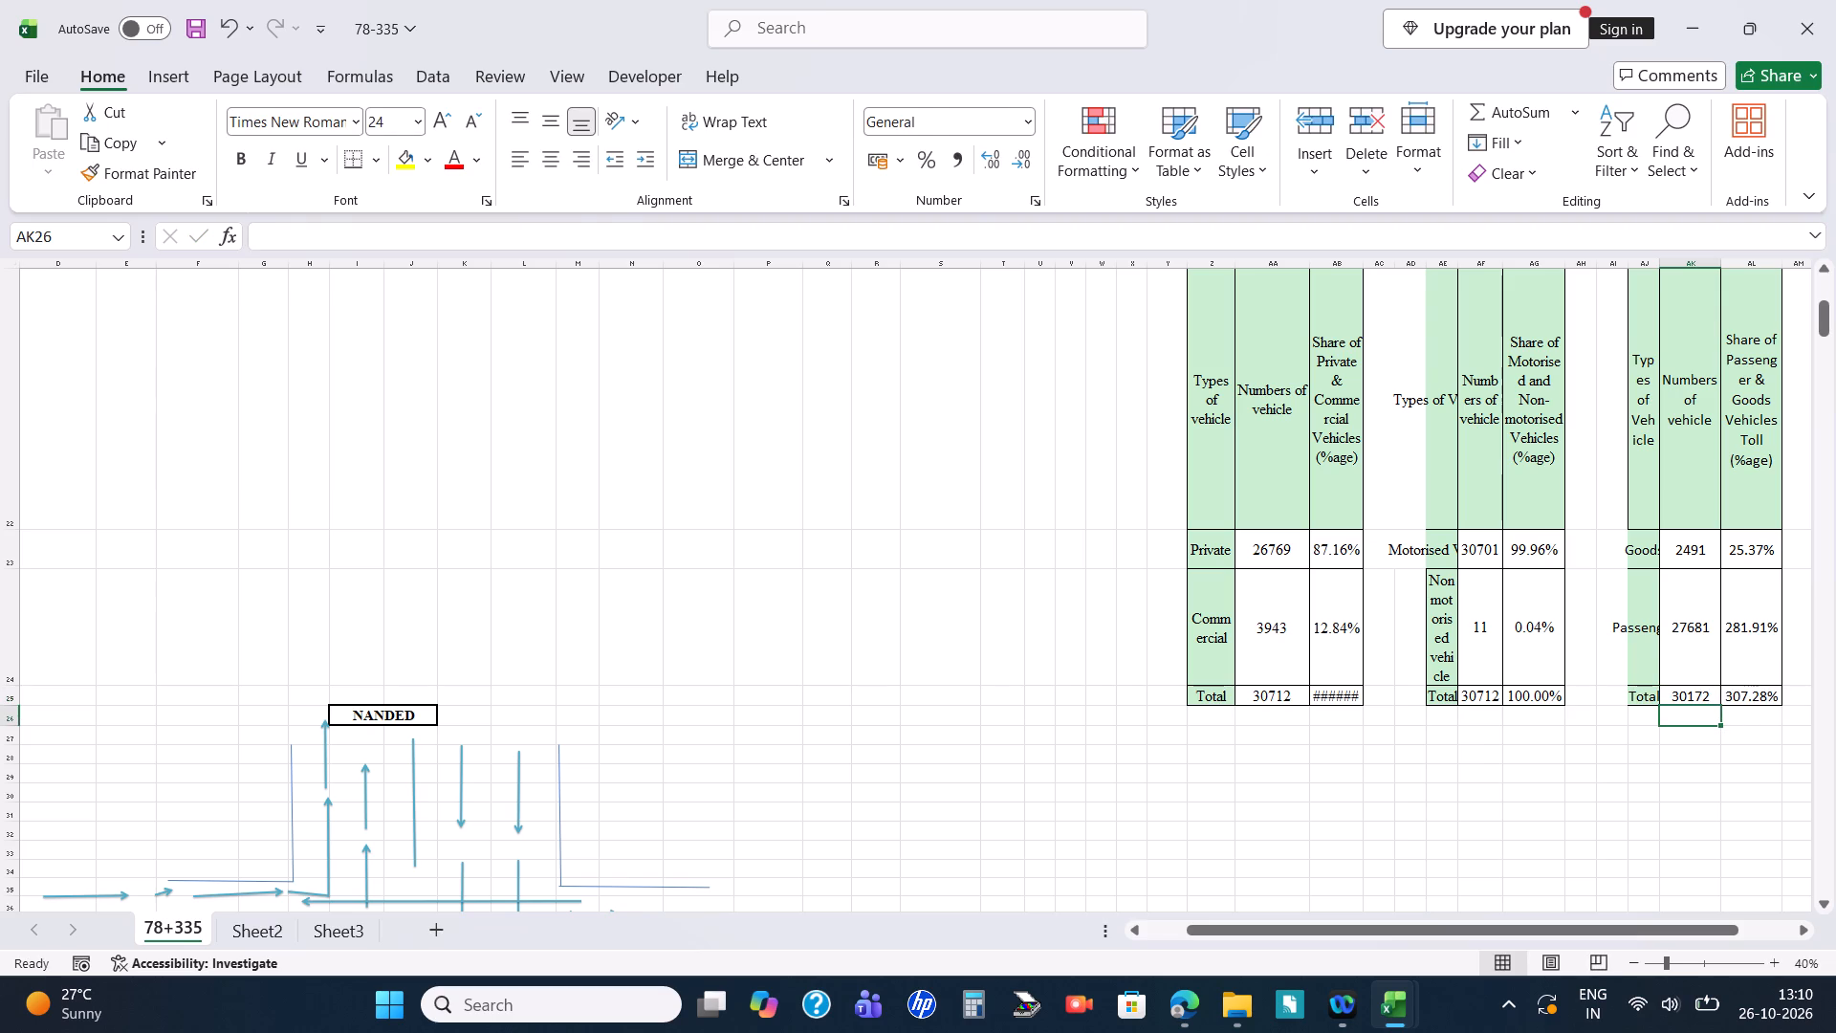
Change the divisor in the Goods share formula in AL23 to 30172.
left_click(1762, 538)
left_click(598, 219)
double_click(581, 232)
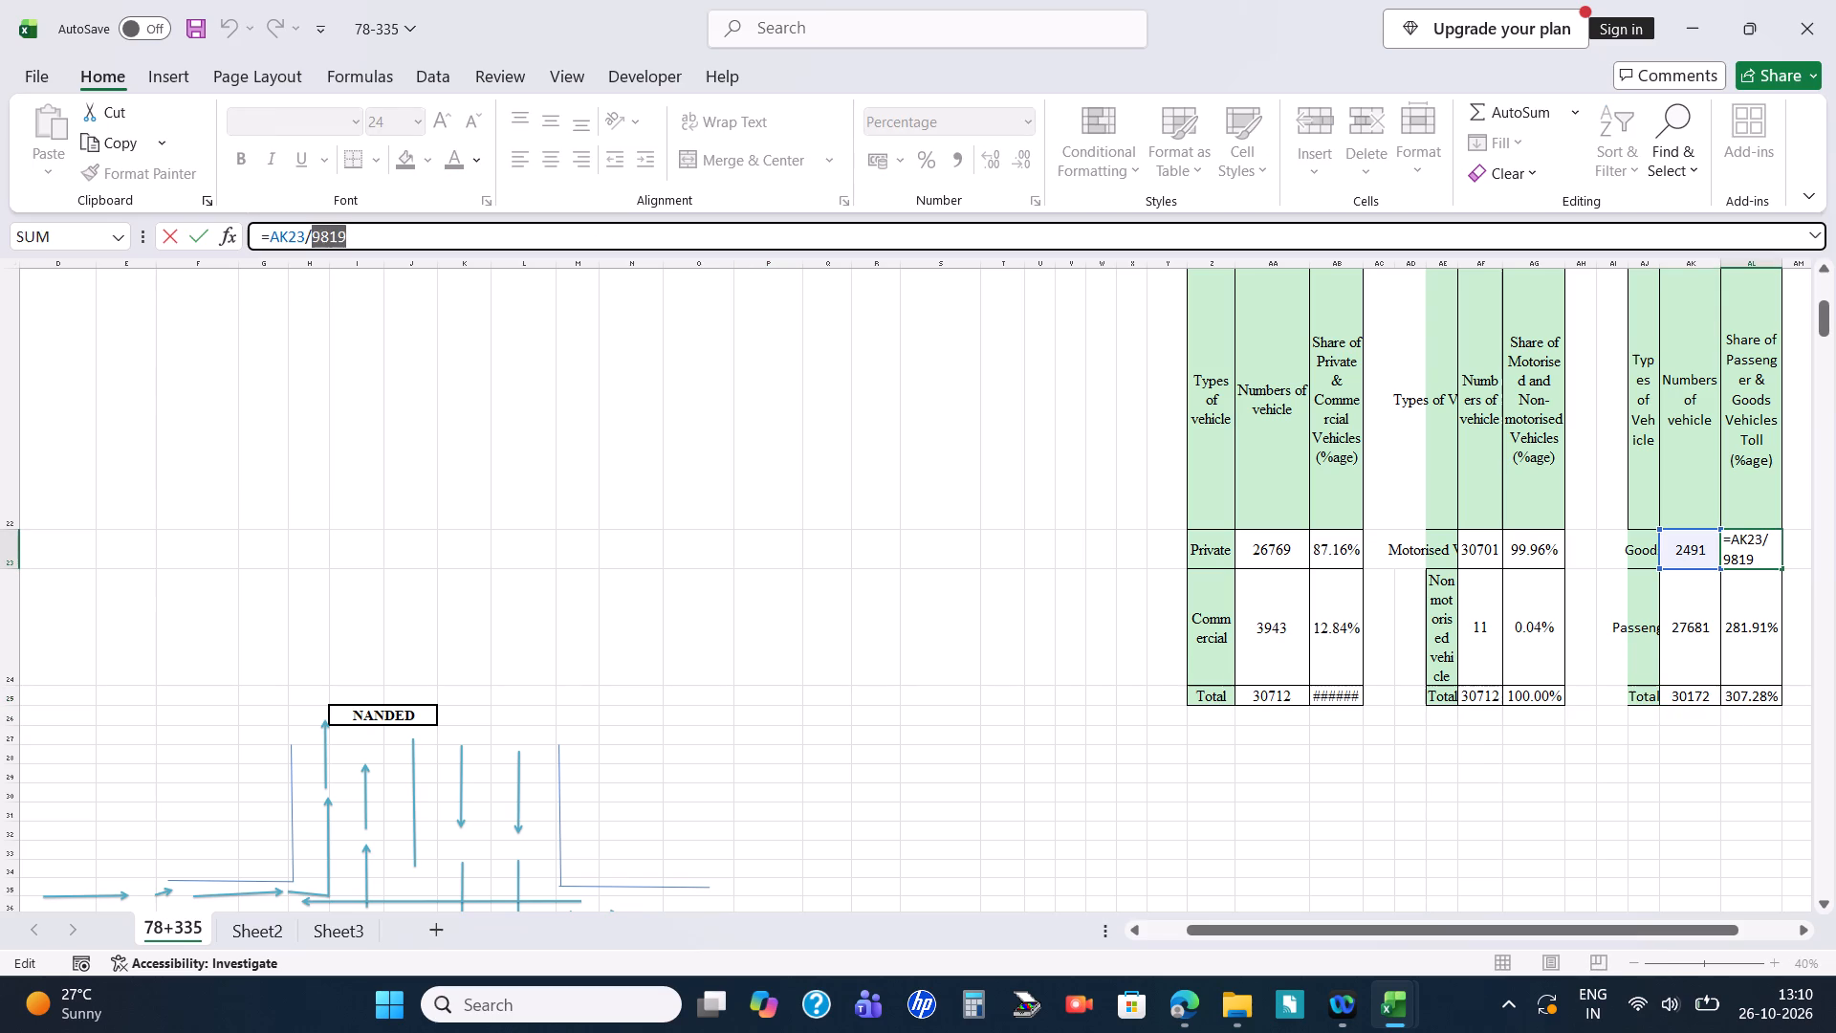
key("BackSpace")
type("30172")
key("Return")
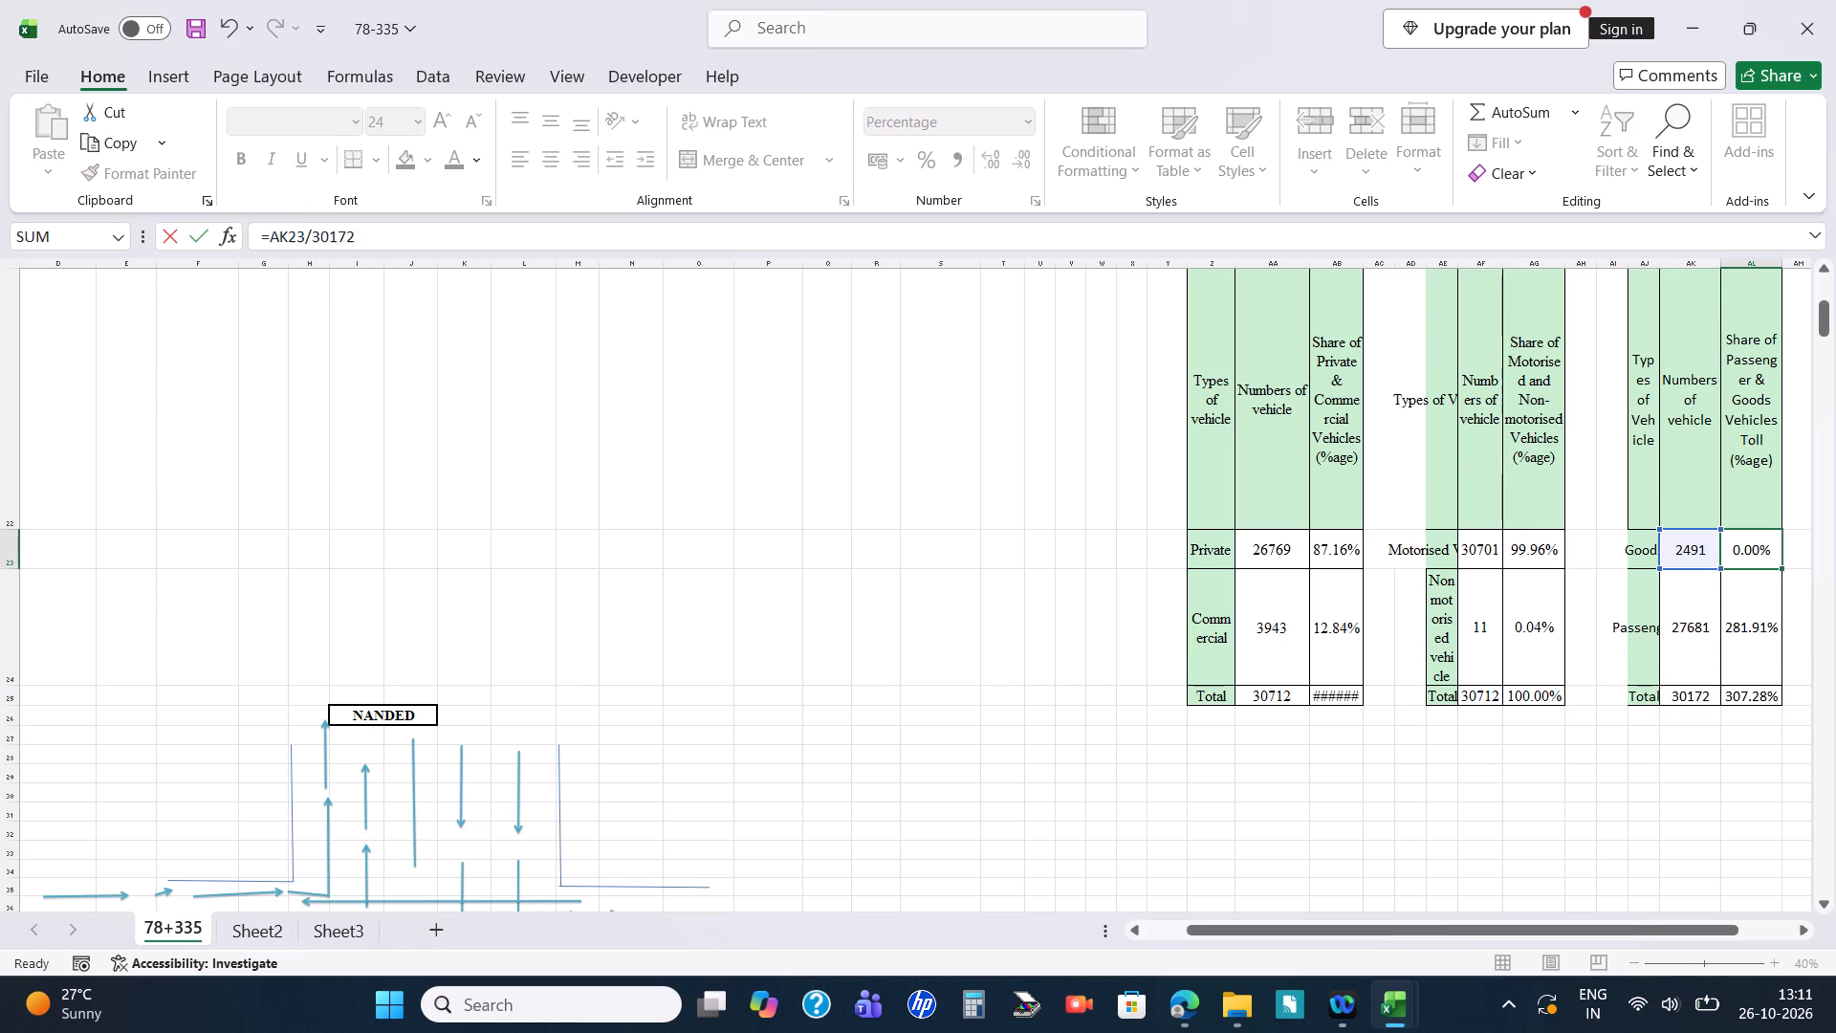
Fill the Goods share formula from AL23 down to the Passenger and Total rows and save the workbook.
left_click(1736, 559)
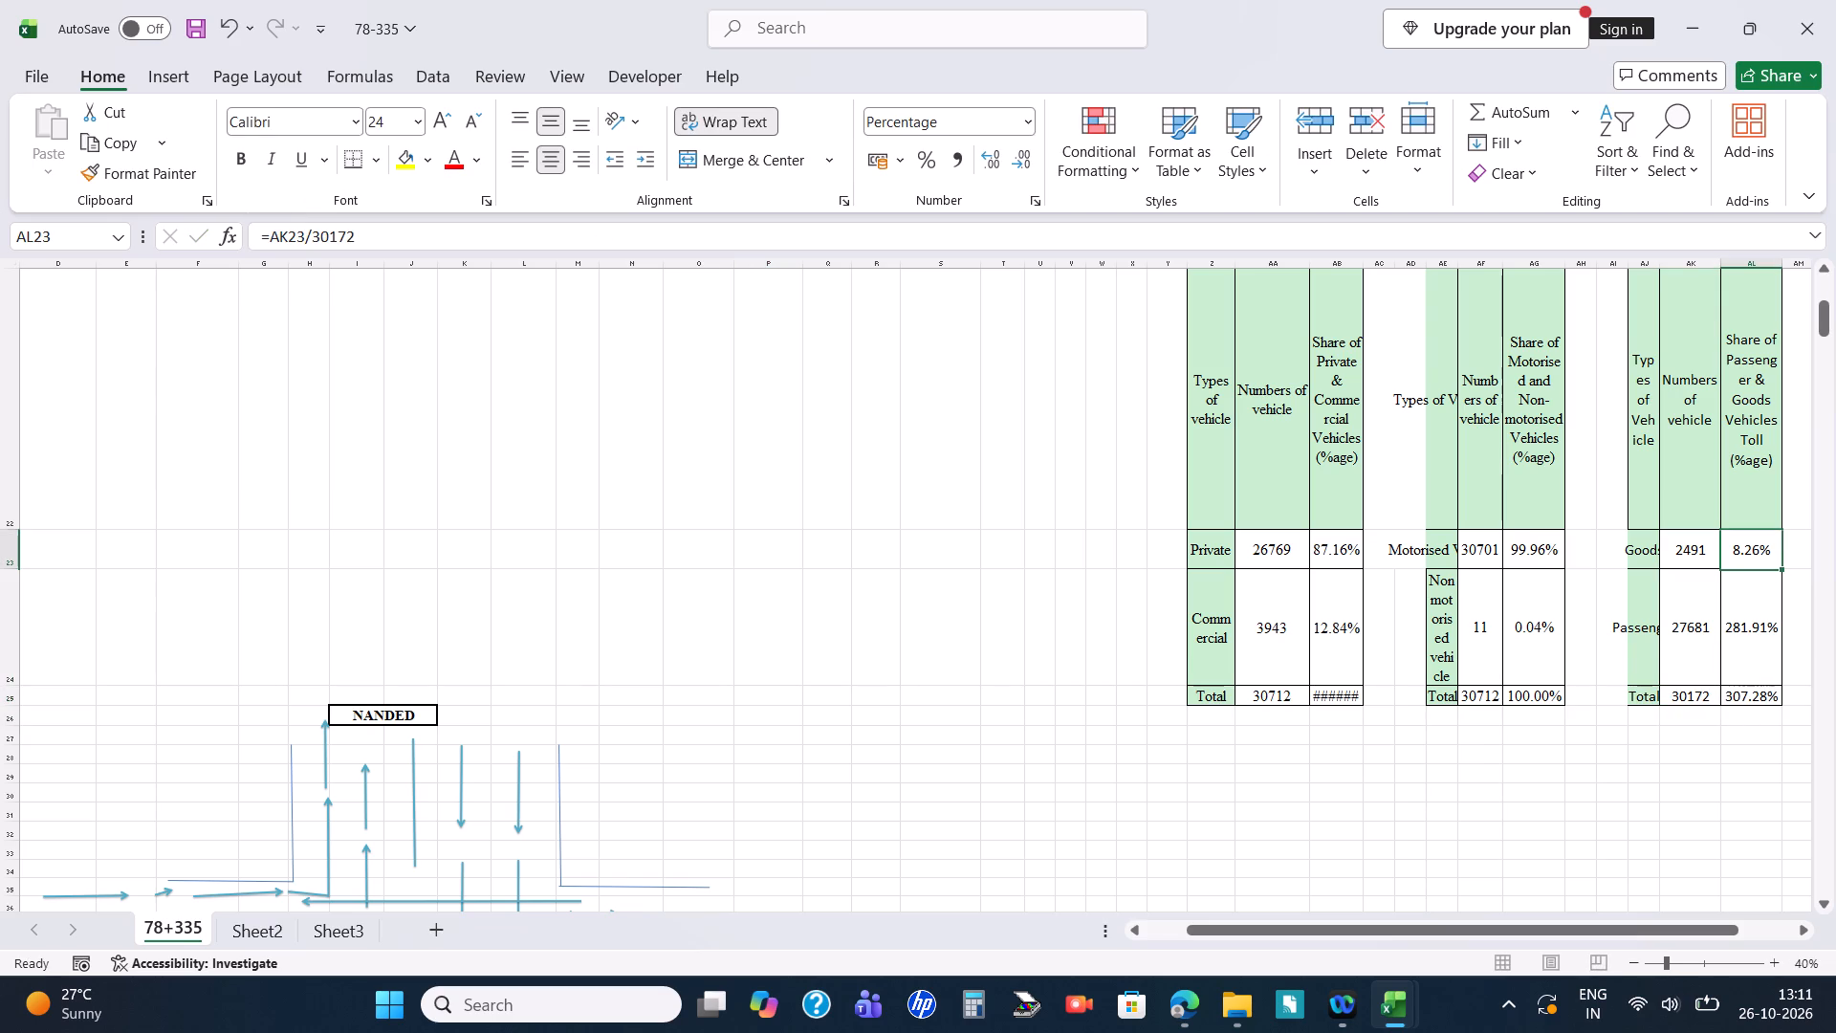
double_click(1780, 563)
left_click(1365, 802)
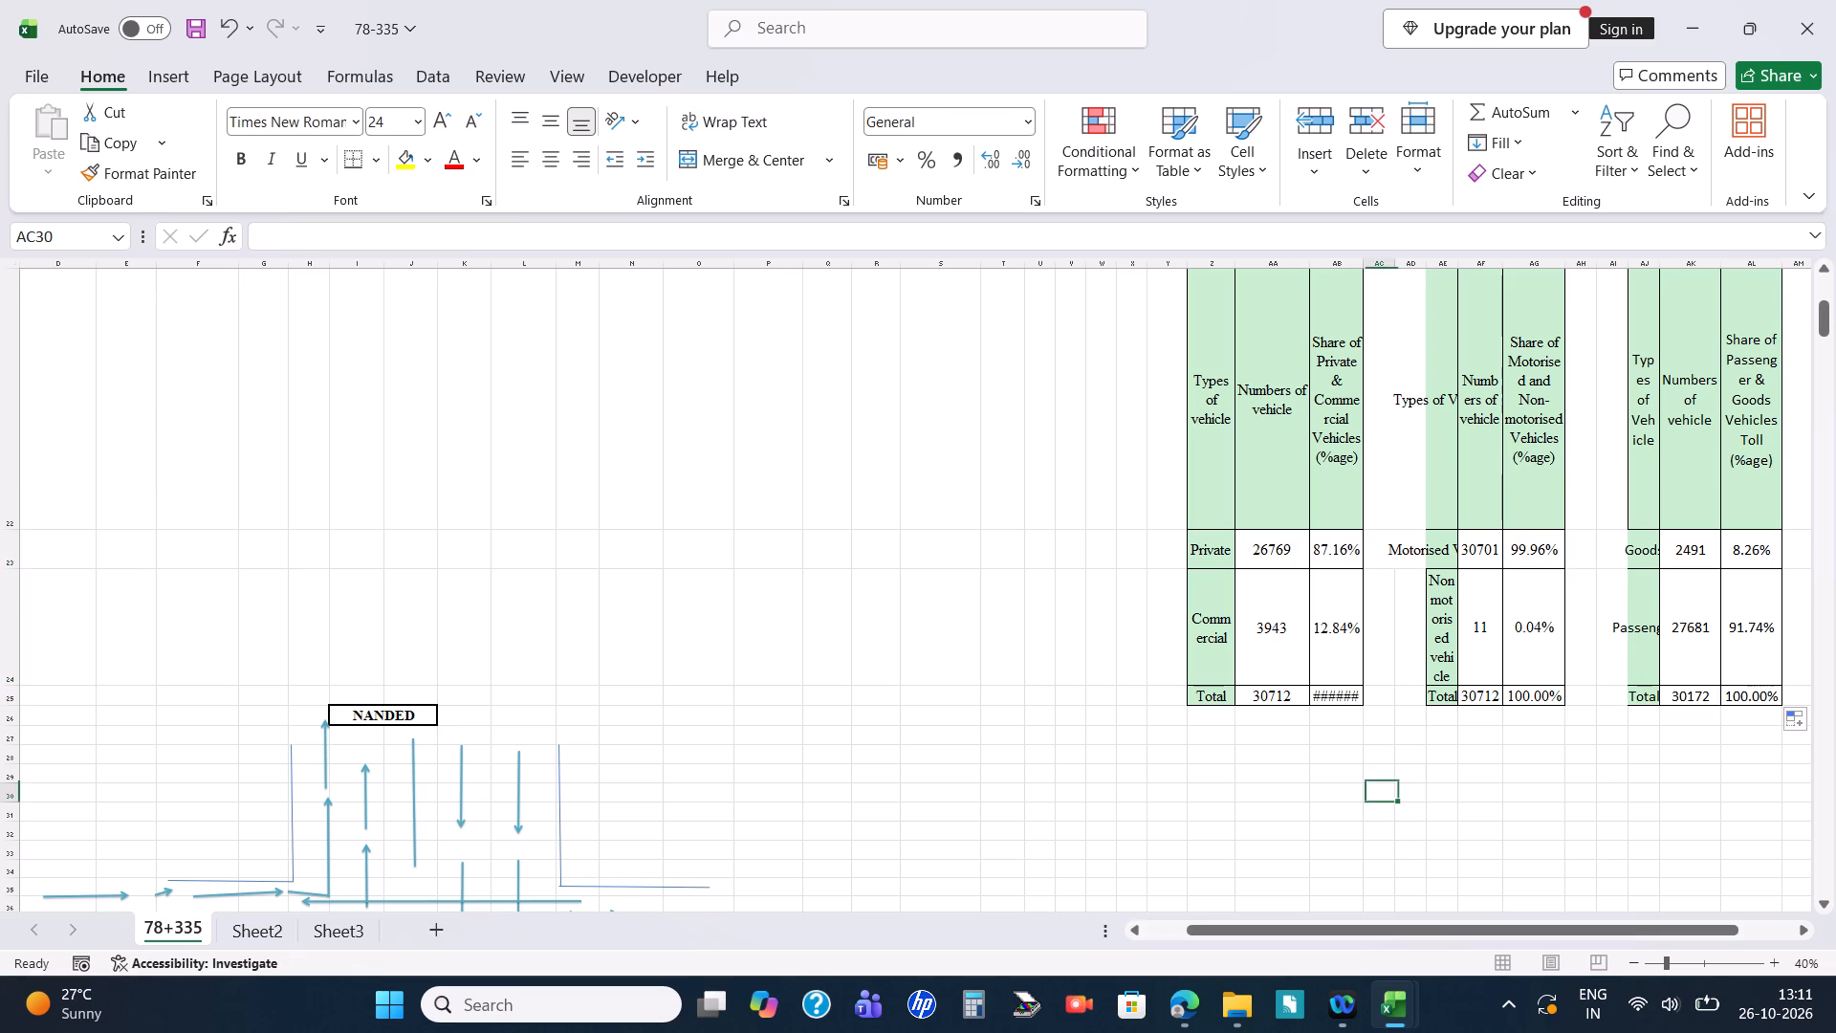
key("ctrl+s")
Widen column AB of the Private & Commercial table so the Total share percentage fits.
left_click(1328, 691)
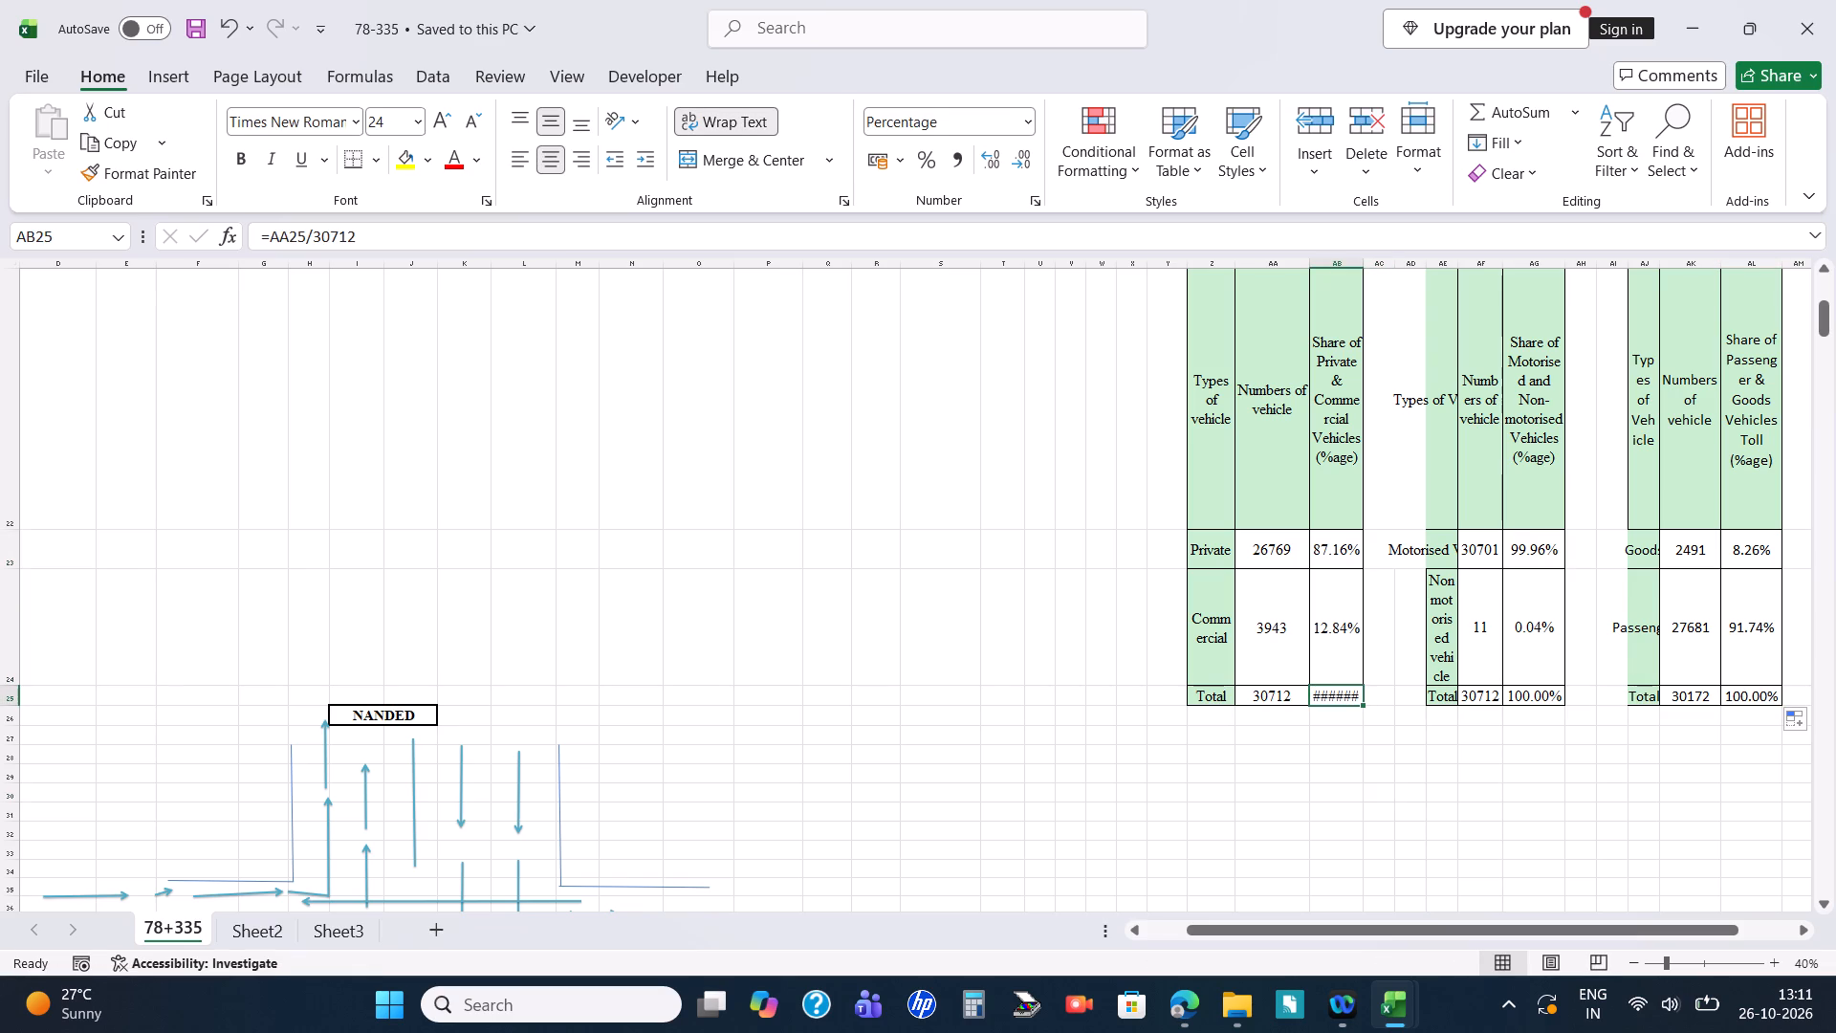
left_click_drag(1361, 261, 1382, 254)
left_click(1208, 775)
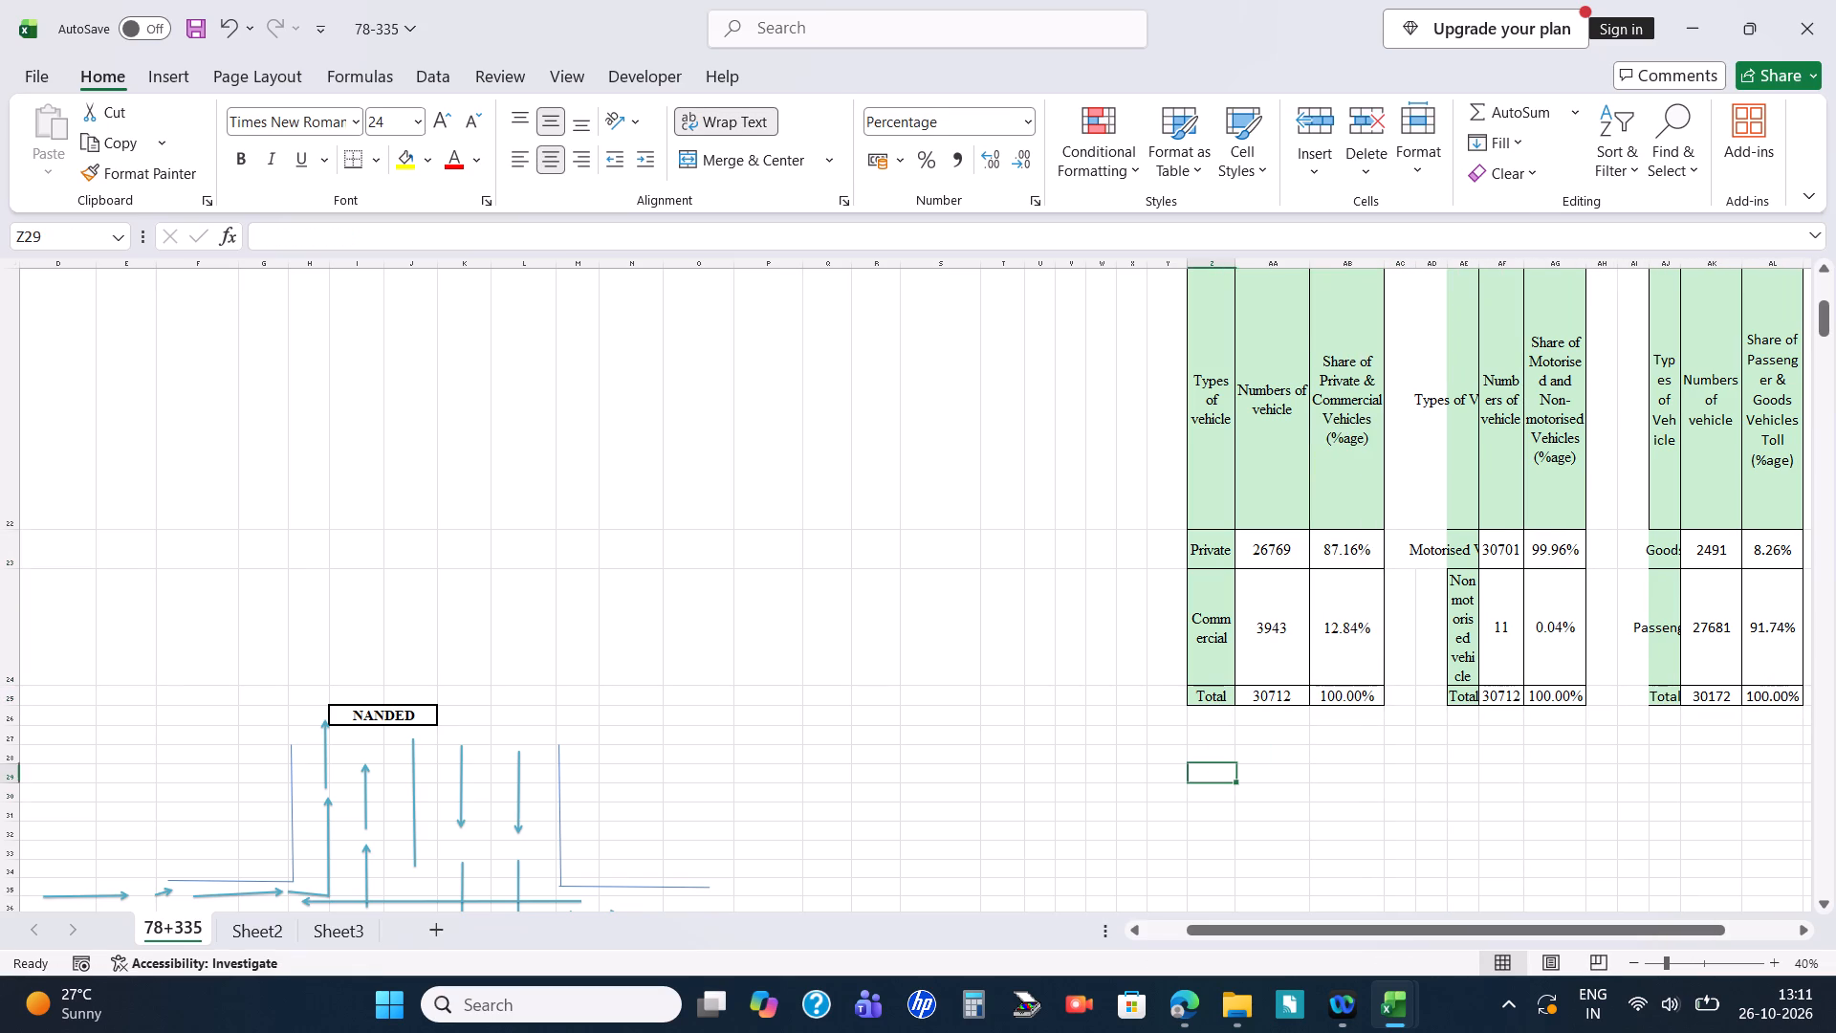
Look over the layout of the summary table, charts and three share tables on the 78+335 sheet.
scroll(882, 736, "down", 6, "ctrl")
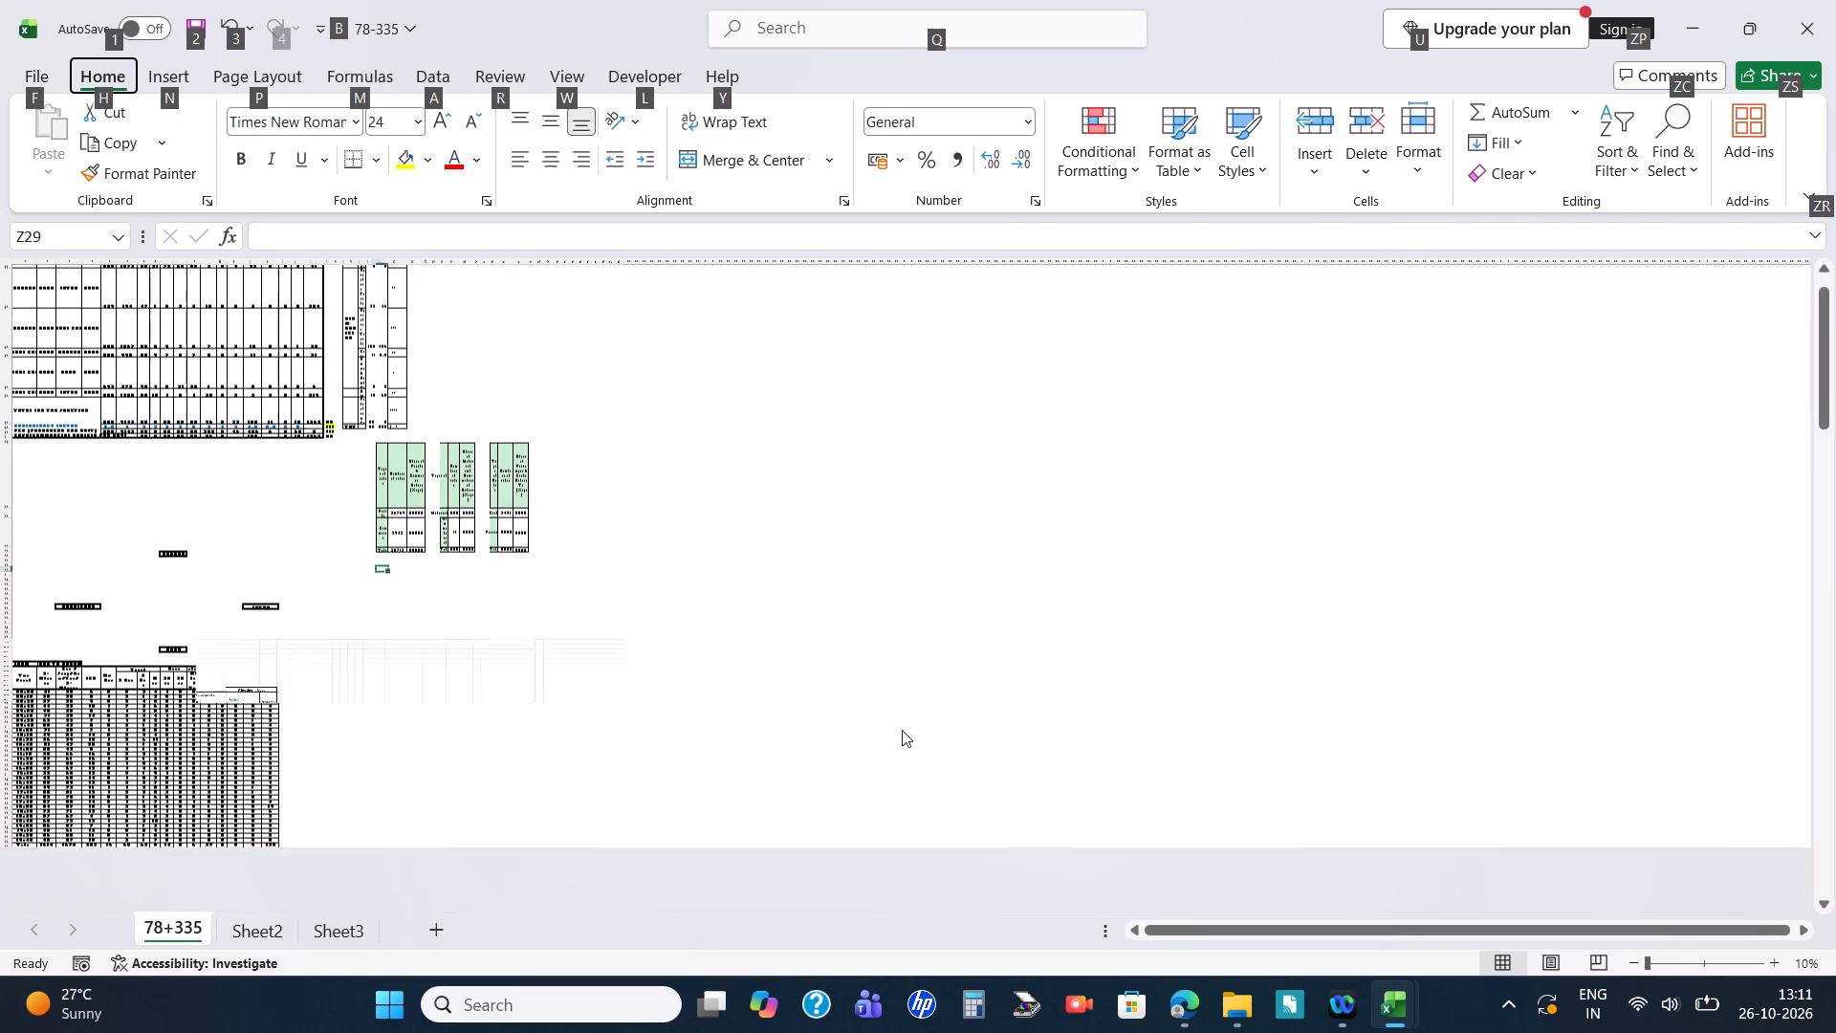
scroll(671, 683, "up", 2)
left_click_drag(1328, 931, 1124, 897)
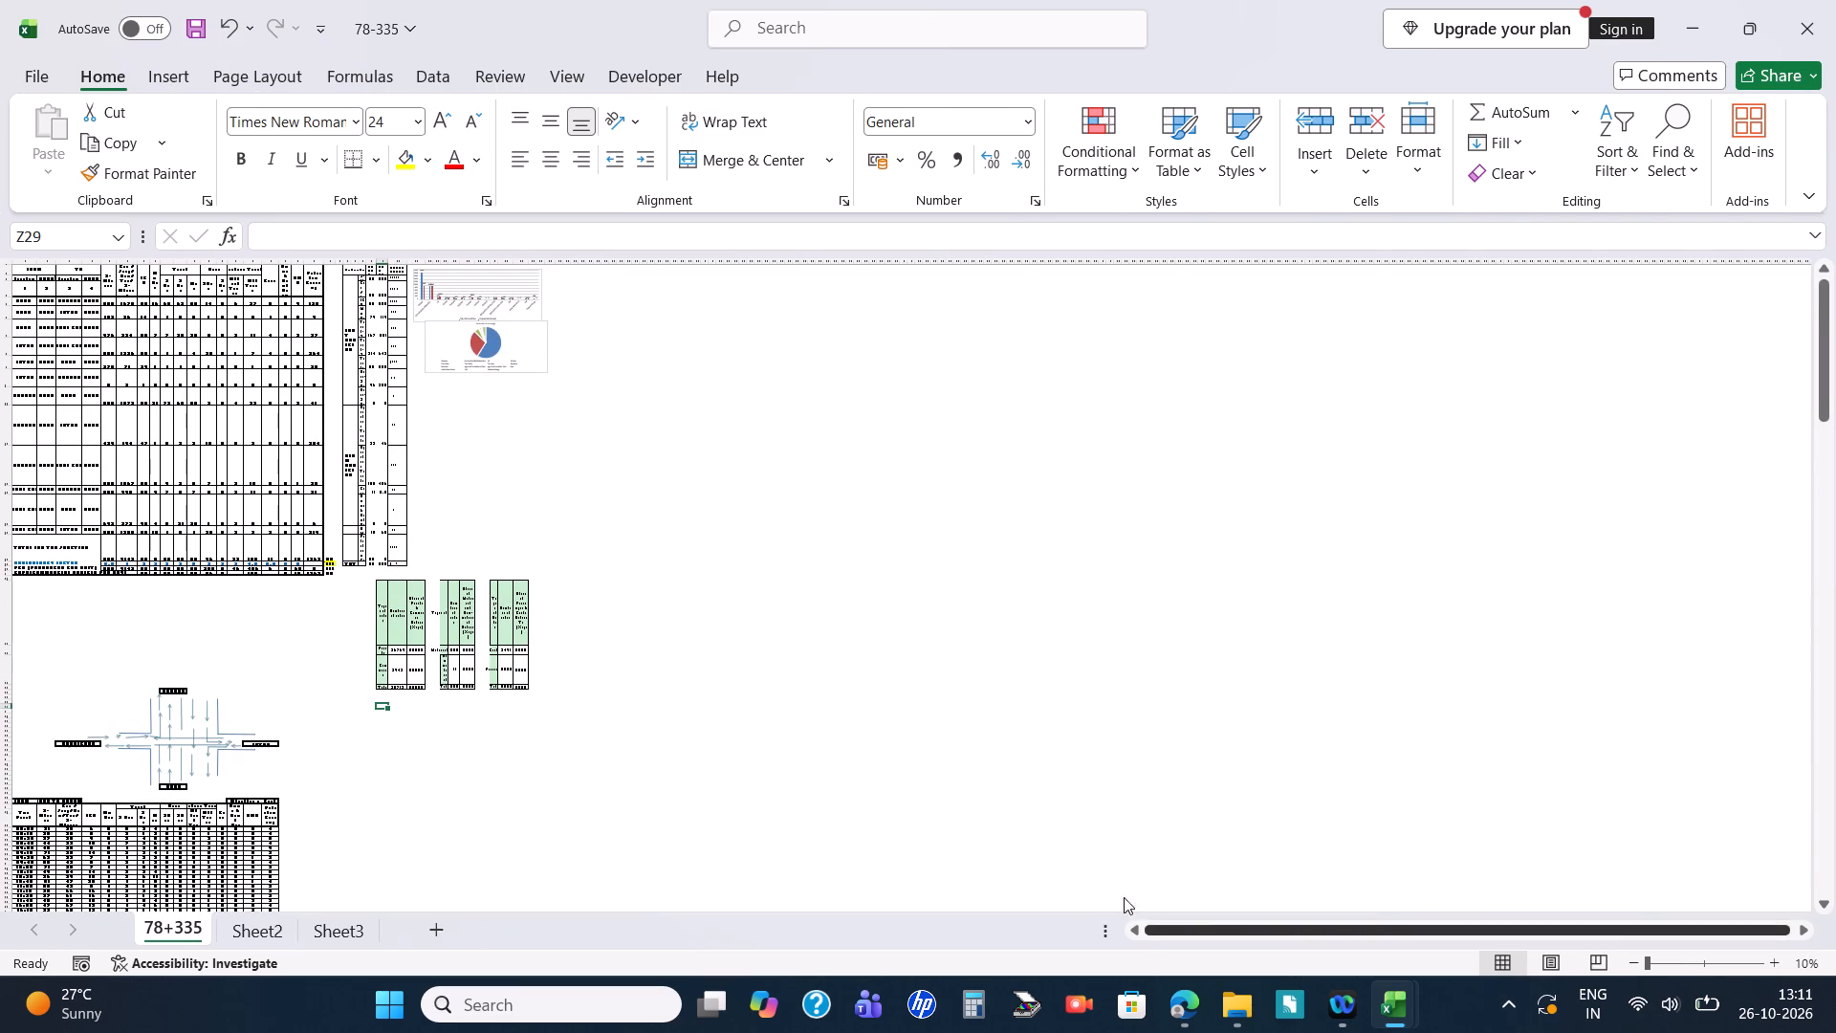
left_click_drag(1124, 897, 939, 863)
left_click(1678, 962)
scroll(872, 811, "up", 5)
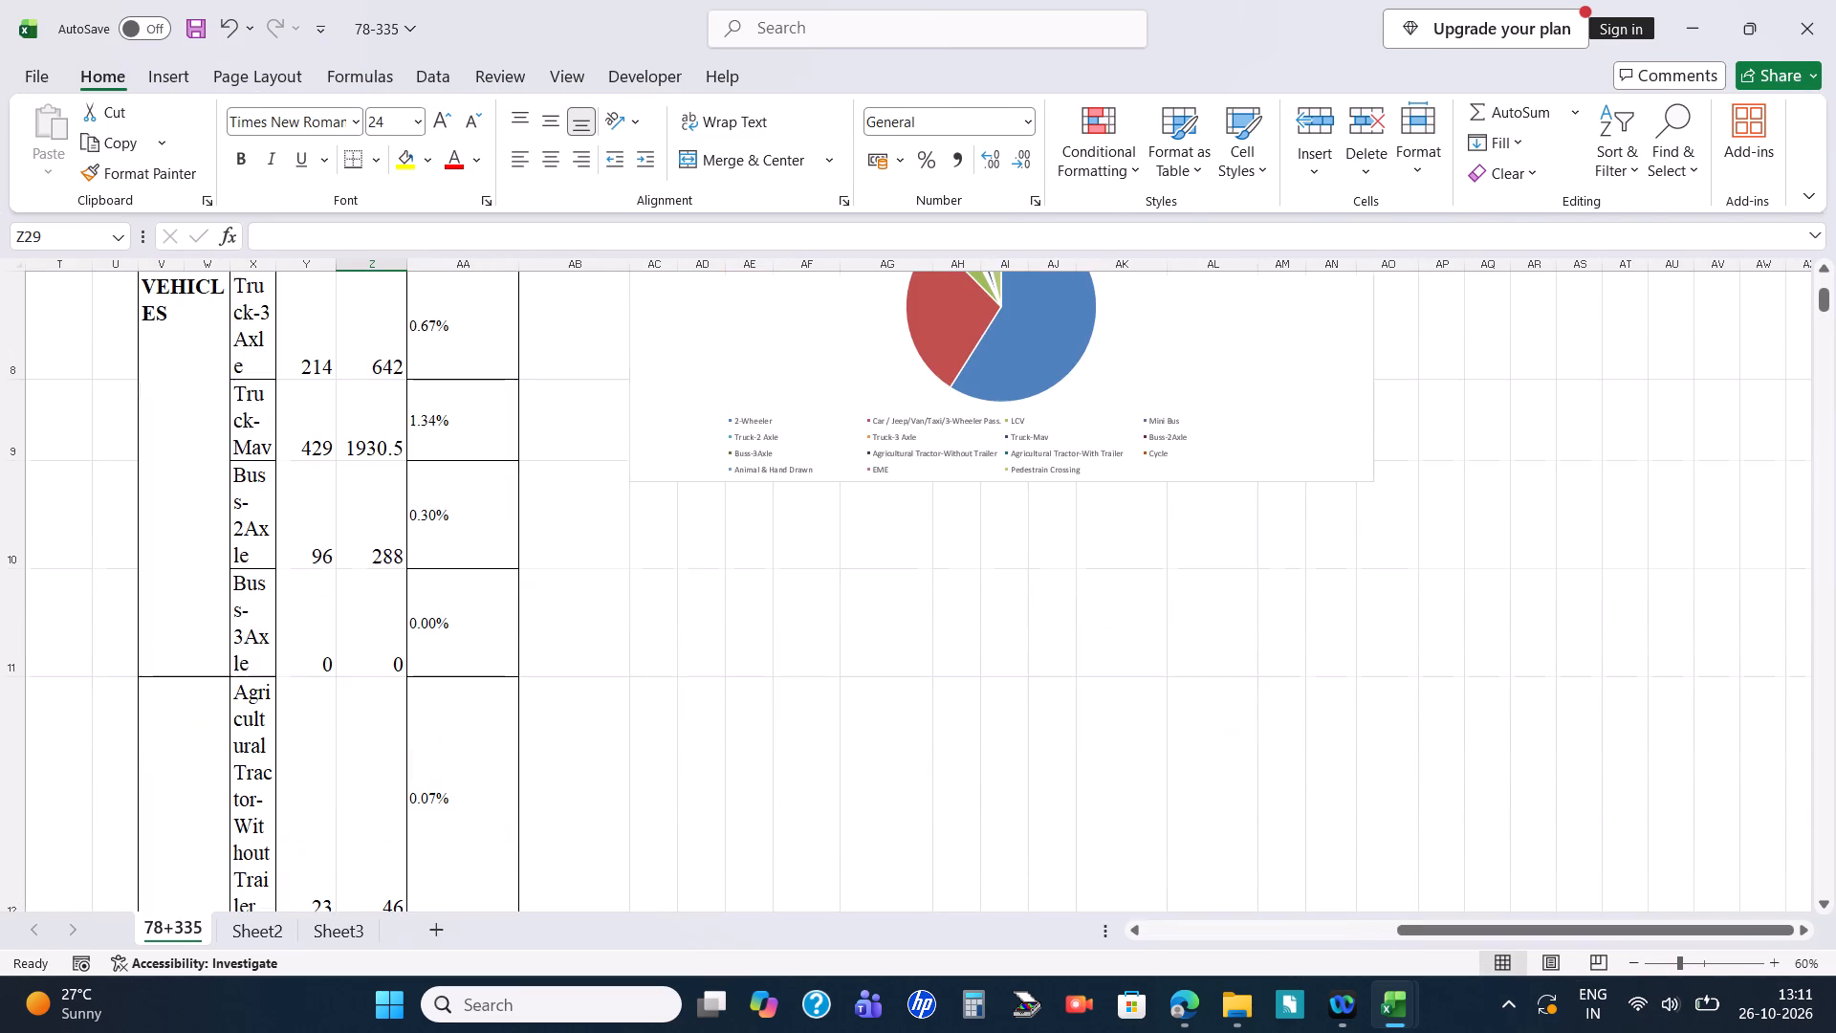
scroll(632, 726, "down", 2)
scroll(632, 726, "down", 3, "ctrl")
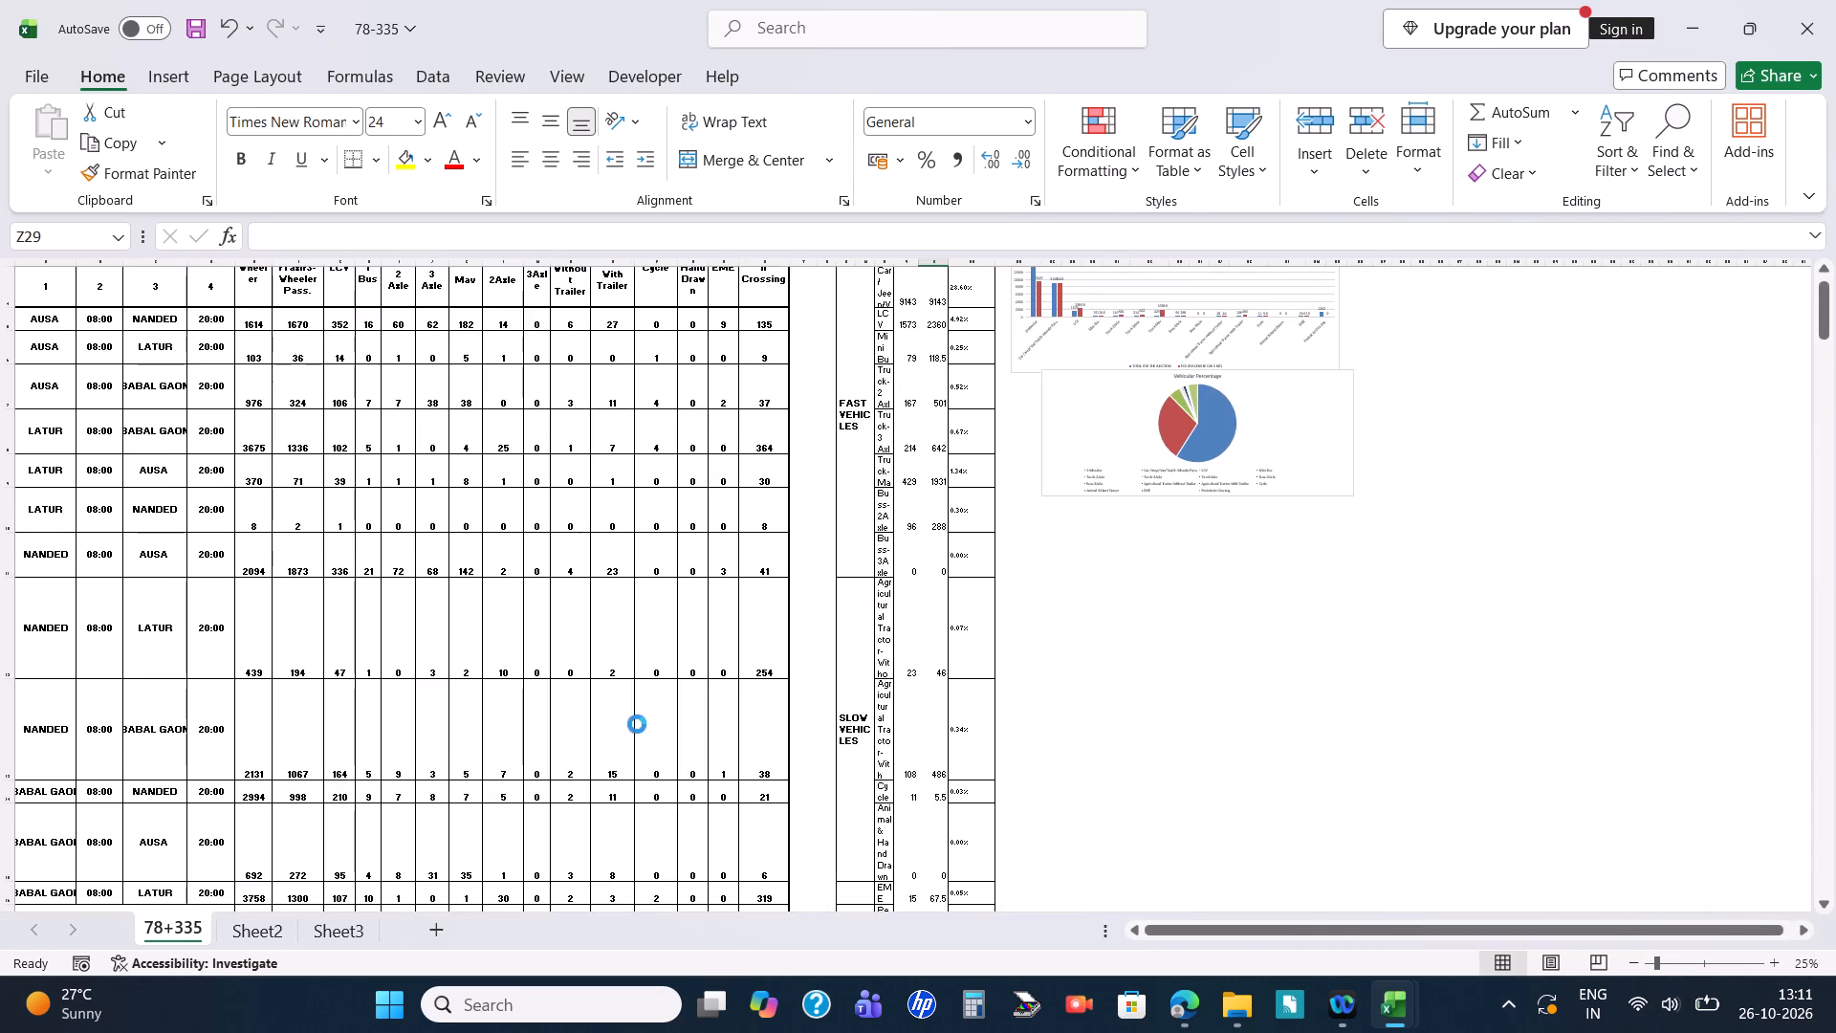
scroll(950, 696, "down", 1)
scroll(425, 686, "up", 1, "ctrl")
scroll(631, 666, "up", 1)
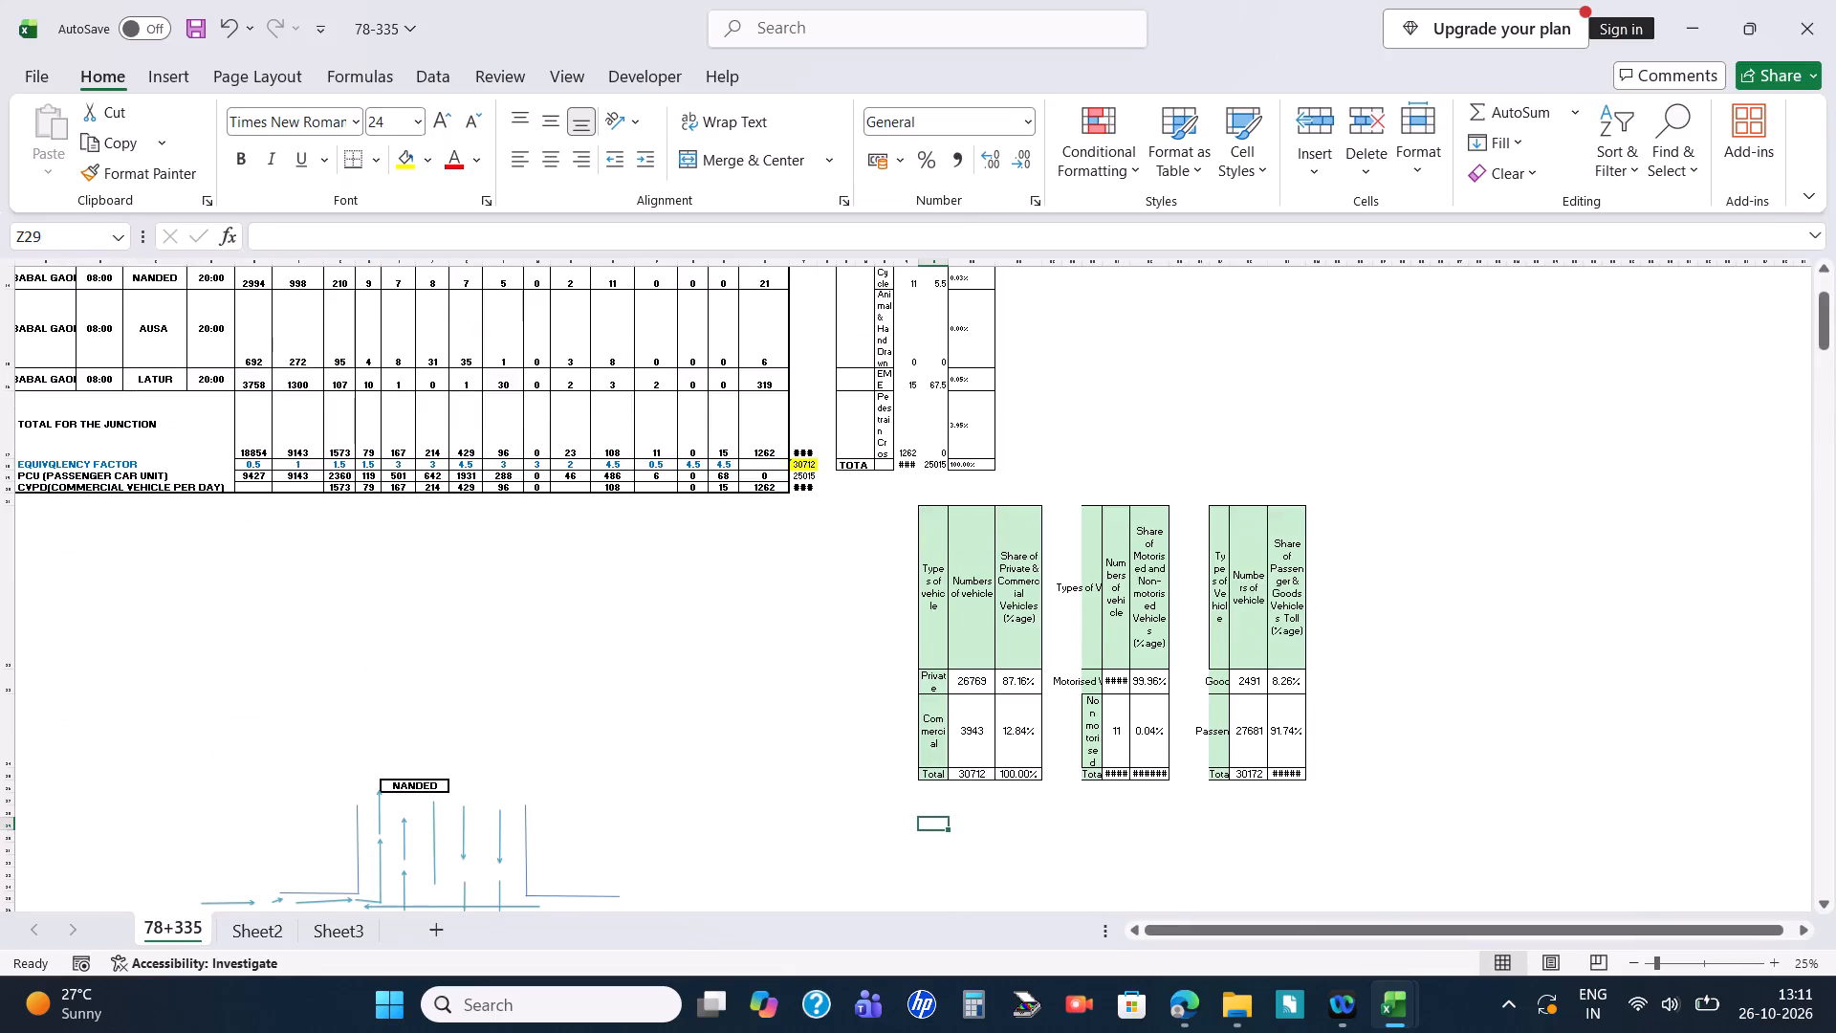
scroll(631, 666, "up", 4)
scroll(632, 666, "down", 5)
Check the source cells of the Share of Private & Commercial Vehicles pie chart in the 106+600 workbook.
key("alt+Tab")
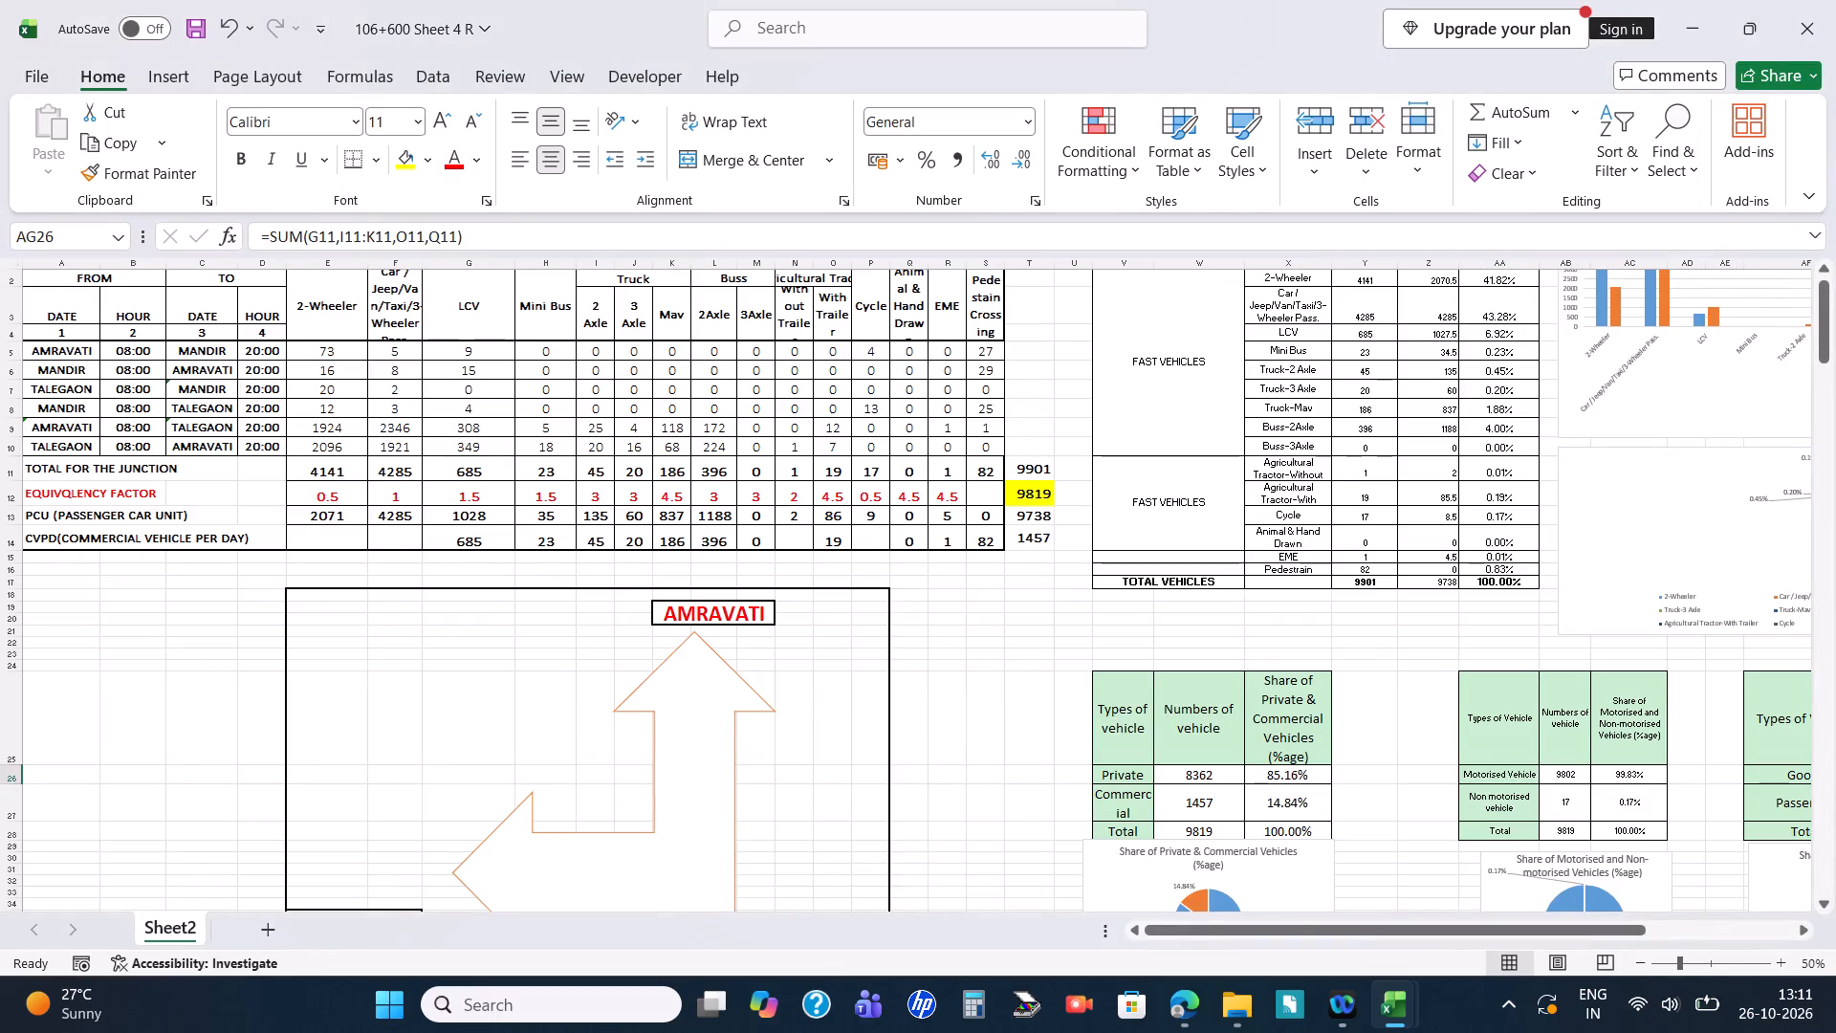
scroll(1291, 844, "down", 2)
left_click(1229, 736)
left_click(1255, 808)
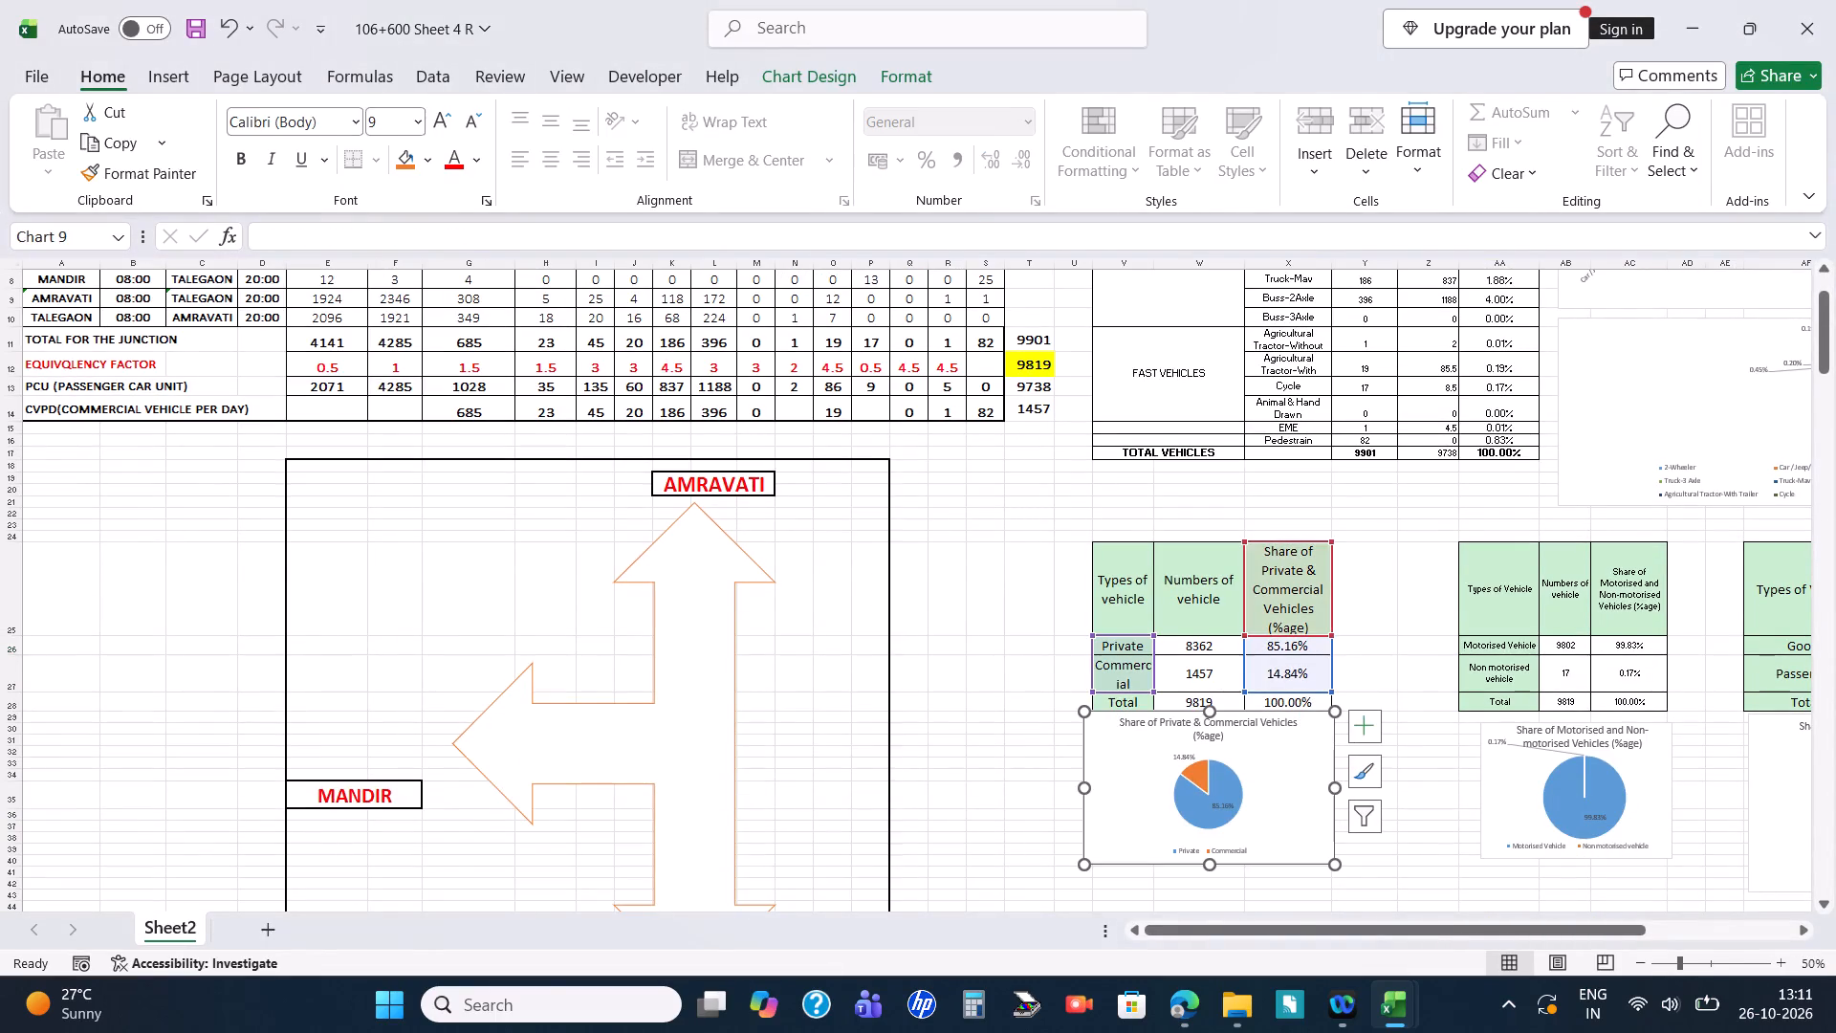
On the 78+335 sheet, insert a 2-D pie chart of the Private and Commercial shares and place it below that table.
key("alt+Tab")
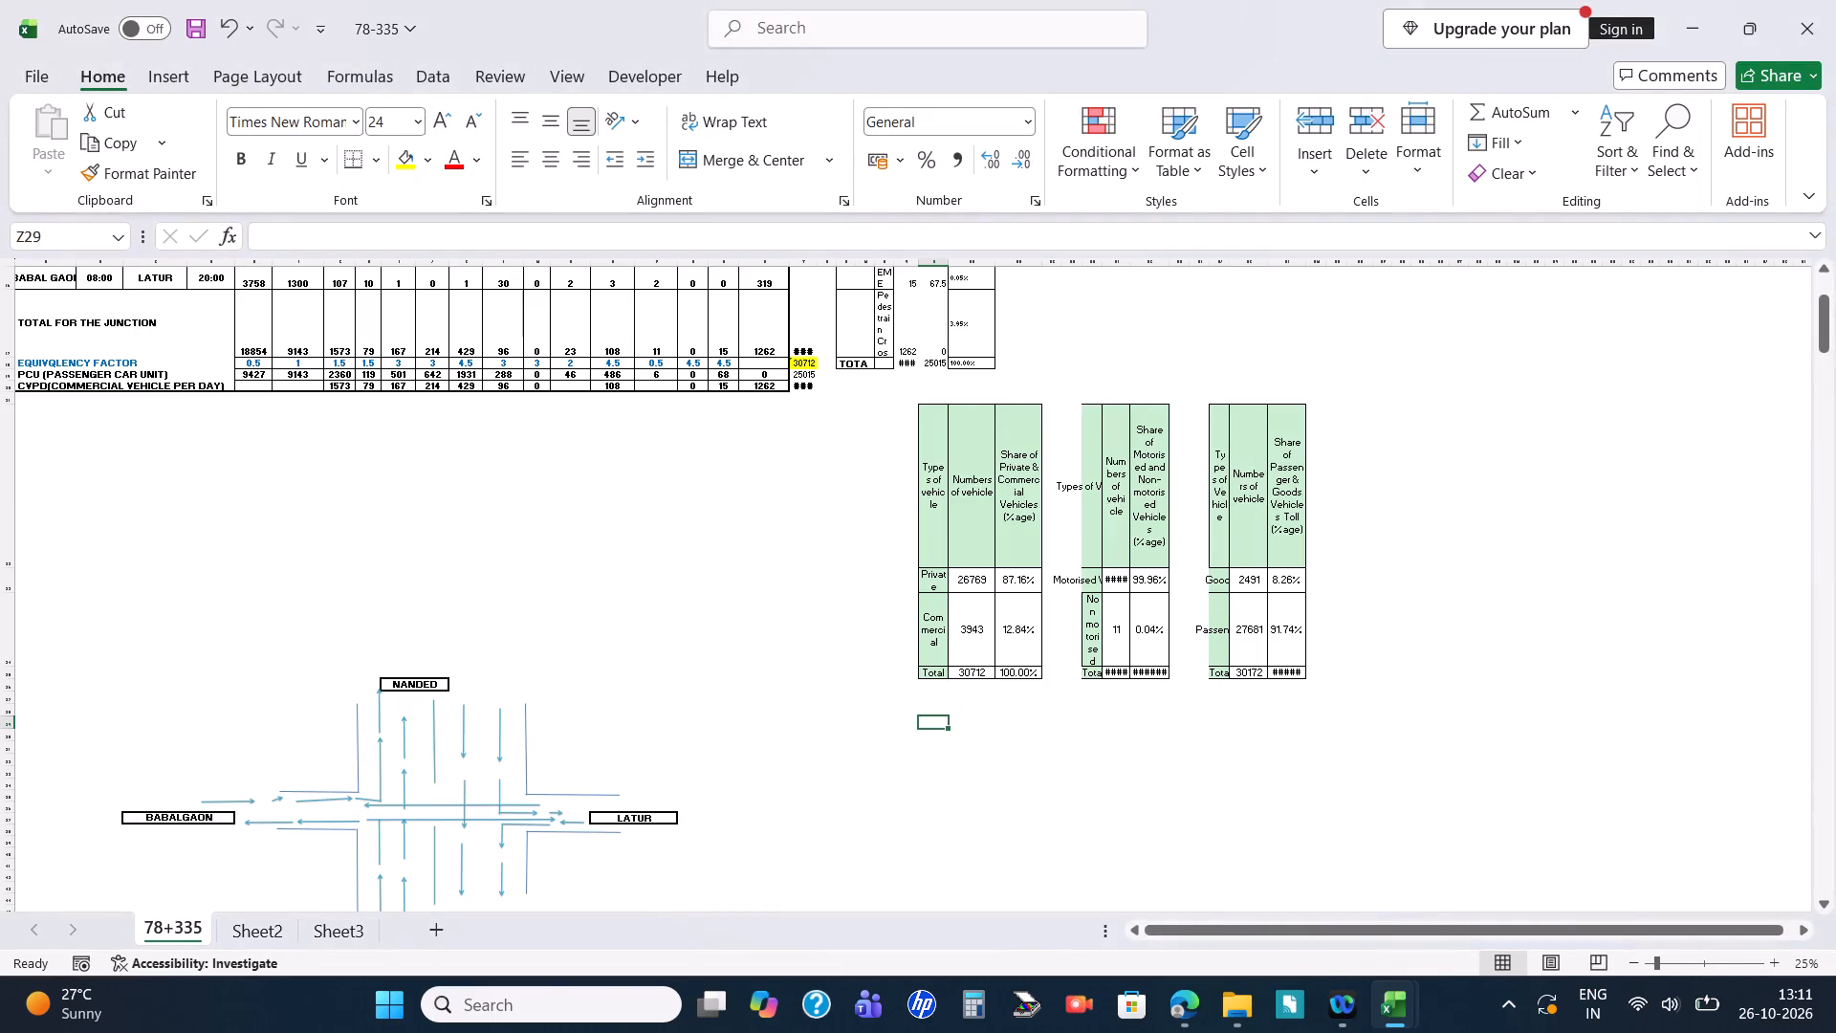
left_click_drag(1023, 489, 1026, 627)
left_click_drag(931, 521, 921, 626, "ctrl")
left_click(165, 87)
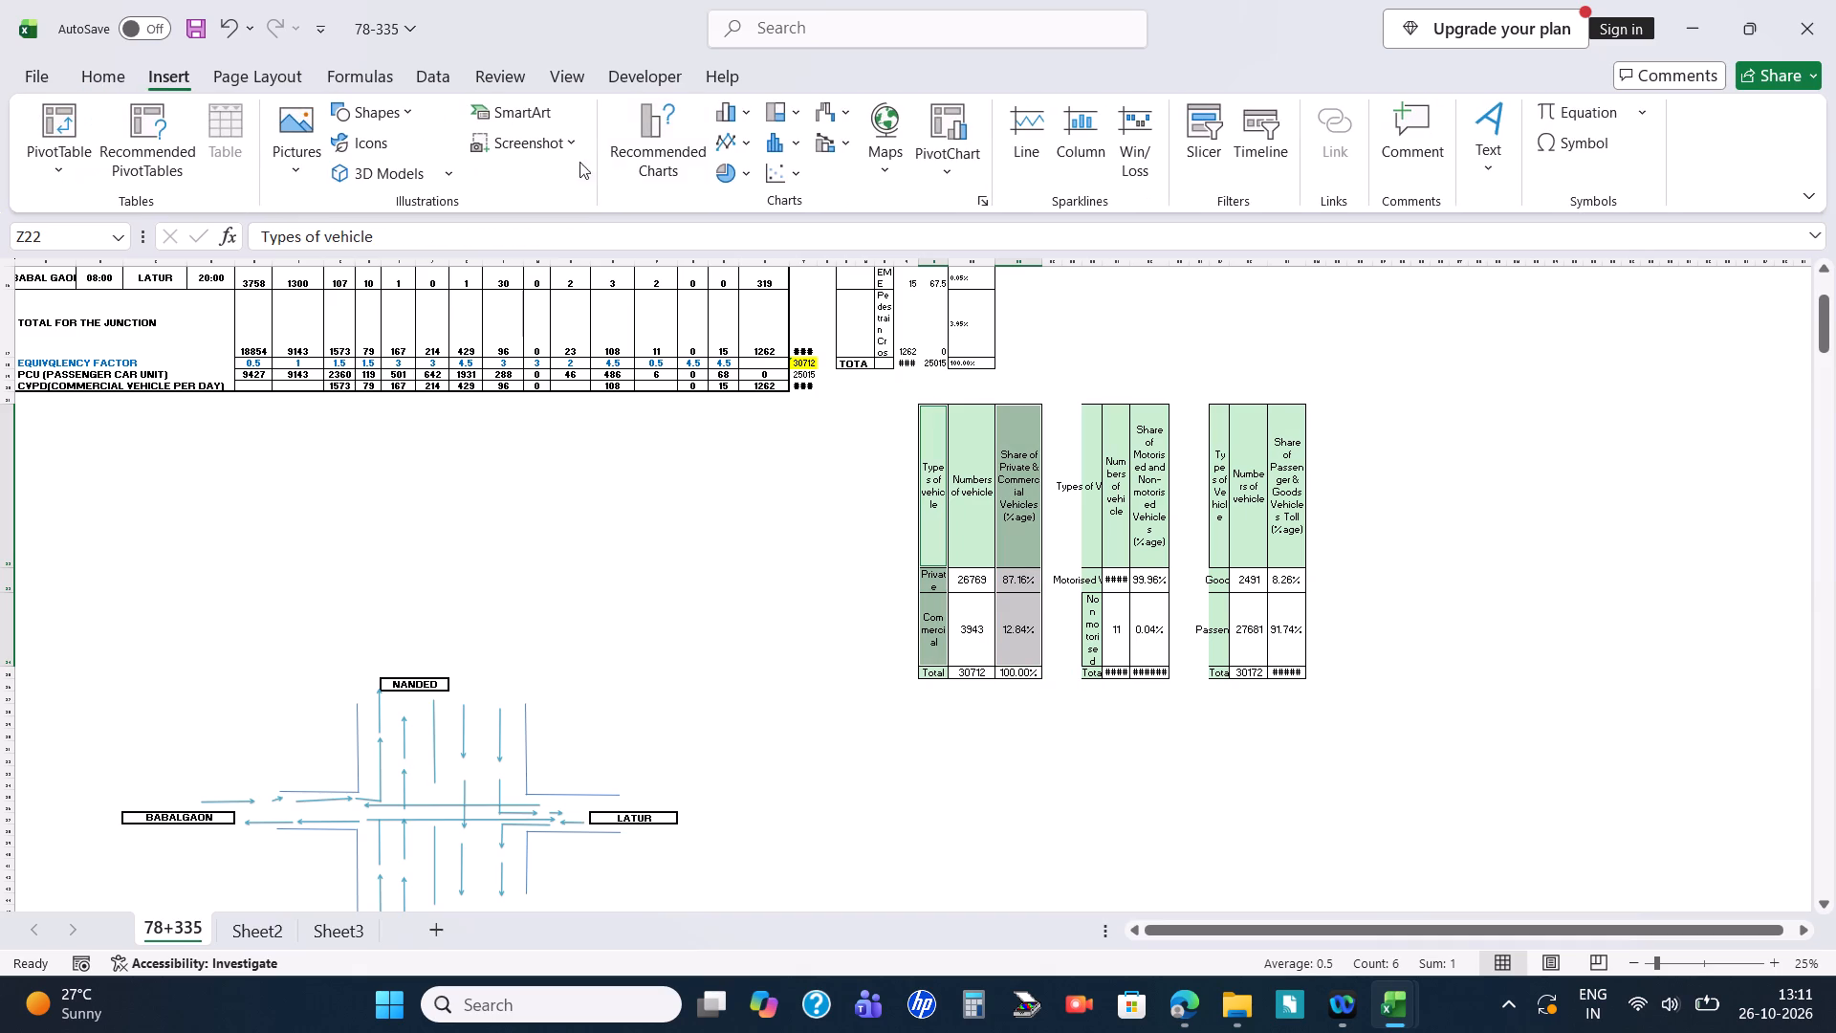
left_click(722, 164)
left_click(742, 262)
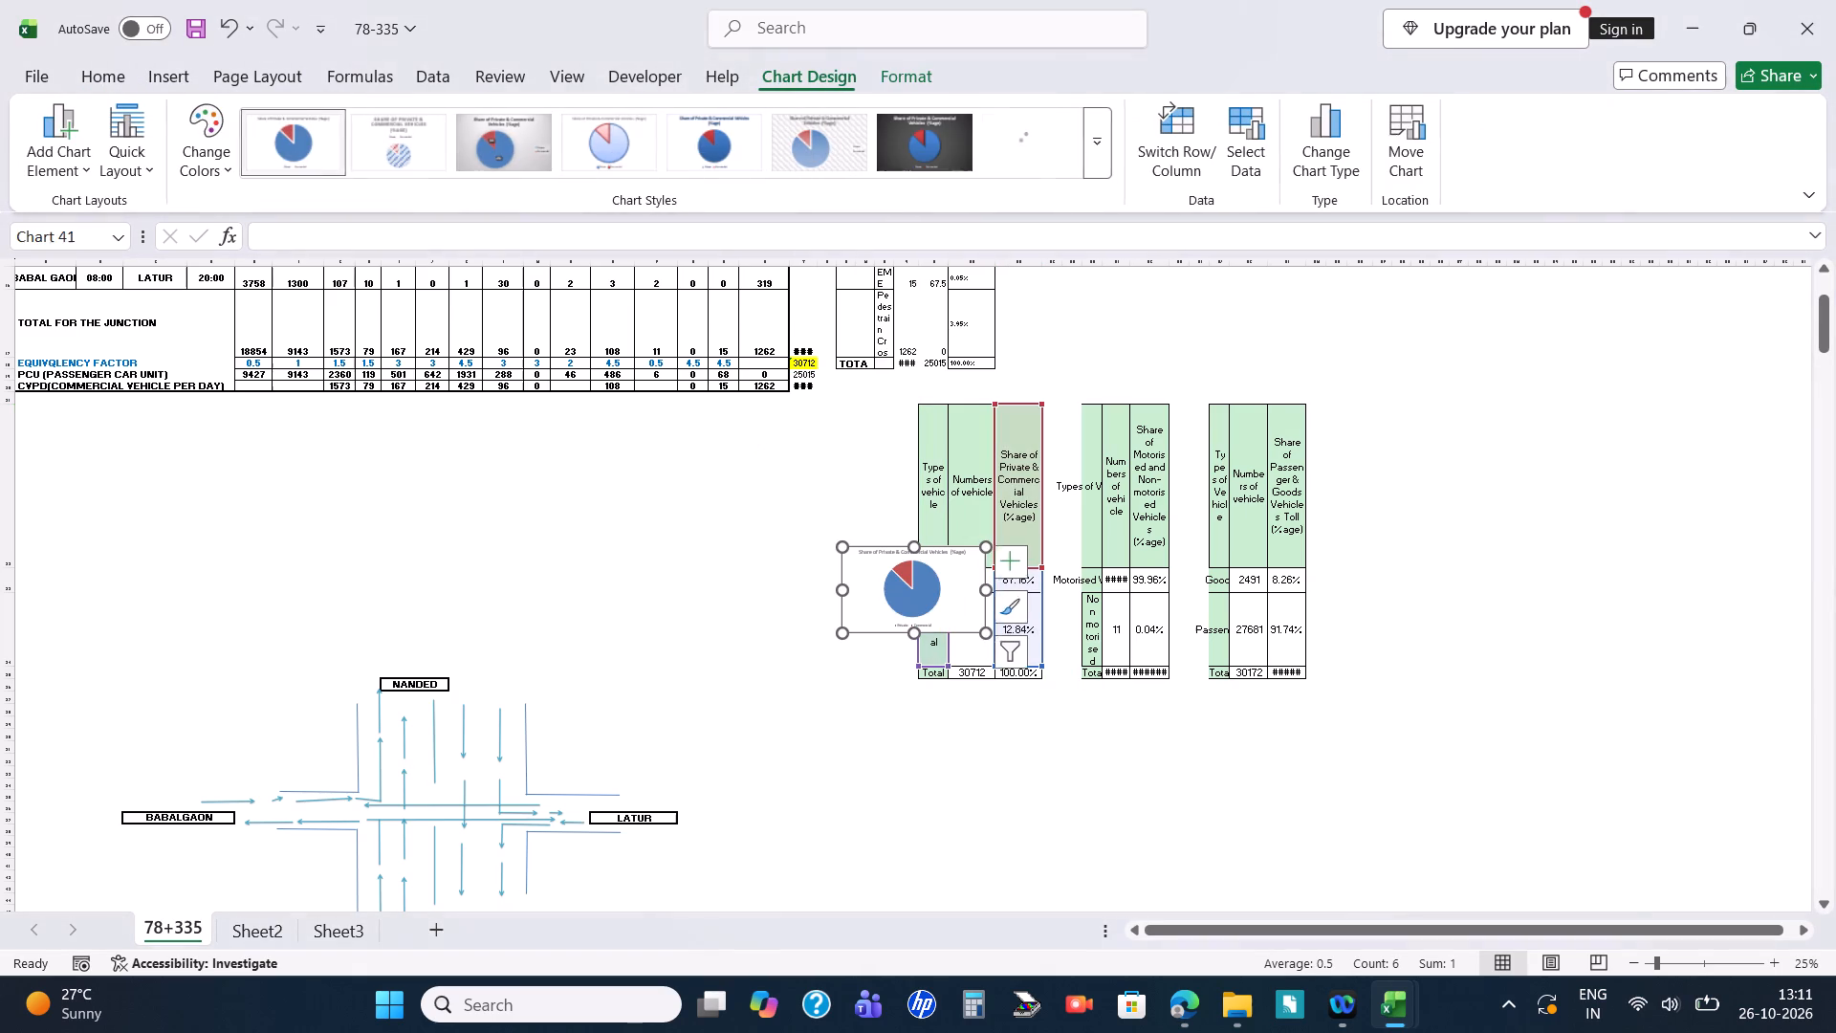
left_click_drag(971, 581, 1036, 746)
left_click(1170, 765)
Insert a 2-D pie chart of the Motorised and Non motorised vehicle shares and place it below its table, beside the first chart.
left_click_drag(1152, 501, 1143, 626)
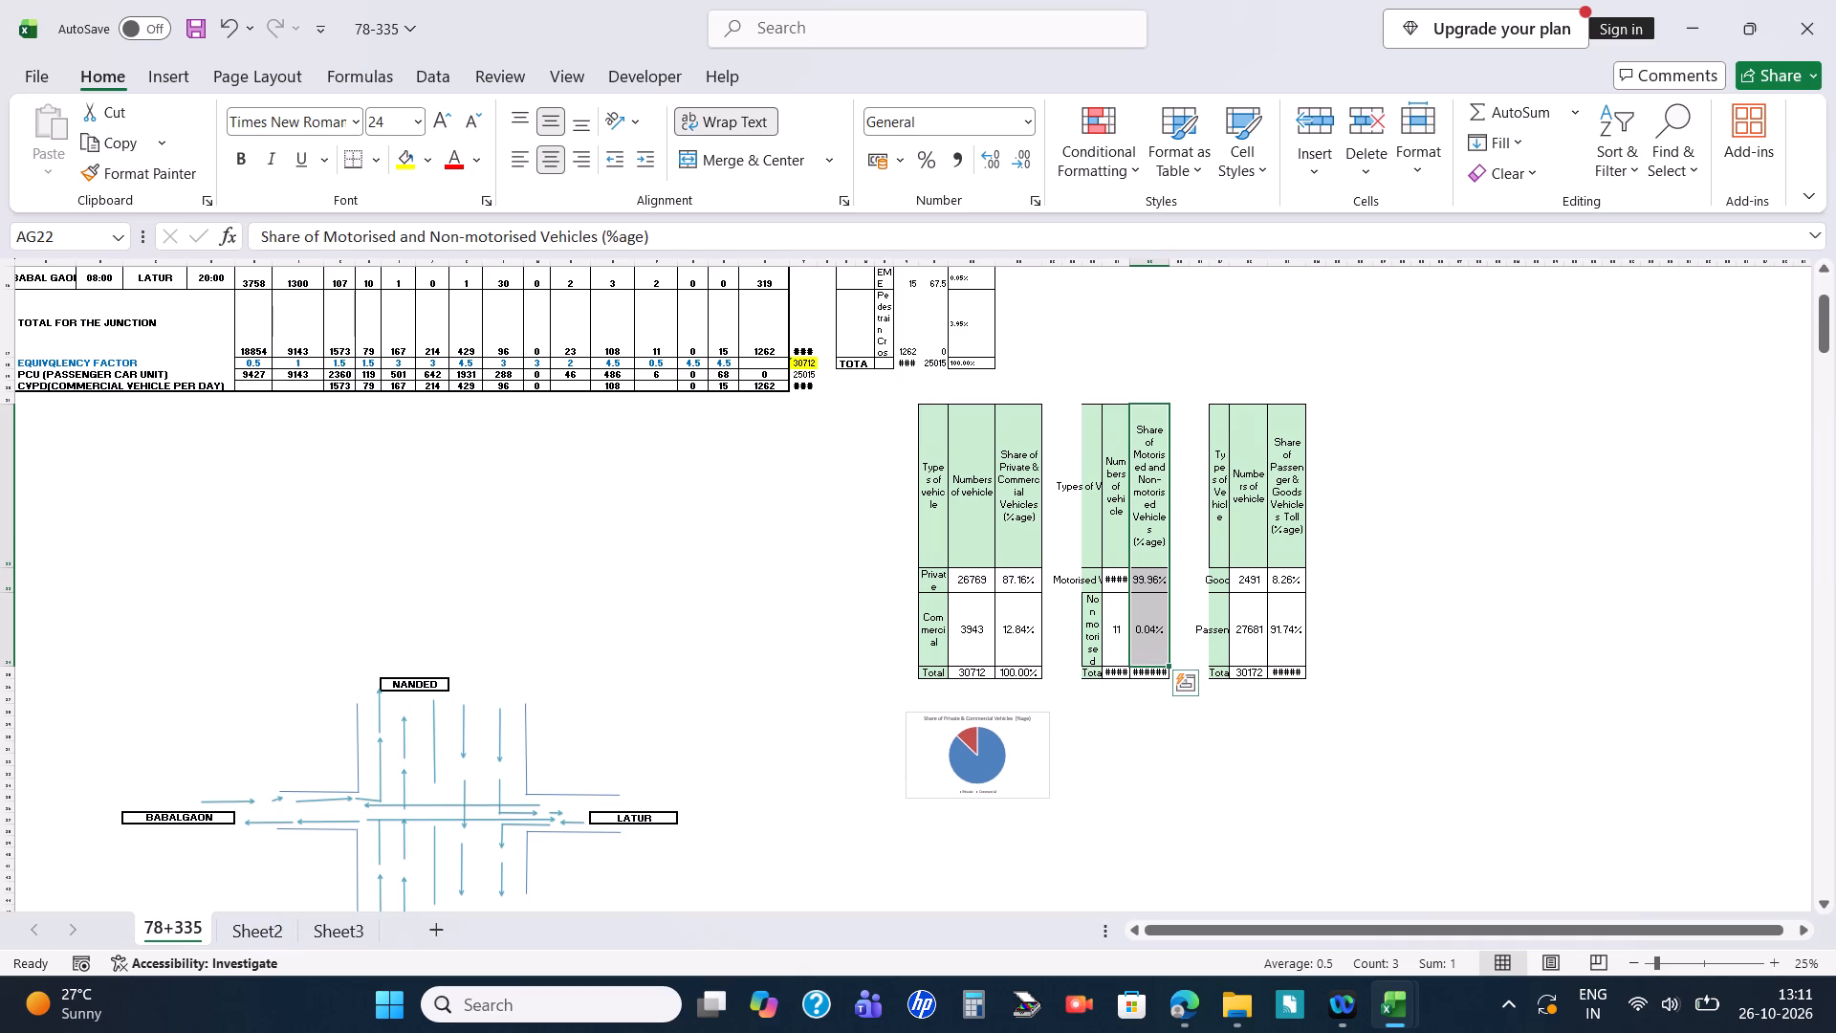
left_click_drag(1090, 505, 1096, 635, "ctrl")
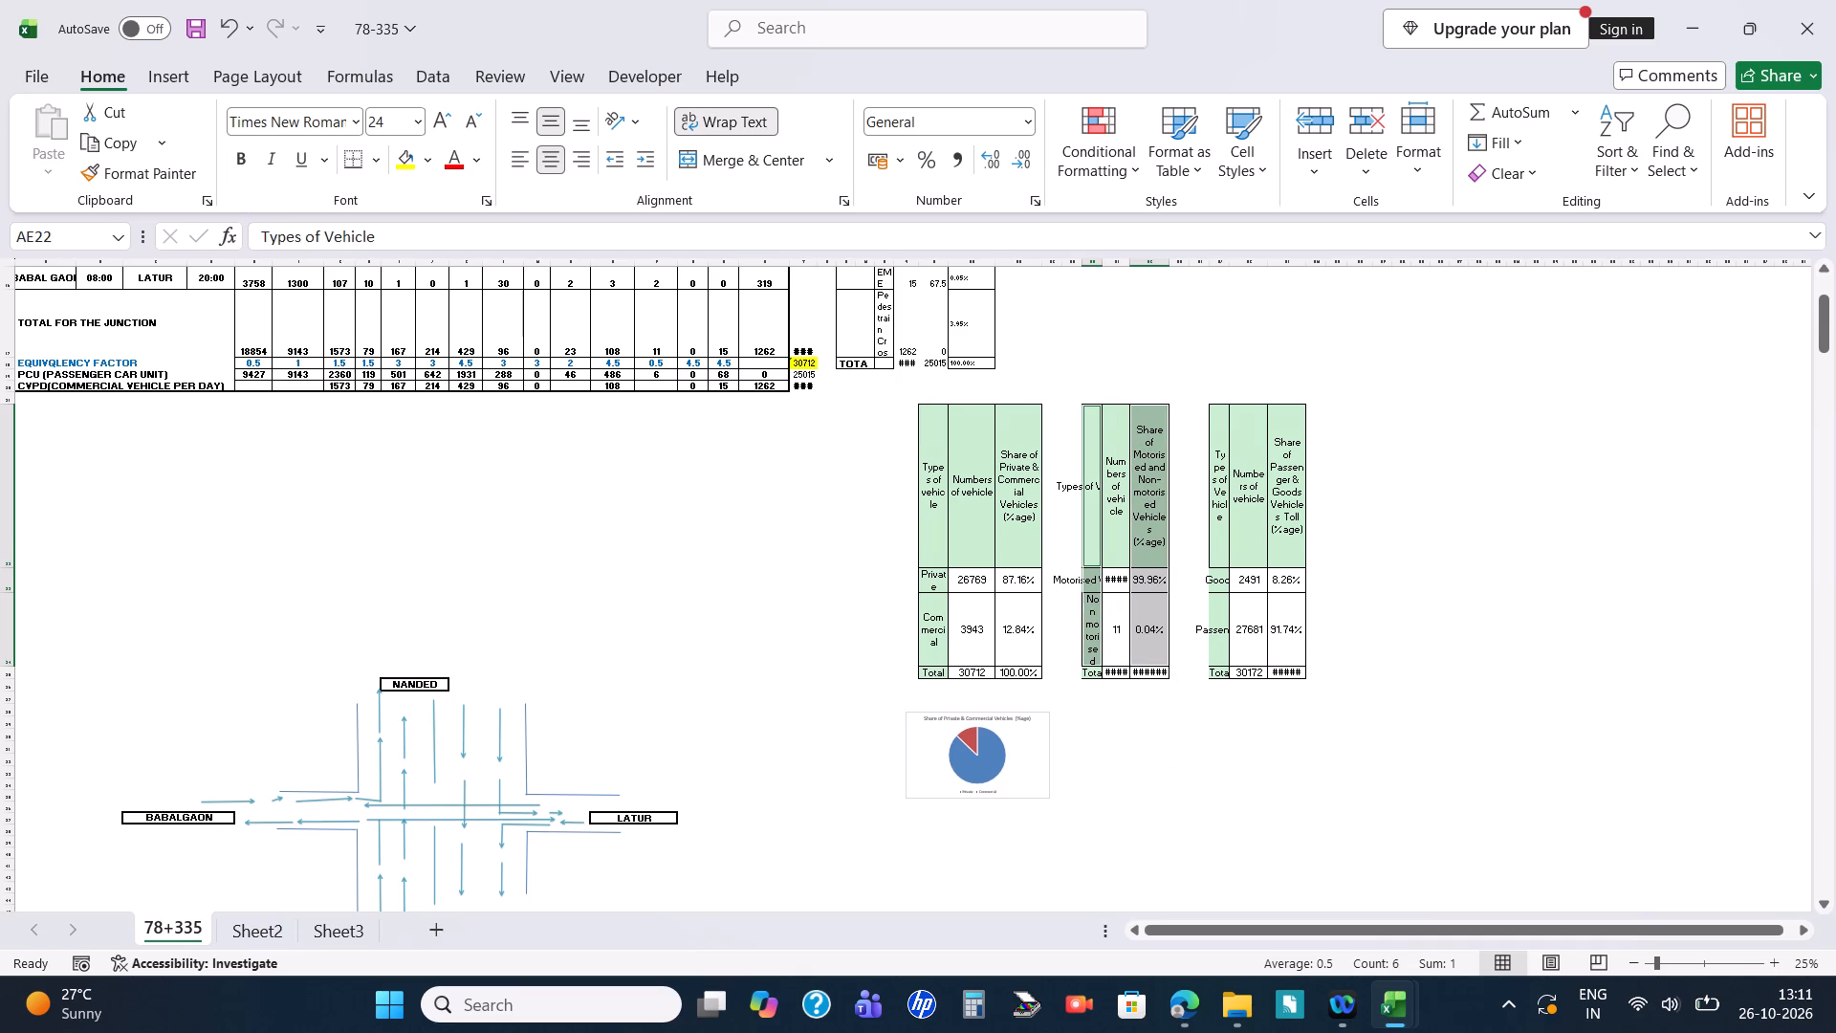
left_click(158, 77)
left_click(719, 174)
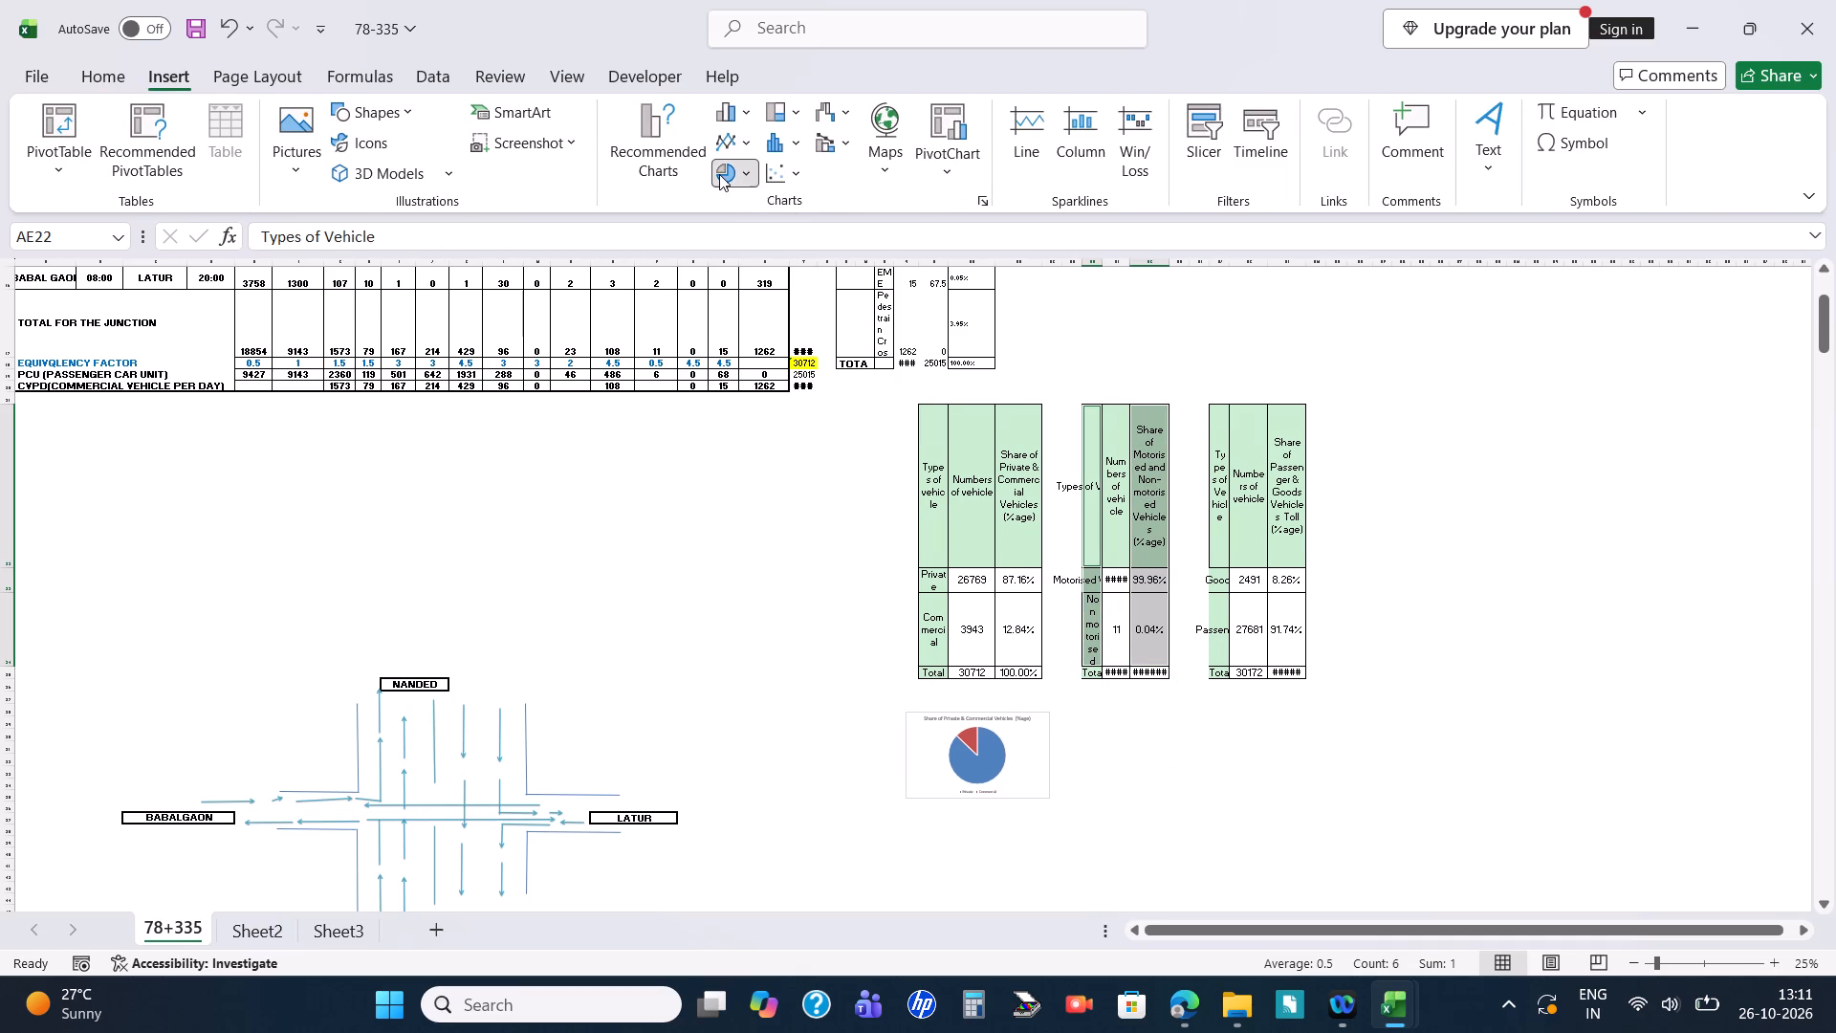
left_click(746, 232)
left_click_drag(969, 570, 1158, 722)
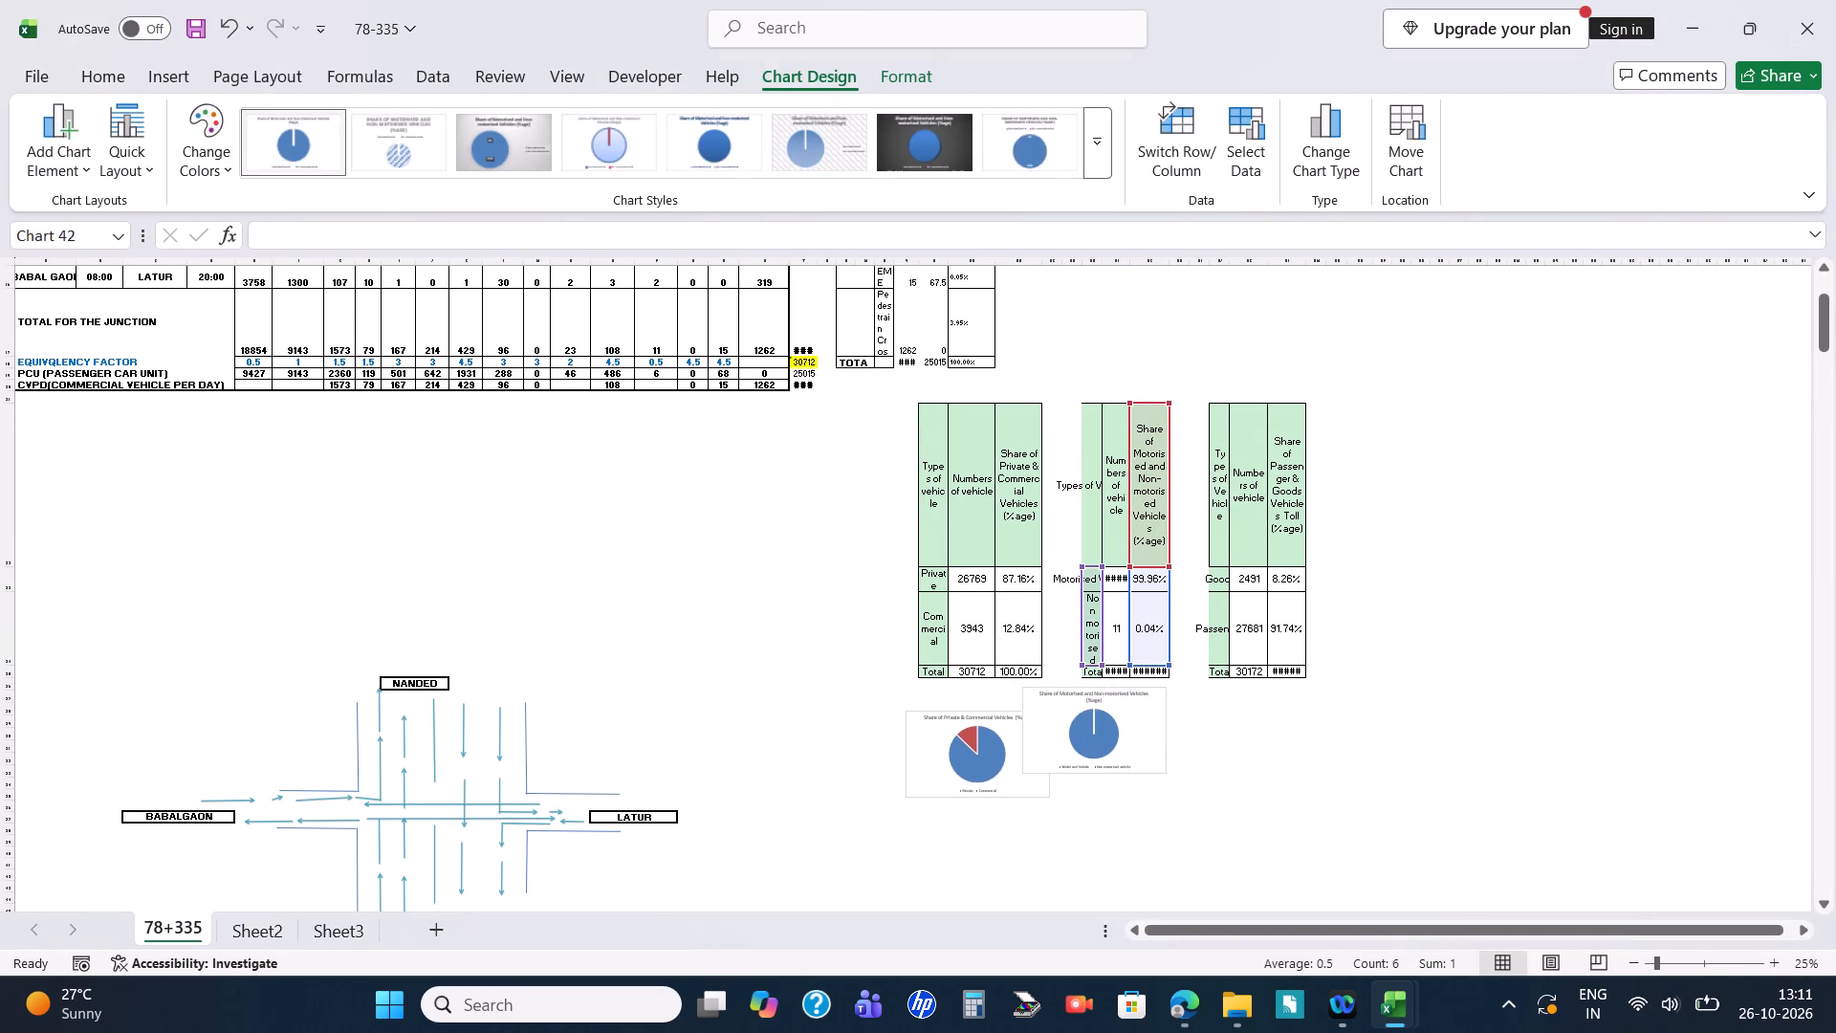
left_click_drag(1158, 722, 1173, 735)
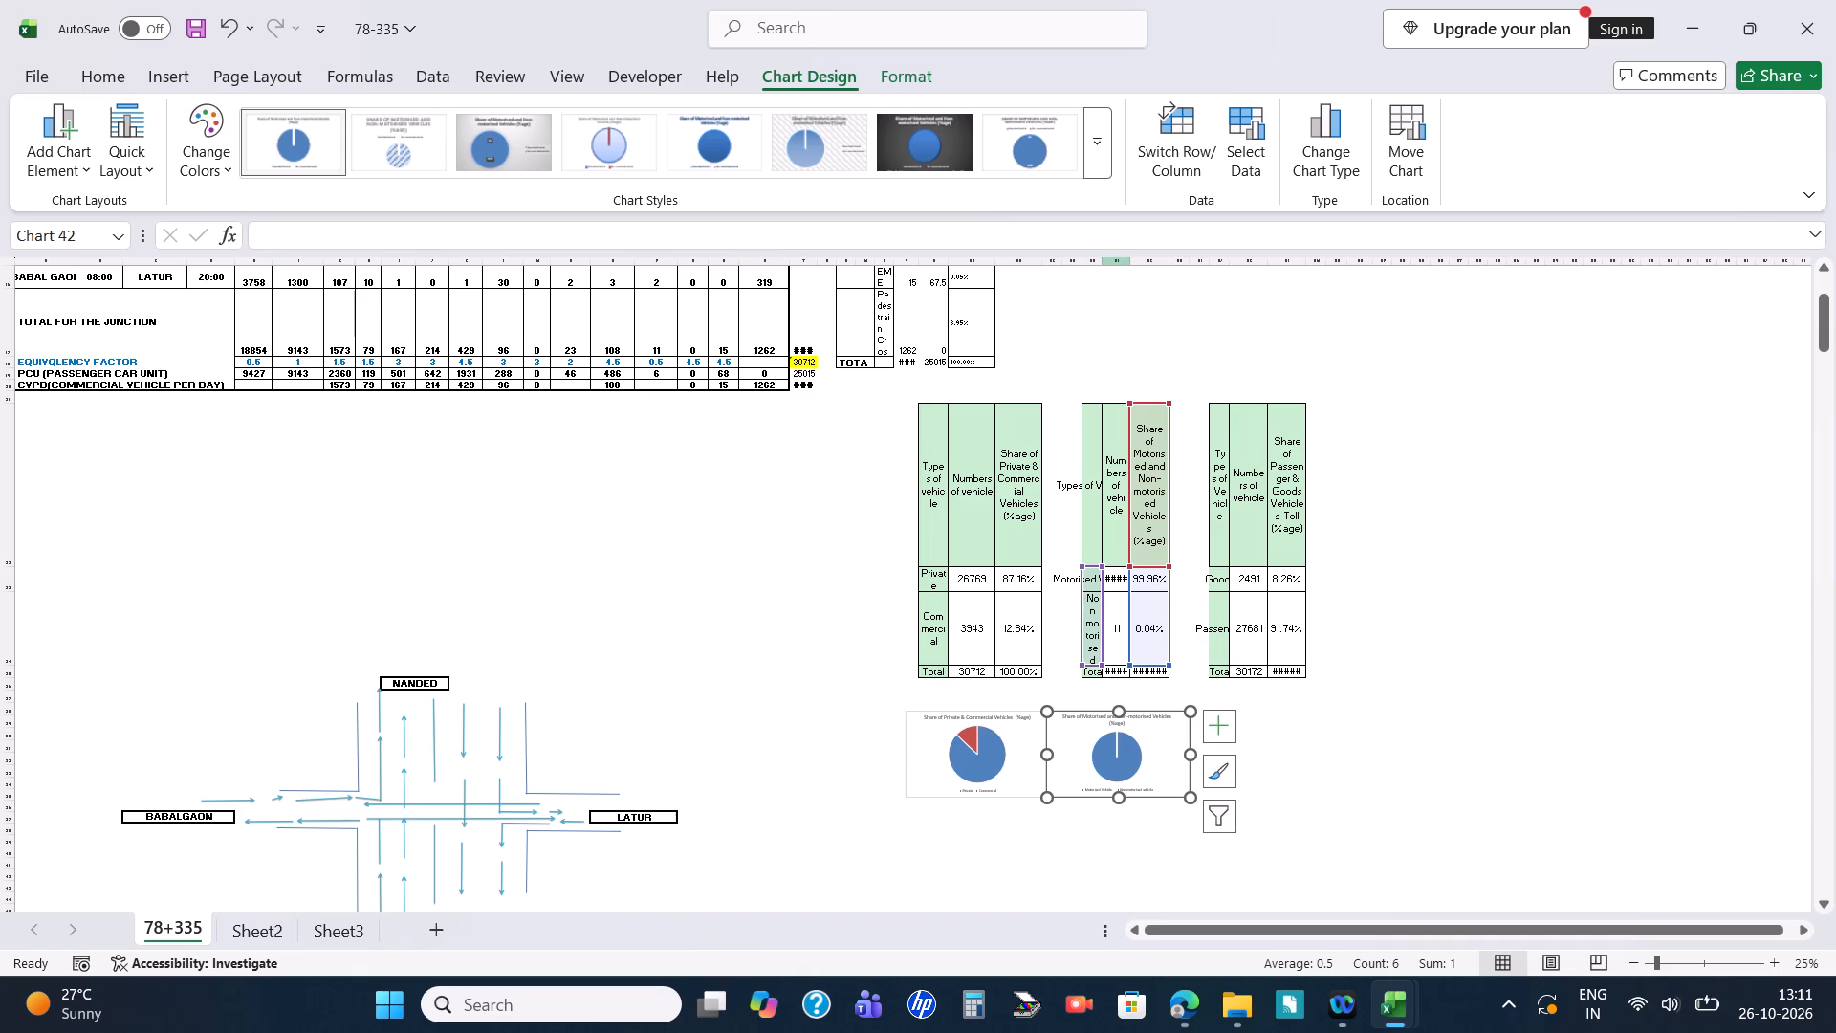
Widen column AF of the Motorised and Non-motorised table so the vehicle numbers fit.
left_click_drag(1127, 265, 1140, 268)
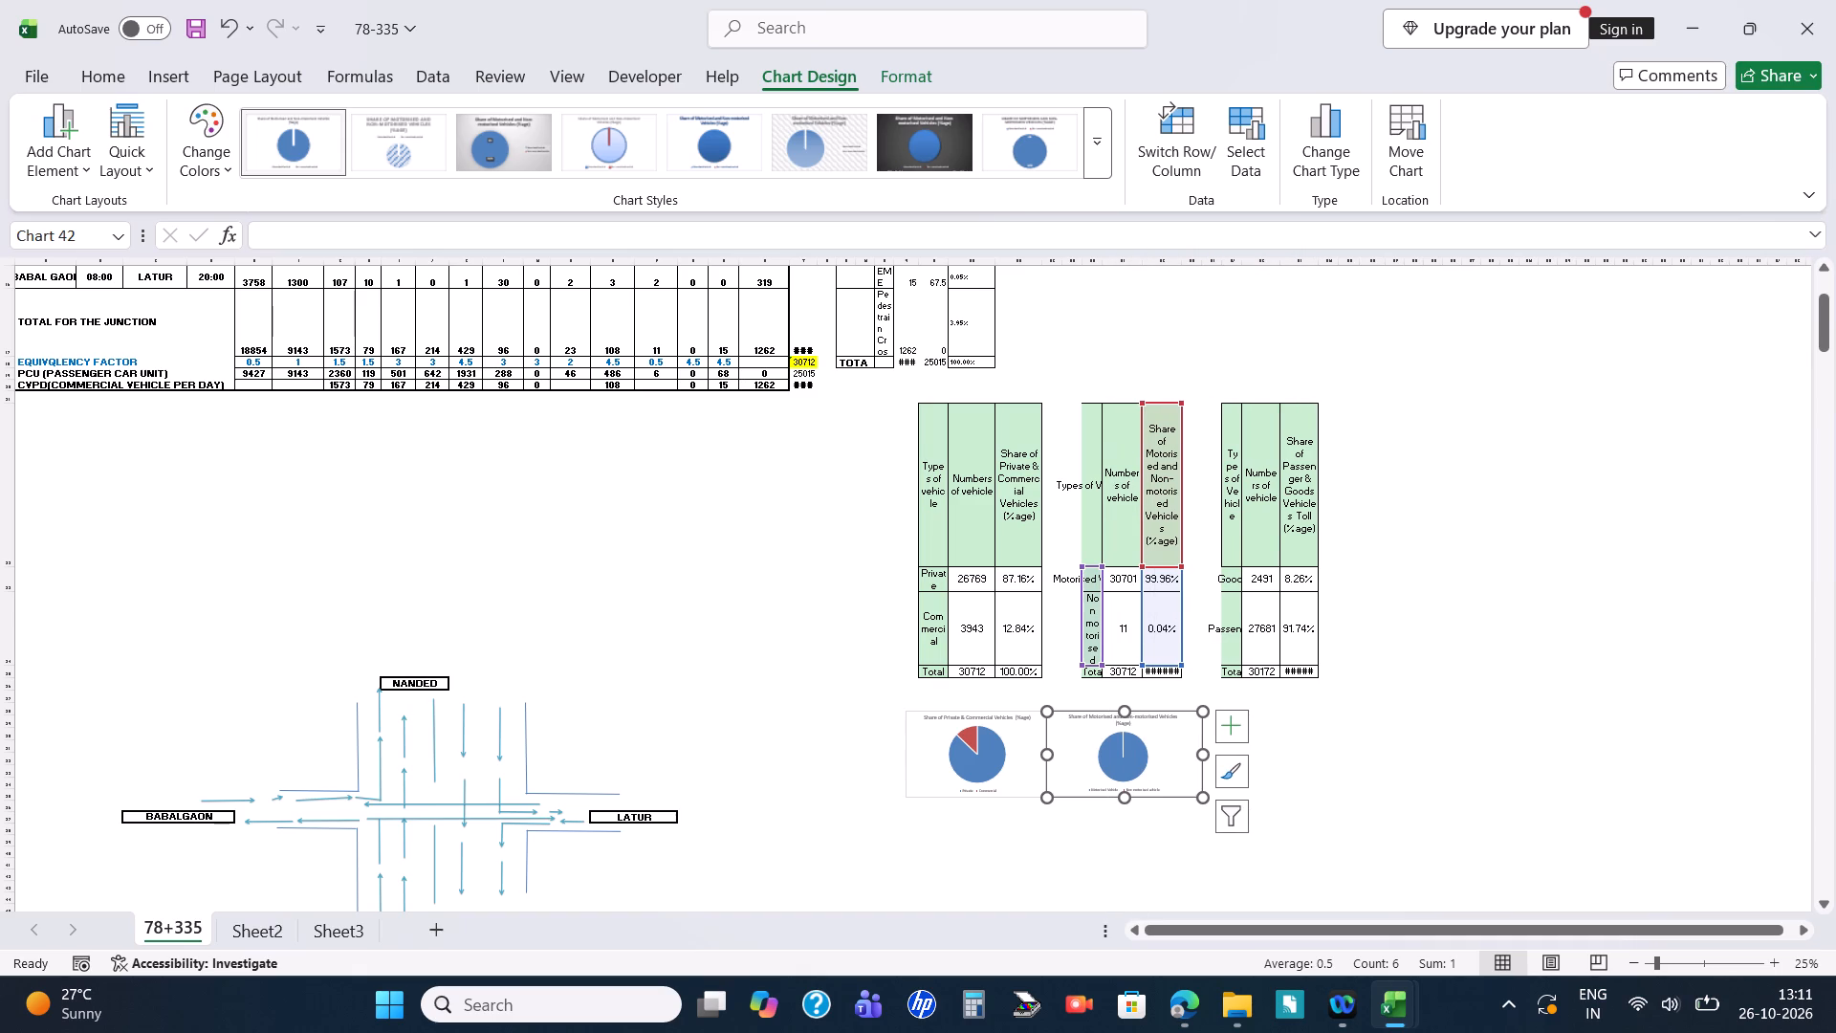
left_click(1422, 764)
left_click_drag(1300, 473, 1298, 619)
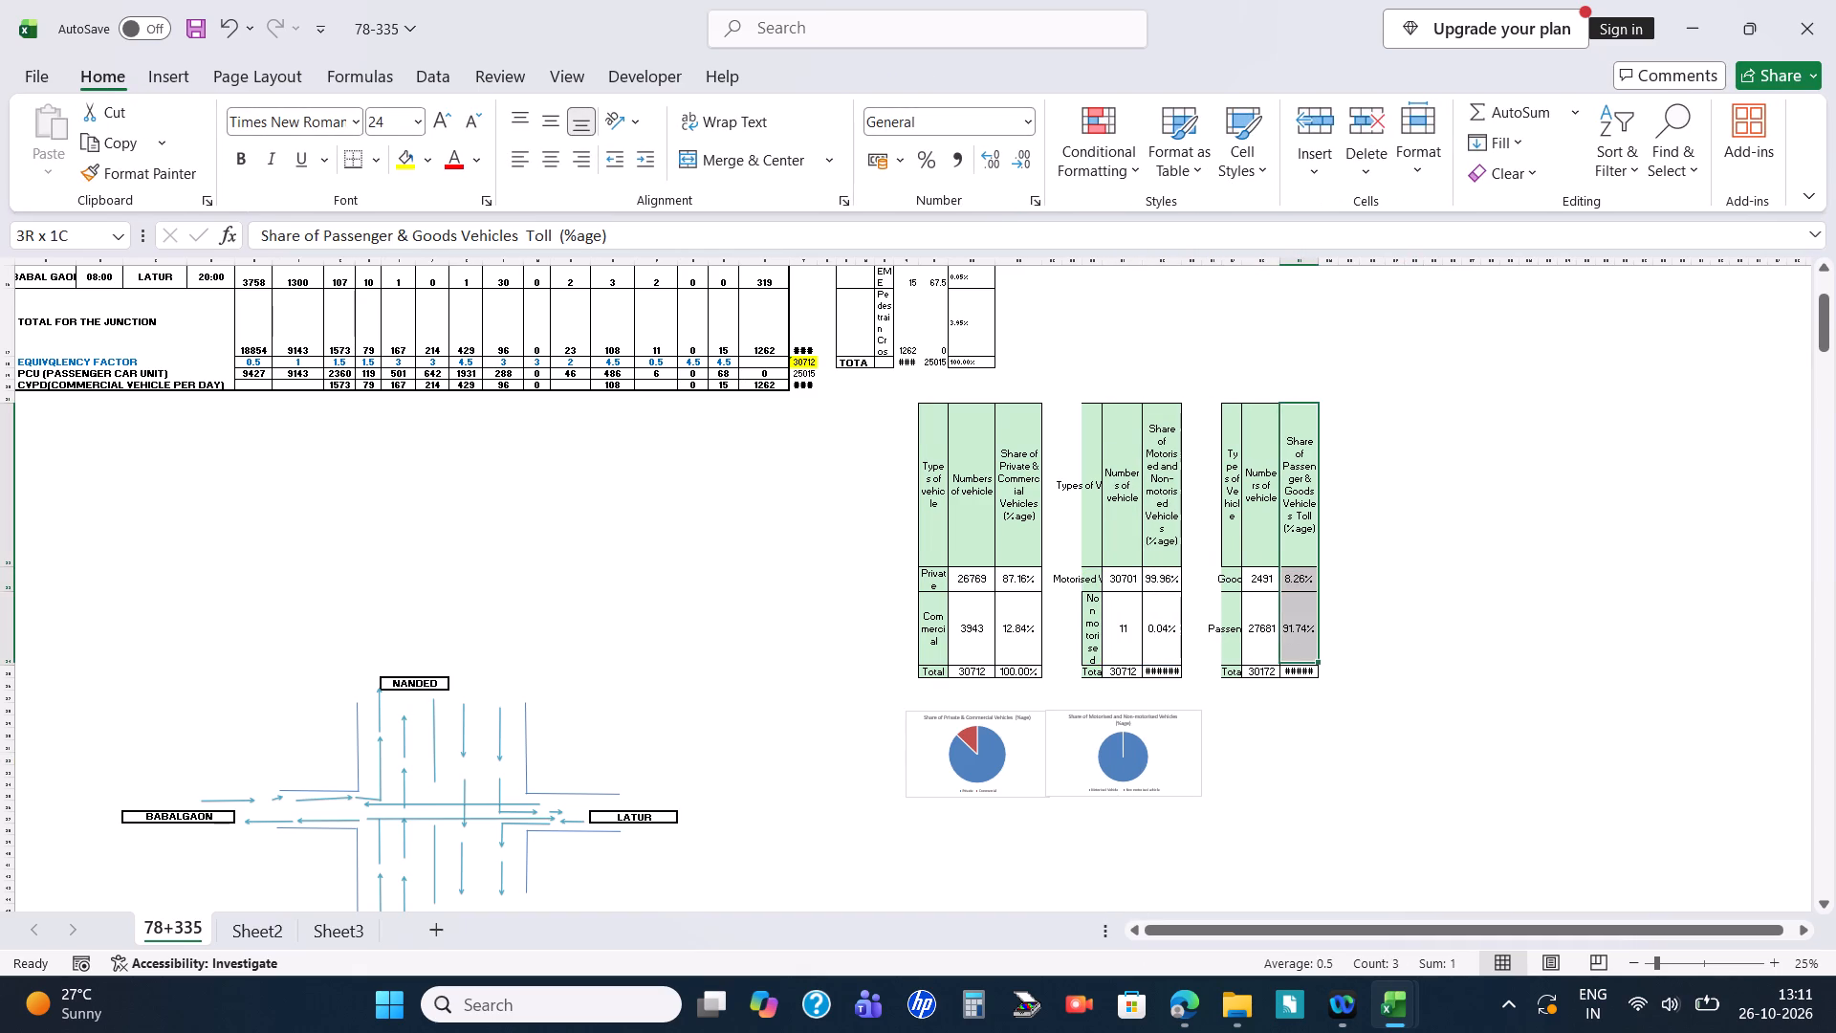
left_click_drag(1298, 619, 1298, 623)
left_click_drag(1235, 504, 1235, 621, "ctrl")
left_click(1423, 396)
Insert a pie chart from the number and share columns of the Goods and Passenger rows, headers included, and place it below the third table.
left_click_drag(1294, 473, 1288, 626)
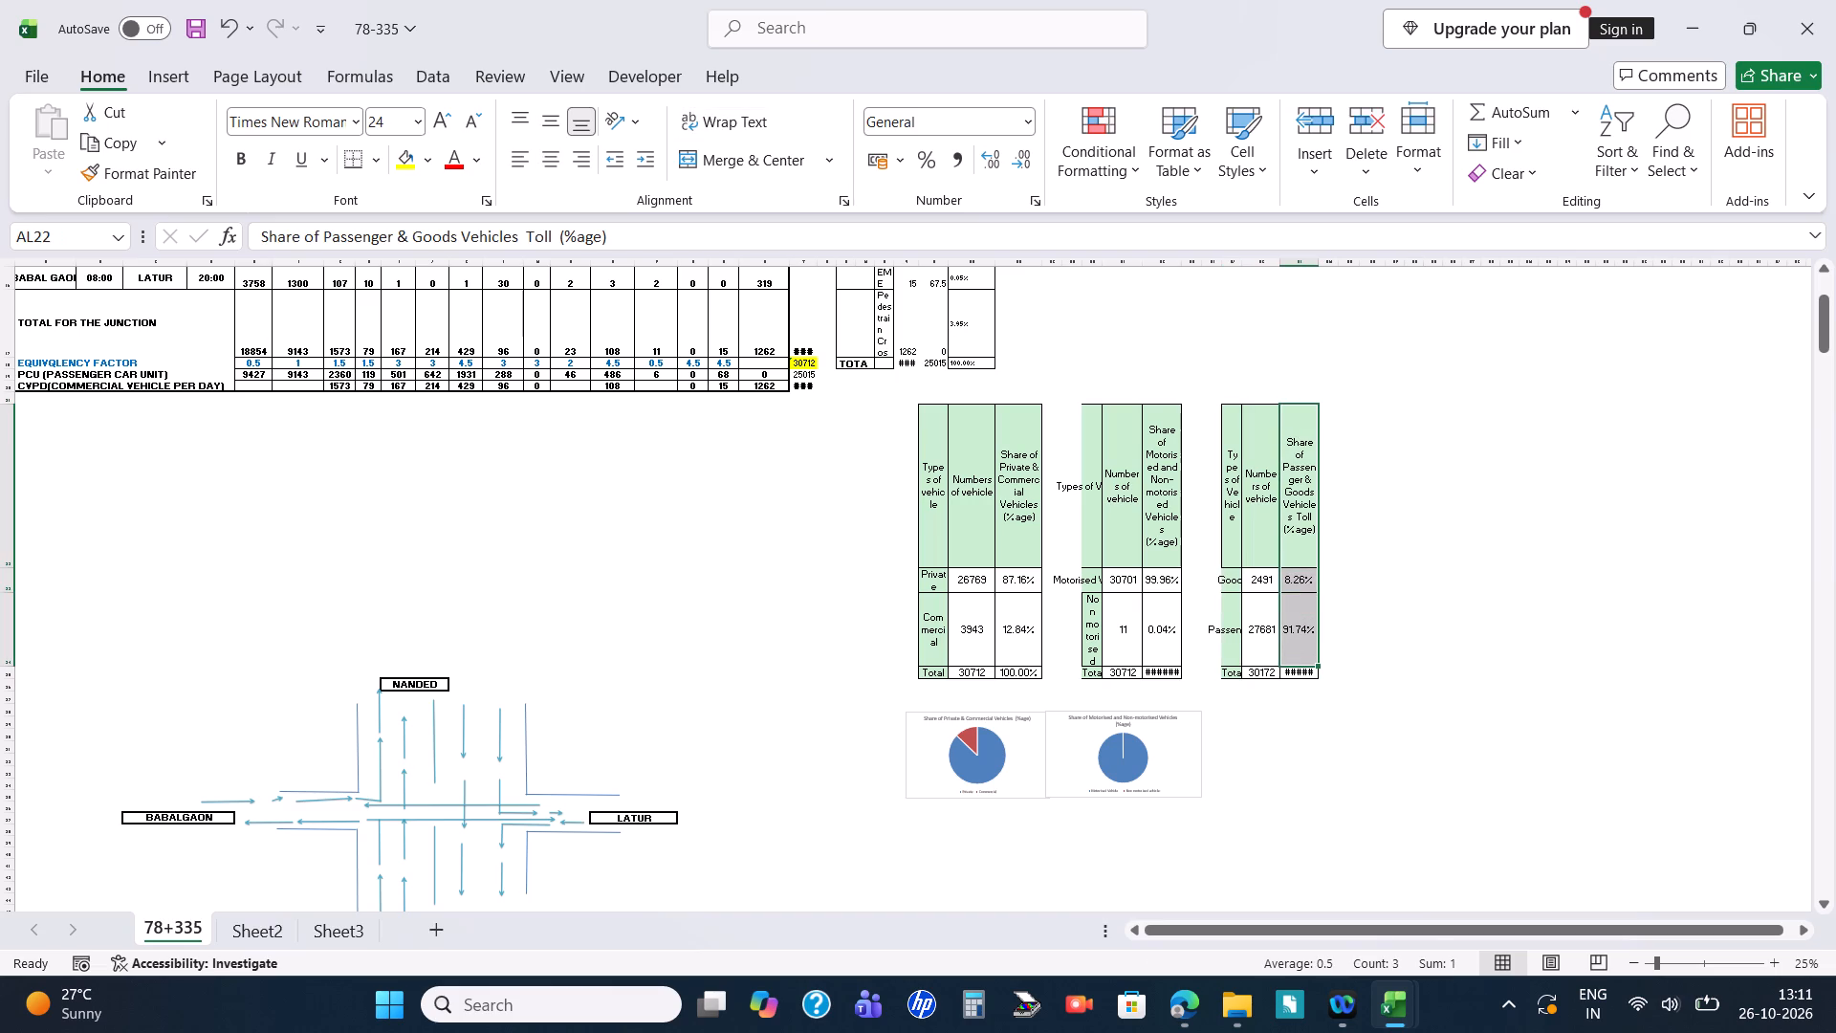
left_click_drag(1252, 515, 1266, 623, "ctrl")
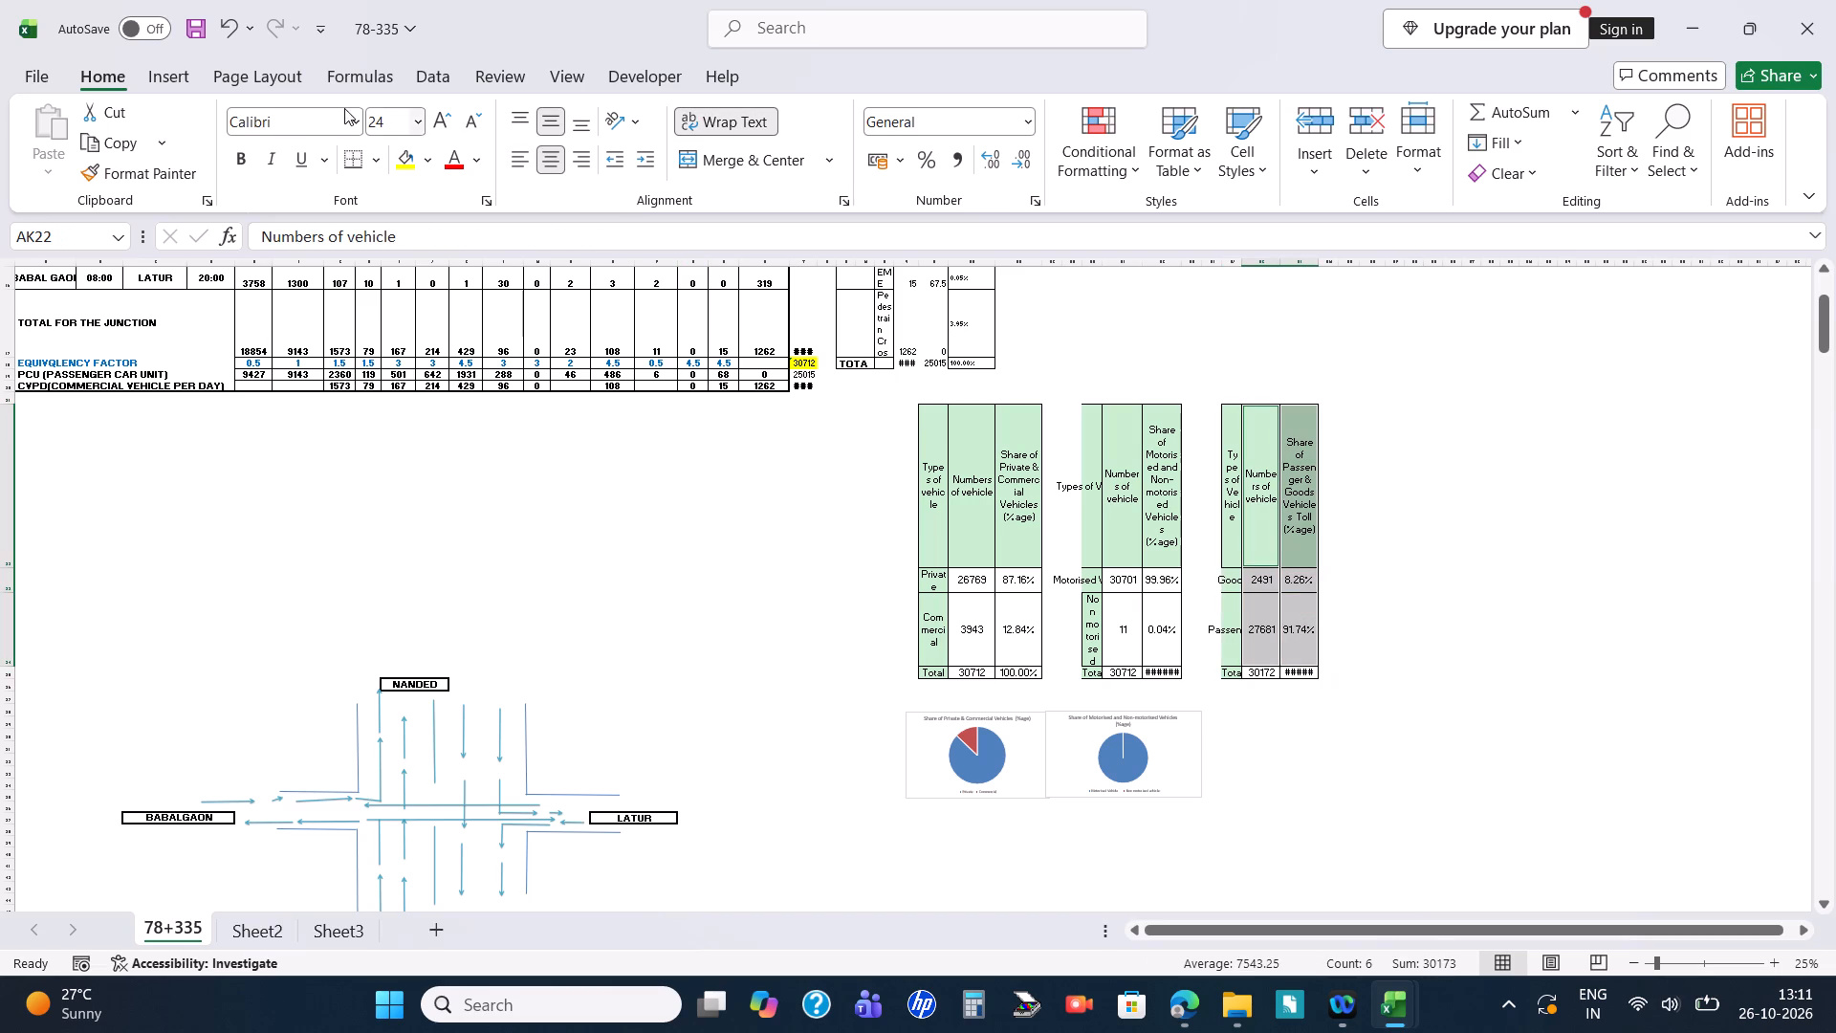
left_click(174, 76)
left_click(710, 170)
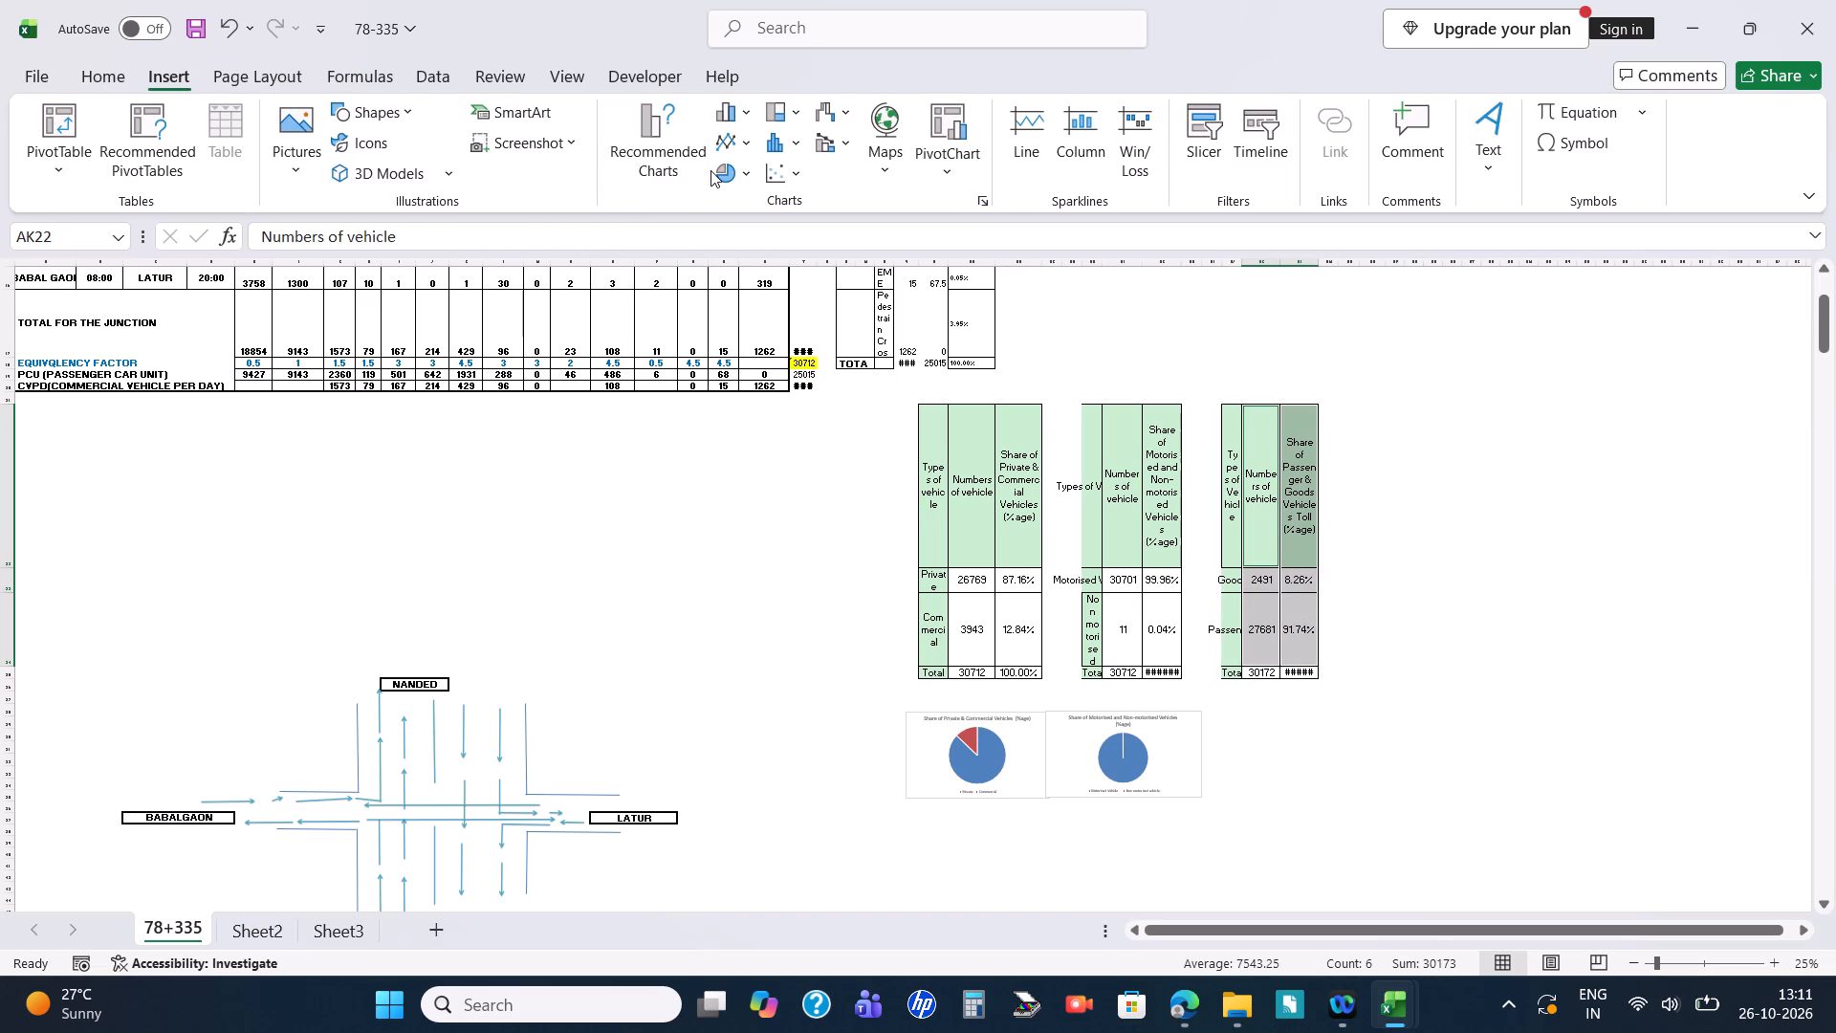
left_click(722, 170)
left_click(749, 333)
left_click(749, 270)
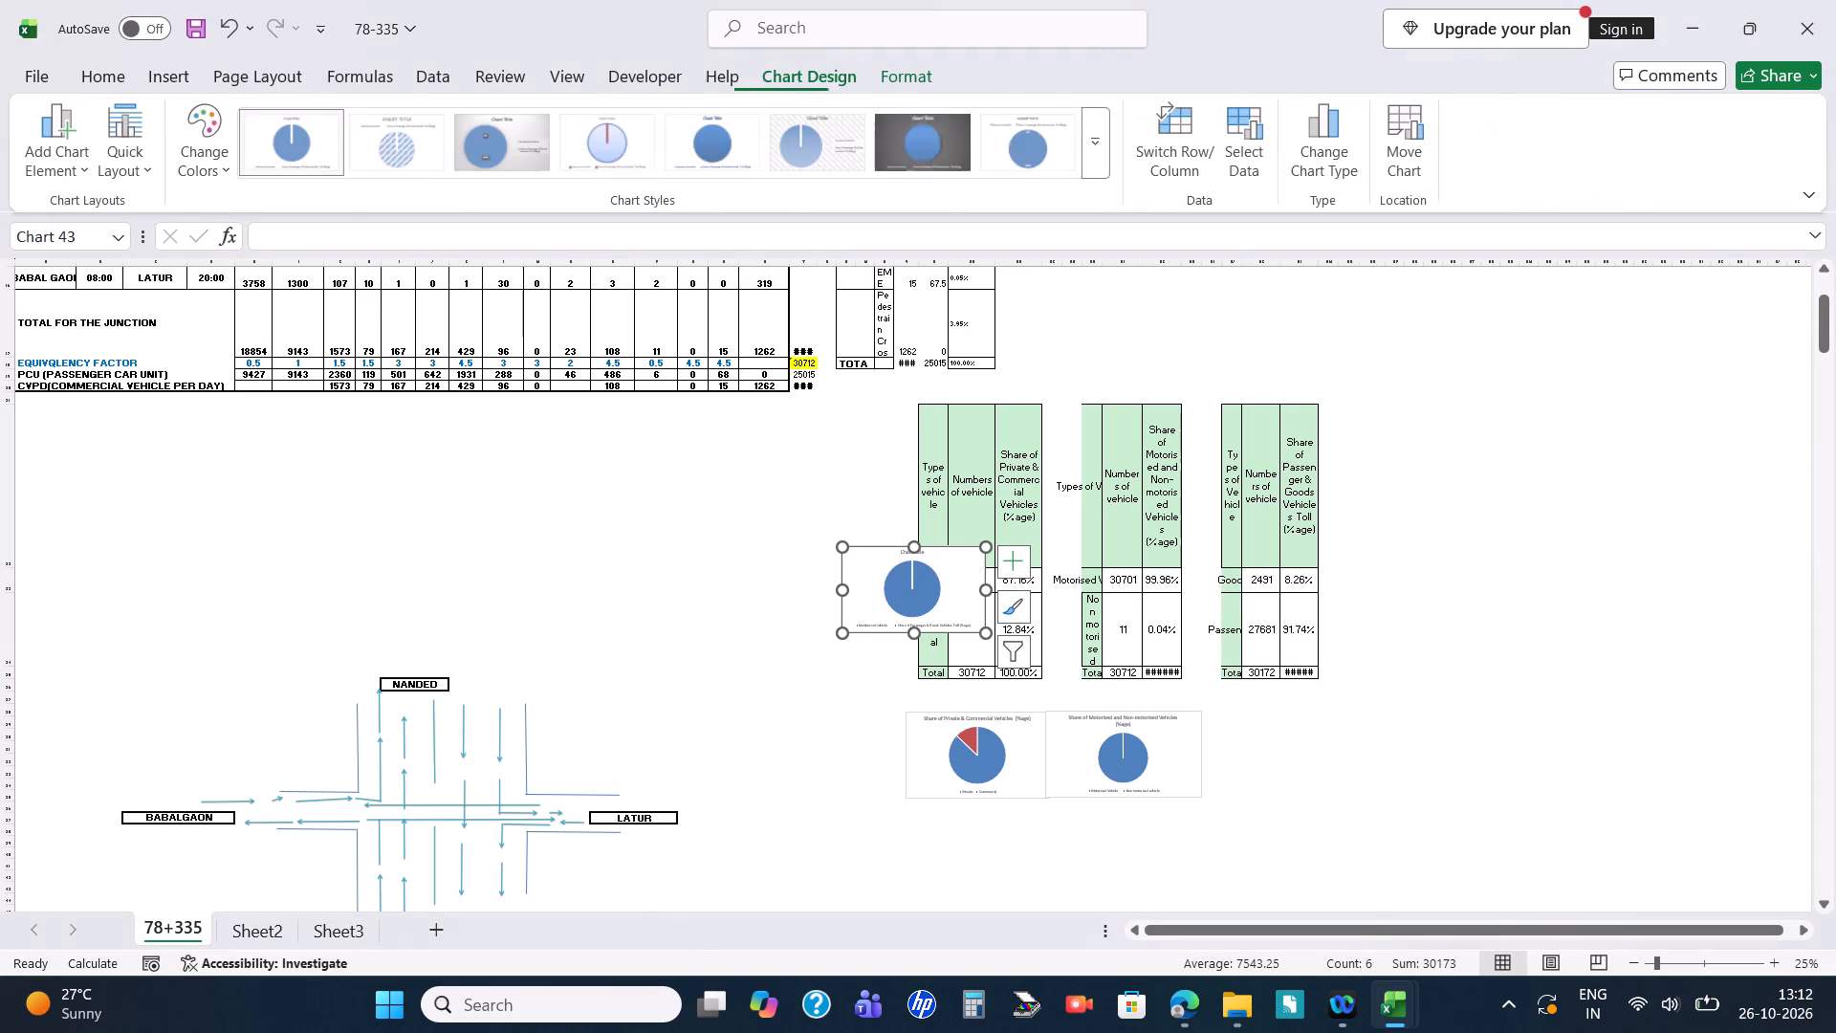
left_click_drag(948, 558, 1343, 731)
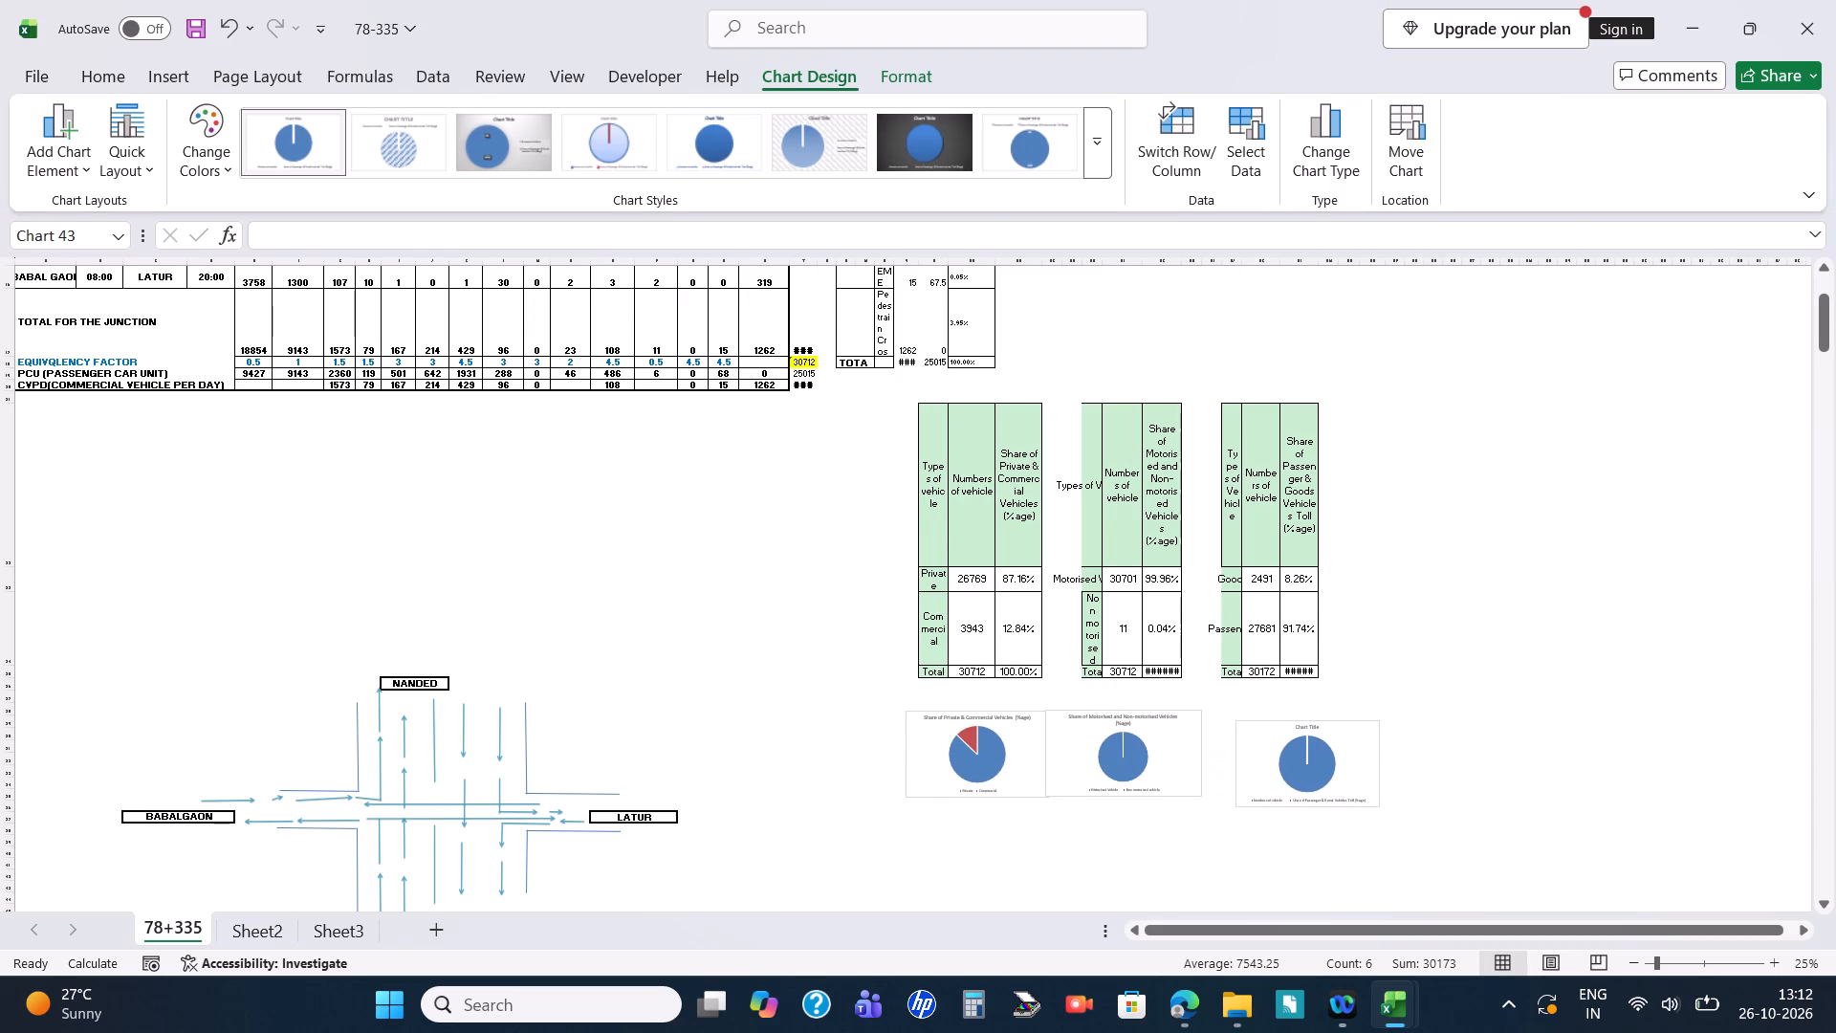
Following the charts in the 106+600 workbook, add data labels to the Motorised/Non-motorised and Private/Commercial pie charts on the 78+335 sheet.
key("super+Tab")
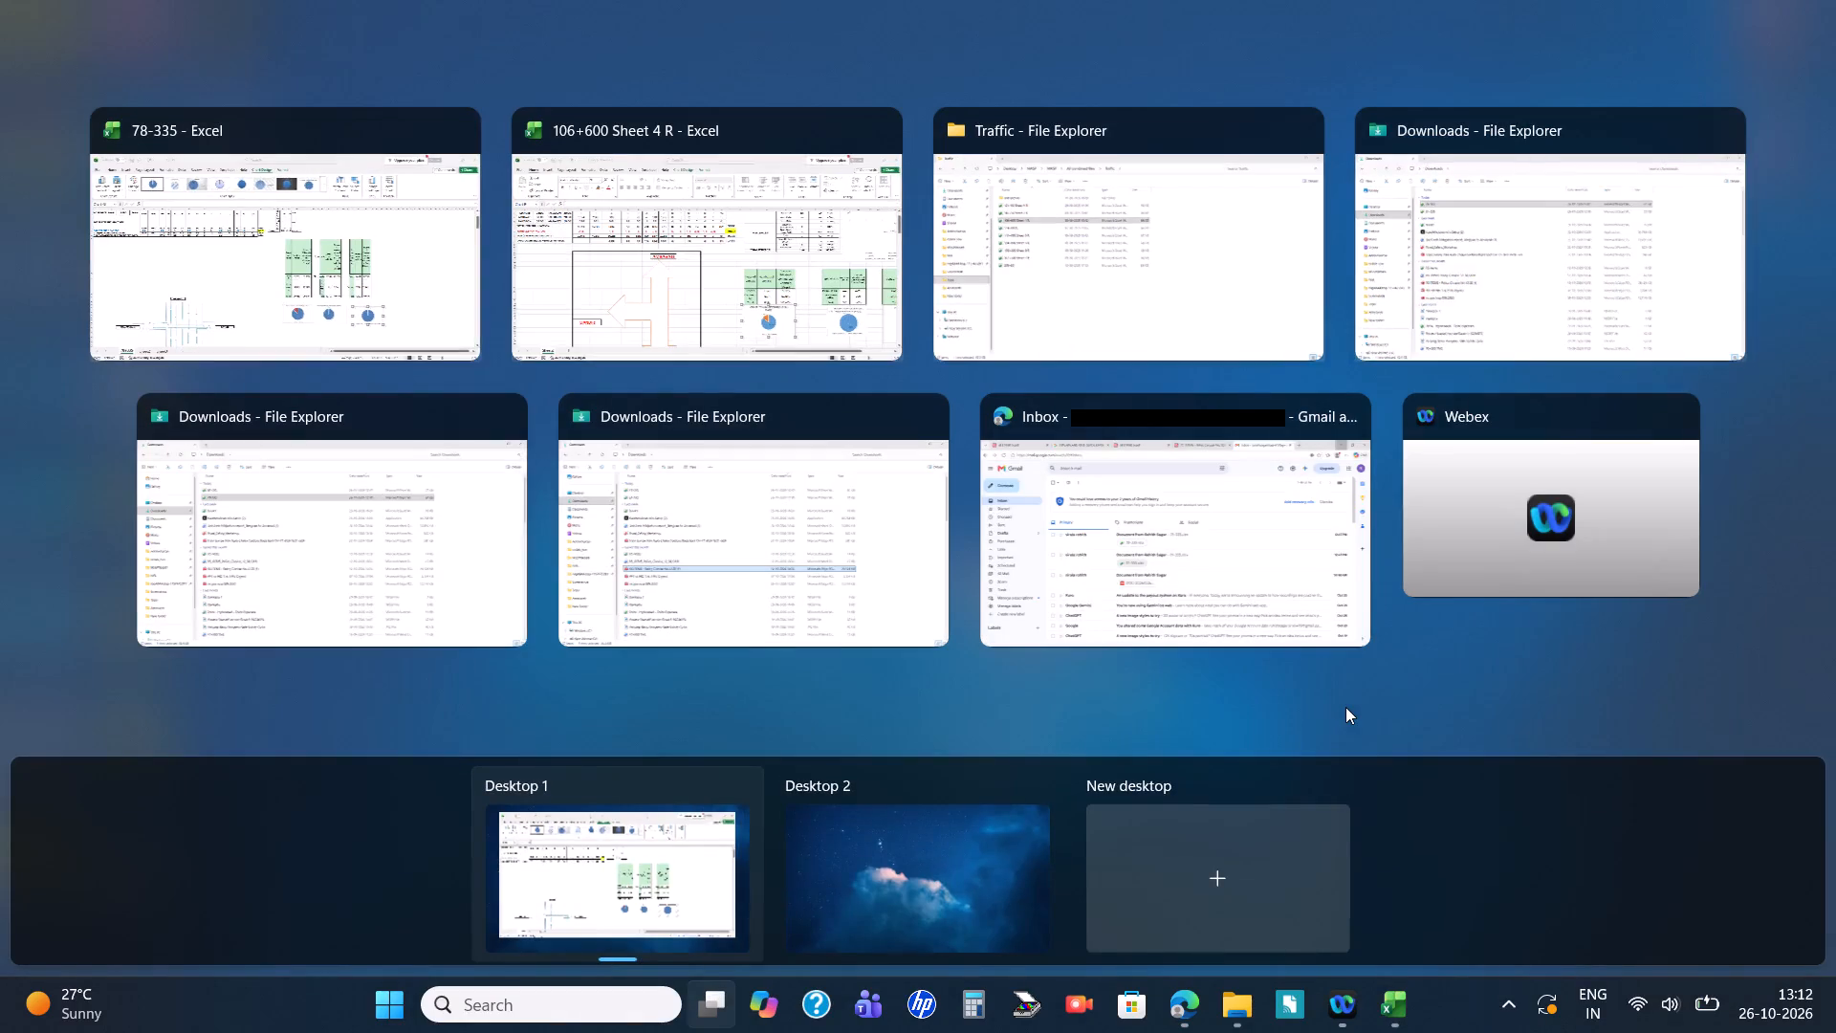
key("alt+Tab")
key("alt+Tab")
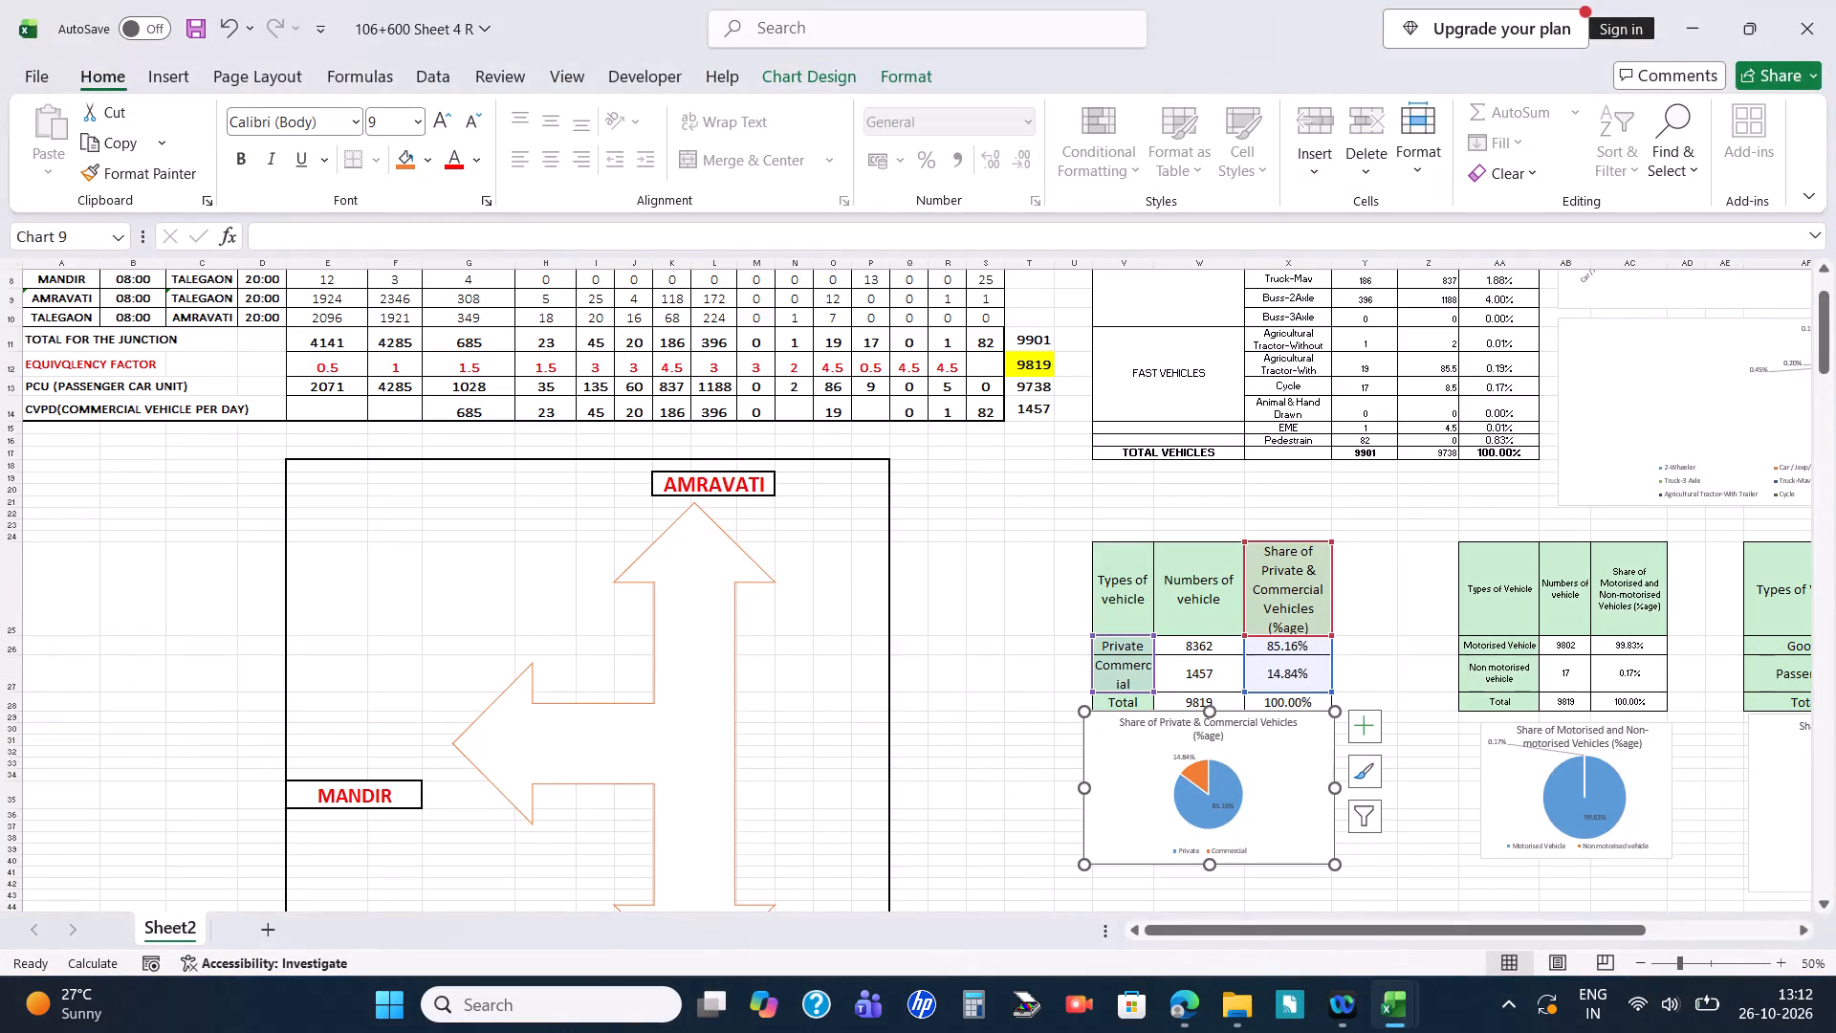
left_click_drag(1555, 928, 1565, 929)
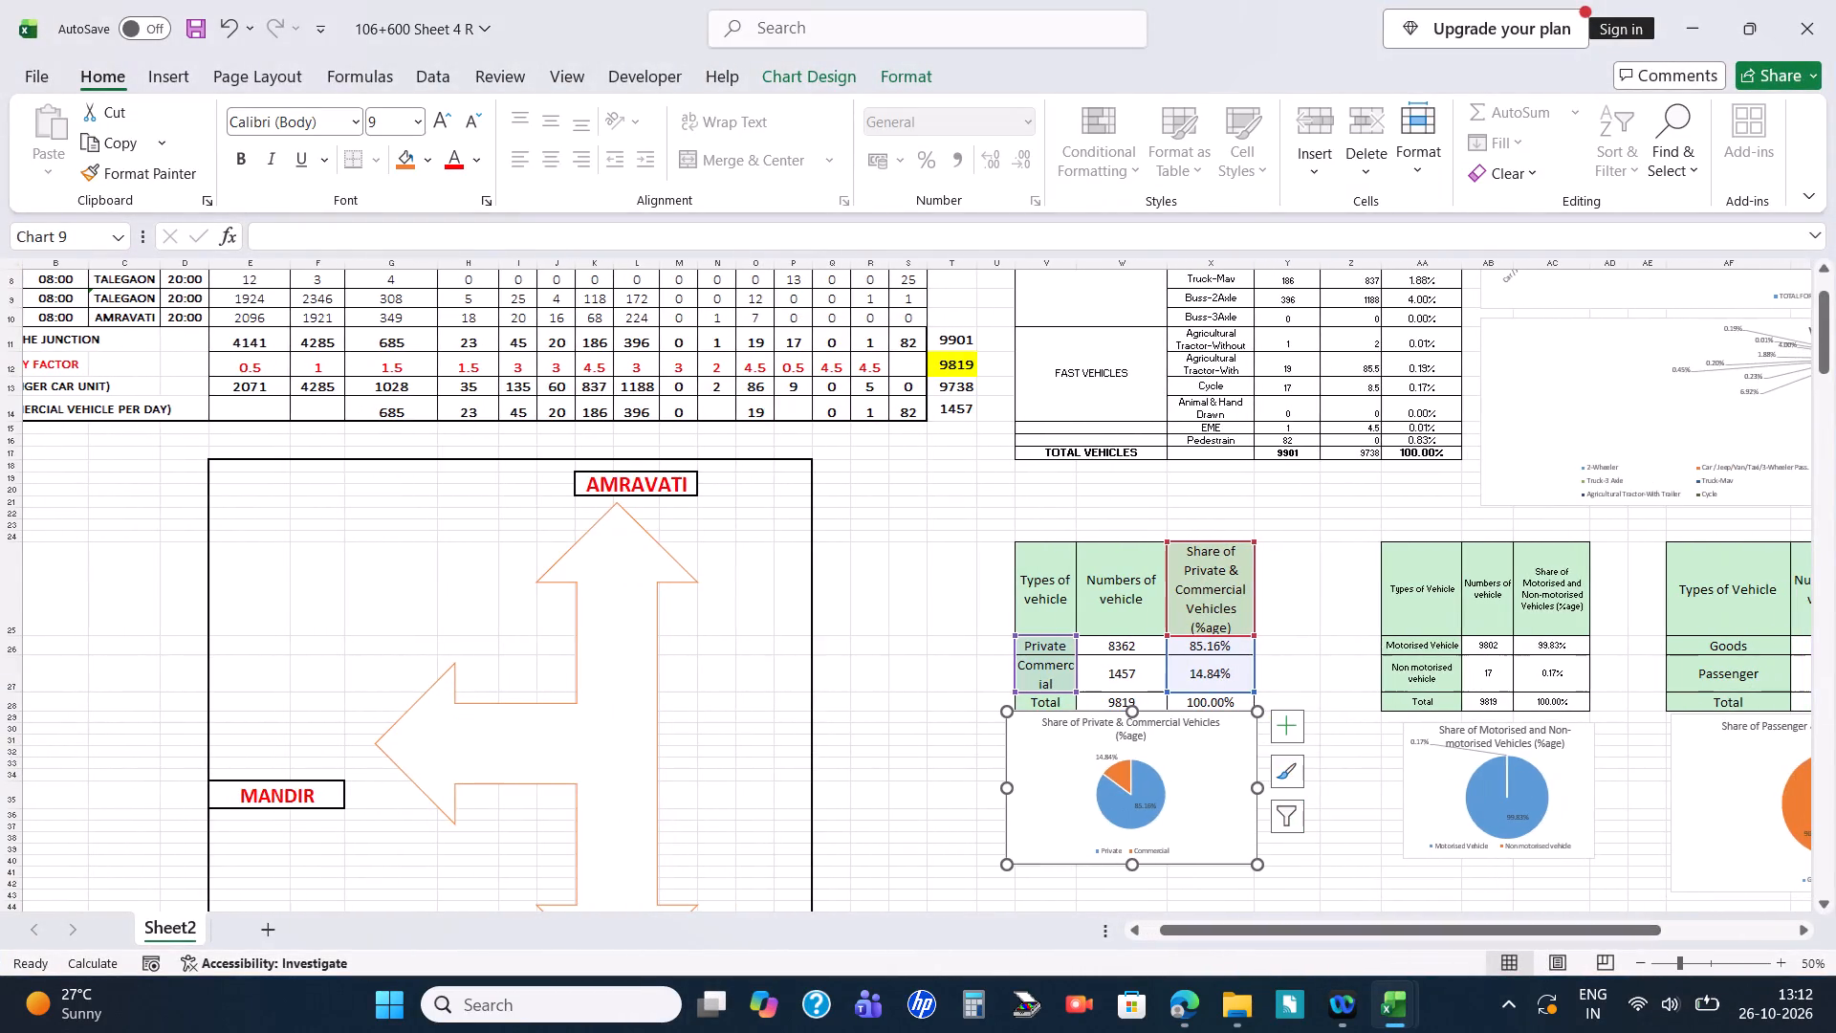
key("alt+Tab")
scroll(984, 721, "up", 3, "ctrl")
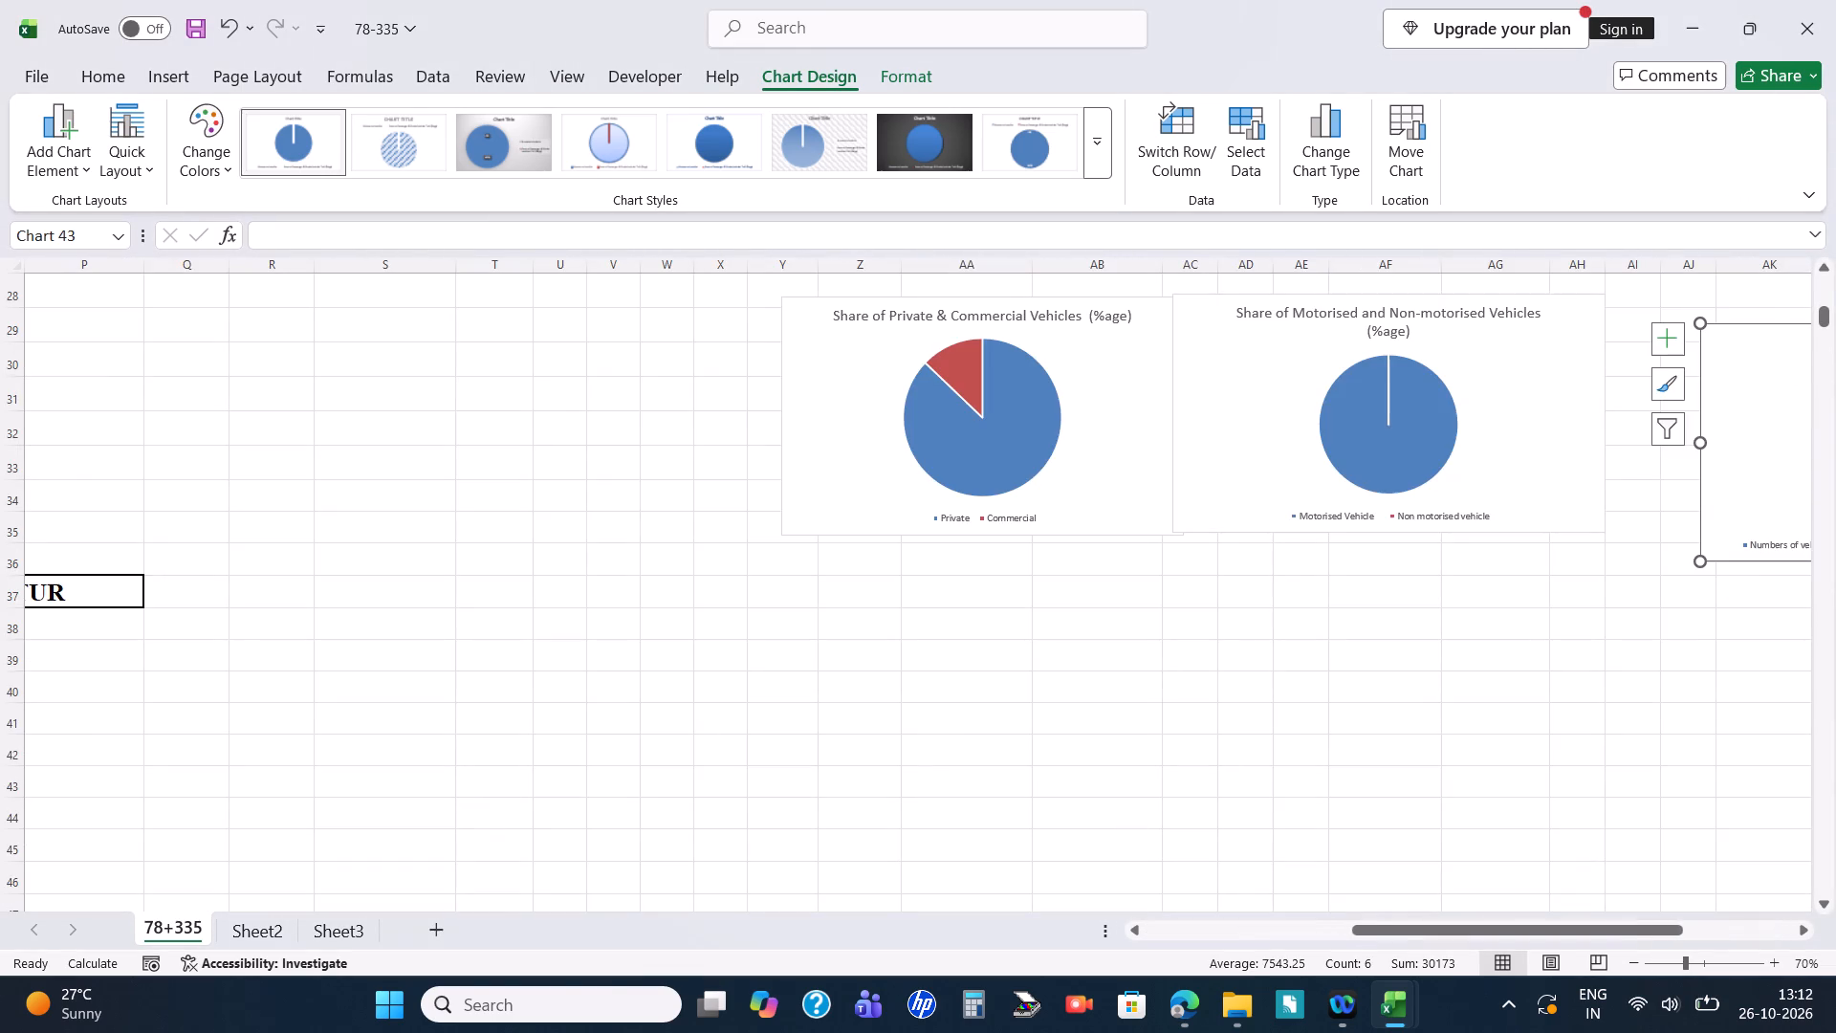
scroll(1114, 661, "up", 1)
left_click(1539, 517)
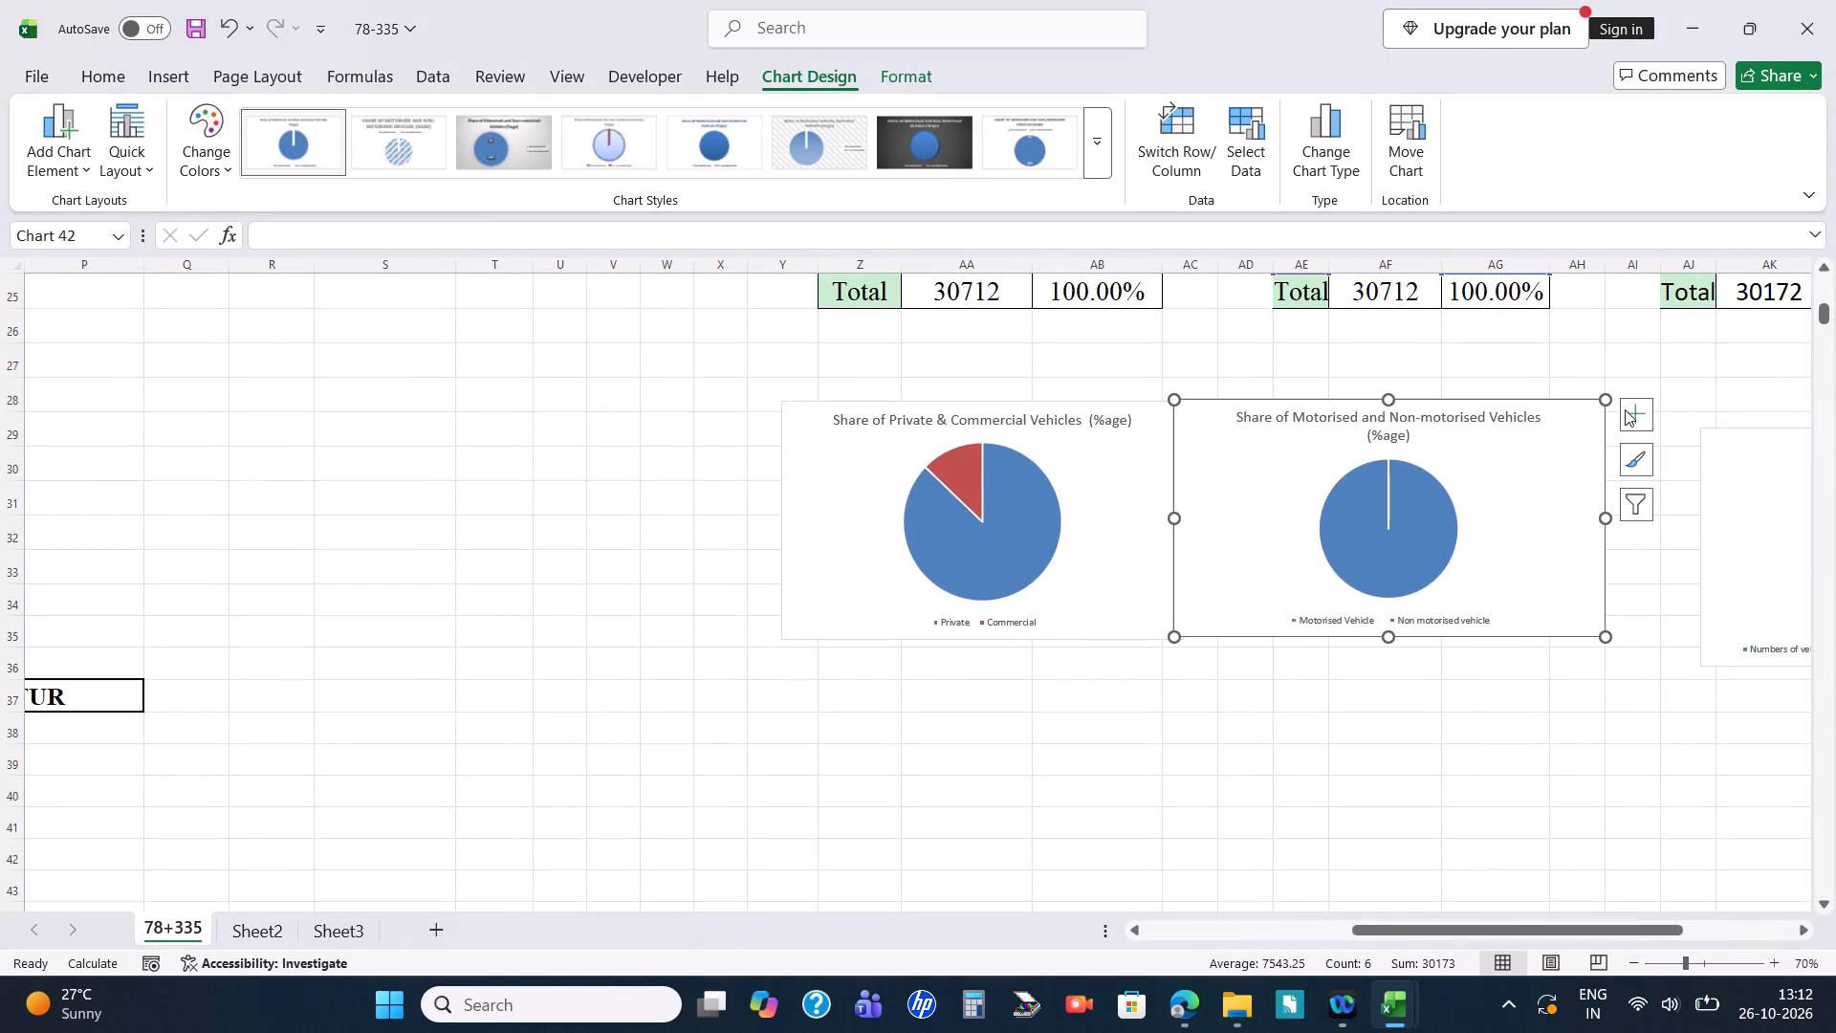
left_click(1629, 407)
left_click(1051, 469)
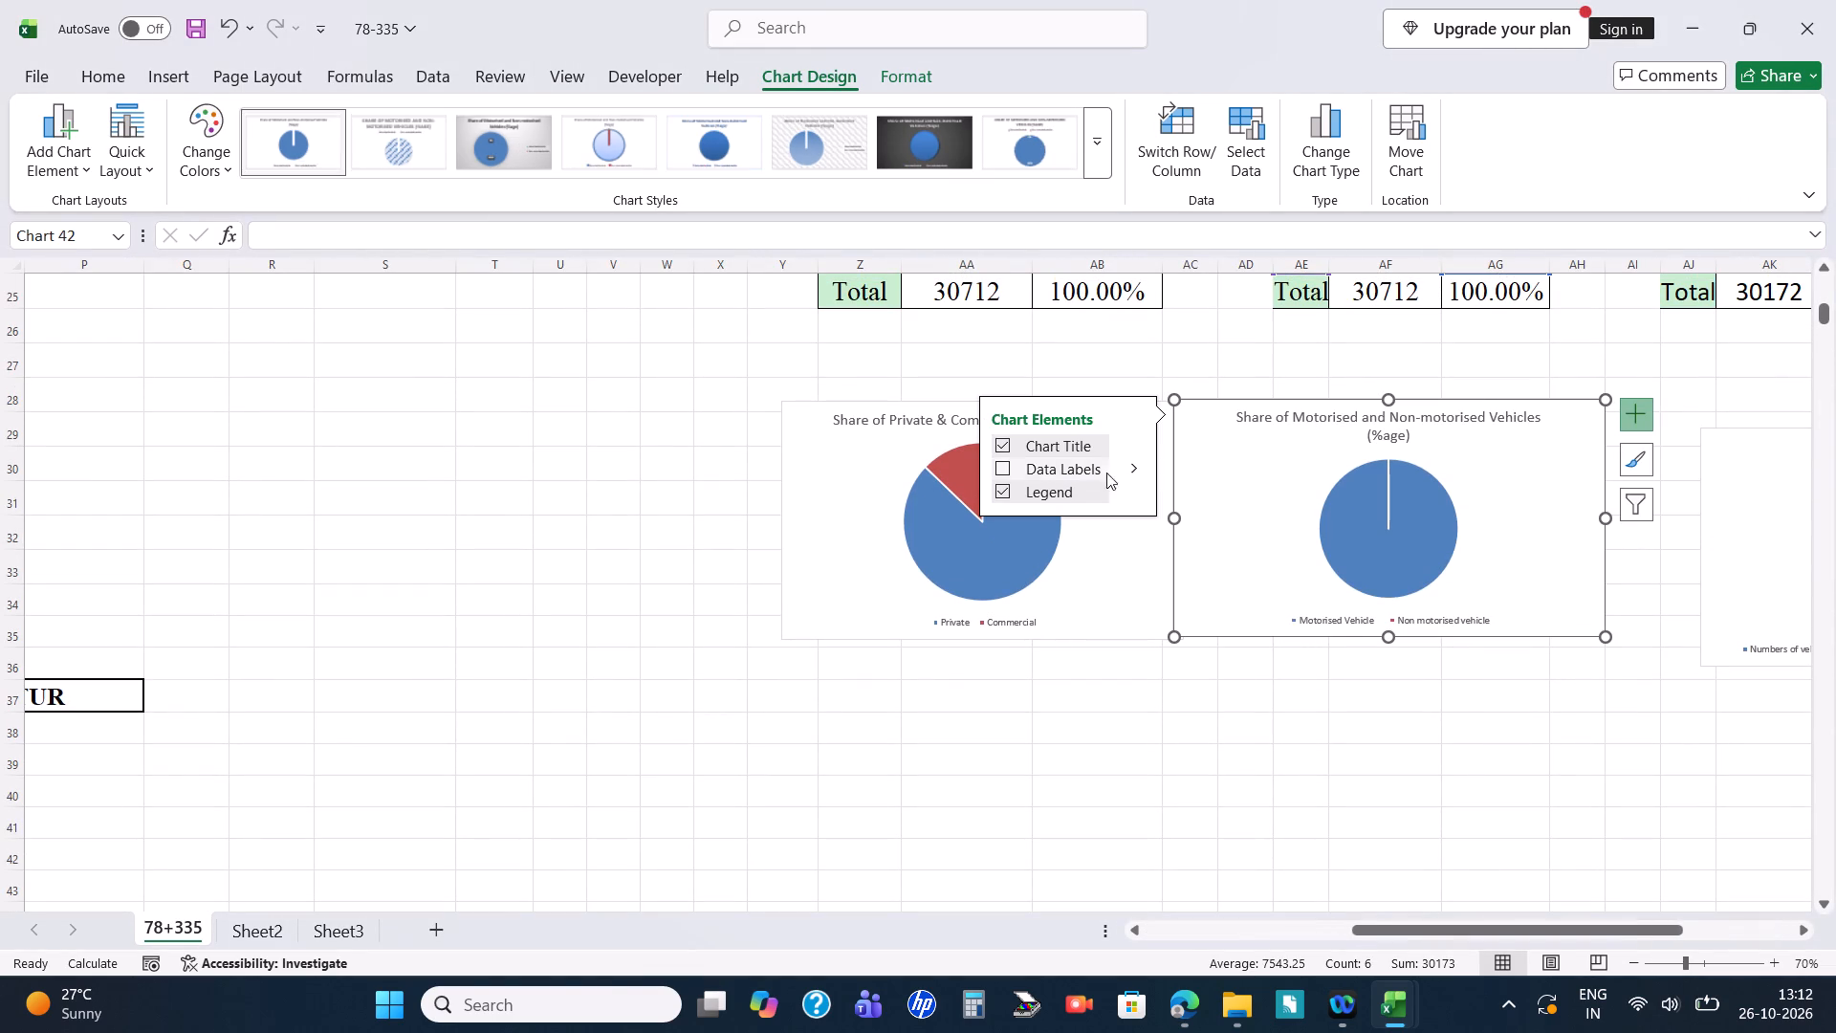
left_click(1103, 547)
left_click(1209, 423)
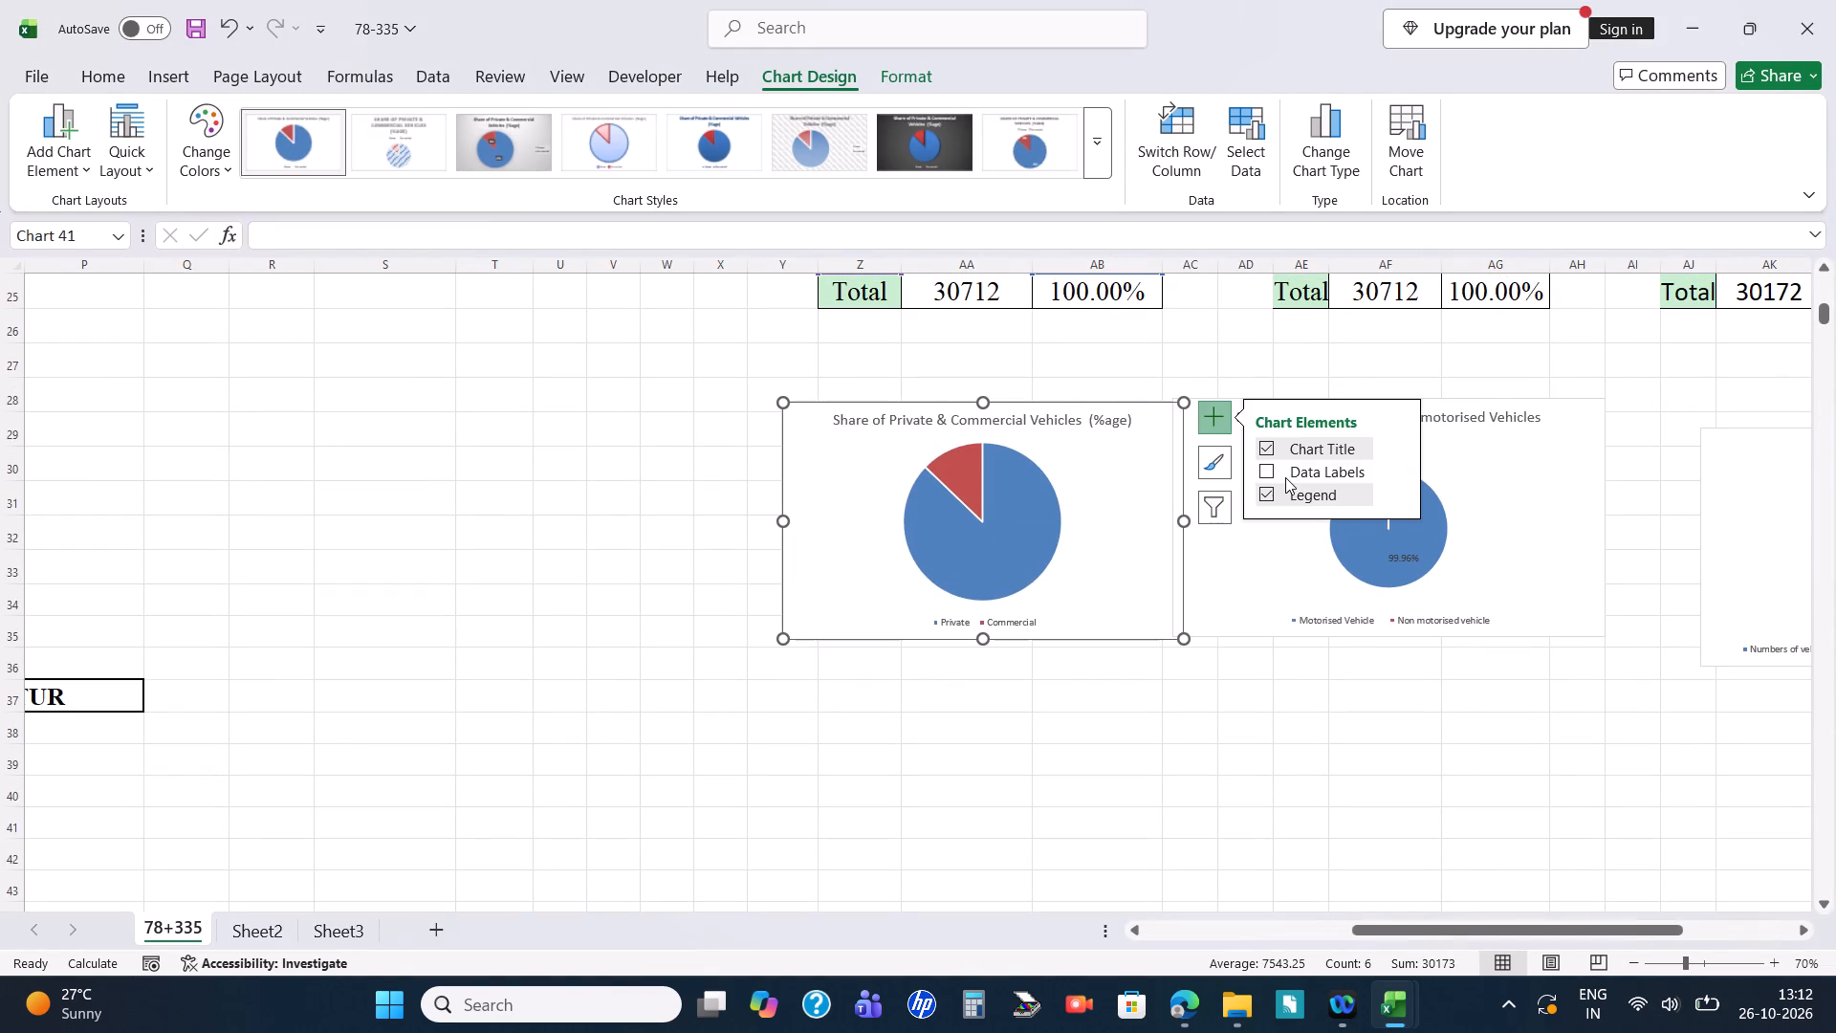
left_click(1285, 477)
Reposition the three share pie charts so they stand apart in a row below their tables.
left_click_drag(1111, 492, 1030, 496)
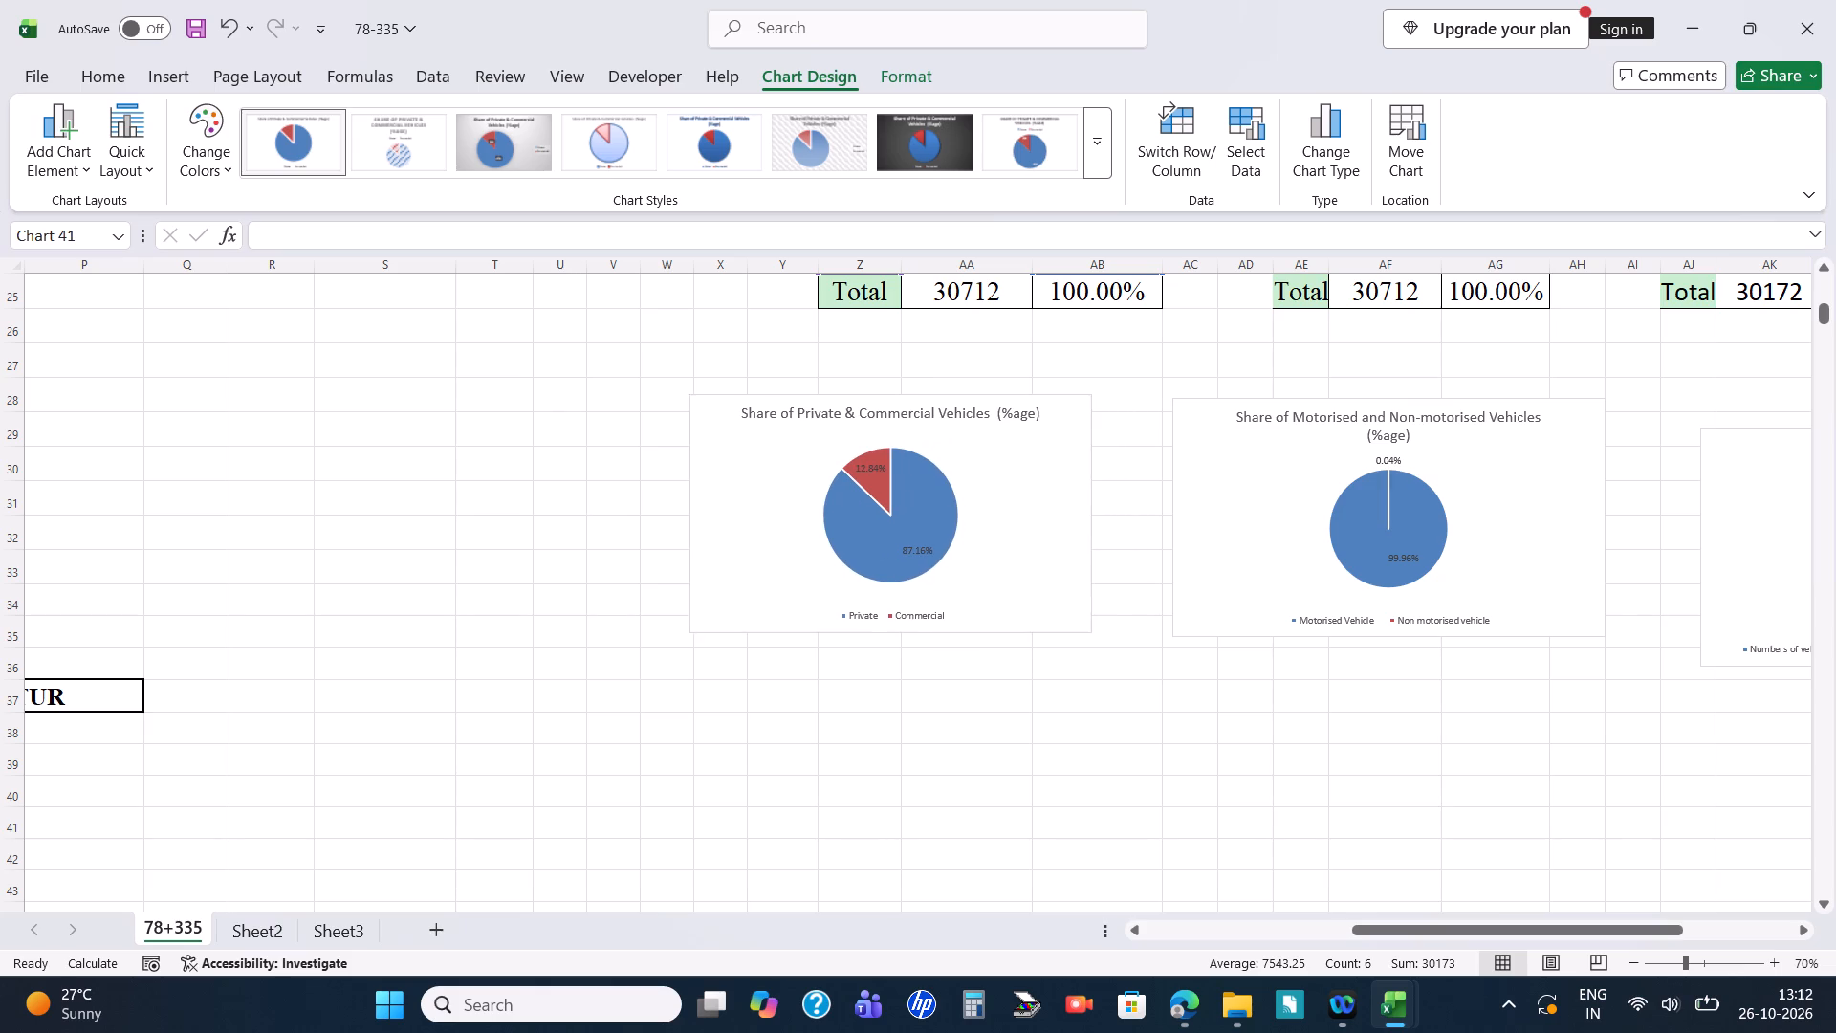
left_click_drag(1030, 496, 1052, 507)
left_click_drag(1520, 531, 1568, 527)
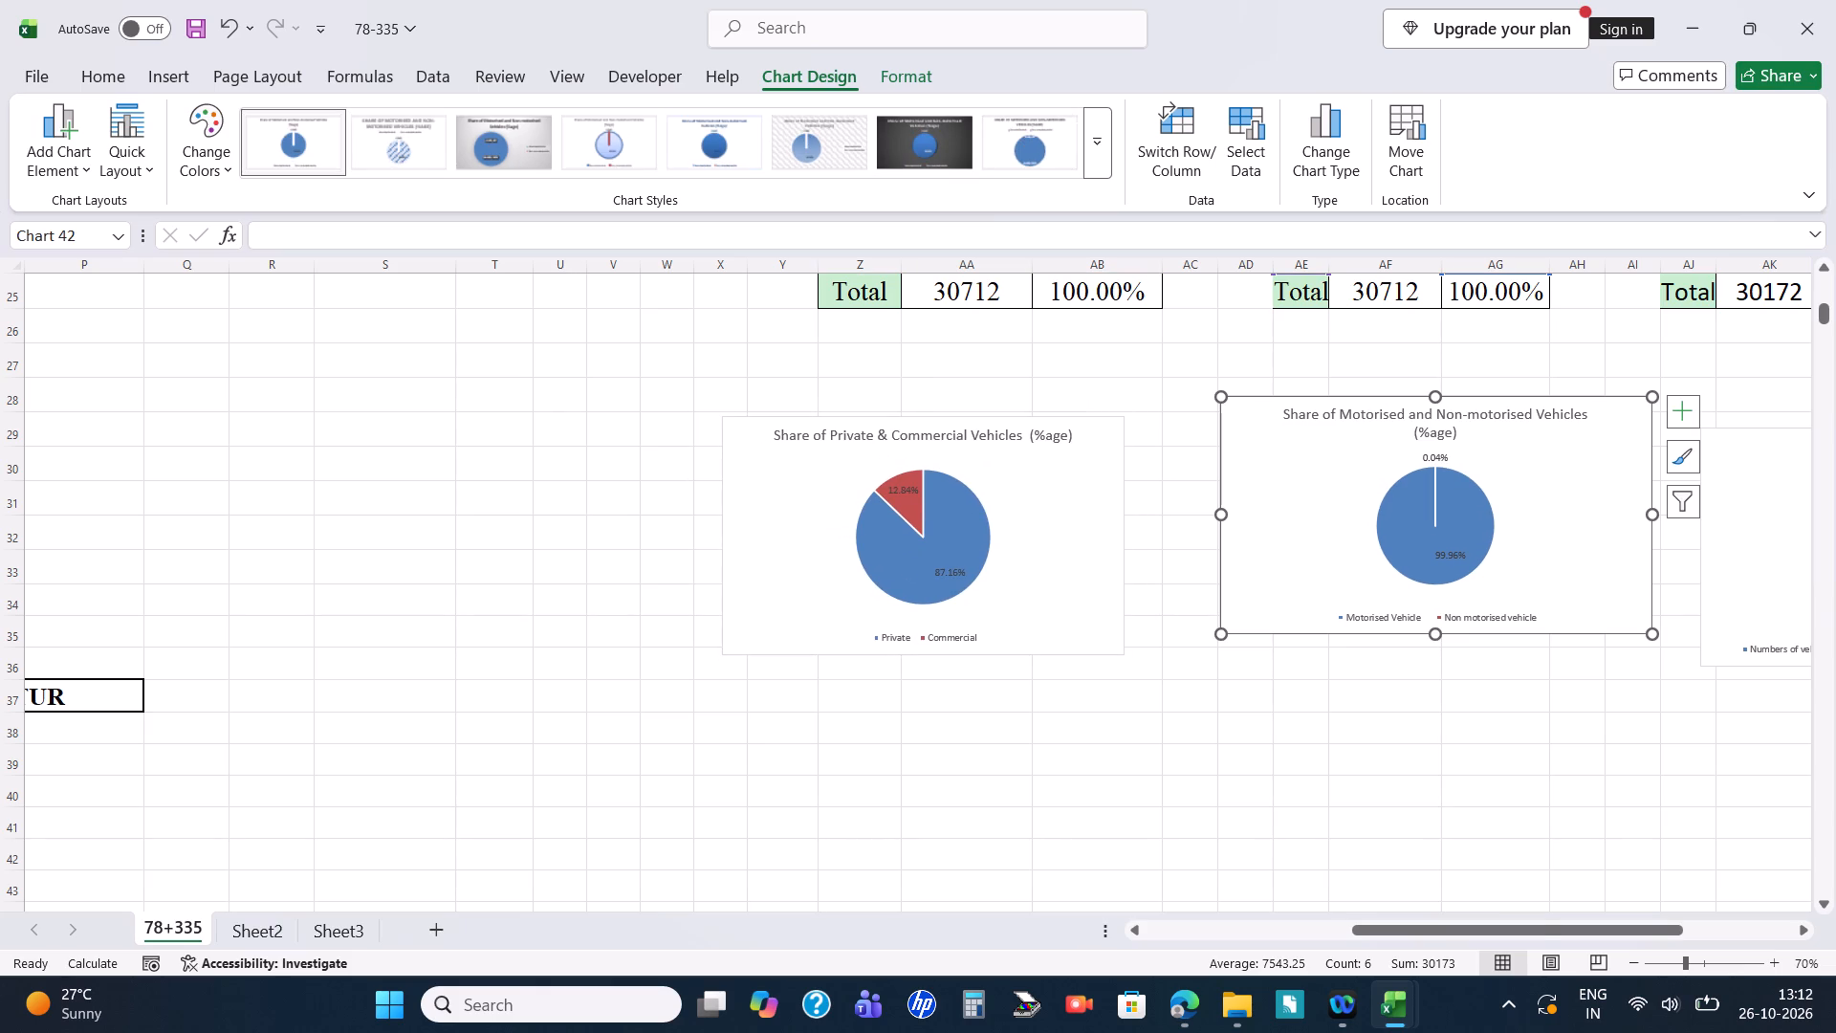
left_click_drag(1537, 924, 1713, 896)
left_click_drag(1323, 524, 1364, 459)
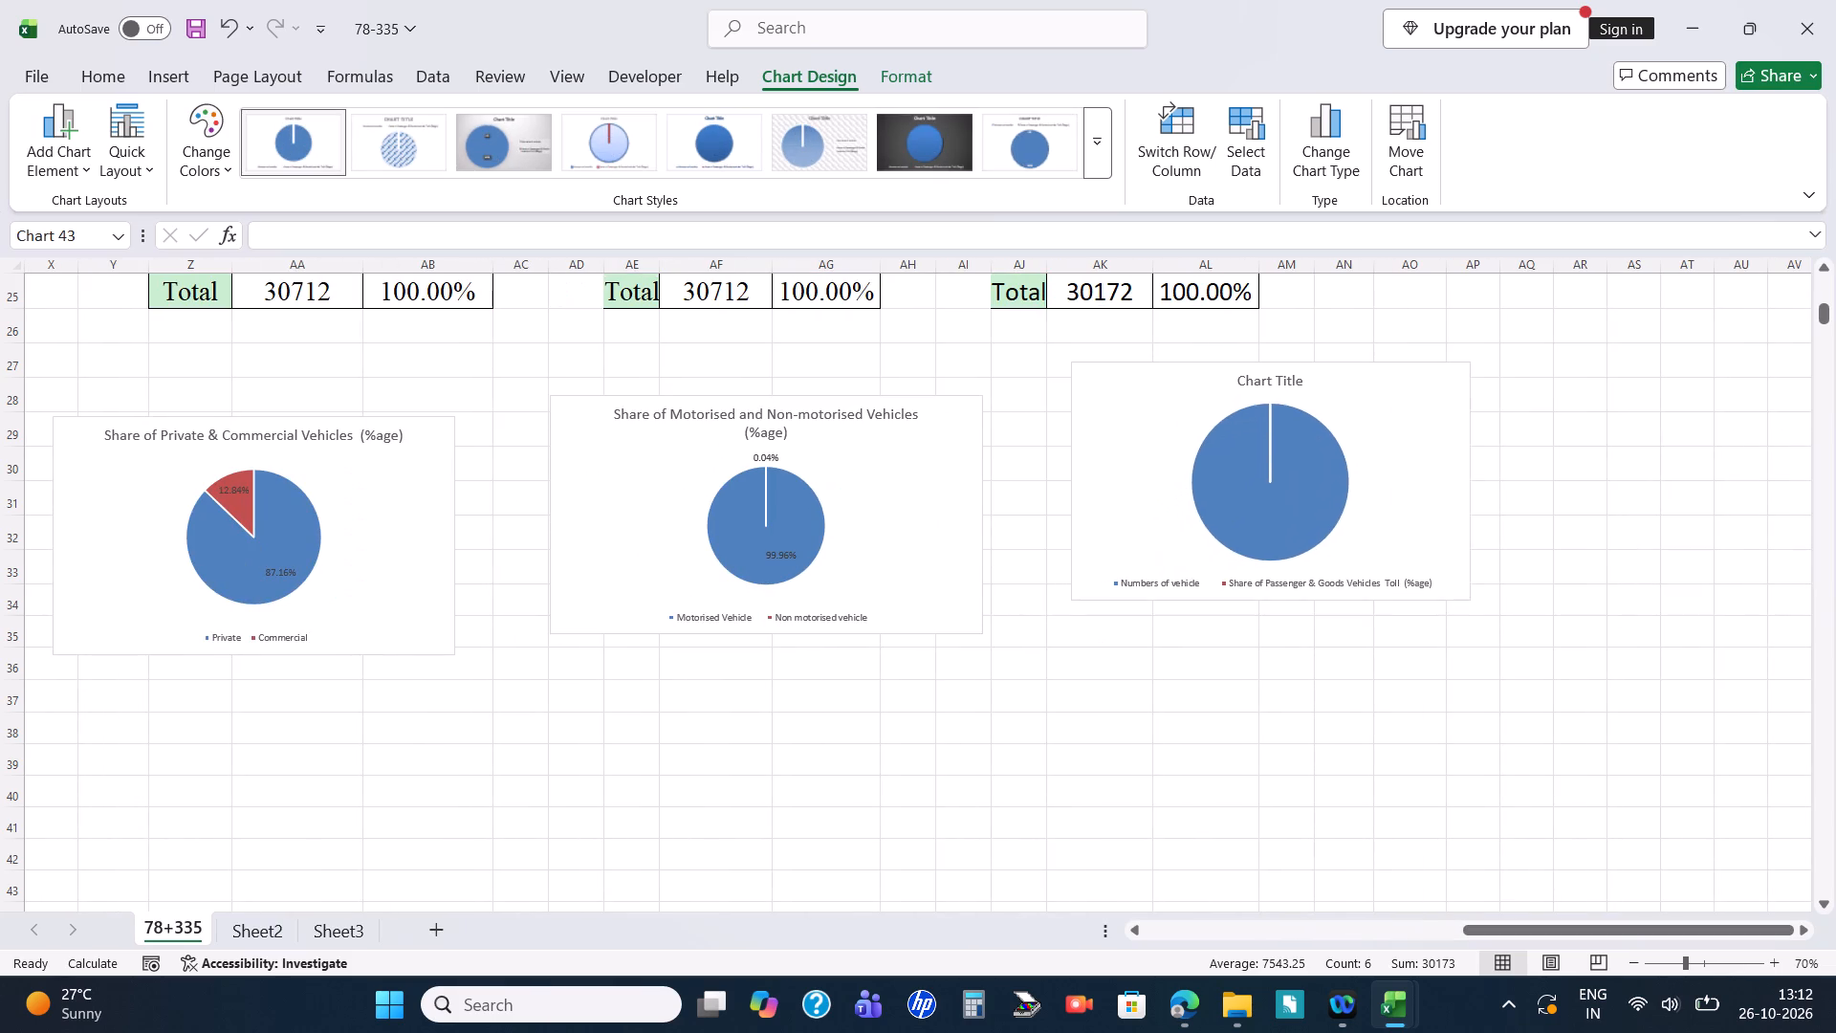
left_click_drag(1364, 459, 1370, 486)
Add data labels to the Passenger & Goods pie chart.
left_click(1496, 398)
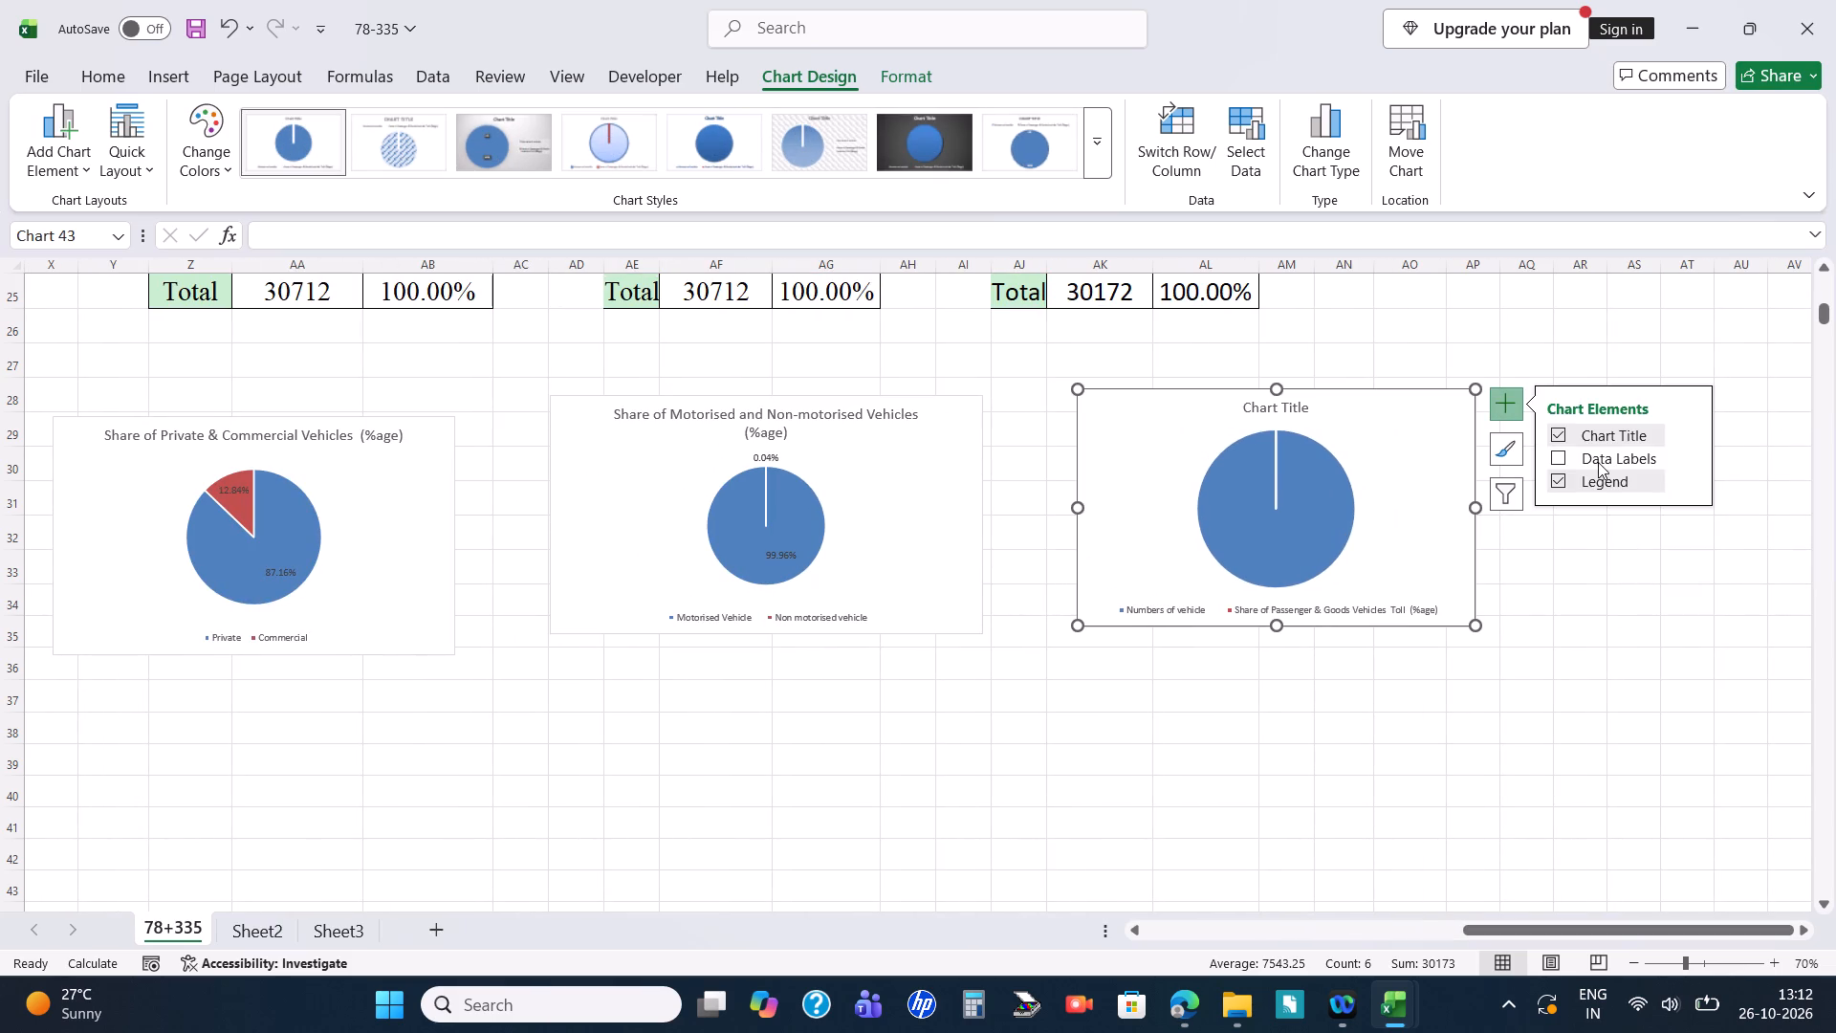
left_click(1598, 462)
scroll(1361, 584, "up", 1)
scroll(1292, 582, "down", 1)
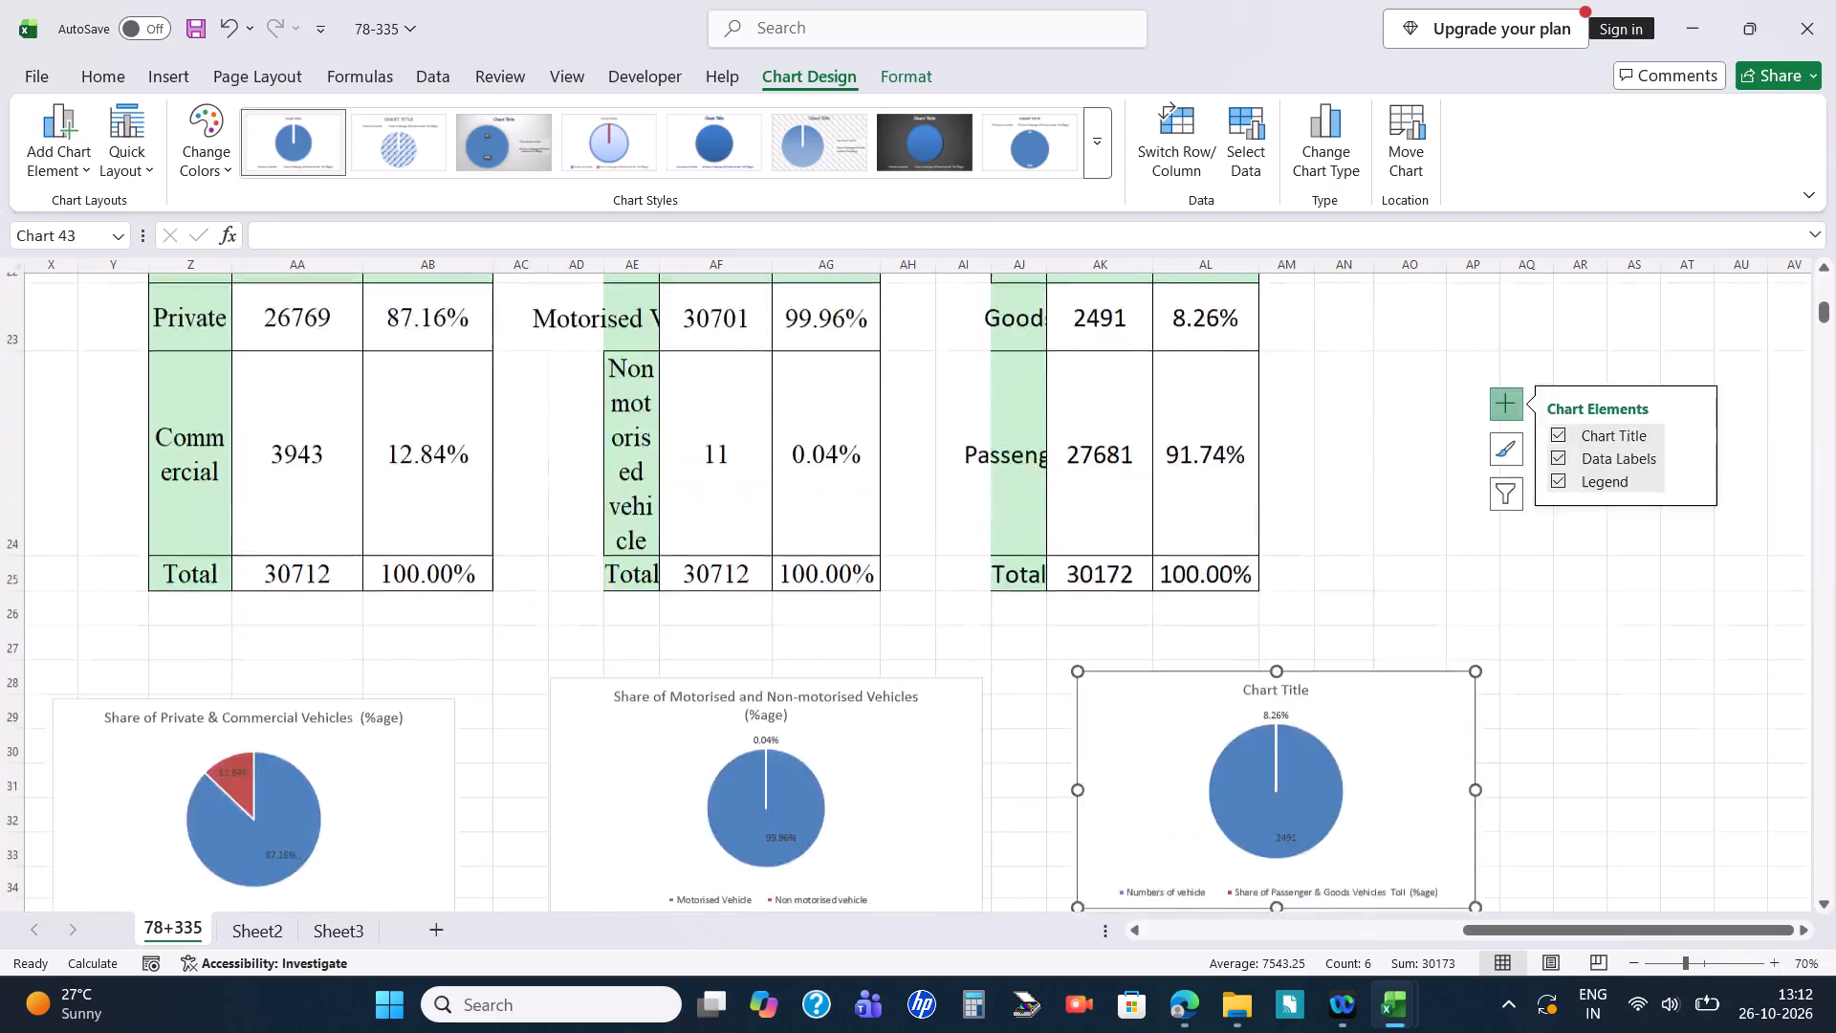
scroll(1292, 582, "down", 1)
scroll(1283, 506, "up", 1)
Replace the third pie chart's placeholder title with "Share of Passenger & Goods Vehicles Toll (%age)" copied from the 106+600 workbook's chart.
key("alt+Tab")
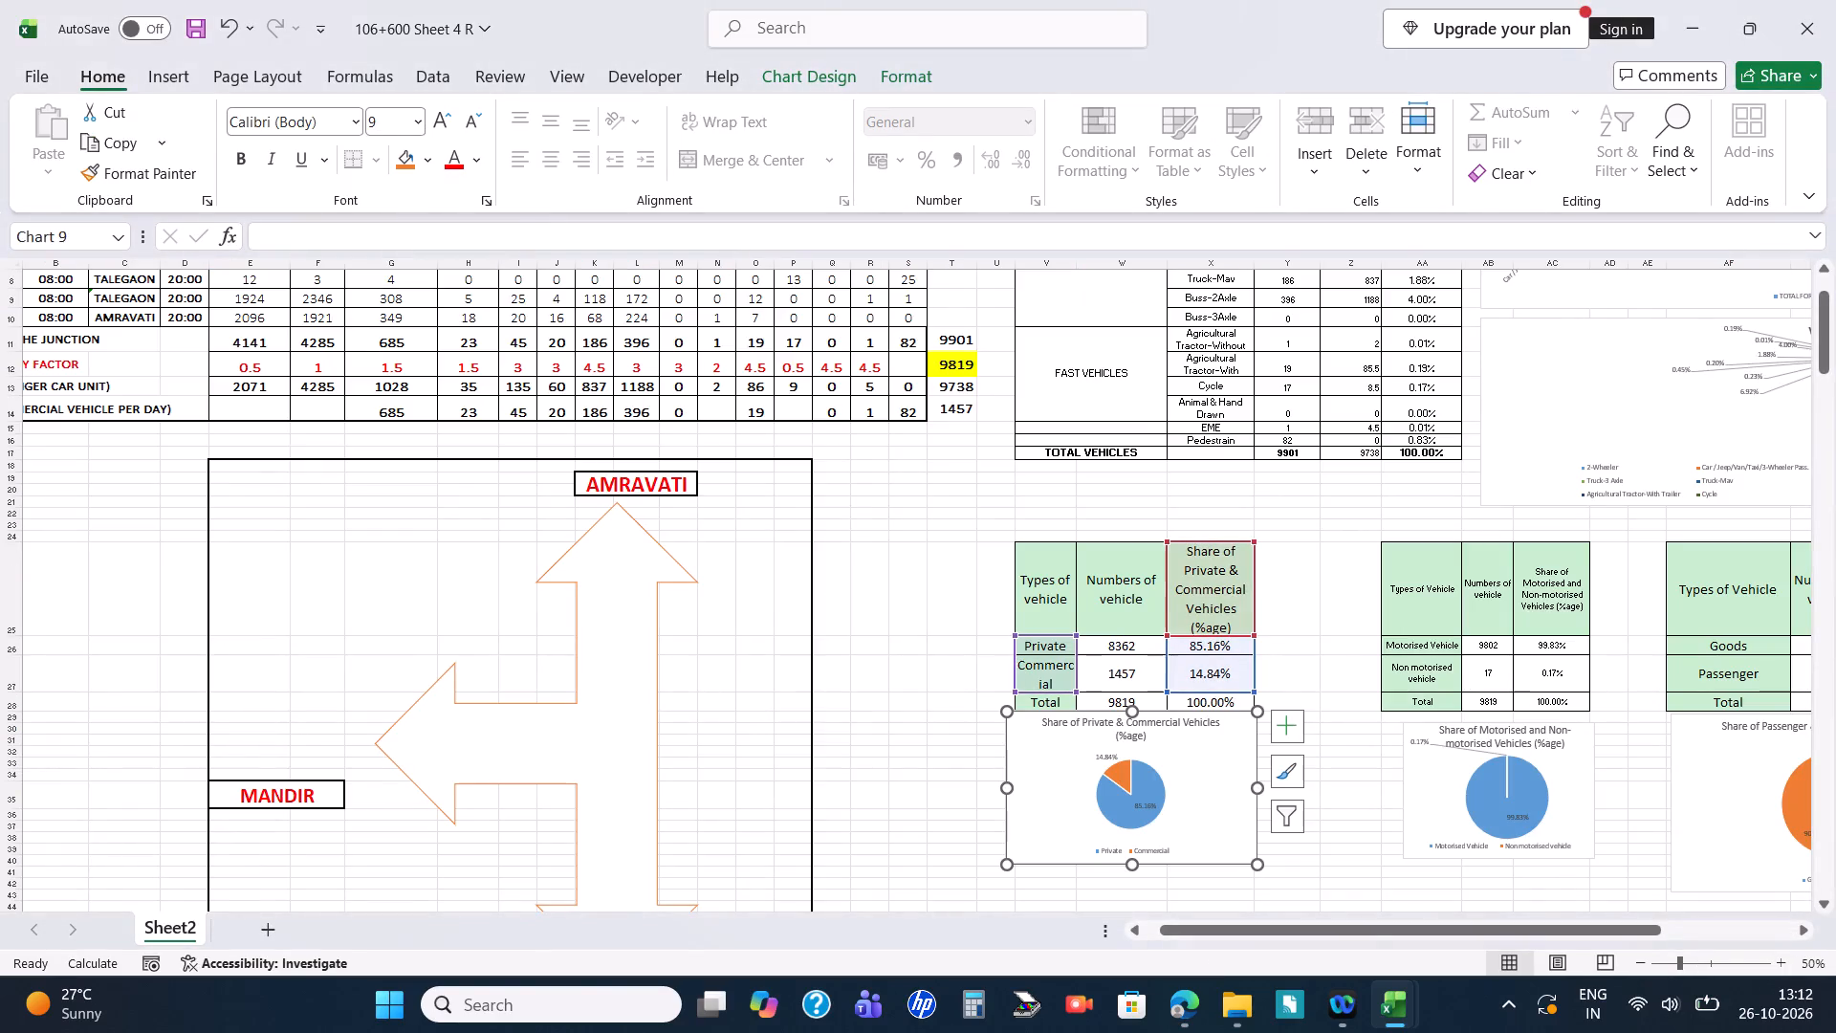
left_click(1738, 731)
triple_click(1741, 726)
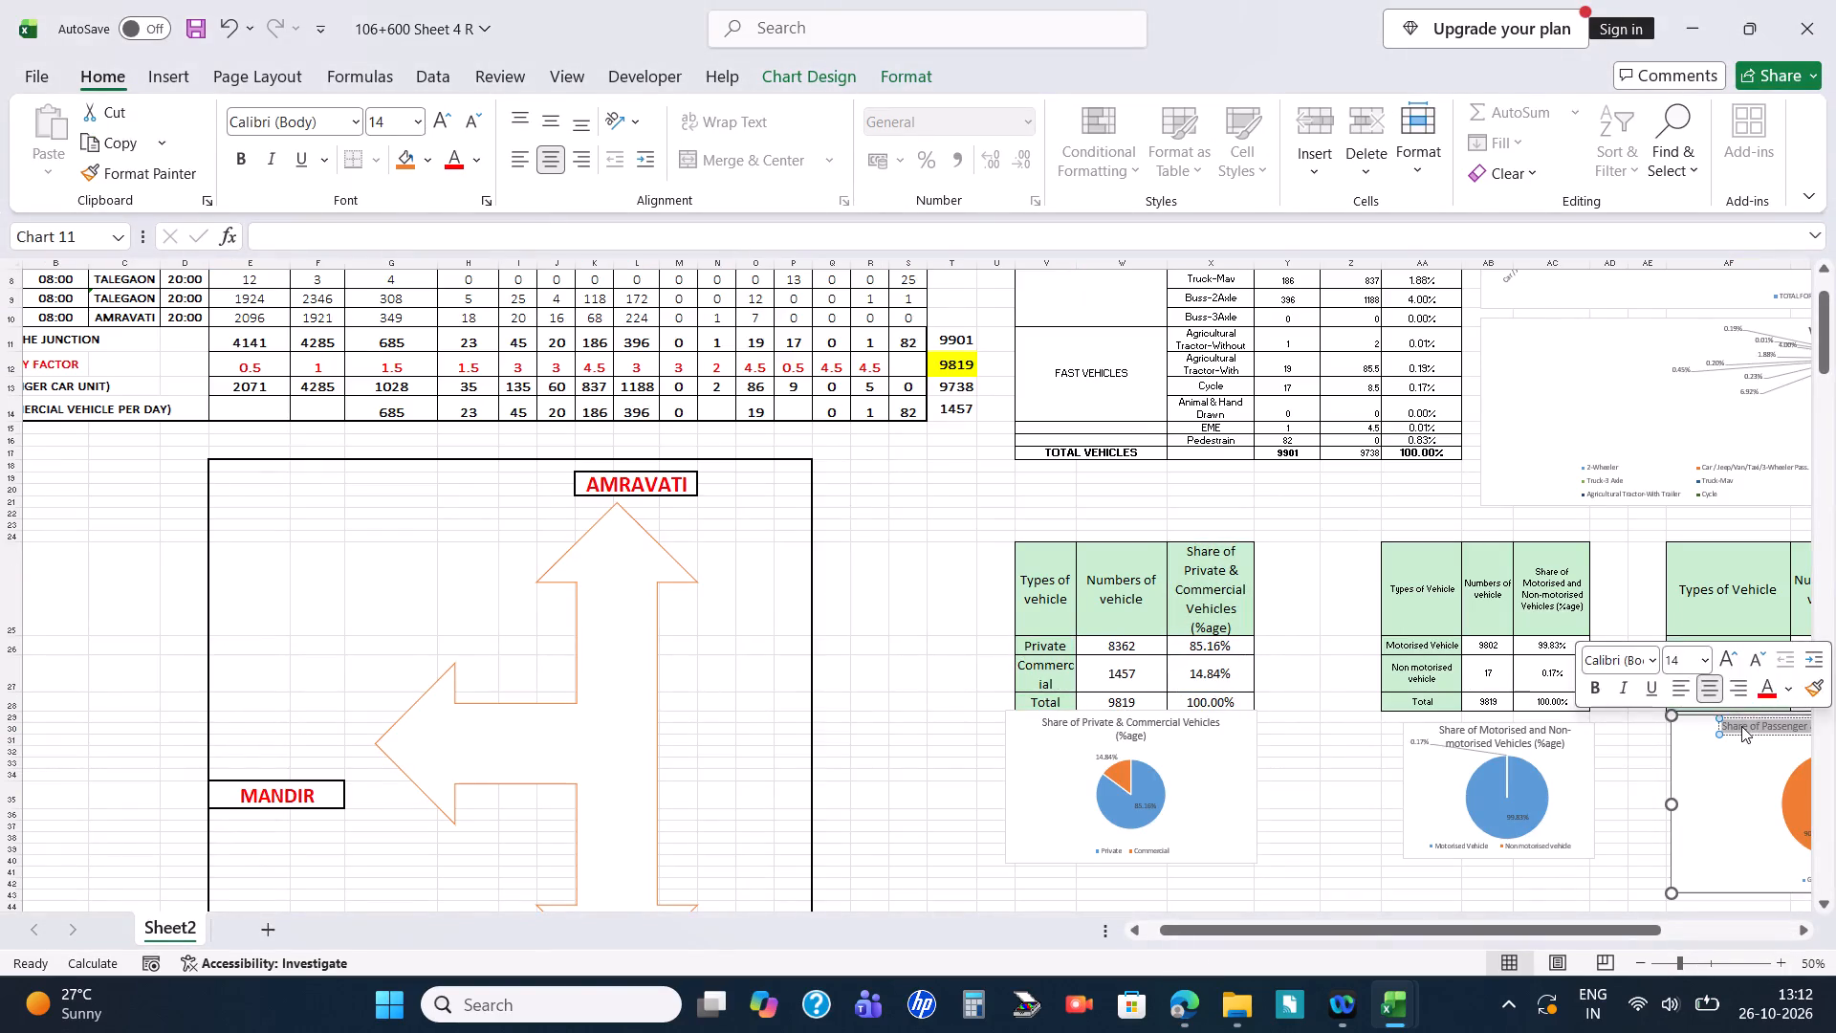
key("ctrl+c")
key("alt+Tab")
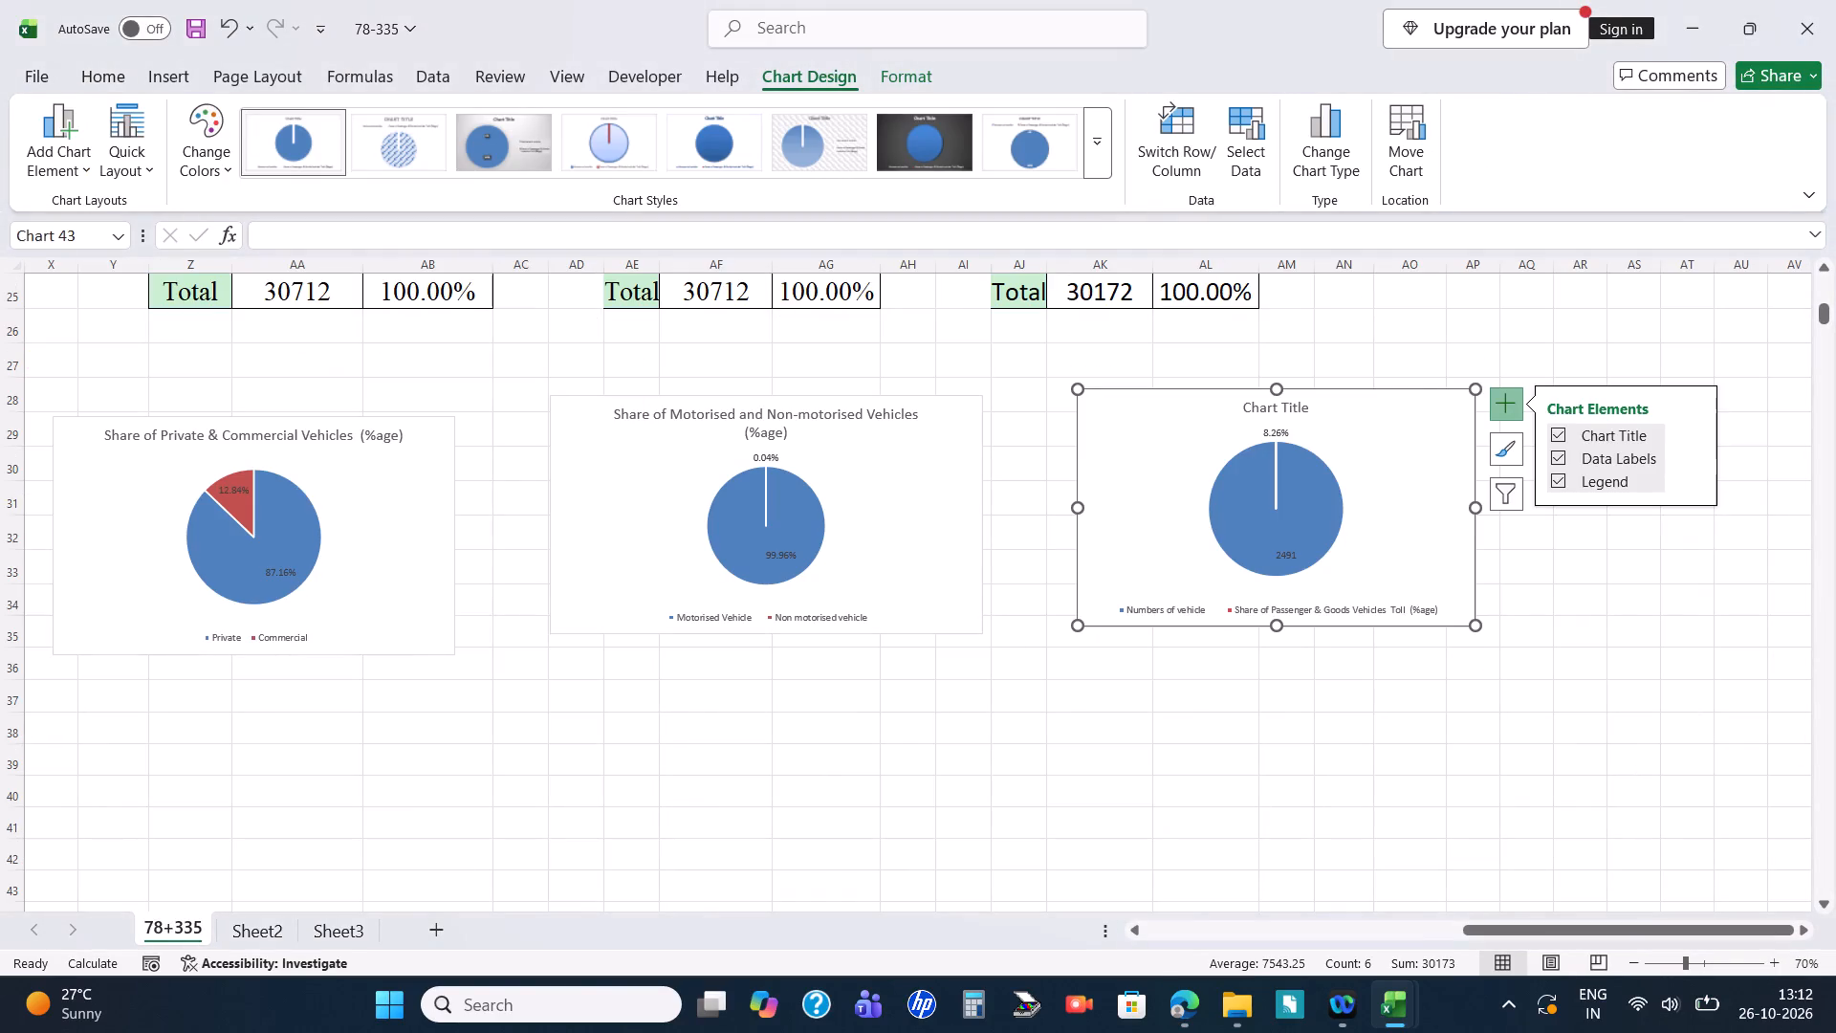
triple_click(1258, 411)
left_click(1259, 412)
triple_click(1268, 406)
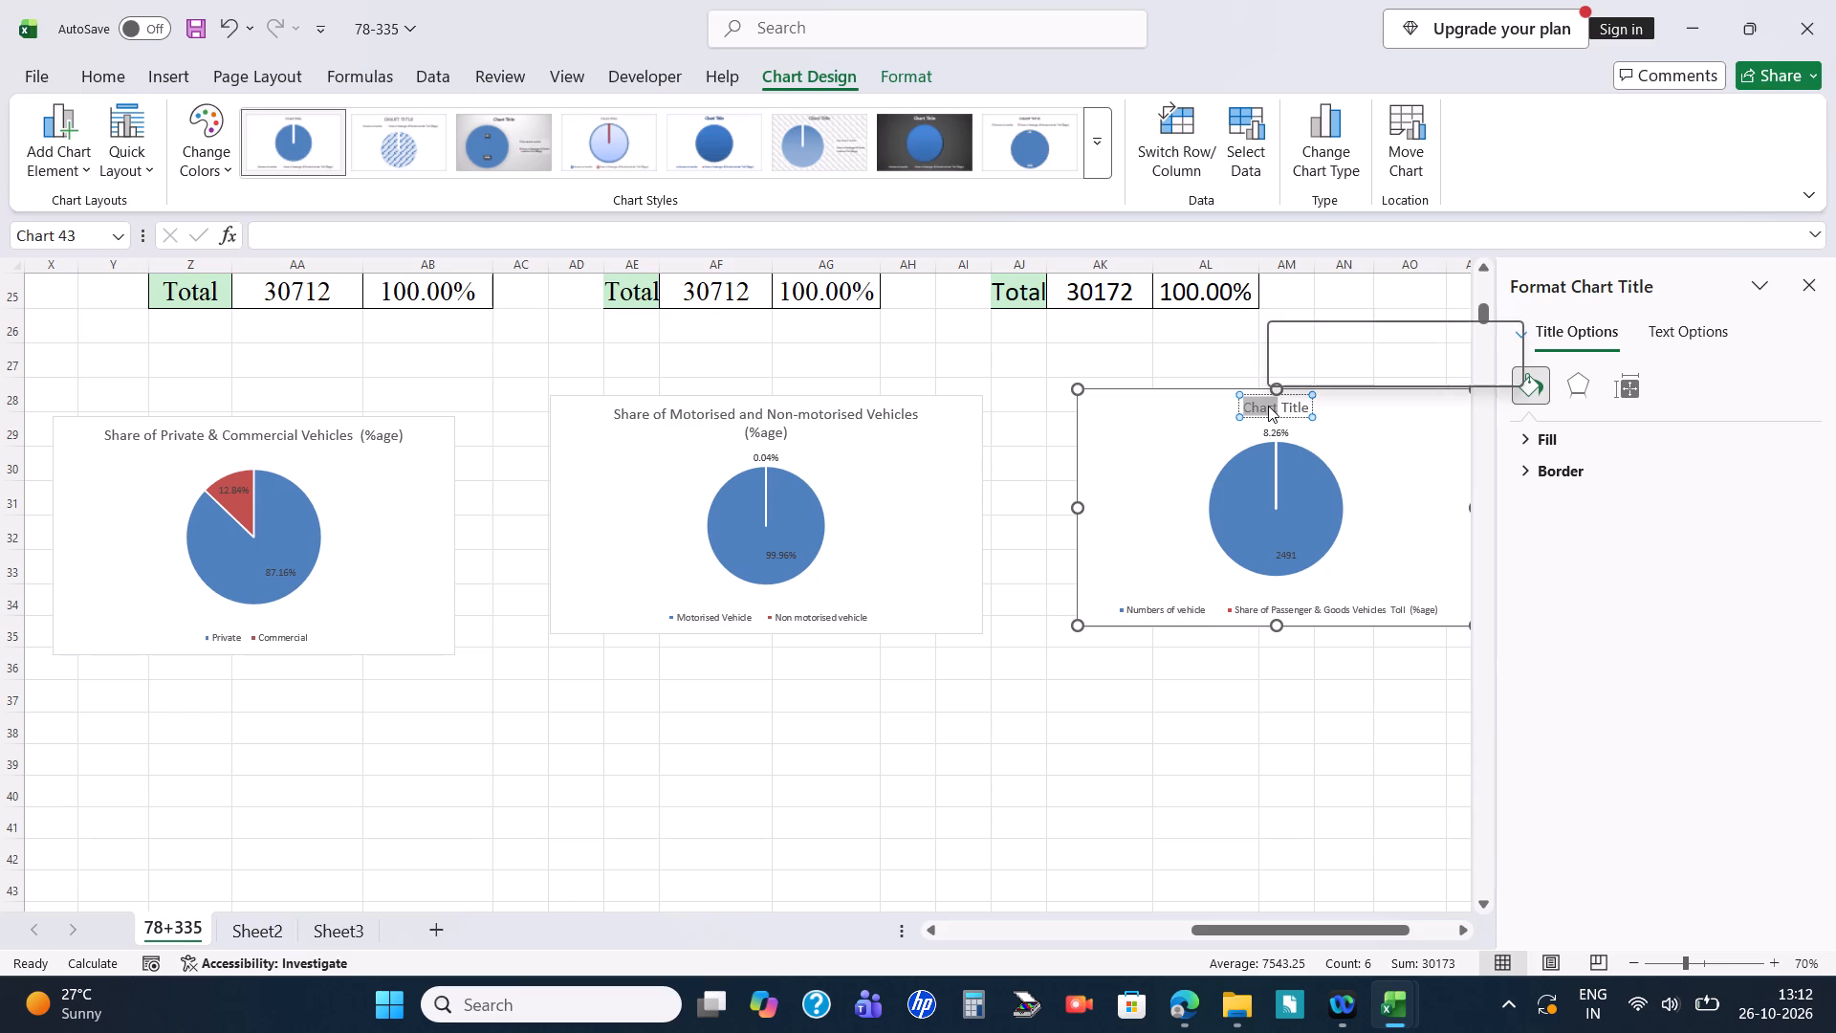
key("ctrl+v")
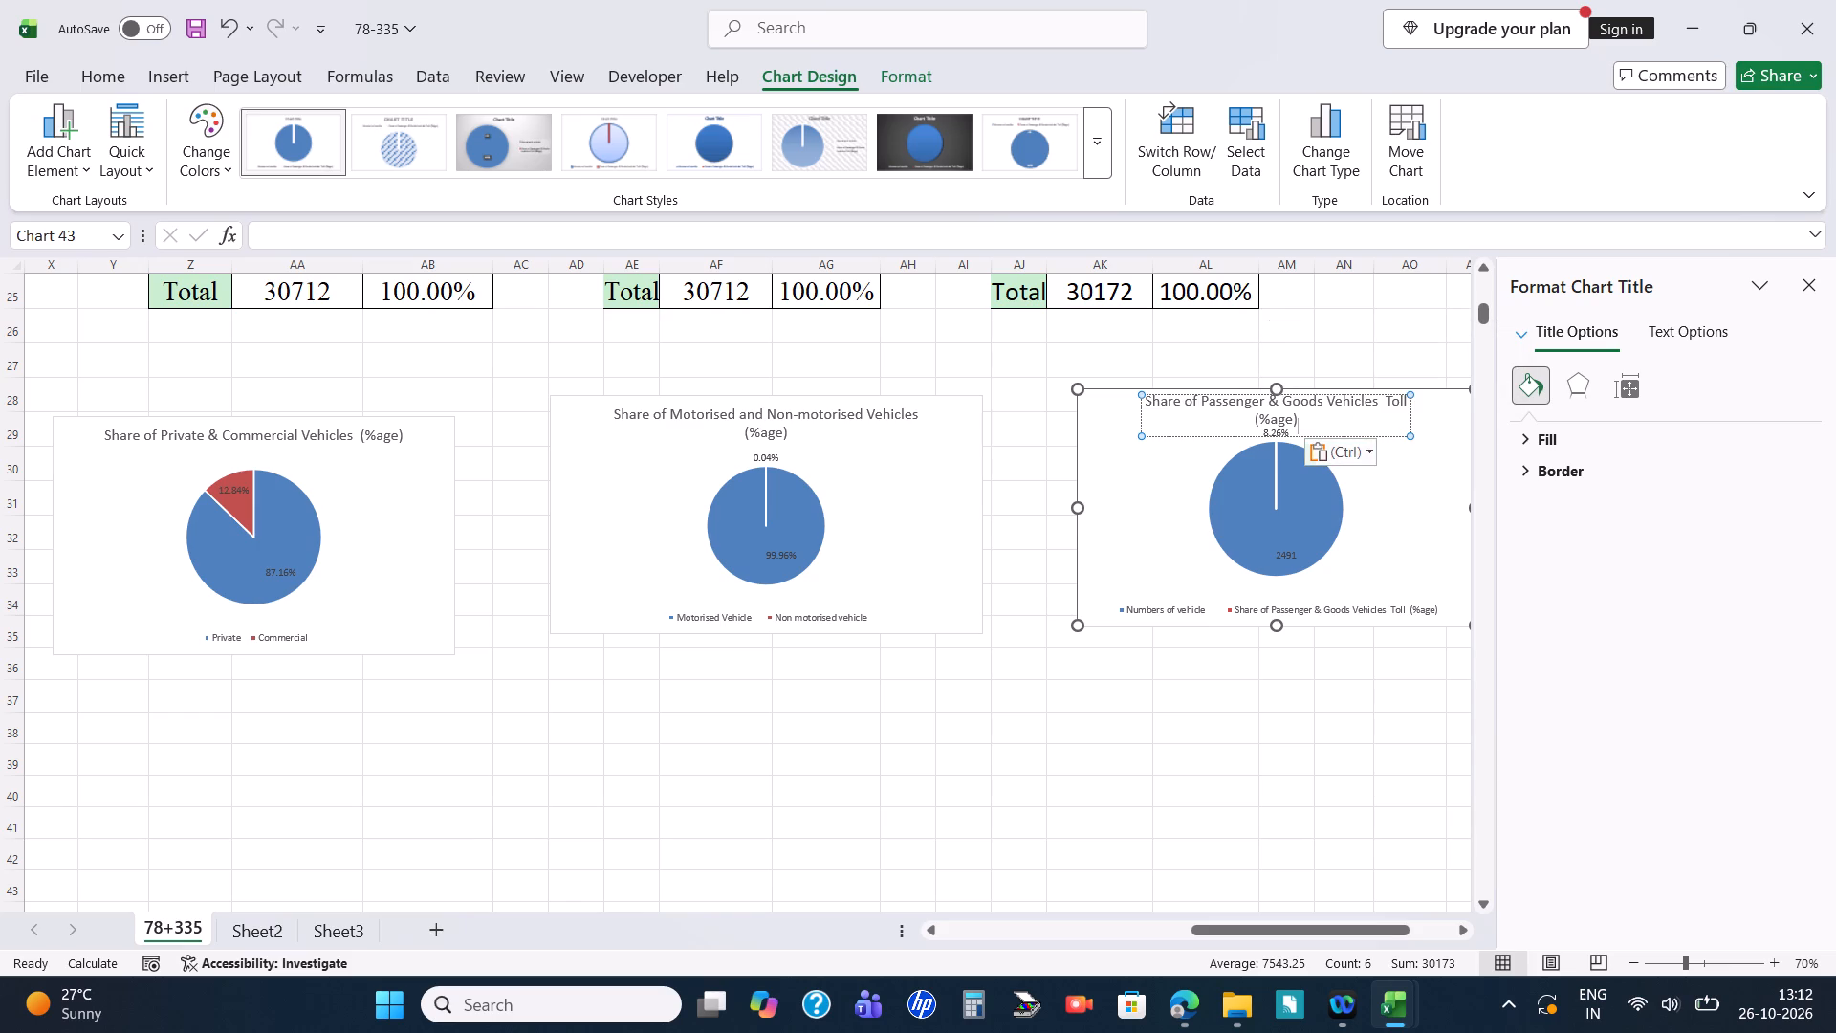
left_click(1396, 491)
left_click(971, 737)
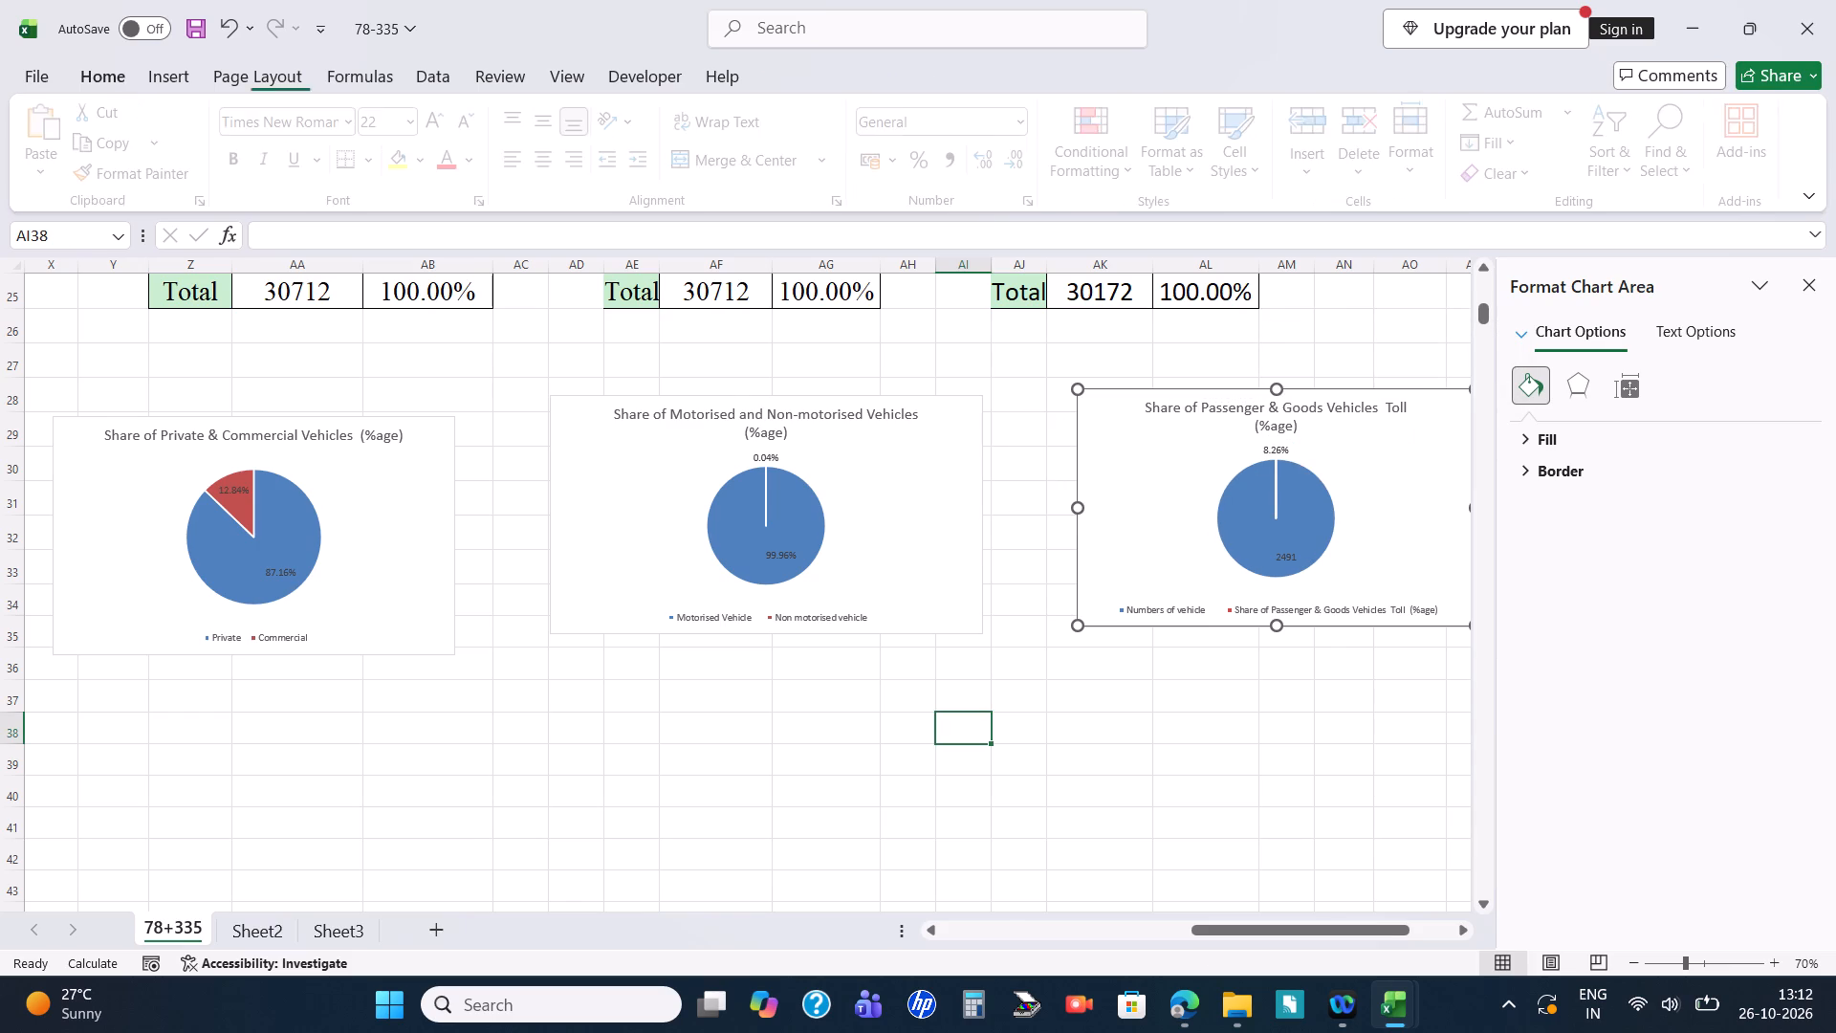
Save the 78-335 workbook.
key("ctrl+s")
key("ctrl+s")
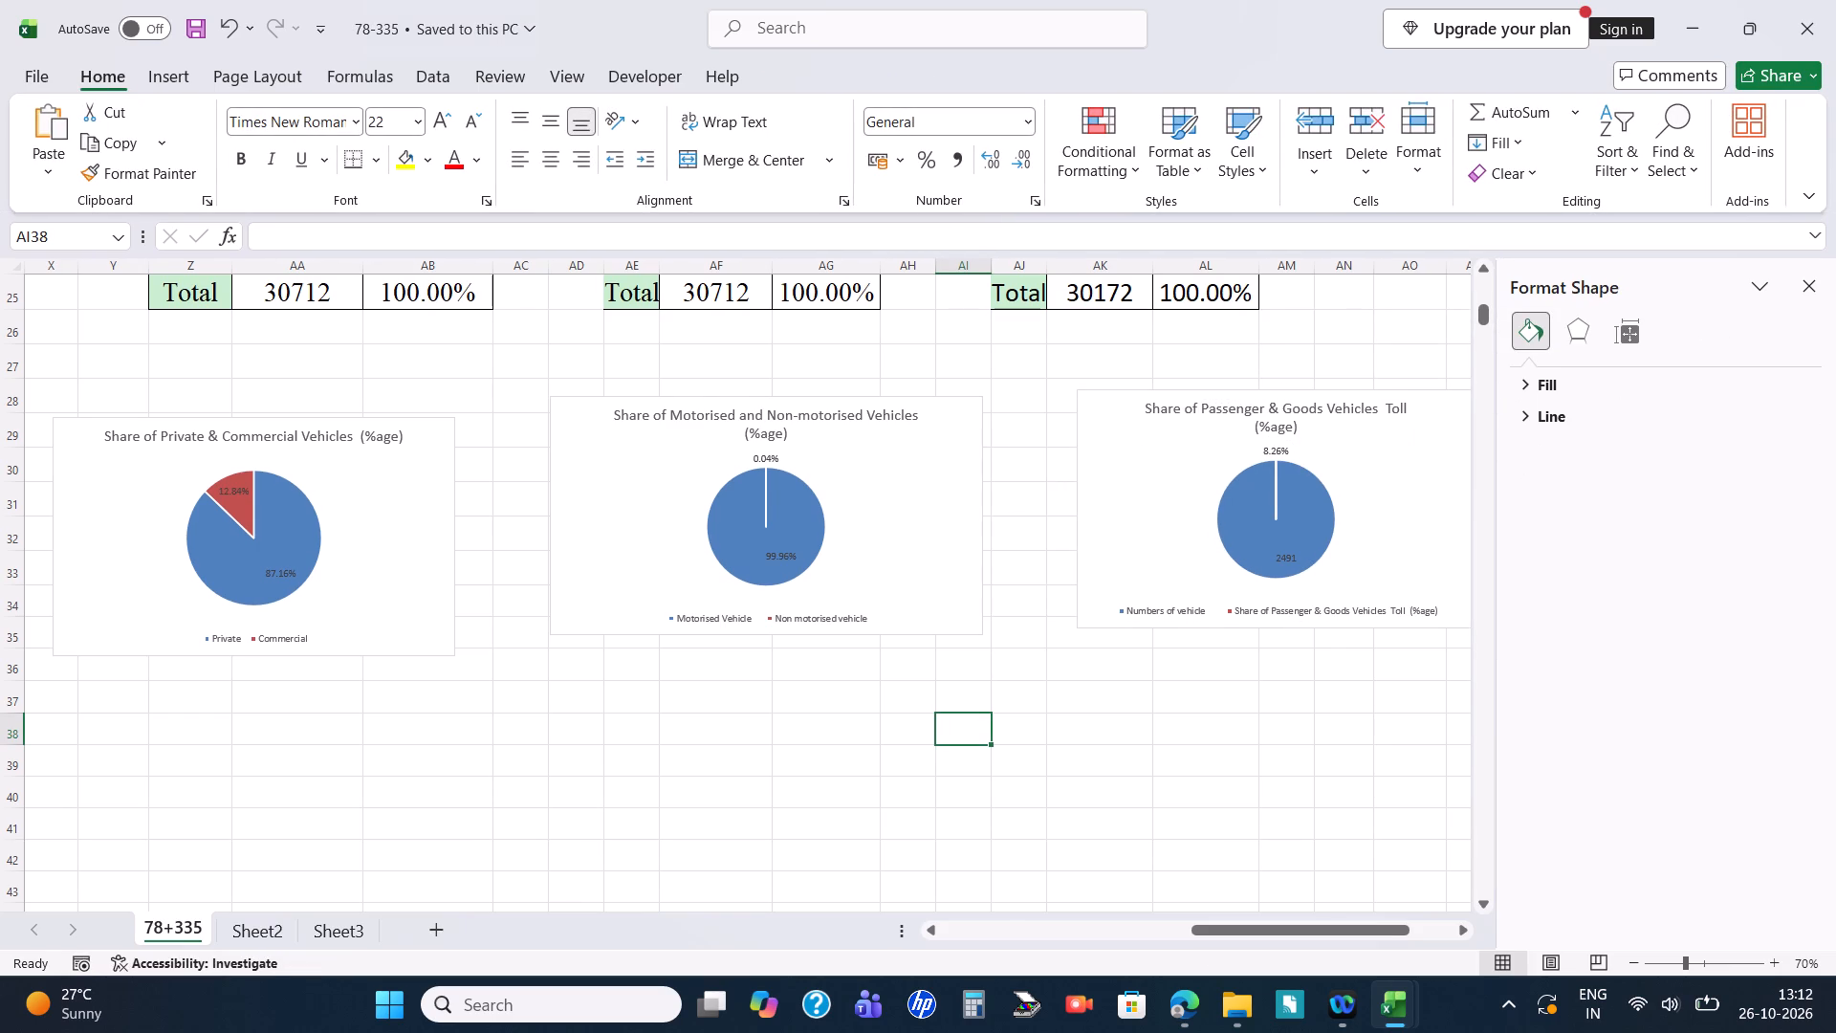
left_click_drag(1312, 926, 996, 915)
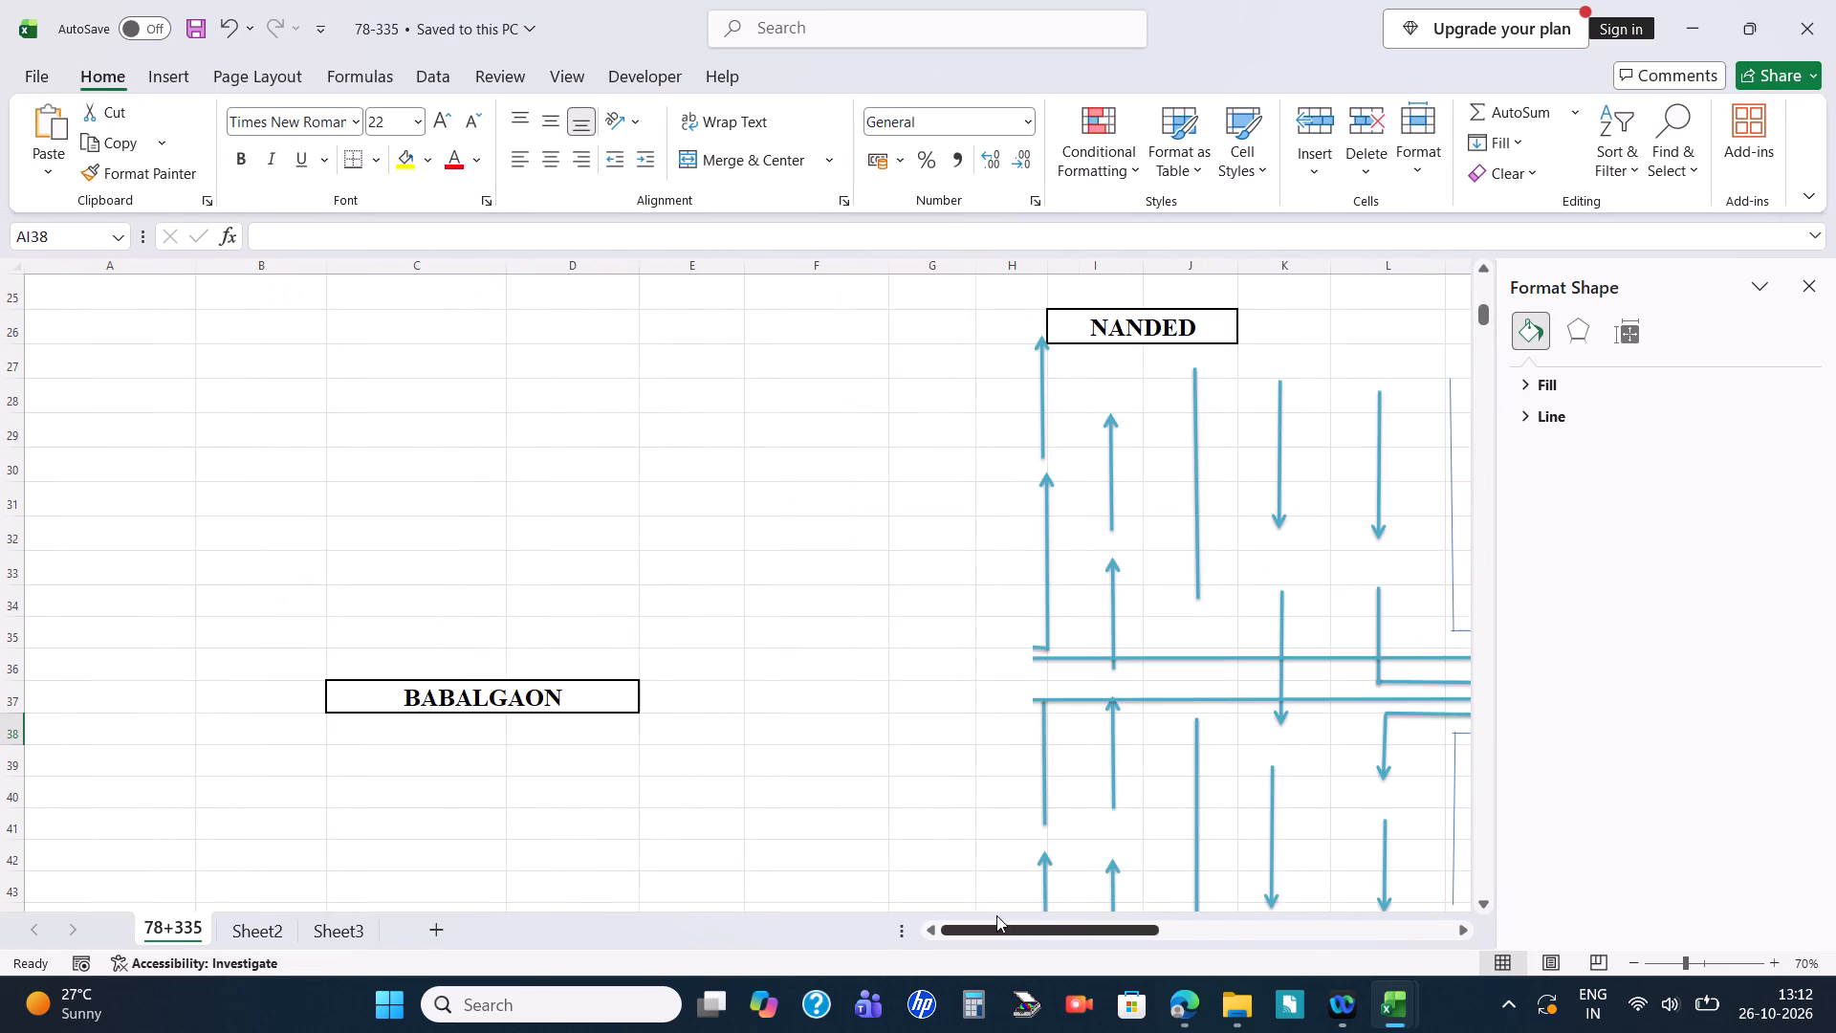
In the 106+600 workbook, copy the block of hourly and 15-minute vehicle count tables together with the peak hour factor table.
left_click_drag(996, 915, 959, 897)
key("alt+Tab")
scroll(1236, 799, "down", 1)
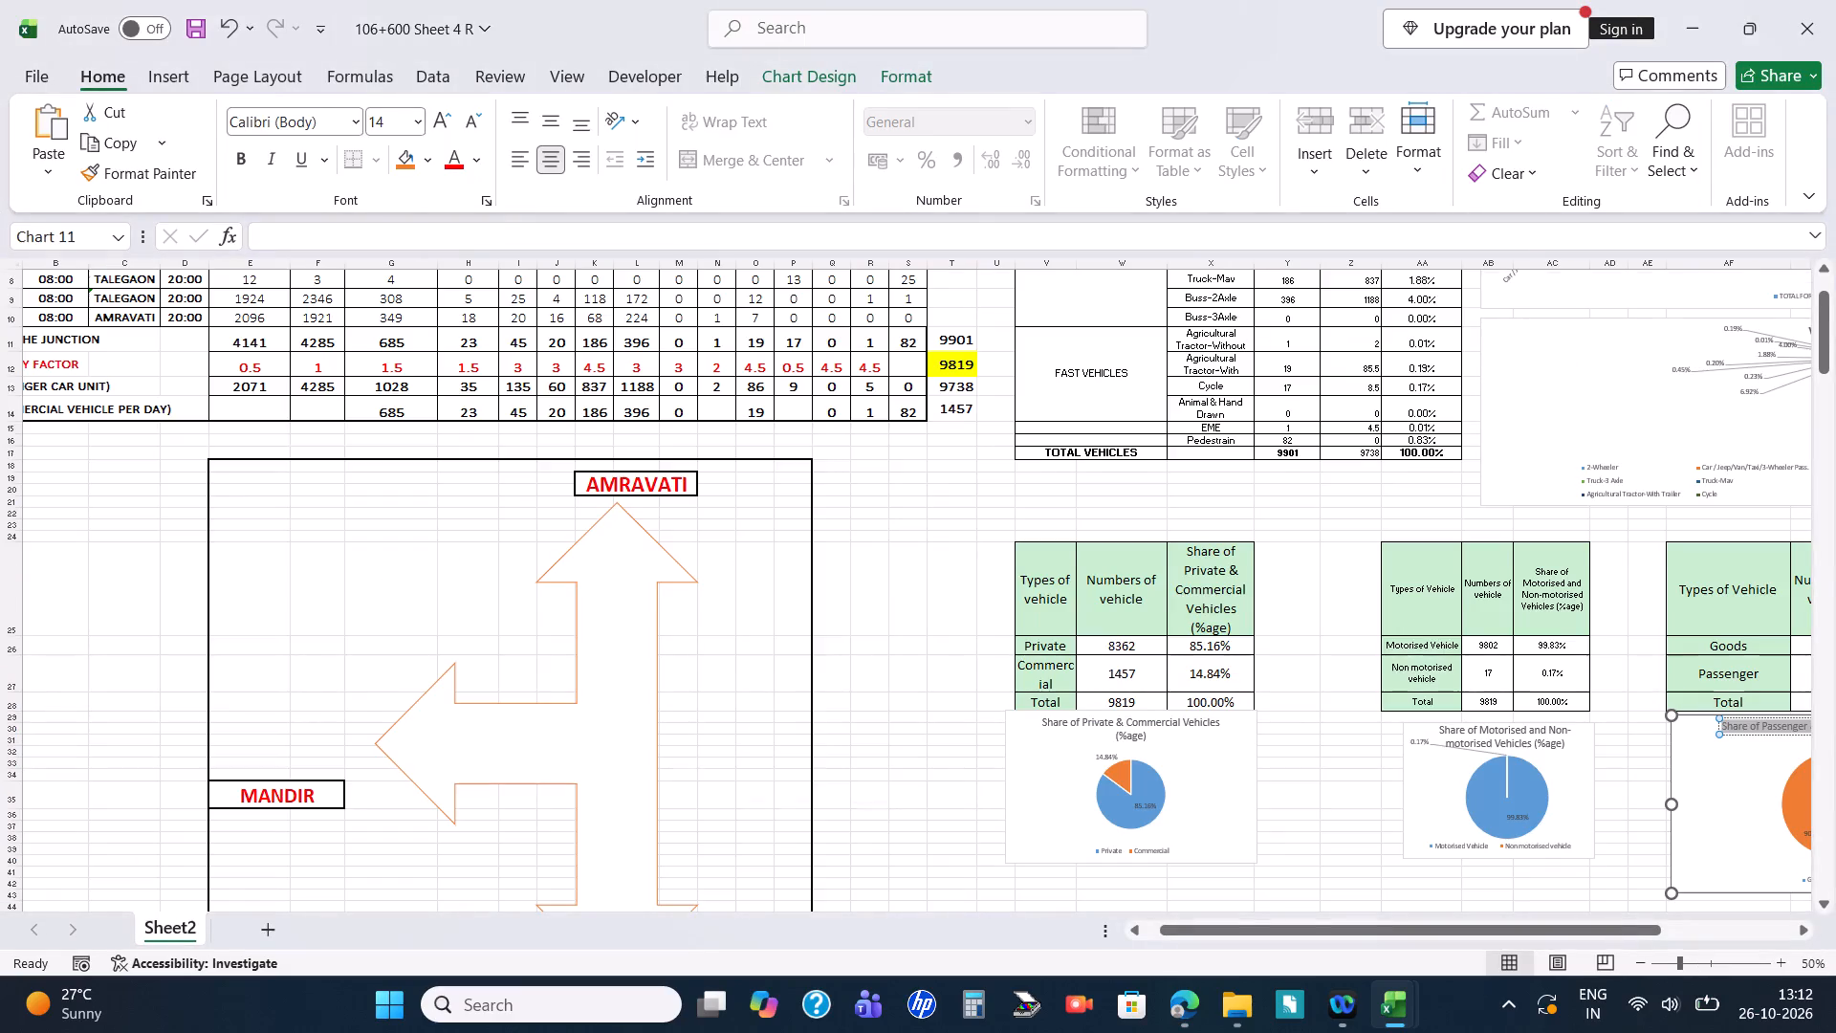
scroll(1236, 799, "down", 12)
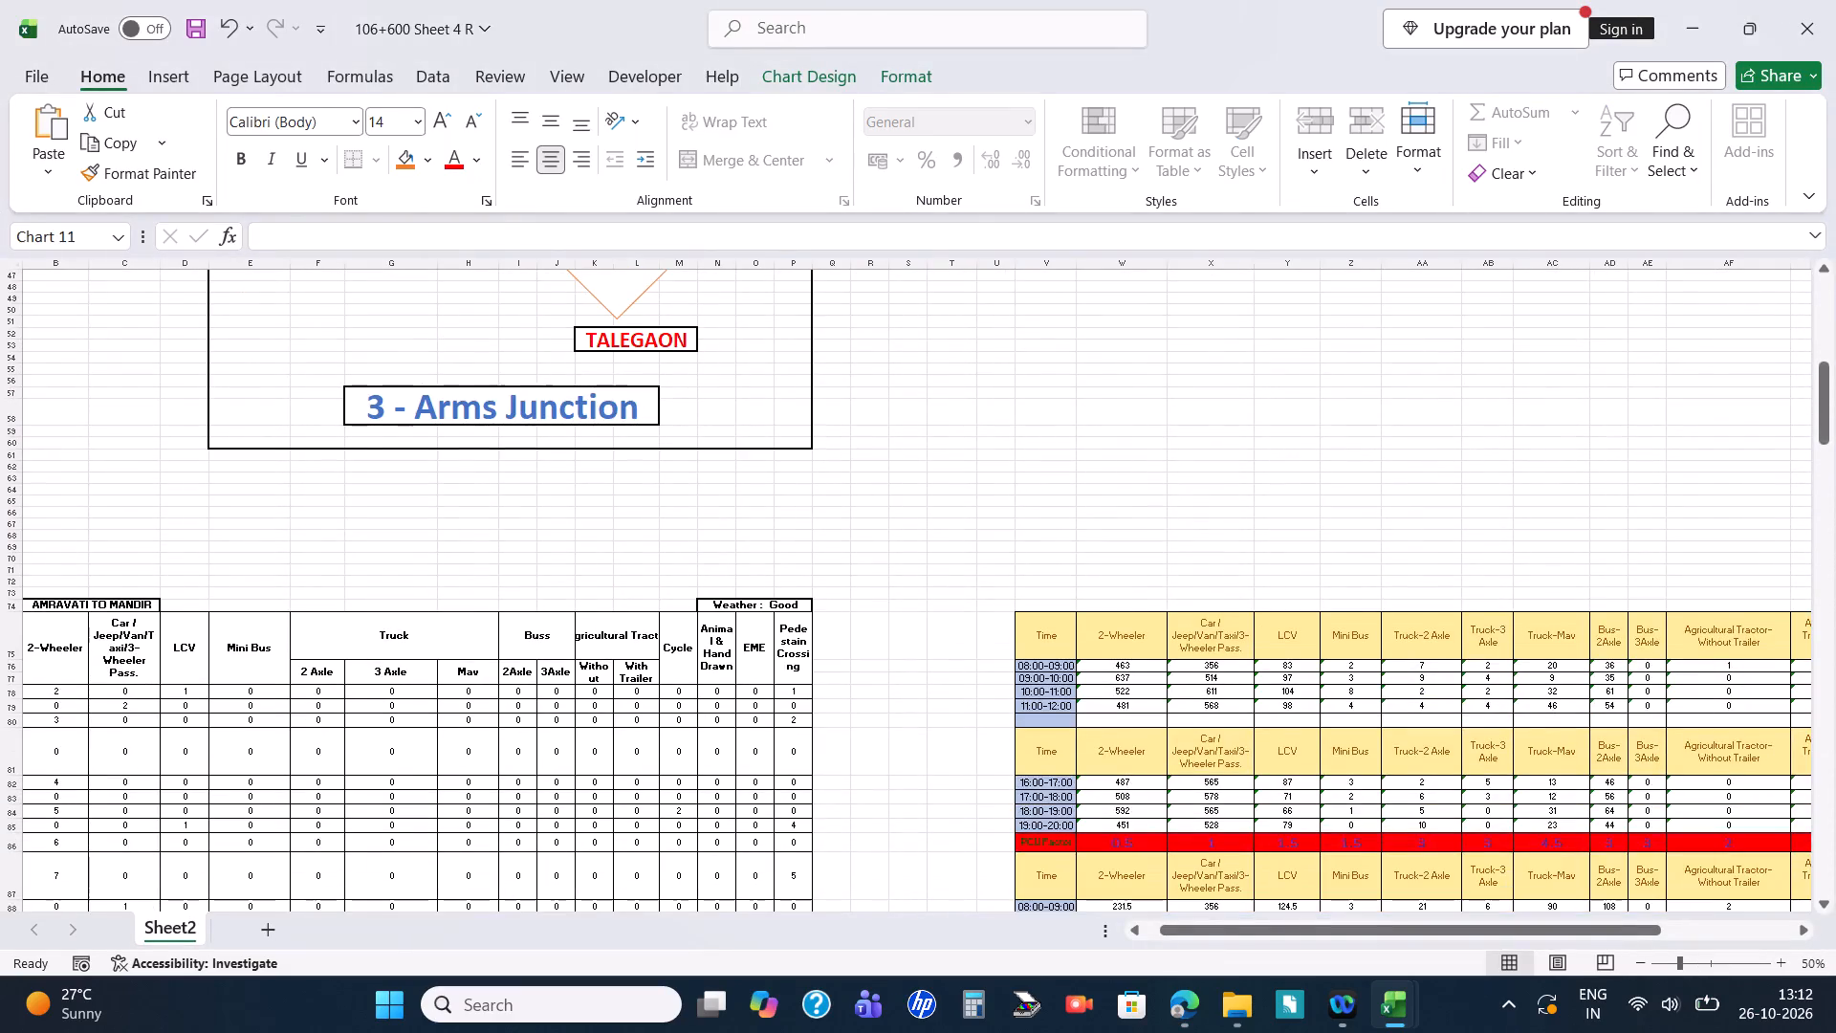
scroll(1088, 733, "down", 2)
left_click_drag(1033, 557, 1835, 592)
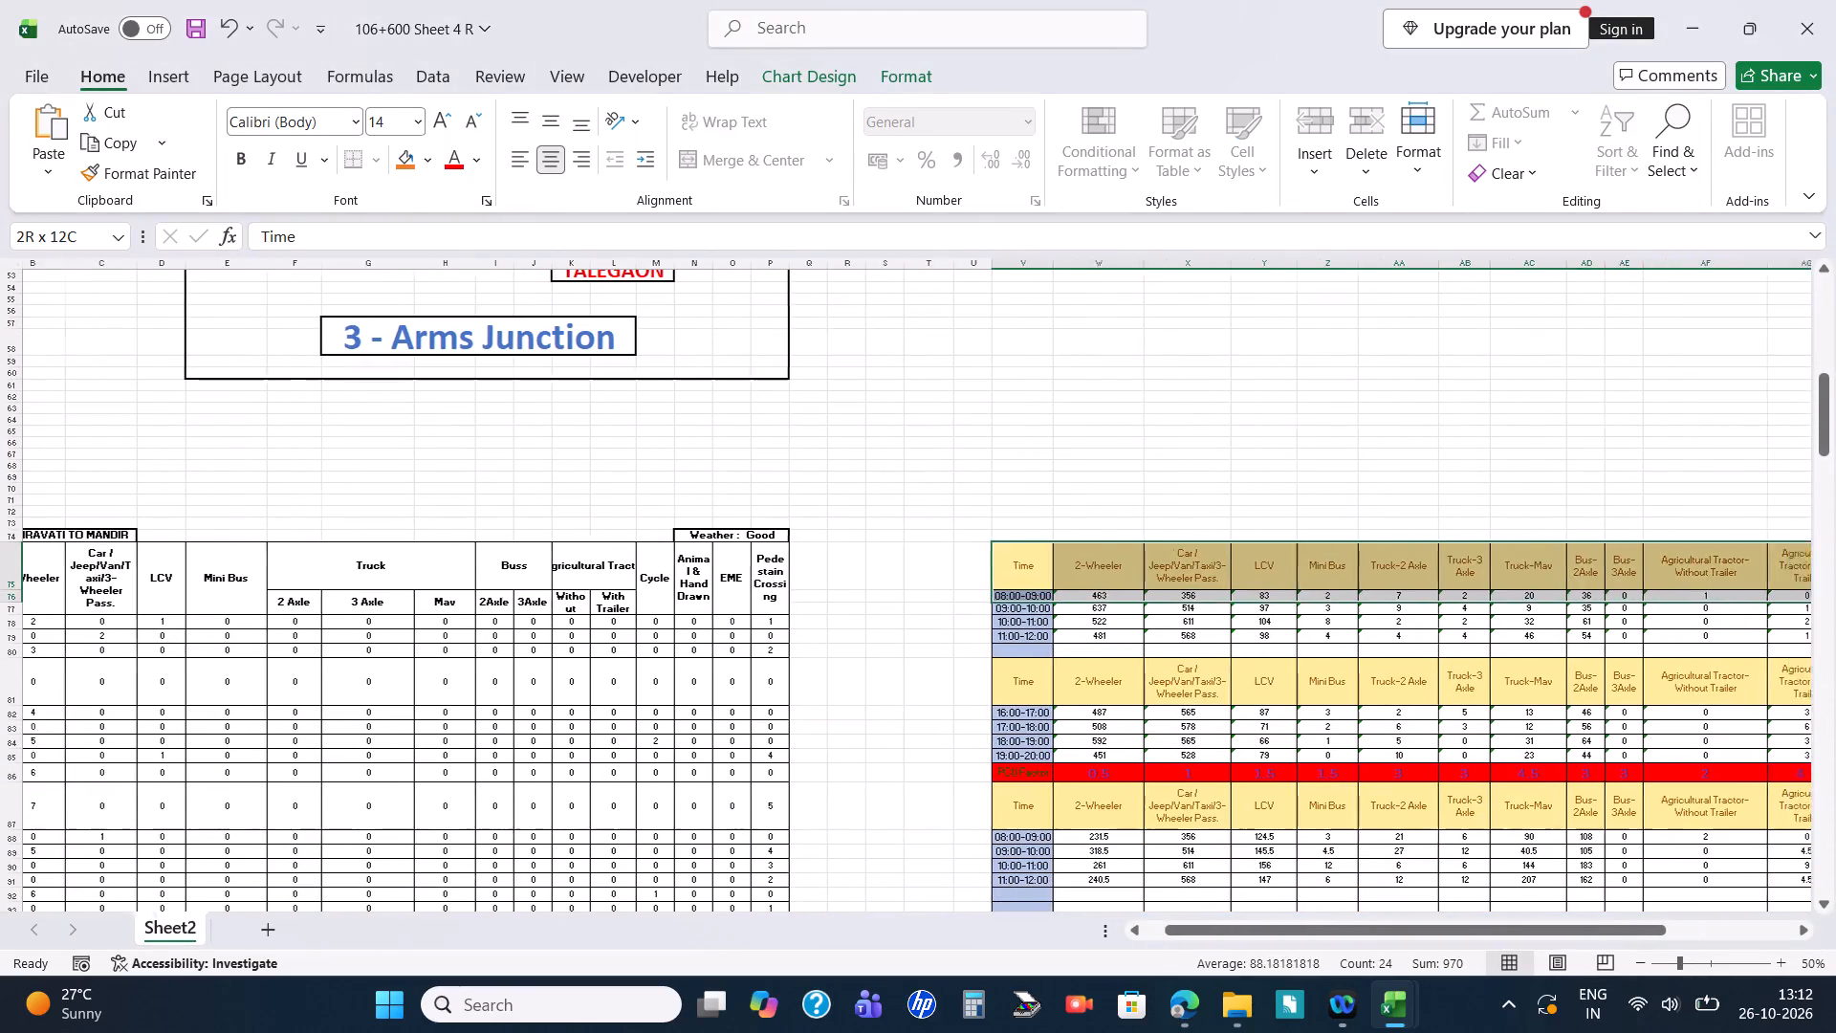
left_click_drag(1835, 592, 1791, 794)
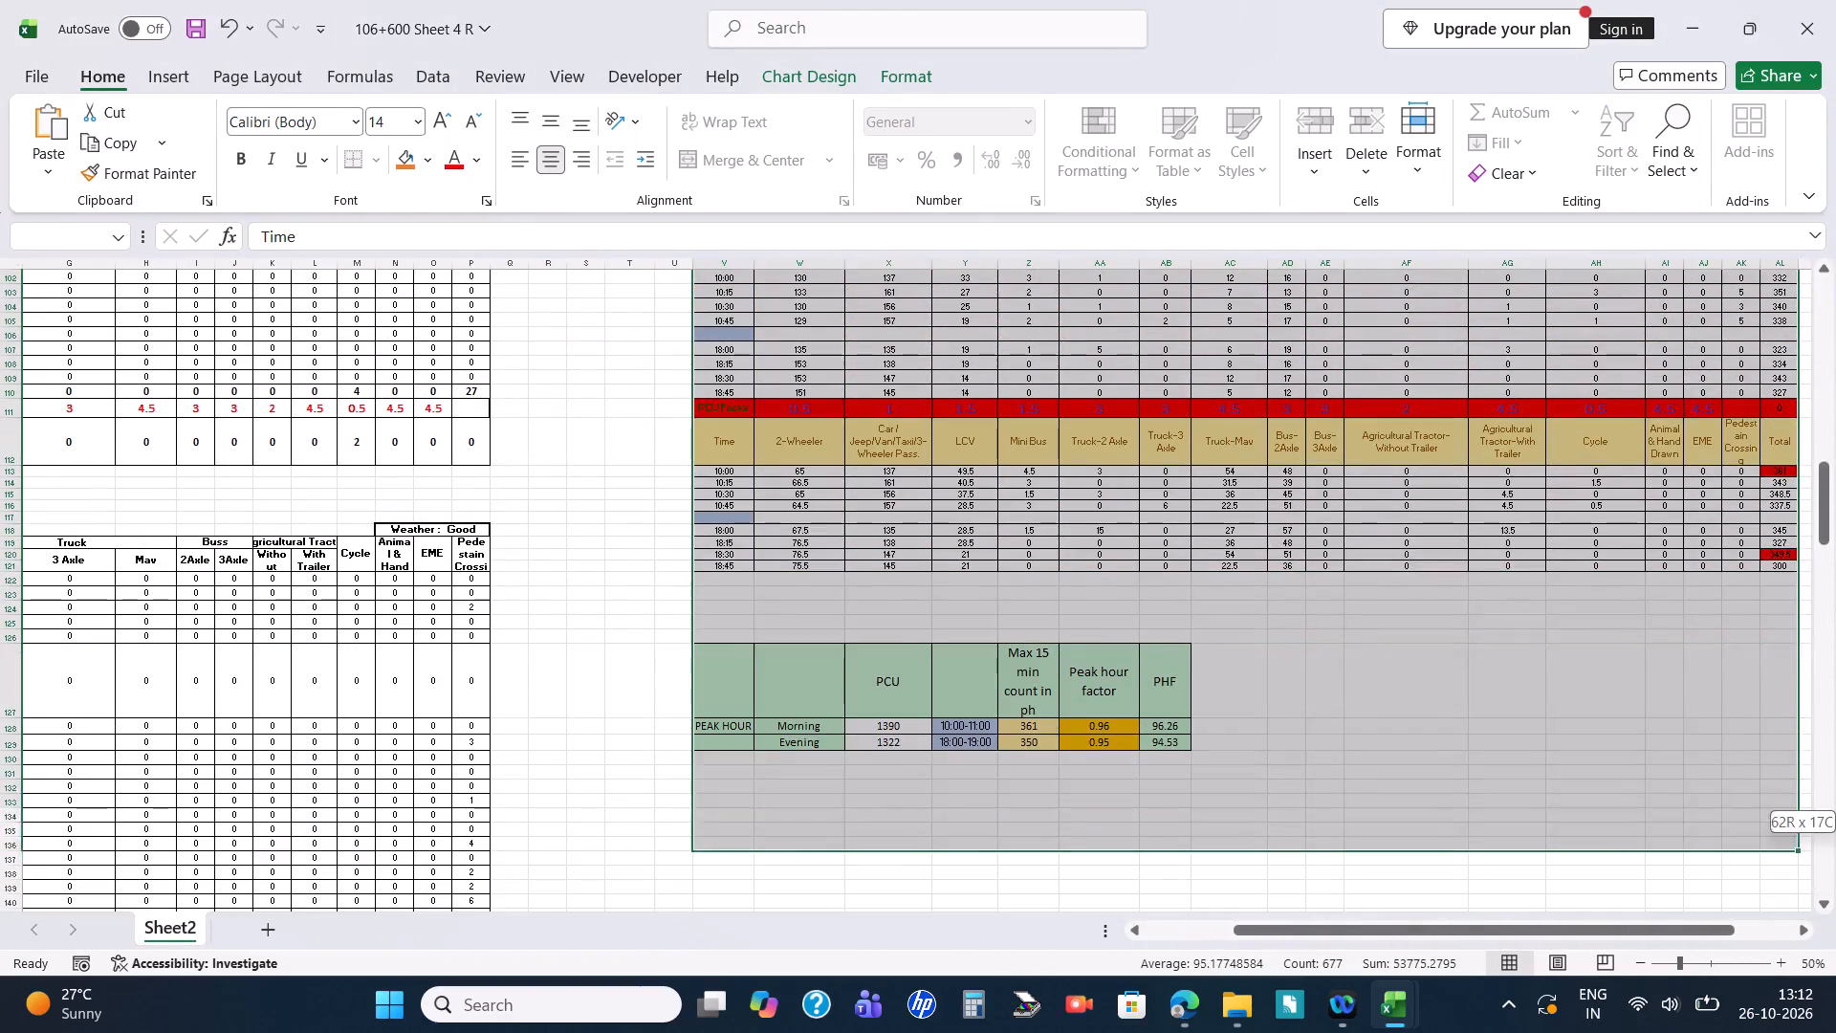
left_click_drag(1791, 794, 1787, 765)
key("ctrl+c")
Paste the copied block into the 78-335 workbook's 78+335 sheet starting at cell V49, beside the Ausa to Nanded counts.
key("alt+Tab")
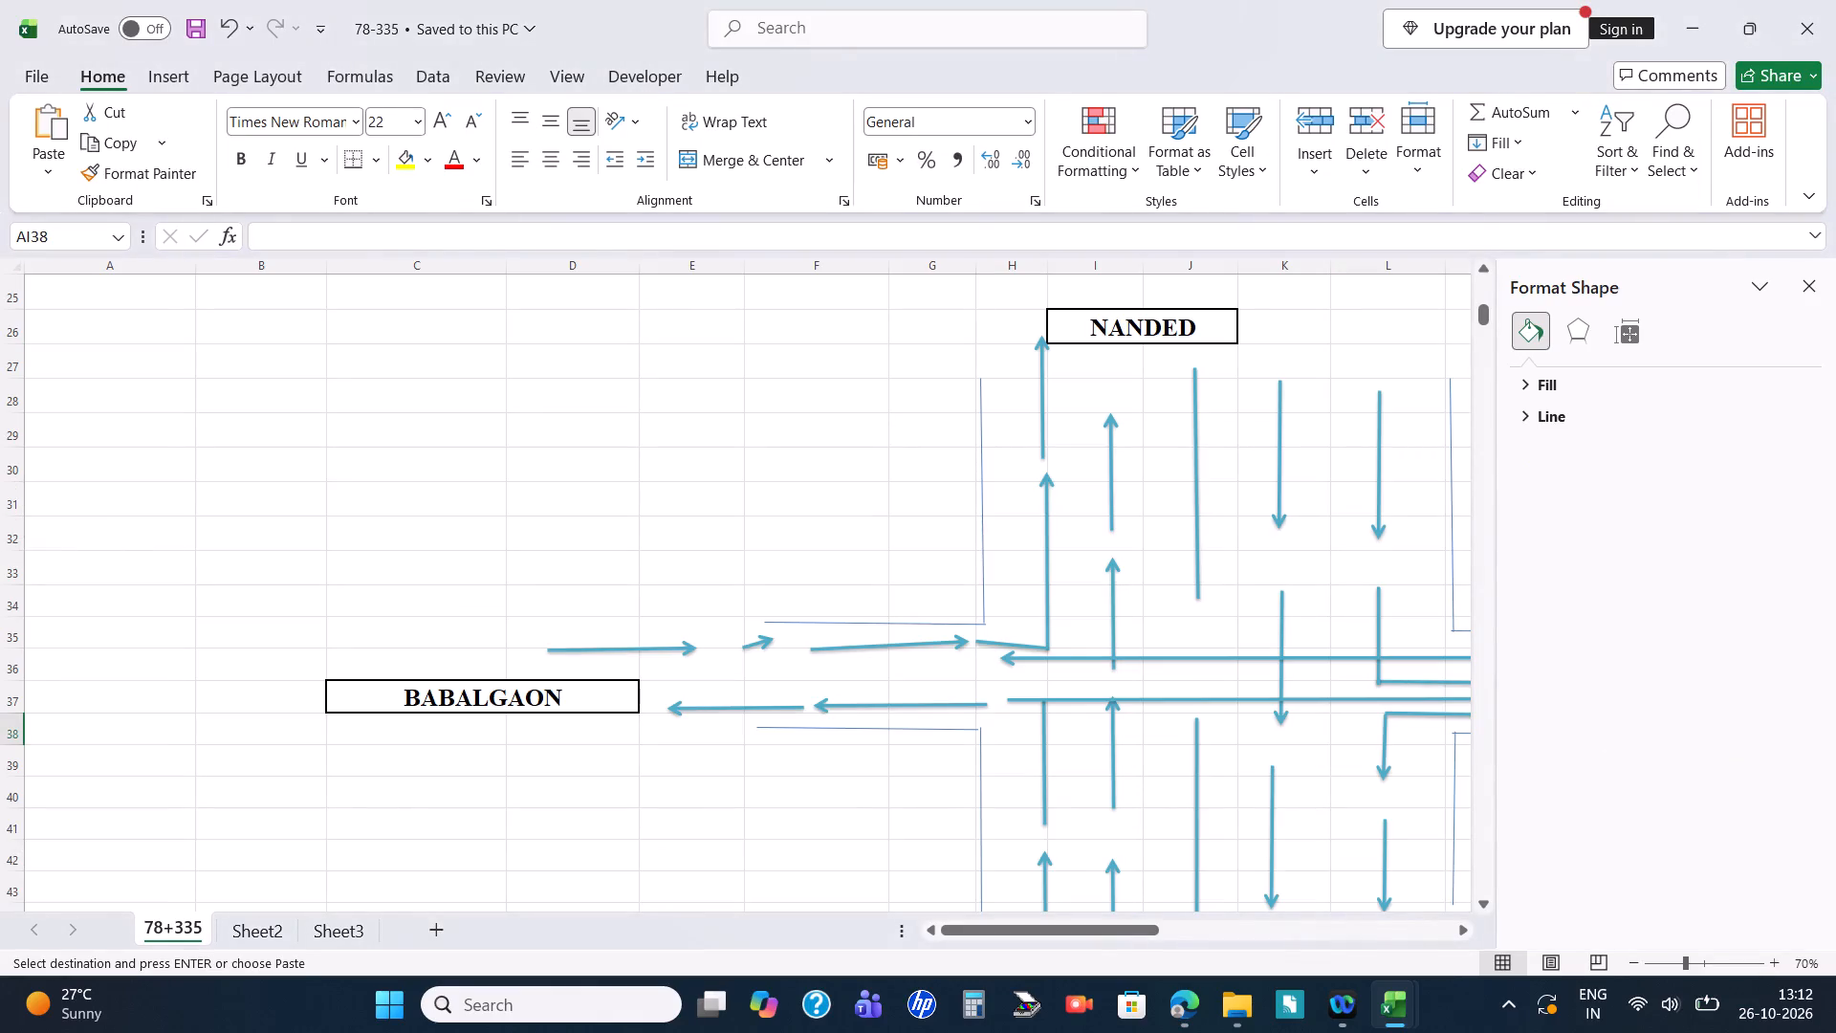
scroll(1184, 760, "down", 3, "ctrl")
left_click(1812, 291)
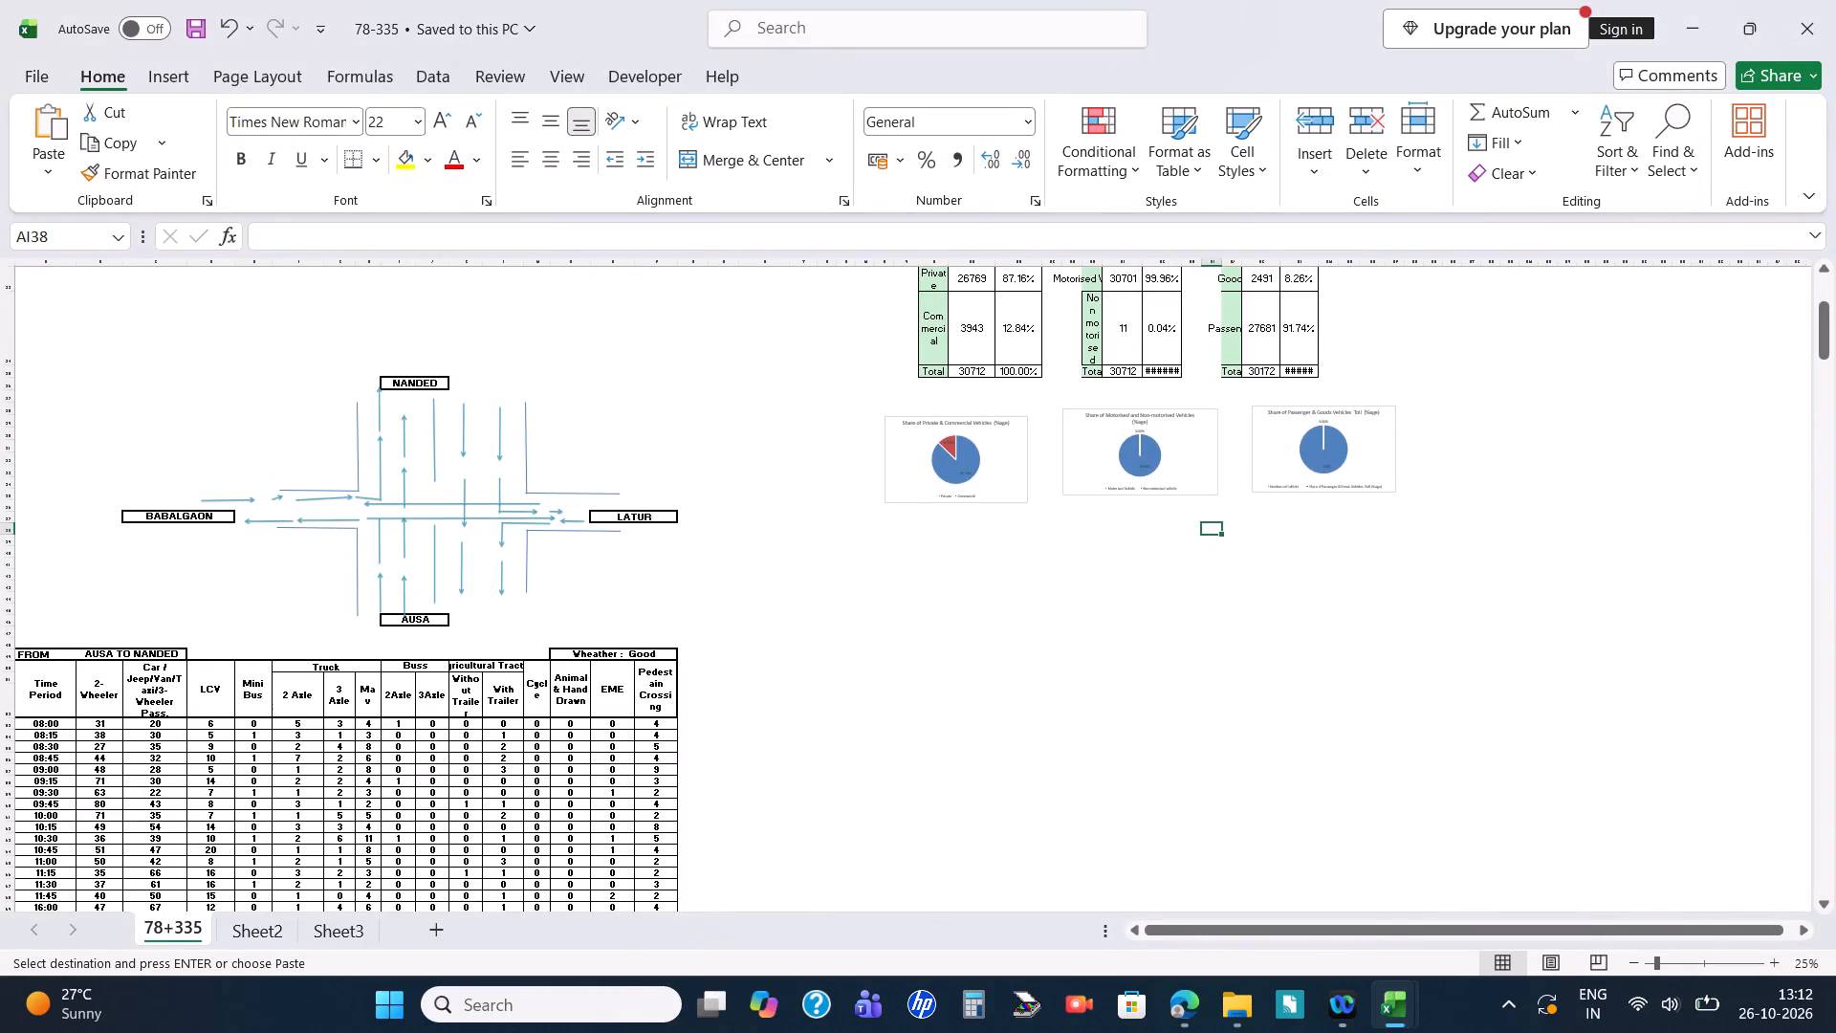
left_click(843, 658)
key("ctrl+v")
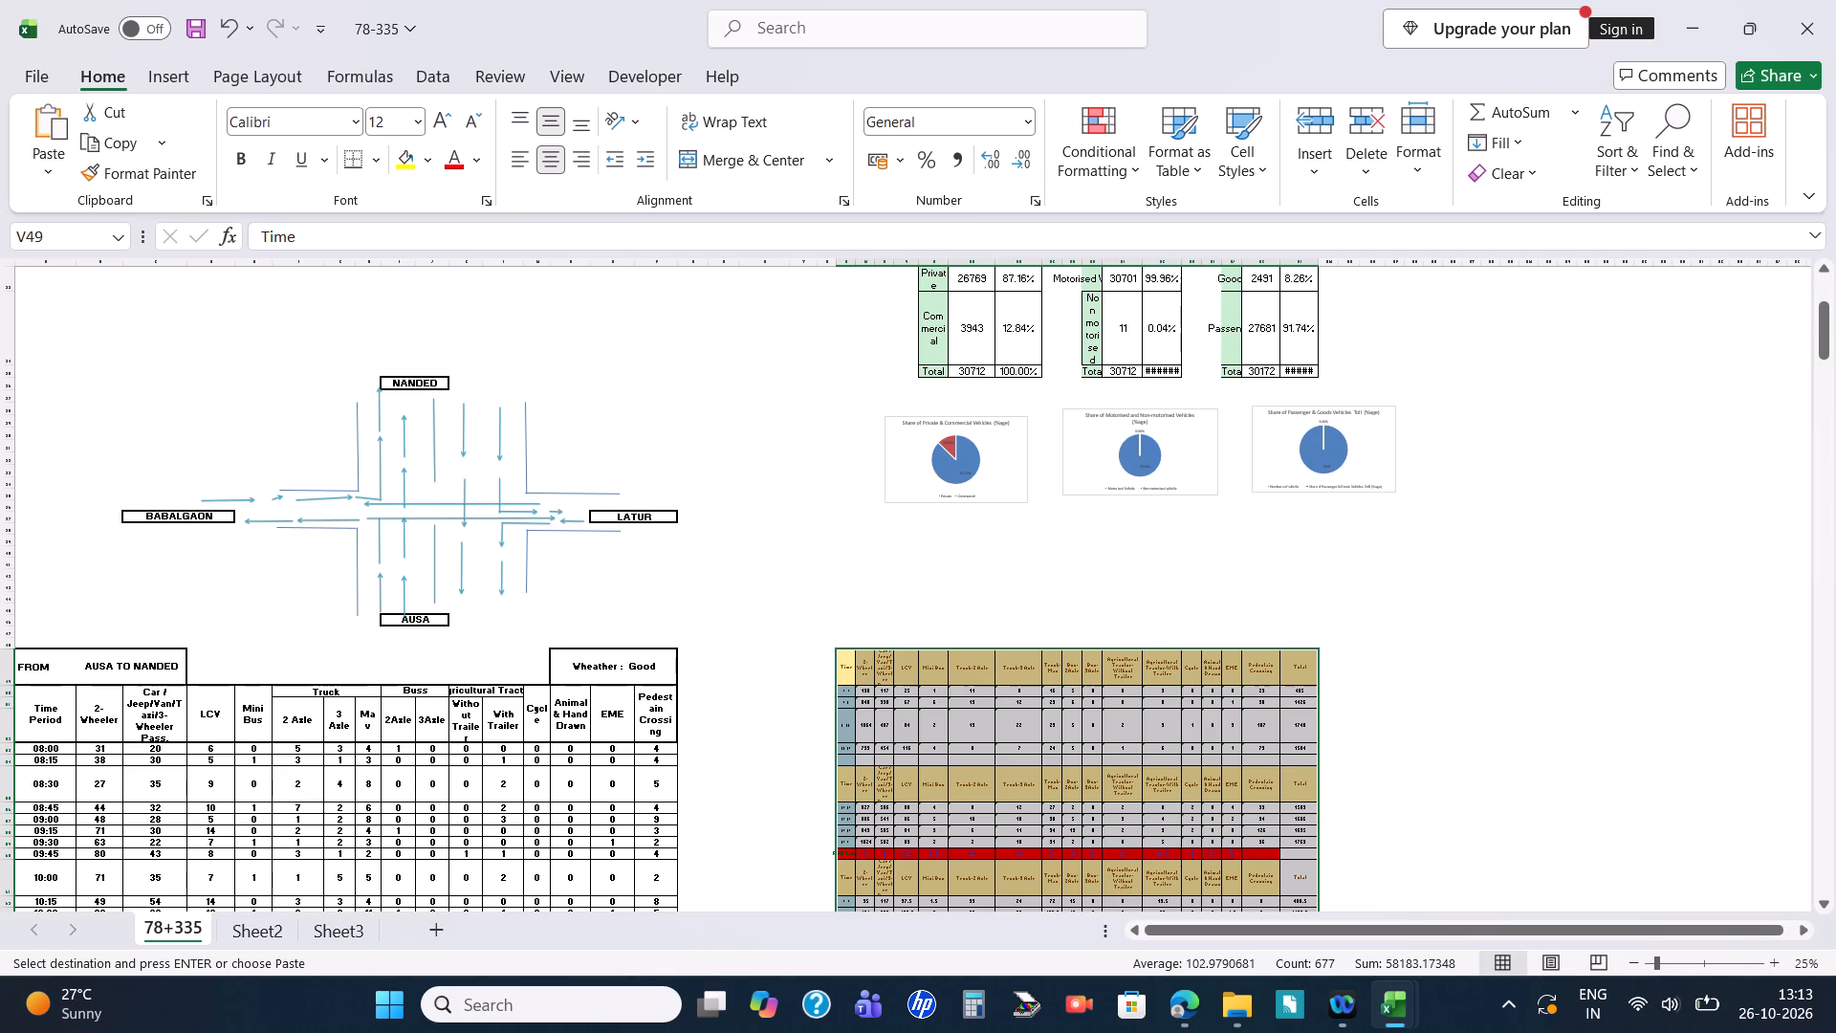
scroll(1369, 838, "up", 2, "ctrl")
left_click_drag(1537, 924, 1580, 913)
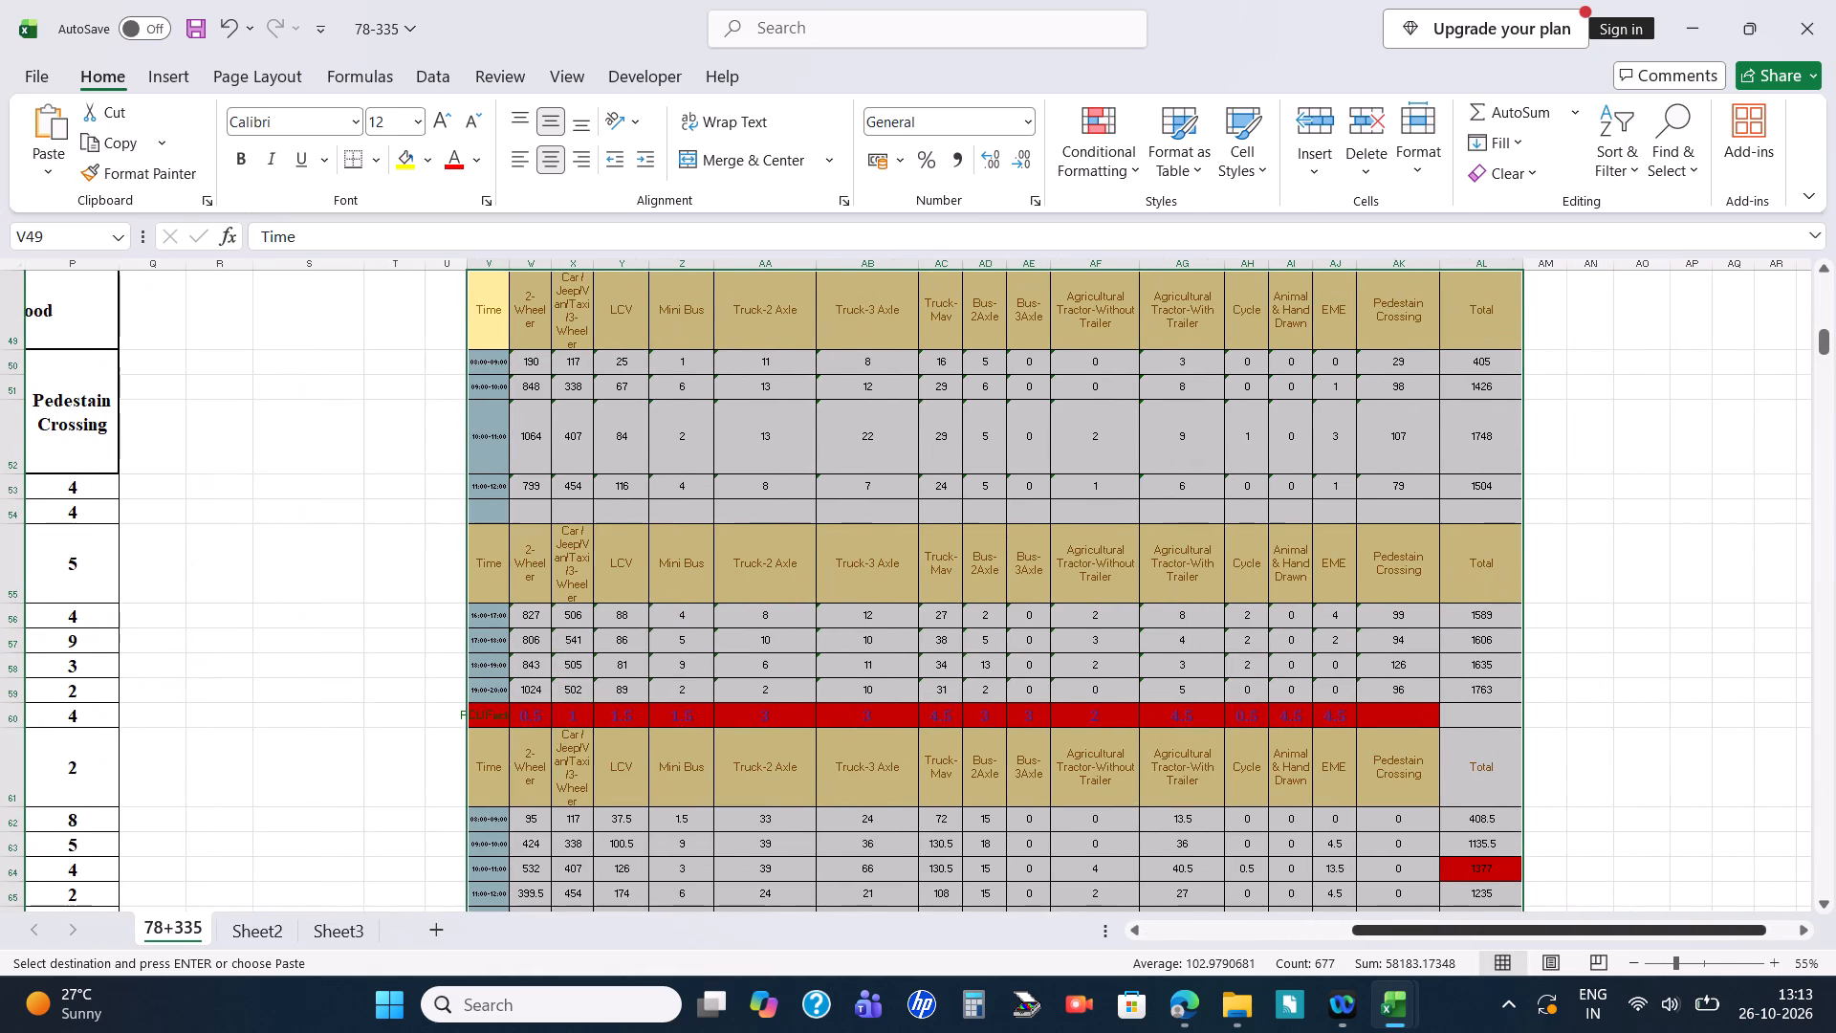
scroll(1361, 845, "up", 1)
Save the 78-335 workbook with the pasted tables deselected.
left_click(1527, 704)
key("ctrl+s")
key("ctrl+s")
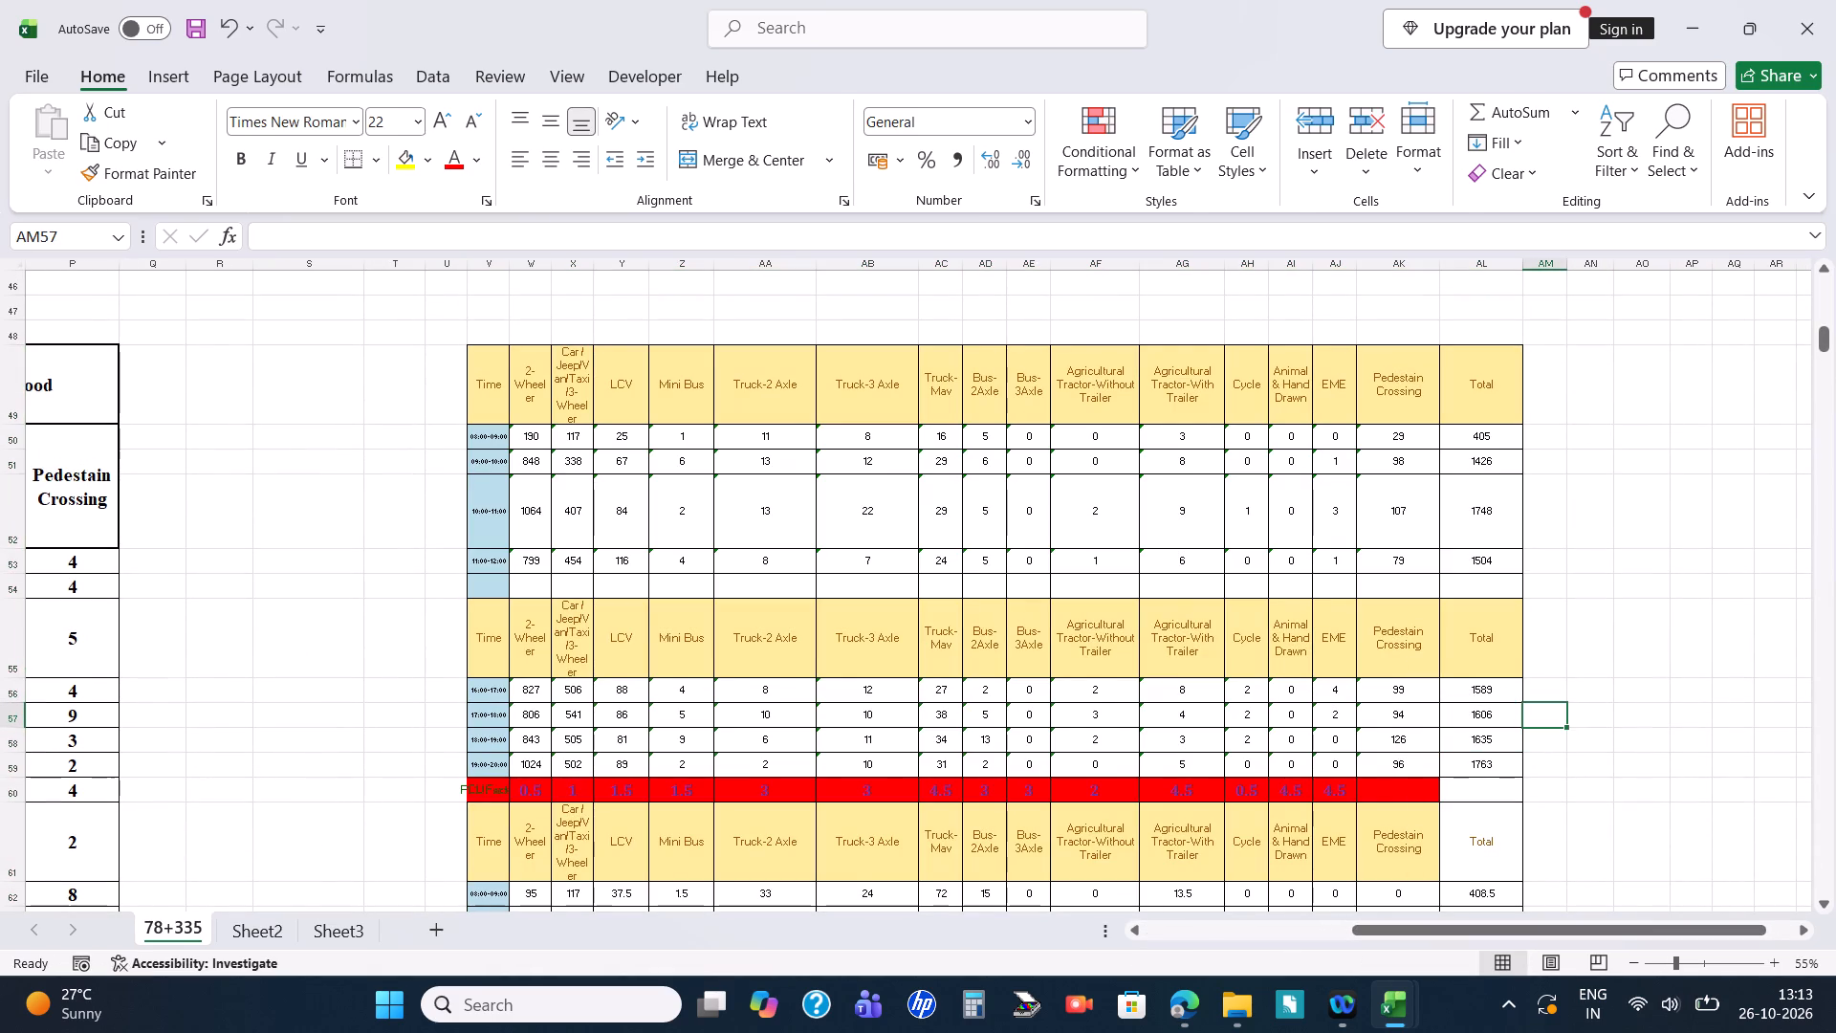
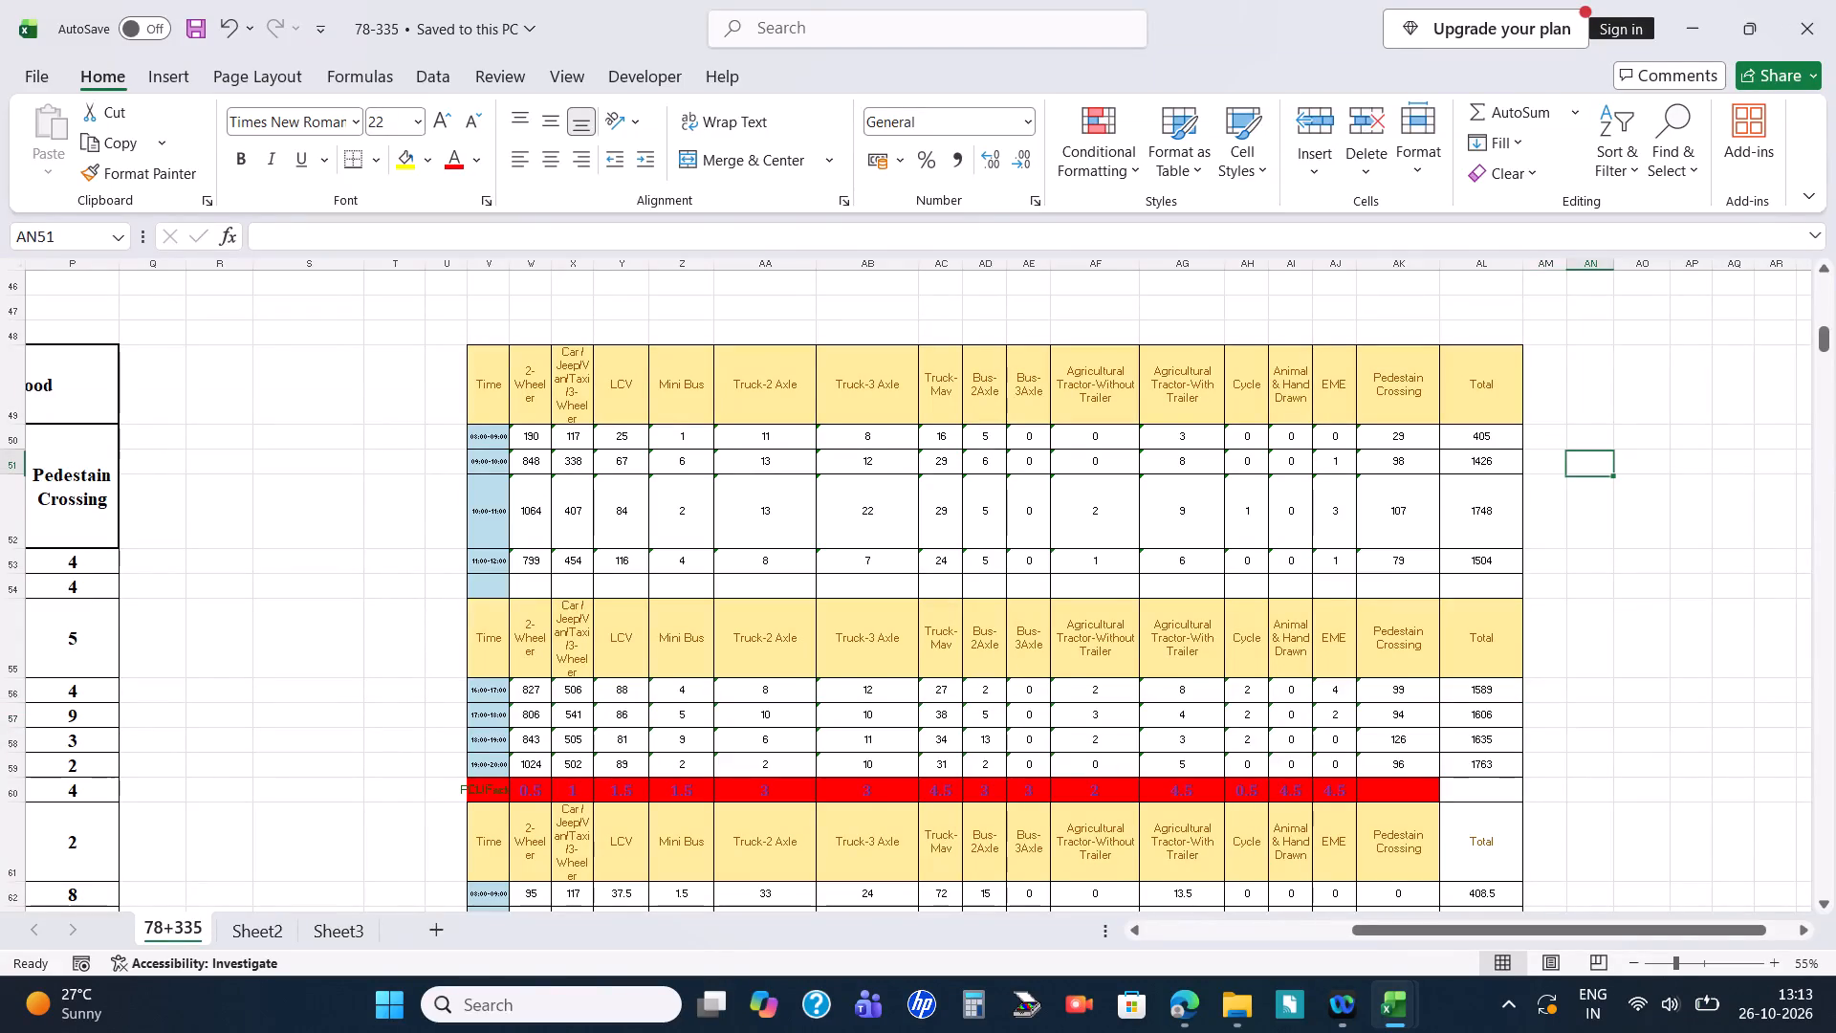
Review the hourly and 15-minute vehicle count tables in the 106+600 workbook and return to the 78-335 workbook.
key("alt+Tab")
left_click(899, 836)
scroll(969, 791, "up", 4)
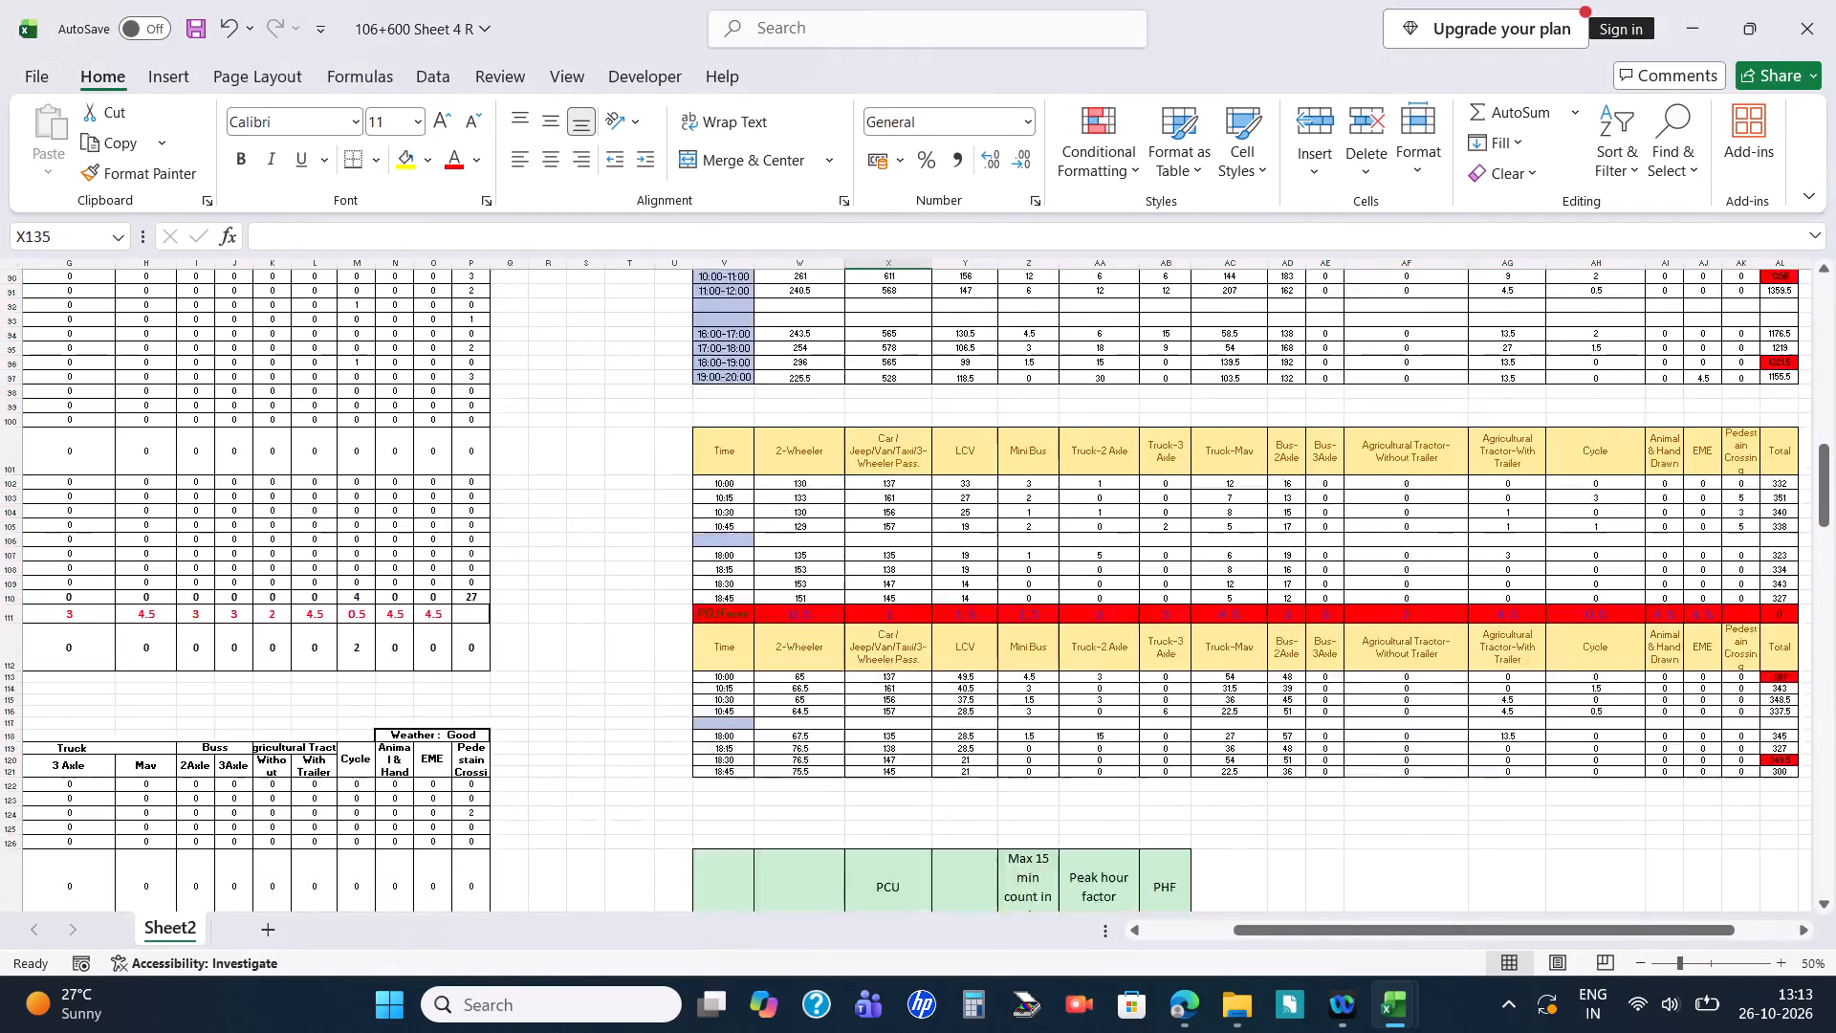
scroll(969, 791, "up", 3)
left_click_drag(1646, 928, 1749, 928)
scroll(1000, 685, "up", 2)
key("alt+Tab")
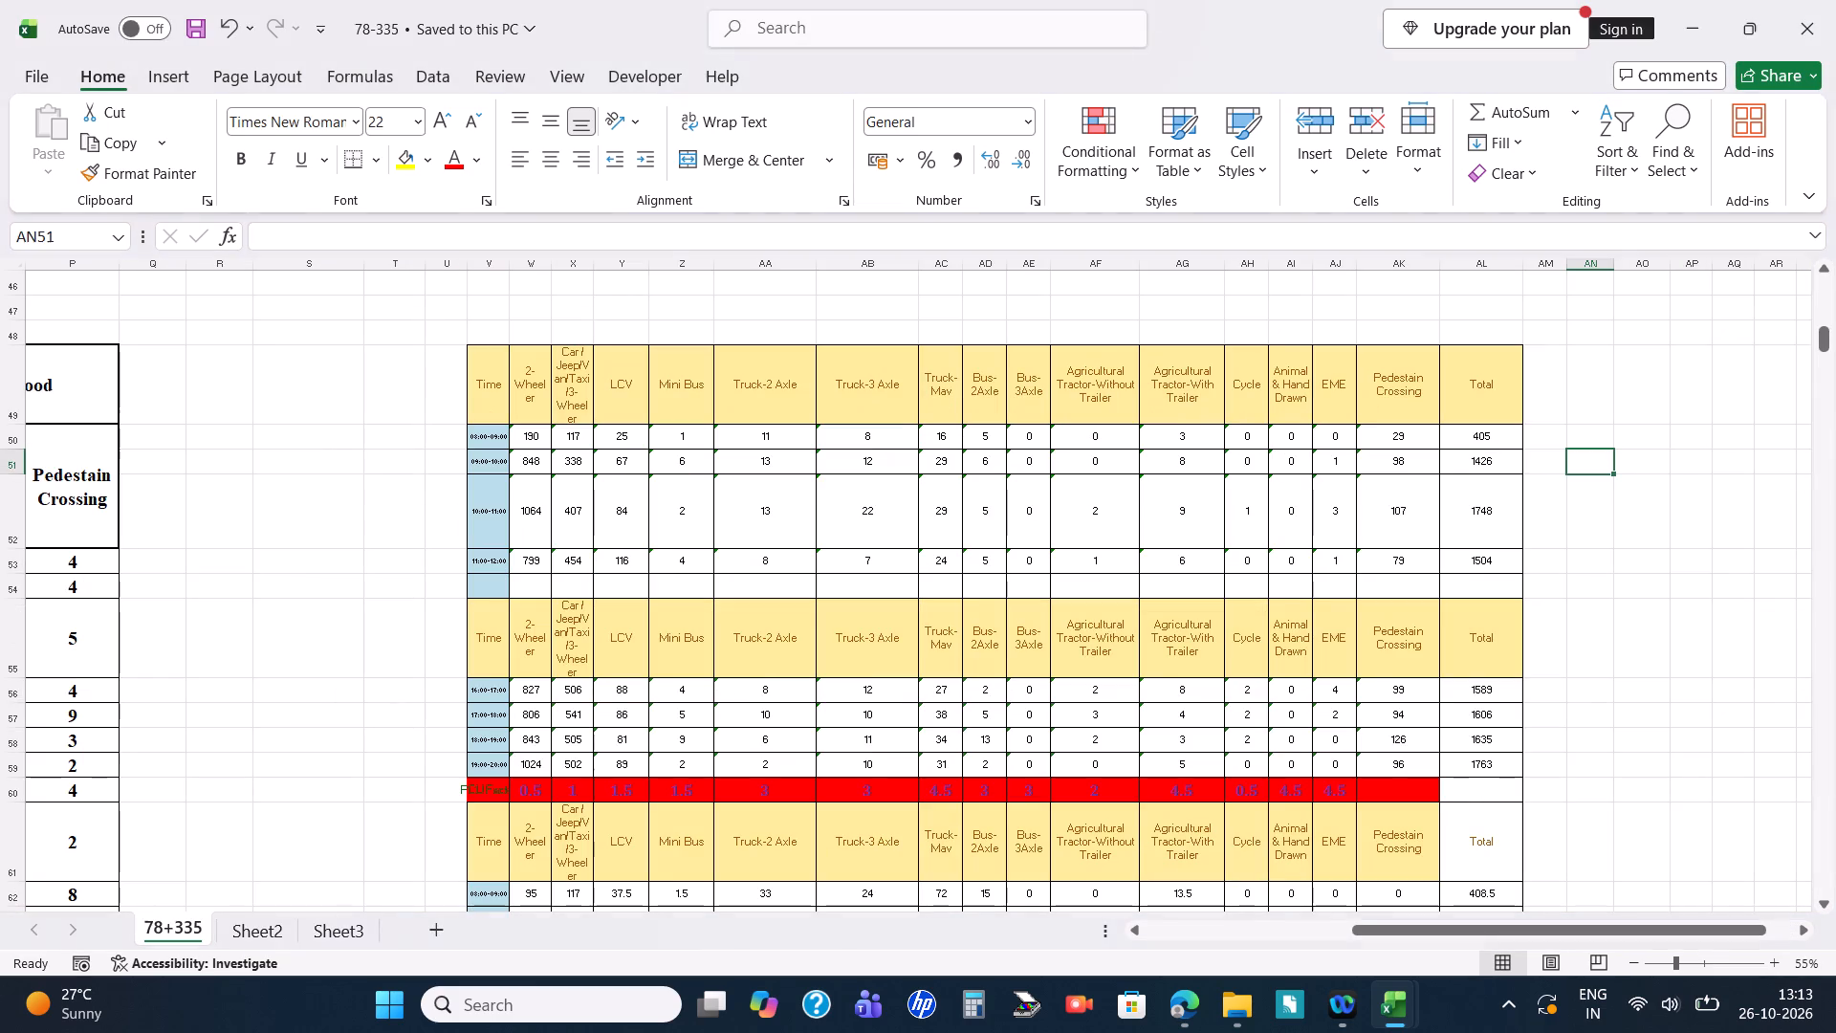
Save the 78-335 workbook.
key("ctrl+s")
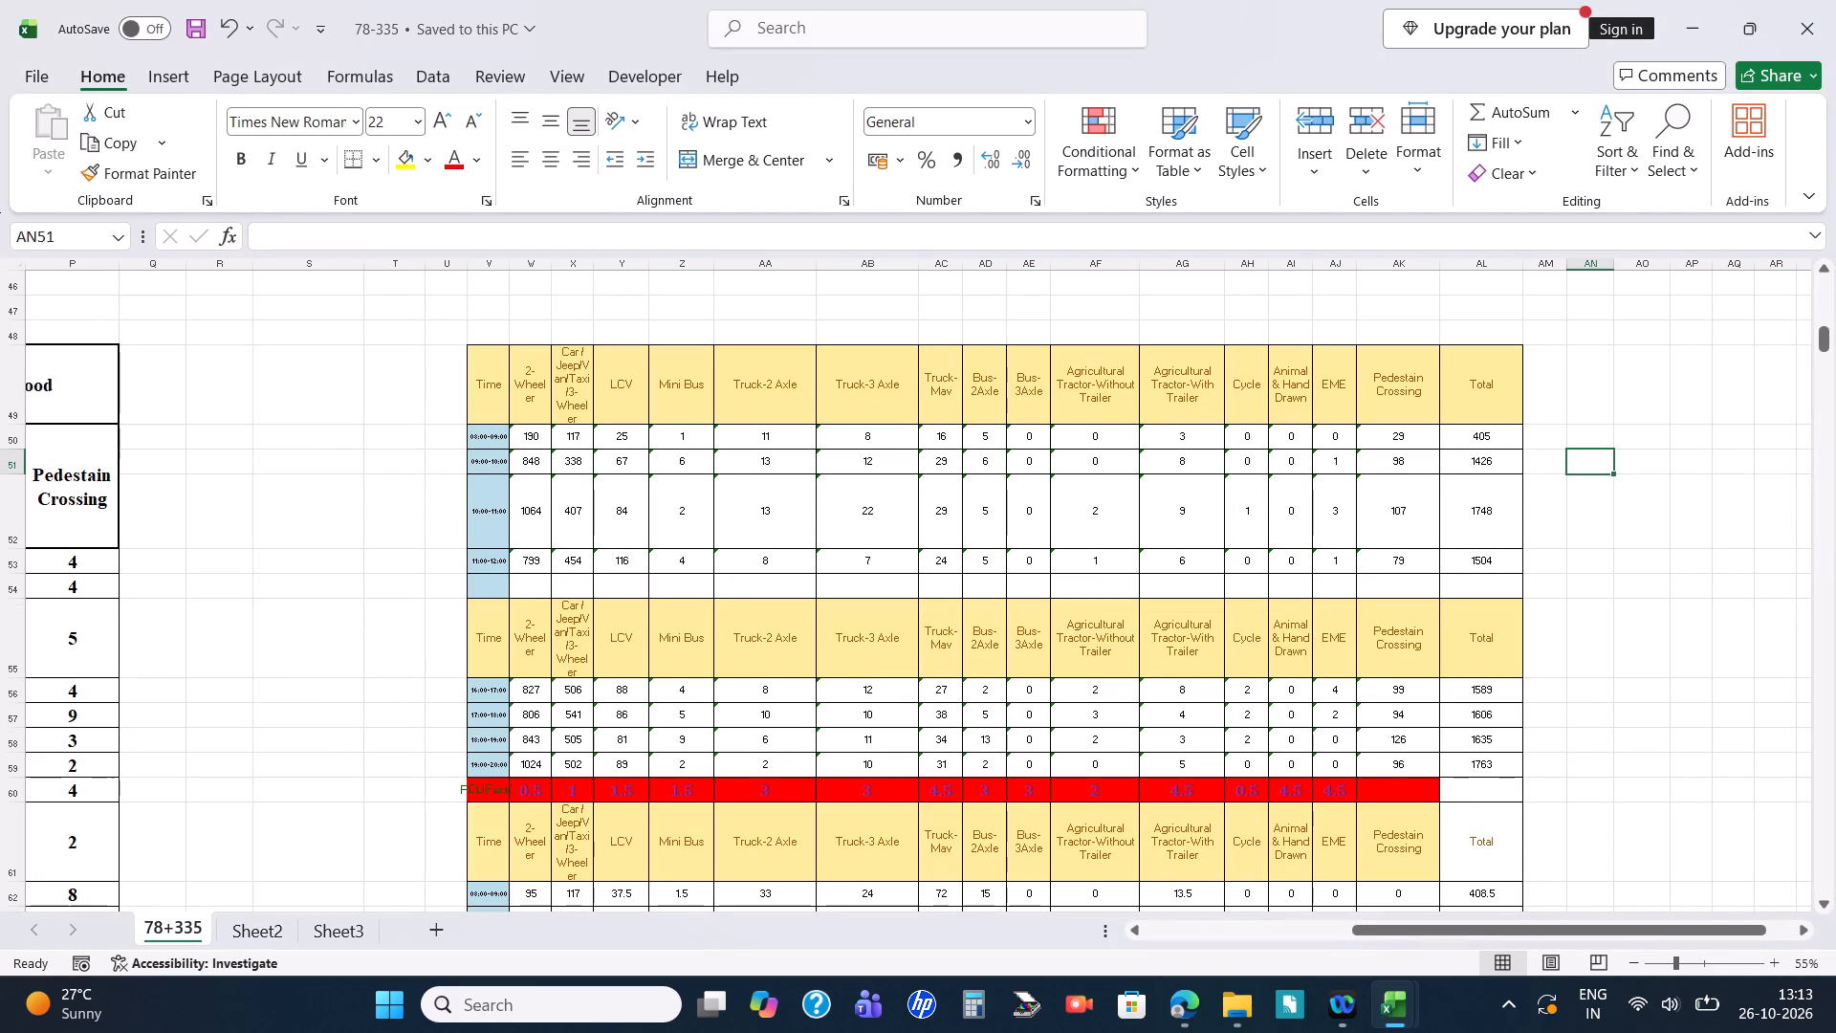
left_click(1621, 521)
Clear the pasted vehicle counts from the morning and evening hourly rows, W50:AK53 and W56:AK59, keeping the Total column.
left_click_drag(538, 435, 665, 443)
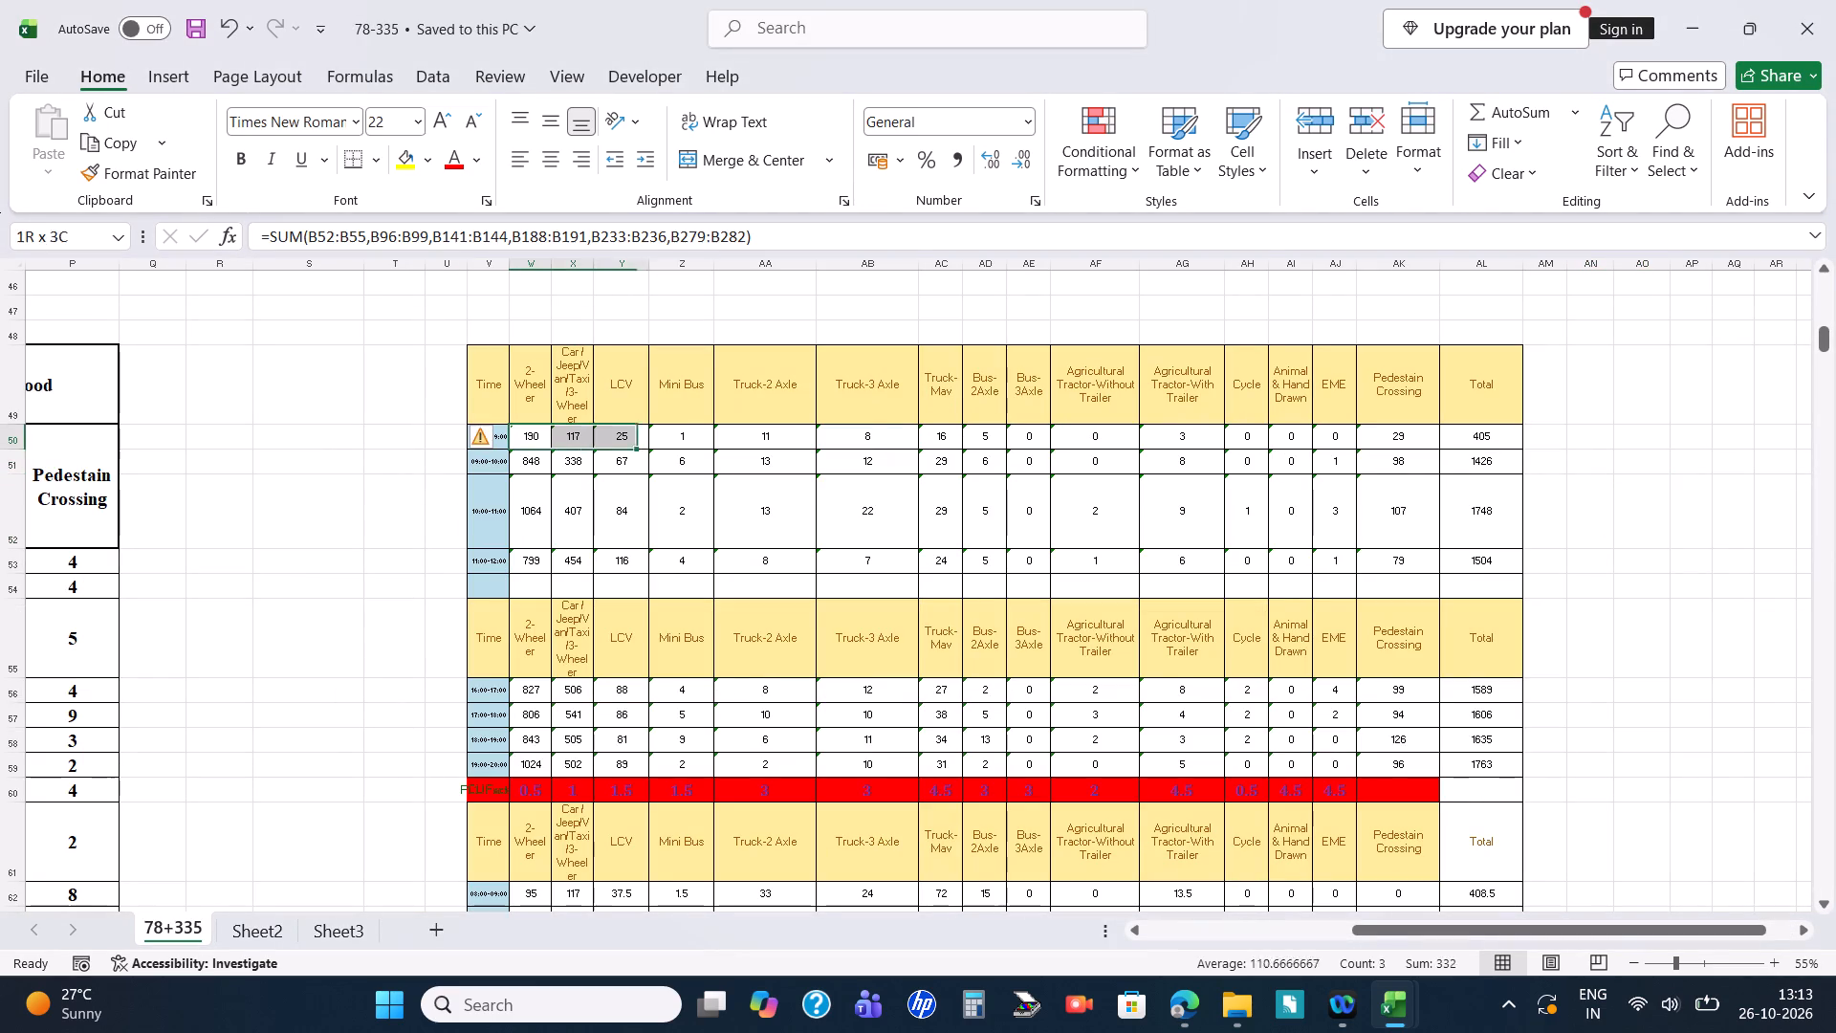
left_click_drag(665, 443, 1410, 558)
key("Delete")
scroll(996, 684, "down", 1)
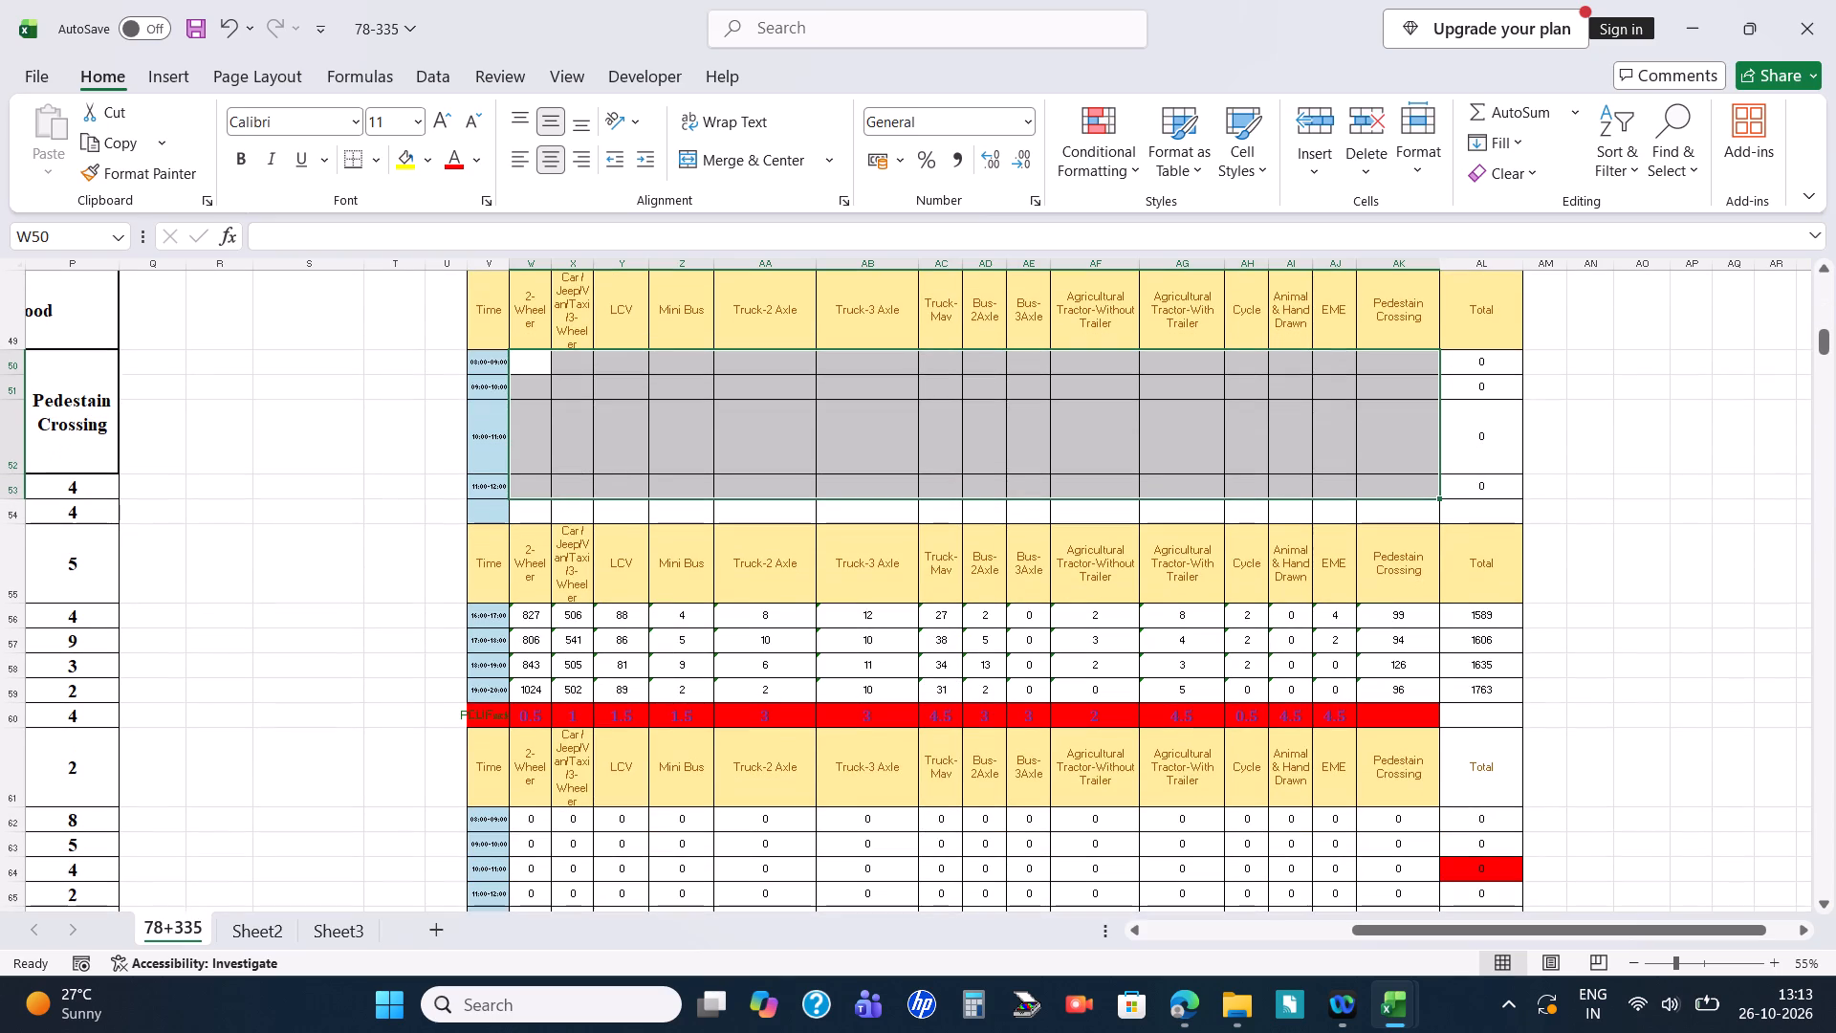
left_click_drag(522, 615, 1420, 676)
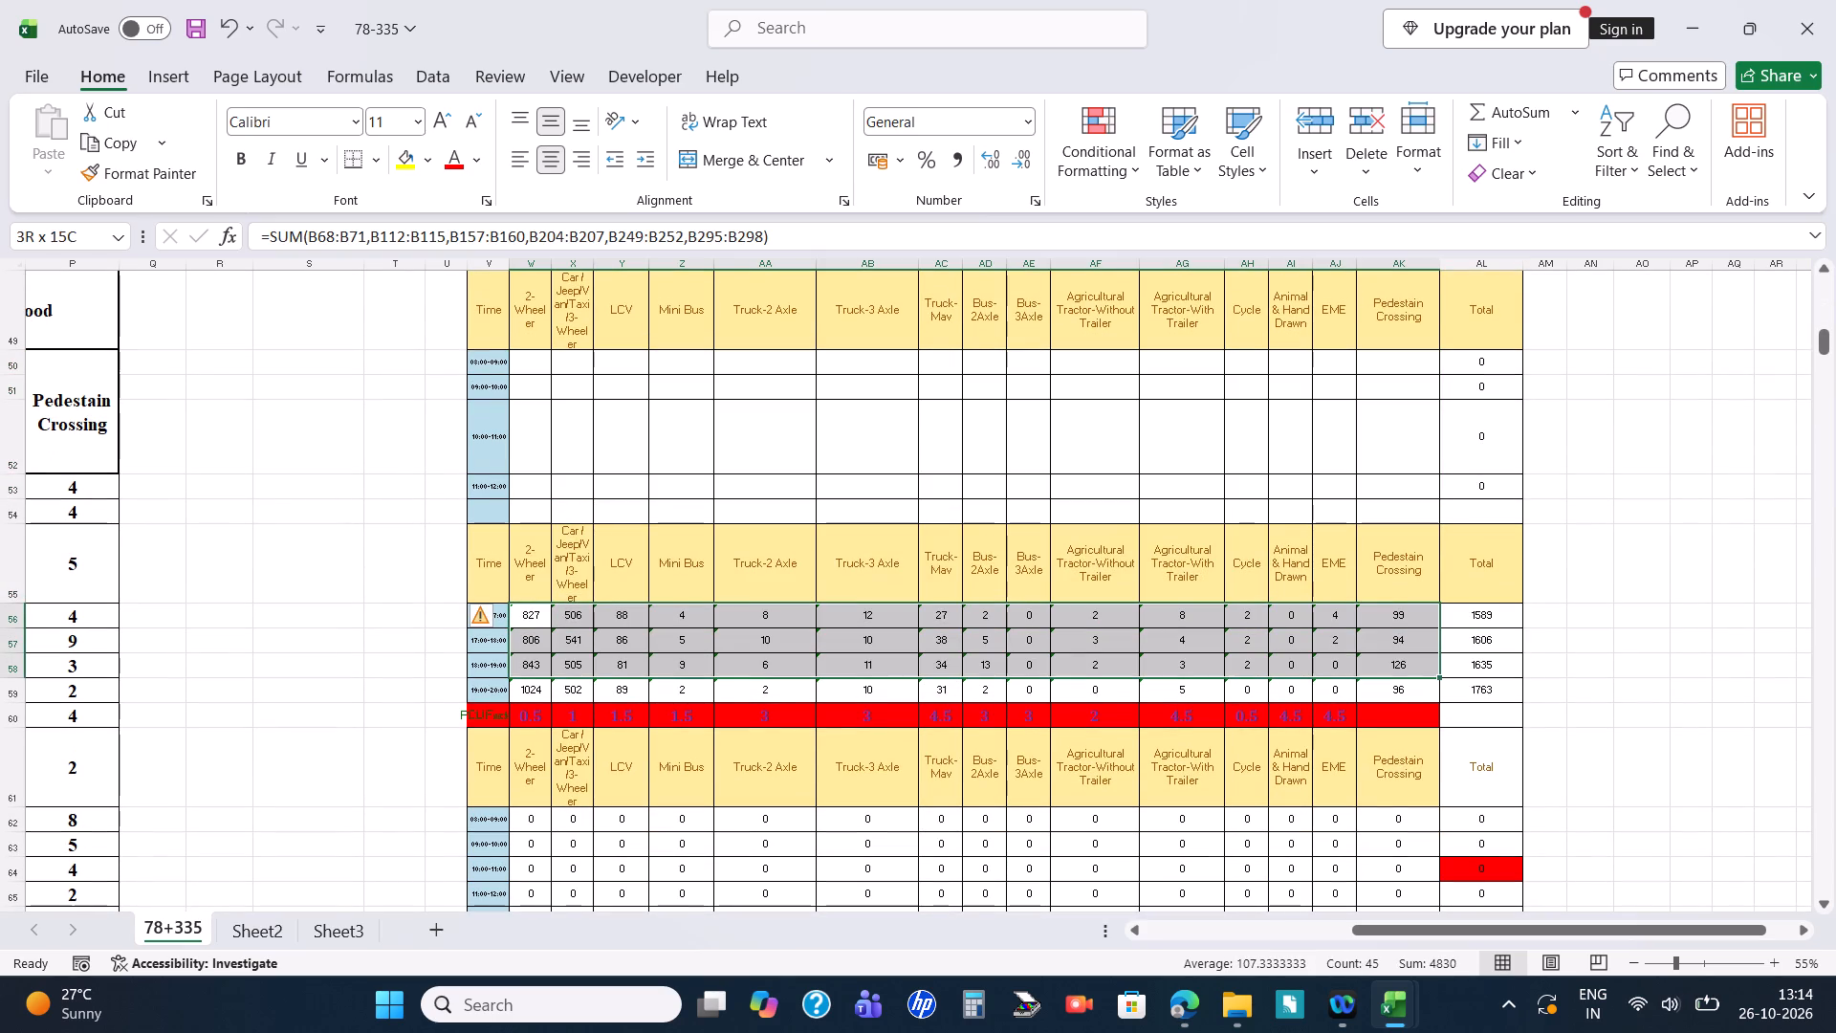
left_click_drag(1420, 676, 1421, 692)
key("Delete")
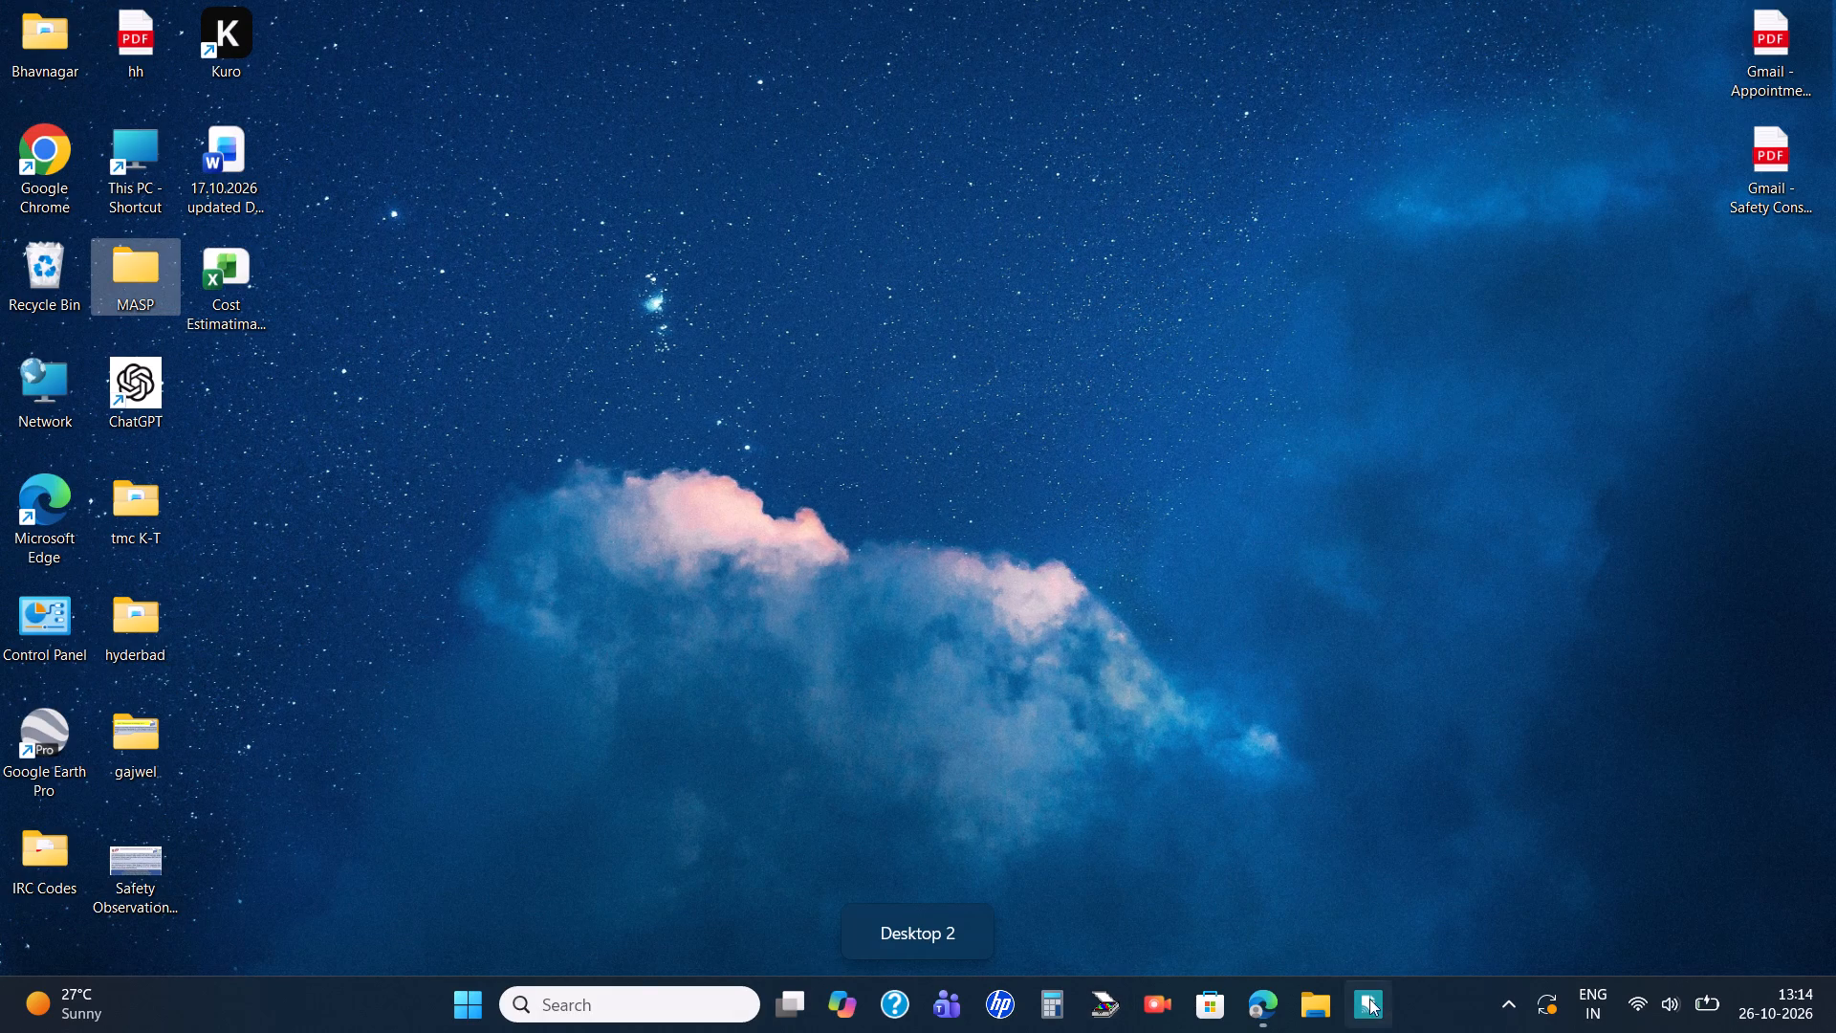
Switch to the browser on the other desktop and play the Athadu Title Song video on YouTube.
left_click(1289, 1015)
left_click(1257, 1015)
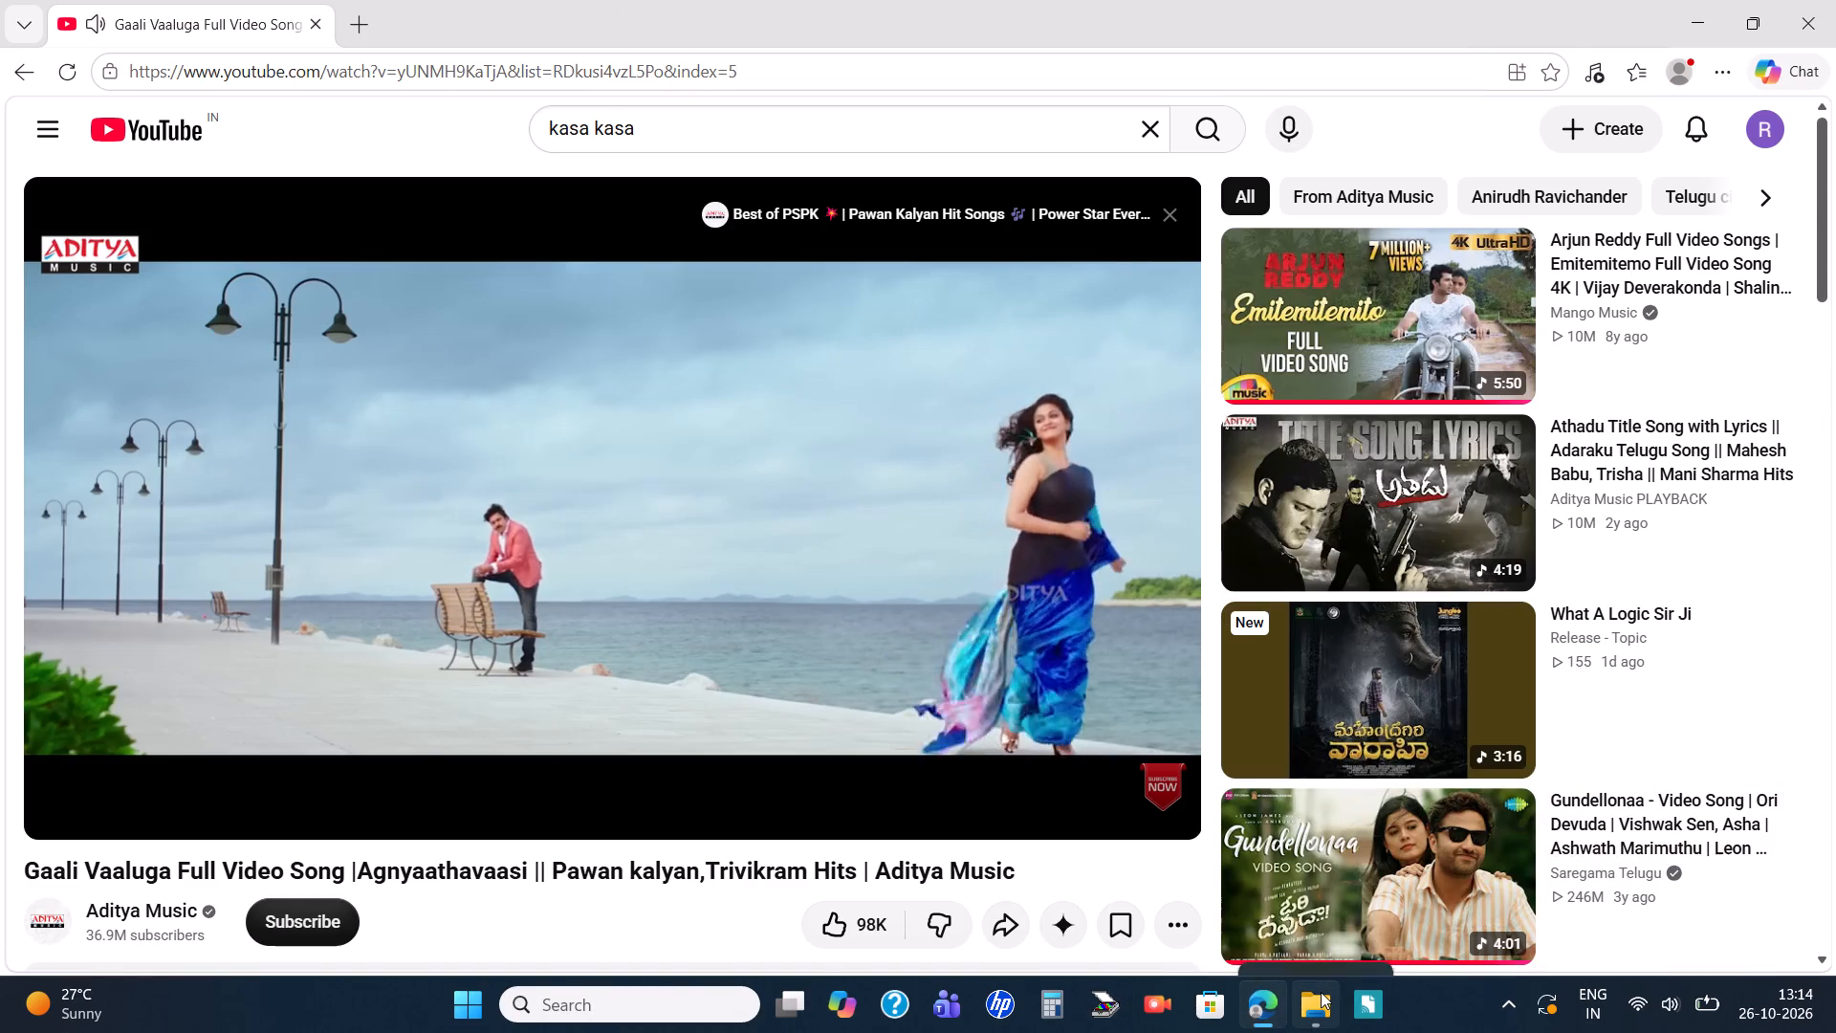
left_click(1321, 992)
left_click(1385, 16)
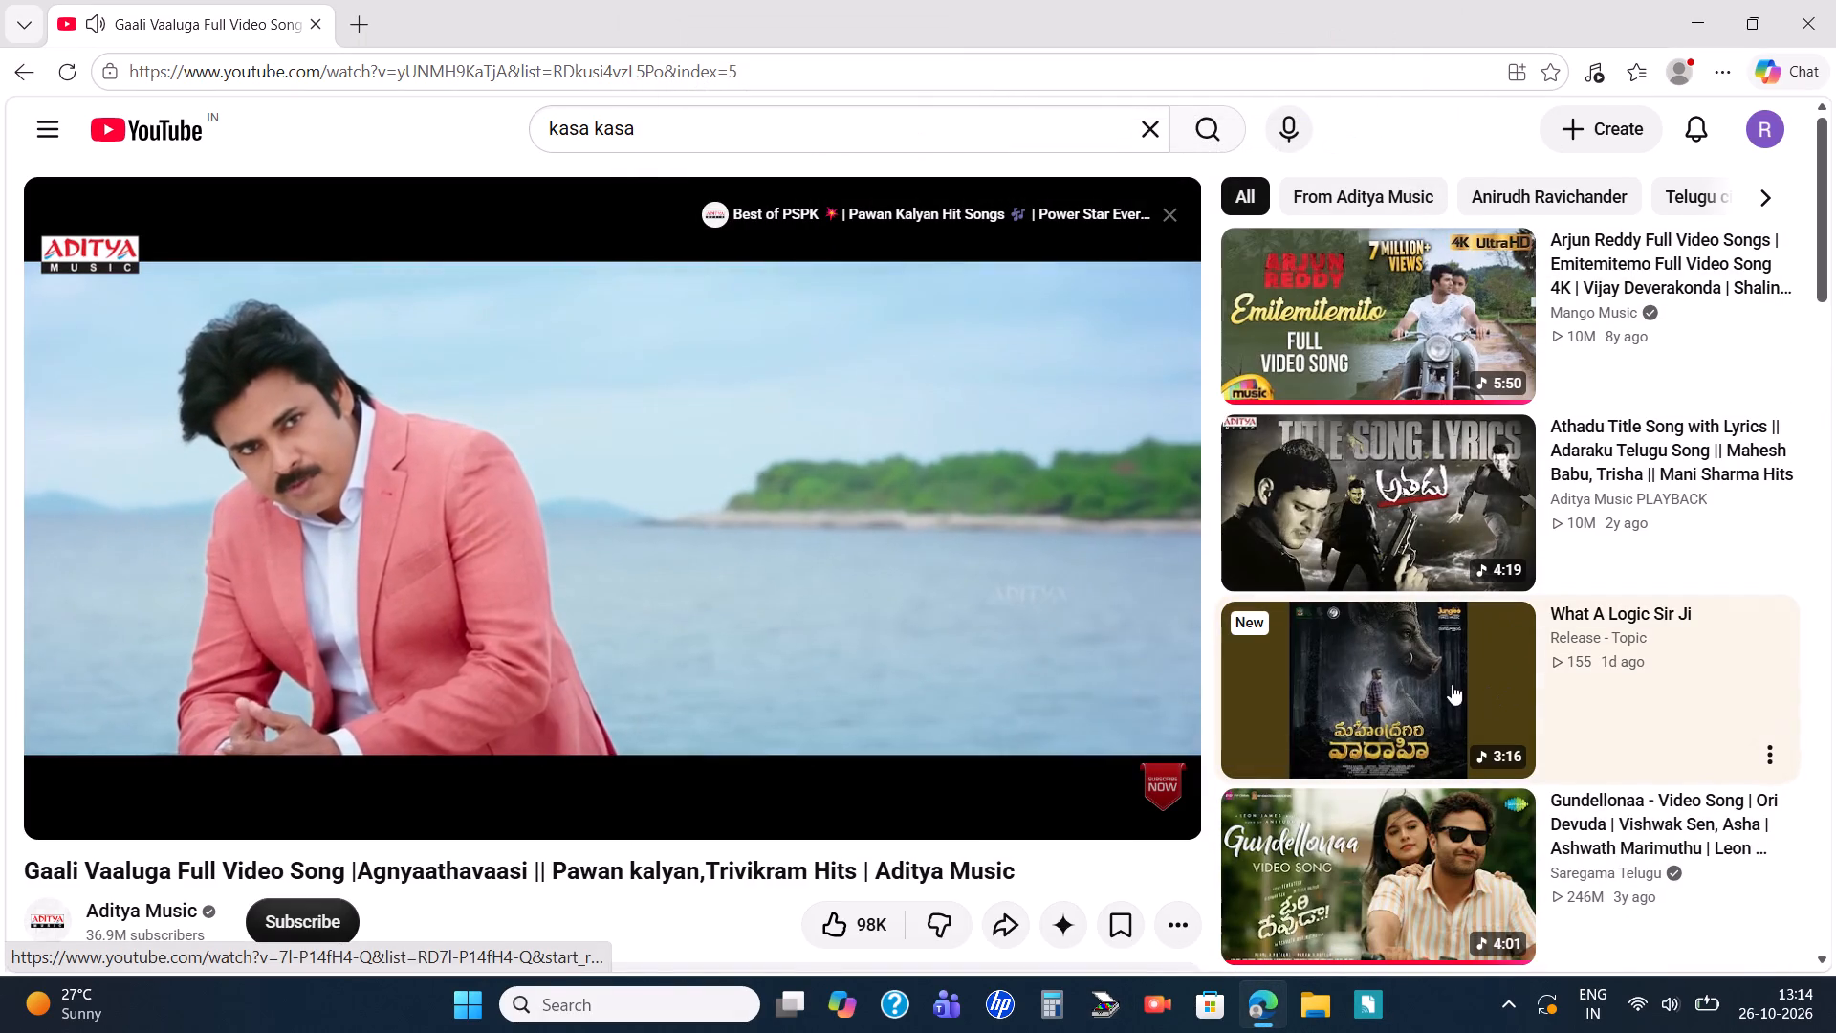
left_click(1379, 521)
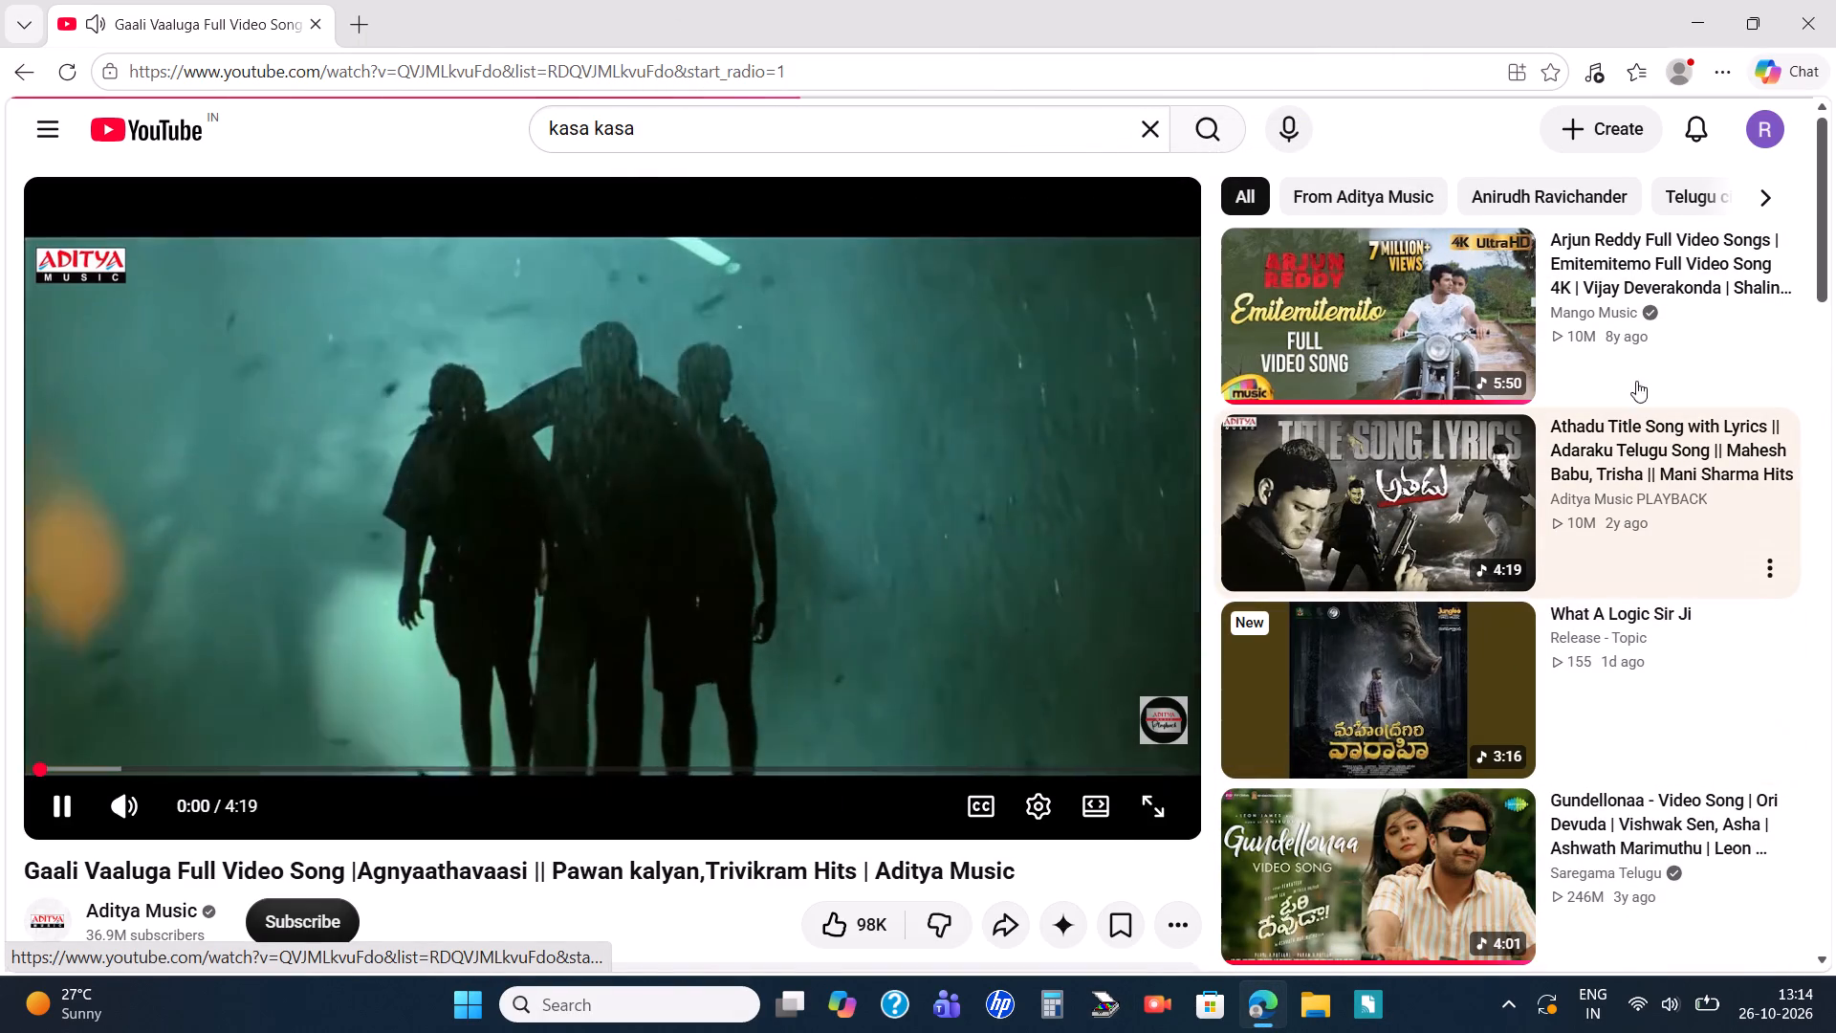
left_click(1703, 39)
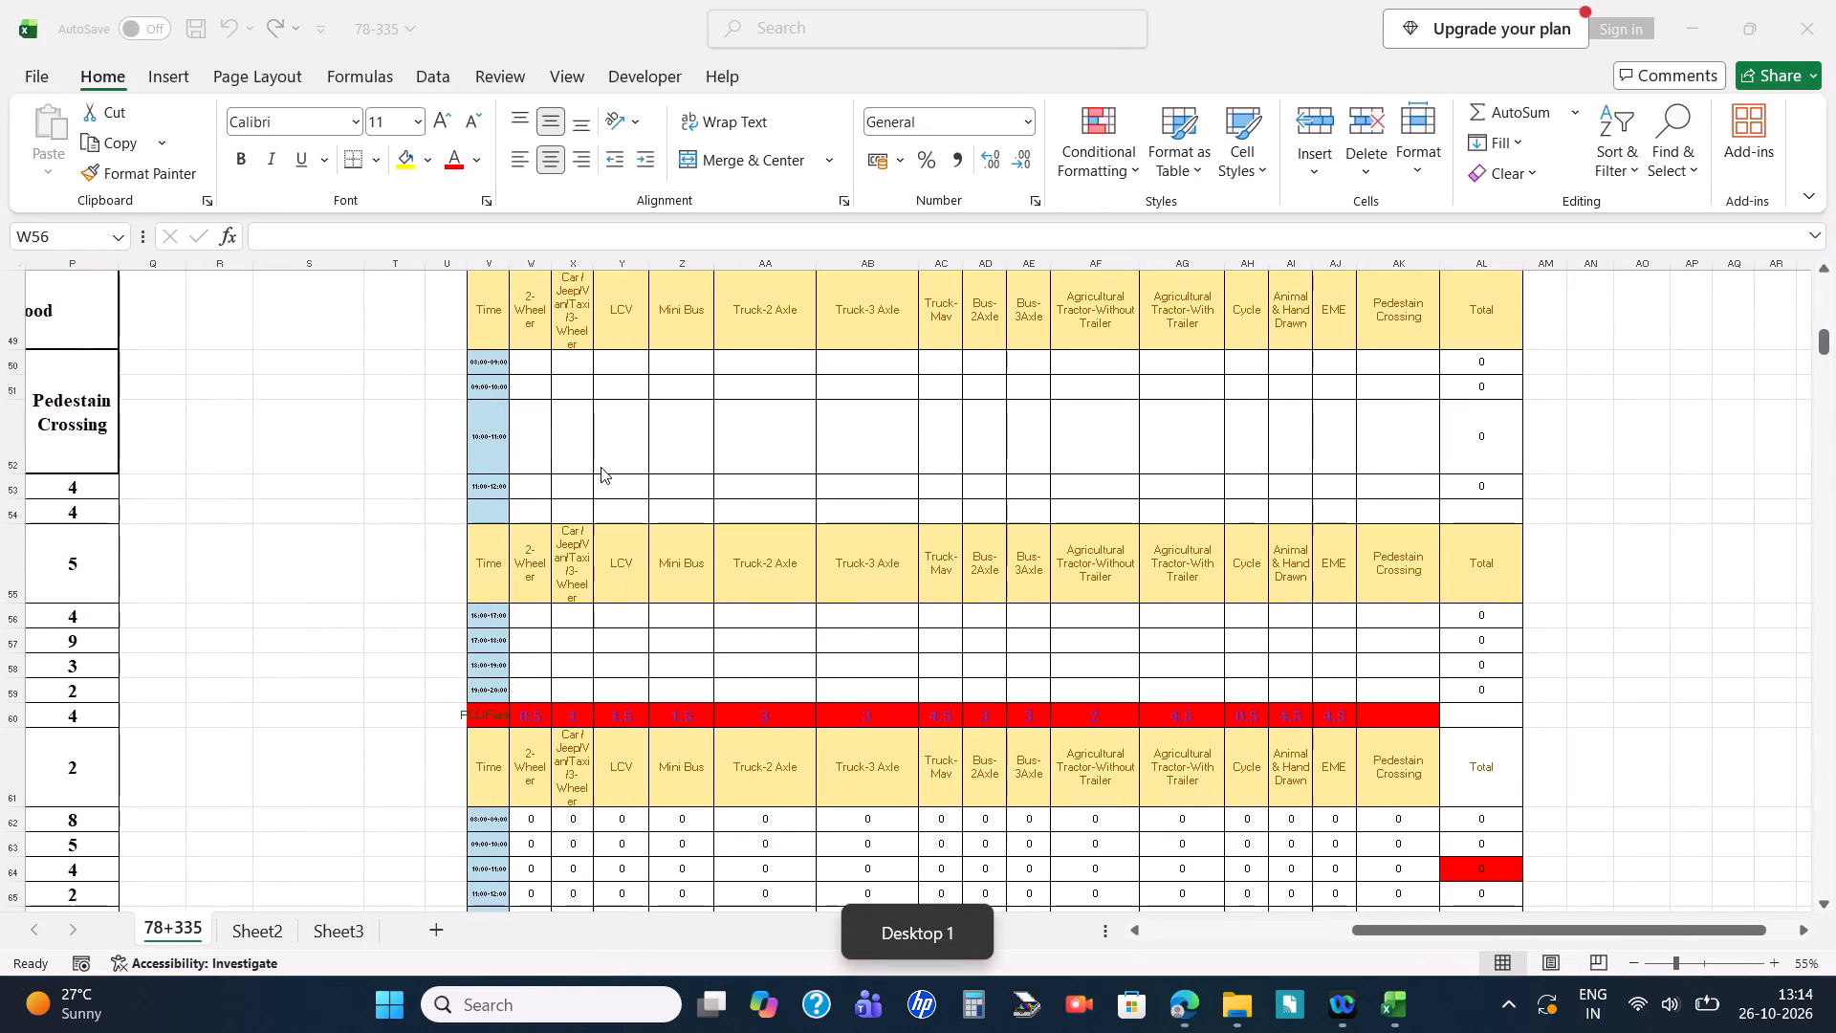
Start a SUM formula in W50 for 08:00-09:00 two-wheelers with the Ausa-origin ranges B53:B56, B99:B102 and B144:B147.
left_click(538, 363)
left_click(538, 363)
left_click(665, 412)
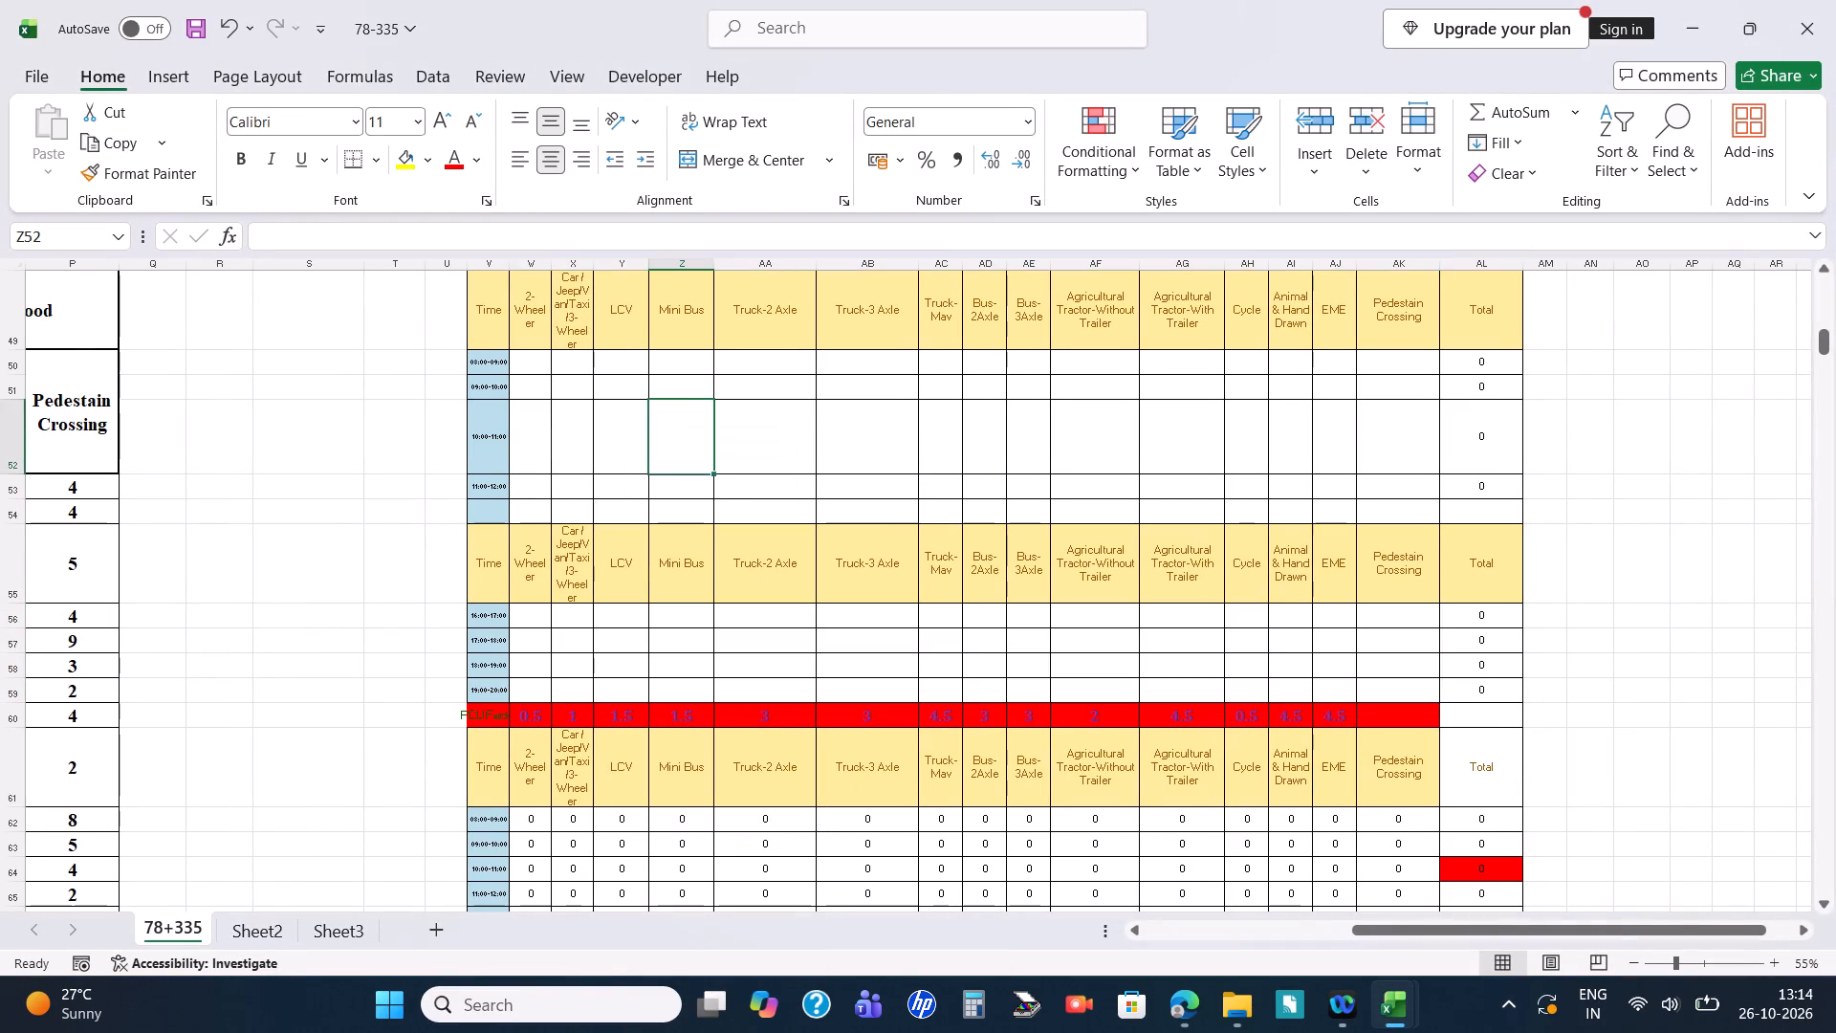
left_click(523, 364)
key("equal")
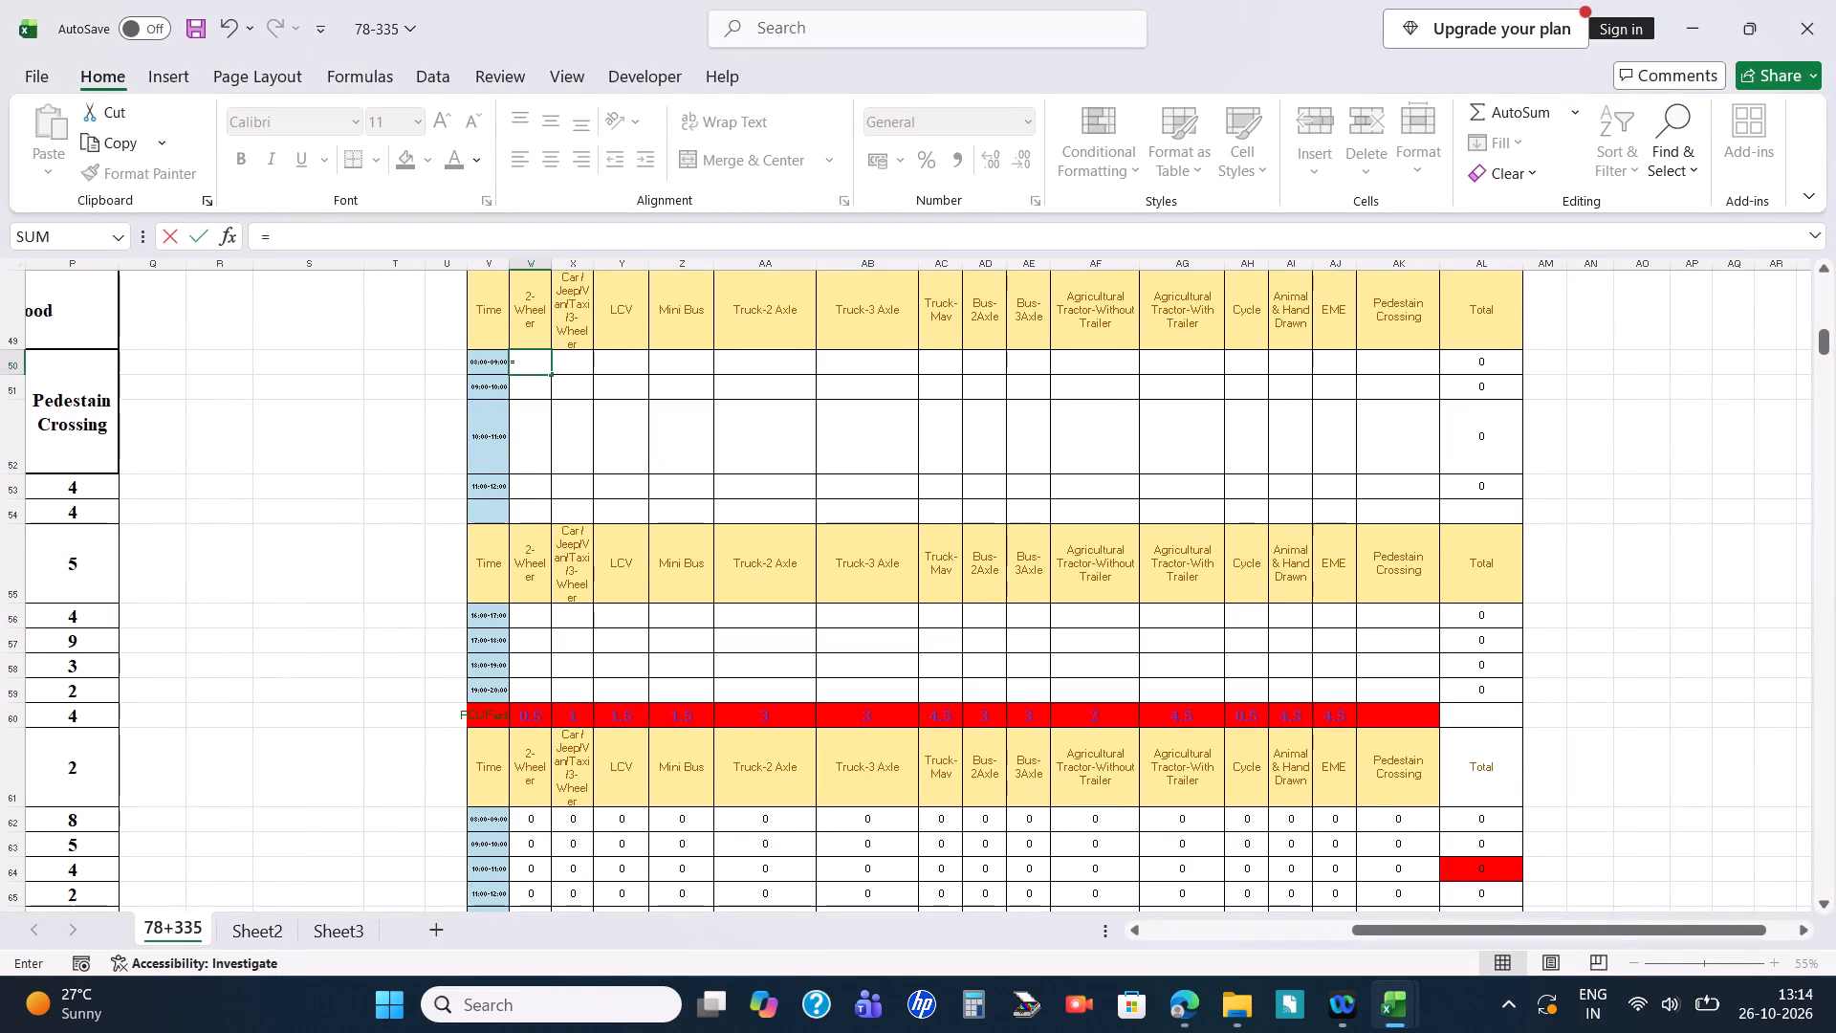
type("sum")
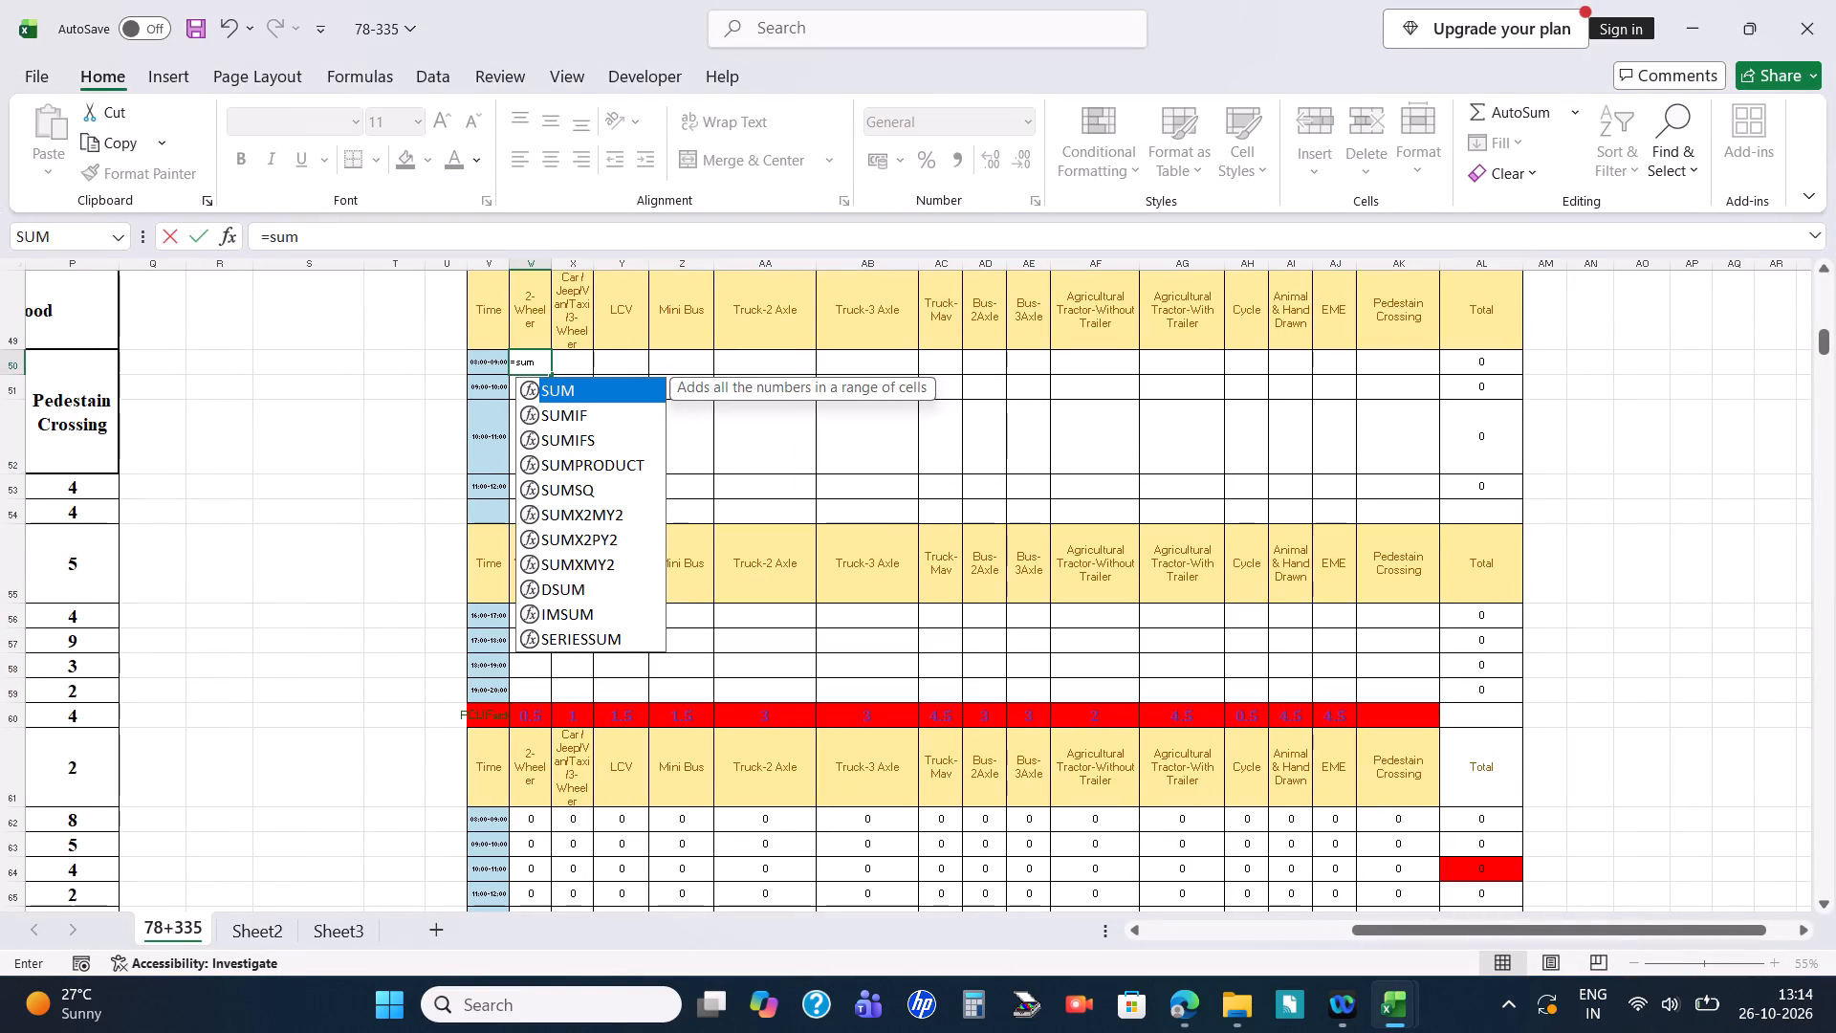
double_click(582, 379)
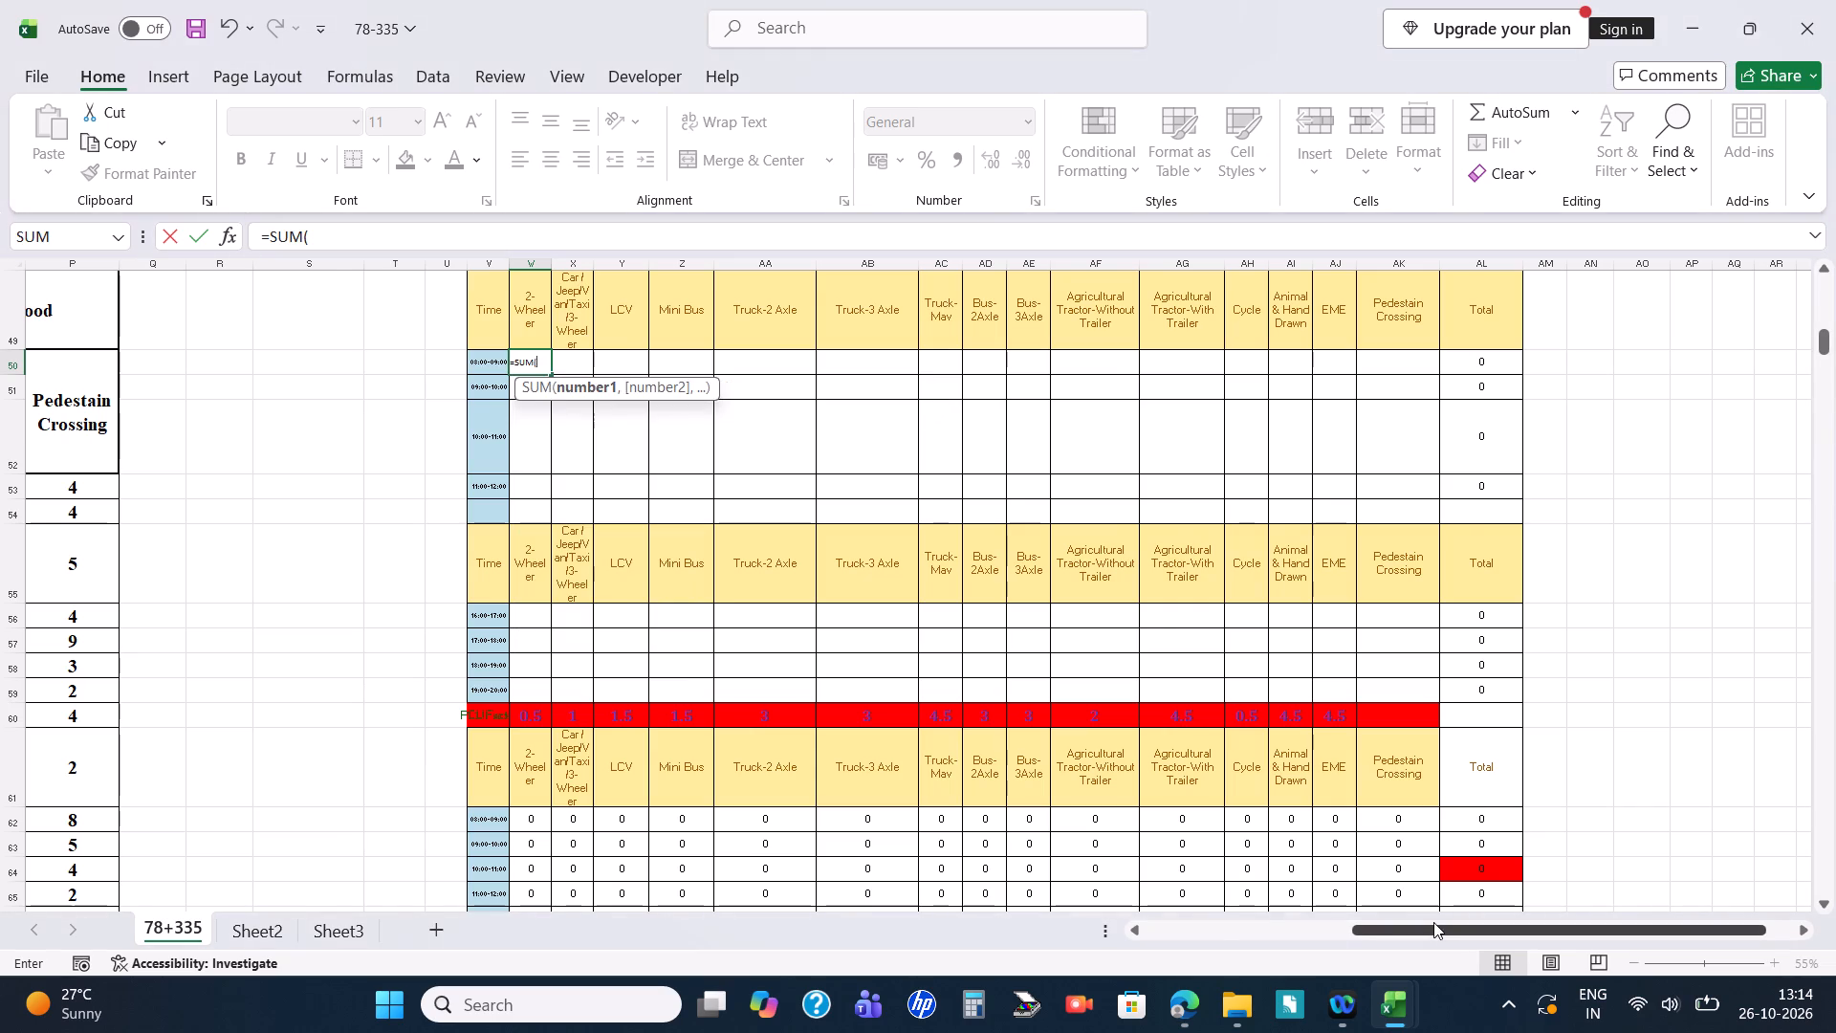
left_click_drag(1433, 922, 652, 806)
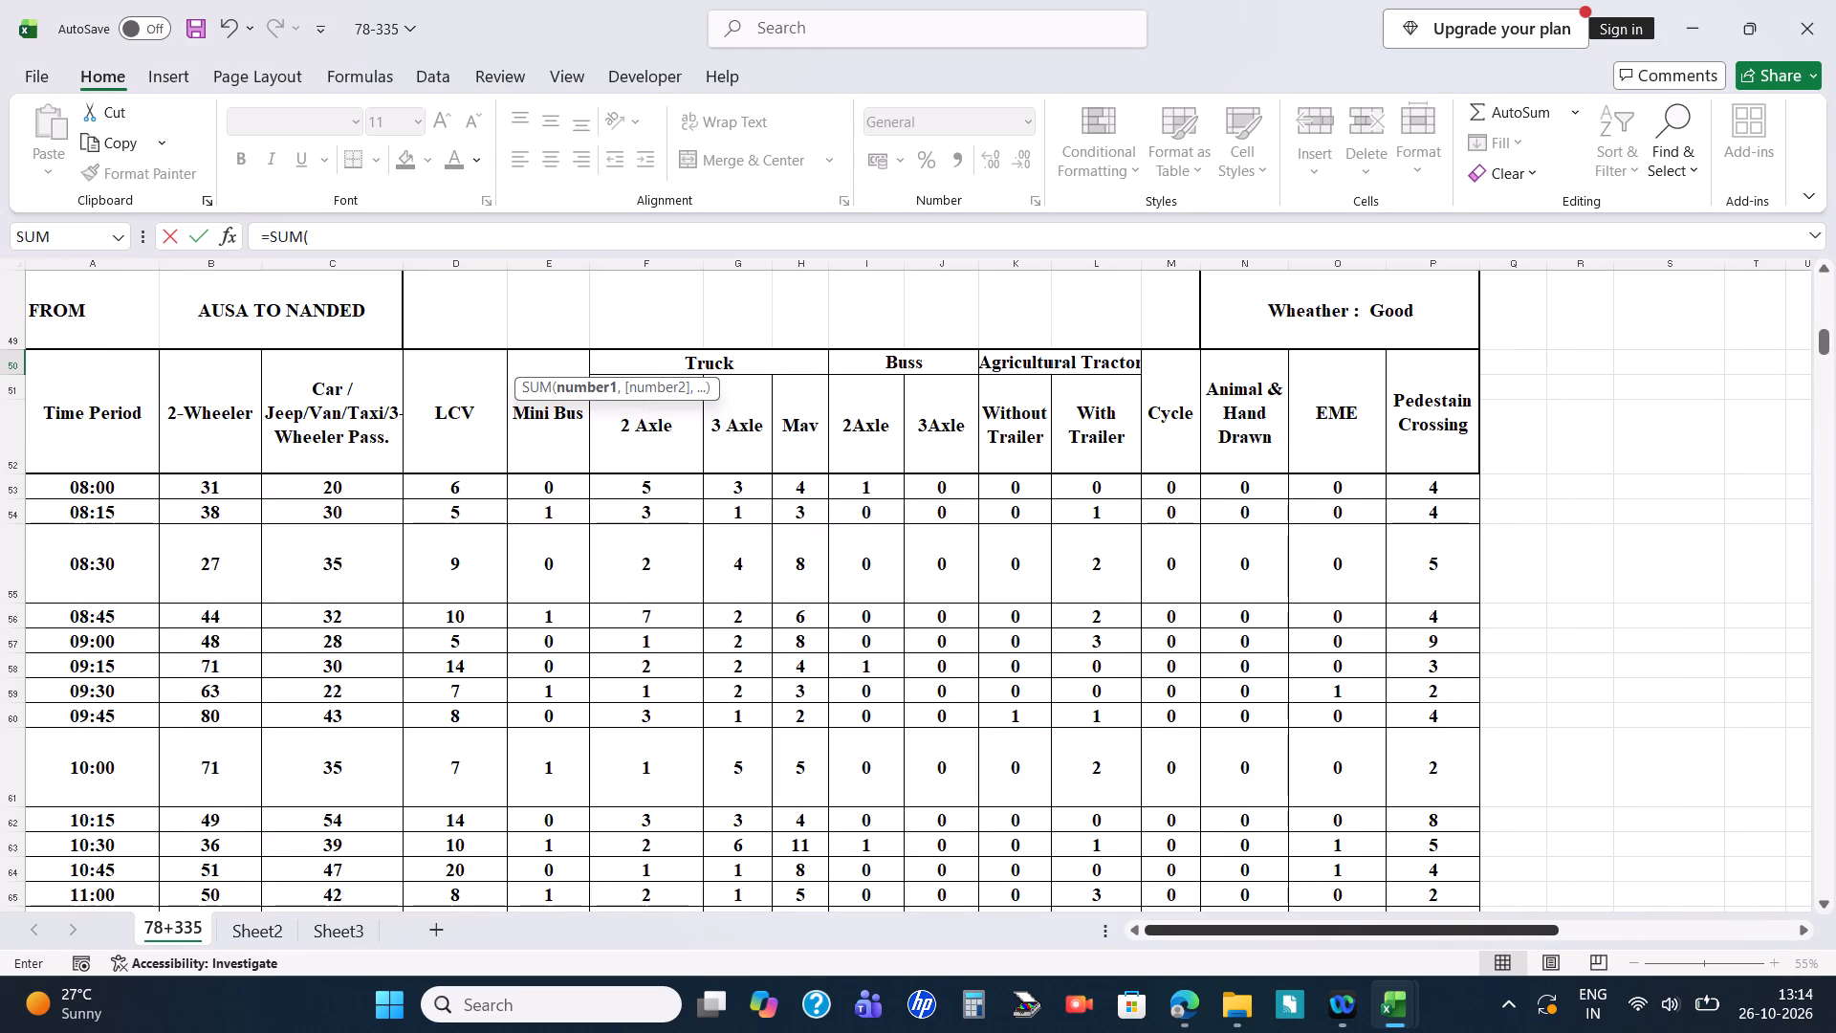
left_click_drag(231, 486, 213, 607)
scroll(218, 613, "down", 13)
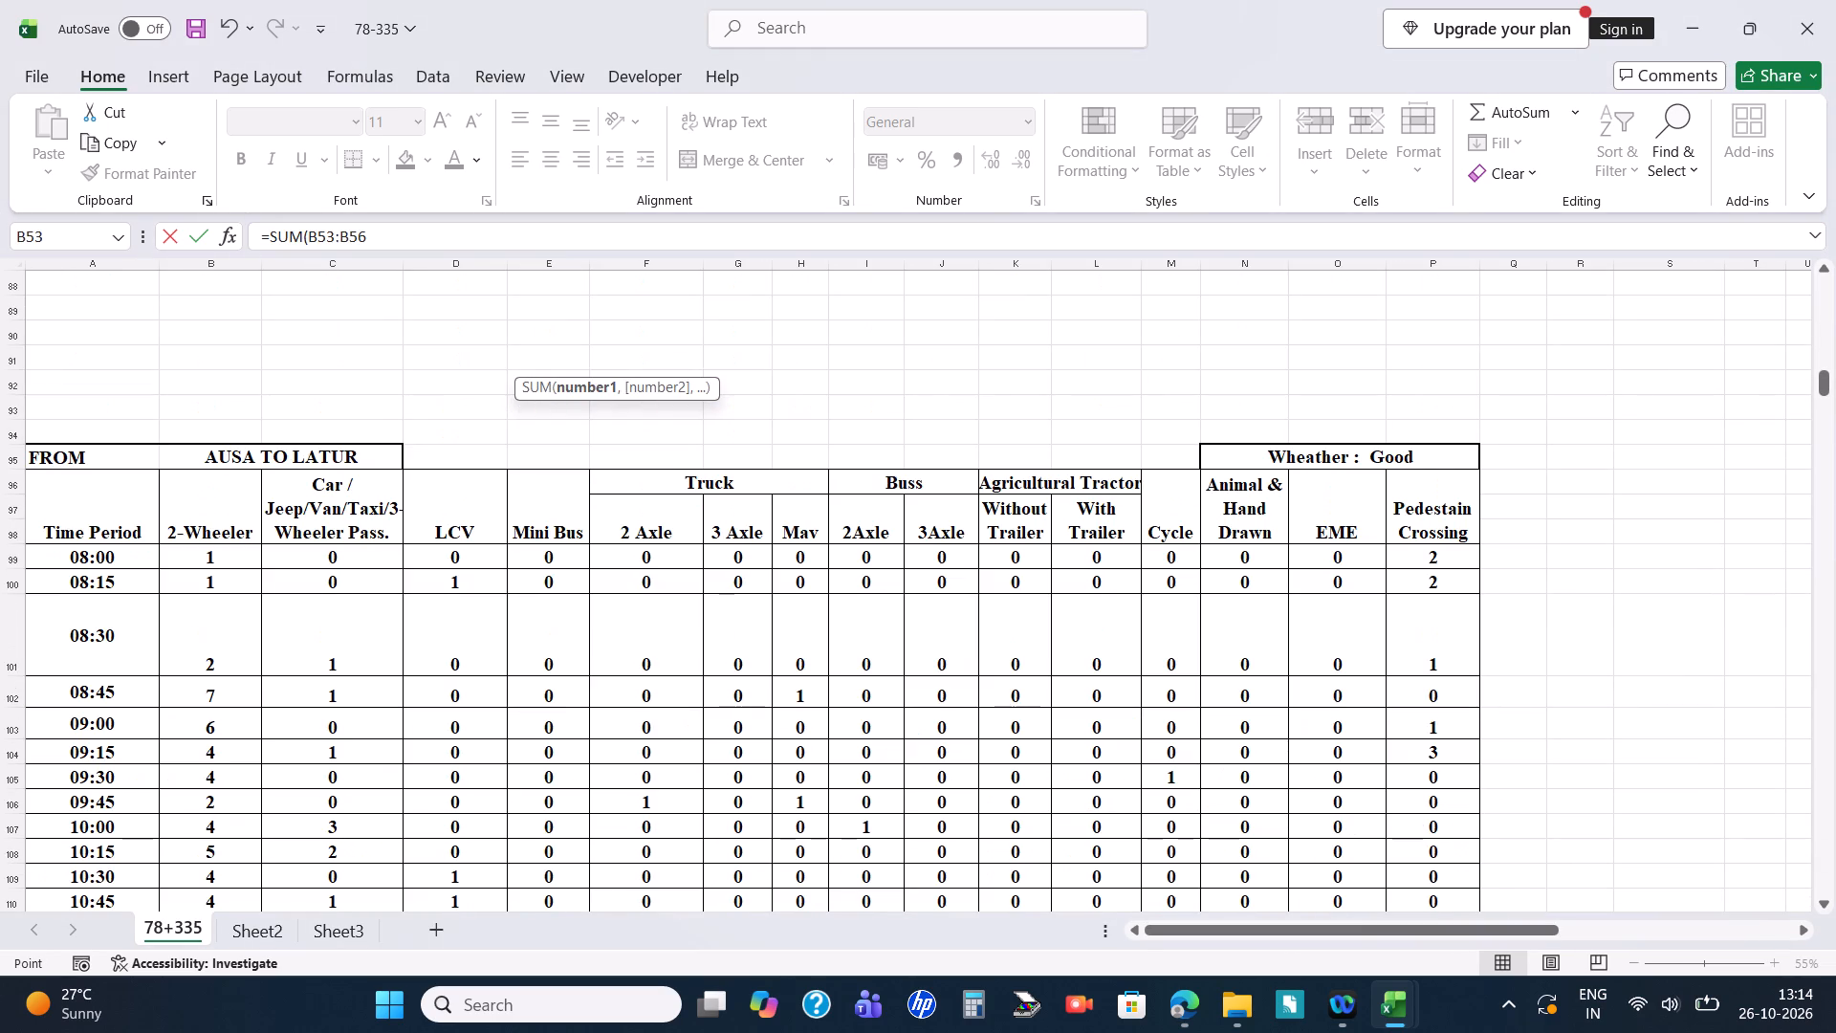
left_click_drag(229, 560, 225, 687, "ctrl")
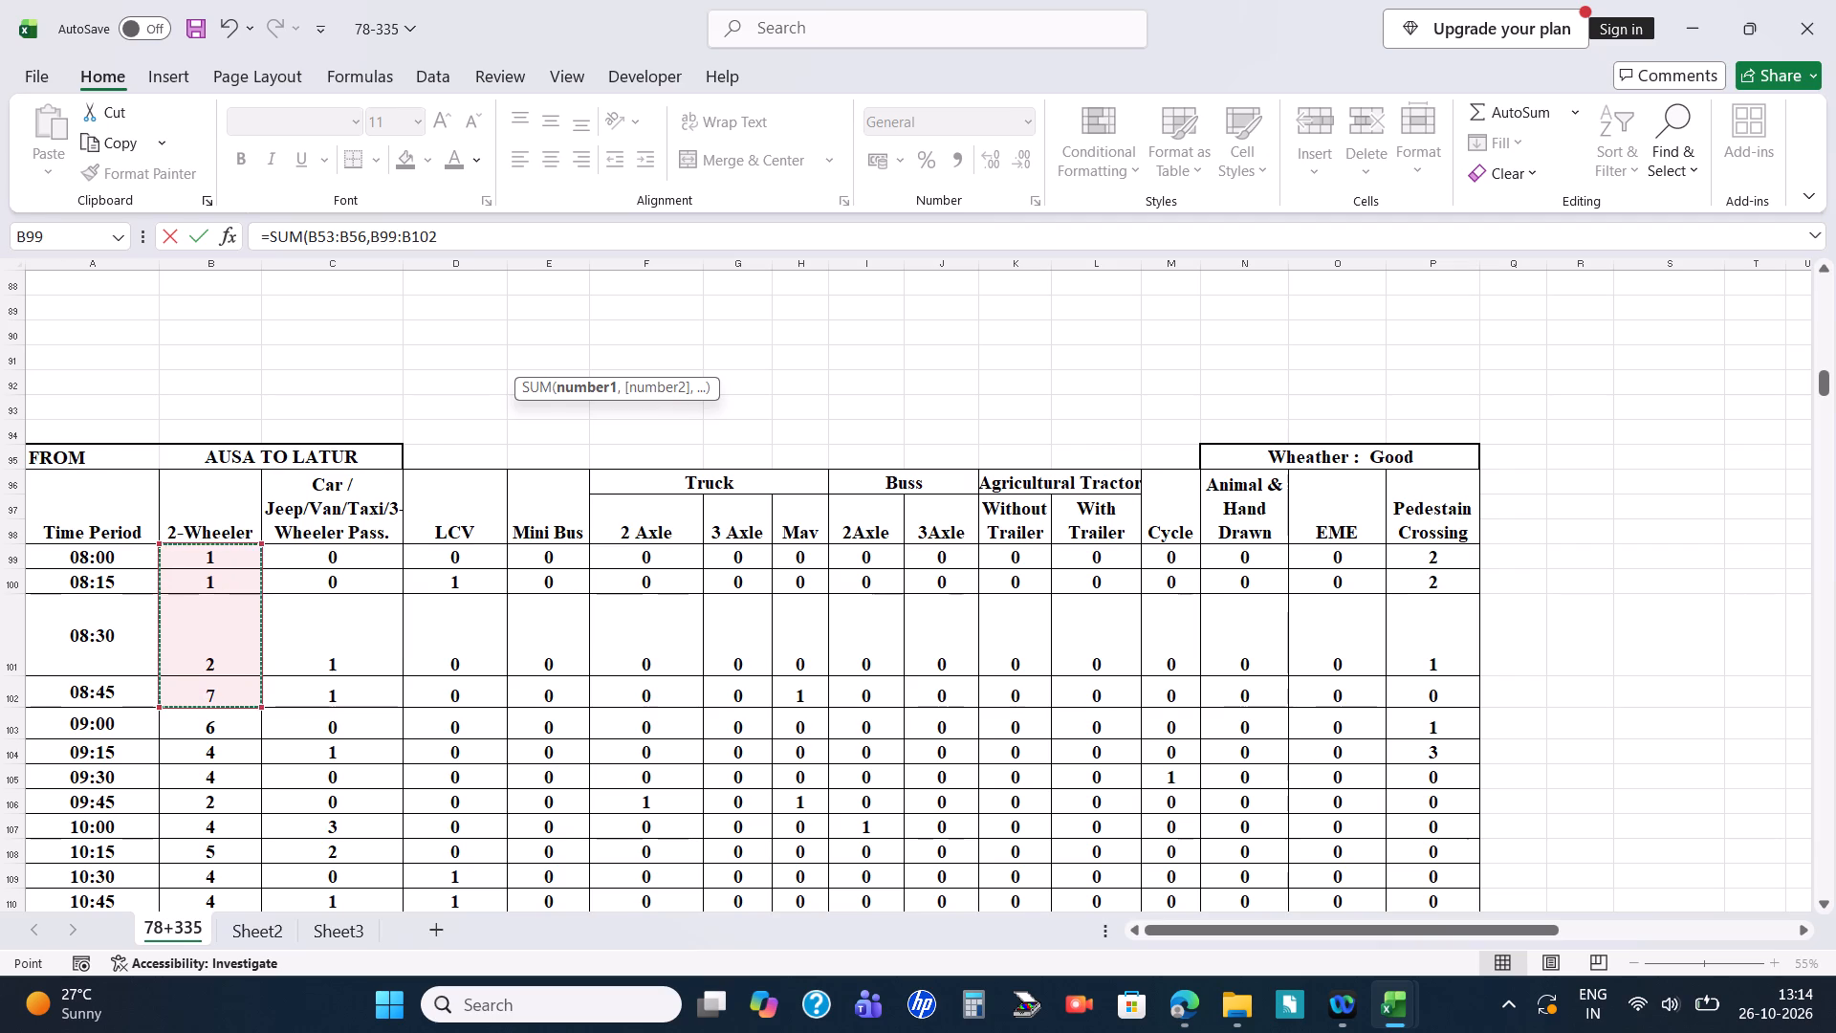
scroll(229, 685, "down", 16)
left_click_drag(215, 482, 212, 527, "ctrl")
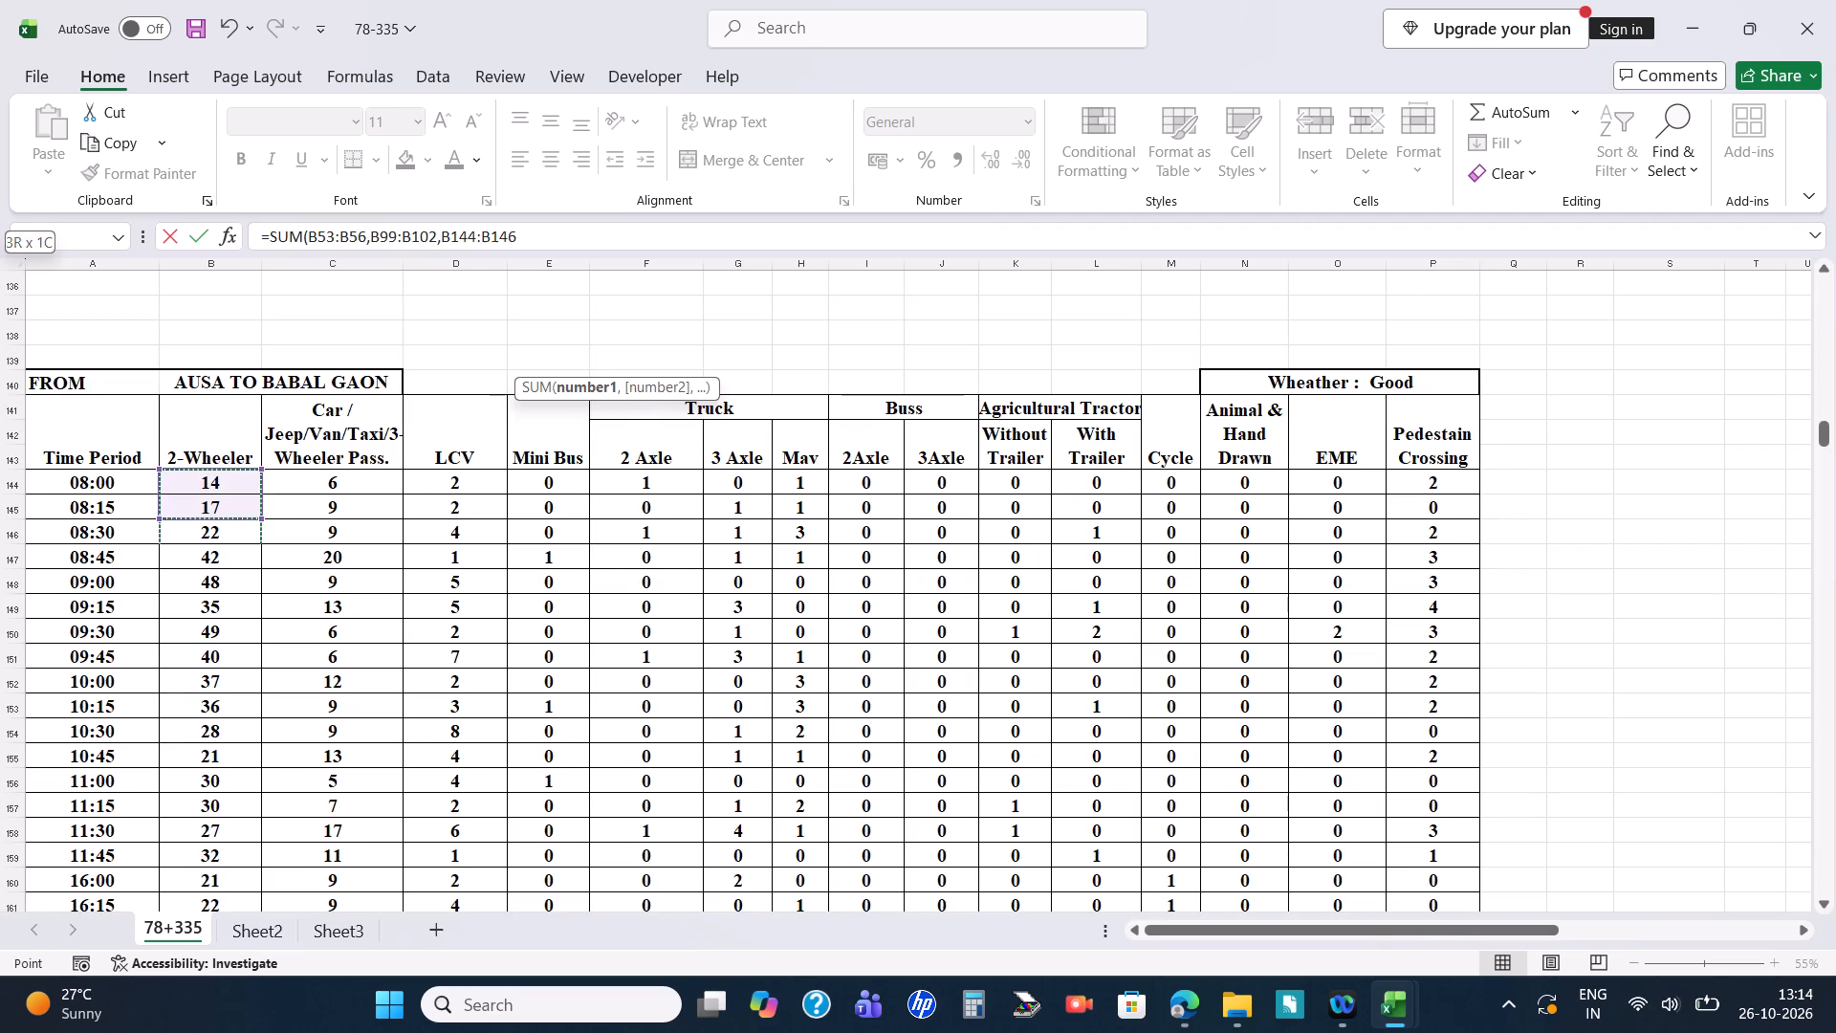
left_click_drag(212, 527, 213, 546, "ctrl")
Add the 08:00 to 08:45 two-wheeler ranges B191:B194, B236:B239 and B283:B286 to the SUM formula.
scroll(219, 549, "down", 17)
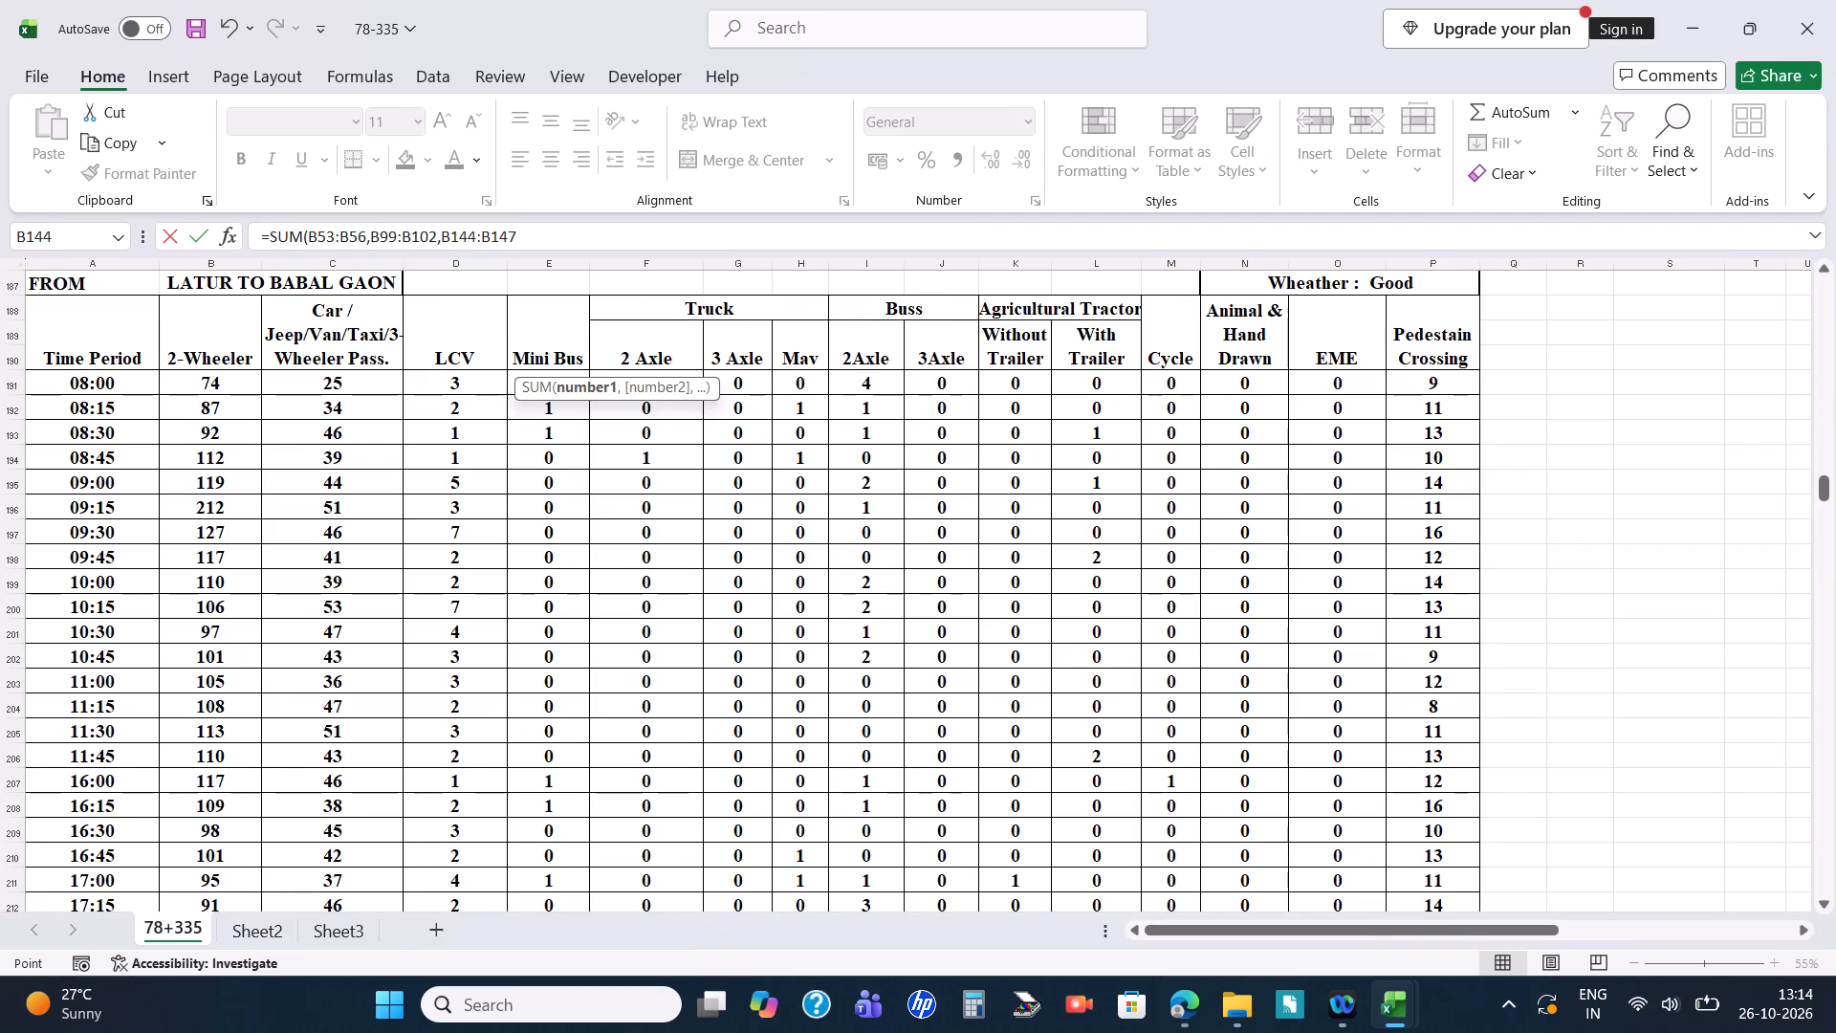
left_click_drag(227, 383, 226, 461, "ctrl")
scroll(187, 509, "down", 12)
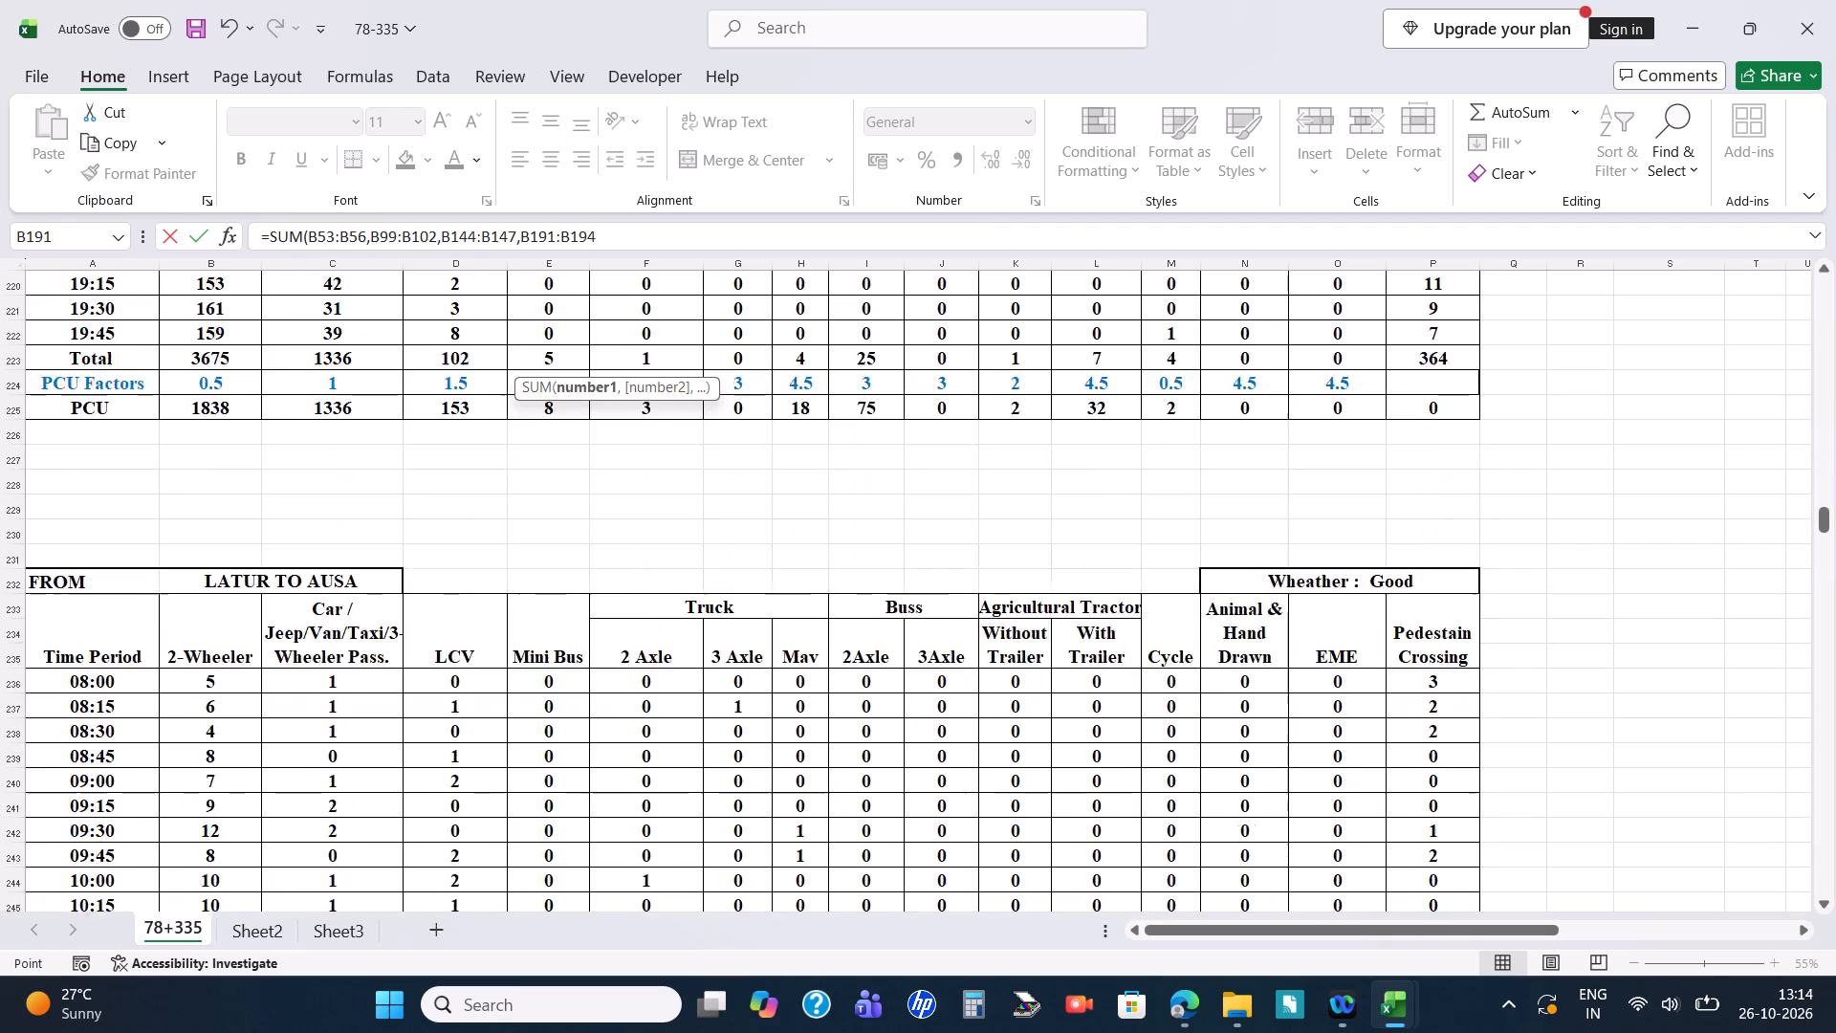
scroll(187, 509, "down", 3)
left_click_drag(240, 384, 239, 442, "ctrl")
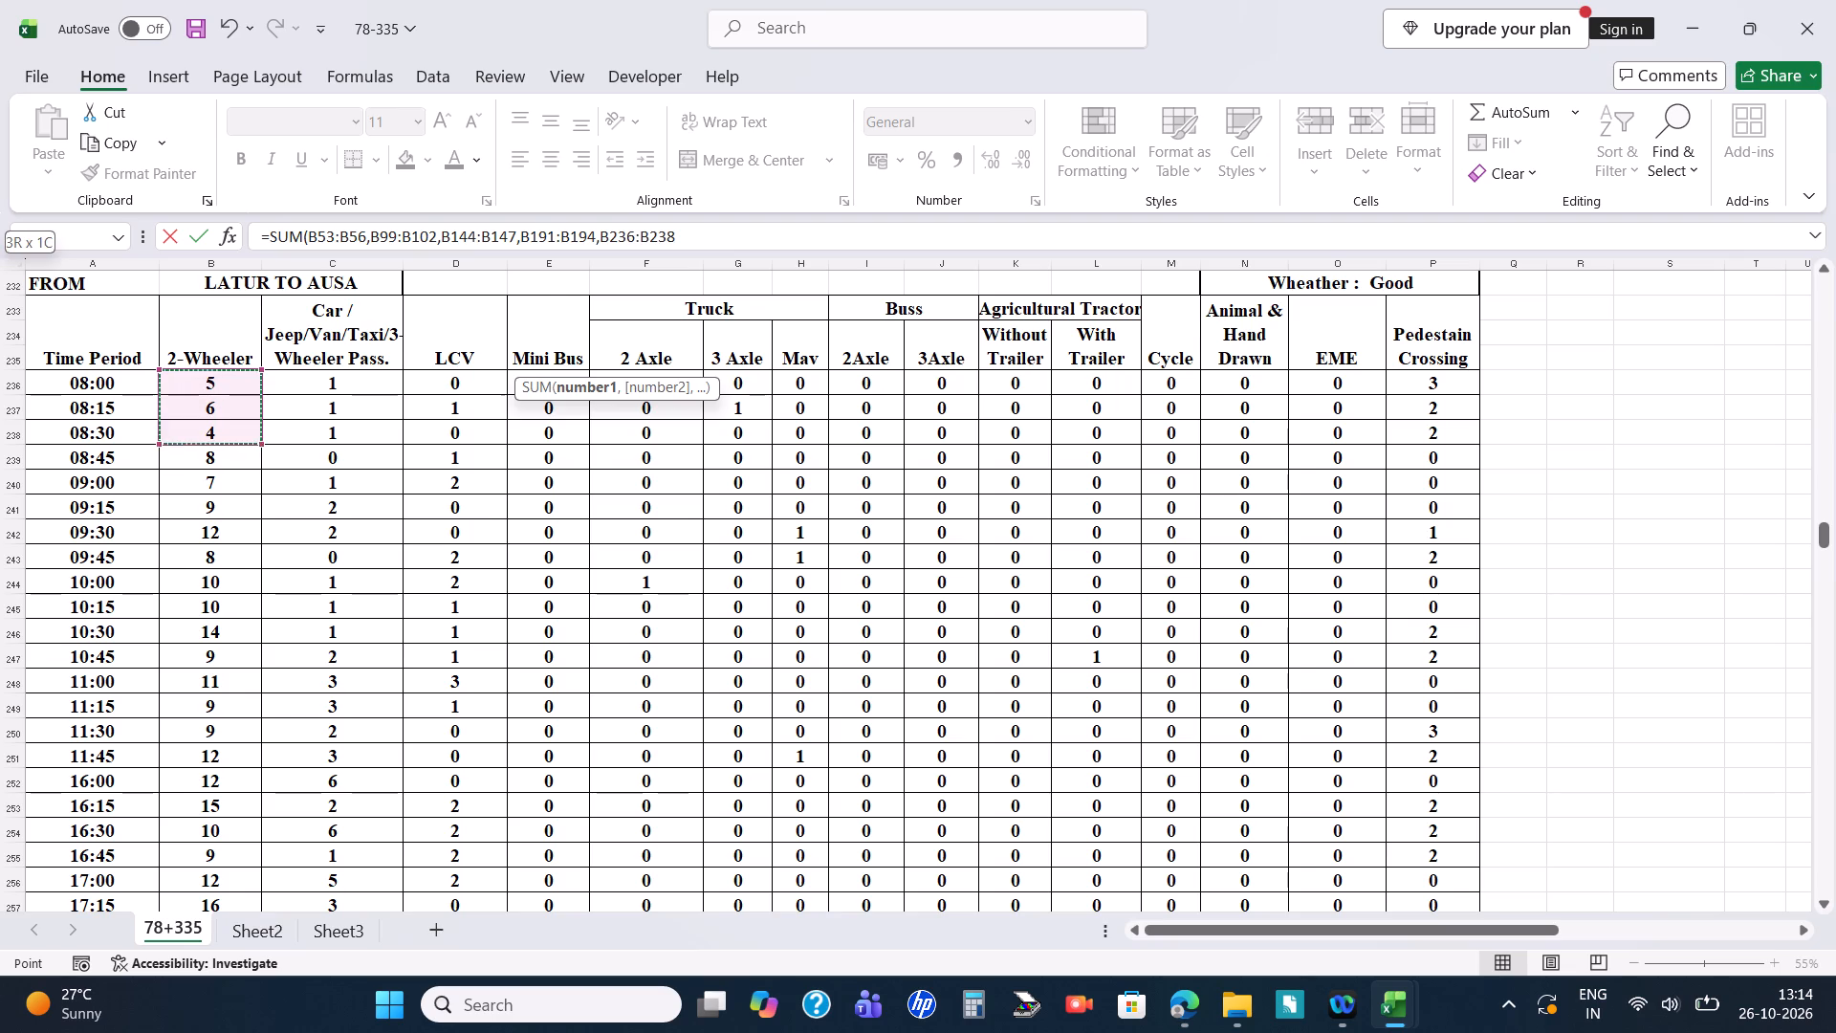
left_click_drag(239, 442, 239, 451, "ctrl")
scroll(239, 451, "down", 16)
left_click_drag(206, 361, 201, 429, "ctrl")
Add the Nanded-origin two-wheeler ranges B323:B326, B366:B369 and B411:B414 to the SUM formula.
scroll(201, 429, "down", 13)
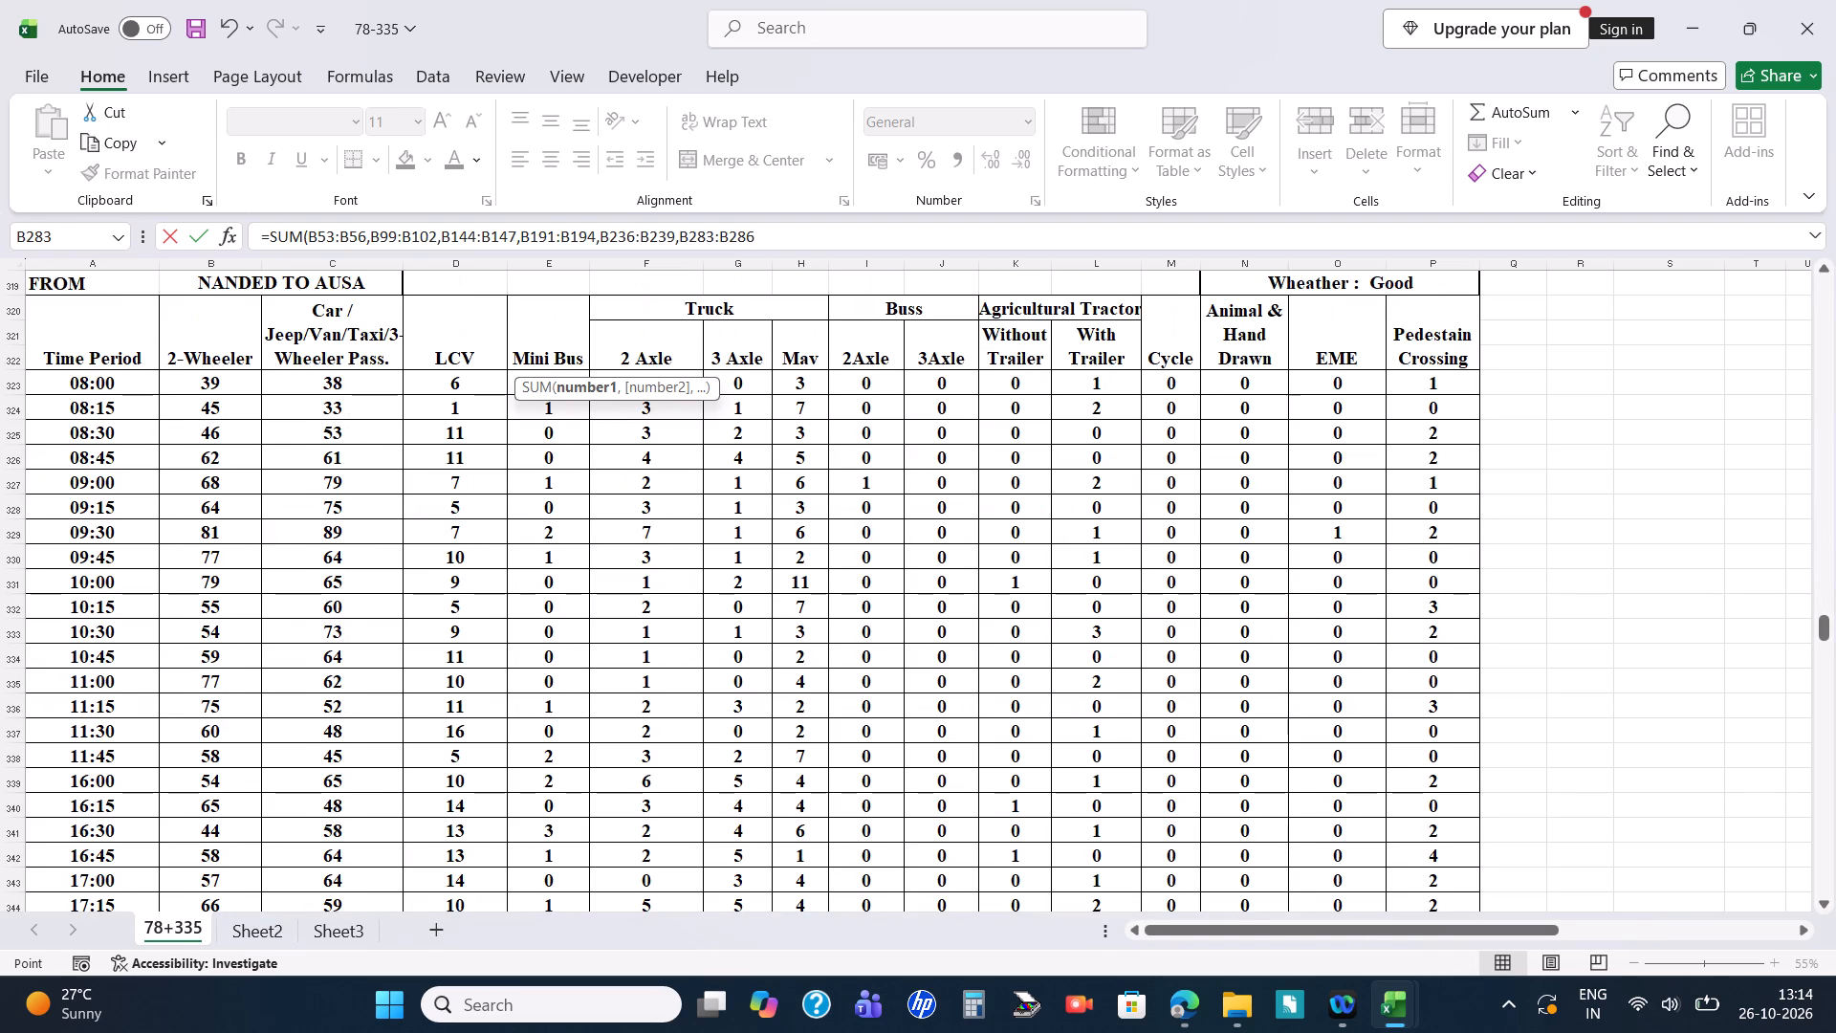
left_click_drag(220, 385, 222, 451, "ctrl")
scroll(222, 451, "down", 16)
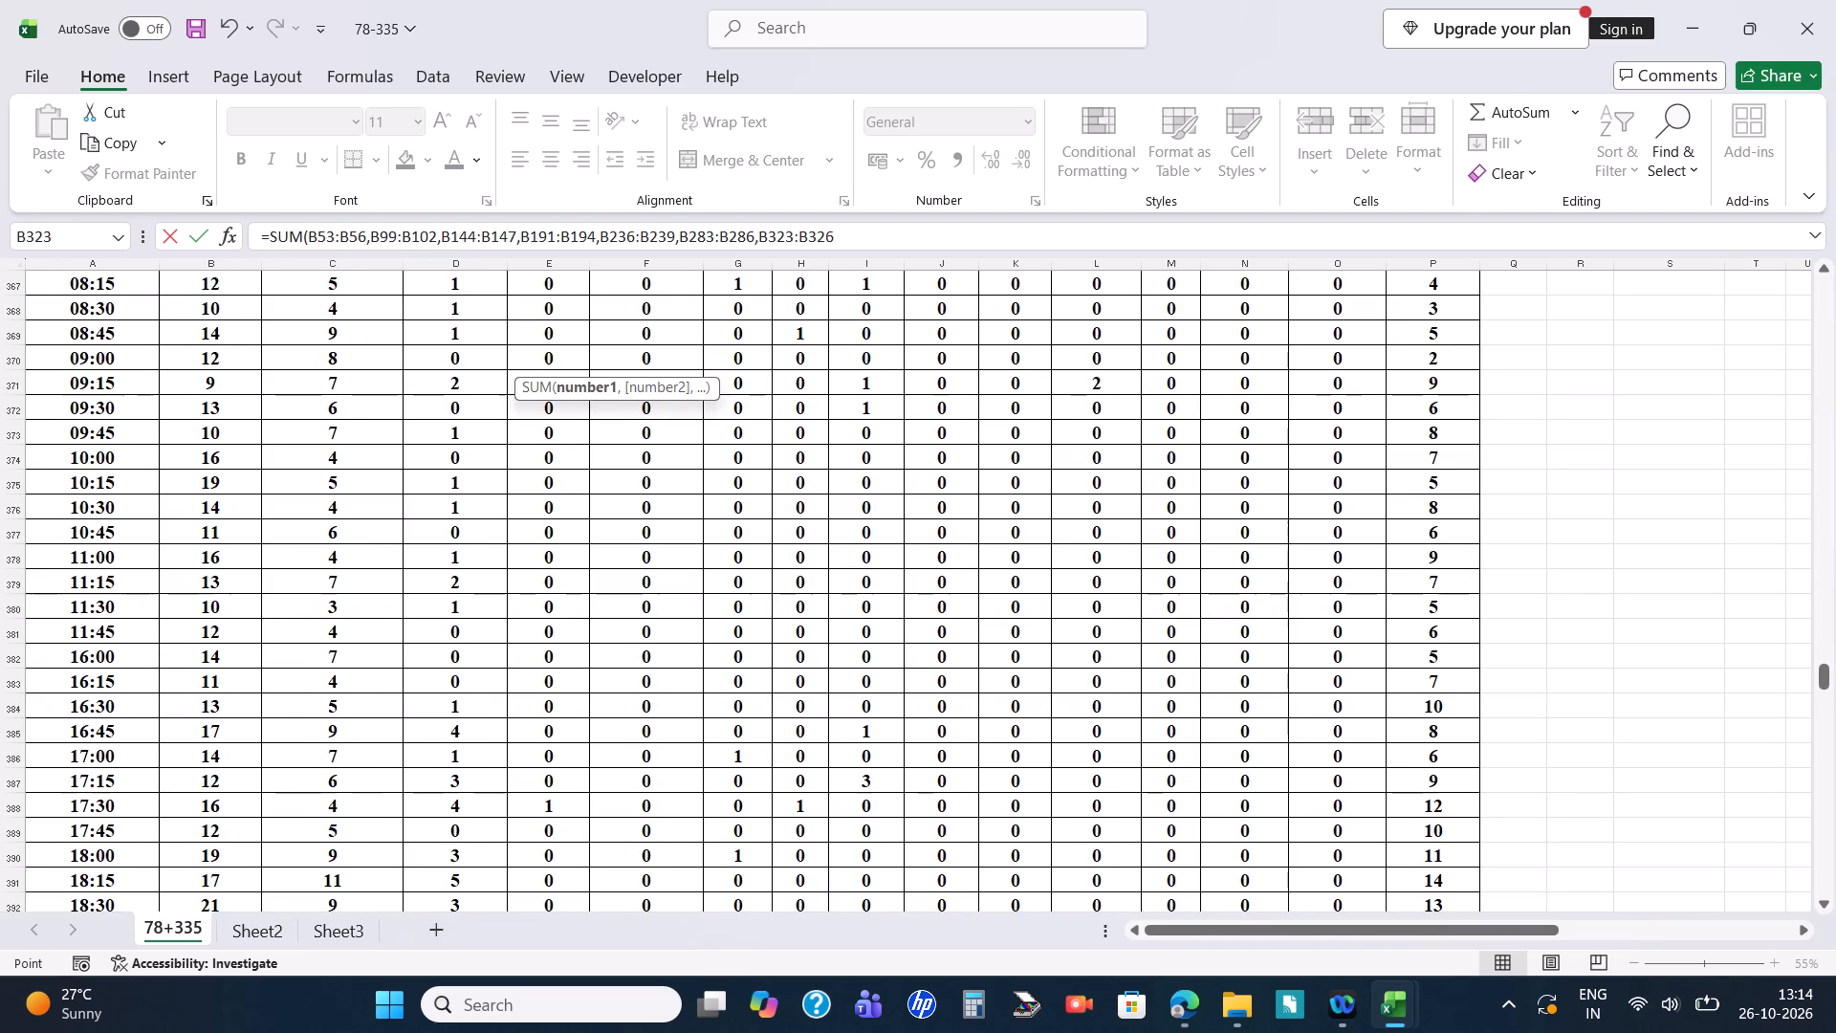
scroll(205, 445, "up", 2)
left_click_drag(229, 409, 221, 473, "ctrl")
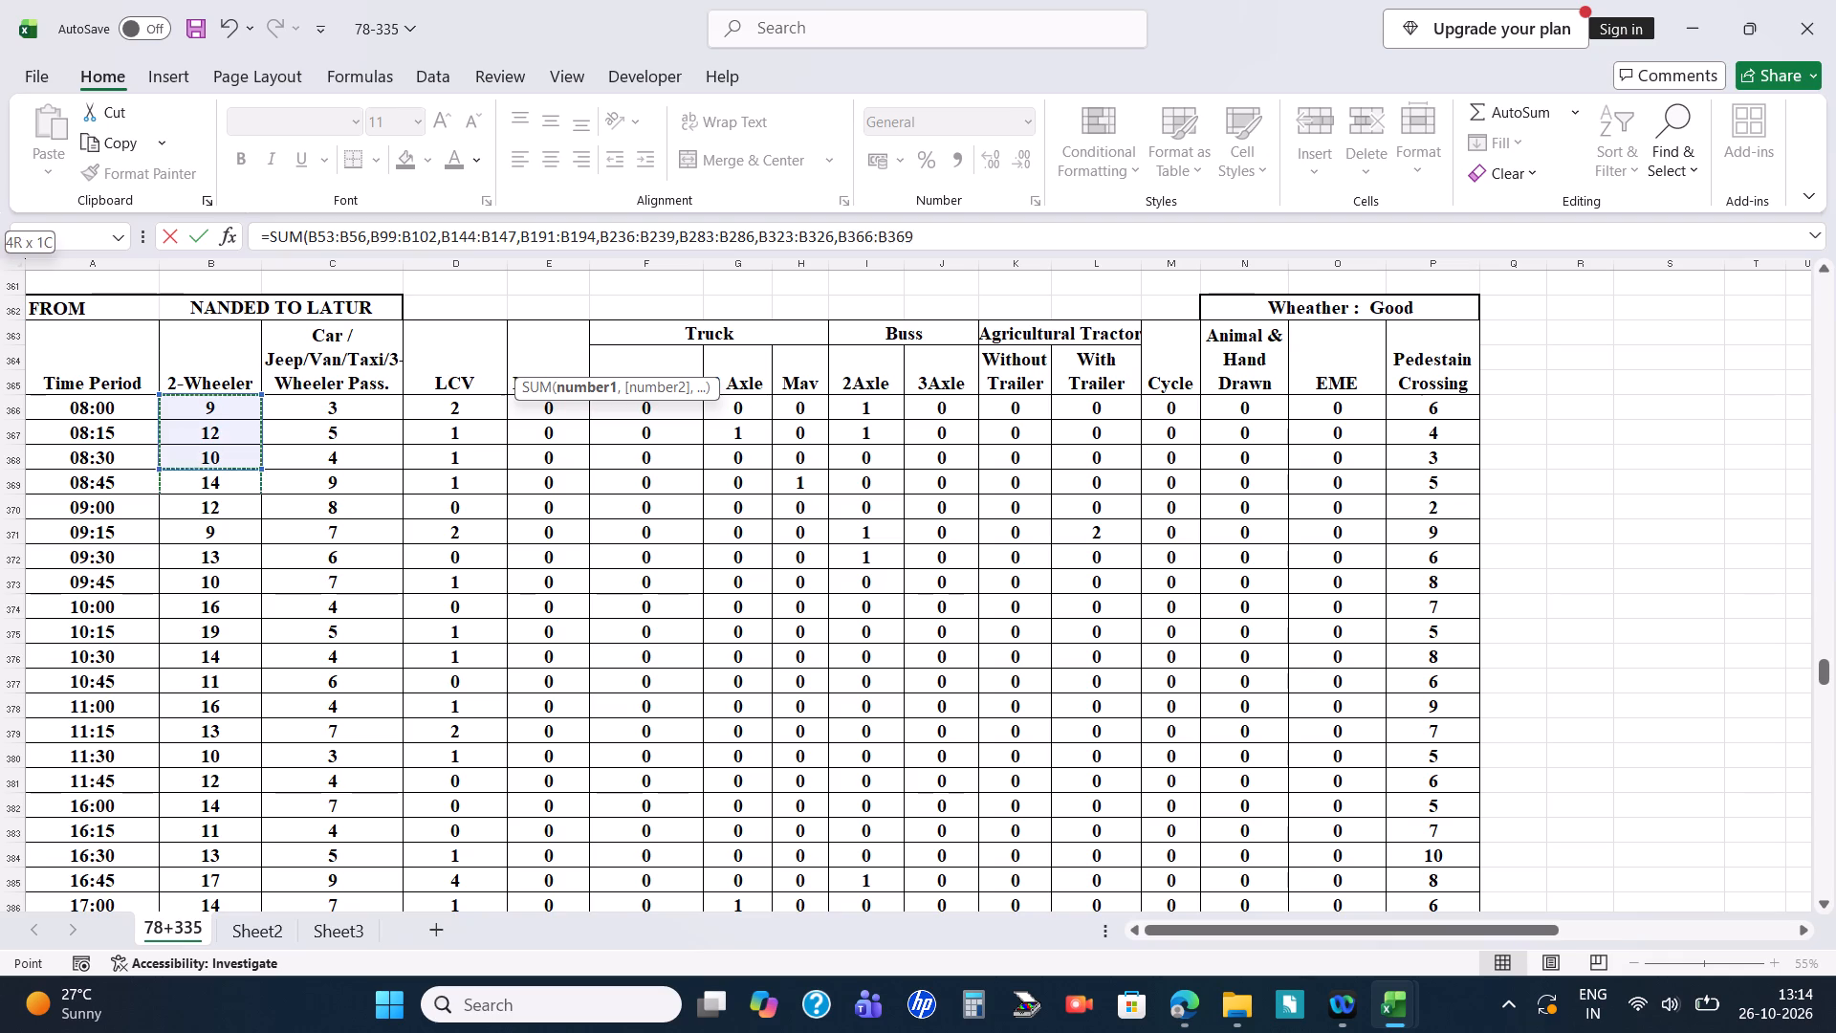
left_click_drag(221, 473, 216, 479, "ctrl")
scroll(216, 479, "down", 11)
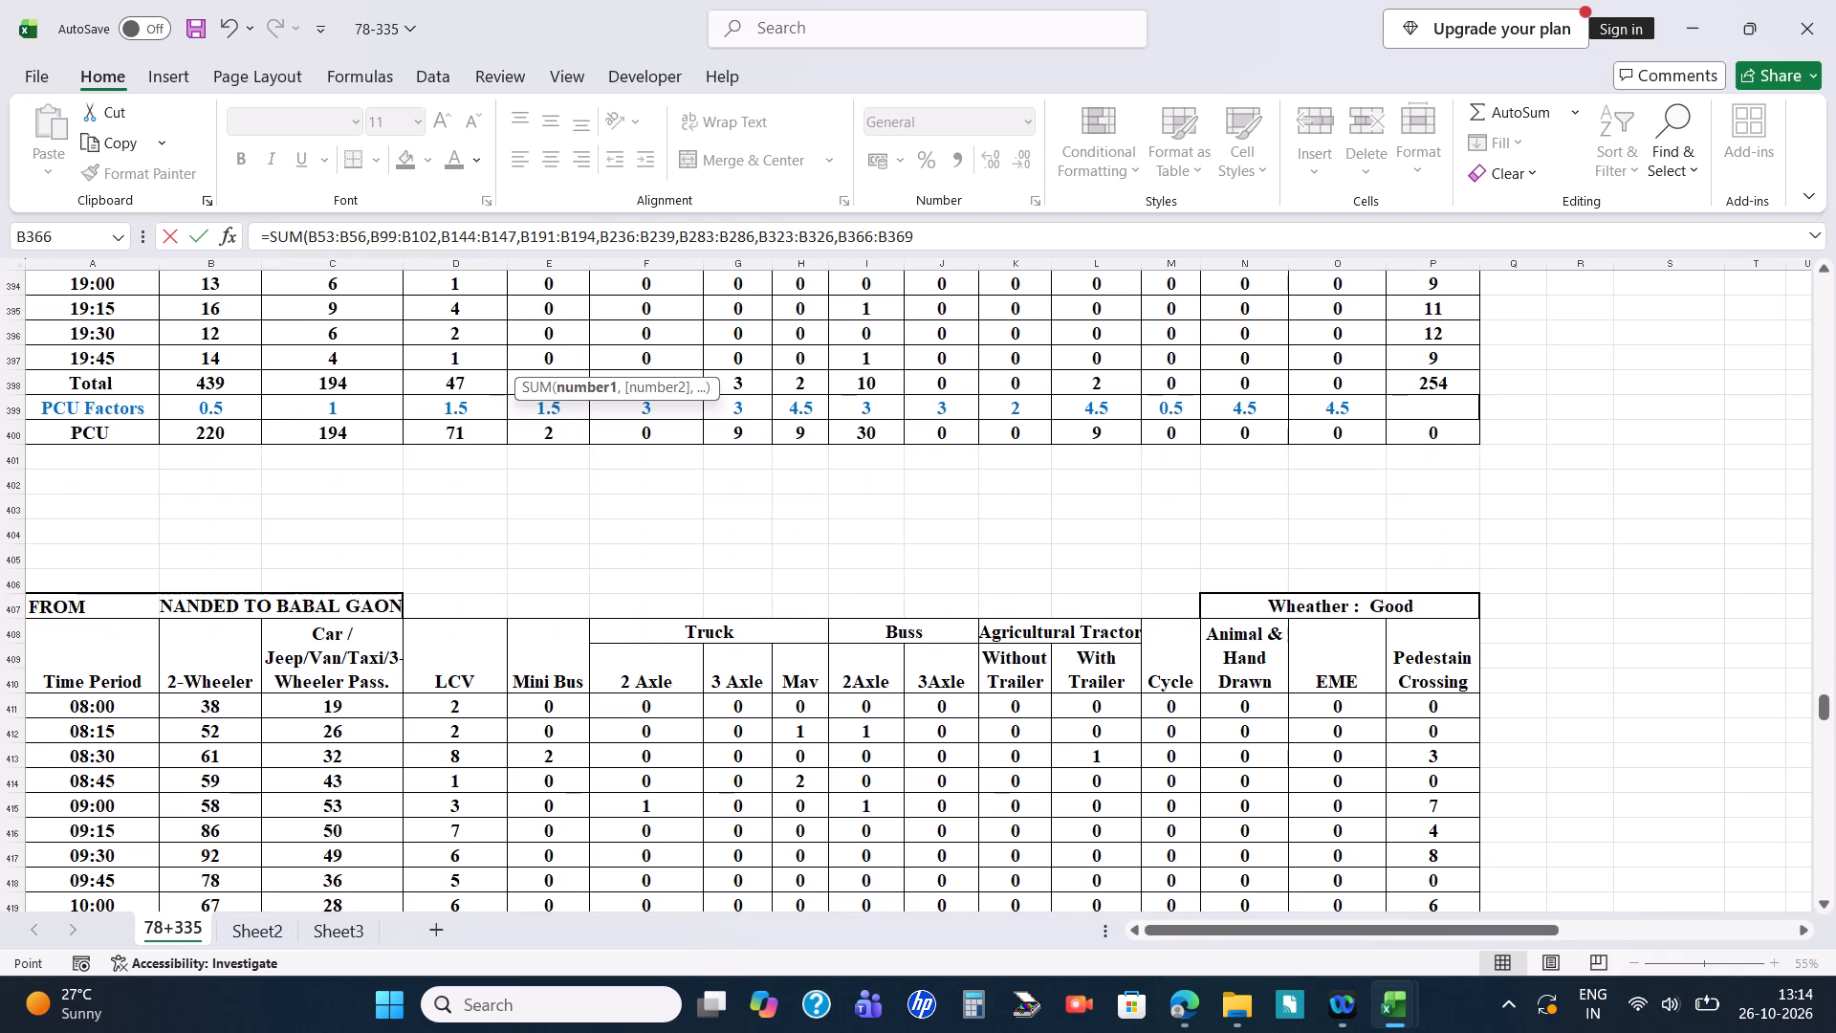
scroll(246, 546, "down", 2)
left_click_drag(242, 560, 228, 630, "ctrl")
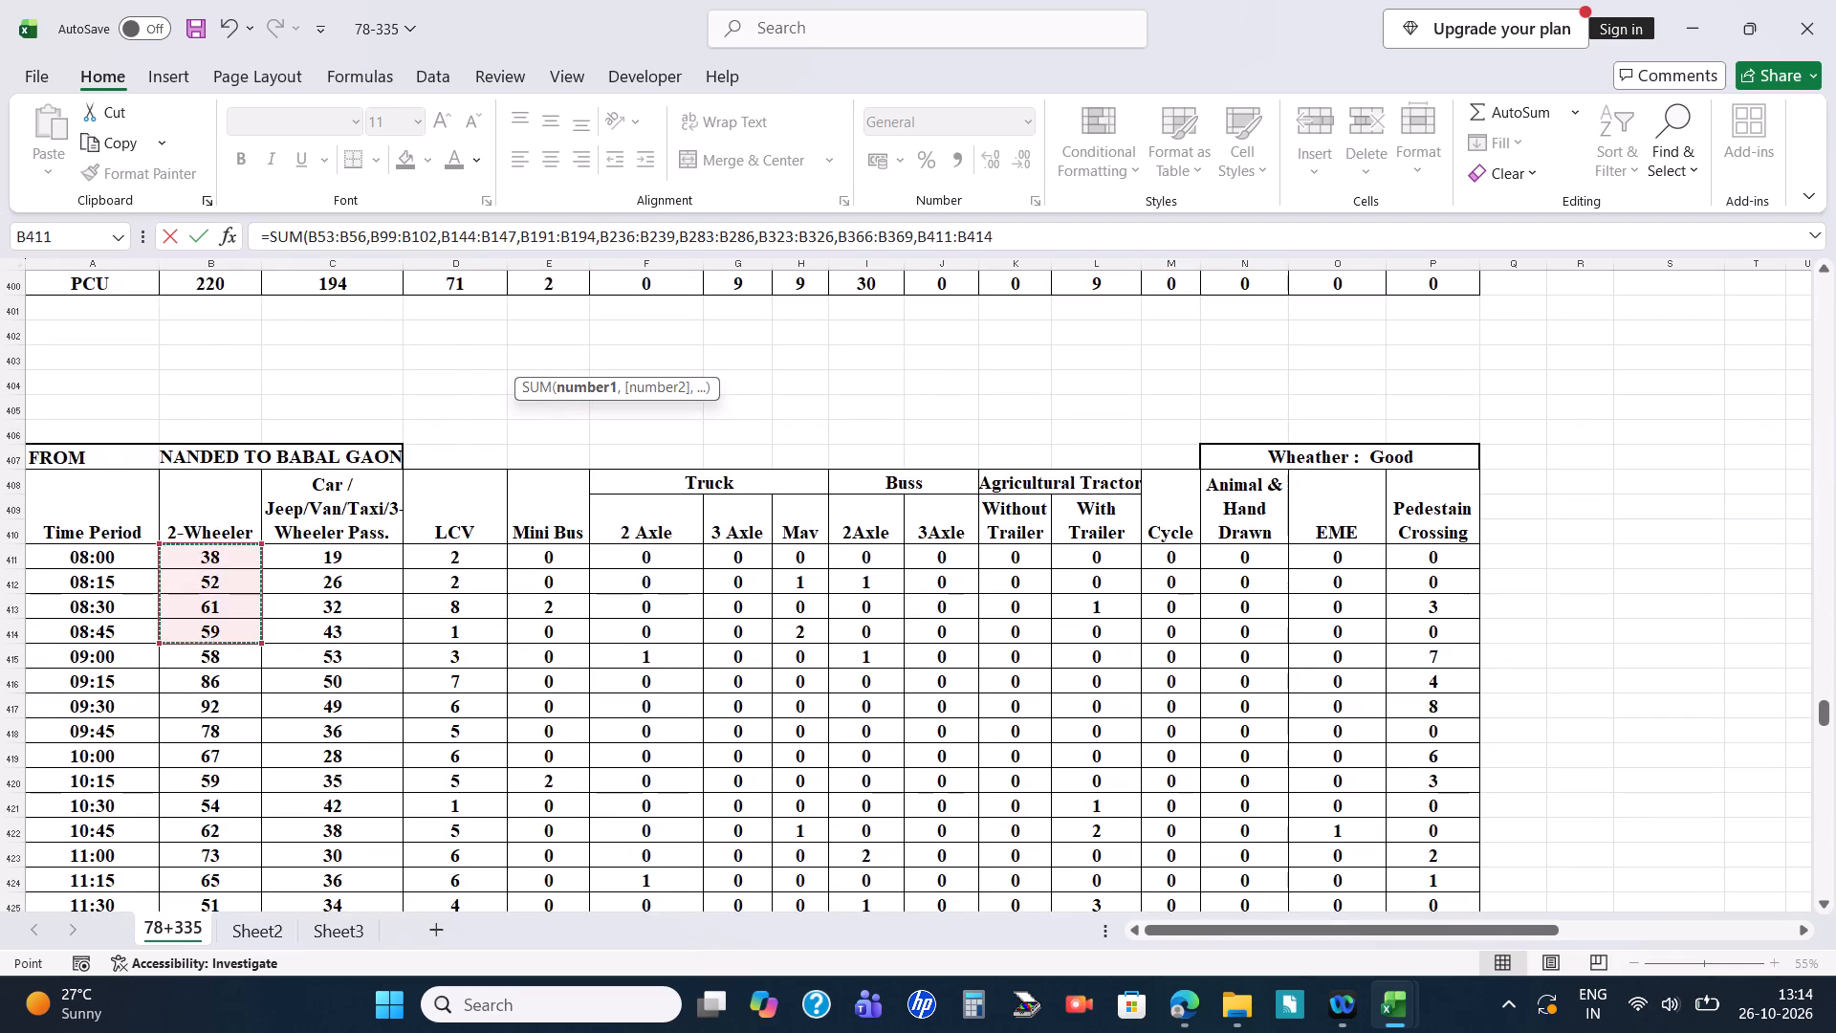
Complete the W50 SUM formula with the two-wheeler ranges B456:B459, B503:B506 and B549:B552.
scroll(228, 630, "down", 15)
left_click_drag(241, 555, 236, 582, "ctrl")
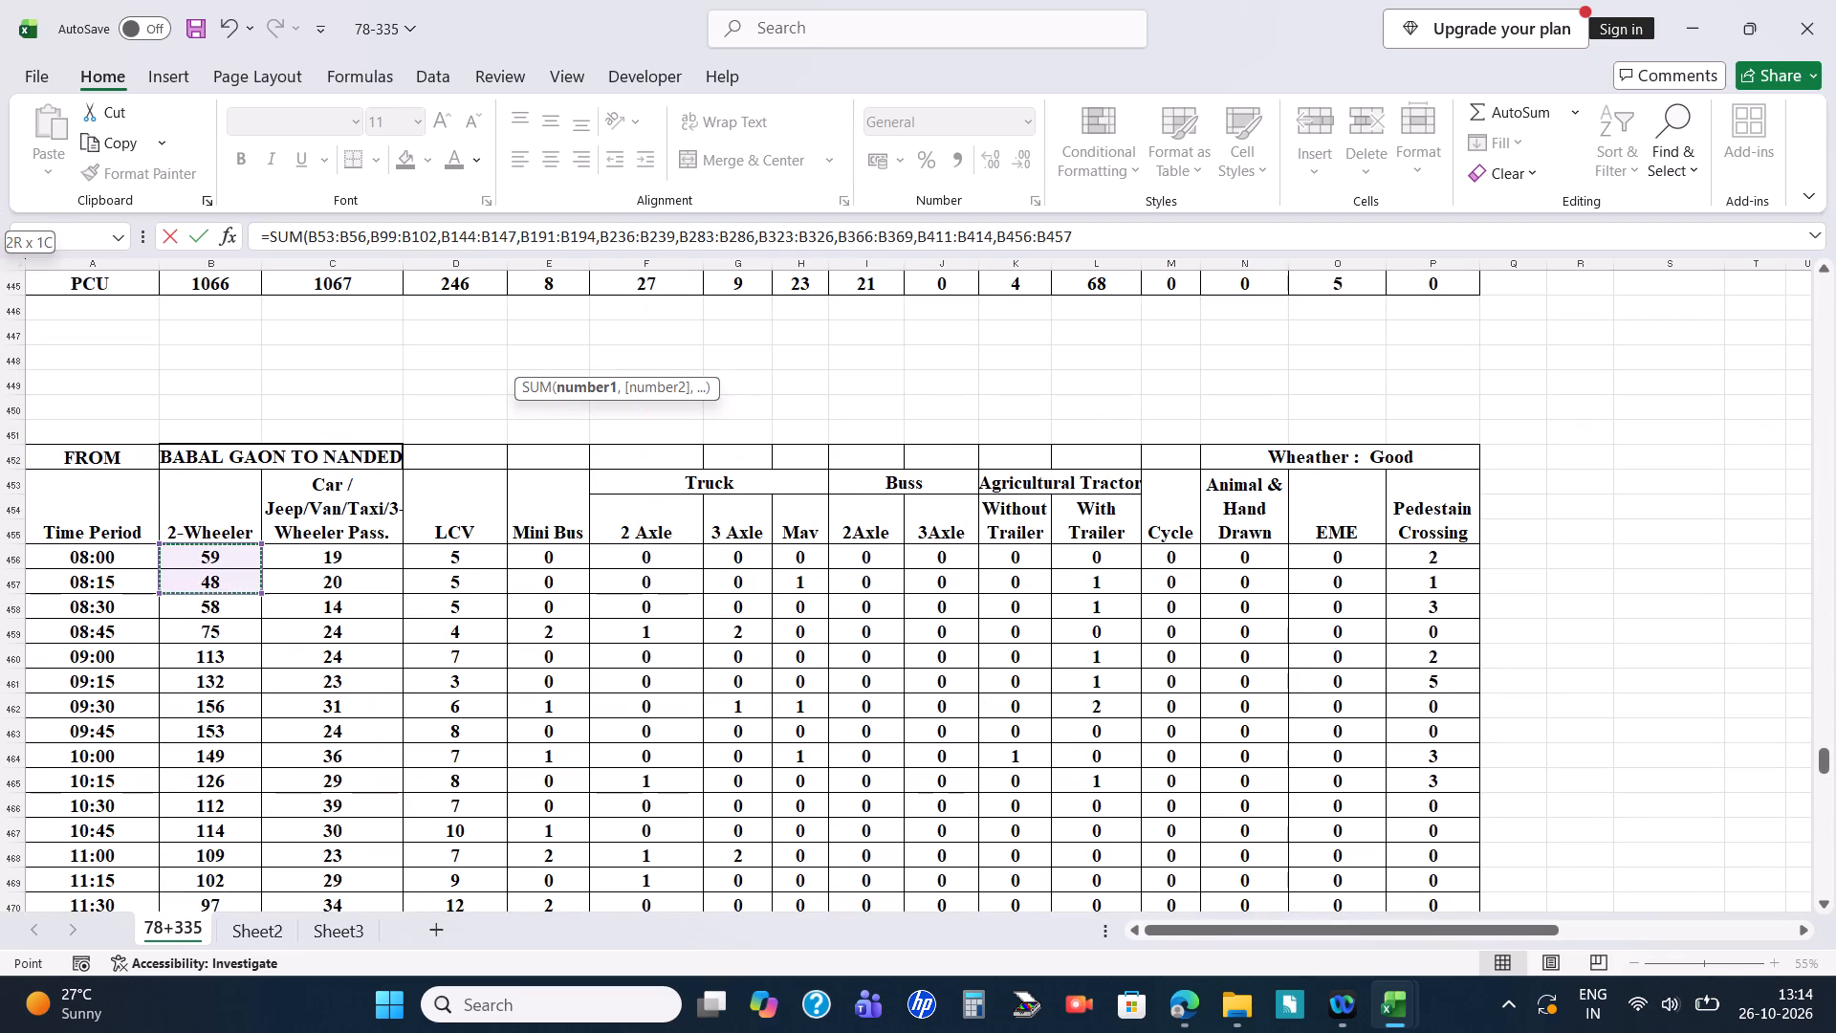
left_click_drag(236, 582, 221, 629, "ctrl")
scroll(219, 622, "down", 5)
scroll(222, 515, "down", 9)
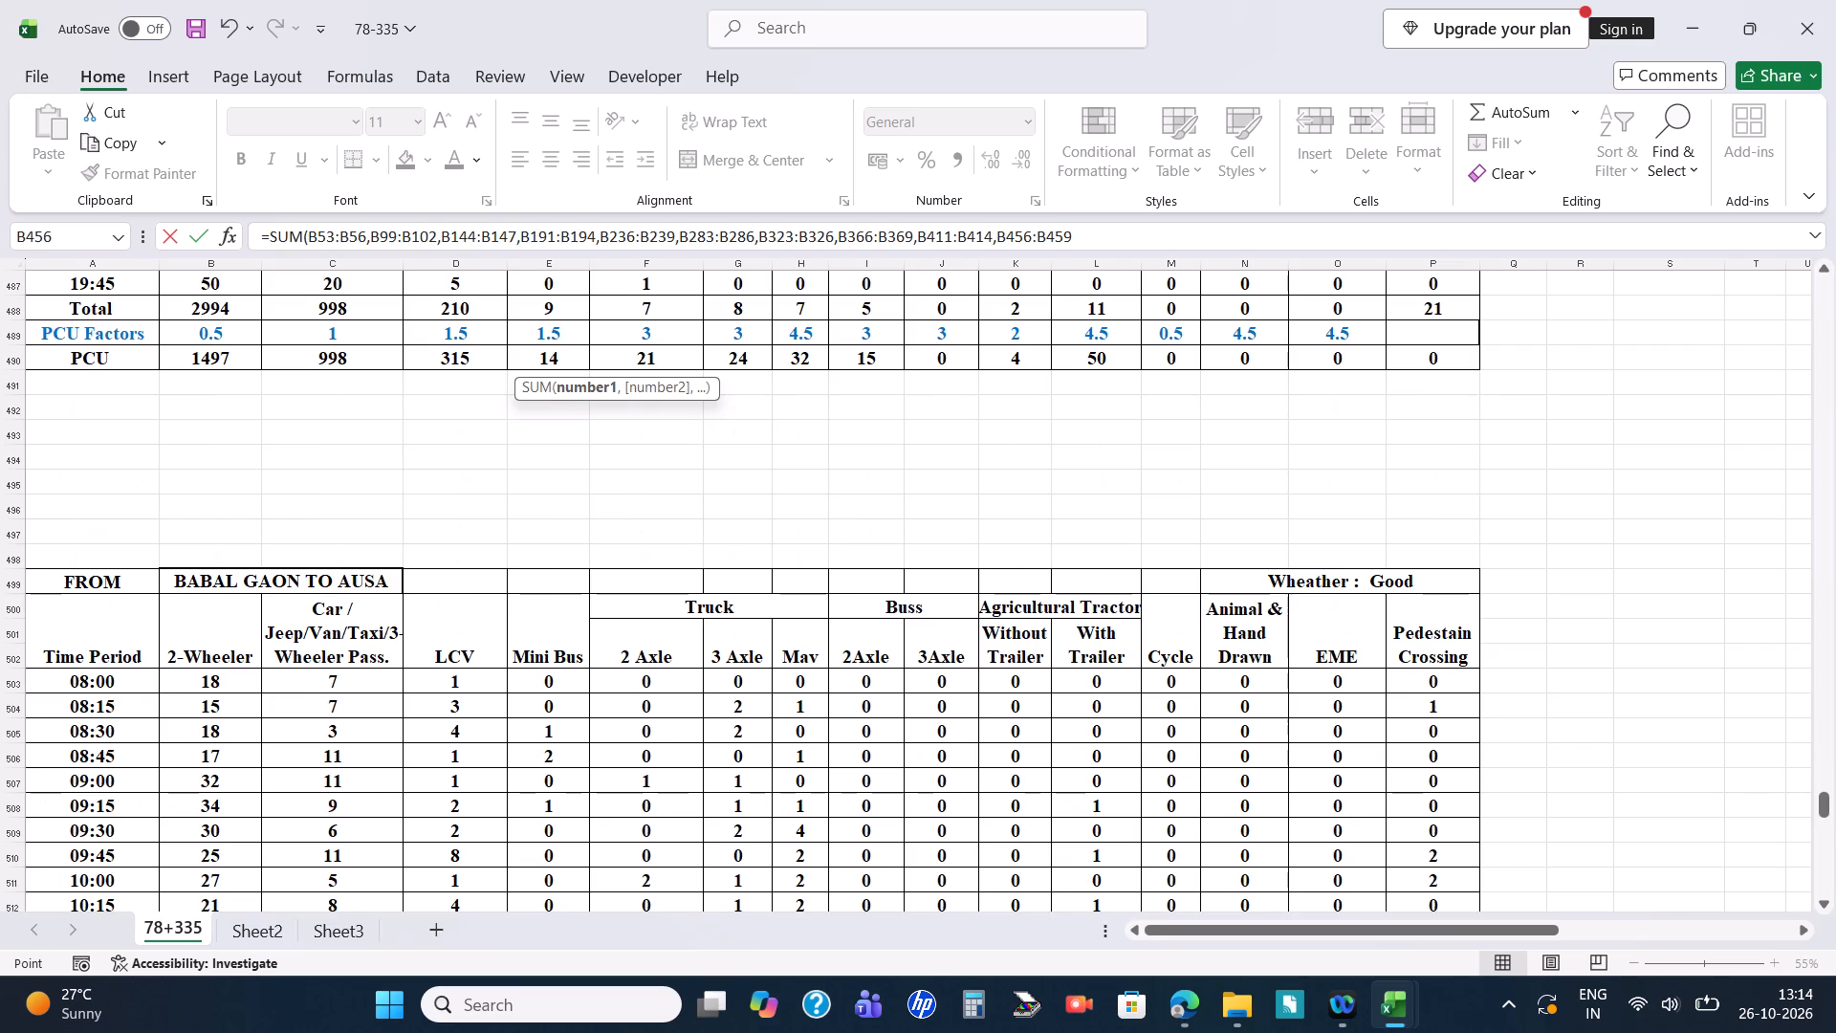
scroll(243, 482, "down", 4)
left_click_drag(236, 385, 240, 452, "ctrl")
scroll(239, 467, "down", 15)
left_click_drag(227, 406, 232, 482, "ctrl")
scroll(236, 483, "down", 12)
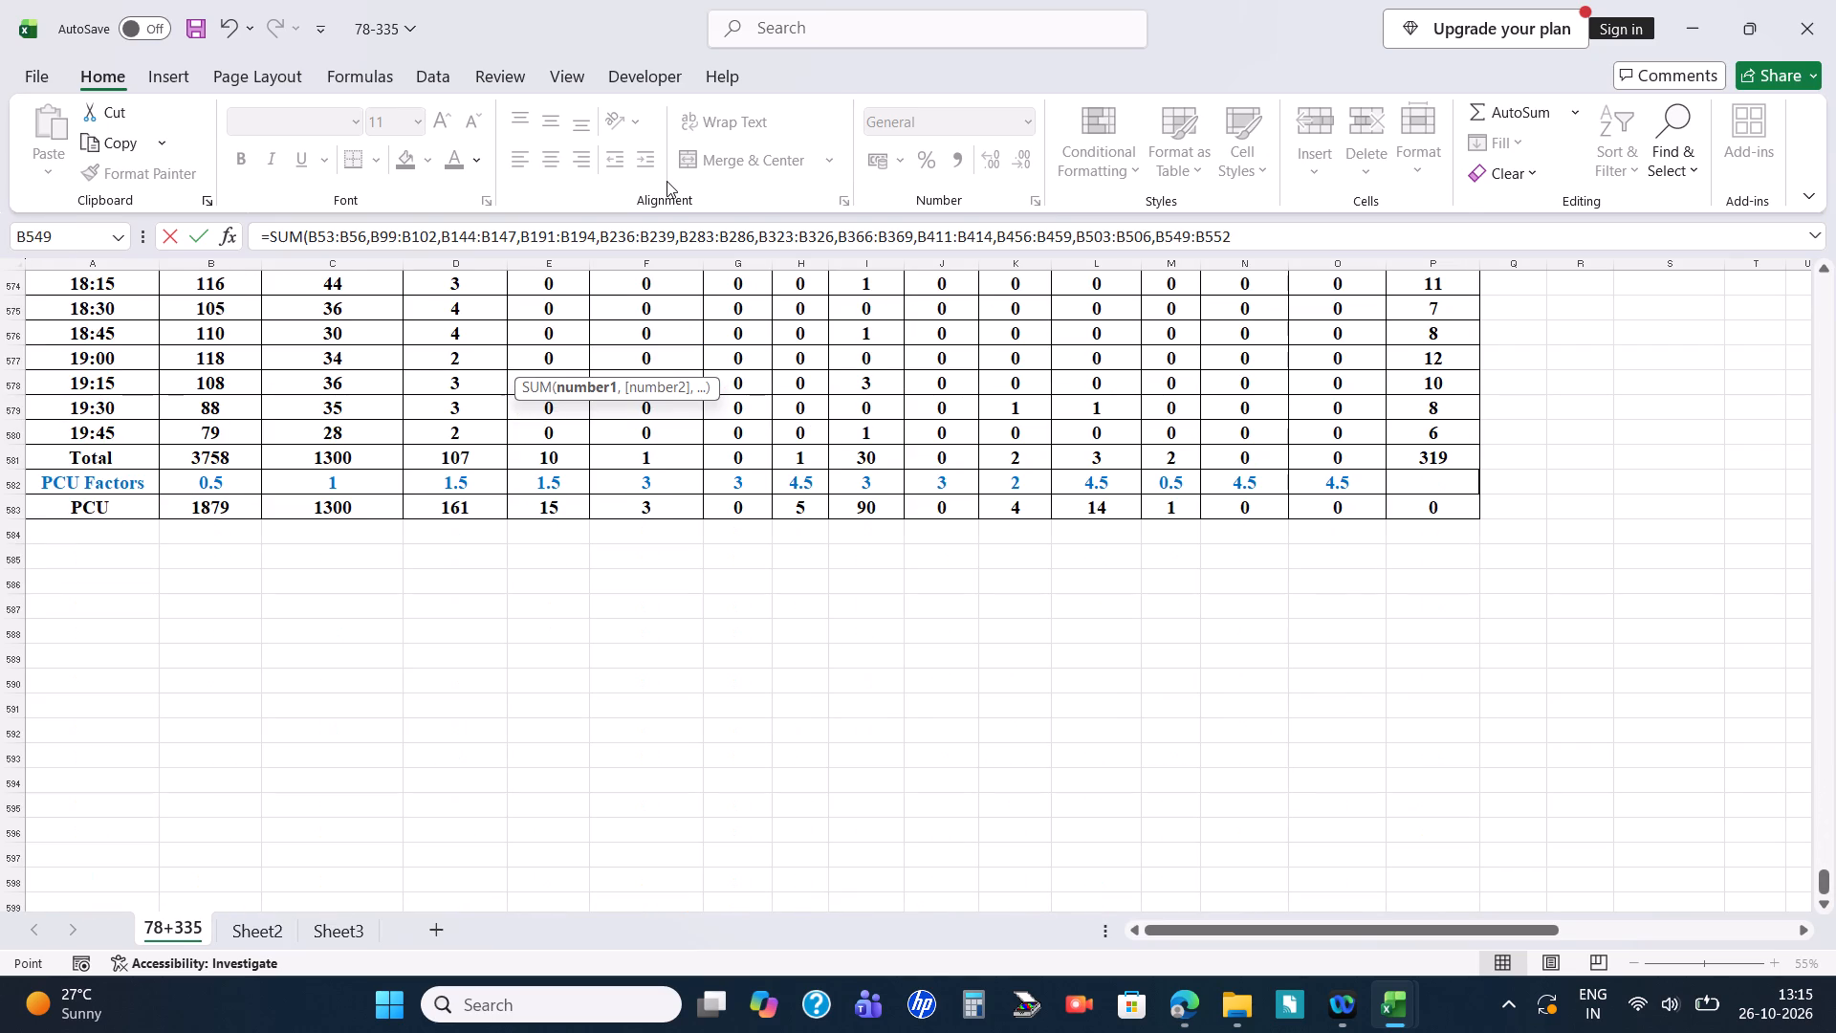
key("Return")
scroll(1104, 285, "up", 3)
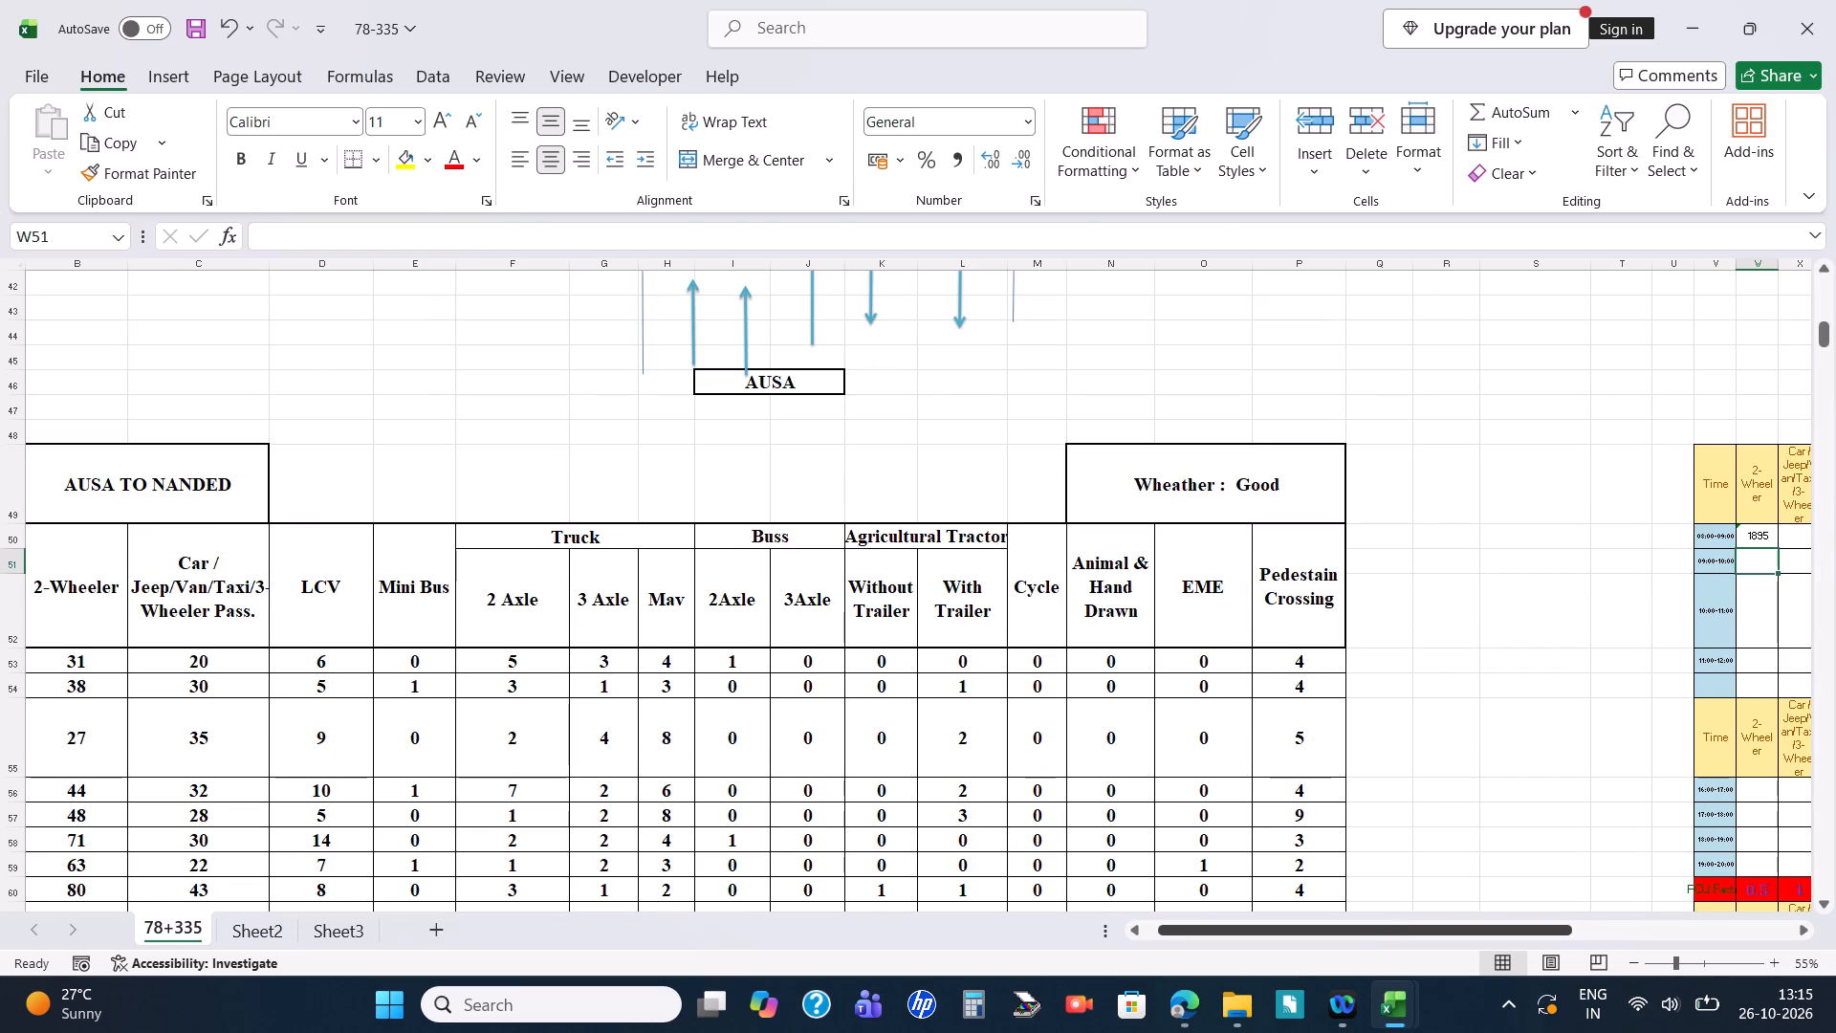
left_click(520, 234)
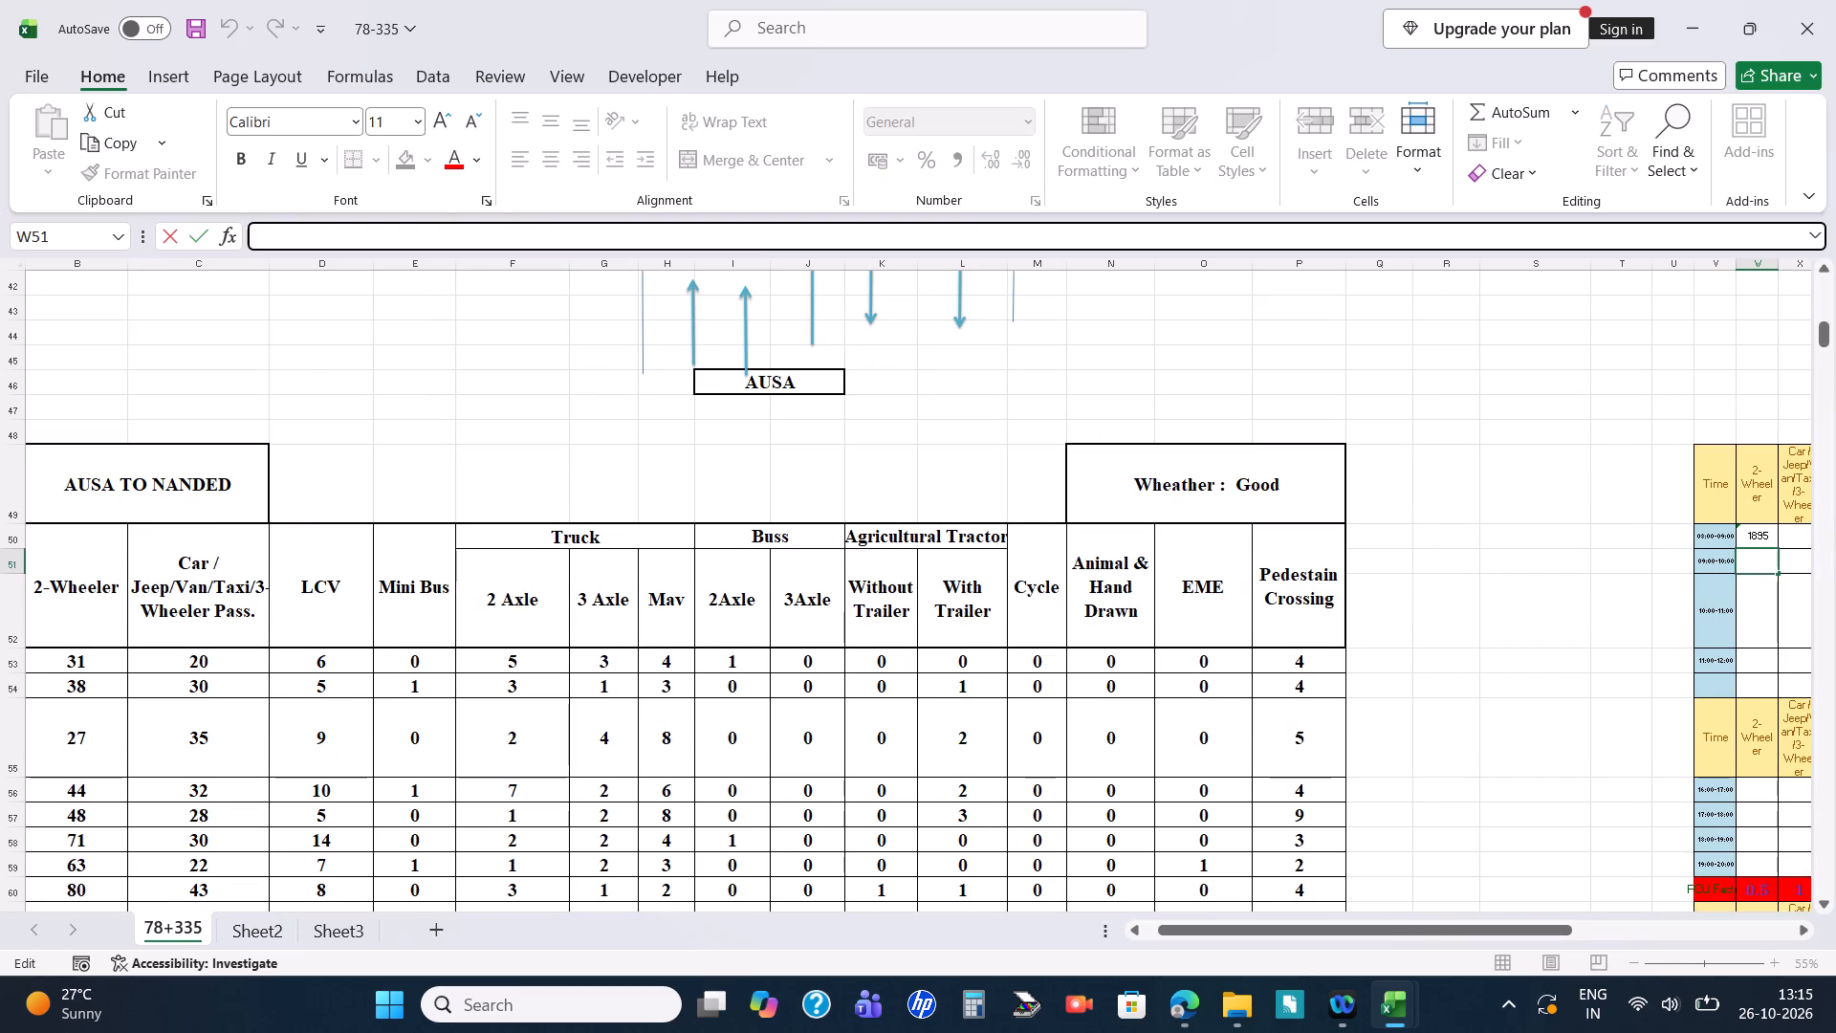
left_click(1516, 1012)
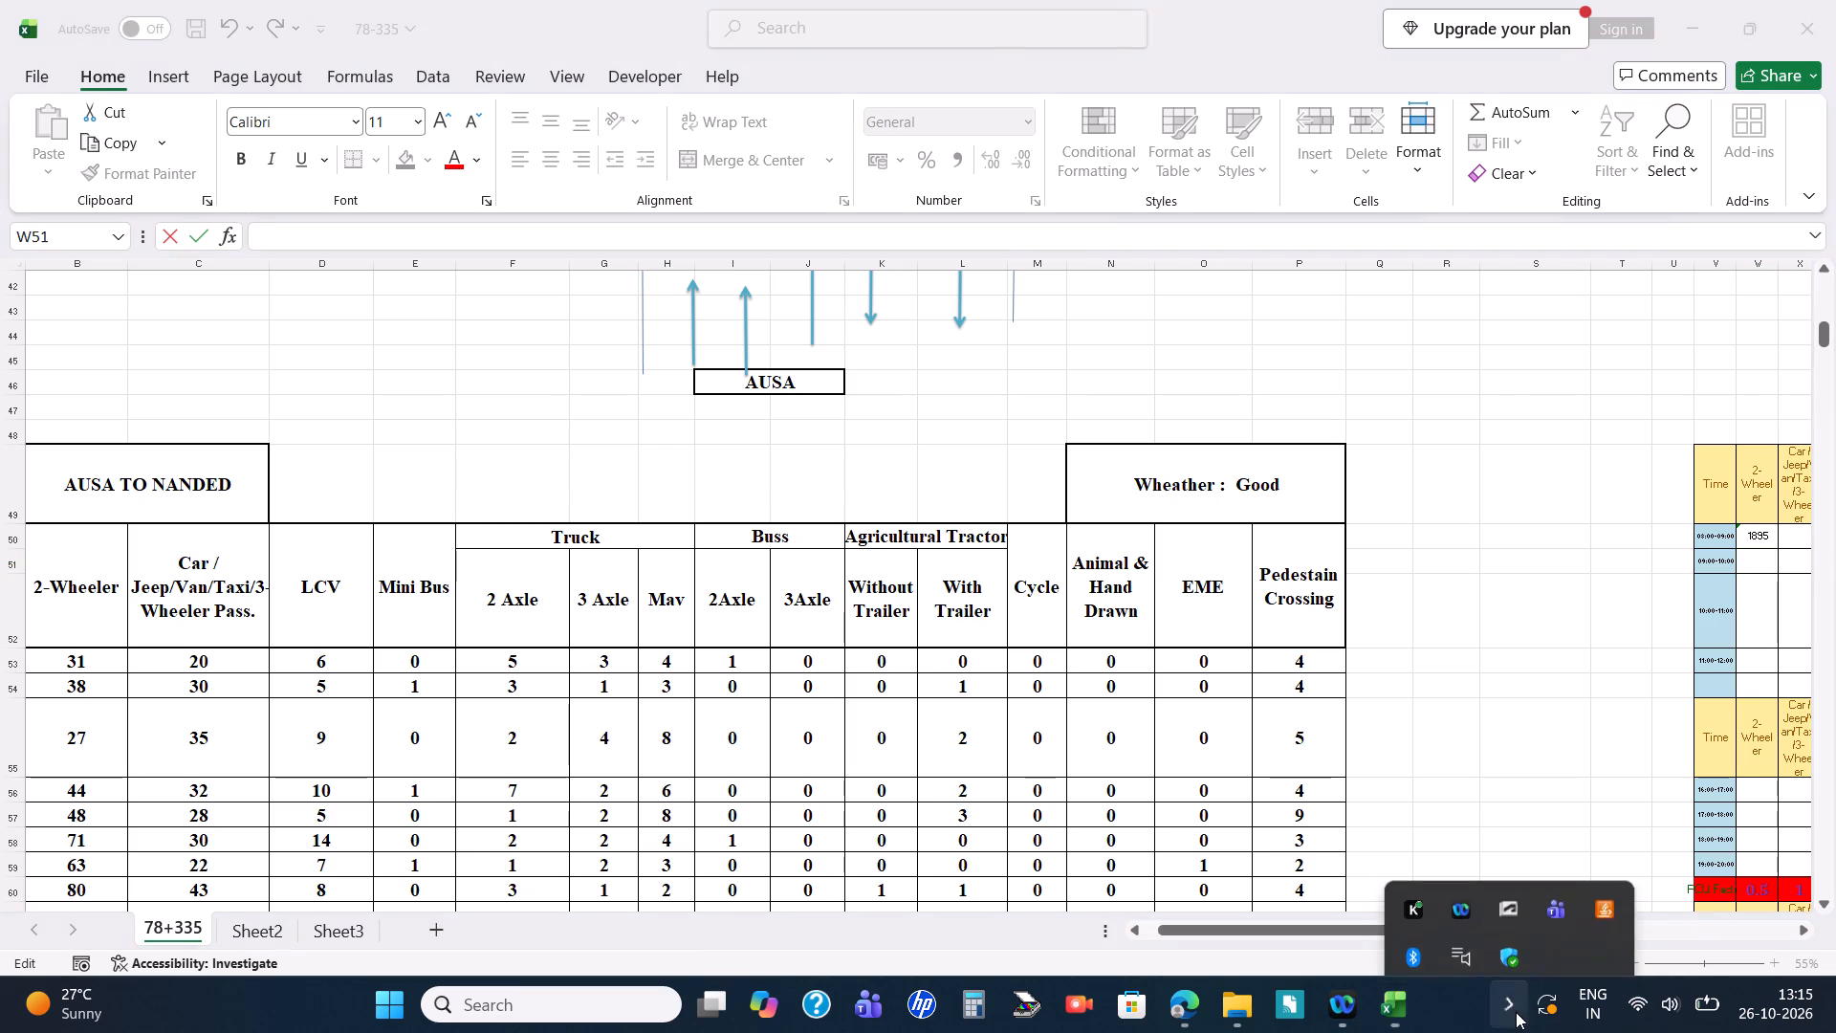
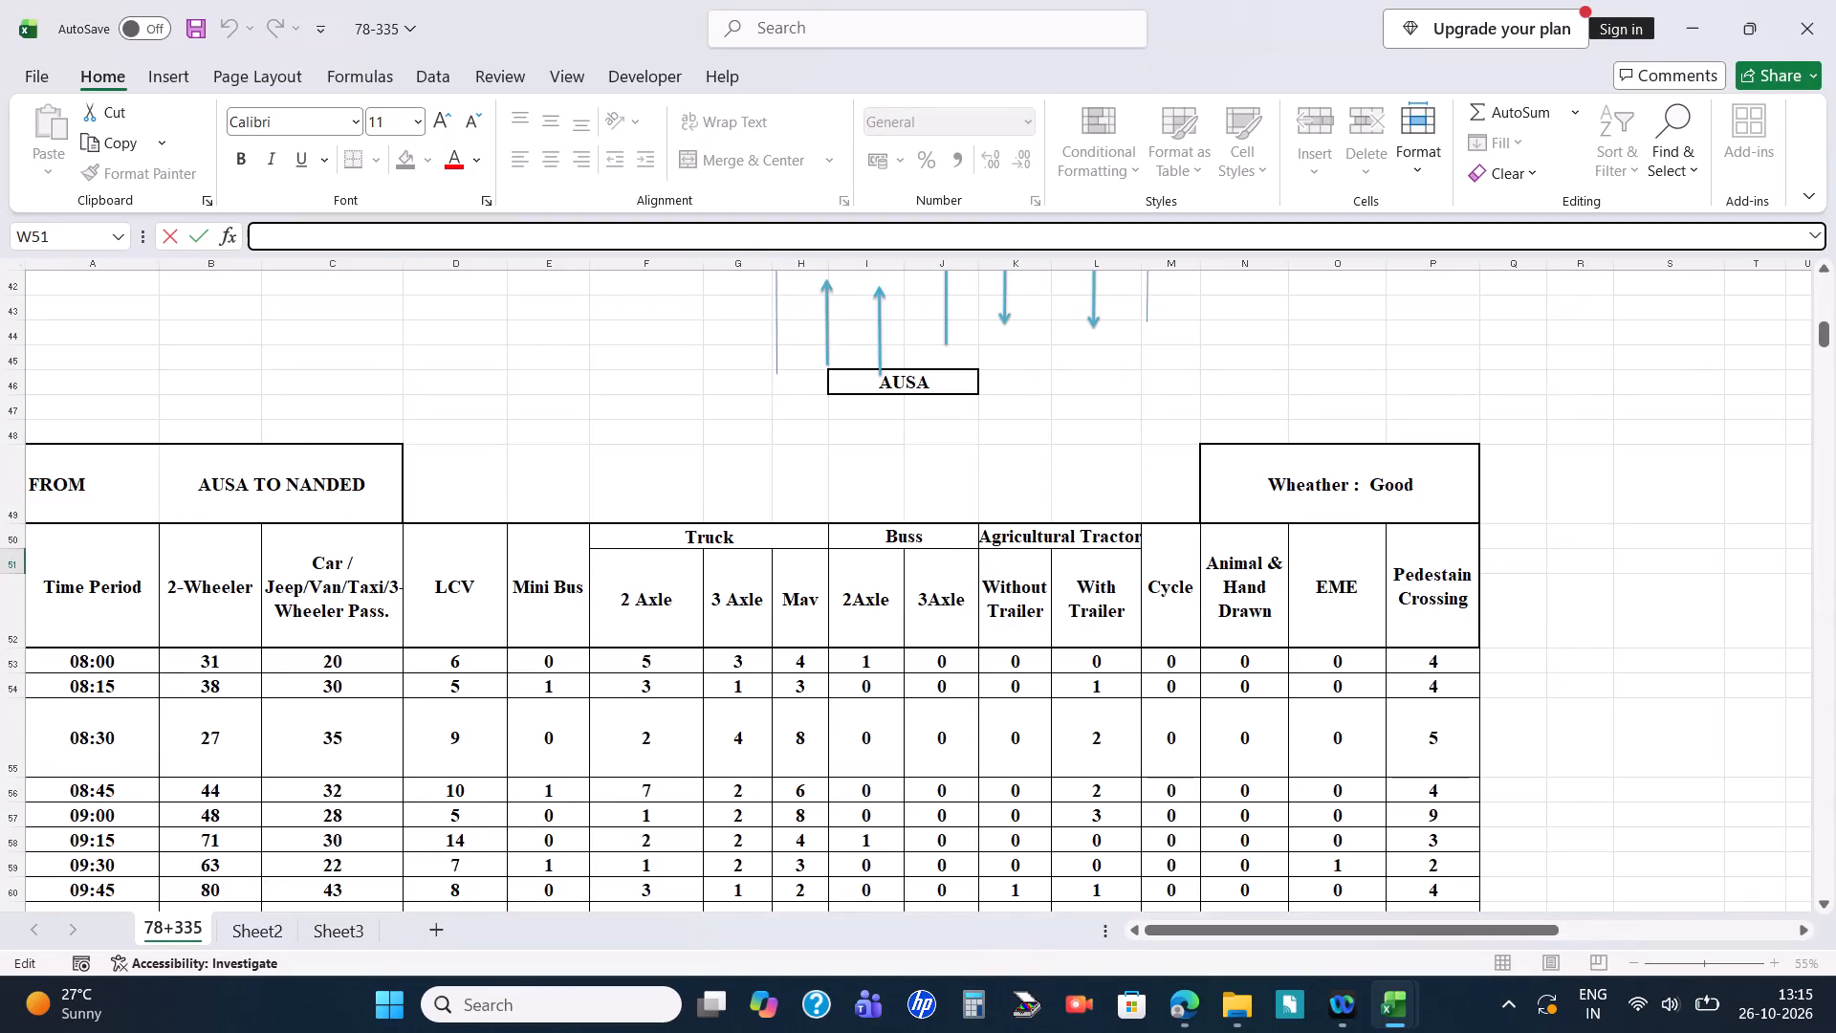
Start a SUM formula in W51 for 09:00-10:00 two-wheelers with the Ausa-origin ranges B57:B60, B103:B106 and B148:B151.
scroll(425, 809, "down", 1)
scroll(520, 736, "up", 3)
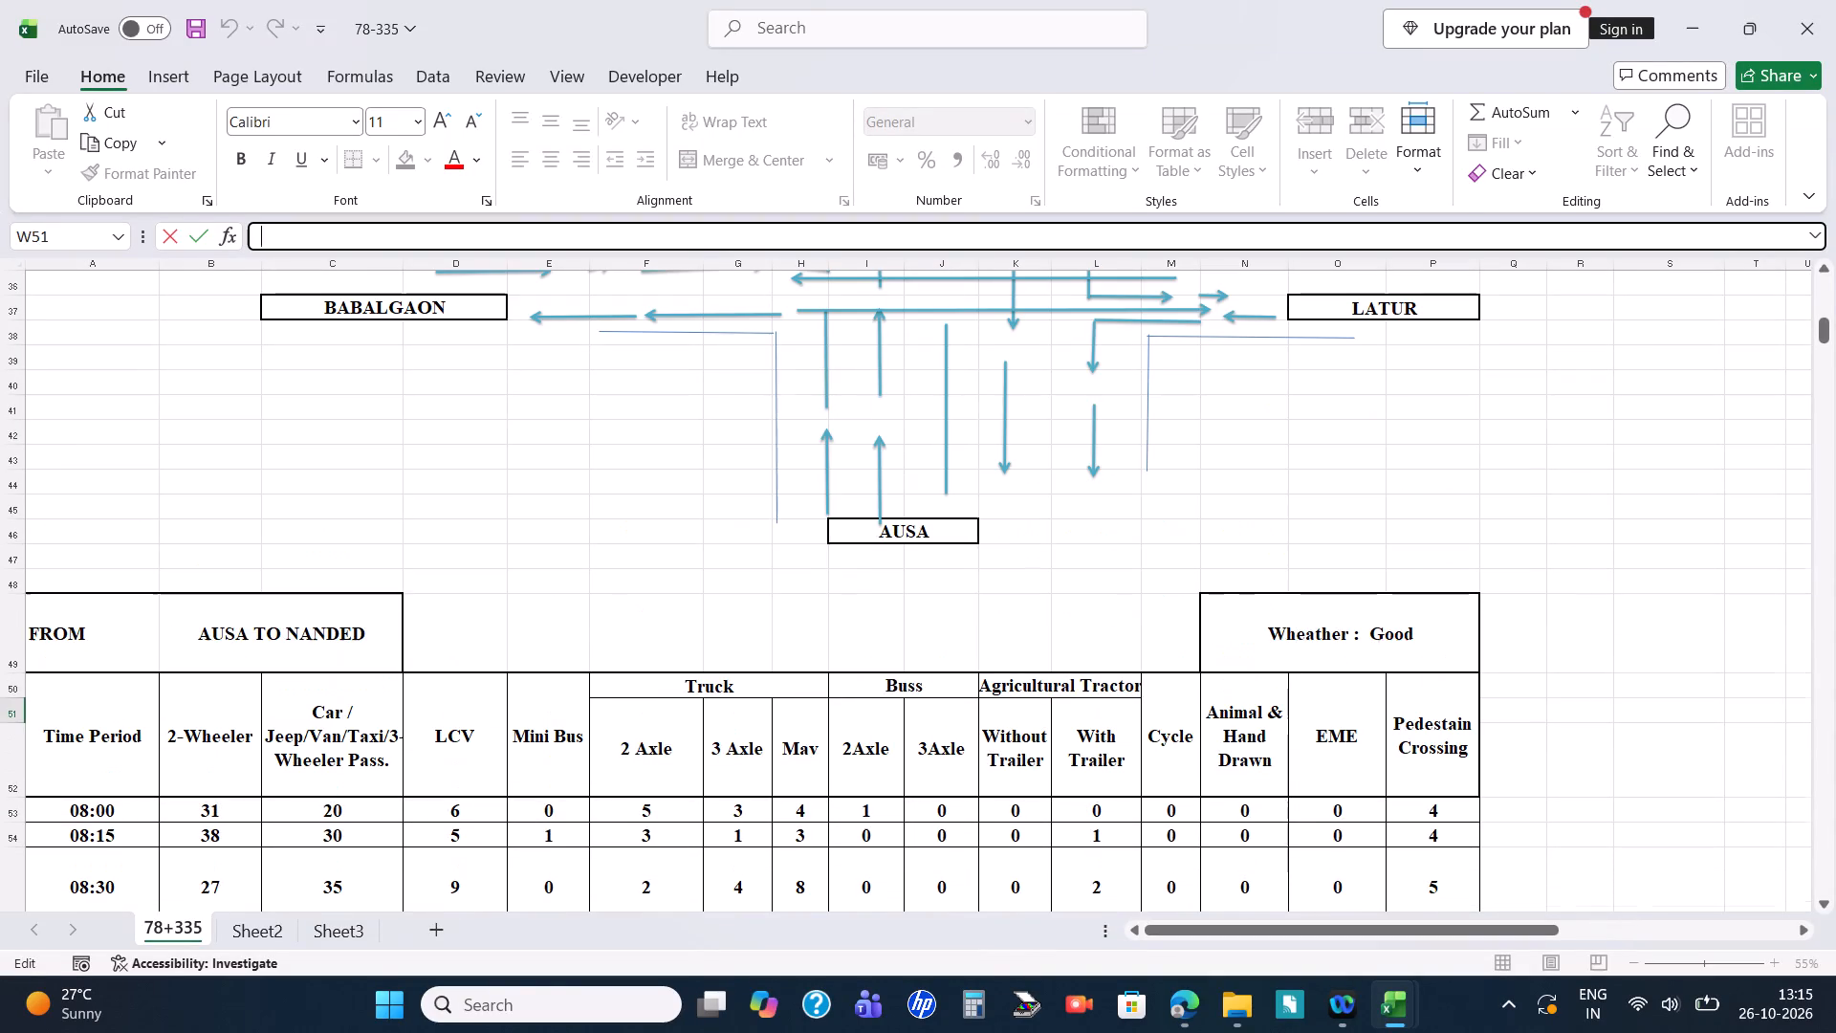
type("=sum")
double_click(318, 279)
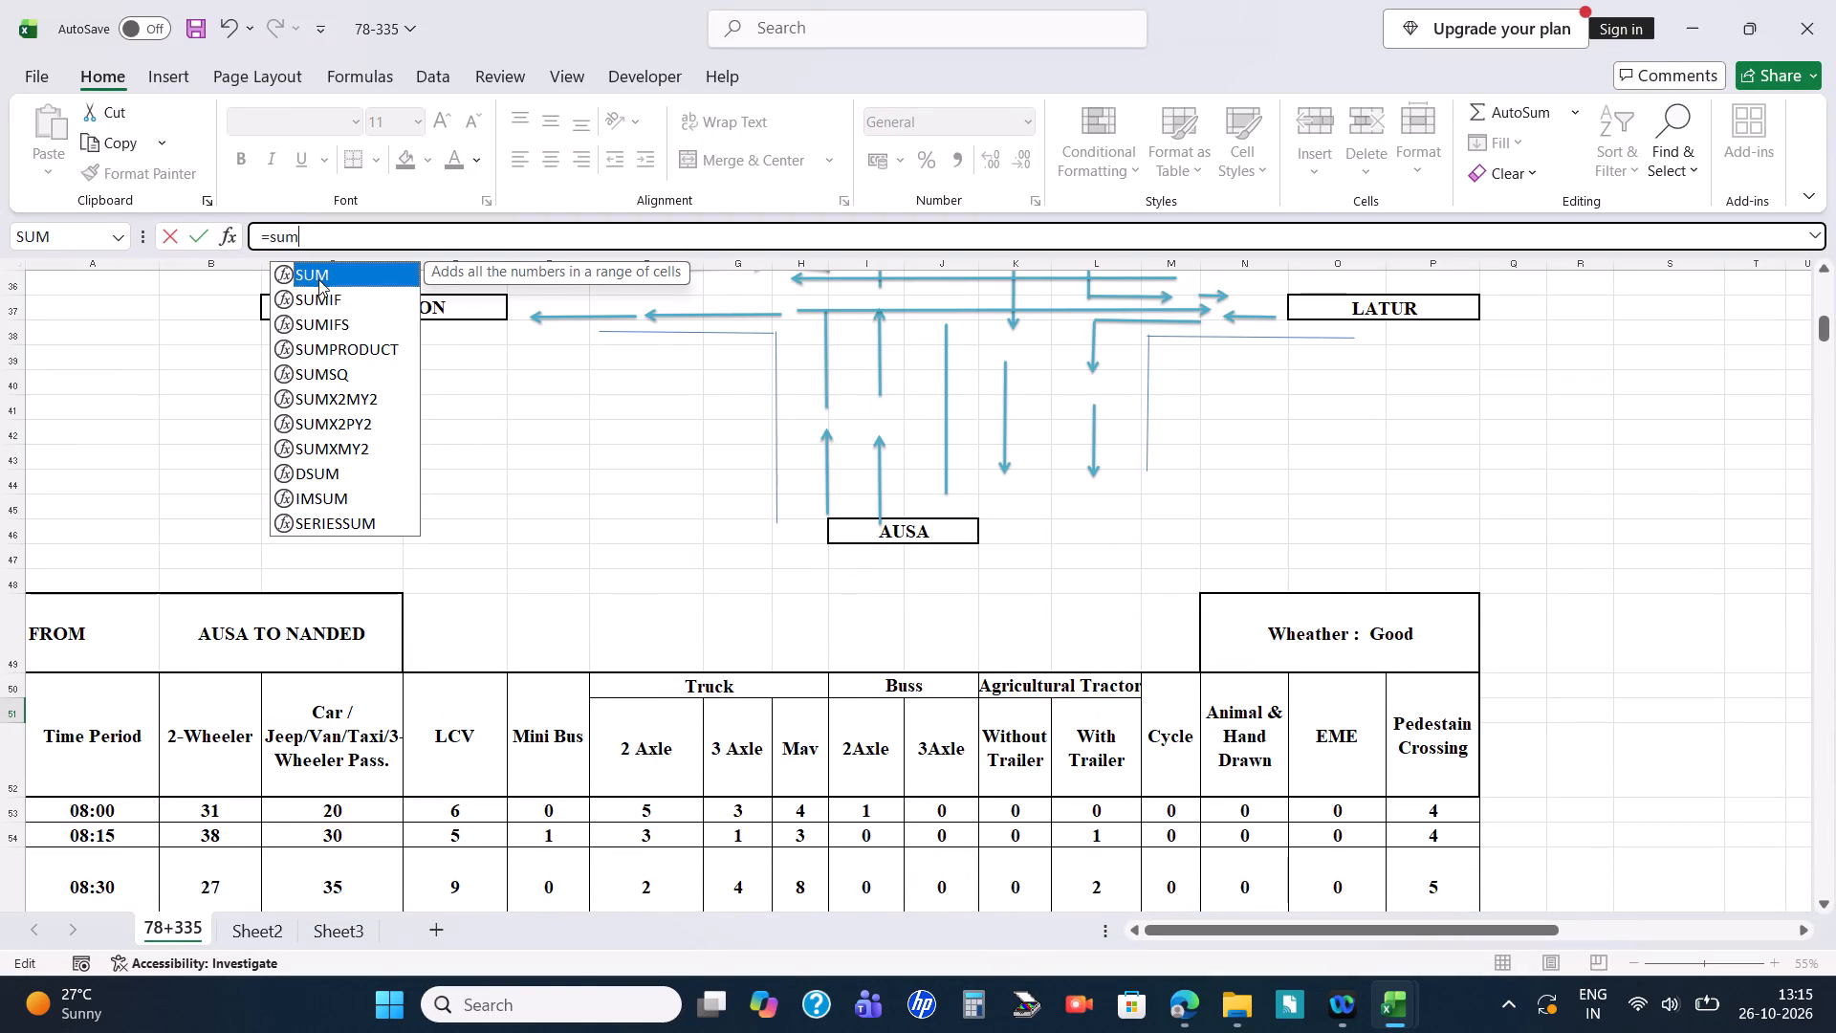
scroll(338, 822, "down", 3)
scroll(195, 780, "down", 1)
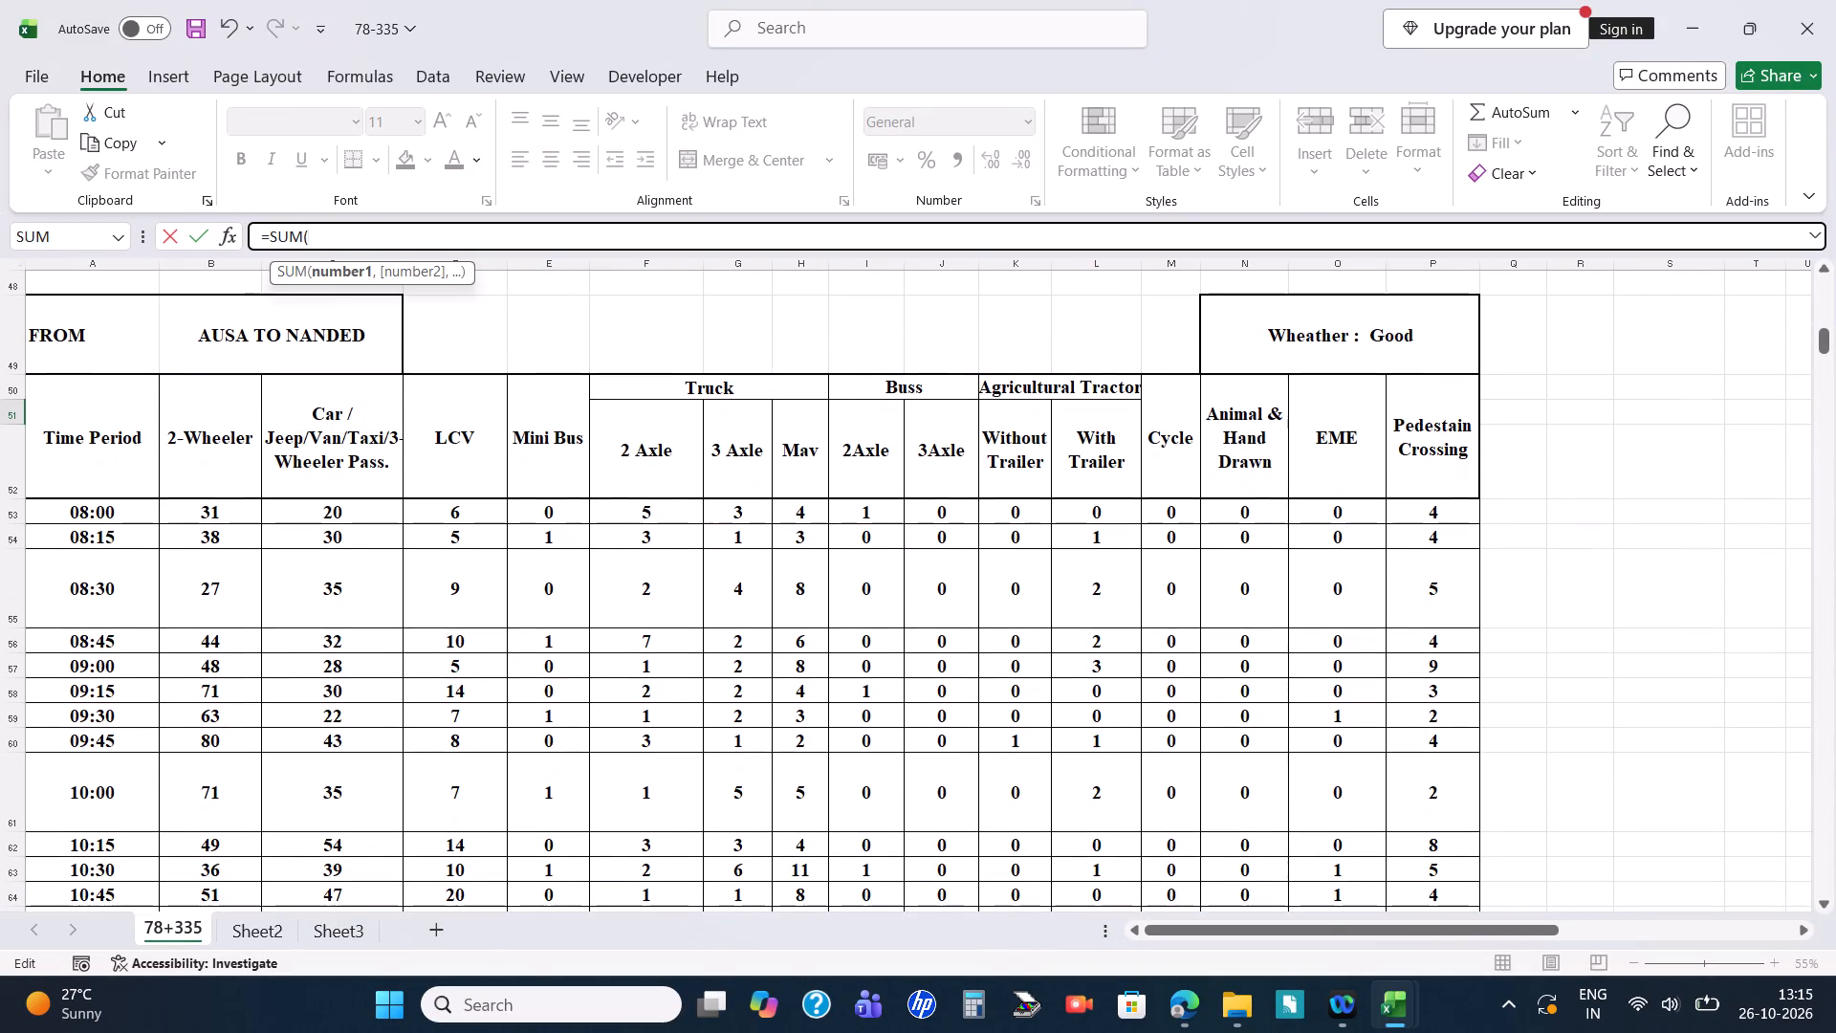
left_click_drag(106, 667, 107, 678)
left_click_drag(227, 672, 213, 736)
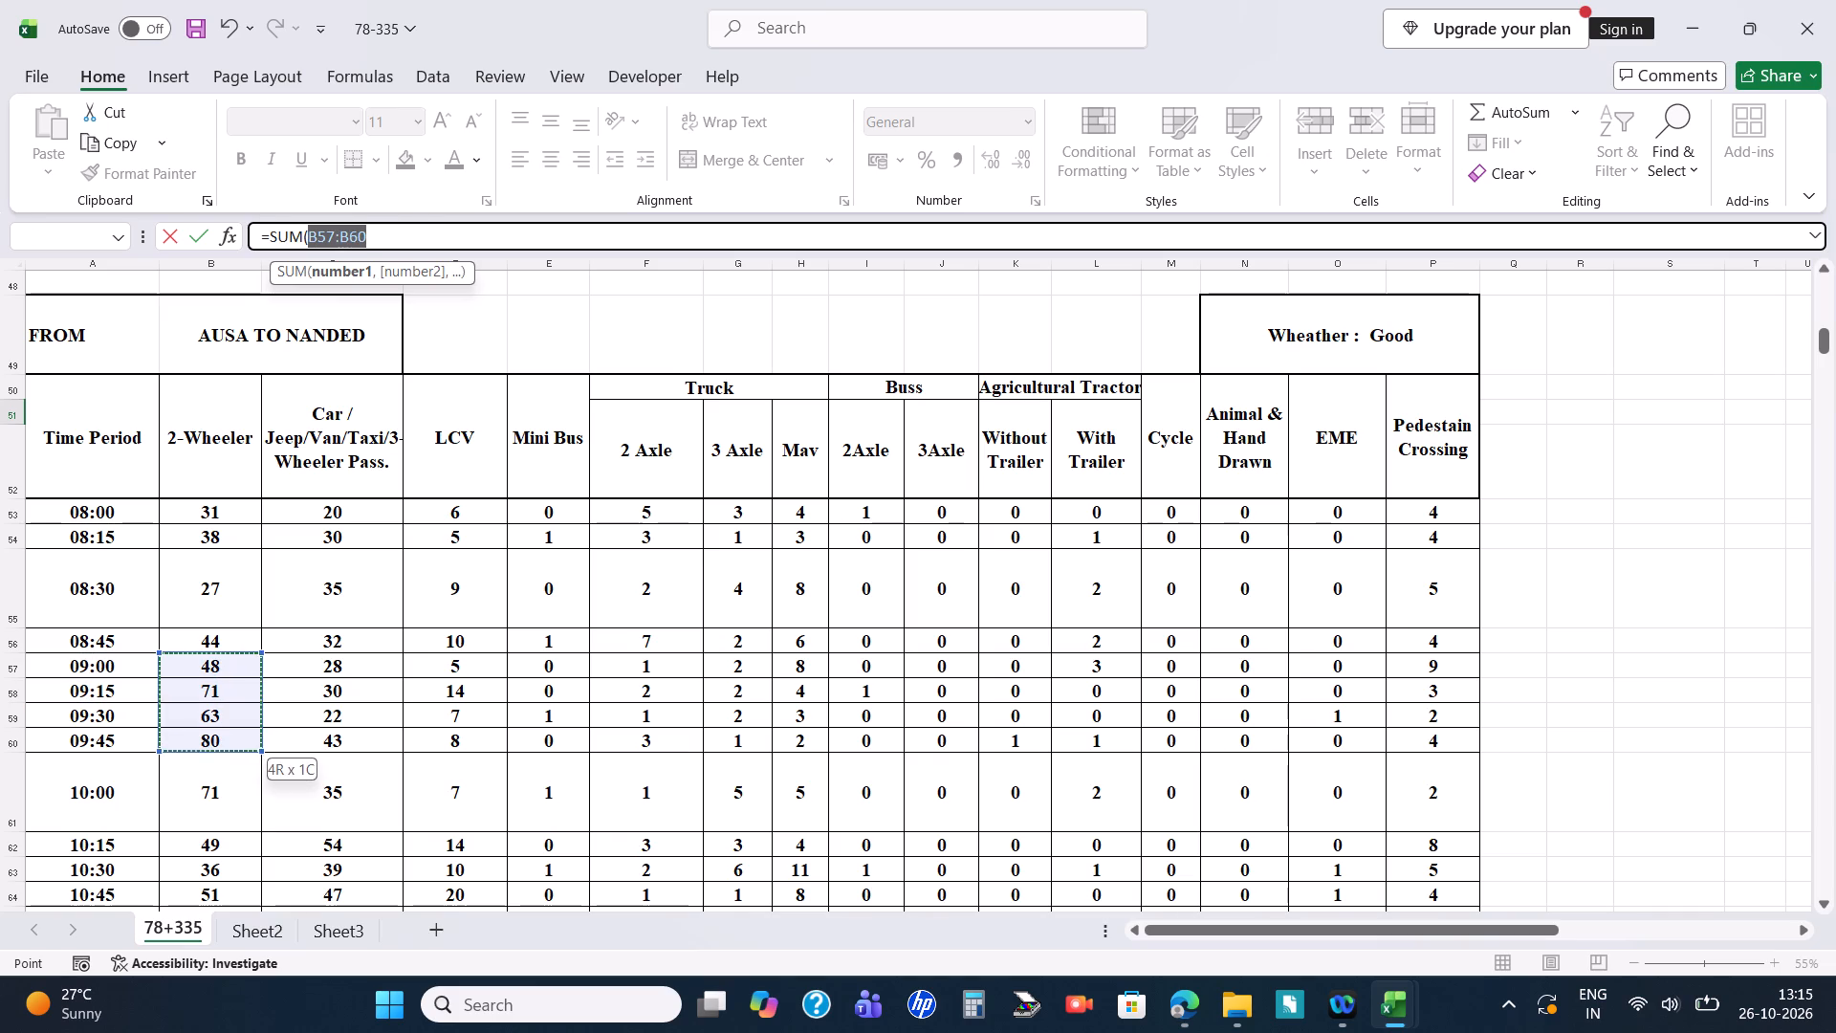
left_click_drag(213, 736, 212, 741)
scroll(229, 766, "down", 17)
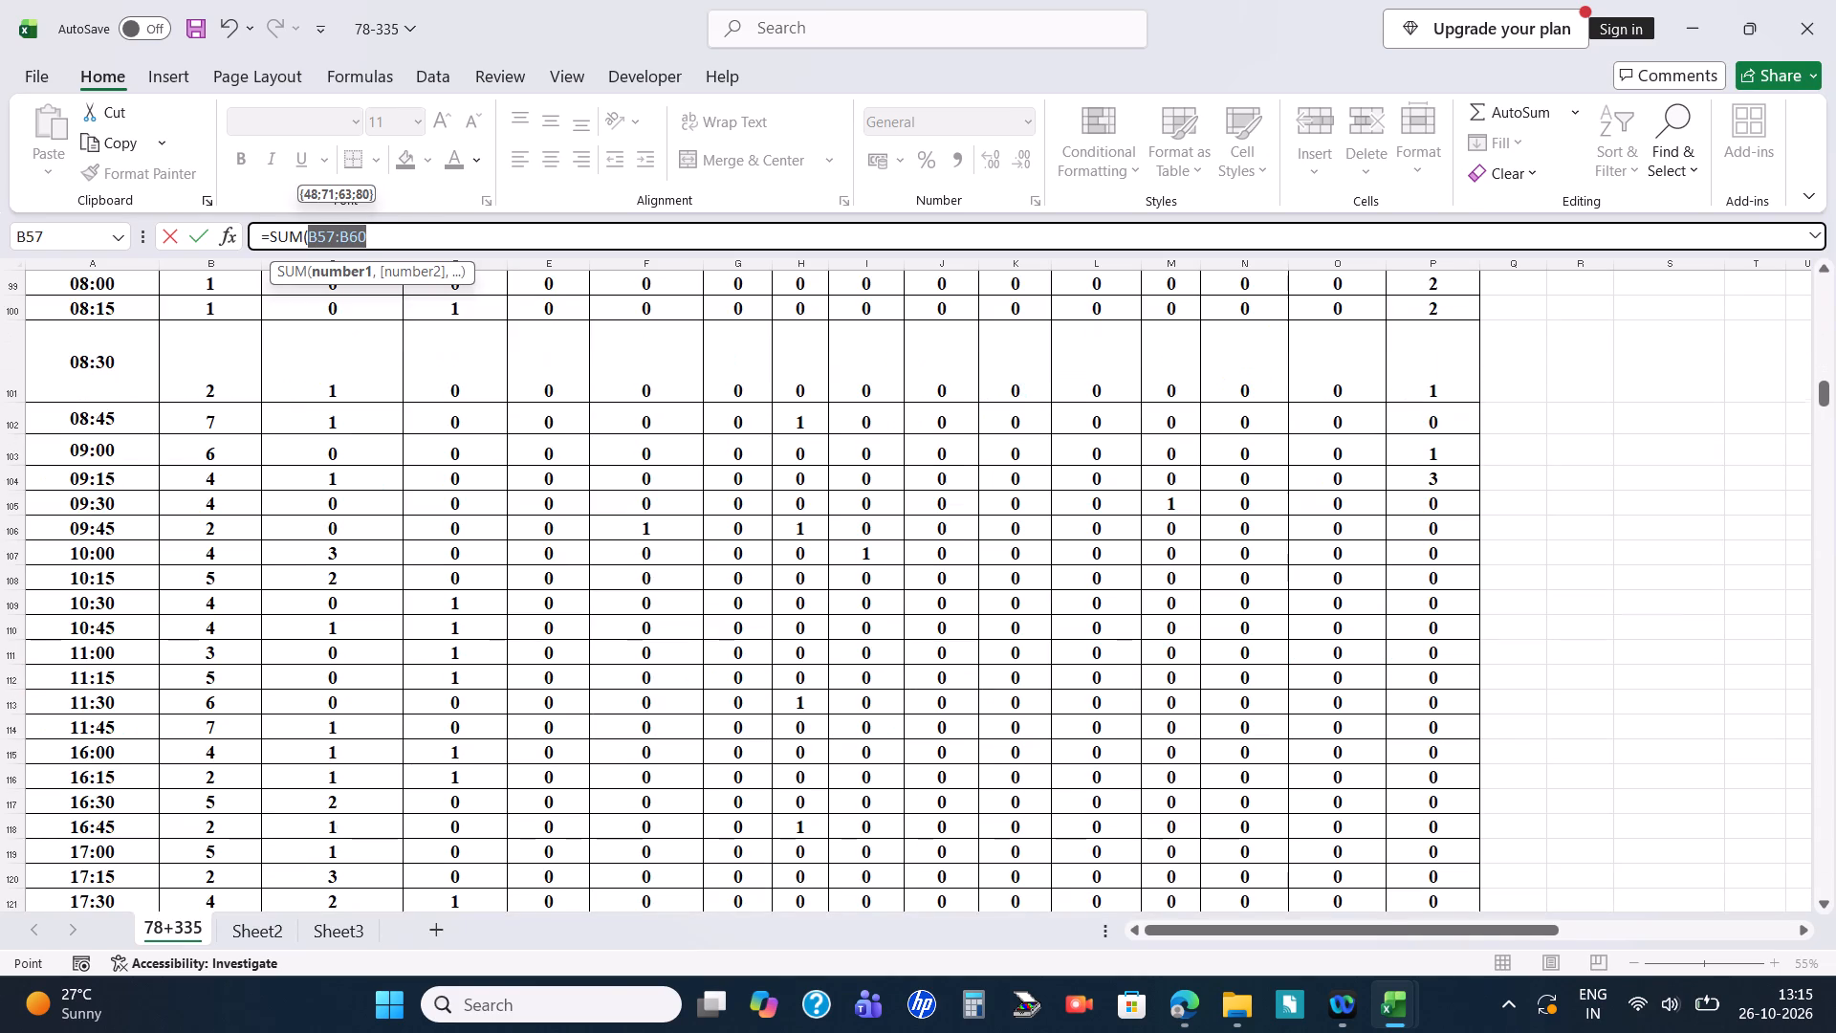
left_click_drag(249, 456, 251, 522, "ctrl")
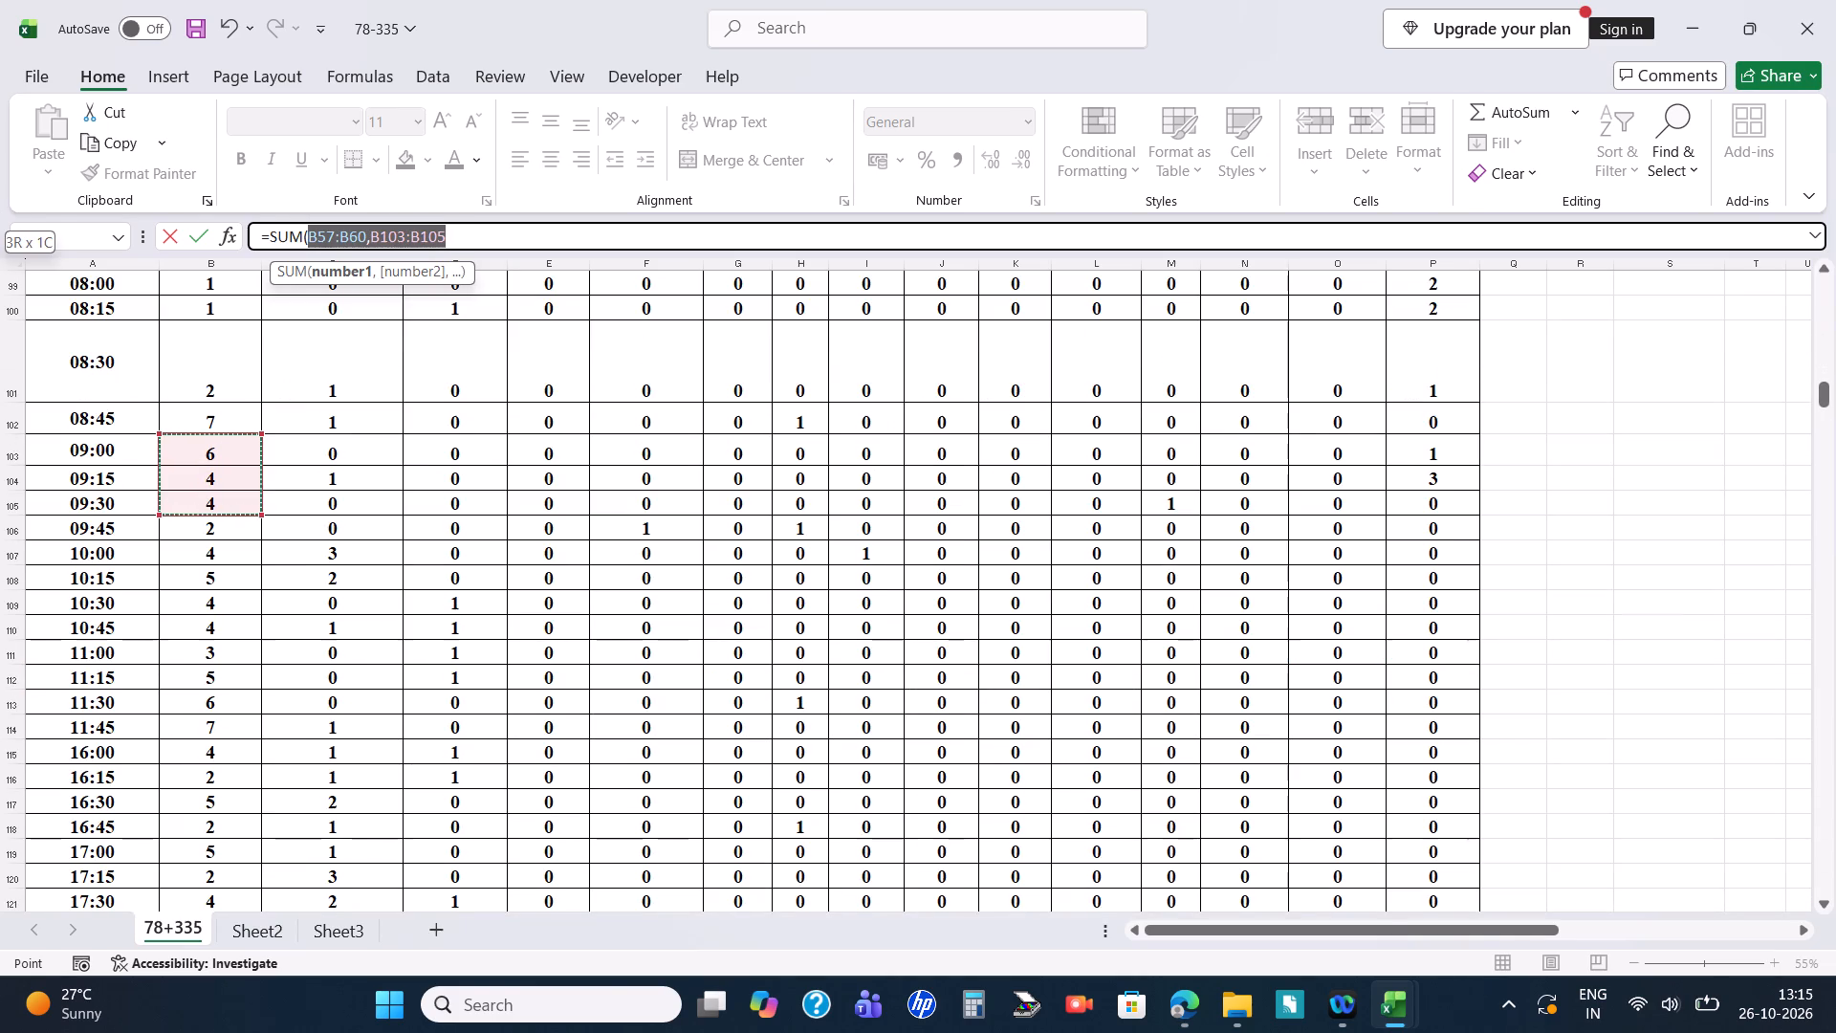
left_click_drag(251, 522, 246, 536, "ctrl")
scroll(233, 624, "down", 12)
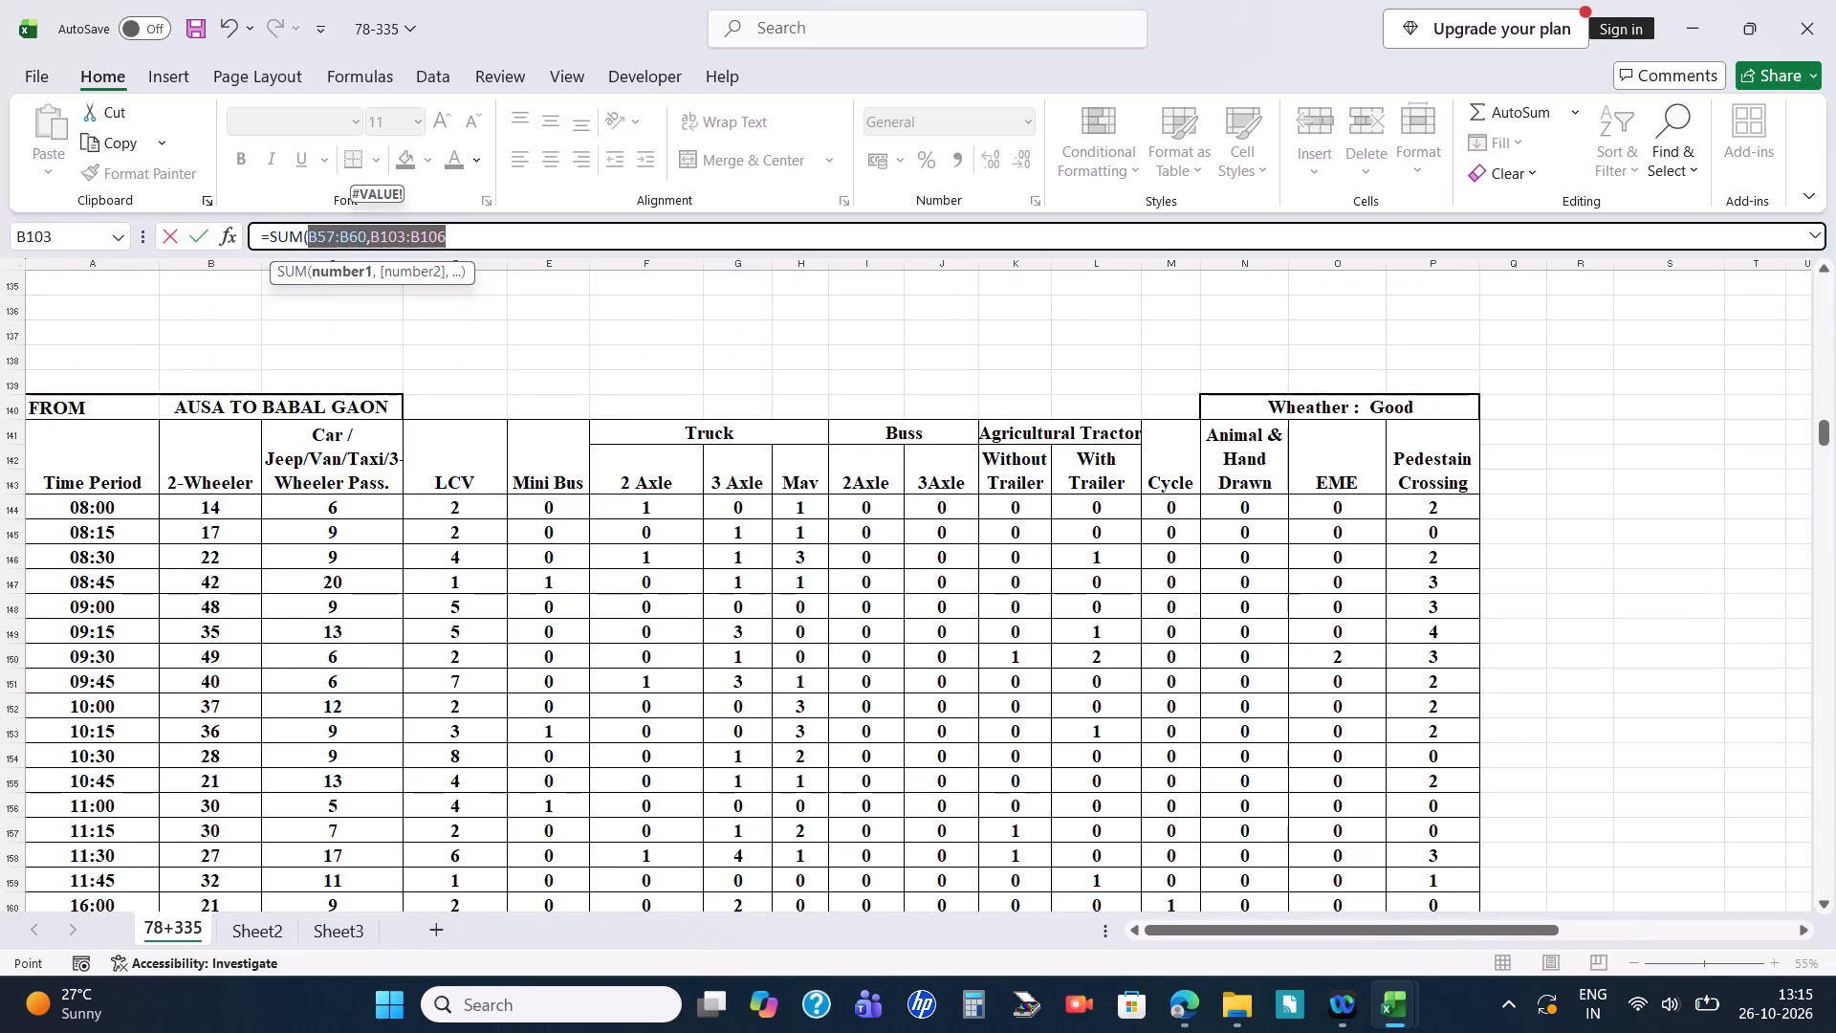
left_click_drag(222, 610, 224, 650, "ctrl")
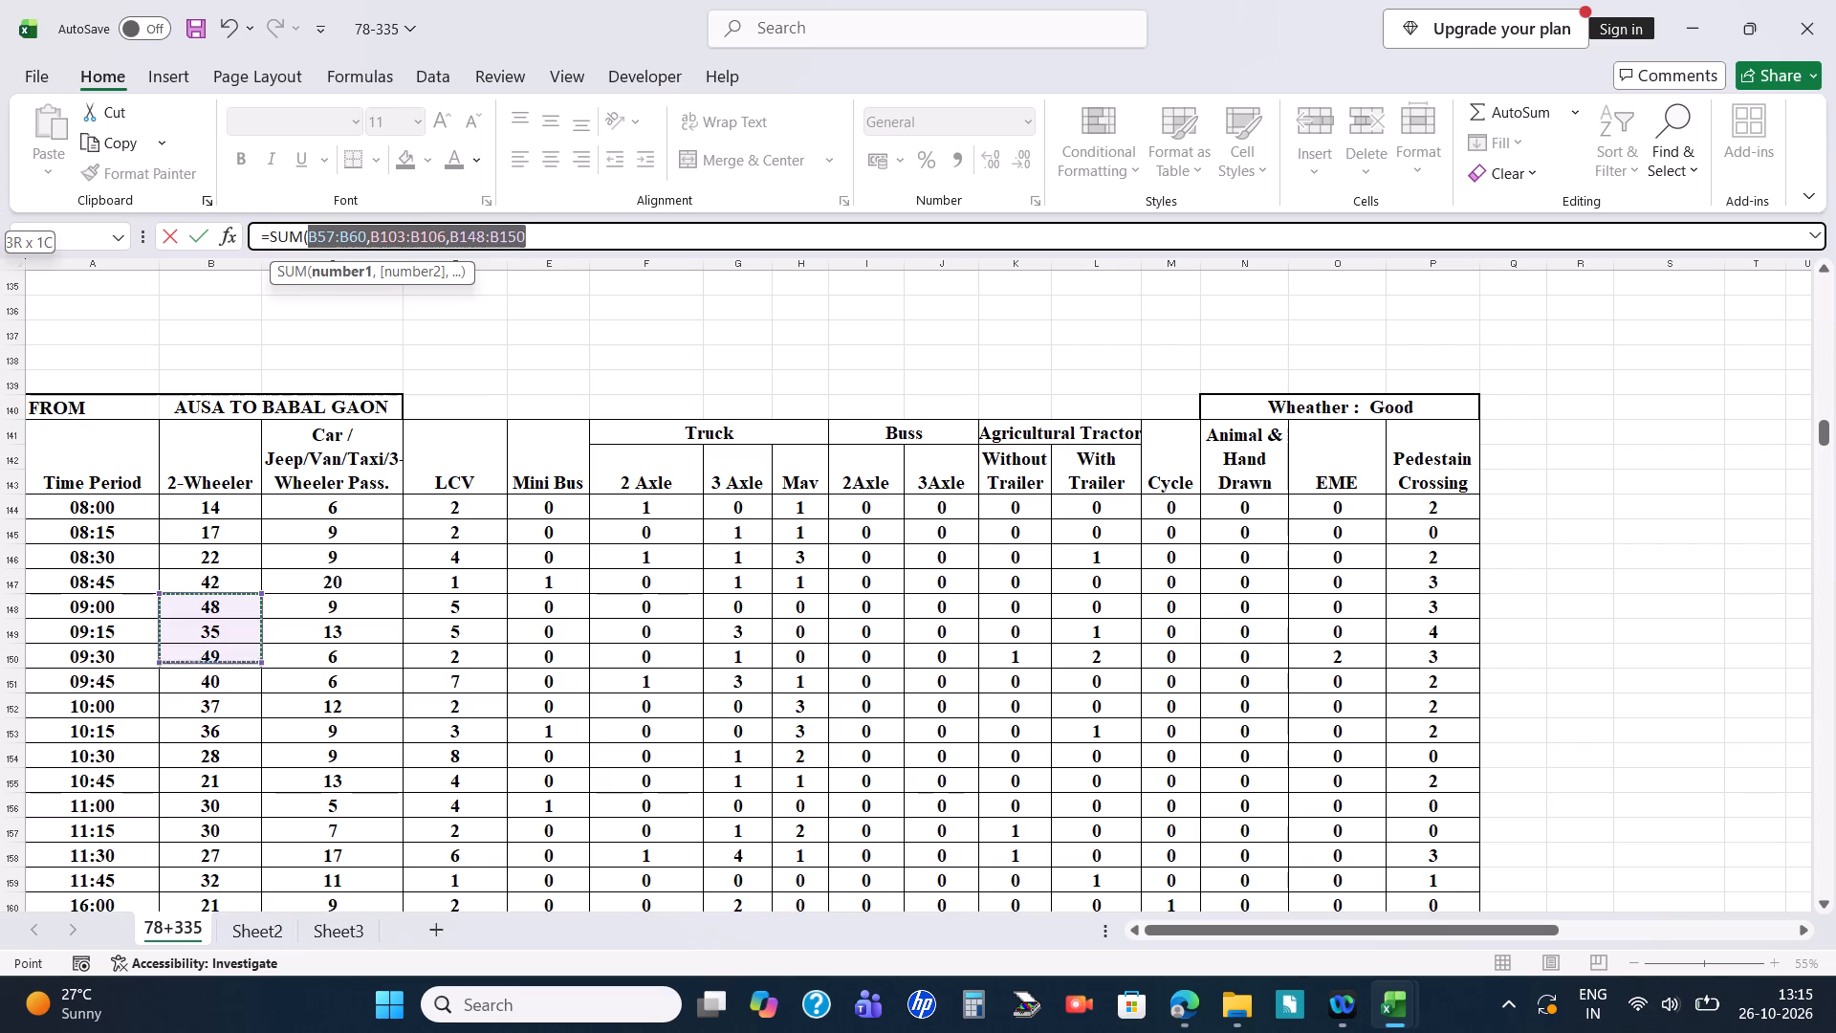
left_click_drag(224, 650, 227, 682, "ctrl")
Add the Latur-origin 09:00 to 09:45 two-wheeler ranges B195:B198, B240:B243 and B287:B290 to the SUM formula.
scroll(227, 682, "down", 6)
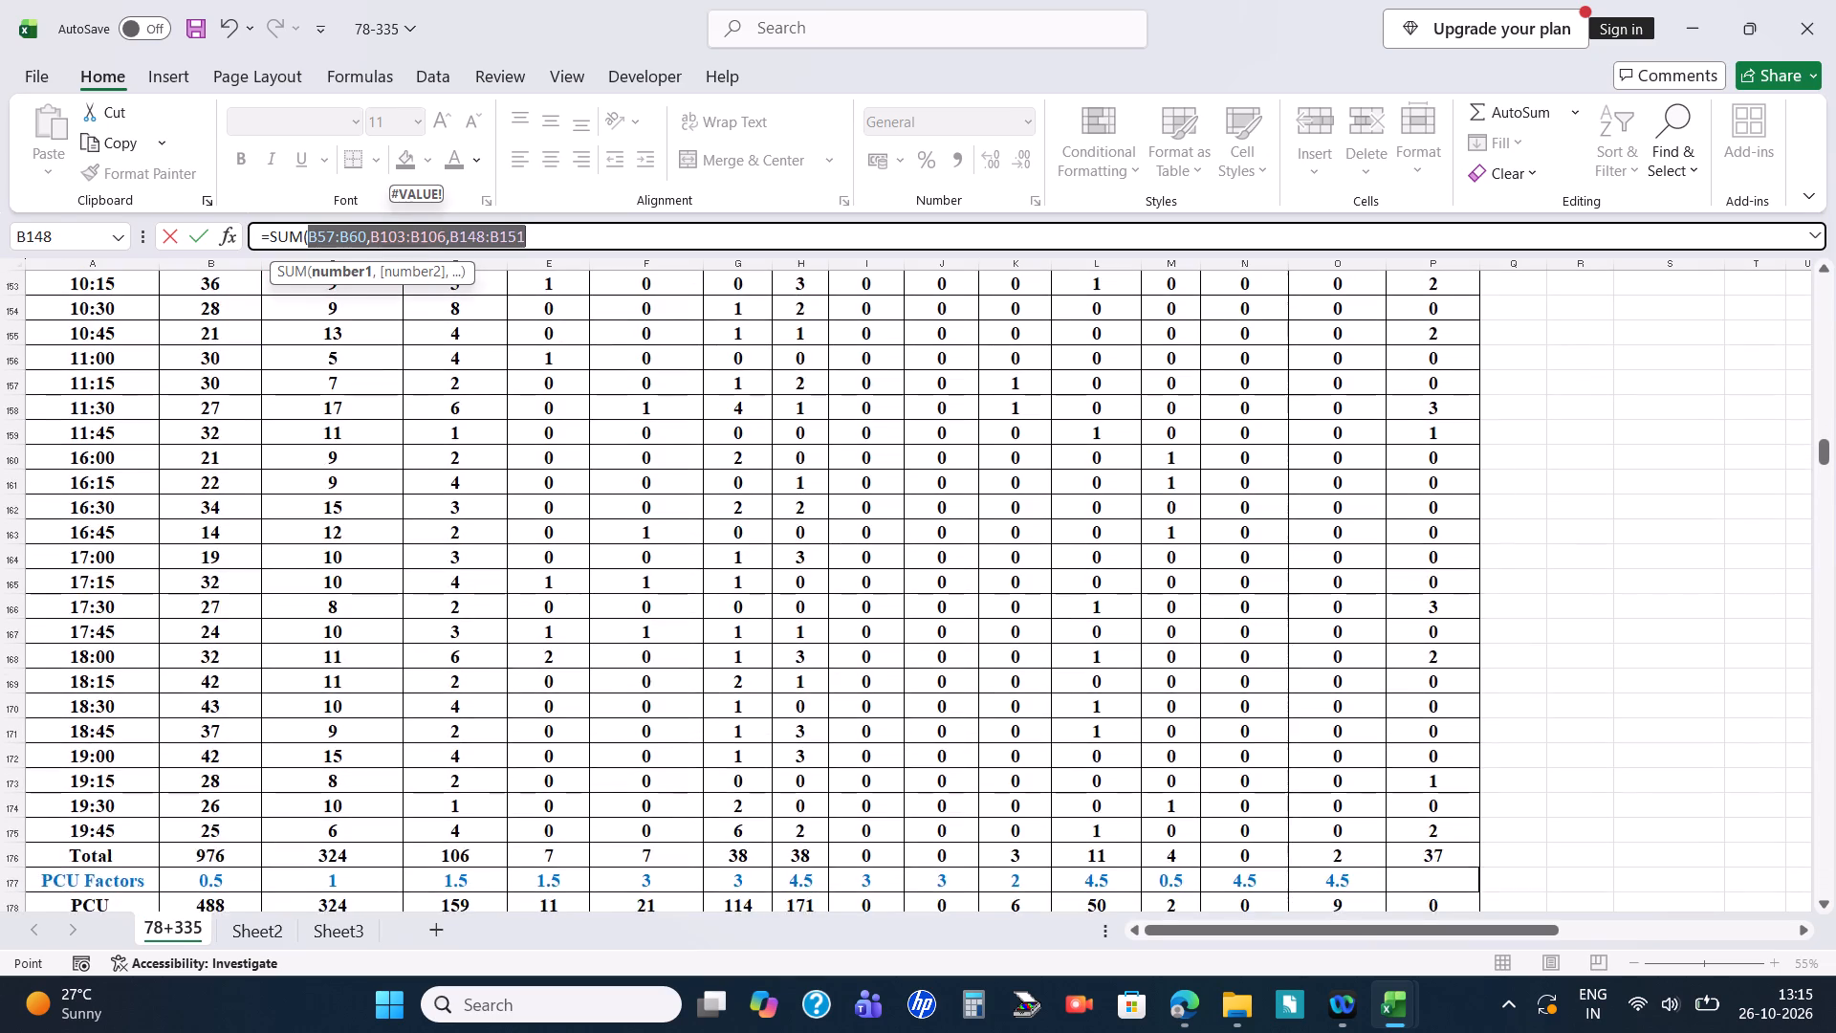
scroll(227, 682, "down", 9)
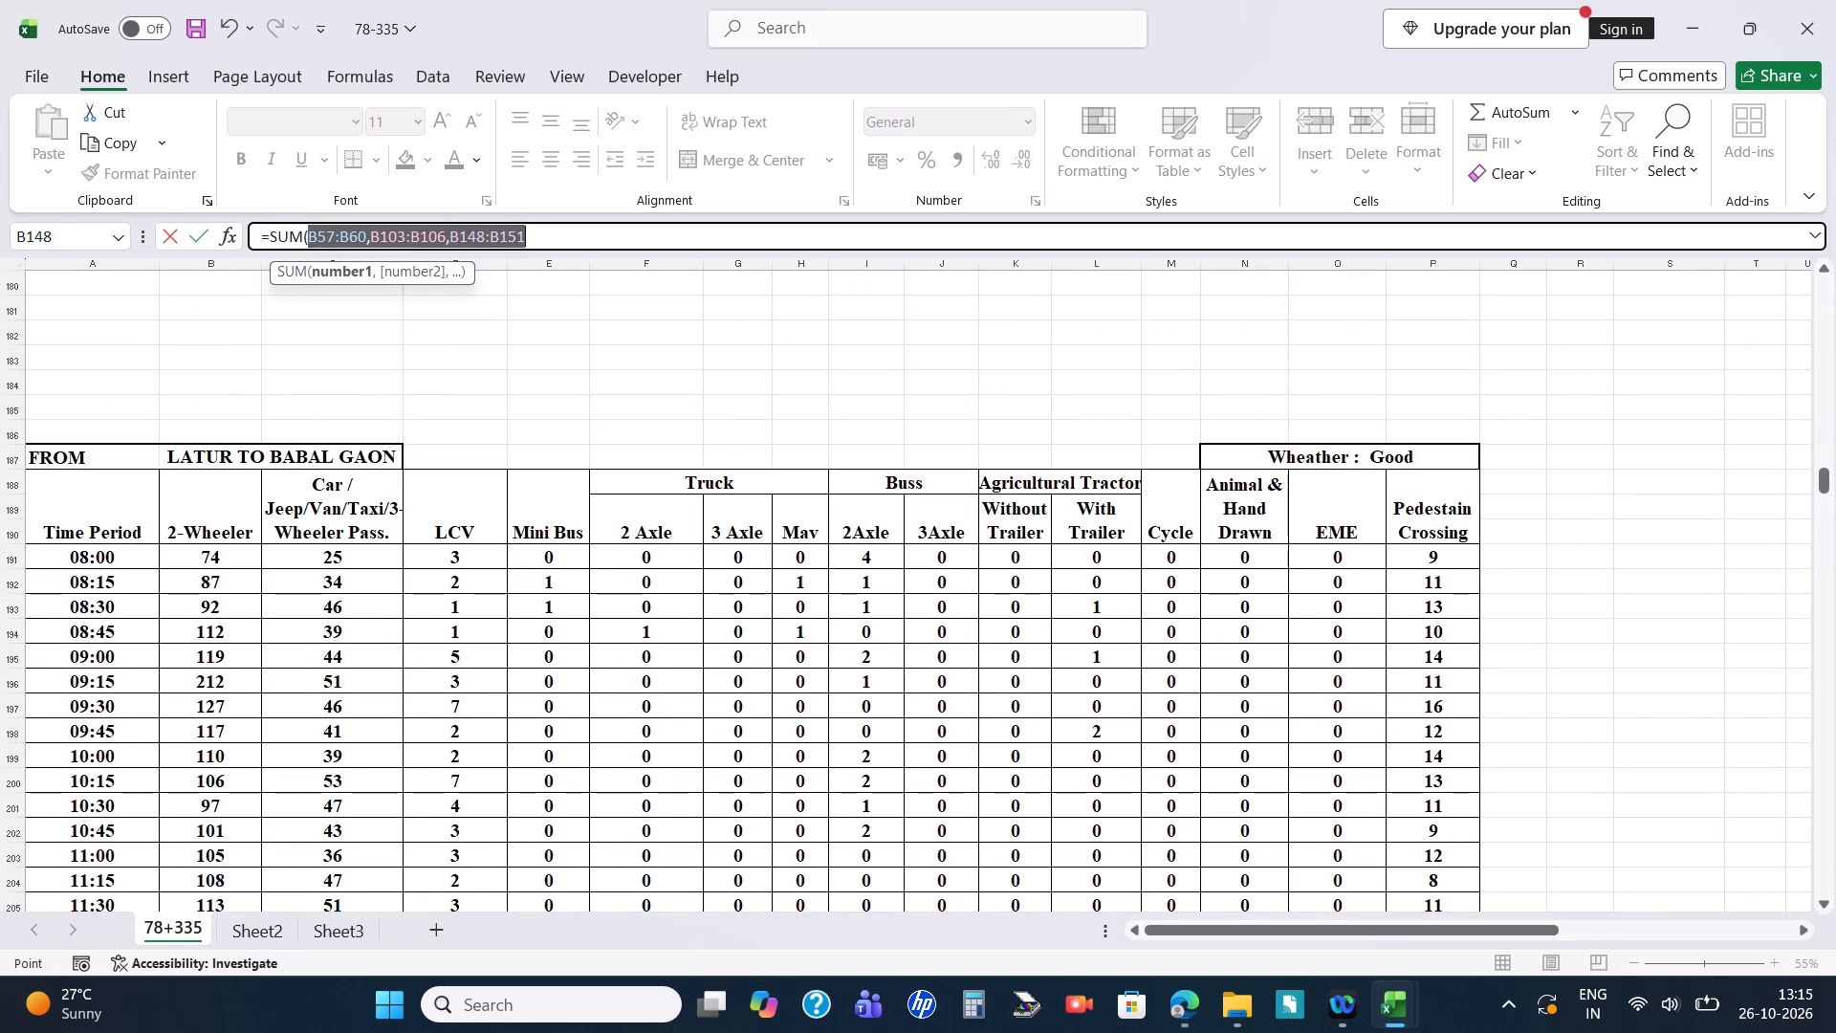
left_click_drag(229, 662, 203, 722, "ctrl")
scroll(203, 722, "down", 12)
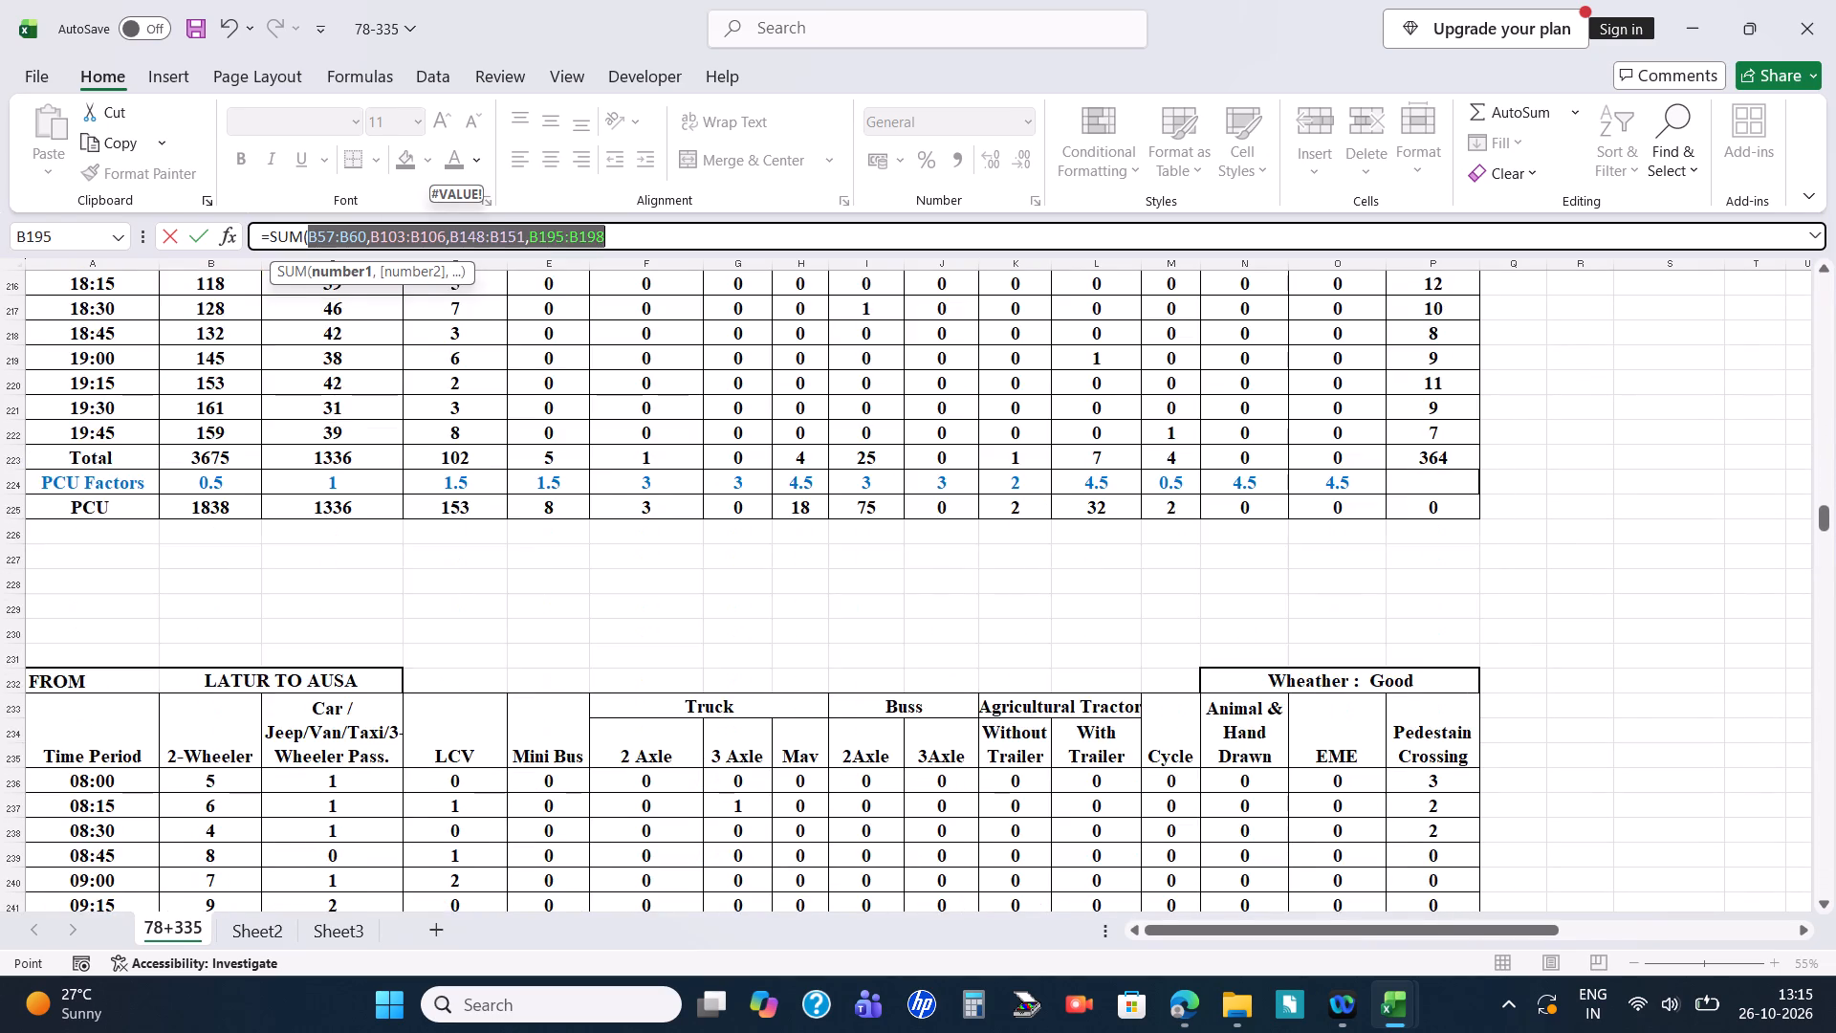
scroll(203, 722, "down", 5)
left_click_drag(208, 506, 204, 567, "ctrl")
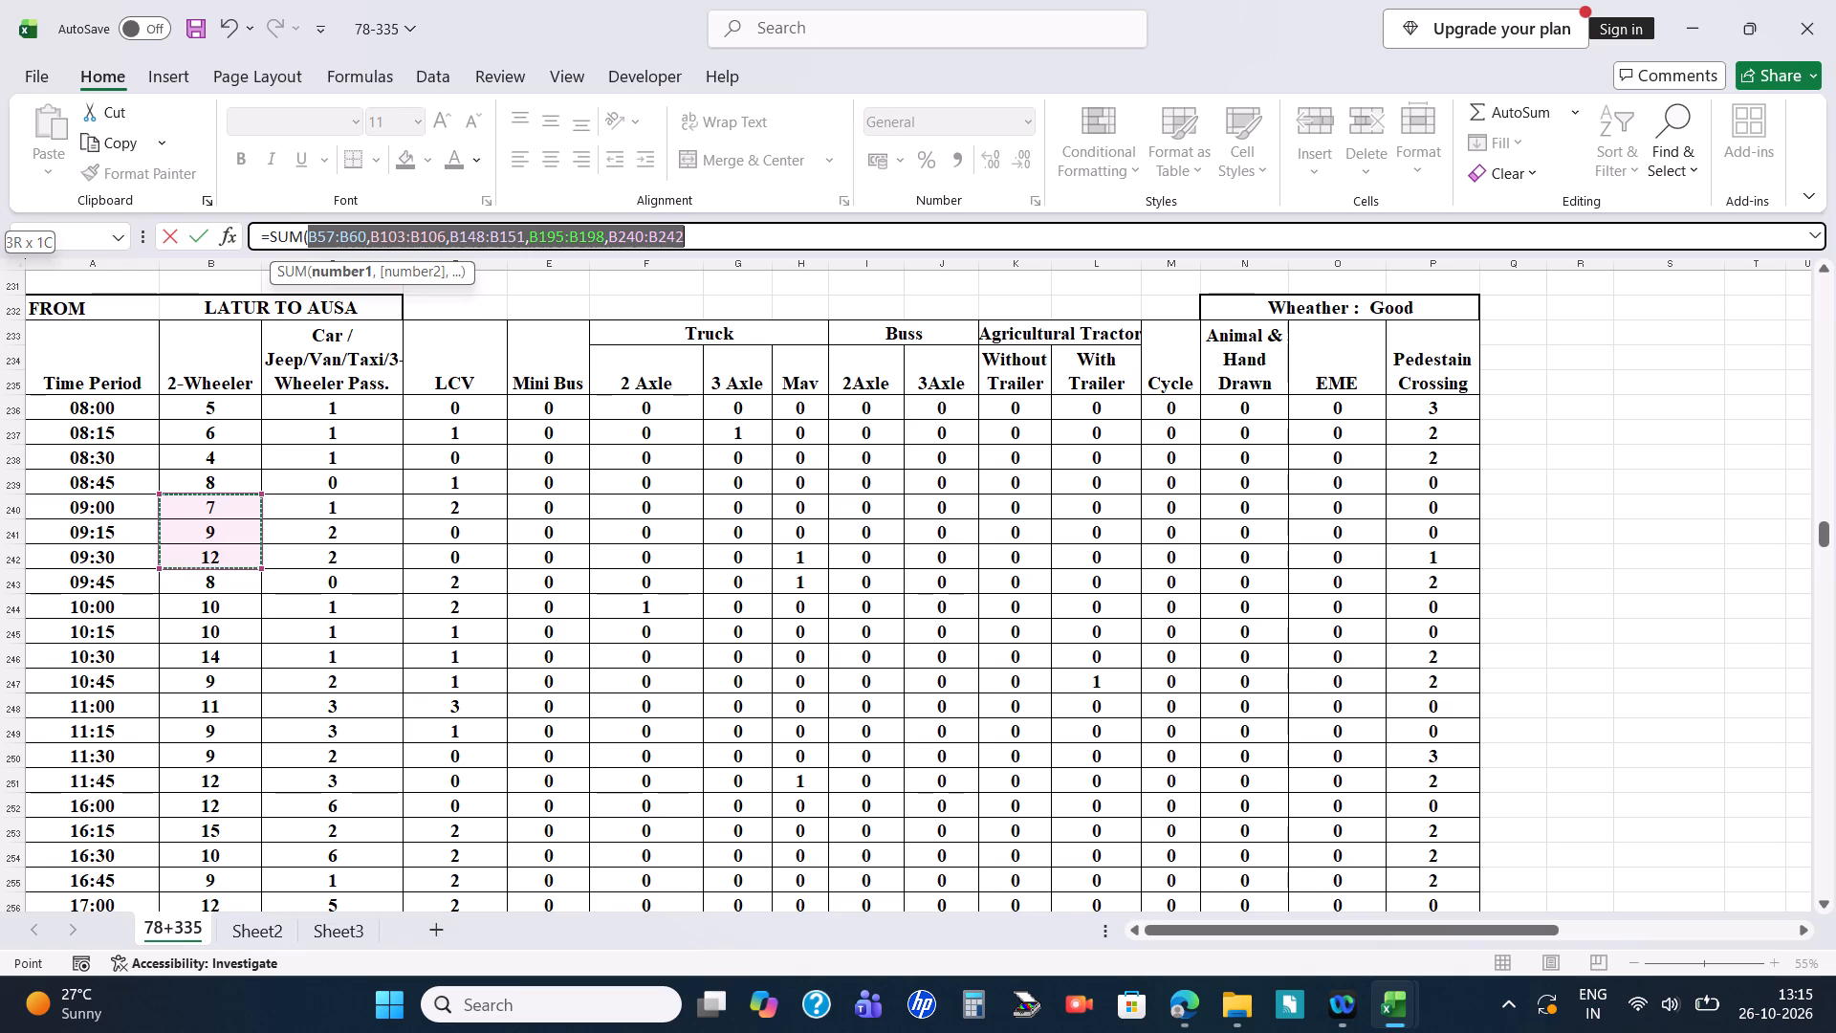
left_click_drag(204, 567, 204, 578, "ctrl")
scroll(205, 581, "down", 15)
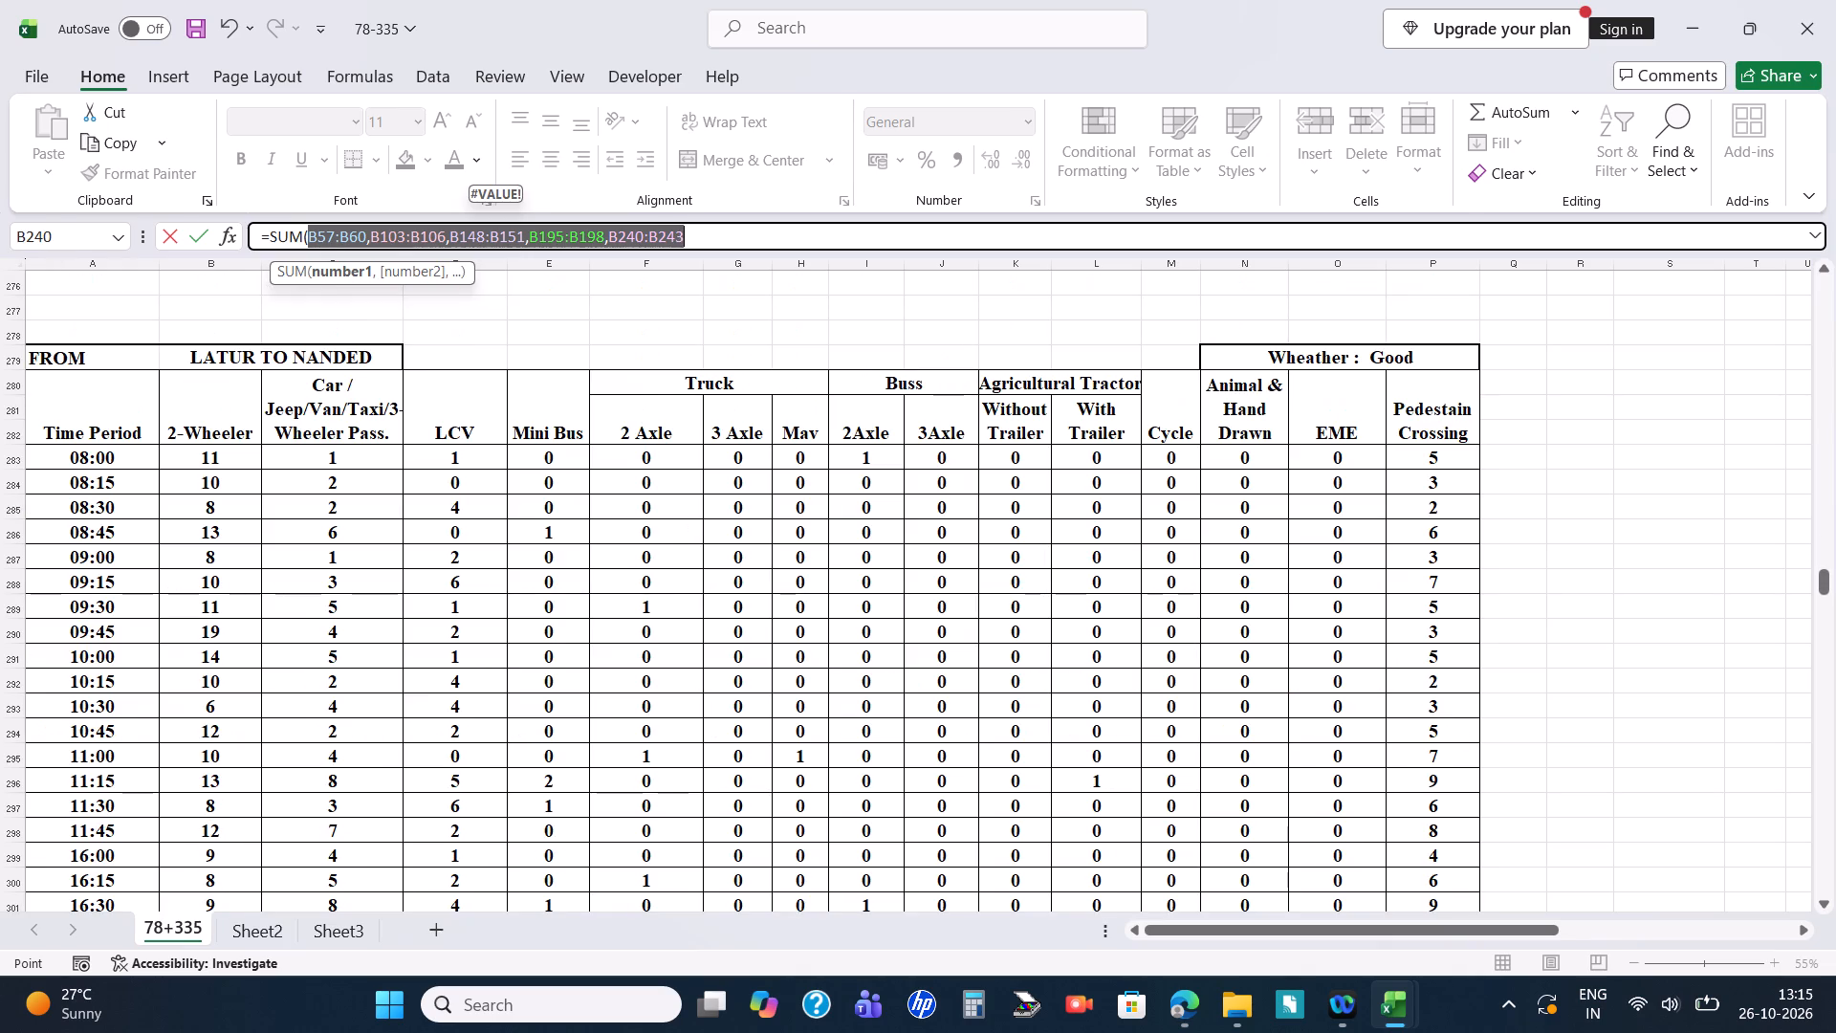
left_click_drag(249, 554, 237, 623, "ctrl")
Add the 09:00 to 09:45 two-wheeler ranges B327:B330, B370:B373 and B415:B418 from the Nanded-origin tables to the SUM formula.
scroll(237, 623, "down", 6)
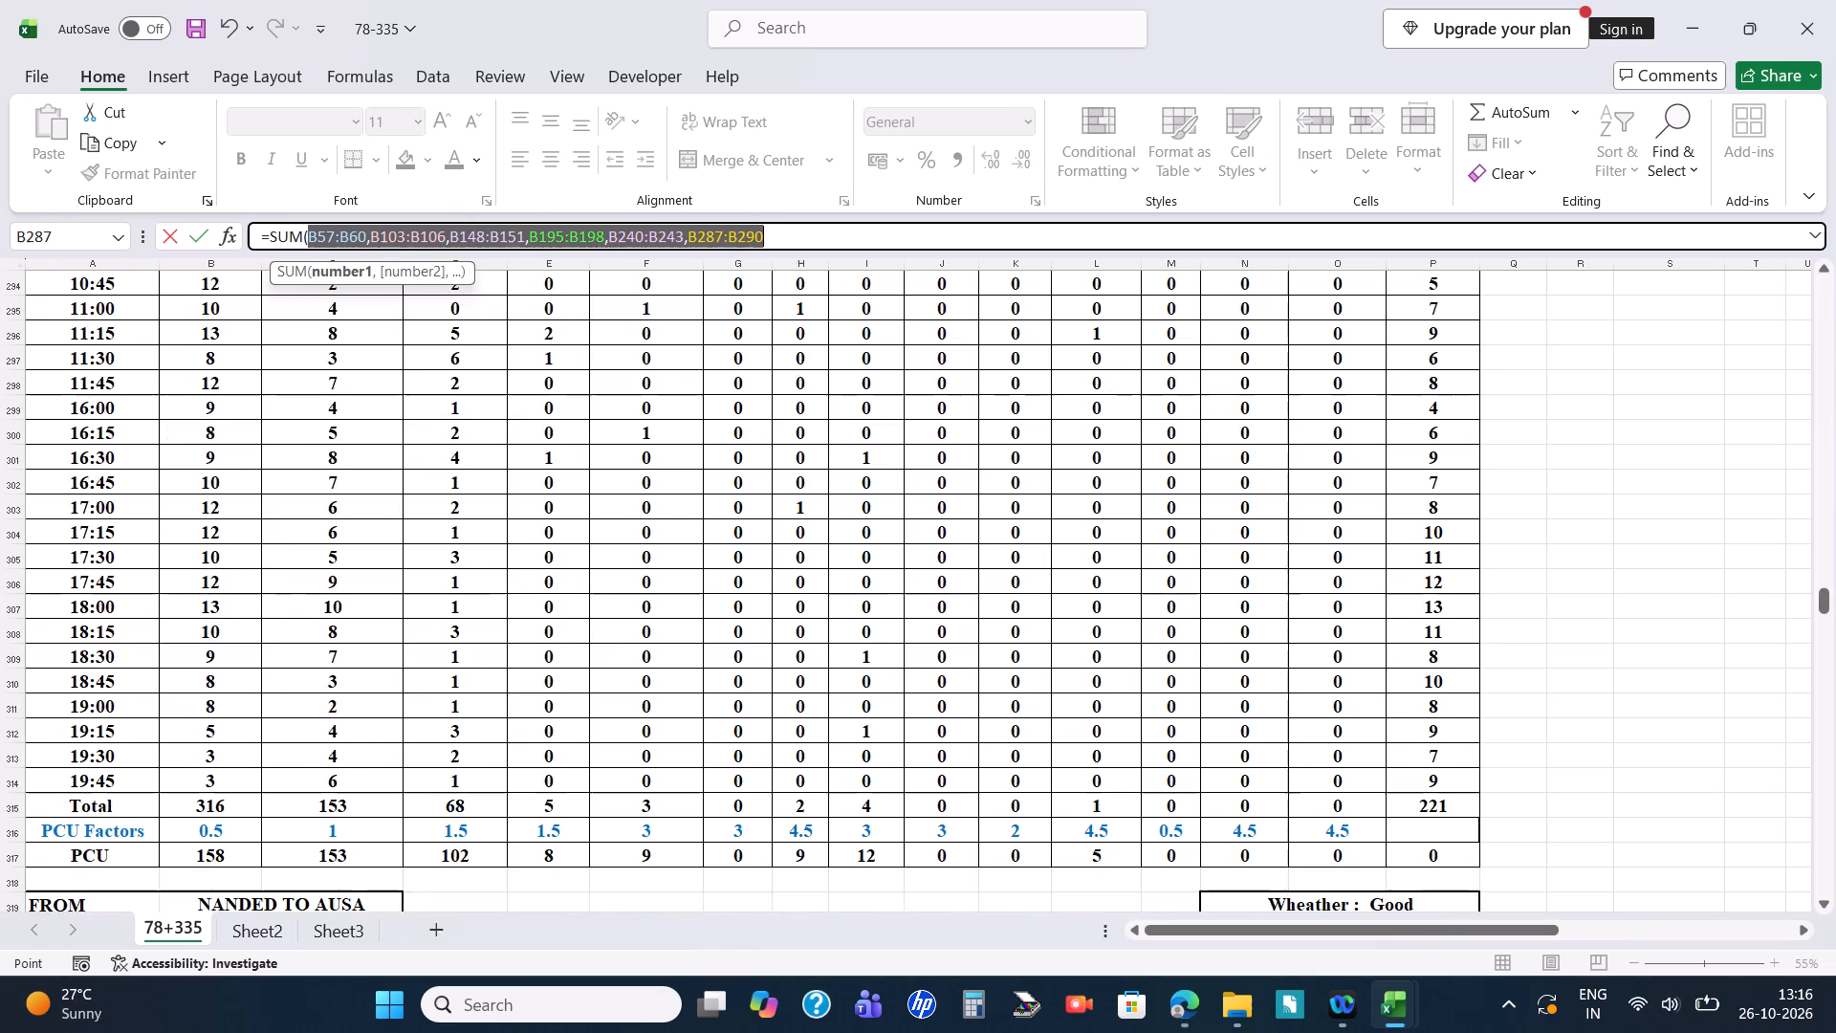
scroll(237, 623, "down", 11)
left_click_drag(208, 287, 209, 346, "ctrl")
scroll(263, 584, "down", 11)
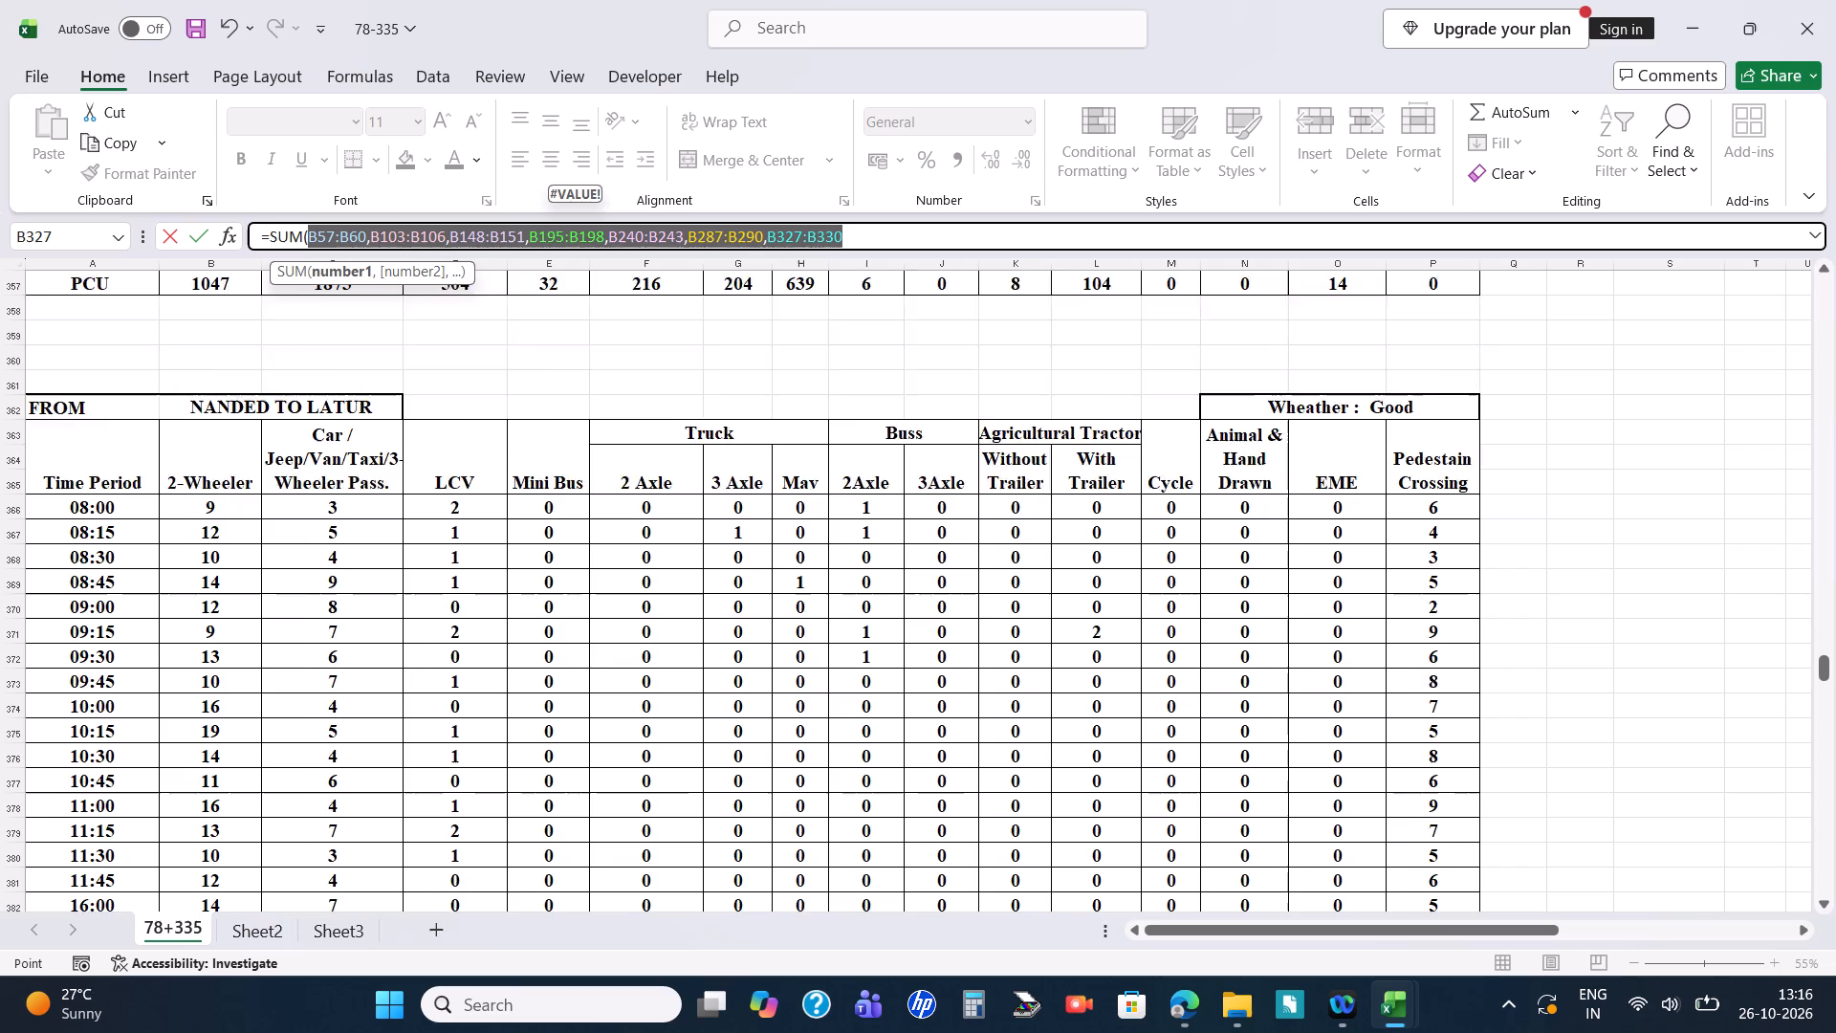
scroll(263, 584, "down", 1)
left_click_drag(238, 462, 236, 524, "ctrl")
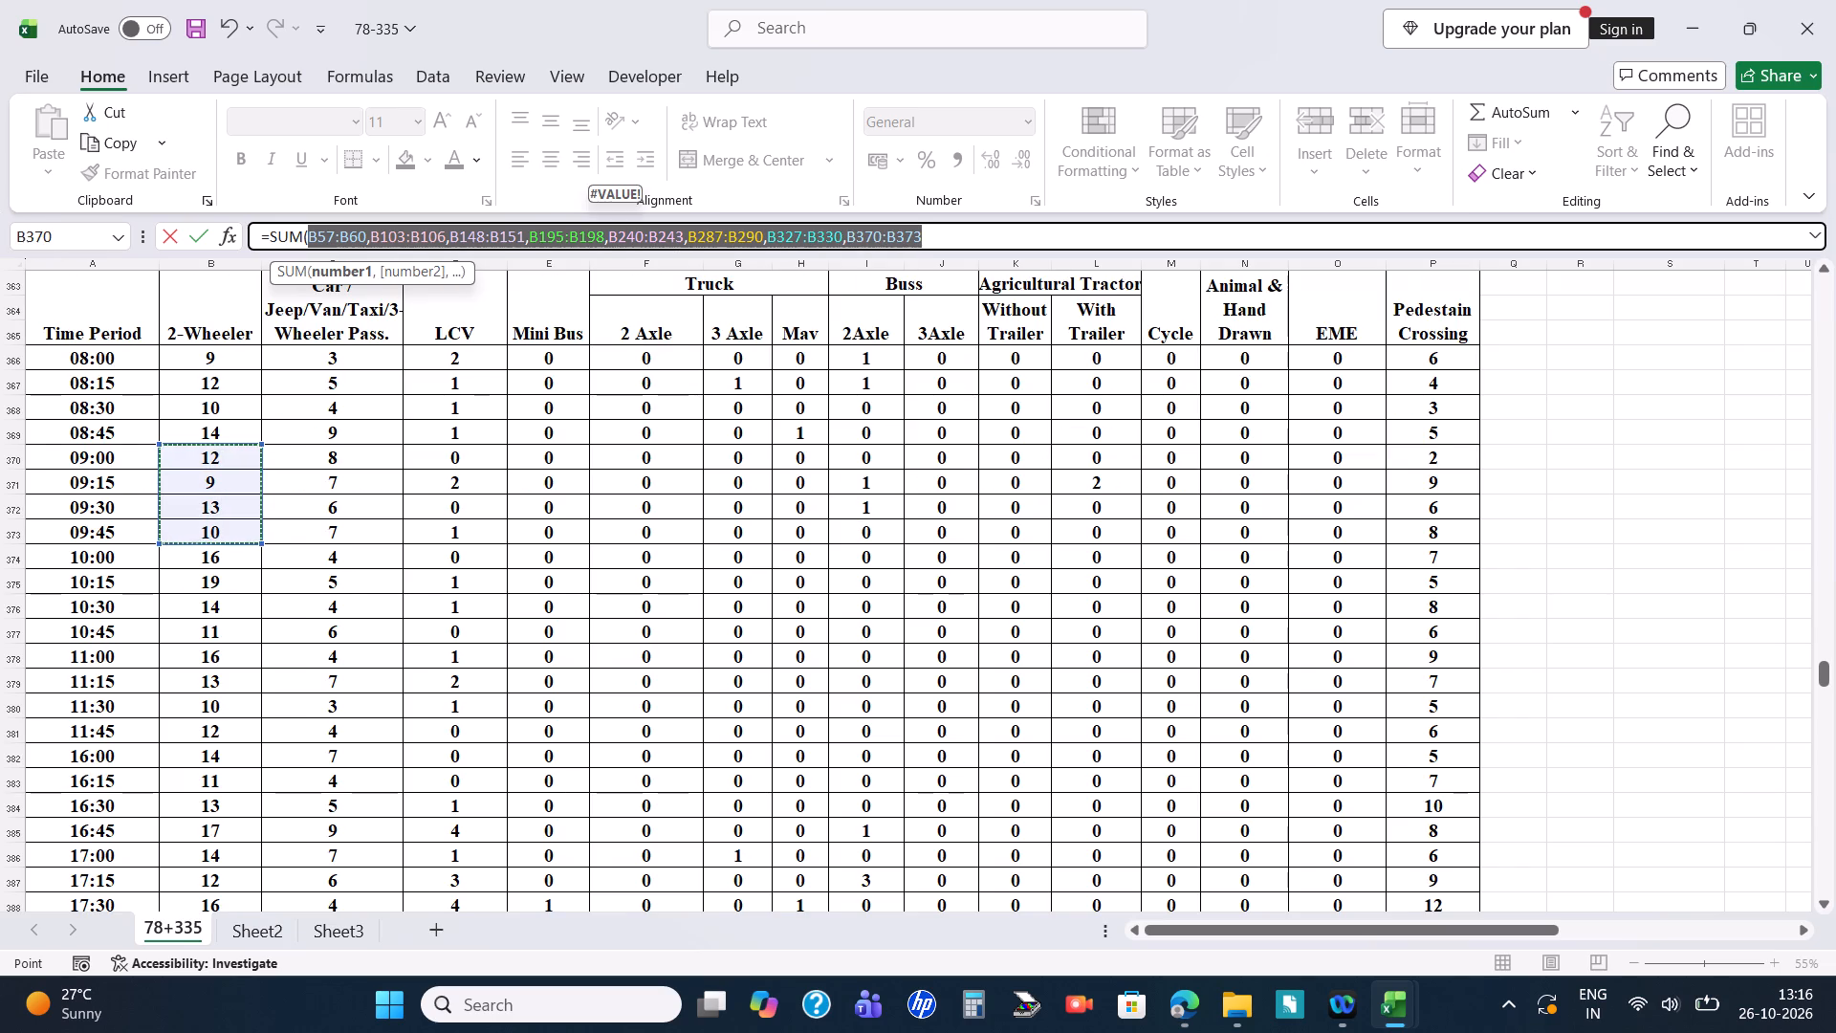
scroll(233, 527, "down", 15)
left_click_drag(190, 457, 195, 521, "ctrl")
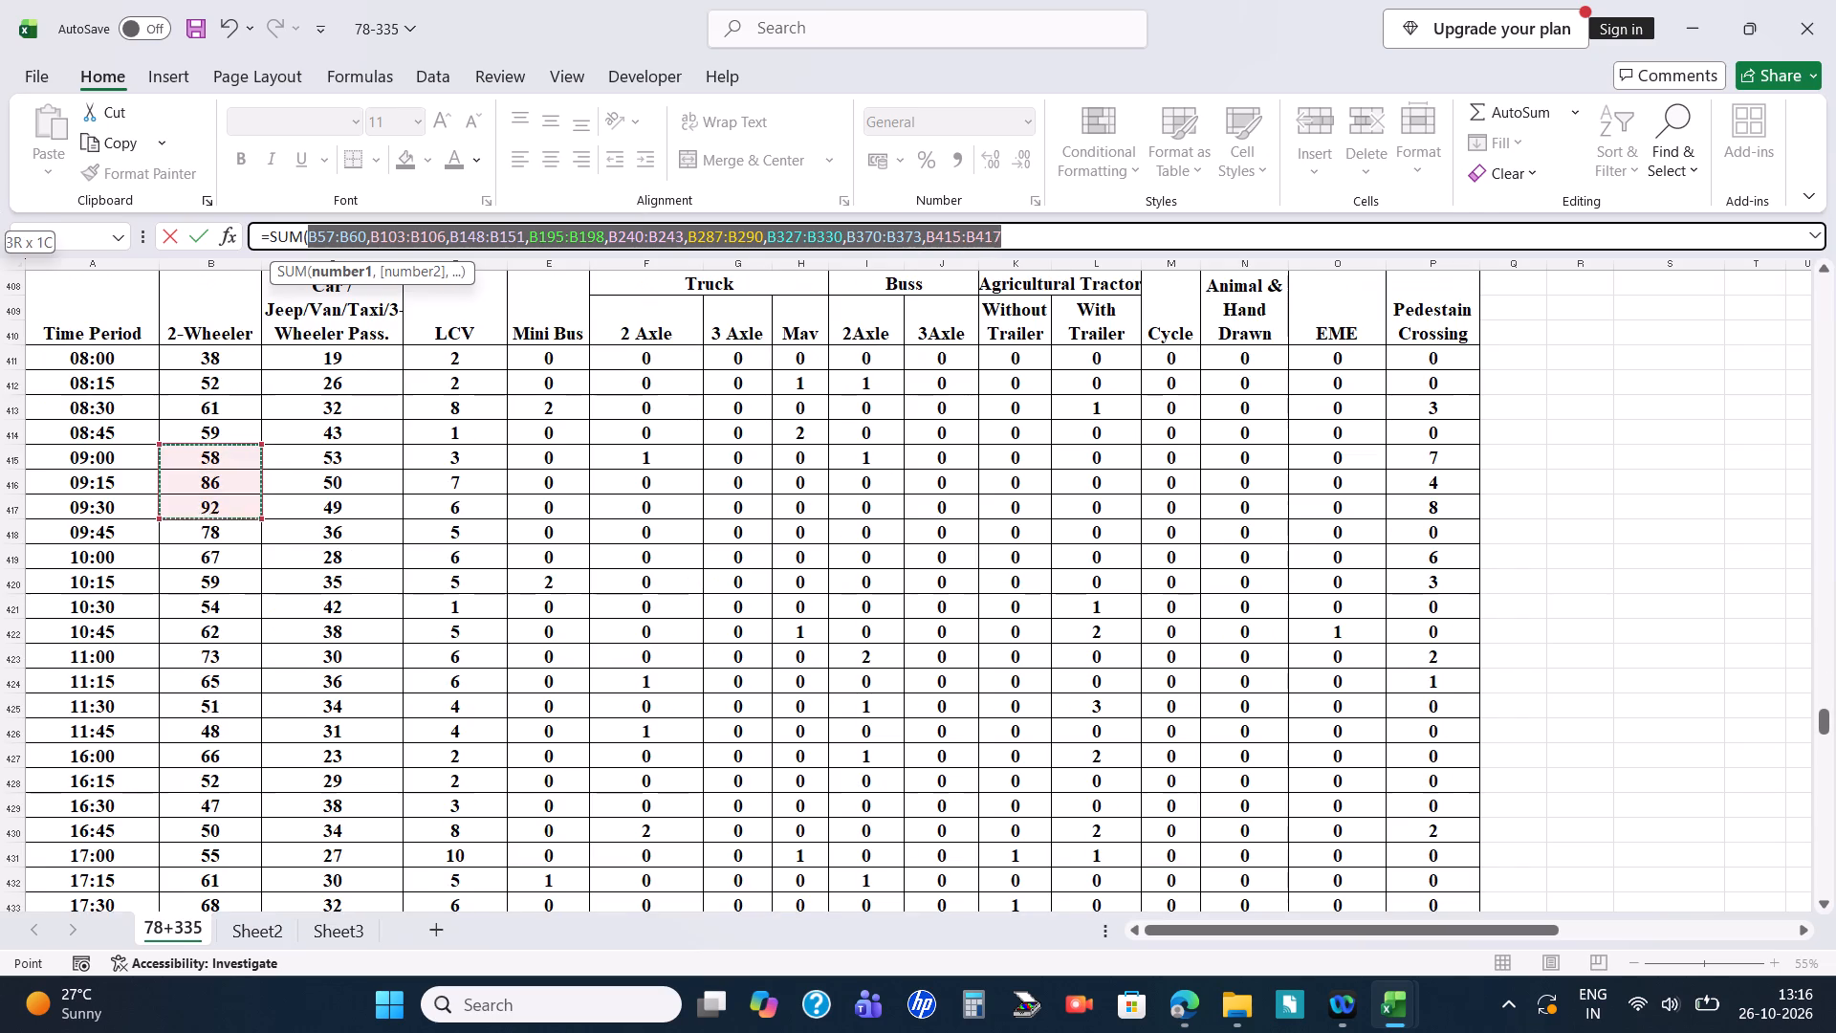
left_click_drag(195, 521, 196, 526, "ctrl")
Complete the W51 SUM formula with the Babalgaon-origin two-wheeler ranges B460:B463, B507:B510 and B553:B556.
scroll(196, 526, "down", 15)
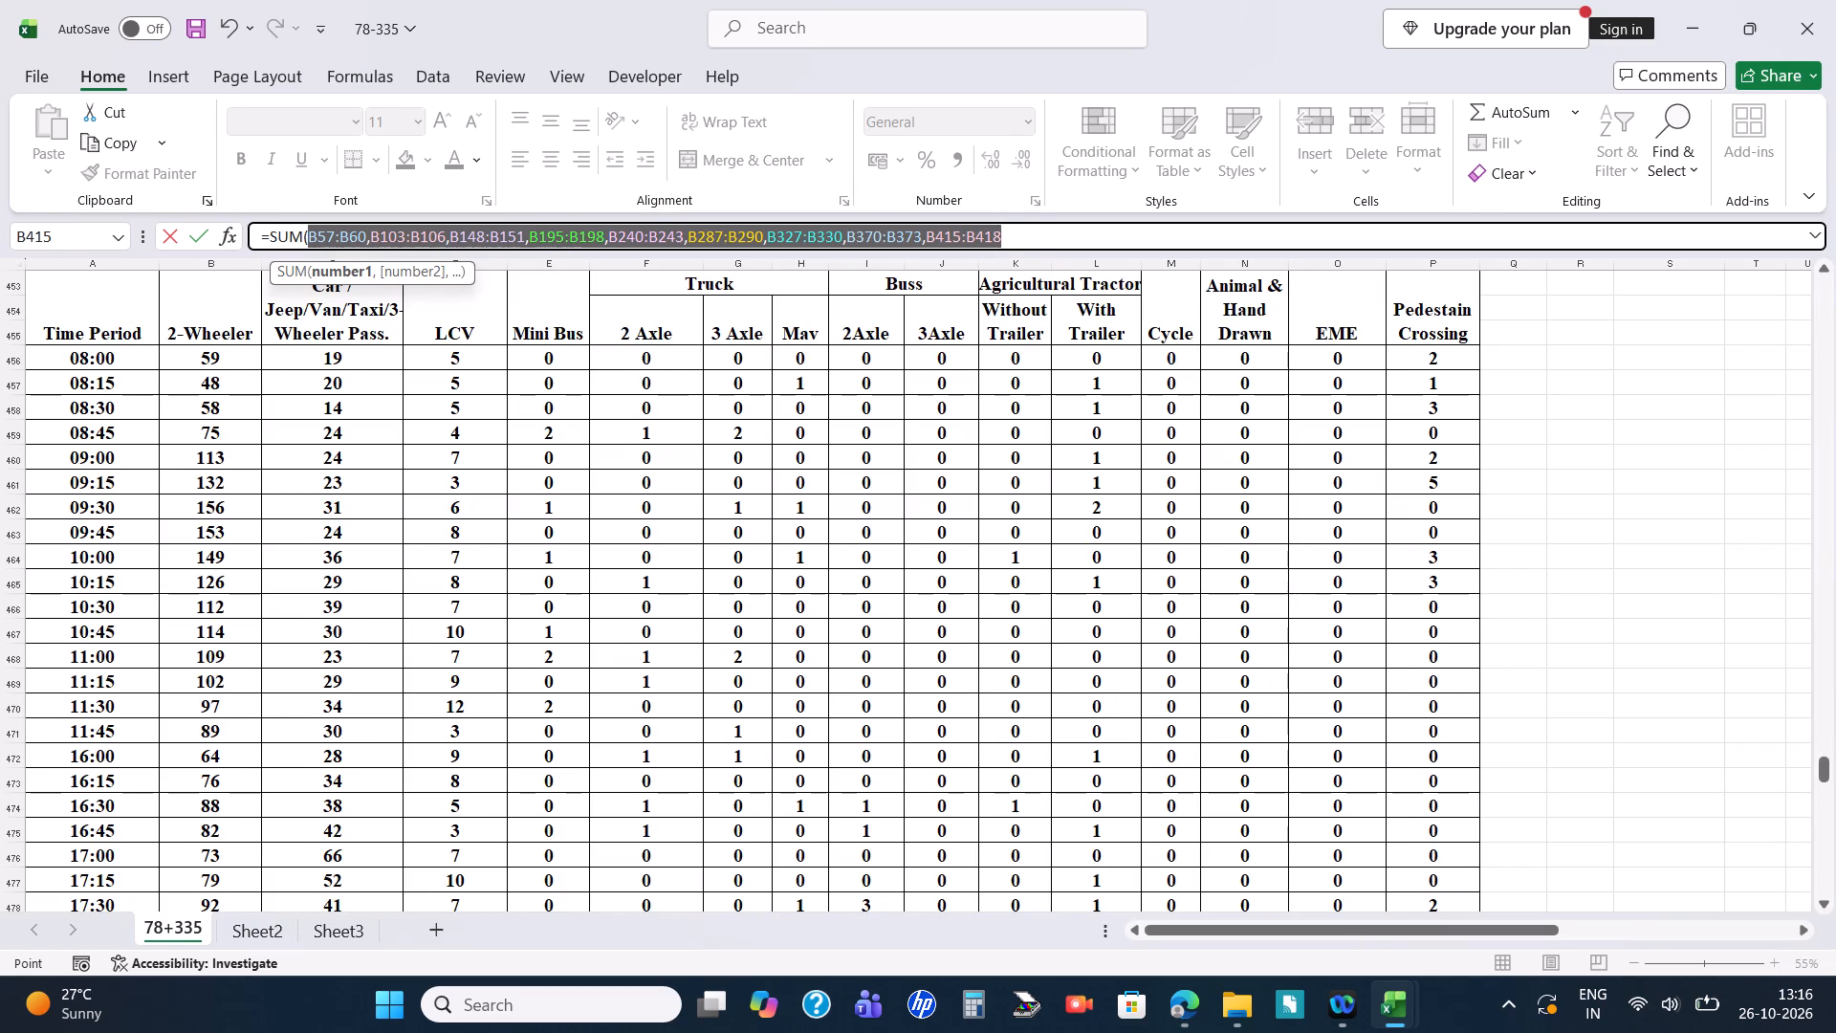
left_click_drag(228, 462, 228, 525, "ctrl")
scroll(228, 527, "down", 18)
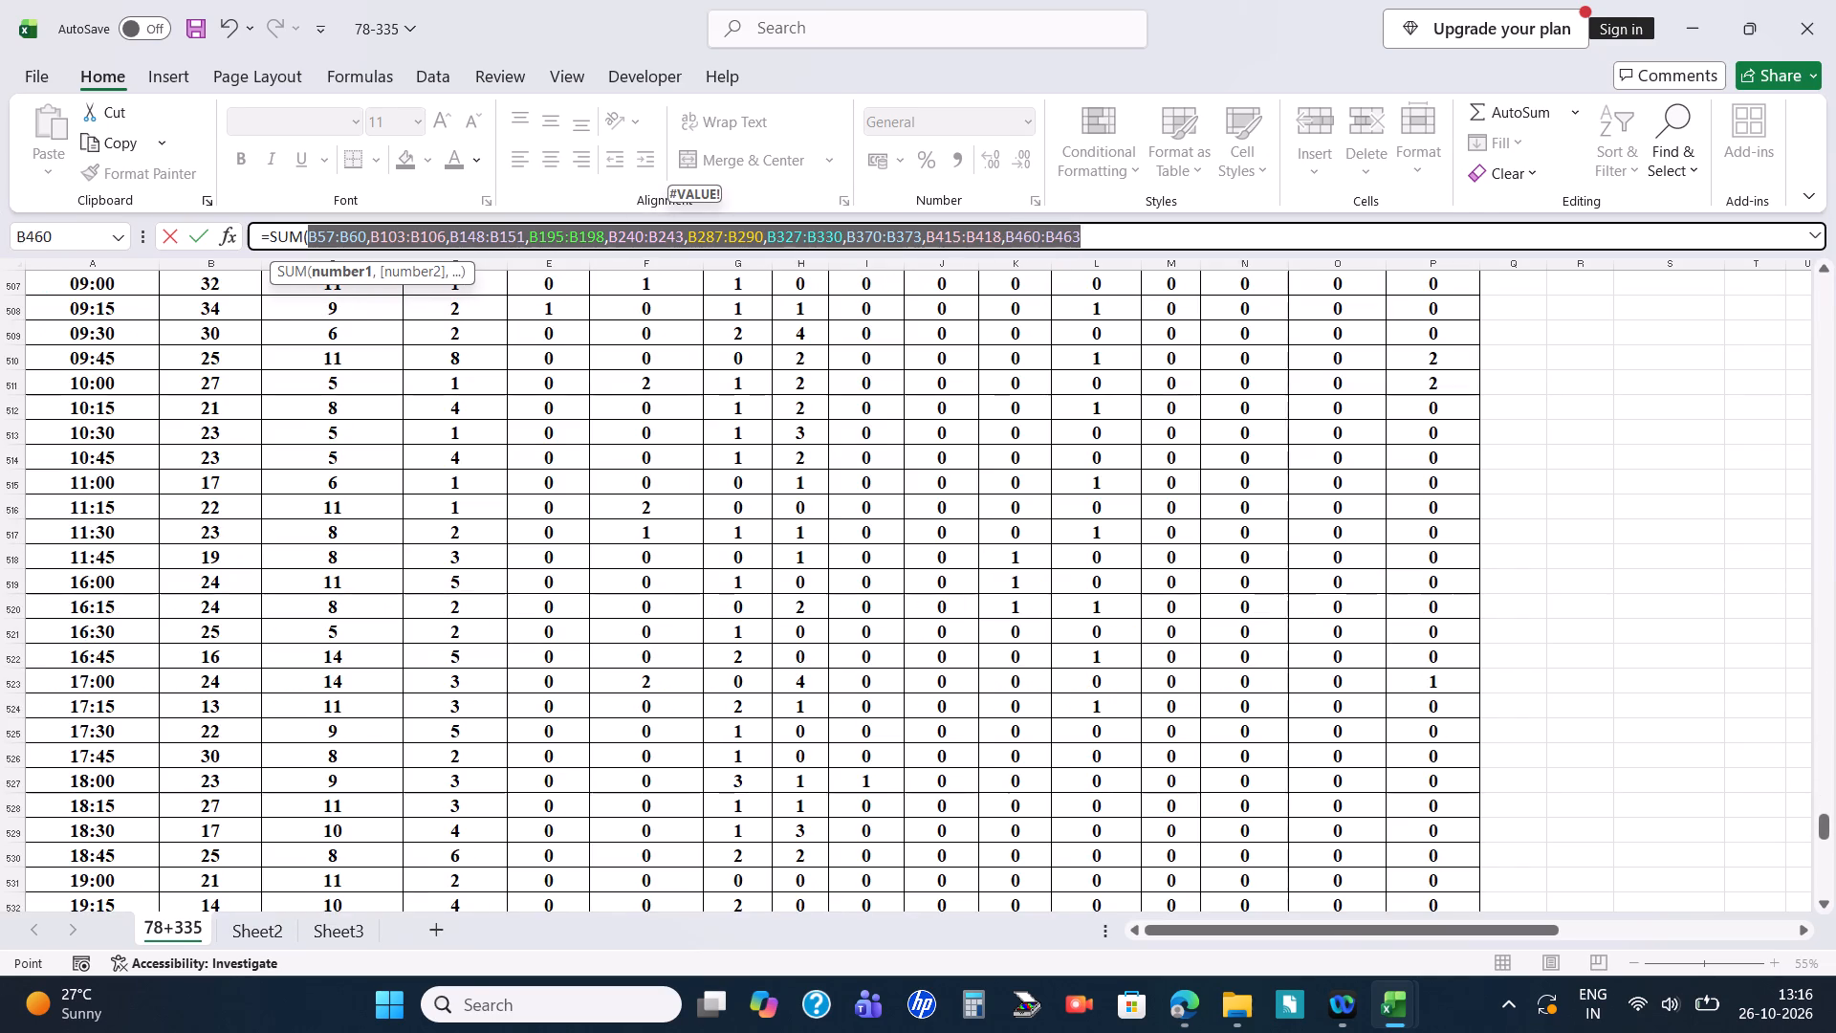
left_click_drag(226, 288, 224, 347, "ctrl")
scroll(213, 372, "down", 9)
scroll(209, 516, "down", 3)
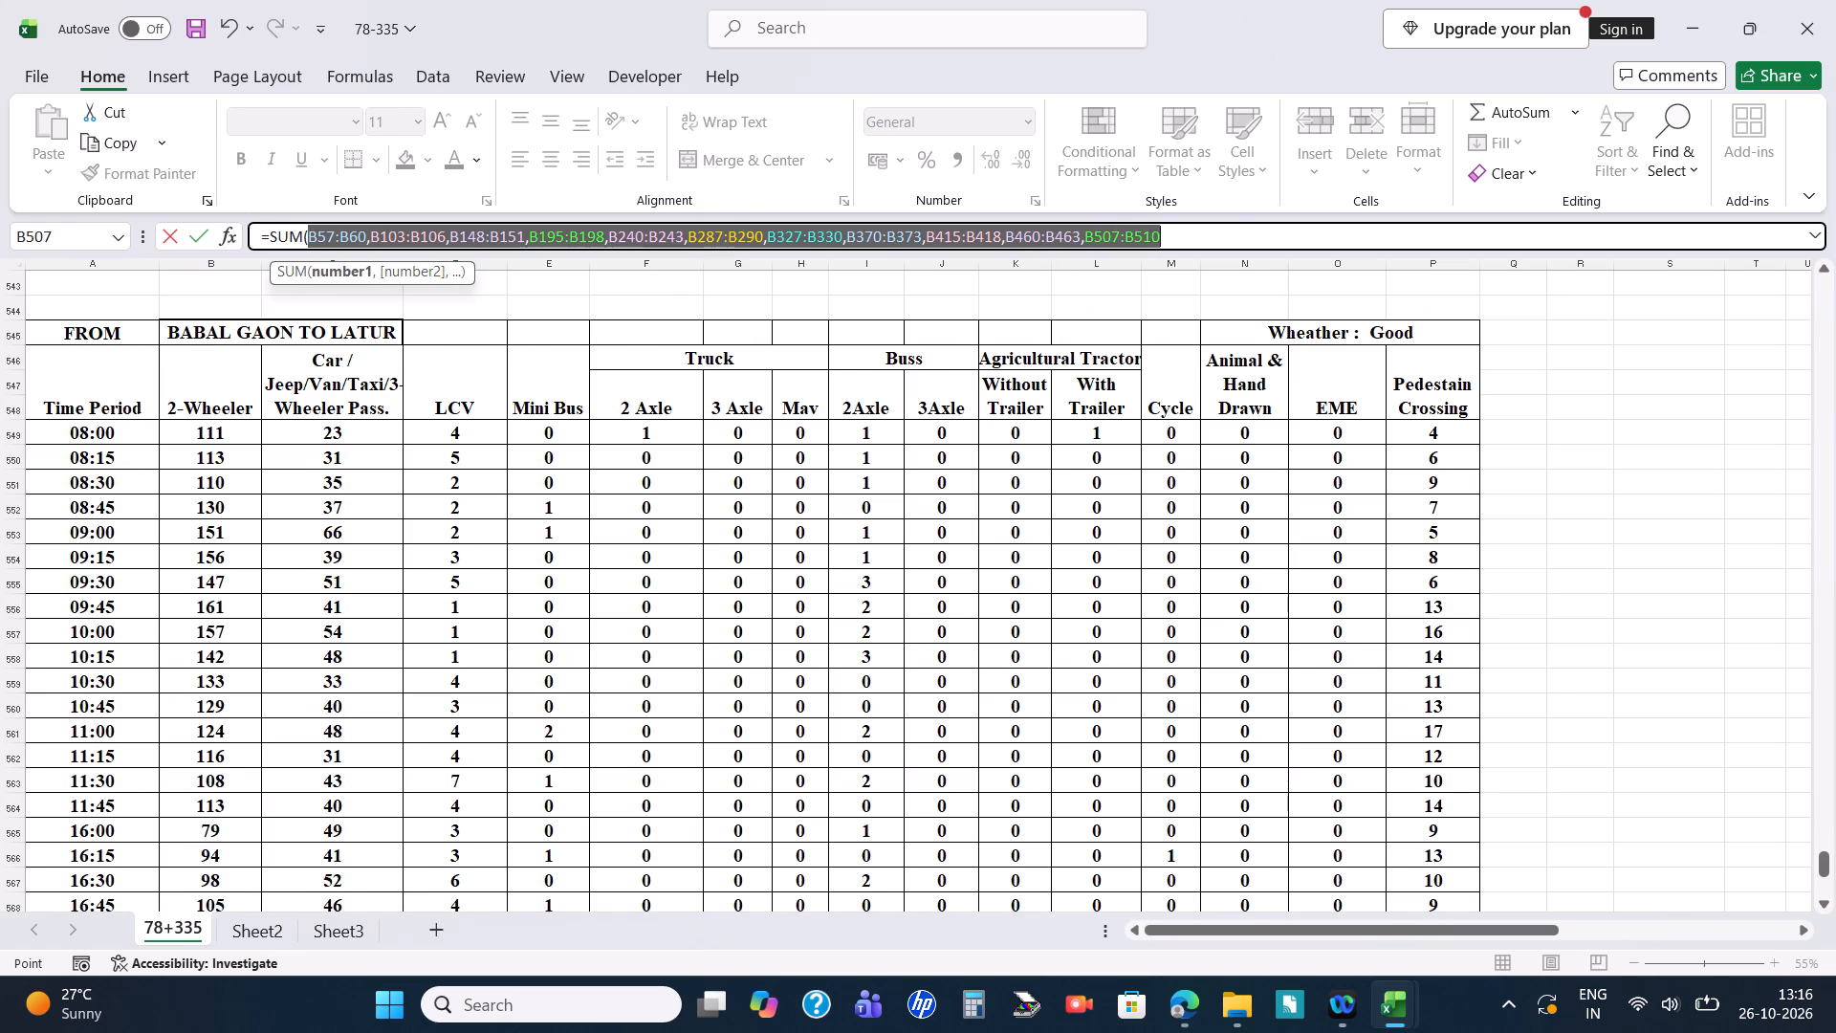
left_click_drag(212, 535, 225, 594, "ctrl")
scroll(225, 594, "down", 8)
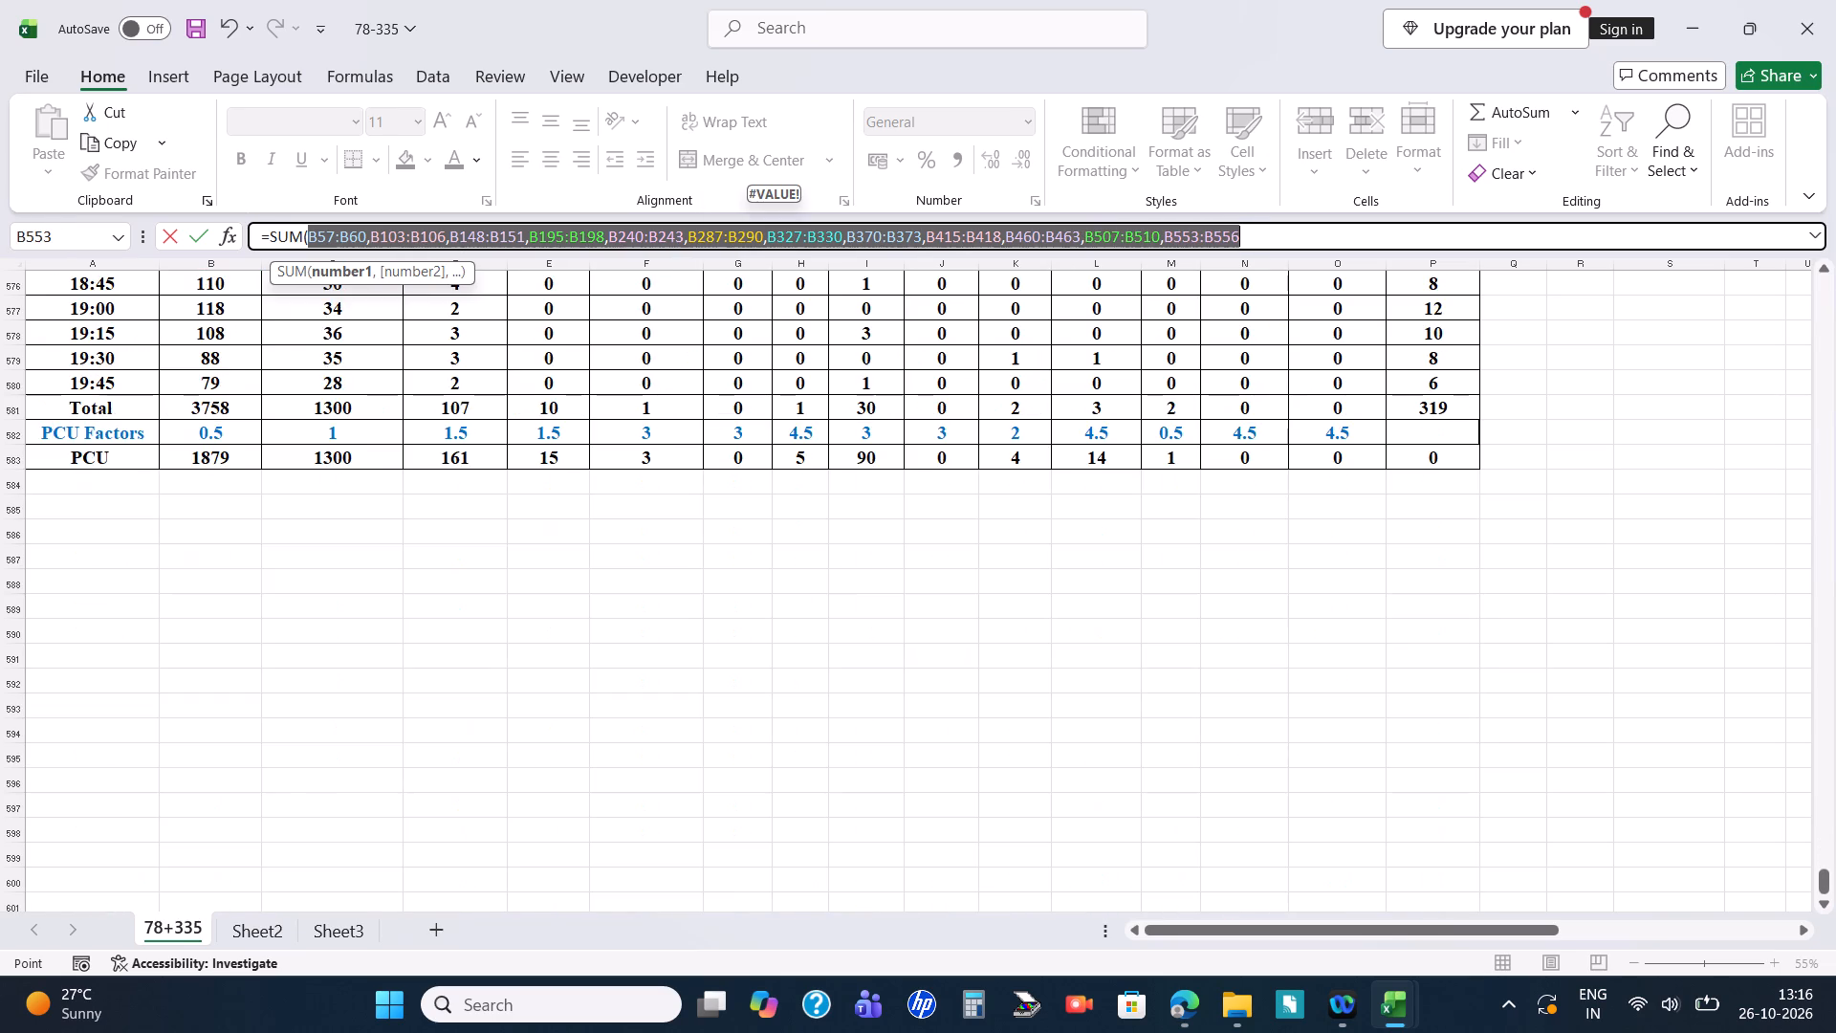
scroll(225, 594, "down", 5)
key("Return")
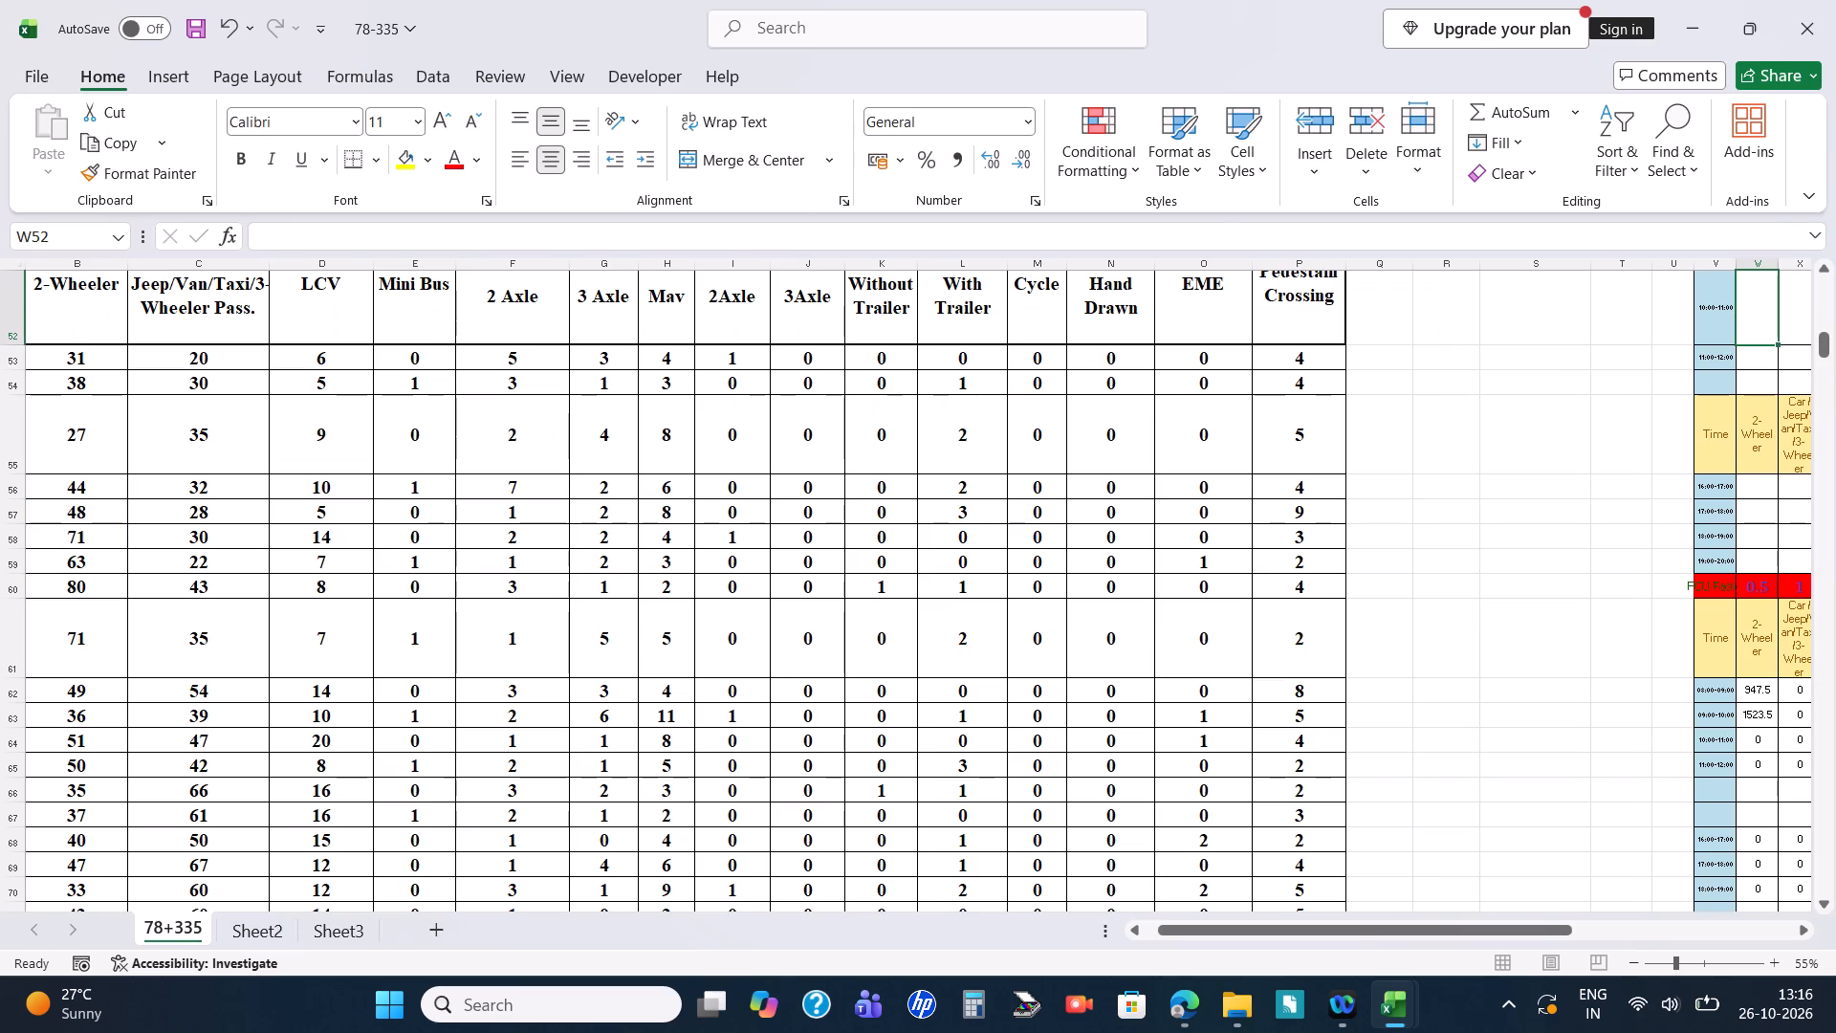
Start a SUM formula in W52 for 10:00-11:00 two-wheelers with the Ausa-origin ranges B61:B64, B107:B110 and B152:B155.
type("=sum")
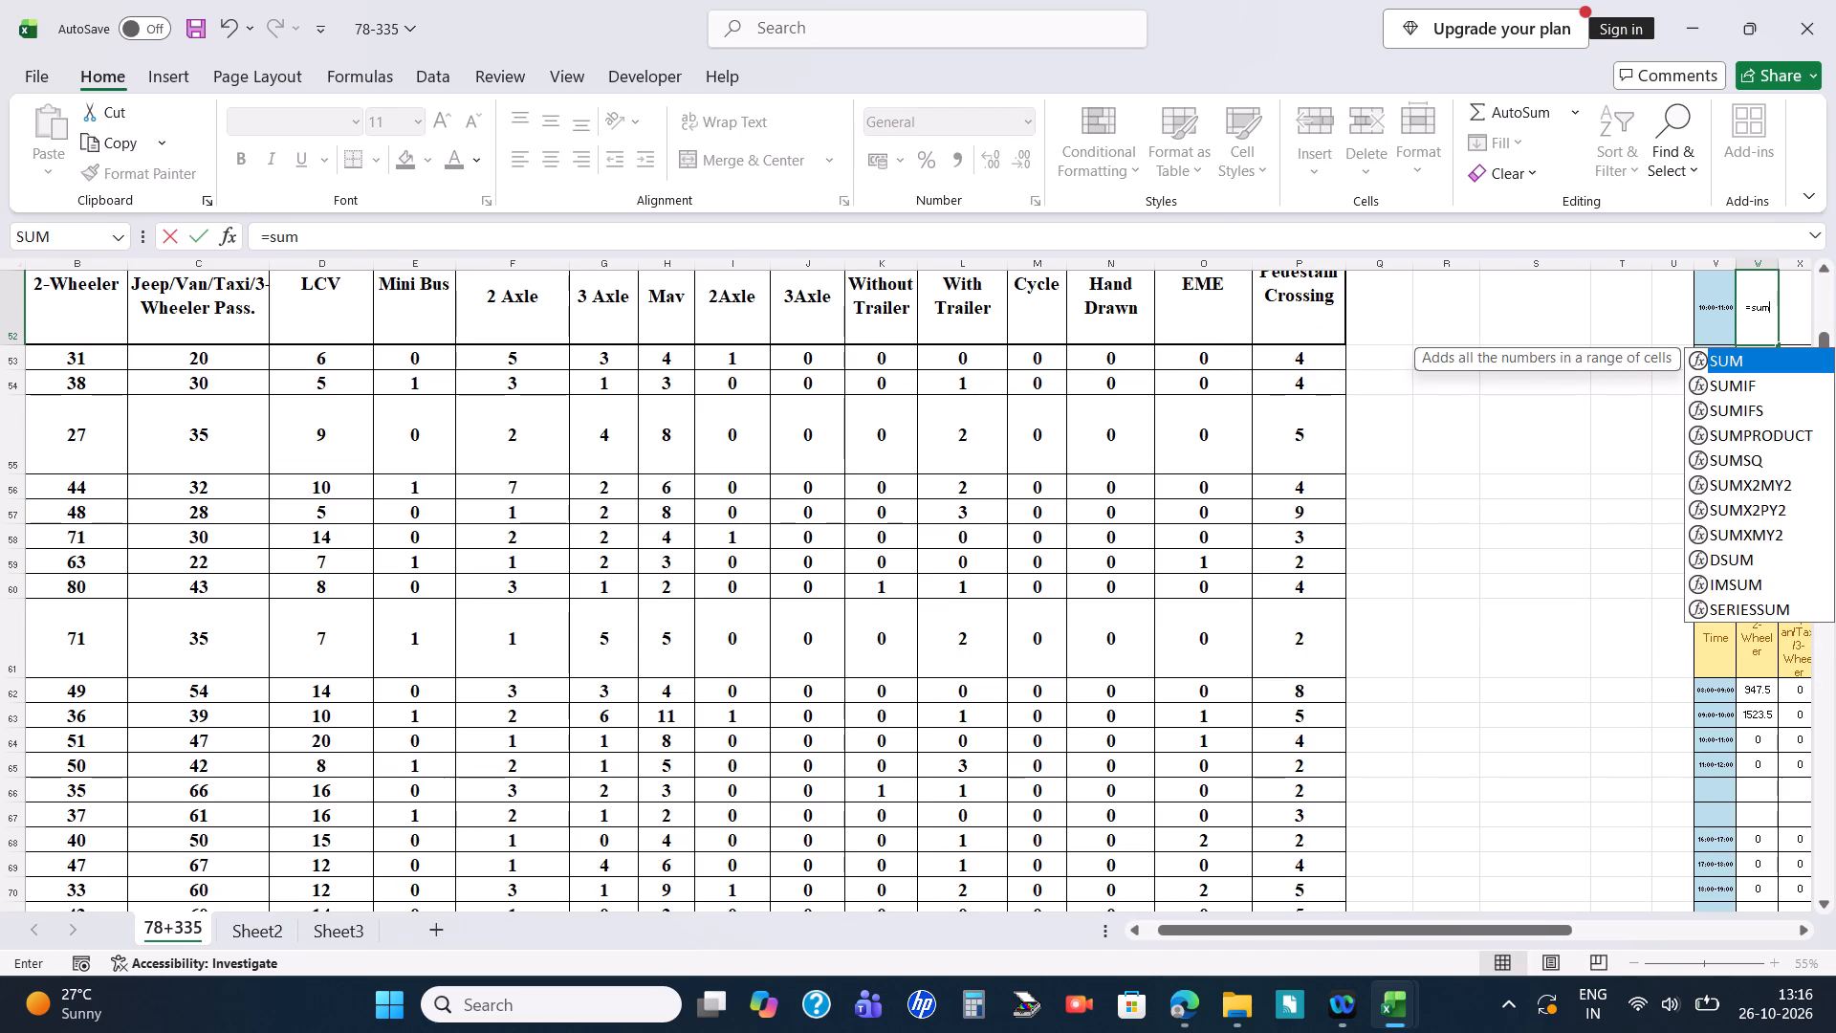
double_click(1716, 358)
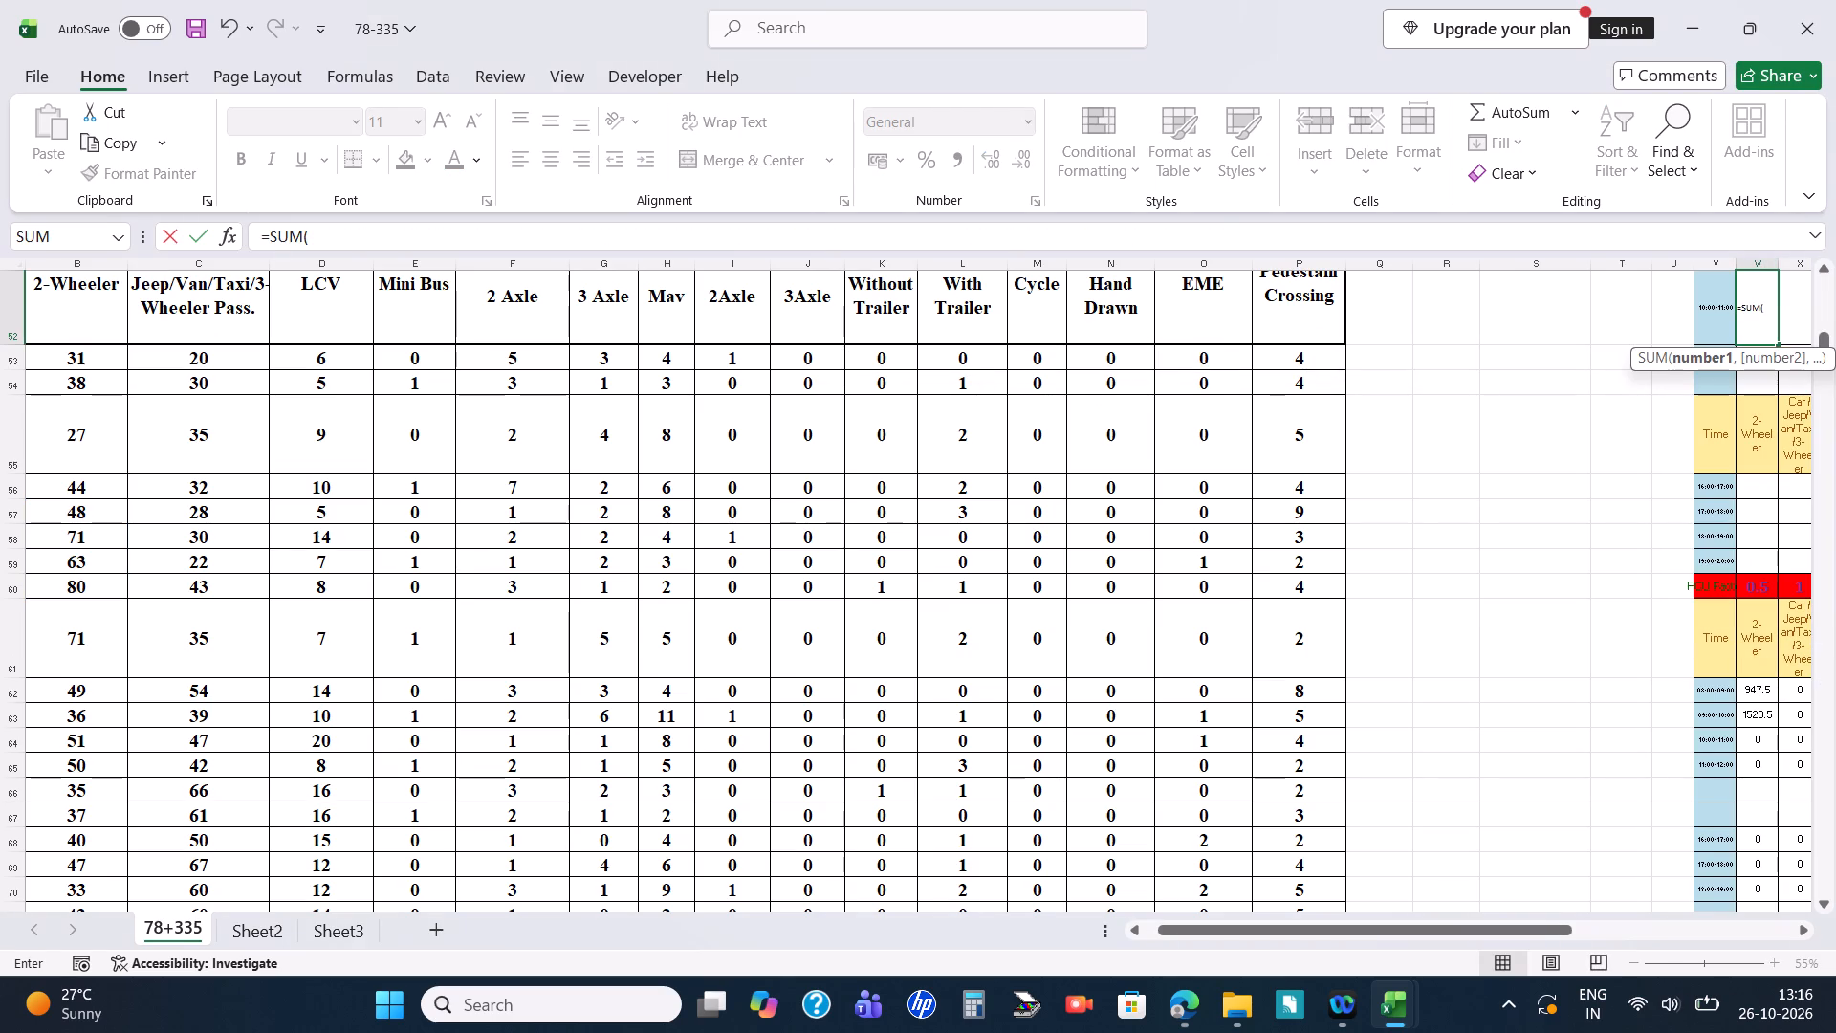
left_click_drag(1213, 937, 1145, 947)
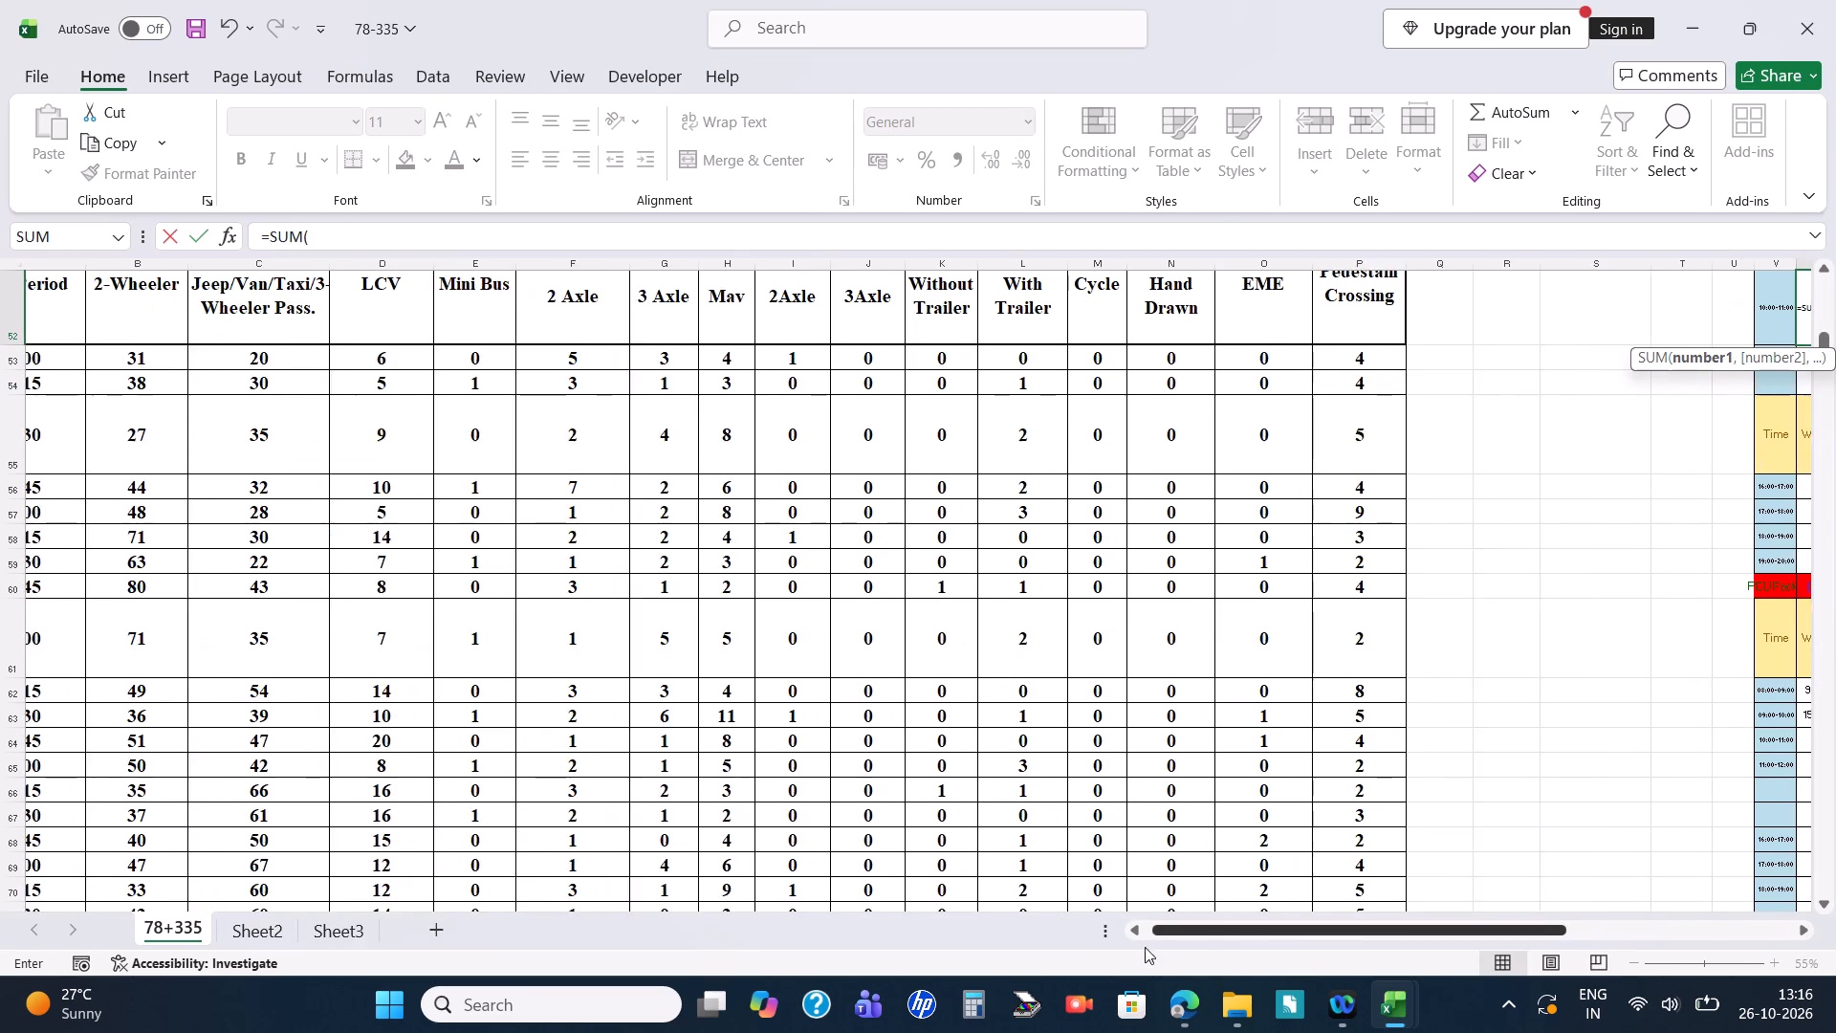
left_click_drag(1145, 947, 1085, 939)
scroll(209, 328, "down", 1)
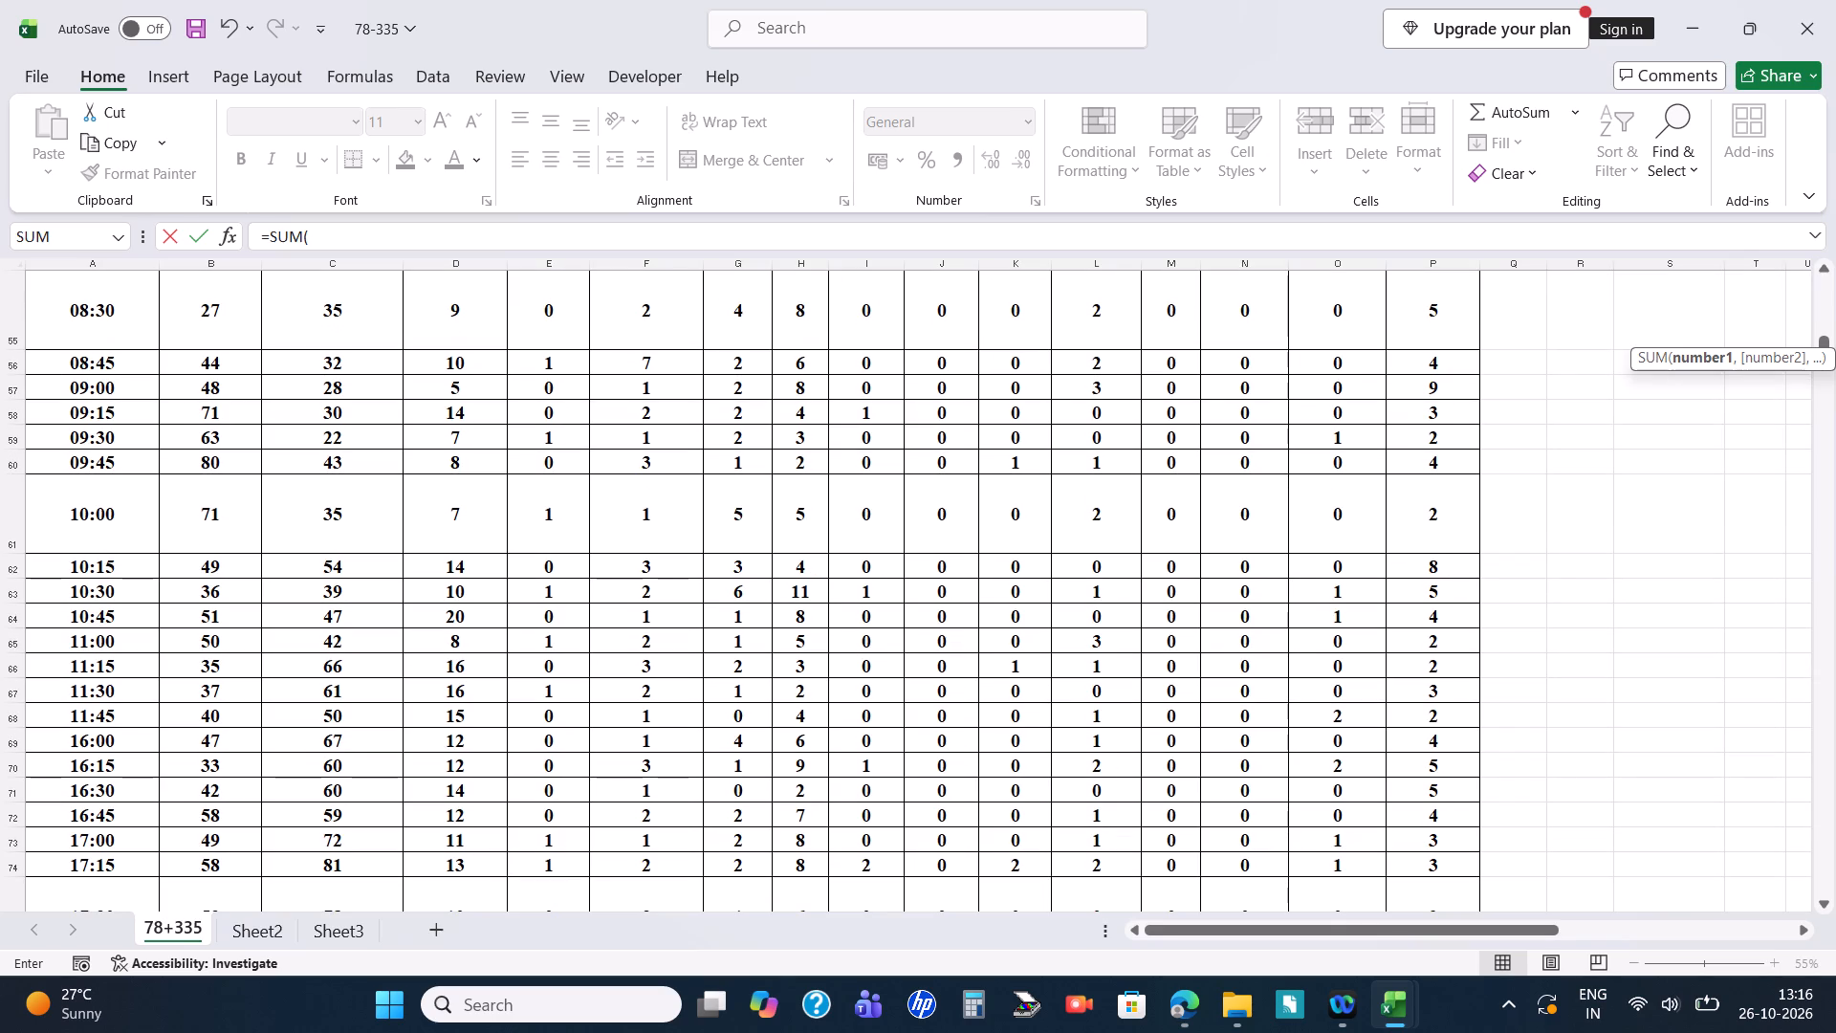
left_click_drag(216, 496, 208, 618)
scroll(233, 564, "down", 6)
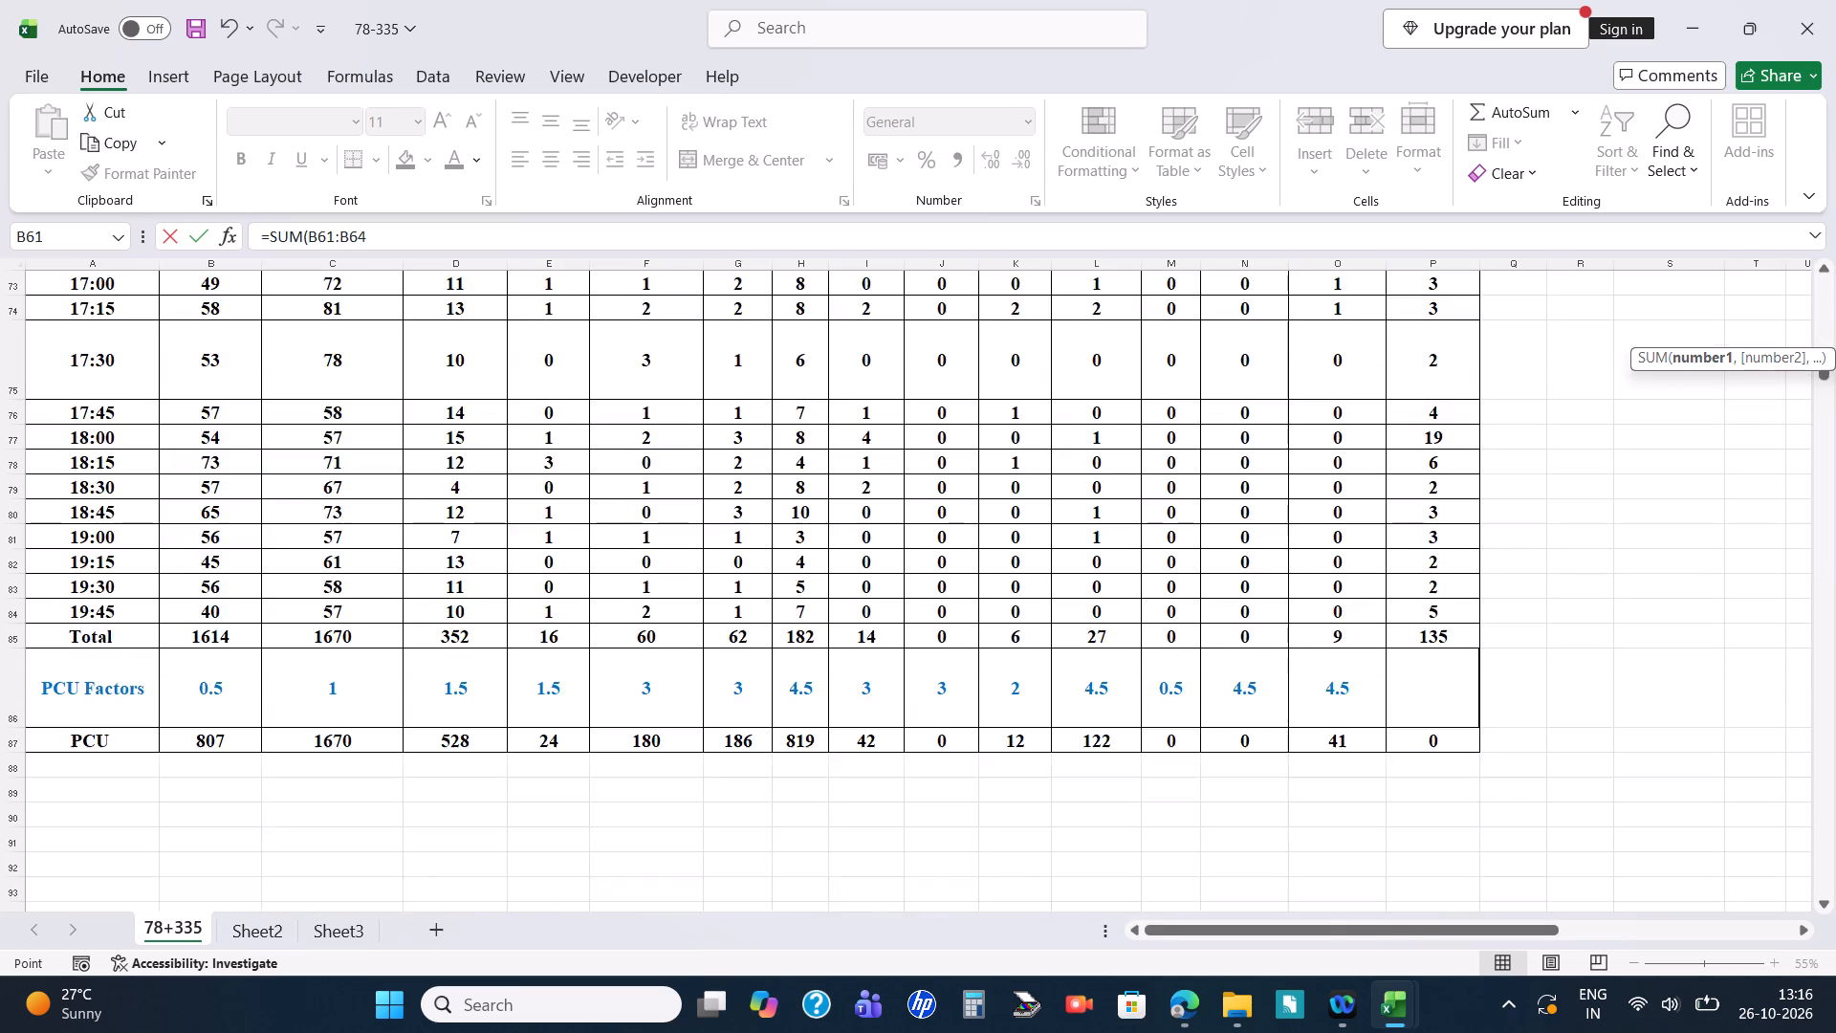
scroll(233, 564, "down", 11)
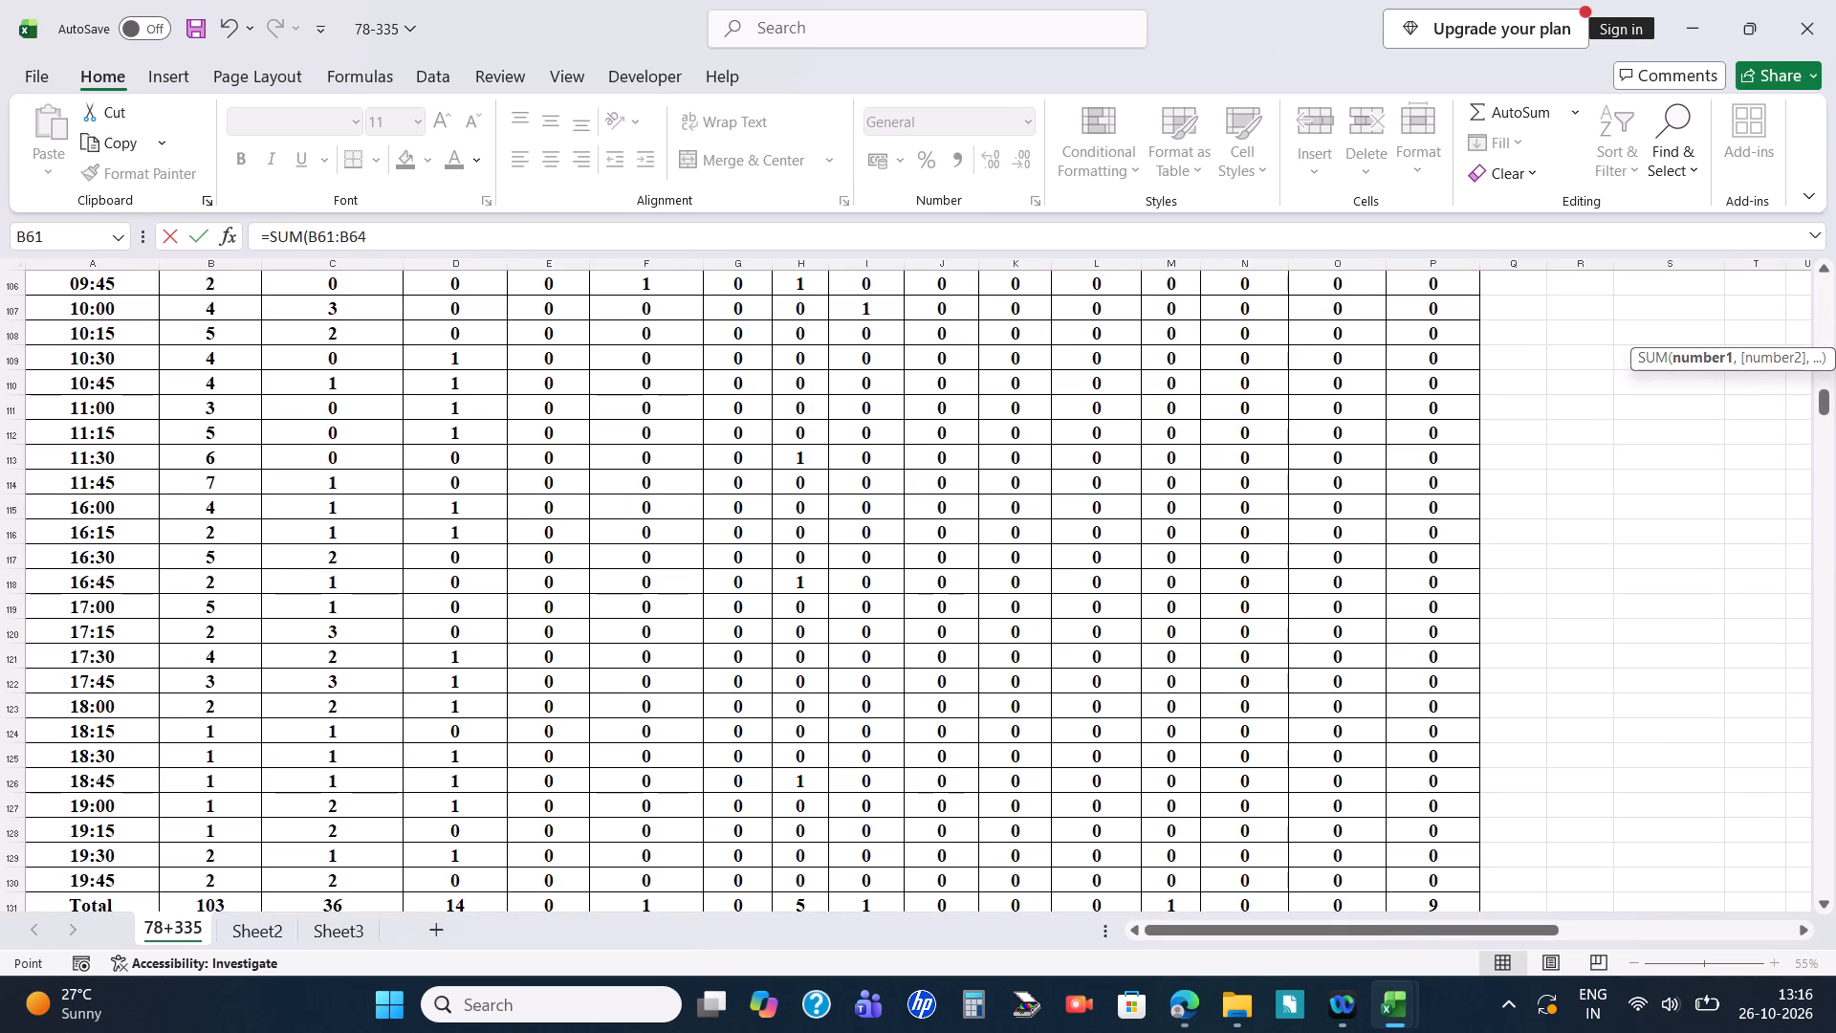
left_click_drag(227, 310, 226, 378, "ctrl")
scroll(162, 479, "down", 14)
left_click_drag(208, 379, 208, 415, "ctrl")
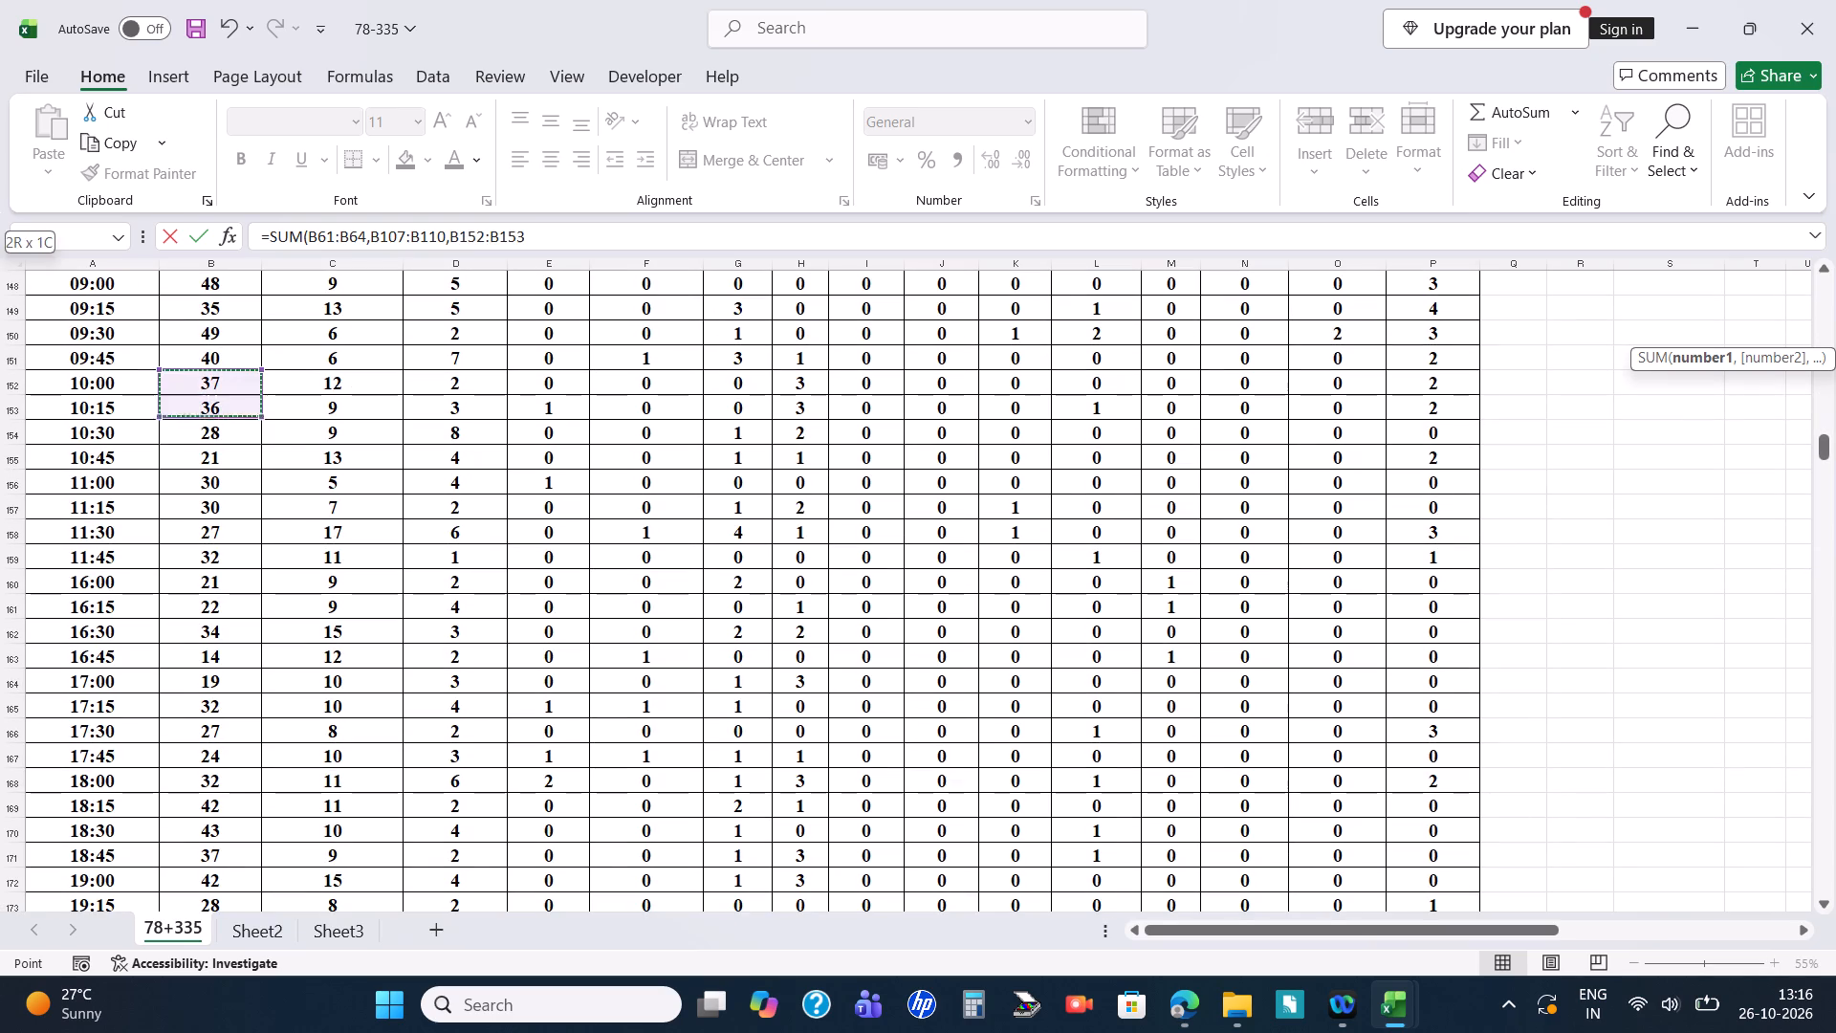
left_click_drag(208, 415, 200, 457, "ctrl")
Add the Latur-origin 10:00 to 10:45 two-wheeler ranges B199:B202, B244:B247 and B291:B294 to the SUM formula.
scroll(200, 457, "down", 14)
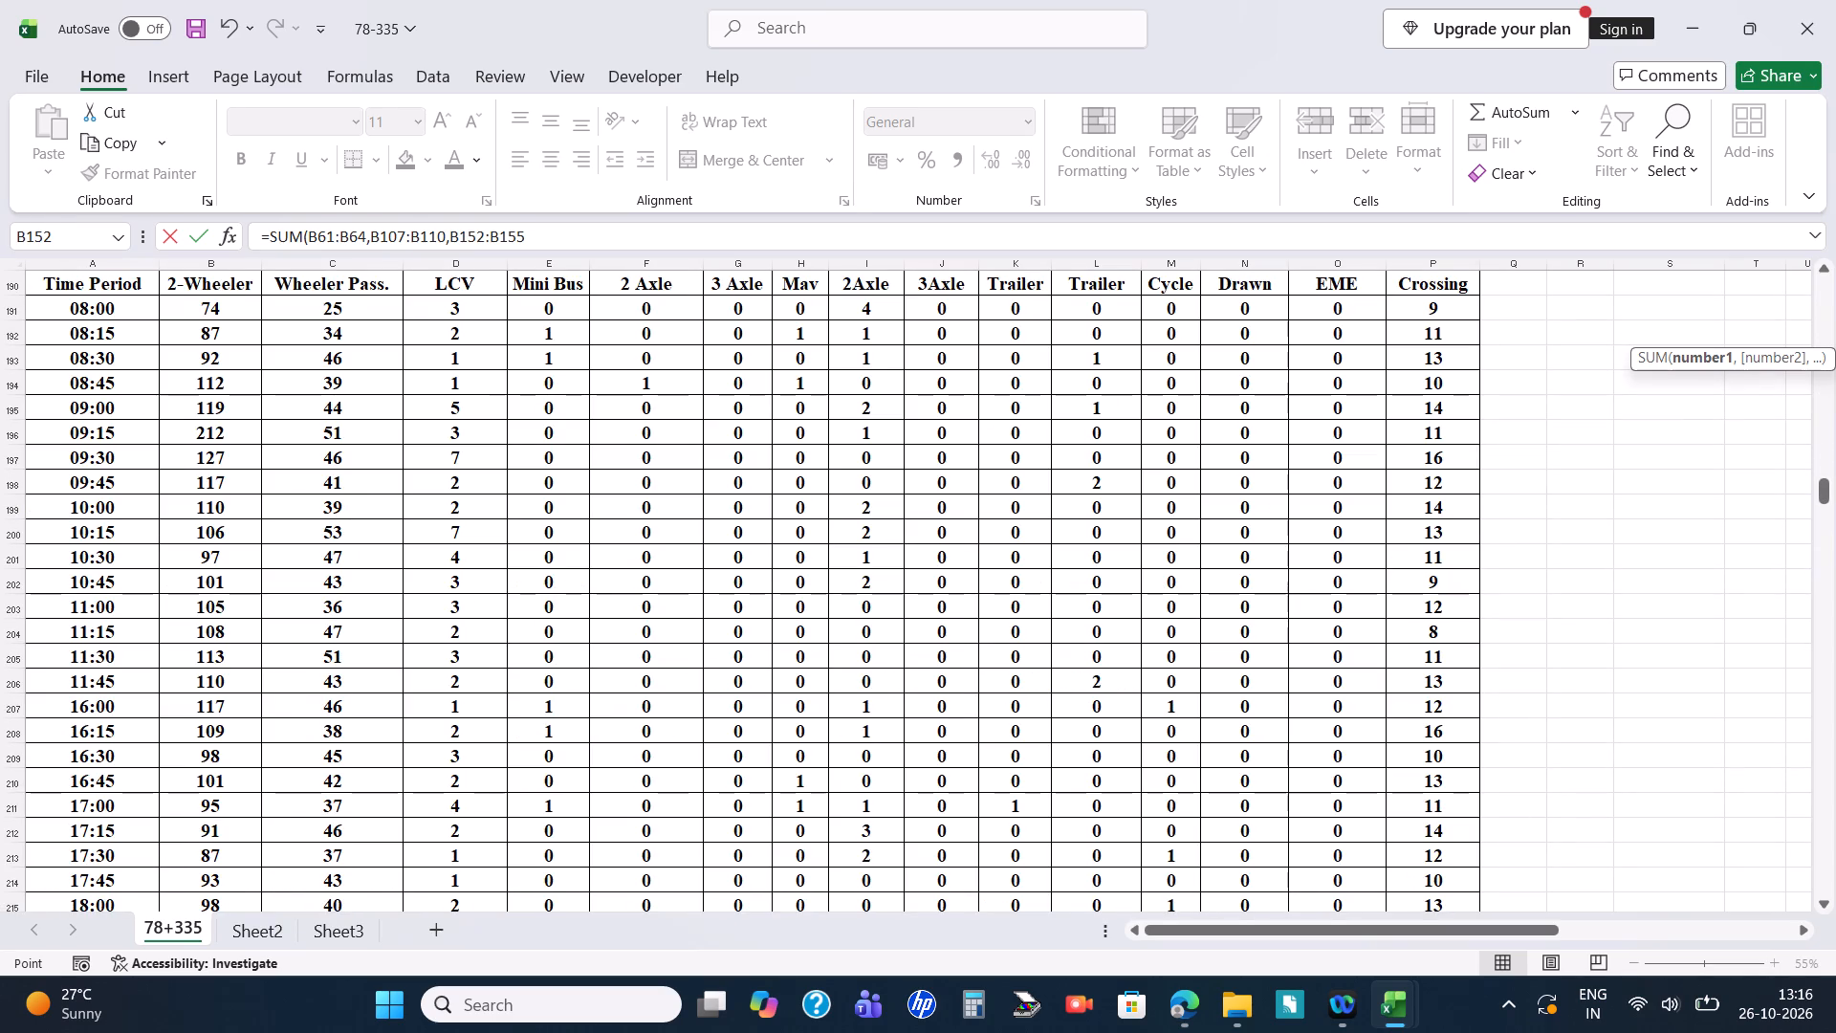
left_click_drag(200, 512, 203, 576, "ctrl")
scroll(203, 576, "down", 10)
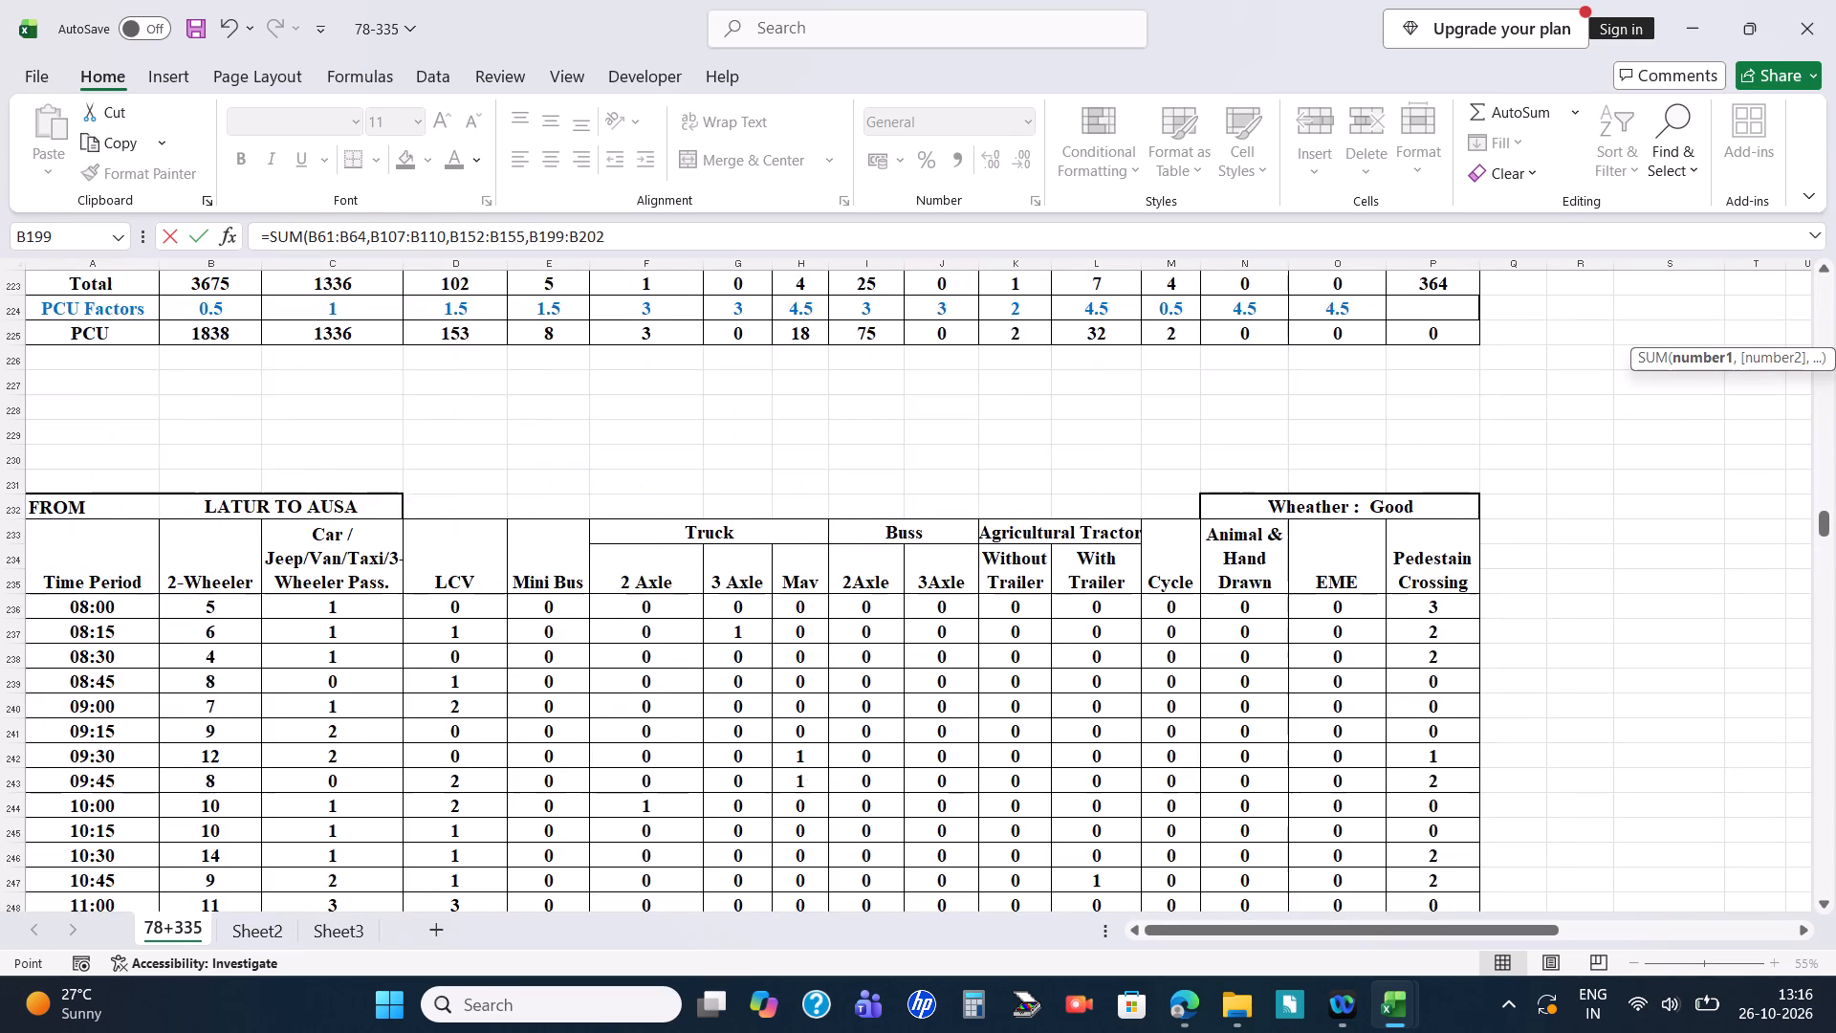
scroll(203, 576, "down", 5)
left_click_drag(199, 503, 198, 572, "ctrl")
scroll(198, 572, "down", 15)
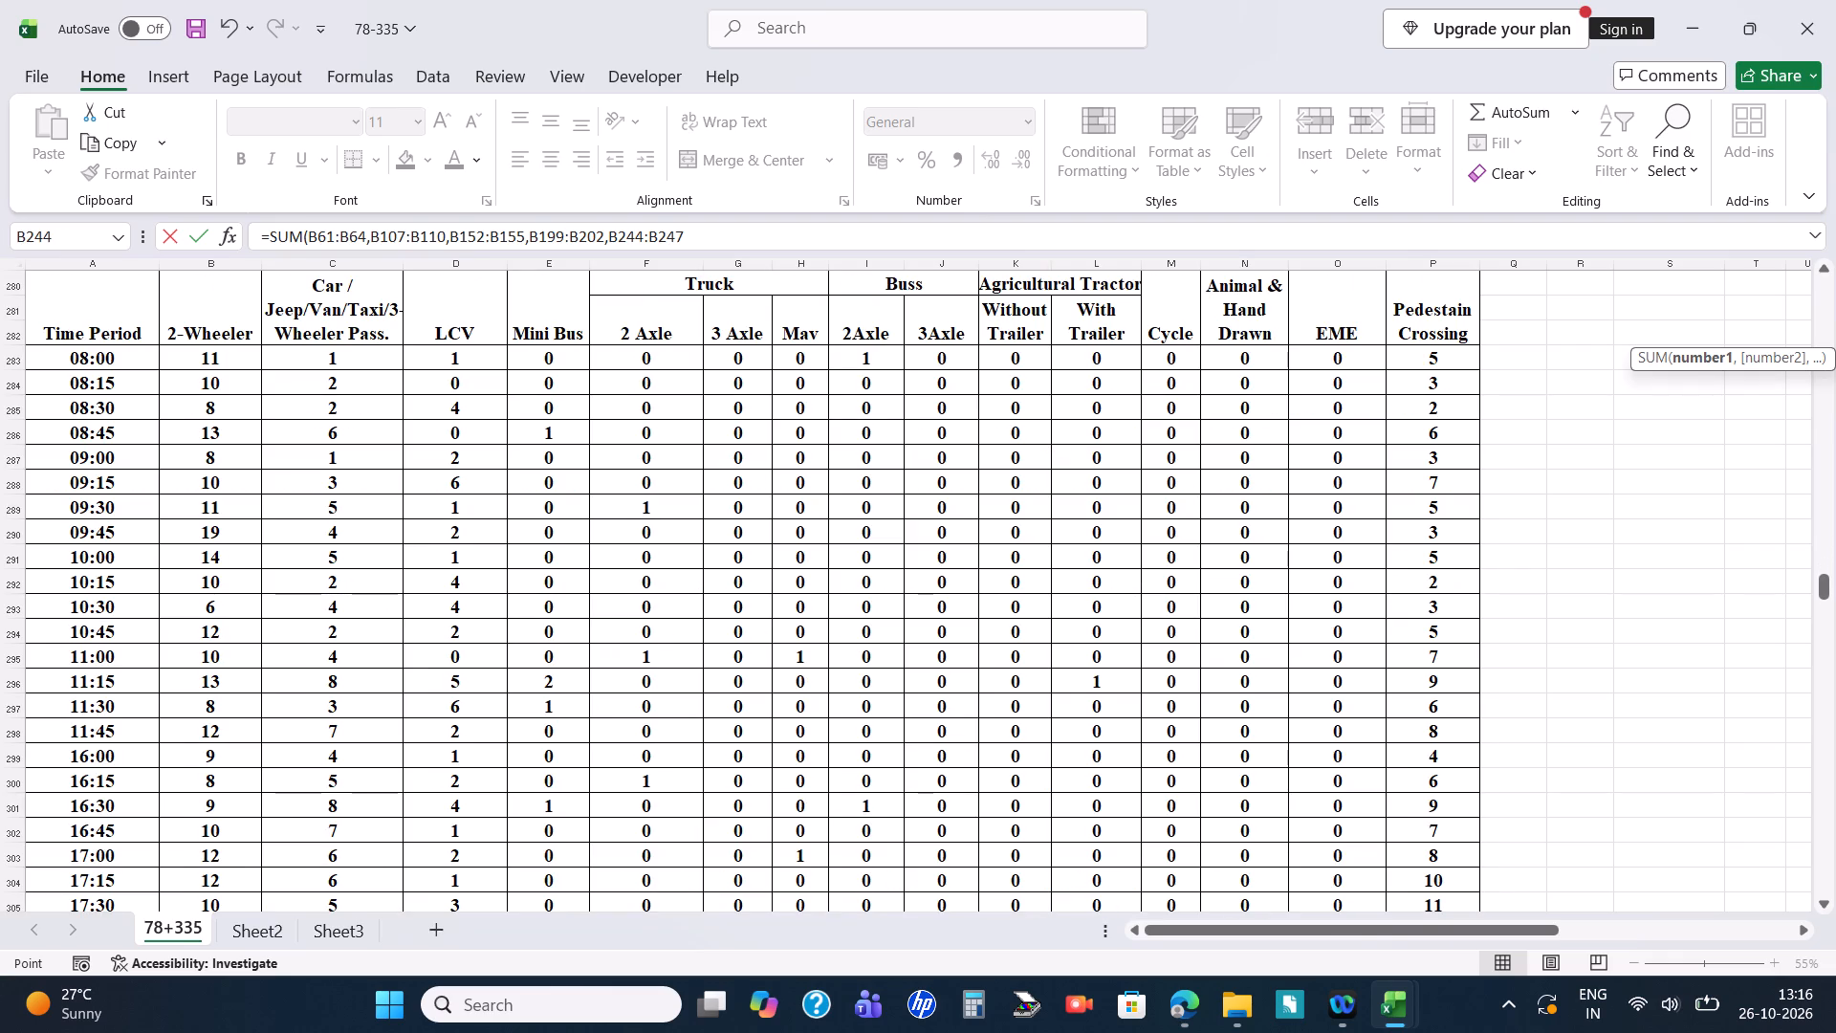
left_click_drag(206, 559, 211, 620, "ctrl")
Add the Nanded-origin 10:00 to 10:45 two-wheeler ranges B331:B334, B374:B377 and B419:B422 to the W52 SUM formula.
scroll(211, 620, "down", 3)
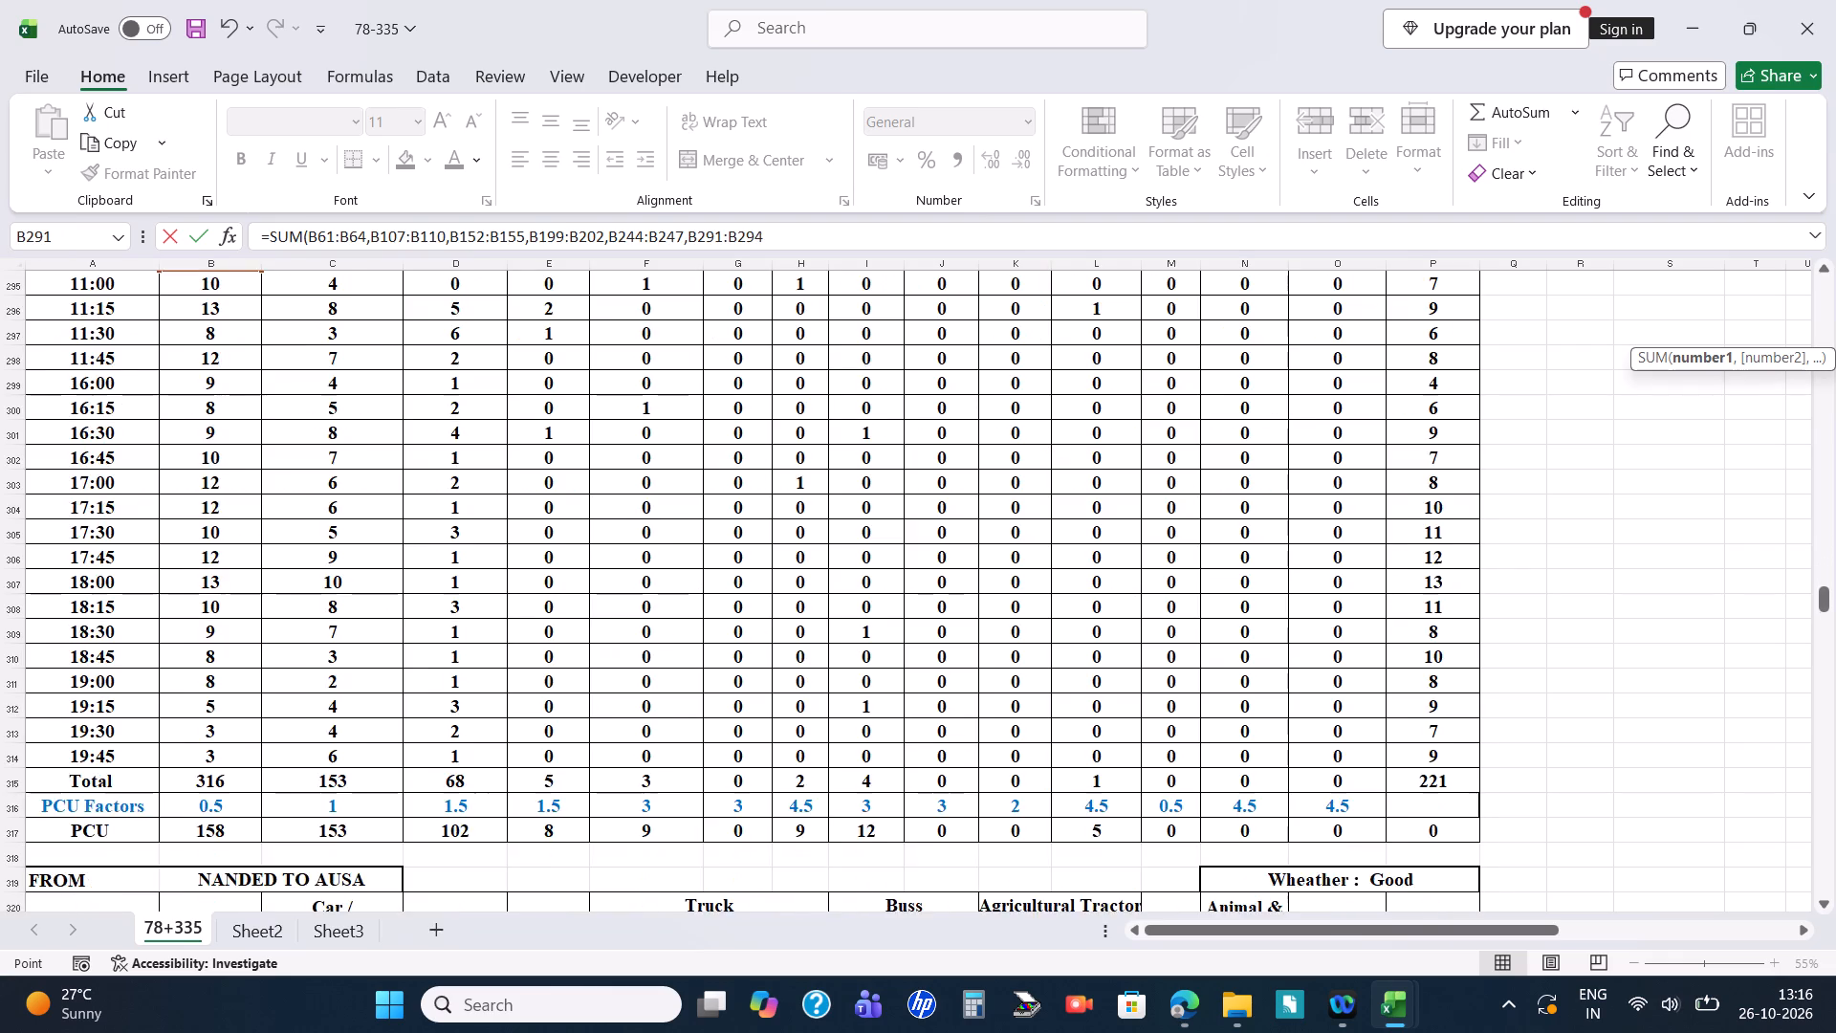
scroll(211, 620, "down", 14)
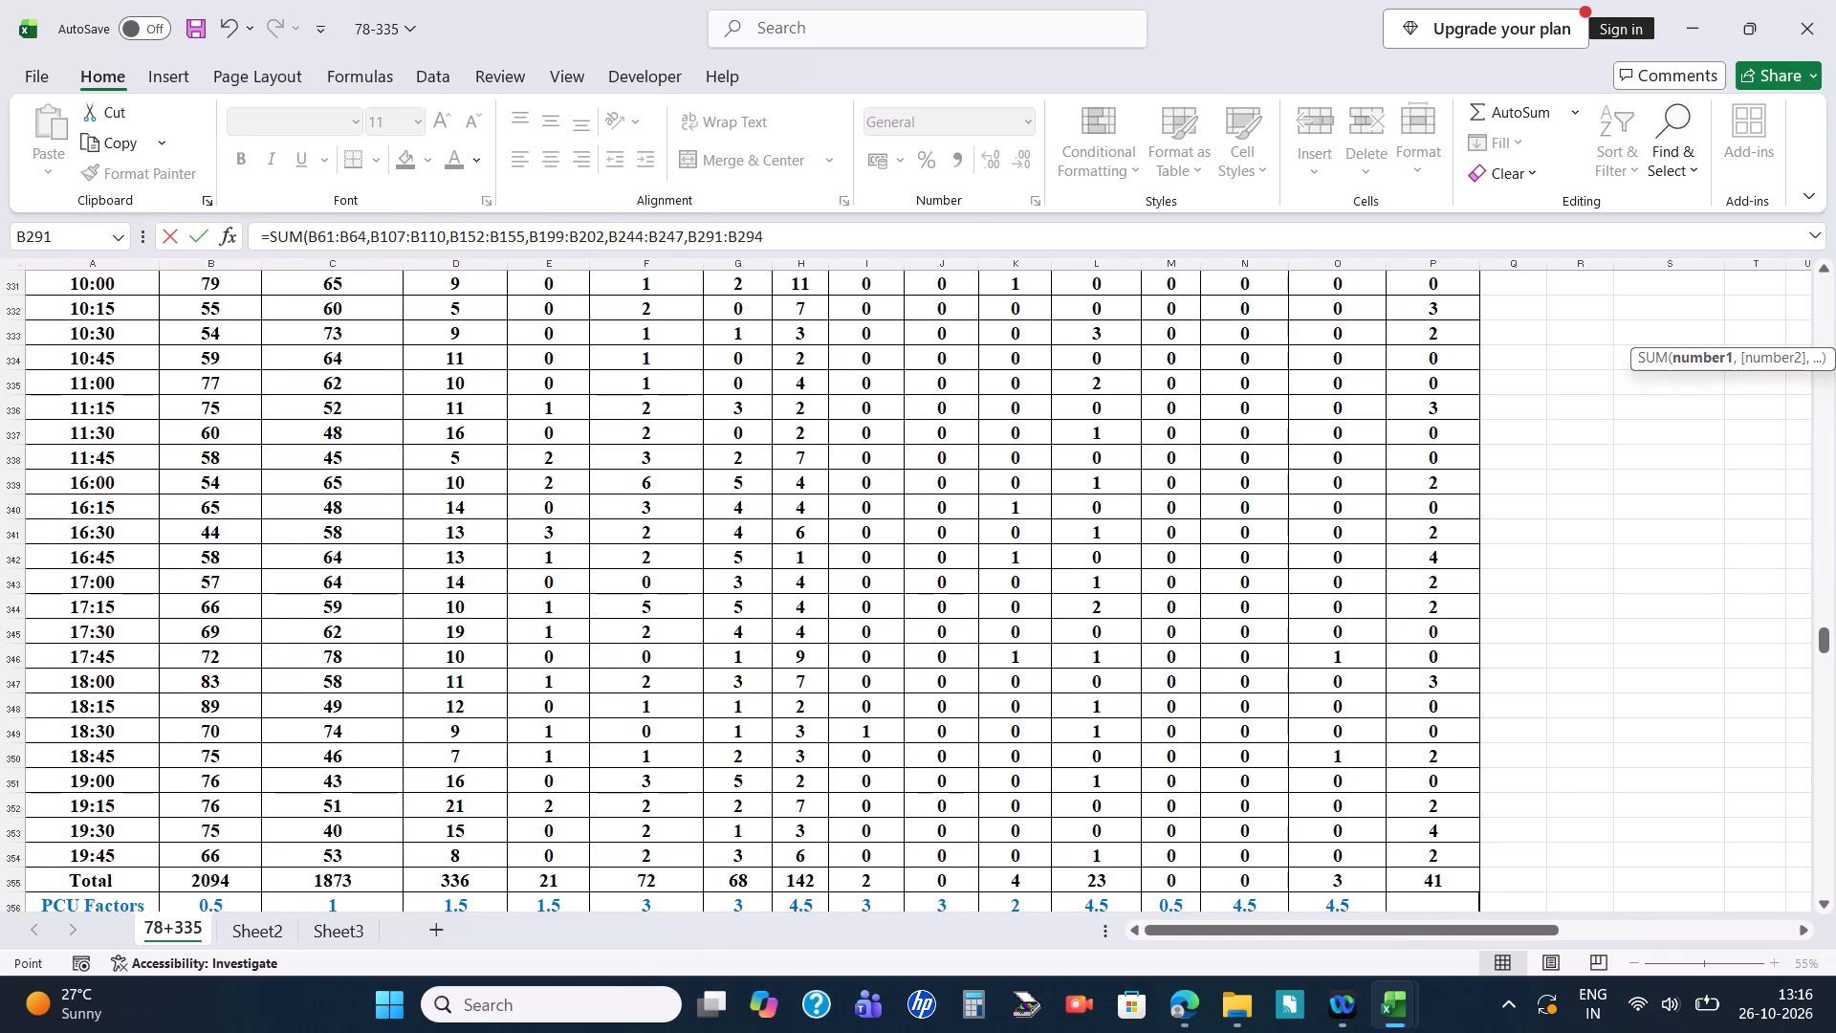
left_click_drag(240, 288, 242, 363, "ctrl")
scroll(225, 401, "down", 11)
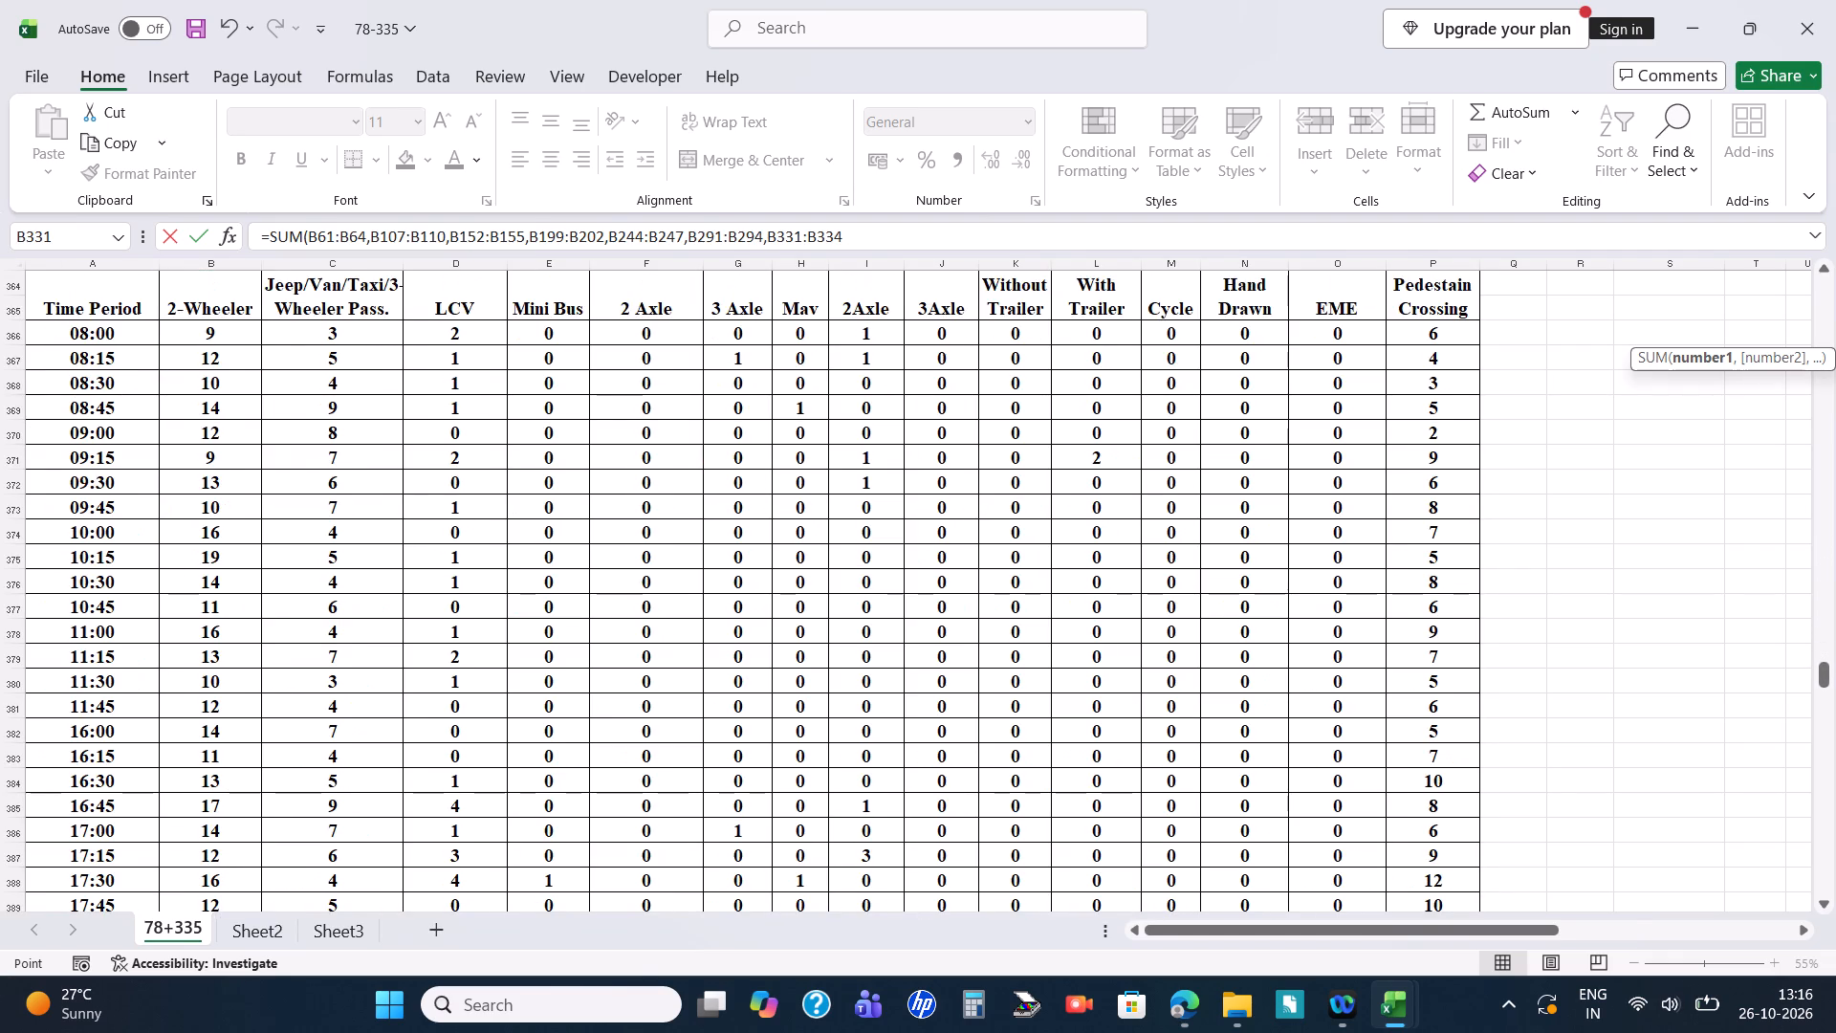
scroll(229, 432, "down", 2)
left_click_drag(251, 389, 241, 430, "ctrl")
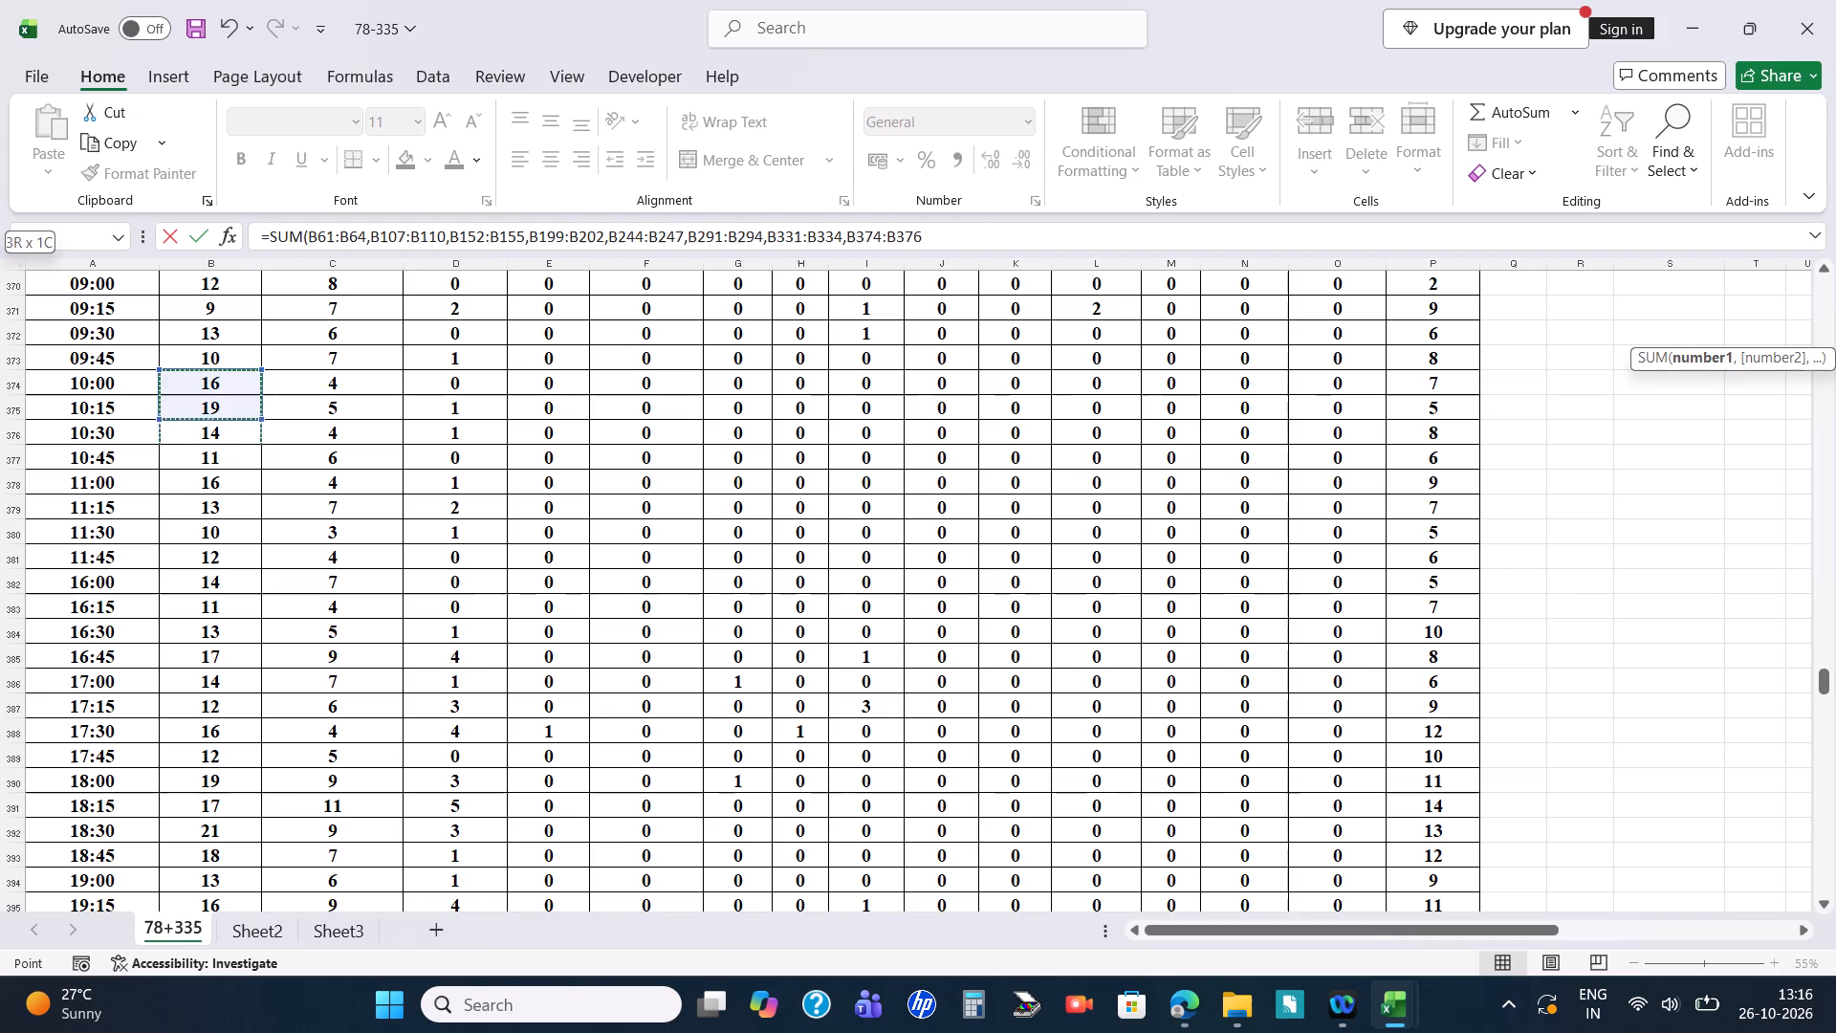
left_click_drag(241, 430, 240, 450, "ctrl")
scroll(240, 450, "down", 10)
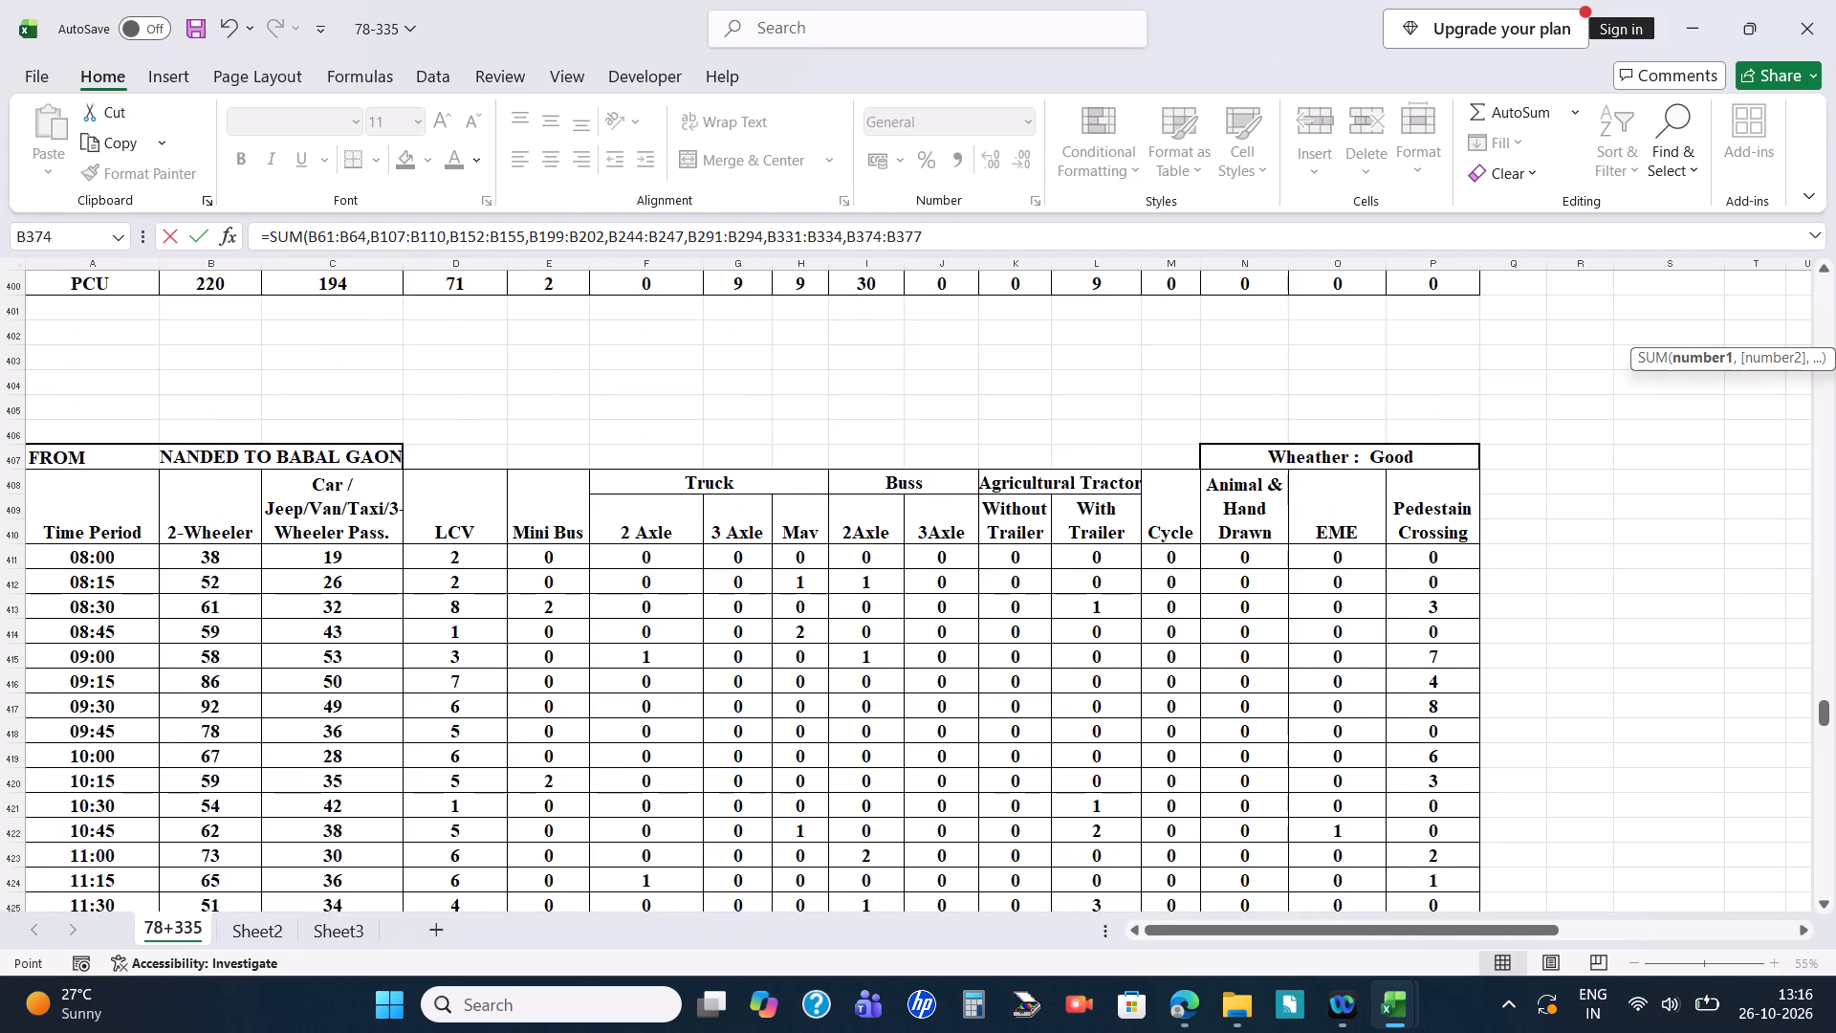
scroll(240, 450, "down", 3)
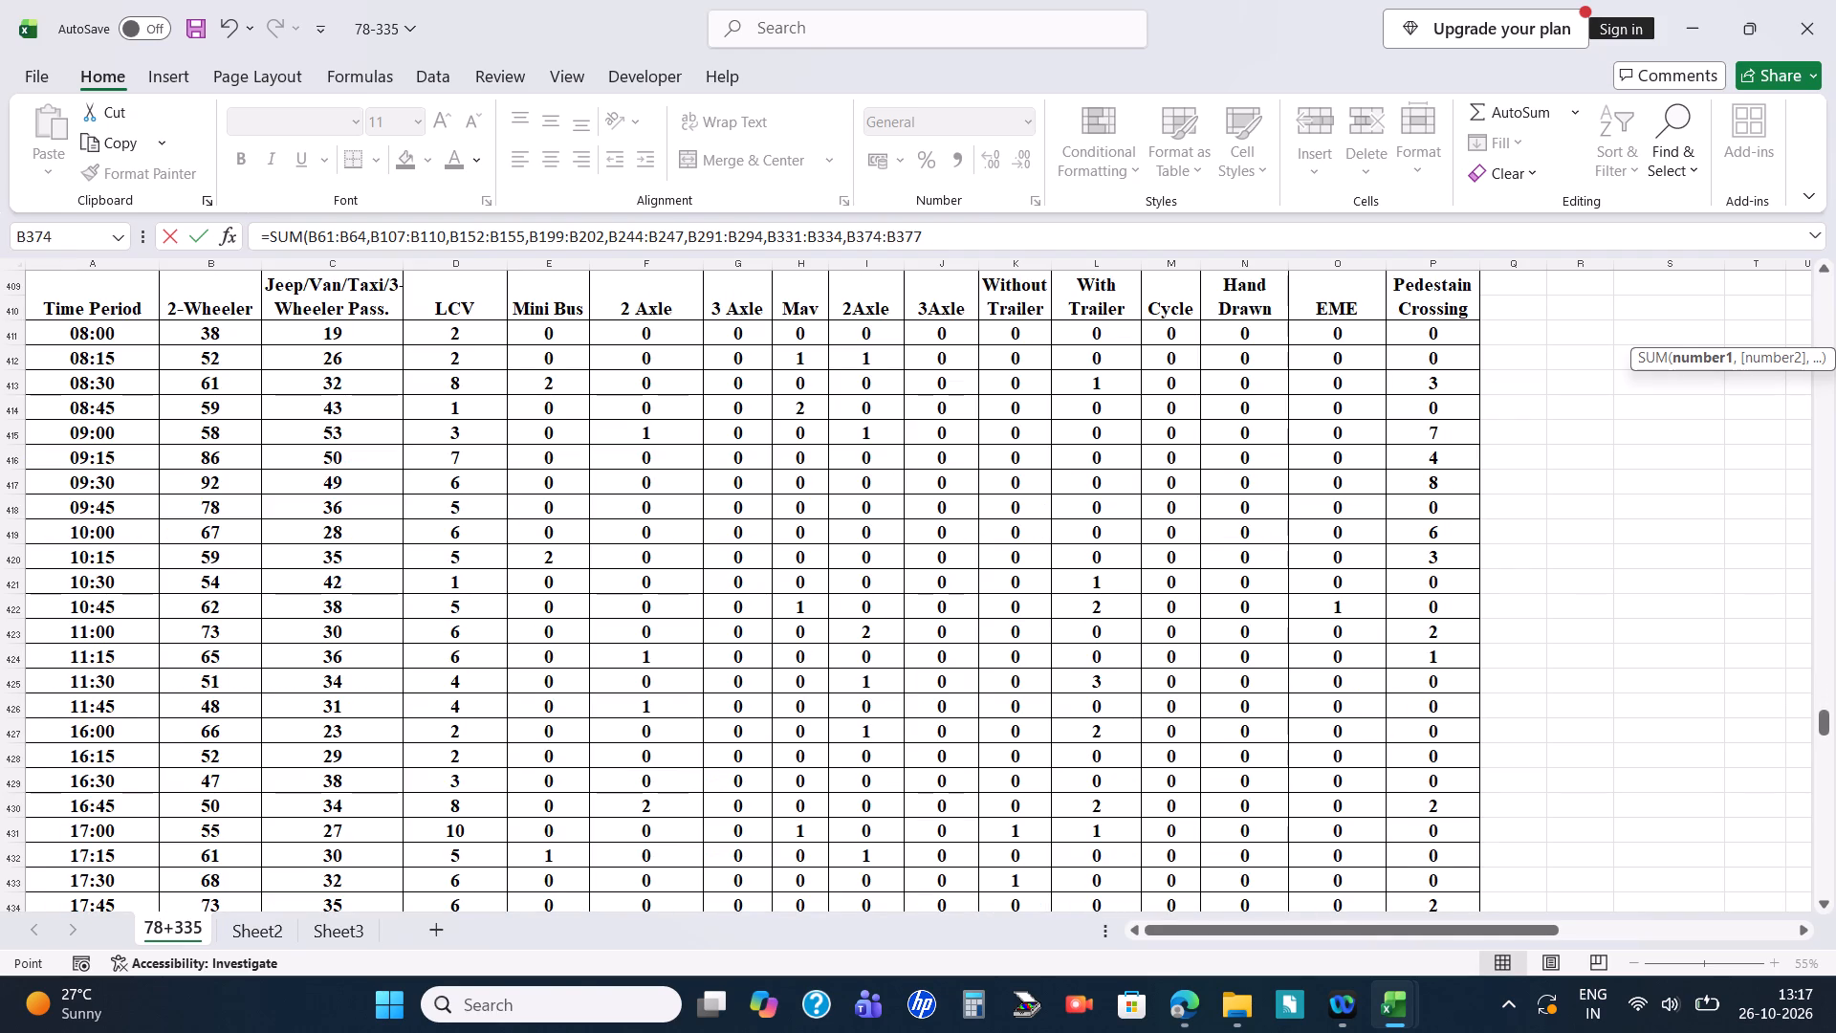
left_click_drag(200, 535, 197, 603, "ctrl")
Complete the W52 SUM formula with the Babalgaon-origin 10:00 to 10:45 two-wheeler ranges B464:B467, B511:B514 and B557:B560.
scroll(197, 603, "down", 16)
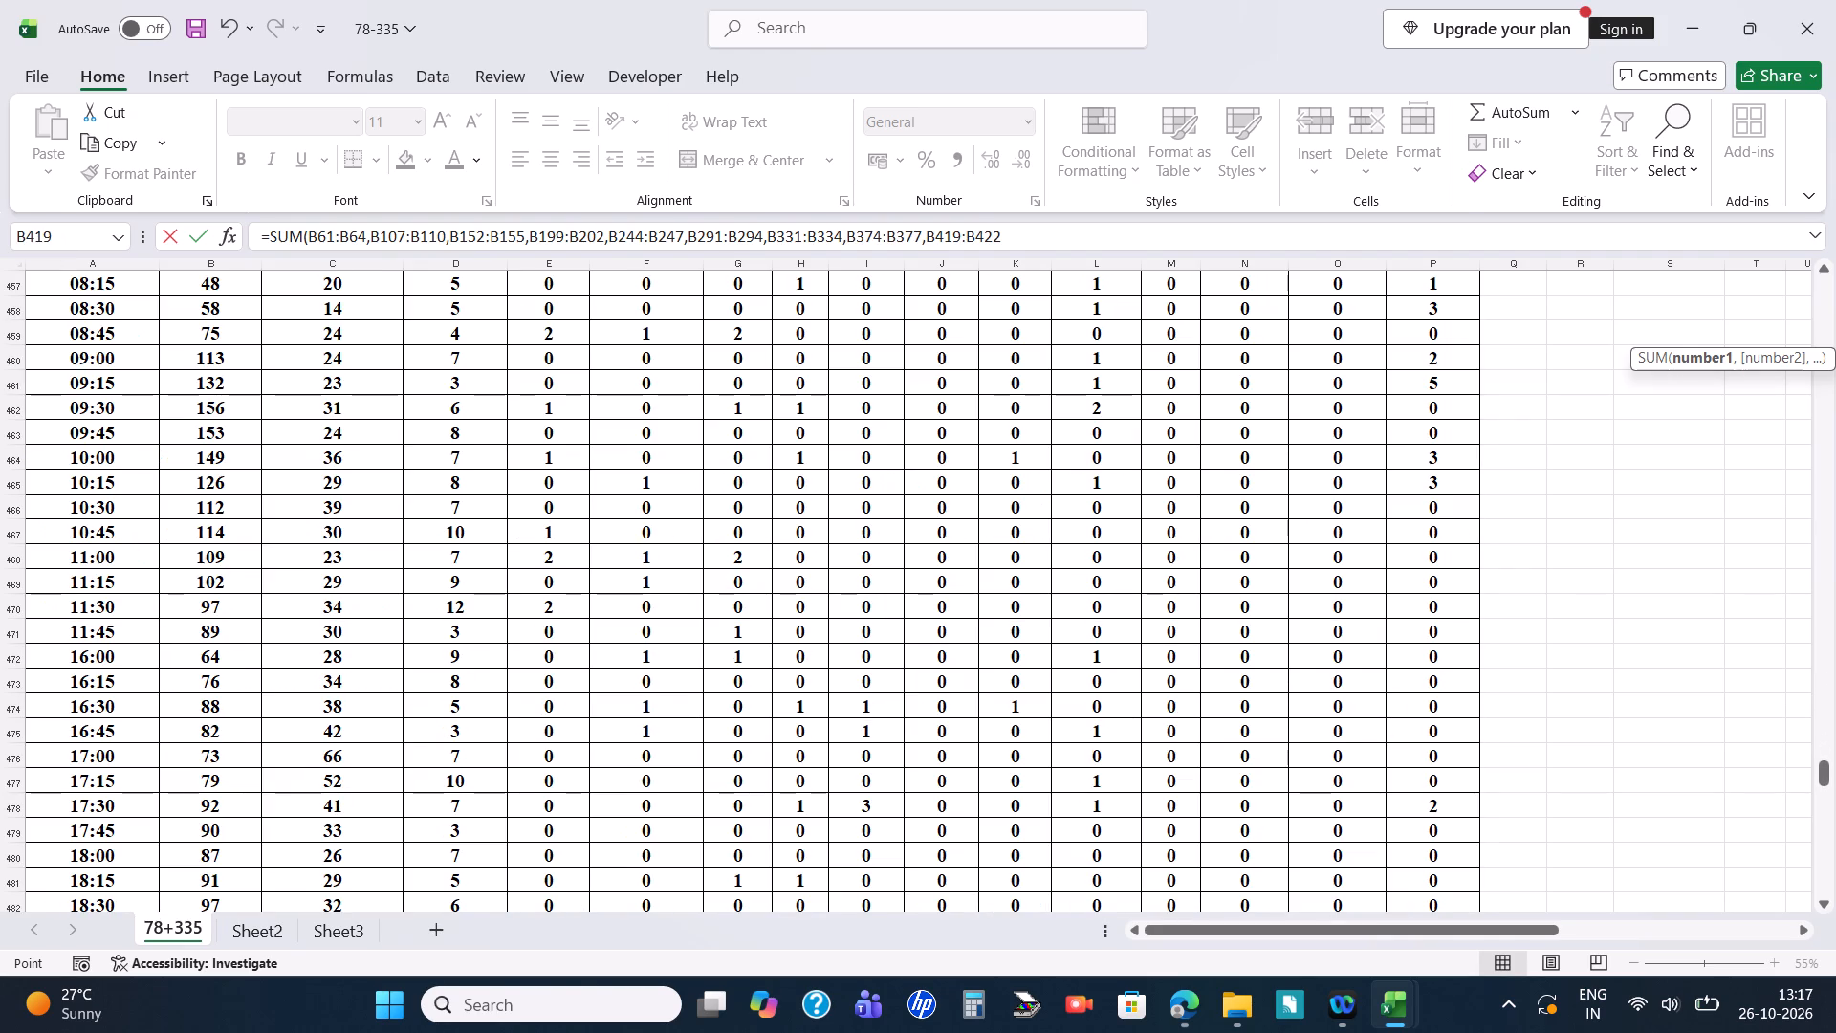
left_click_drag(204, 458, 202, 531, "ctrl")
scroll(202, 531, "down", 4)
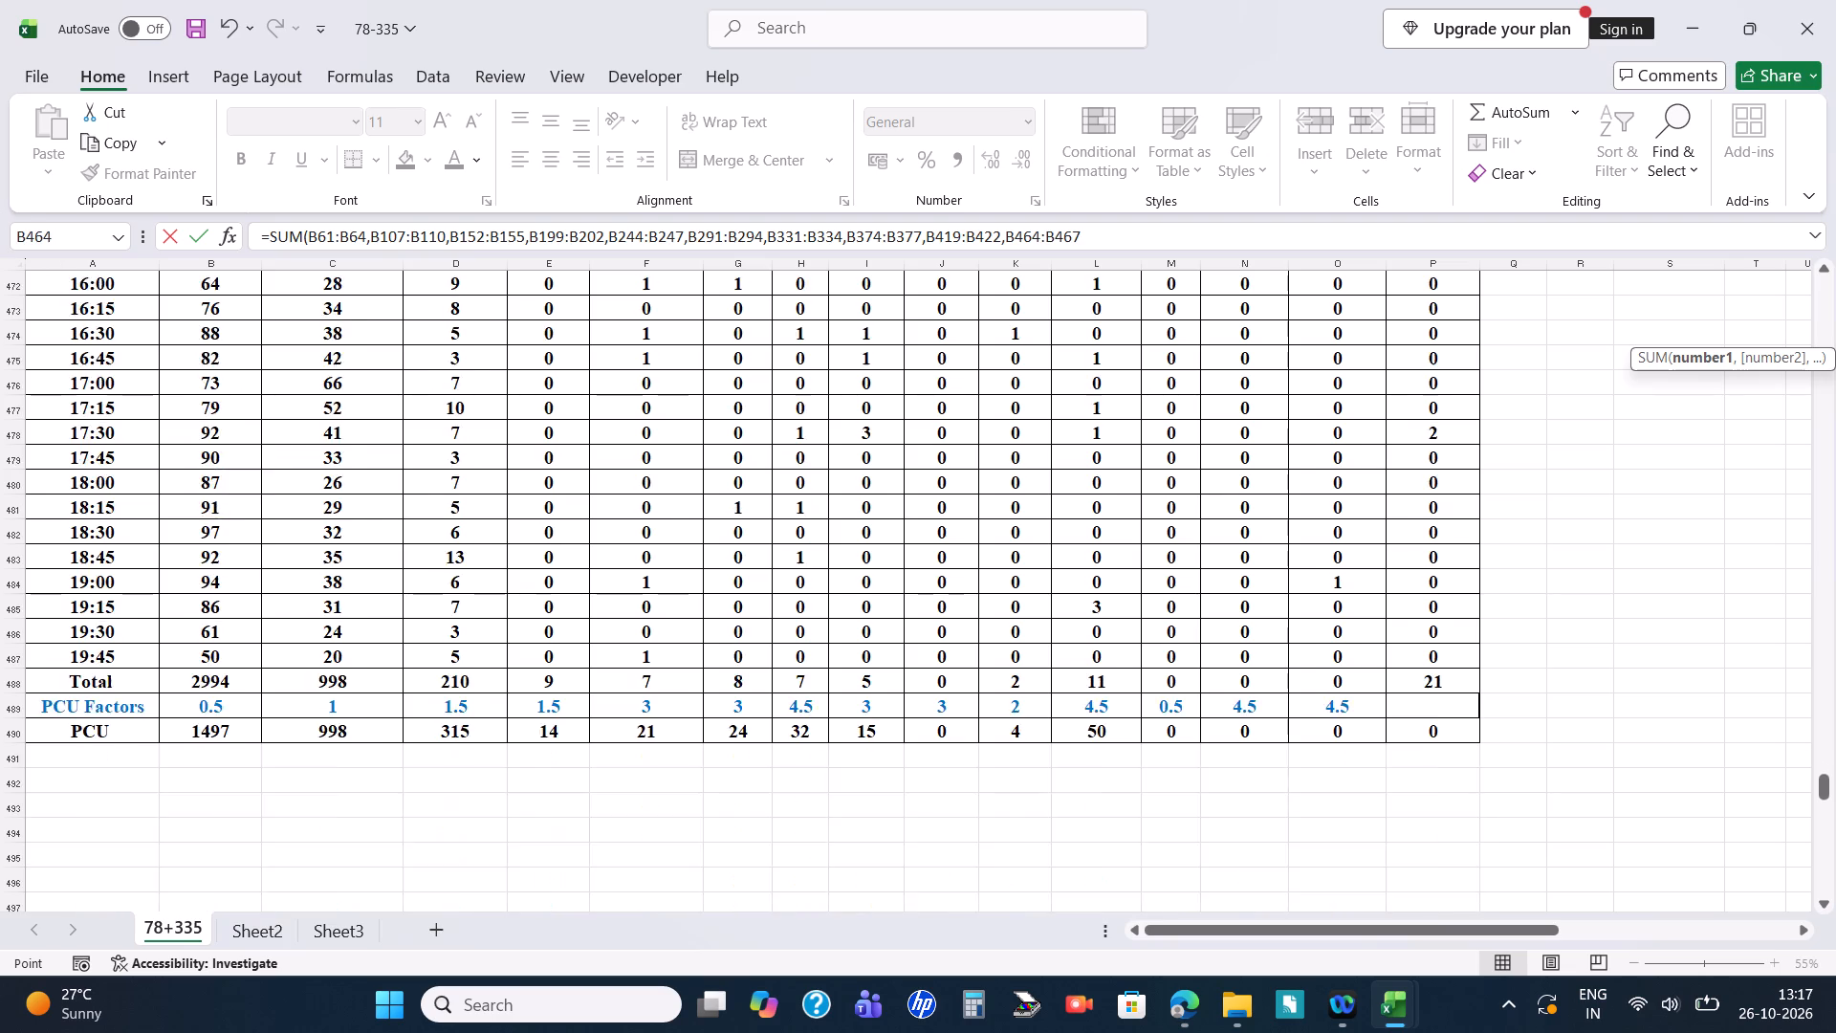
scroll(202, 531, "down", 13)
left_click_drag(212, 364, 213, 399, "ctrl")
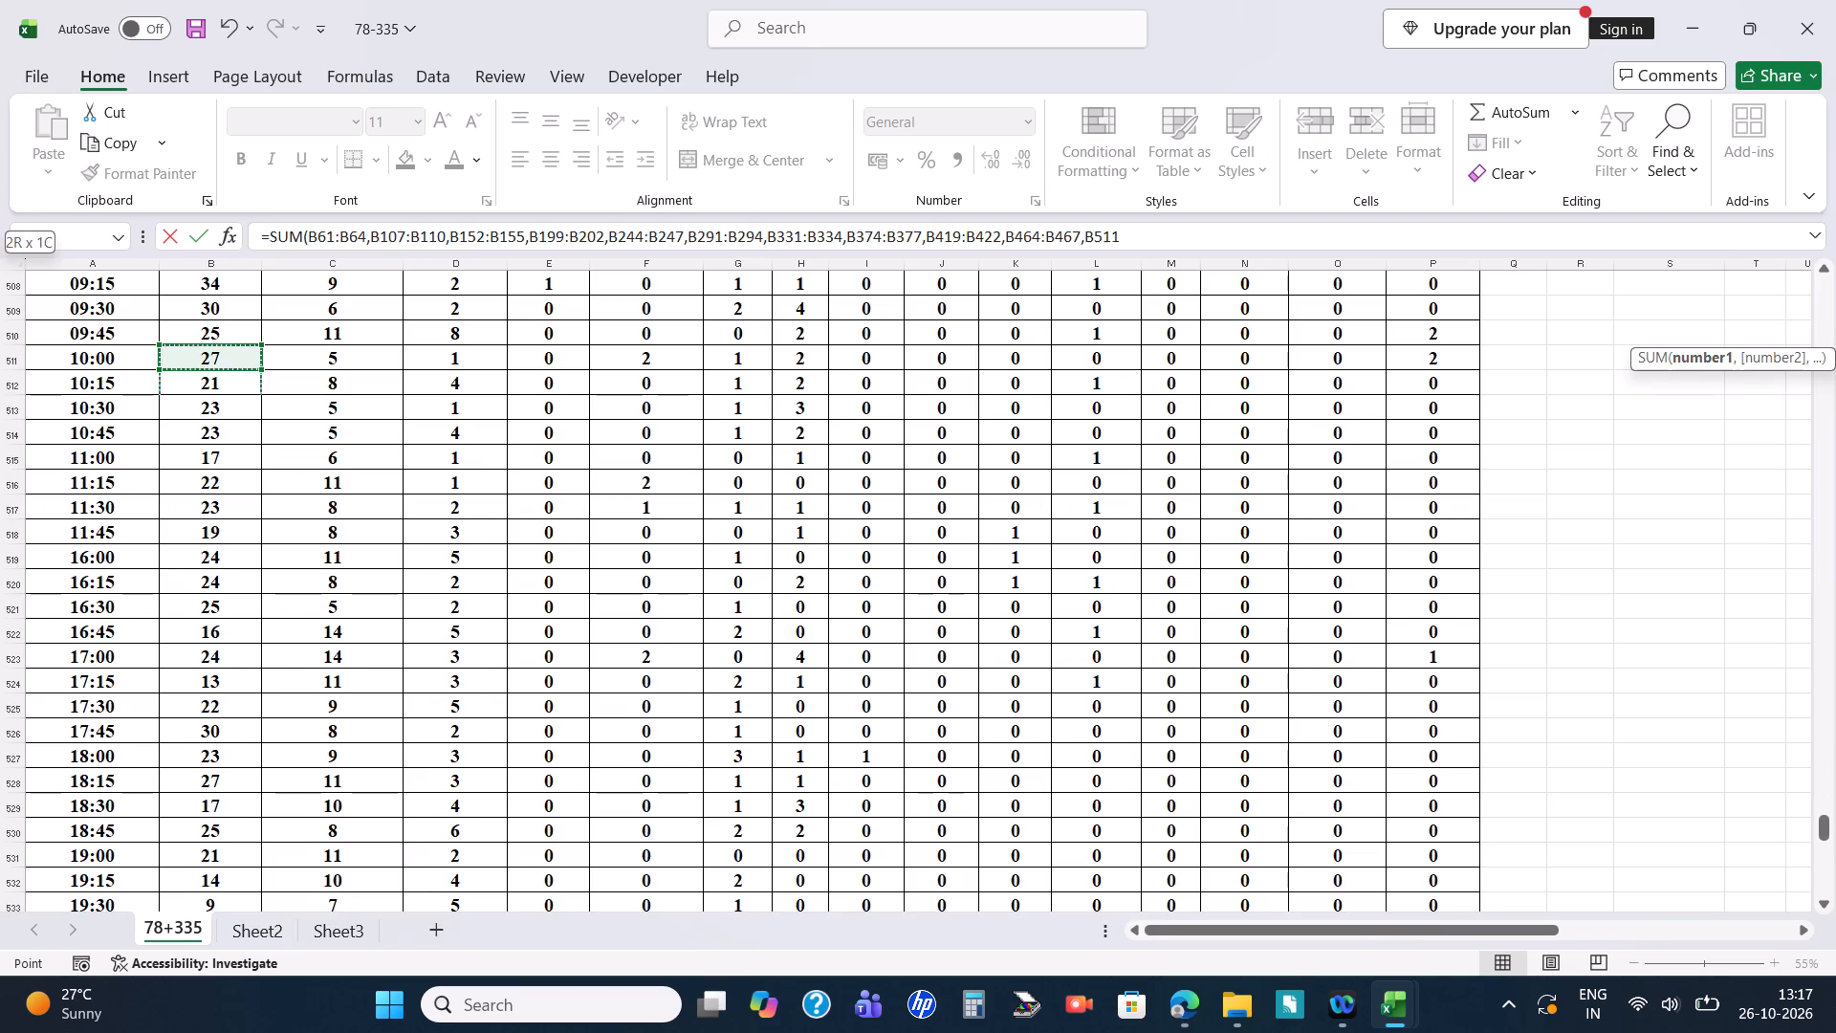
left_click_drag(213, 399, 215, 421, "ctrl")
scroll(215, 421, "down", 14)
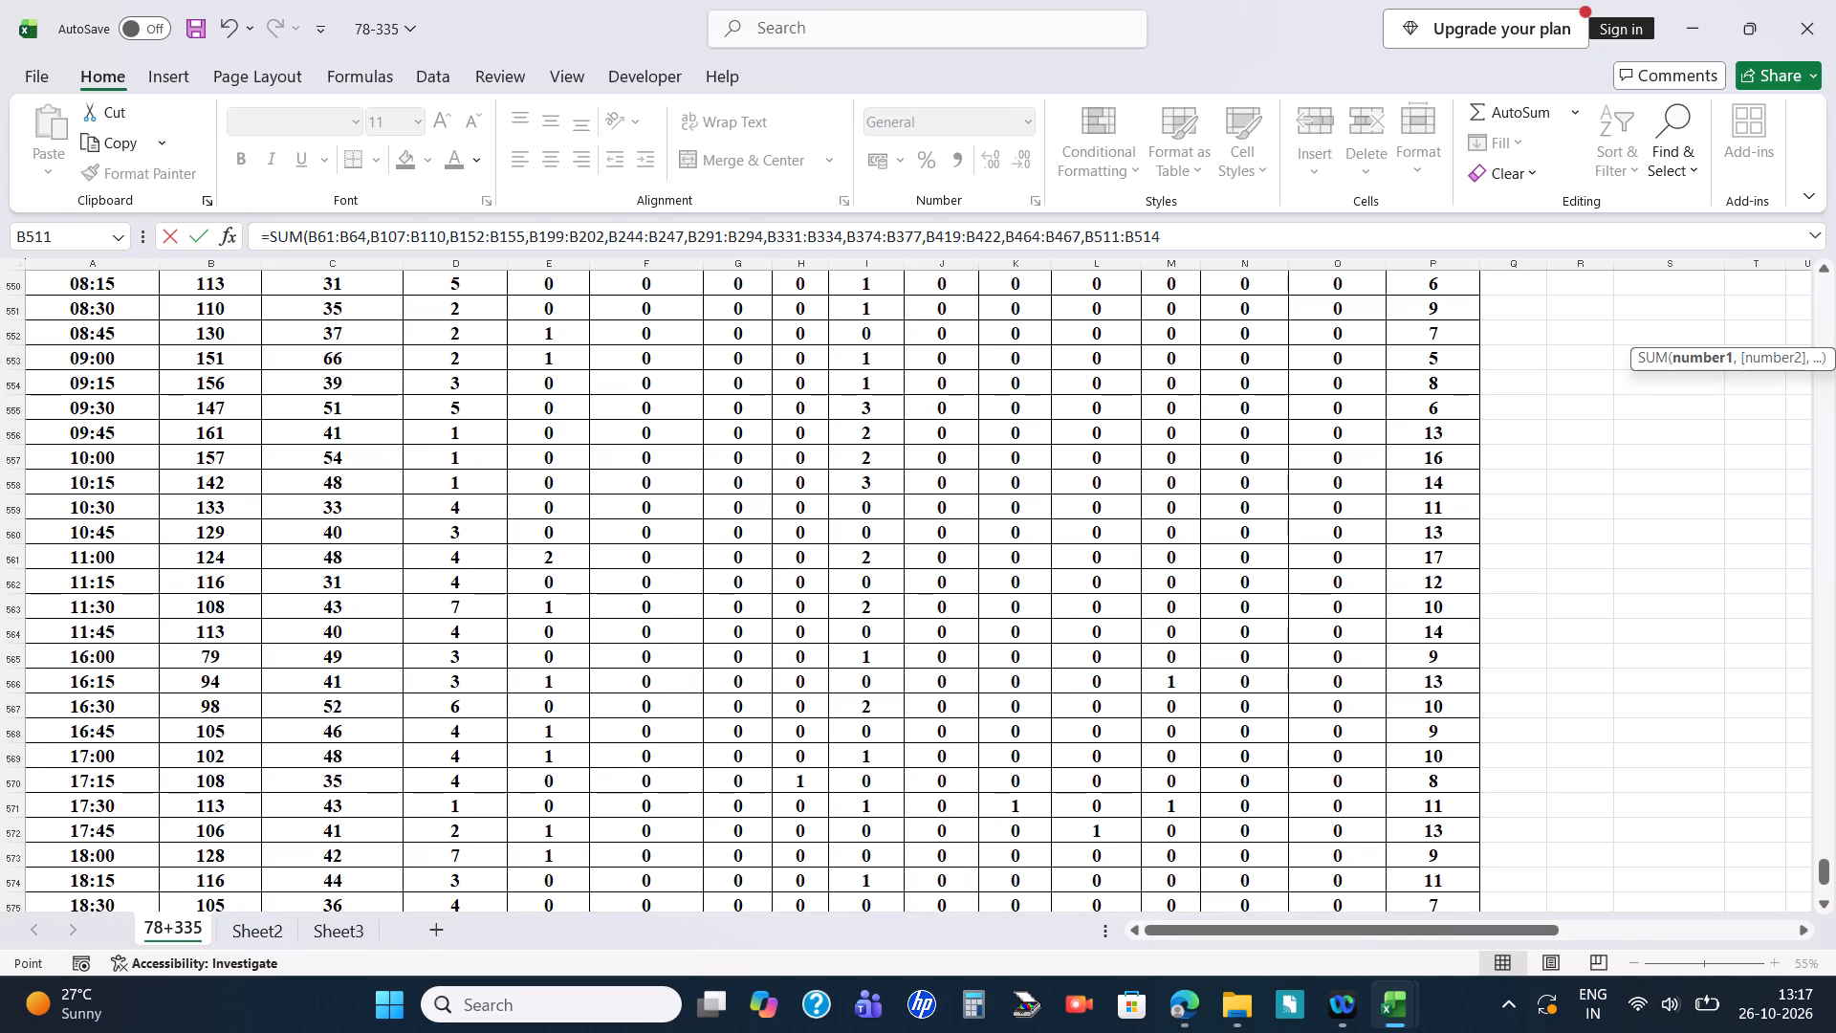
left_click_drag(208, 464, 201, 526, "ctrl")
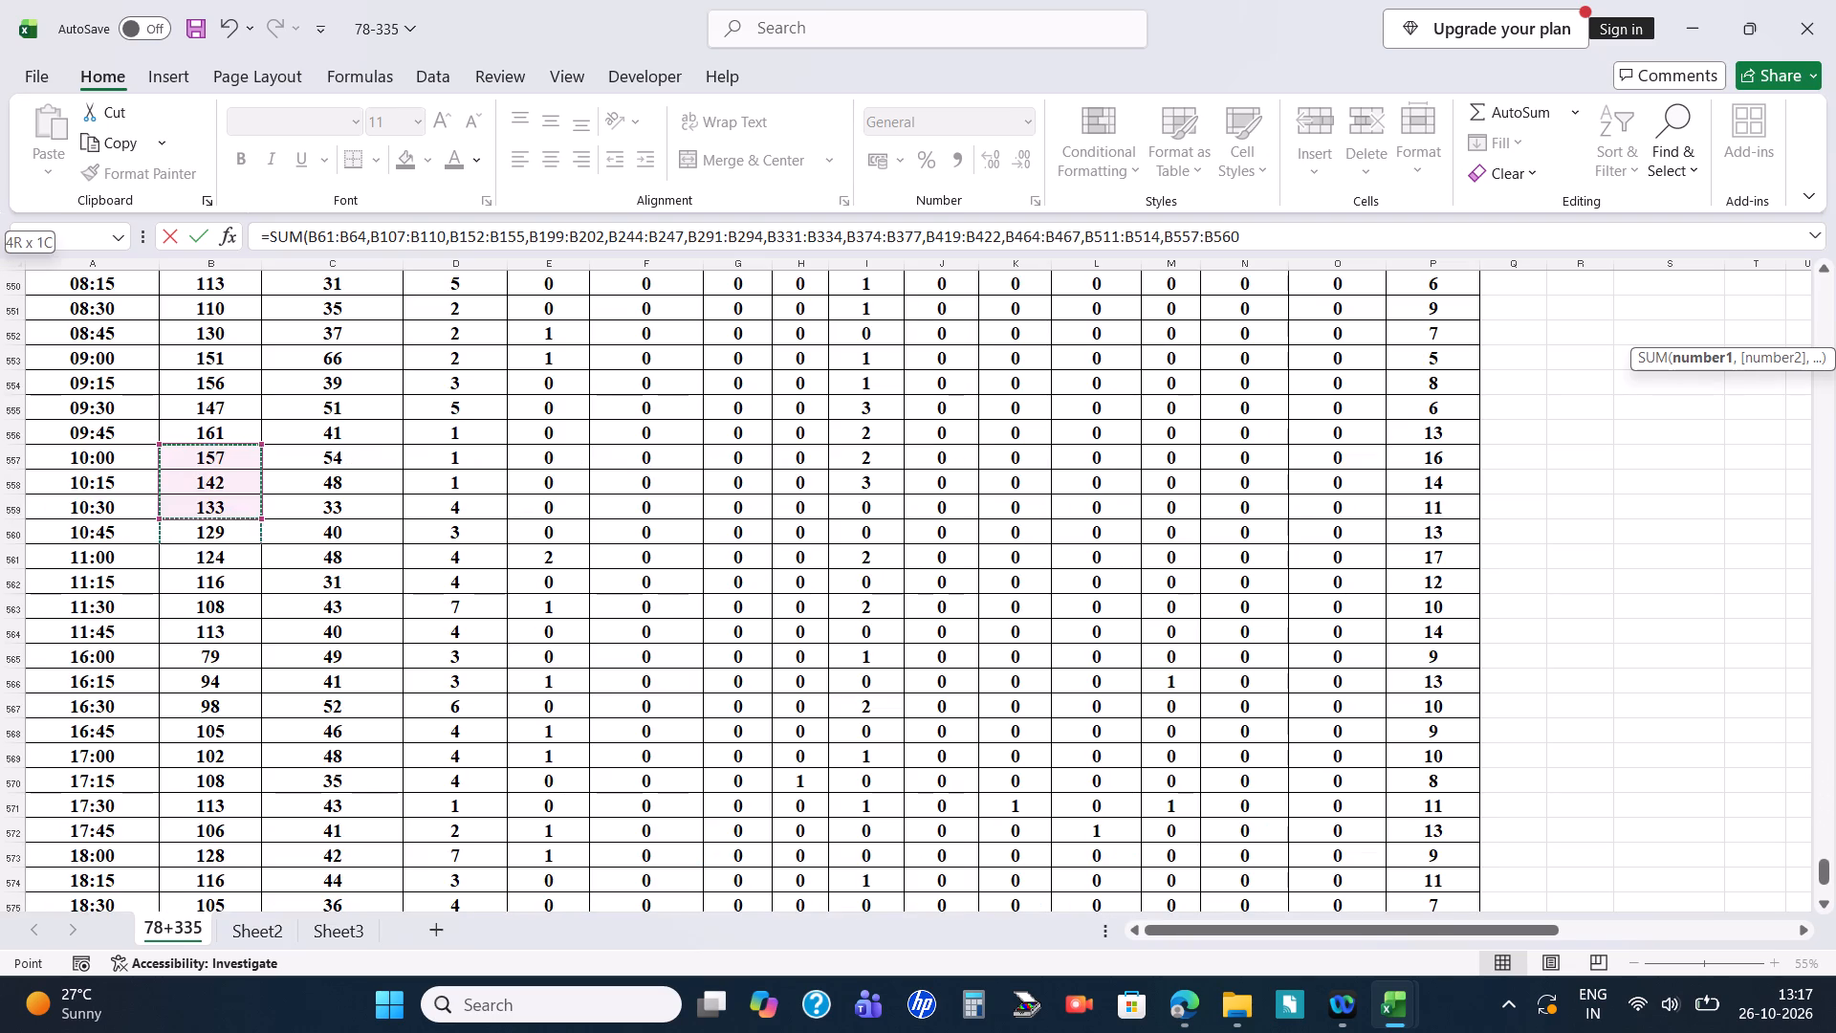
left_click_drag(201, 526, 201, 527, "ctrl")
scroll(201, 527, "down", 12)
key("Return")
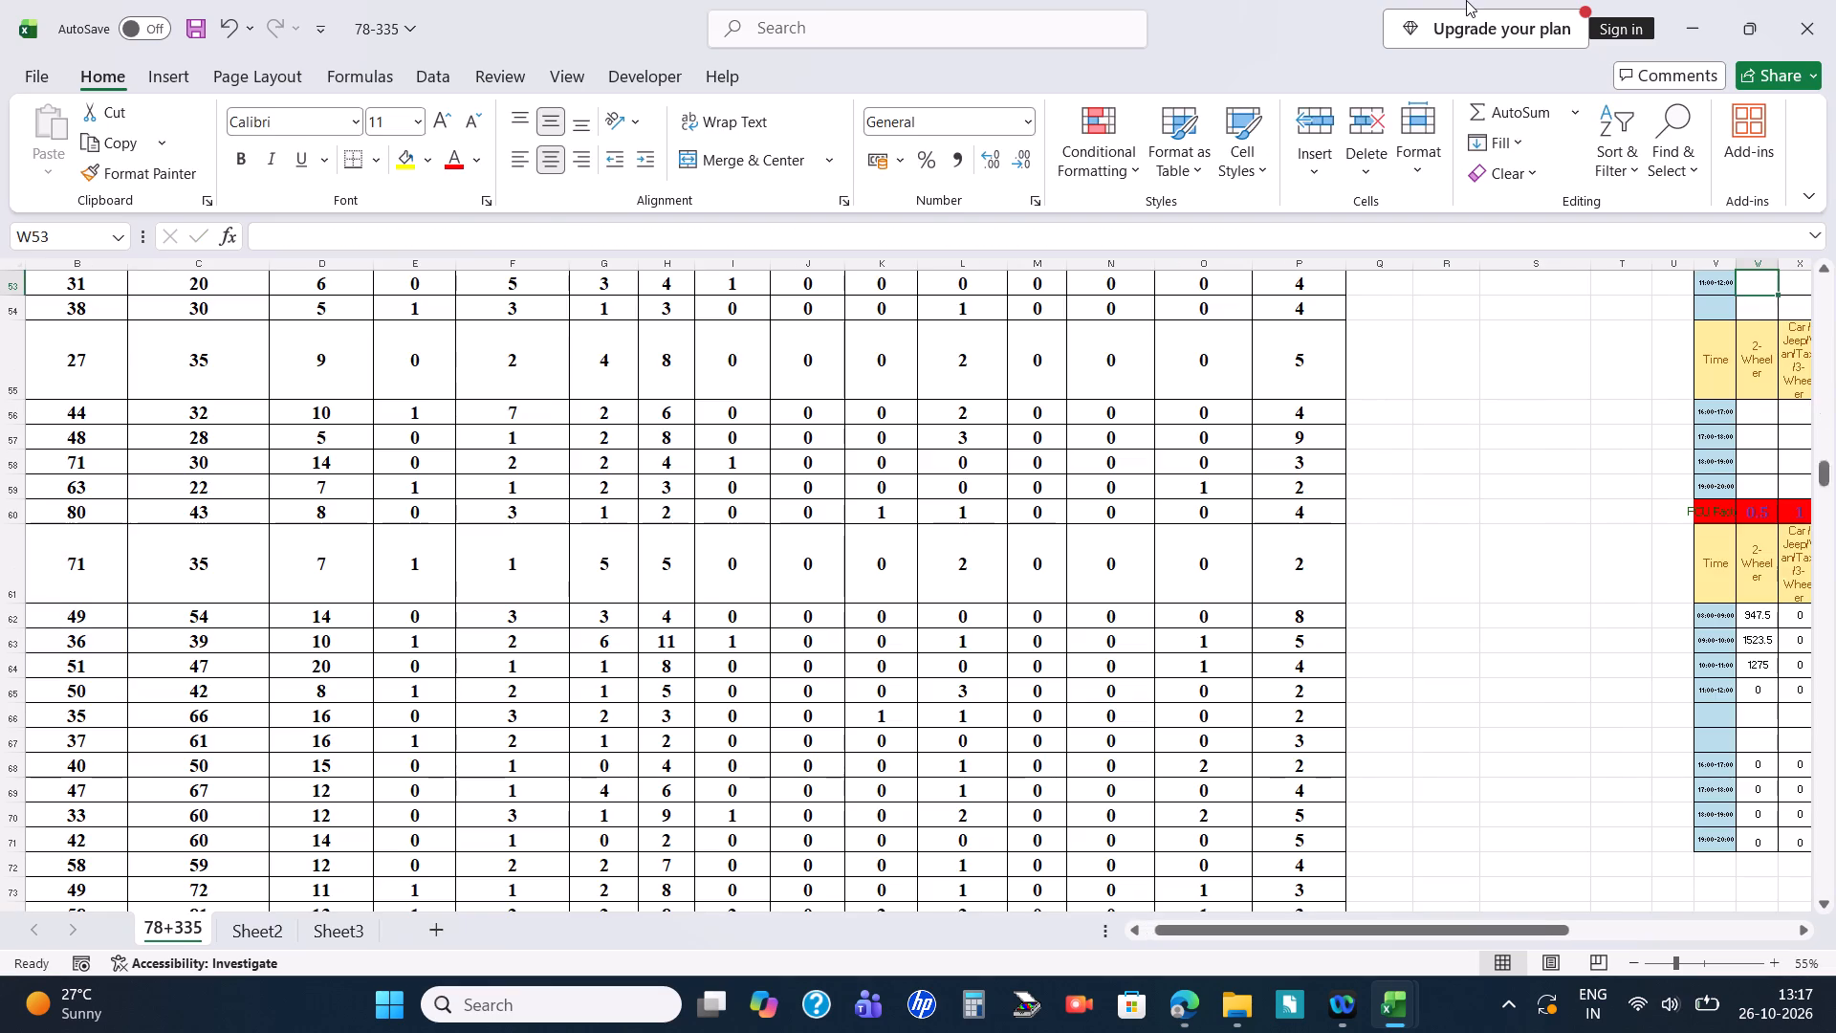
Start a SUM formula in W53 for 11:00-12:00 two-wheelers with the Ausa-origin ranges B65:B68, B111:B114 and B156:B159.
type("=sum")
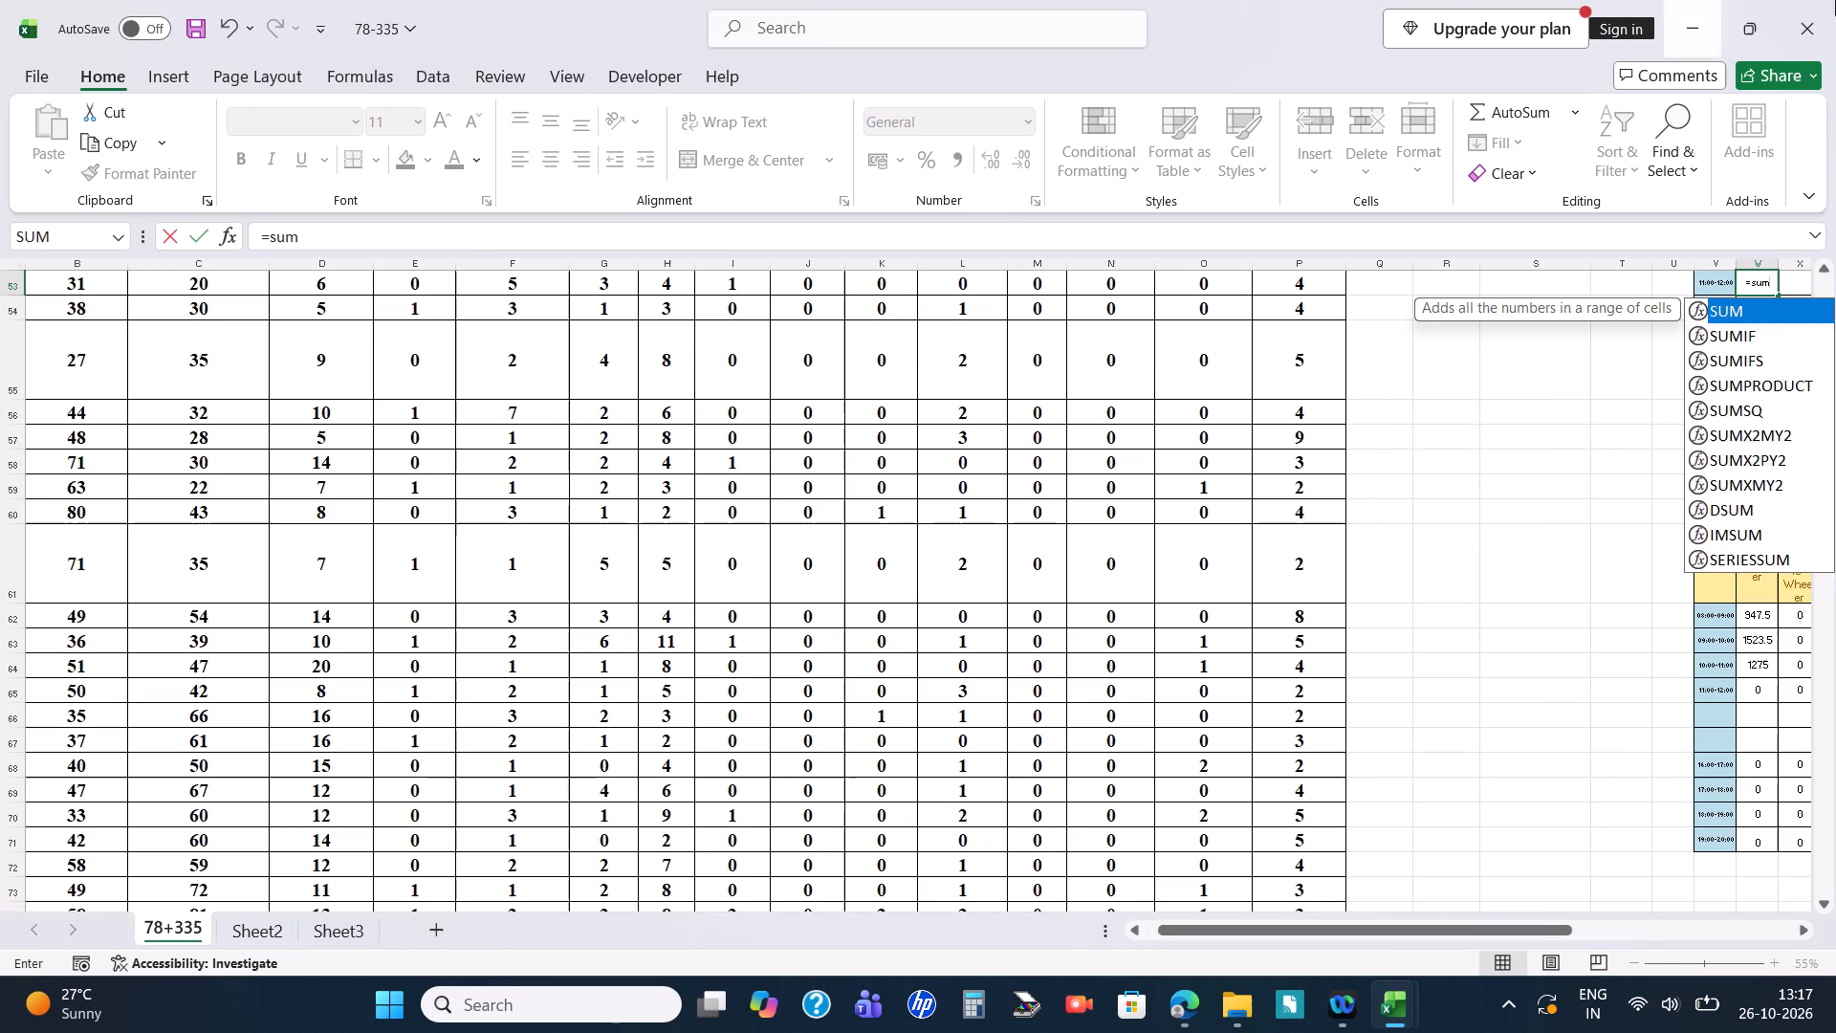
double_click(1762, 305)
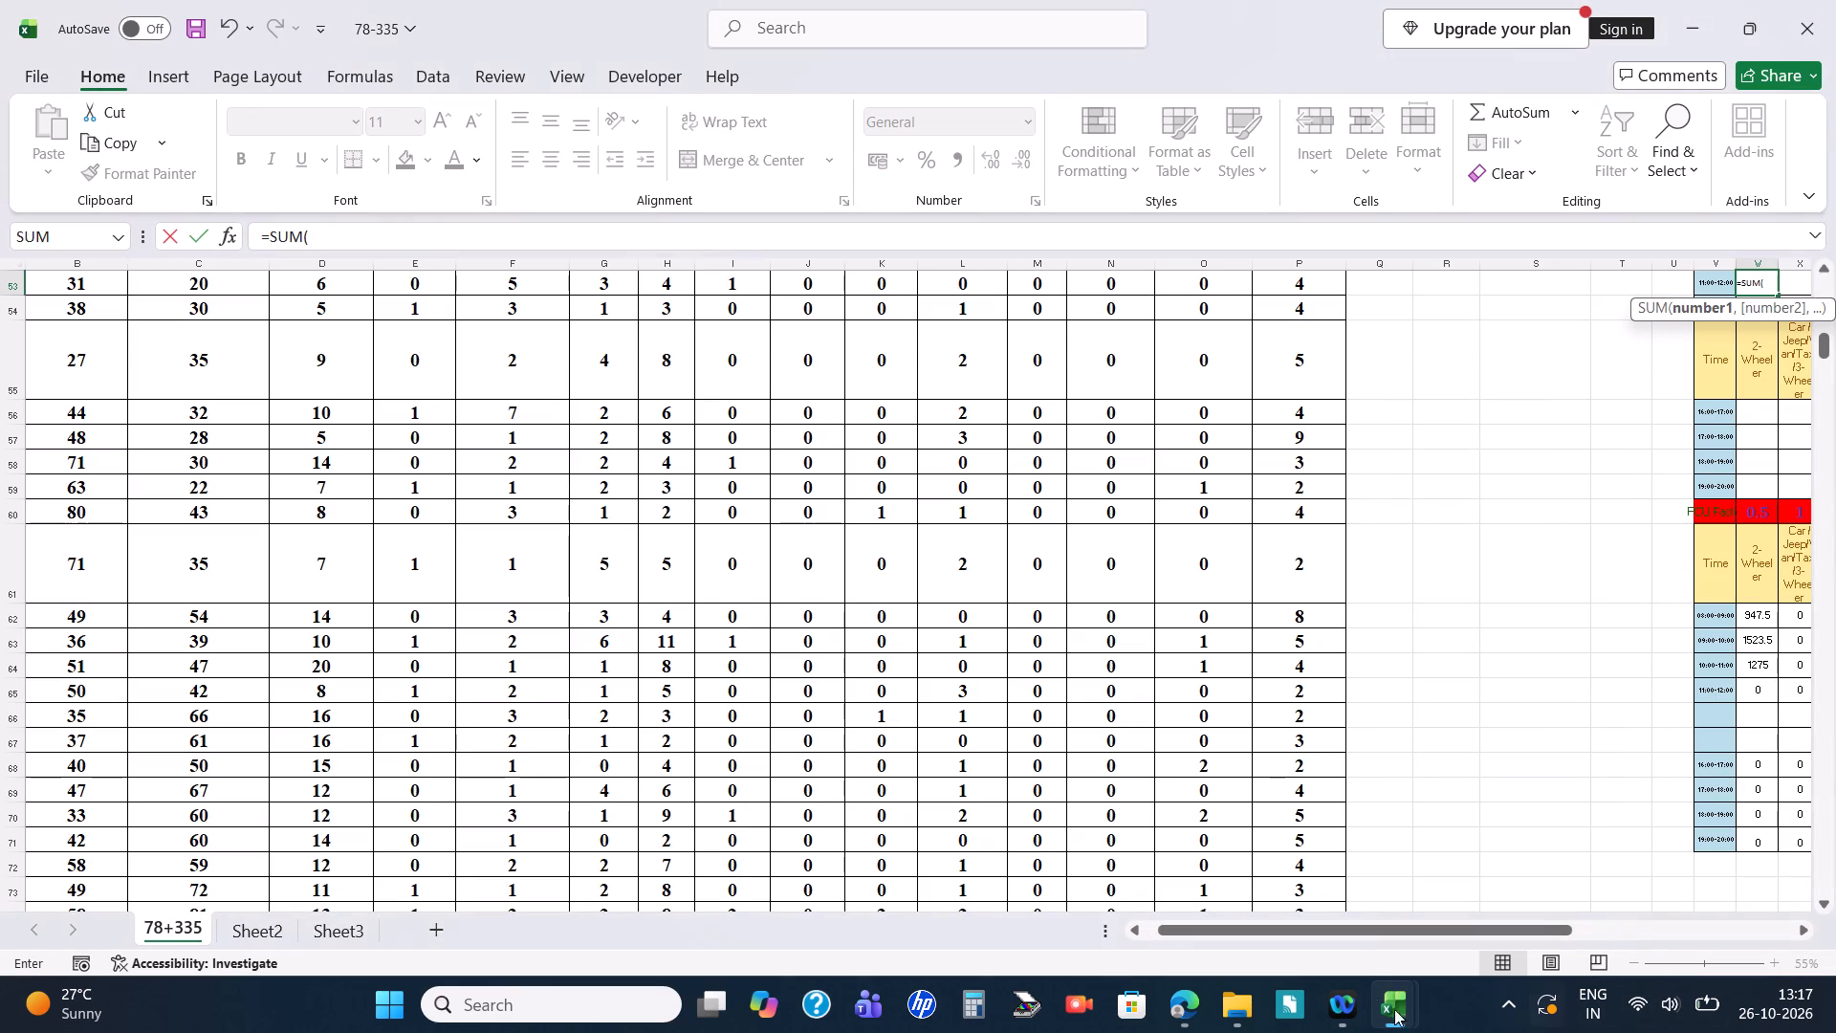
left_click_drag(1362, 934, 834, 844)
scroll(207, 591, "down", 4)
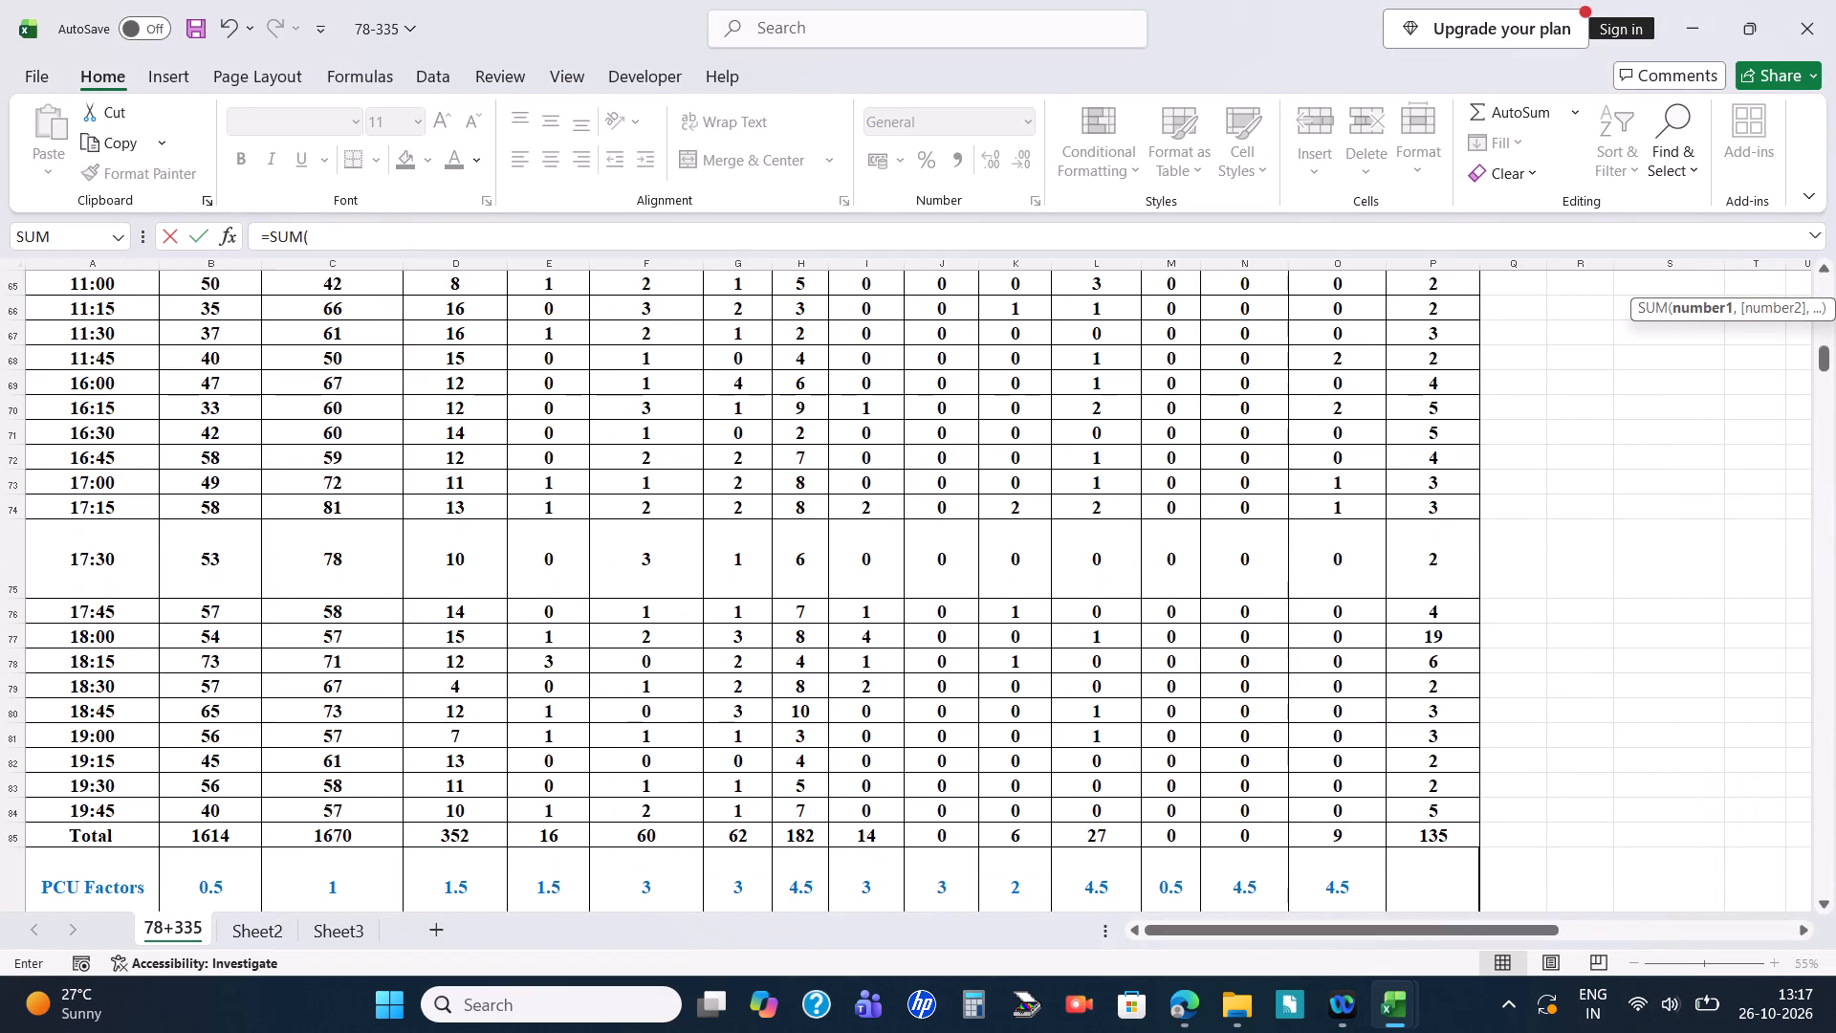
scroll(227, 531, "up", 1)
left_click_drag(190, 362, 203, 432)
scroll(247, 679, "down", 10)
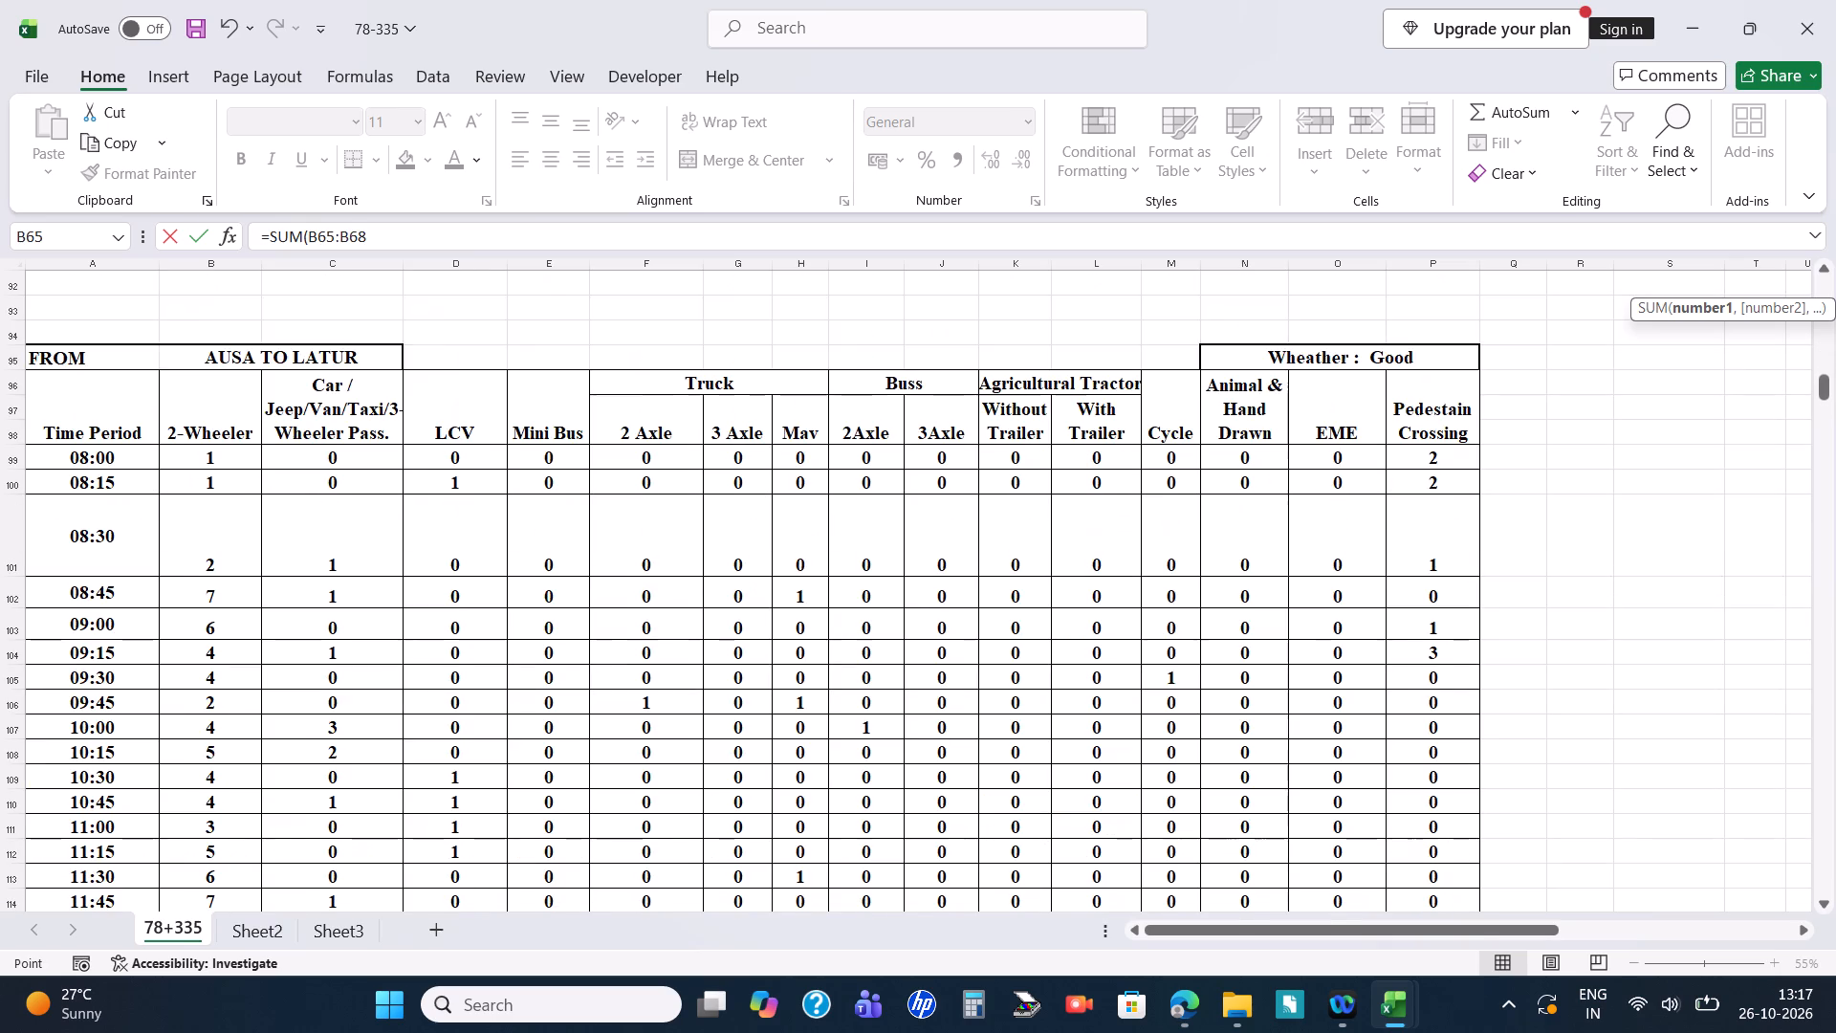
scroll(242, 690, "down", 4)
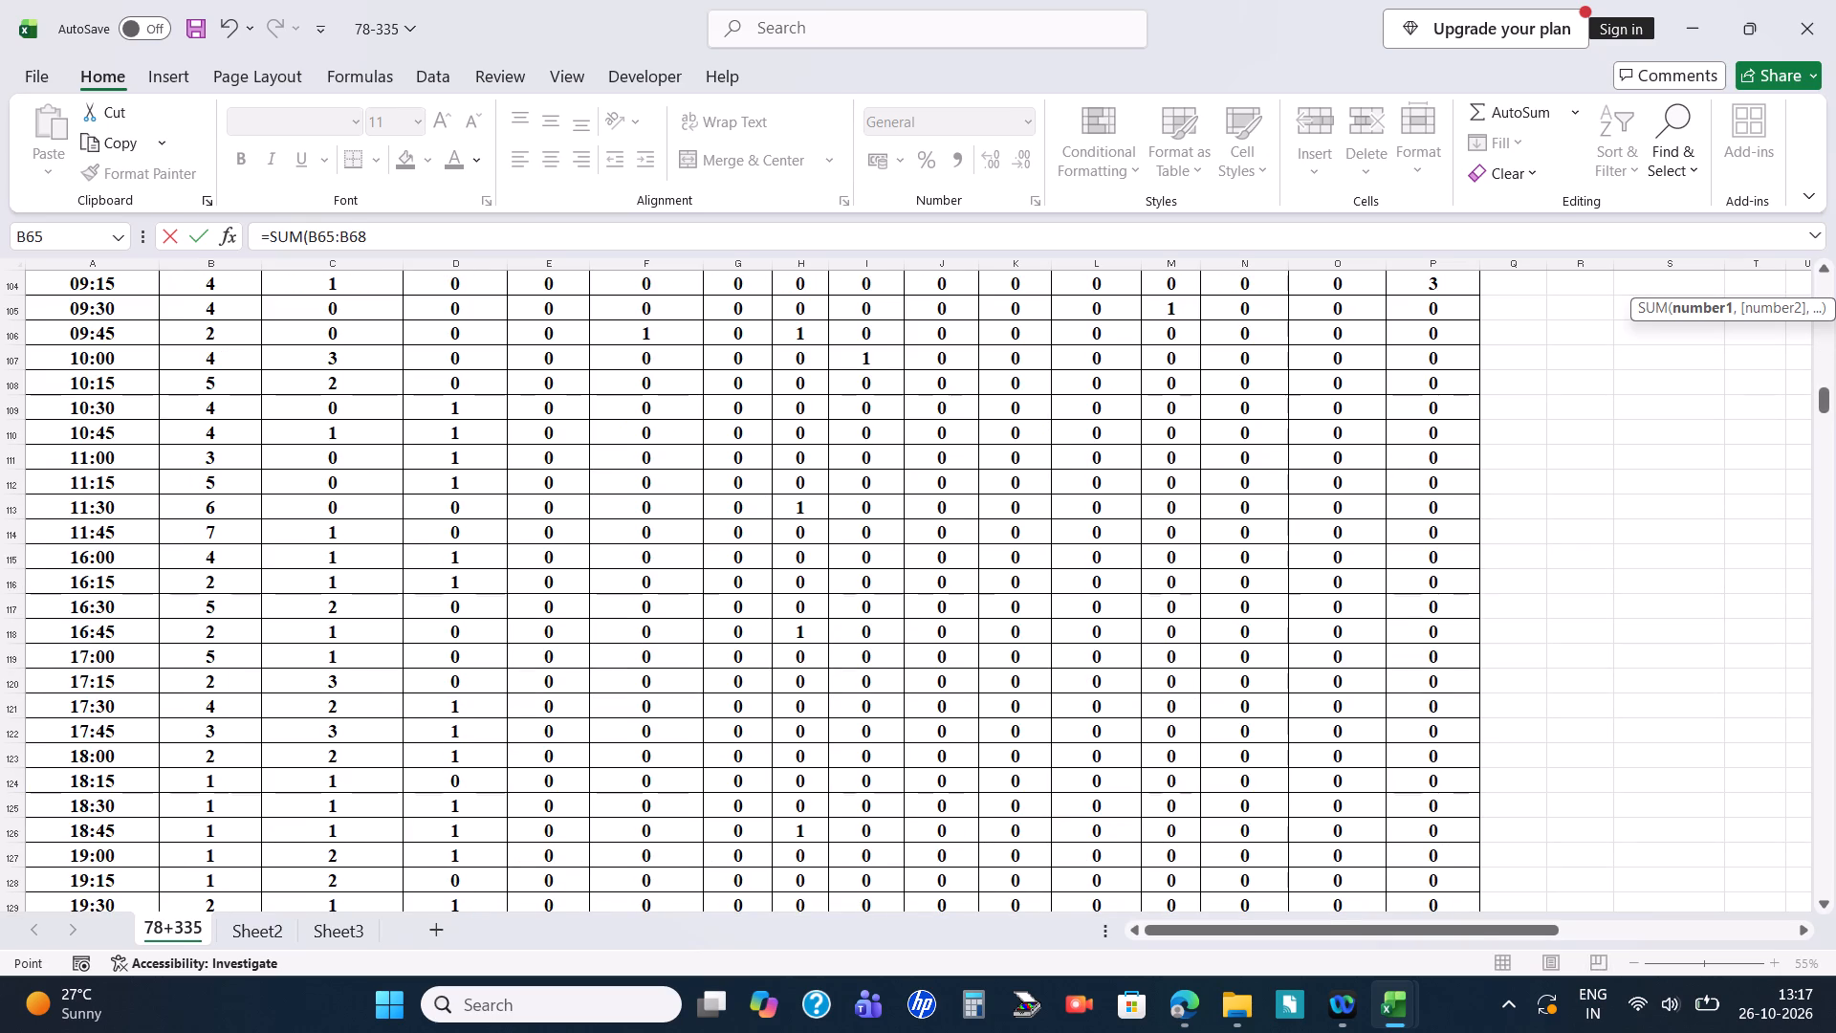
left_click_drag(199, 457, 193, 497, "ctrl")
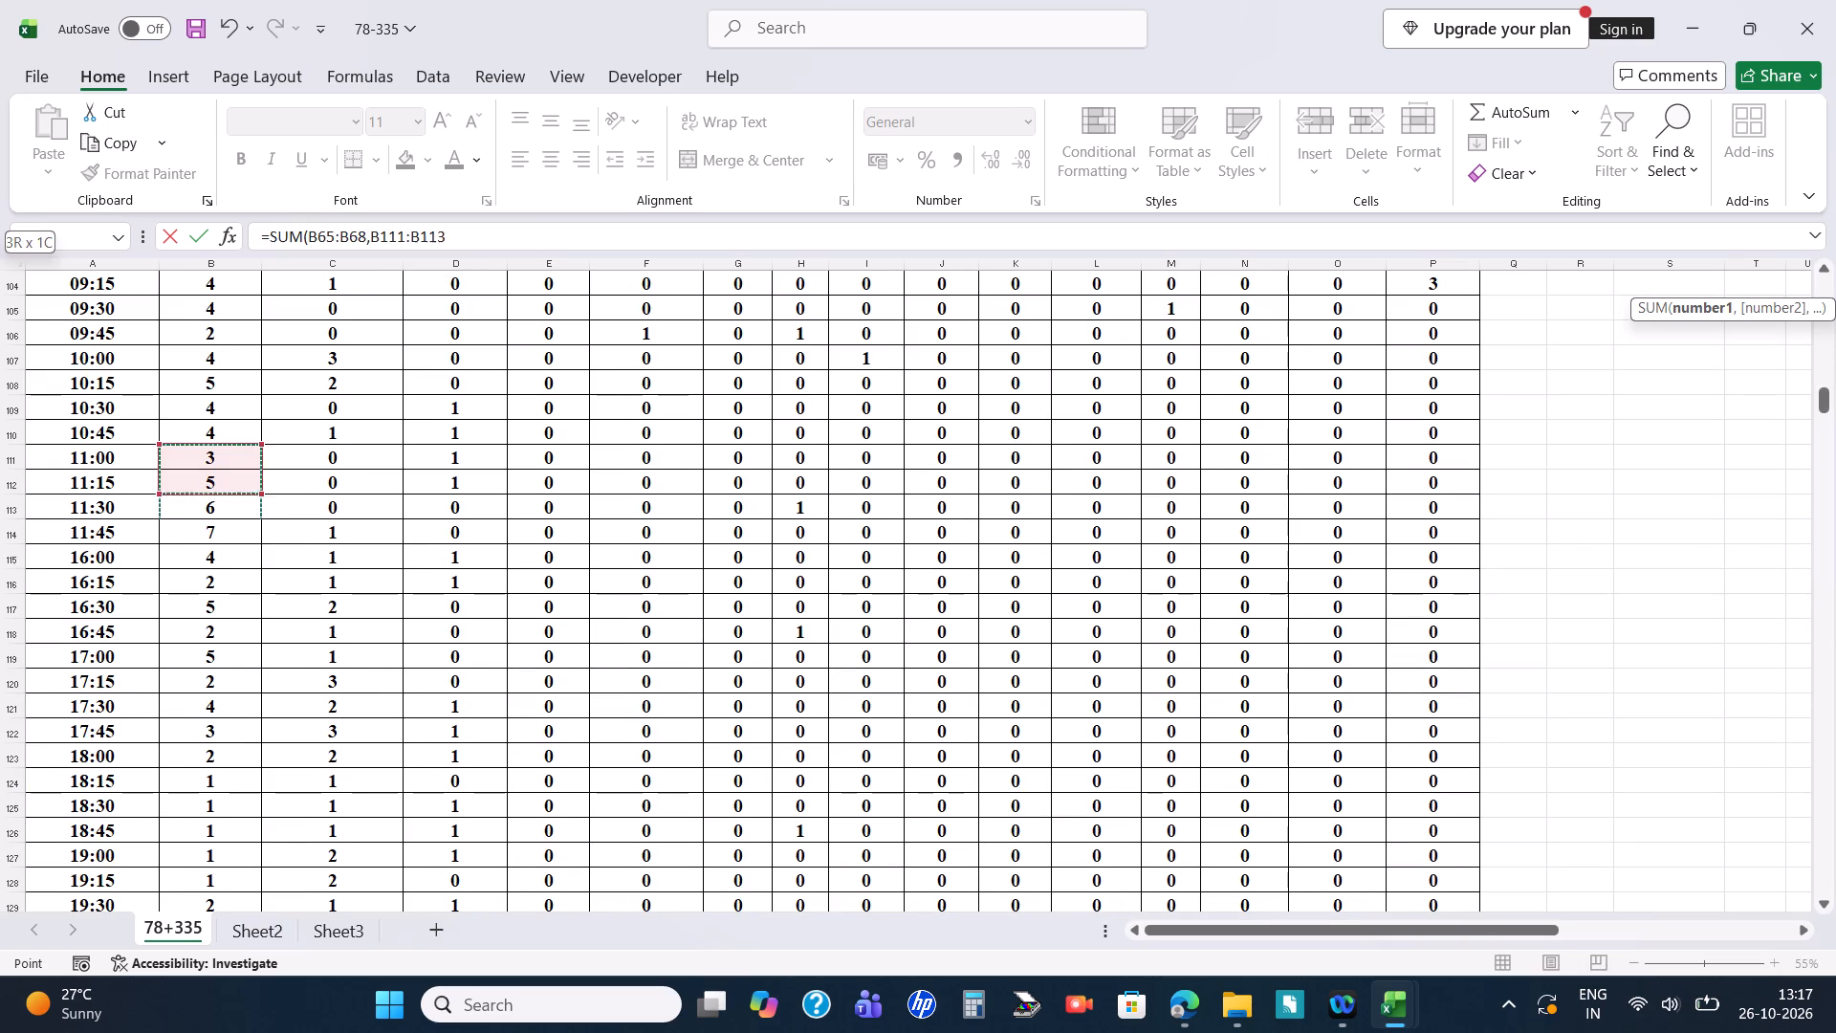
left_click_drag(193, 497, 190, 524, "ctrl")
scroll(204, 533, "down", 15)
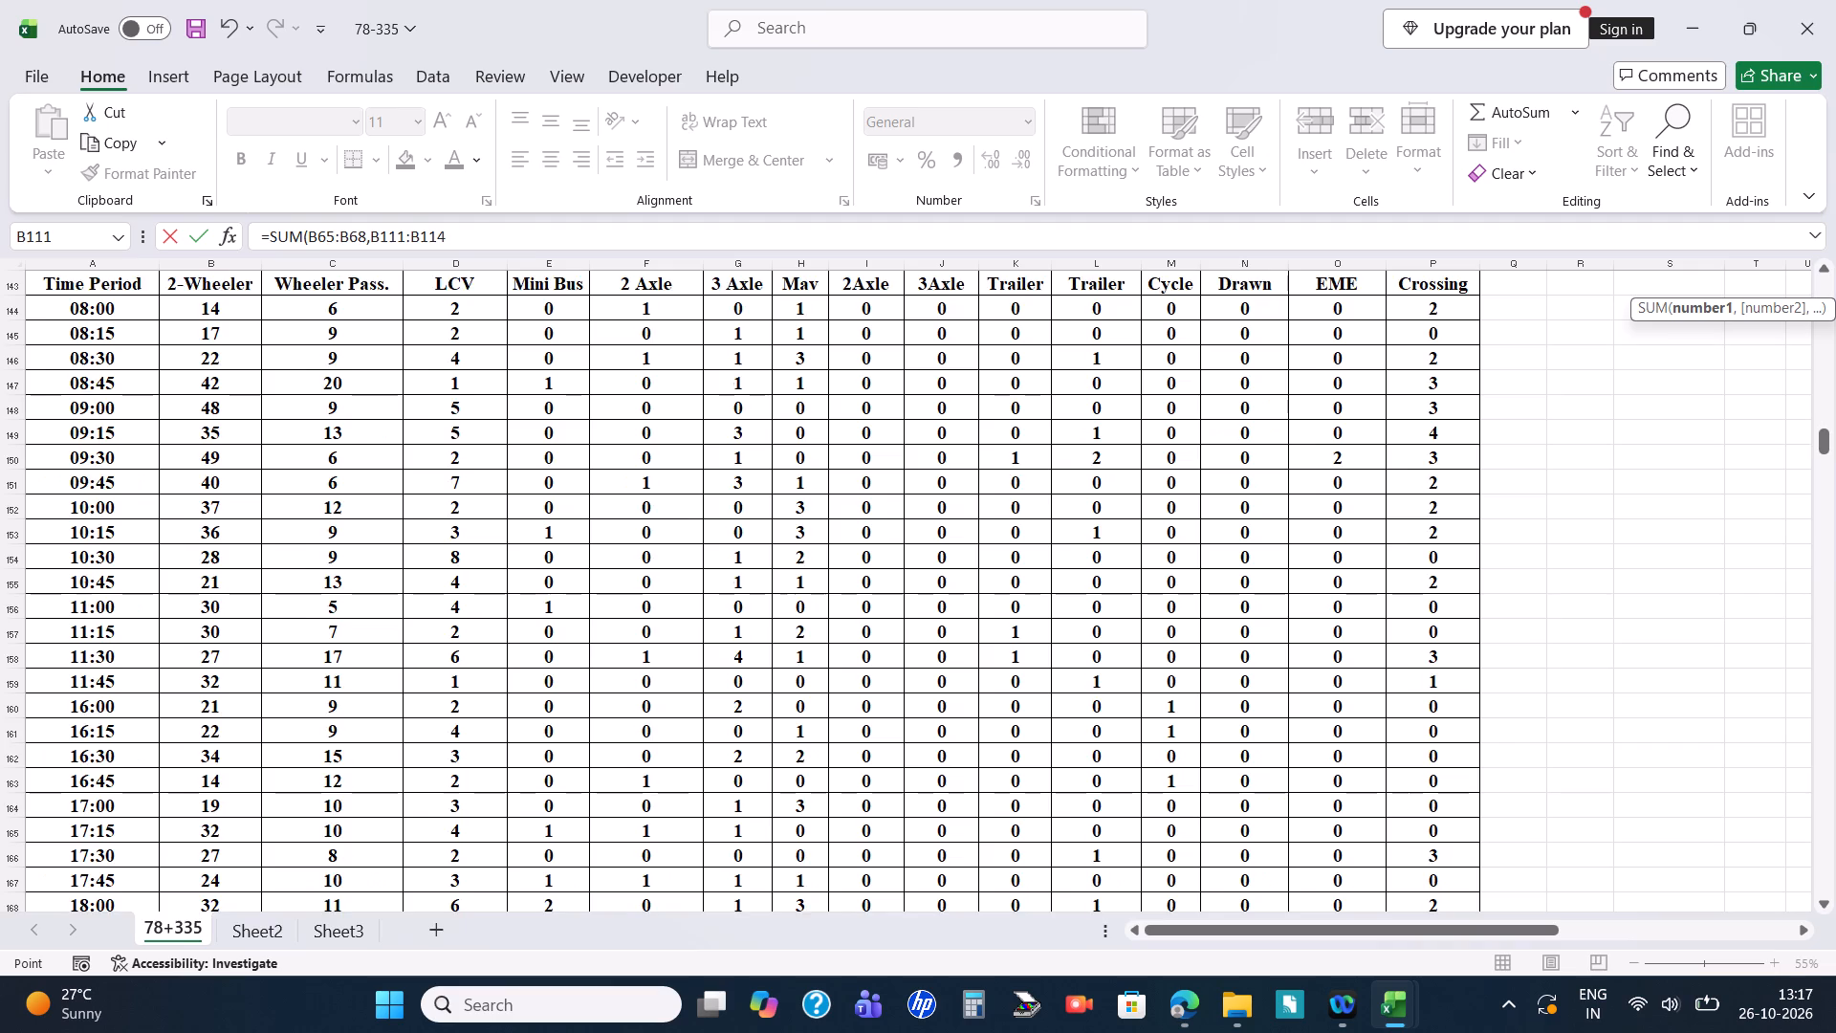
scroll(204, 533, "down", 1)
left_click_drag(223, 385, 212, 453, "ctrl")
Add the Latur-origin 11:00 to 11:45 two-wheeler ranges B203:B206, B248:B251 and B295:B298 to the SUM formula.
scroll(213, 458, "down", 14)
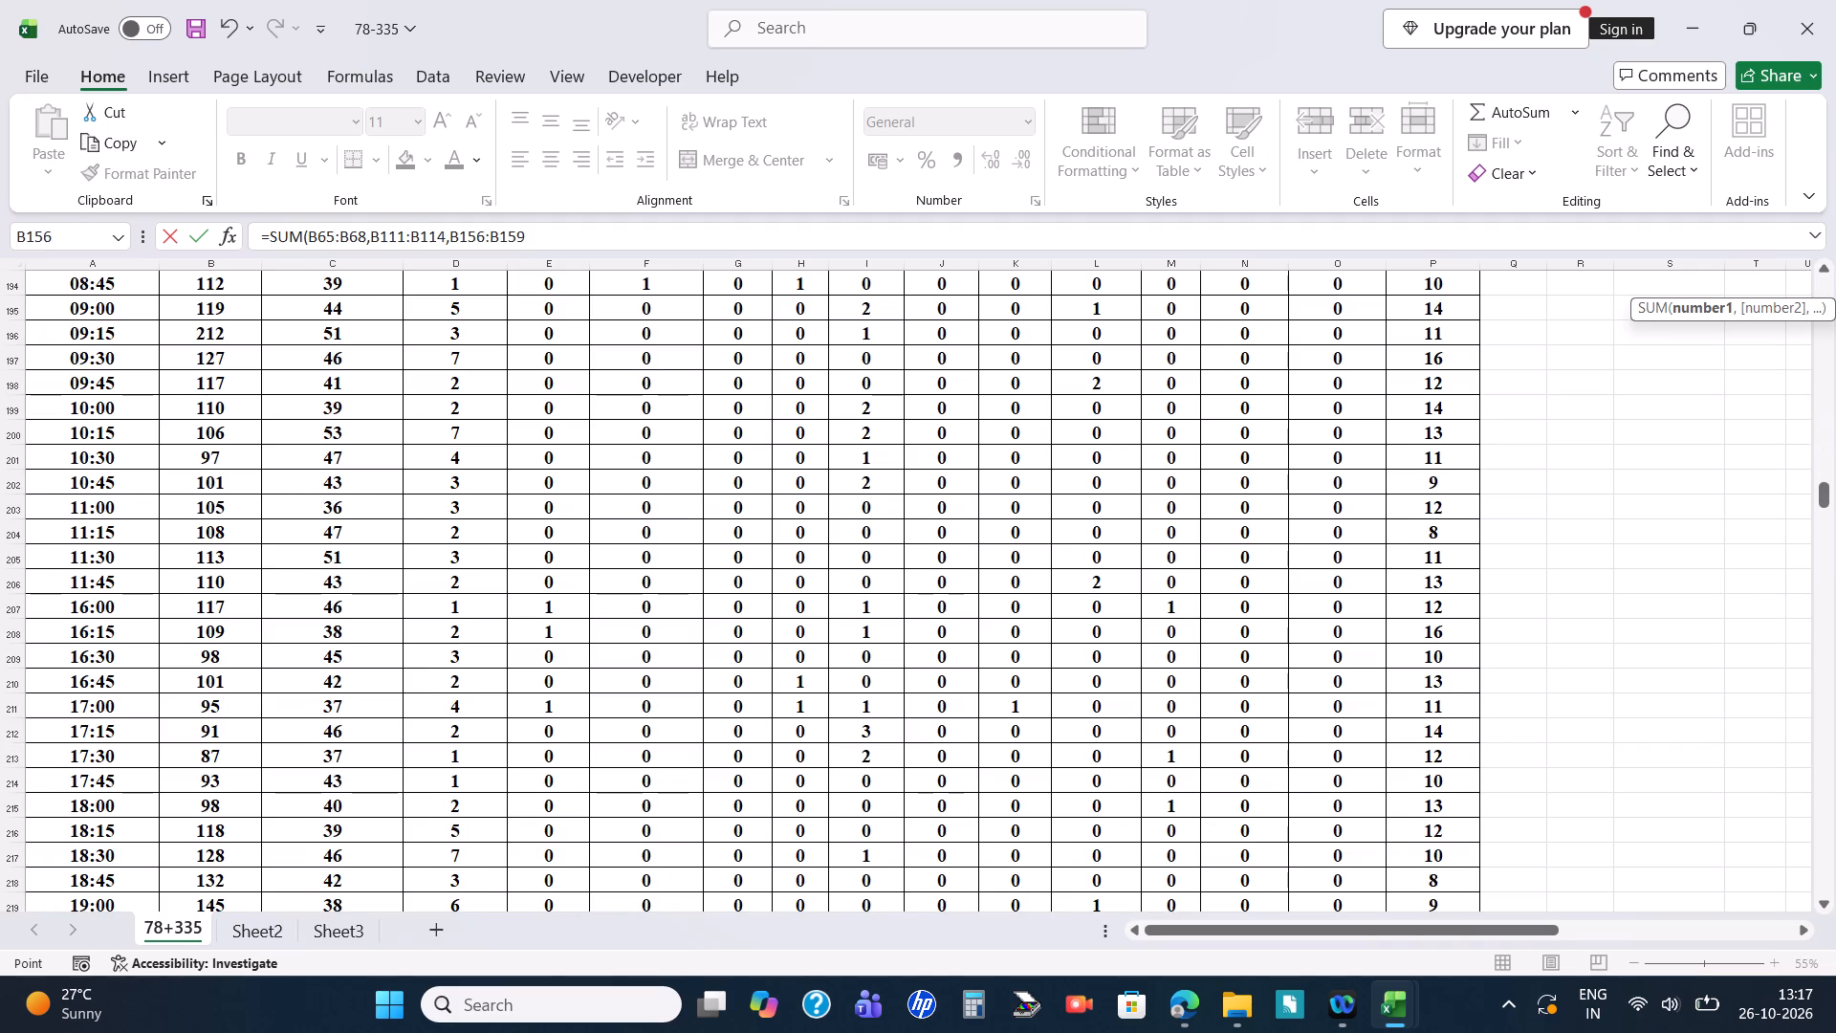
left_click_drag(216, 511, 204, 582, "ctrl")
scroll(204, 582, "down", 7)
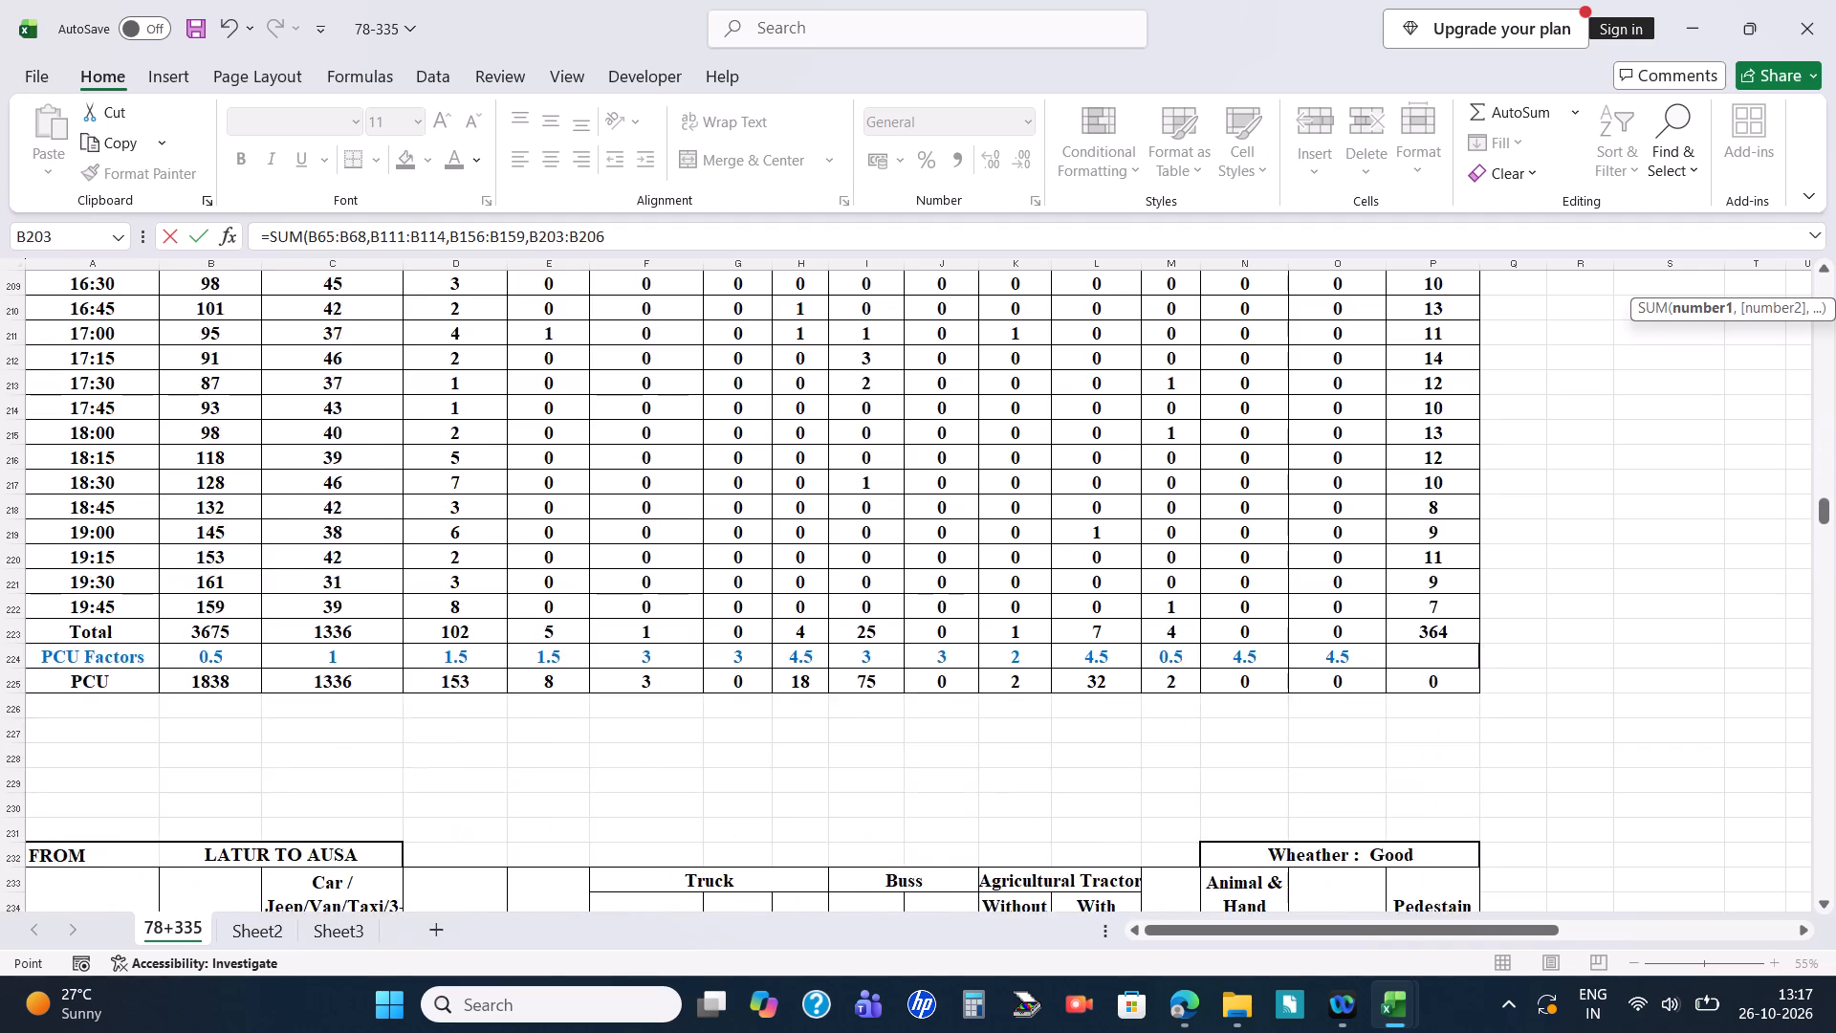
scroll(204, 582, "down", 8)
left_click_drag(233, 513, 229, 546, "ctrl")
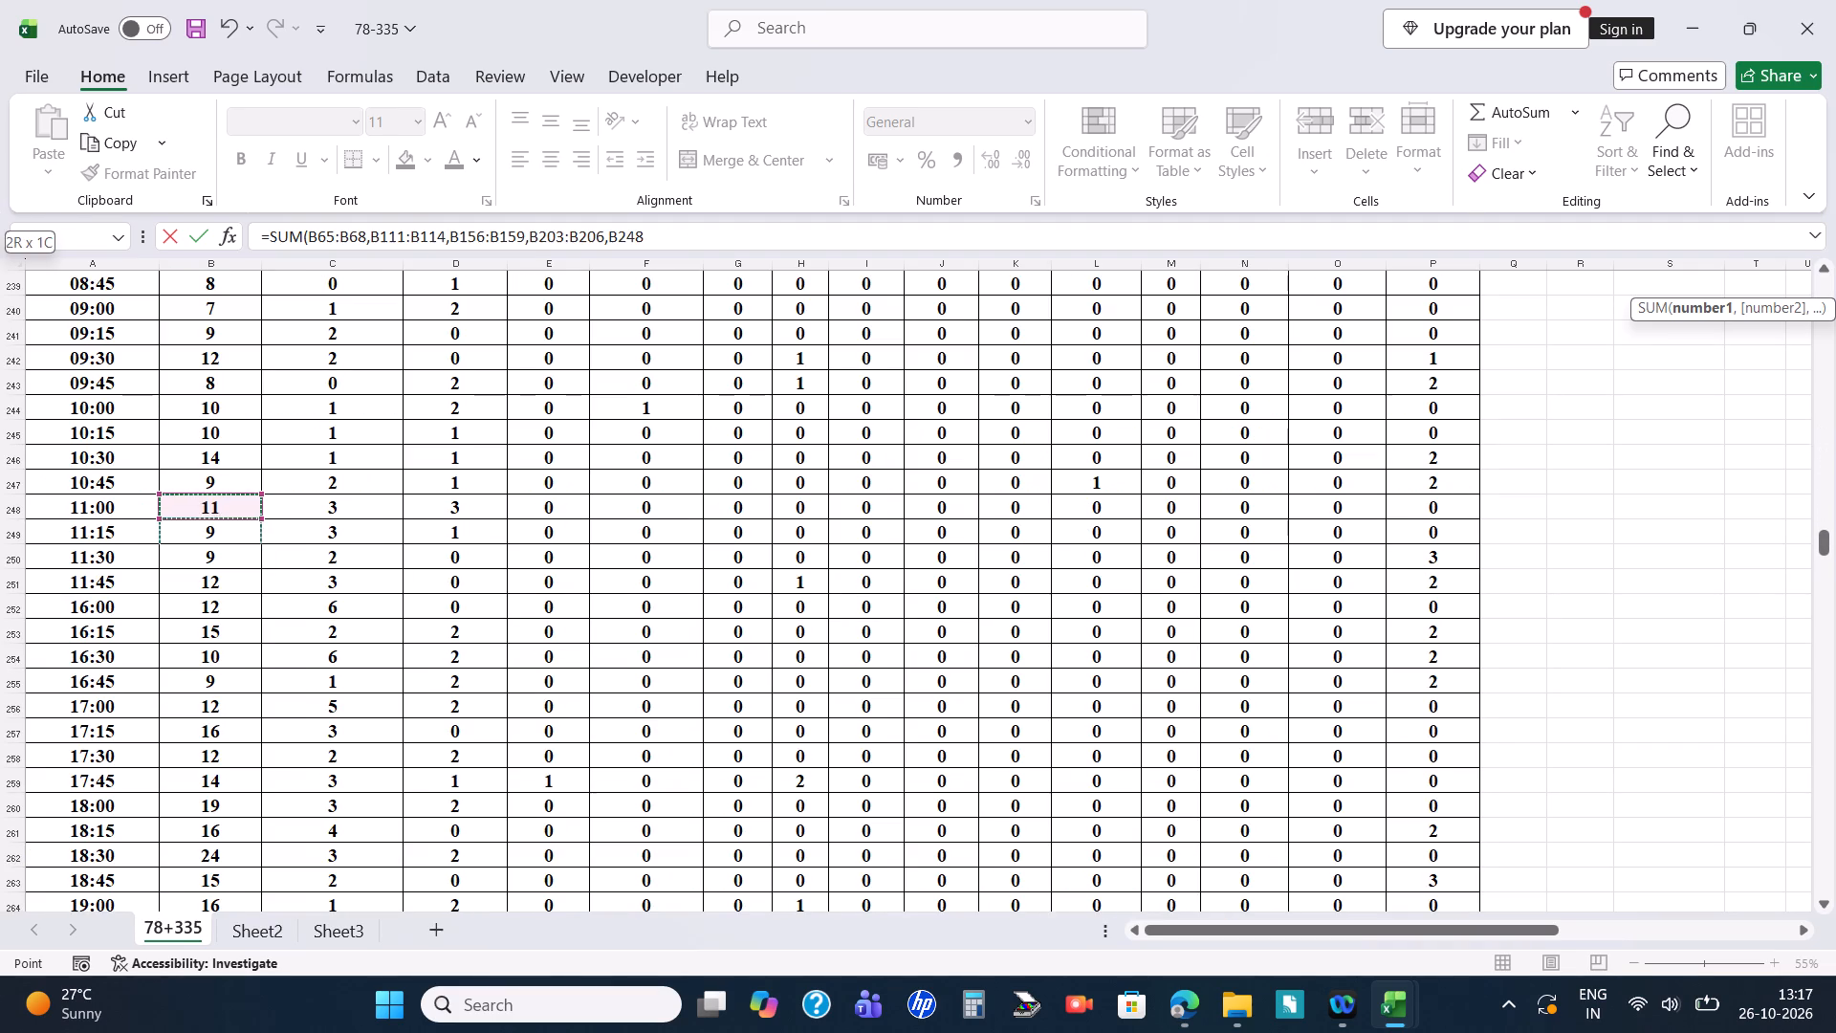
left_click_drag(229, 546, 222, 570, "ctrl")
scroll(222, 570, "down", 17)
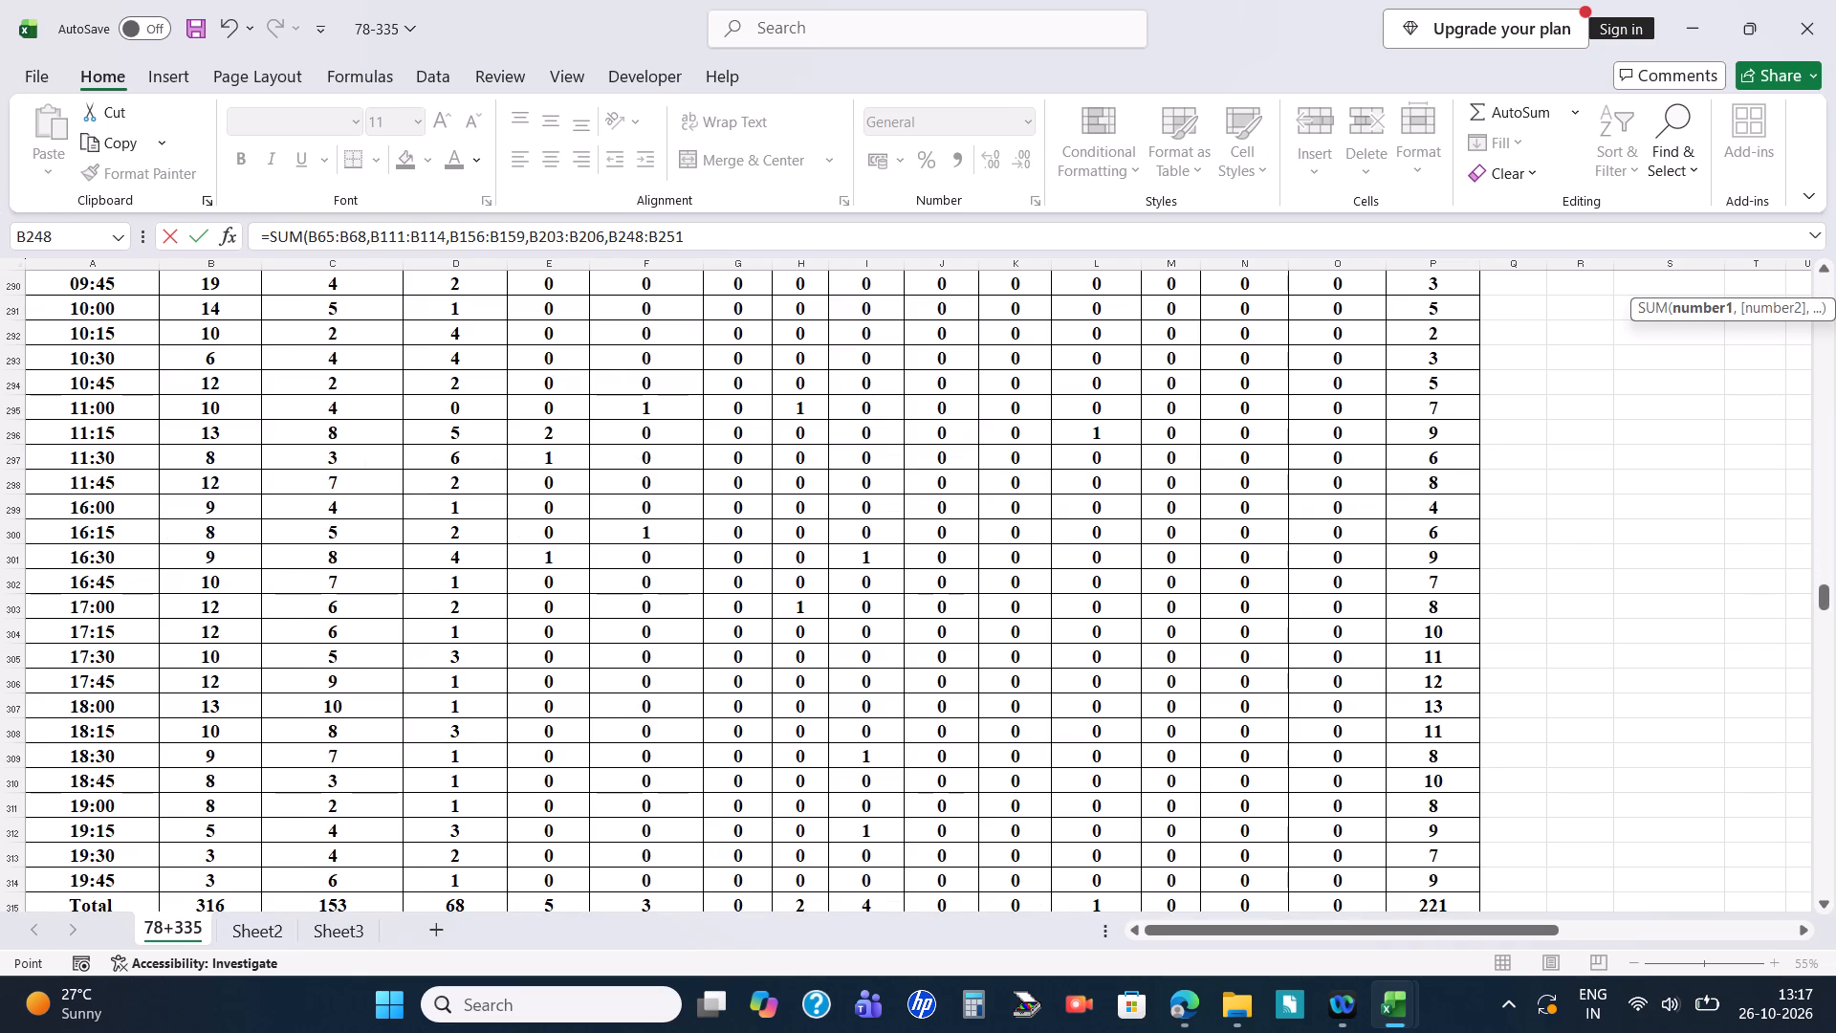
left_click_drag(194, 413, 195, 473, "ctrl")
Add the Nanded-origin 11:00 to 11:45 two-wheeler ranges B335:B338, B378:B381 and B423:B426 to the SUM formula.
scroll(202, 502, "down", 10)
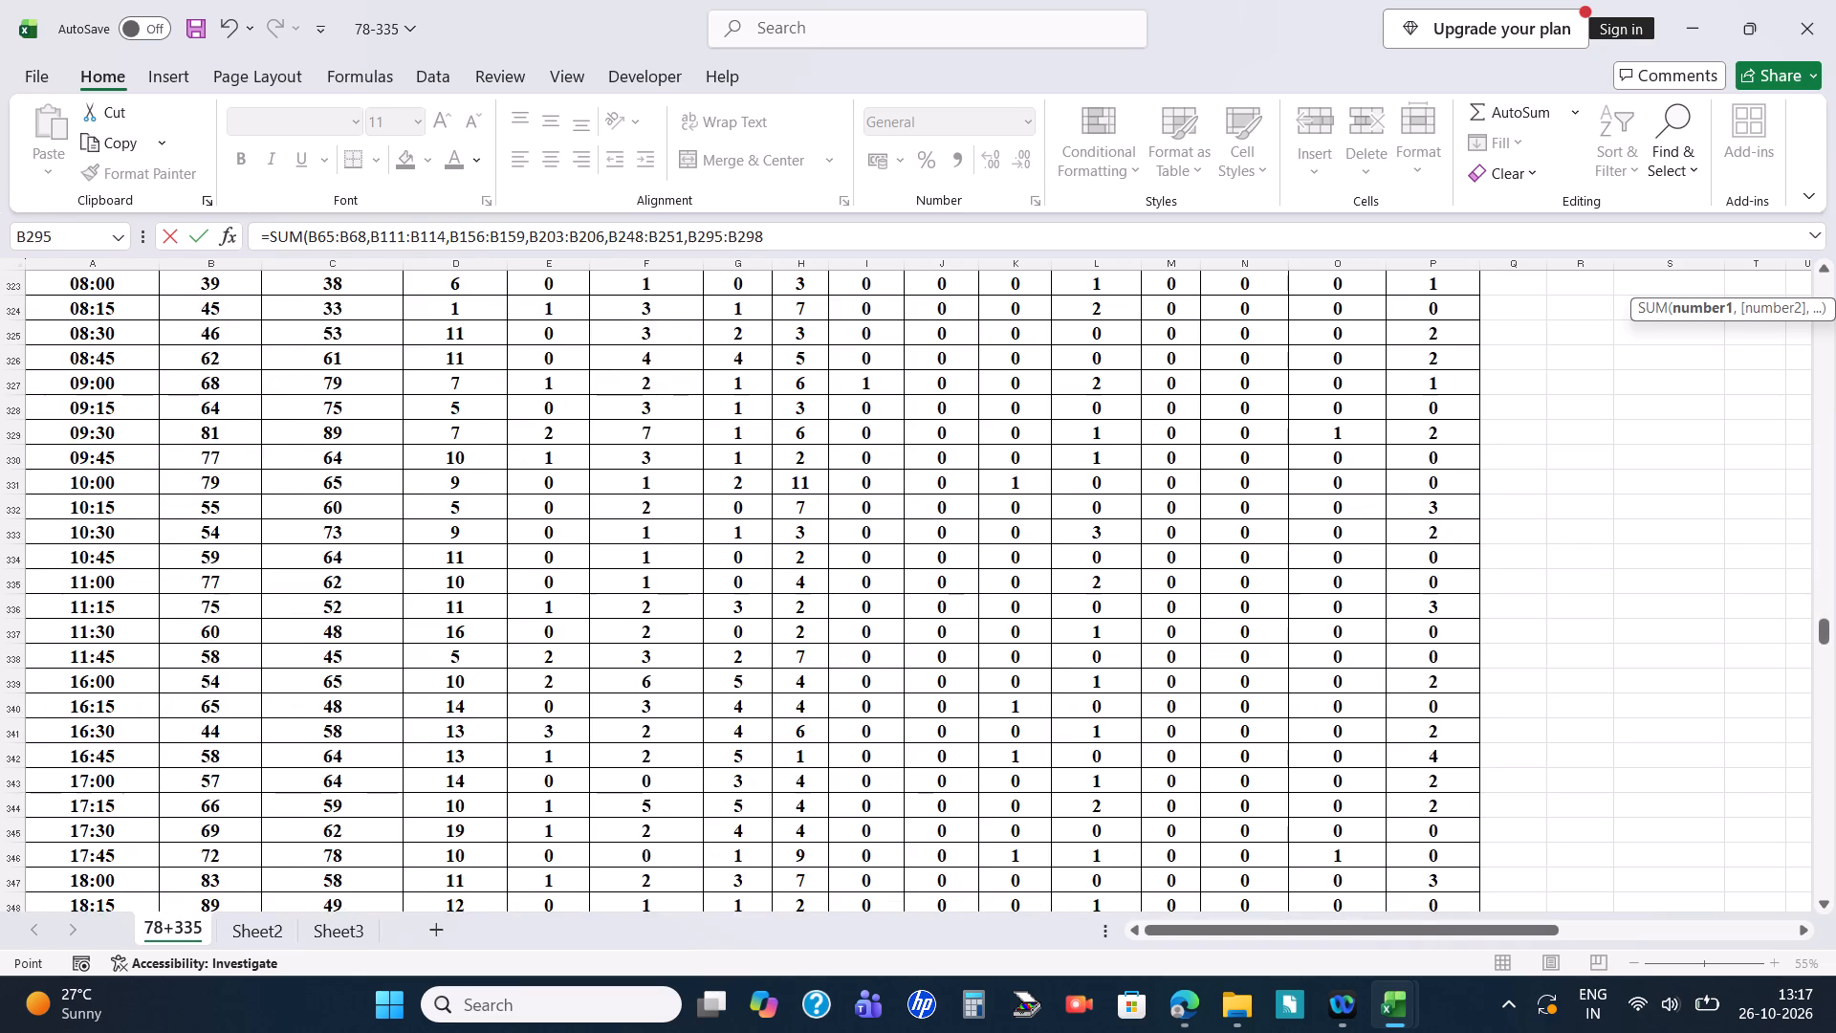
scroll(203, 503, "down", 3)
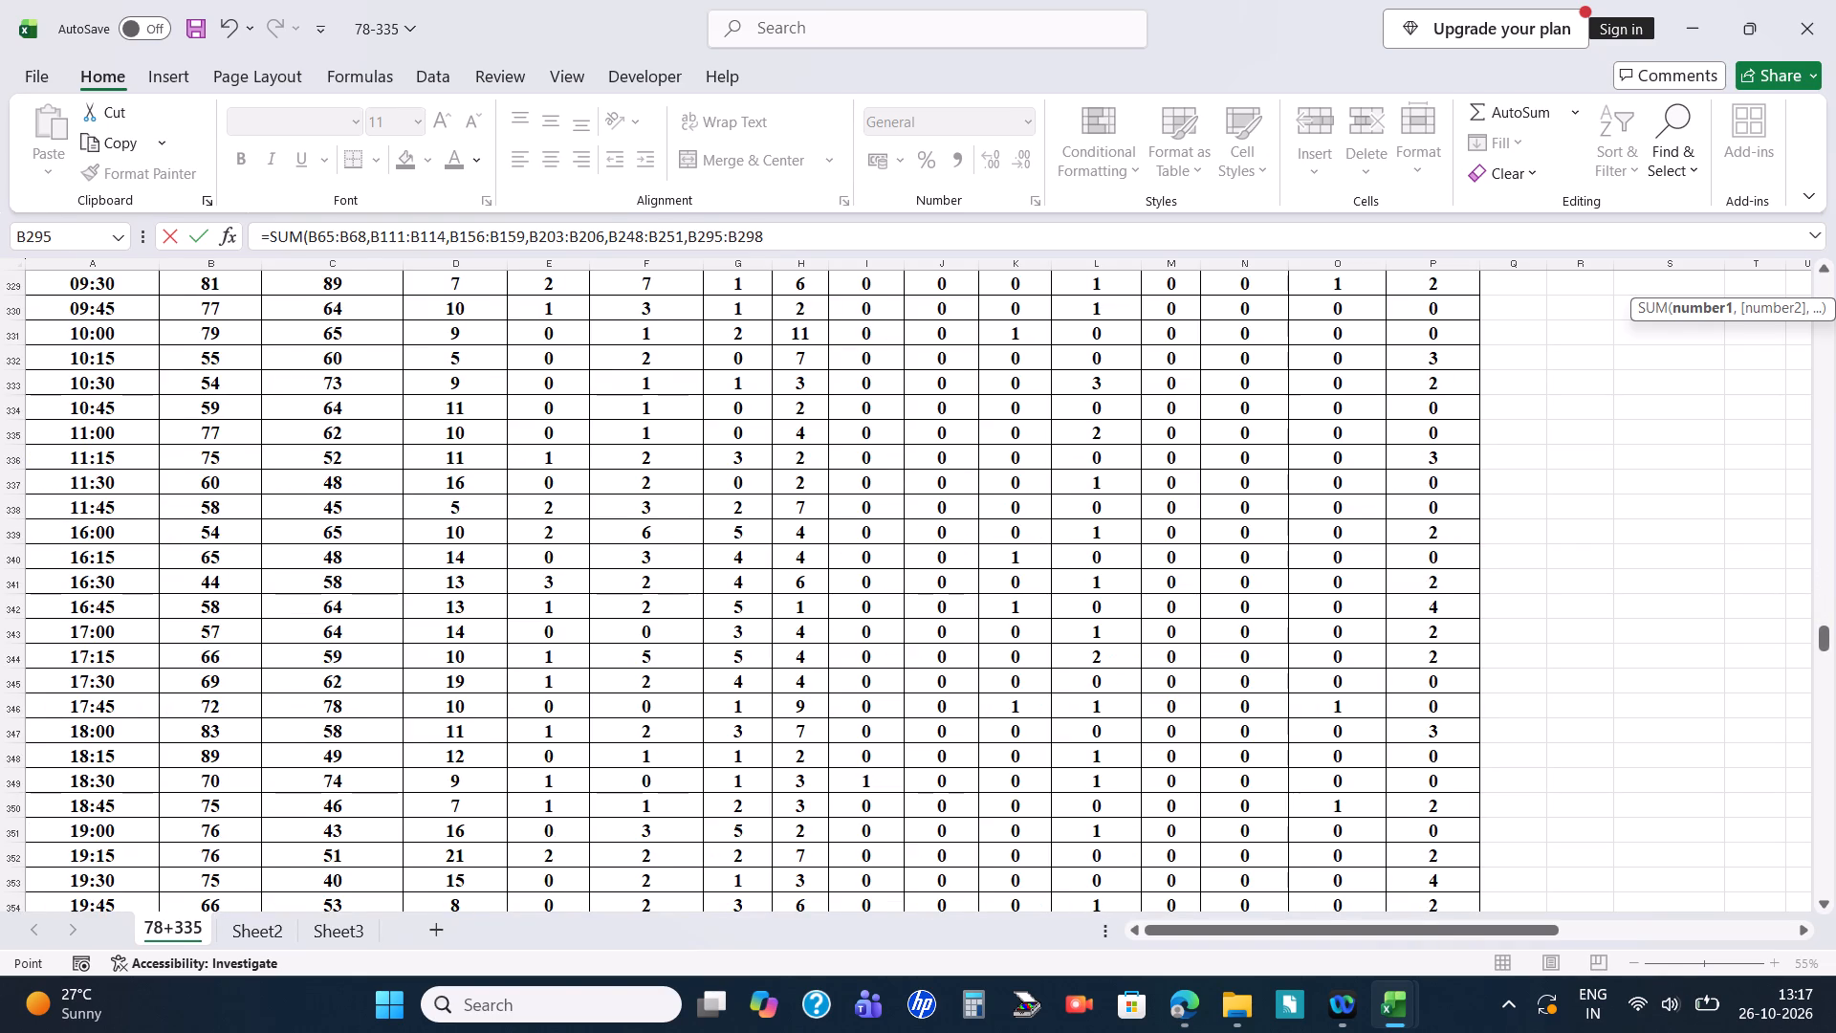
left_click_drag(198, 434, 205, 507, "ctrl")
scroll(208, 512, "down", 5)
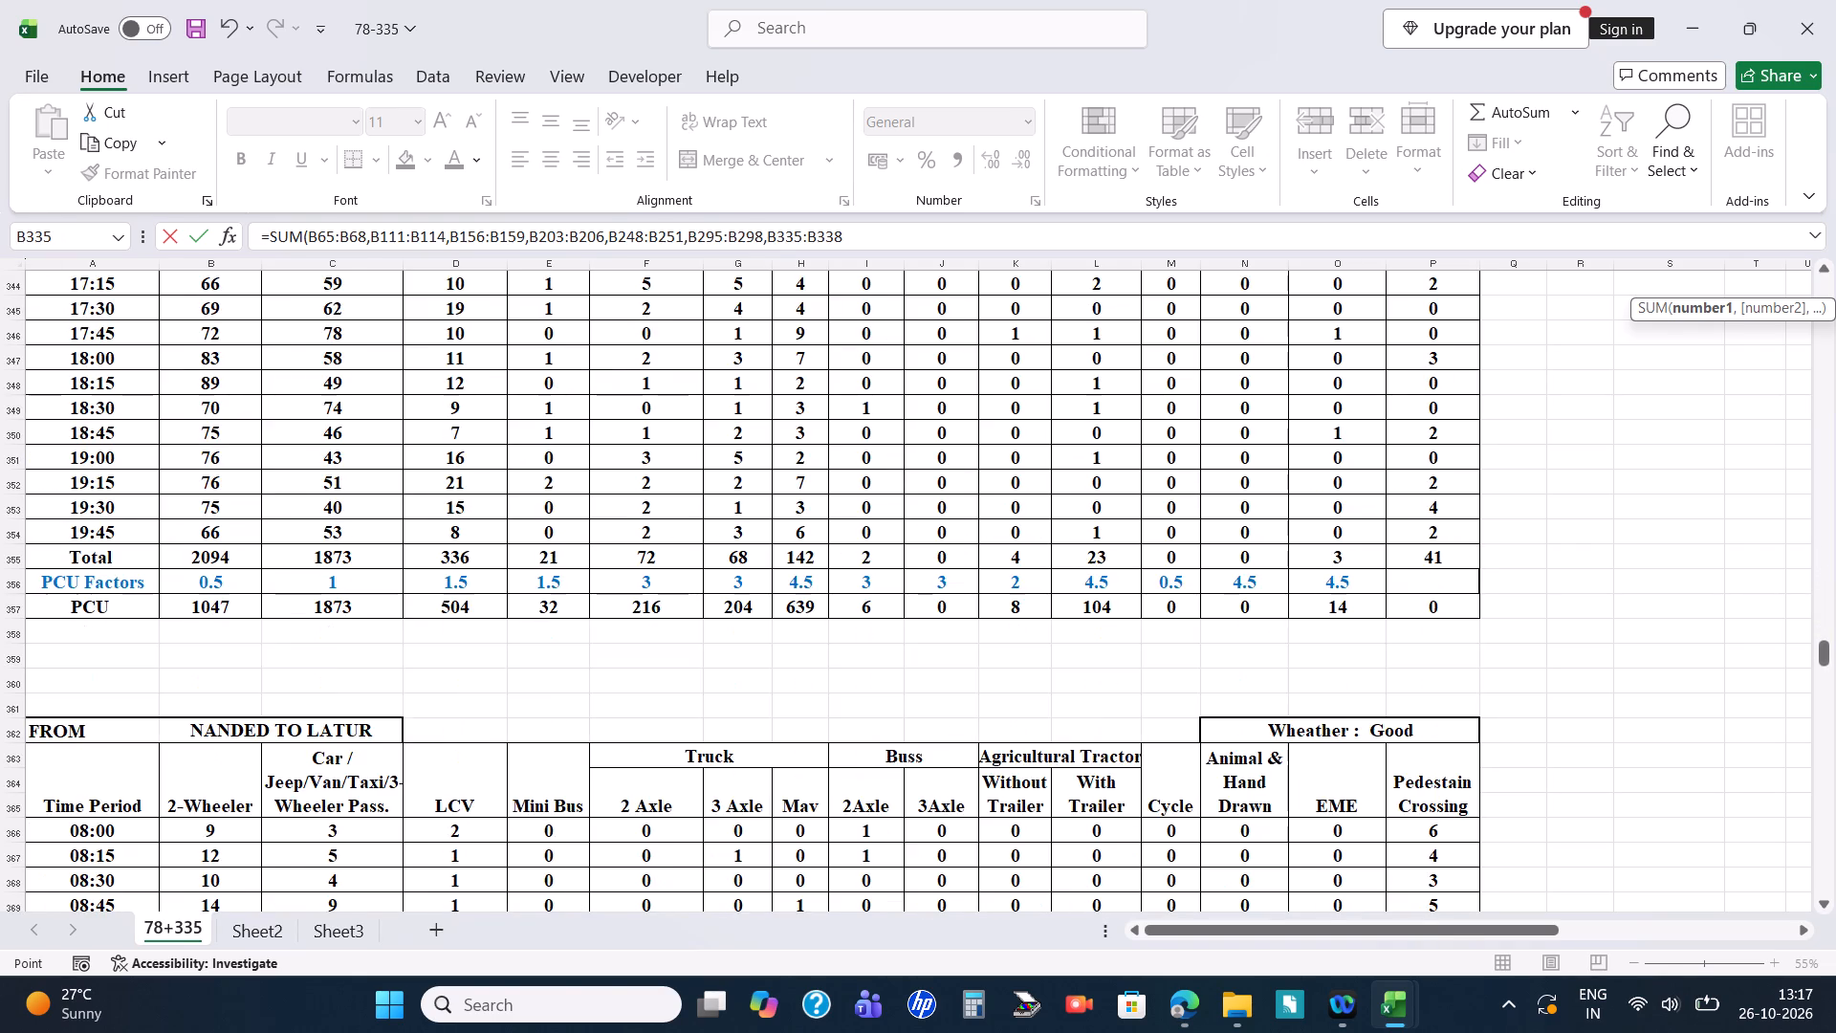
scroll(209, 513, "down", 9)
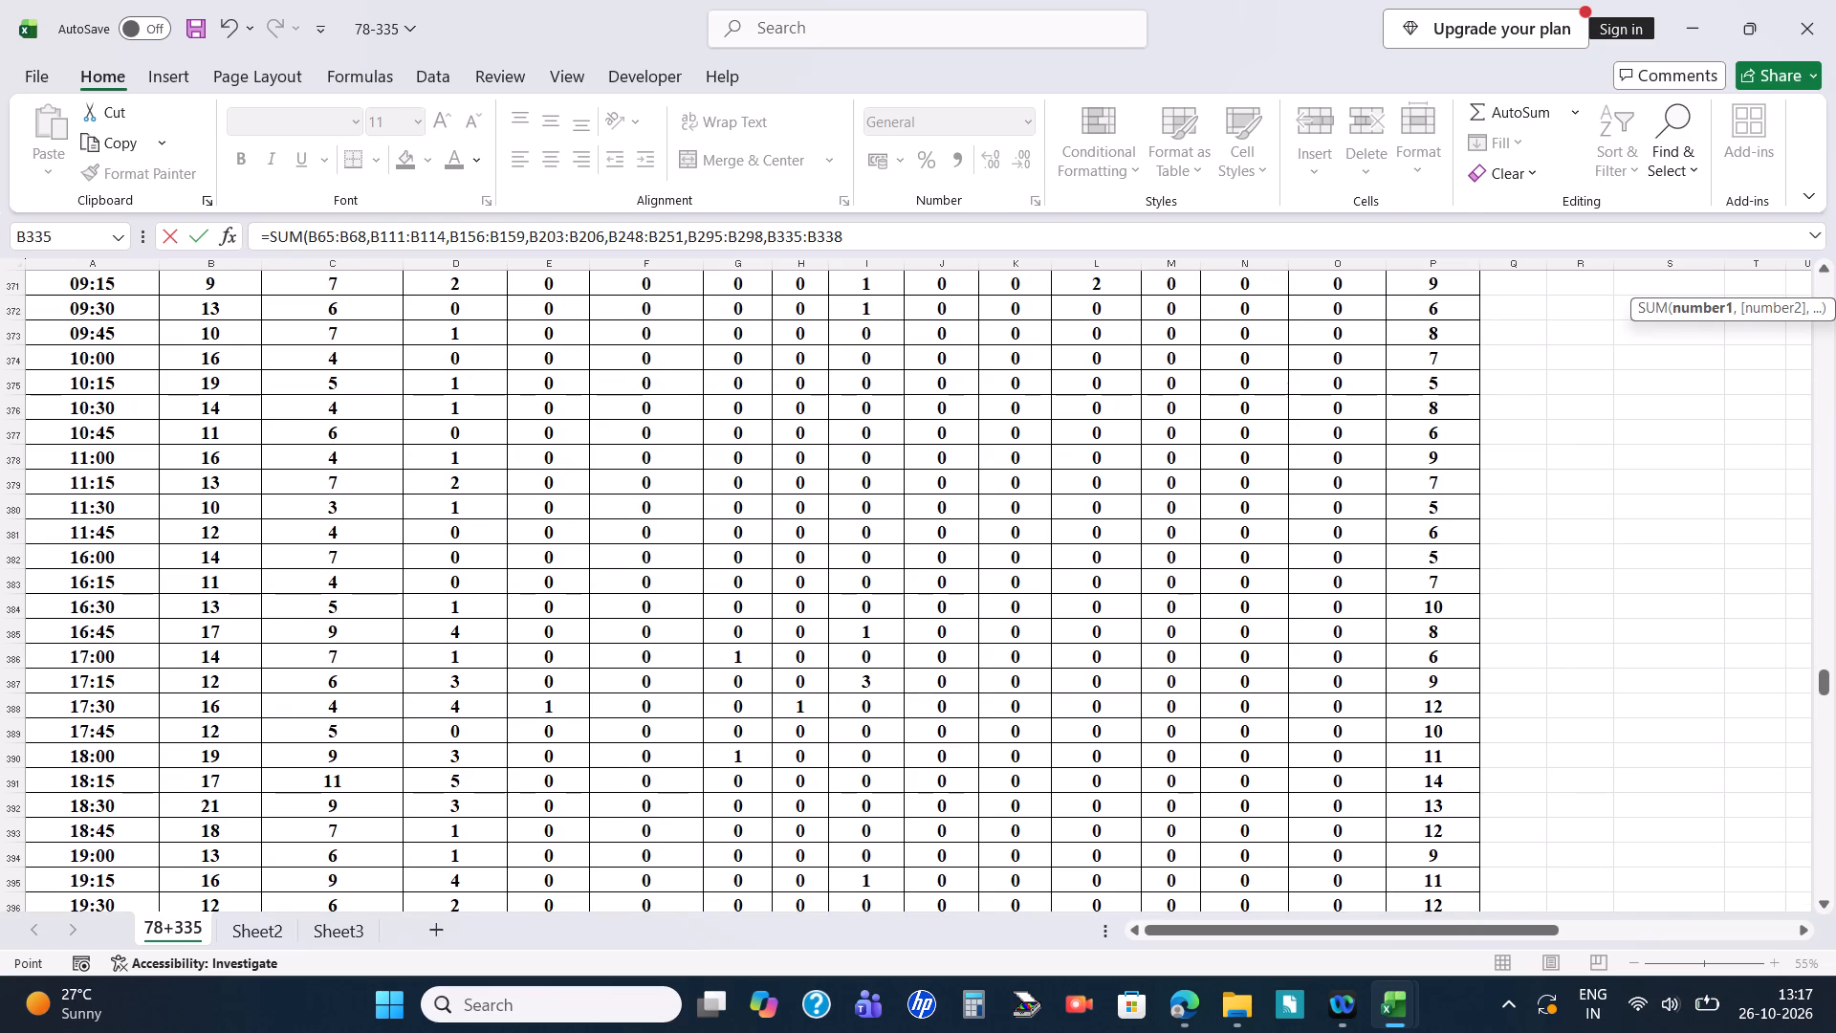
left_click_drag(207, 463, 213, 537, "ctrl")
scroll(213, 537, "down", 4)
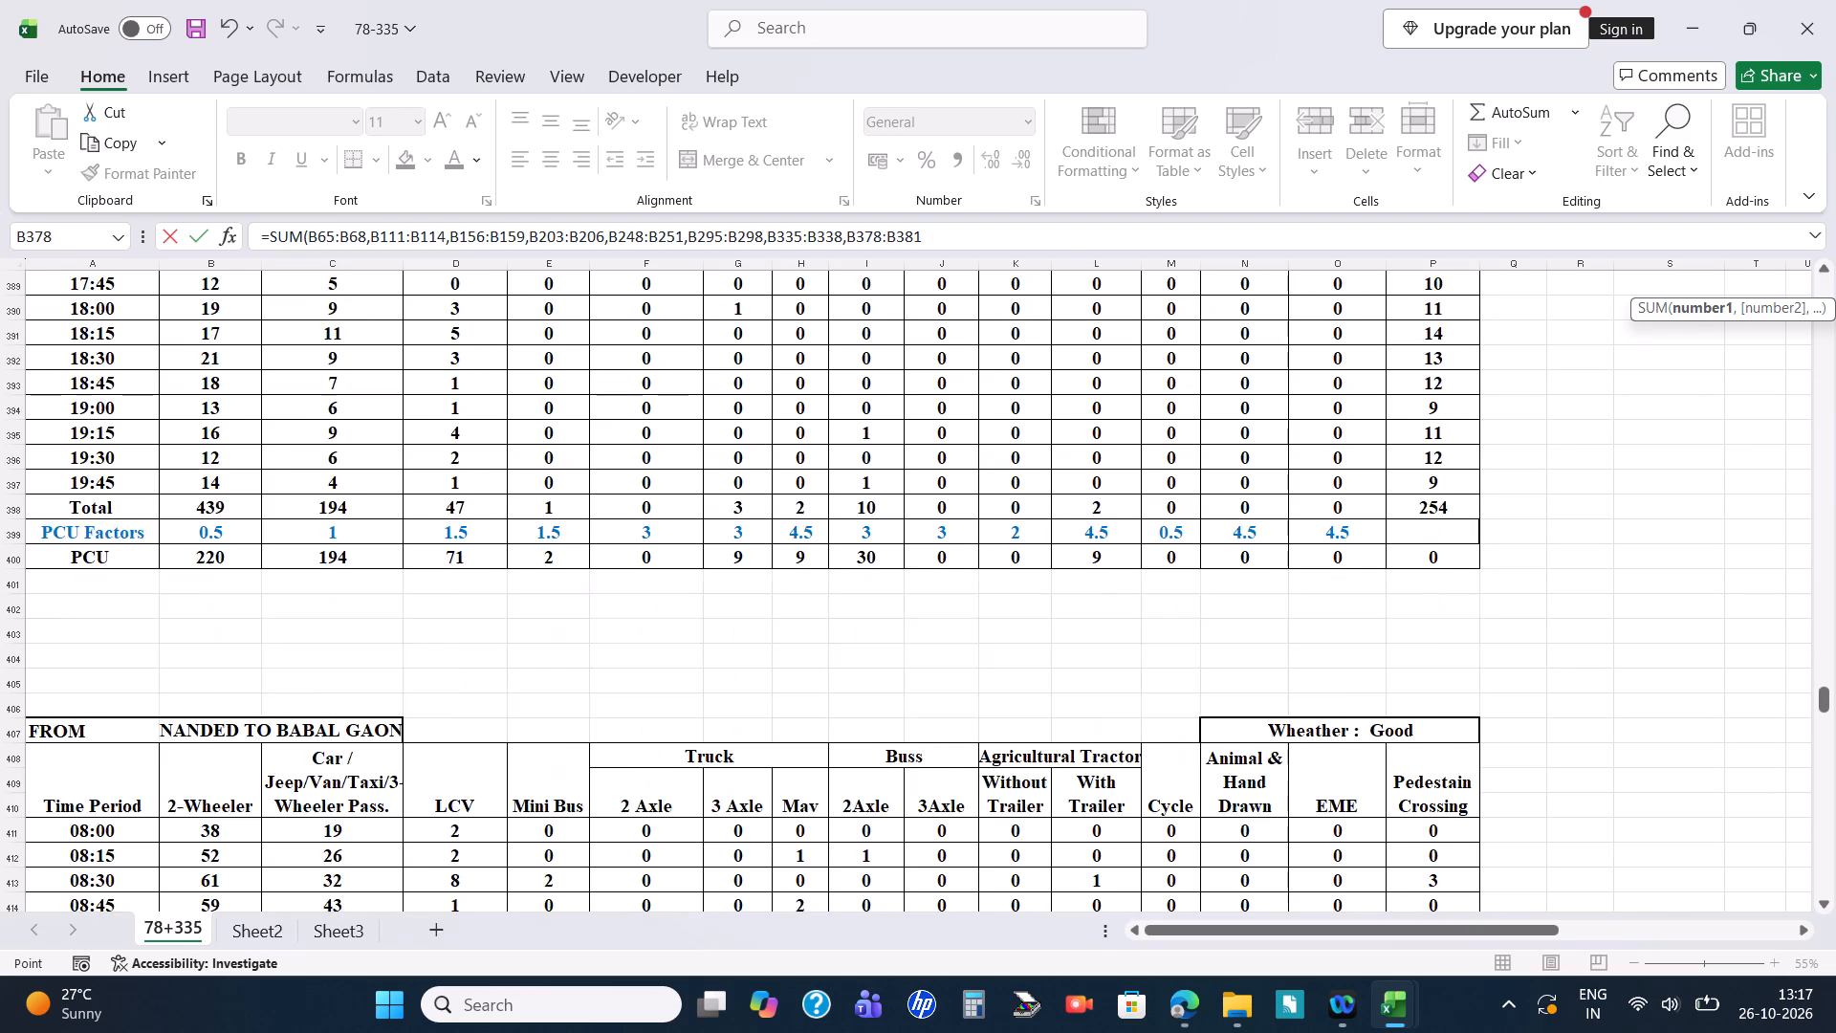
scroll(213, 537, "down", 11)
left_click_drag(227, 464, 215, 510, "ctrl")
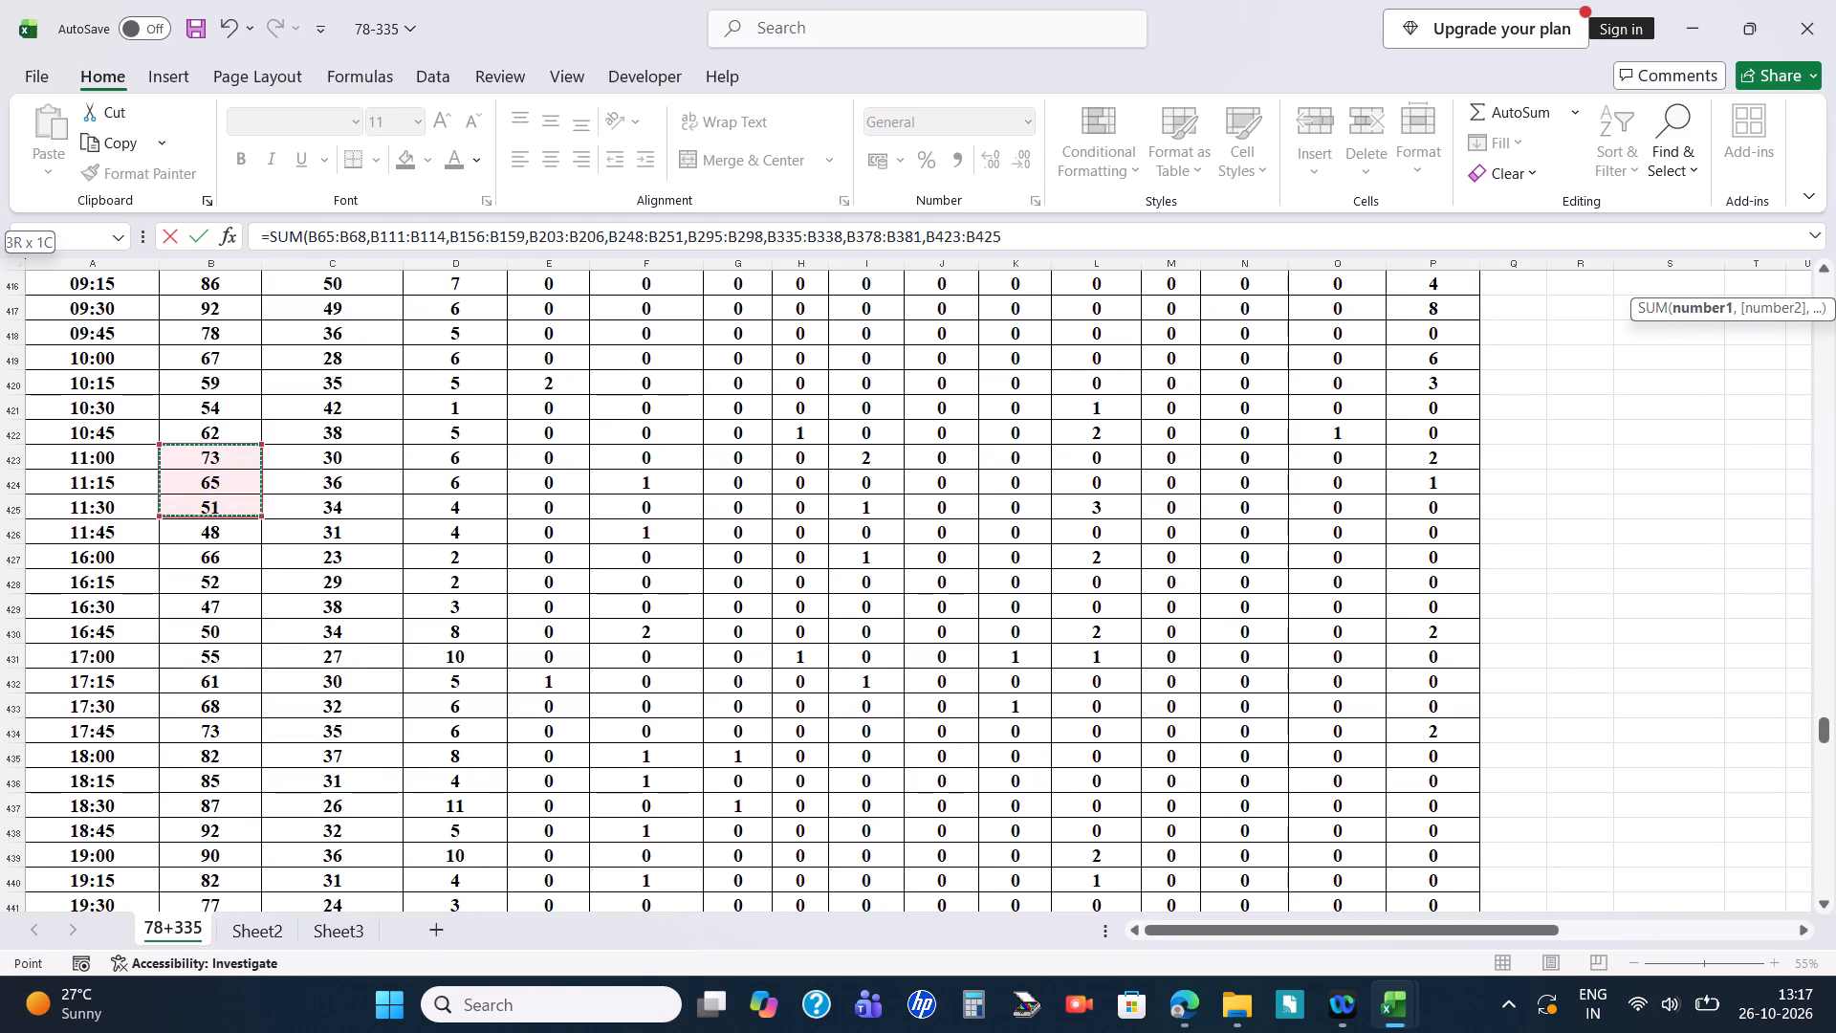
left_click_drag(215, 510, 209, 531, "ctrl")
Complete the W53 SUM formula with the Babalgaon-origin 11:00 to 11:45 two-wheeler ranges B468:B471, B515:B518 and B561:B564.
scroll(209, 531, "down", 13)
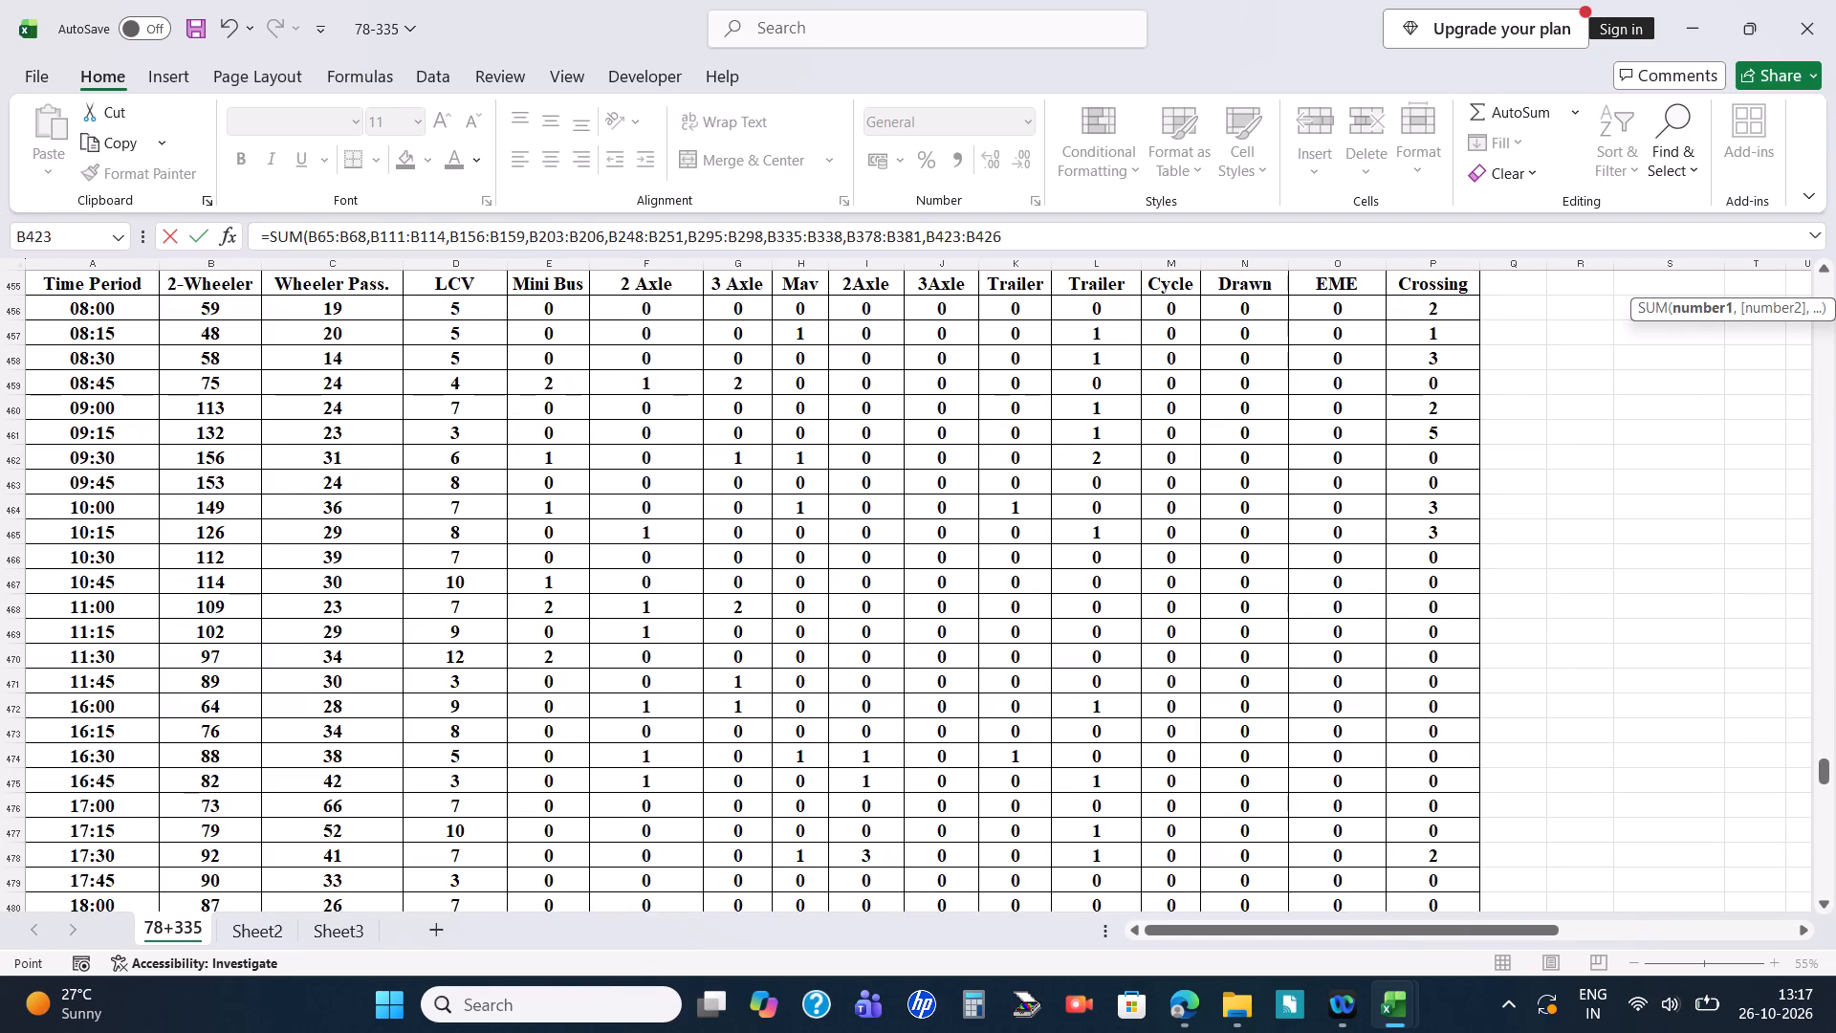
left_click_drag(226, 606, 223, 674, "ctrl")
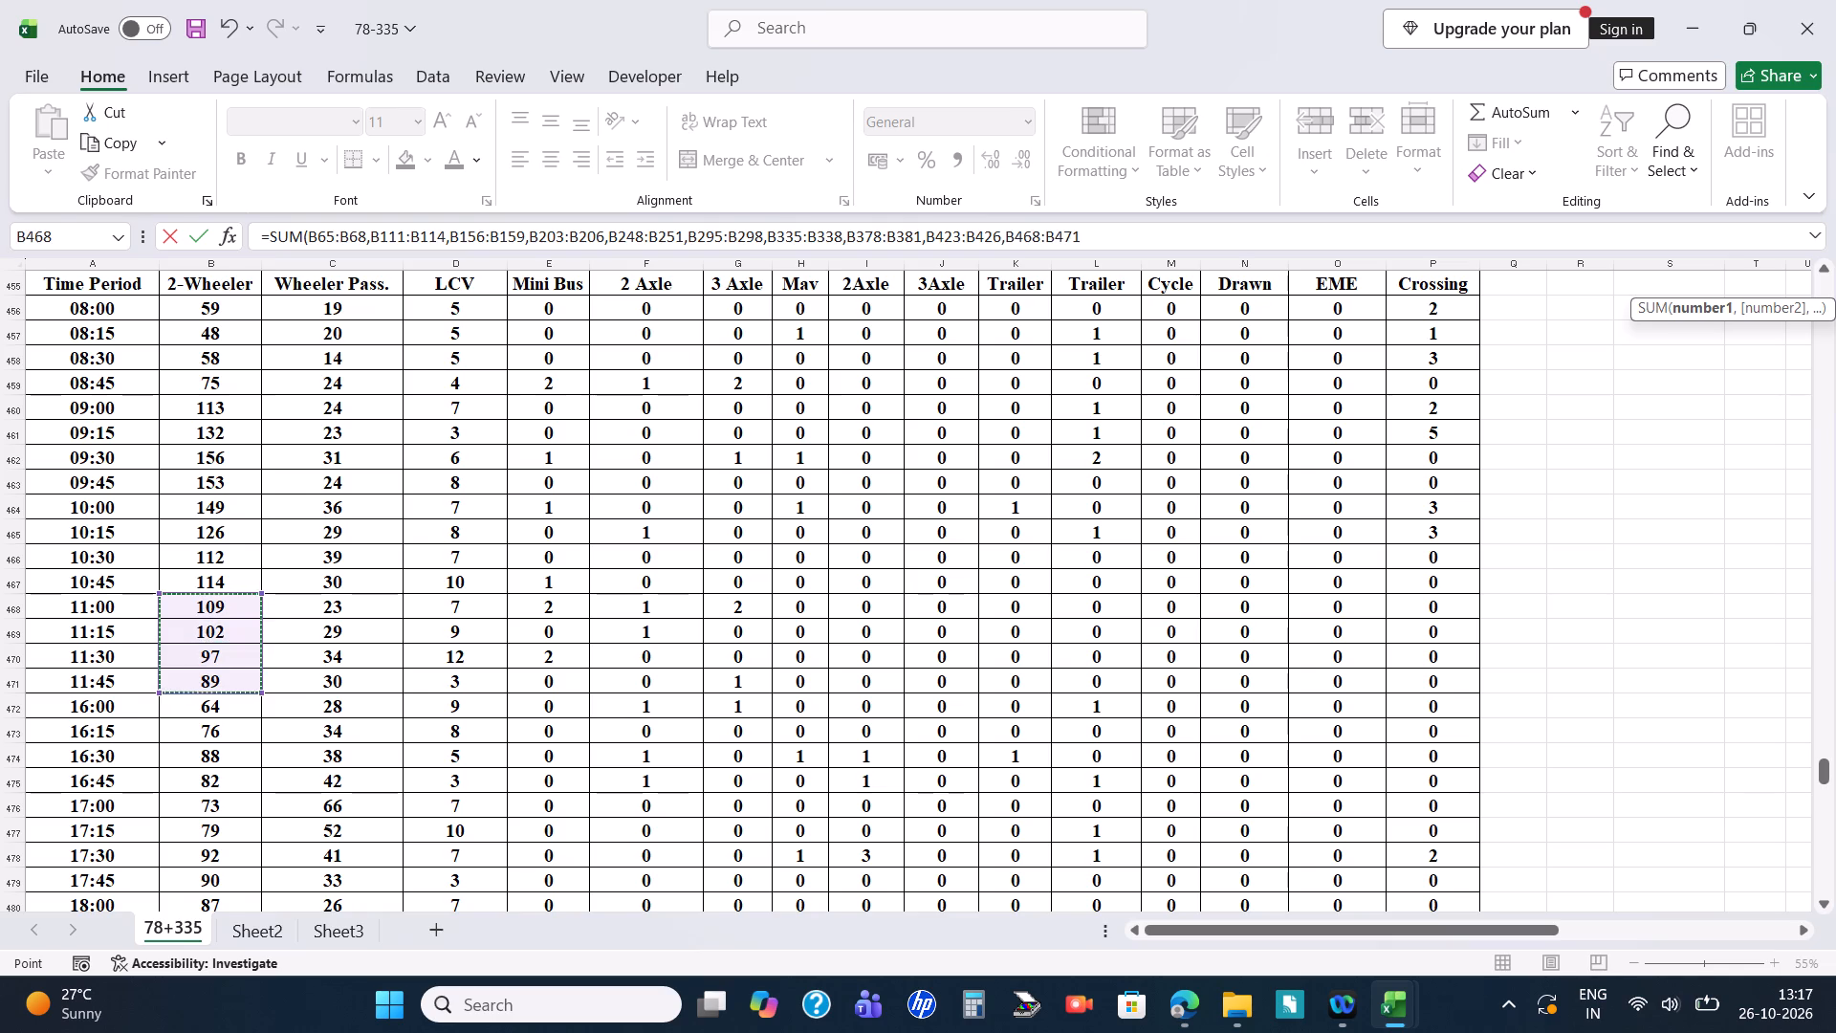
scroll(219, 673, "down", 12)
scroll(349, 572, "down", 5)
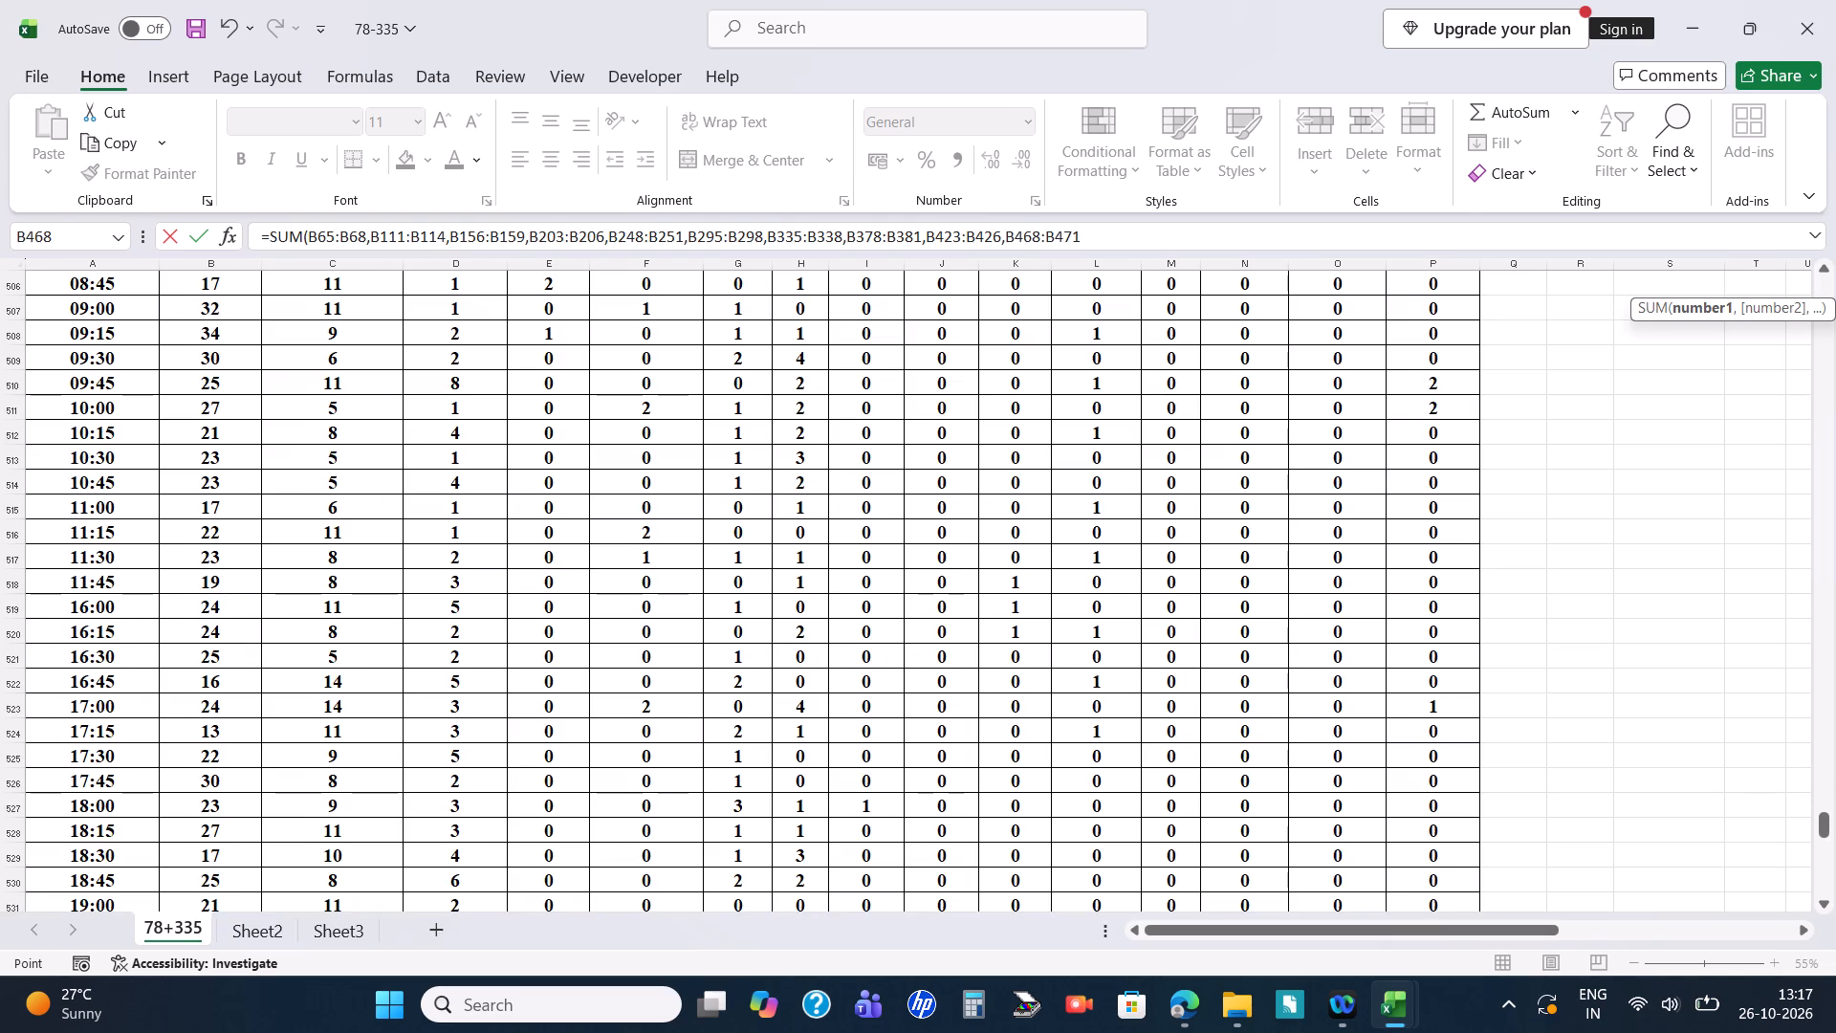
left_click_drag(227, 511, 210, 574, "ctrl")
scroll(210, 574, "down", 12)
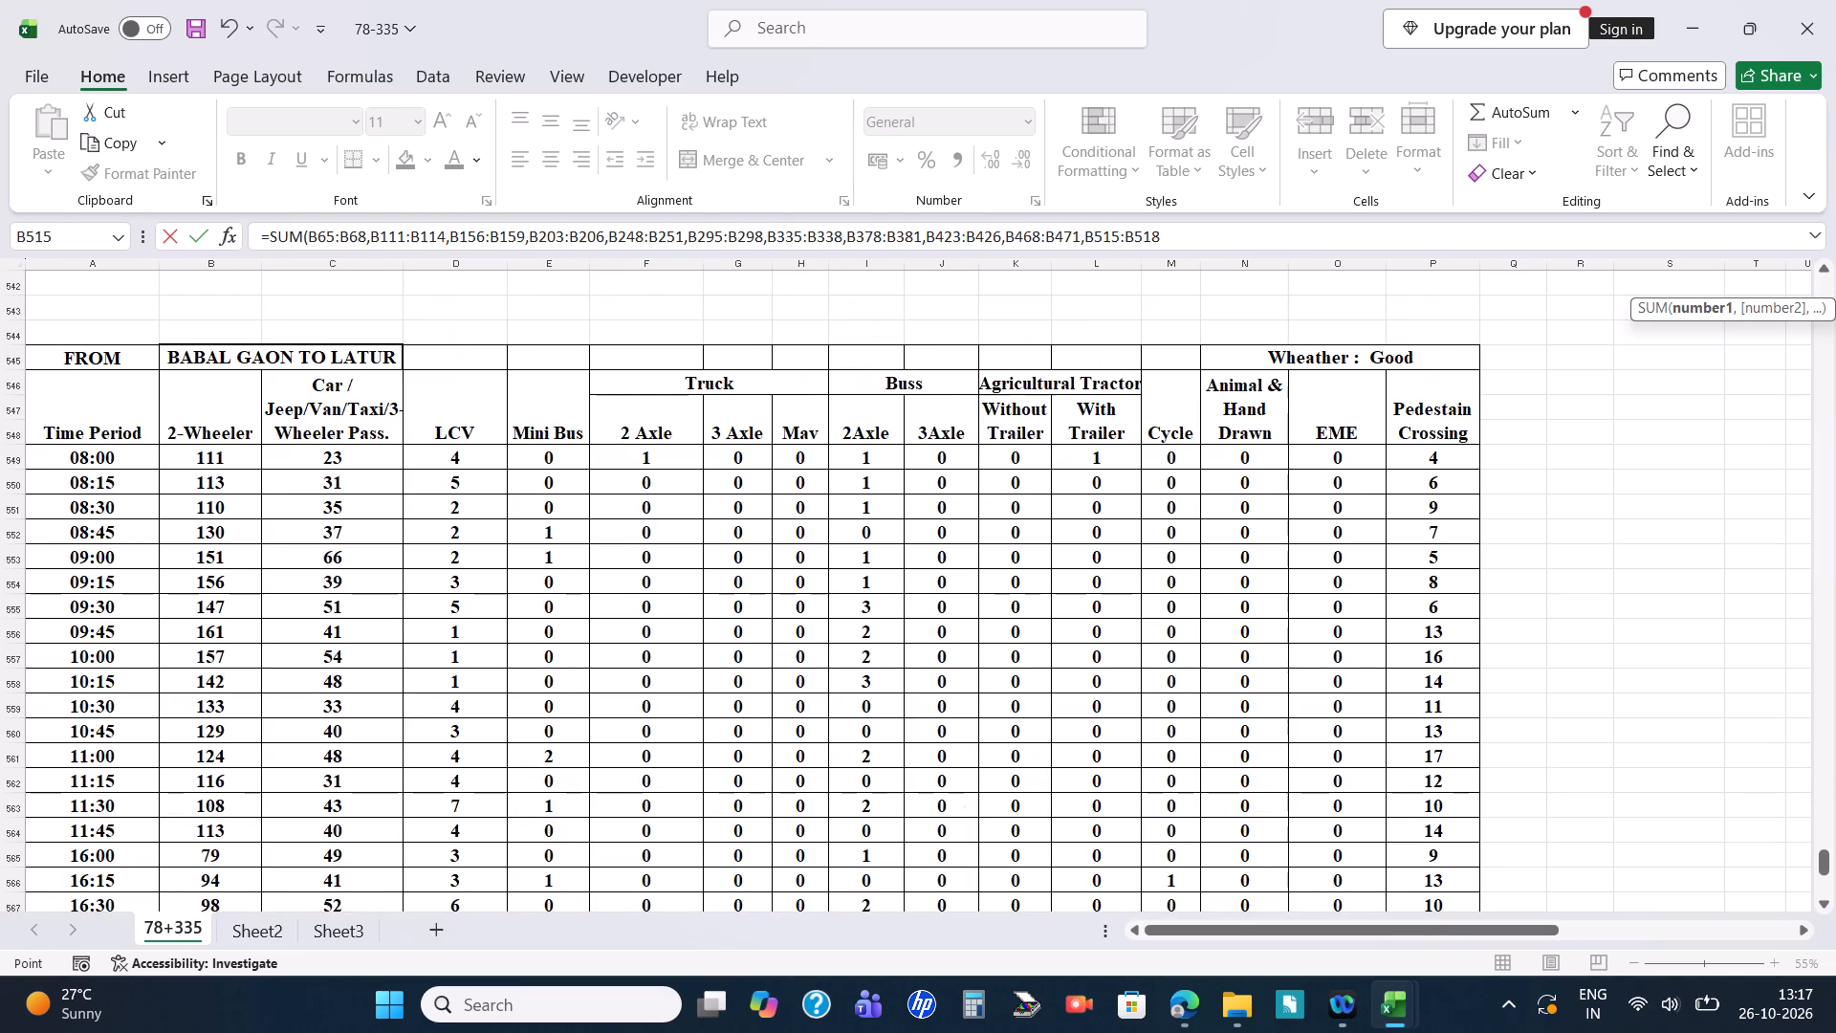
scroll(210, 574, "down", 3)
left_click_drag(208, 530, 196, 596, "ctrl")
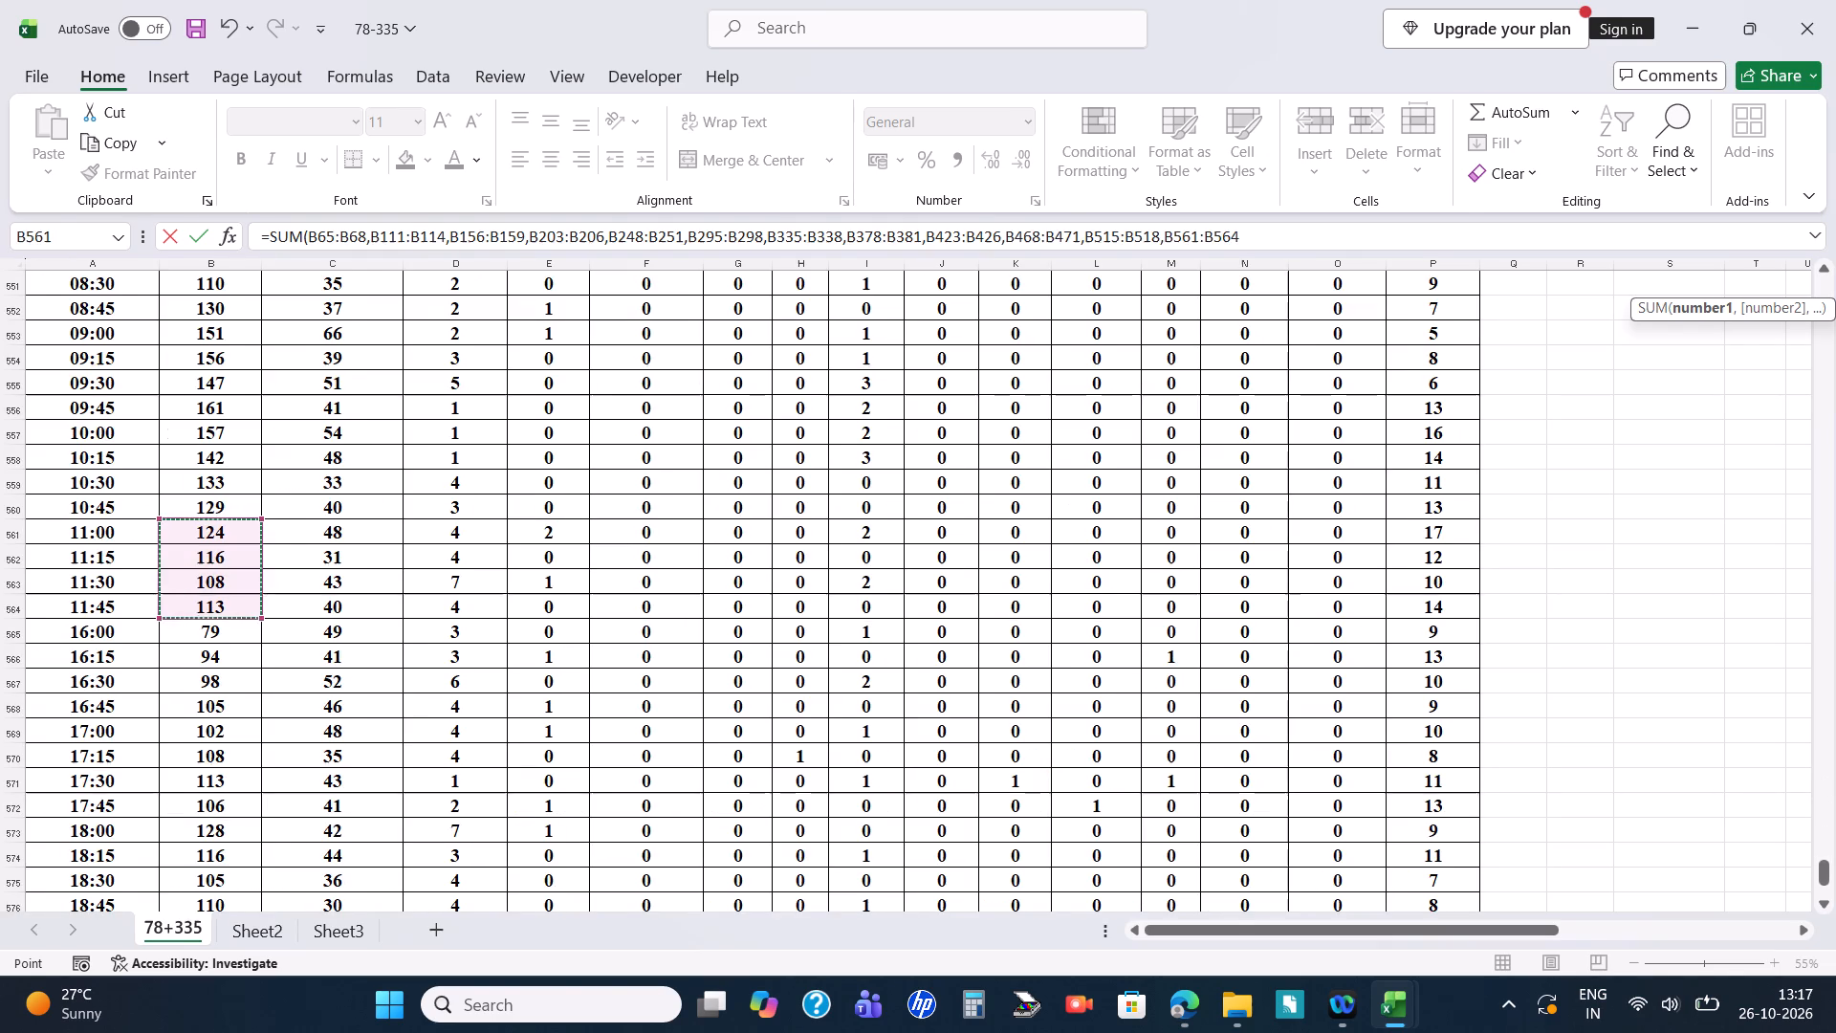
scroll(196, 596, "down", 12)
key("Return")
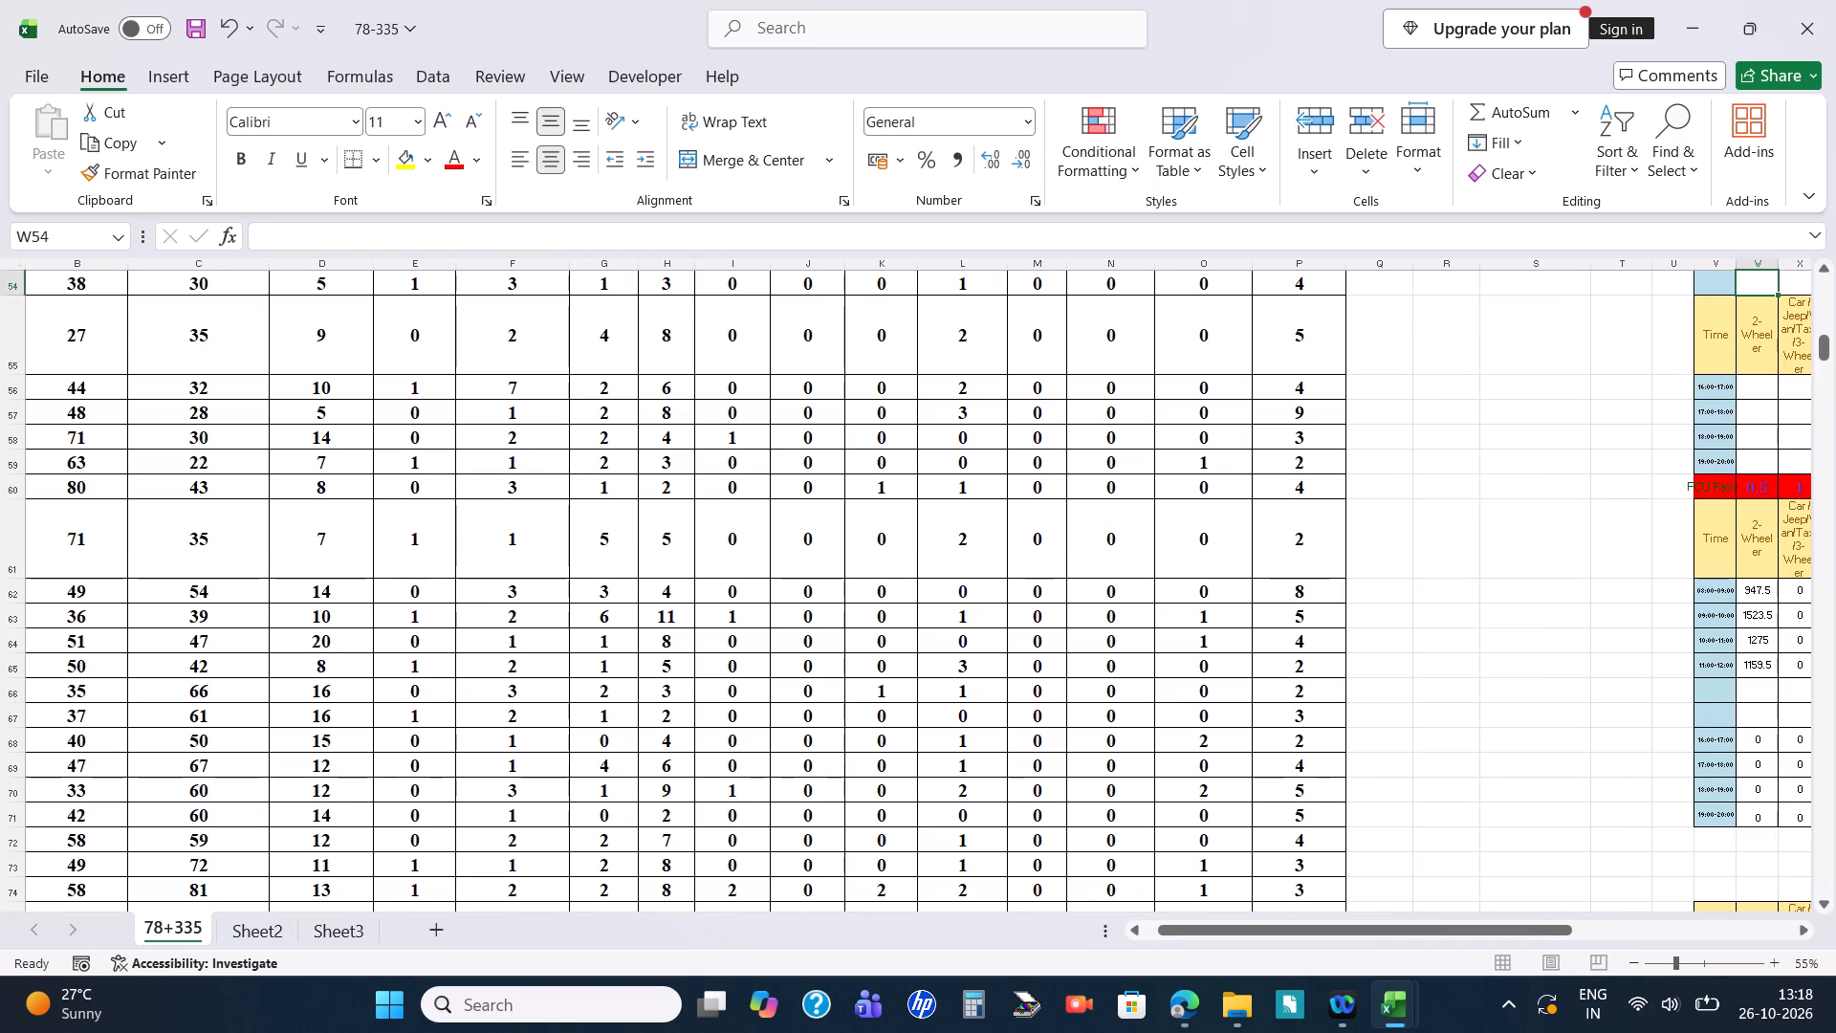
Copy the two-wheeler SUM formulas in W50:W53 across to the Pedestrian Crossing column for all four morning hours.
scroll(1073, 598, "up", 3)
left_click_drag(1300, 926, 1469, 907)
left_click(710, 459)
left_click_drag(732, 473, 1606, 456)
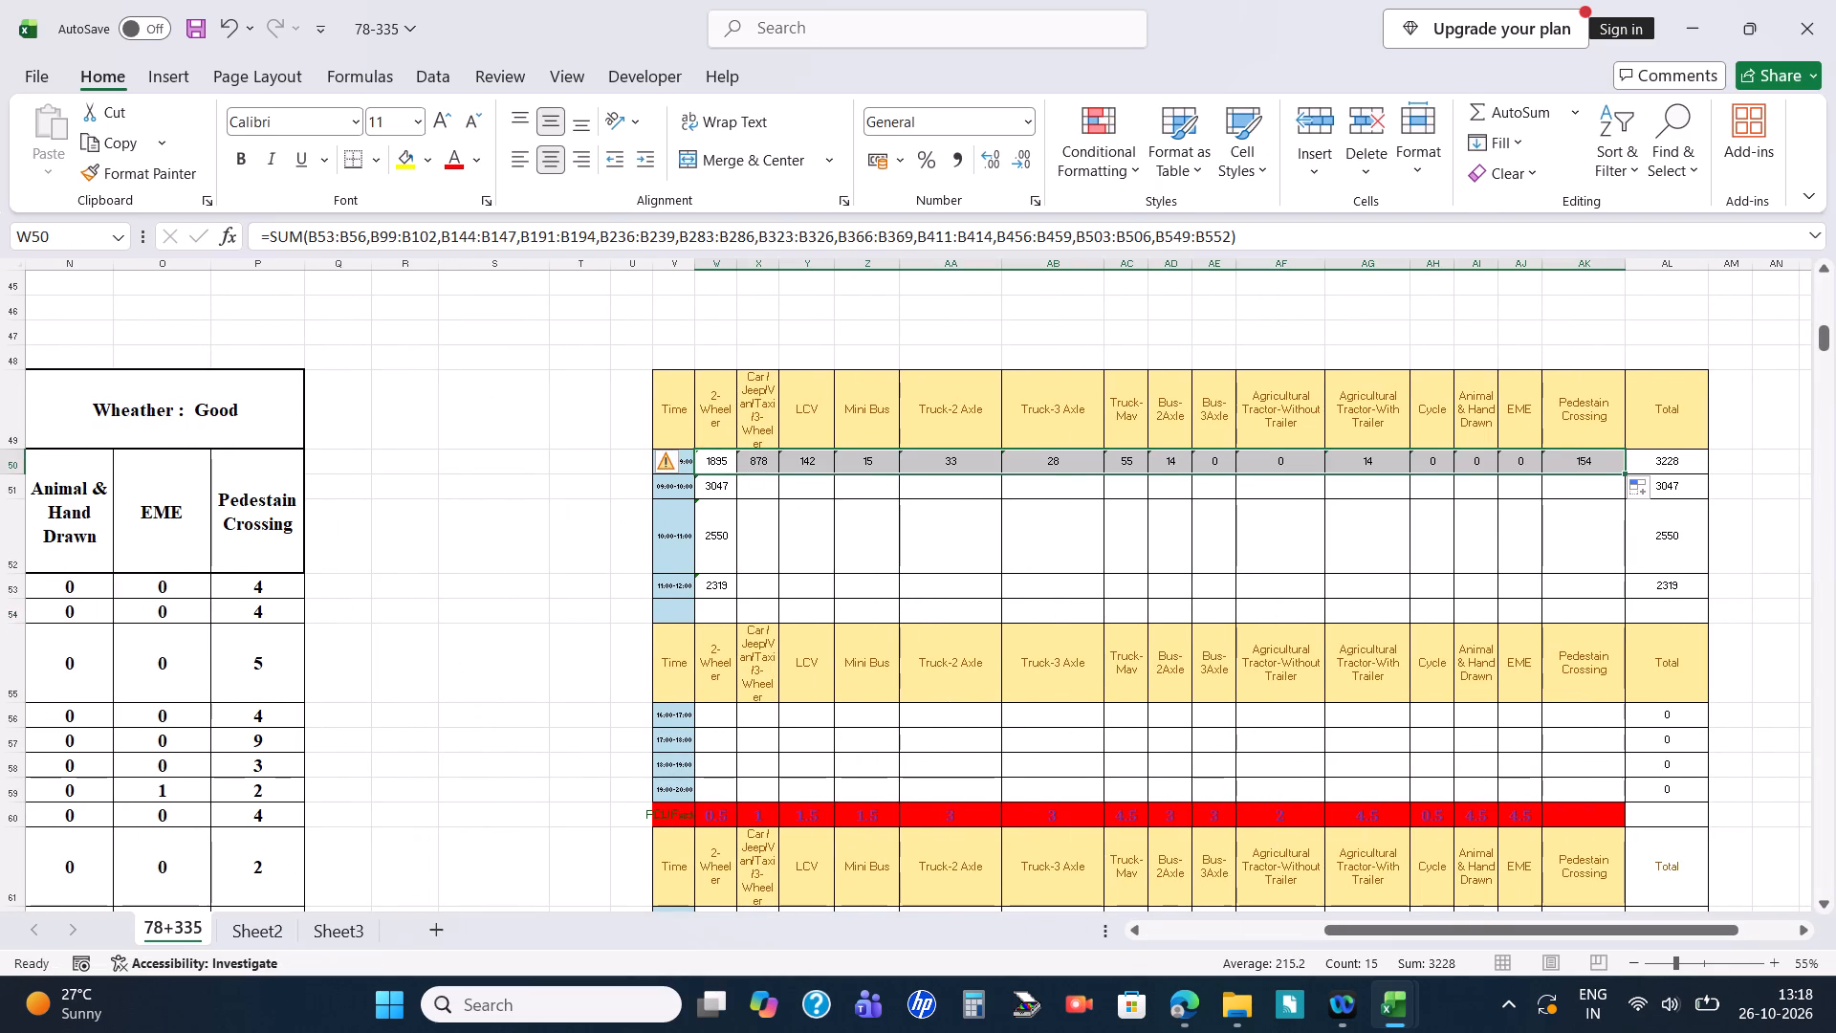
left_click(715, 495)
left_click_drag(734, 496, 1615, 488)
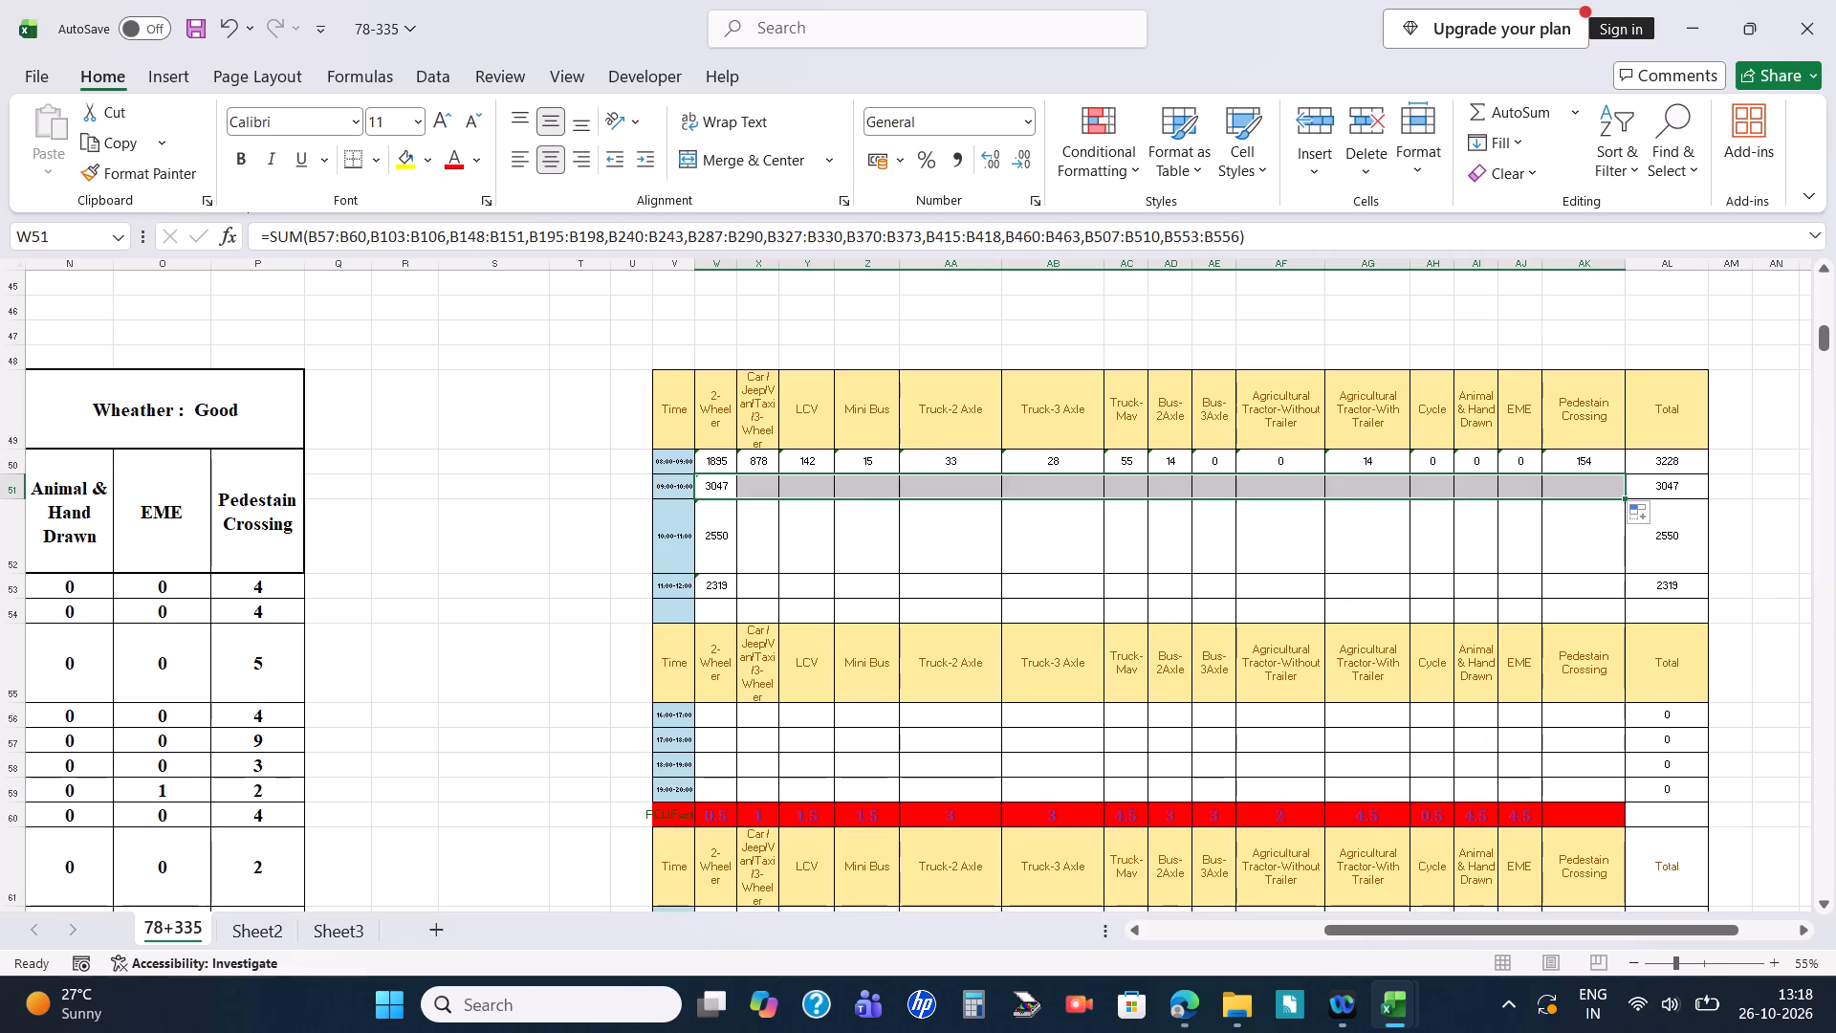
left_click(722, 528)
left_click_drag(740, 570, 1613, 528)
left_click(730, 587)
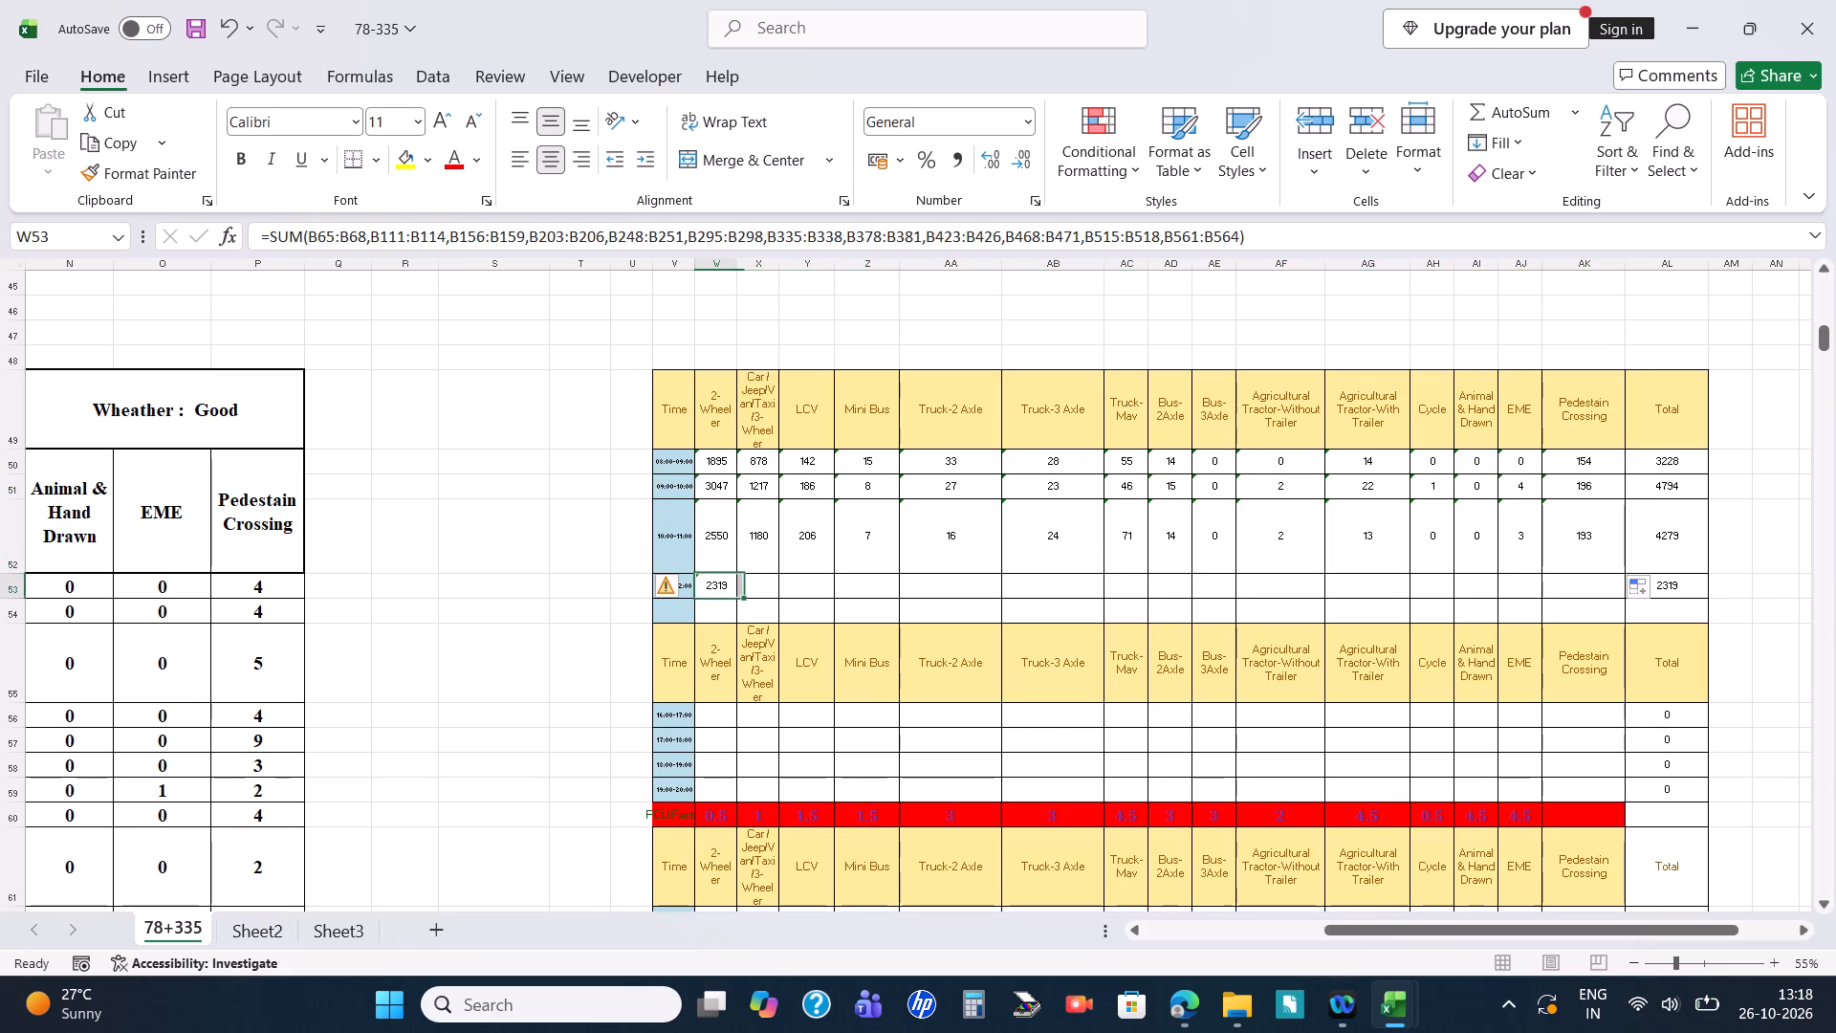
left_click_drag(736, 598, 1623, 562)
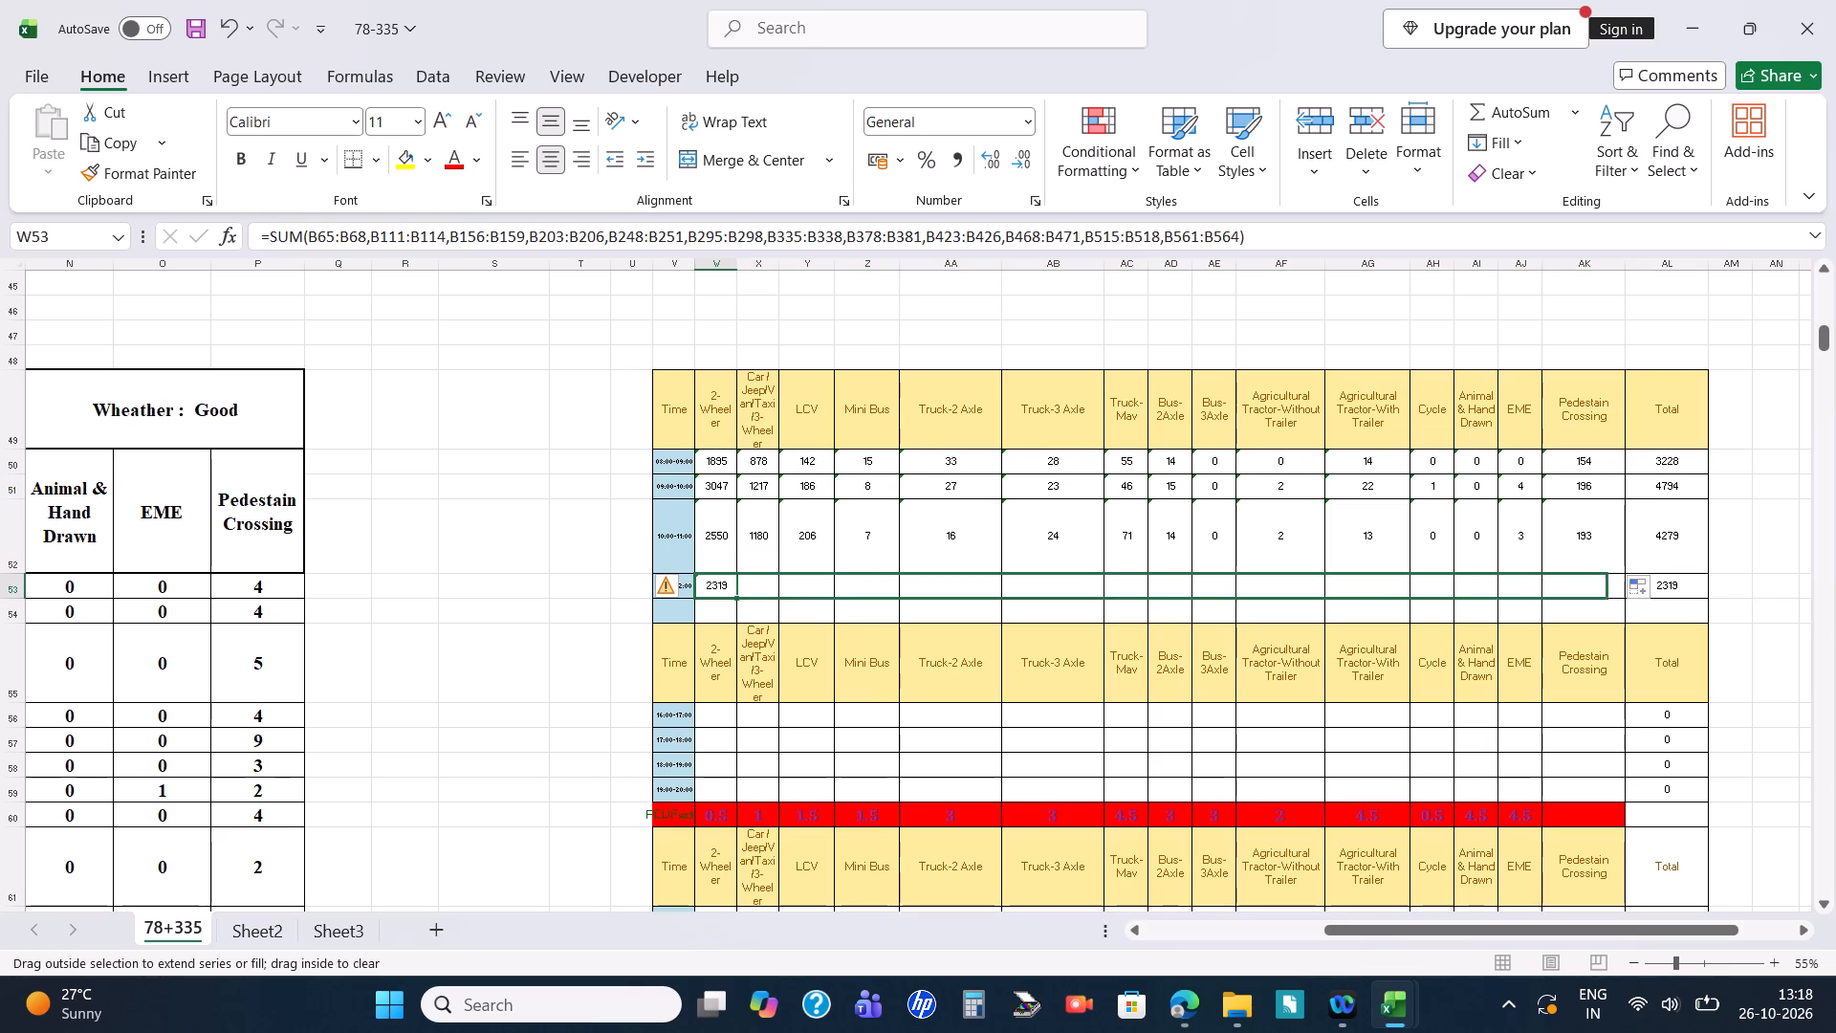
left_click_drag(1623, 562, 1661, 562)
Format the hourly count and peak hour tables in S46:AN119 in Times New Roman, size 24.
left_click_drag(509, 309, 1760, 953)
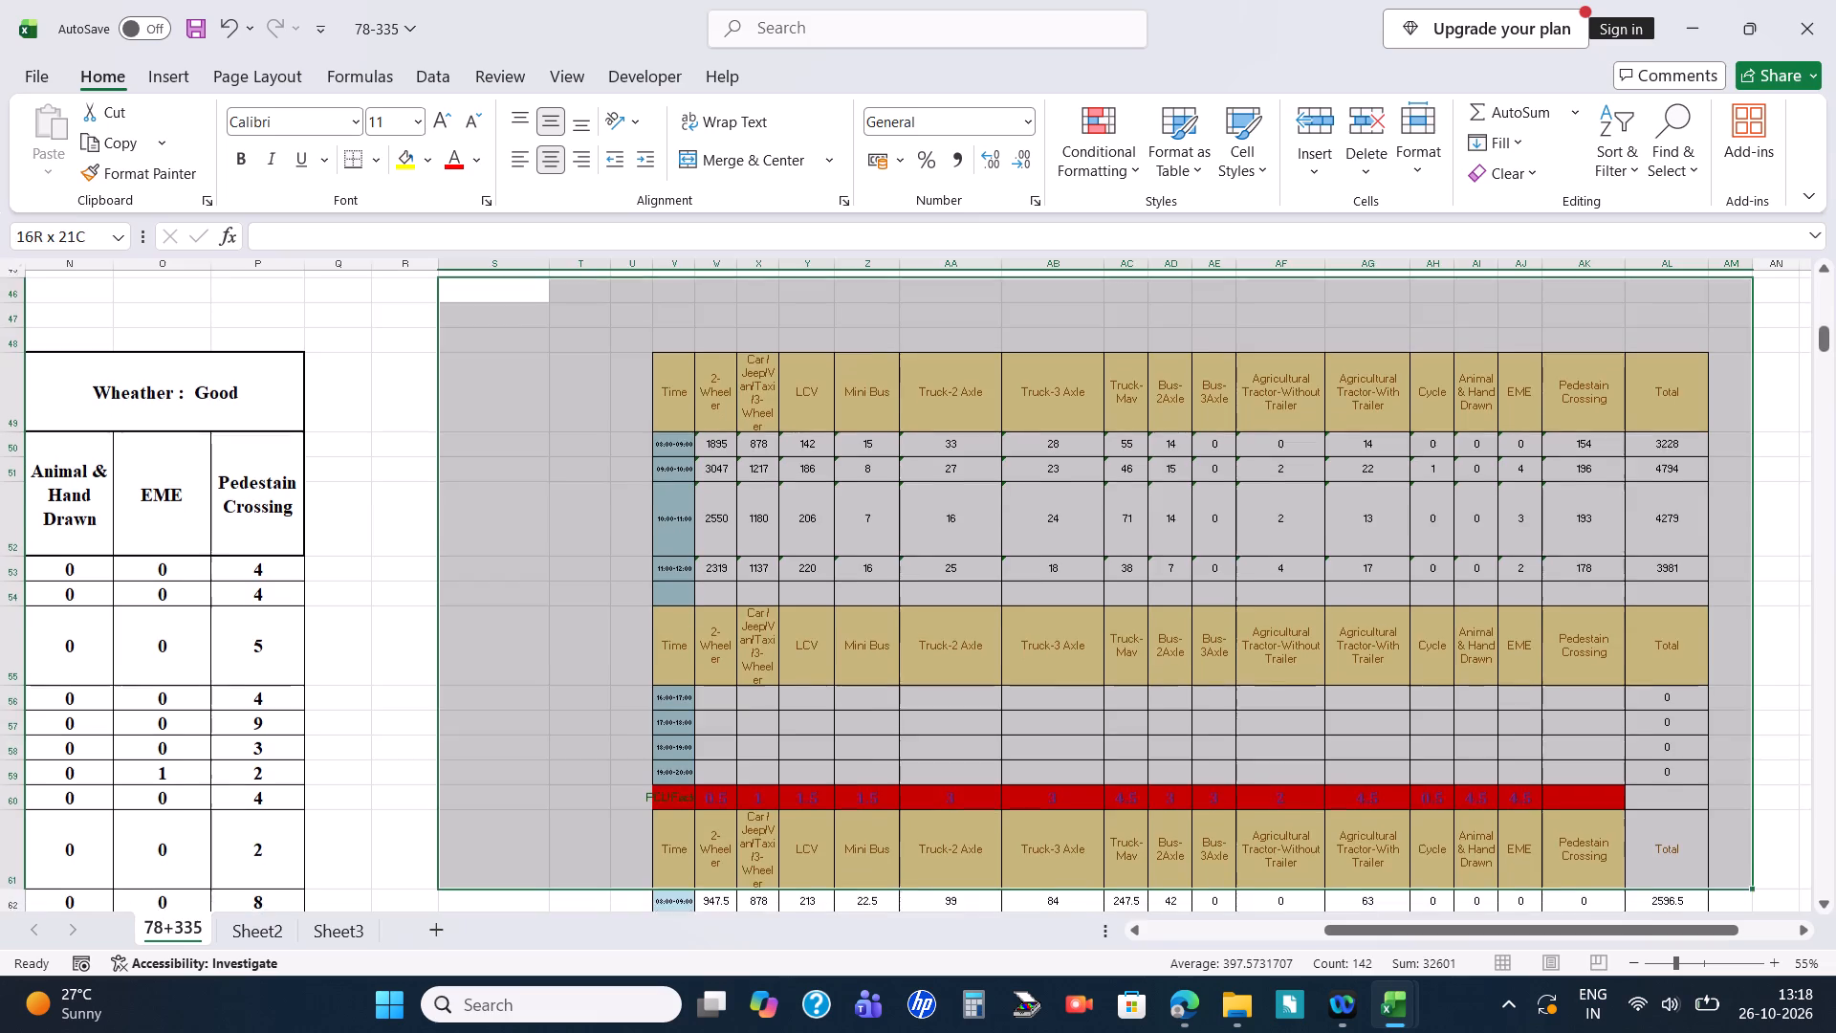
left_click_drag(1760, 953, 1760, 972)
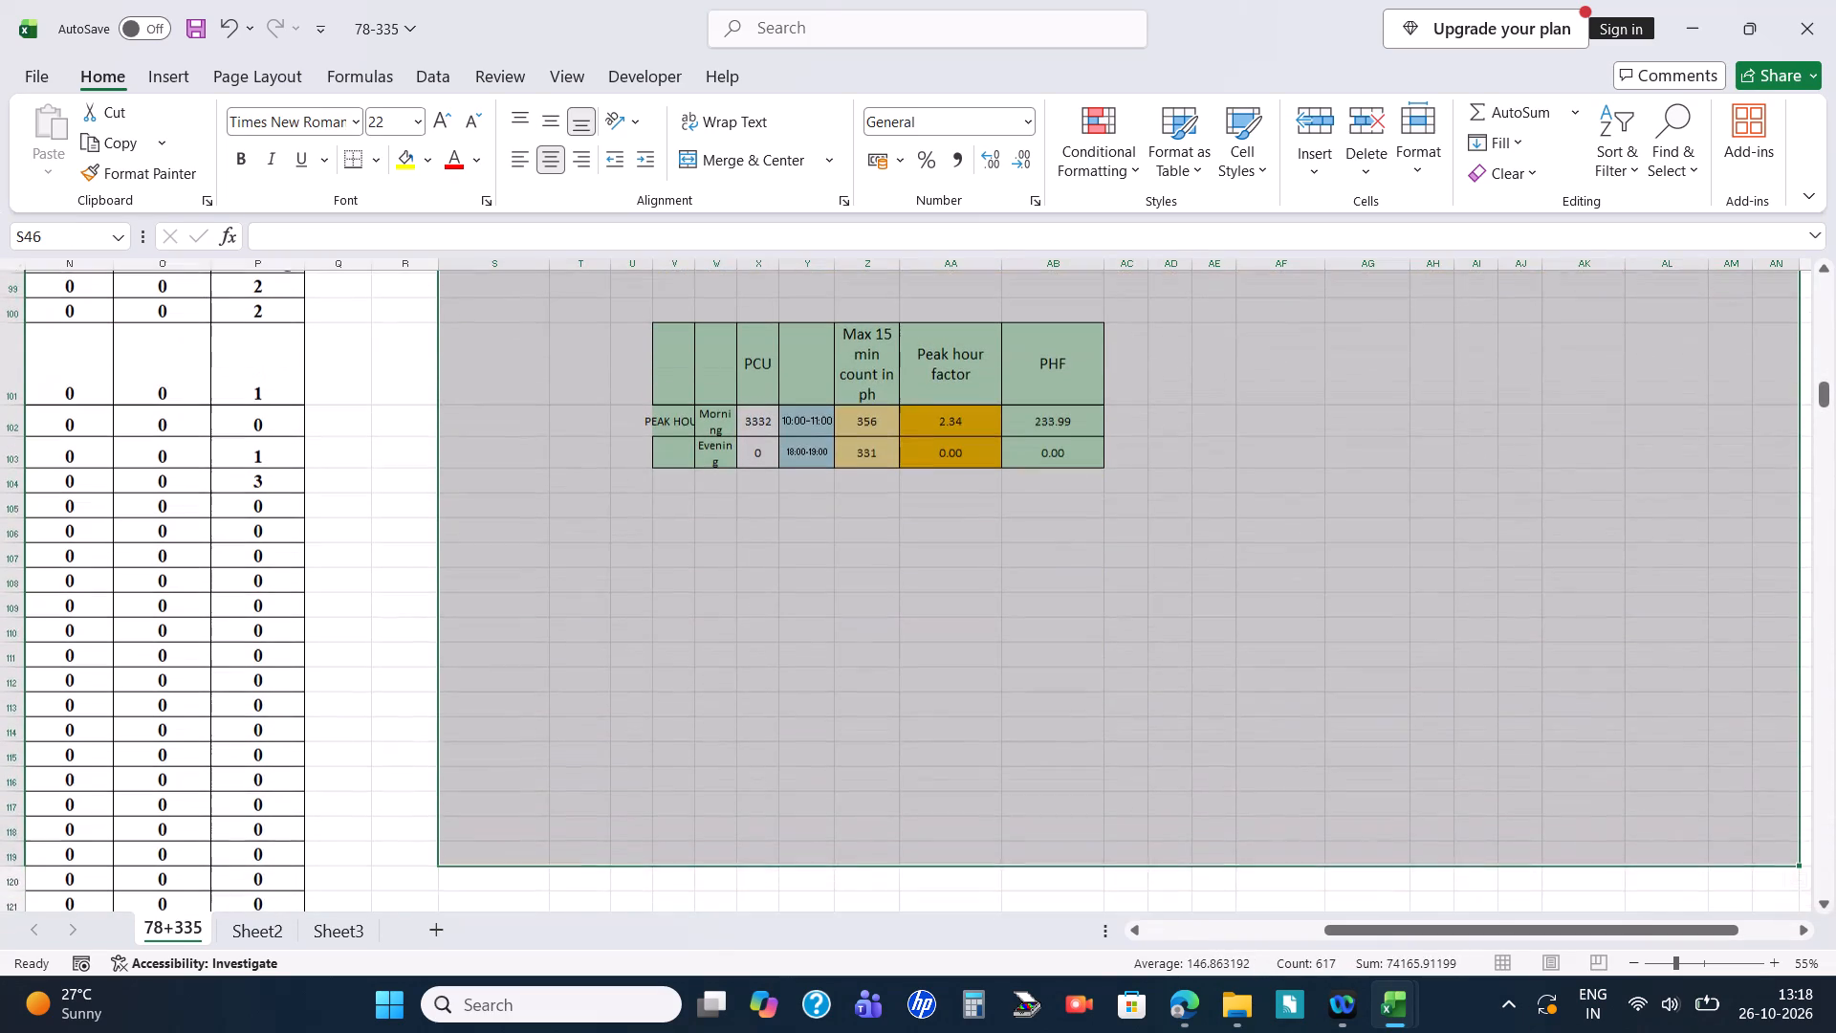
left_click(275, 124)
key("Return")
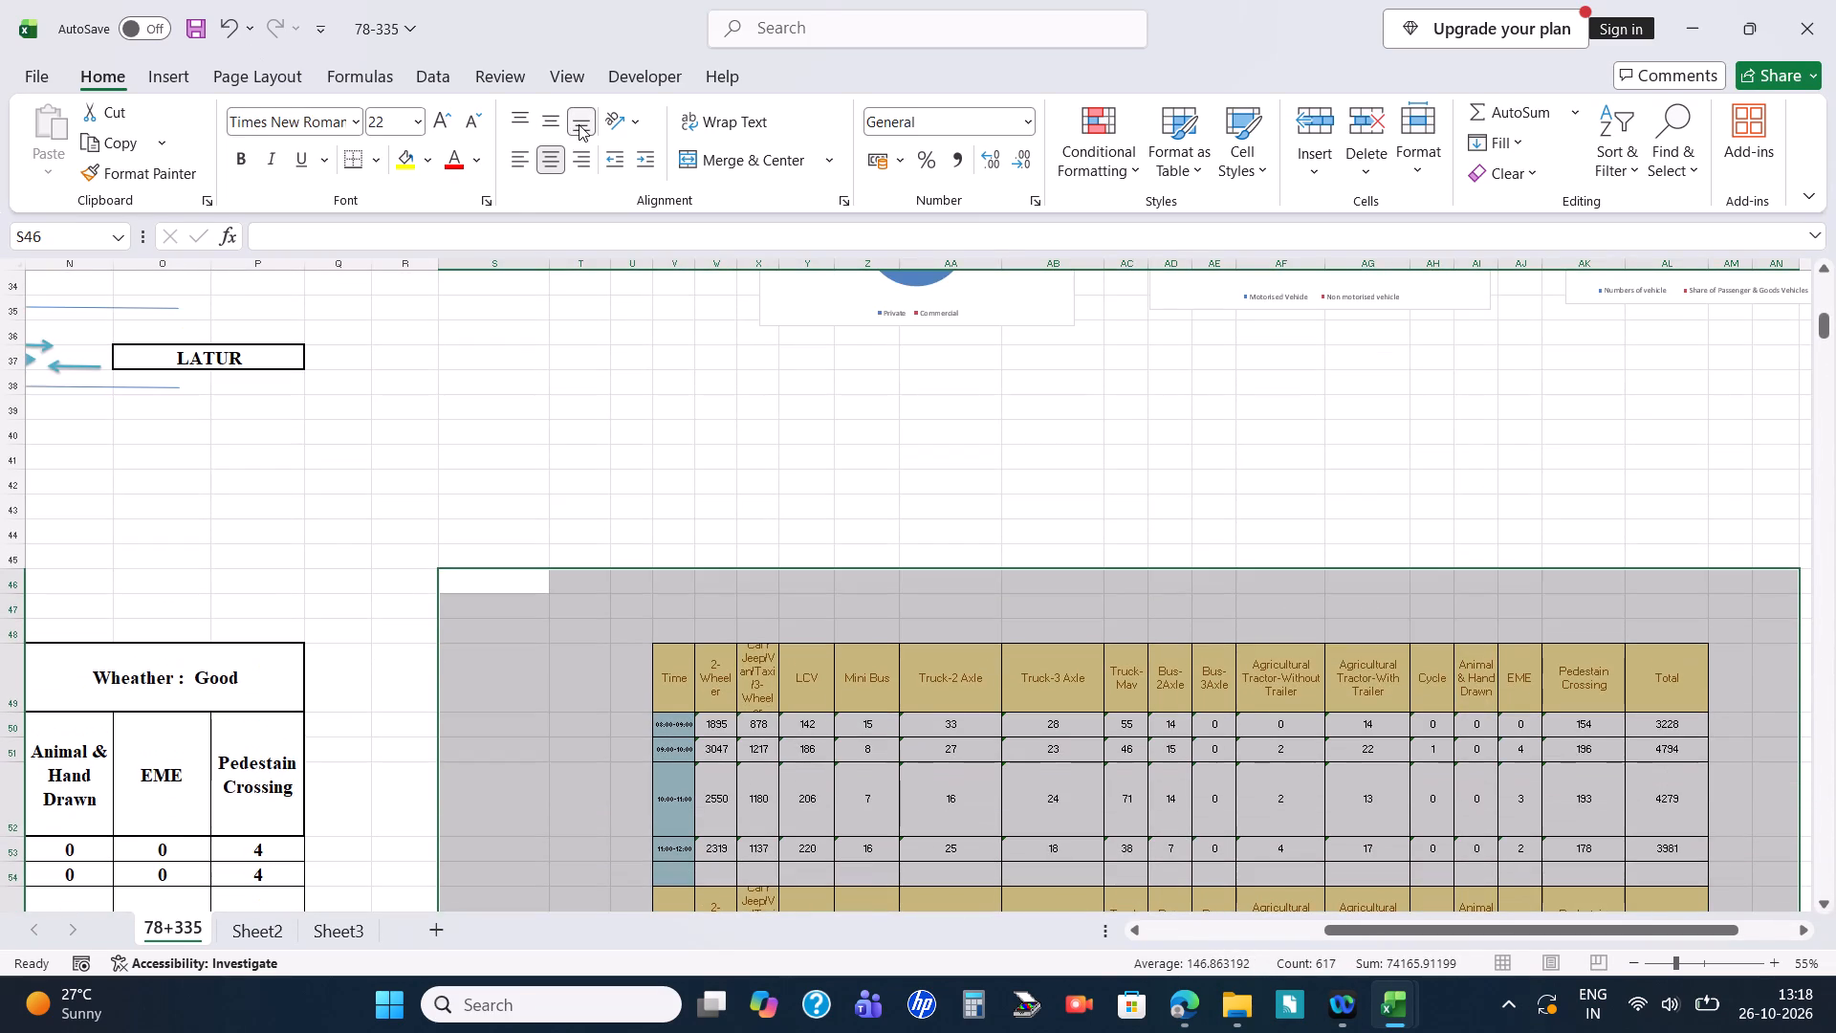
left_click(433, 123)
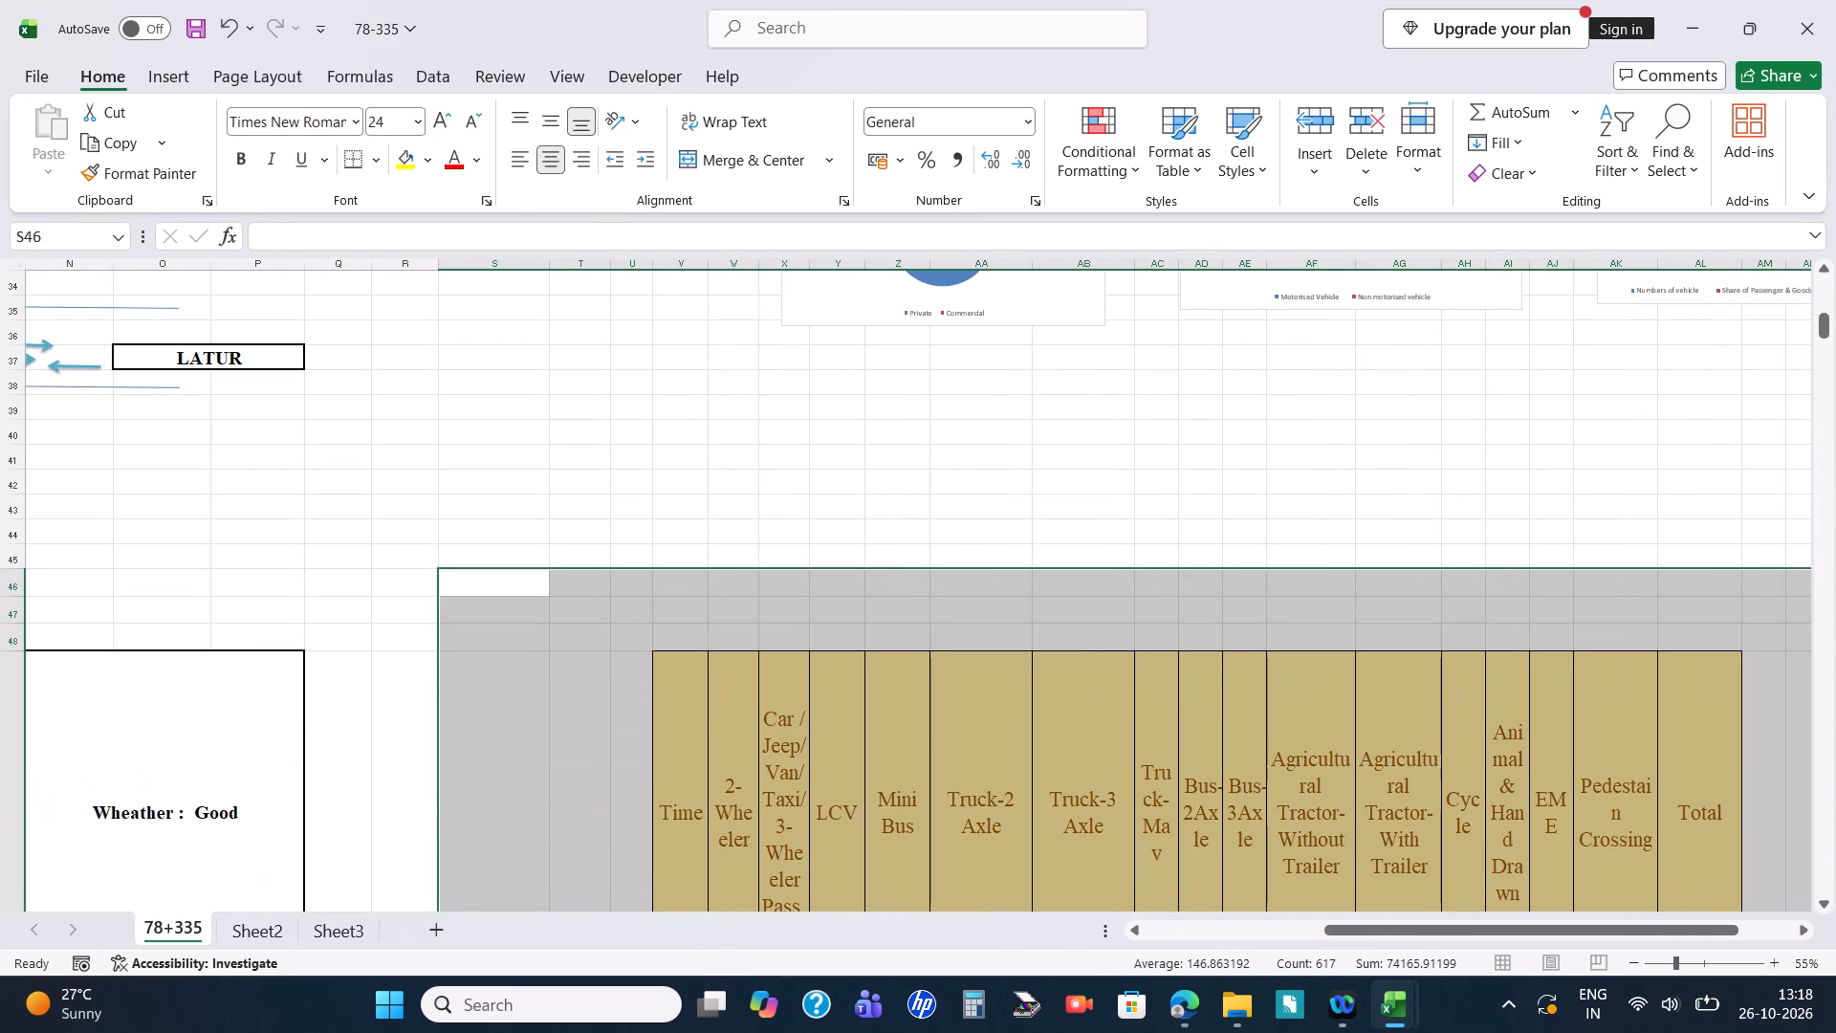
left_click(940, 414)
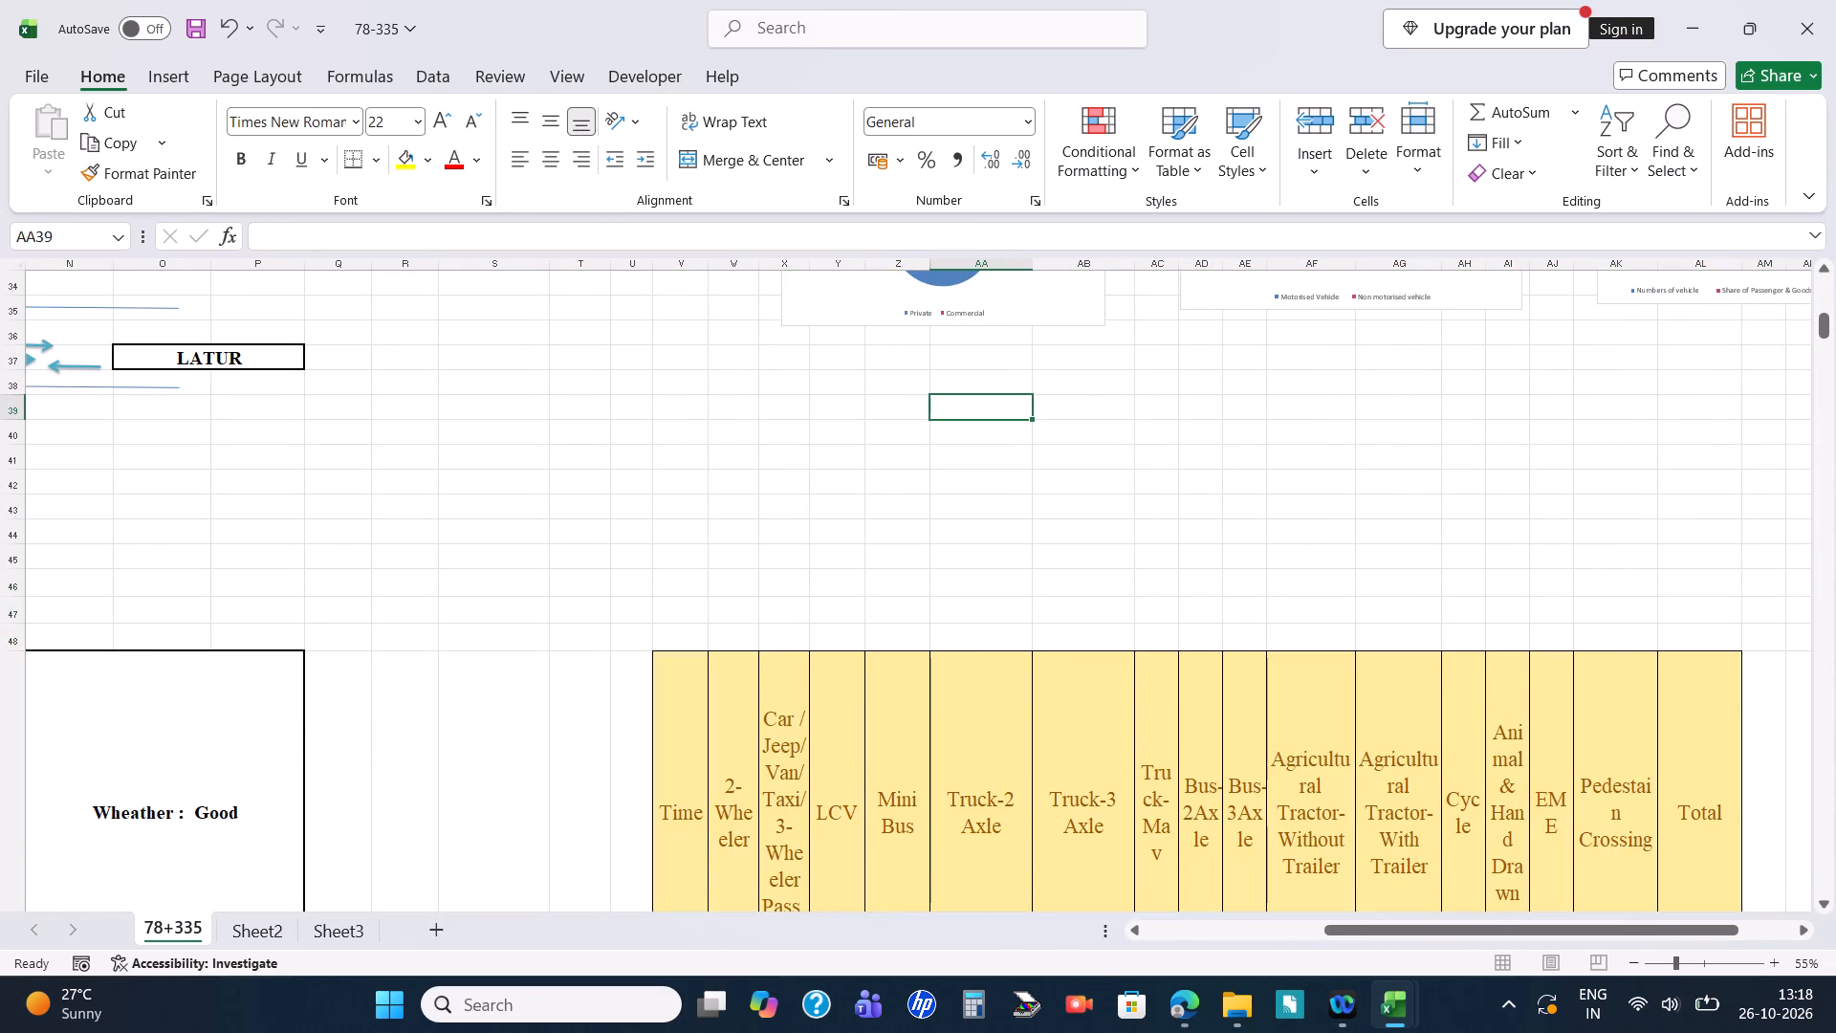
Set the font of the whole 78+335 sheet to Times New Roman, size 26.
scroll(707, 356, "down", 7)
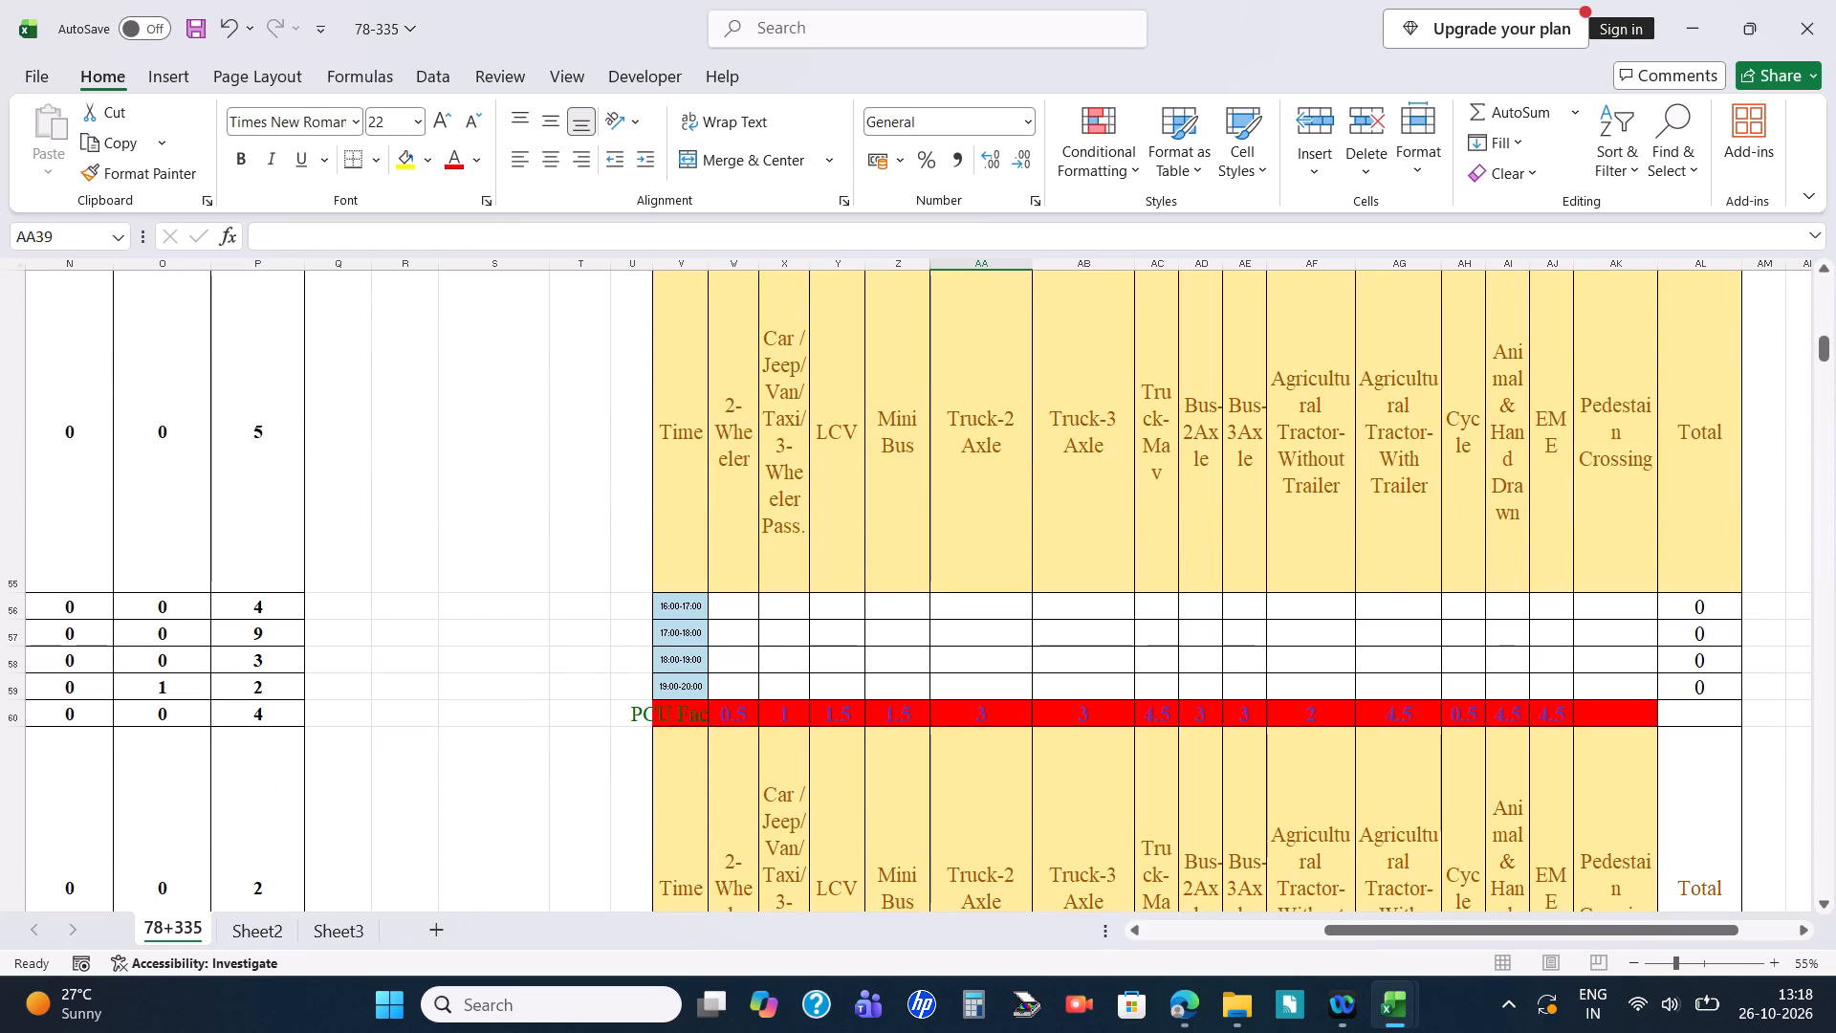
scroll(1000, 429, "down", 2)
scroll(1000, 429, "down", 1, "ctrl")
scroll(999, 429, "up", 1)
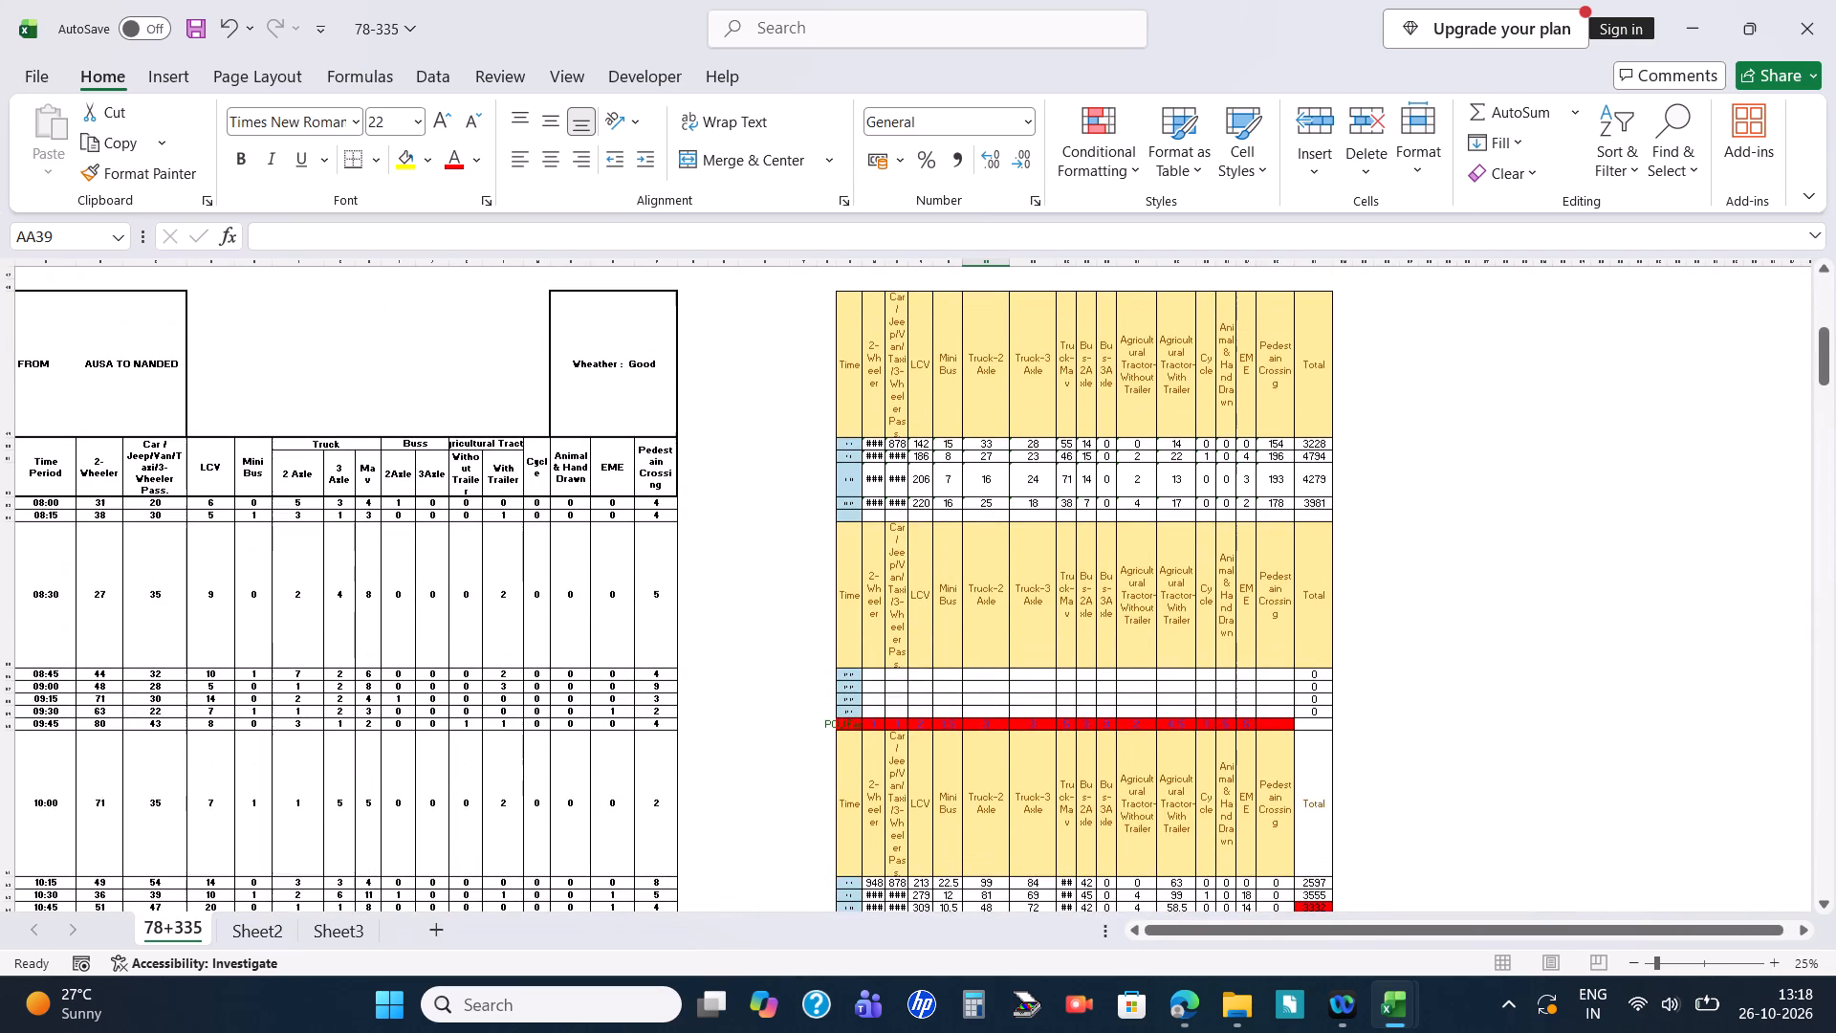
key("ctrl+a")
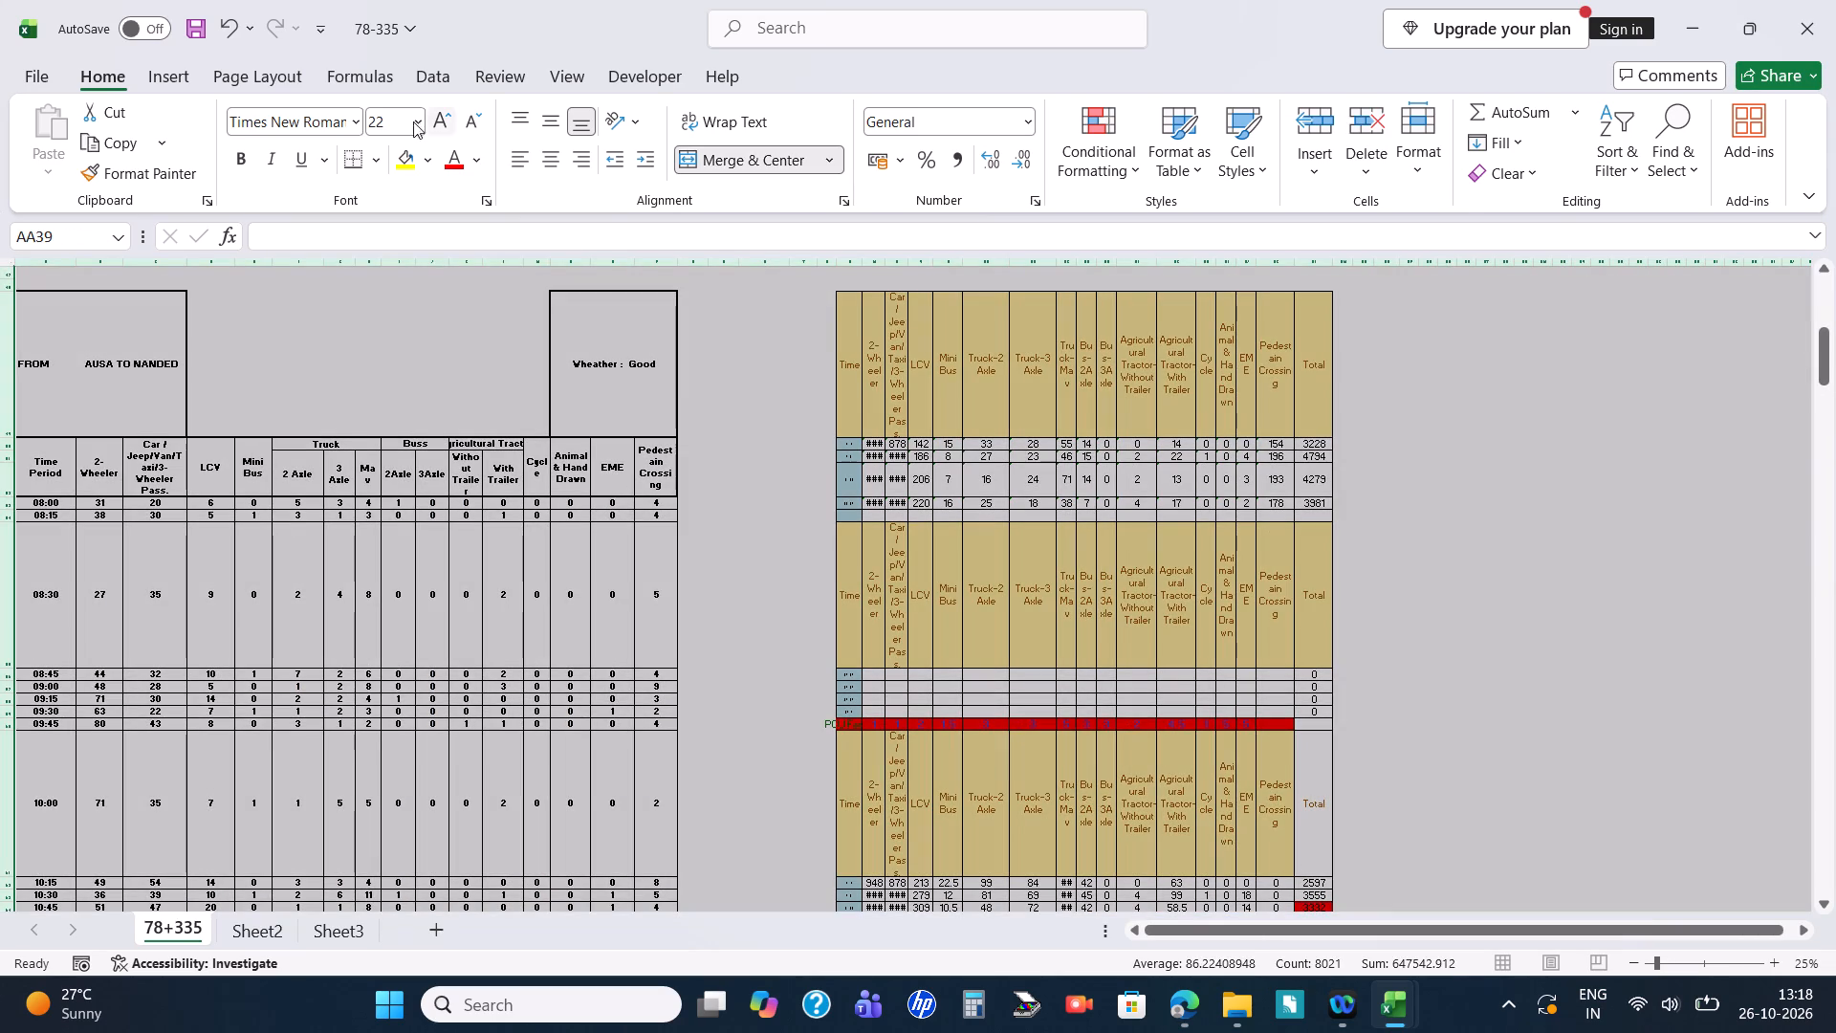
left_click(337, 121)
key("Return")
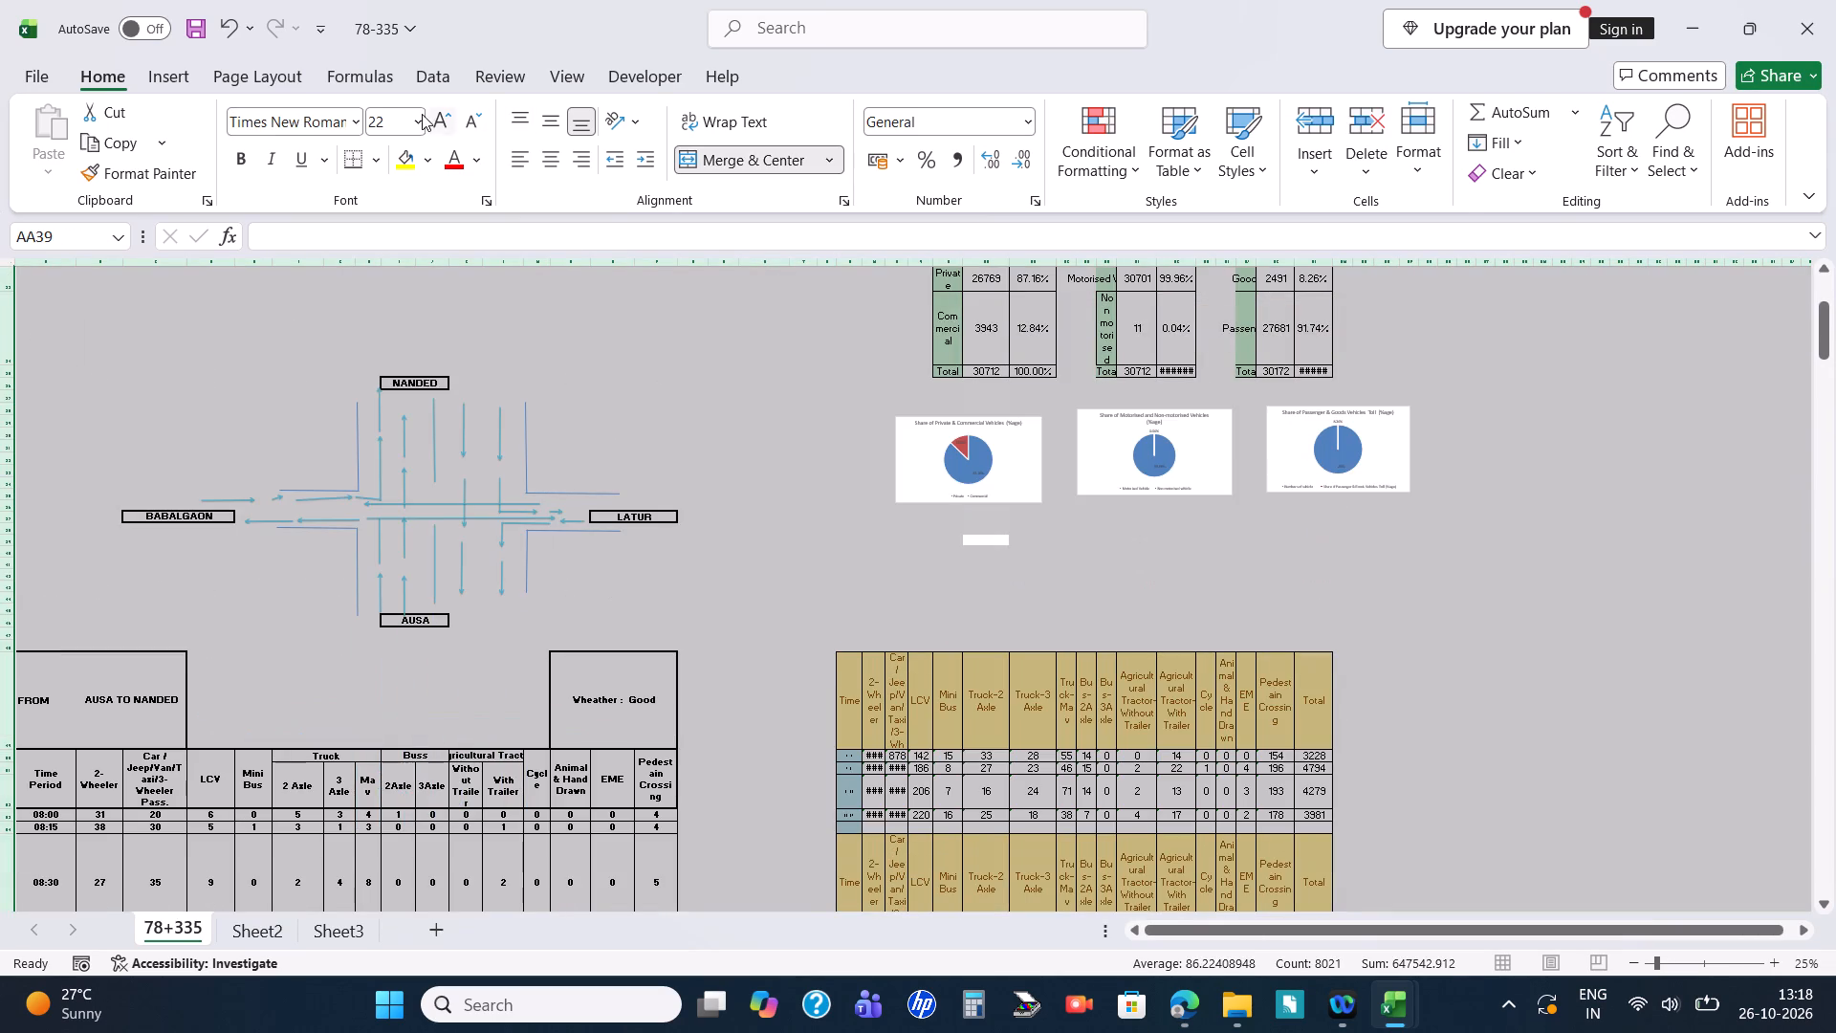
left_click(419, 116)
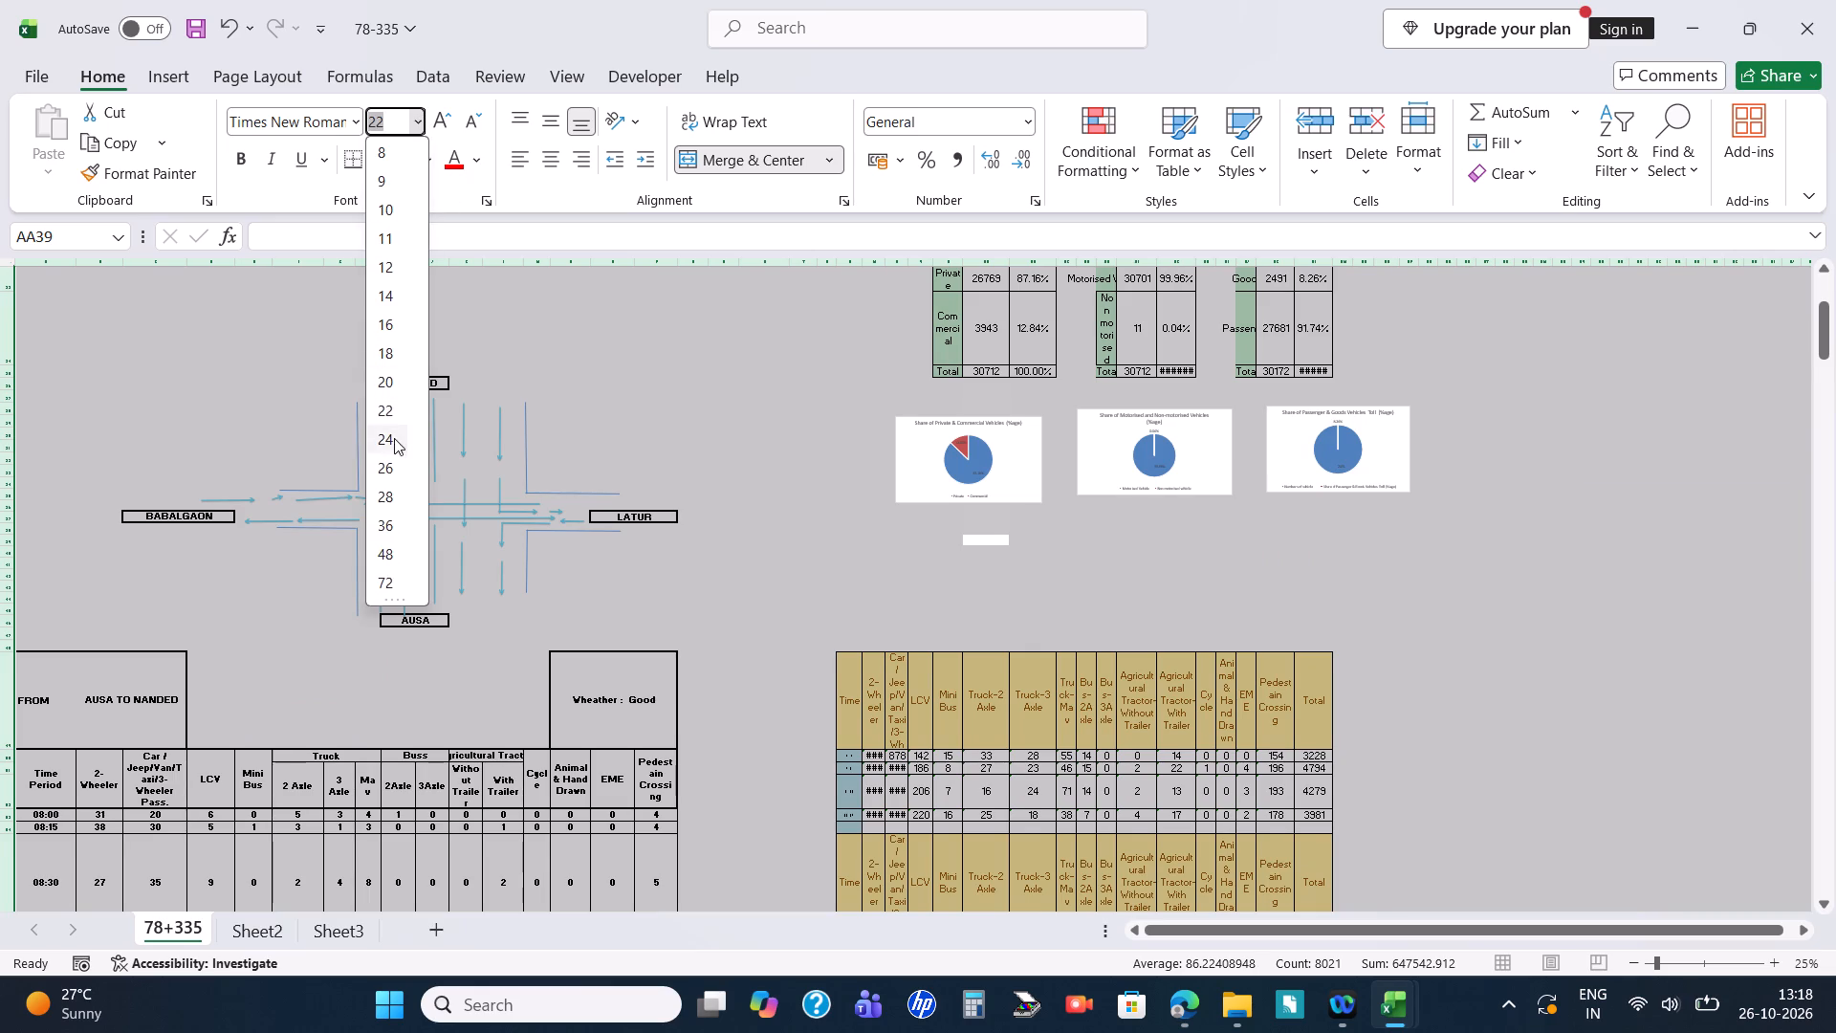
left_click(394, 438)
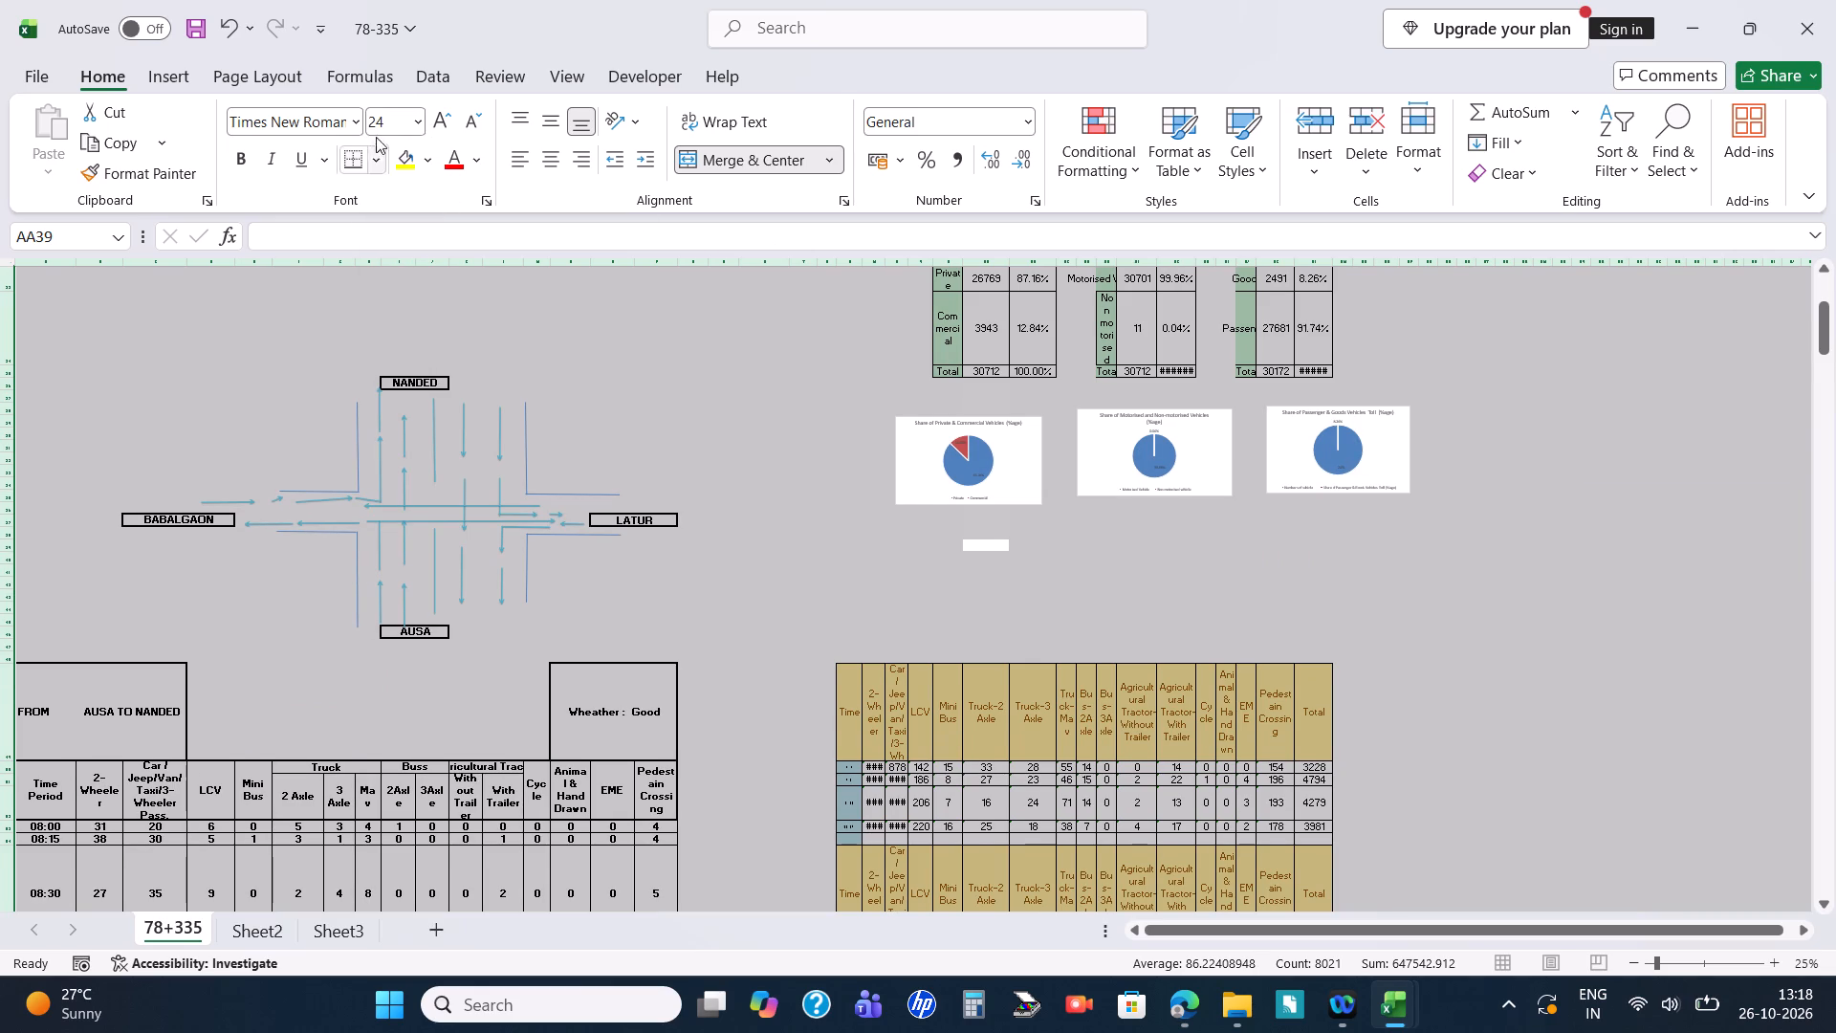
left_click(448, 120)
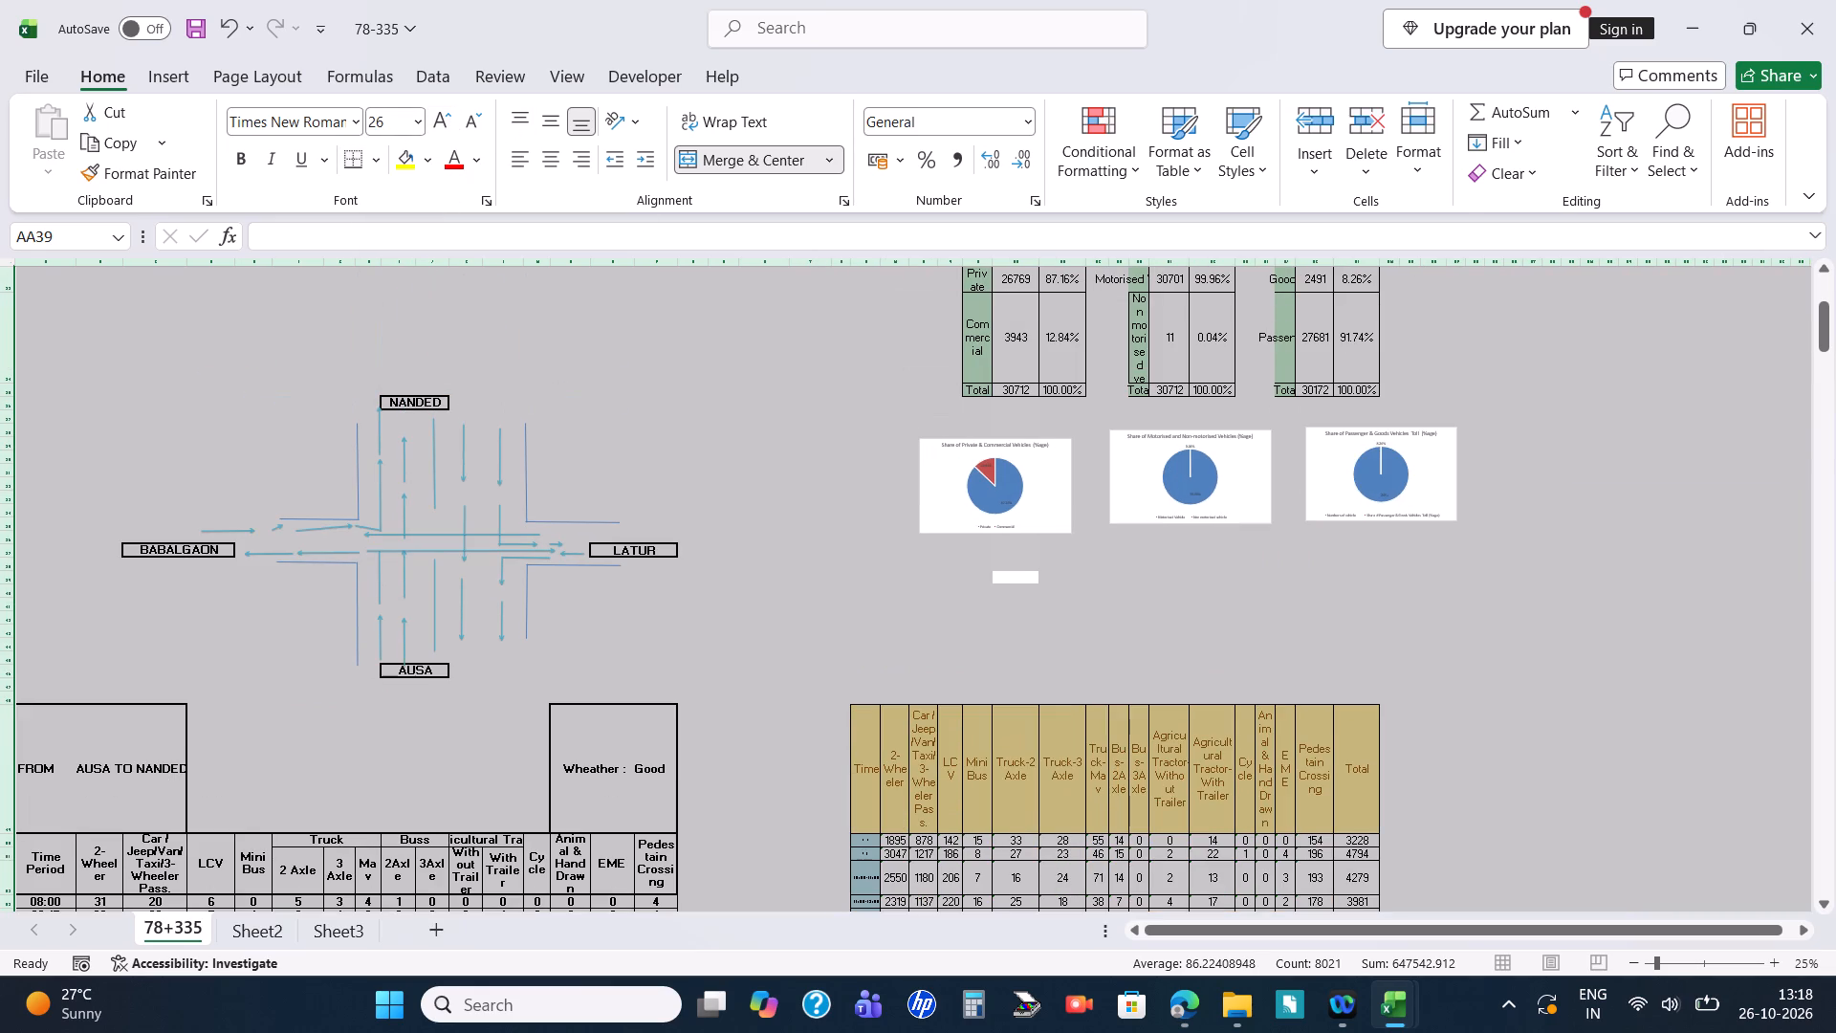
left_click(1487, 465)
Look over the reformatted charts, hourly count tables and PCU tables.
scroll(993, 323, "down", 3)
scroll(892, 245, "down", 4)
scroll(1132, 448, "down", 4)
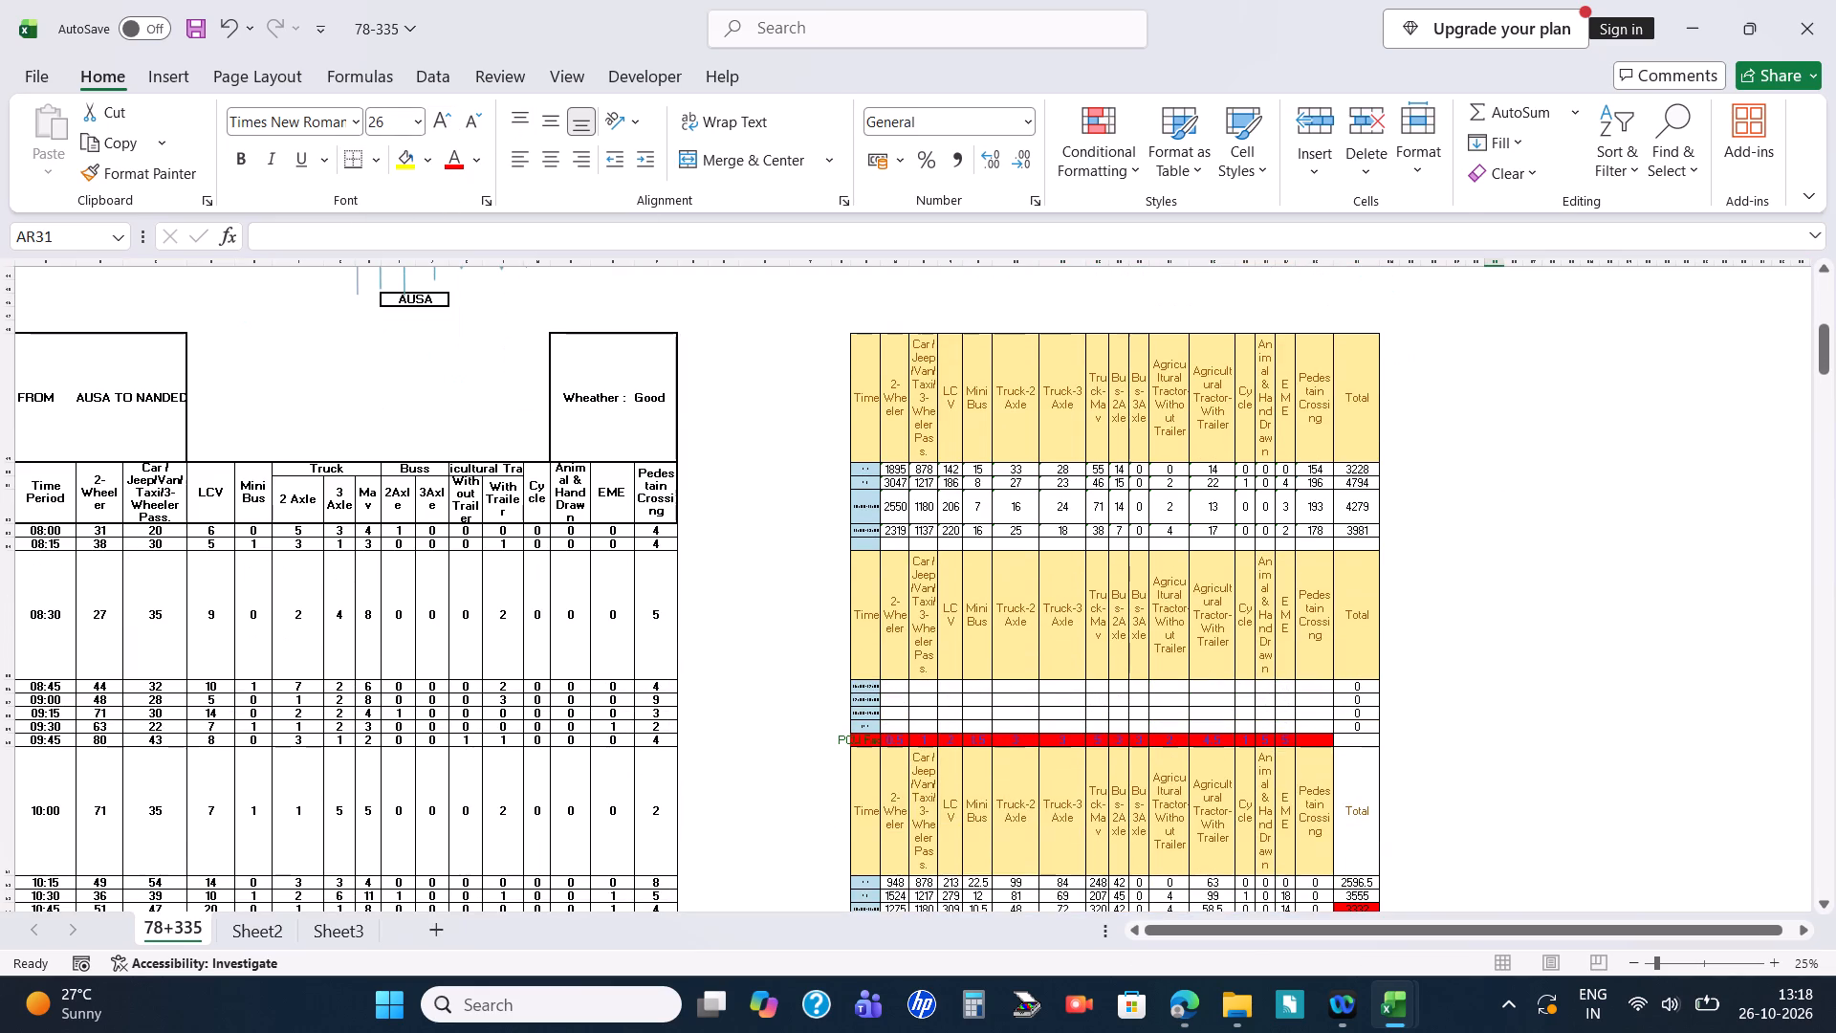
scroll(929, 473, "up", 11)
scroll(929, 473, "down", 5)
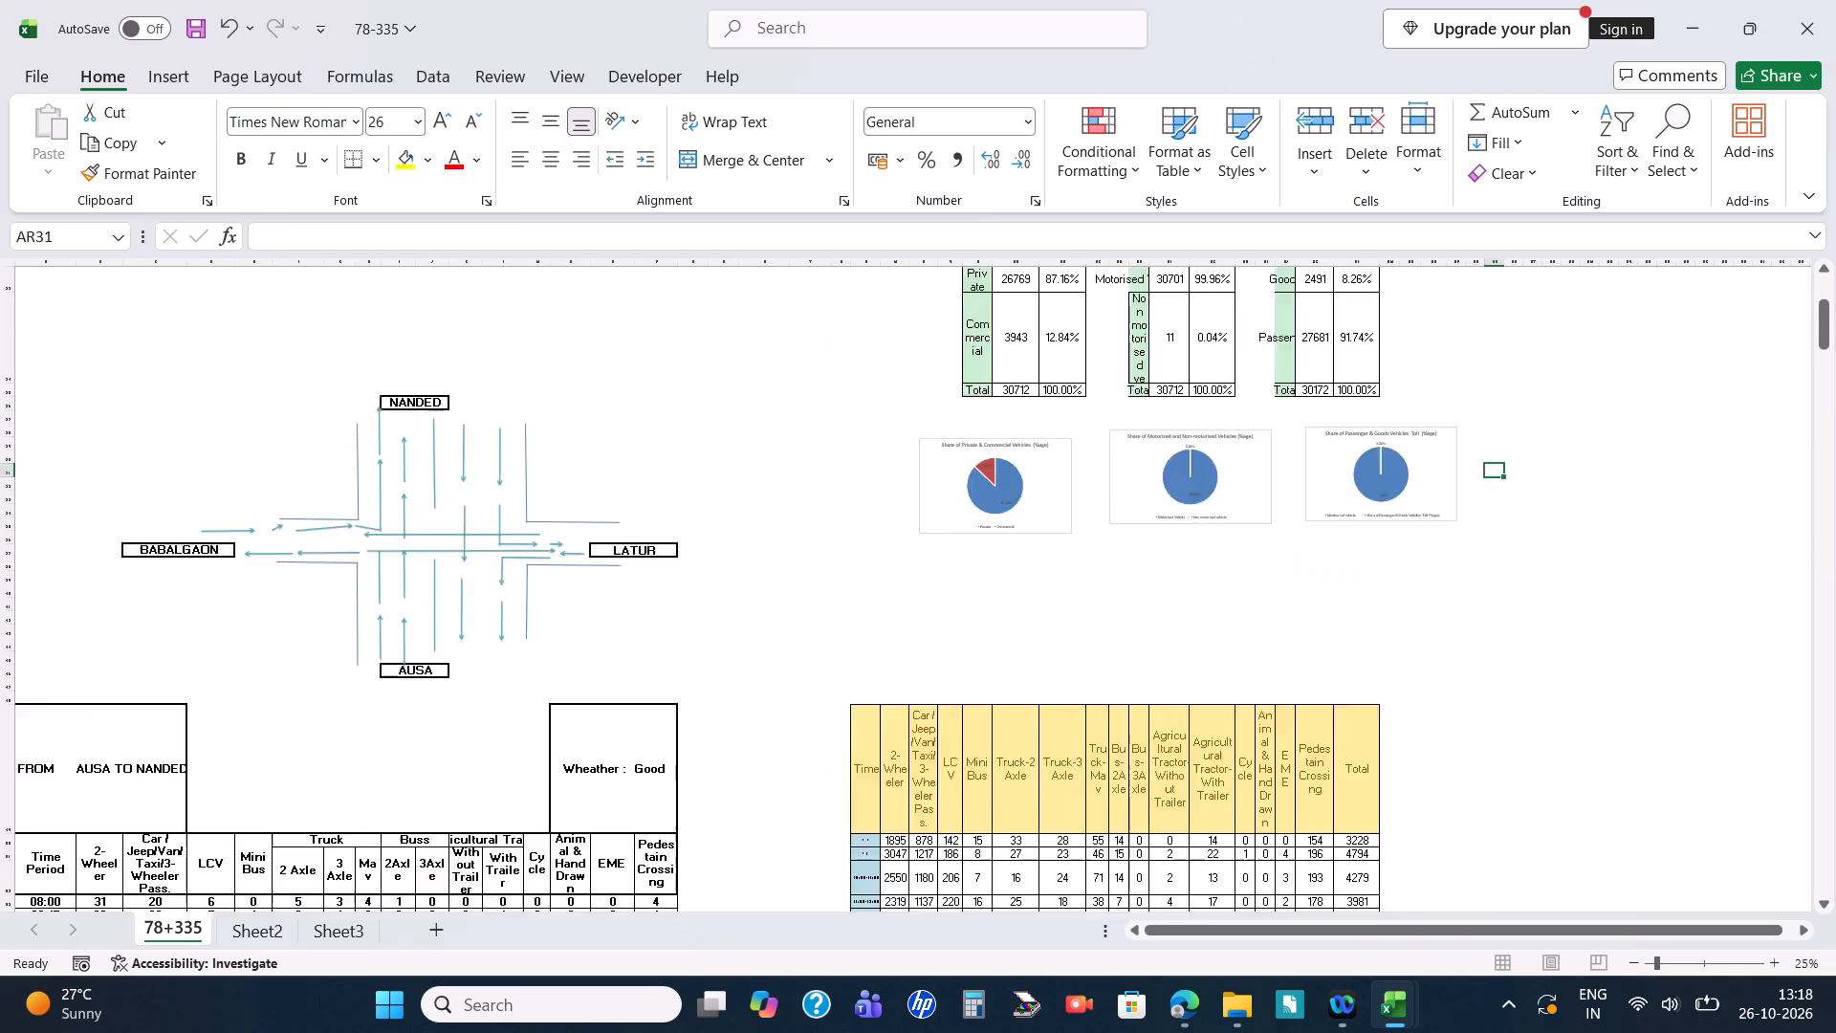
scroll(929, 473, "down", 6)
scroll(1260, 465, "down", 3)
left_click(1471, 457)
scroll(1017, 445, "up", 1)
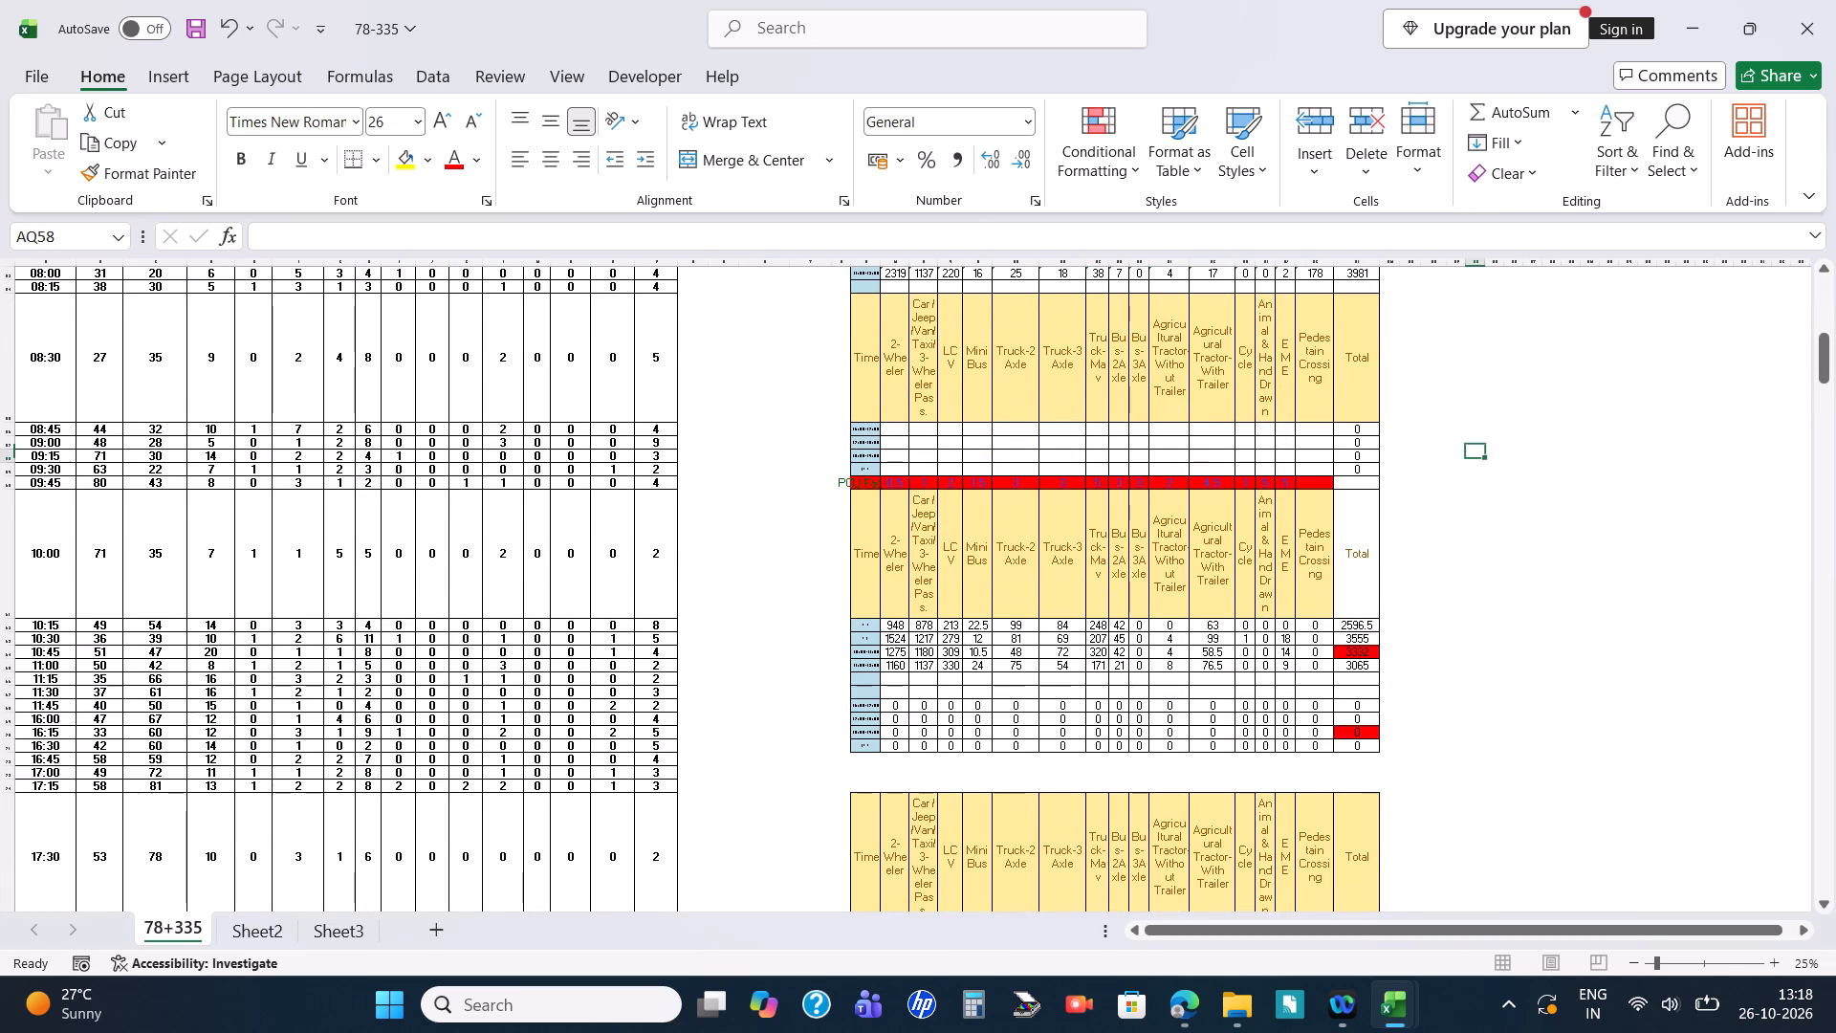
scroll(932, 402, "up", 2)
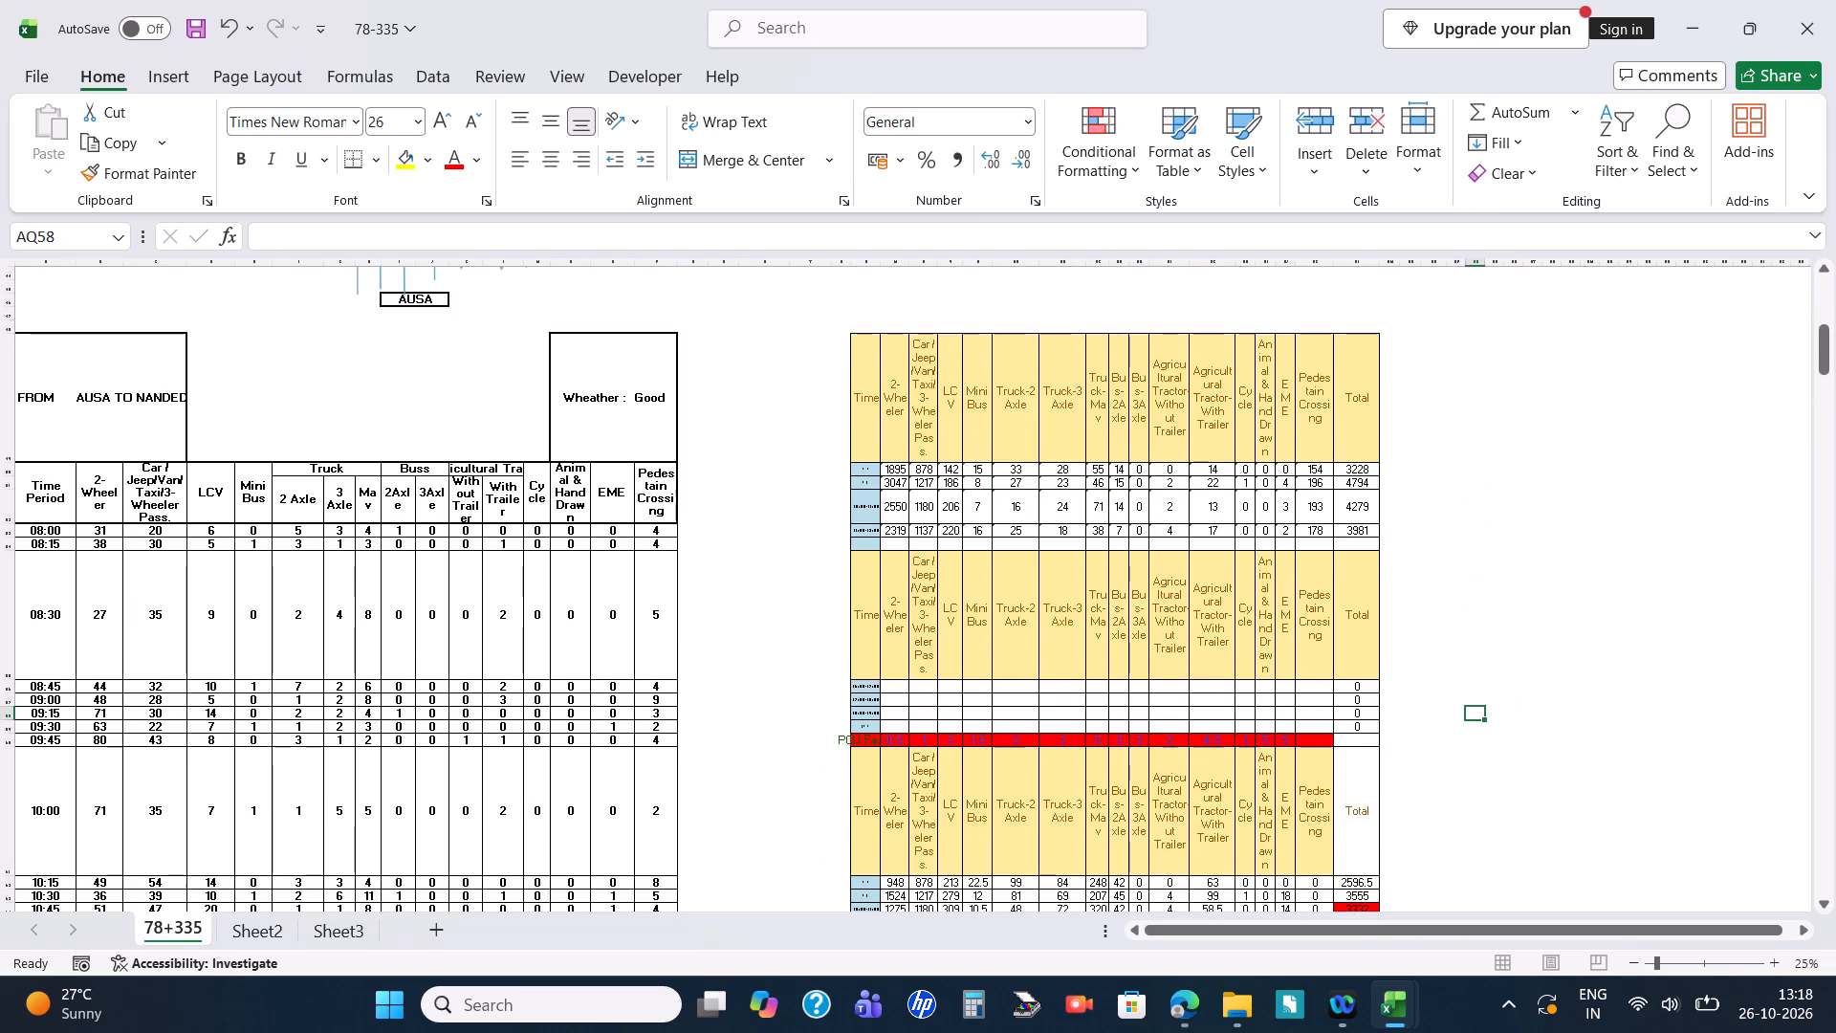
Start a SUM formula in W56 for 16:00-17:00 two-wheelers with the Ausa to Nanded range B69:B72.
left_click(893, 682)
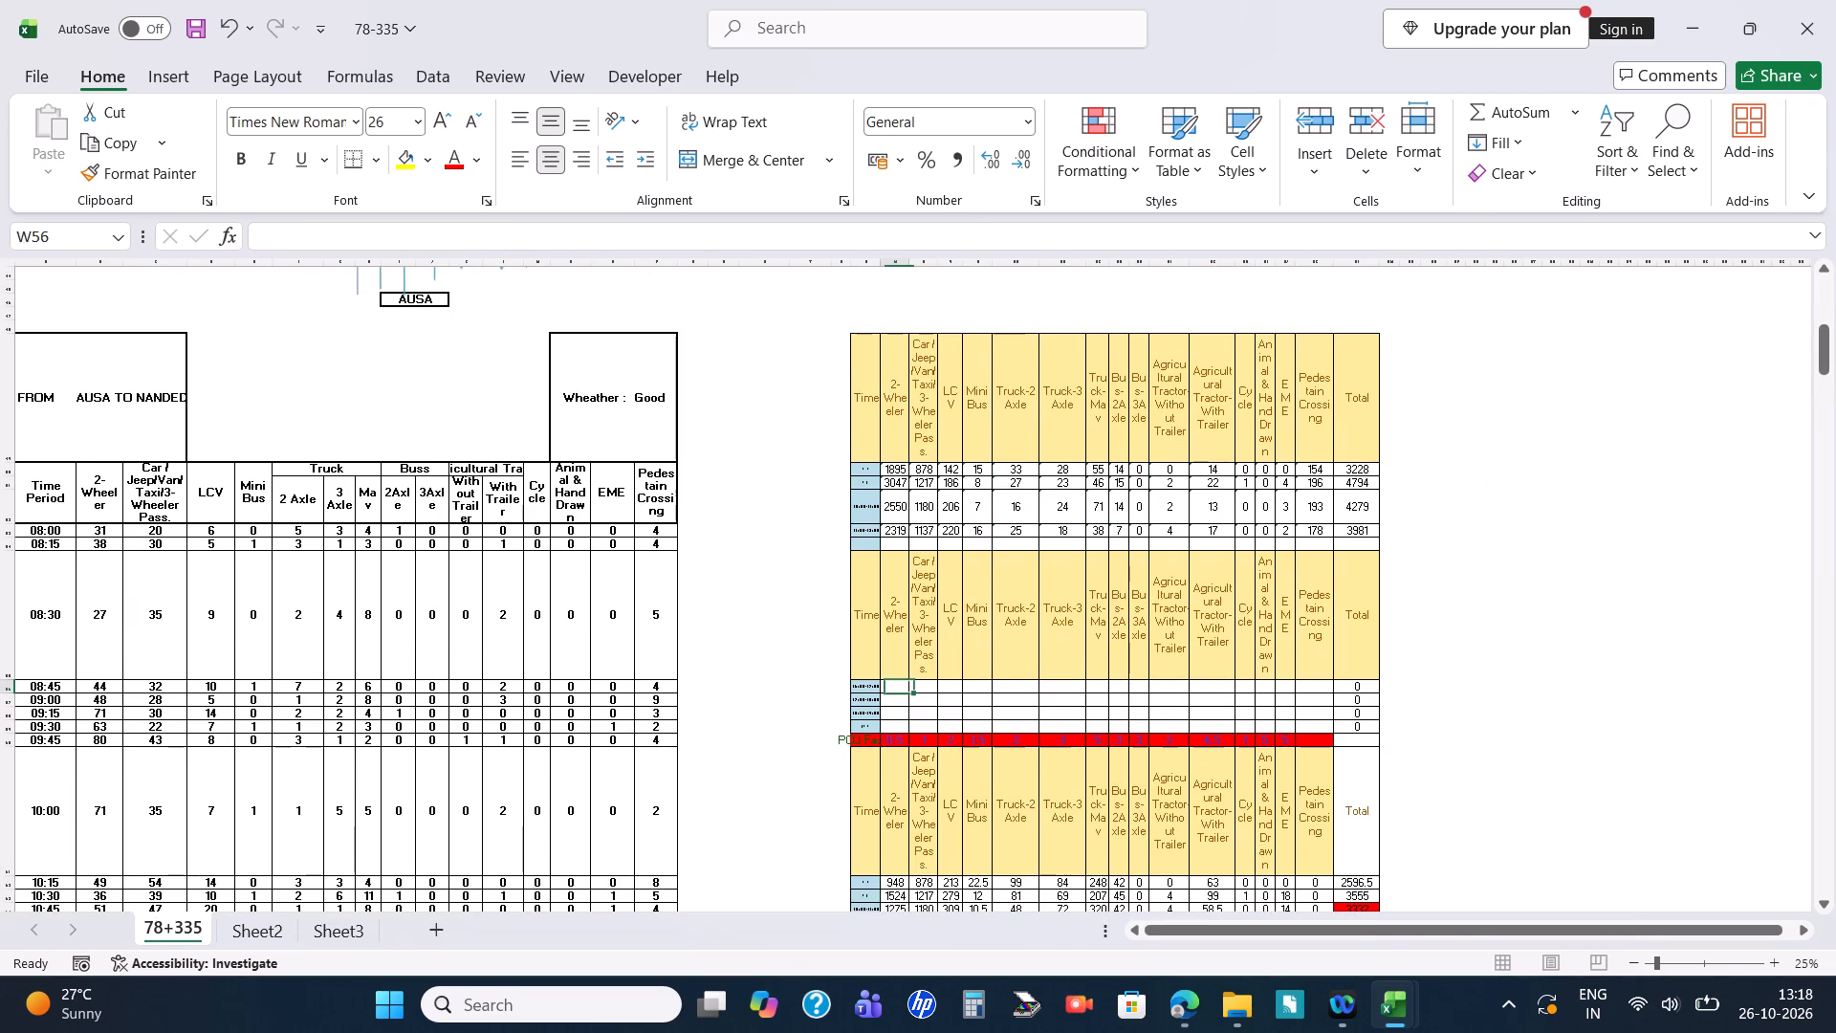
left_click(853, 687)
left_click(892, 686)
left_click(495, 233)
type("=si")
key("BackSpace")
type("um")
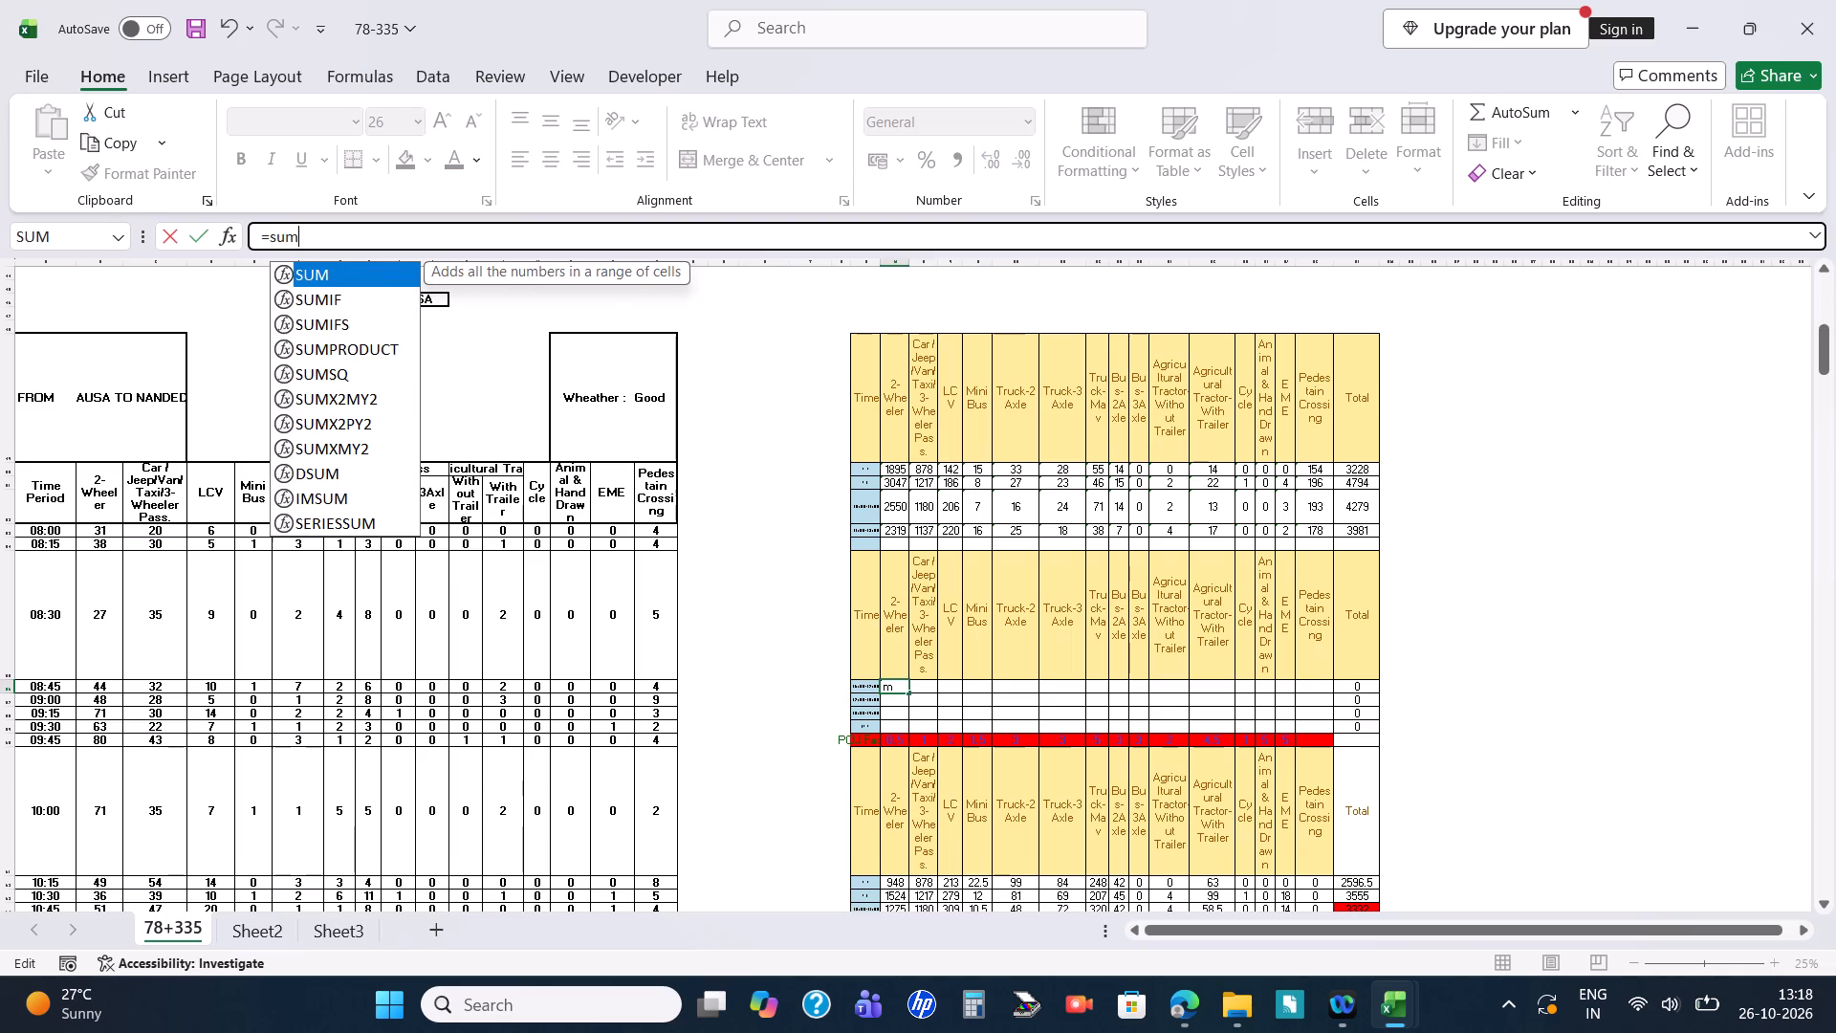
double_click(299, 266)
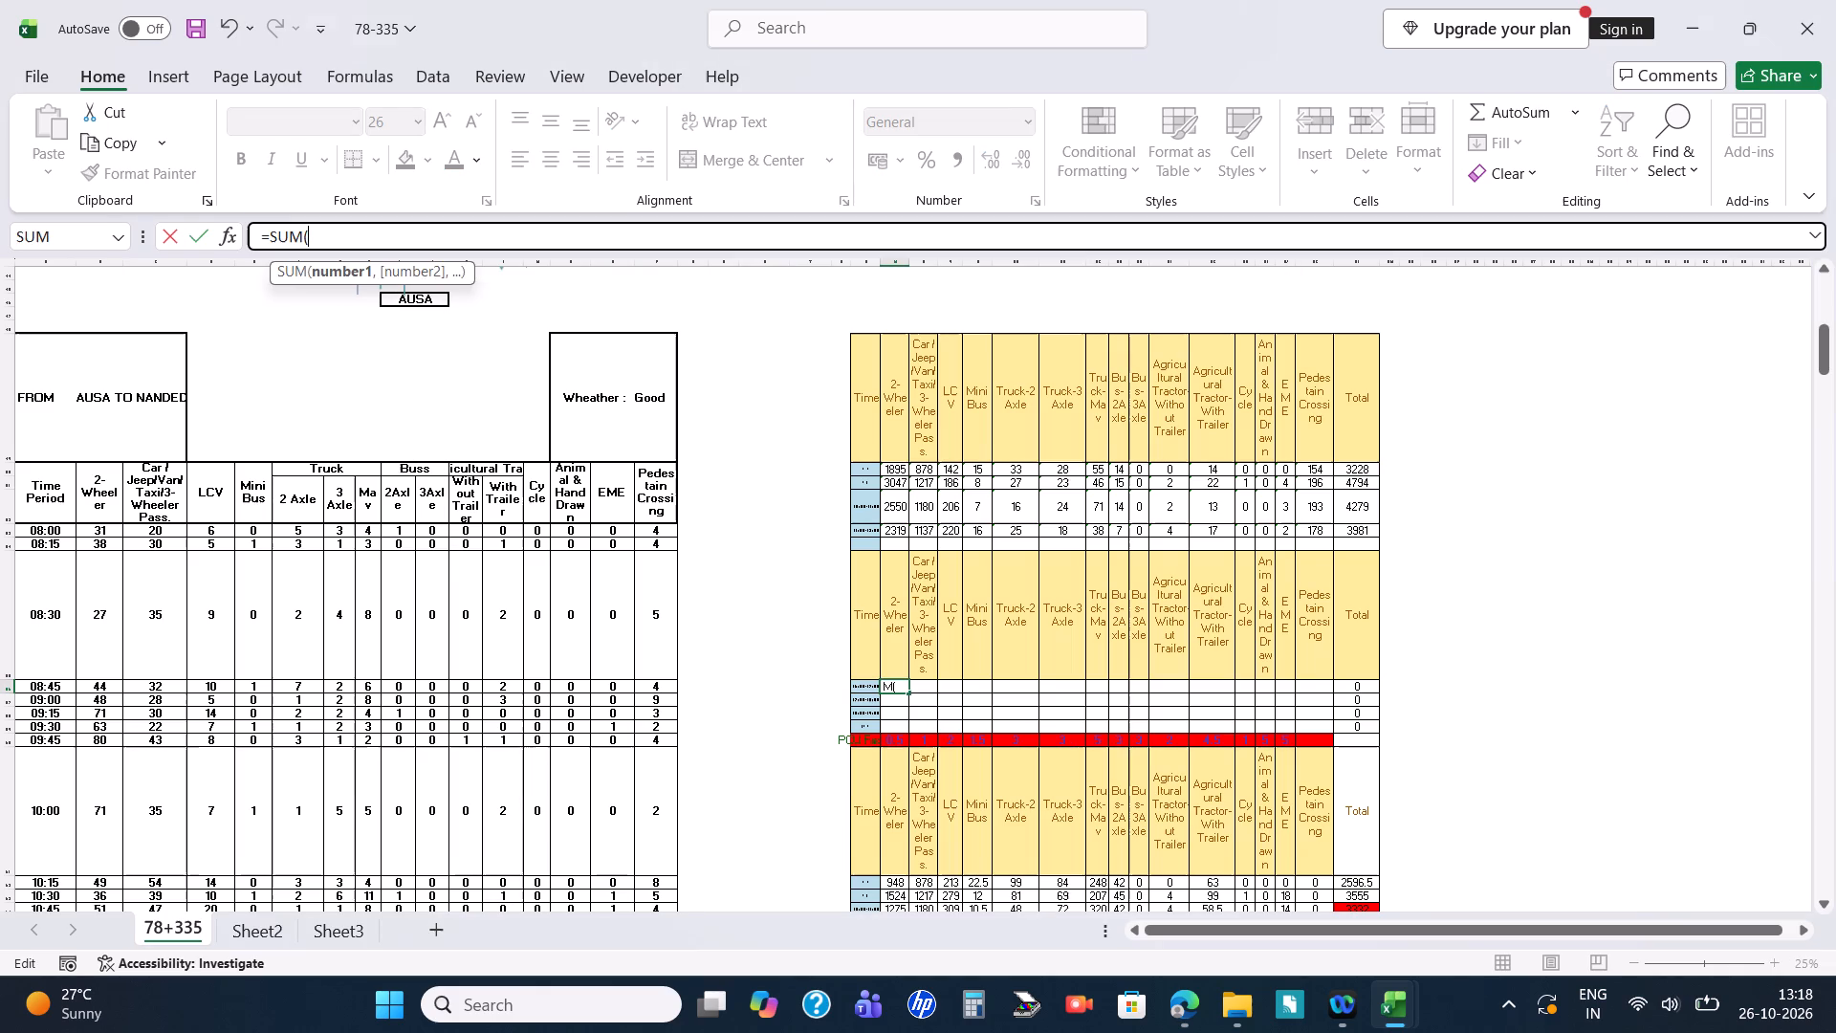
left_click_drag(1277, 929, 732, 877)
scroll(237, 743, "down", 2)
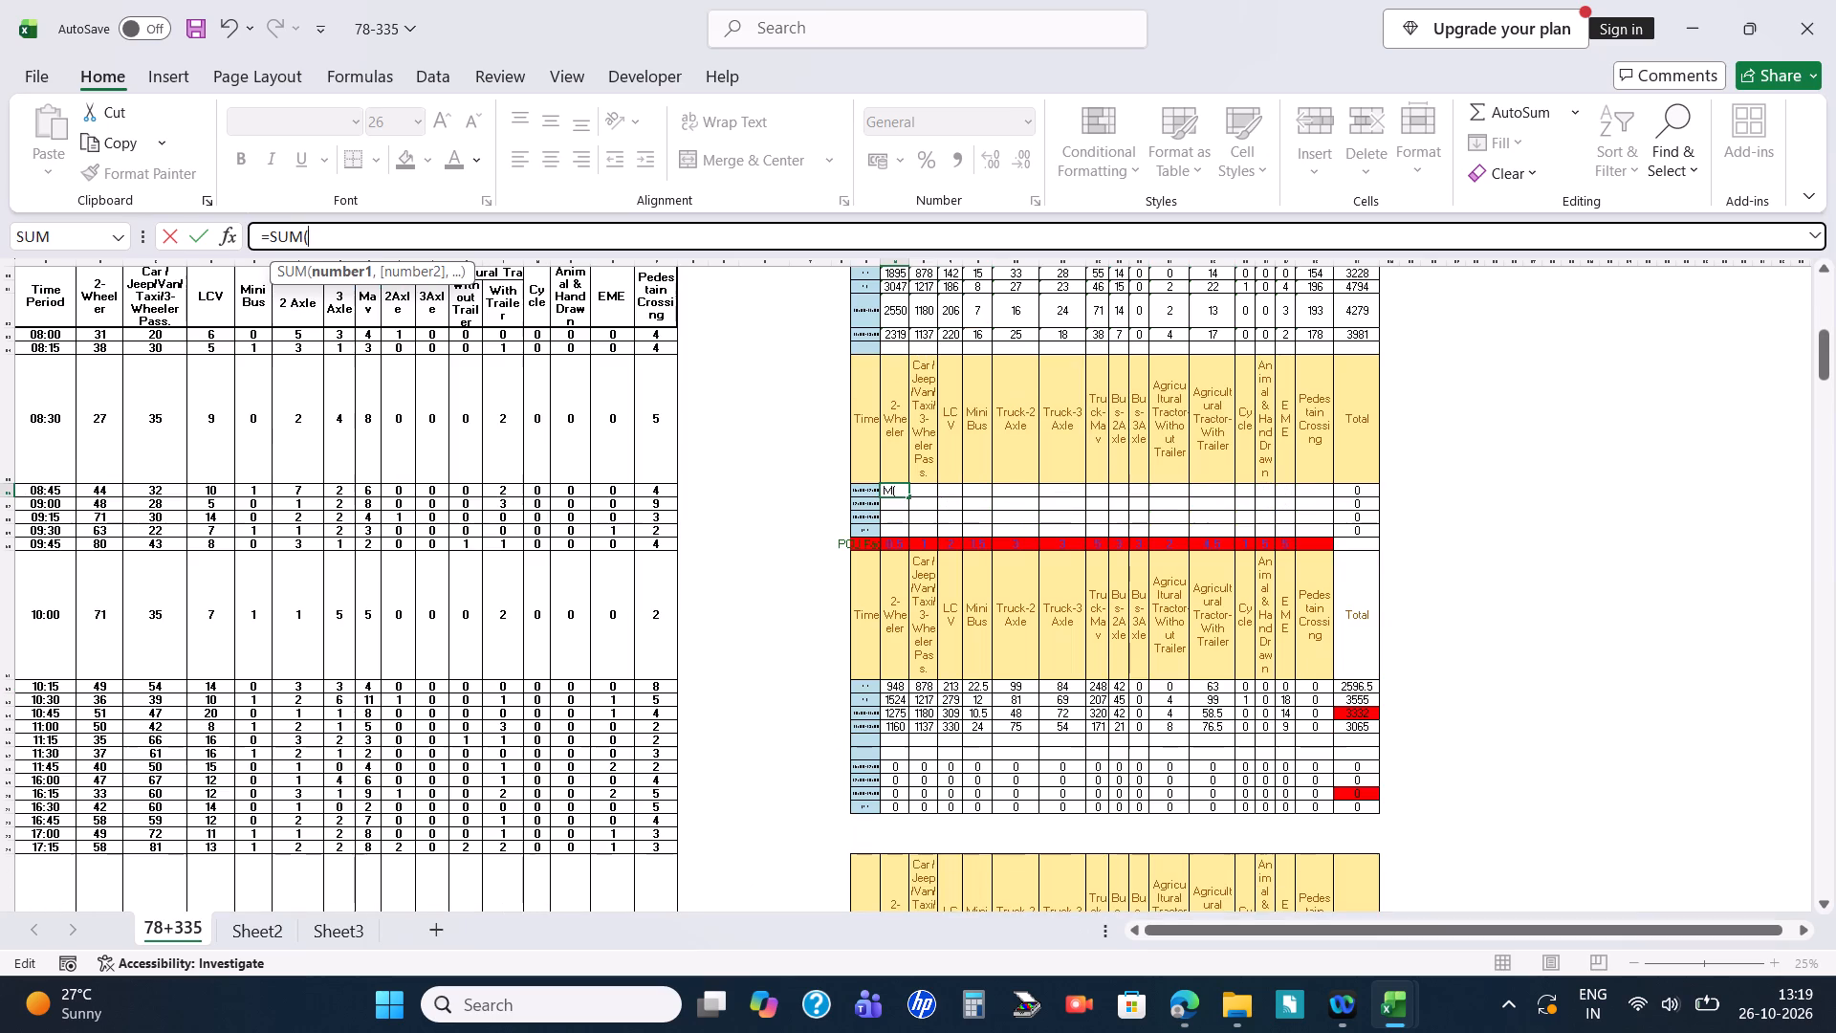
scroll(210, 720, "down", 2)
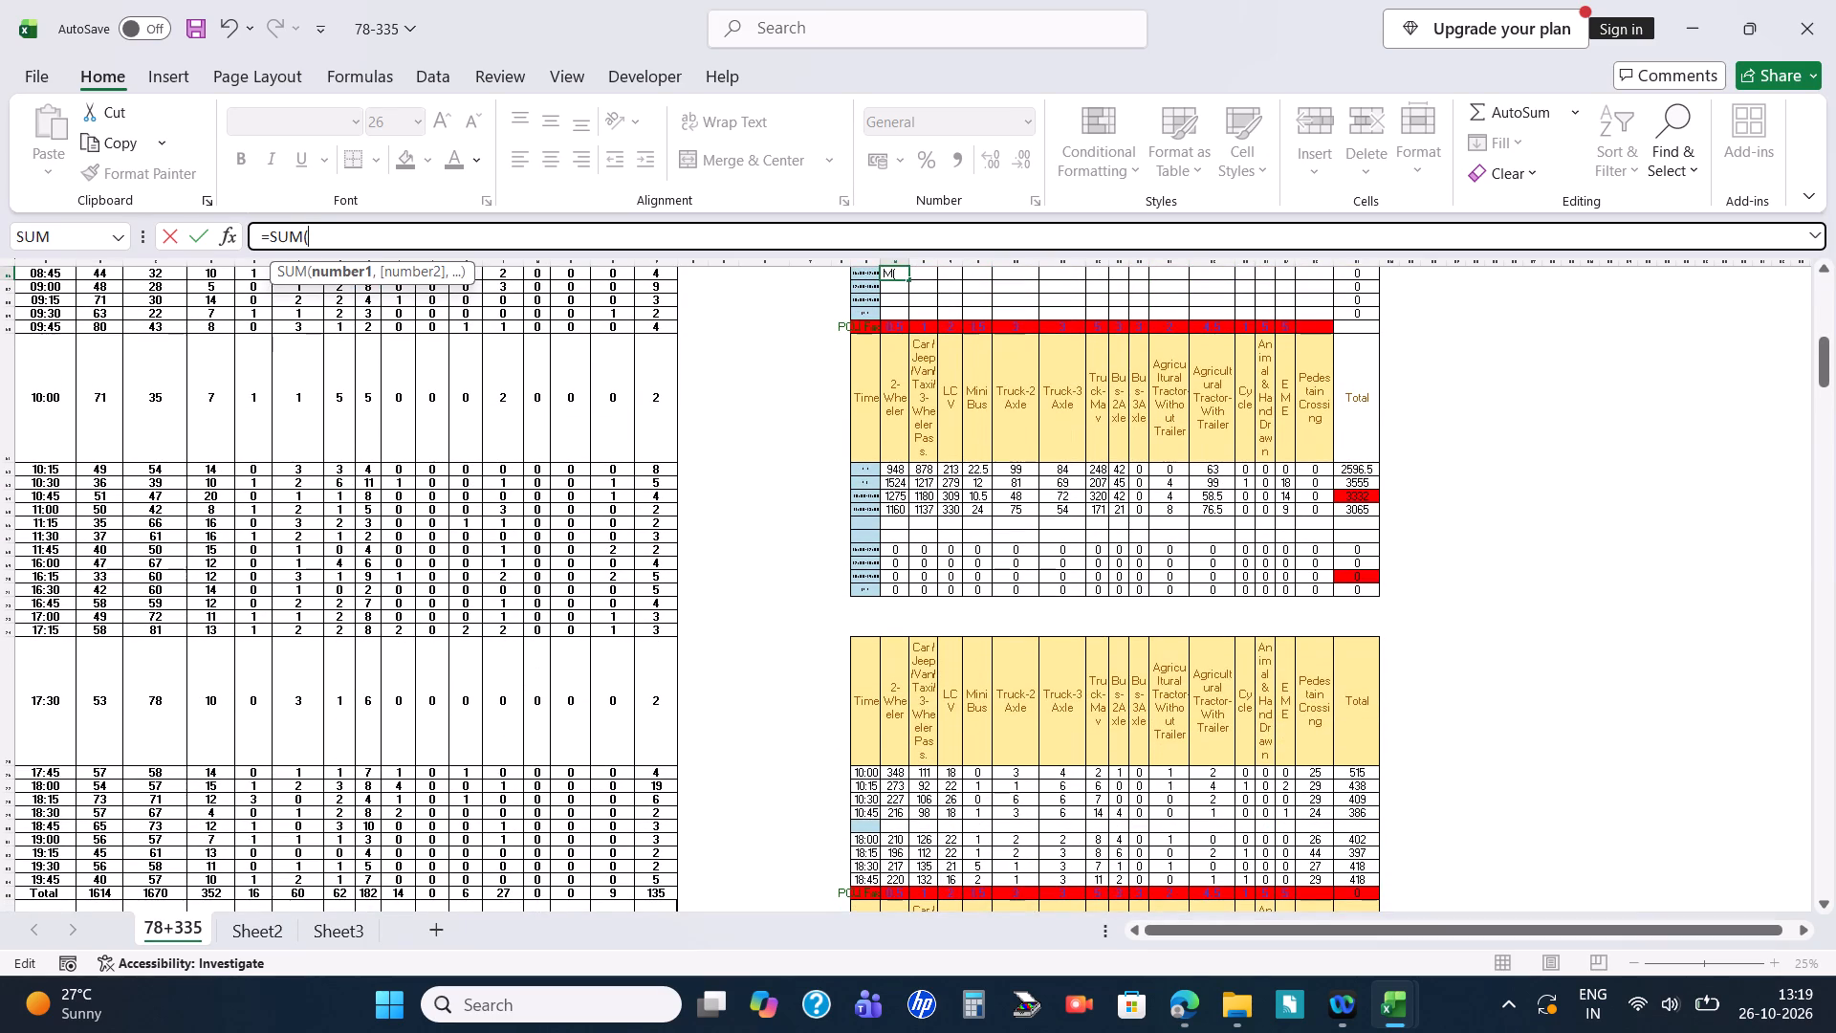
left_click_drag(100, 559, 103, 599)
Add the Ausa to Latur range B115:B118 and the Ausa to Babalgaon range B160:B163 to the SUM formula.
scroll(125, 615, "down", 3)
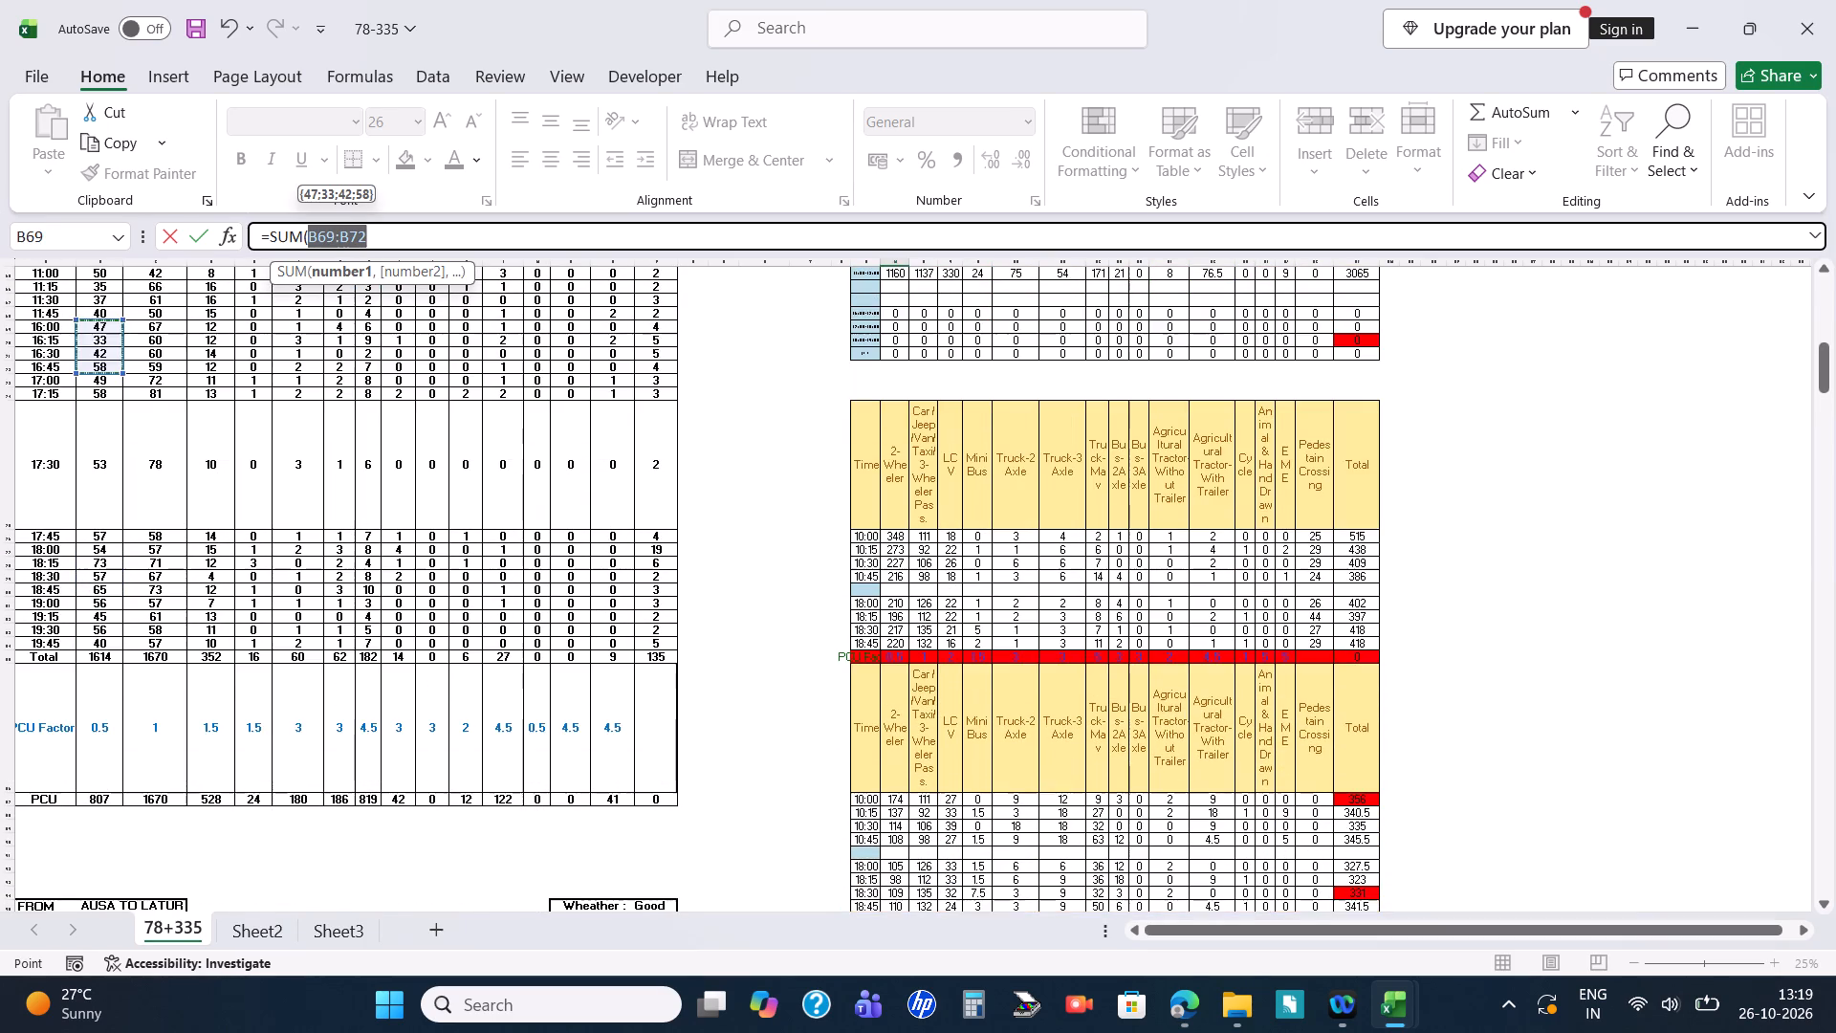
scroll(125, 615, "down", 3)
scroll(120, 601, "up", 7)
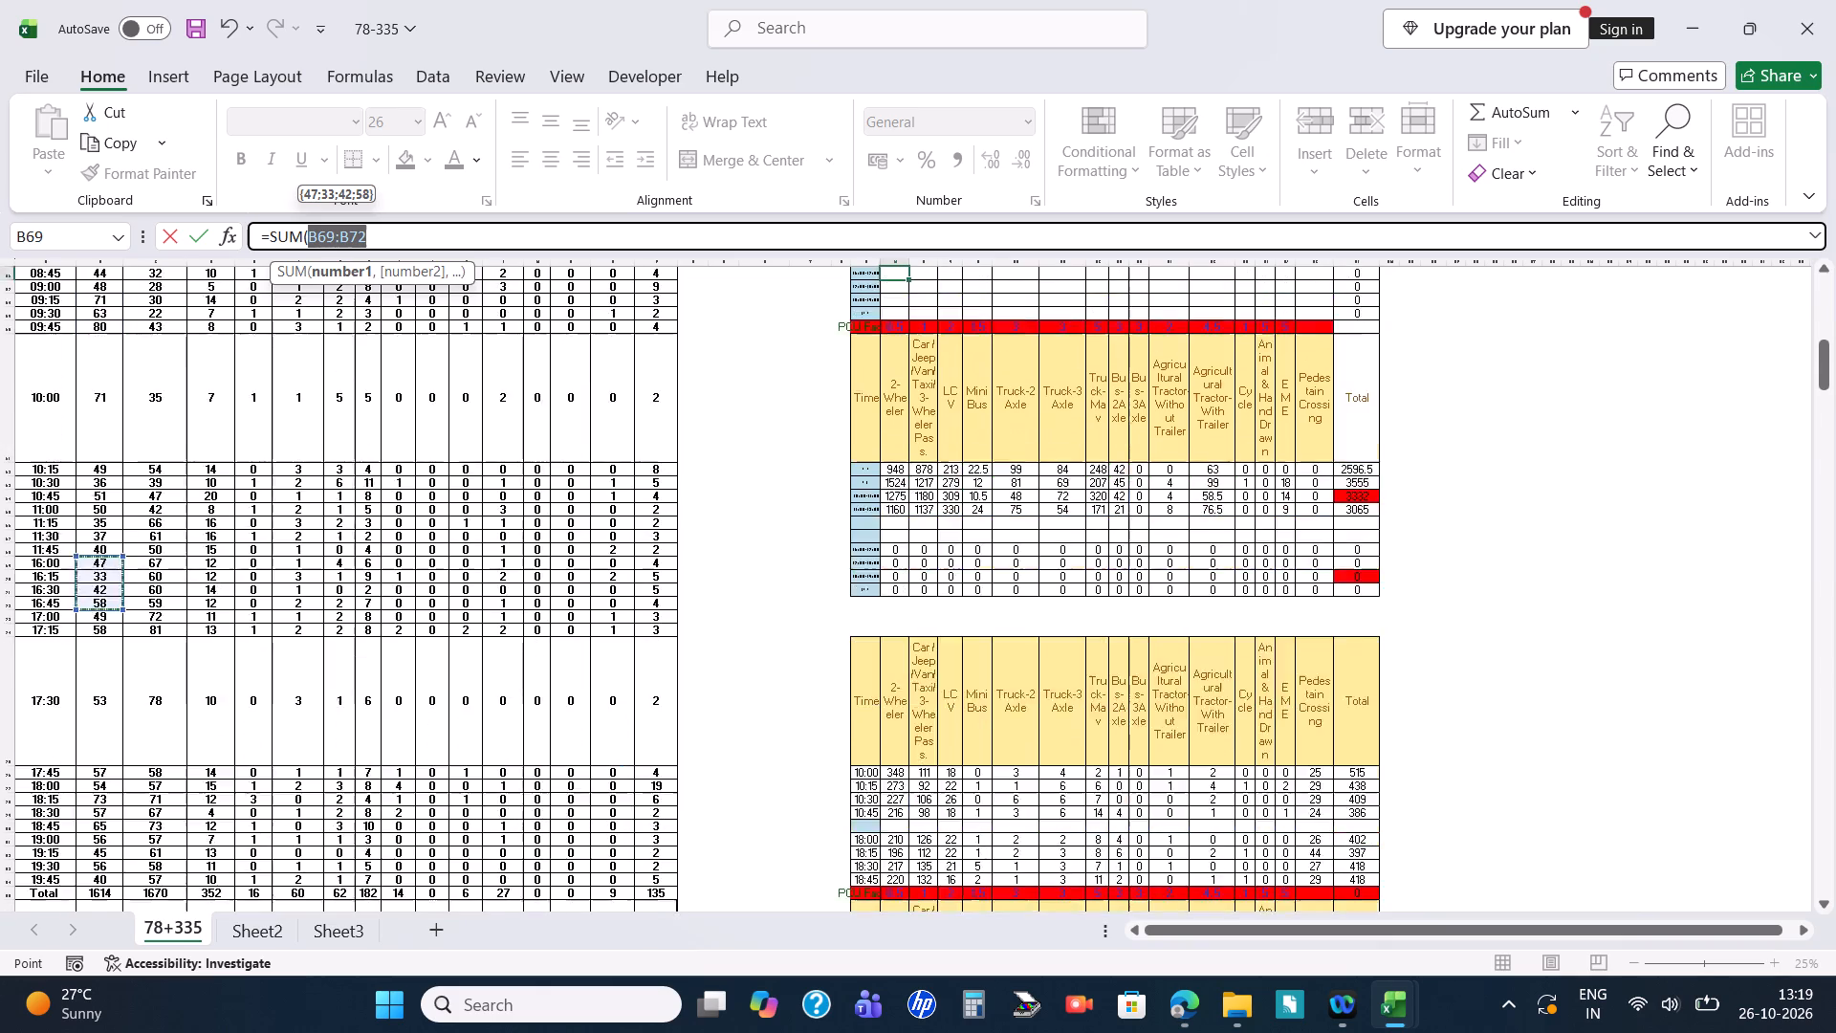
scroll(120, 601, "up", 2)
scroll(120, 601, "down", 10)
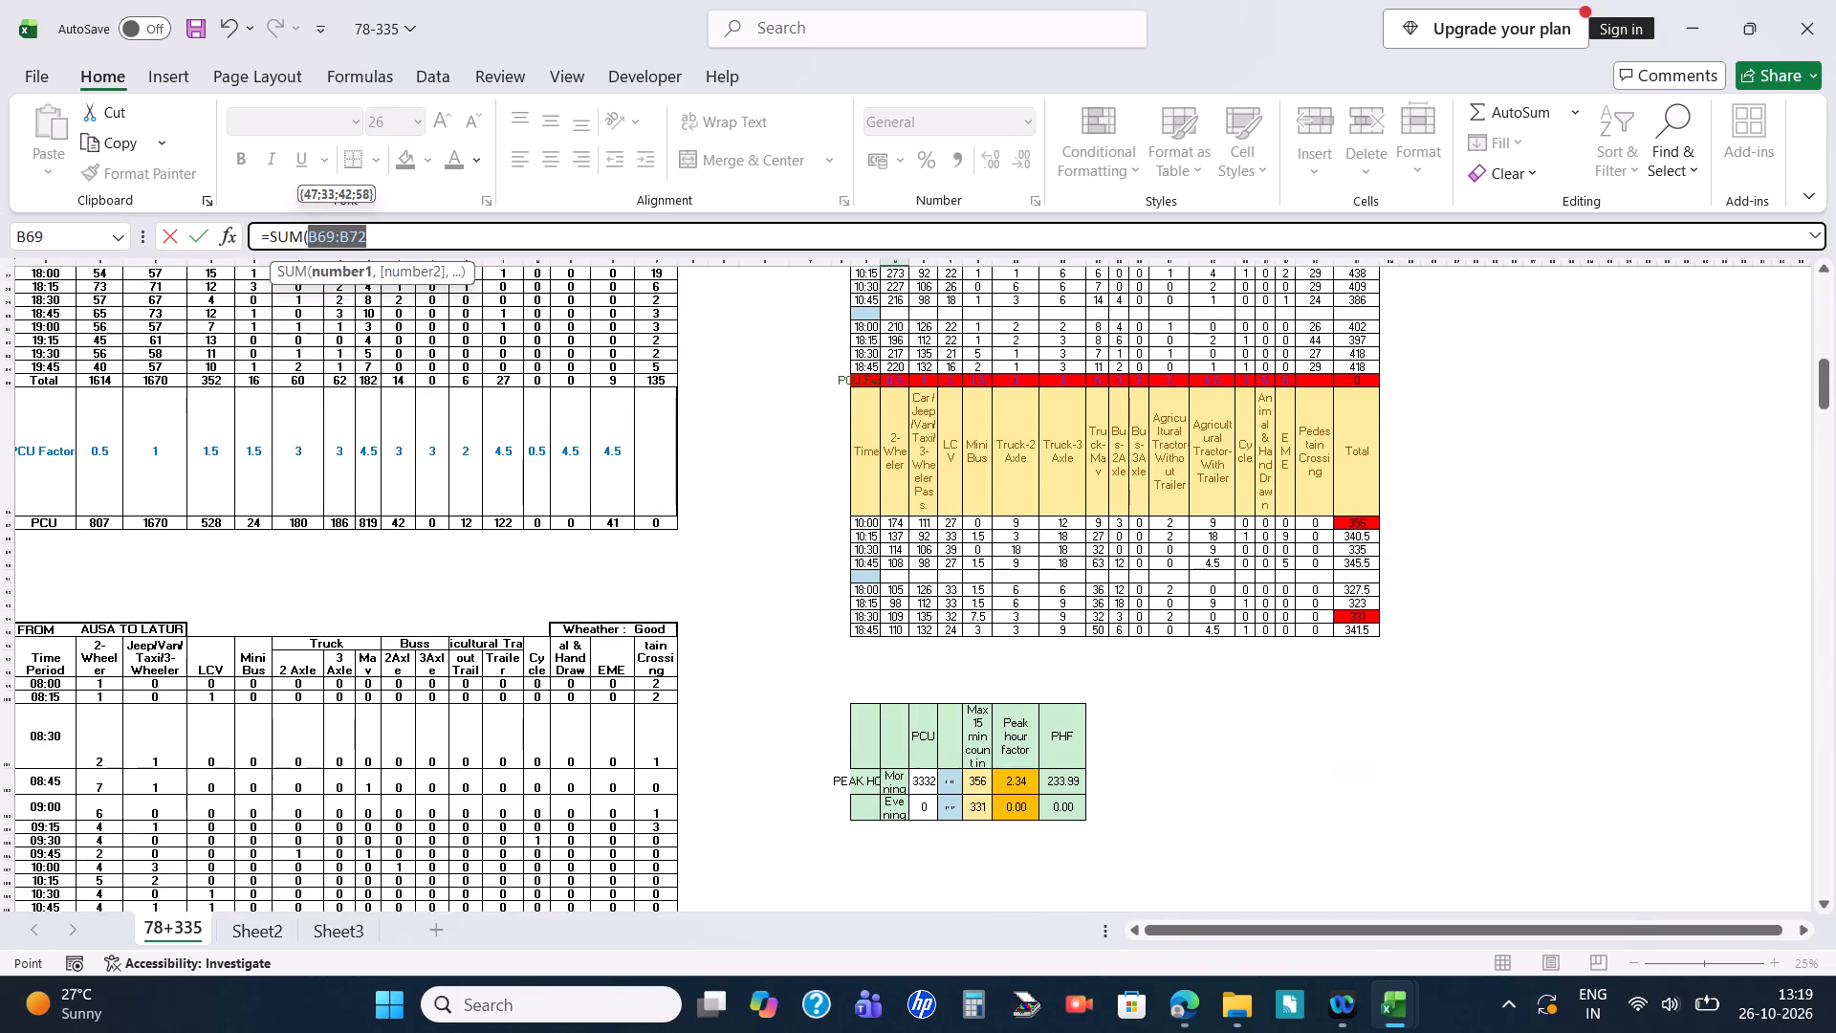
scroll(120, 601, "down", 7)
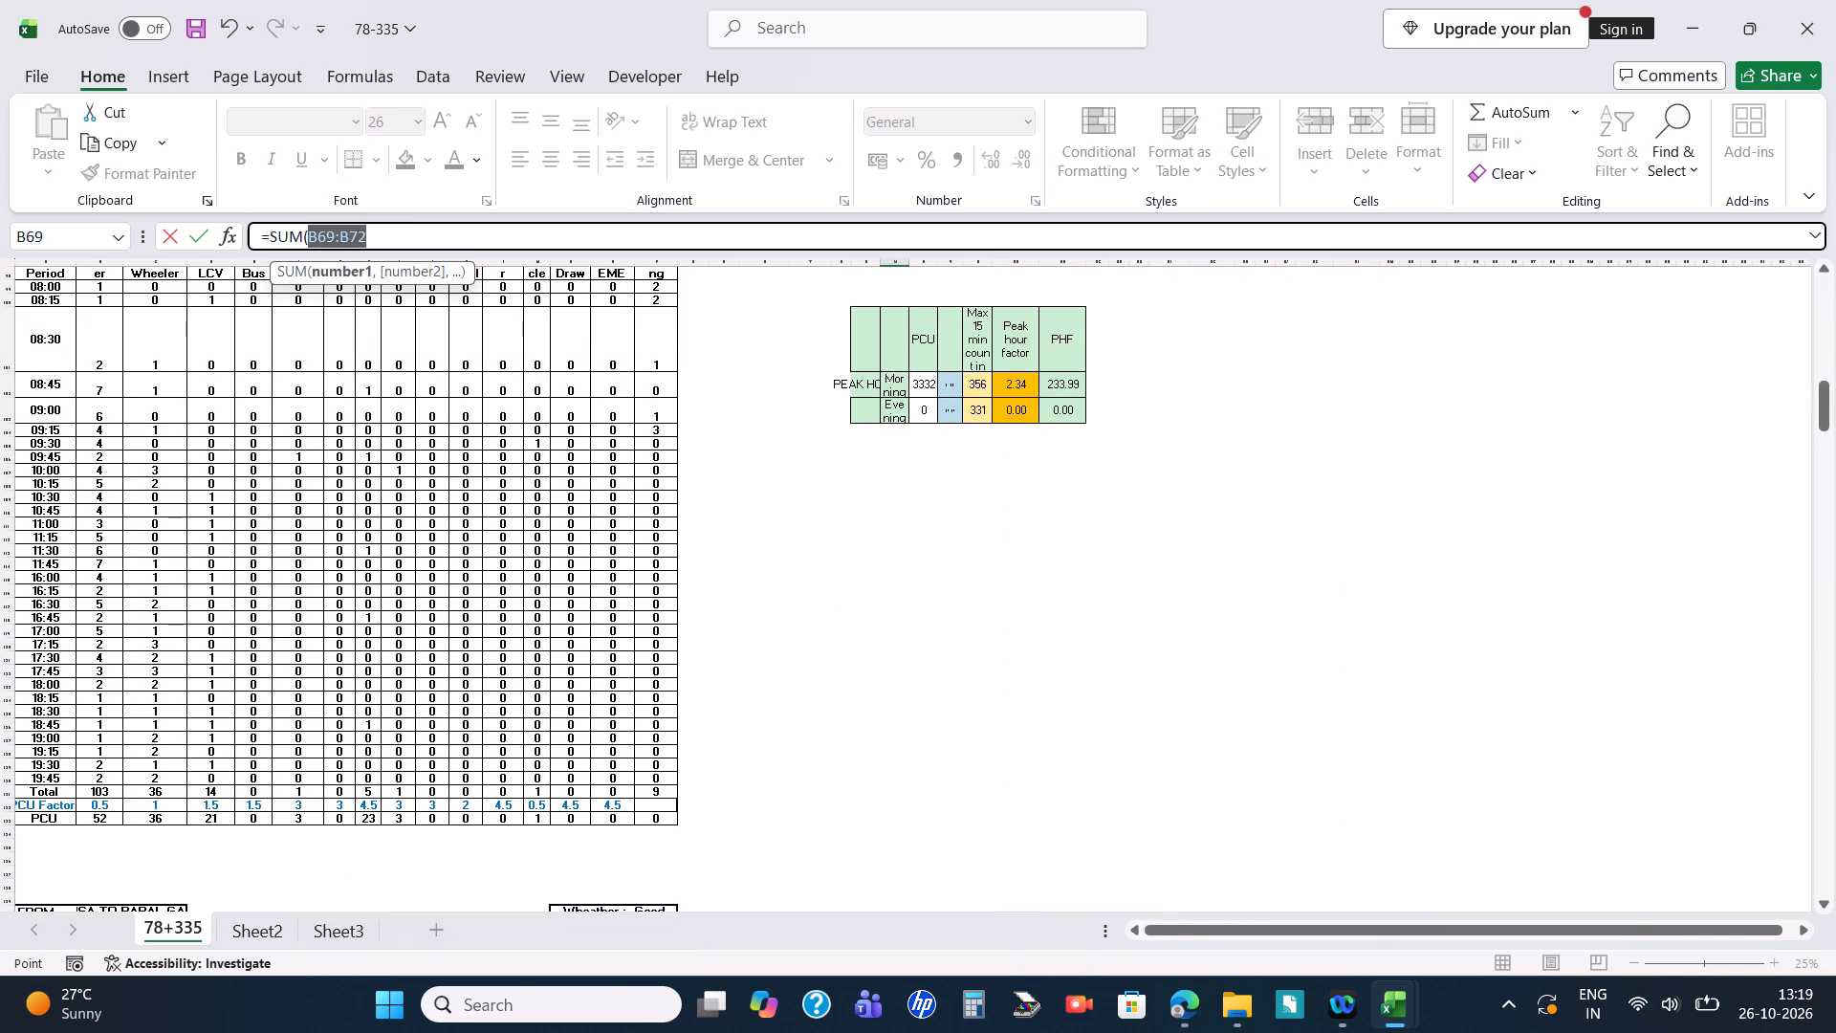
left_click_drag(111, 582, 111, 615, "ctrl")
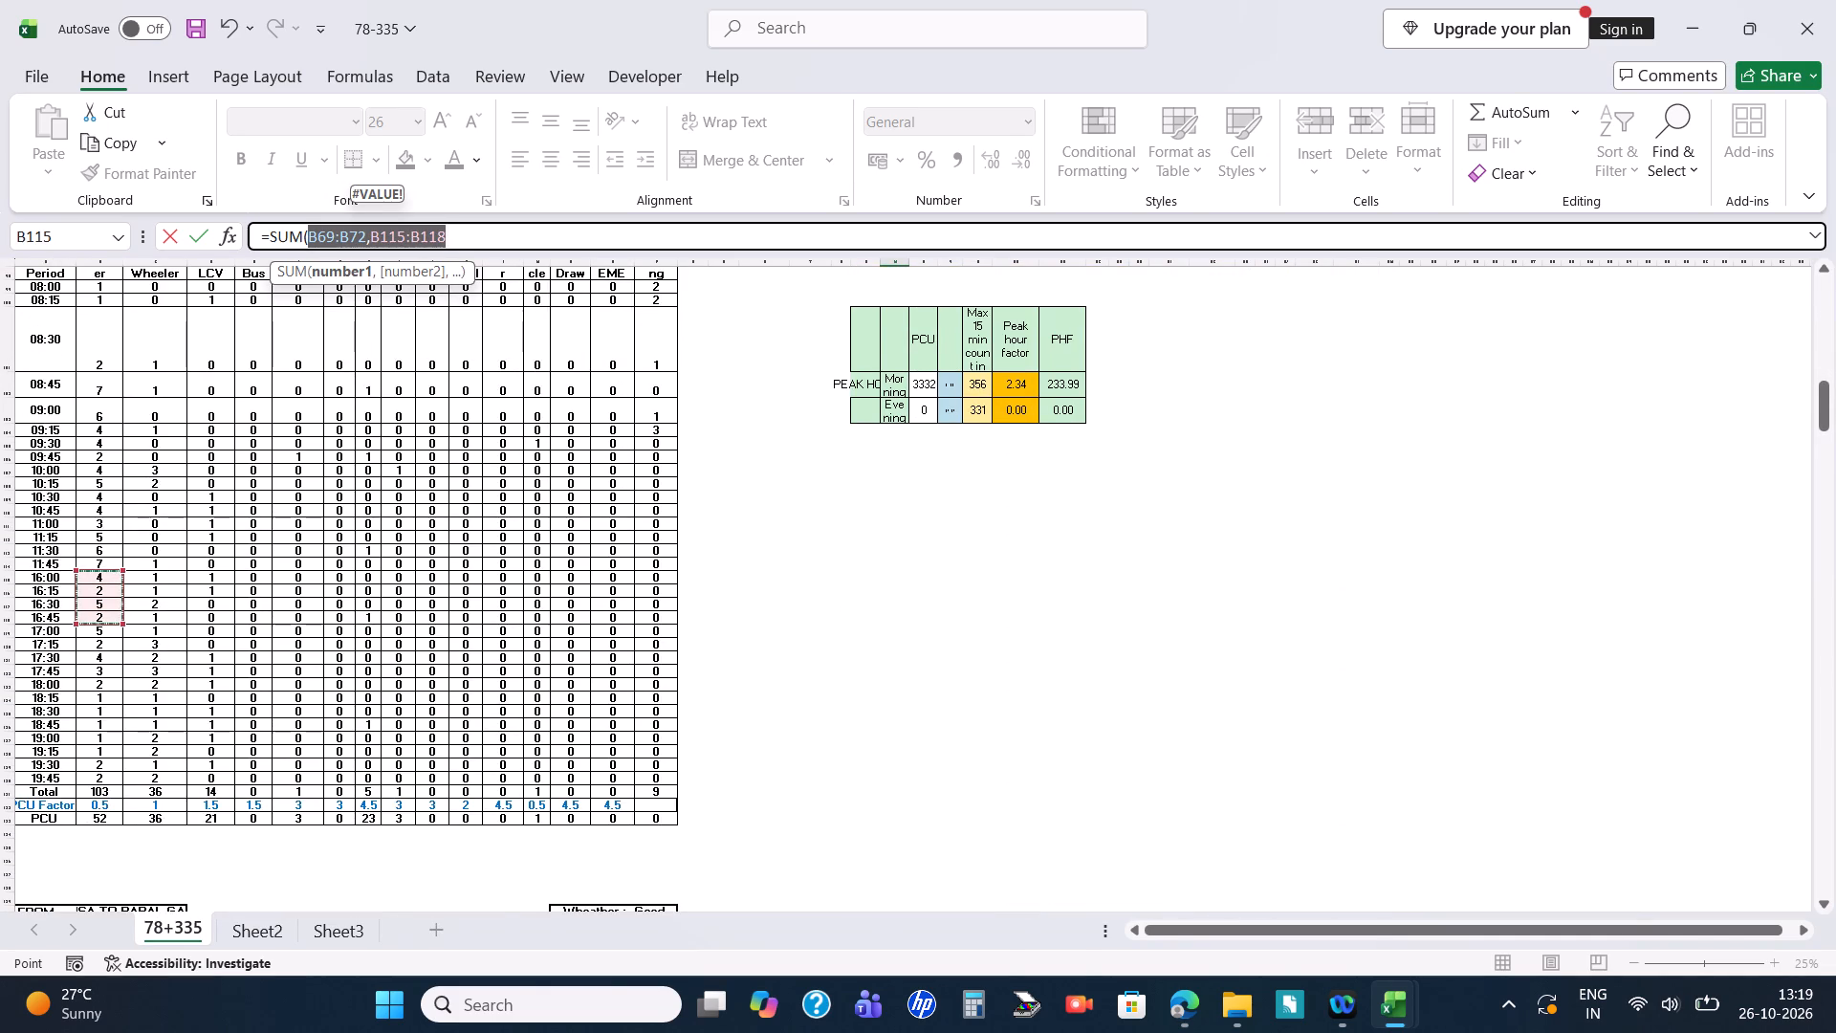
scroll(111, 615, "down", 11)
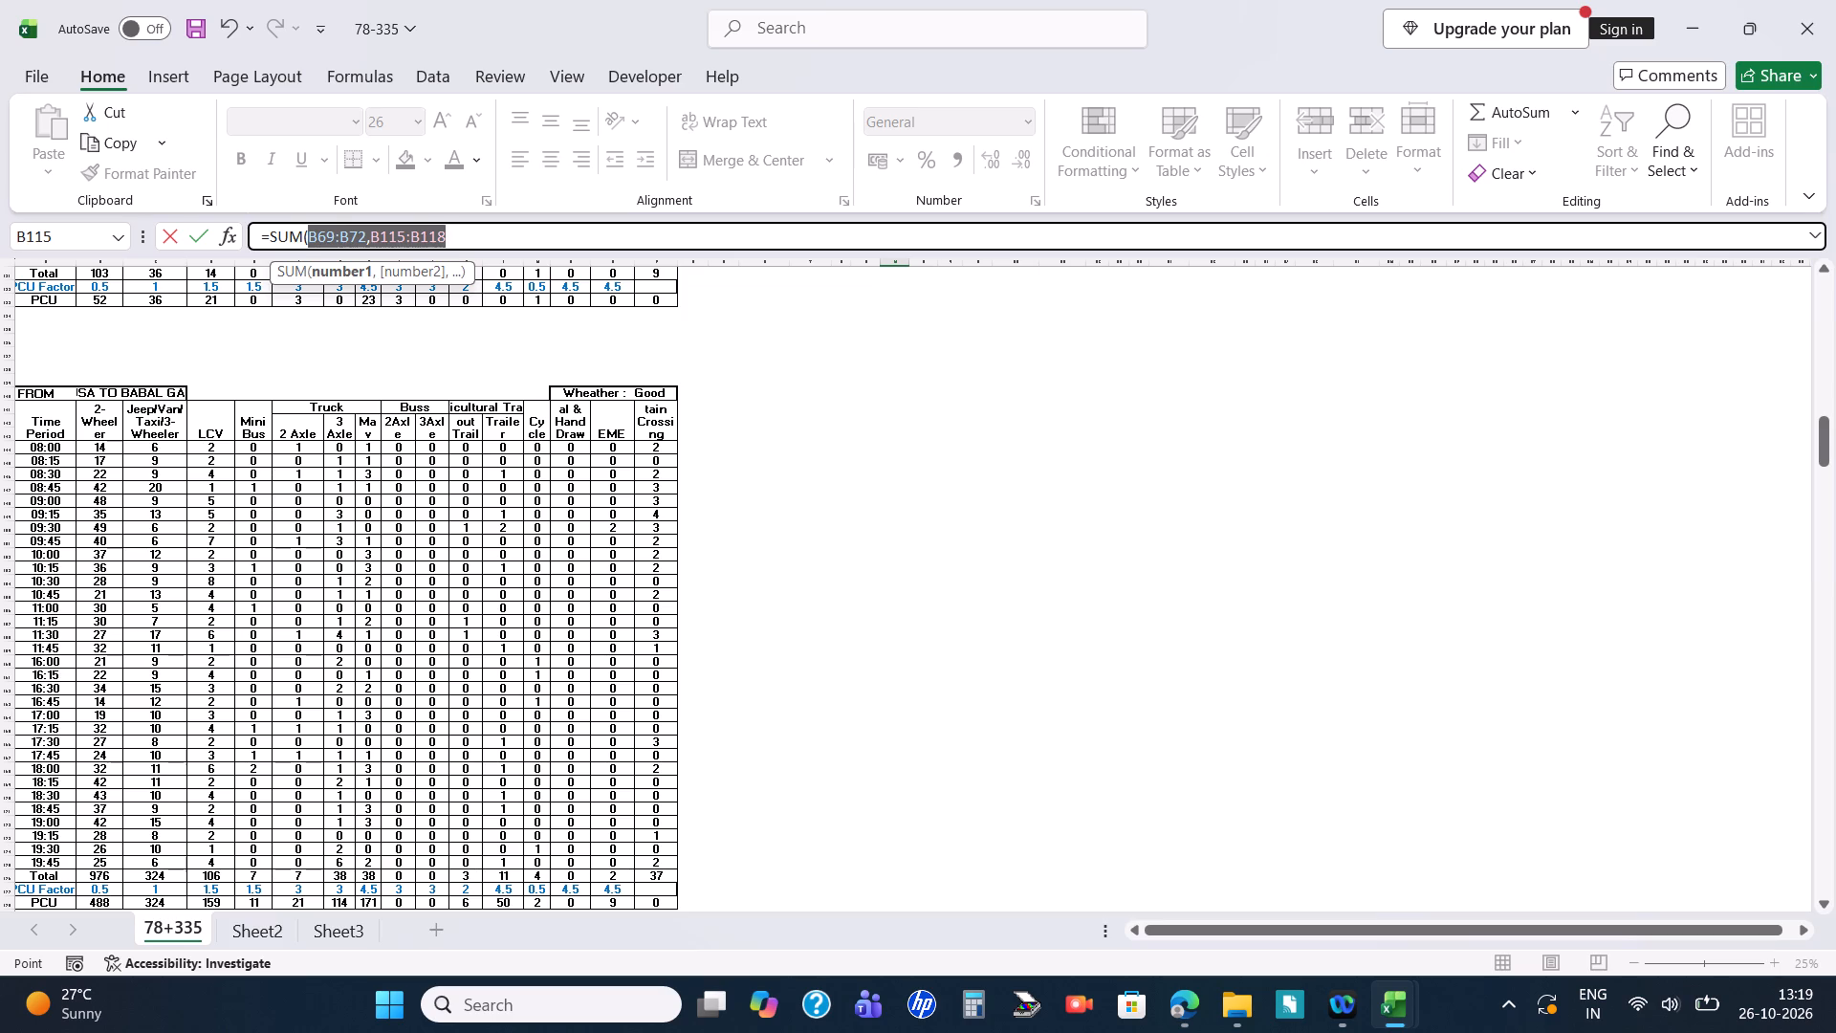
left_click_drag(112, 661, 103, 698, "ctrl")
Add the Latur to Babalgaon range B207:B210, Latur to Ausa range B252:B255 and Latur to Nanded range B299:B302 to the SUM formula.
scroll(103, 698, "down", 3)
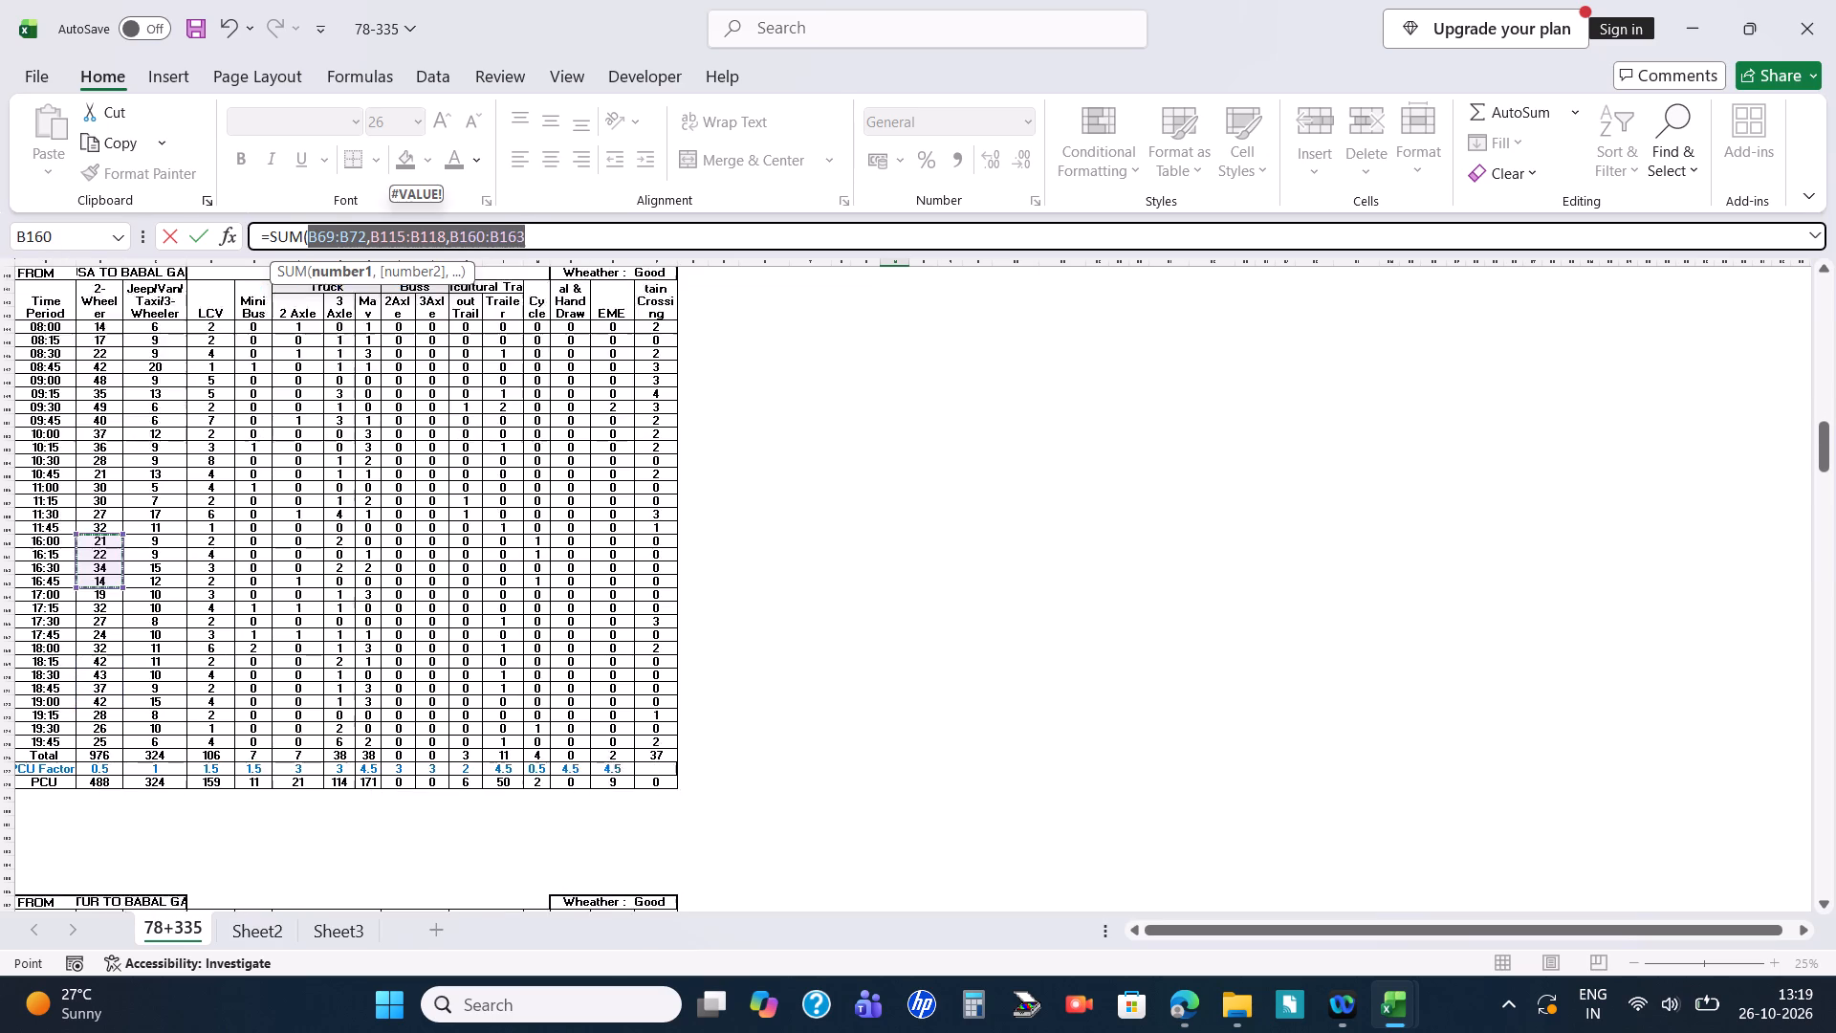
scroll(103, 698, "down", 14)
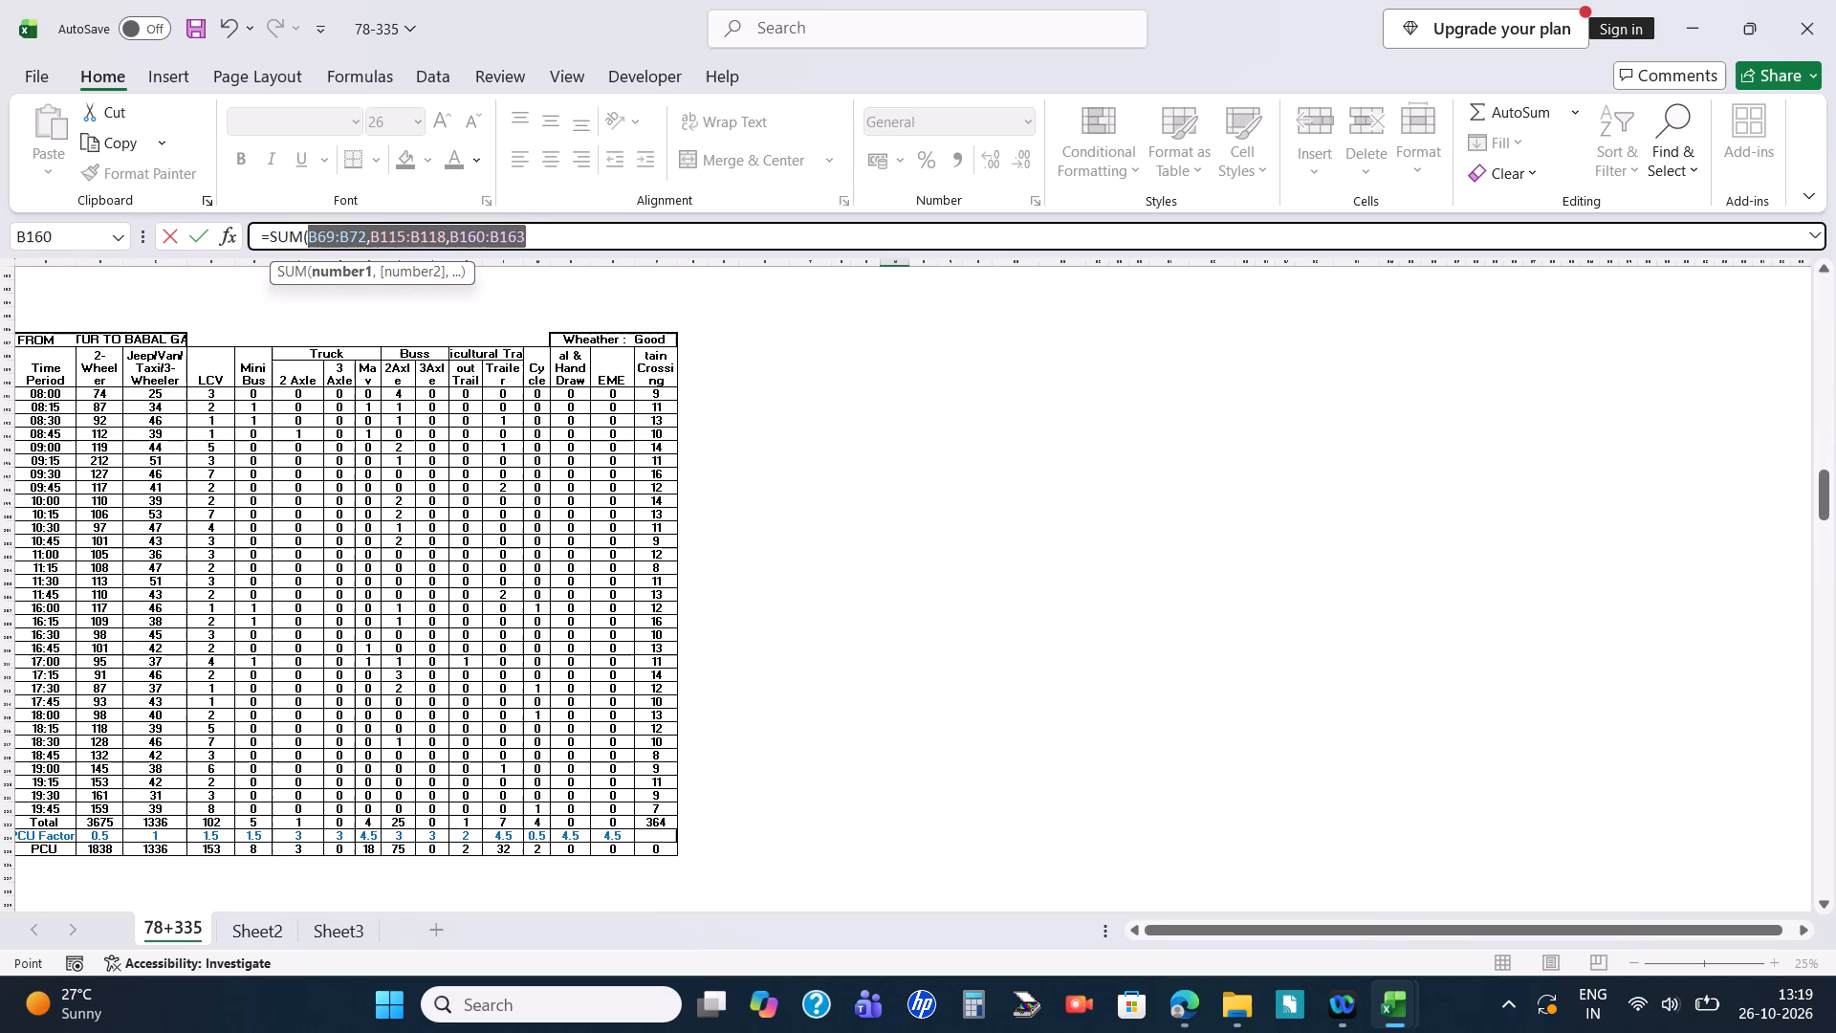
left_click_drag(97, 606, 102, 650, "ctrl")
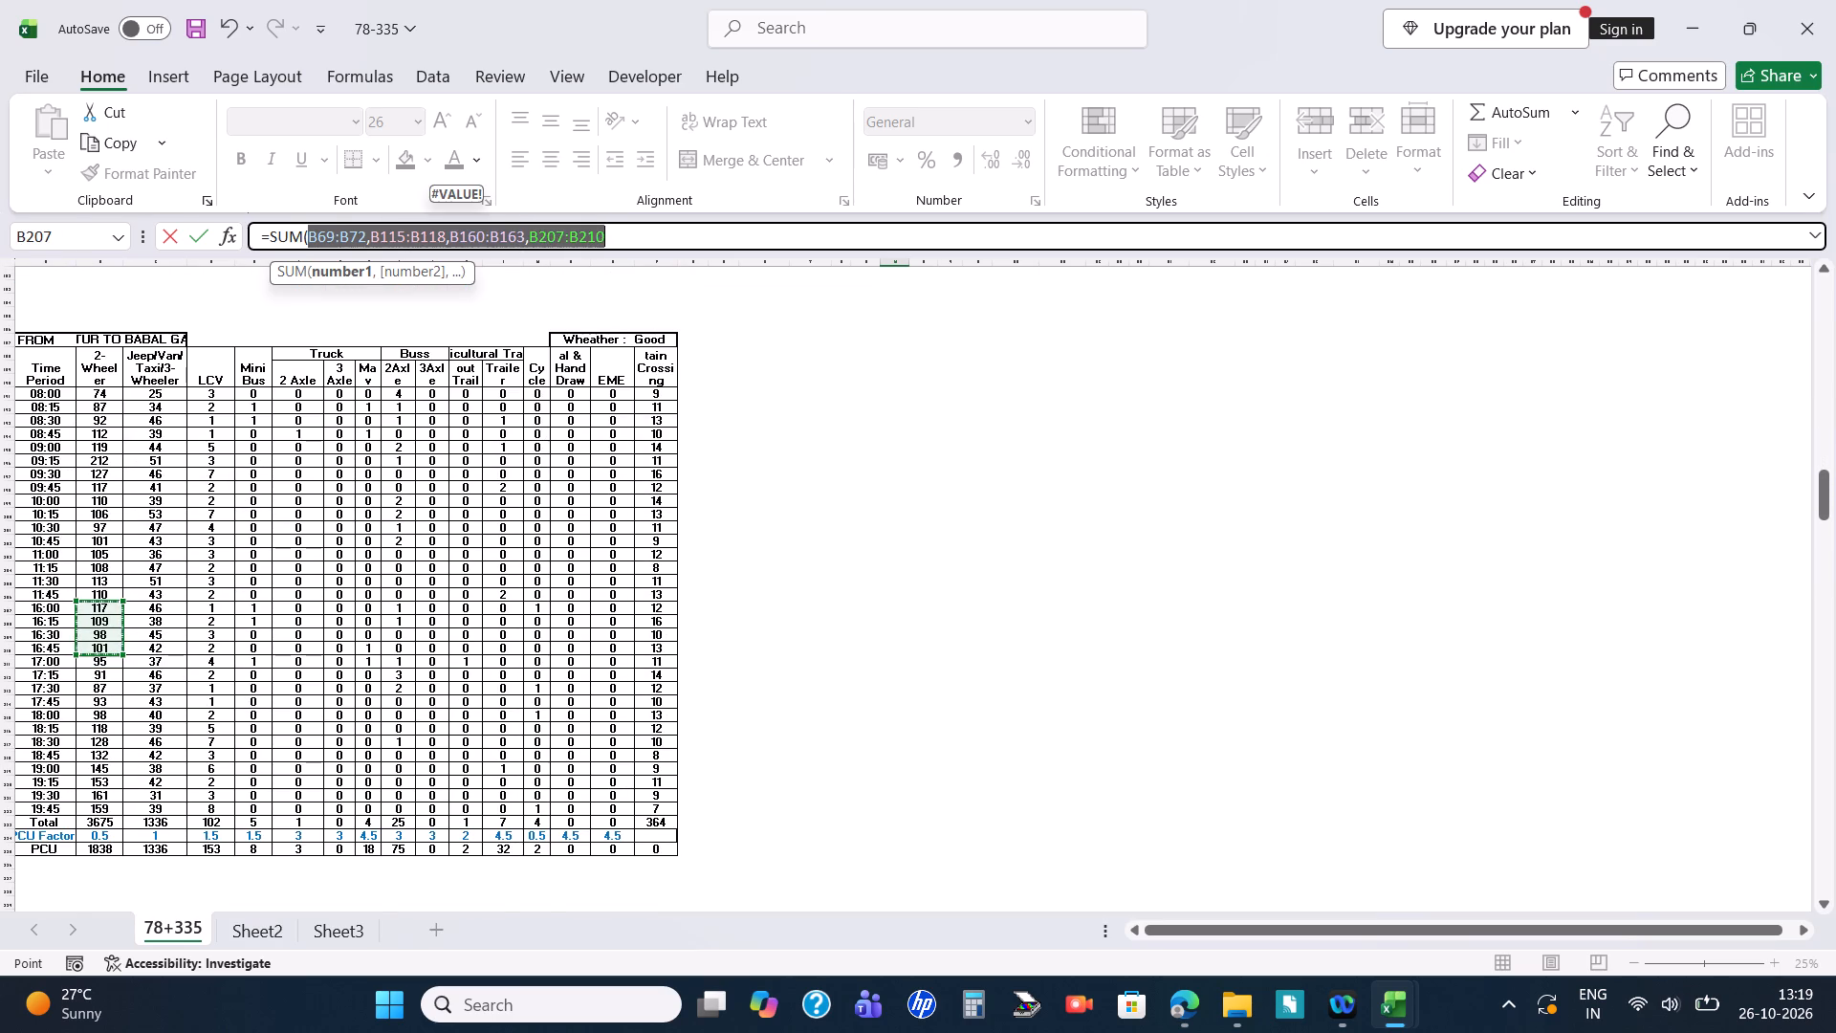
scroll(101, 649, "down", 17)
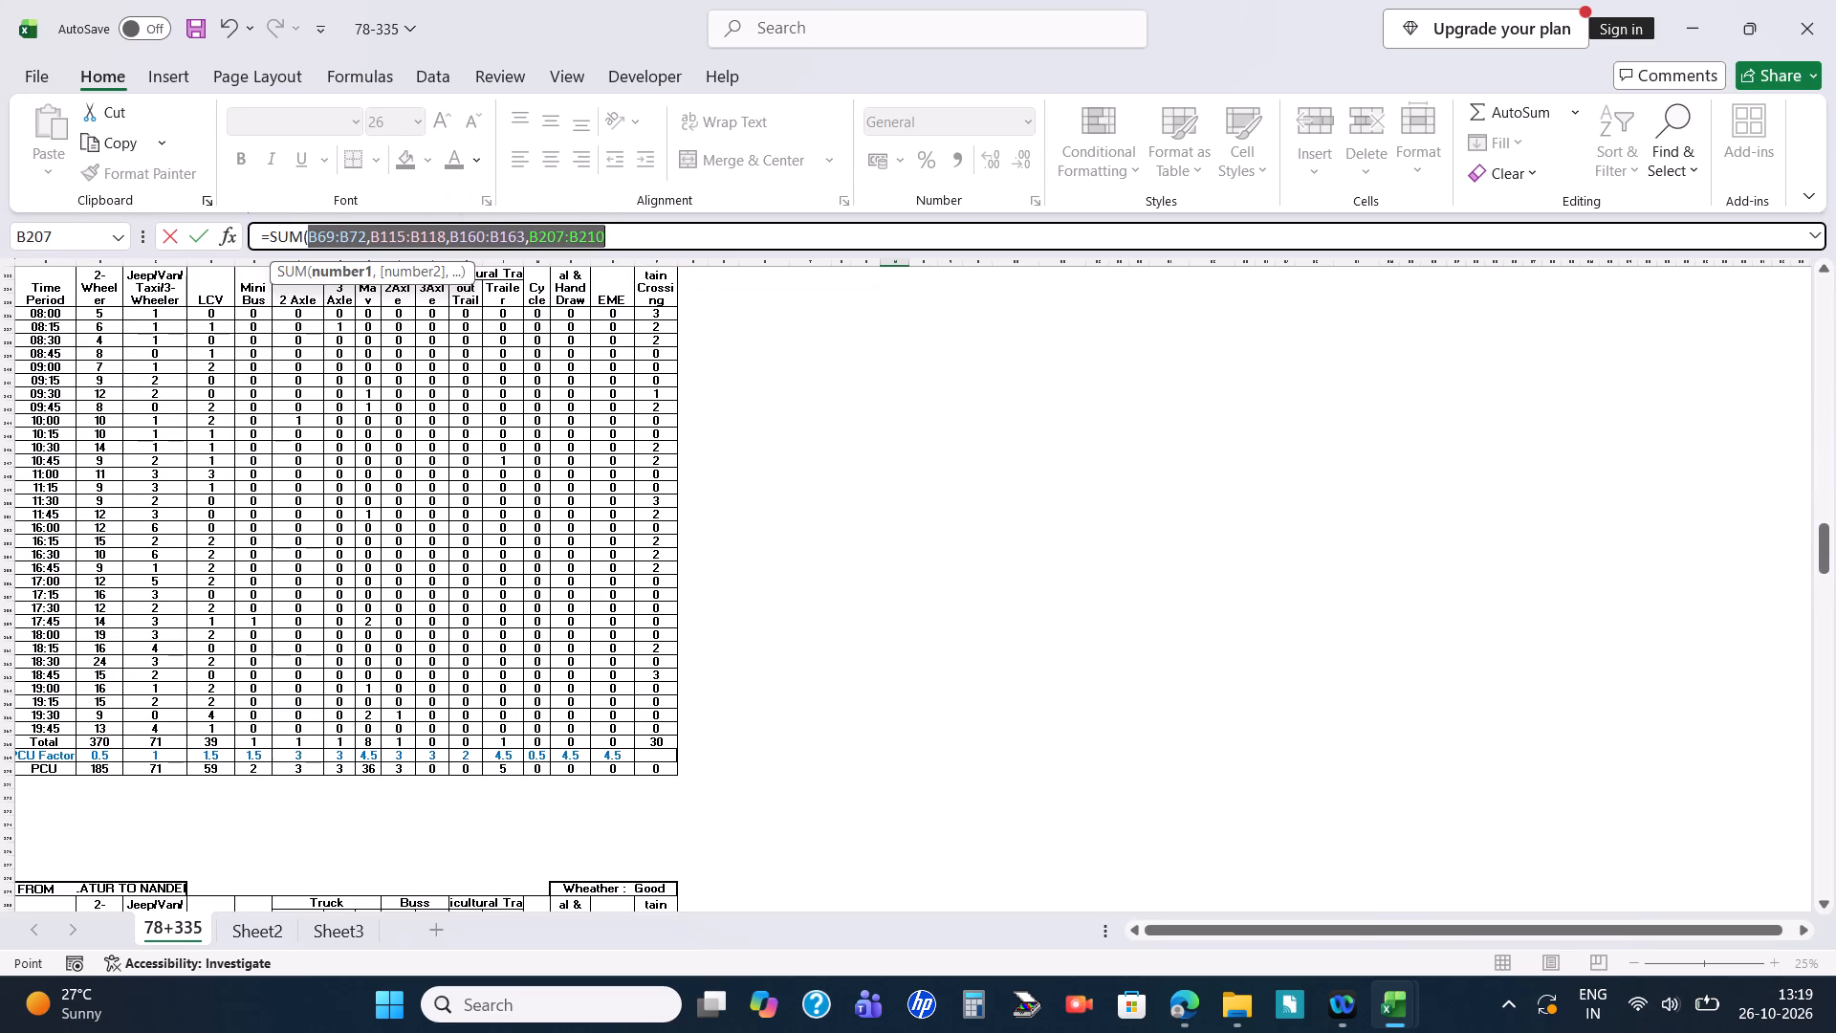
left_click_drag(109, 528, 110, 561, "ctrl")
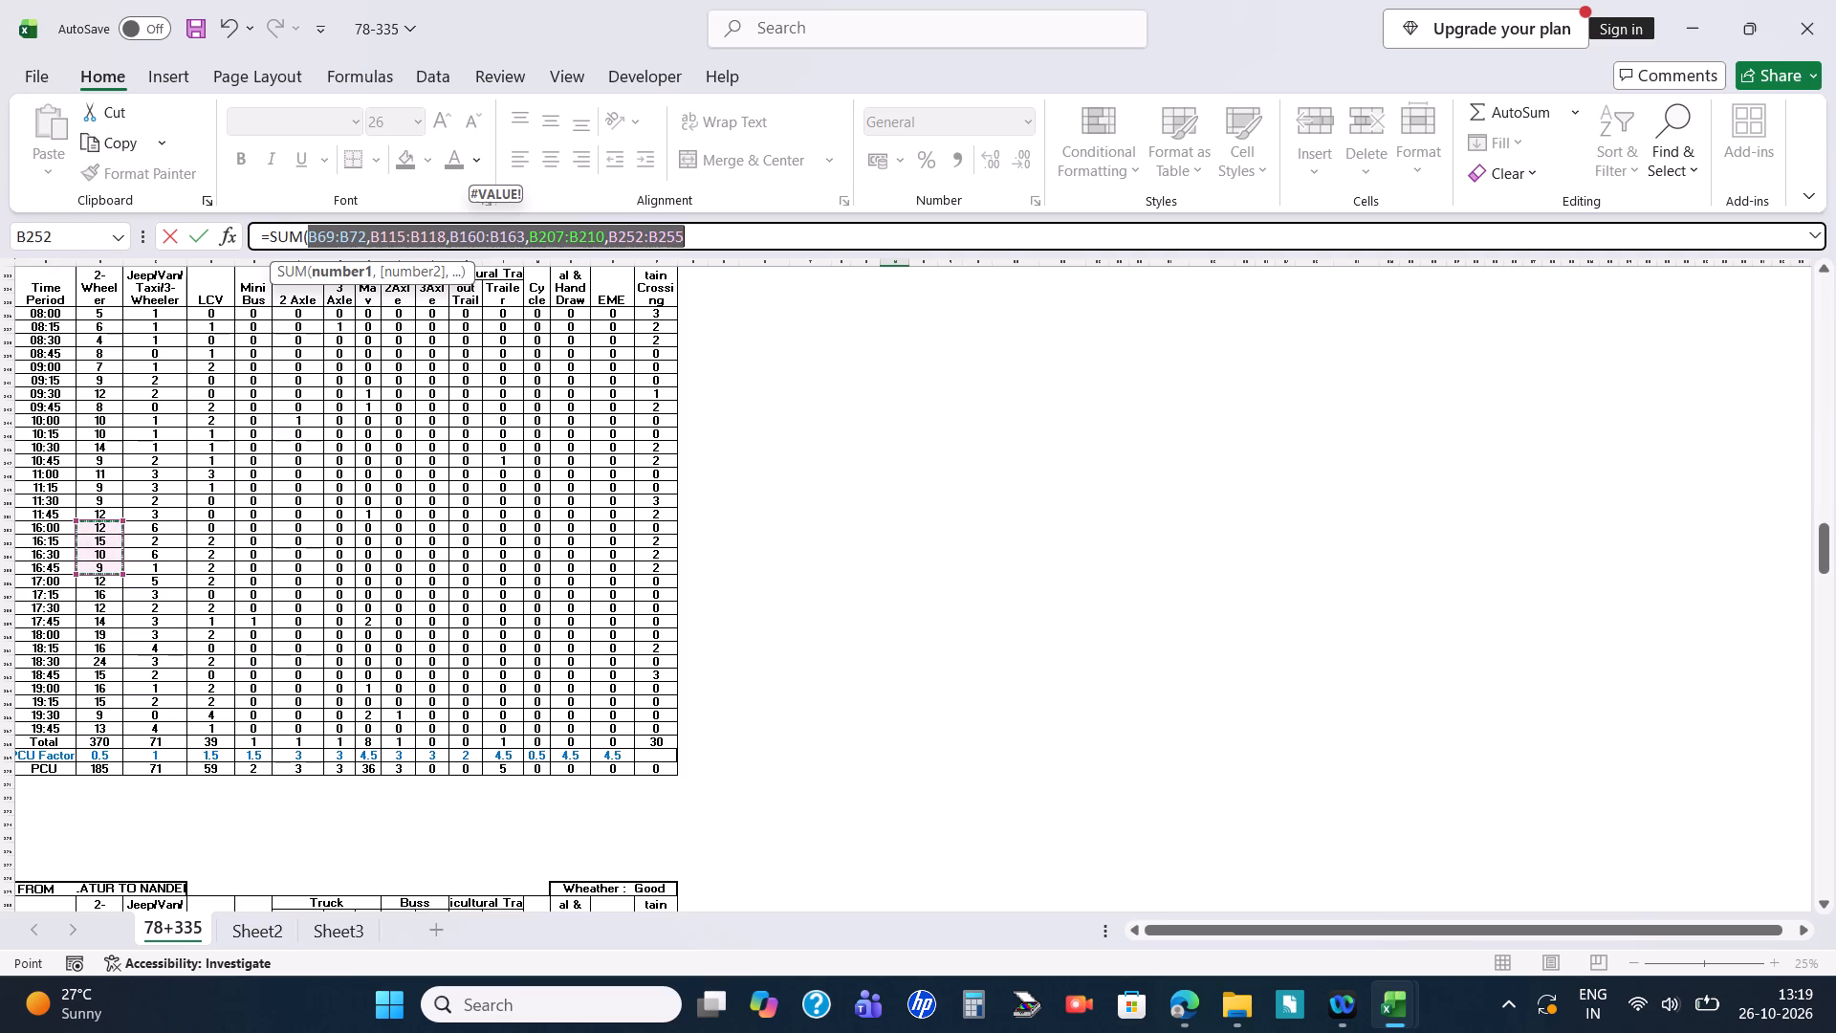
scroll(104, 567, "down", 16)
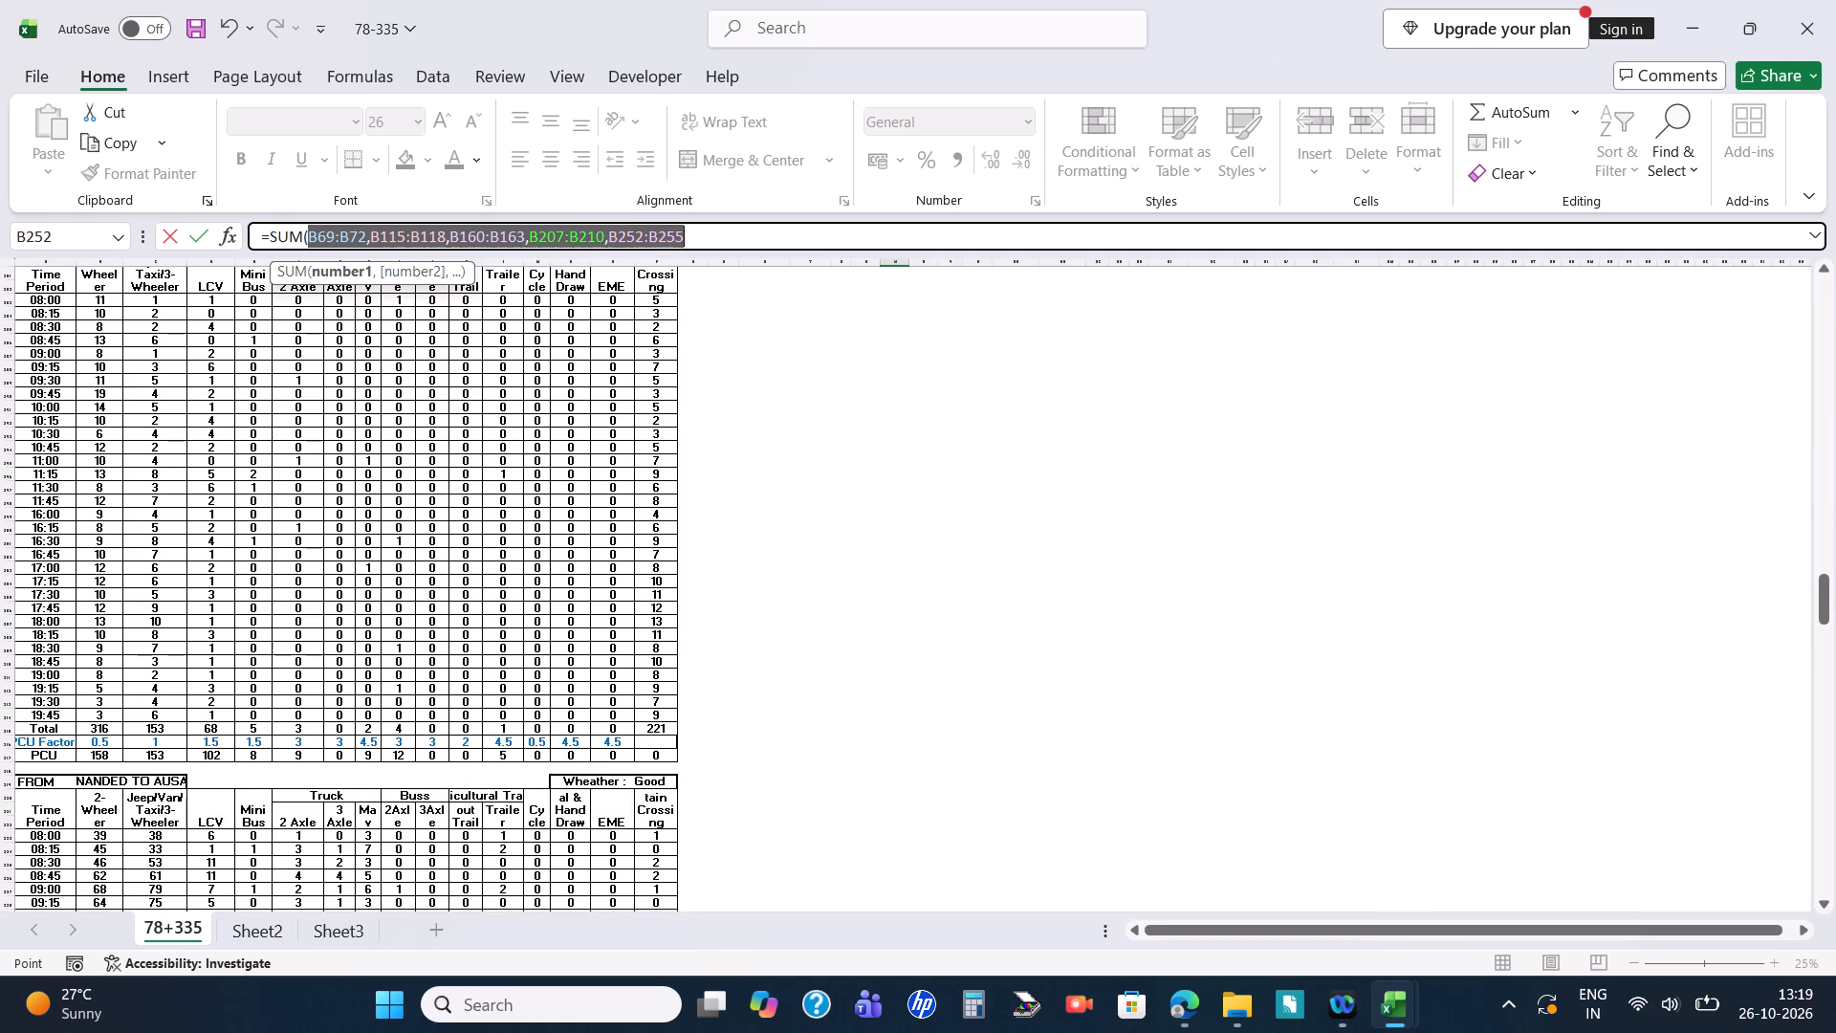
left_click_drag(108, 513, 105, 559, "ctrl")
Add the Nanded to Ausa range B339:B342, Nanded to Latur range B382:B385 and Nanded to Babalgaon range B427:B430 to the formula.
scroll(100, 579, "down", 9)
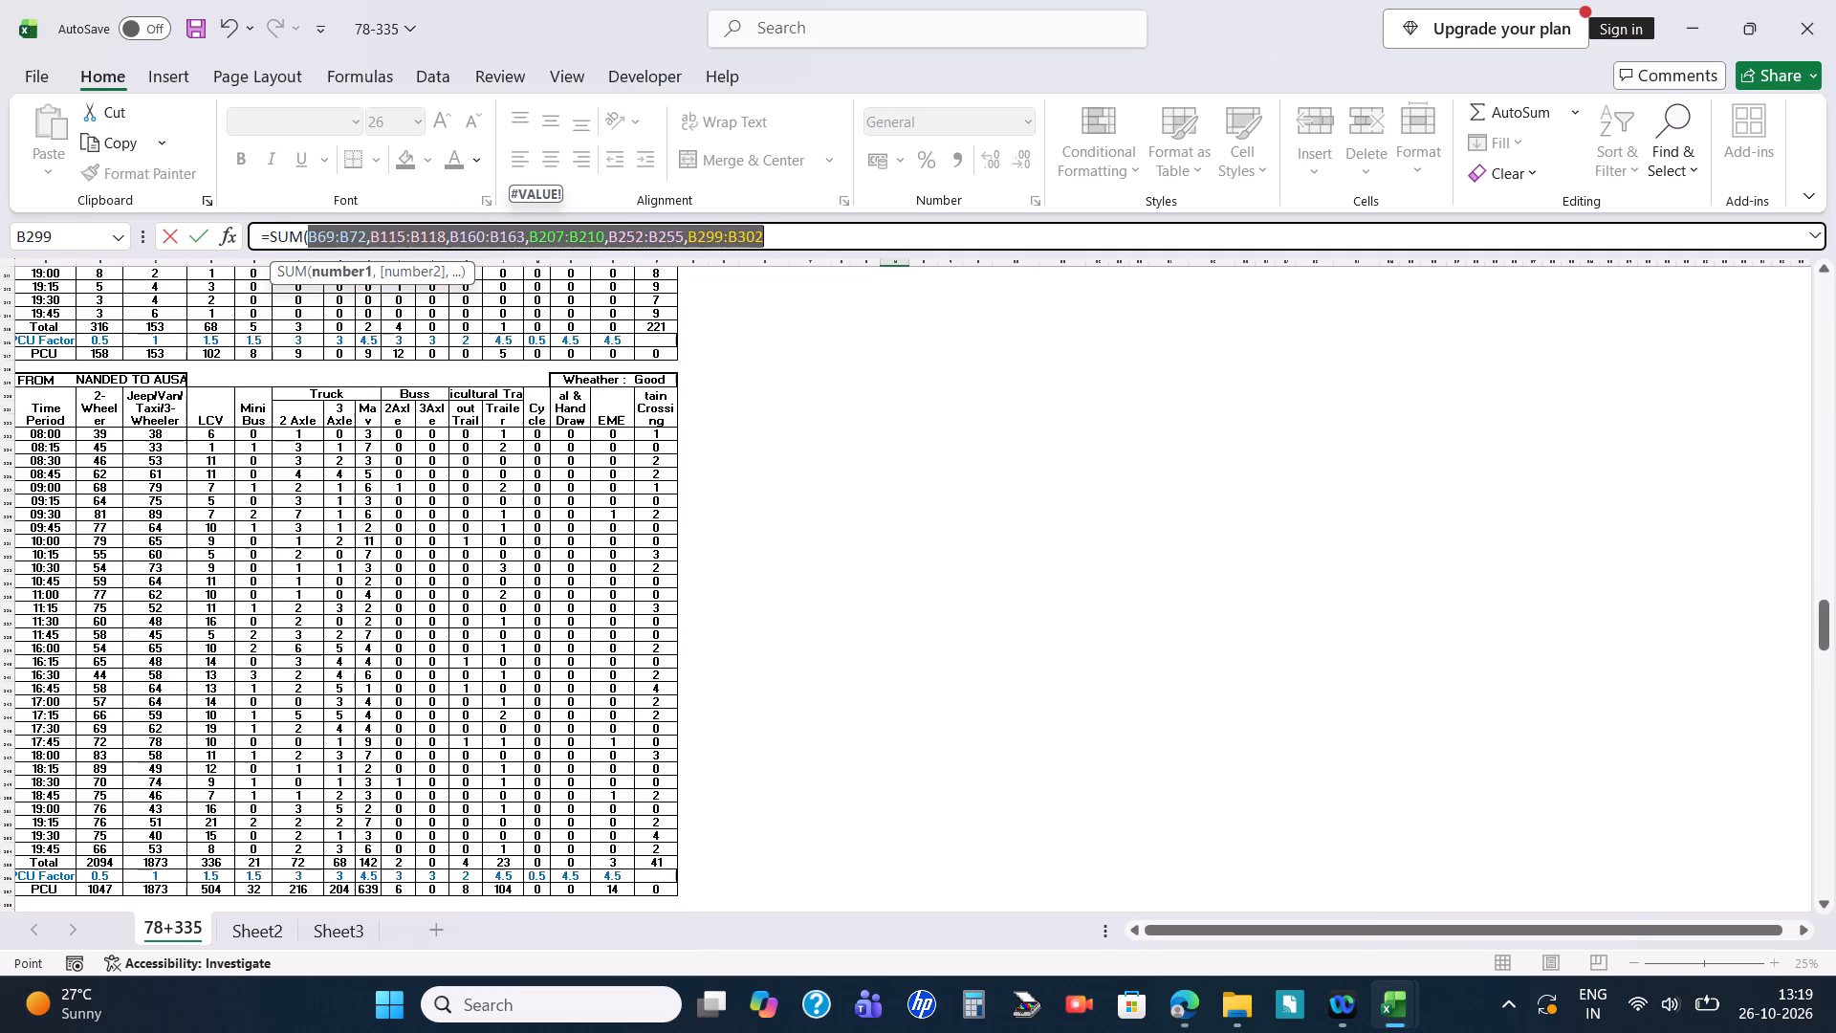
scroll(100, 579, "down", 2)
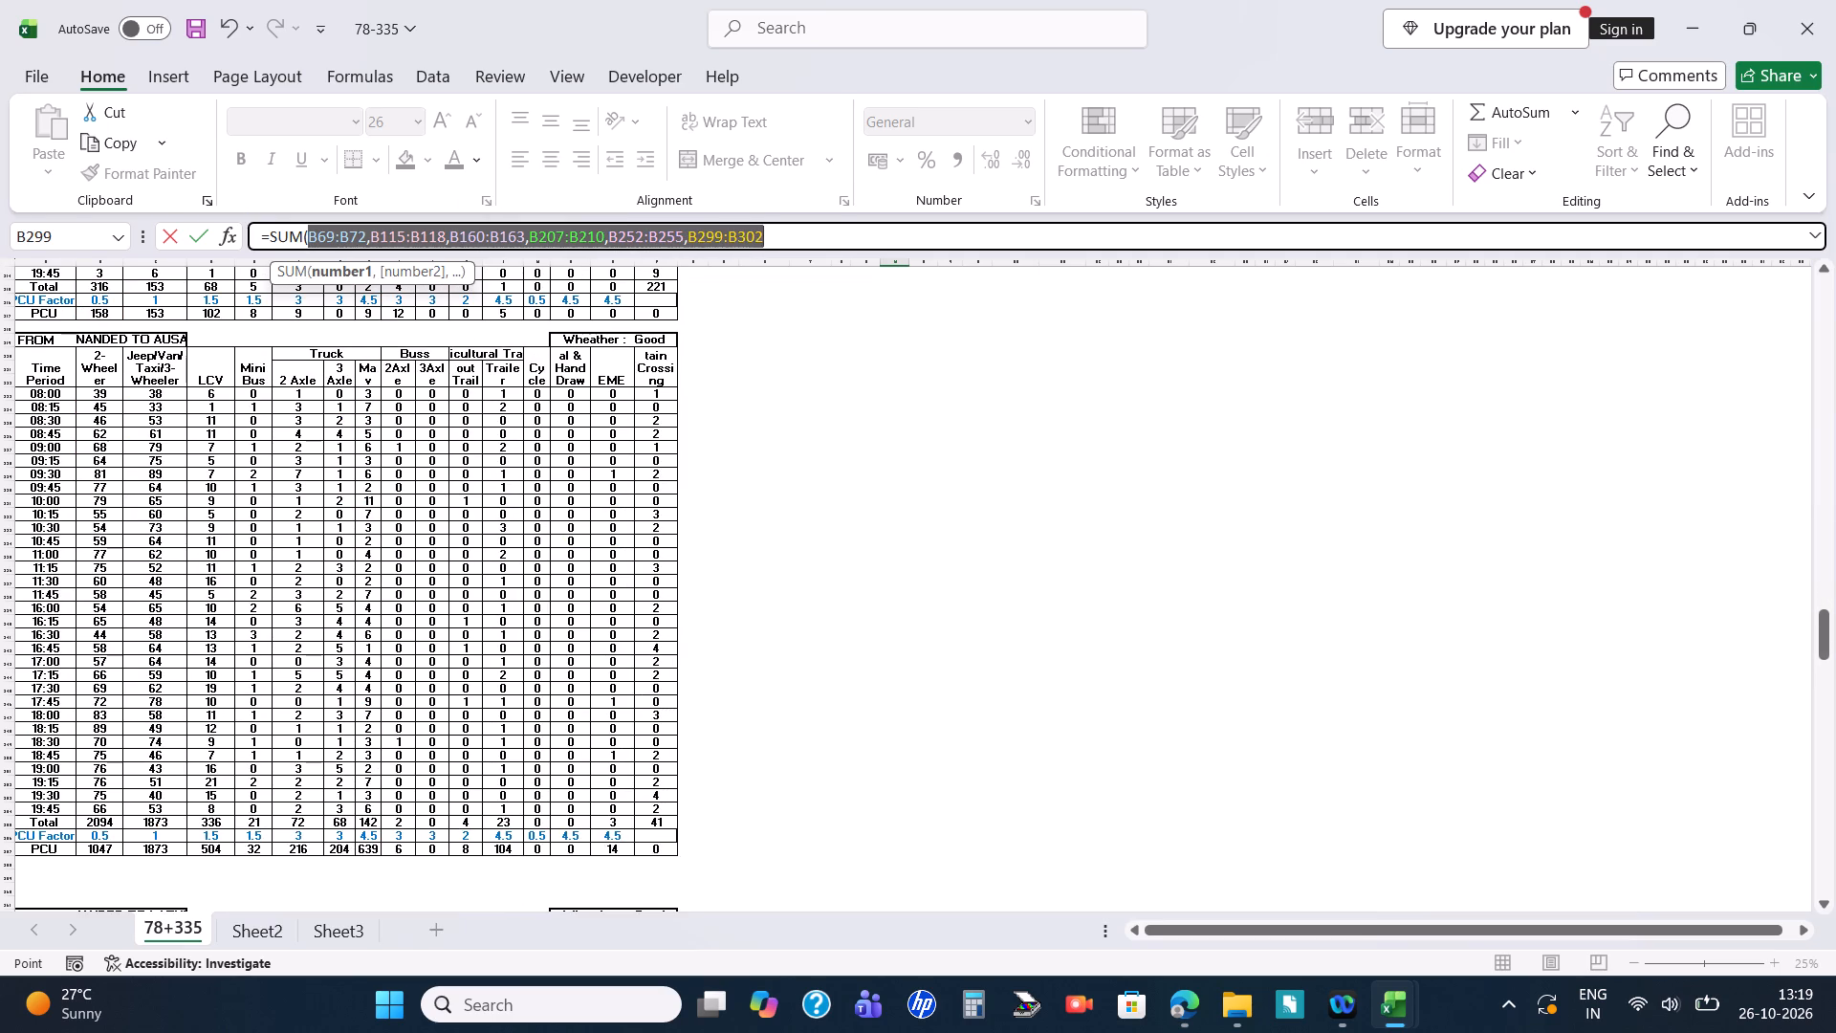
left_click_drag(108, 613, 107, 648, "ctrl")
scroll(107, 648, "down", 11)
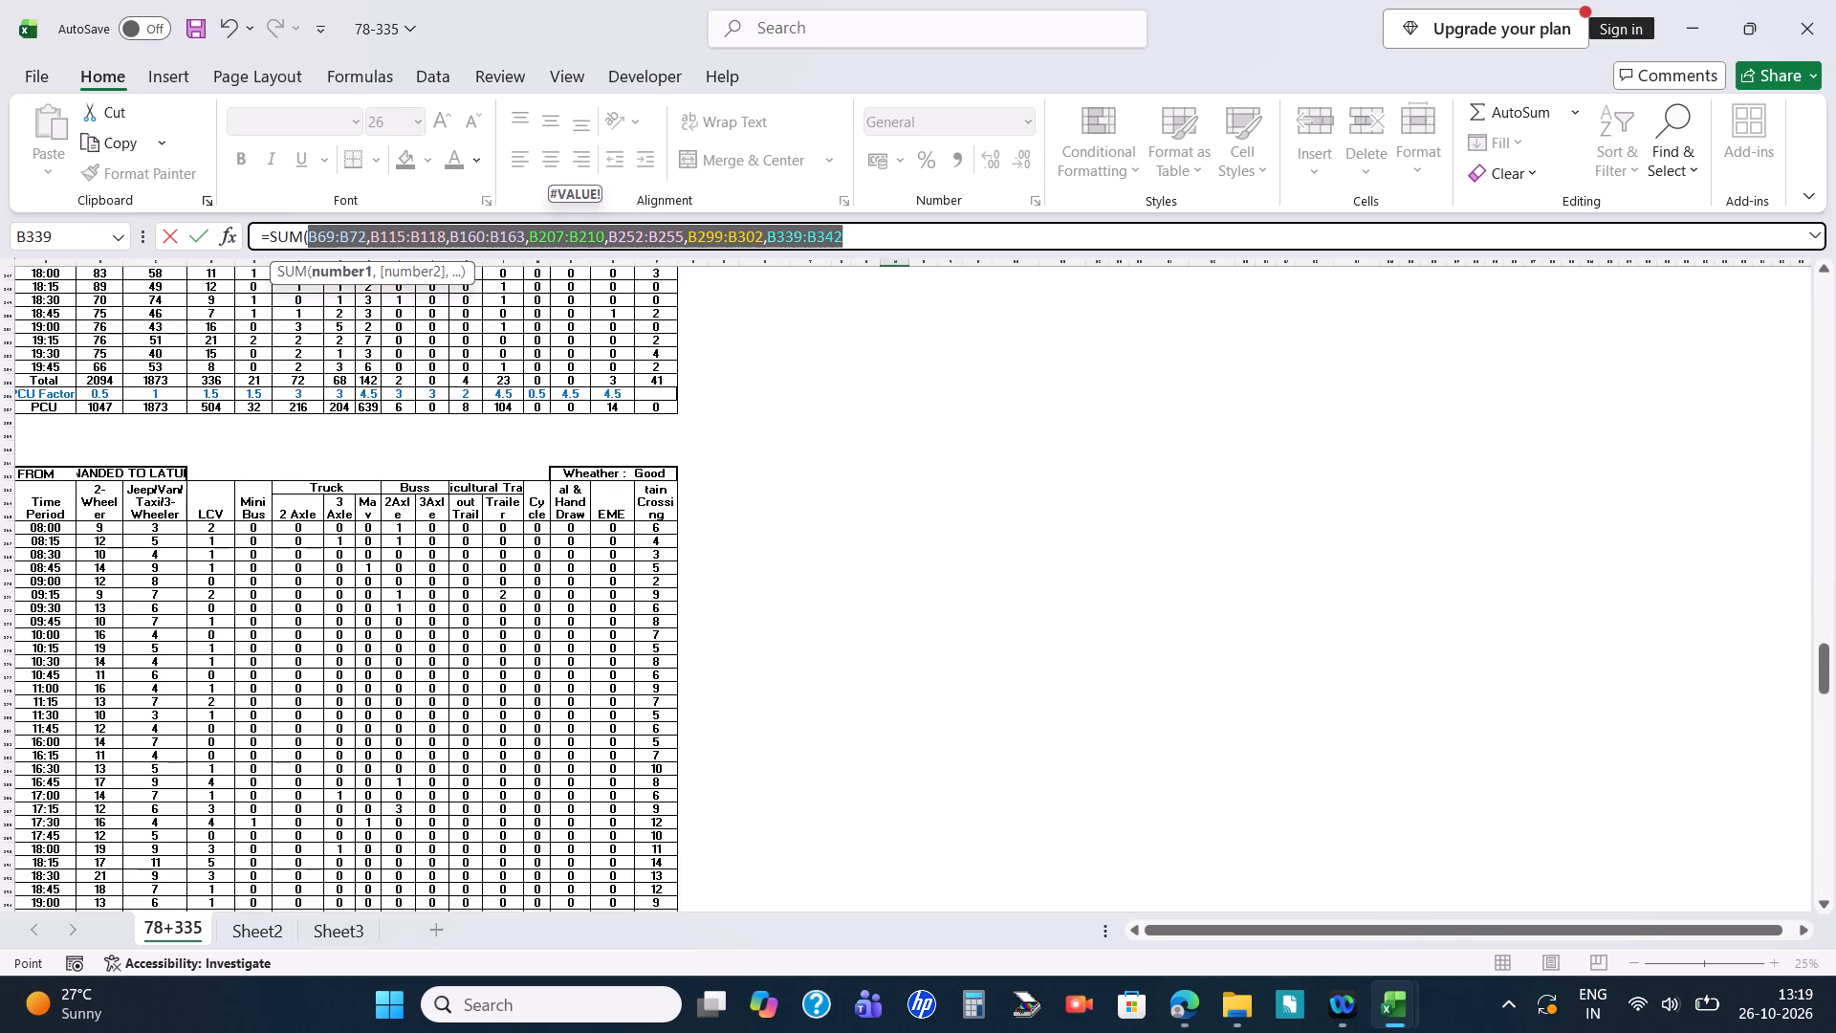
scroll(107, 648, "down", 3)
left_click_drag(113, 625, 112, 624, "ctrl")
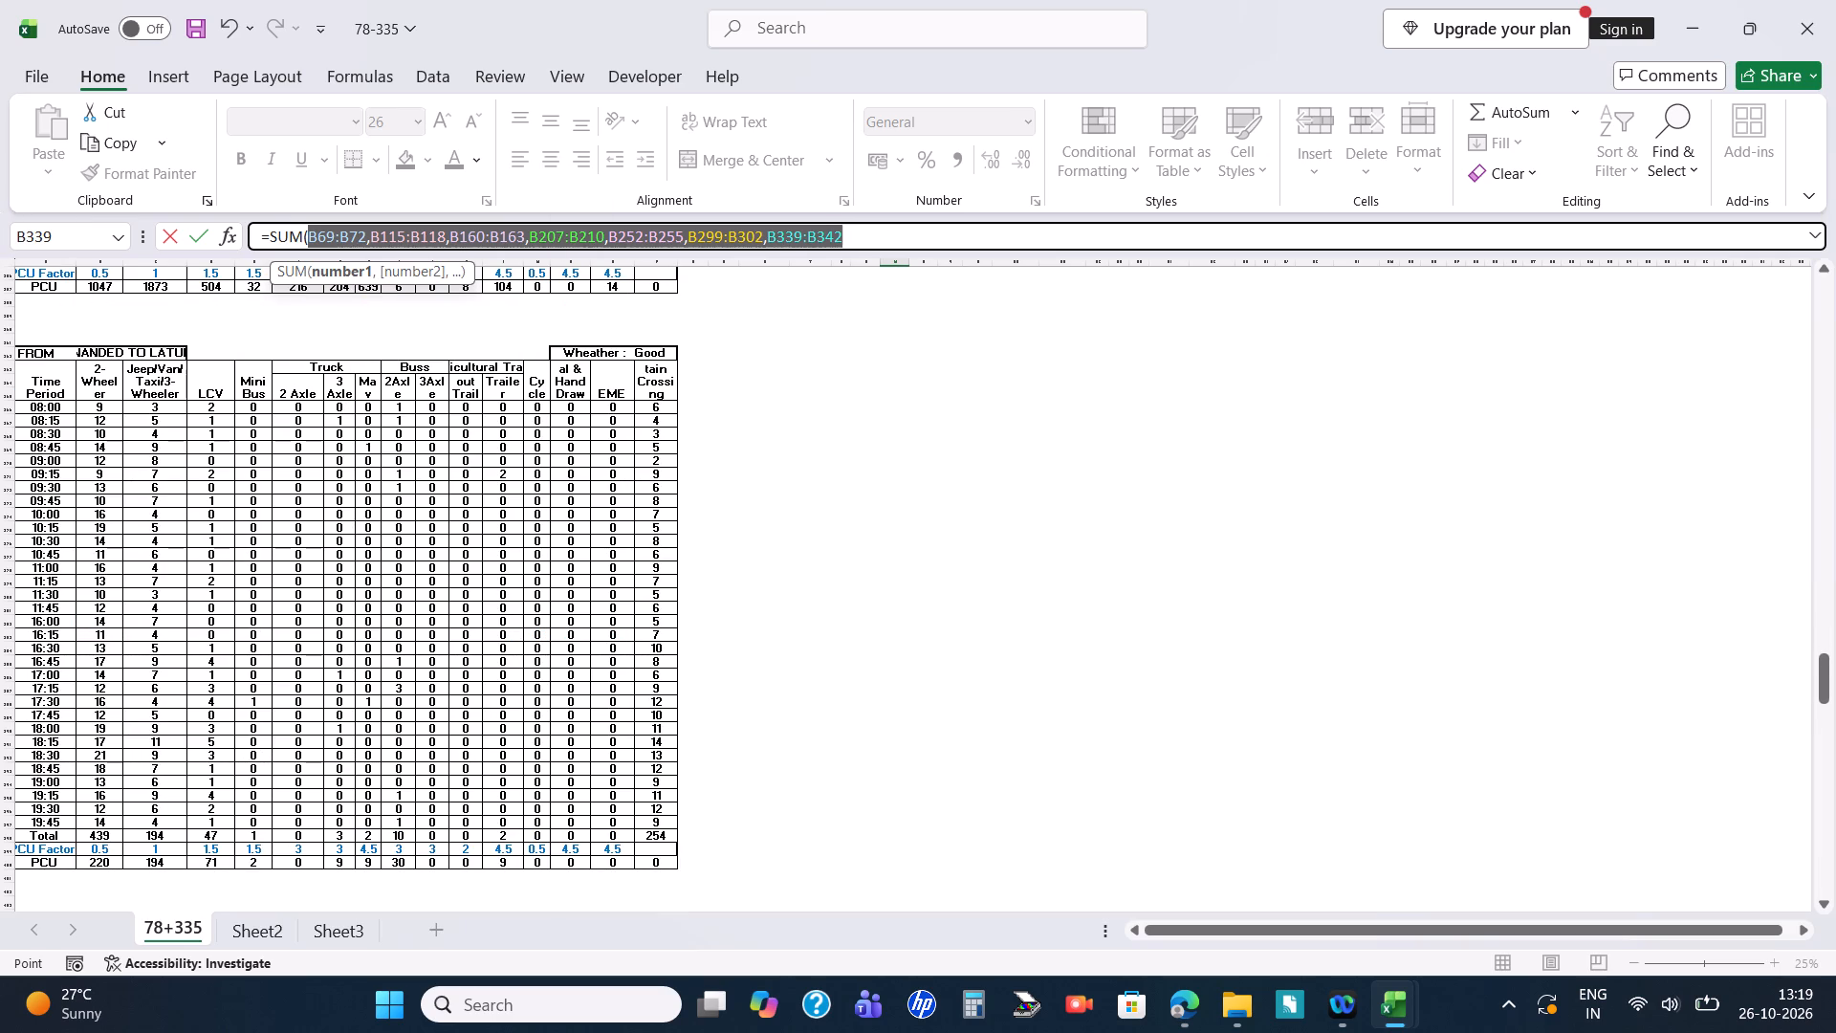
left_click_drag(112, 624, 107, 666, "ctrl")
scroll(109, 664, "down", 17)
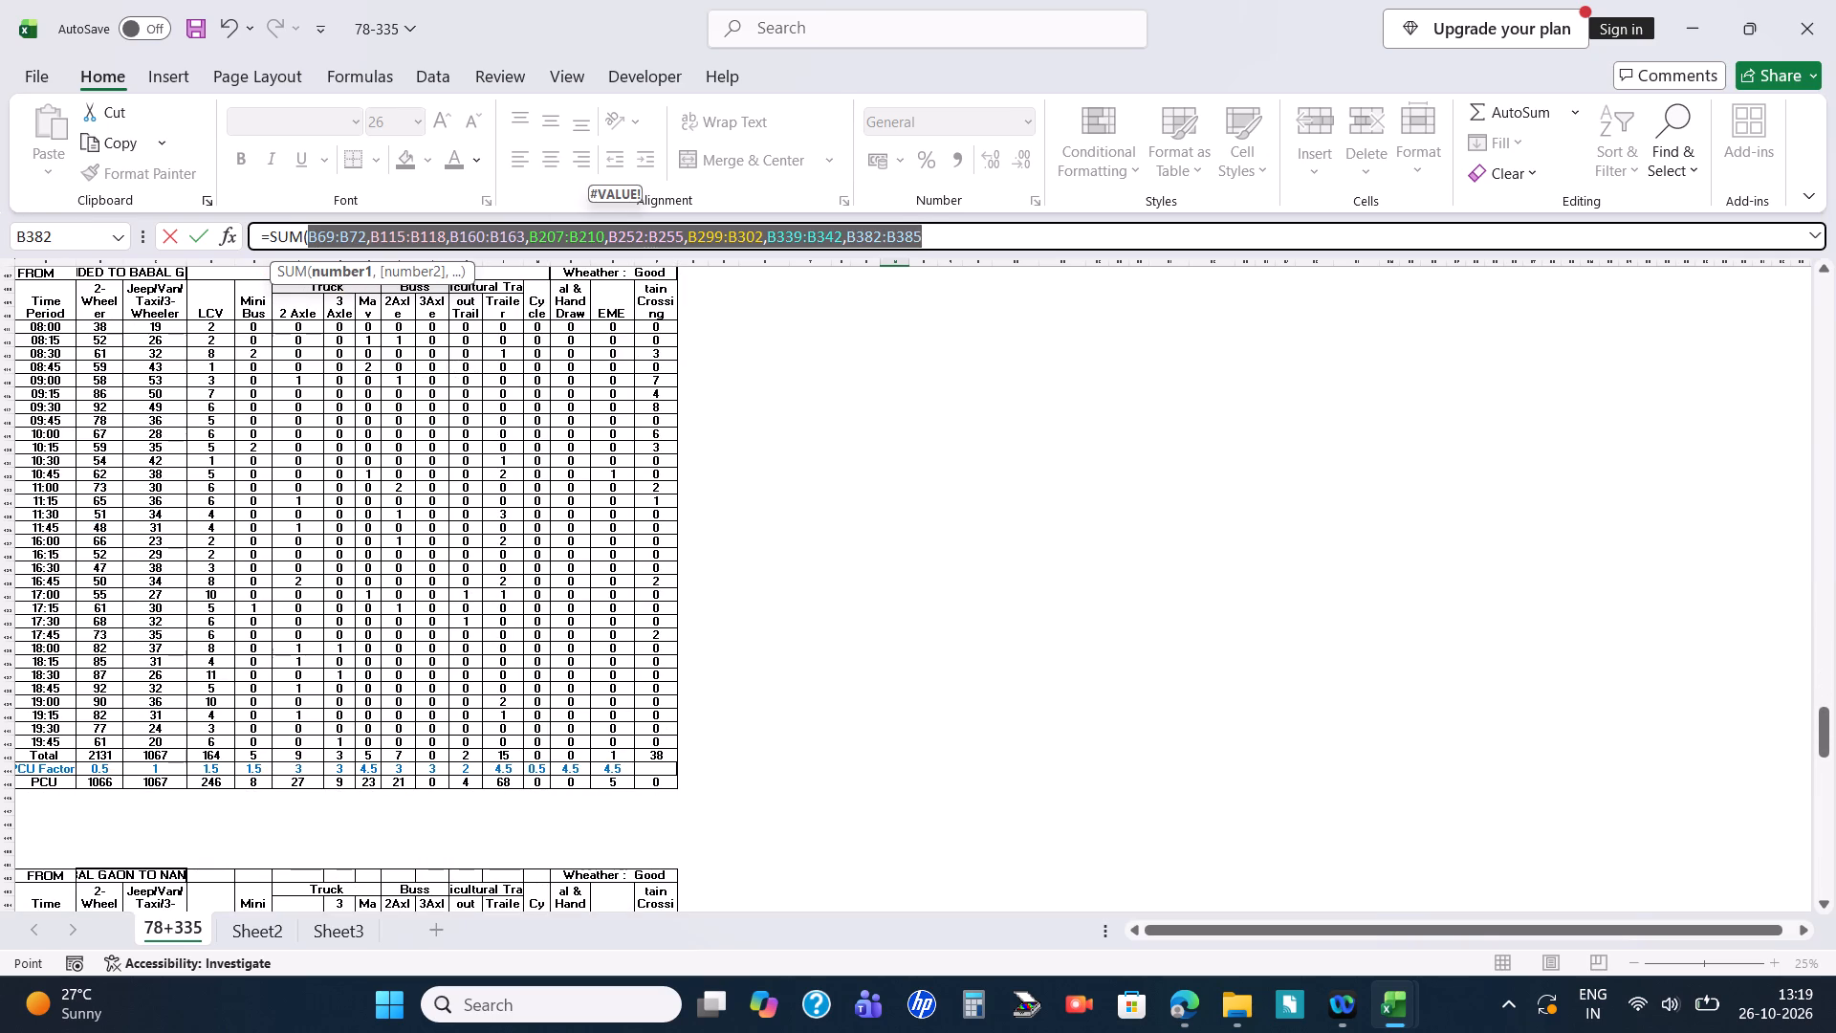
left_click_drag(106, 544, 105, 582, "ctrl")
Add the Babalgaon to Nanded 16:00-16:45 two-wheeler range B472:B475 to the SUM formula.
scroll(51, 630, "down", 16)
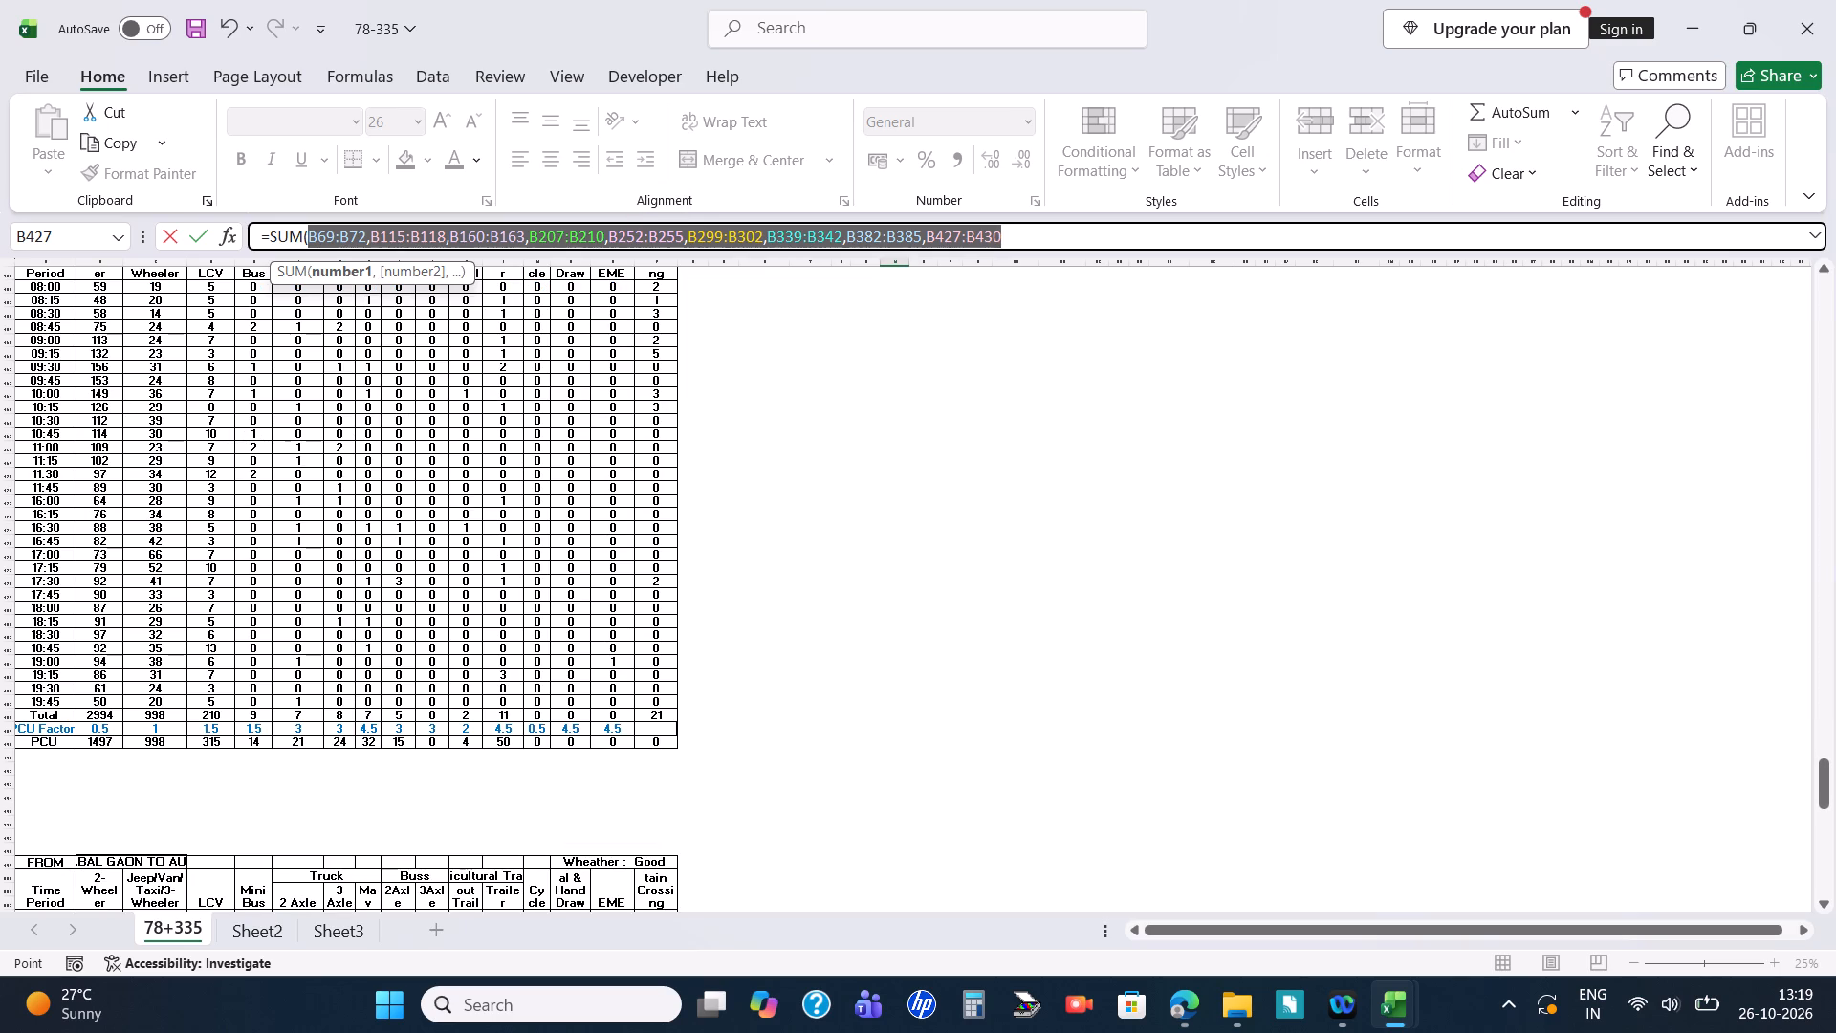
left_click_drag(110, 505, 111, 544, "ctrl")
scroll(92, 580, "down", 5)
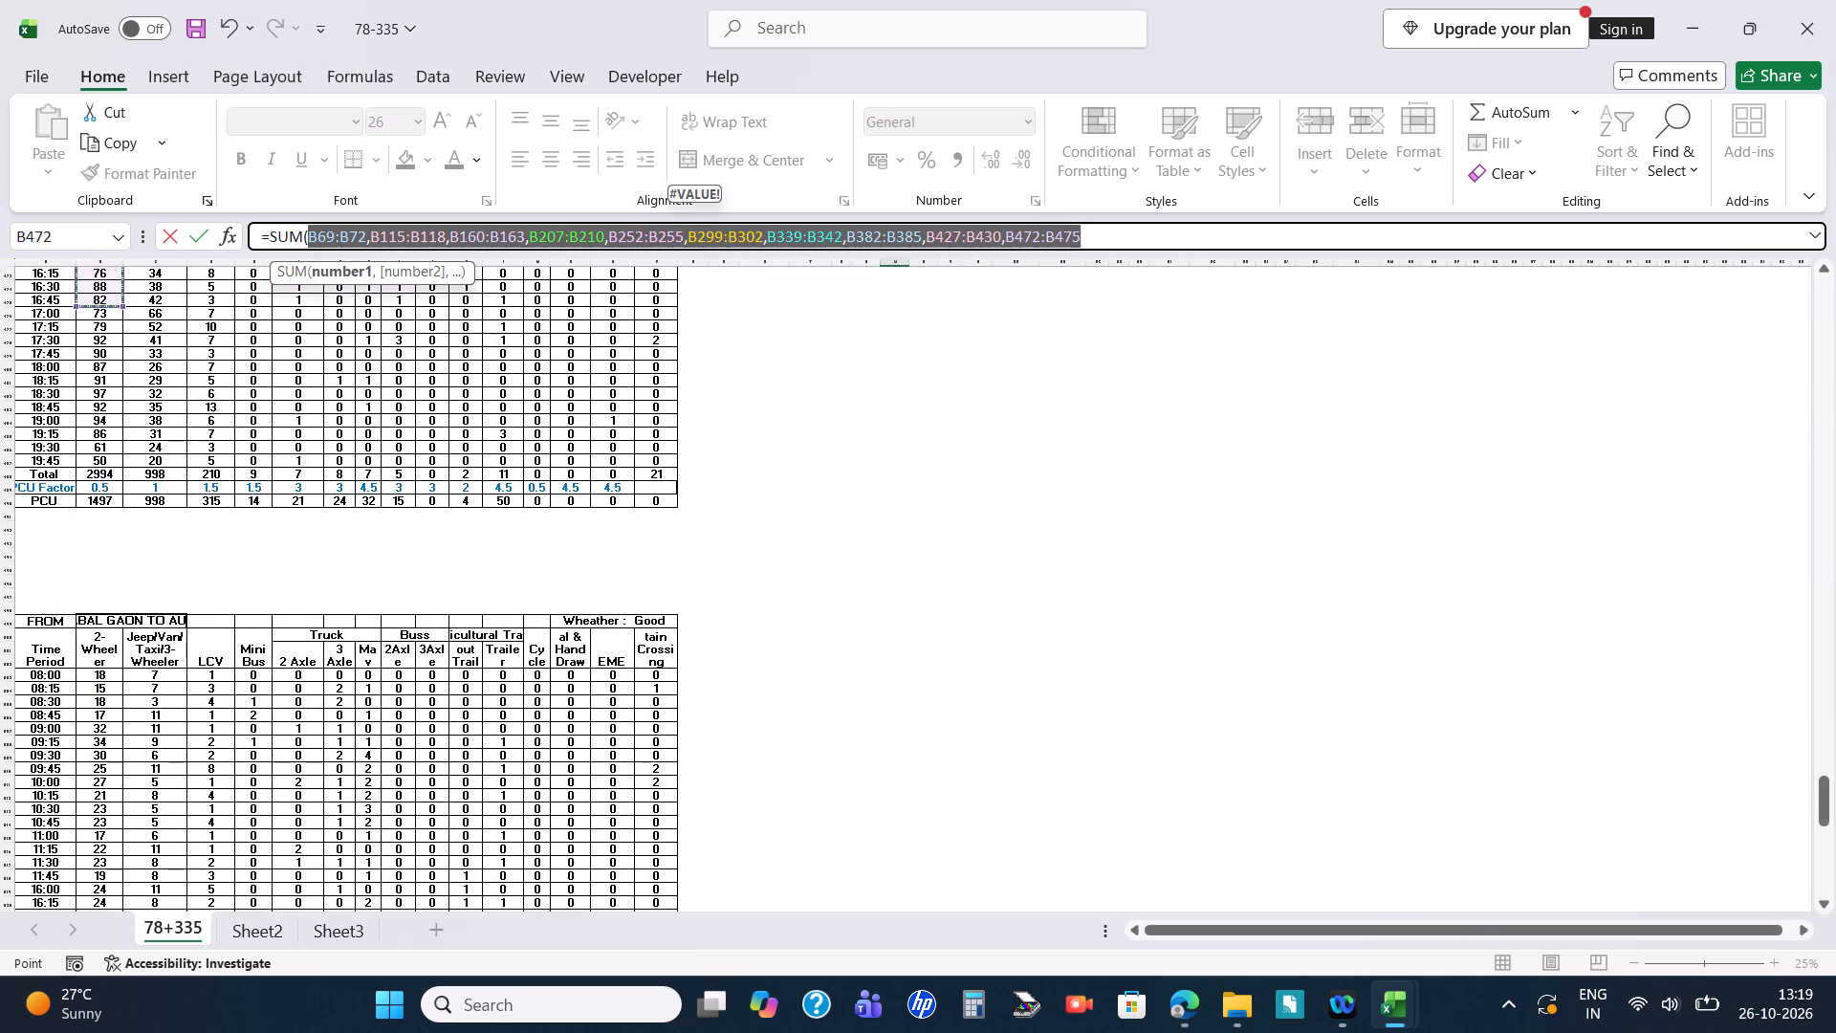
scroll(92, 580, "down", 10)
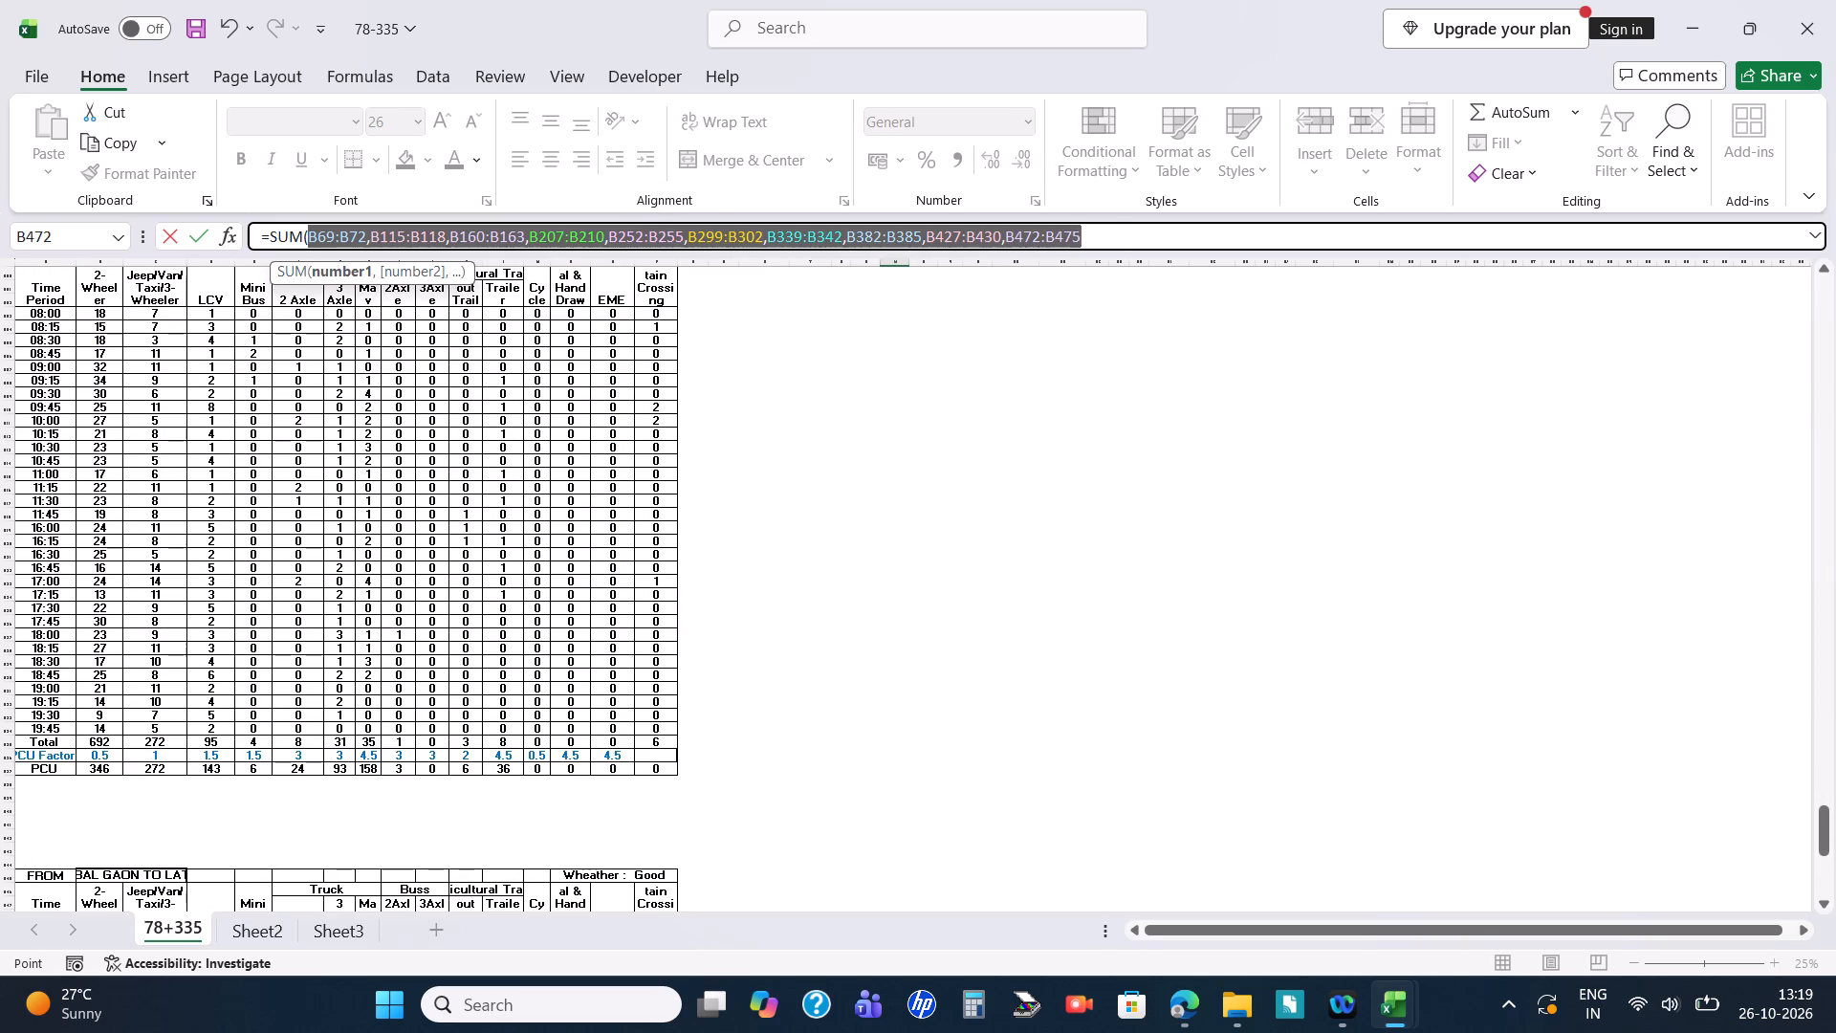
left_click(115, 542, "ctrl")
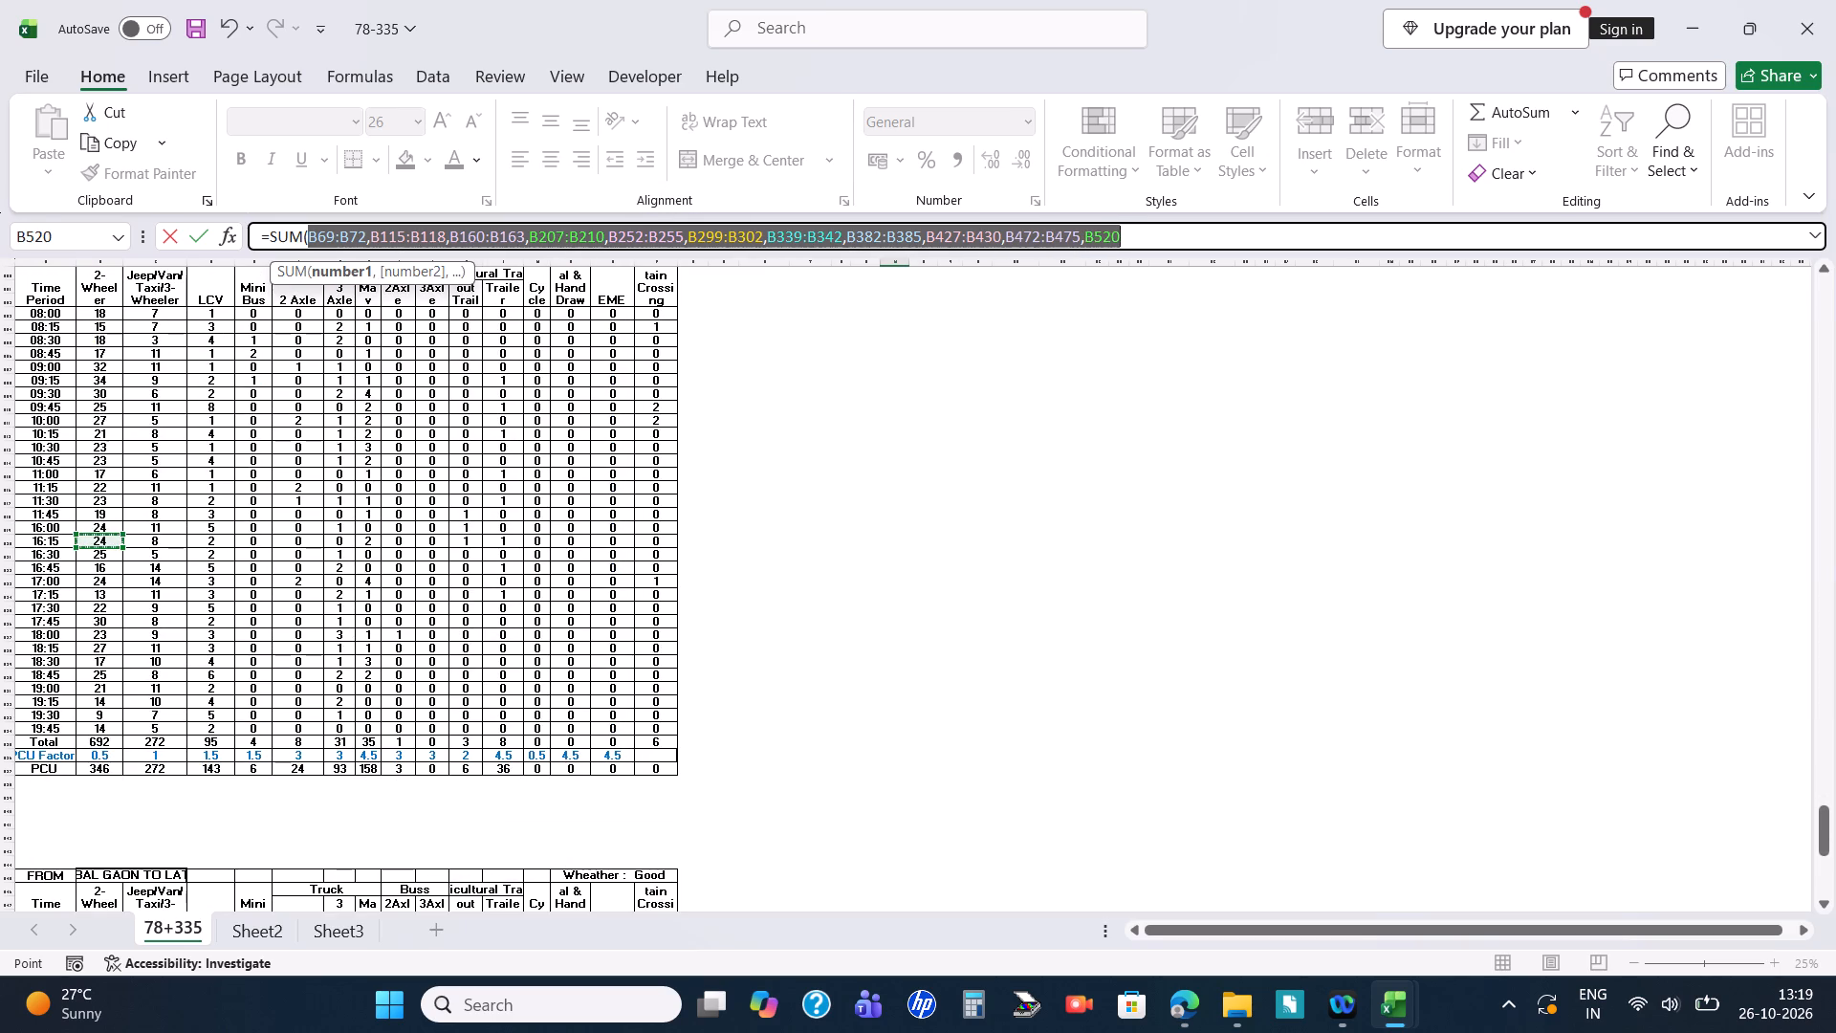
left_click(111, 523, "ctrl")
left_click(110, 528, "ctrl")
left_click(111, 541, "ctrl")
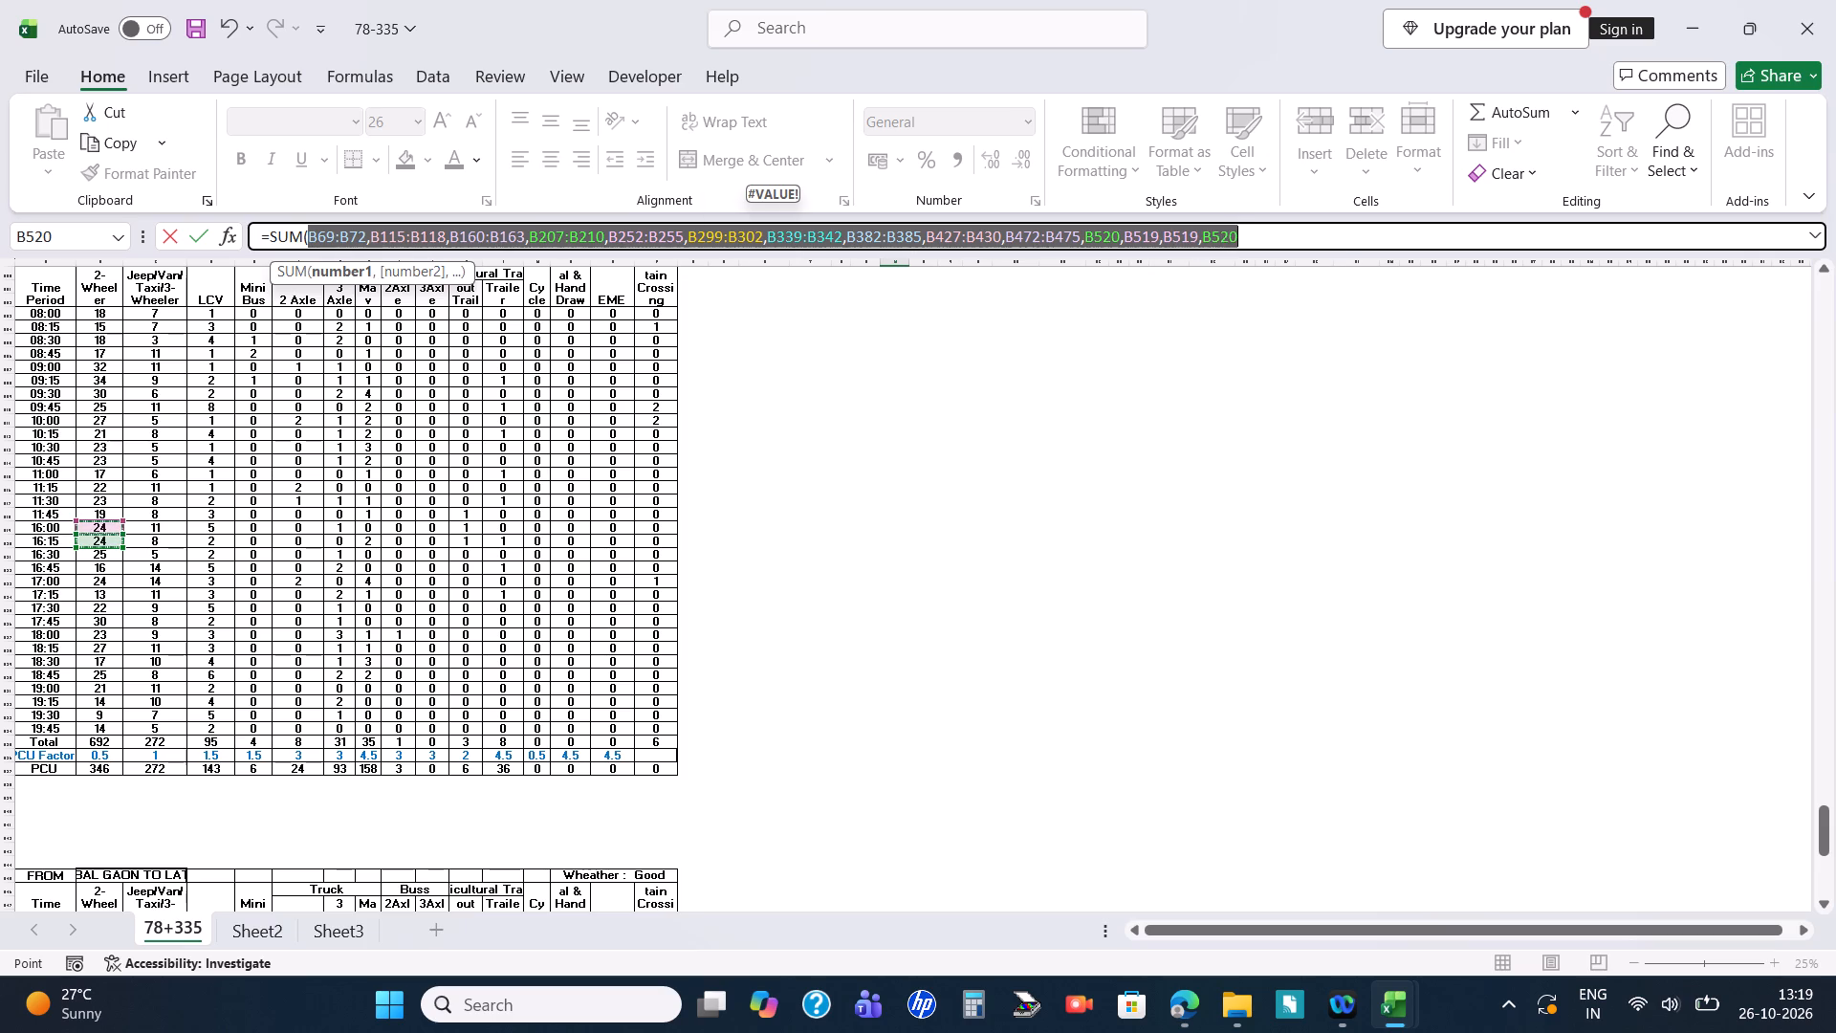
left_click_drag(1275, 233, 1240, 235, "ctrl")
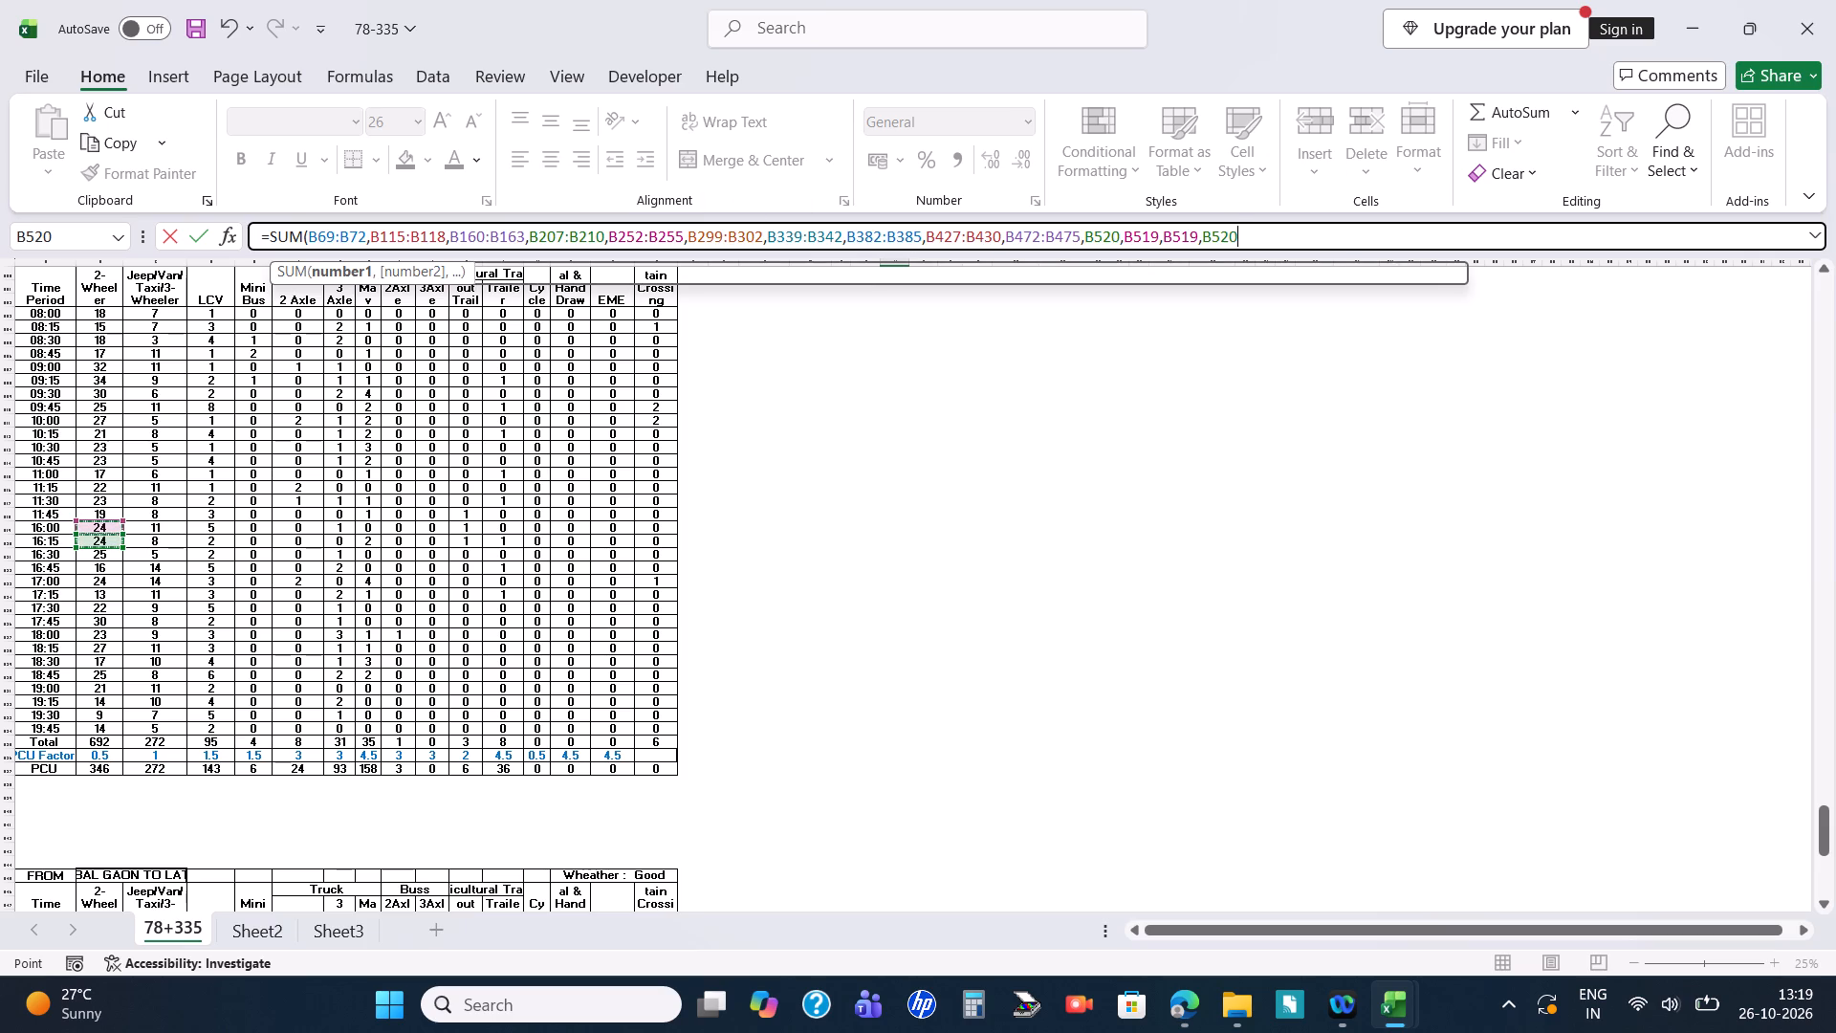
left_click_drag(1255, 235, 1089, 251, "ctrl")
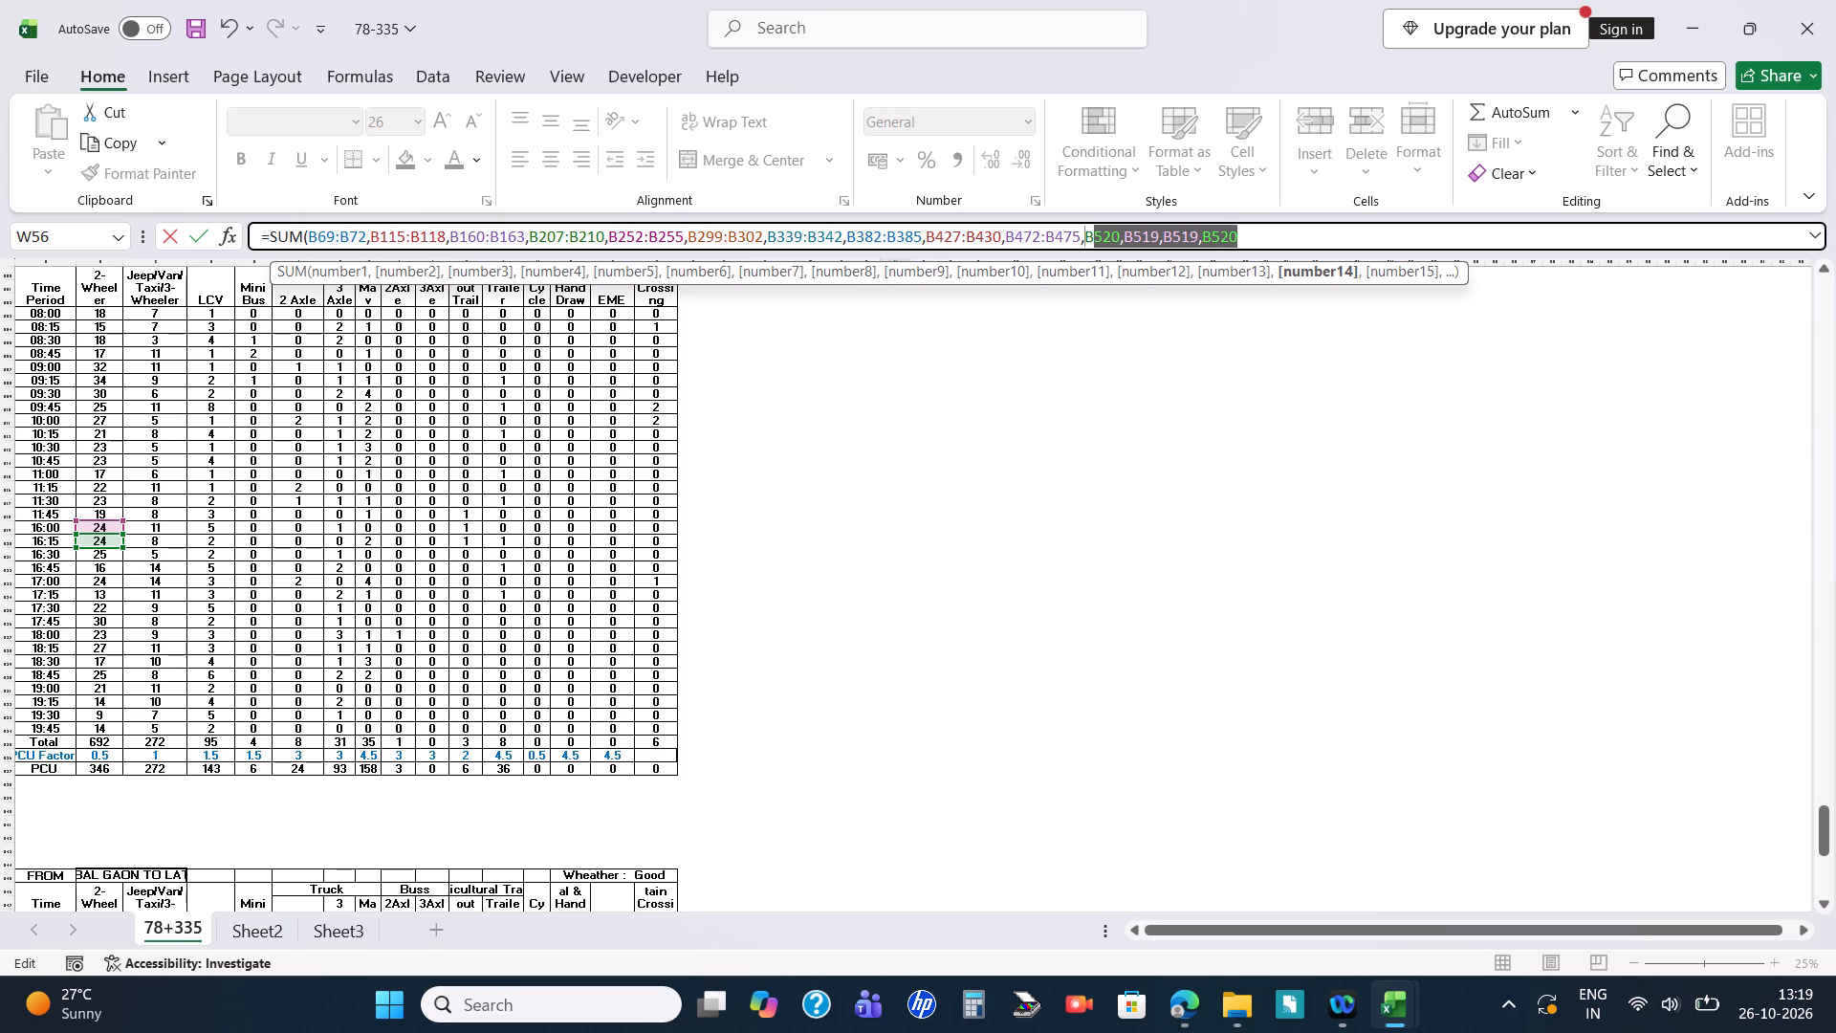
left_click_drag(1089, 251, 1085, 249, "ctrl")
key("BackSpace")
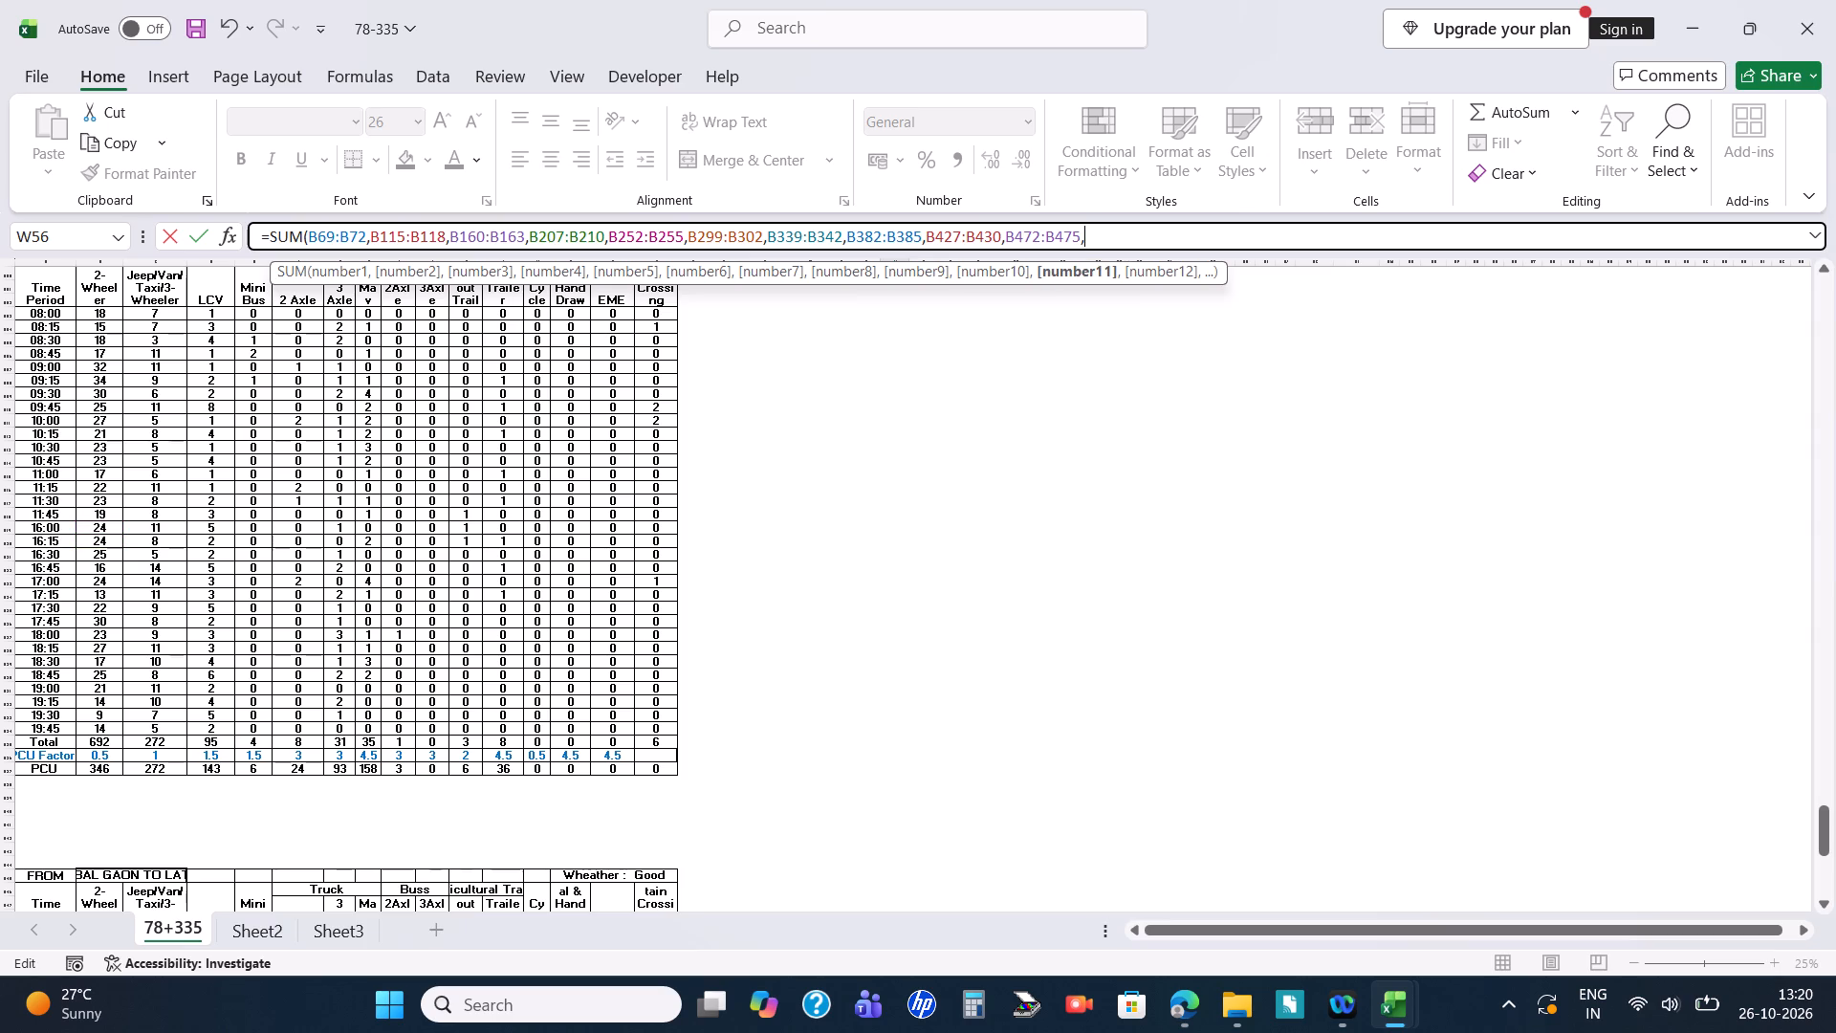
Complete the W56 SUM formula with the Babalgaon to Ausa range B519:B522 and the Babalgaon to Latur range B565:B568.
left_click_drag(100, 524, 105, 560, "ctrl")
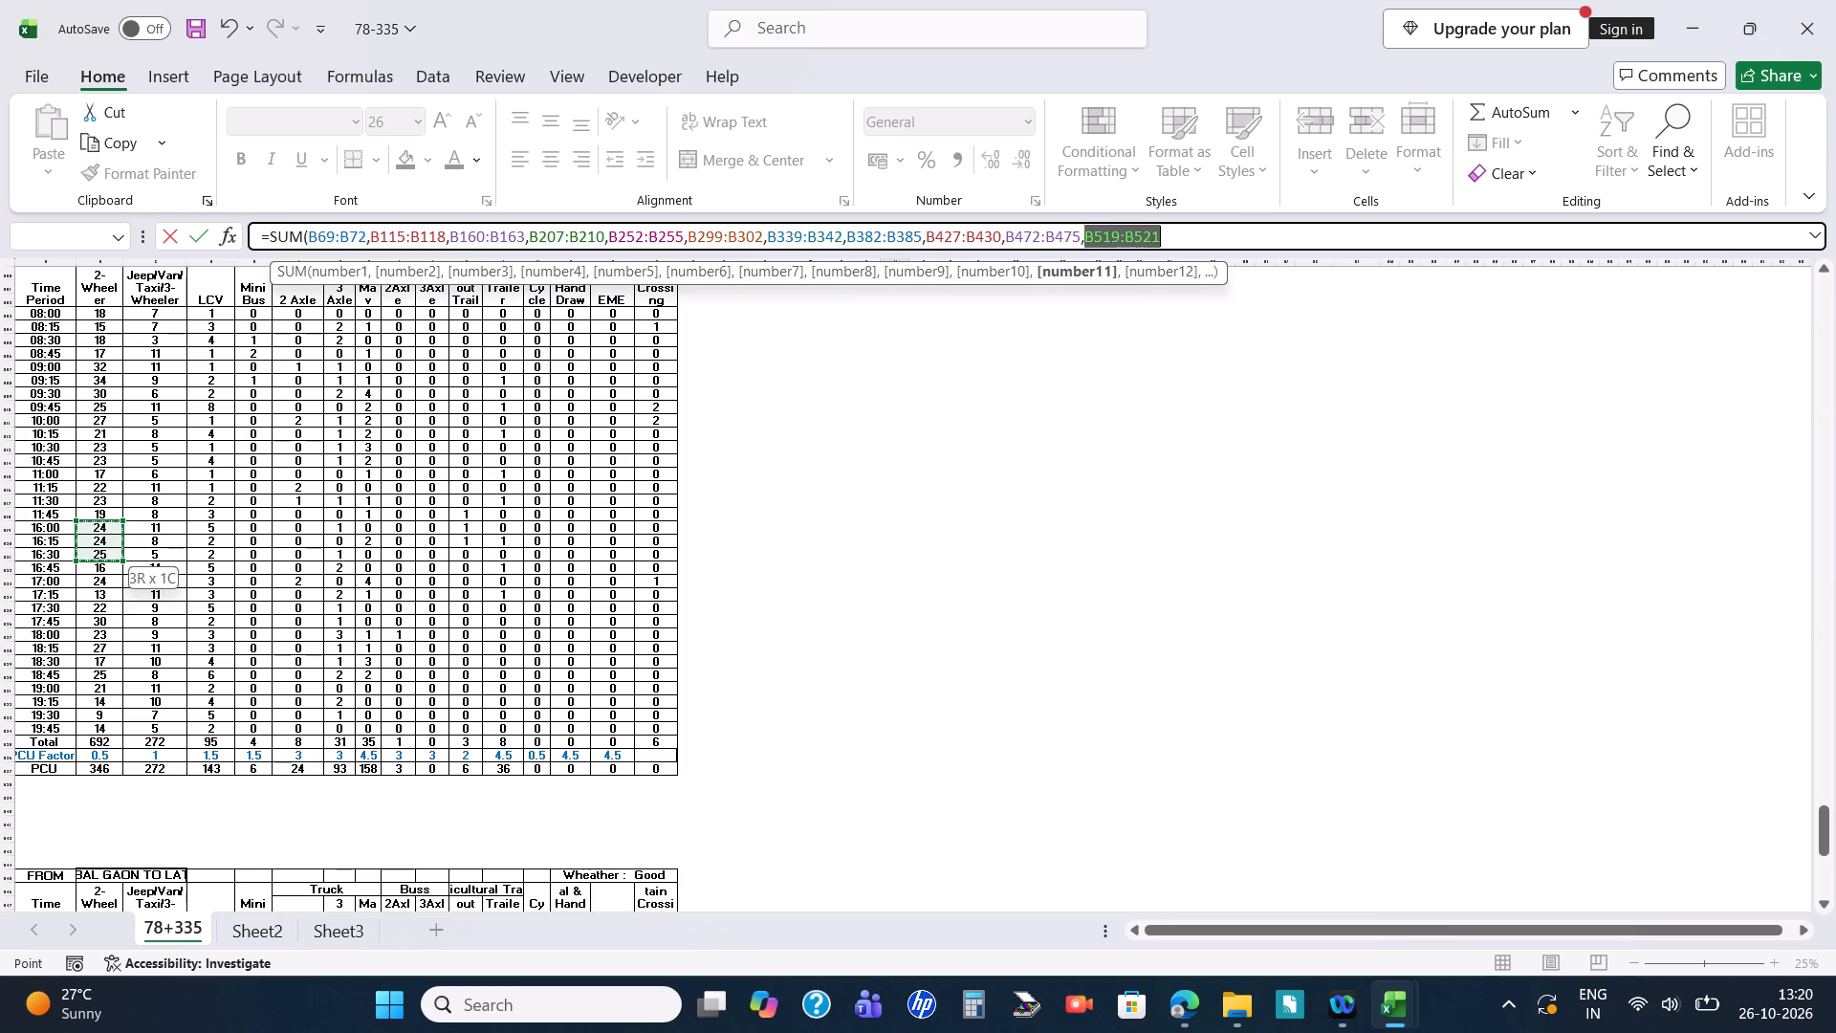
left_click_drag(105, 560, 105, 561, "ctrl")
scroll(105, 562, "down", 15)
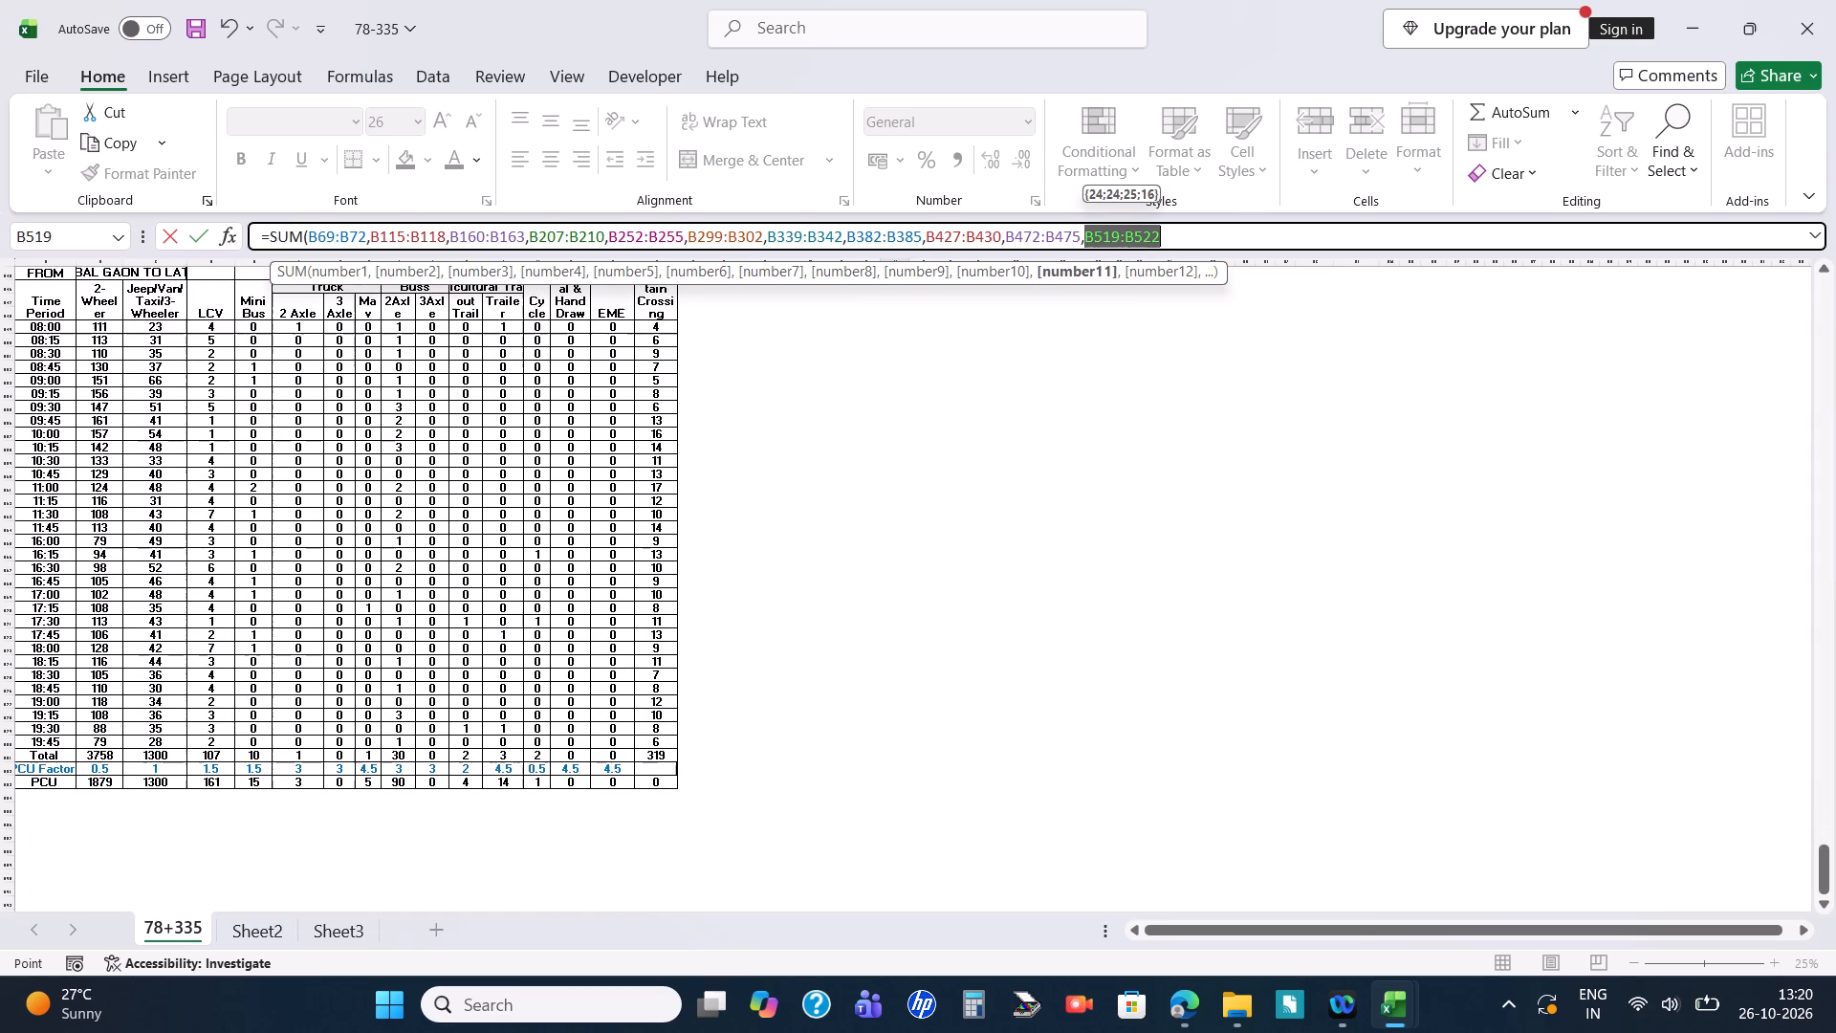
left_click_drag(101, 537, 104, 553, "ctrl")
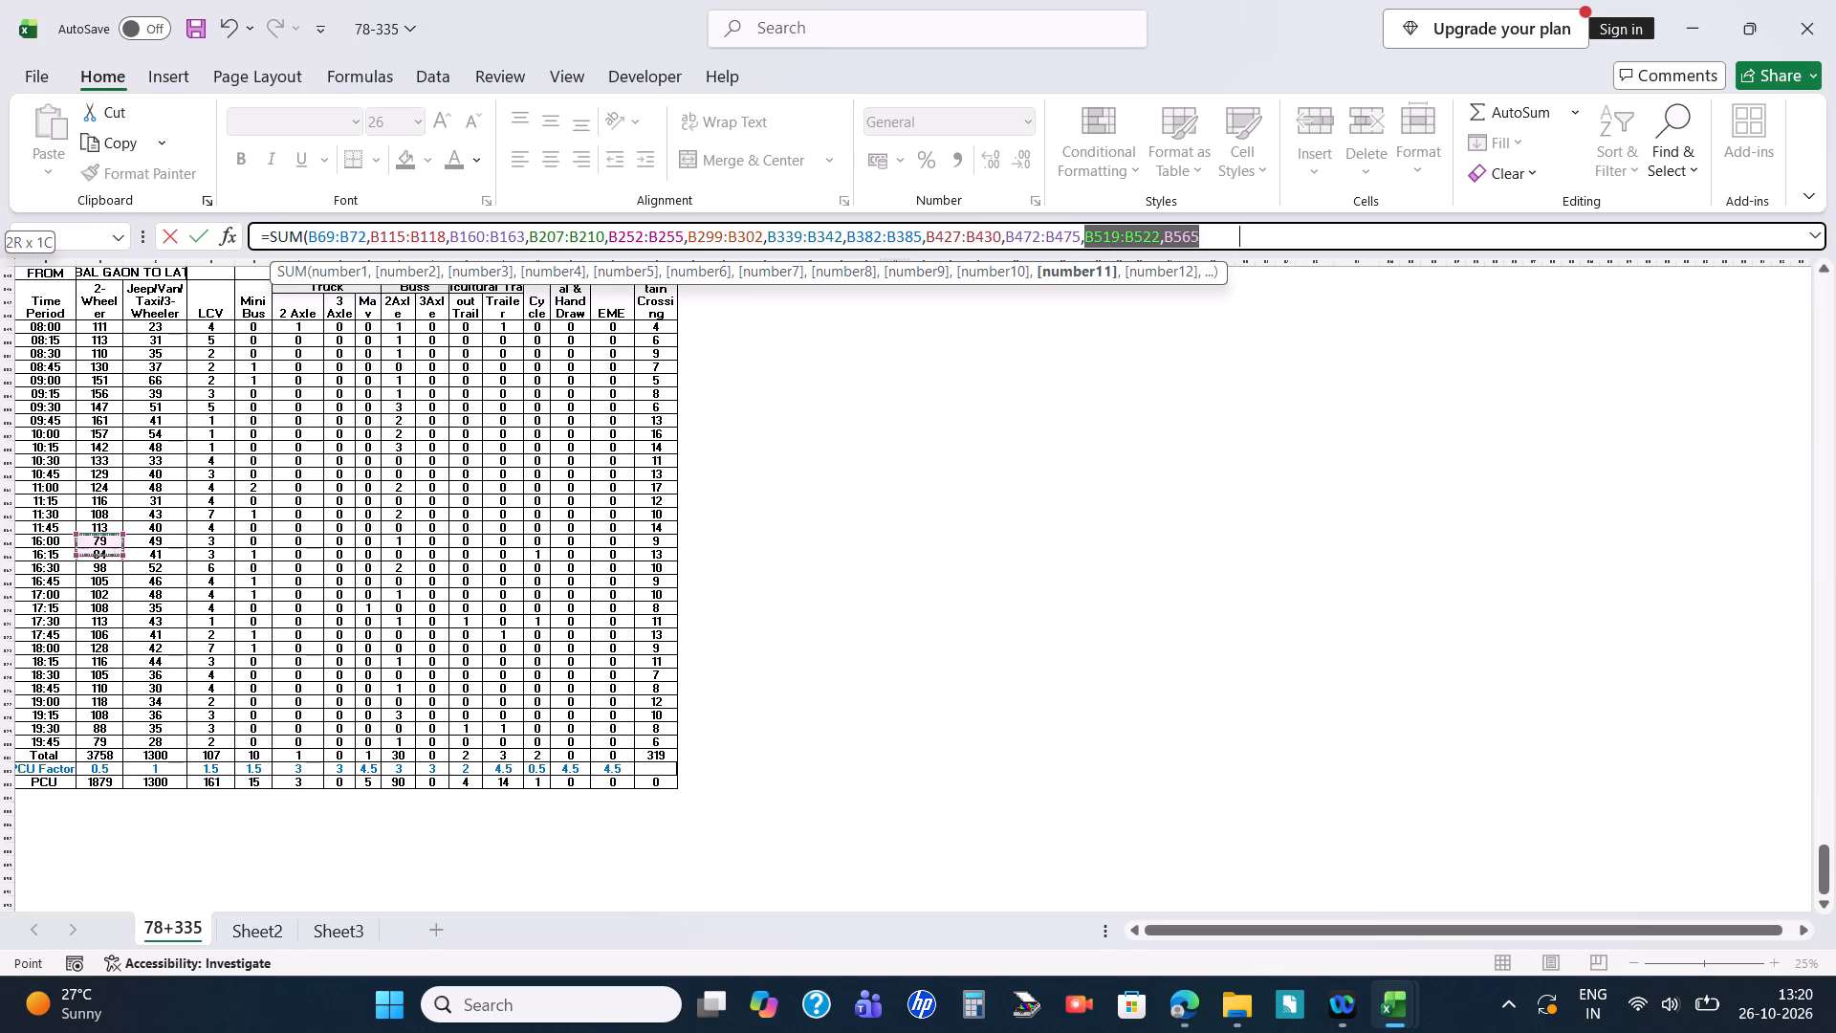
left_click_drag(104, 553, 107, 578, "ctrl")
scroll(128, 599, "down", 12)
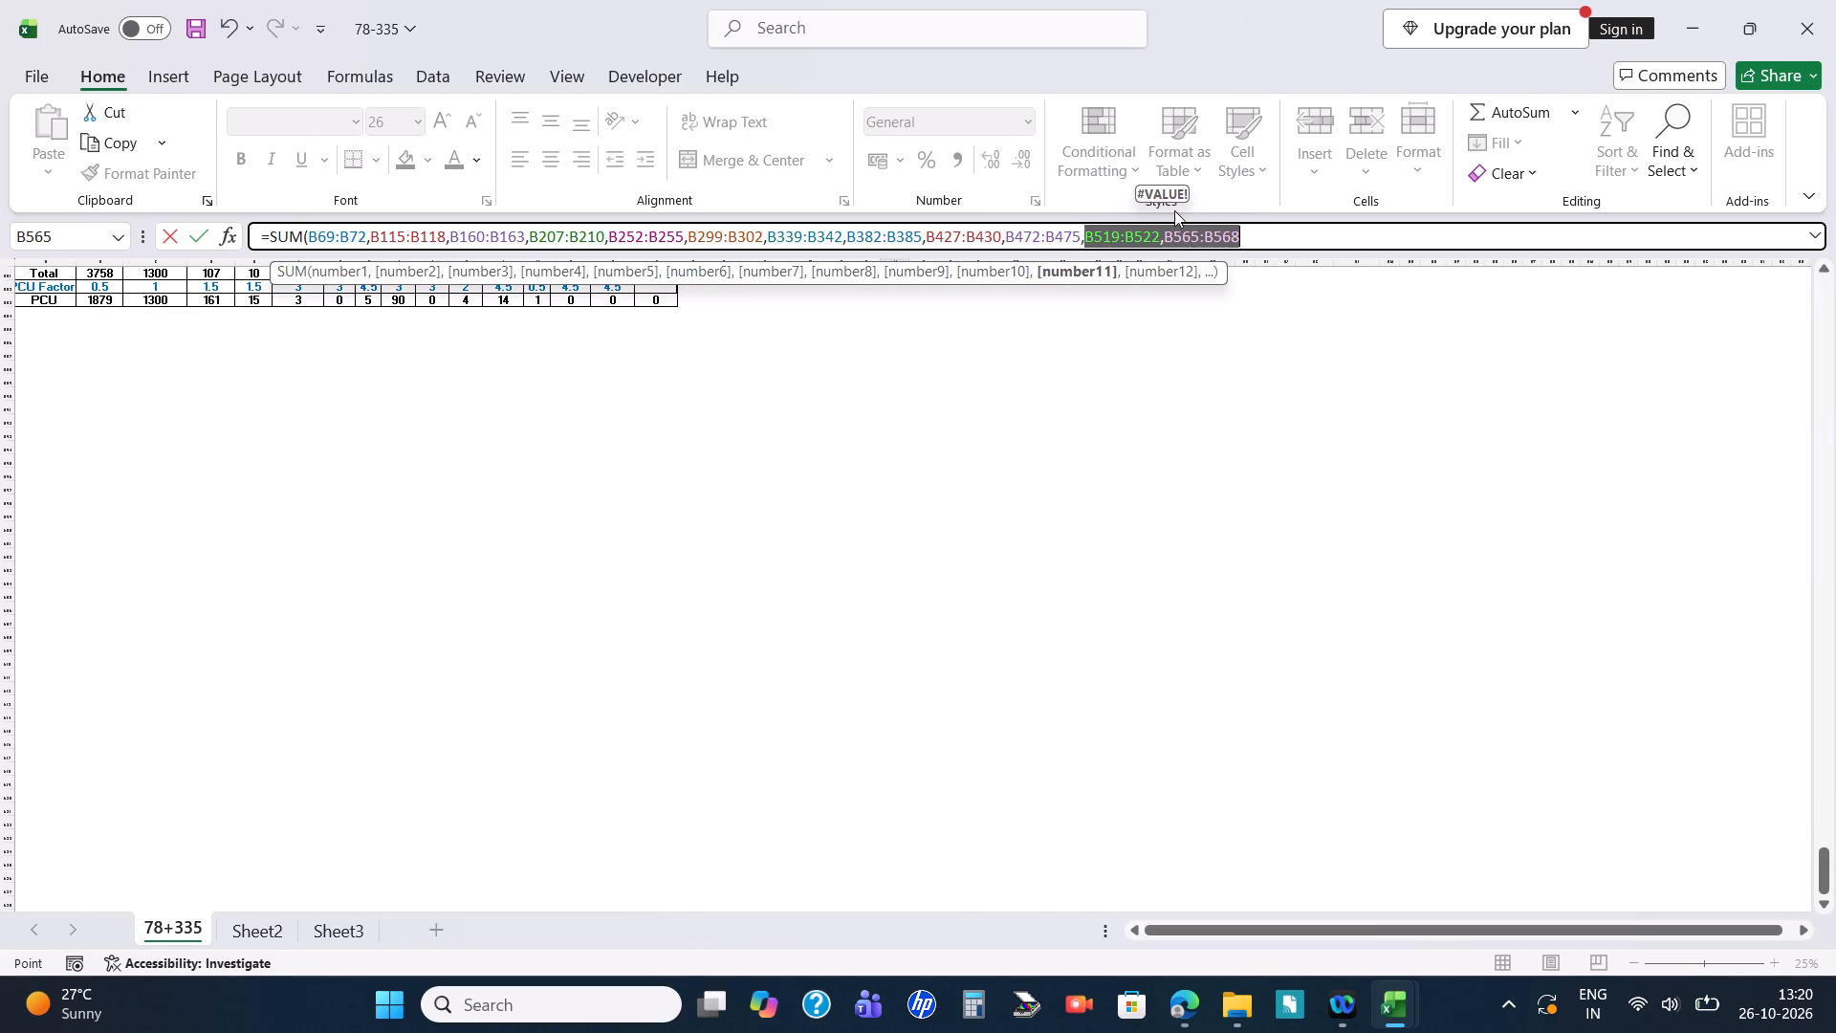
key("Return")
Start a SUM formula in W57 for 17:00-18:00 two-wheelers with the Ausa direction ranges B73:B76, B119:B122 and B164:B167.
type("=sum")
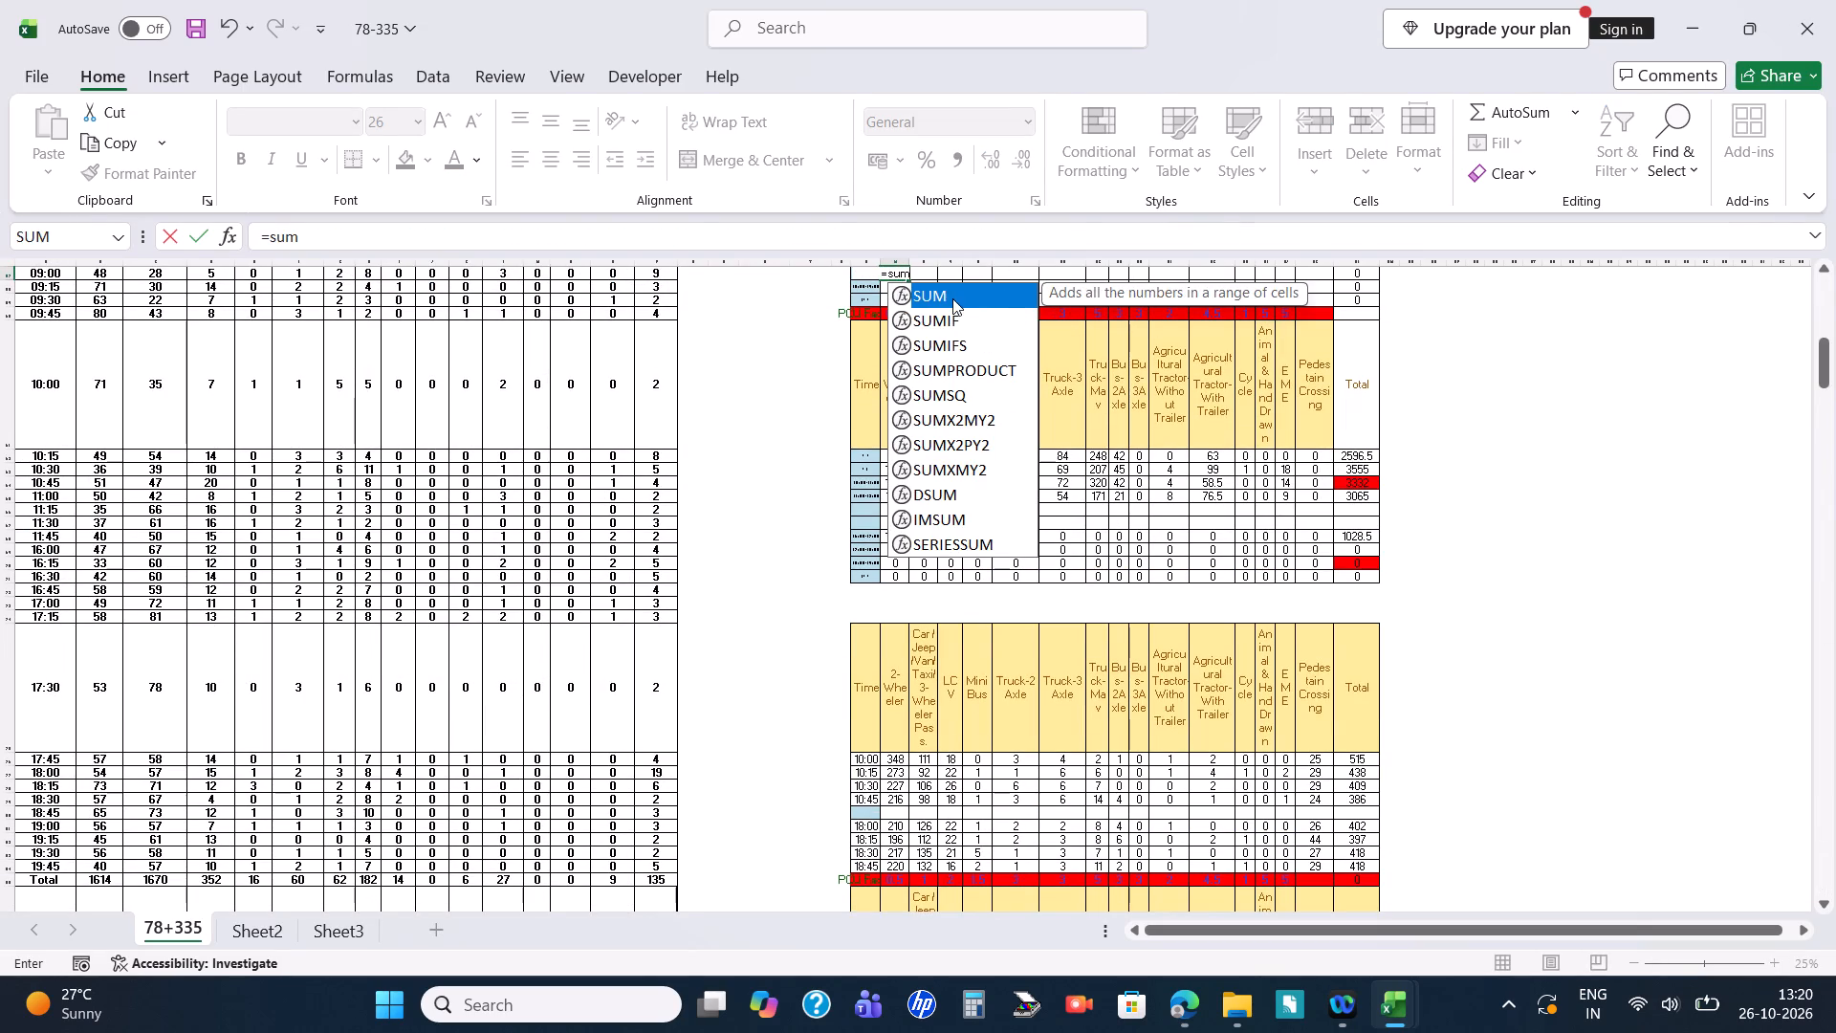
double_click(952, 298)
left_click_drag(1357, 933, 707, 824)
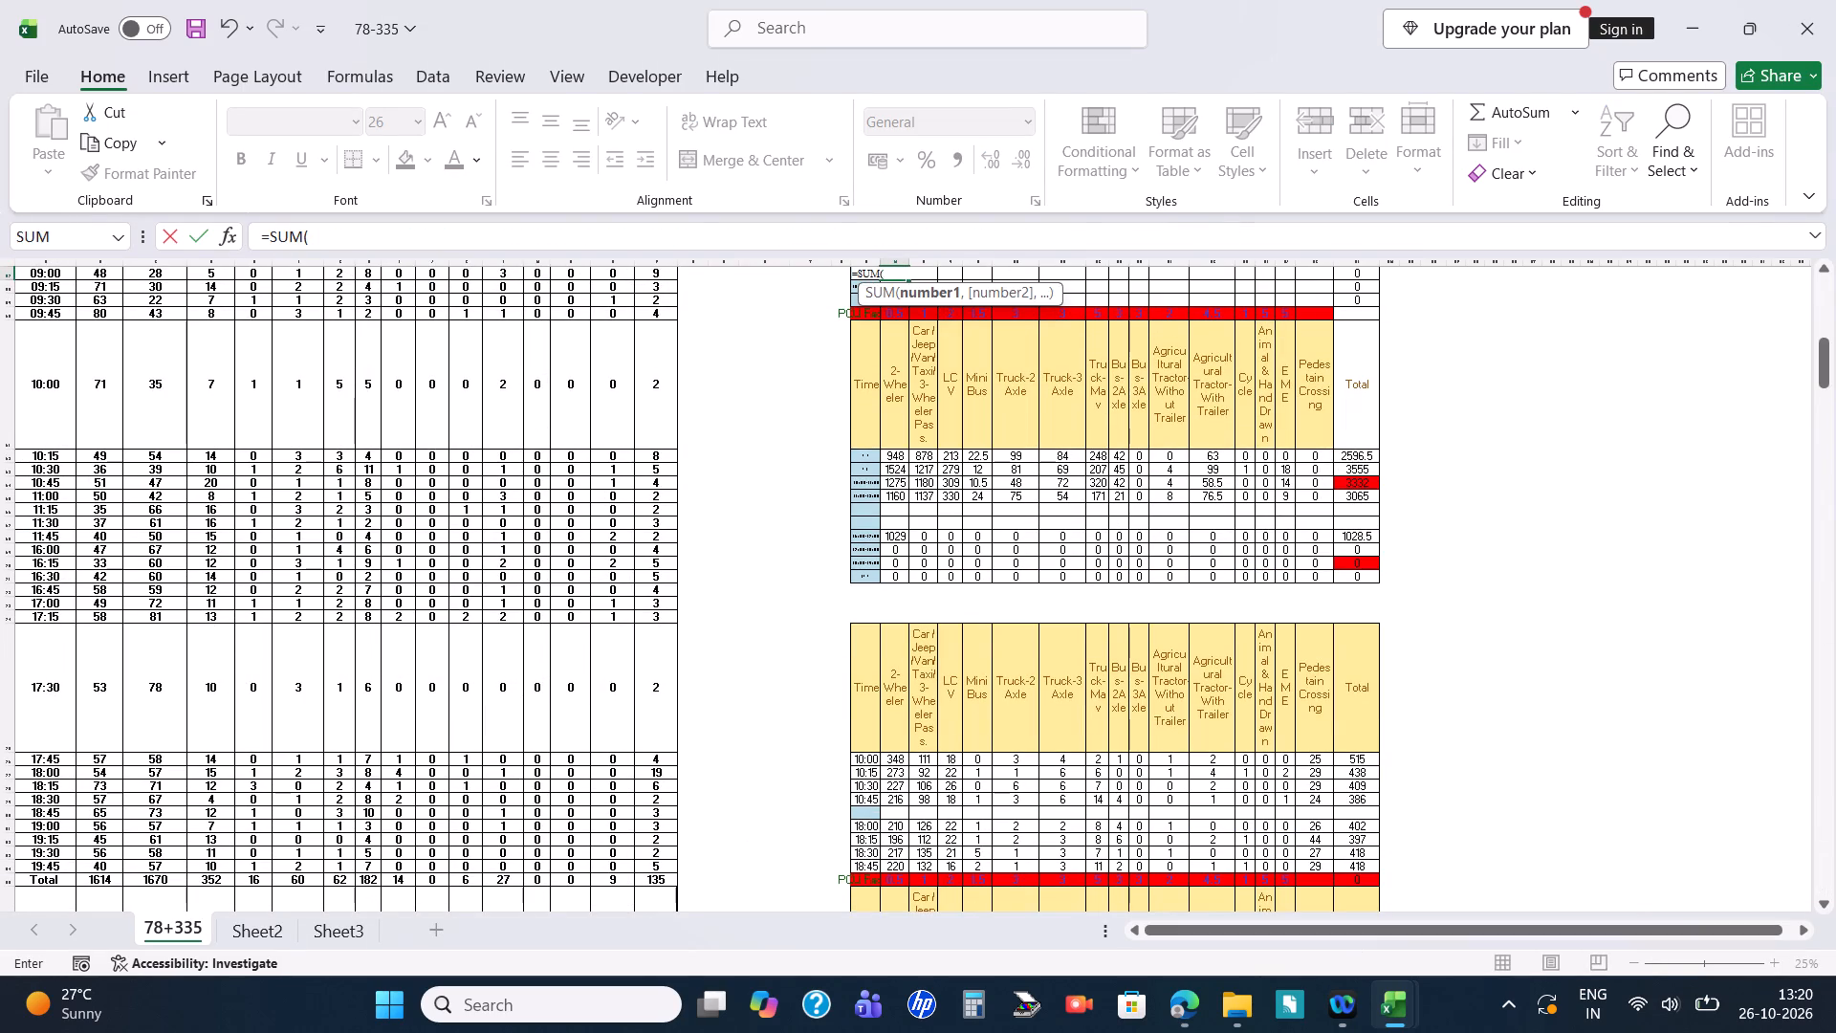
scroll(130, 621, "down", 2)
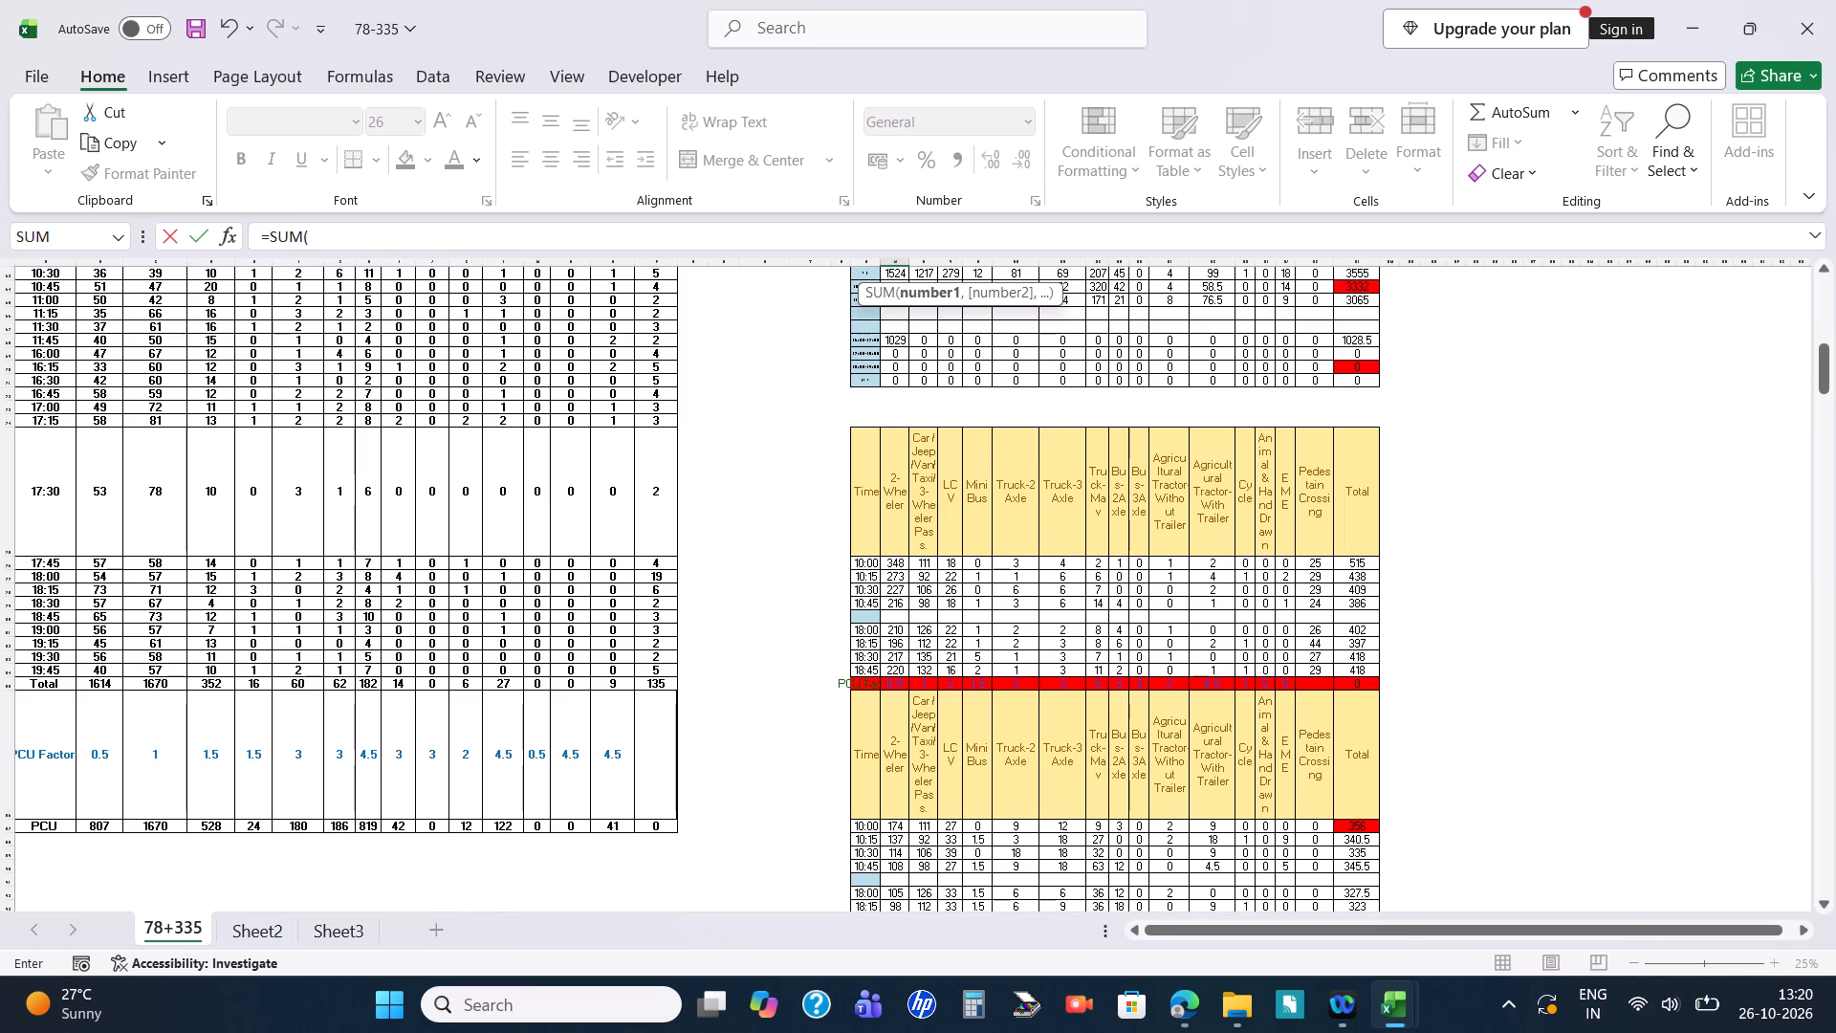
left_click_drag(105, 405, 84, 563, "ctrl")
scroll(84, 563, "down", 12)
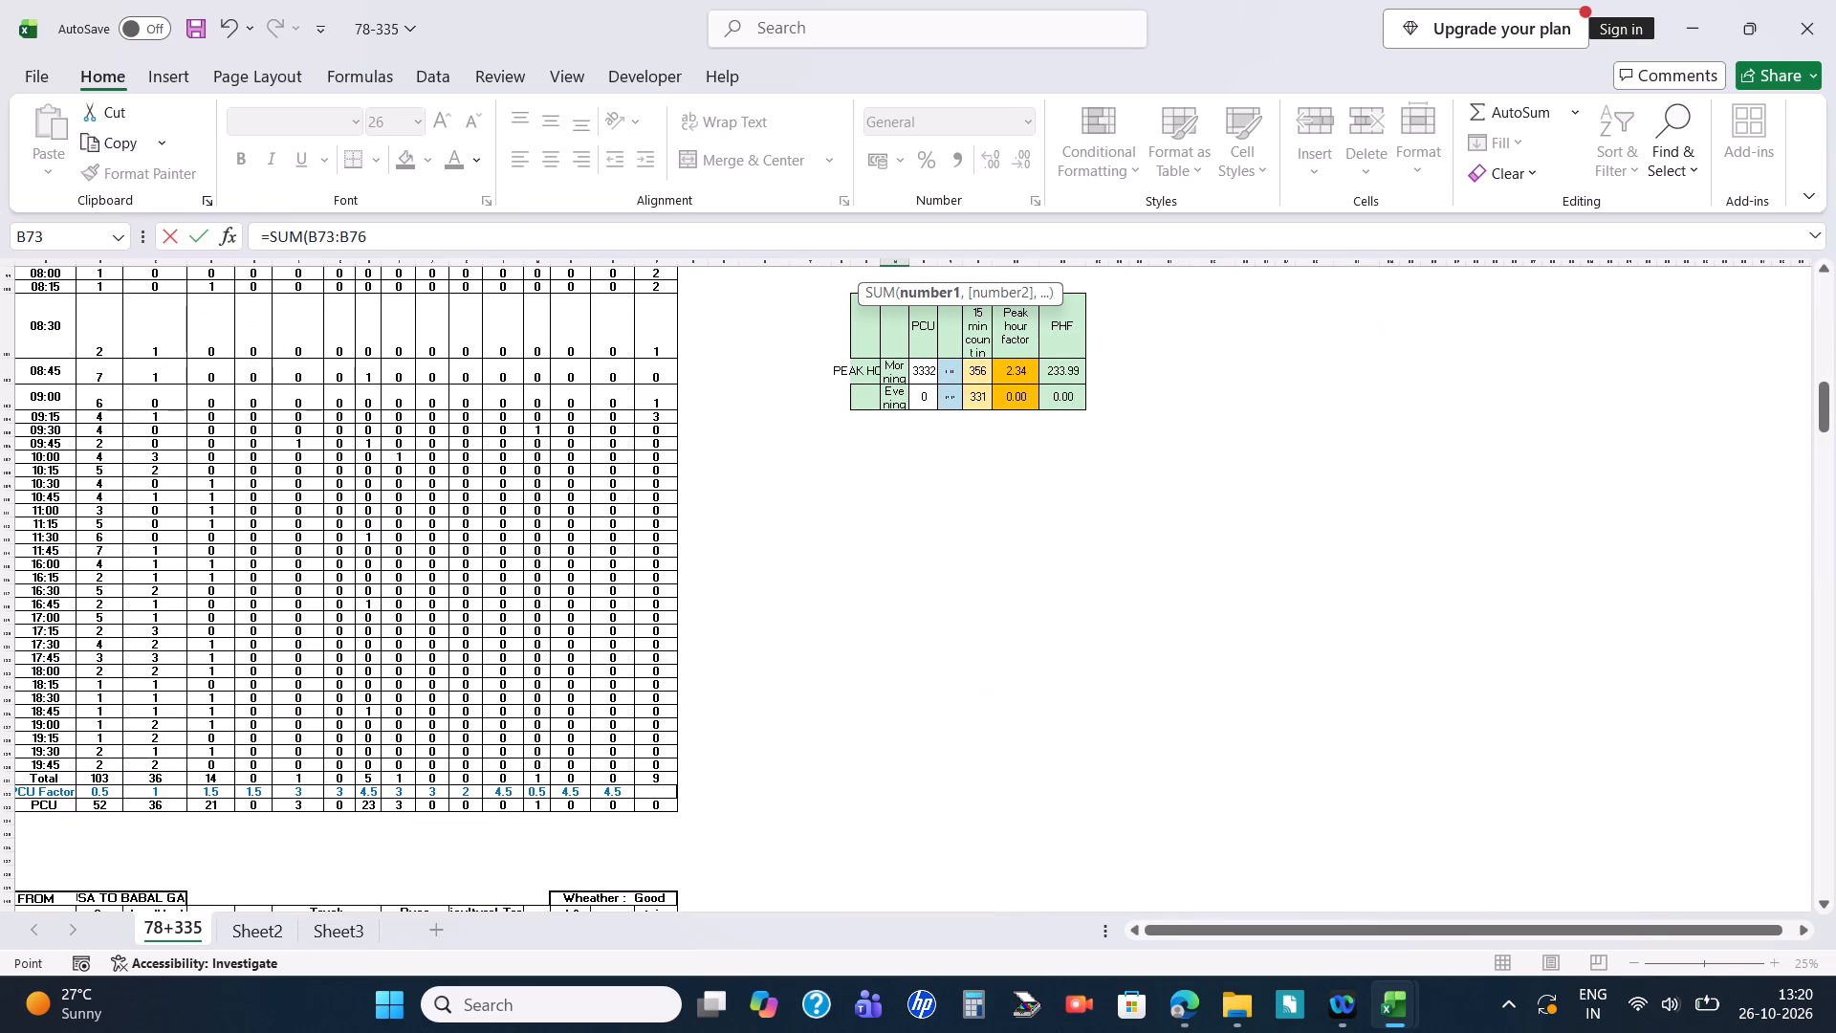
left_click_drag(103, 621, 99, 663, "ctrl")
scroll(99, 663, "down", 15)
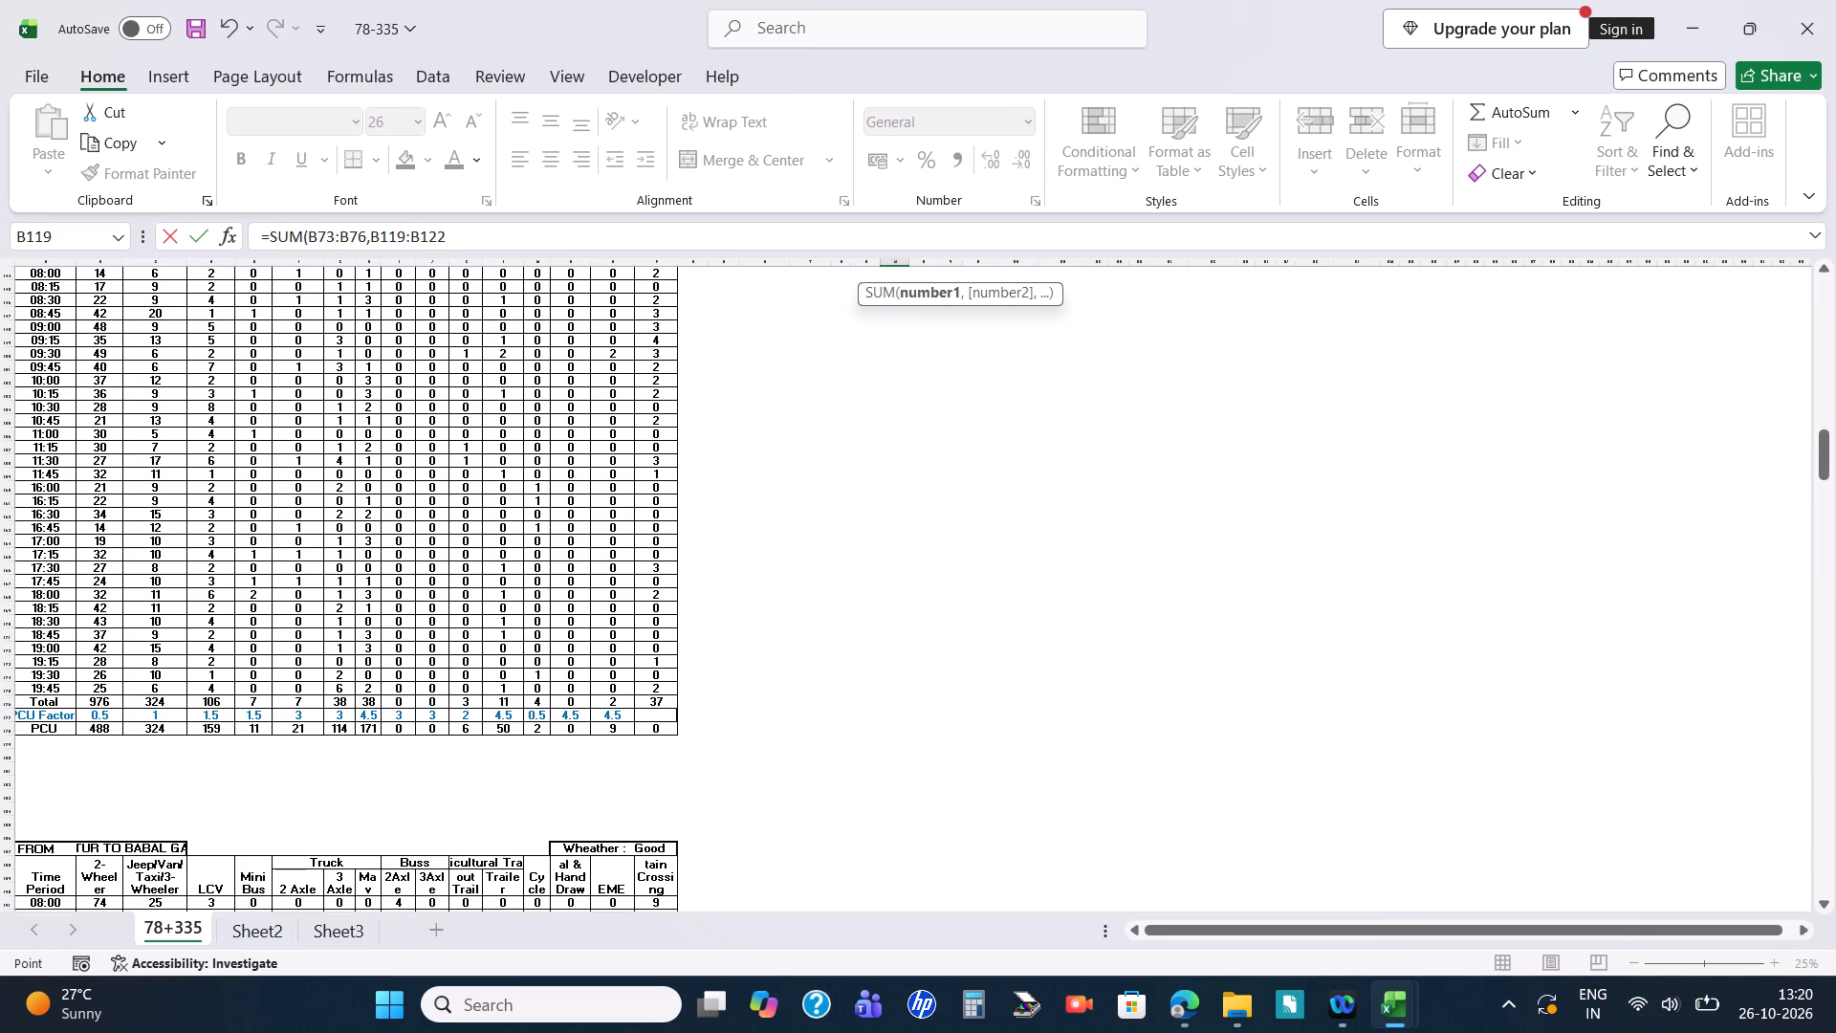
left_click_drag(105, 538, 92, 581, "ctrl")
Add the Latur to Babalgaon range B211:B214, Latur to Ausa range B256:B259 and Latur to Nanded range B303:B306 to the SUM formula.
scroll(130, 631, "down", 9)
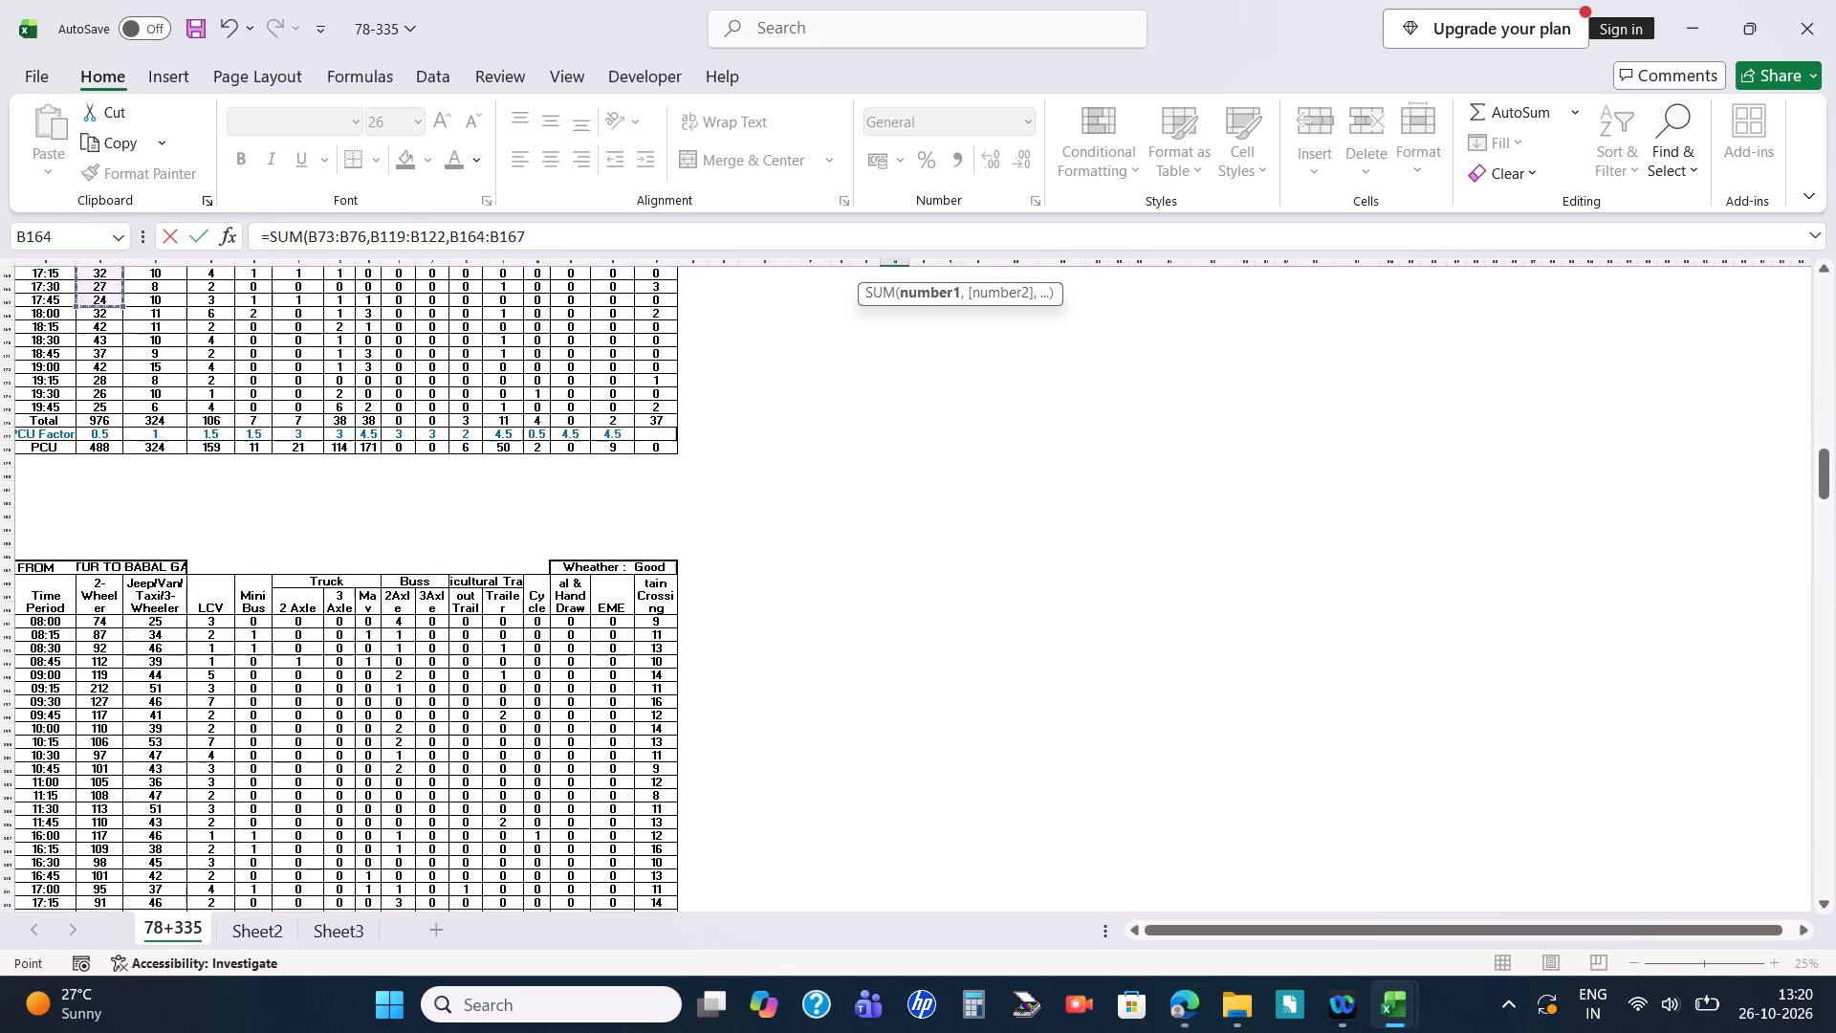
scroll(130, 631, "down", 8)
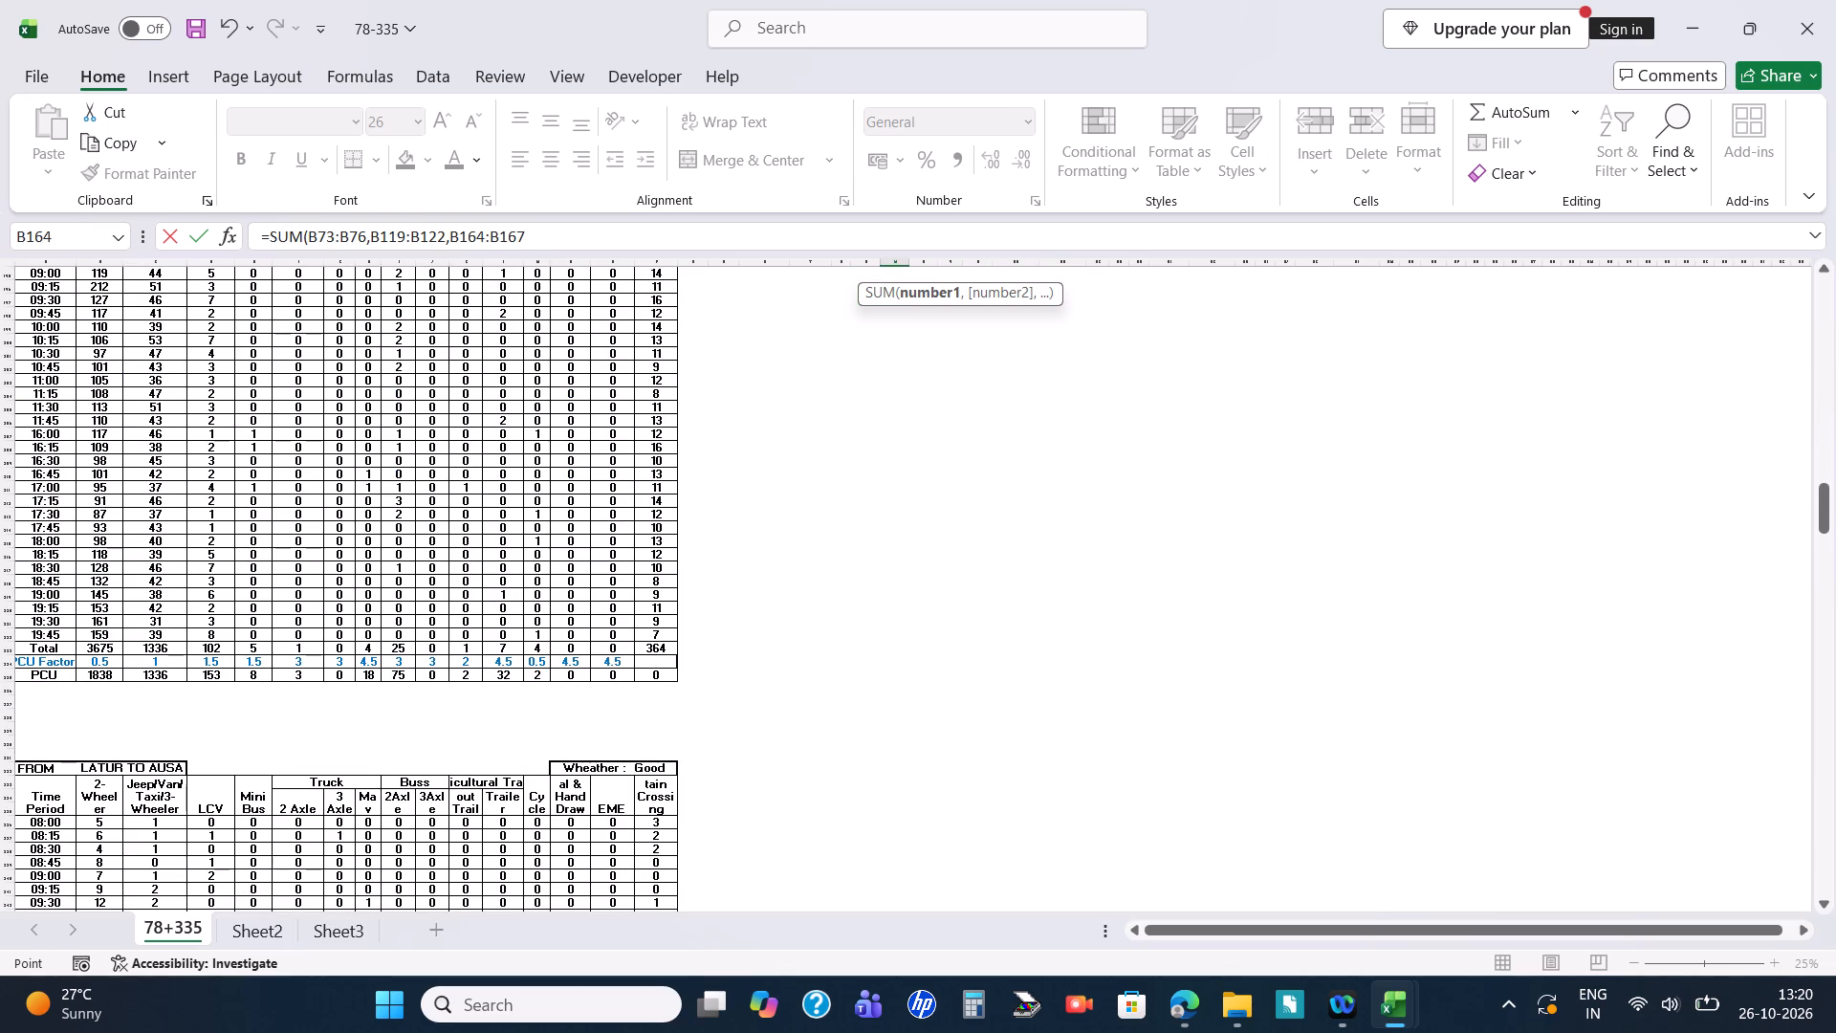
left_click_drag(106, 489, 98, 531, "ctrl")
scroll(98, 531, "down", 12)
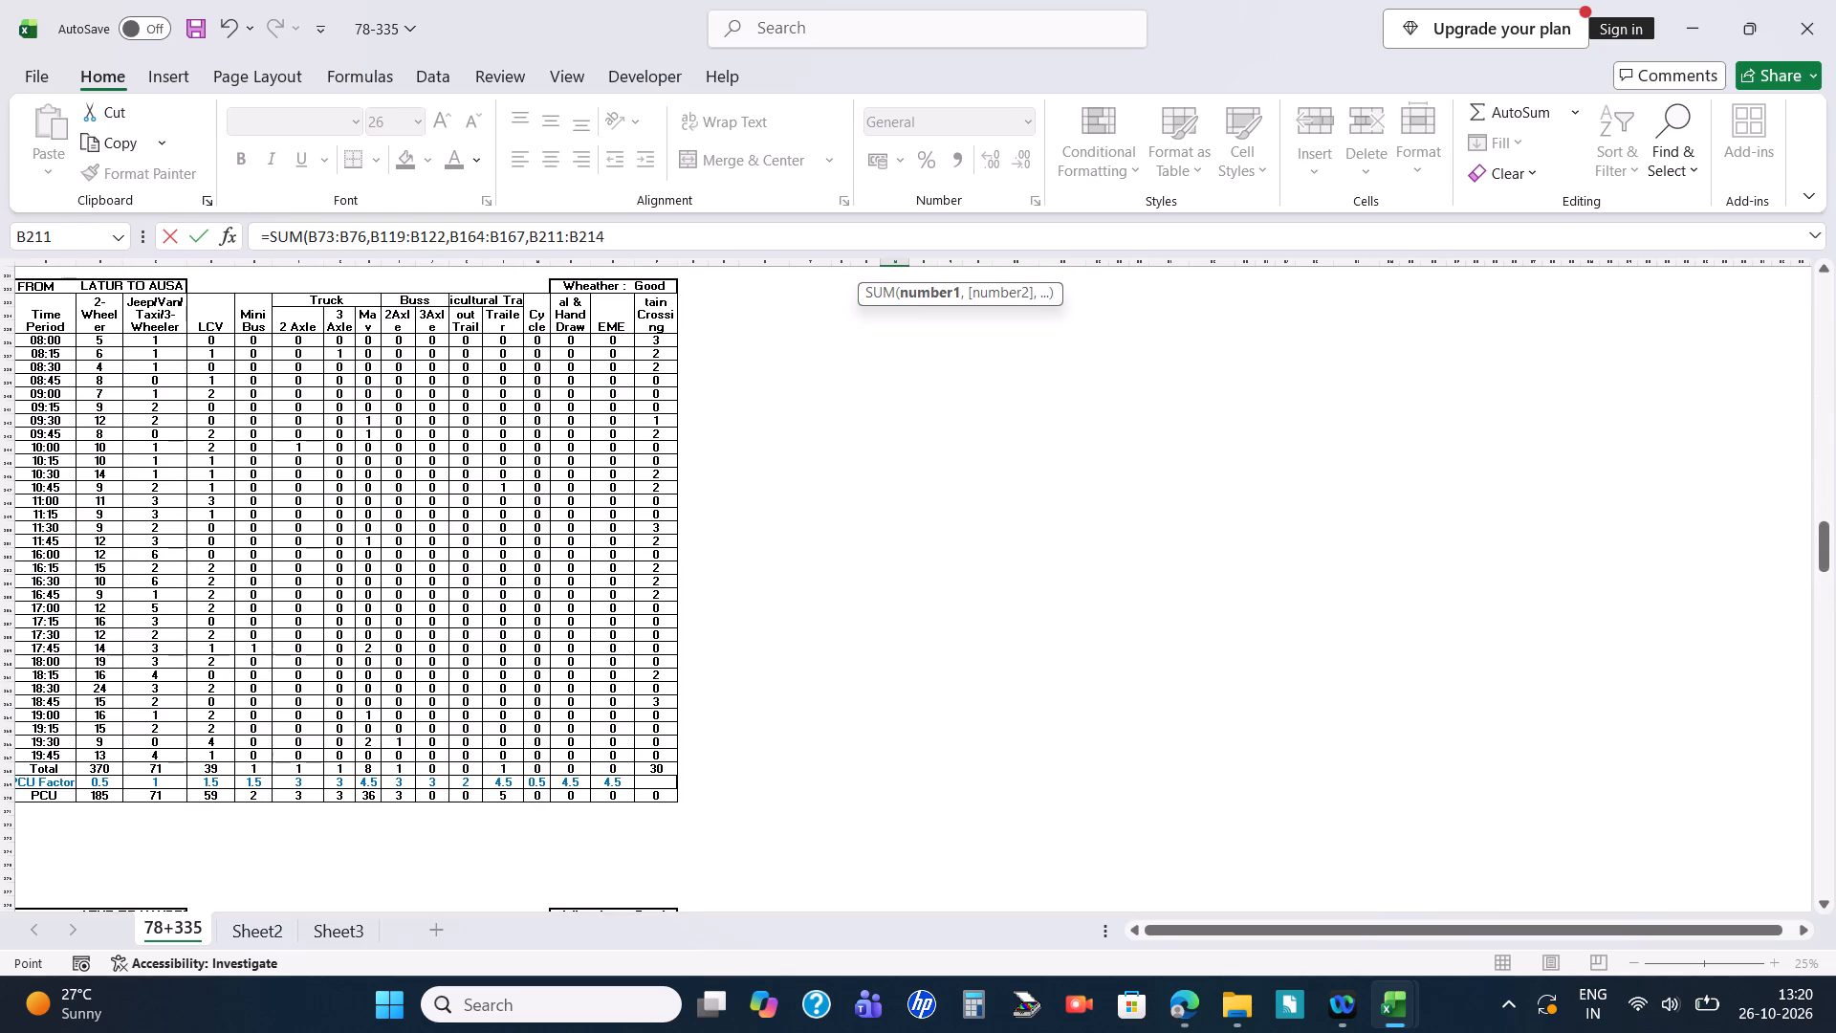
left_click_drag(98, 610, 94, 647, "ctrl")
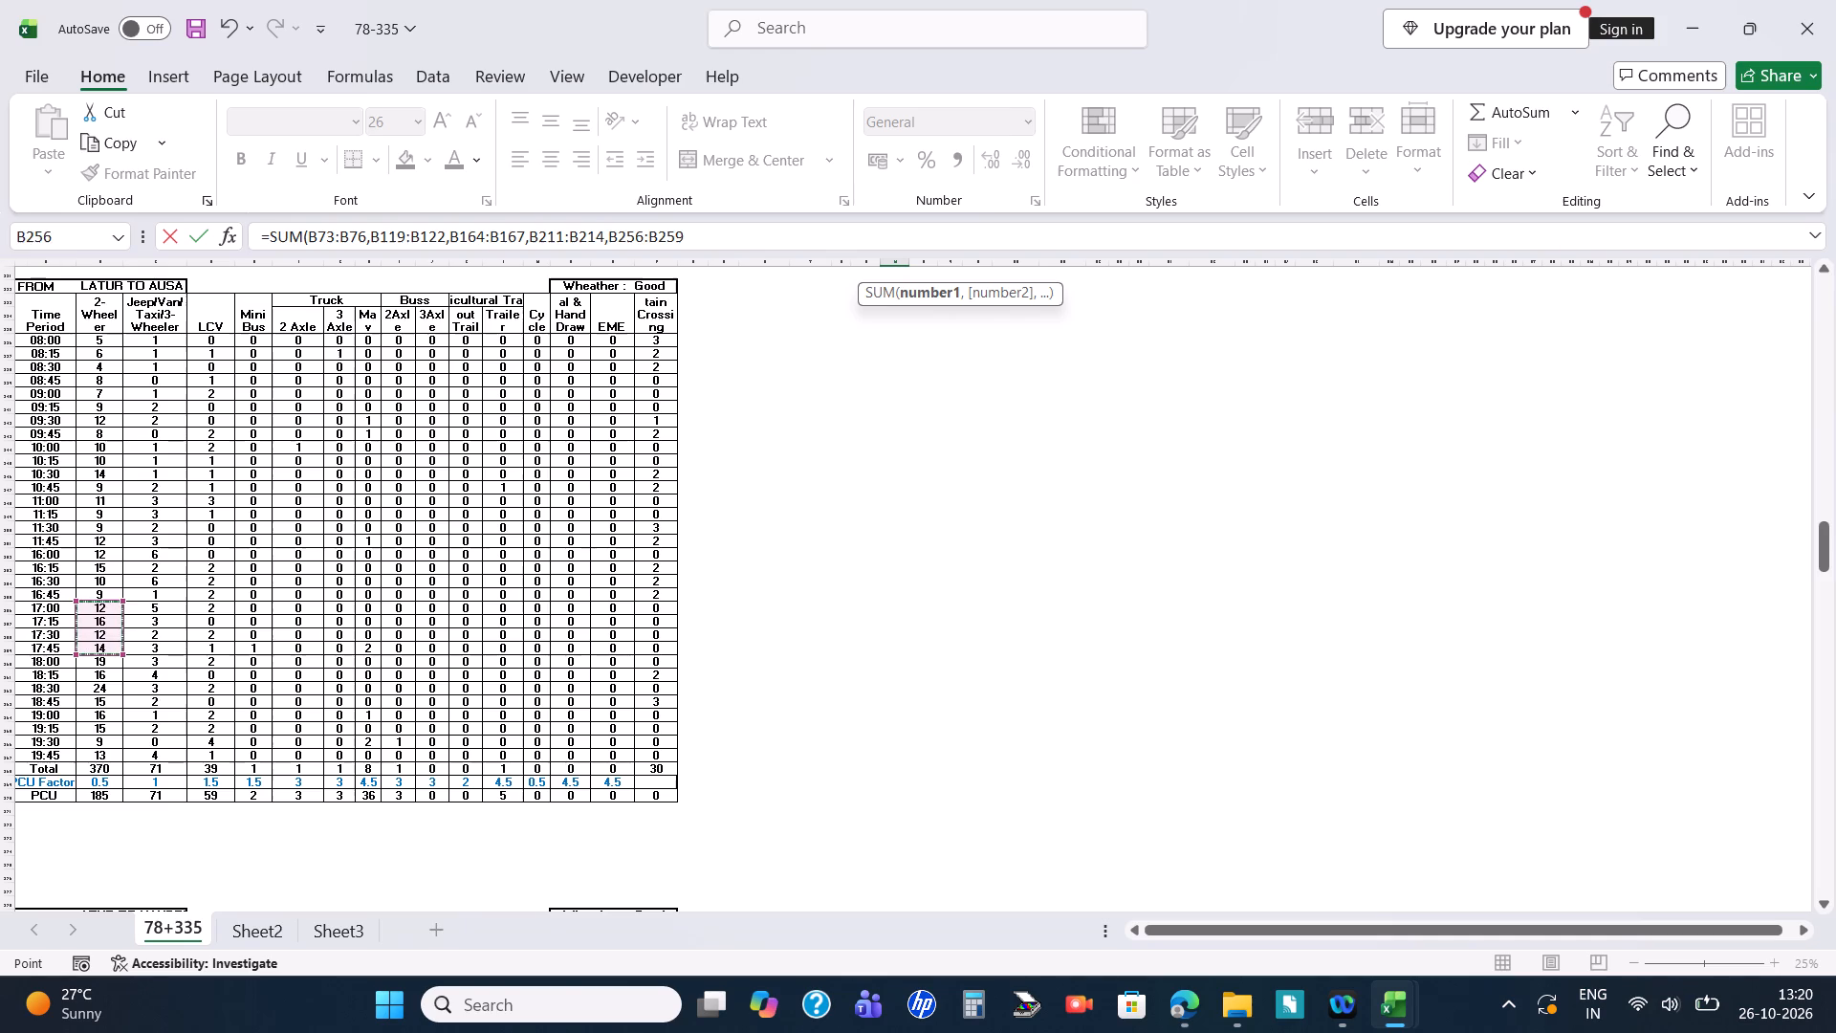
scroll(96, 648, "down", 15)
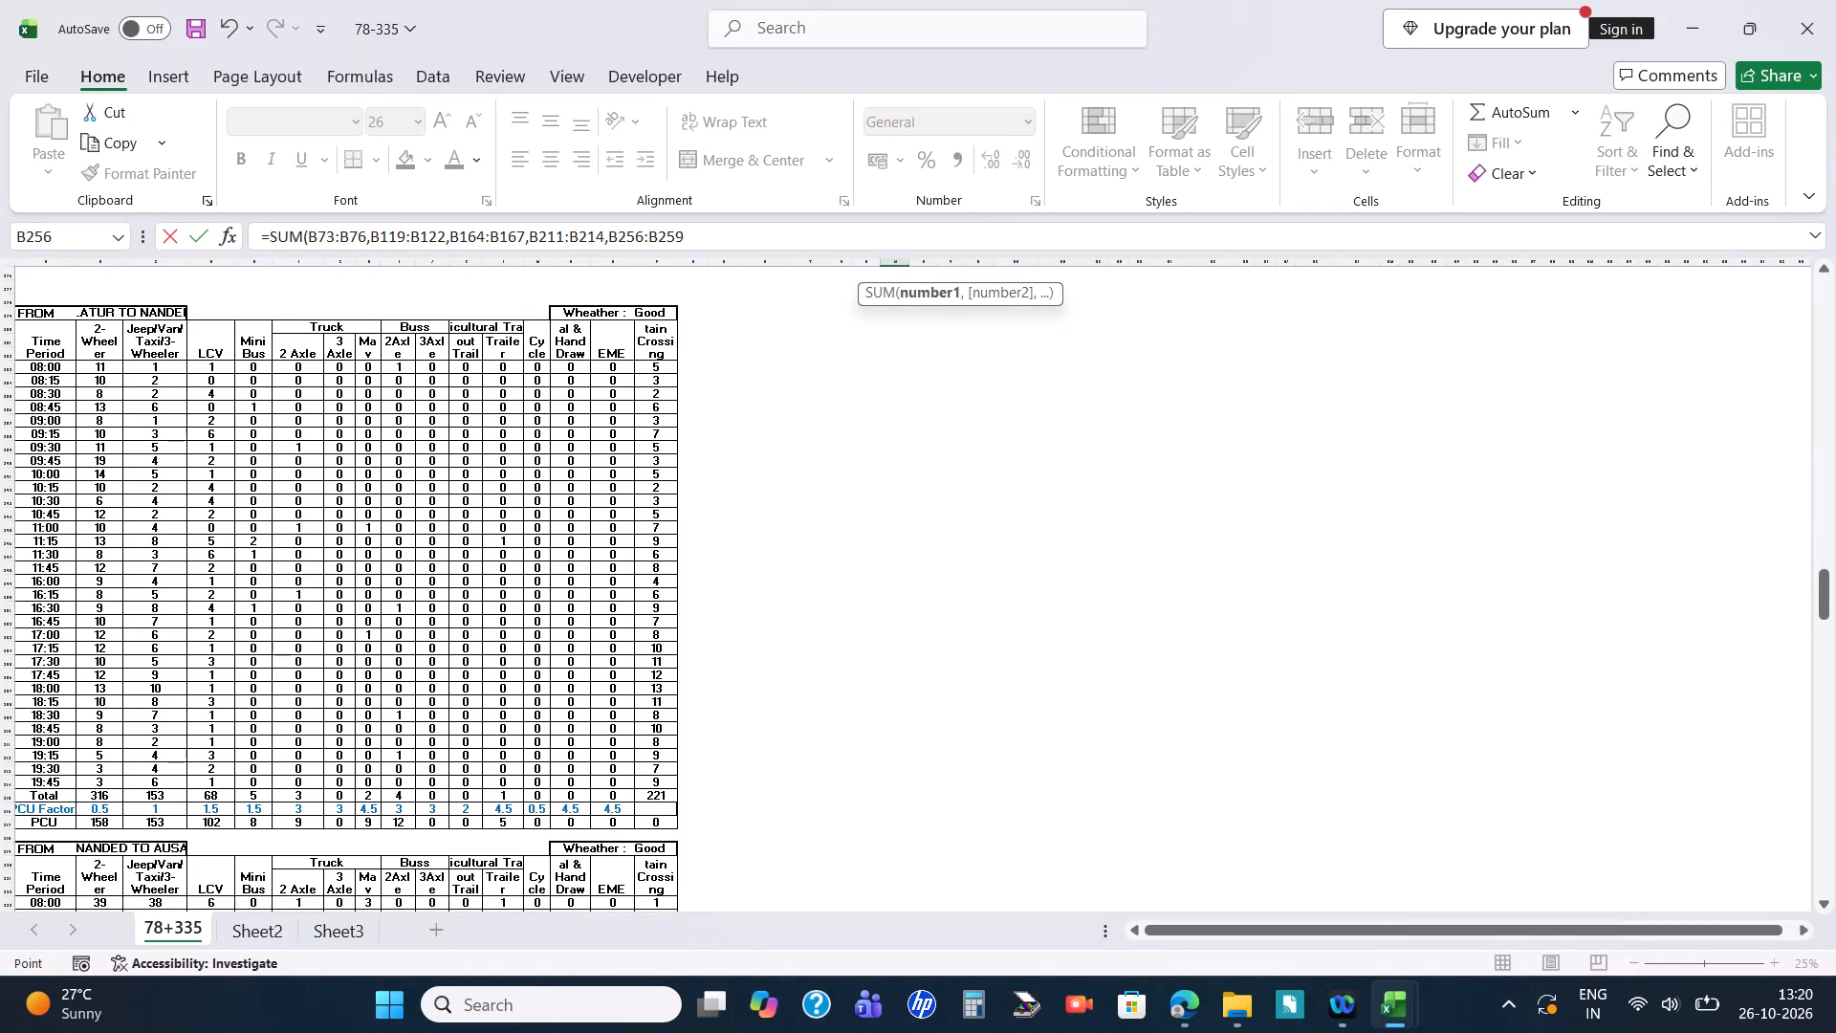
left_click_drag(98, 636, 98, 679, "ctrl")
Add the Nanded to Ausa range B343:B346, Nanded to Latur range B386:B389 and Nanded to Babalgaon range B431:B434 to the SUM formula.
scroll(98, 679, "down", 13)
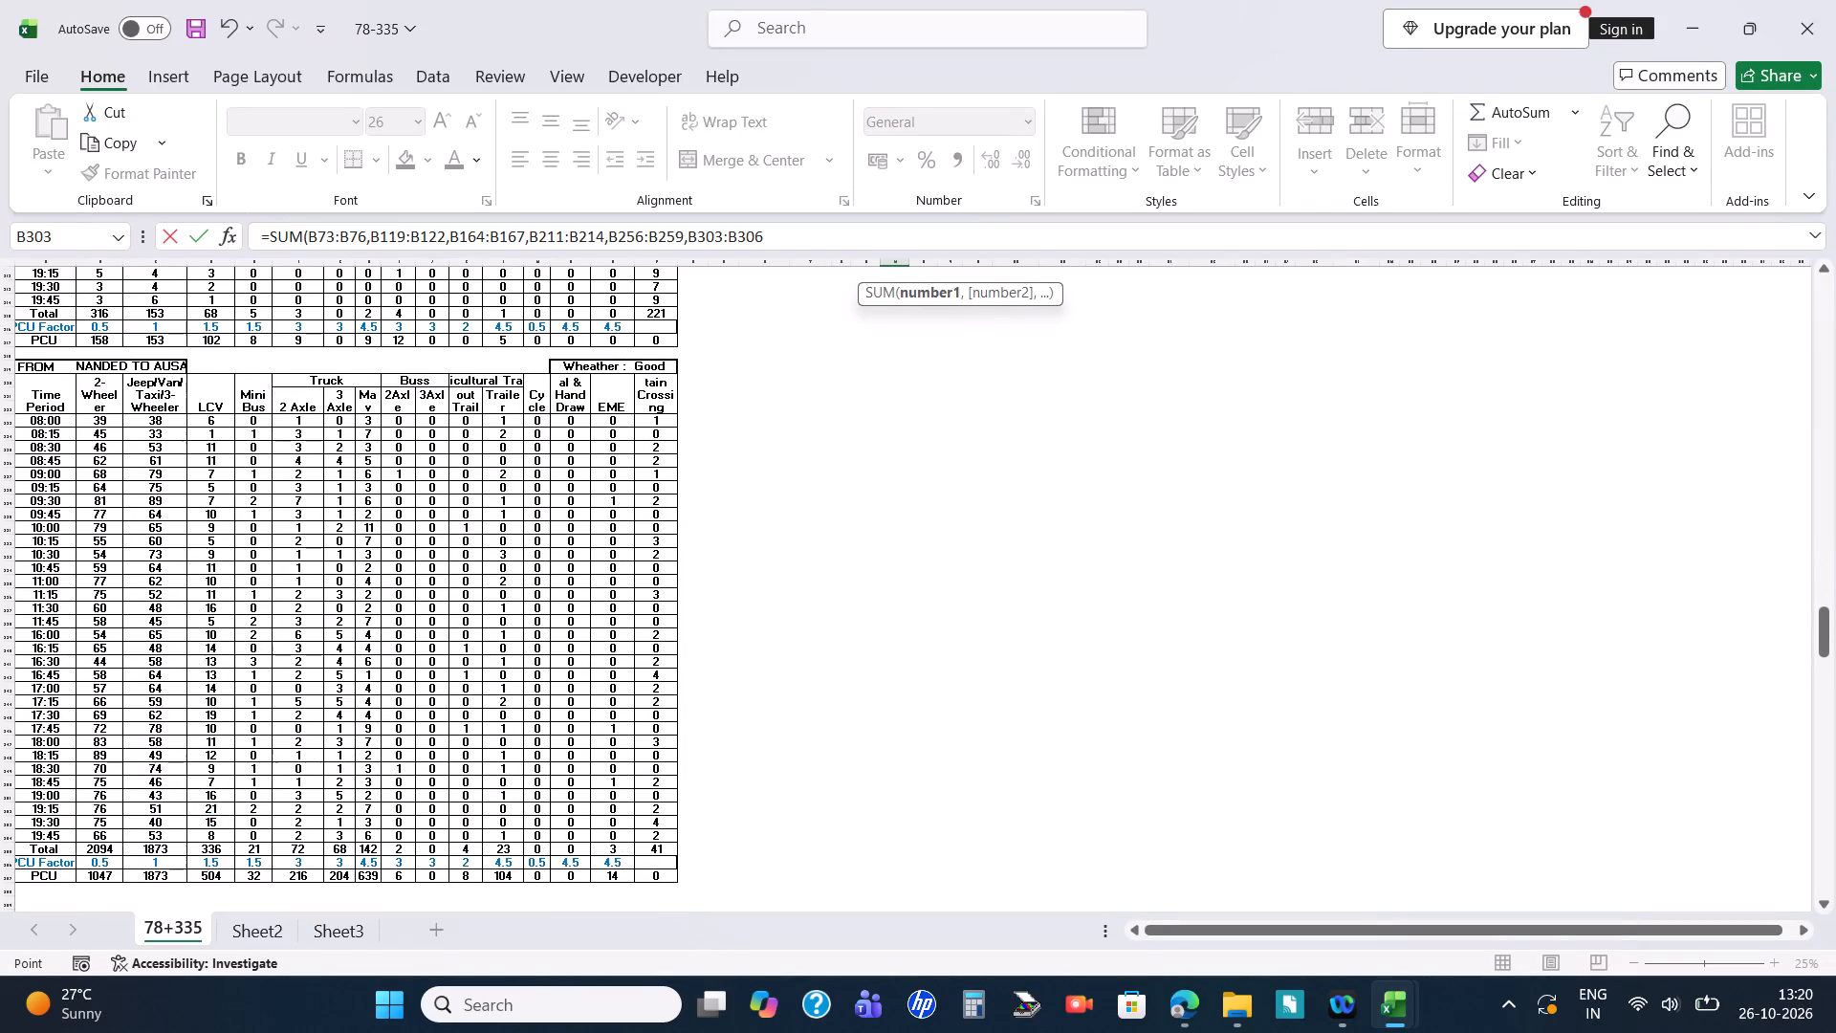
scroll(98, 679, "down", 3)
left_click_drag(111, 529, 90, 574, "ctrl")
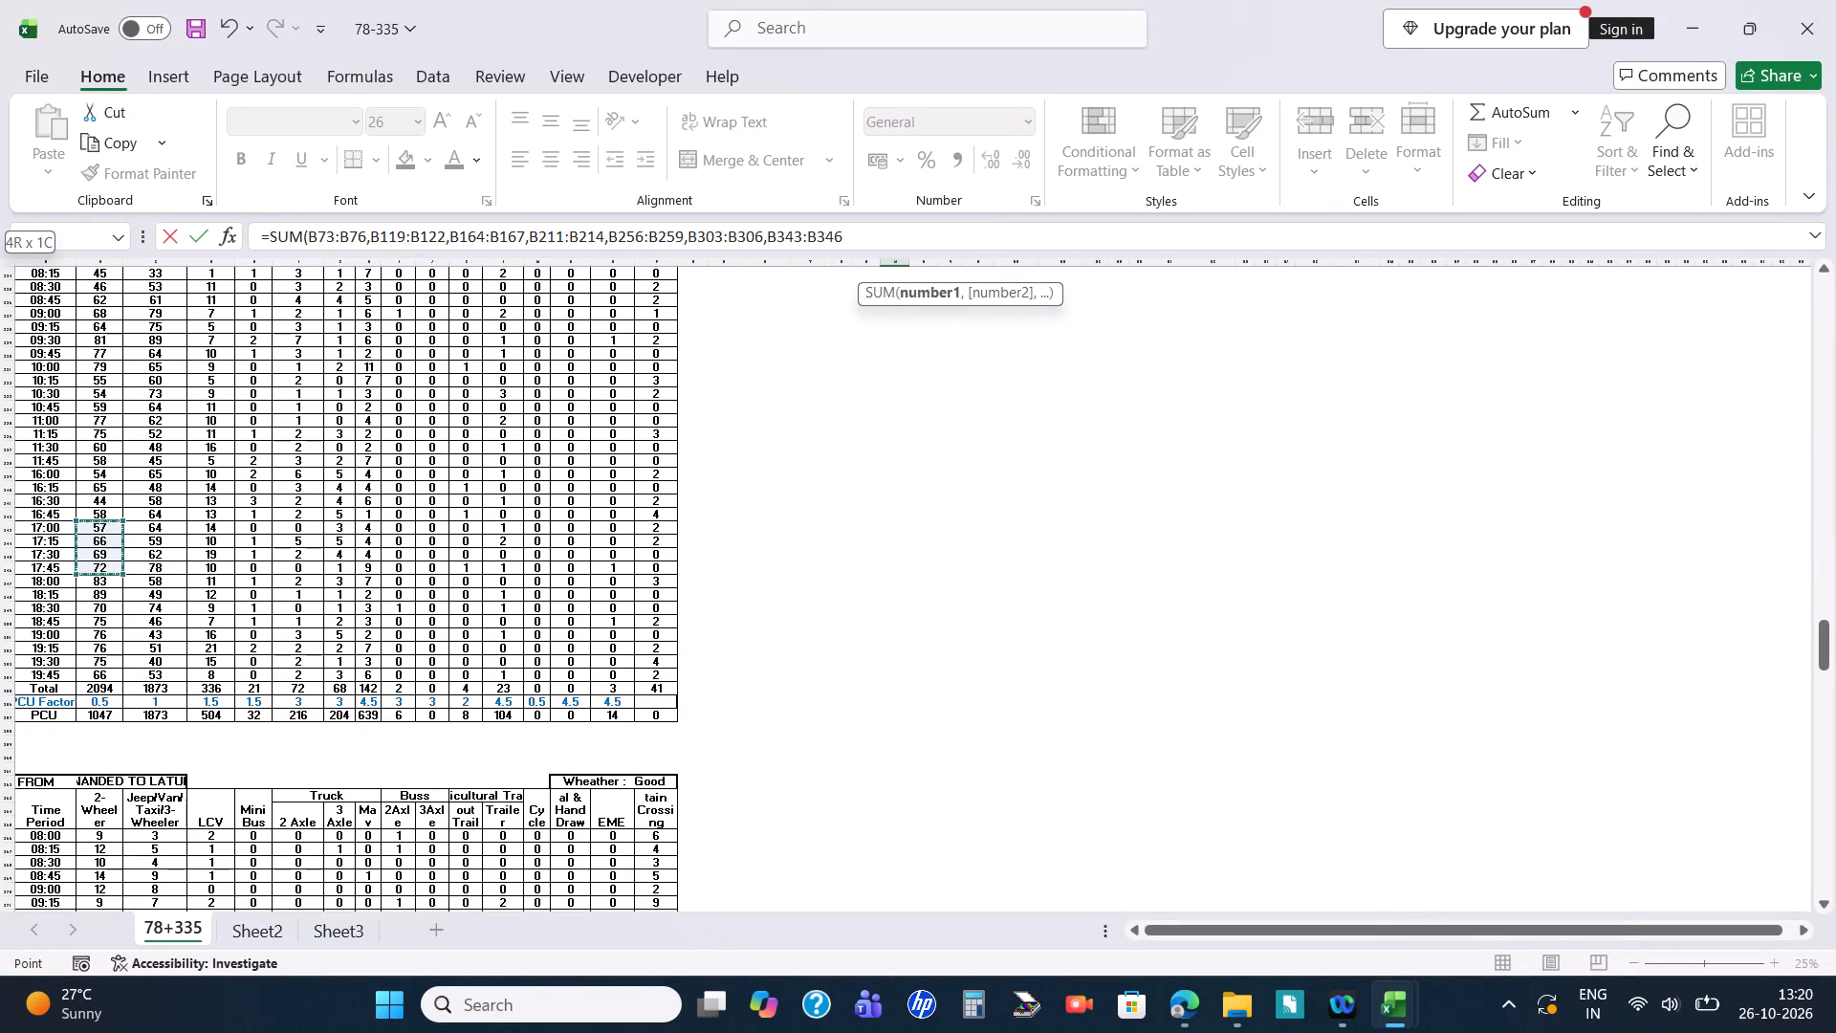
left_click_drag(90, 574, 96, 569, "ctrl")
scroll(94, 582, "down", 7)
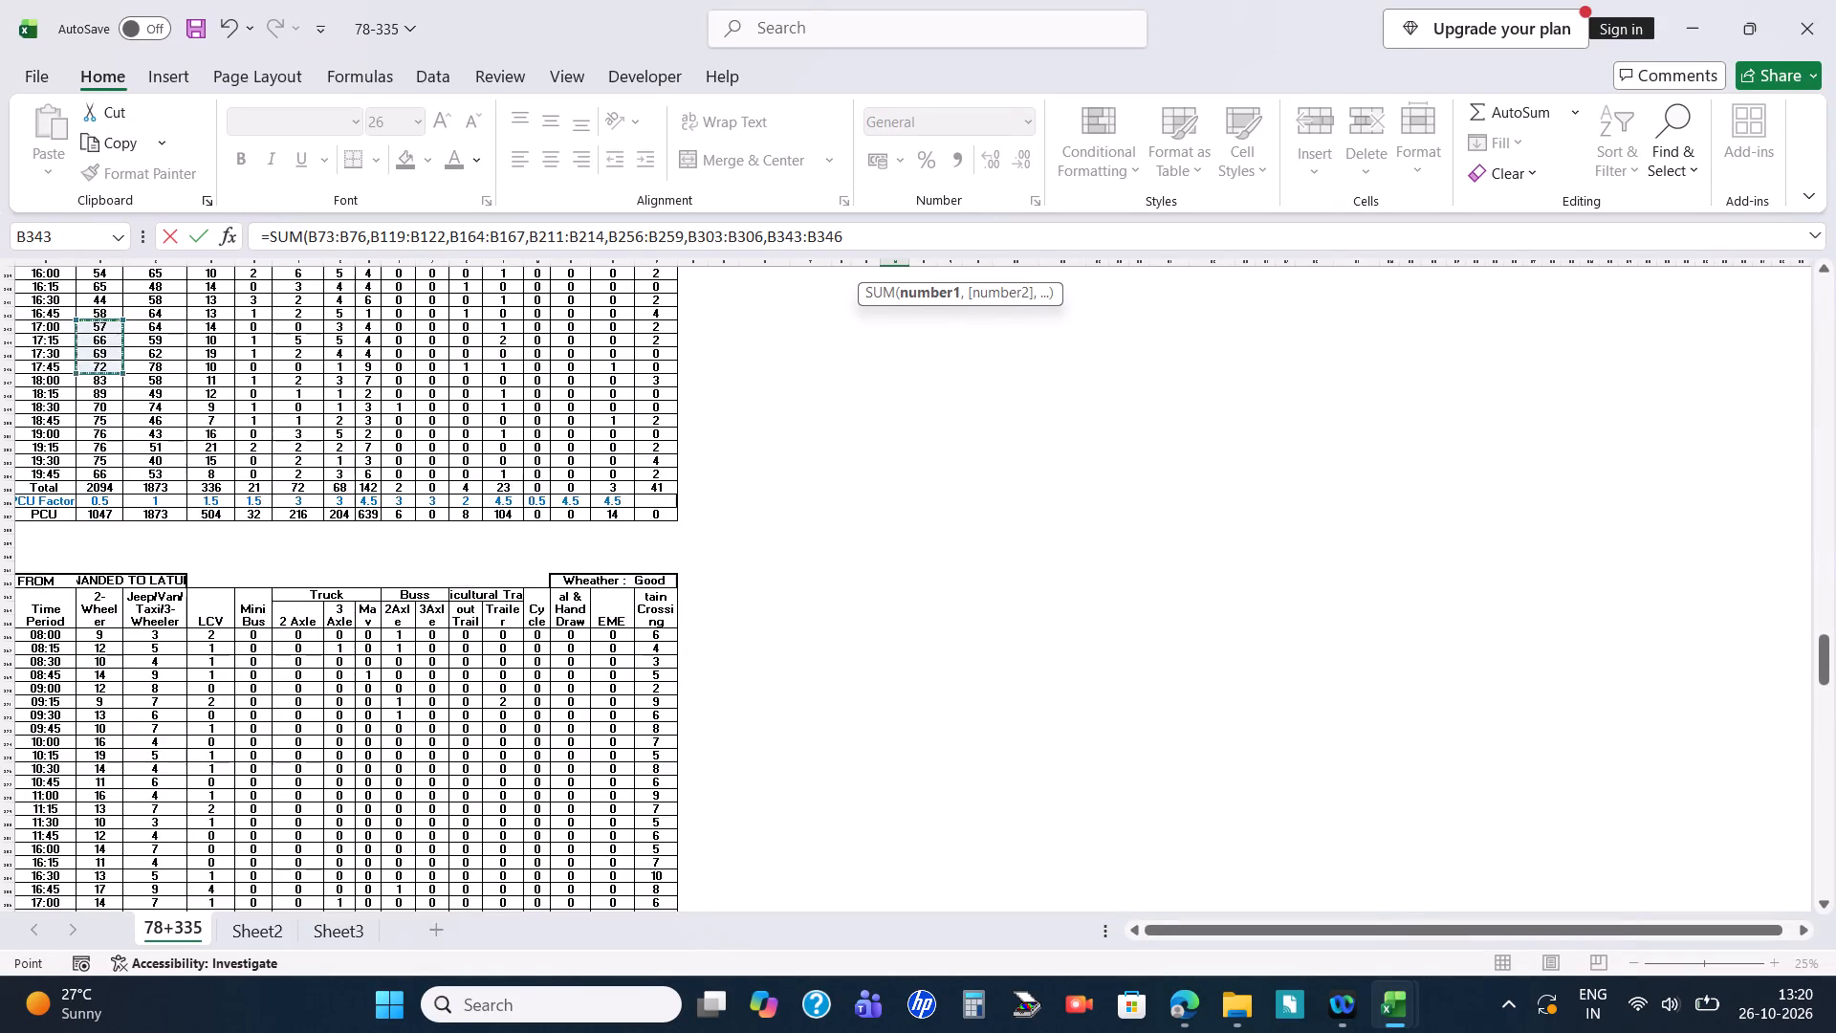
scroll(94, 582, "down", 7)
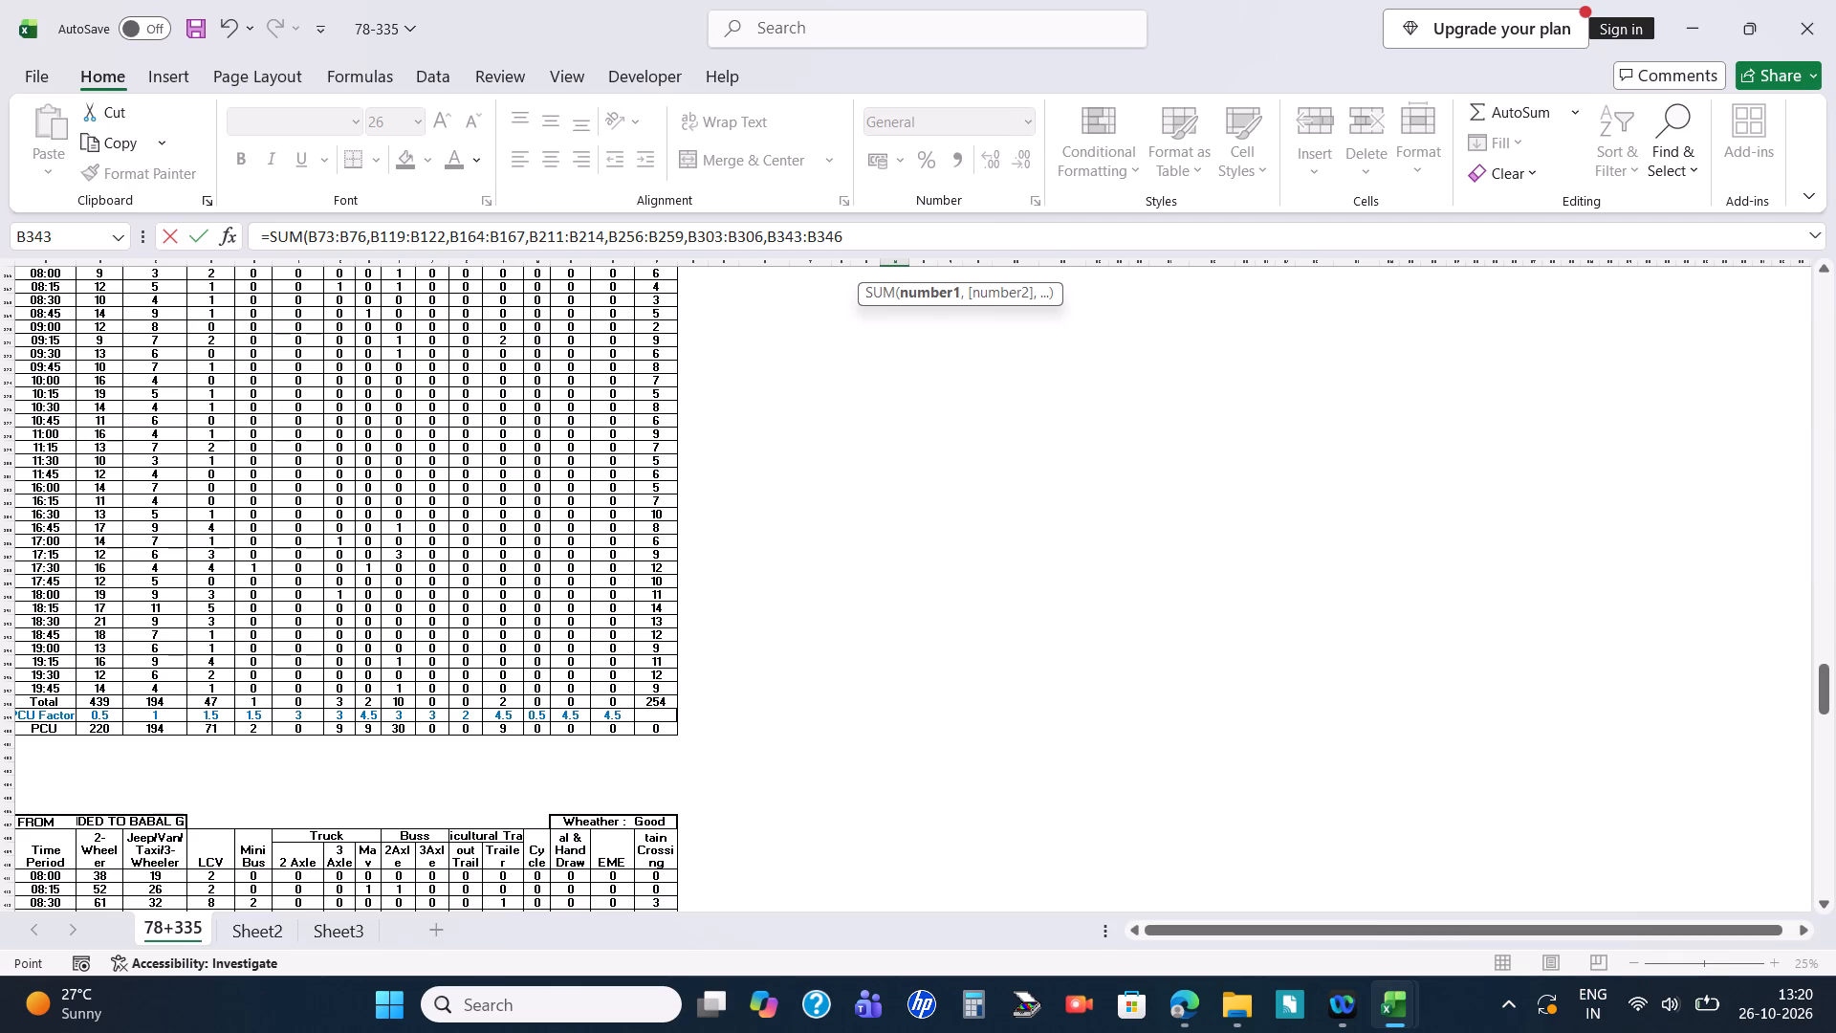
left_click_drag(112, 541, 100, 575, "ctrl")
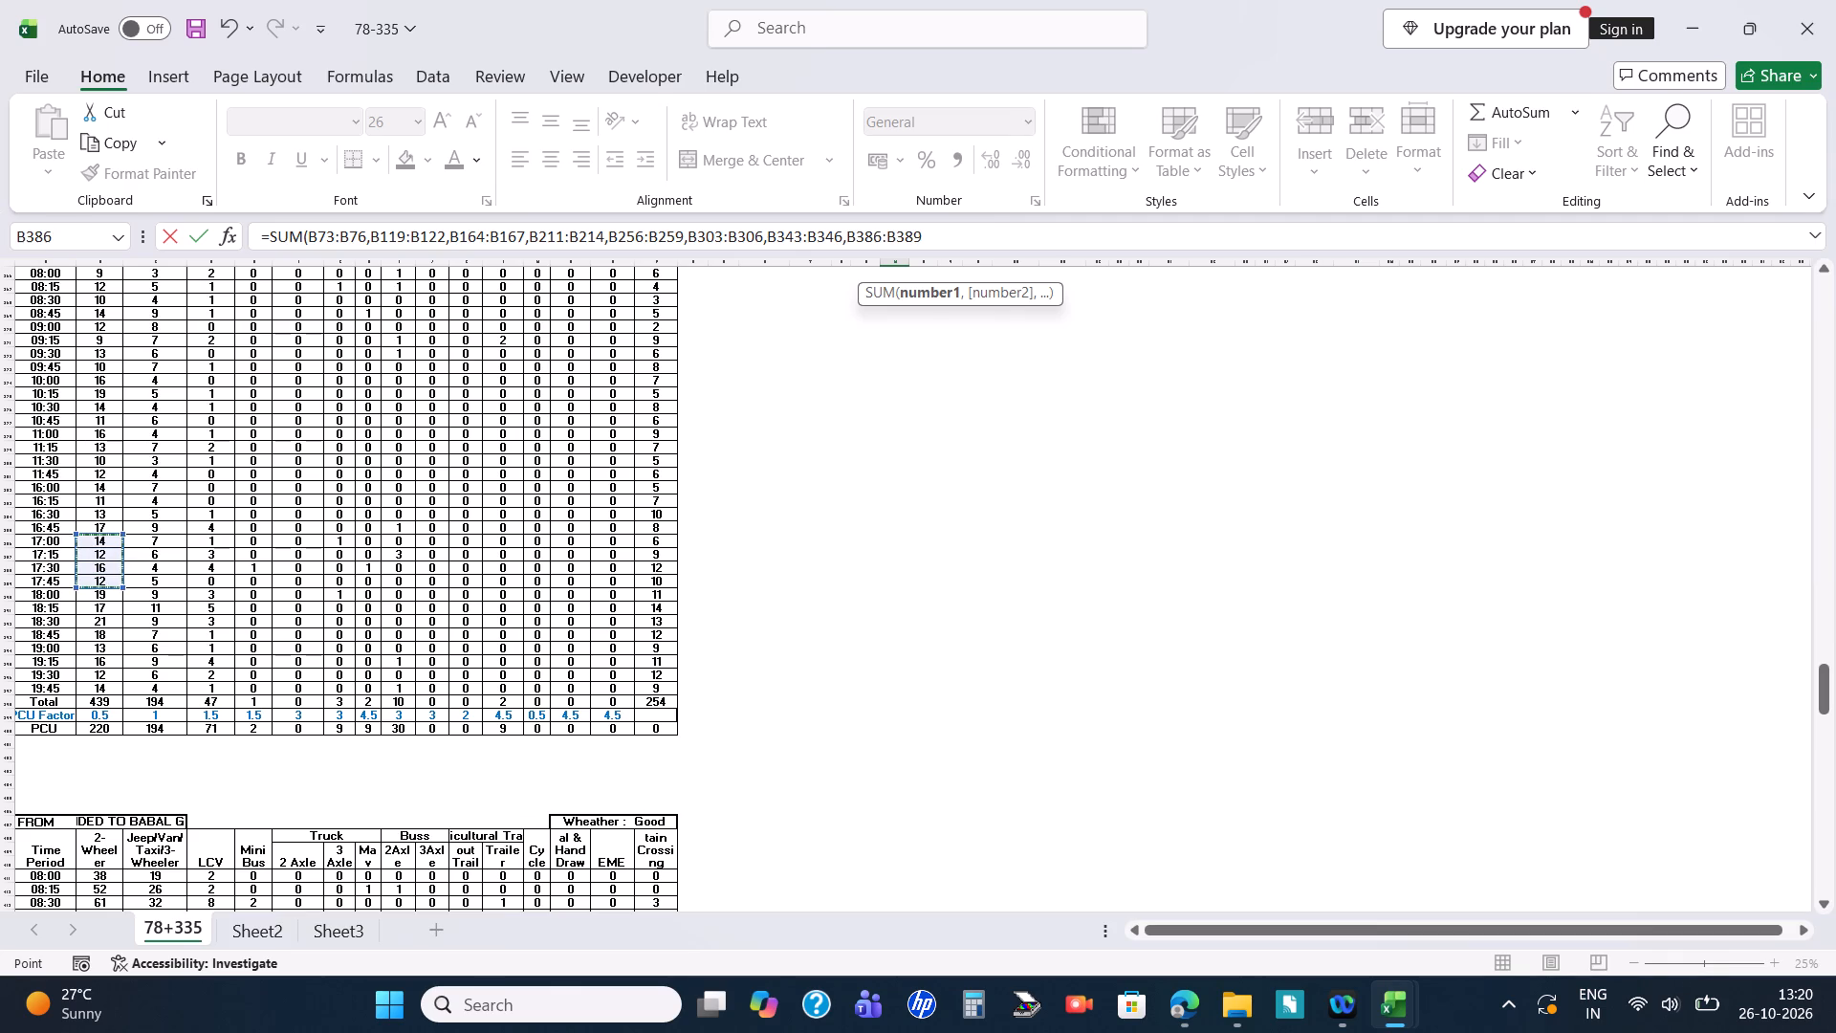
scroll(150, 600, "down", 14)
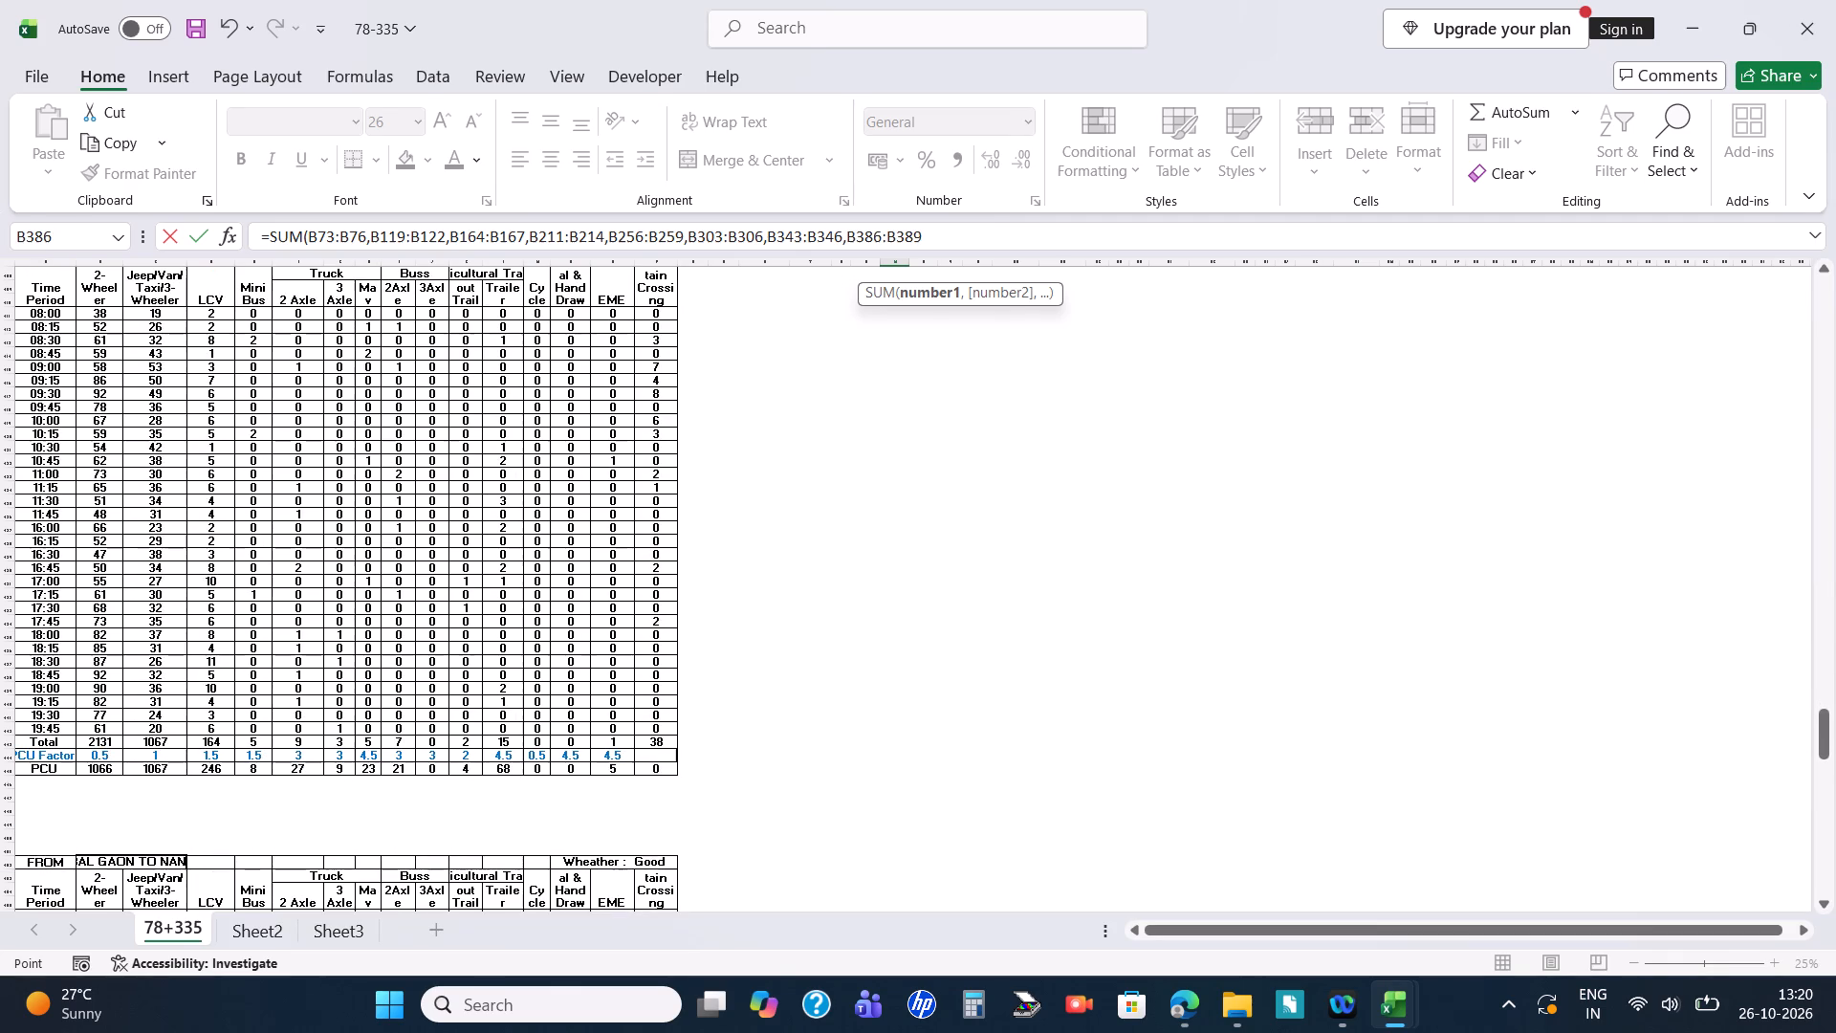
left_click_drag(97, 582, 97, 622, "ctrl")
Complete the W57 SUM formula with the Babalgaon to Nanded range B476:B479, Babalgaon to Ausa range B523:B526 and Babalgaon to Latur range B569:B572.
scroll(97, 622, "down", 2)
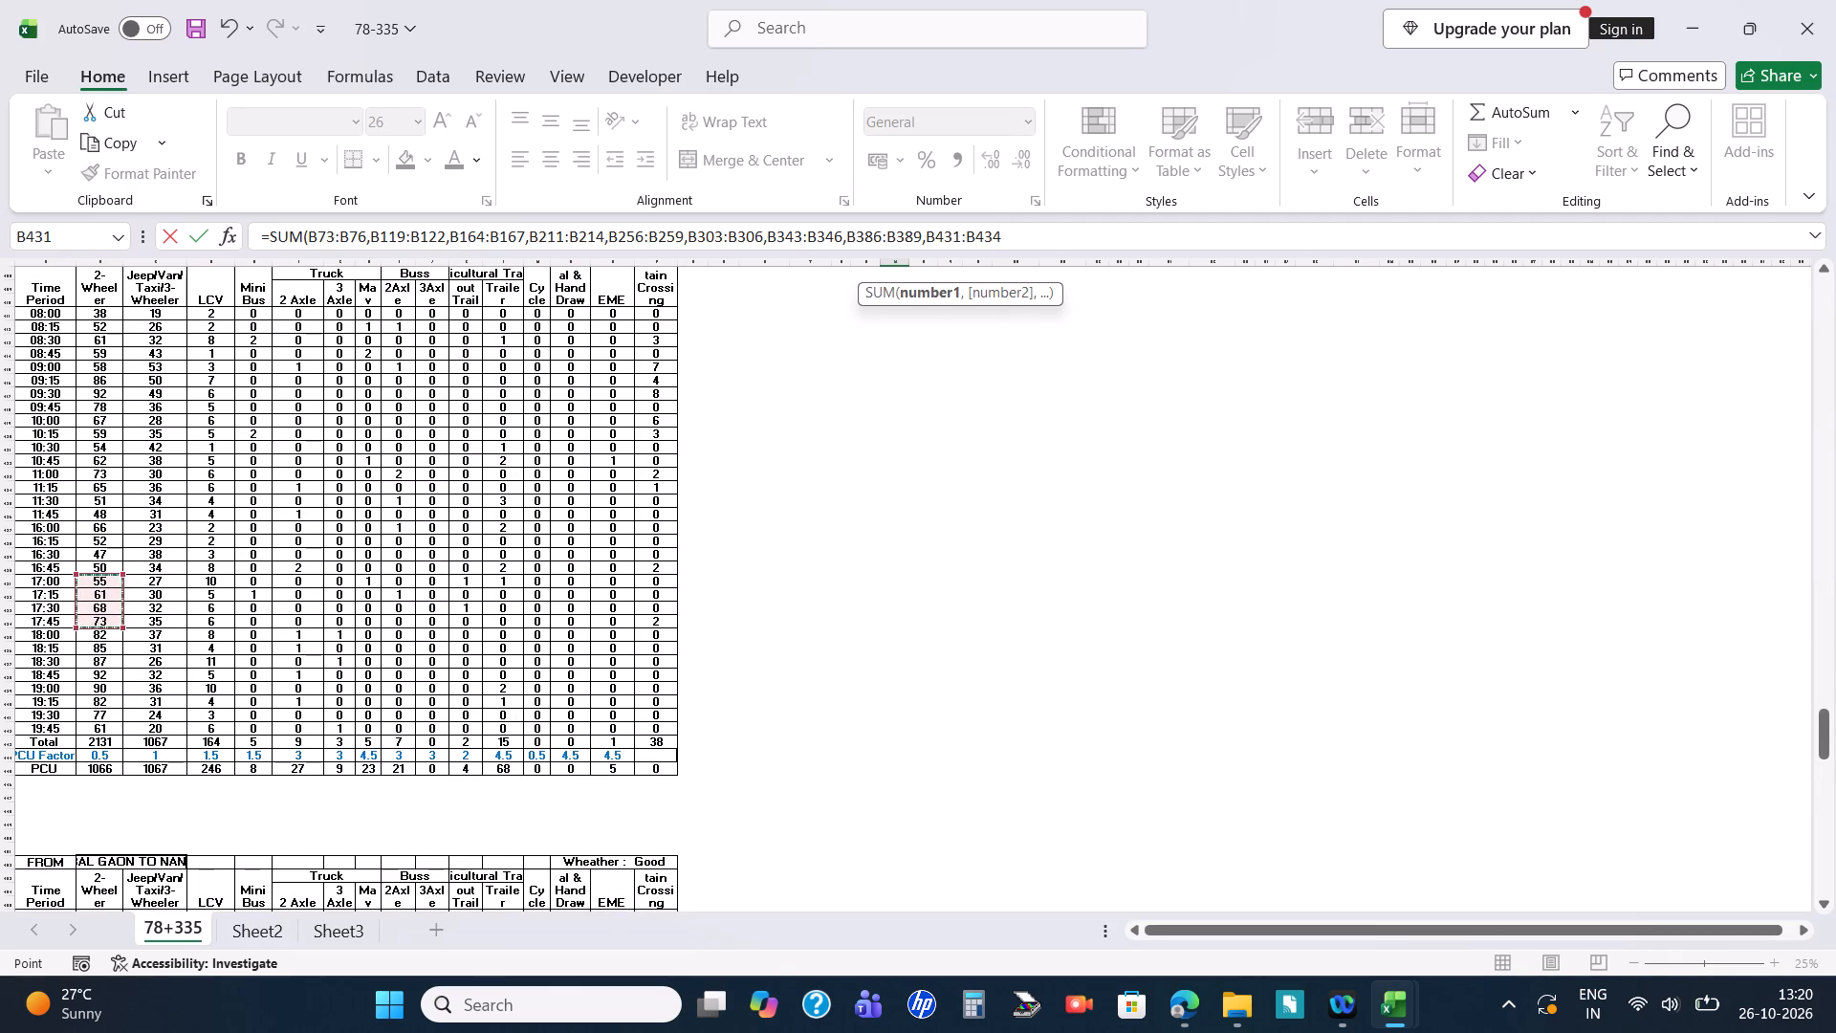
scroll(97, 622, "down", 13)
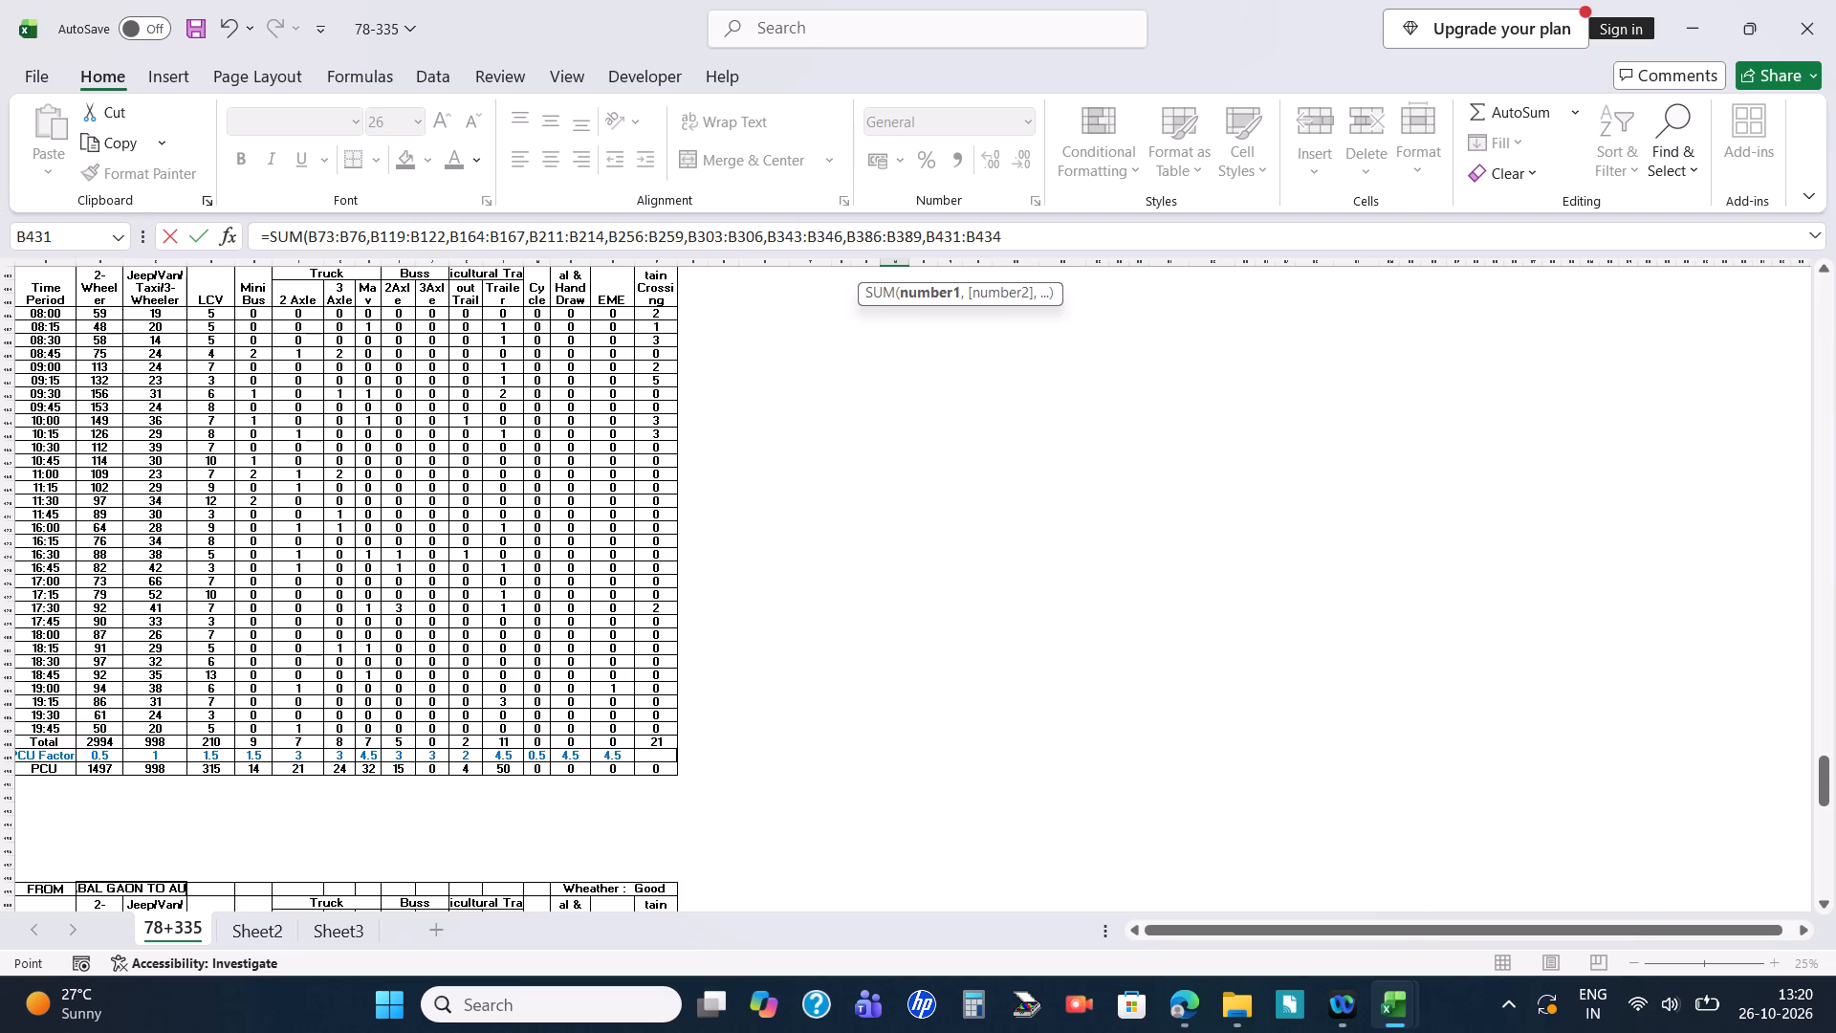
left_click_drag(104, 580, 108, 618, "ctrl")
scroll(108, 618, "down", 17)
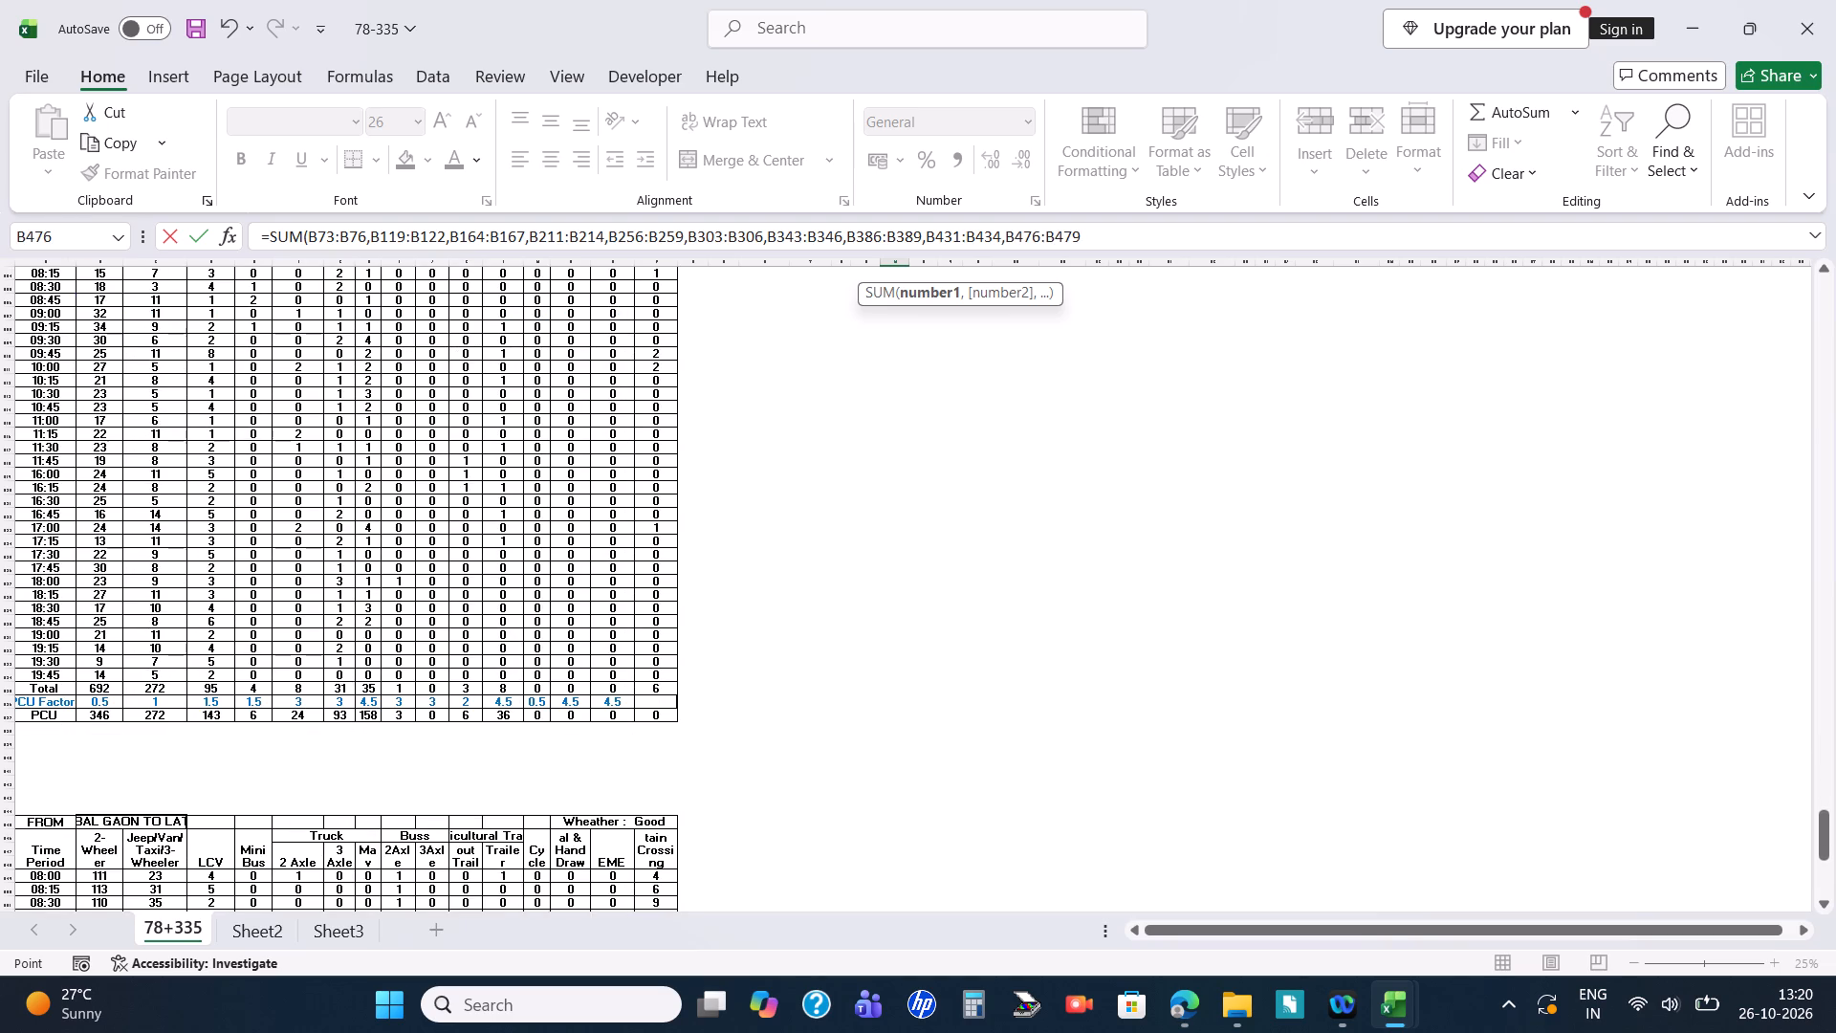
left_click_drag(107, 529, 109, 567, "ctrl")
scroll(118, 592, "down", 17)
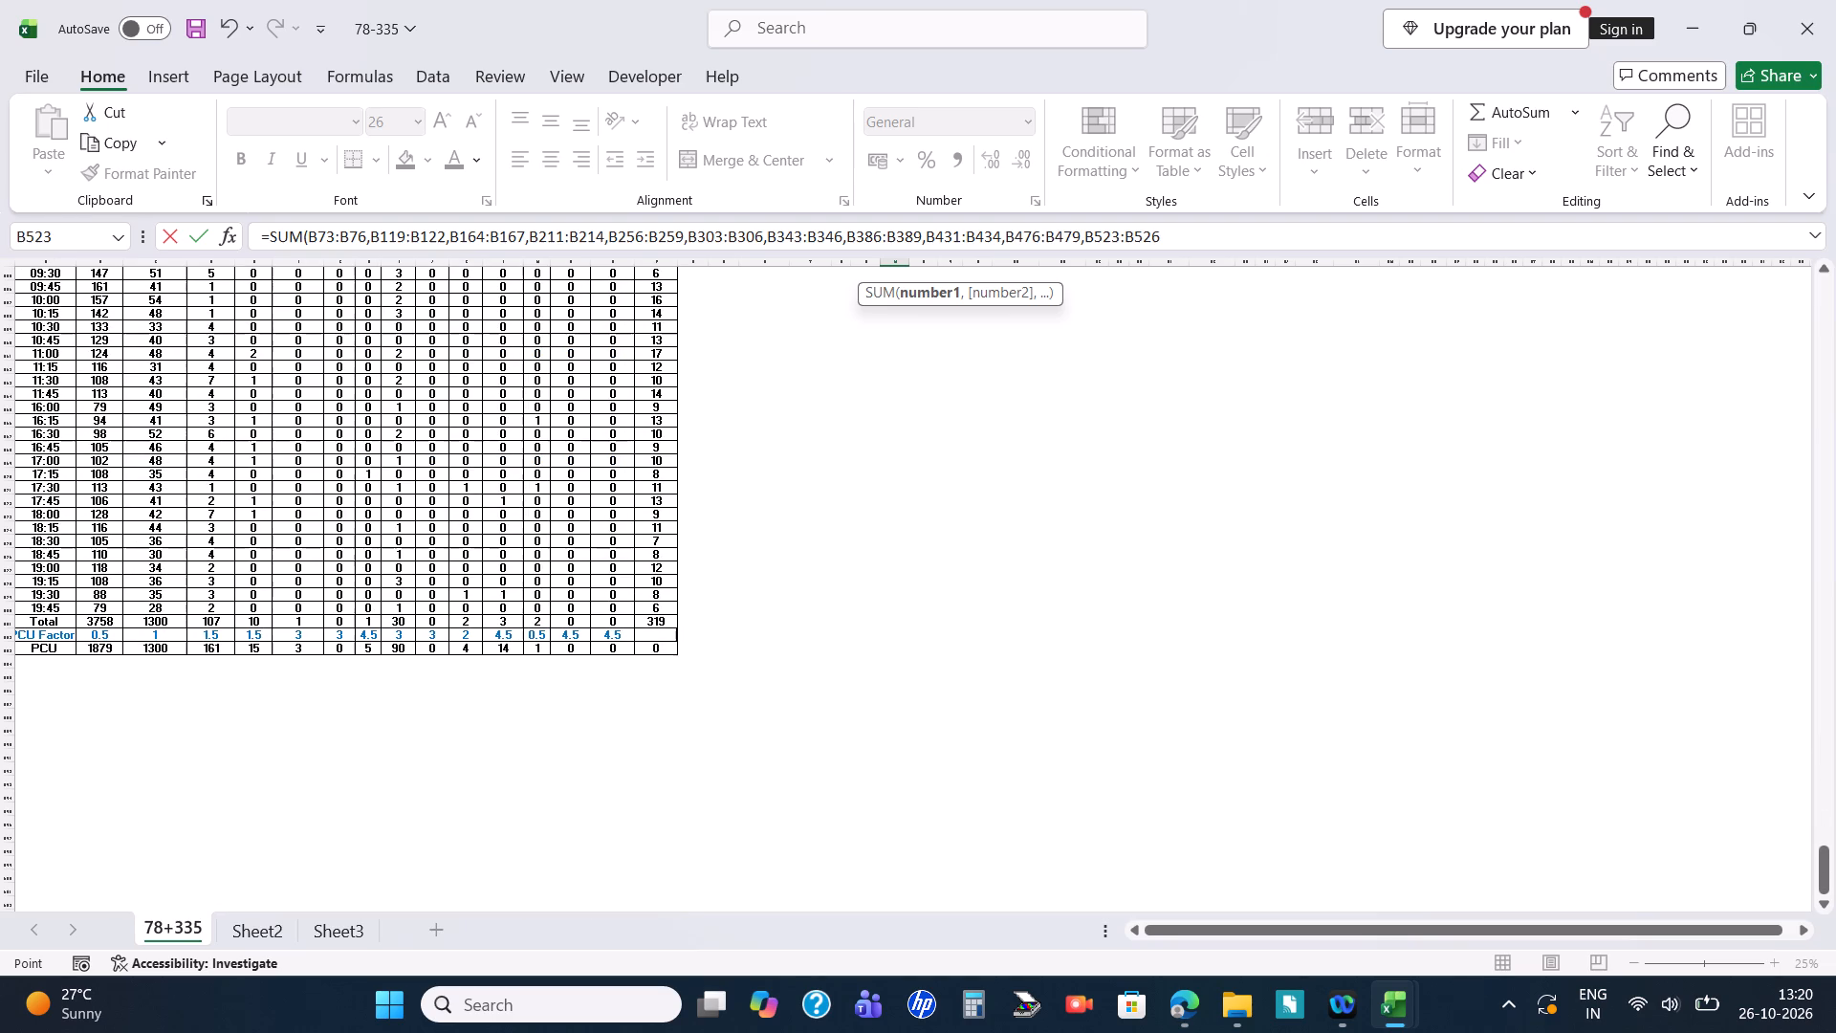
left_click_drag(102, 460, 94, 504, "ctrl")
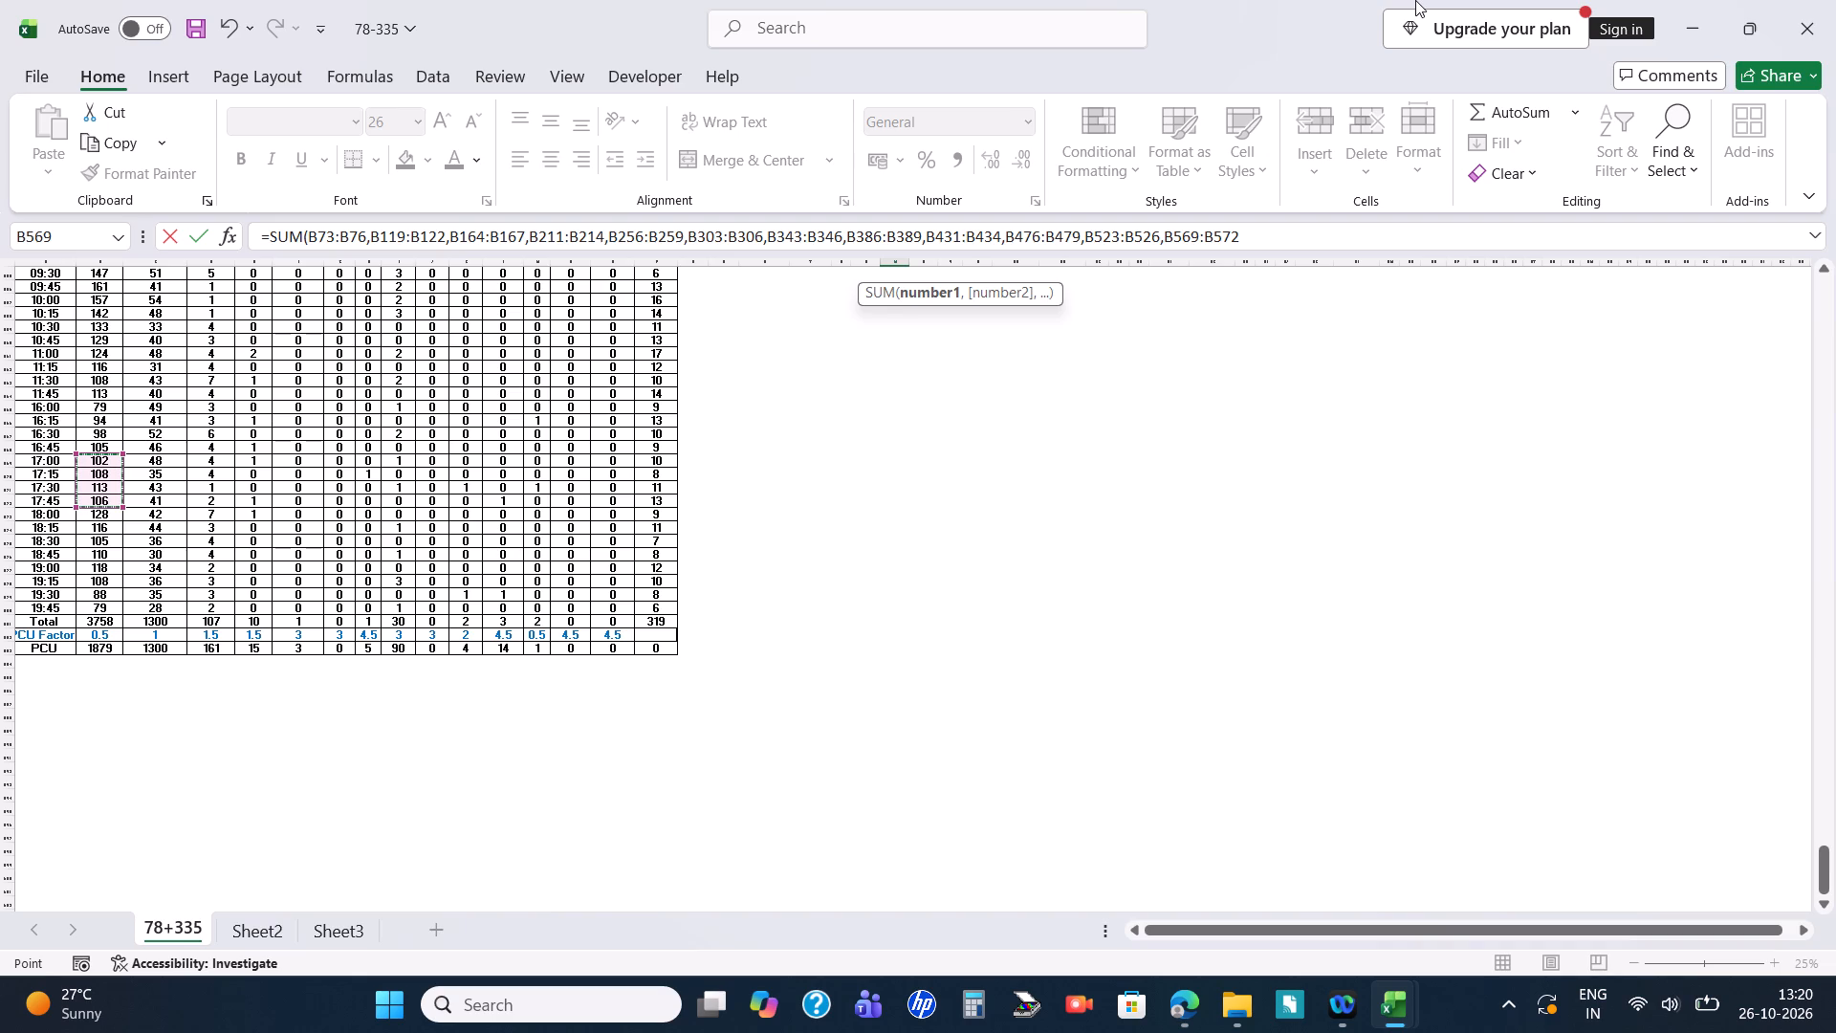
key("Return")
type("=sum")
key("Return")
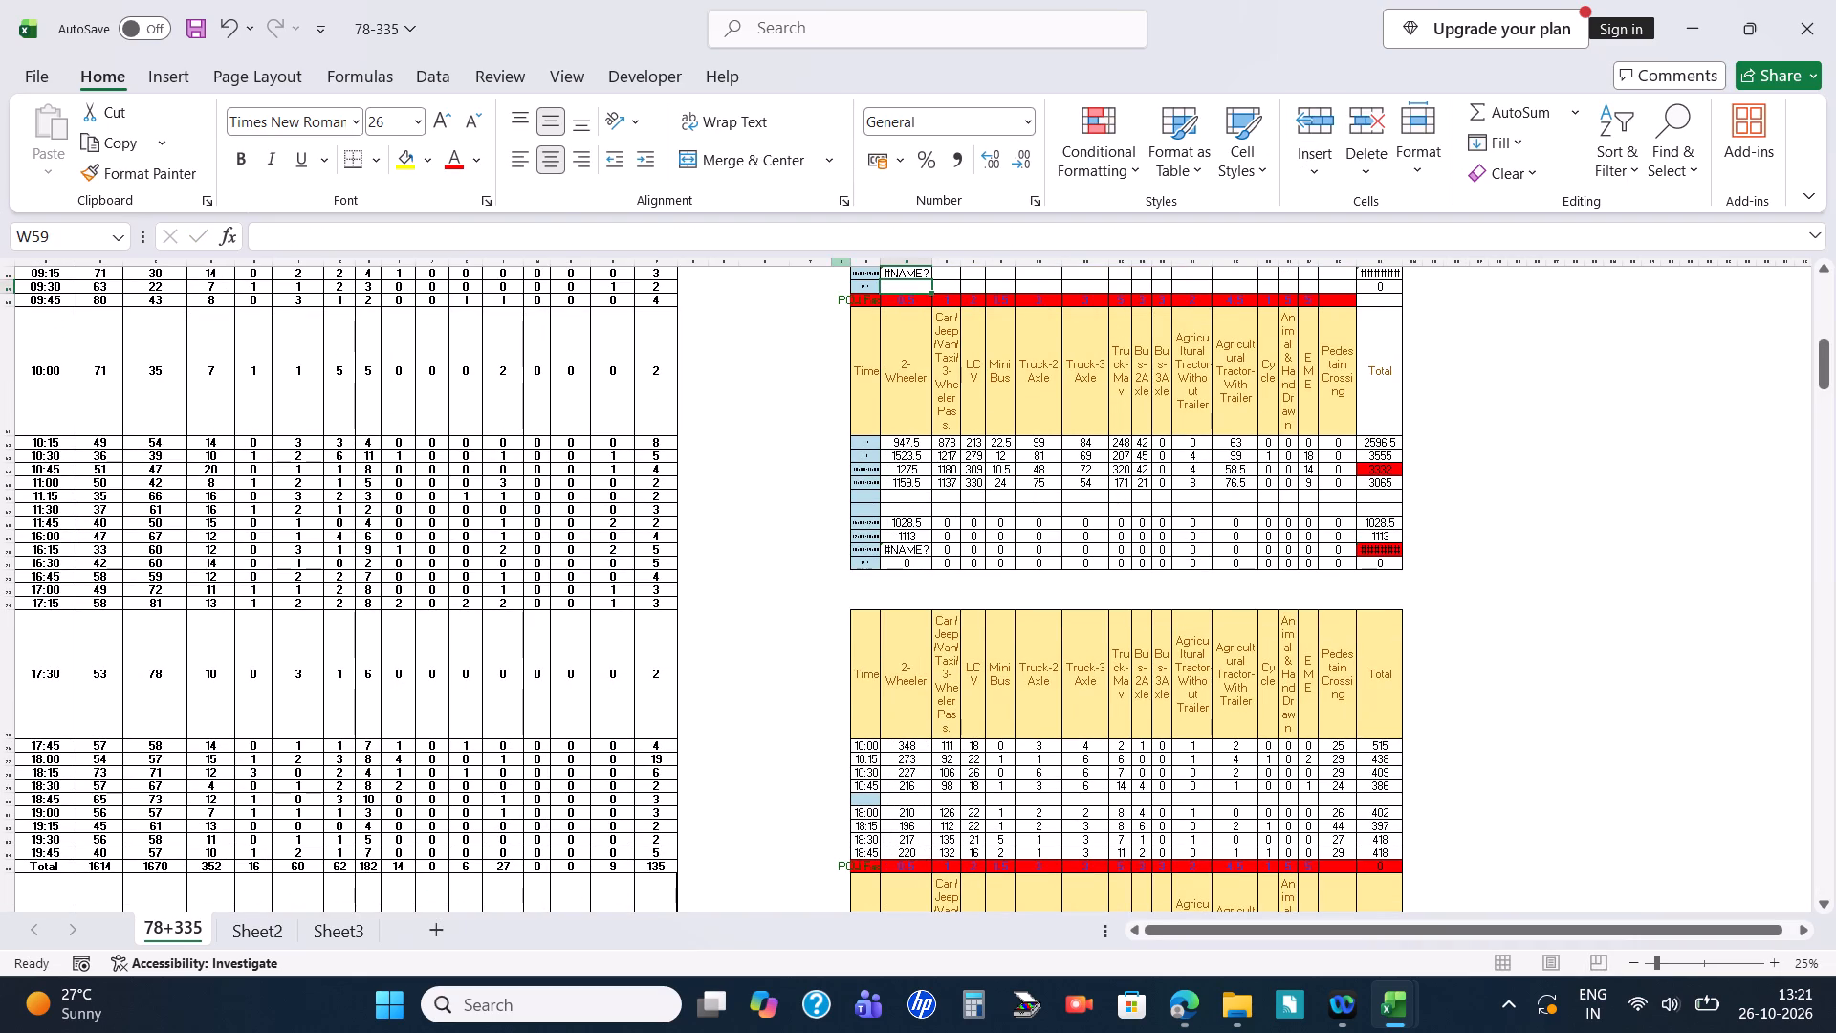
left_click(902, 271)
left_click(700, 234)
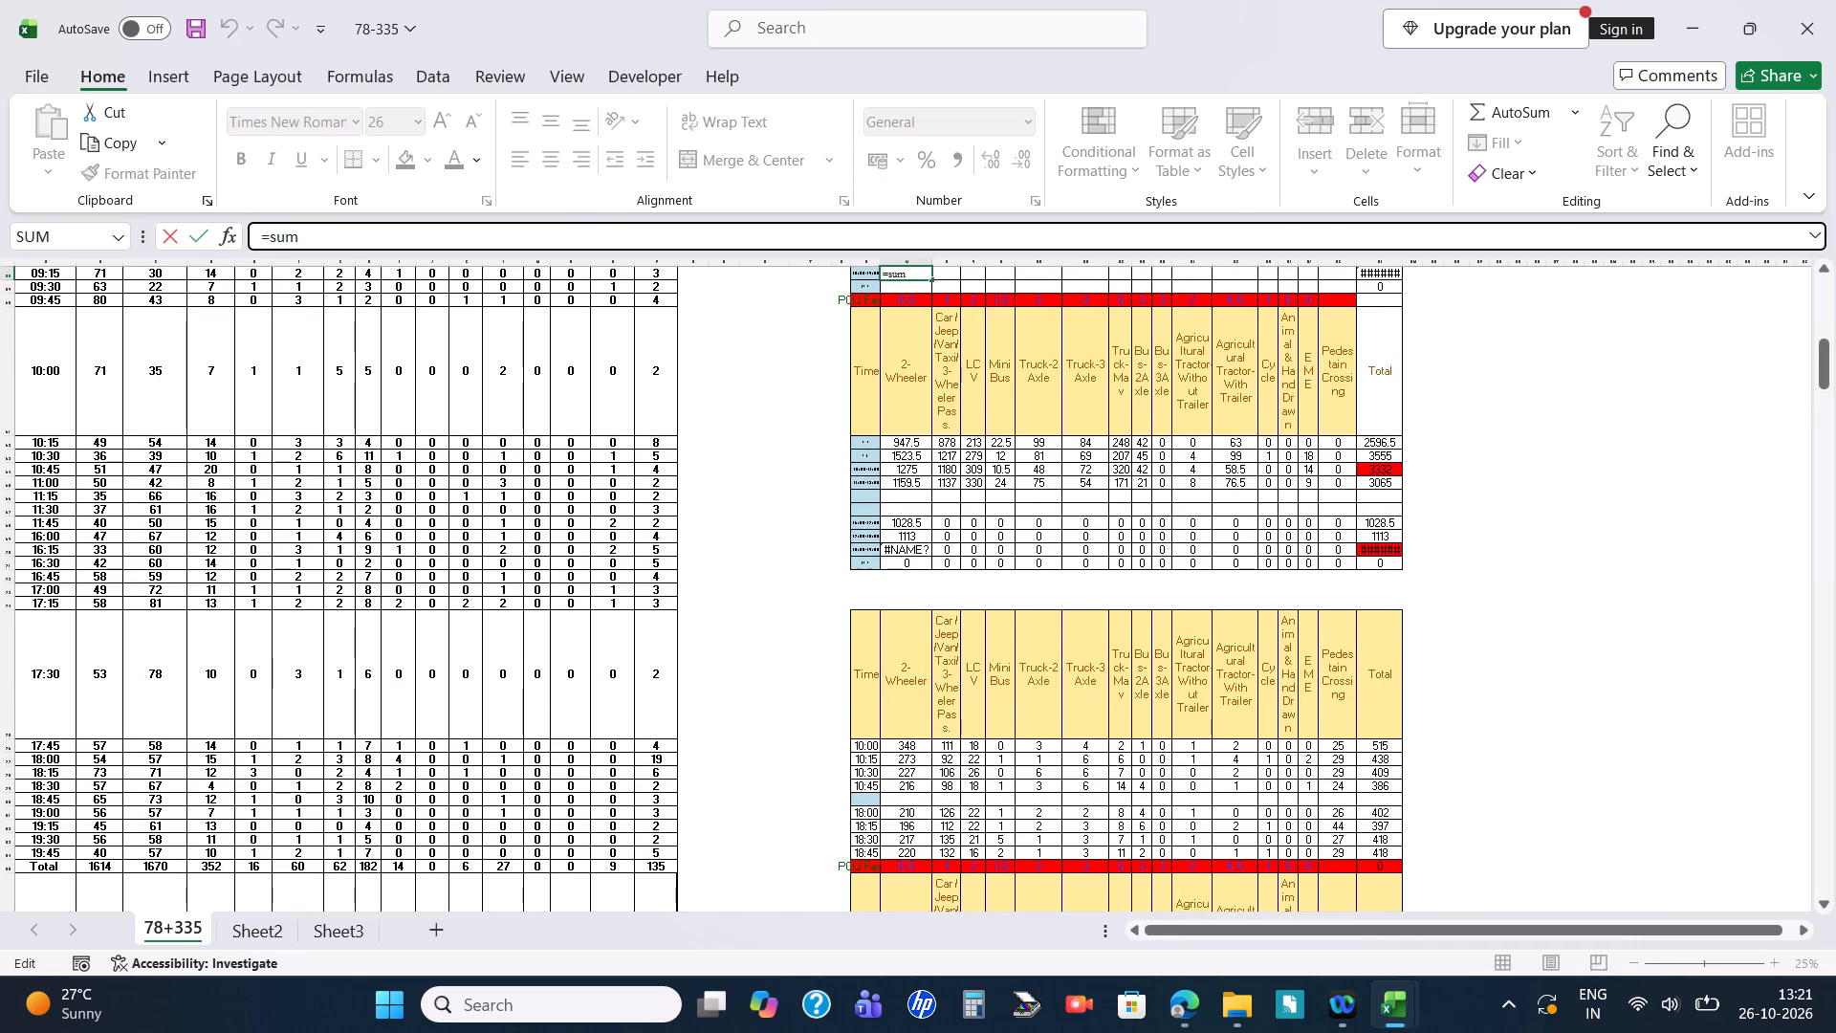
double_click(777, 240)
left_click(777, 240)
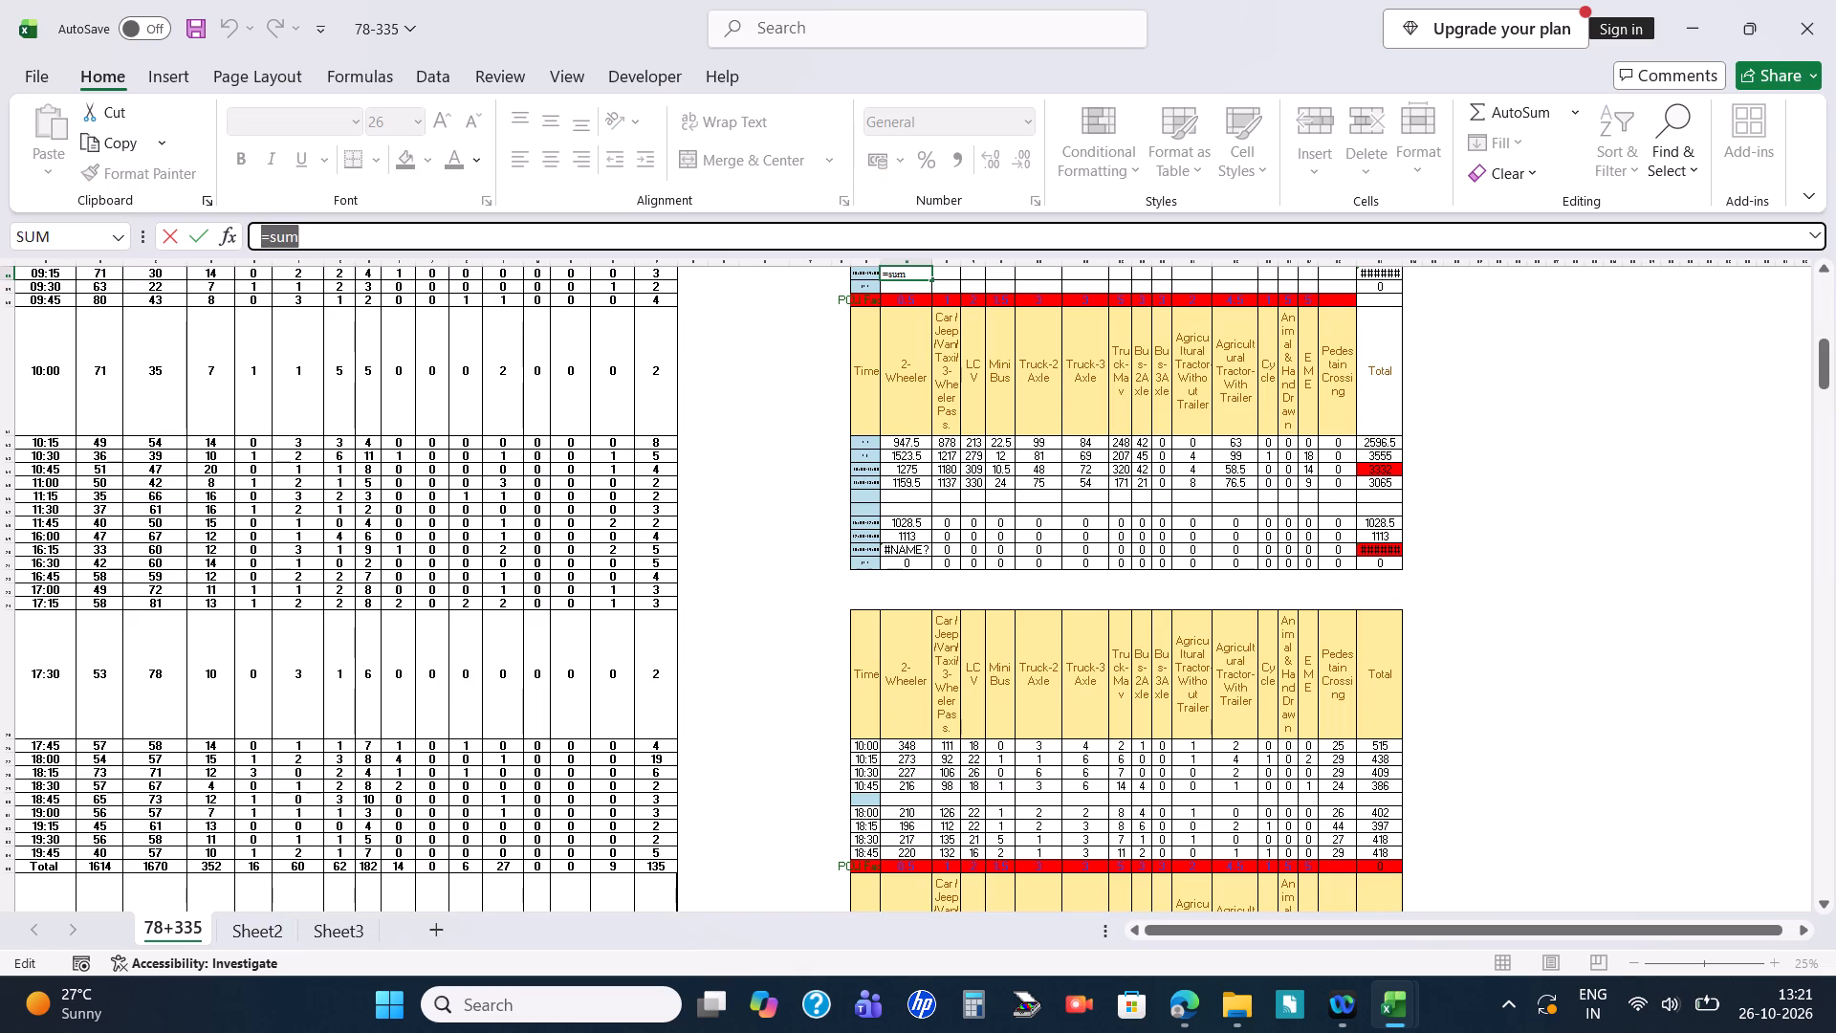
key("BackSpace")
Start a SUM formula in W58 for 18:00-19:00 two-wheelers with the Ausa direction ranges B77:B80, B123:B126 and B168:B171.
type("=sum")
double_click(337, 279)
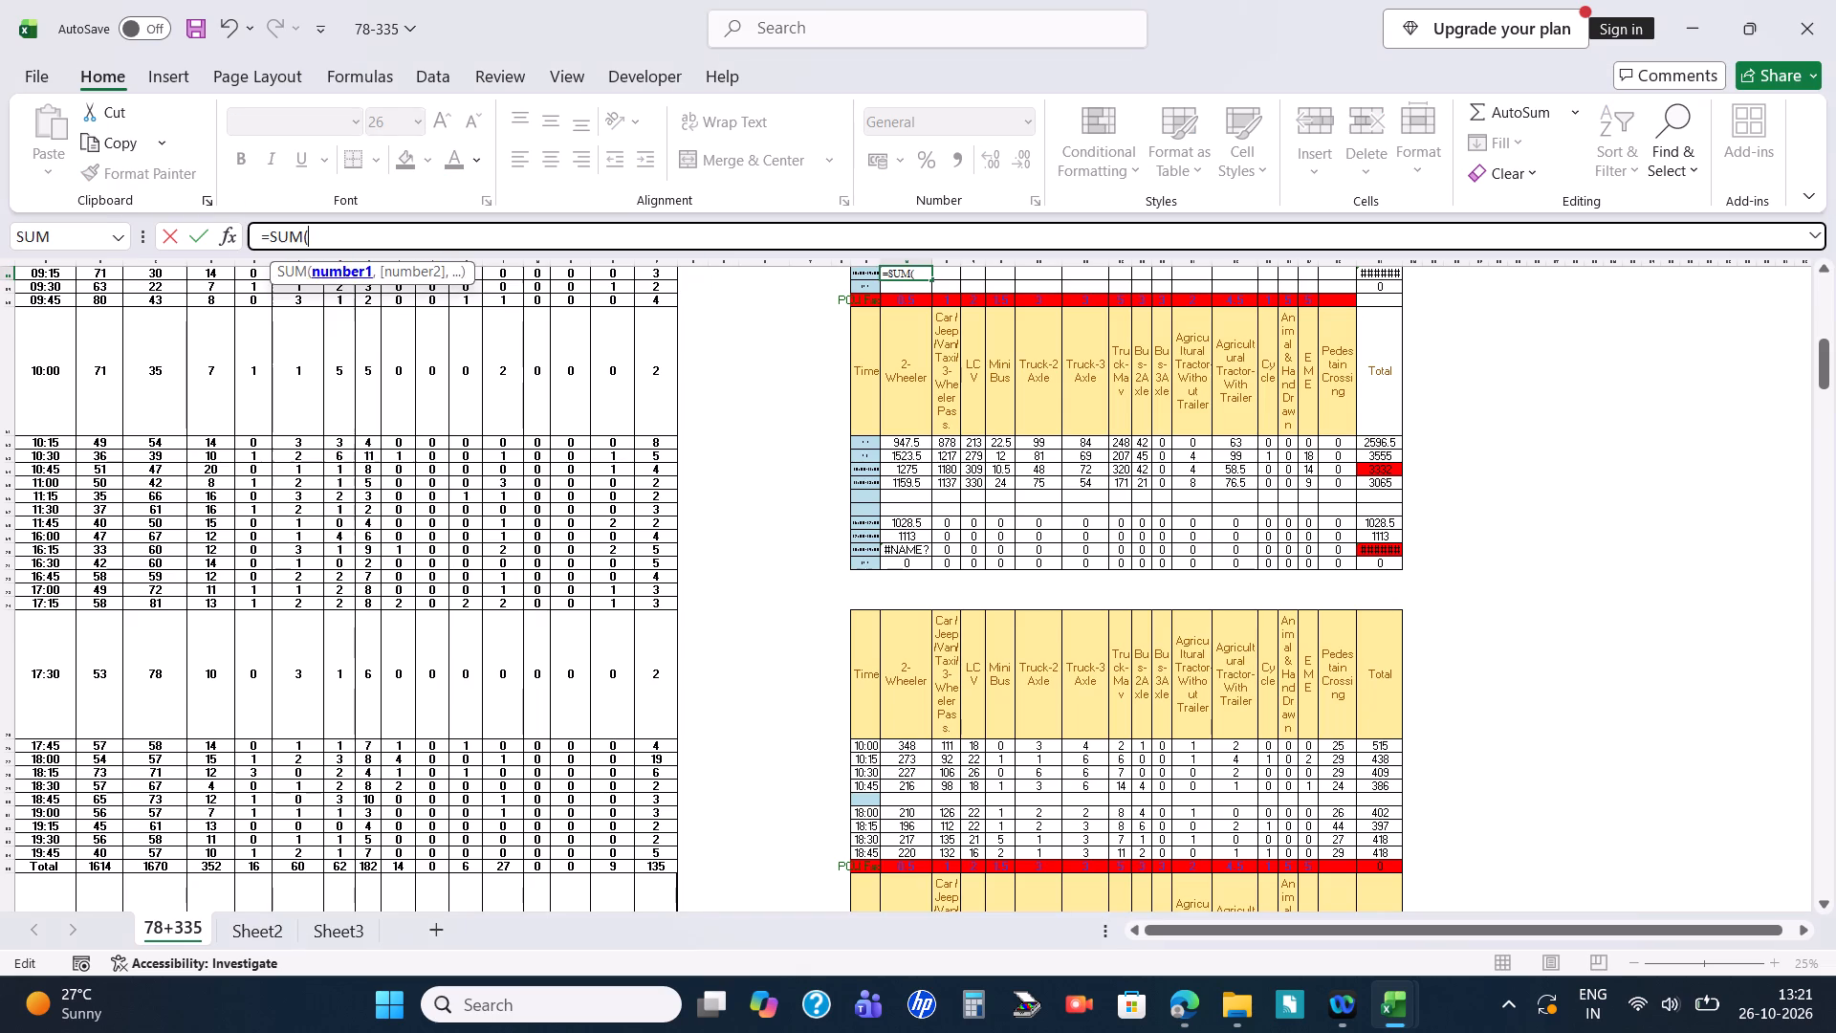
left_click_drag(1233, 928, 987, 934)
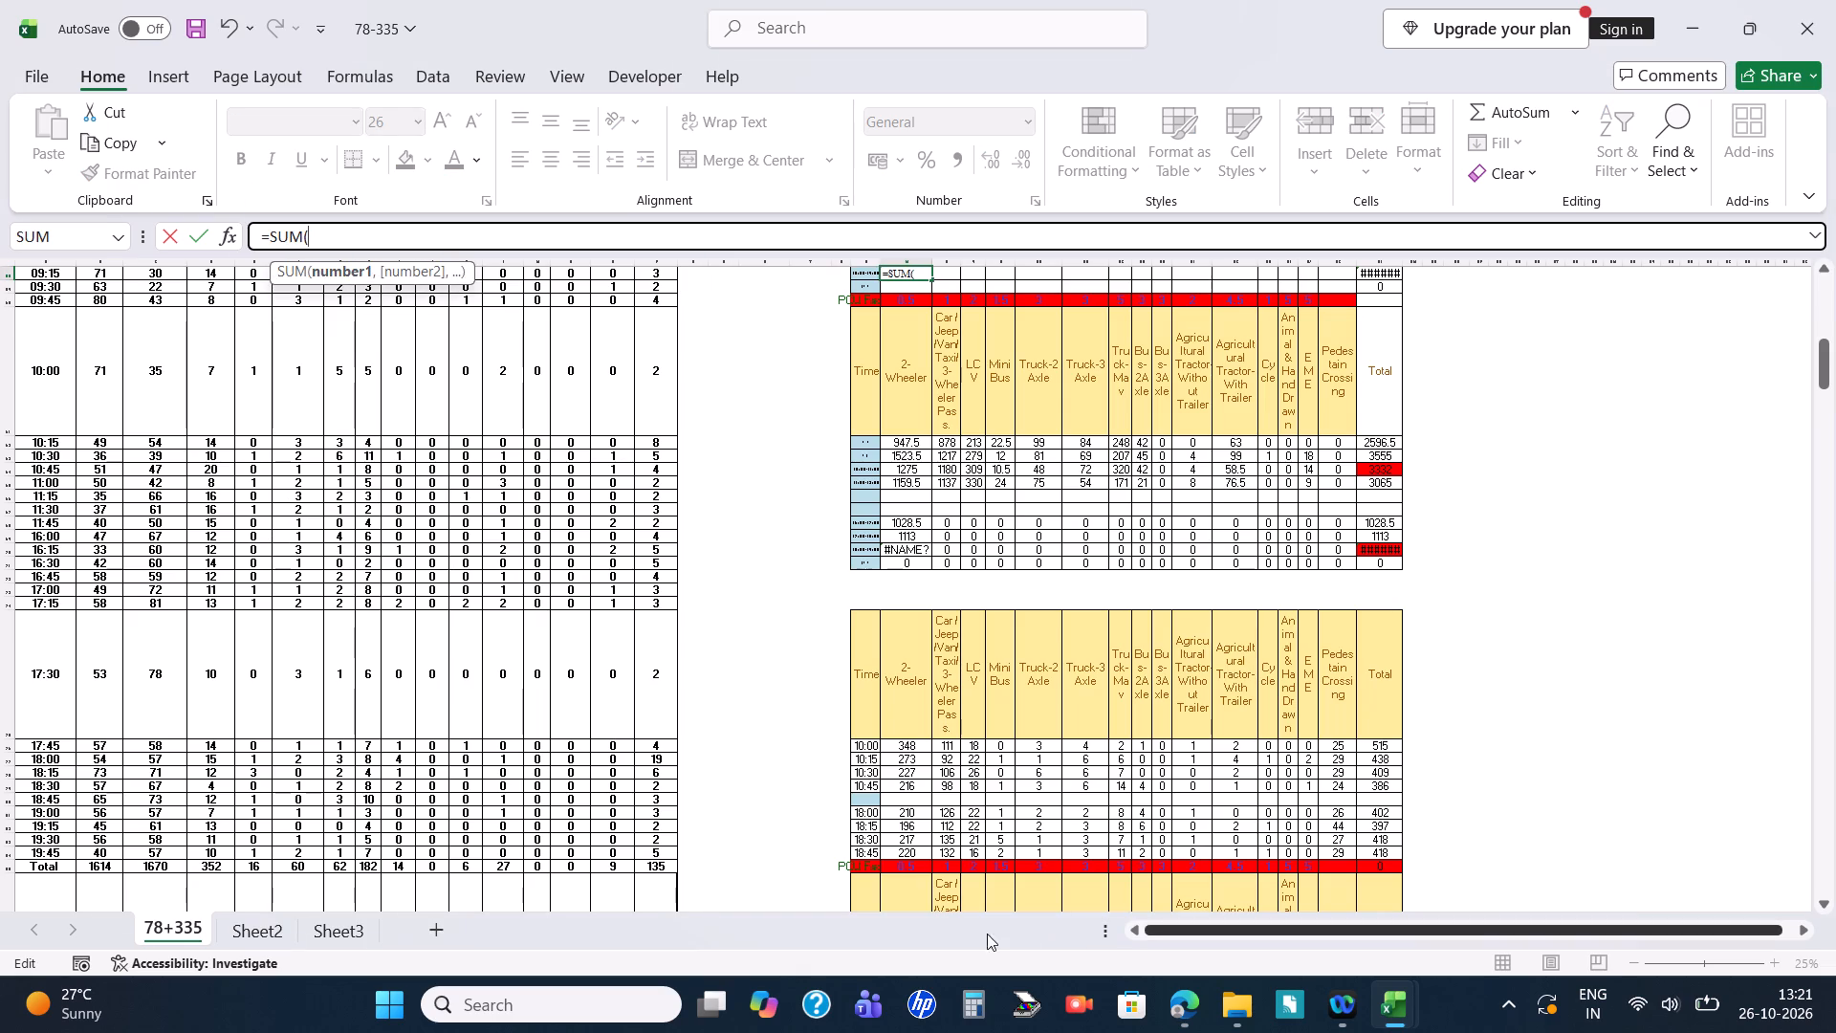
left_click_drag(987, 934, 805, 922)
scroll(153, 659, "down", 4)
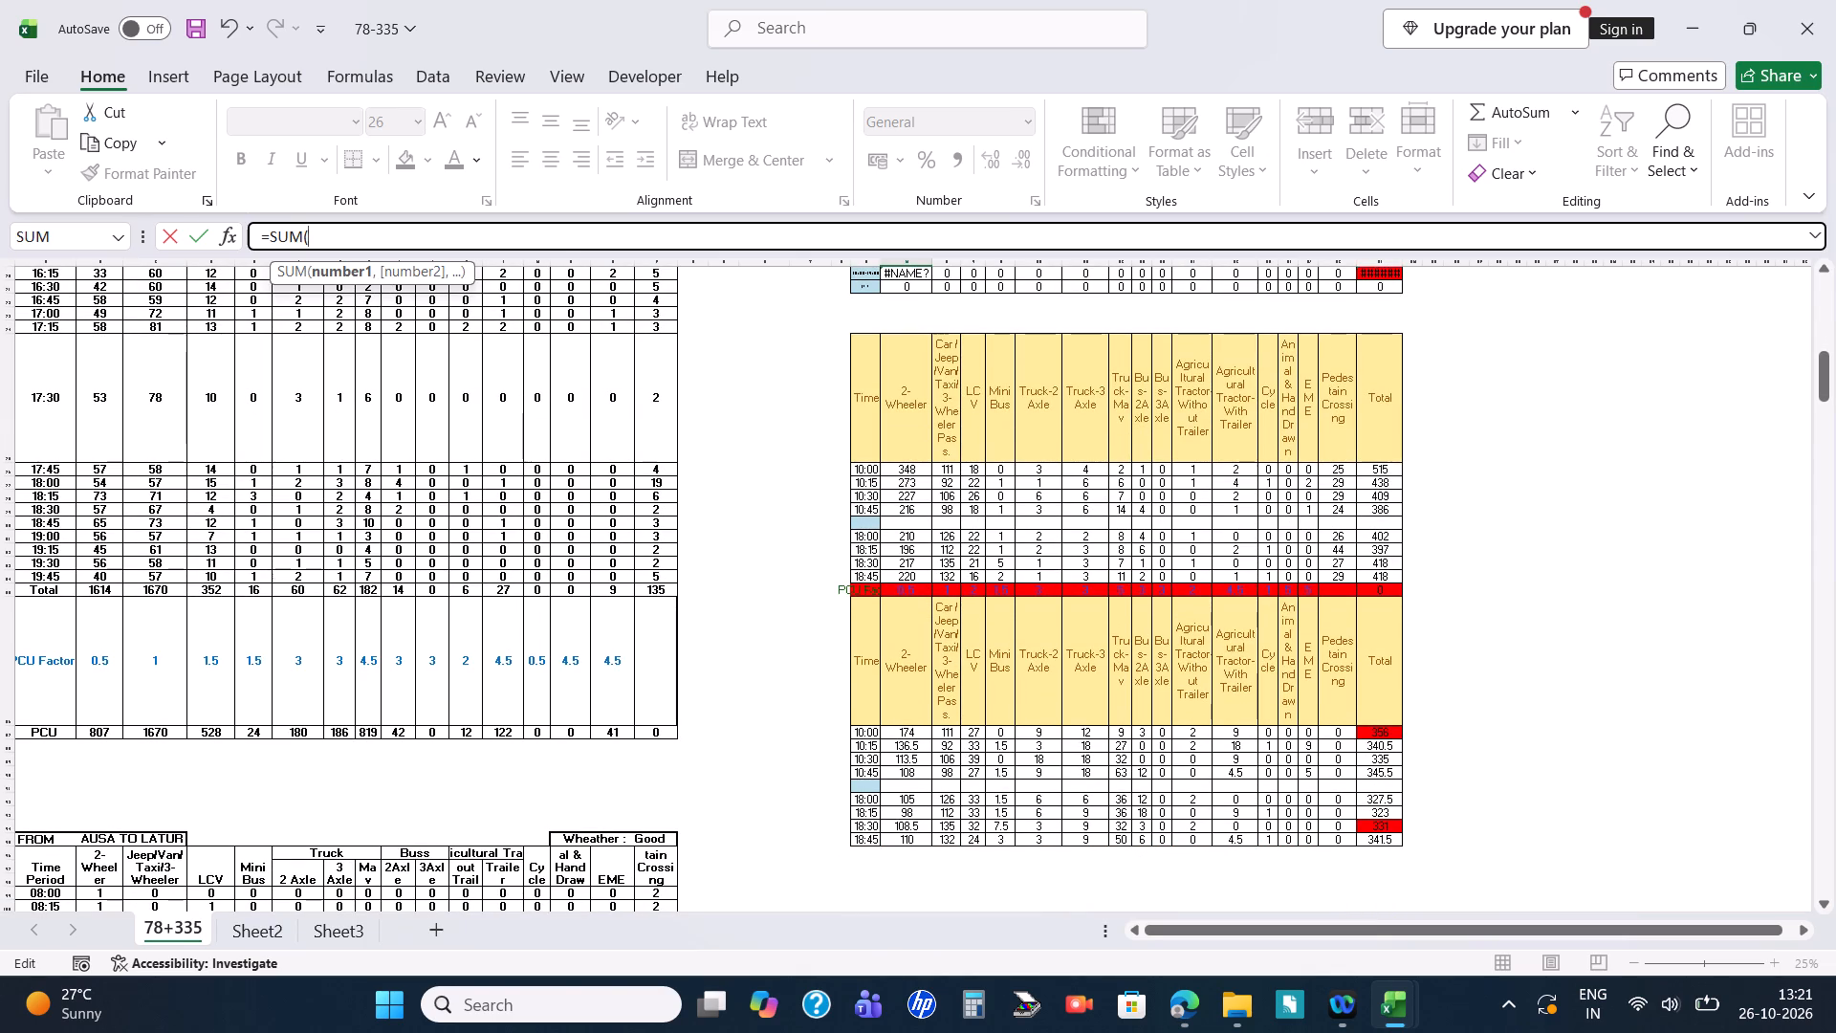
left_click_drag(100, 480, 102, 485)
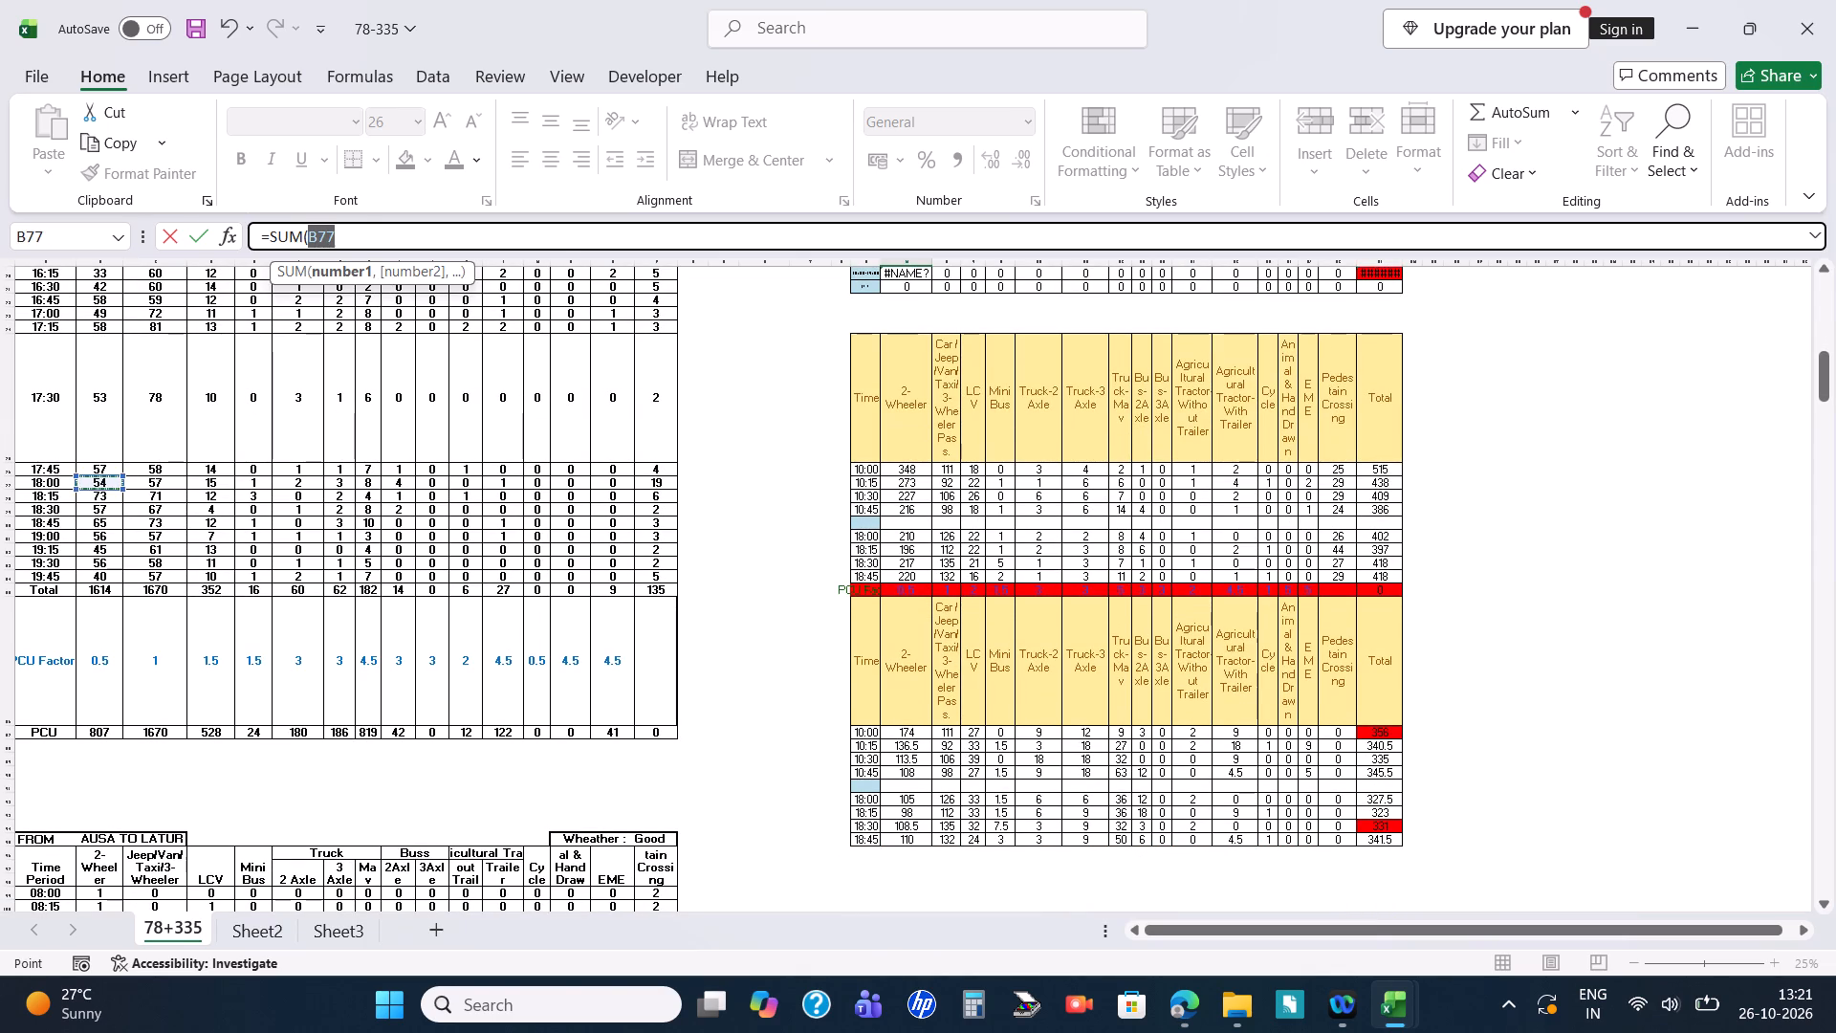
left_click_drag(102, 485, 108, 526)
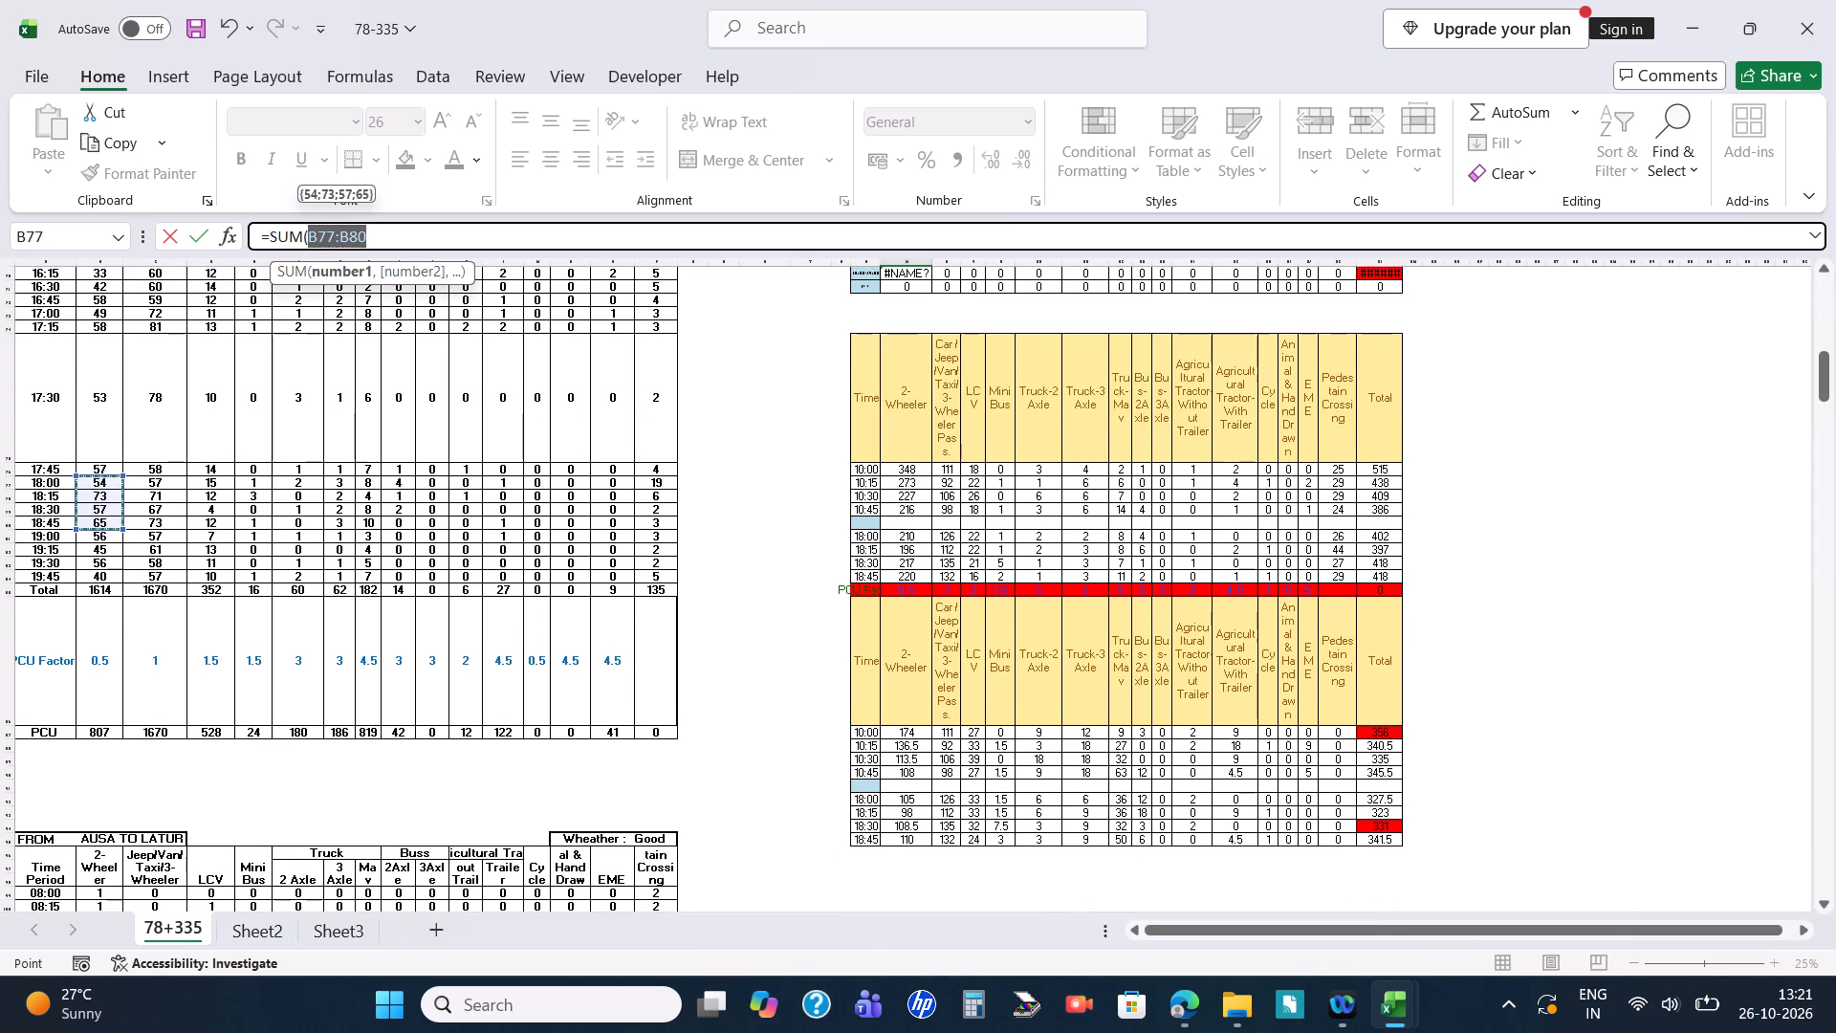
scroll(102, 605, "down", 12)
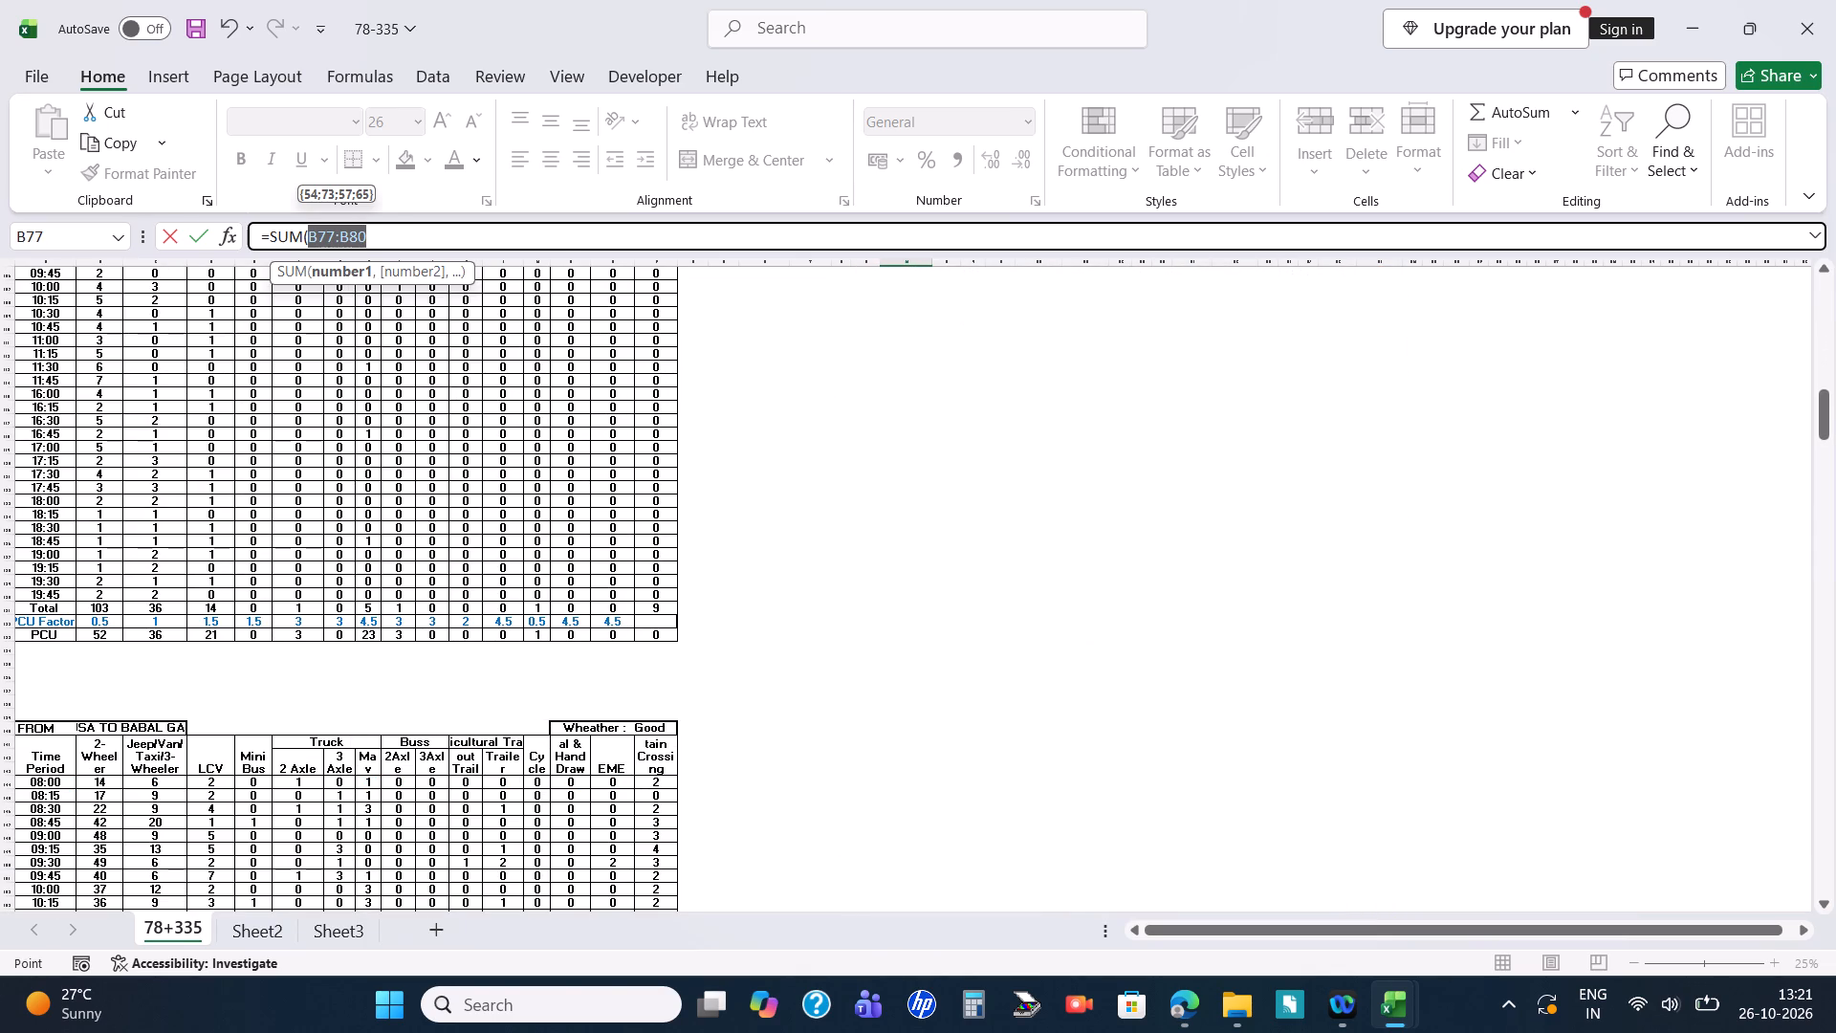
left_click_drag(105, 501, 106, 539, "ctrl")
scroll(108, 549, "down", 2)
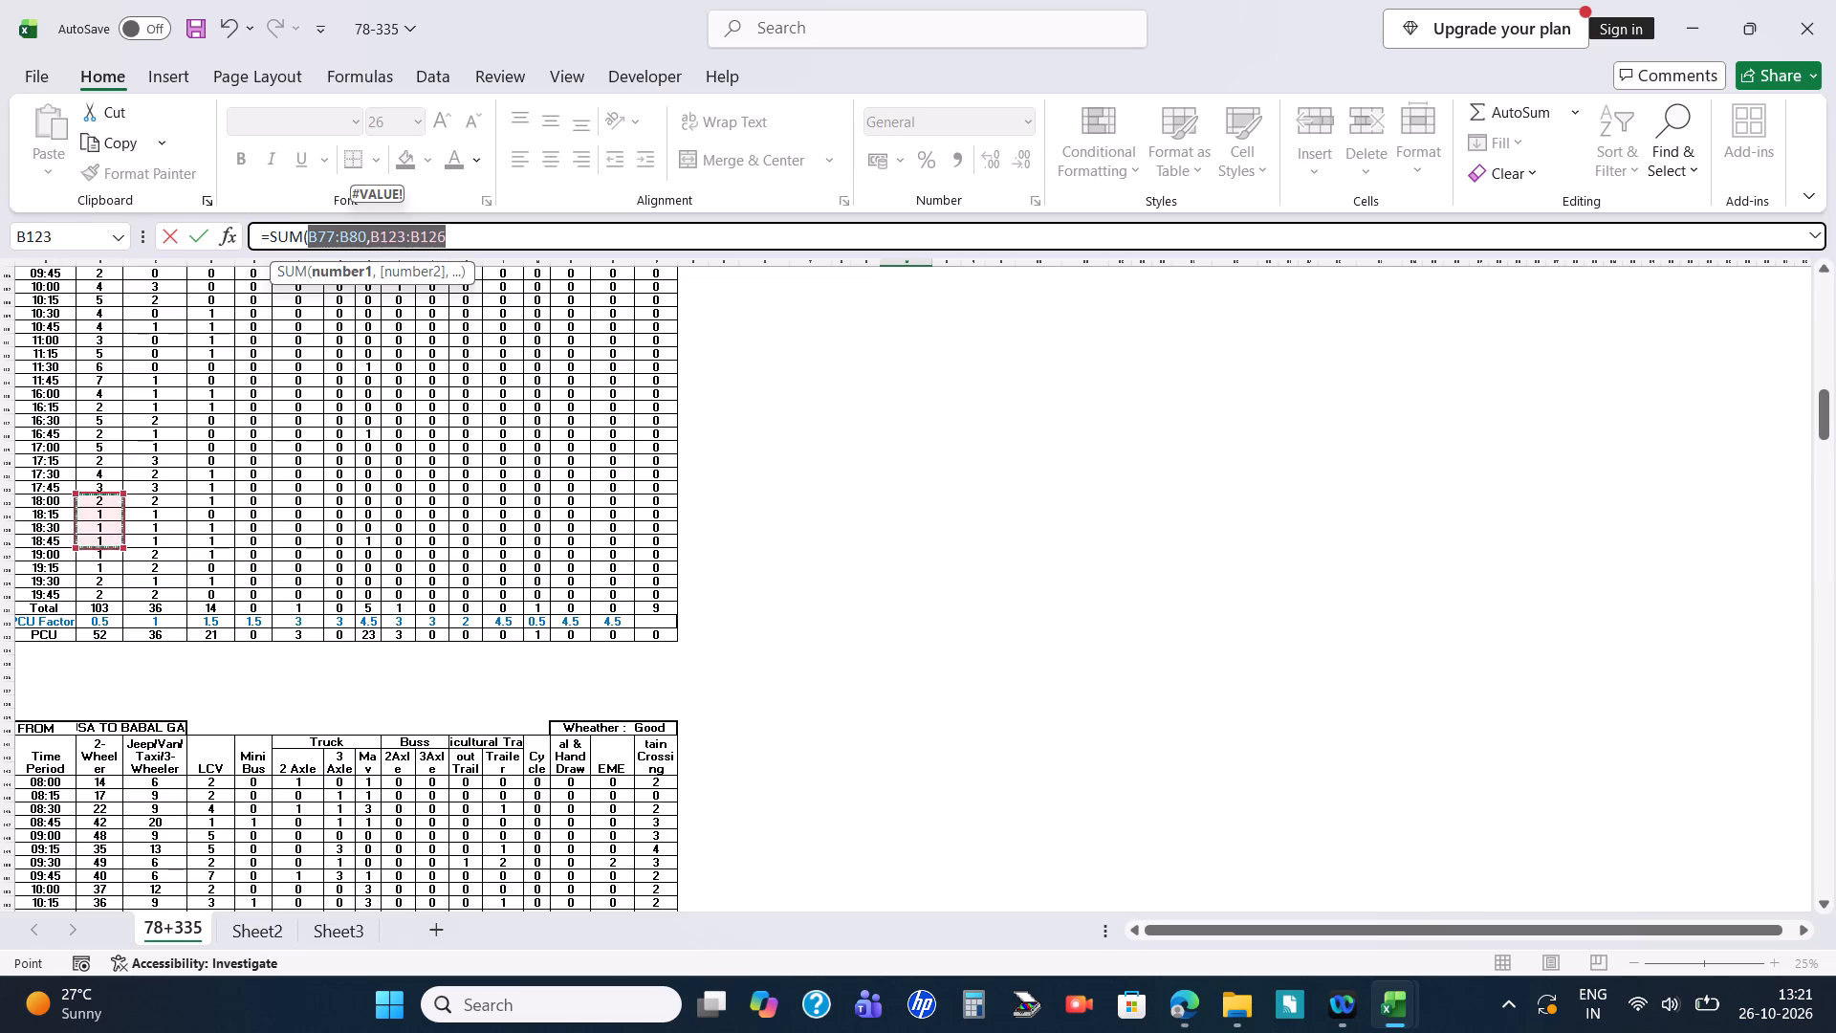
scroll(108, 549, "down", 13)
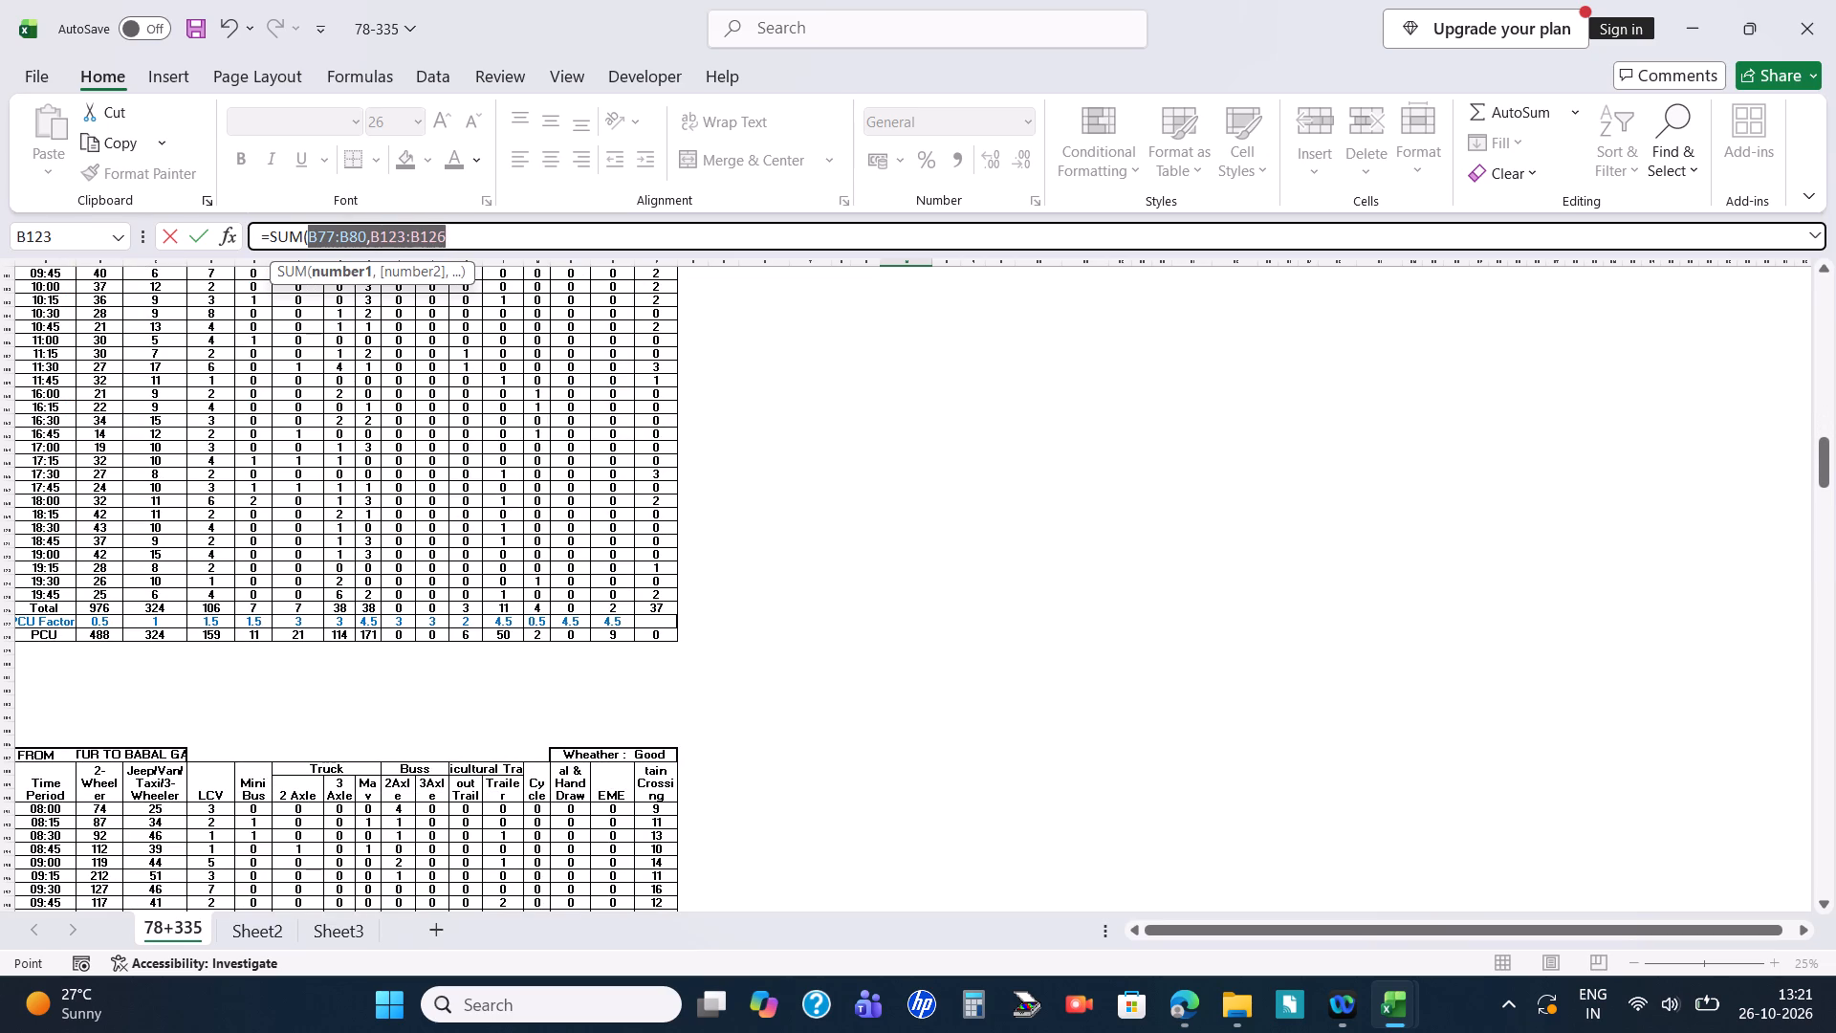
left_click_drag(108, 502, 100, 537, "ctrl")
Add the Latur to Babalgaon range B215:B218, Latur to Ausa range B260:B263 and Latur to Nanded range B307:B310 to the SUM formula.
scroll(105, 542, "down", 5)
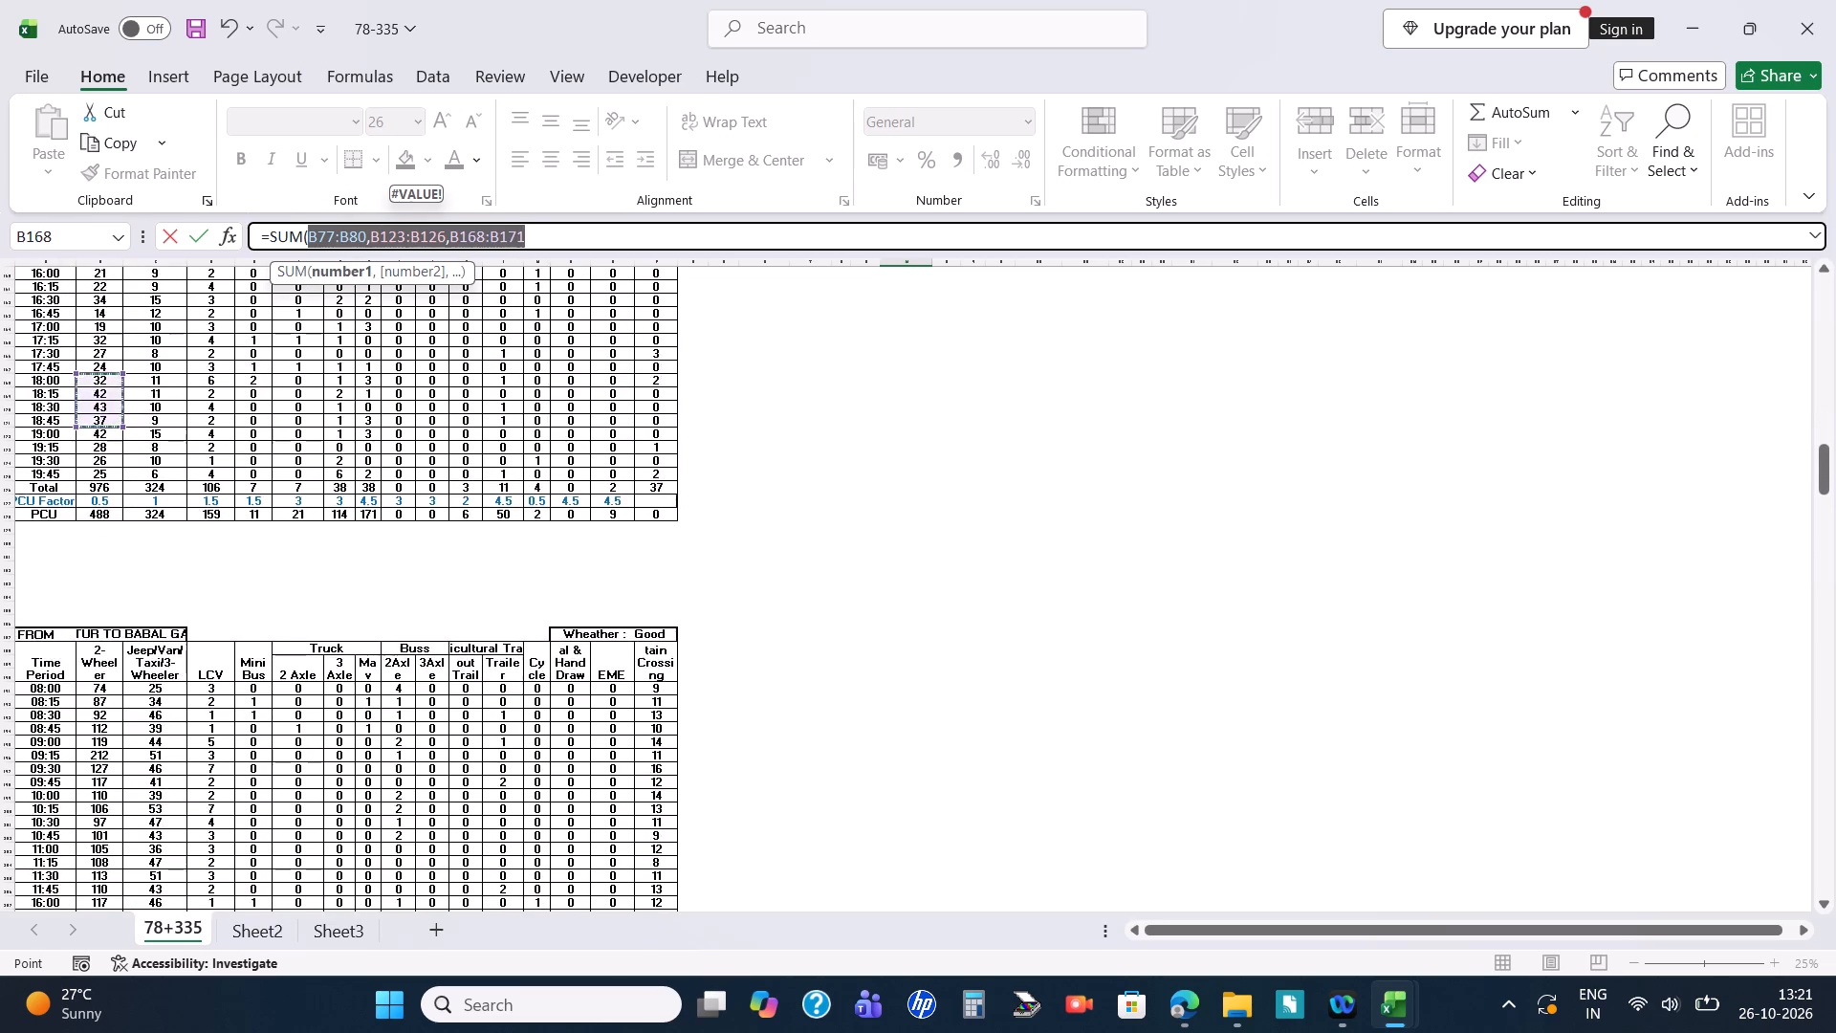
scroll(105, 542, "down", 10)
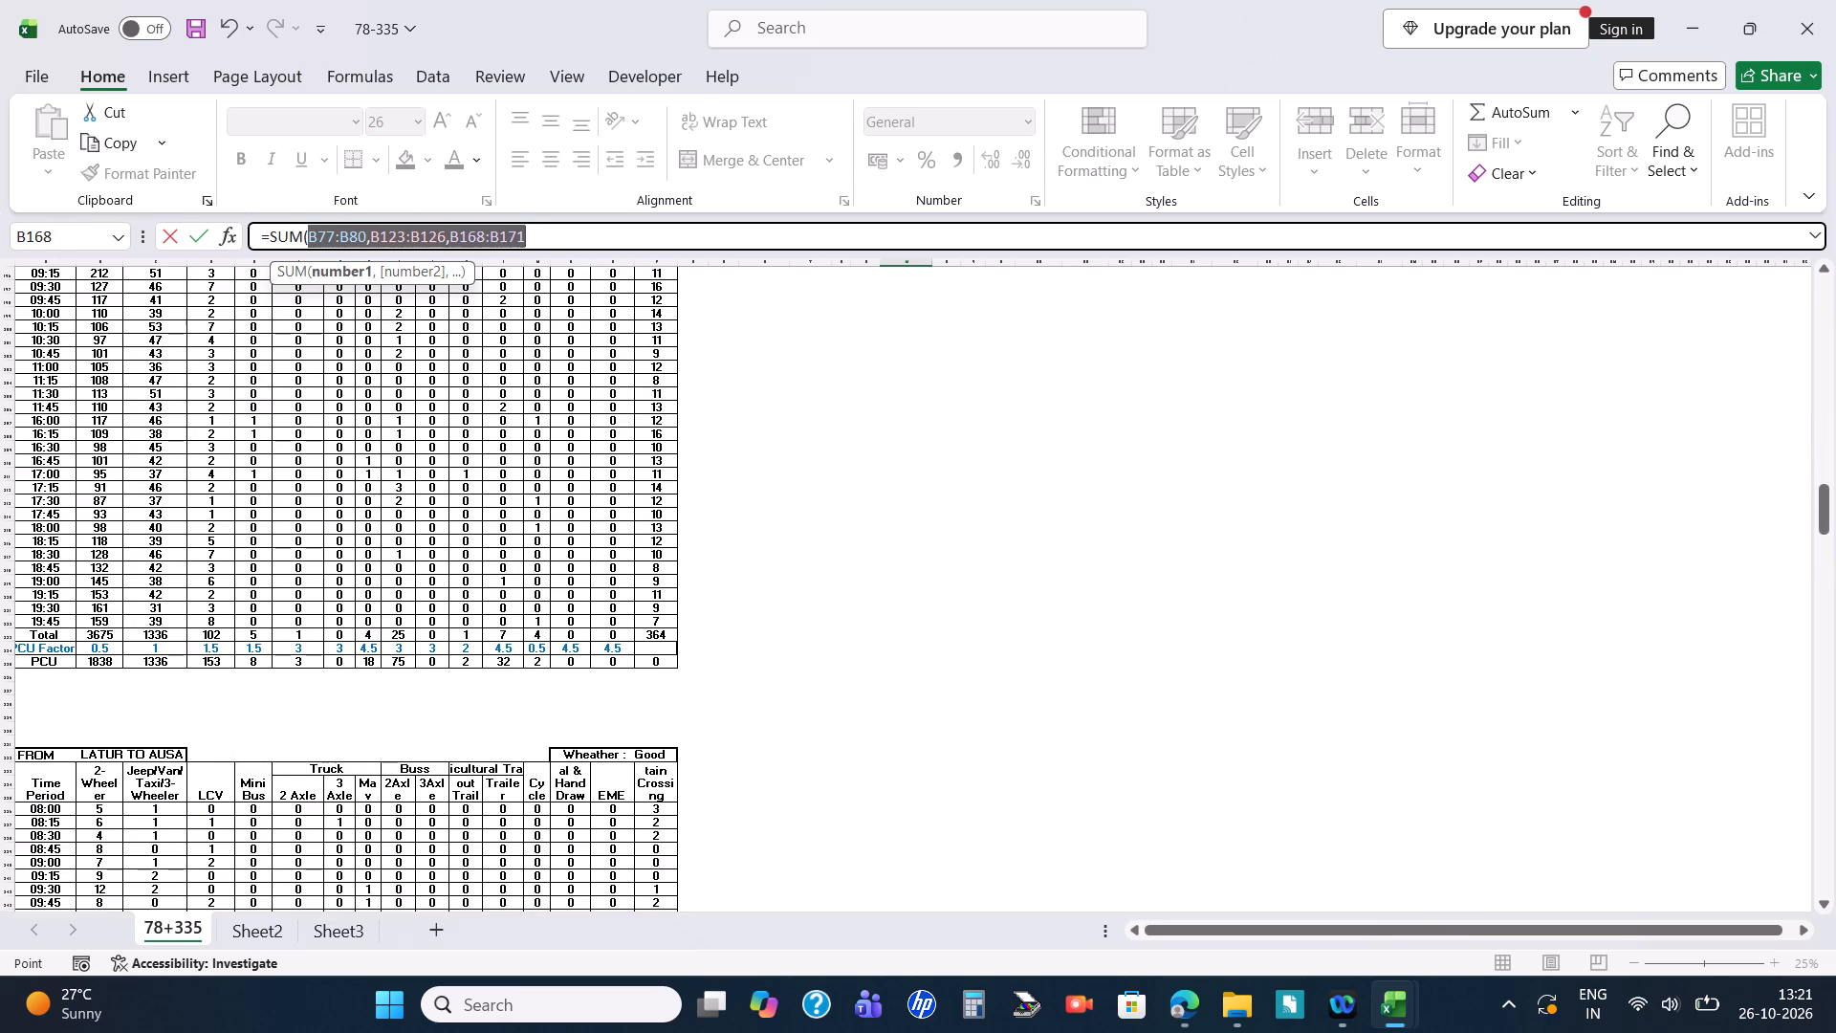
left_click_drag(108, 526, 101, 565, "ctrl")
scroll(101, 565, "down", 15)
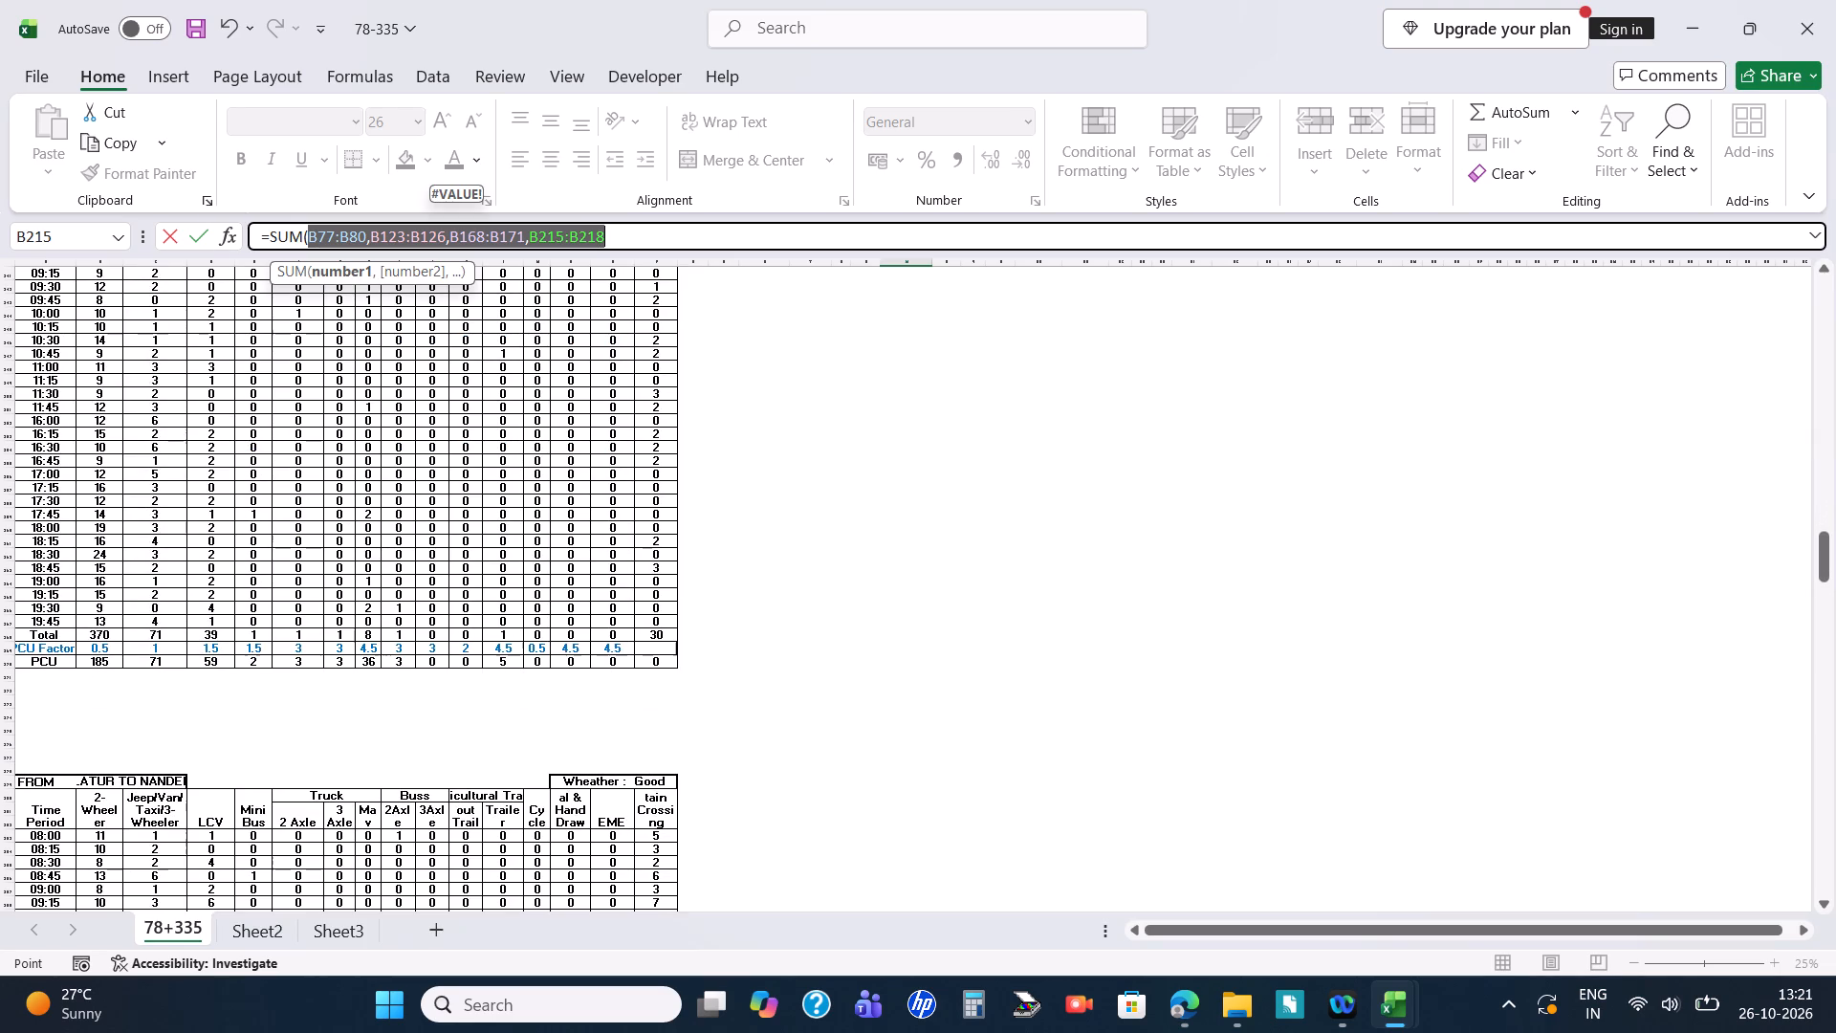
left_click_drag(103, 528, 92, 564, "ctrl")
scroll(92, 565, "down", 18)
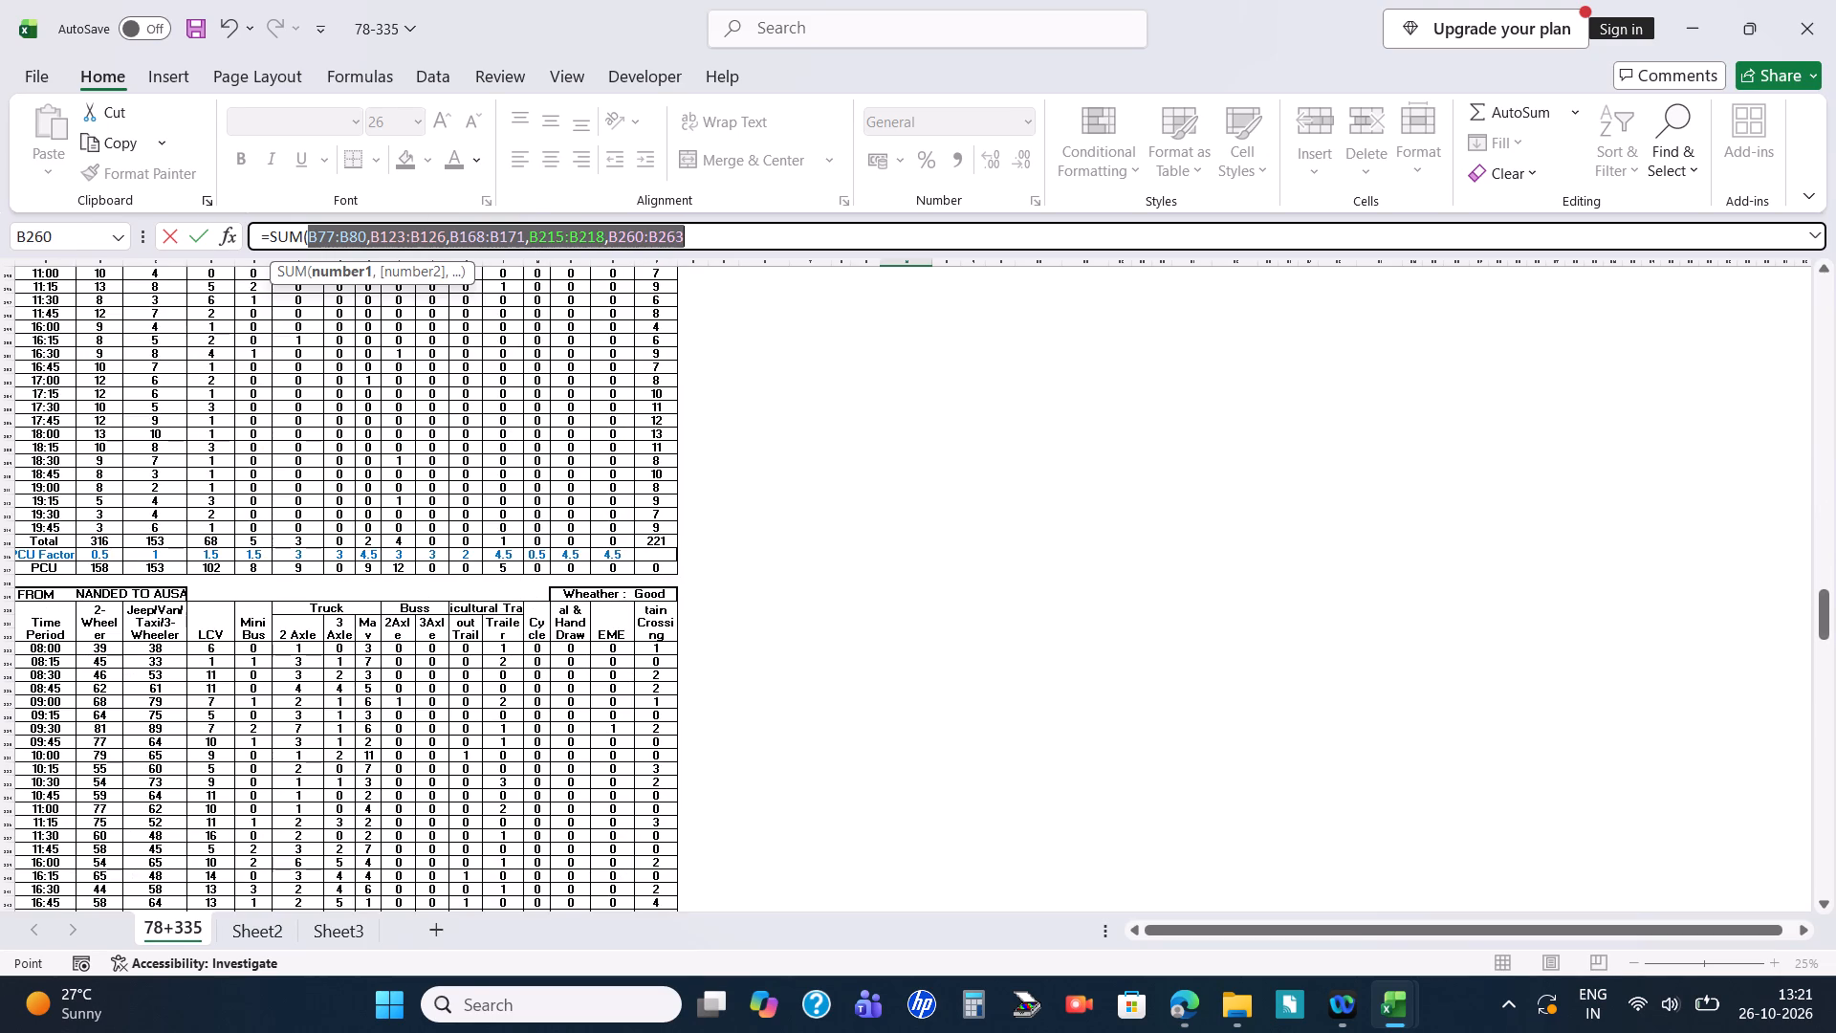
left_click_drag(113, 435, 115, 478, "ctrl")
Add the Nanded to Ausa range B347:B350, Nanded to Latur range B390:B393 and Nanded to Babalgaon range B435:B438 to the SUM formula.
scroll(115, 478, "down", 9)
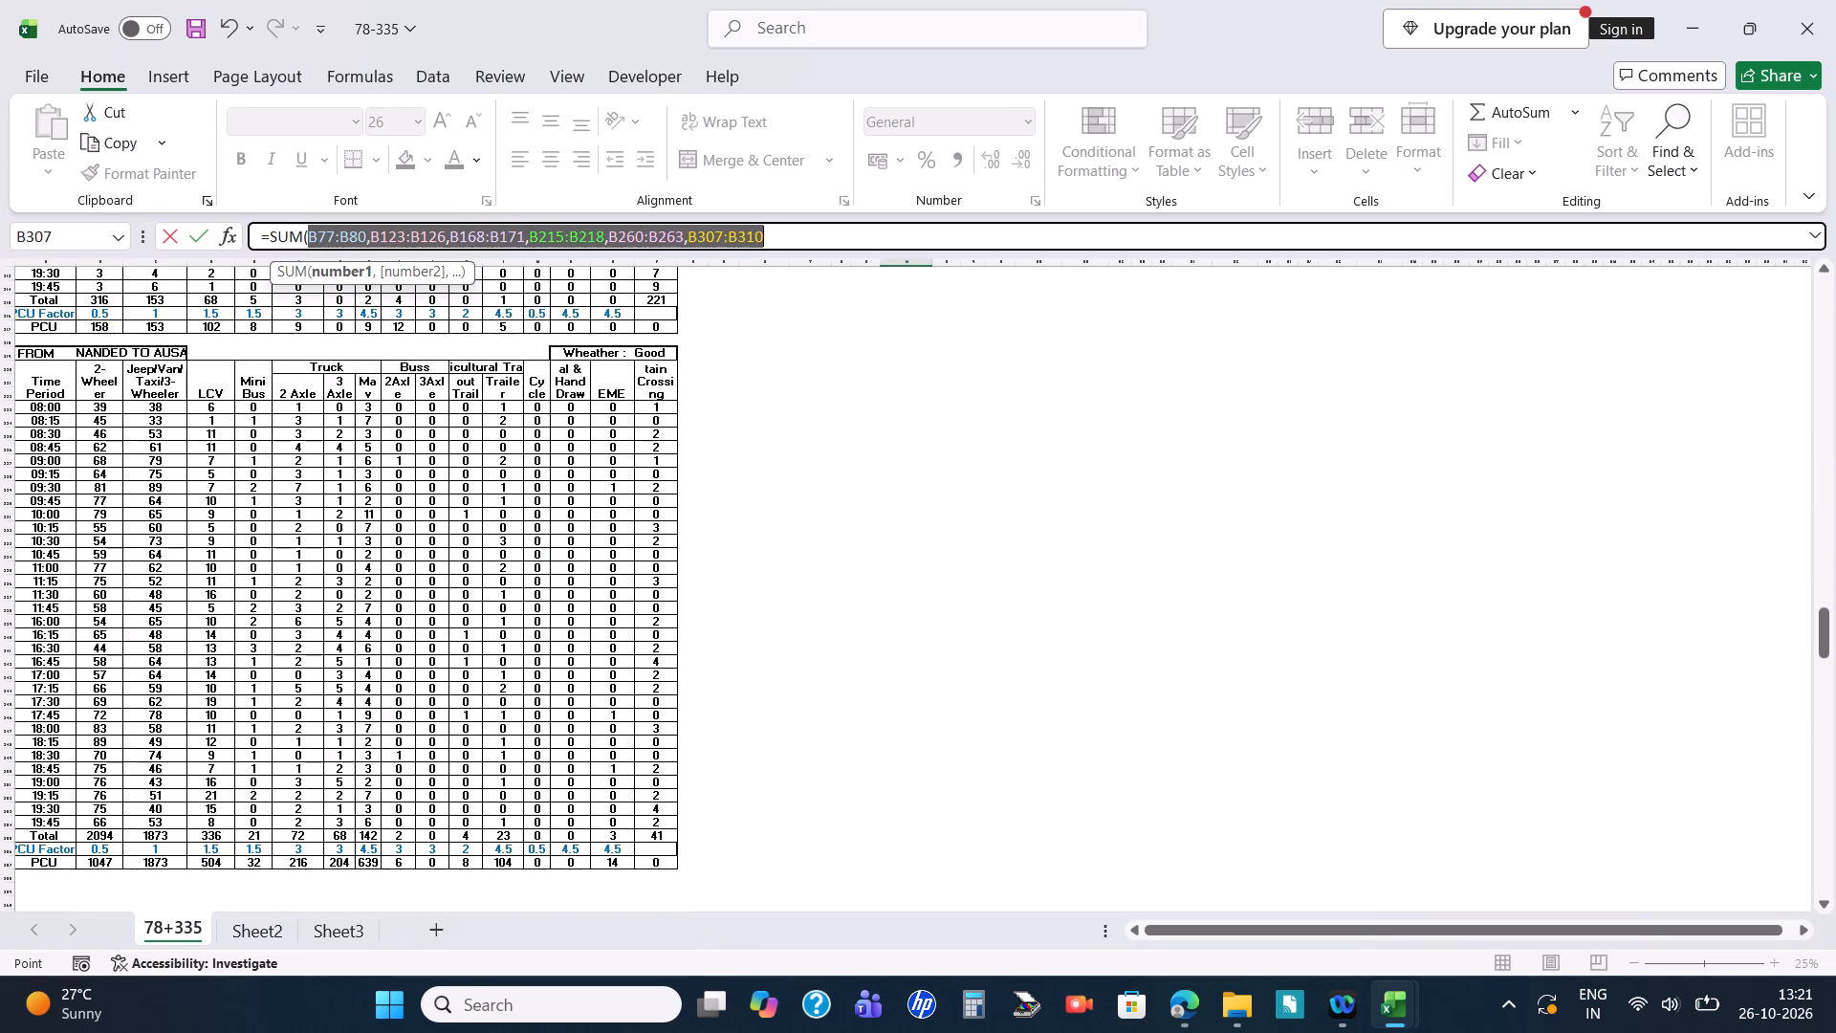
scroll(115, 478, "down", 3)
left_click_drag(110, 486, 111, 525, "ctrl")
scroll(111, 525, "down", 17)
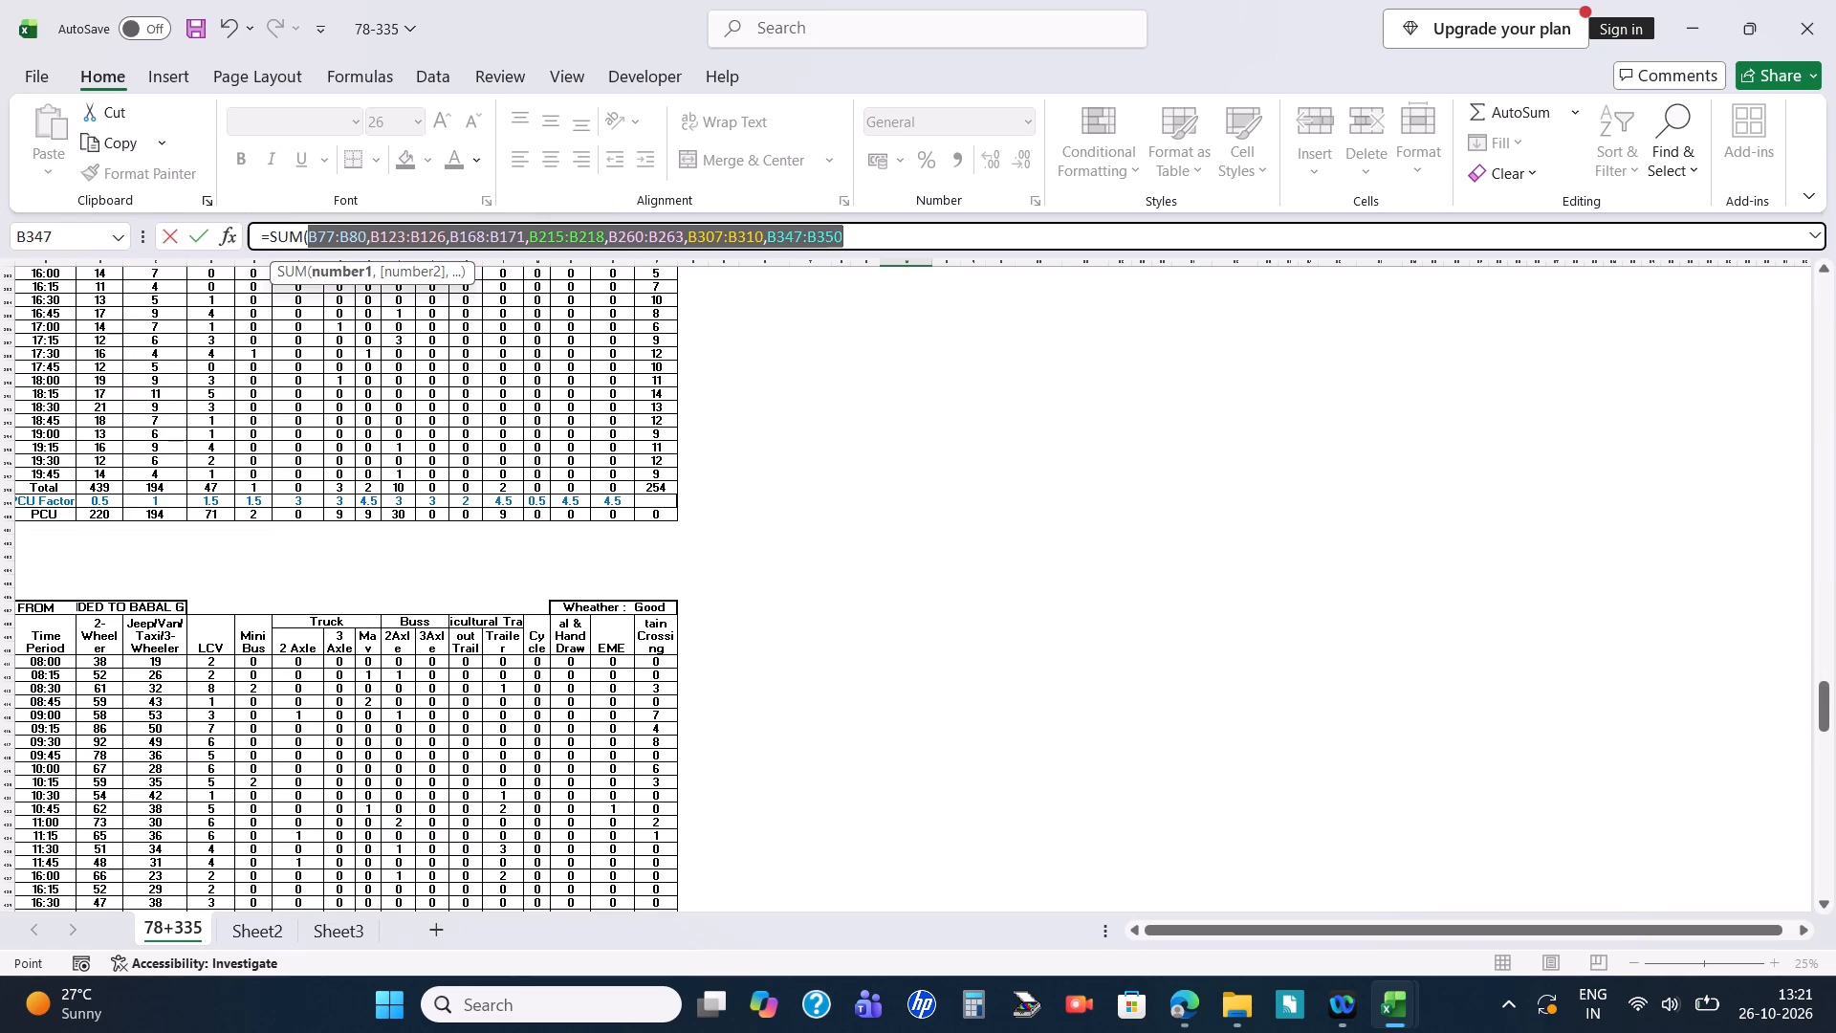
left_click_drag(109, 379, 97, 420, "ctrl")
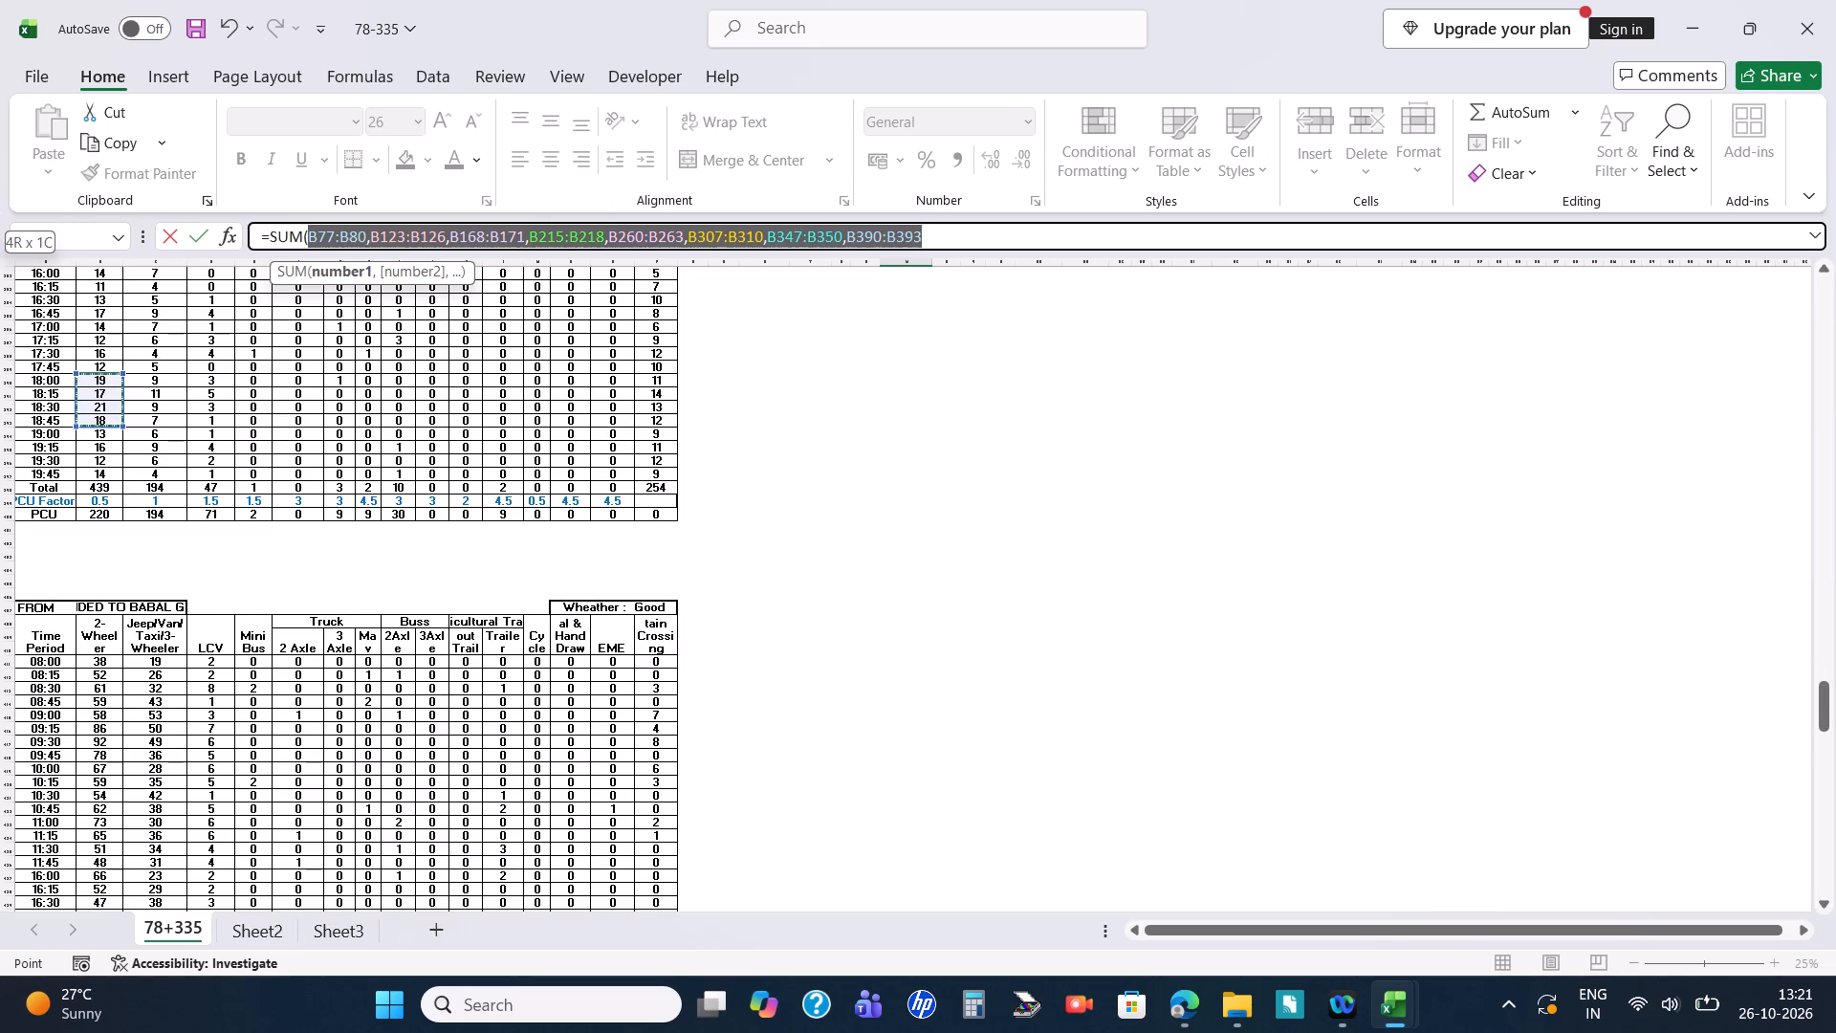
left_click_drag(97, 420, 96, 423, "ctrl")
scroll(95, 456, "down", 16)
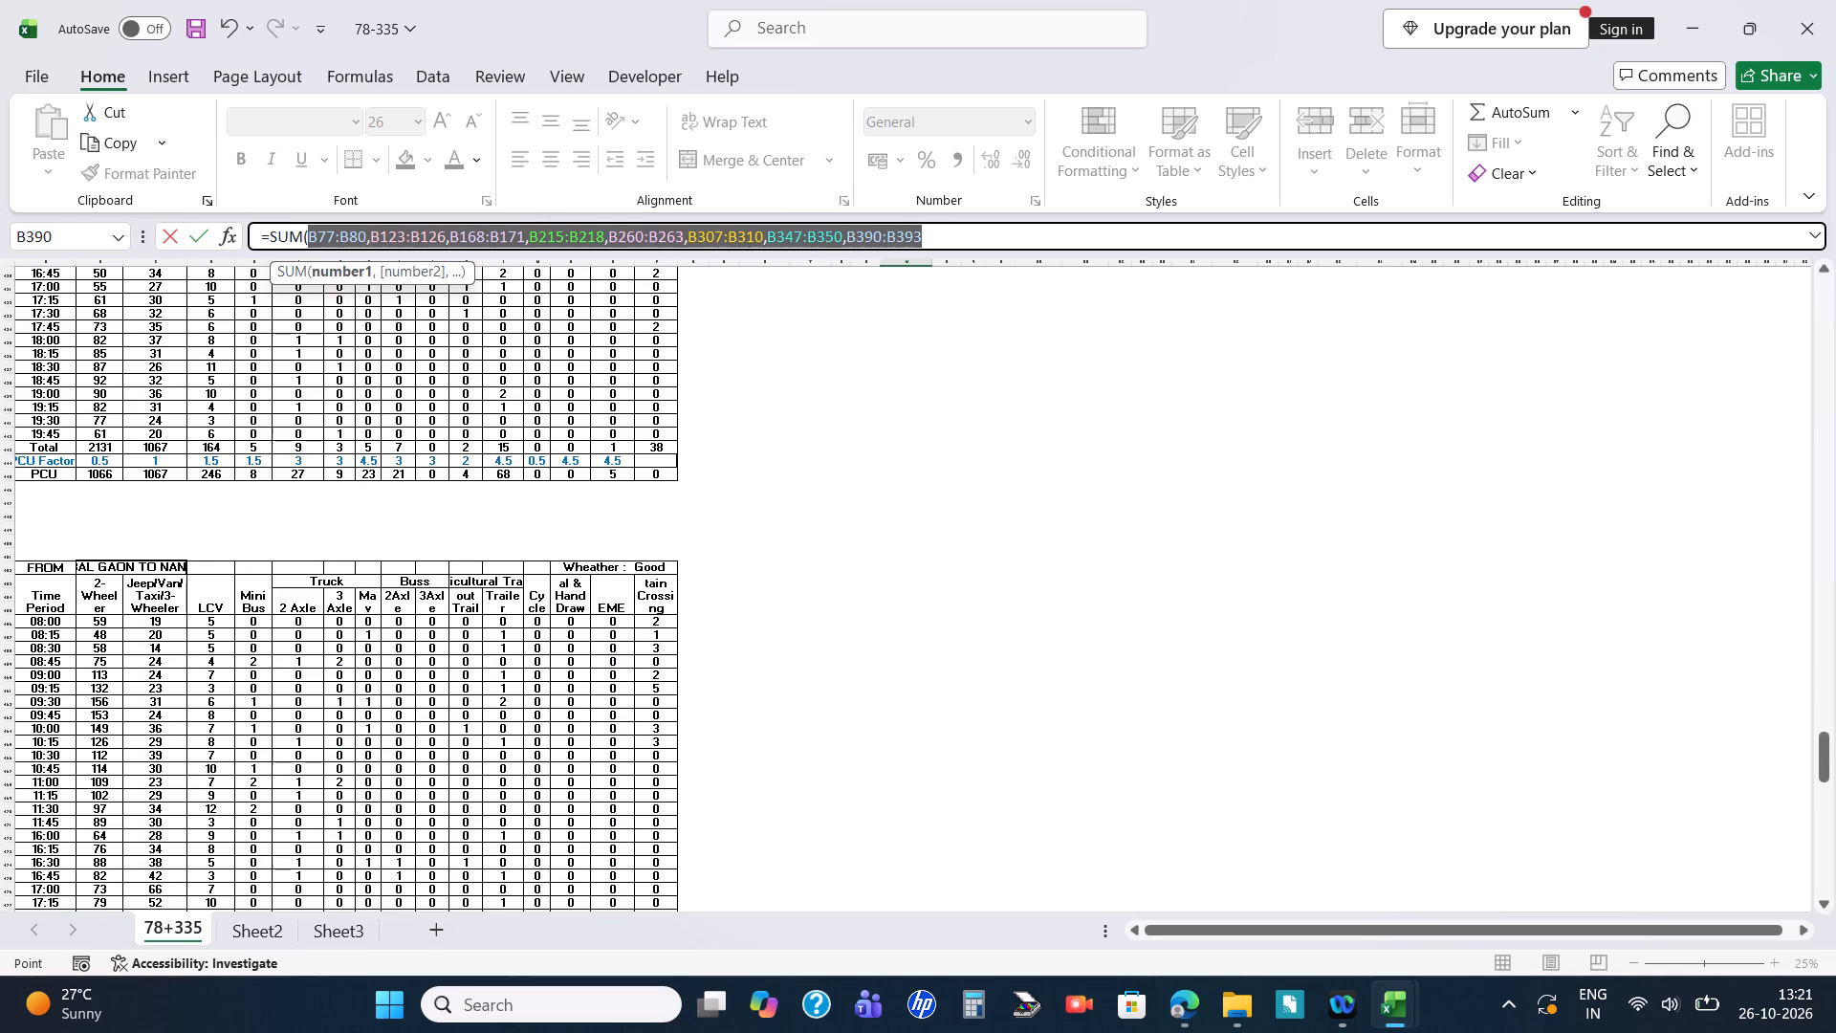
left_click_drag(95, 341, 99, 382, "ctrl")
Complete the W58 SUM formula with the Babalgaon to Nanded range B480:B483, Babalgaon to Ausa range B527:B530 and Babalgaon to Latur range B573:B576.
scroll(99, 382, "down", 5)
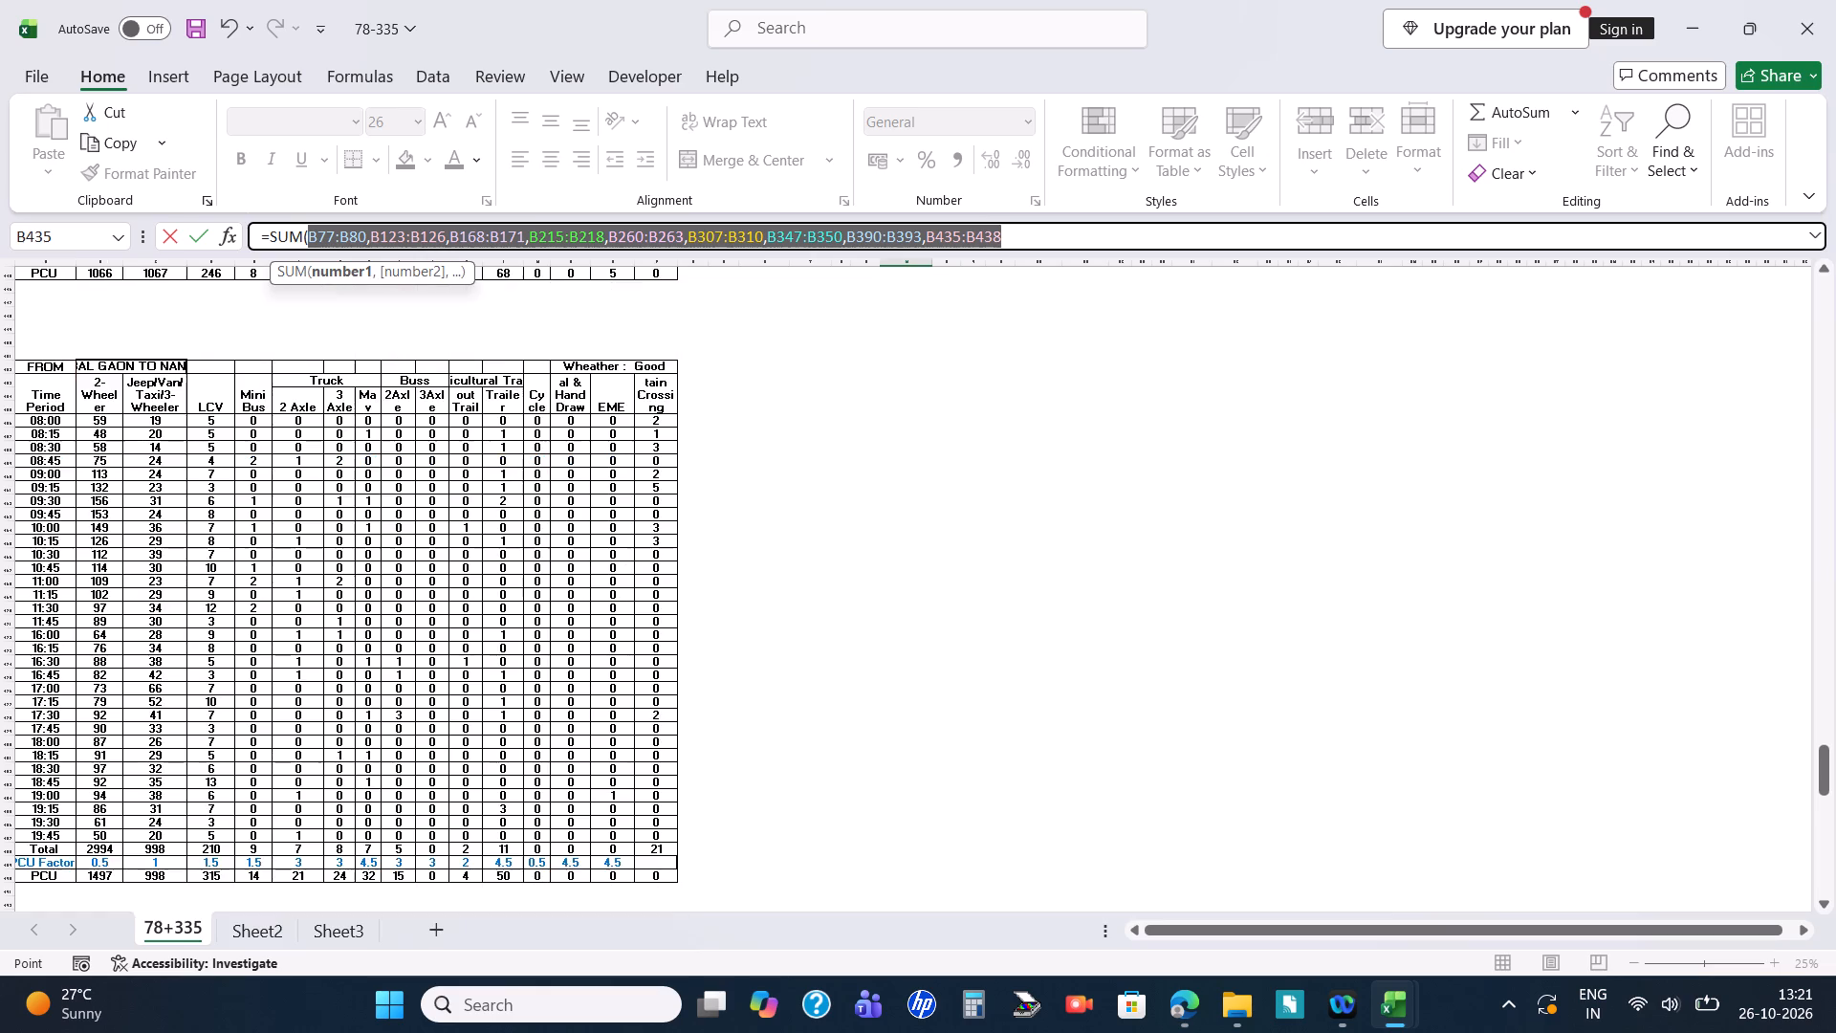
scroll(99, 382, "down", 9)
left_click_drag(106, 380, 106, 418, "ctrl")
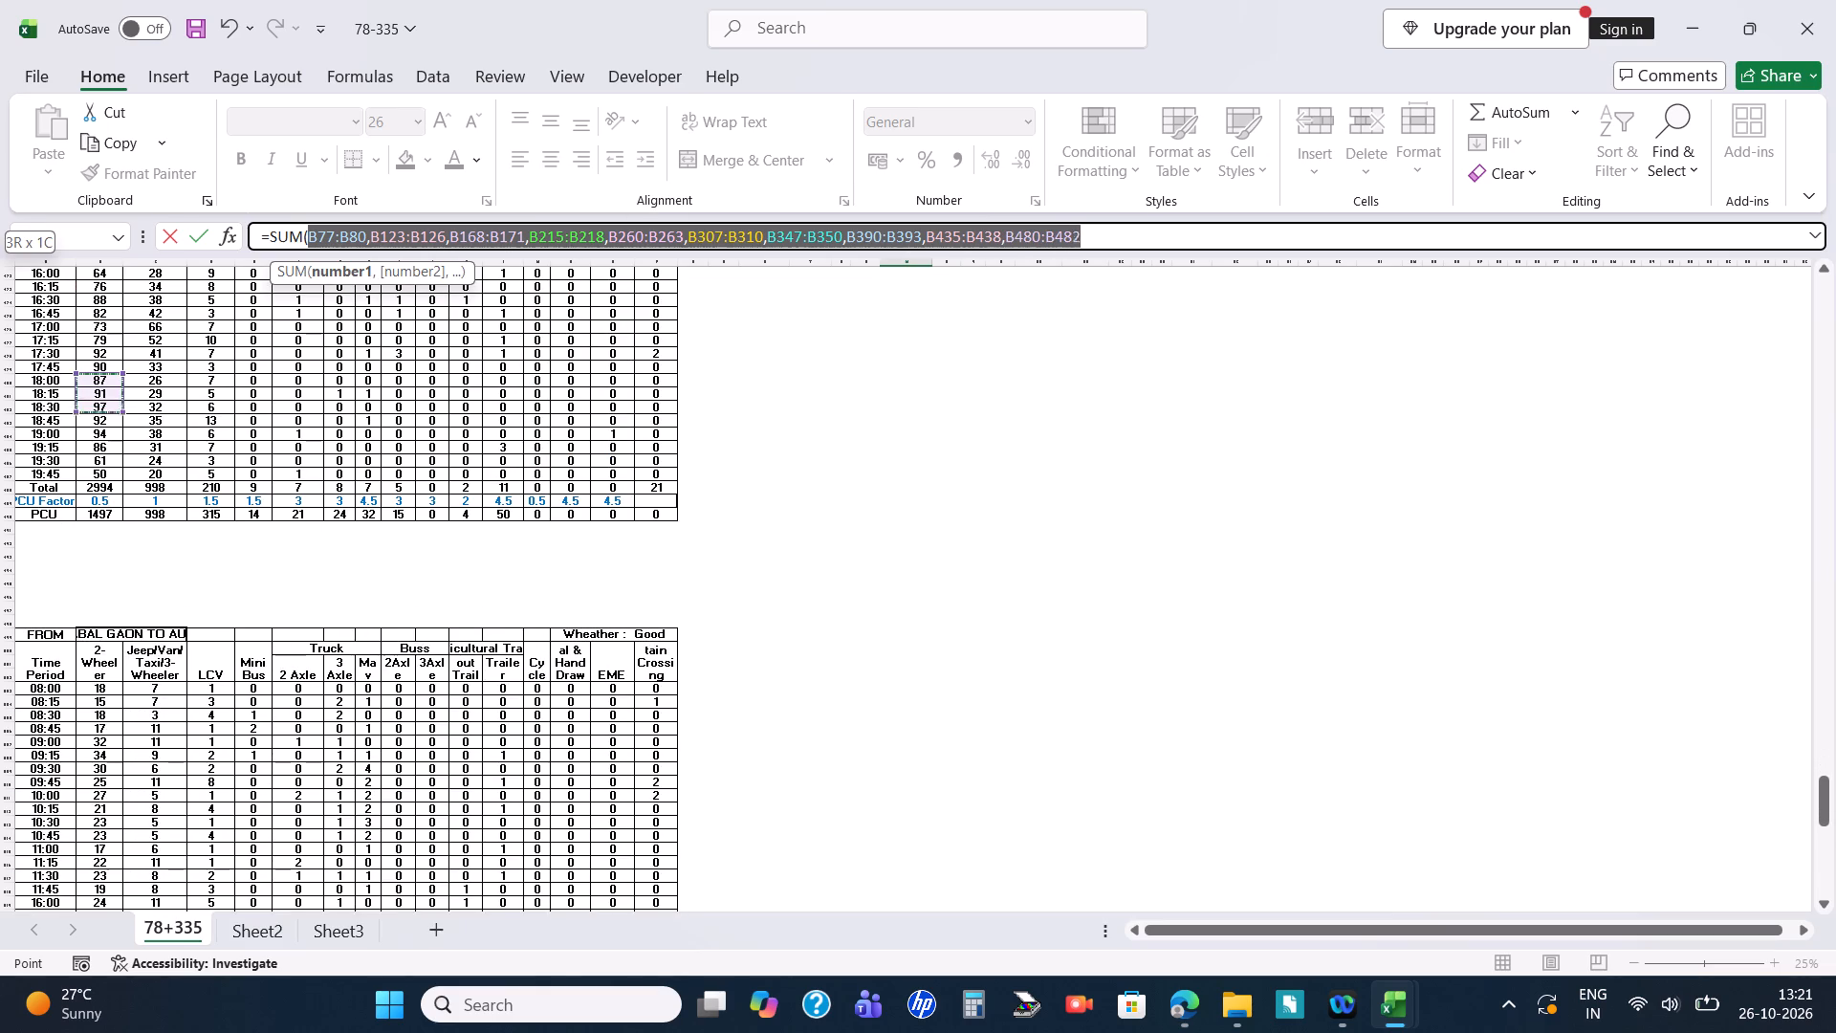
left_click_drag(106, 418, 105, 422, "ctrl")
scroll(104, 421, "down", 16)
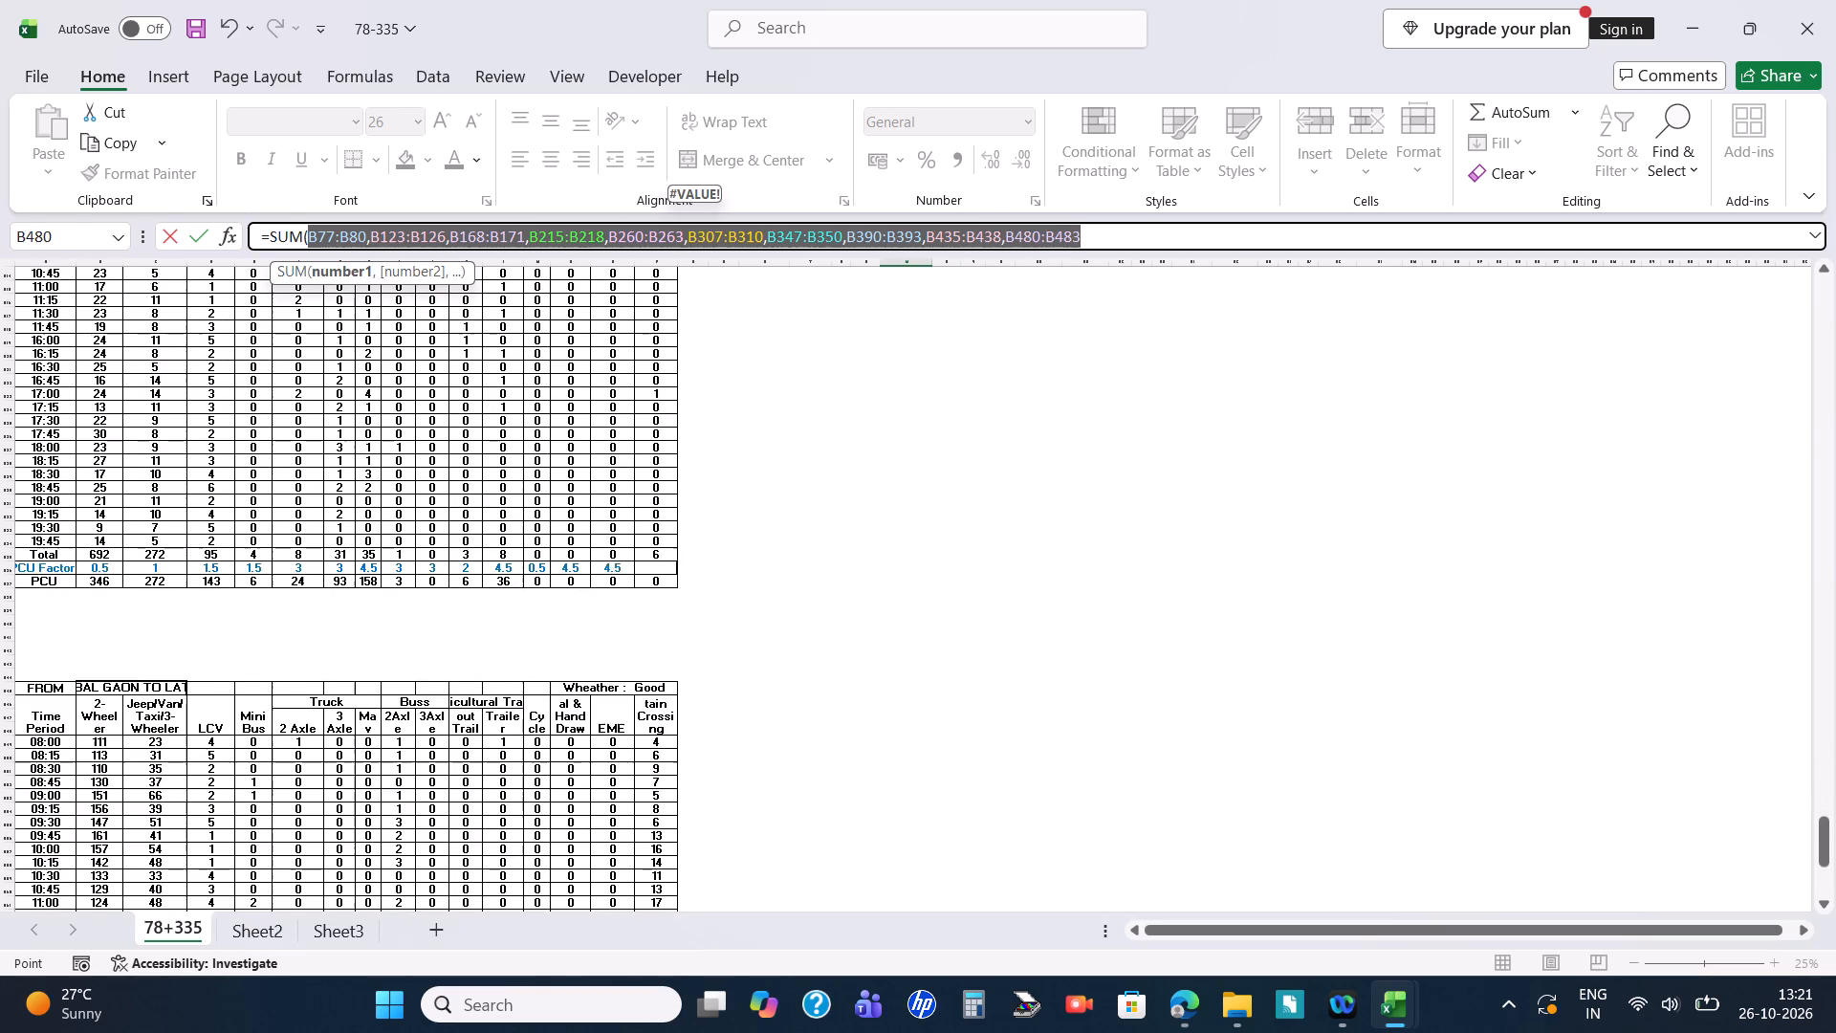
left_click_drag(108, 365, 109, 402, "ctrl")
scroll(104, 408, "down", 14)
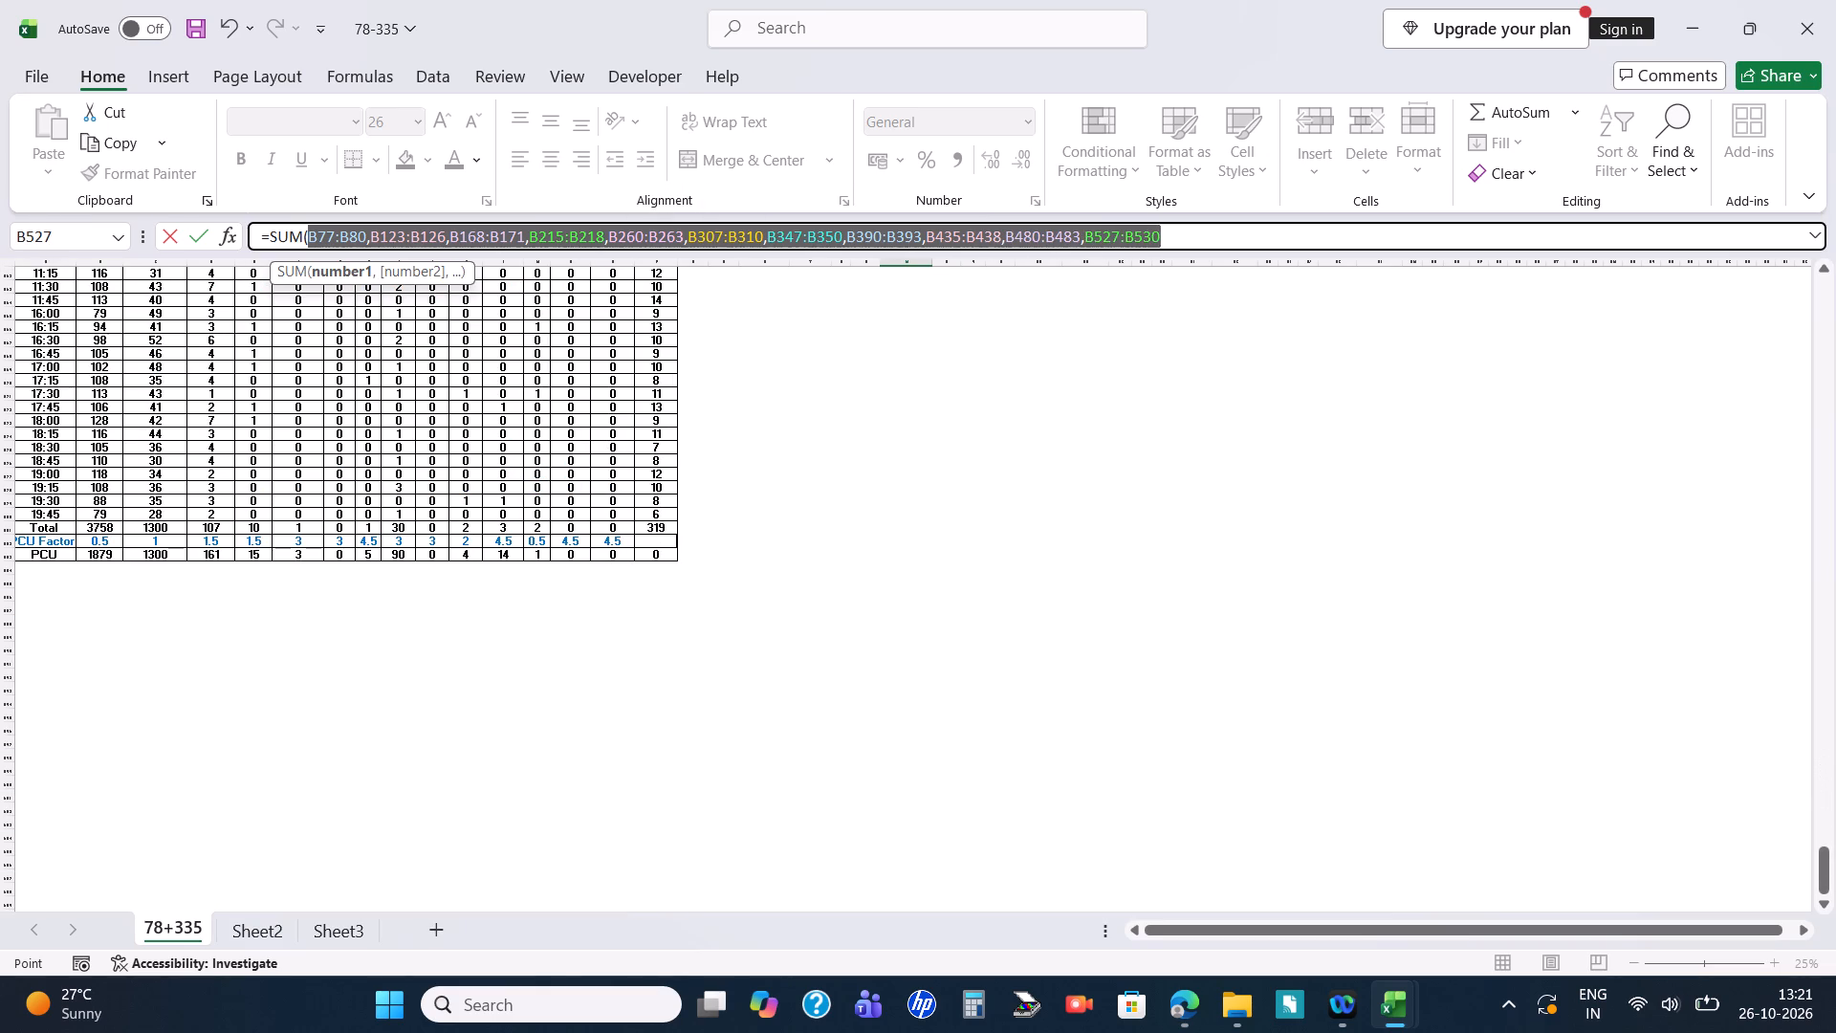
left_click_drag(113, 418, 102, 454, "ctrl")
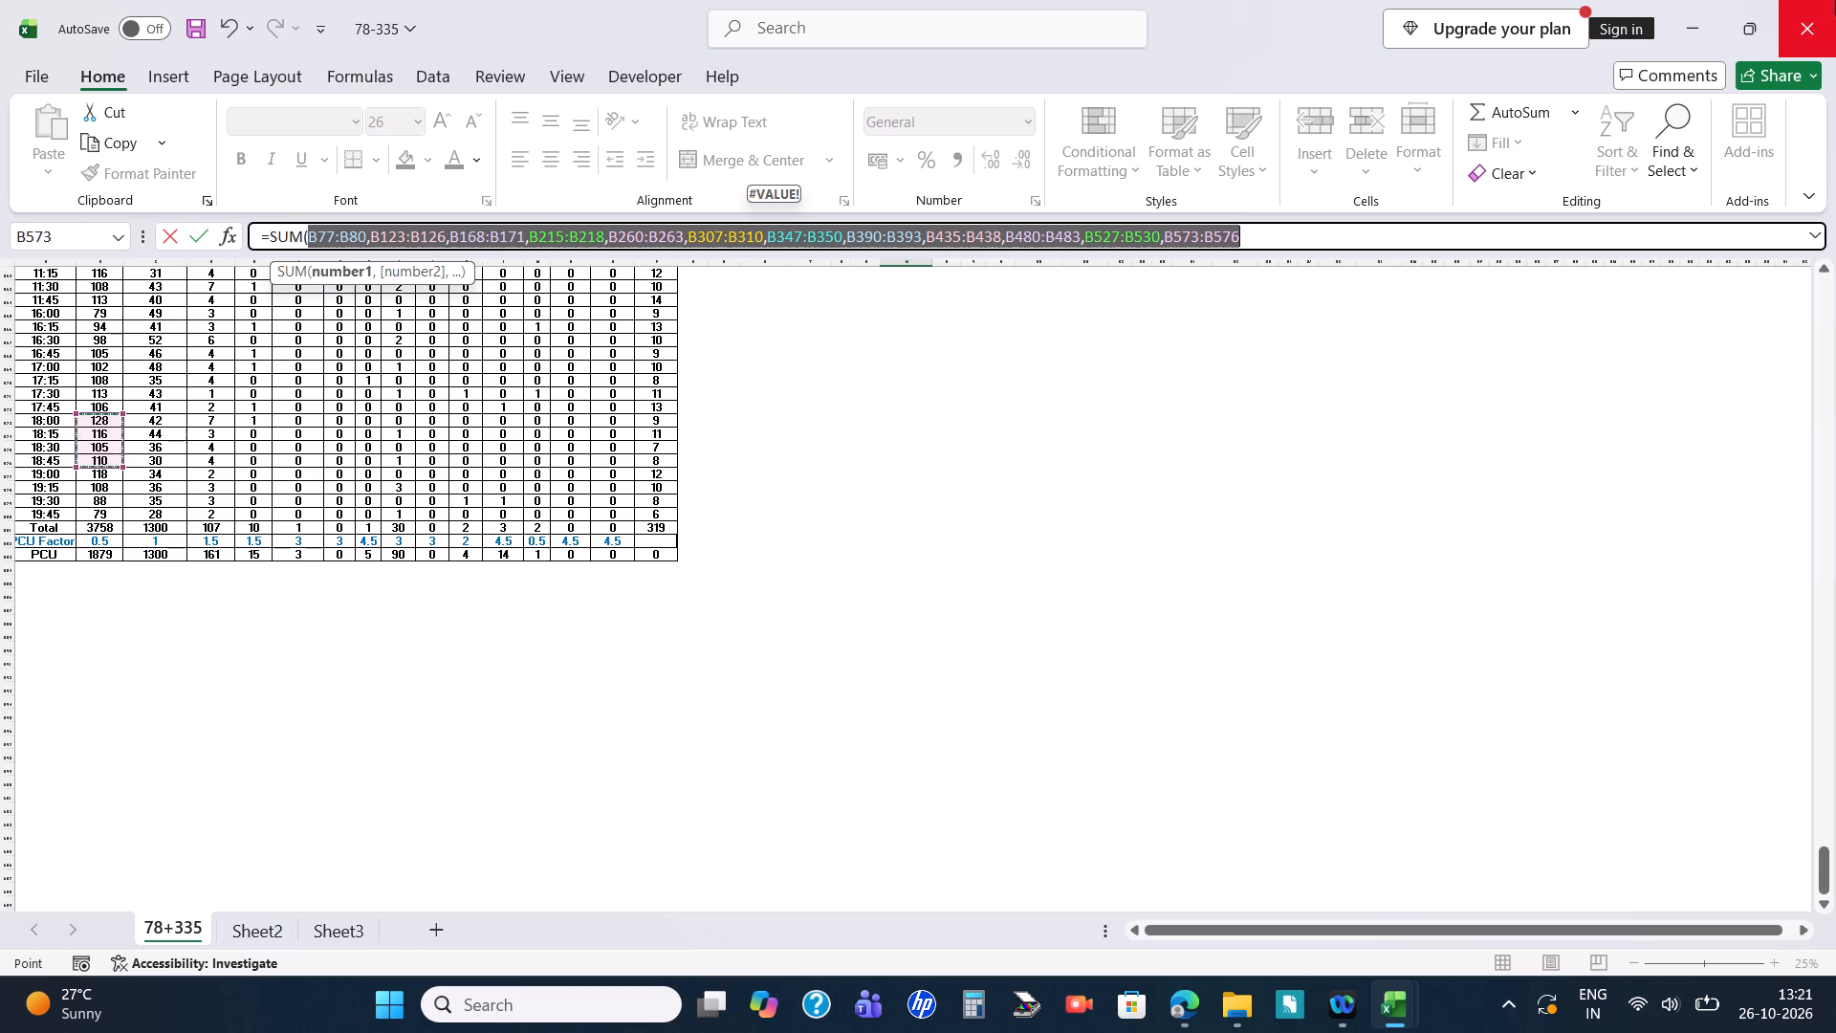
key("Return")
Start a SUM formula in W59 for the 19:00 hour's two-wheelers with the Ausa direction ranges B81:B84, B127:B130 and B172:B175.
type("=sum")
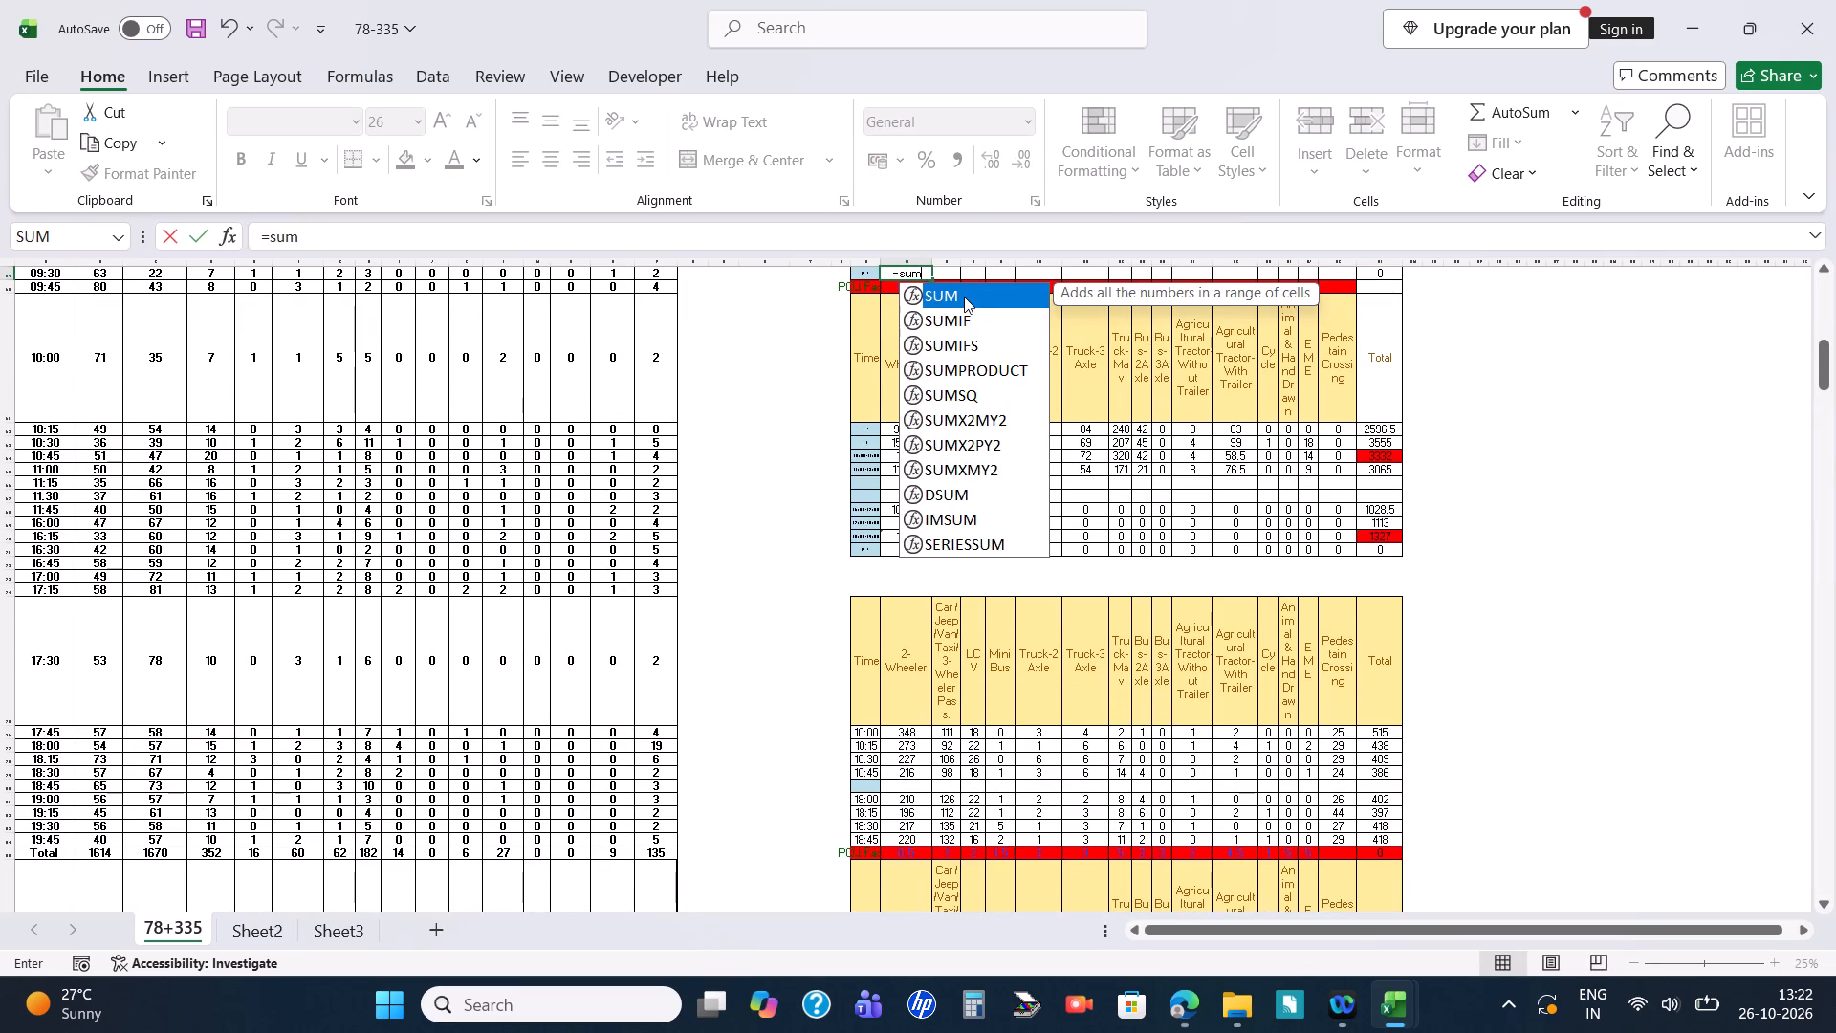
double_click(964, 297)
scroll(109, 622, "down", 5)
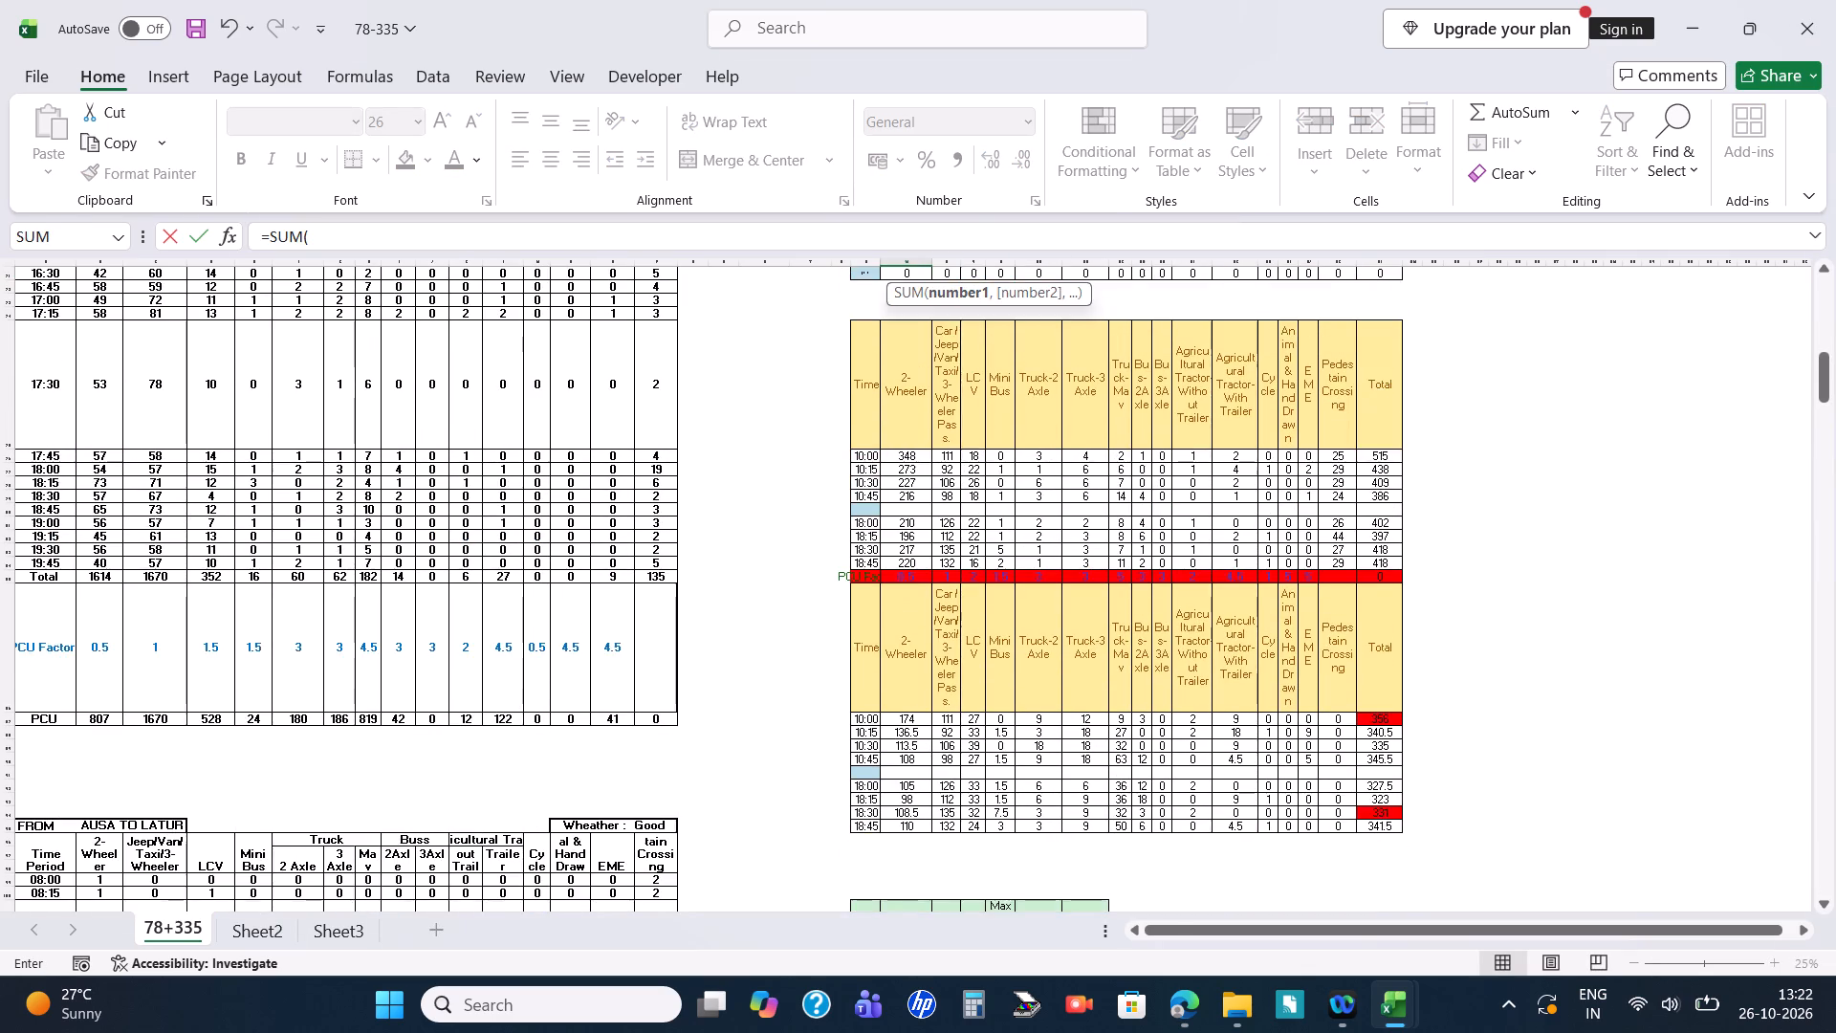
scroll(99, 626, "down", 1)
scroll(88, 502, "up", 1)
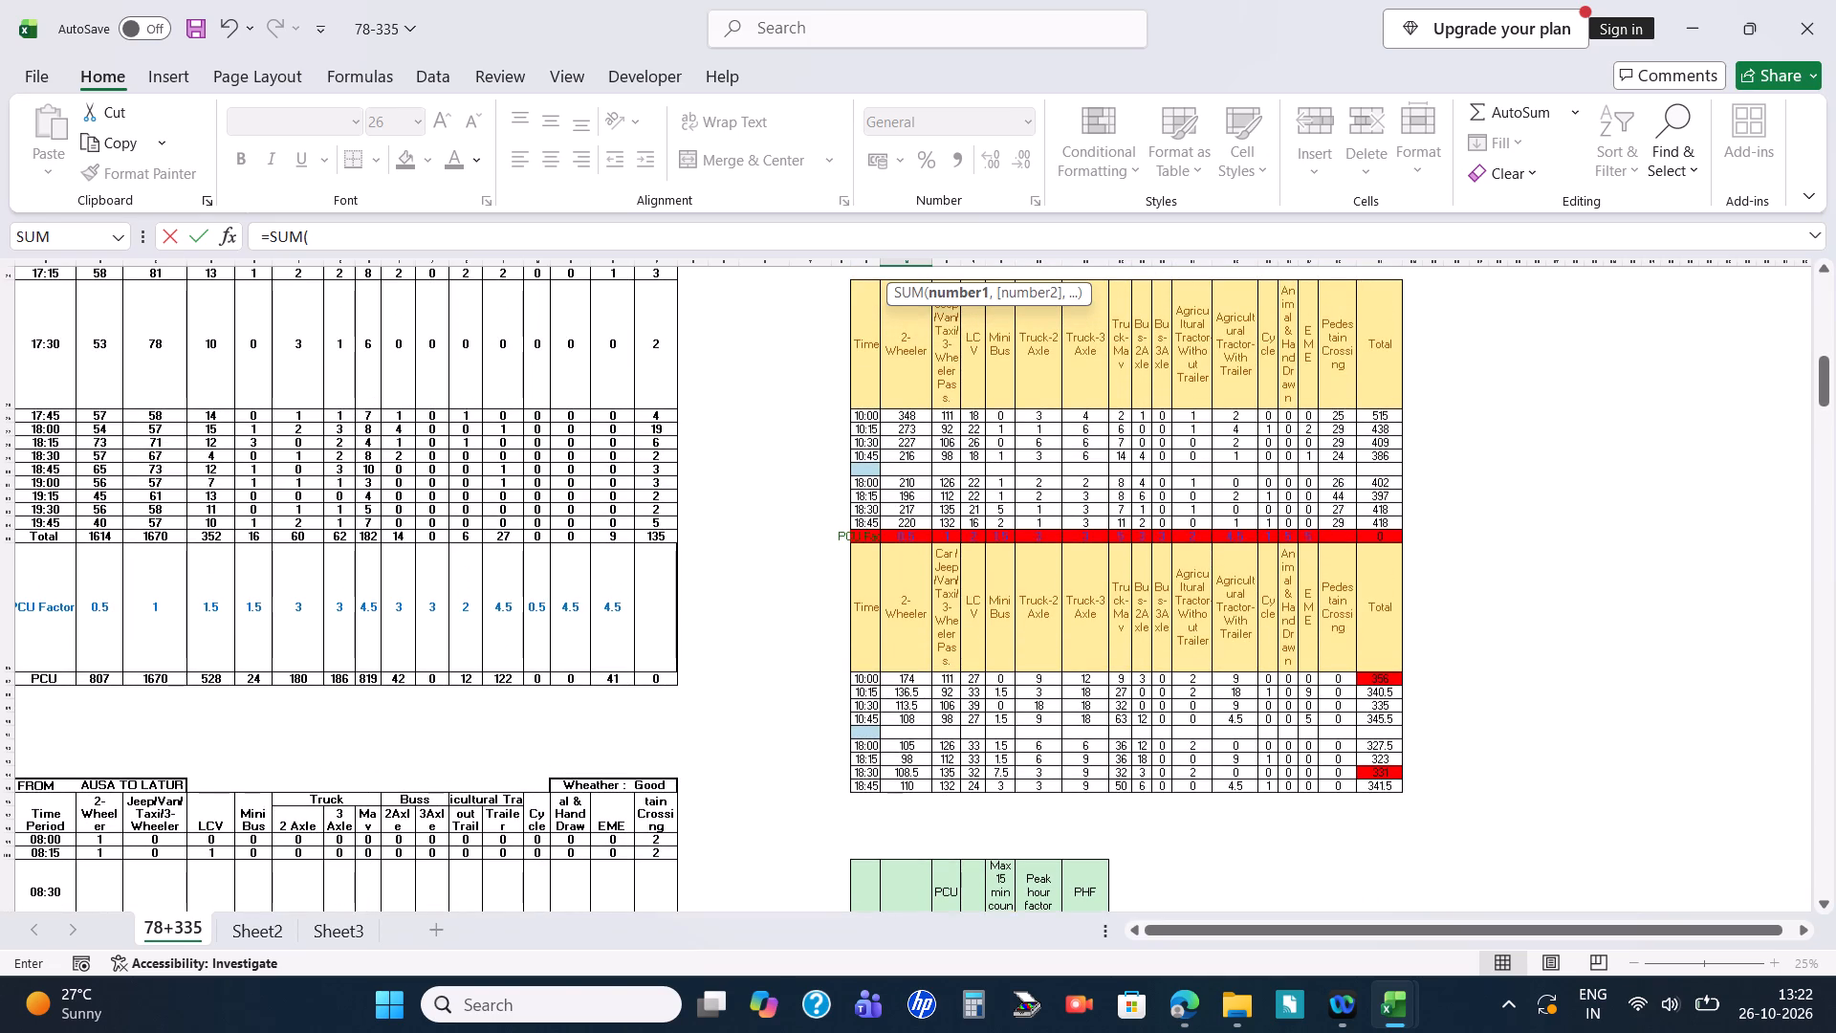
left_click_drag(112, 481, 107, 519)
scroll(126, 693, "down", 11)
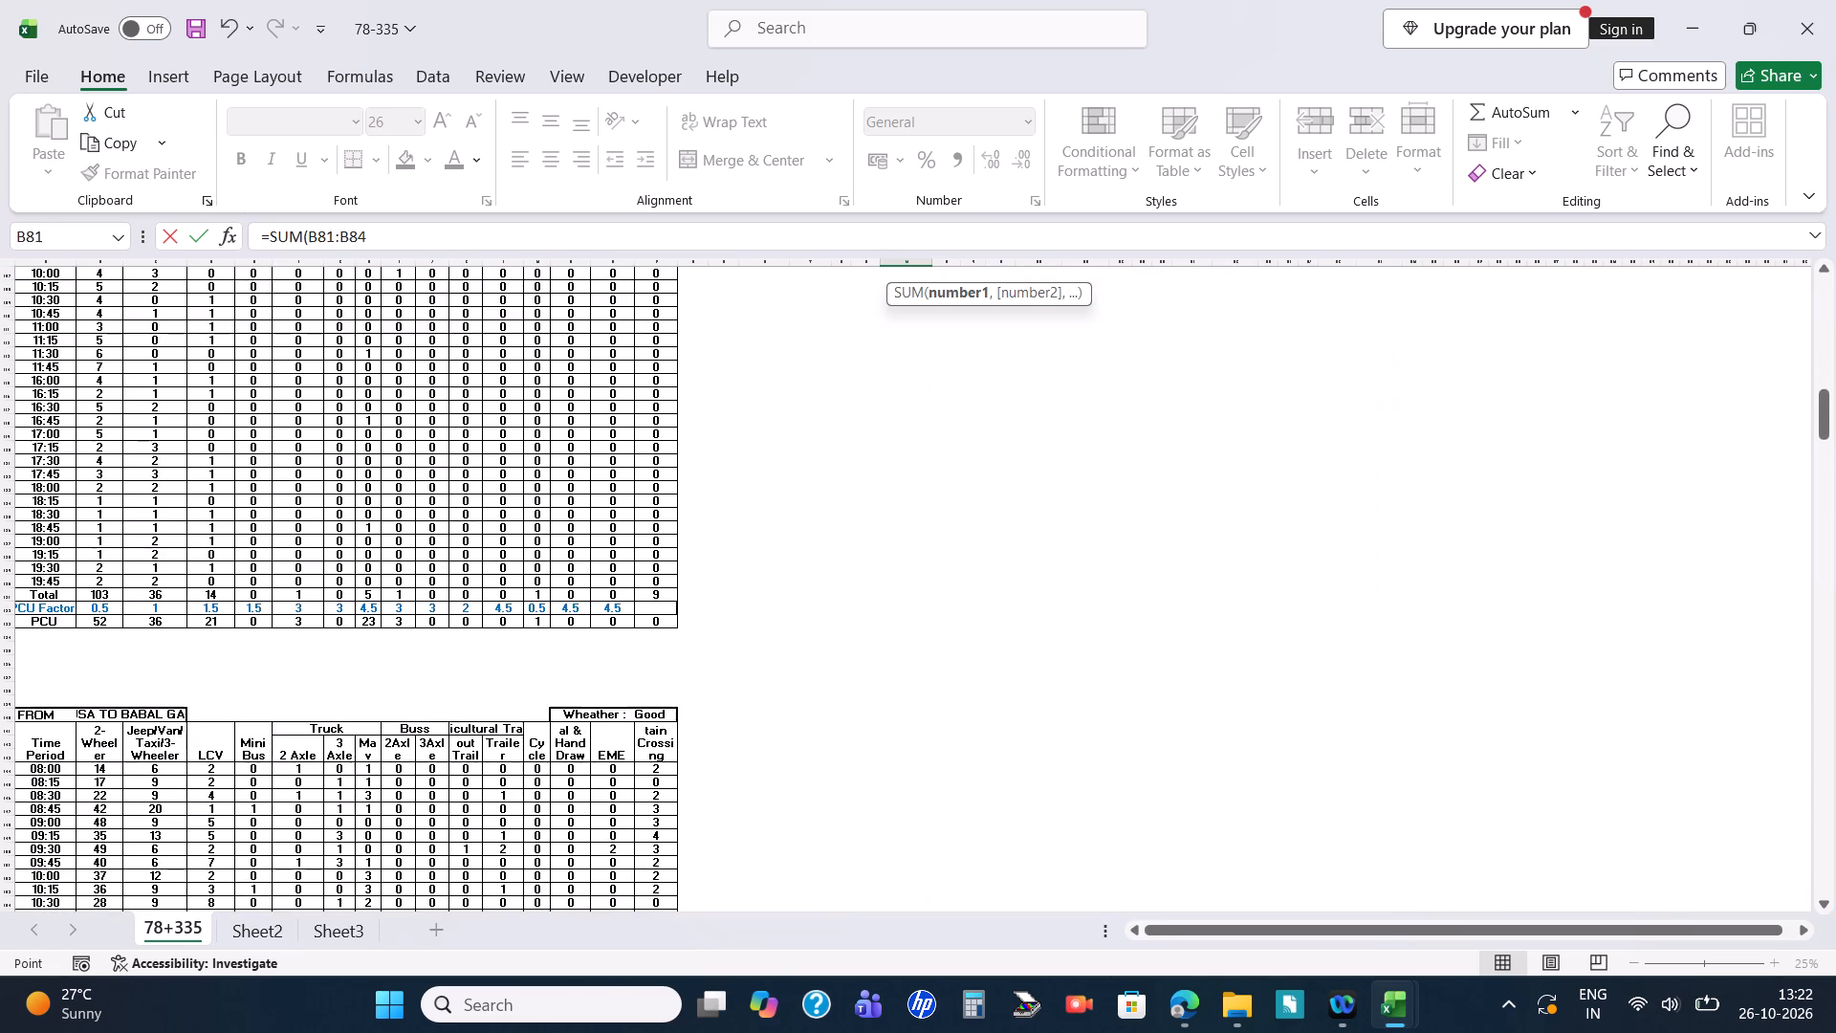
scroll(129, 684, "down", 3)
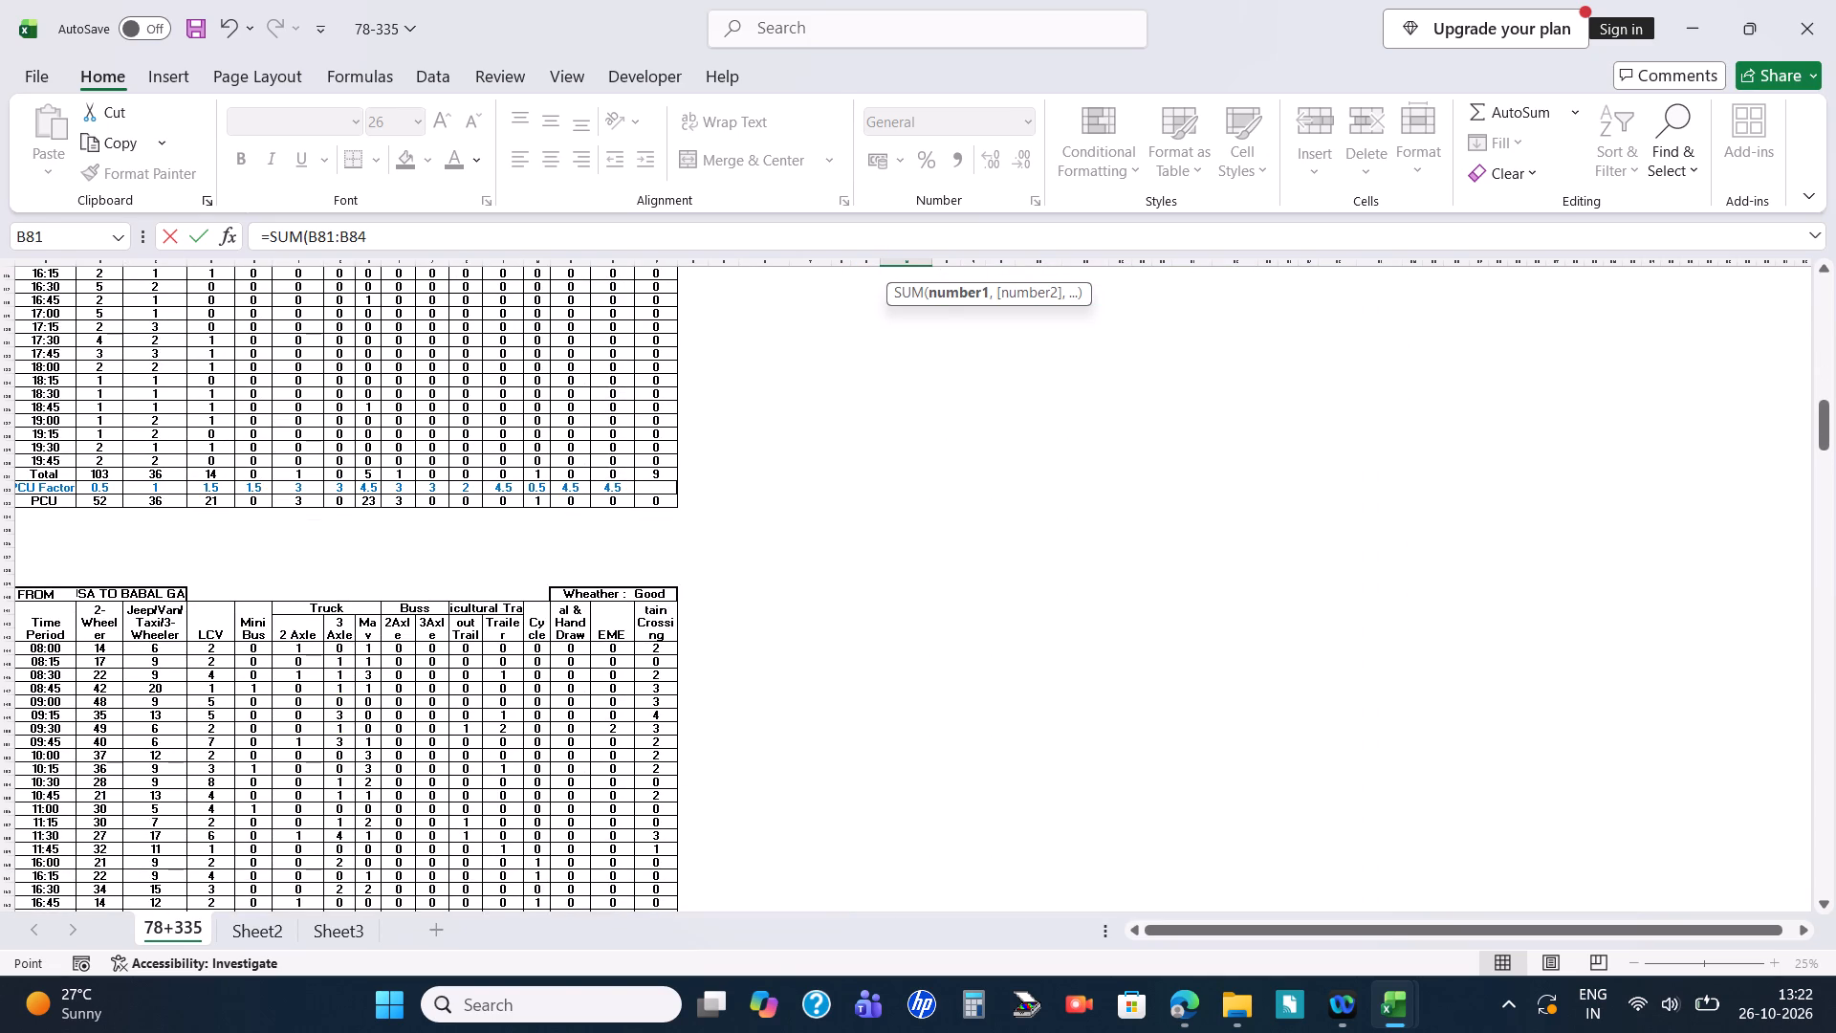
left_click_drag(95, 422, 94, 463, "ctrl")
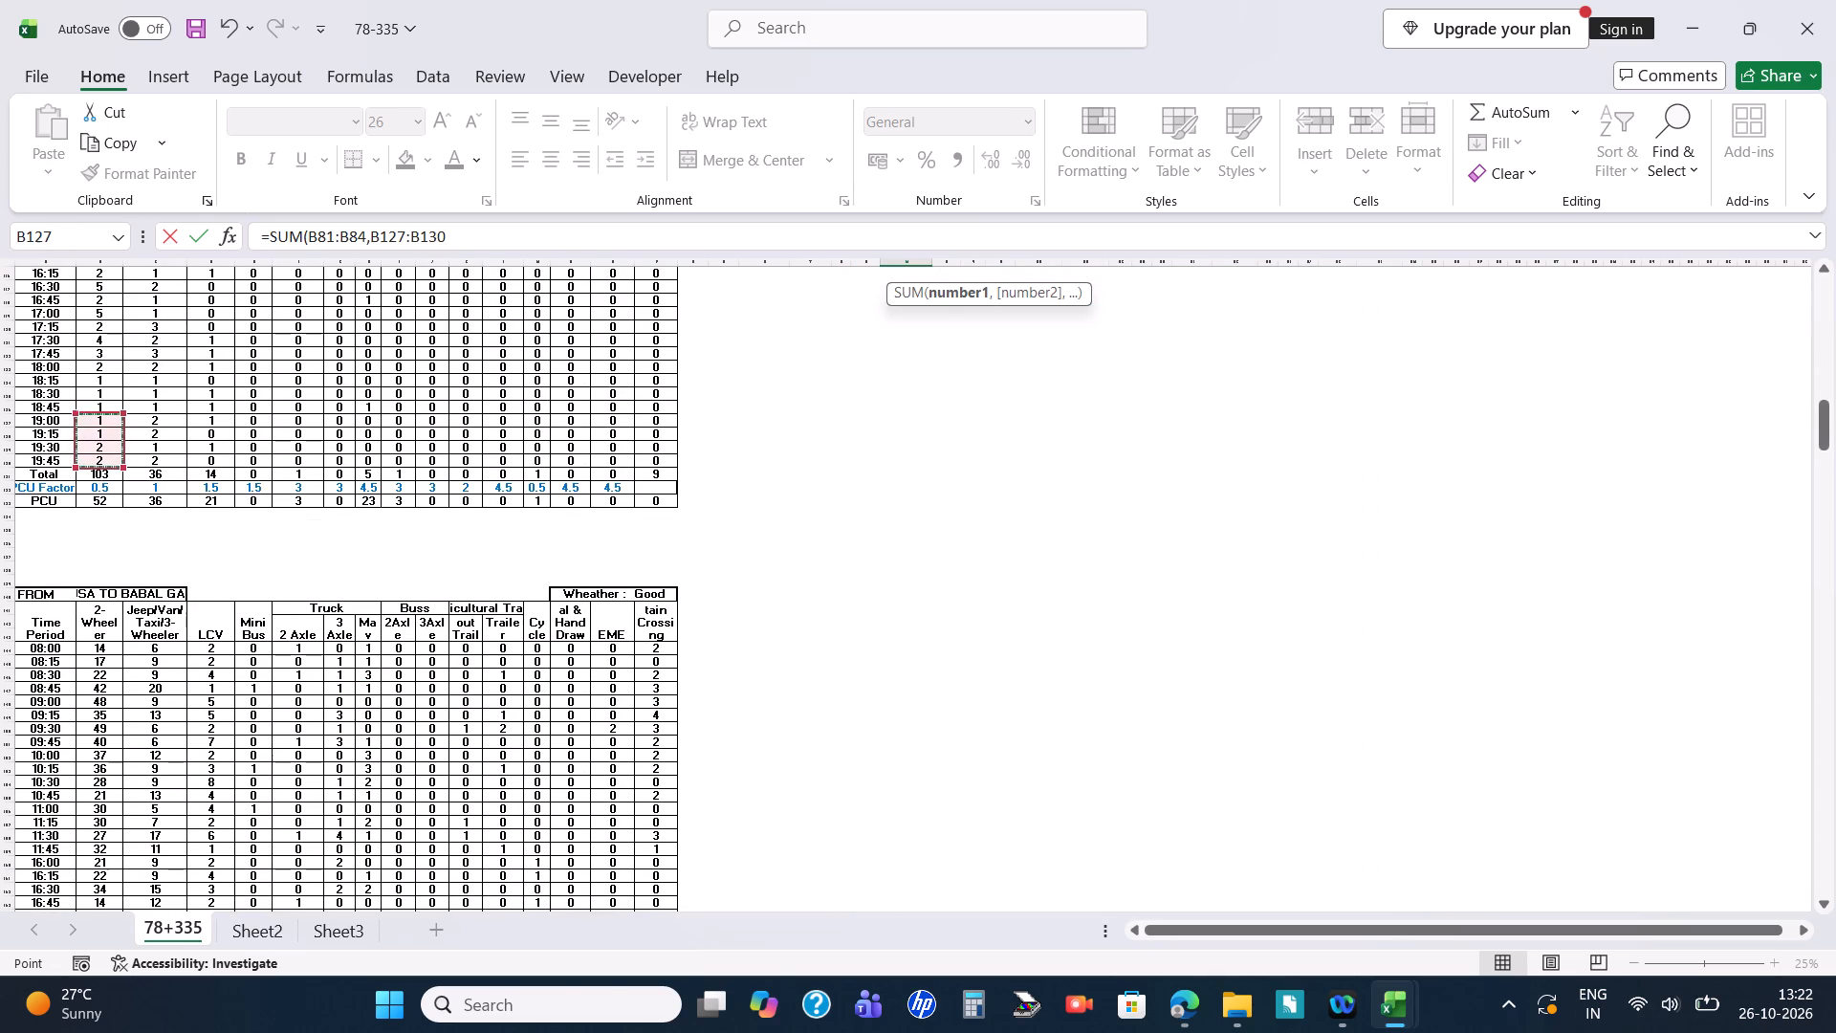
scroll(169, 579, "down", 11)
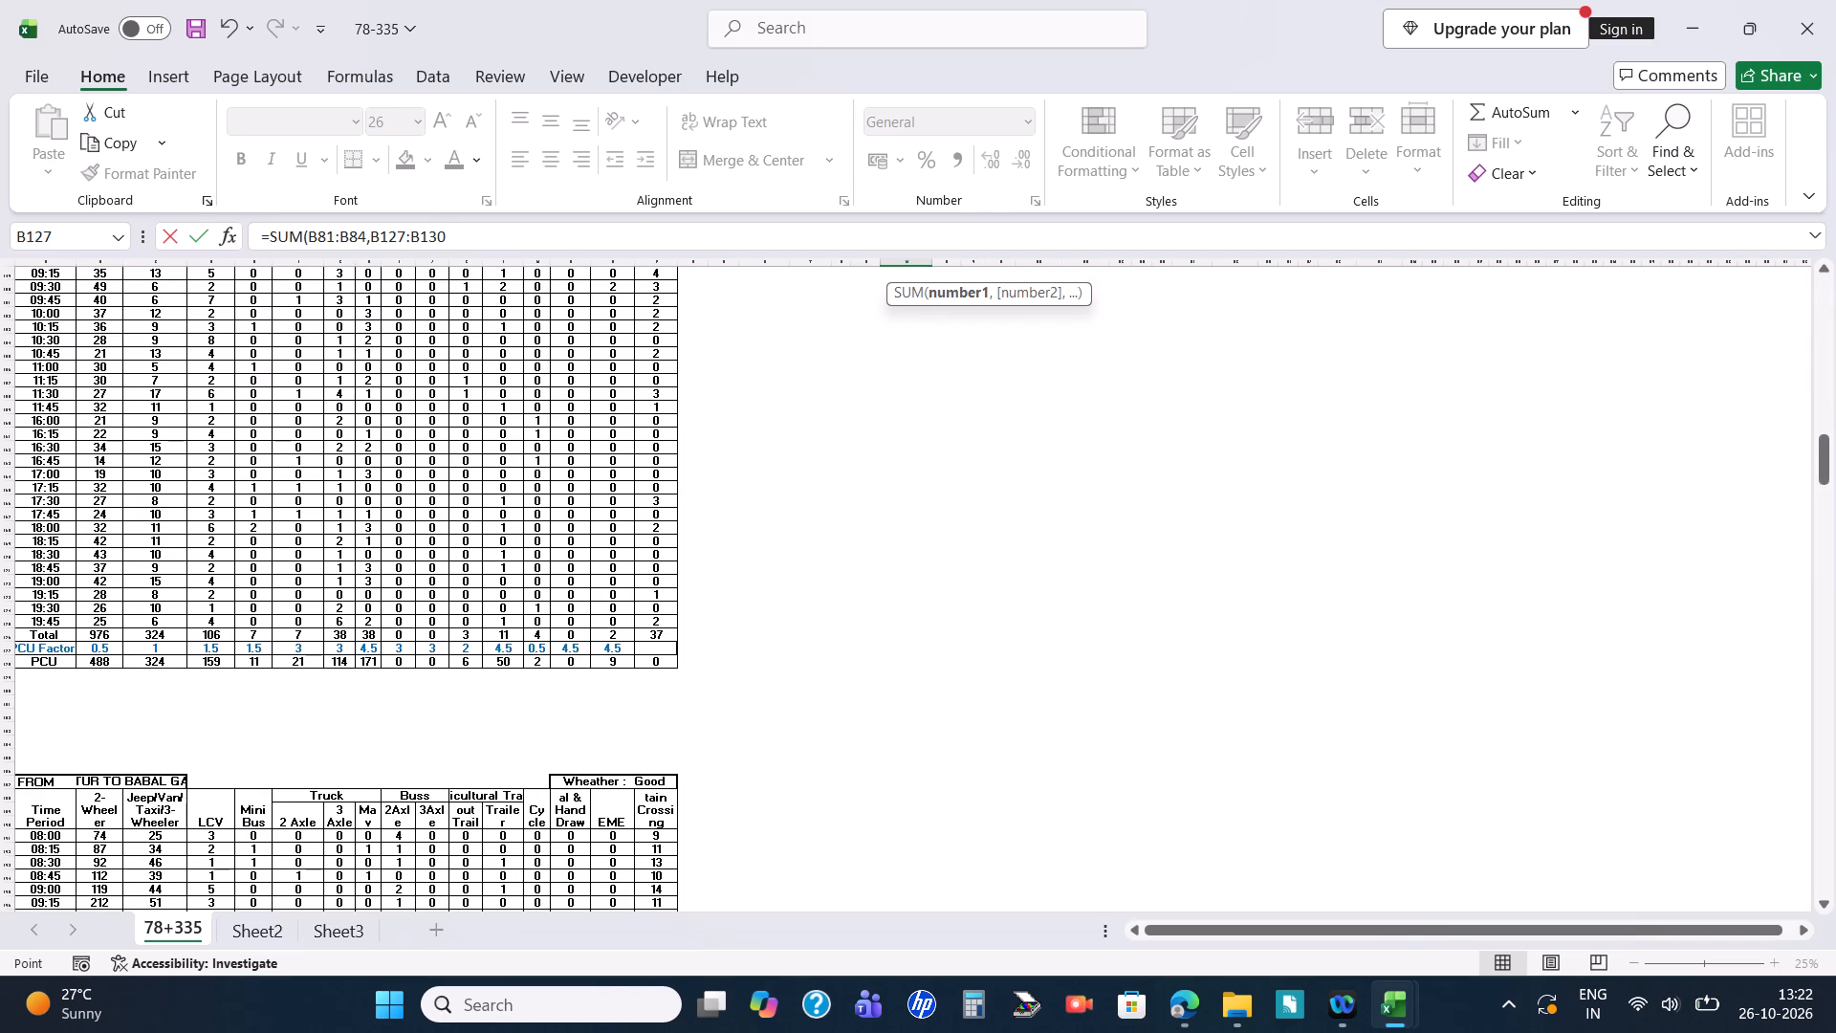
left_click_drag(102, 585, 105, 621, "ctrl")
Add the Latur to Babalgaon range B219:B222, Latur to Ausa range B264:B267 and Latur to Nanded range B311:B314 to the SUM formula.
scroll(105, 621, "down", 4)
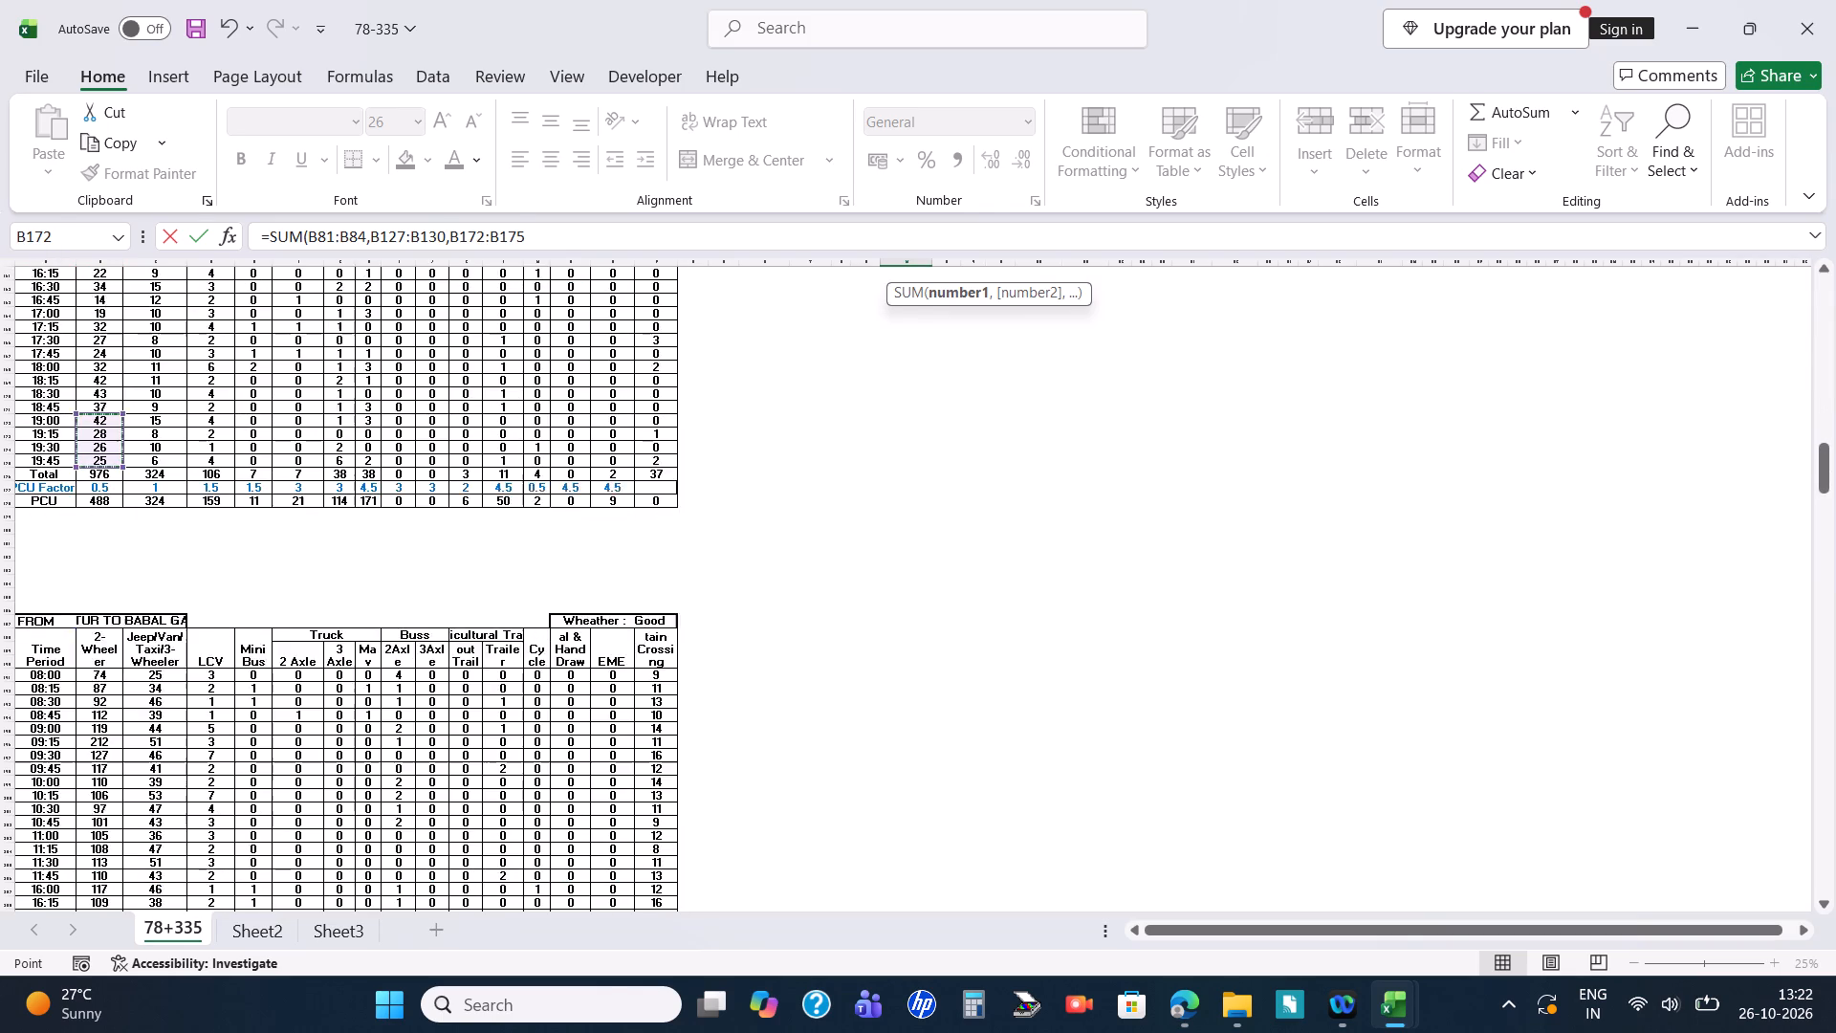
scroll(105, 621, "down", 12)
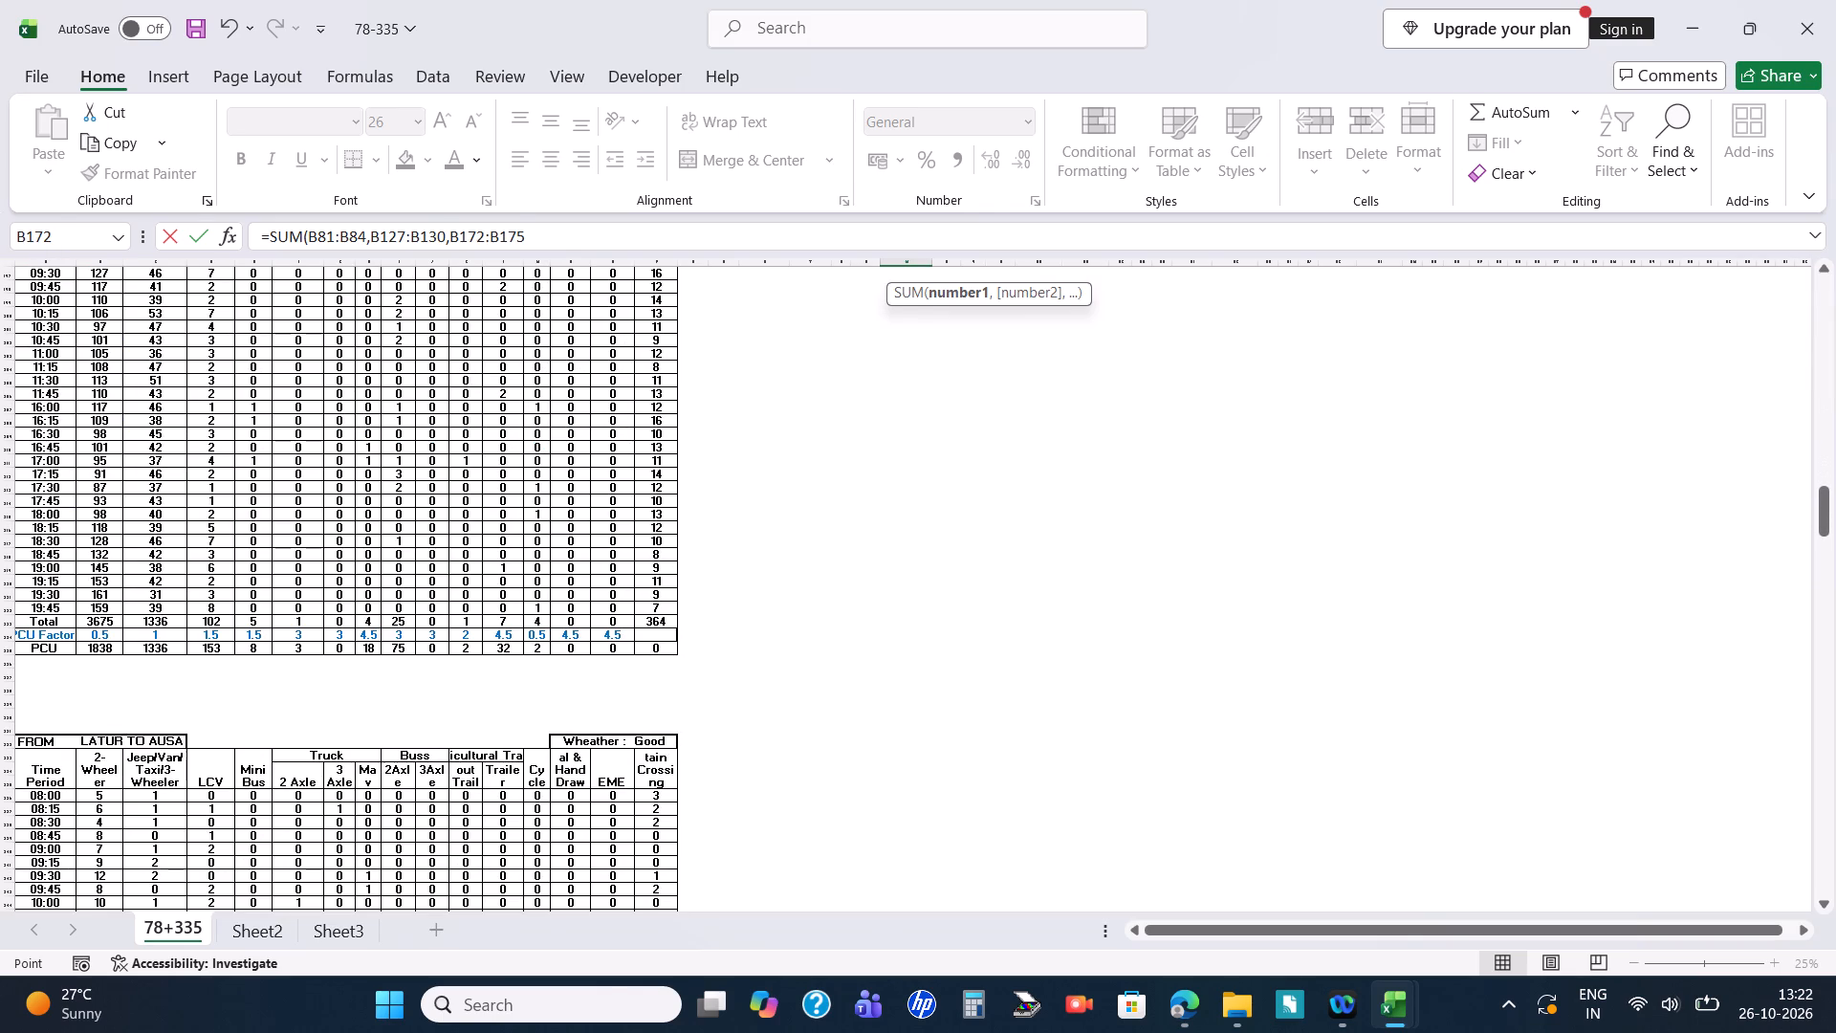
left_click_drag(93, 572, 86, 604, "ctrl")
scroll(86, 604, "down", 13)
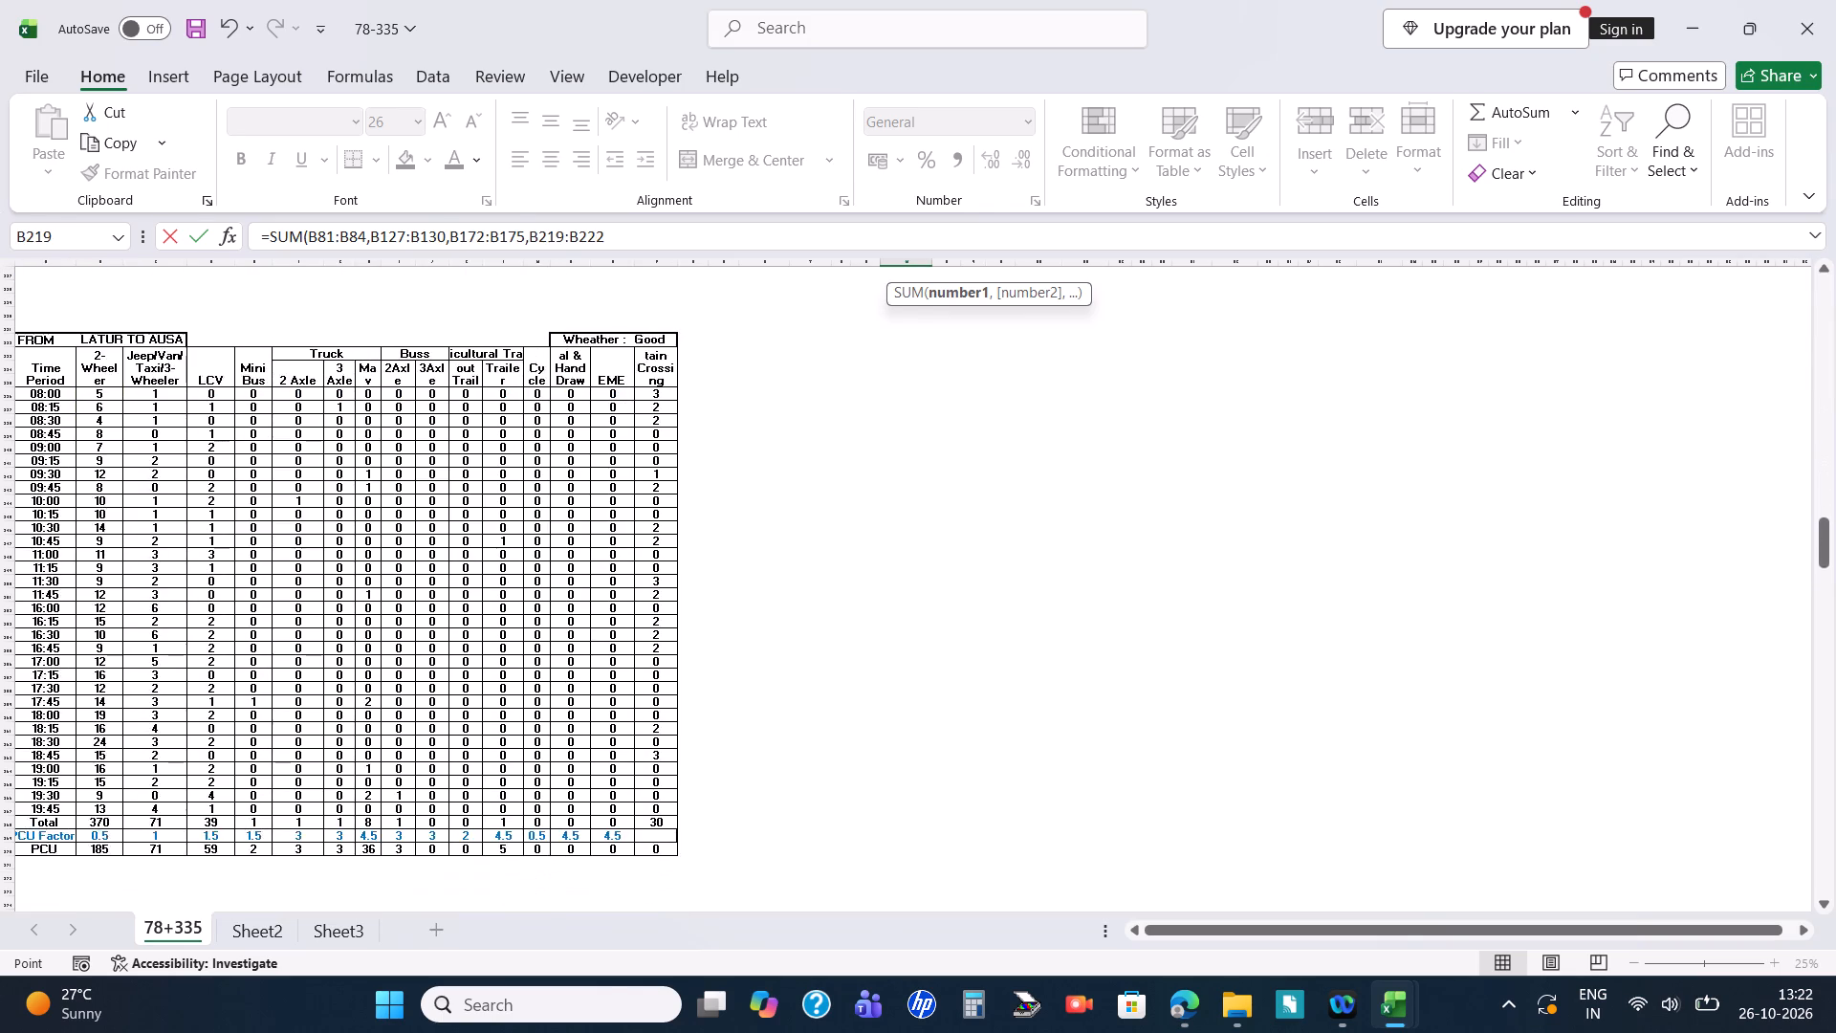
scroll(86, 604, "down", 2)
left_click_drag(95, 572, 98, 608, "ctrl")
scroll(98, 608, "down", 16)
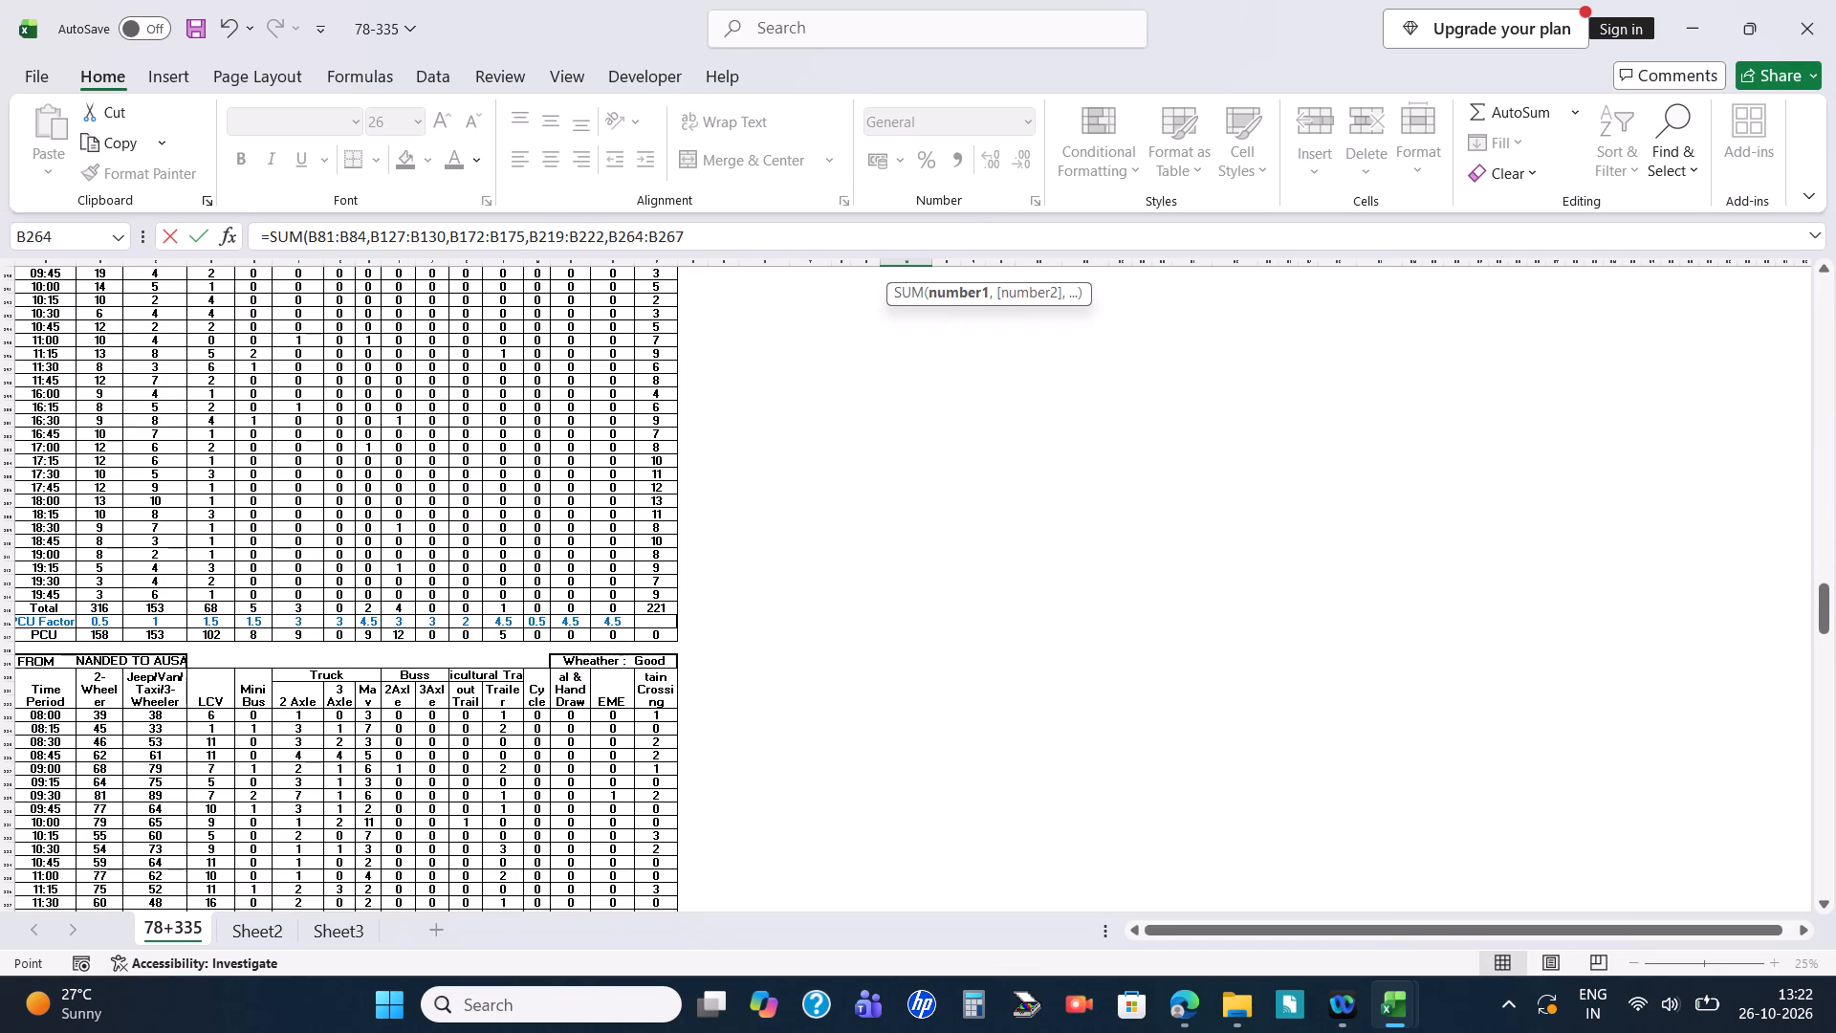
left_click_drag(104, 553, 90, 592, "ctrl")
Add the Nanded to Ausa range B351:B354, Nanded to Latur range B394:B397 and Nanded to Babalgaon range B439:B442 to the SUM formula.
scroll(90, 592, "down", 17)
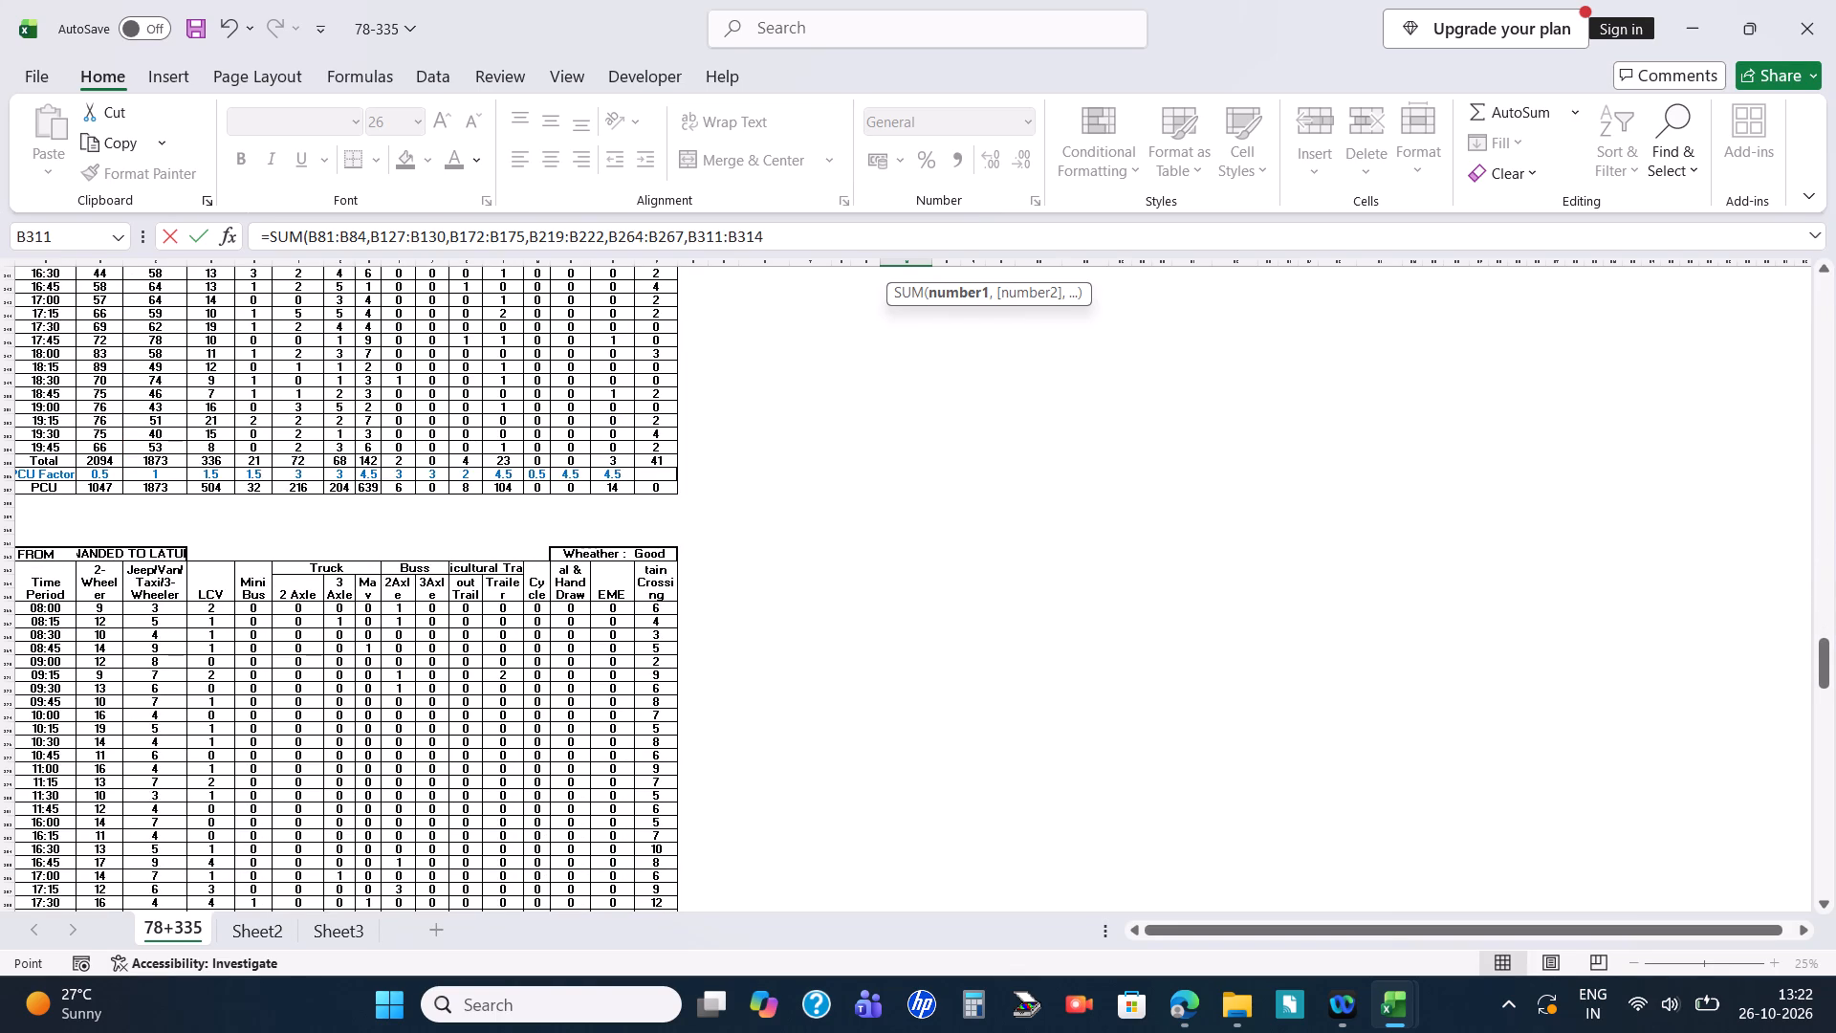
left_click_drag(109, 407, 104, 449, "ctrl")
scroll(102, 456, "down", 13)
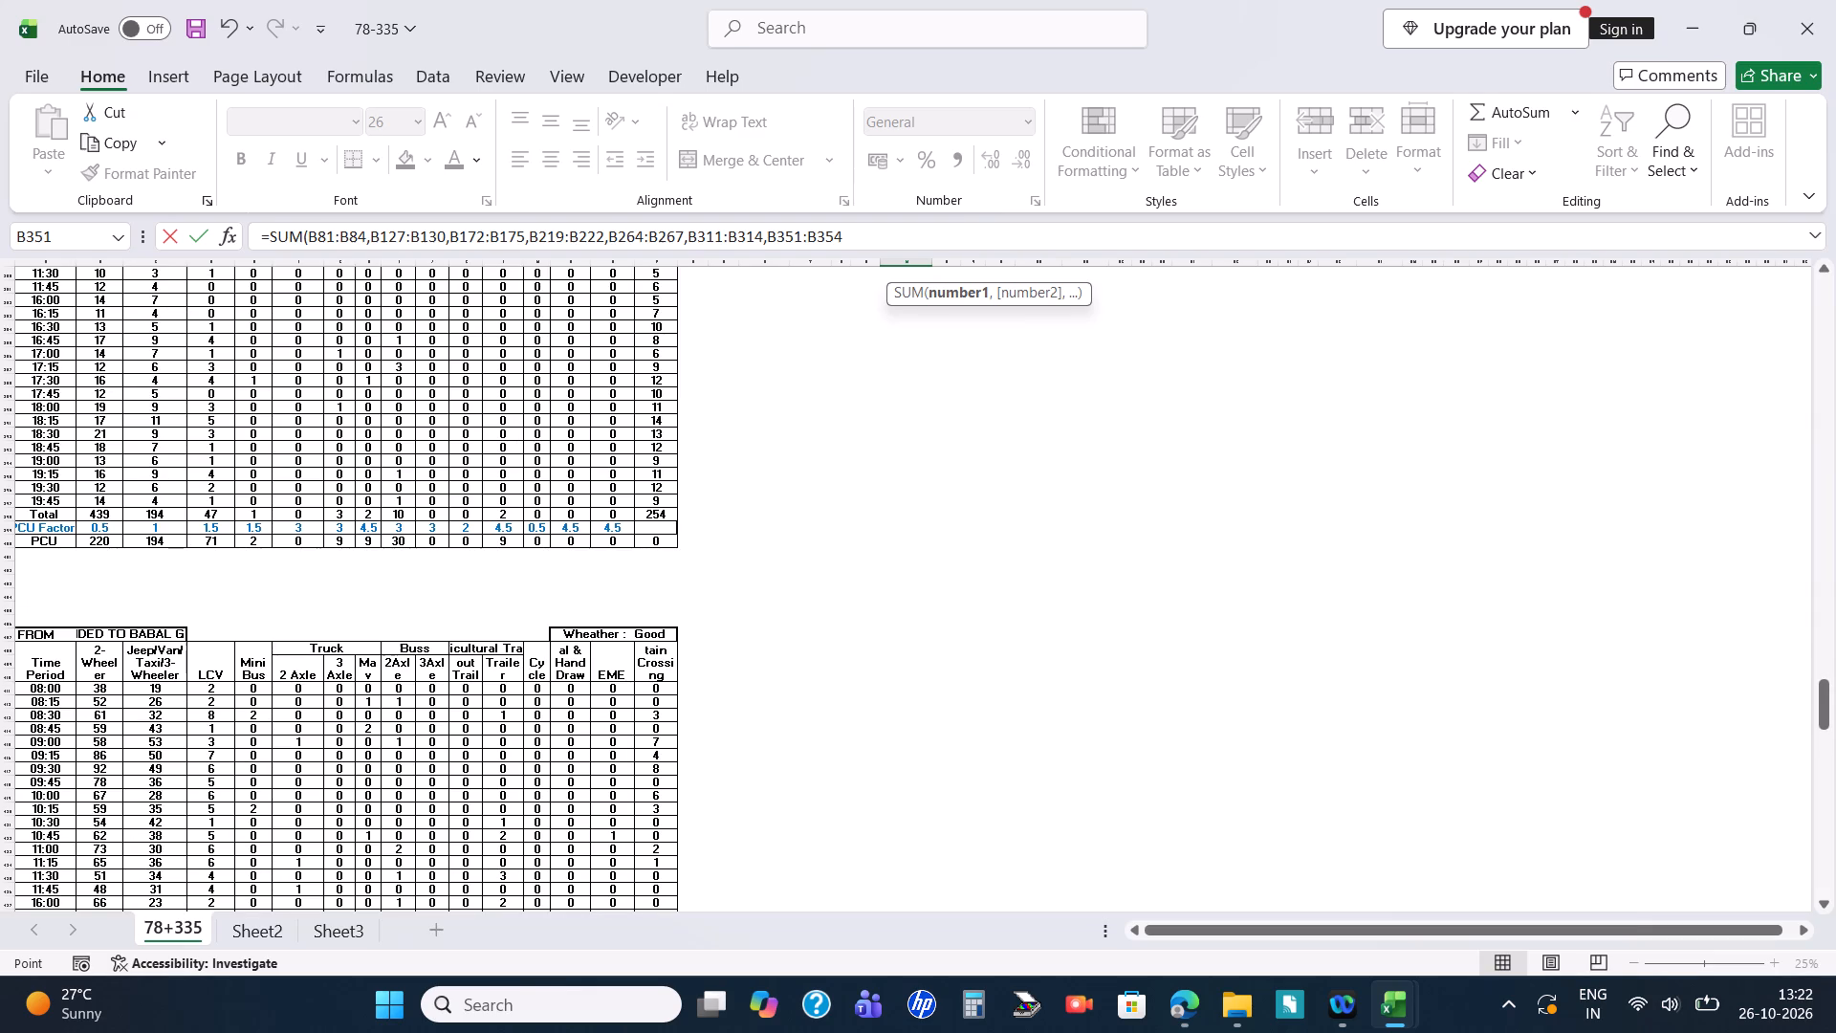
left_click_drag(105, 459, 100, 474, "ctrl")
left_click_drag(100, 474, 99, 499, "ctrl")
scroll(138, 544, "down", 15)
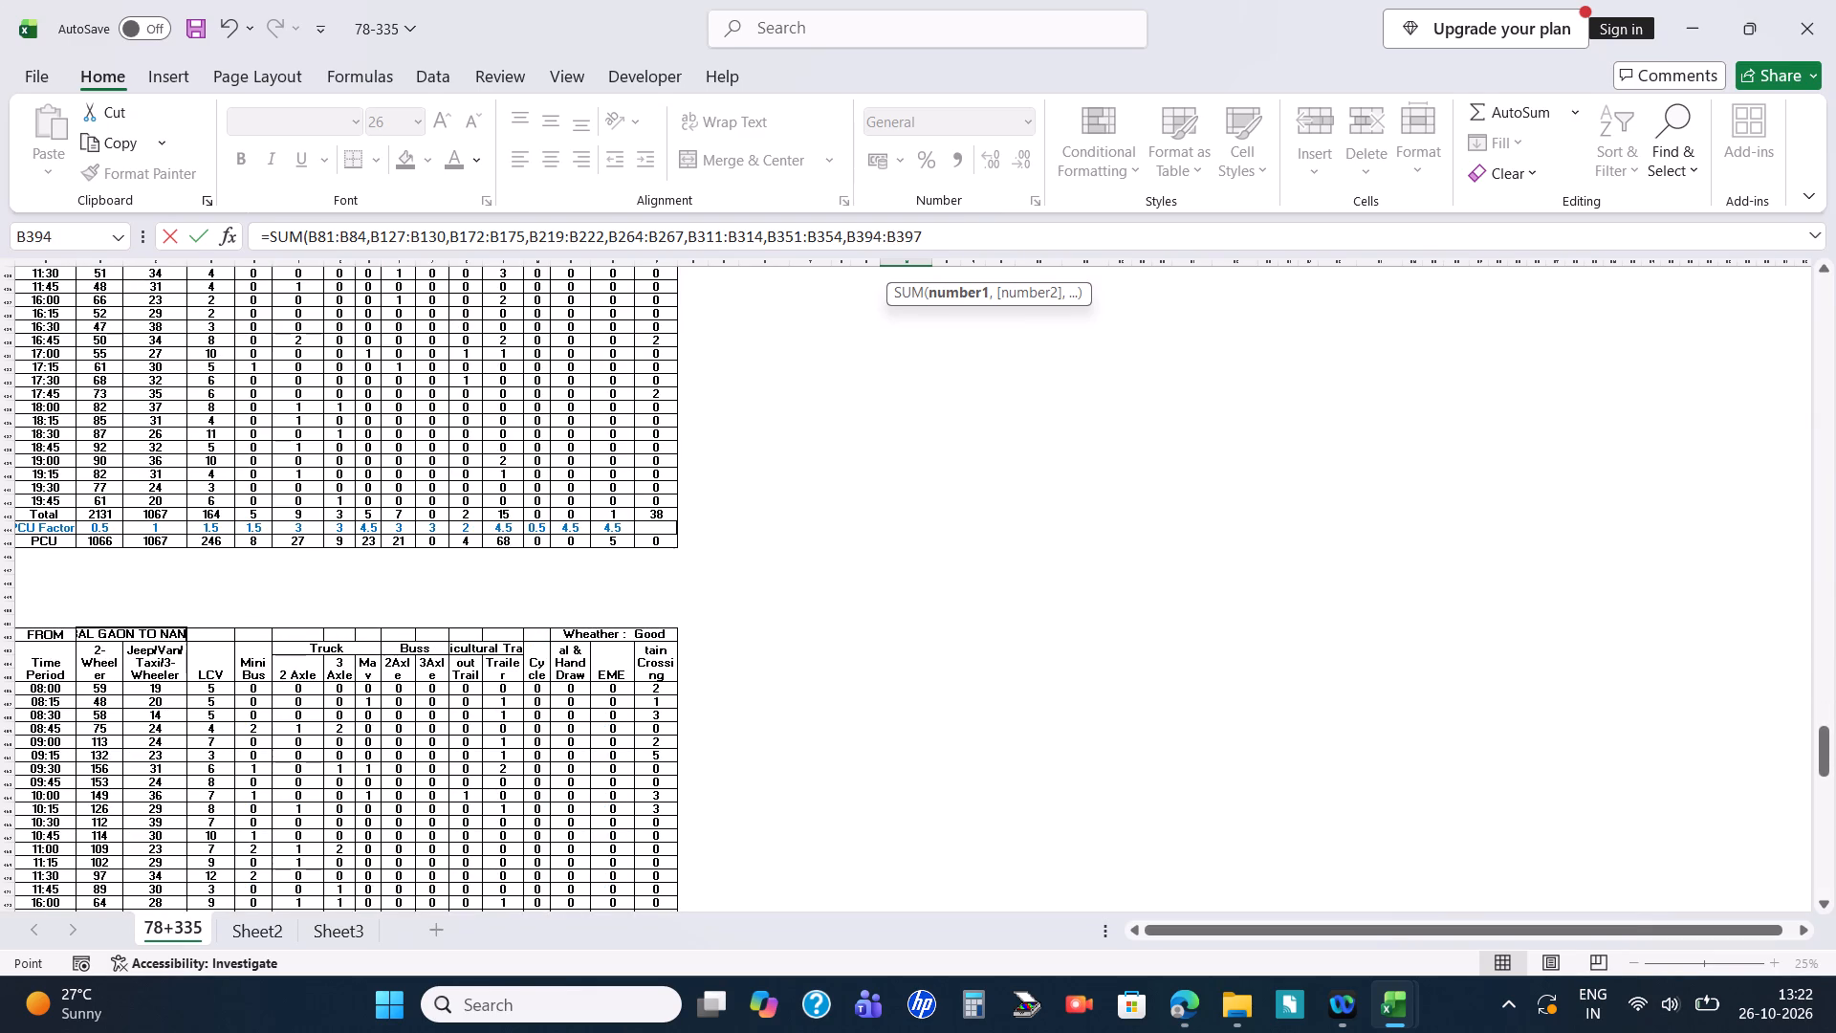
left_click_drag(112, 460, 112, 500, "ctrl")
Complete the W59 SUM formula with the Babalgaon to Nanded range B484:B487, Babalgaon to Ausa range B531:B534 and Babalgaon to Latur range B577:B580.
scroll(113, 556, "down", 6)
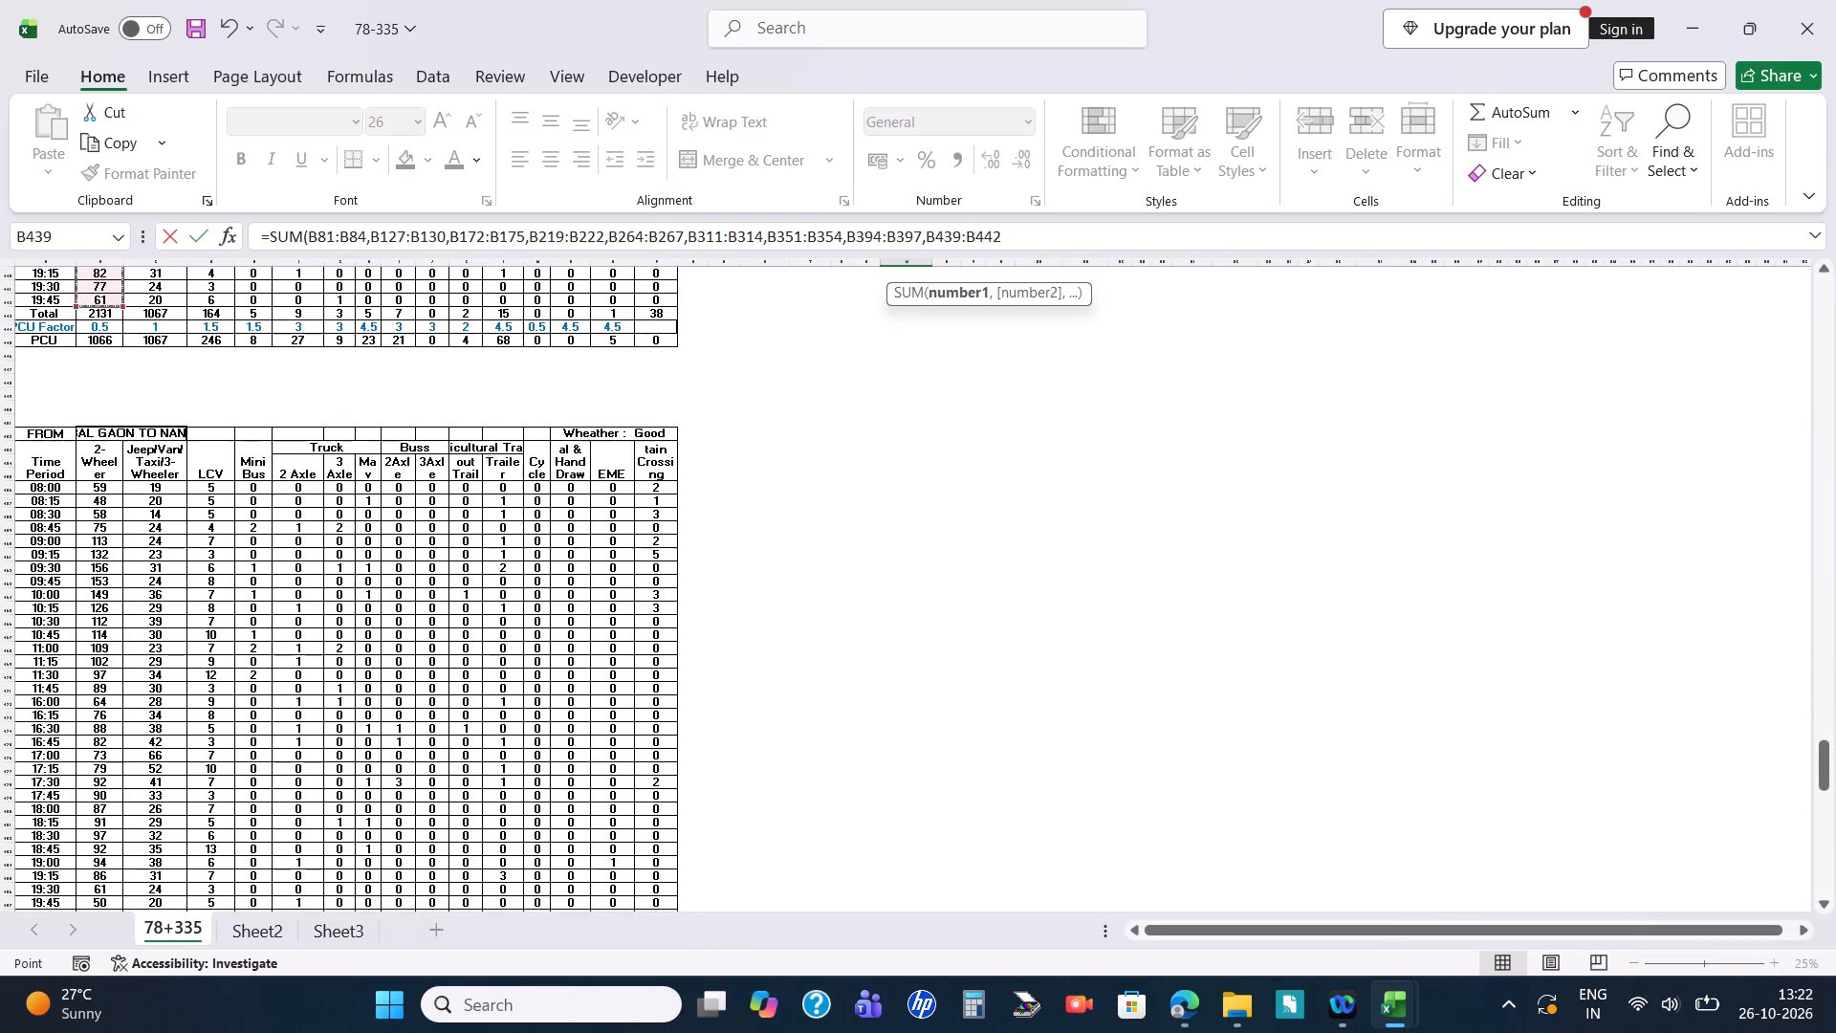
scroll(114, 567, "down", 10)
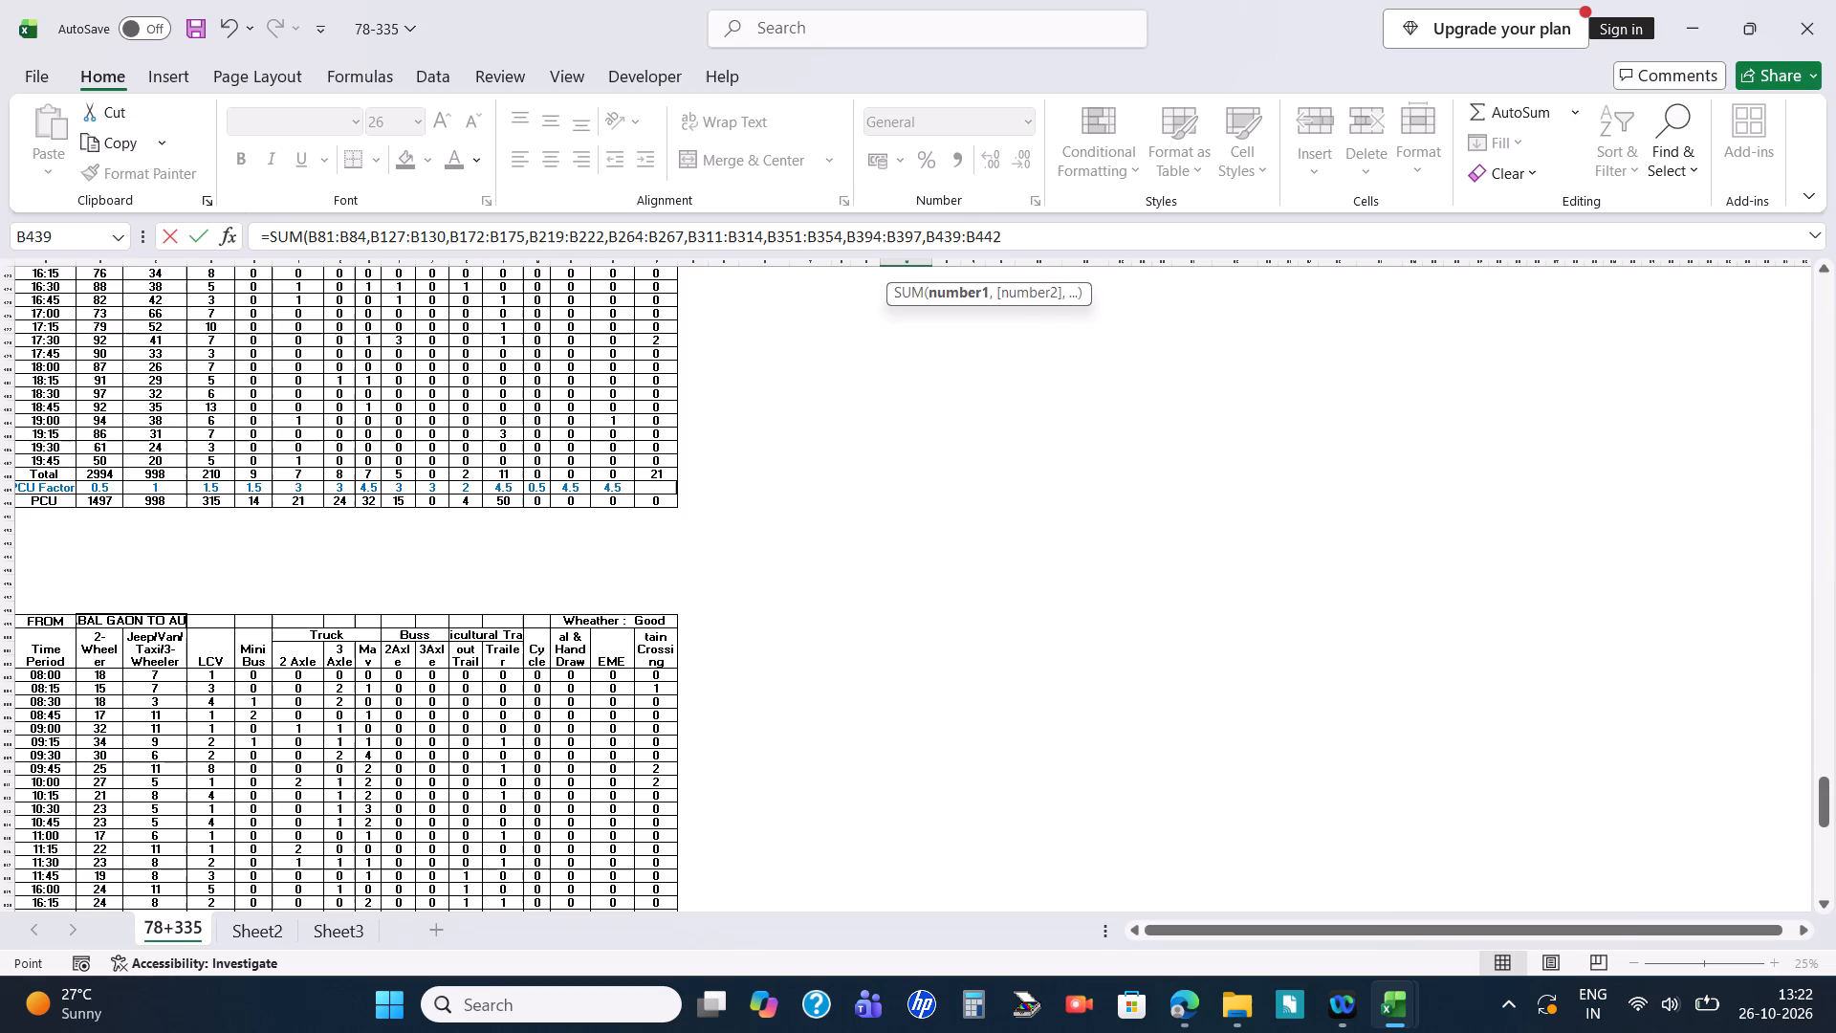
left_click_drag(112, 421, 100, 458, "ctrl")
scroll(151, 527, "down", 15)
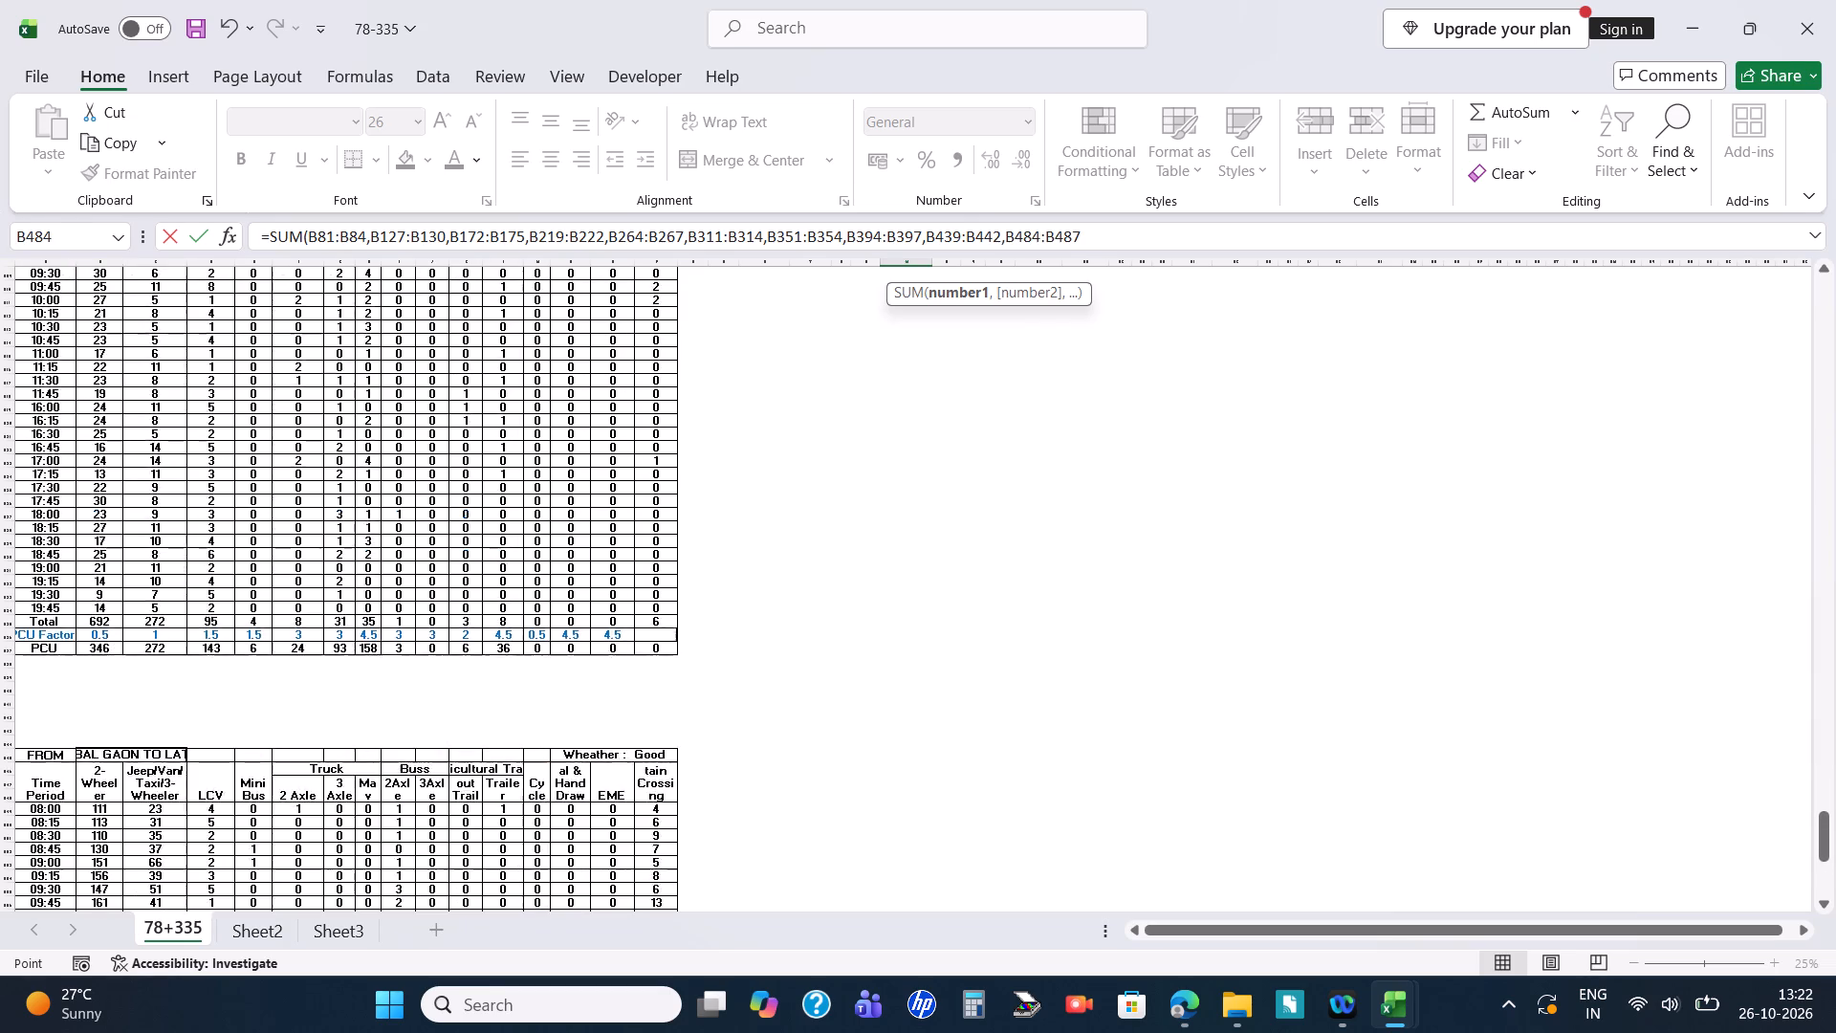
left_click_drag(82, 451, 85, 488, "ctrl")
scroll(99, 493, "down", 16)
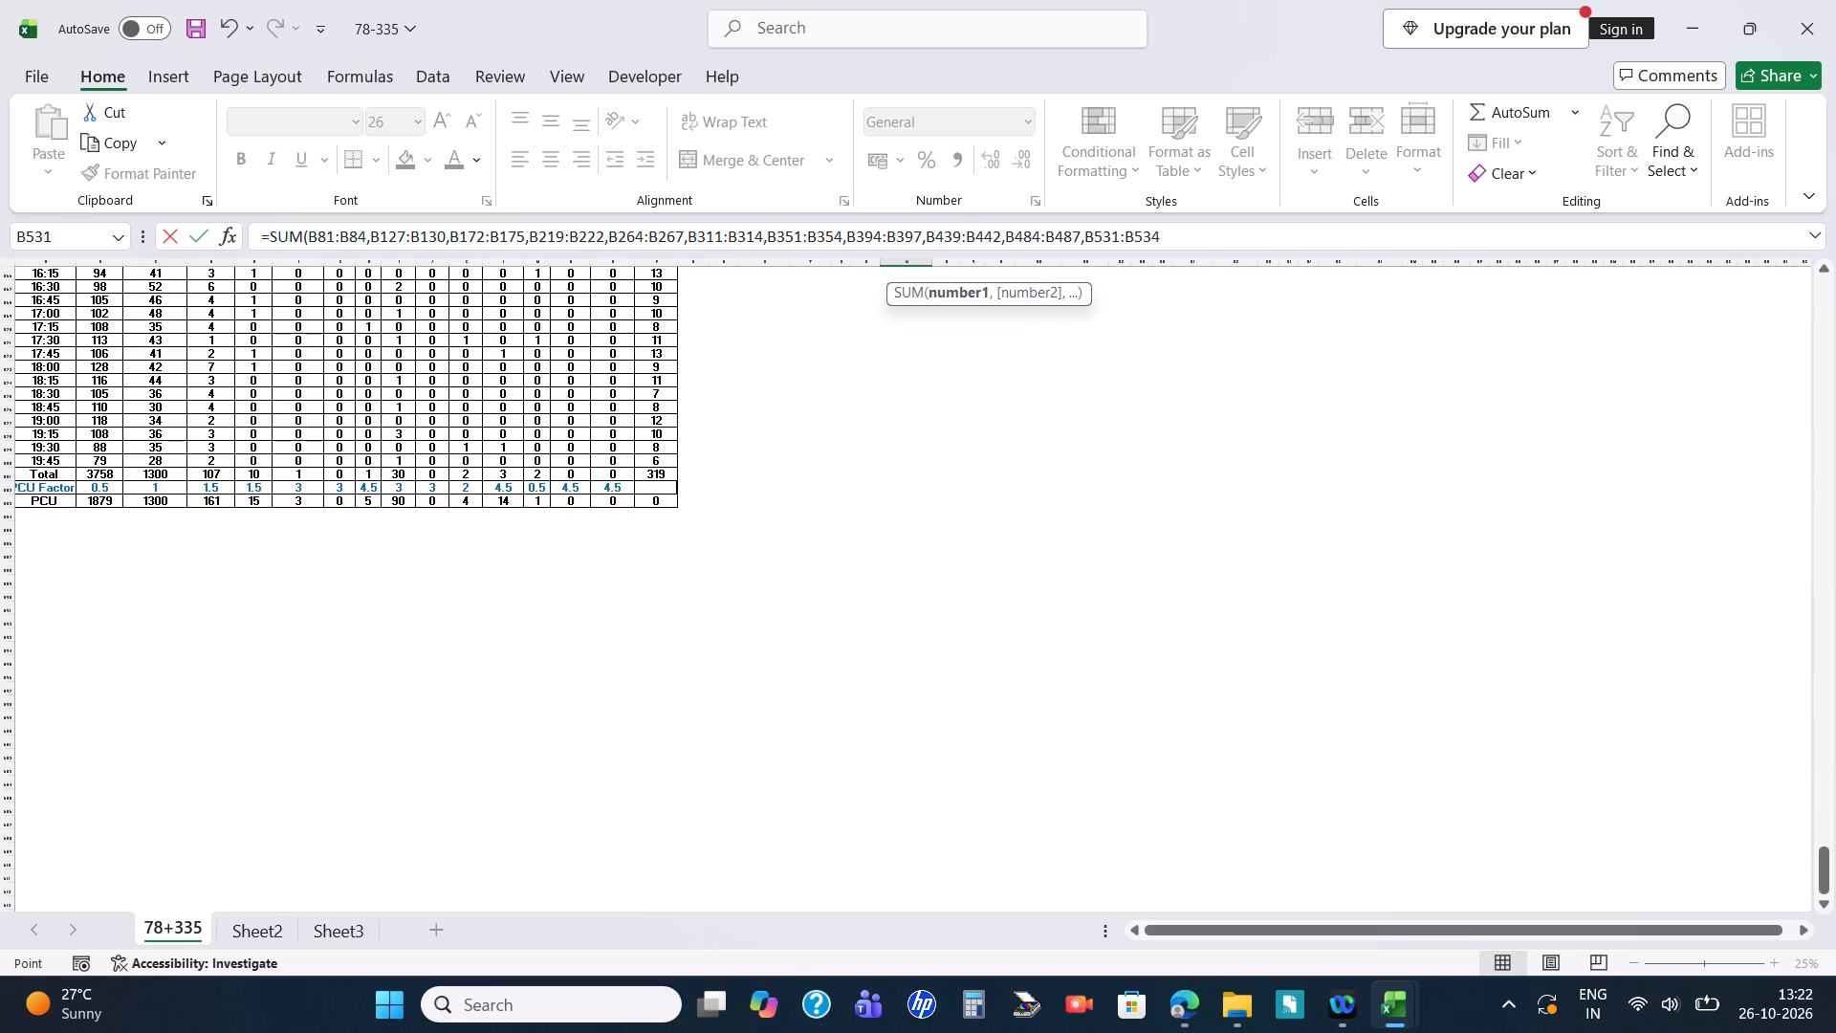
left_click_drag(92, 418, 92, 456, "ctrl")
key("Return")
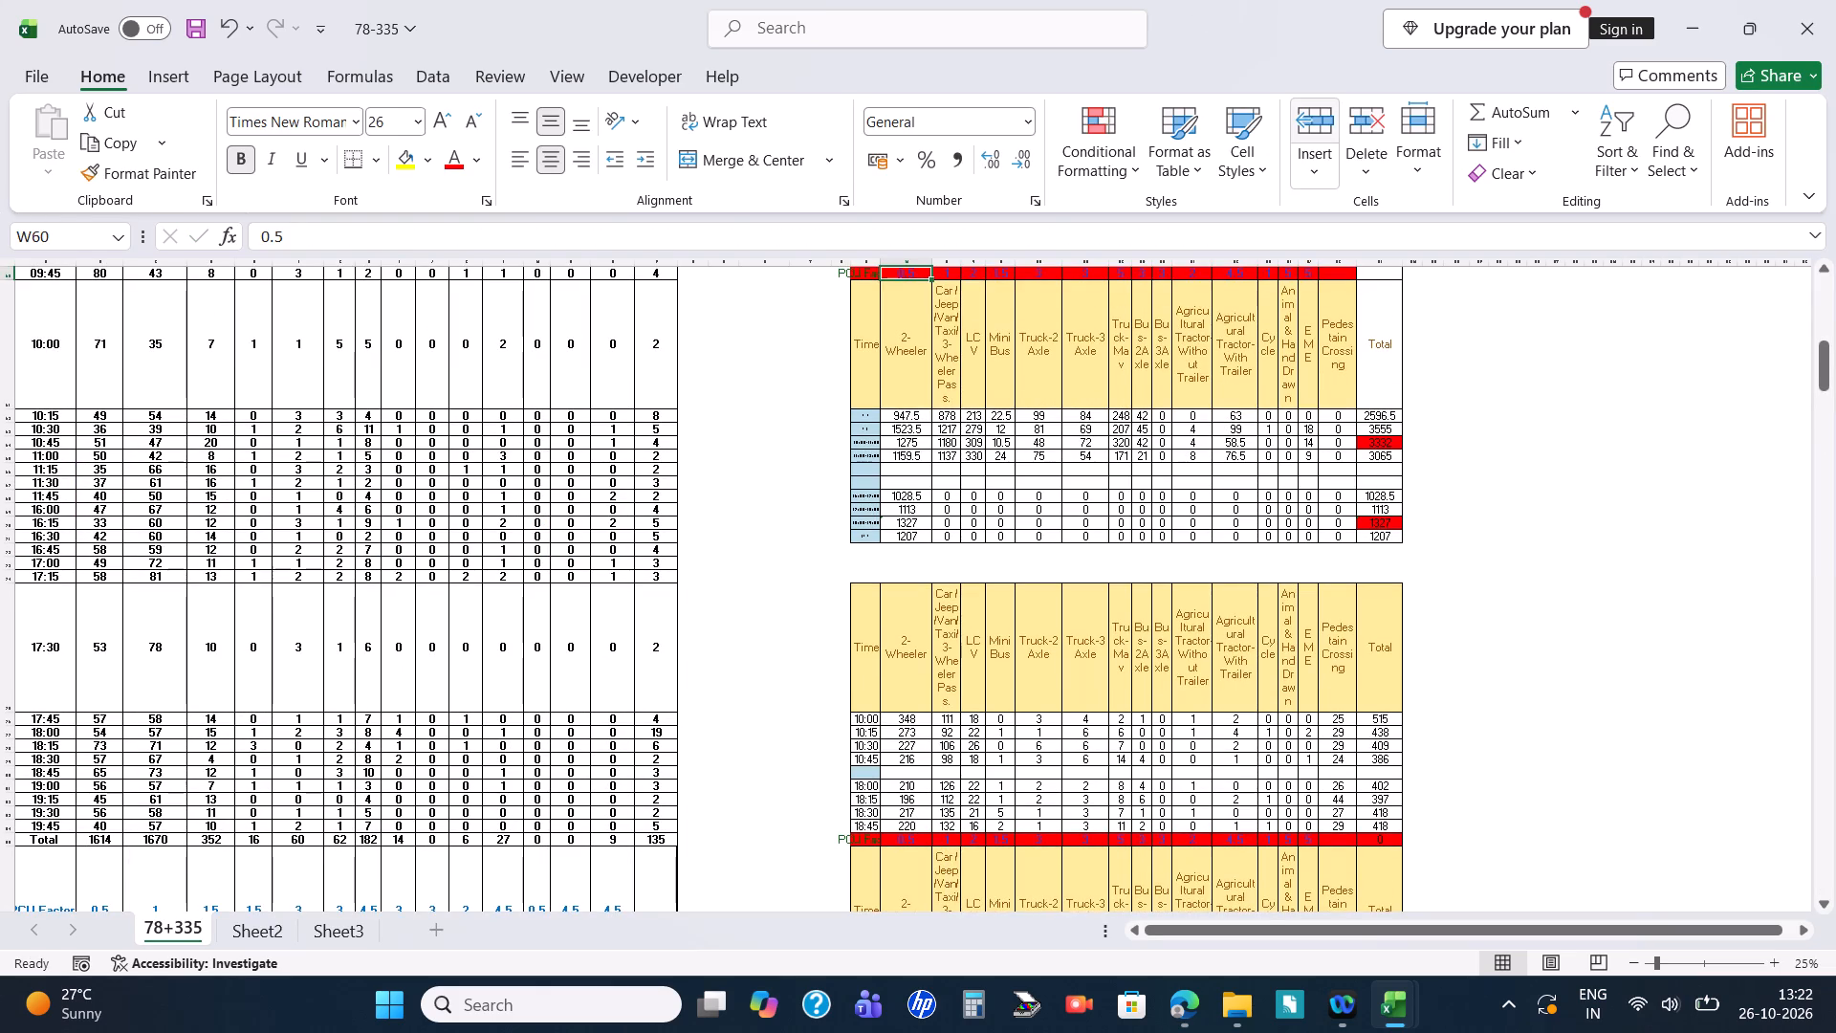
Fill the four evening two-wheeler SUM formulas in W56:W59 across their rows through the Pedestrian Crossing column.
scroll(1001, 568, "down", 4)
scroll(1000, 573, "up", 9)
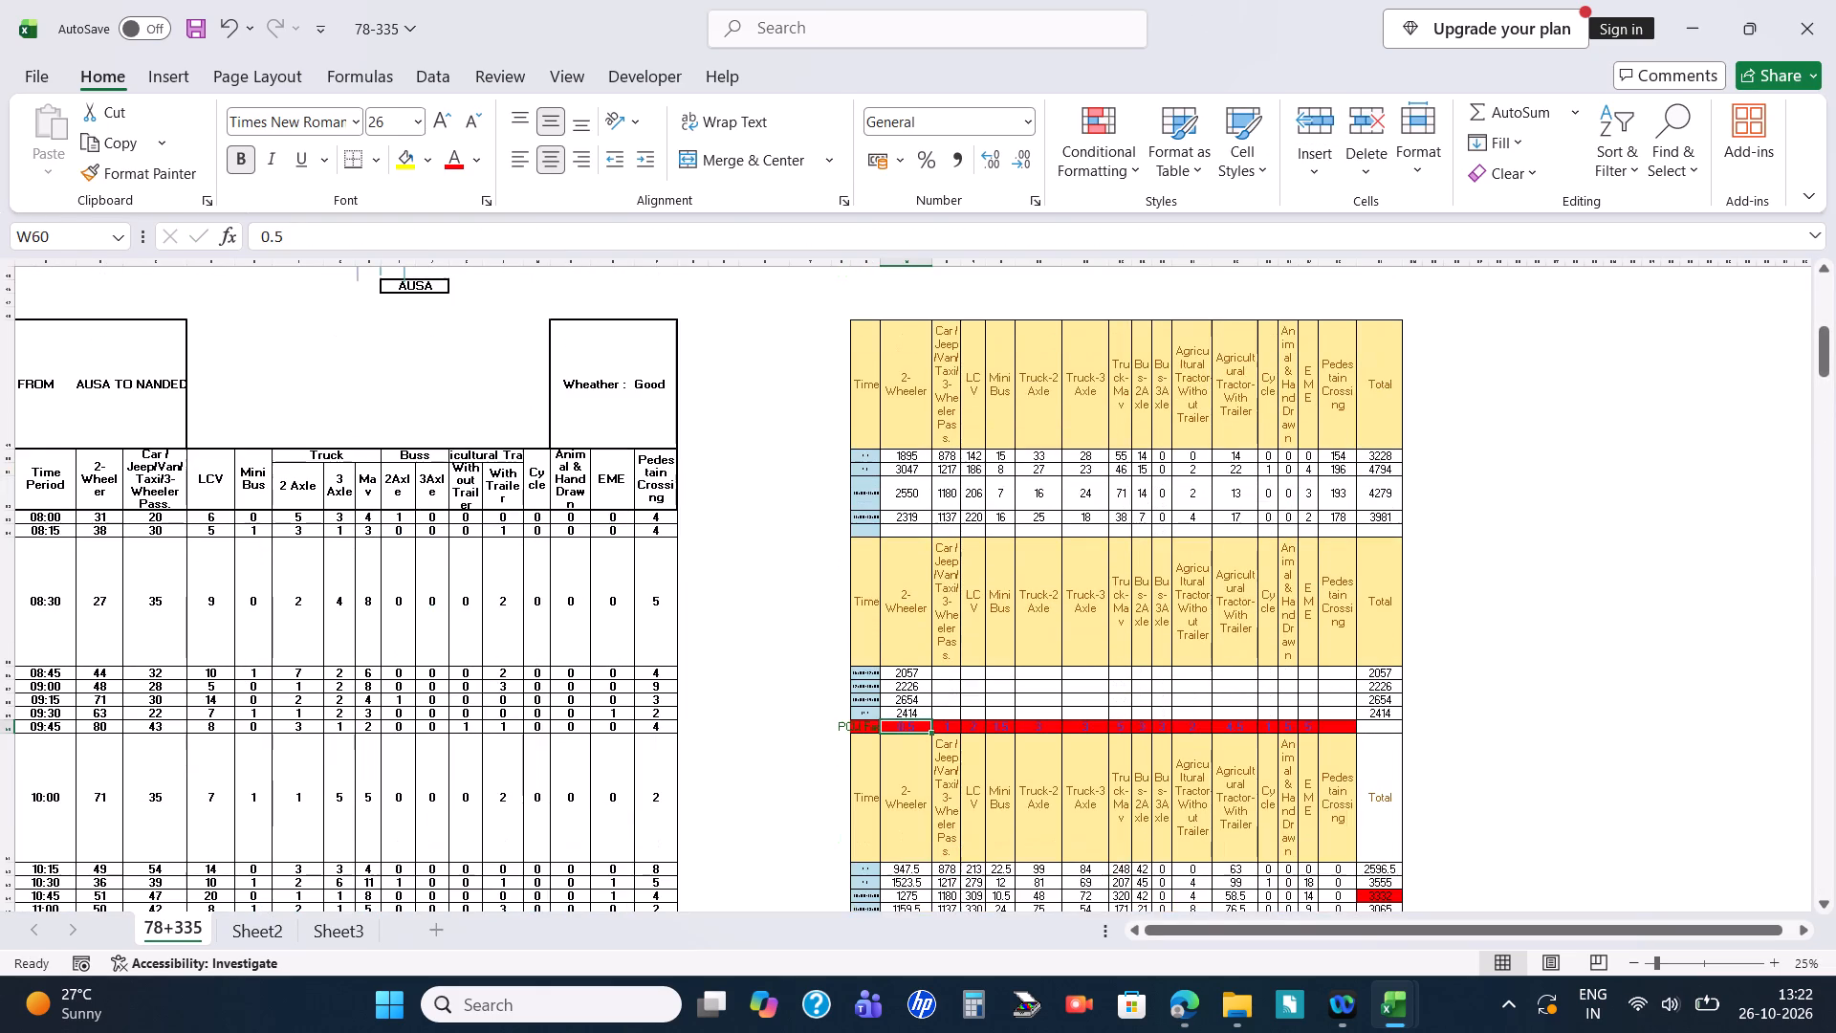
left_click(910, 674)
left_click_drag(931, 677, 1347, 678)
left_click(922, 685)
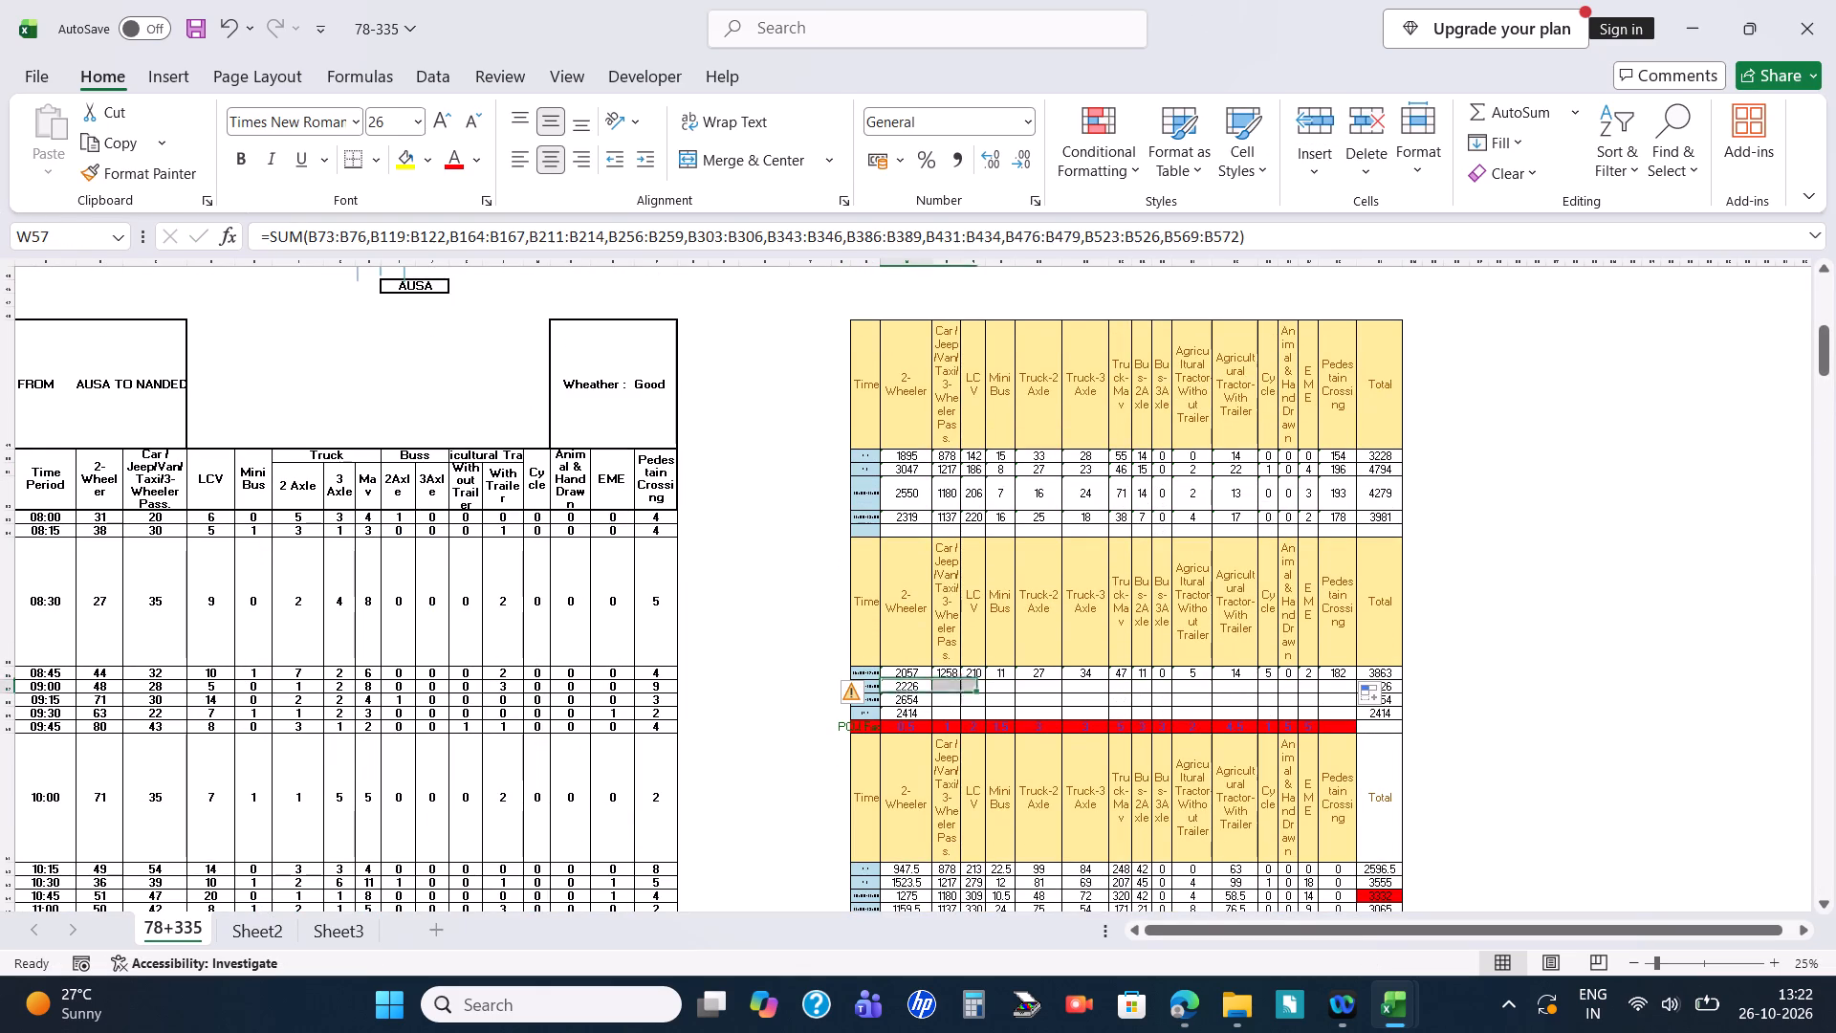
left_click_drag(932, 692, 1350, 692)
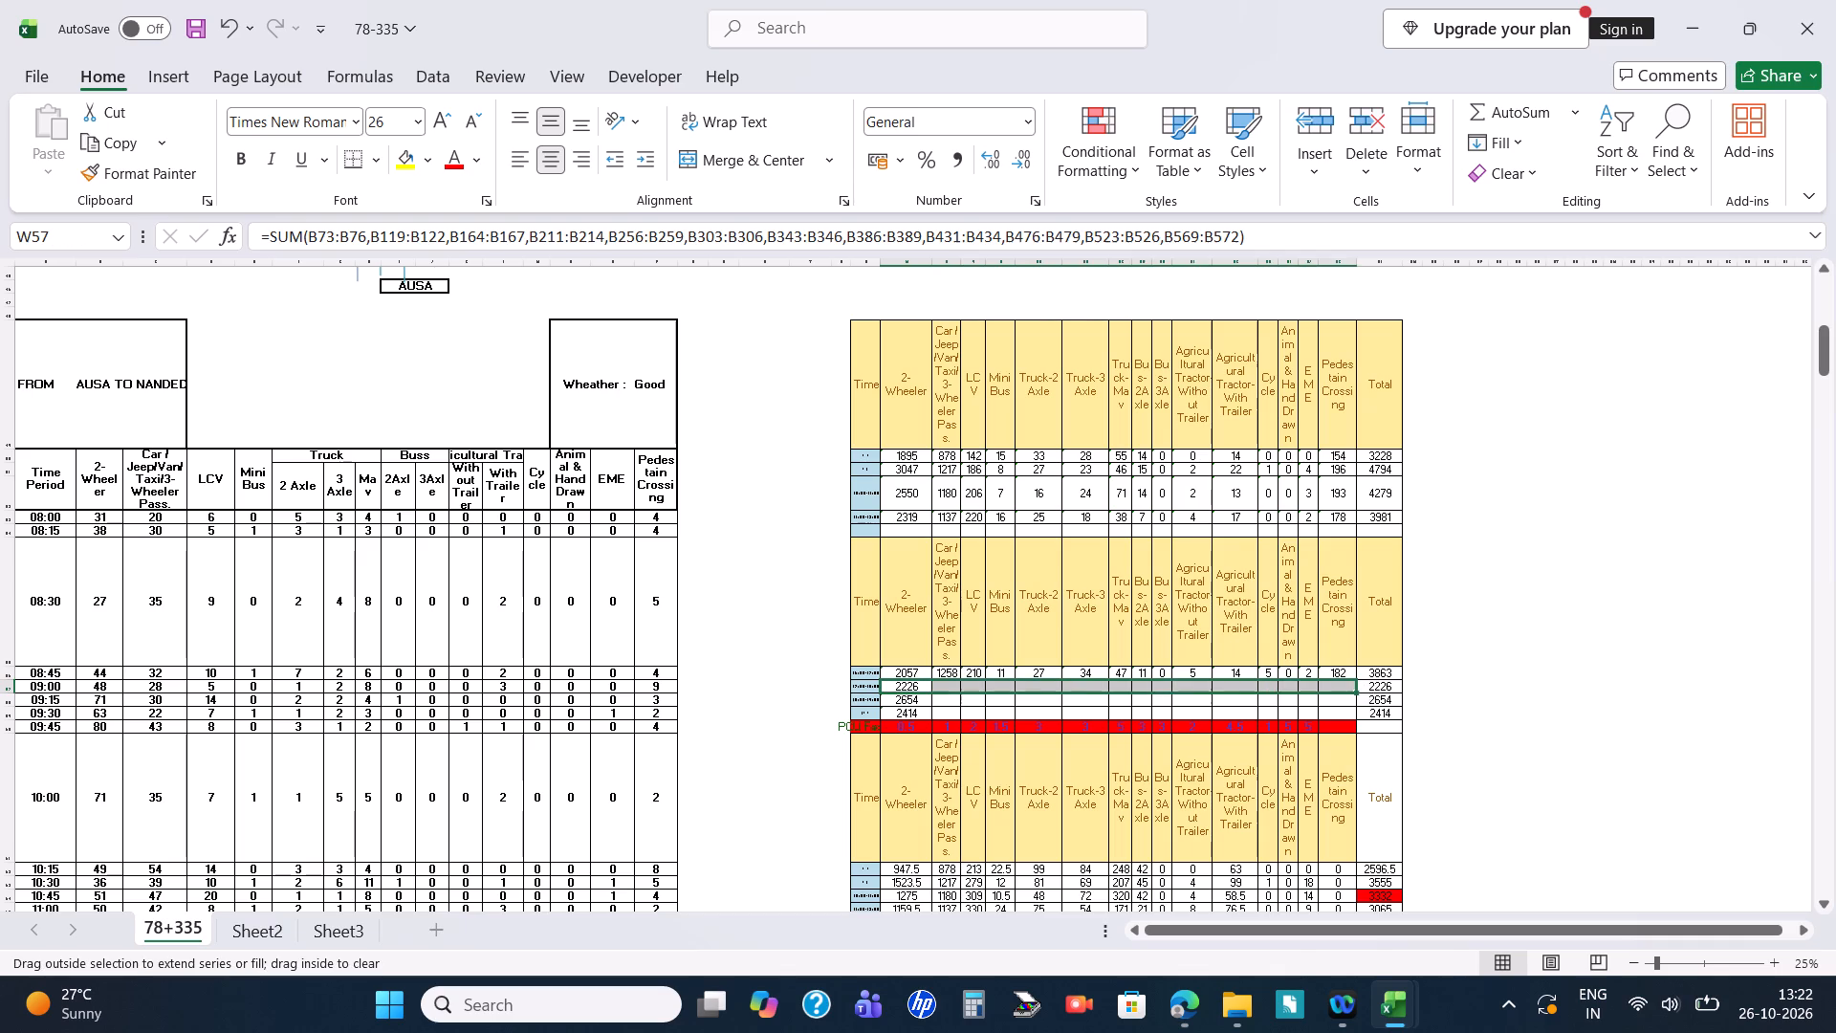
left_click(904, 697)
left_click_drag(930, 706, 1356, 718)
left_click(915, 712)
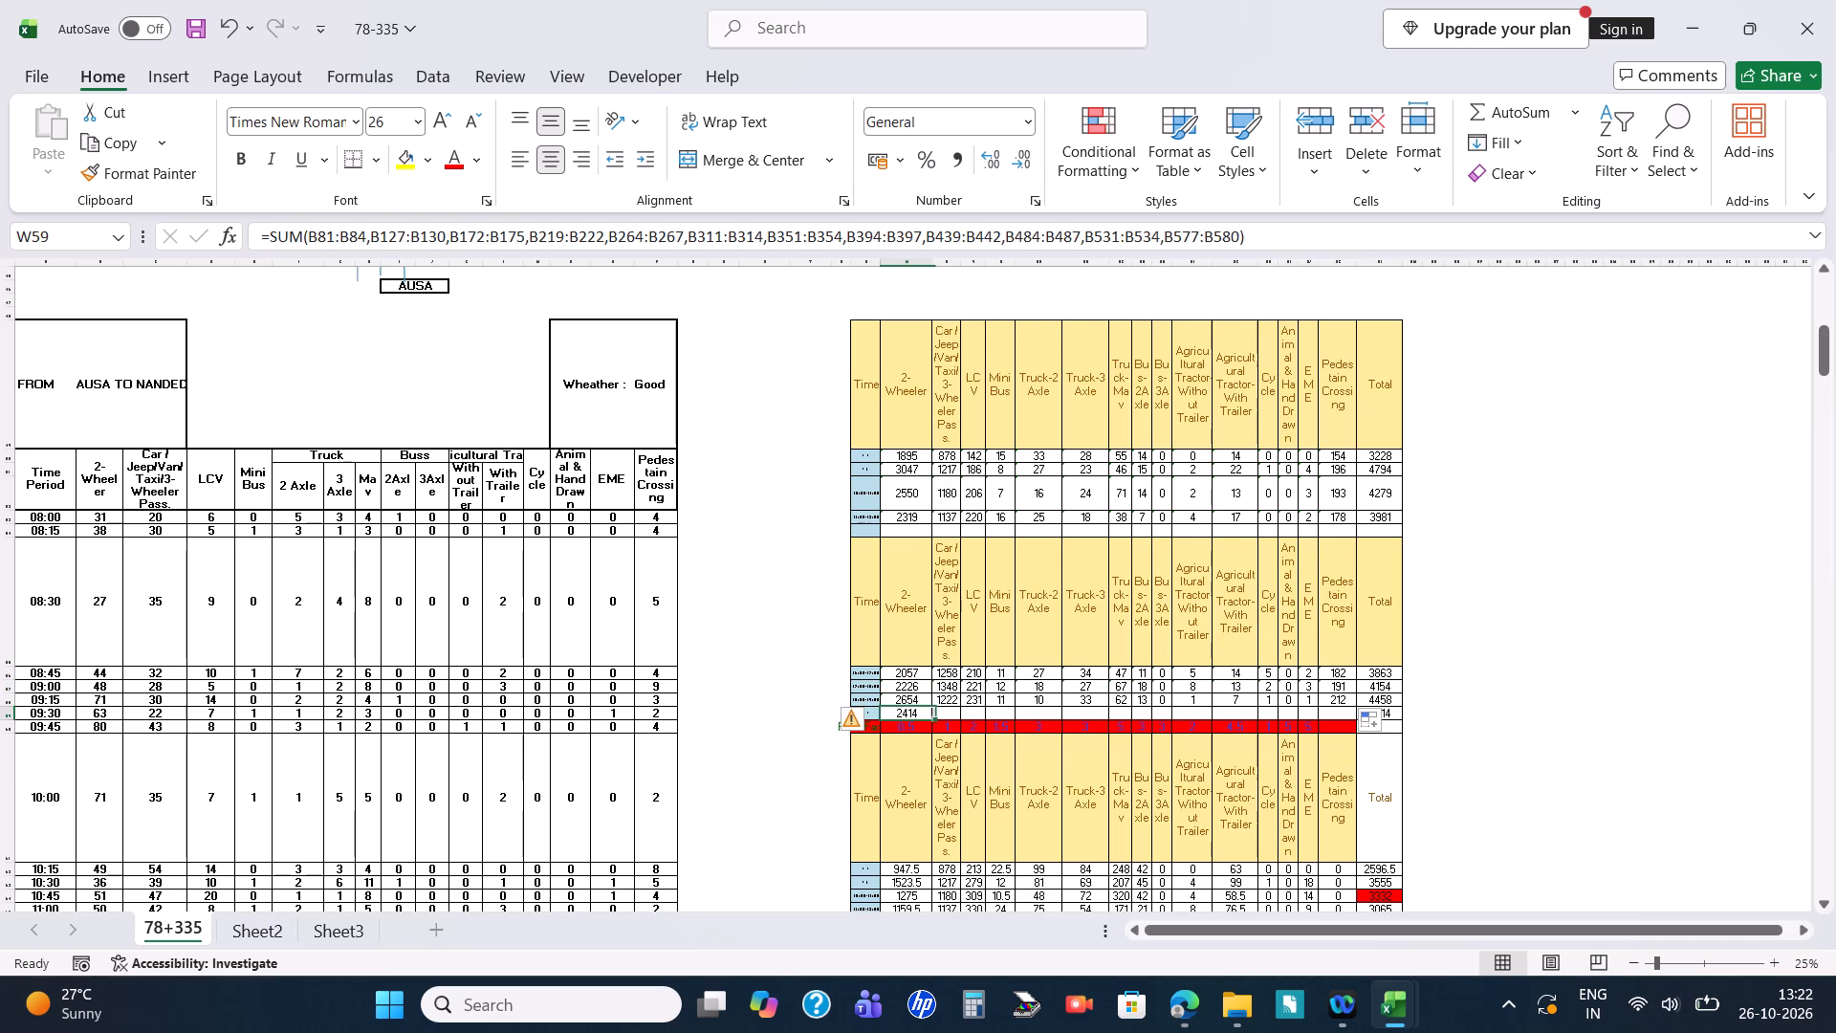
left_click_drag(927, 718, 1346, 707)
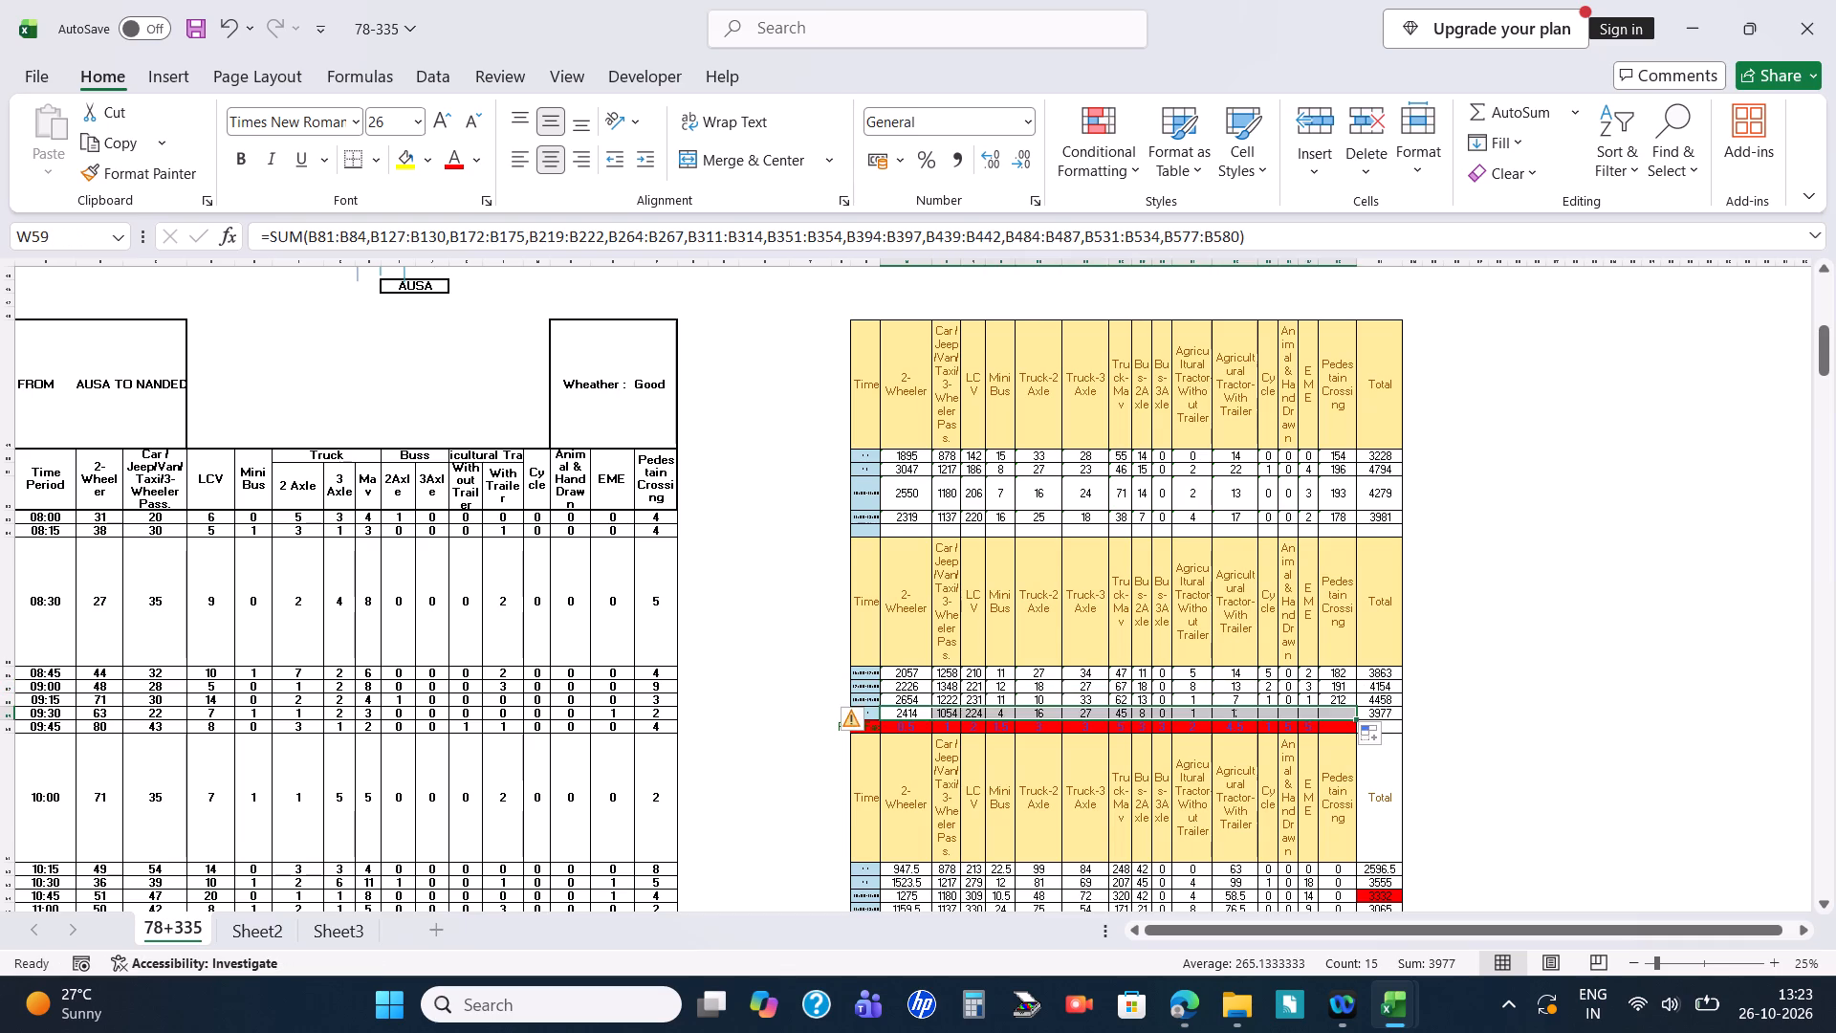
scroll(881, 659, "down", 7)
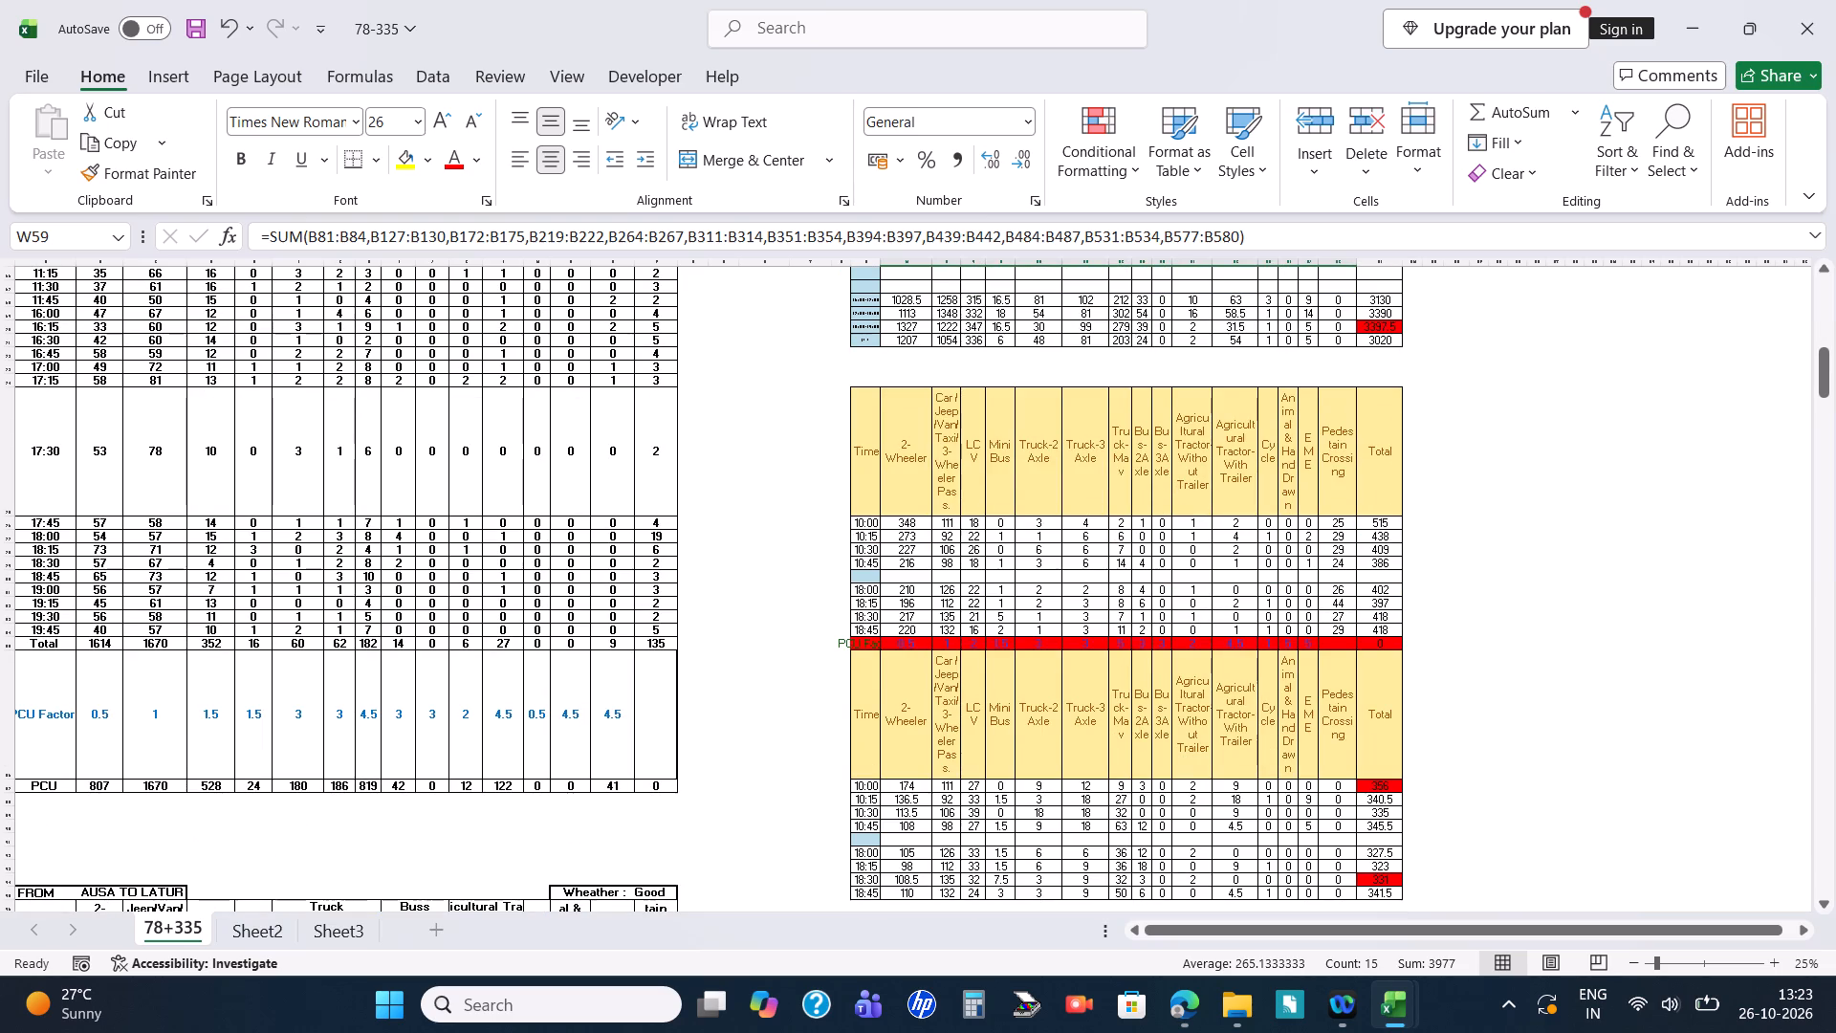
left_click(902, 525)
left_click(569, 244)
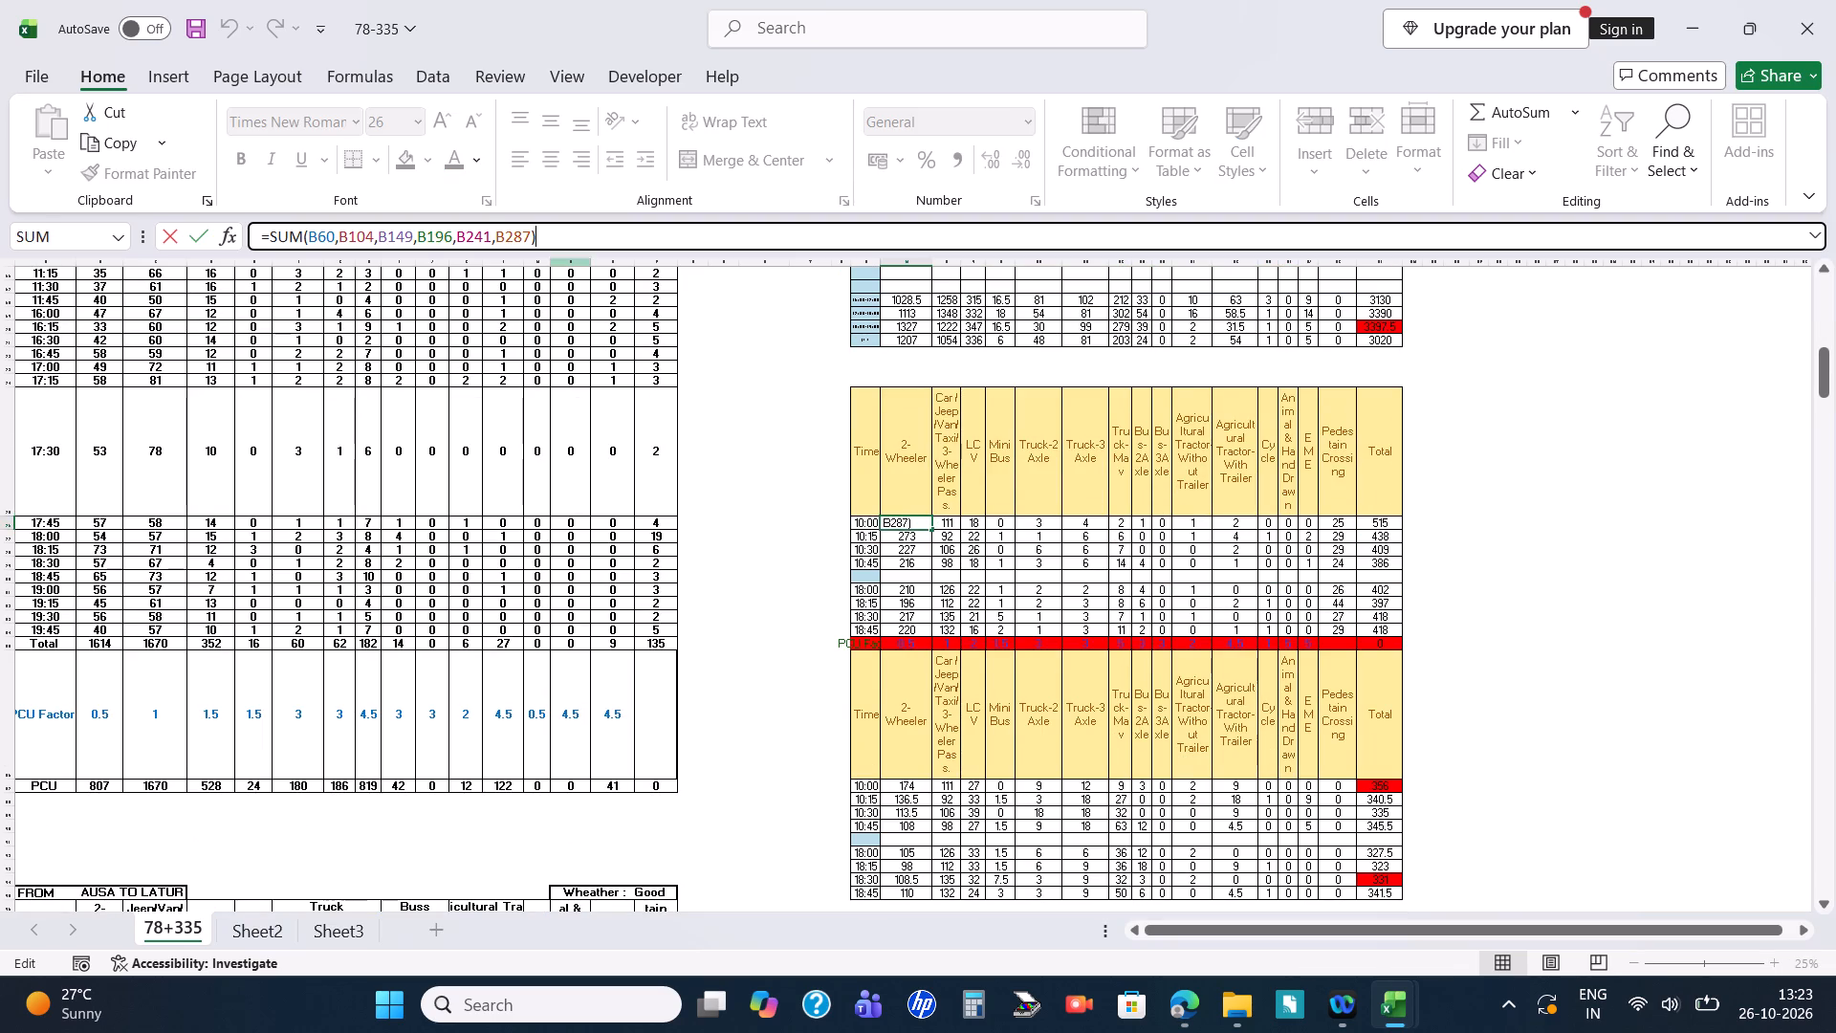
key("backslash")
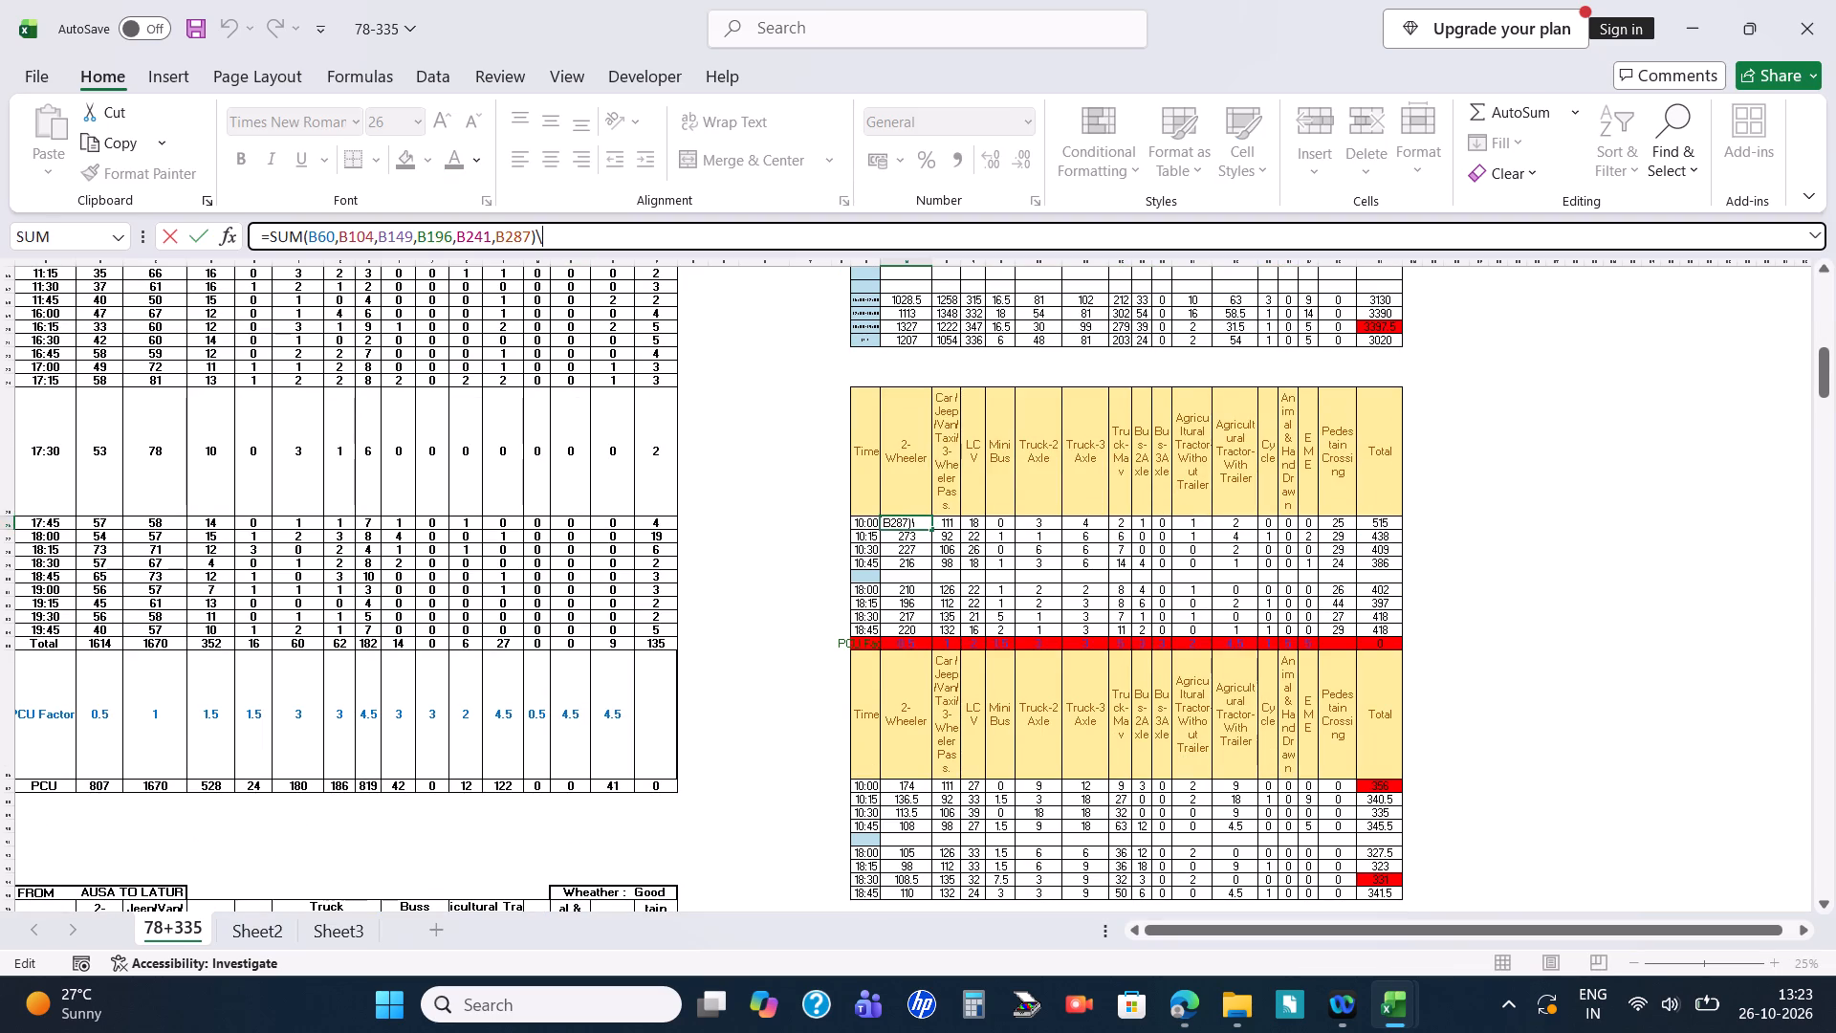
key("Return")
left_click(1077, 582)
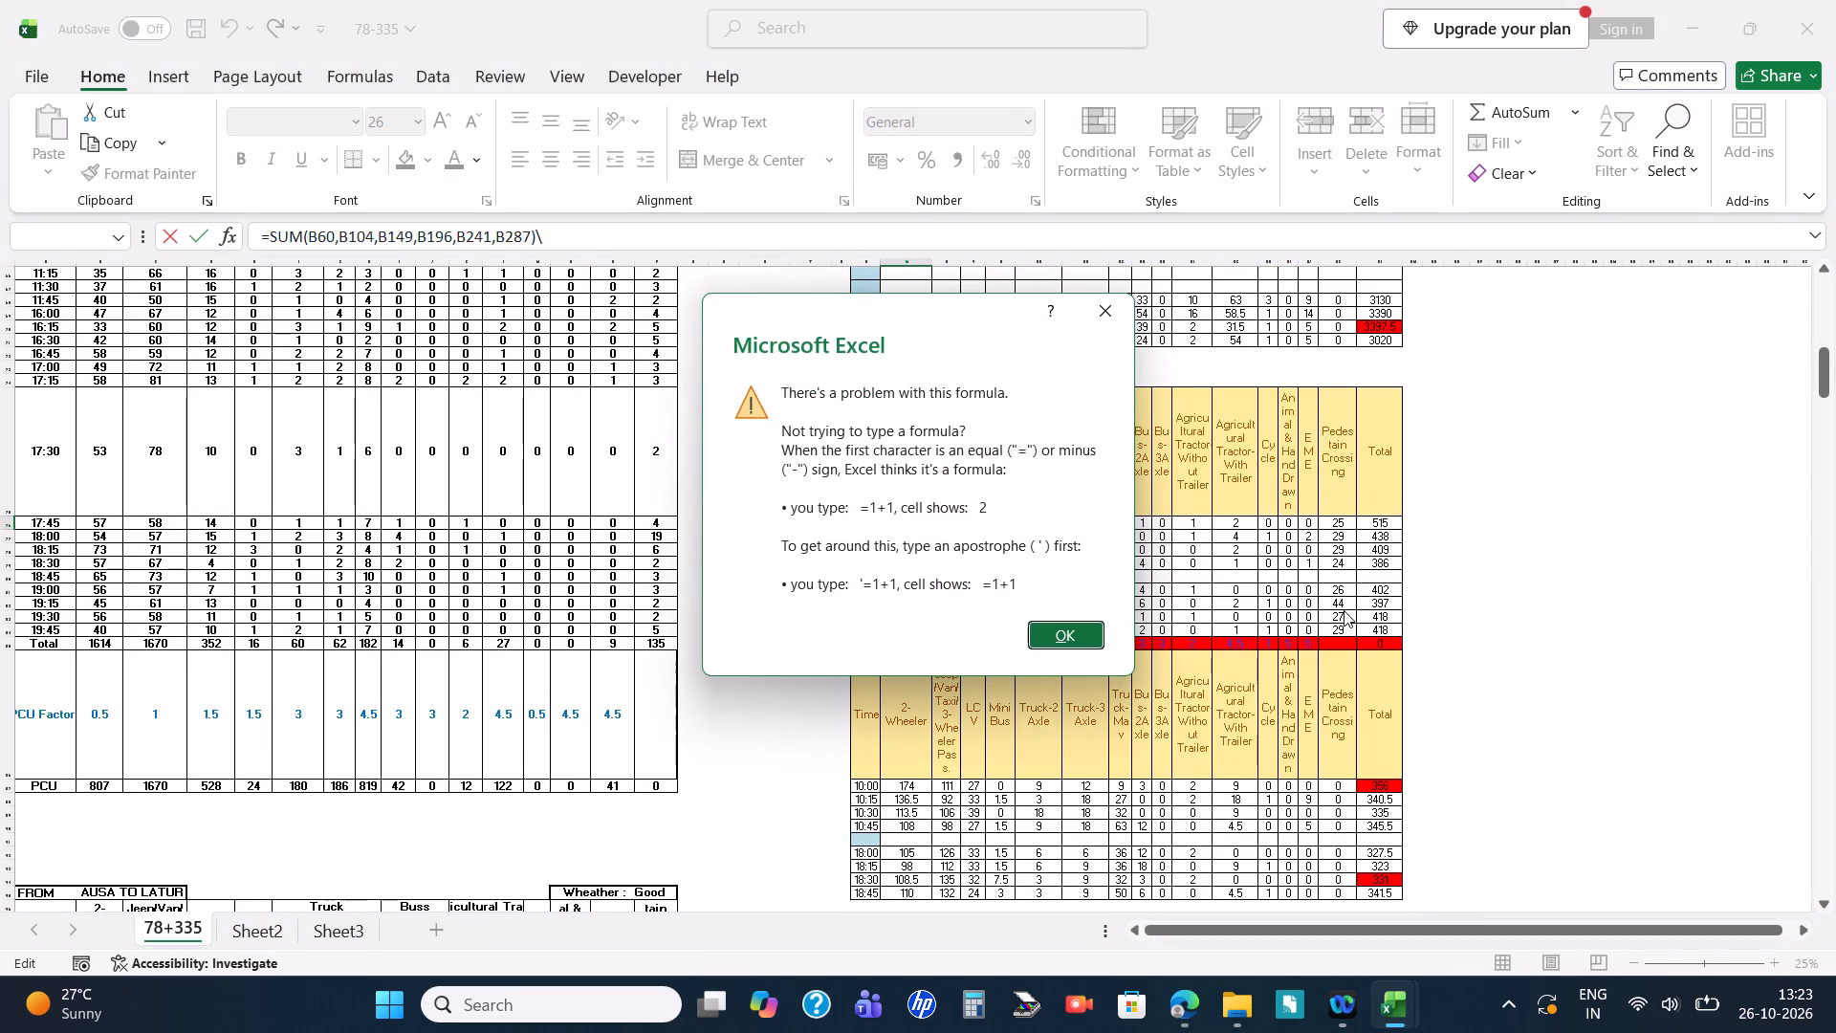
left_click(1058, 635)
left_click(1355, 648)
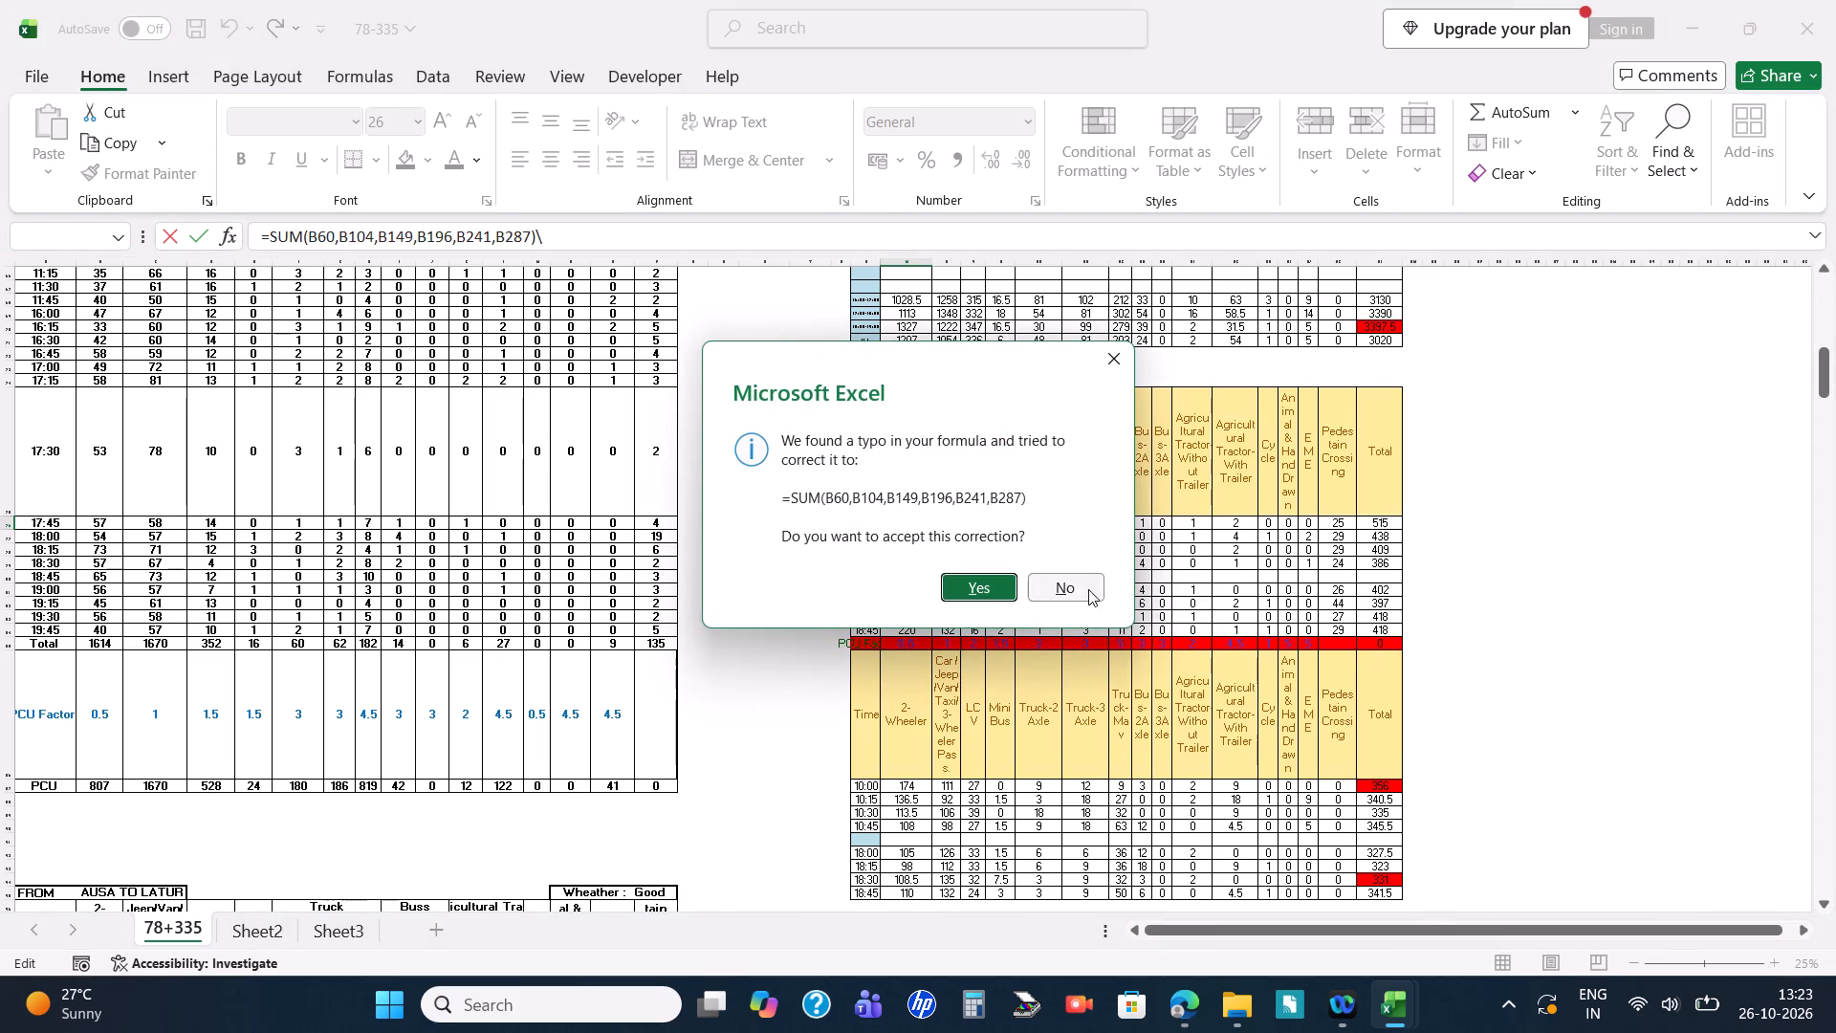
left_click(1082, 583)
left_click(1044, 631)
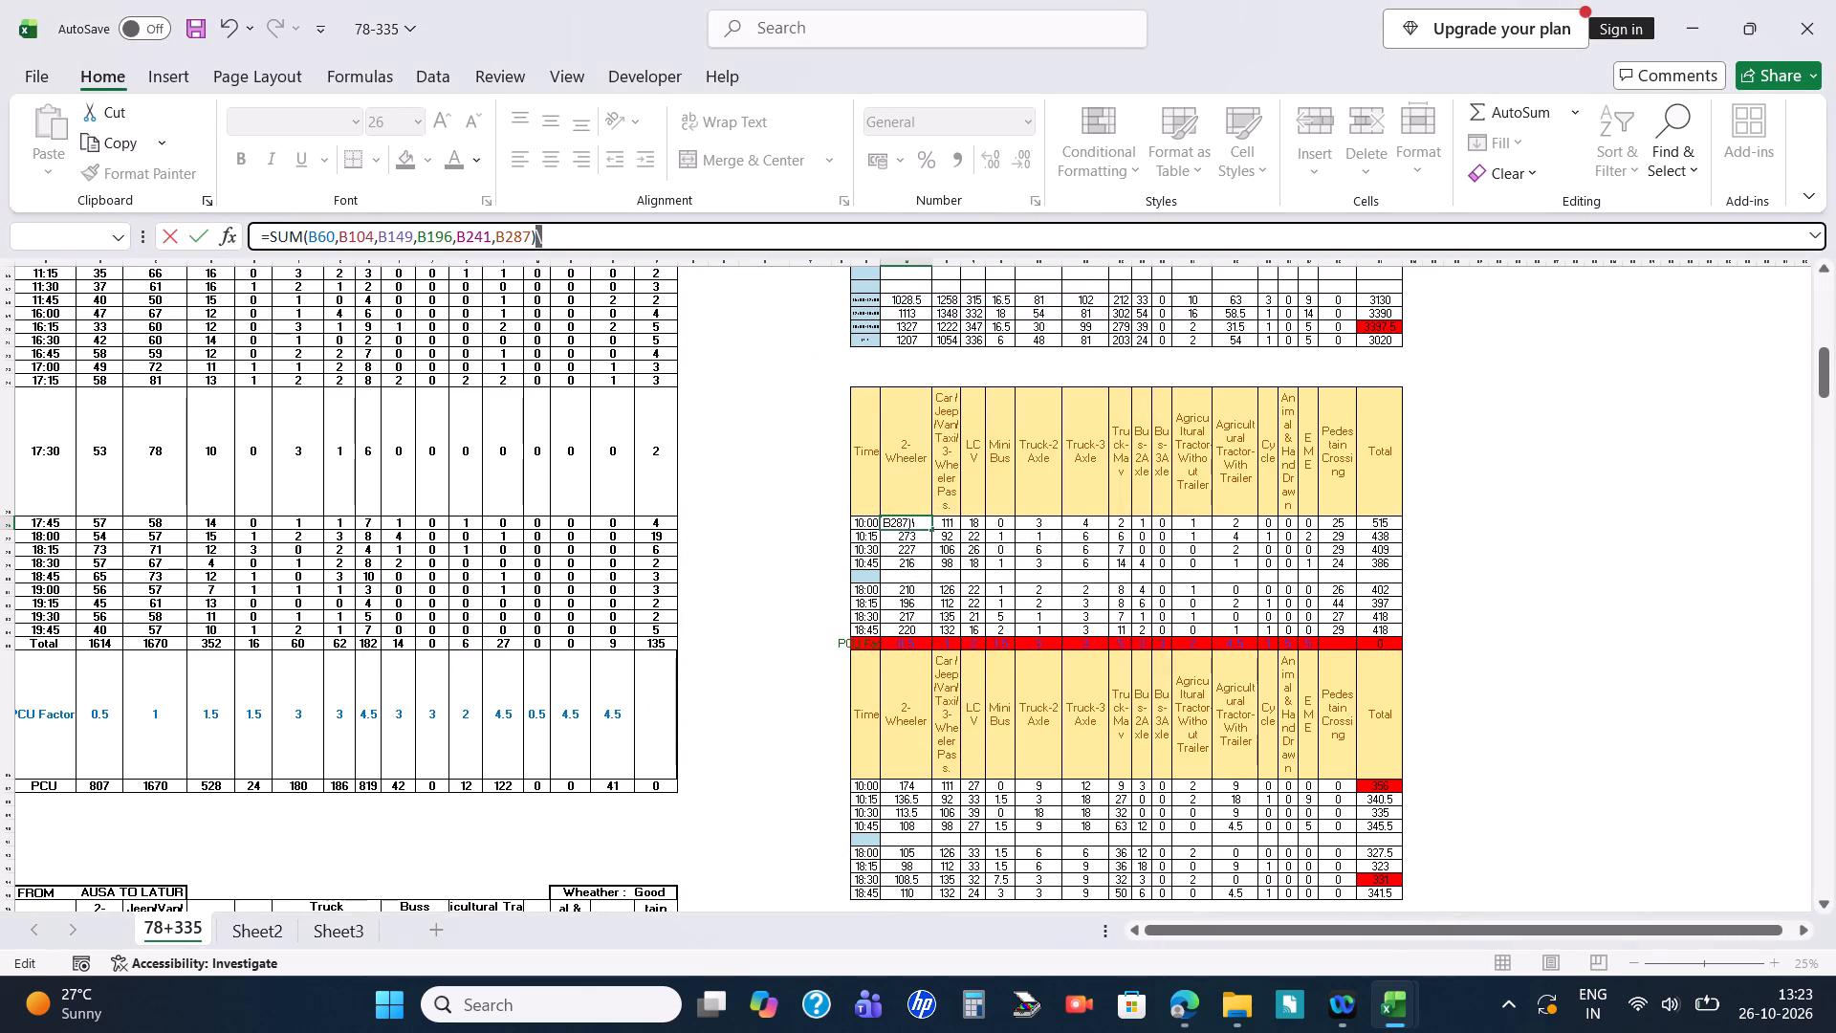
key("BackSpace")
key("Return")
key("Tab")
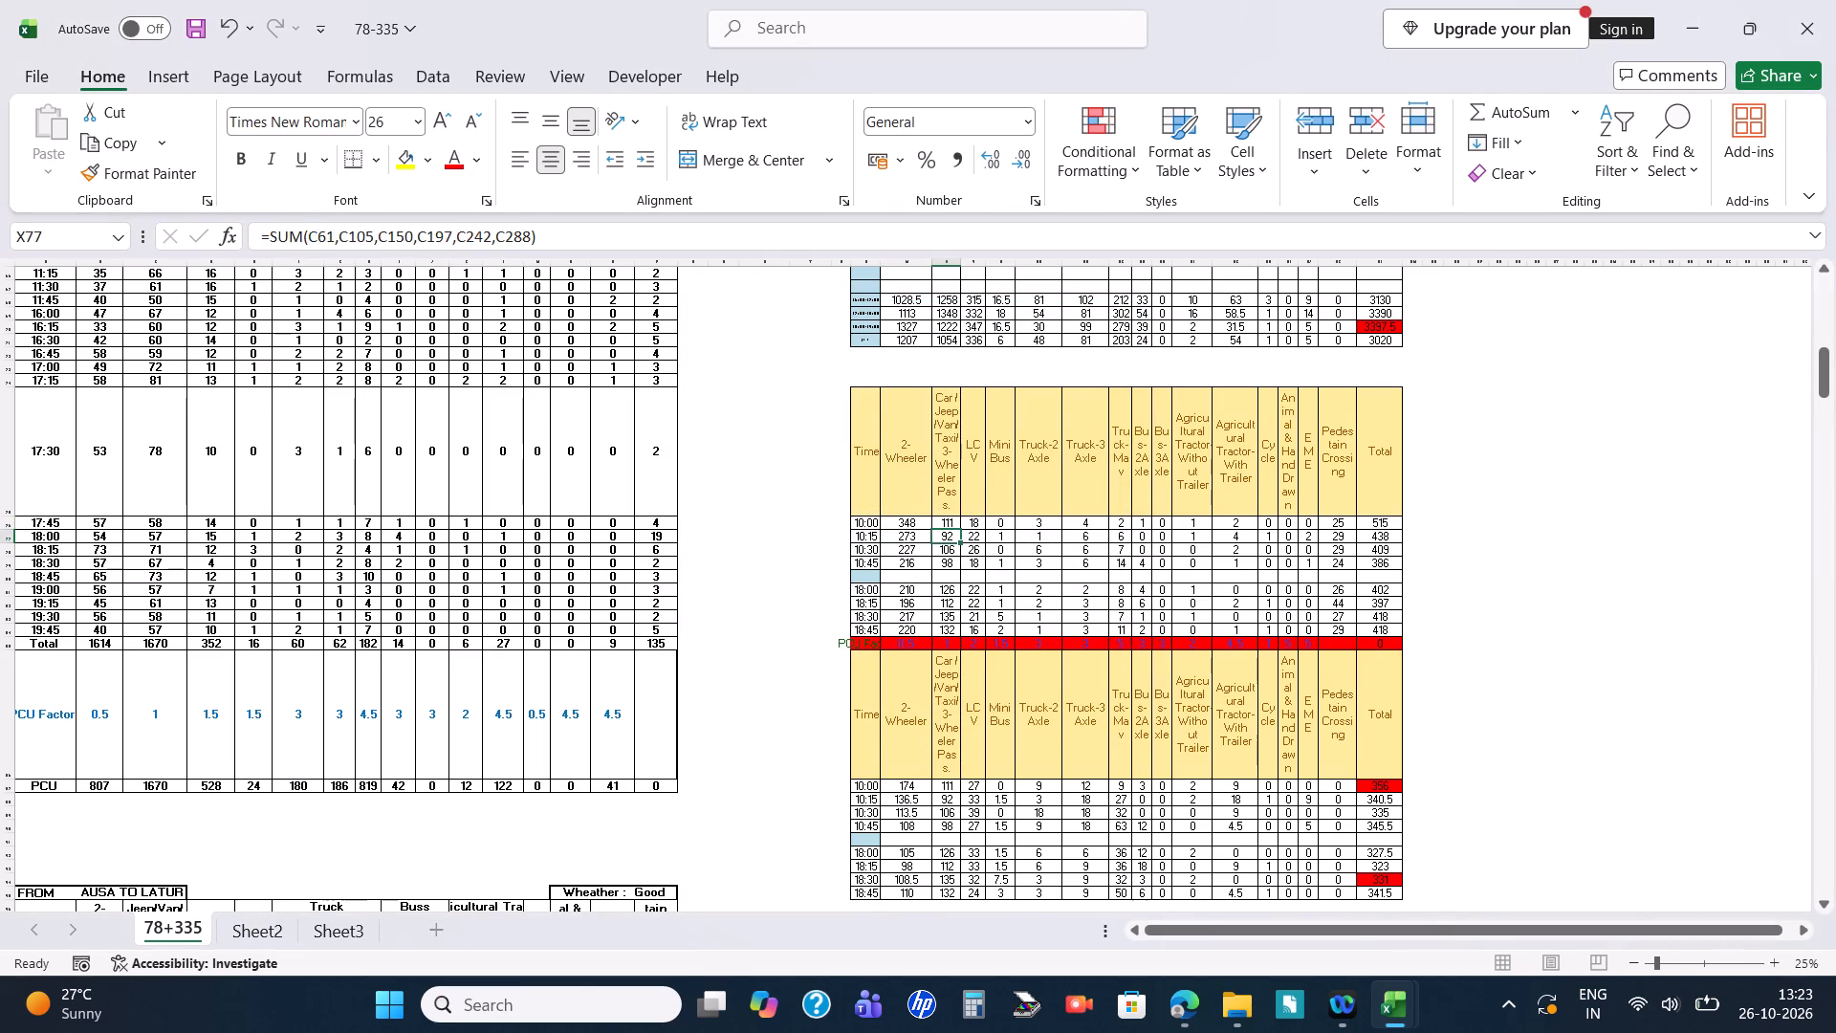
Switch to the 106+600 Sheet 4 R workbook and inspect which cells the 10:15 two-wheeler SUM formula in W103 references.
key("alt+Tab")
left_click(582, 808)
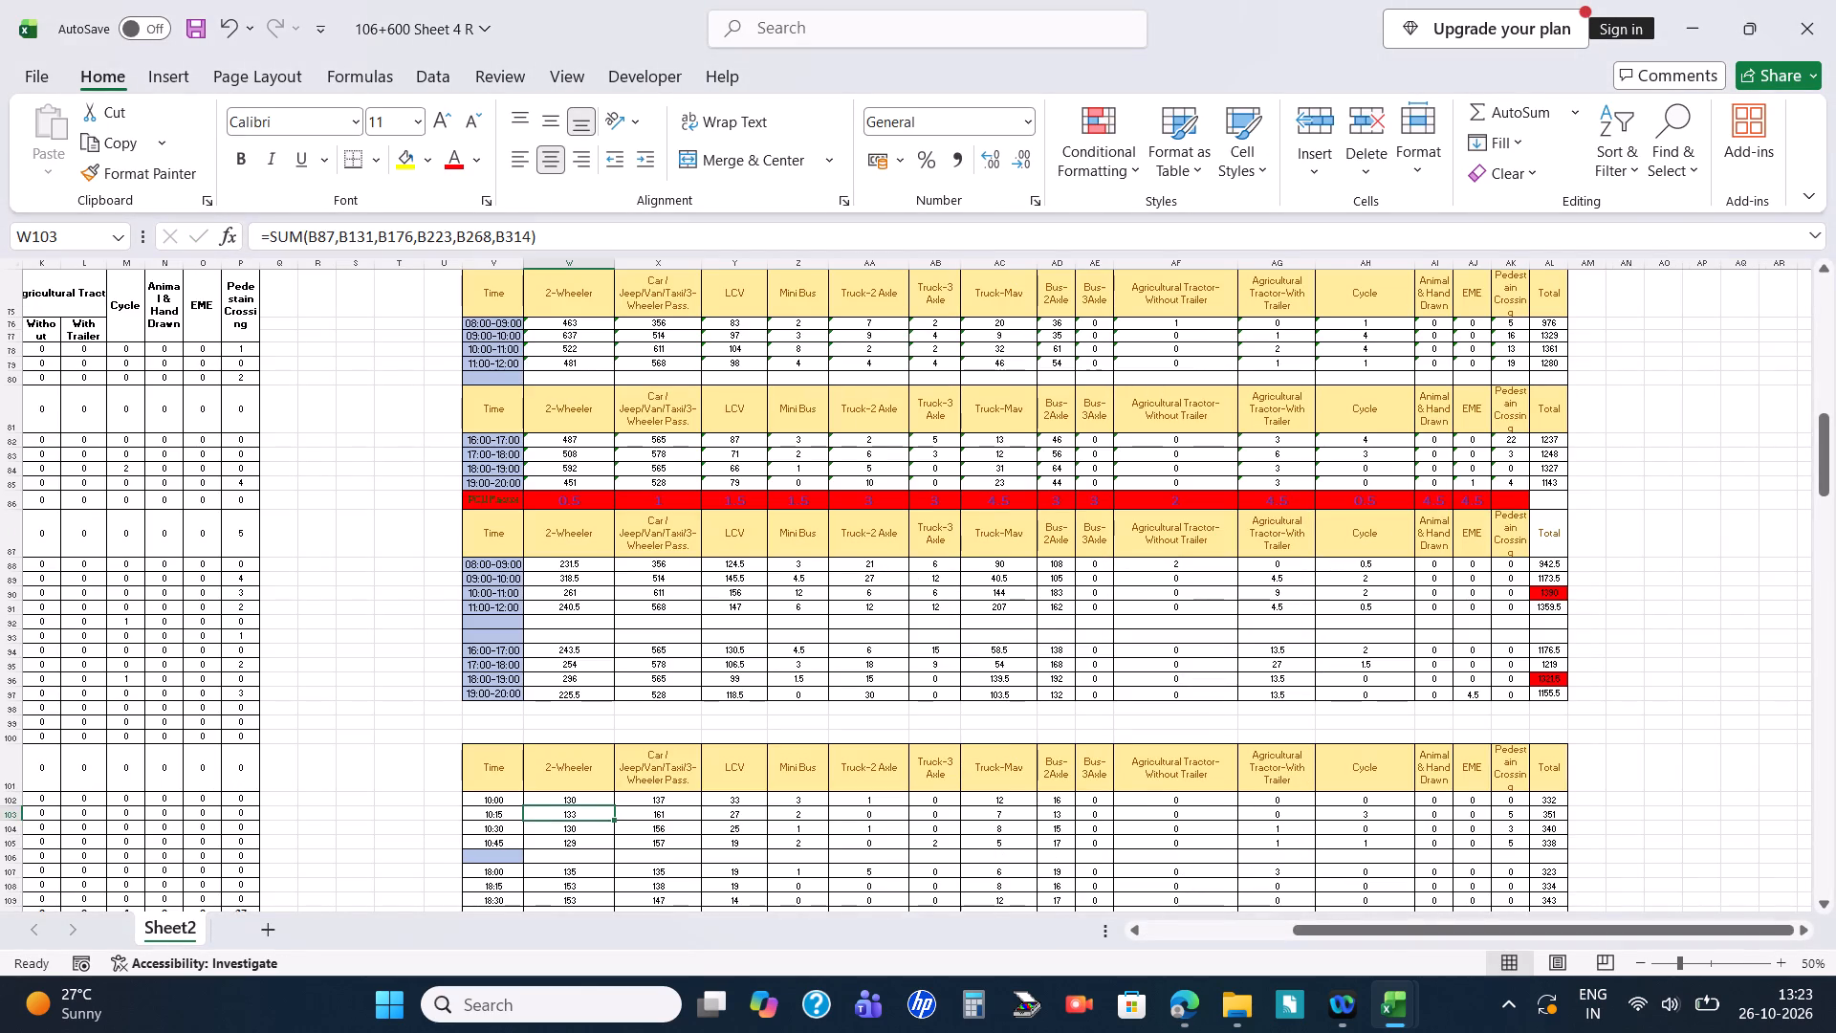
left_click(645, 253)
left_click(662, 236)
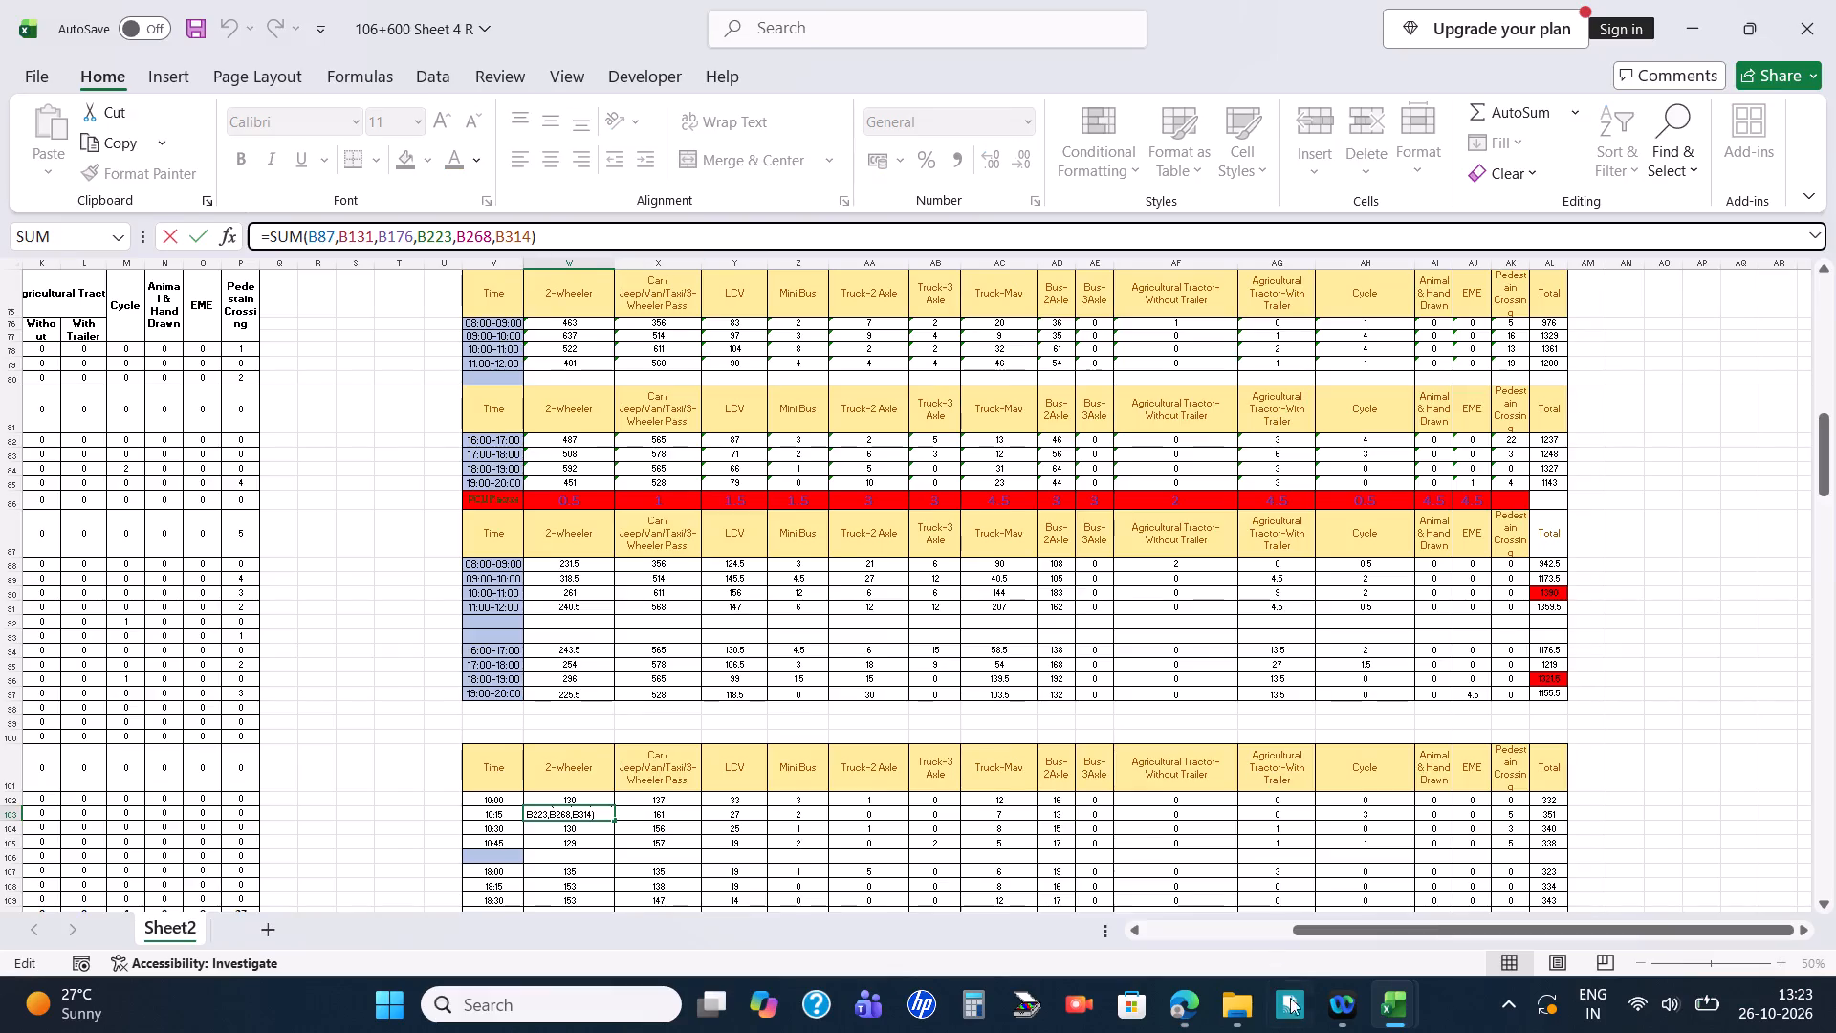
left_click_drag(1441, 923, 940, 926)
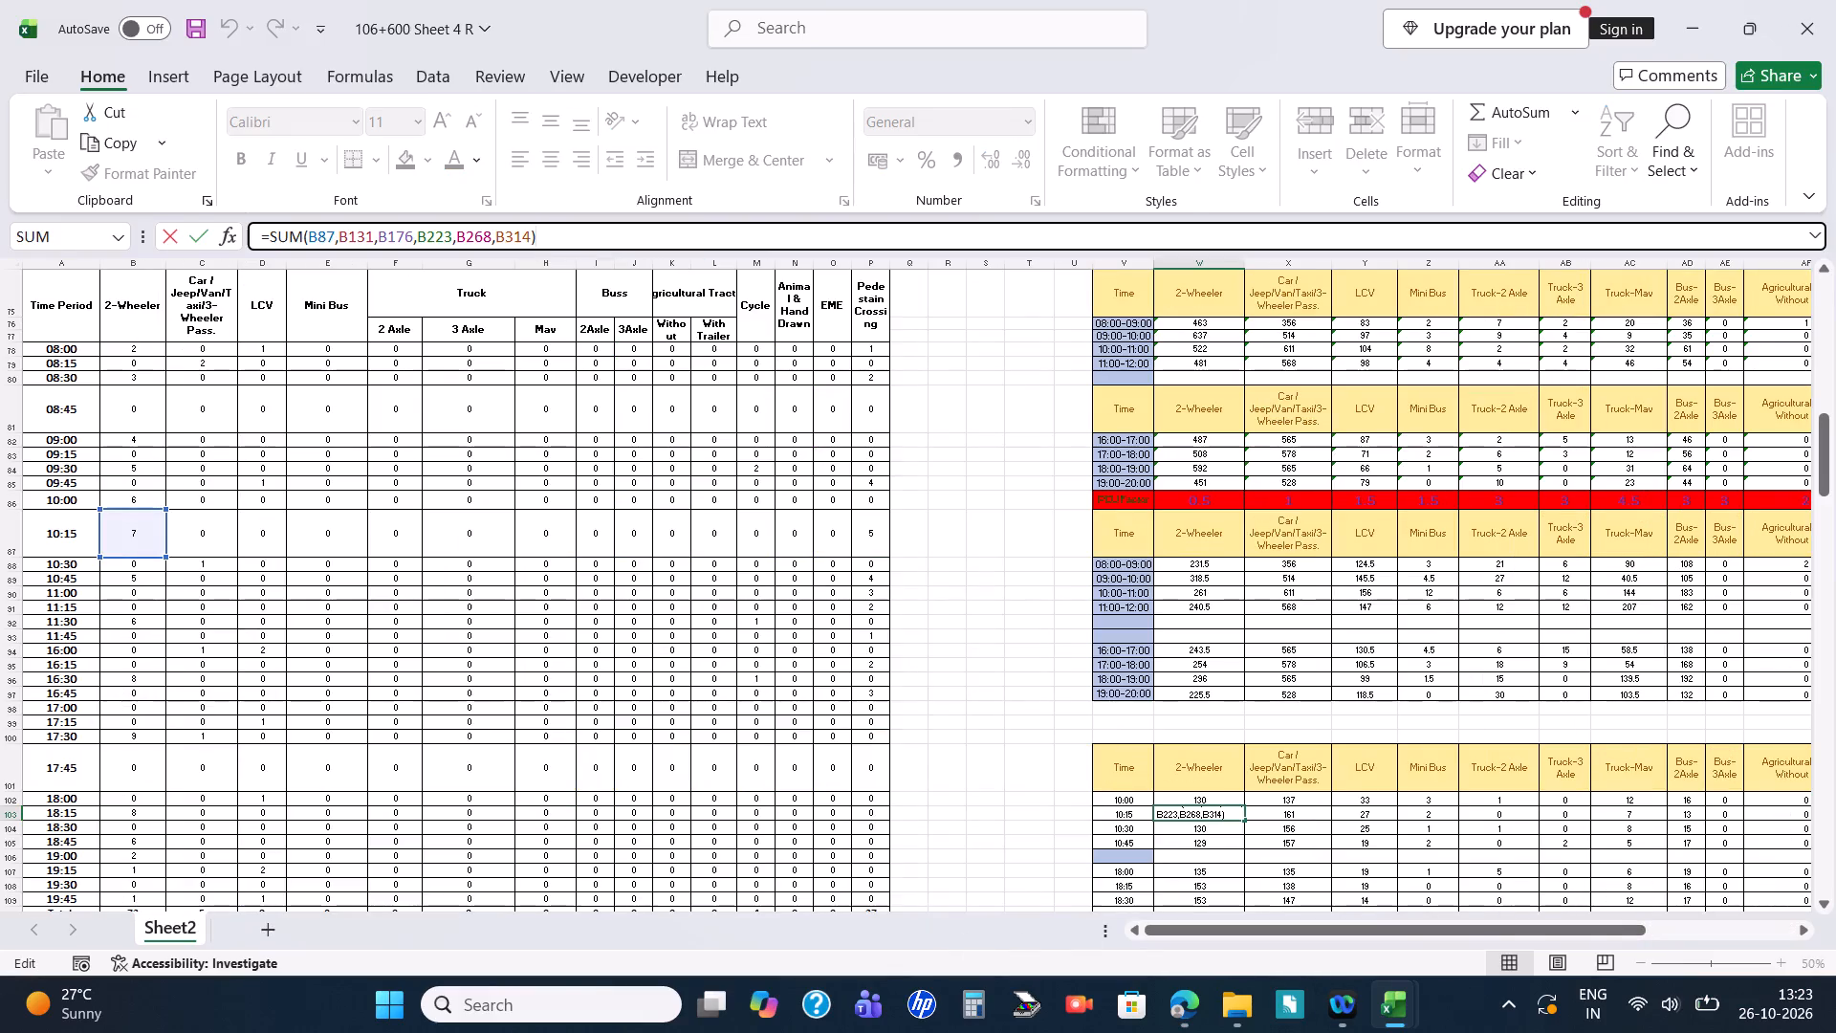
key("Escape")
key("alt+Tab")
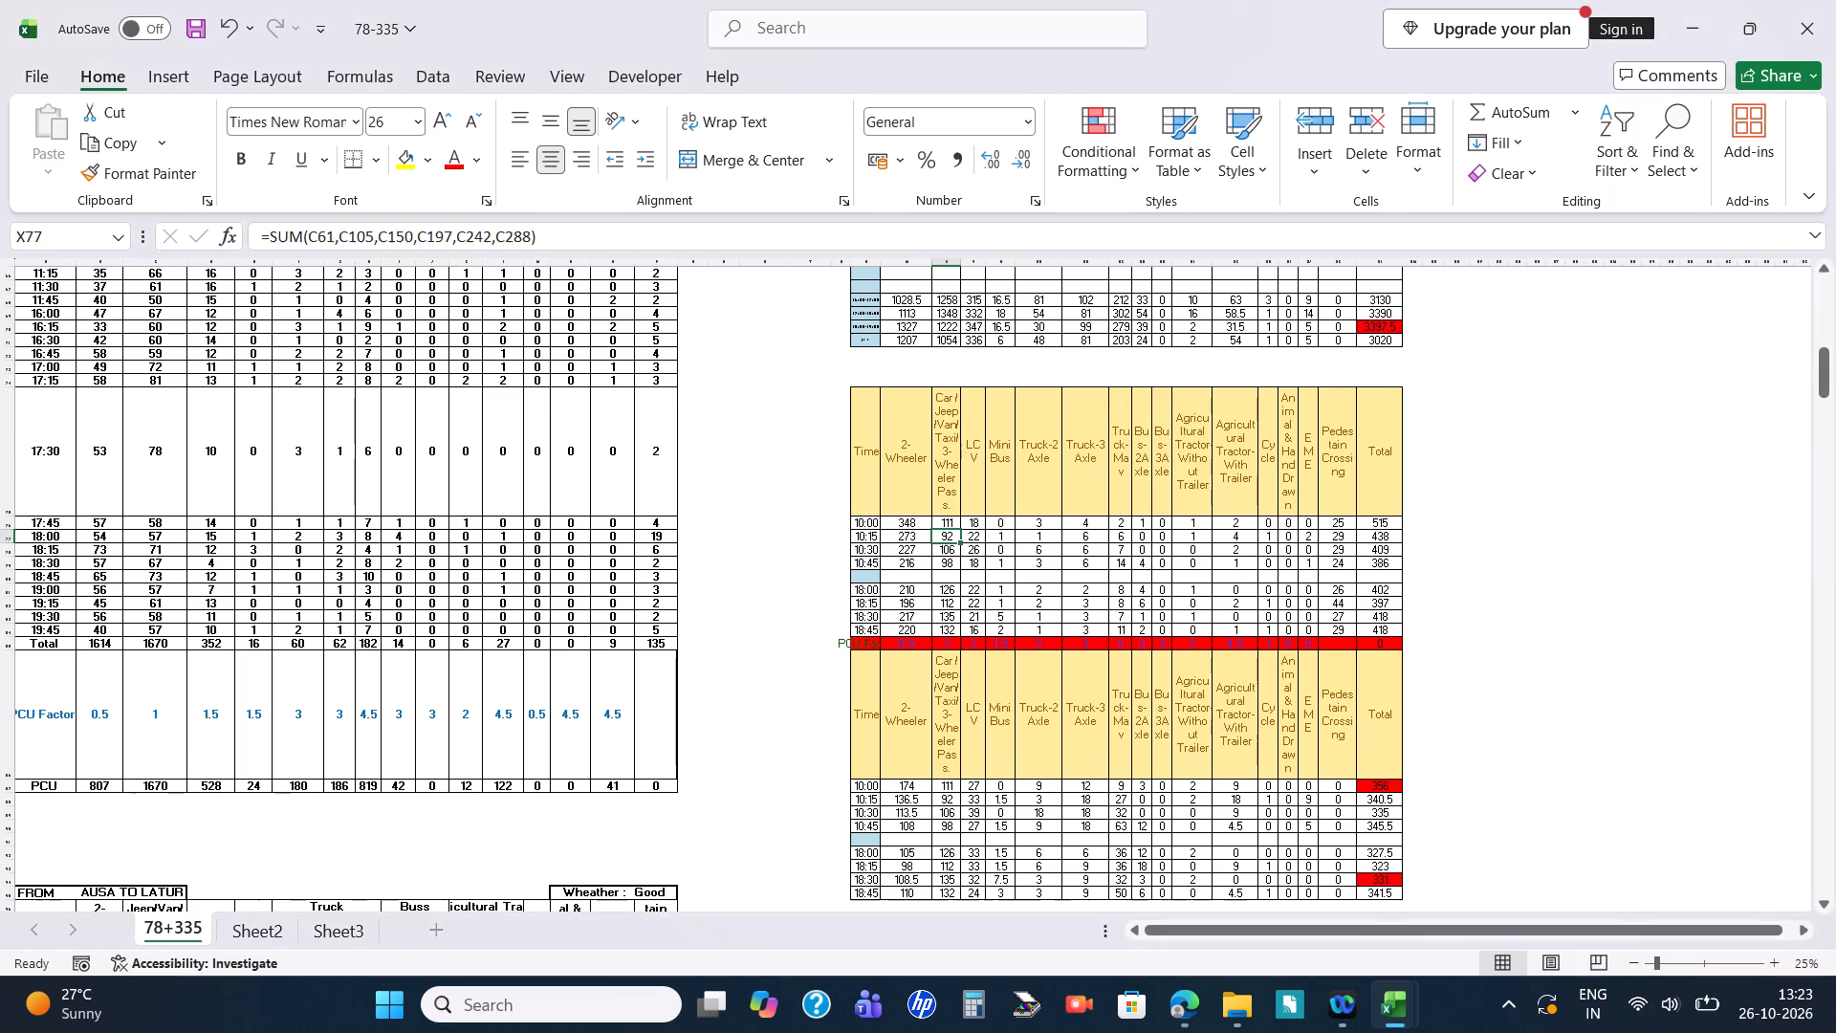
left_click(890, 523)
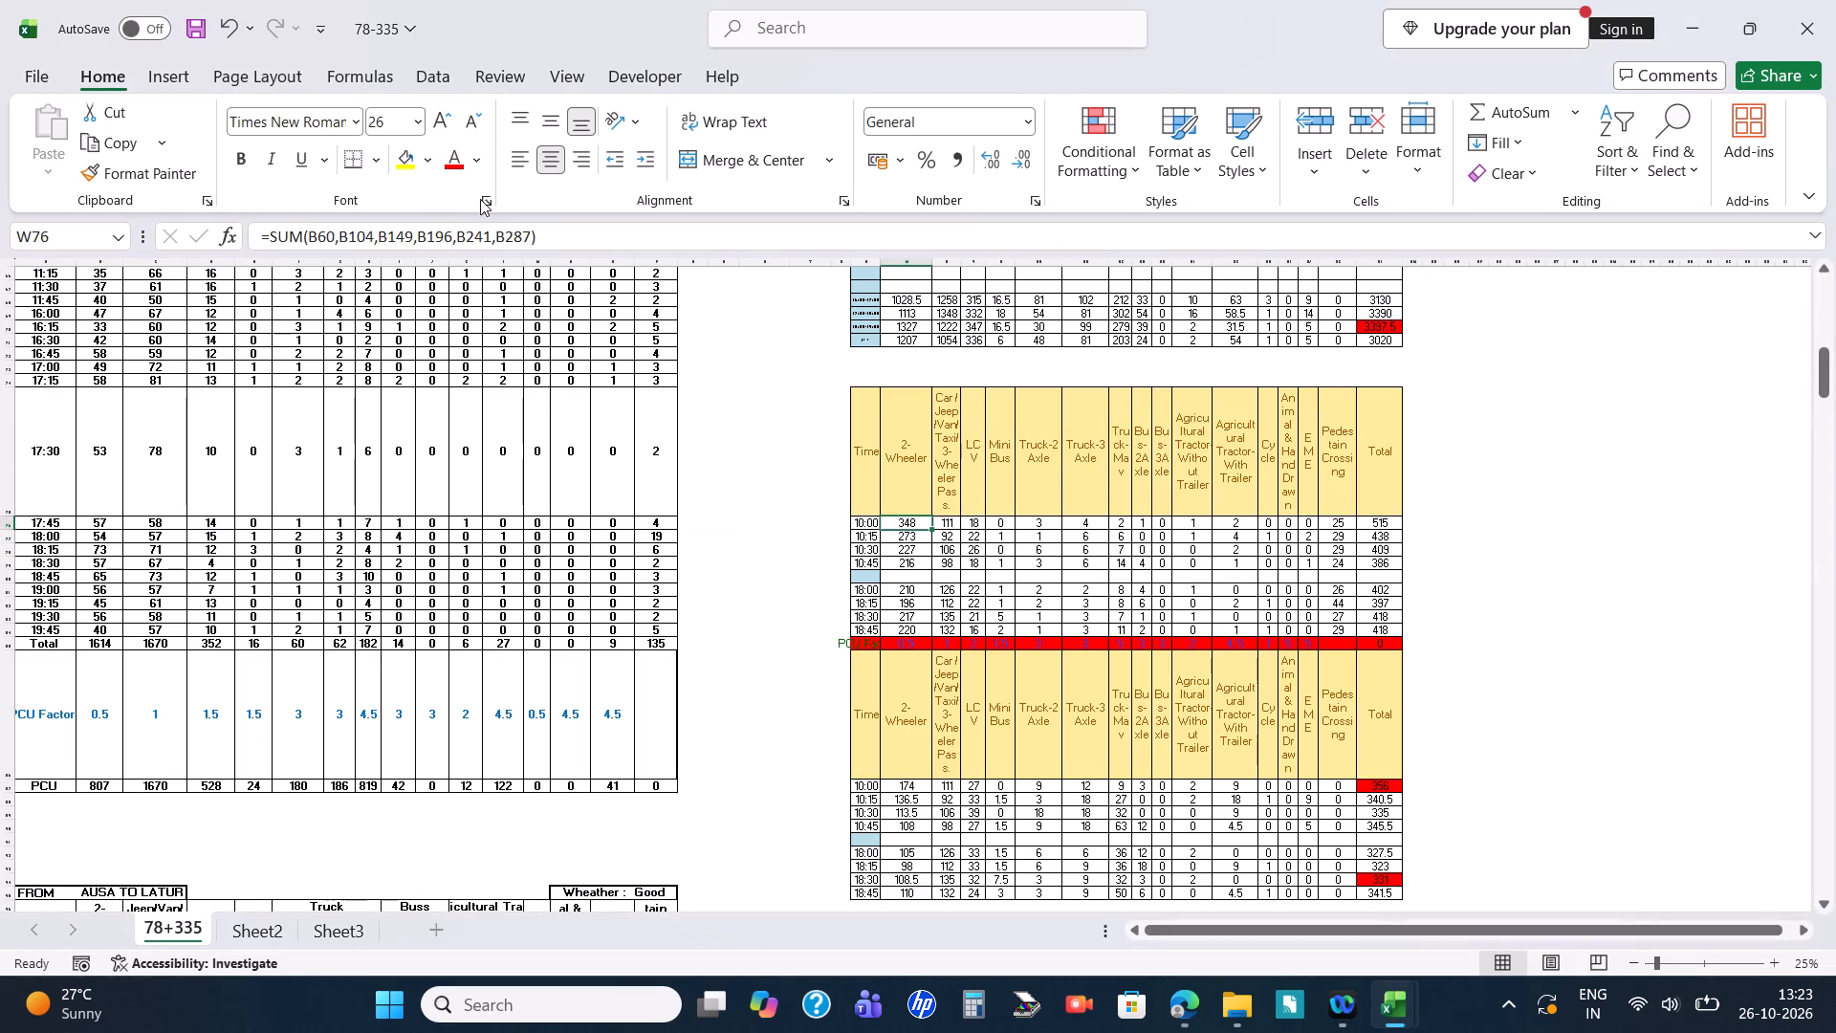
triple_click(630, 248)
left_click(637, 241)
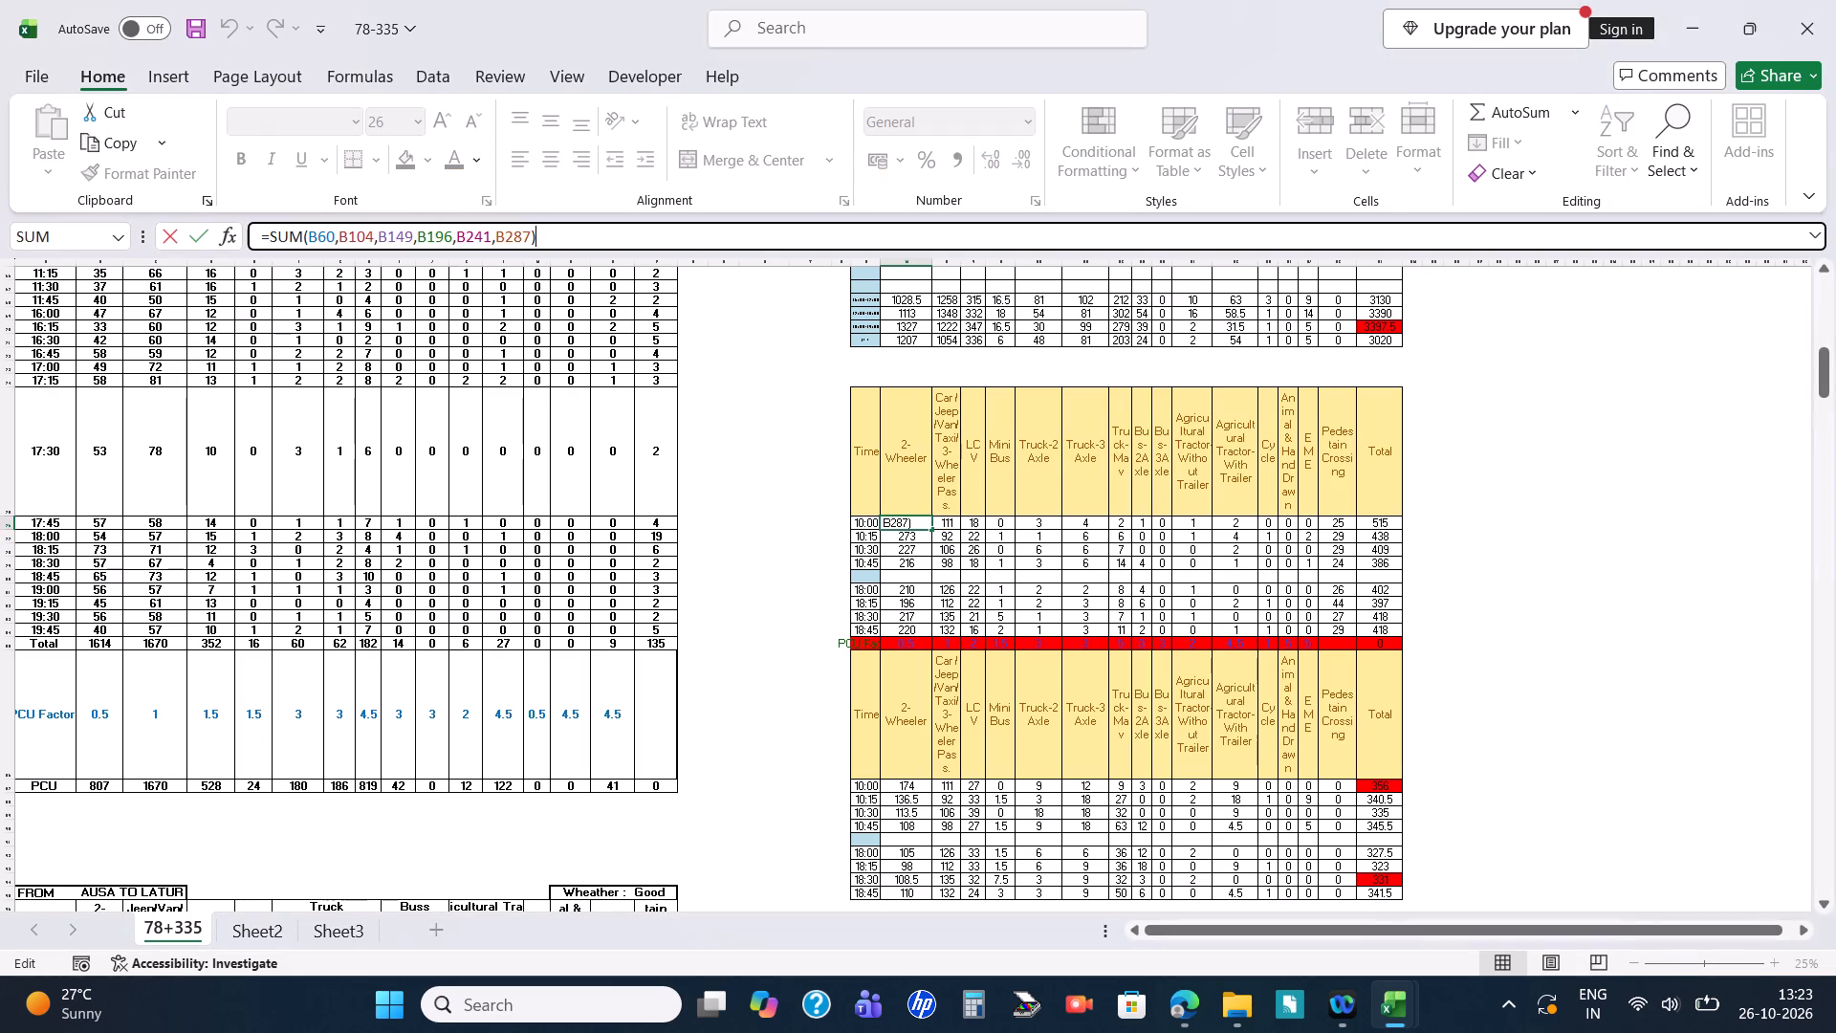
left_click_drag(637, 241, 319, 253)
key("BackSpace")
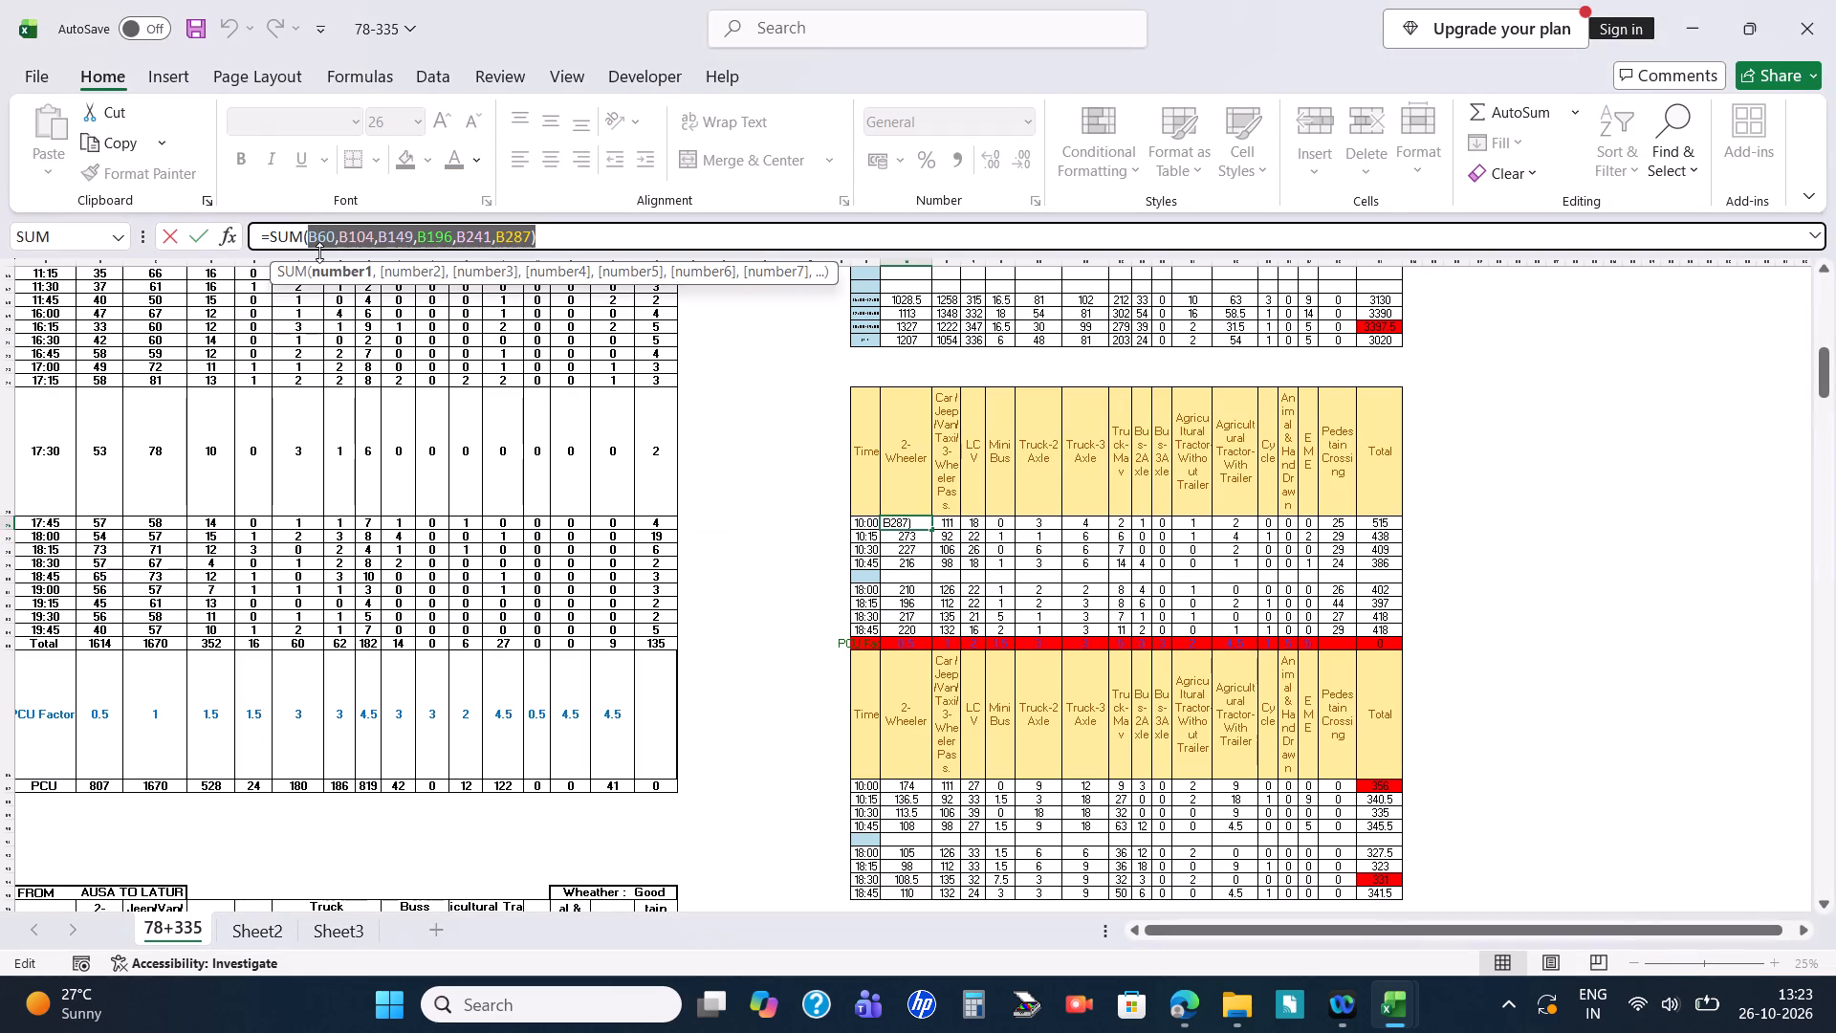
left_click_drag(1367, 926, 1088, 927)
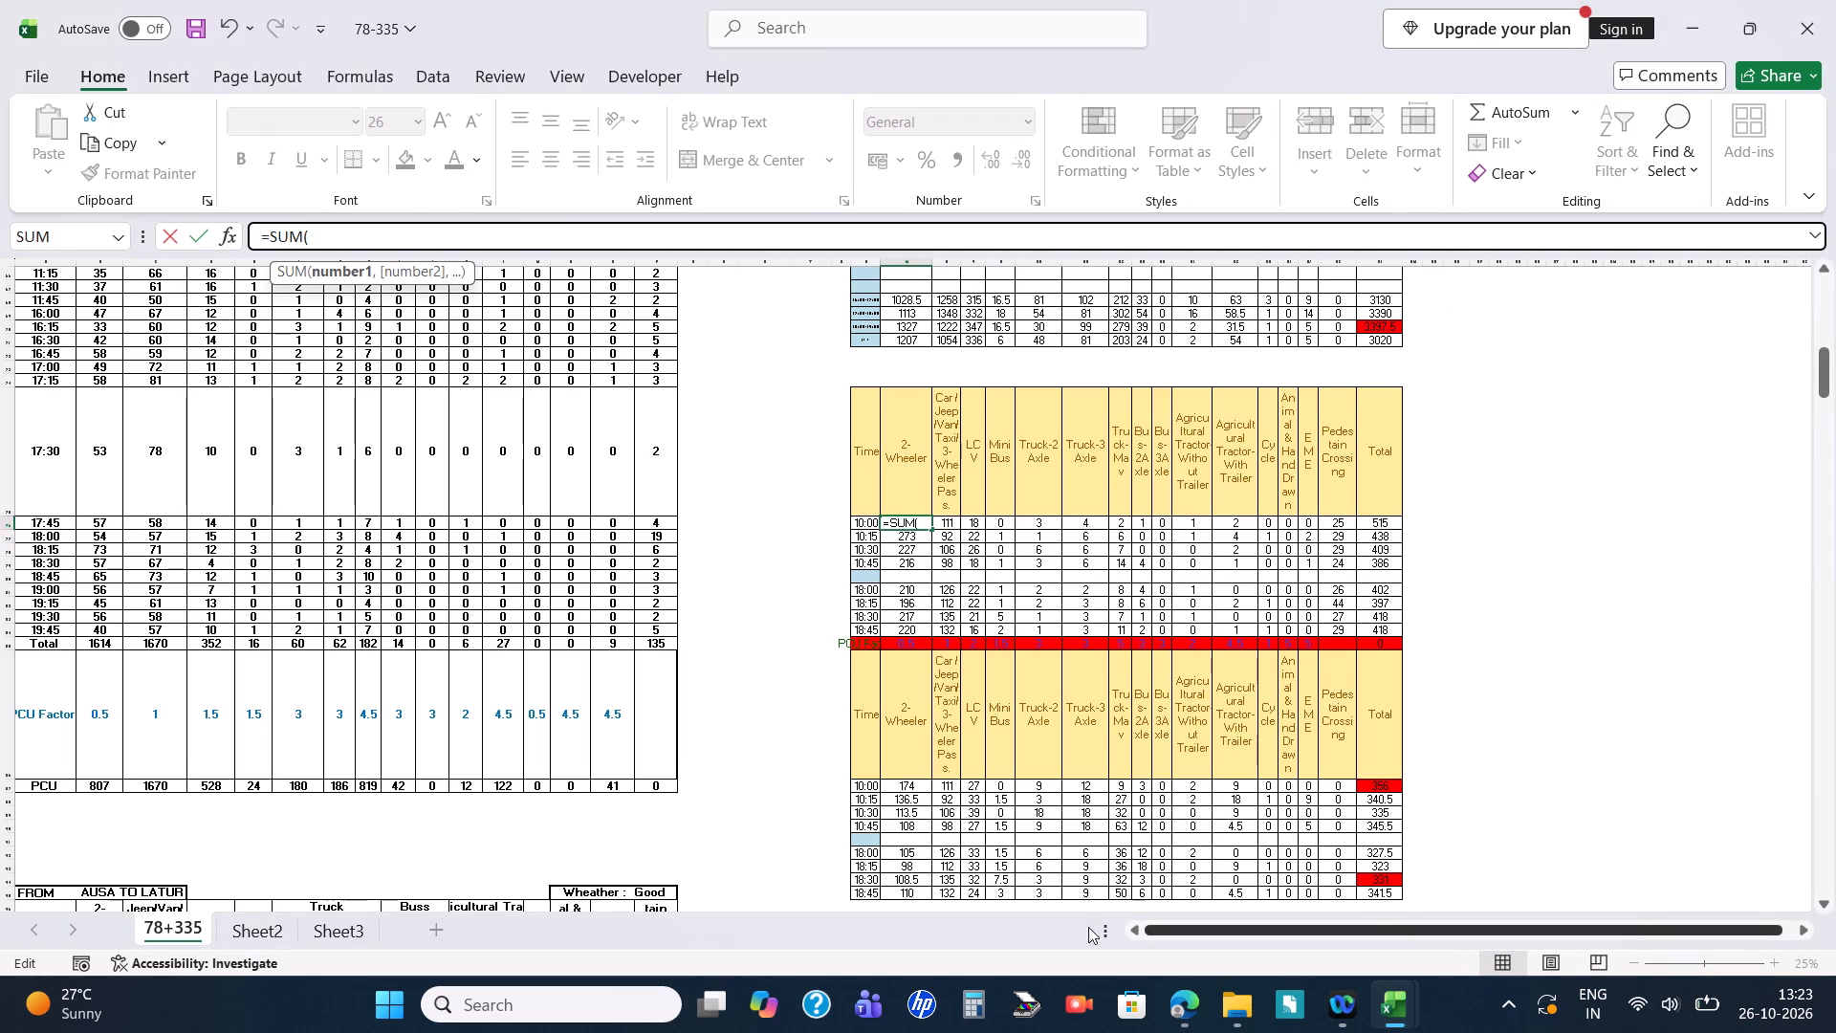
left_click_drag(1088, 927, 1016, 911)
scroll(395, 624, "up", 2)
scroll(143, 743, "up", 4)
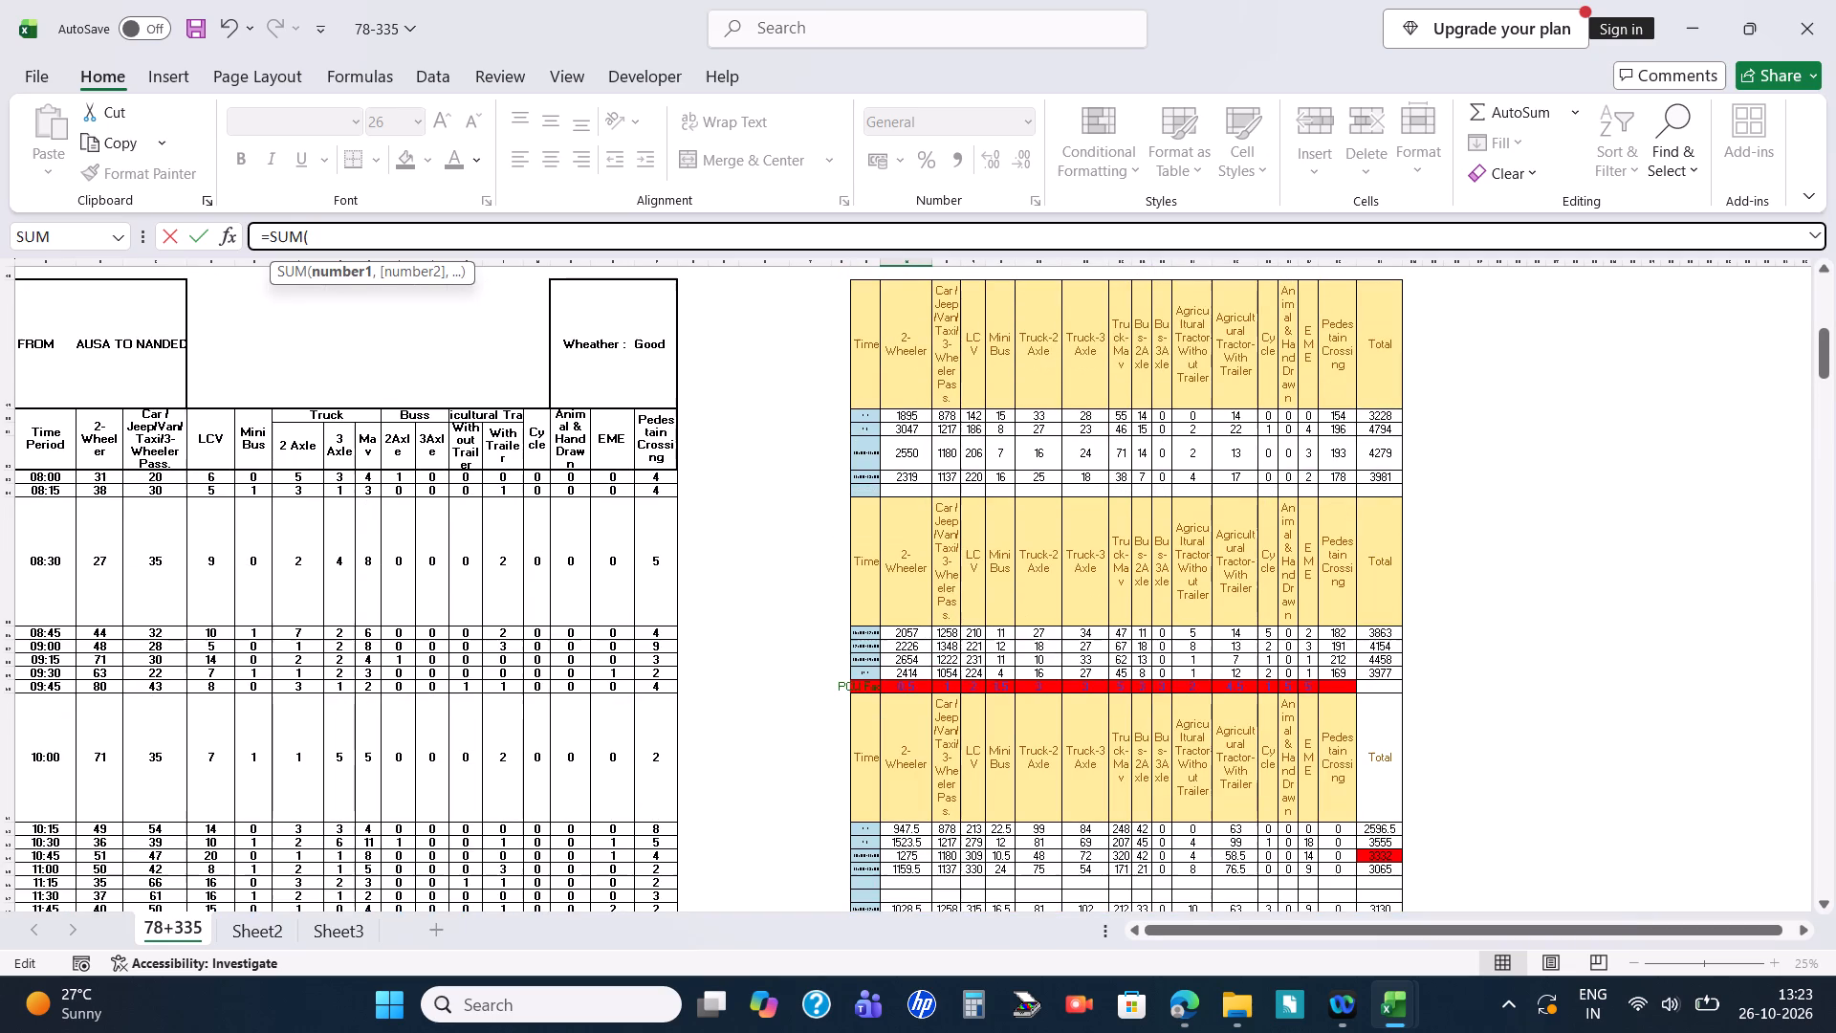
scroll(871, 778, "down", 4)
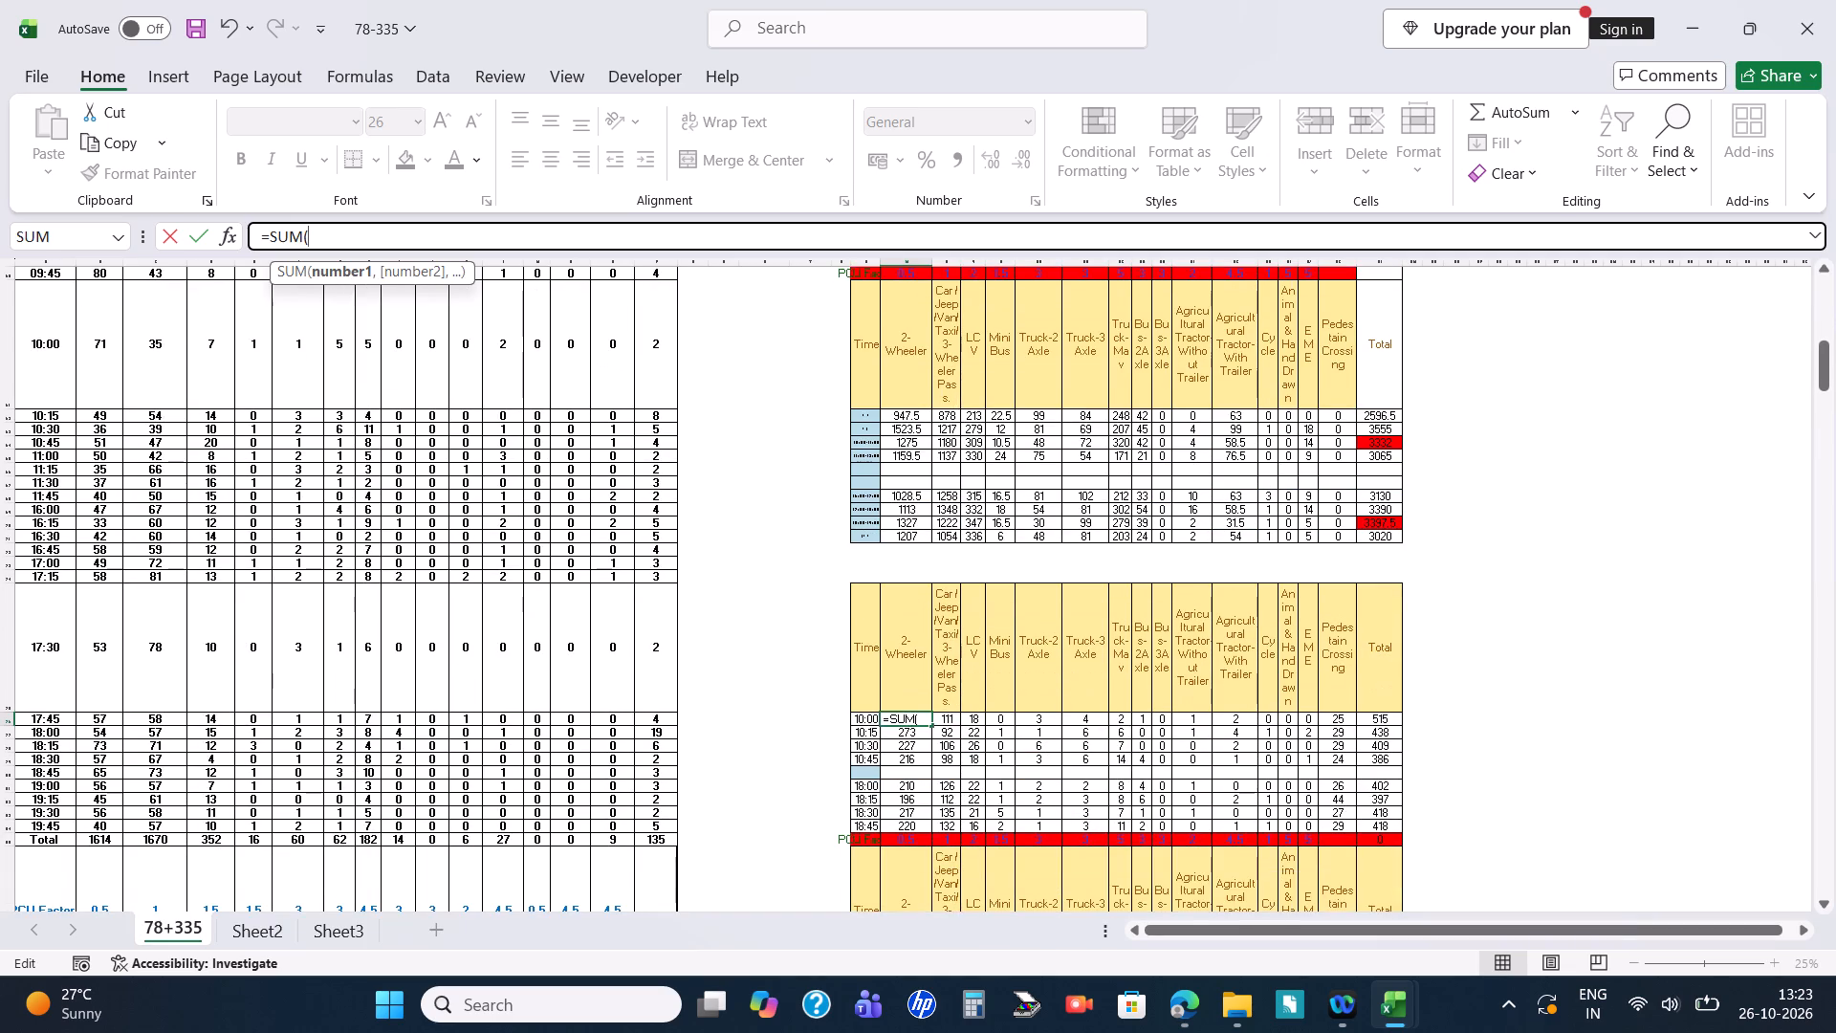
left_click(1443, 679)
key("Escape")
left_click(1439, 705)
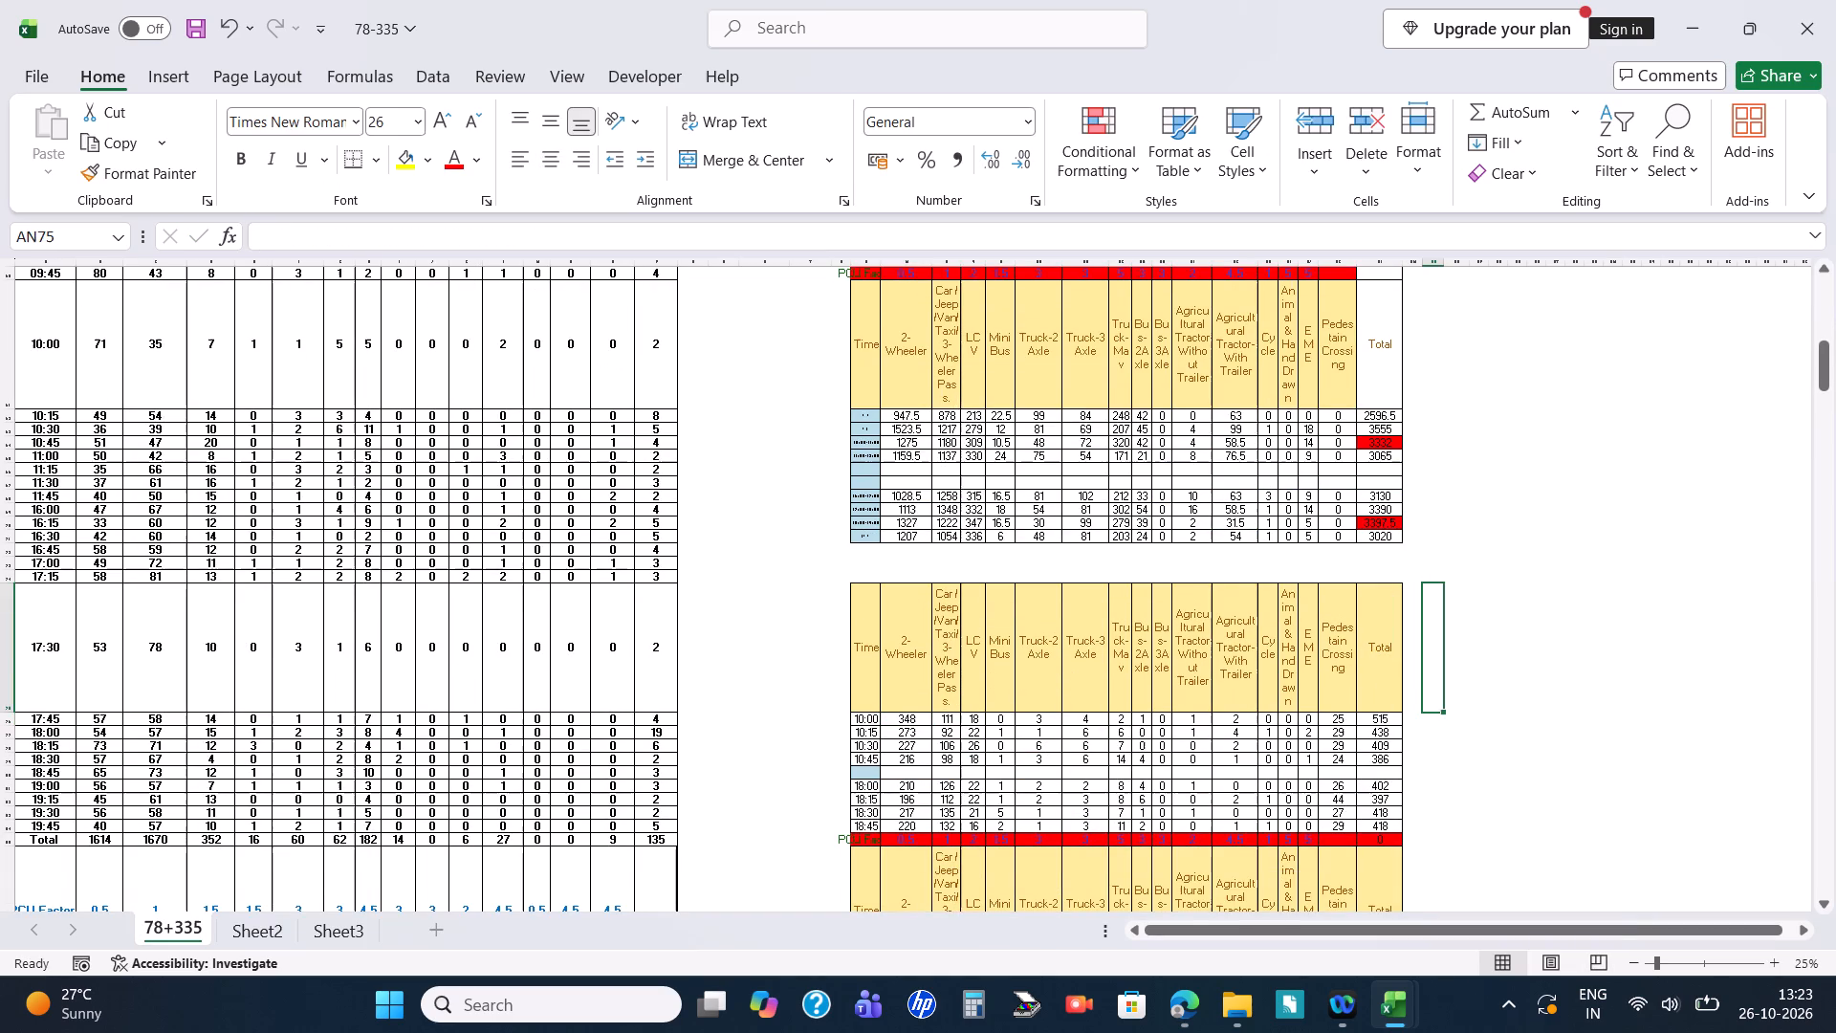
Examine the hourly count and PCU tables and the 15-minute peak hour tables, including their Total columns.
scroll(1372, 708, "up", 4)
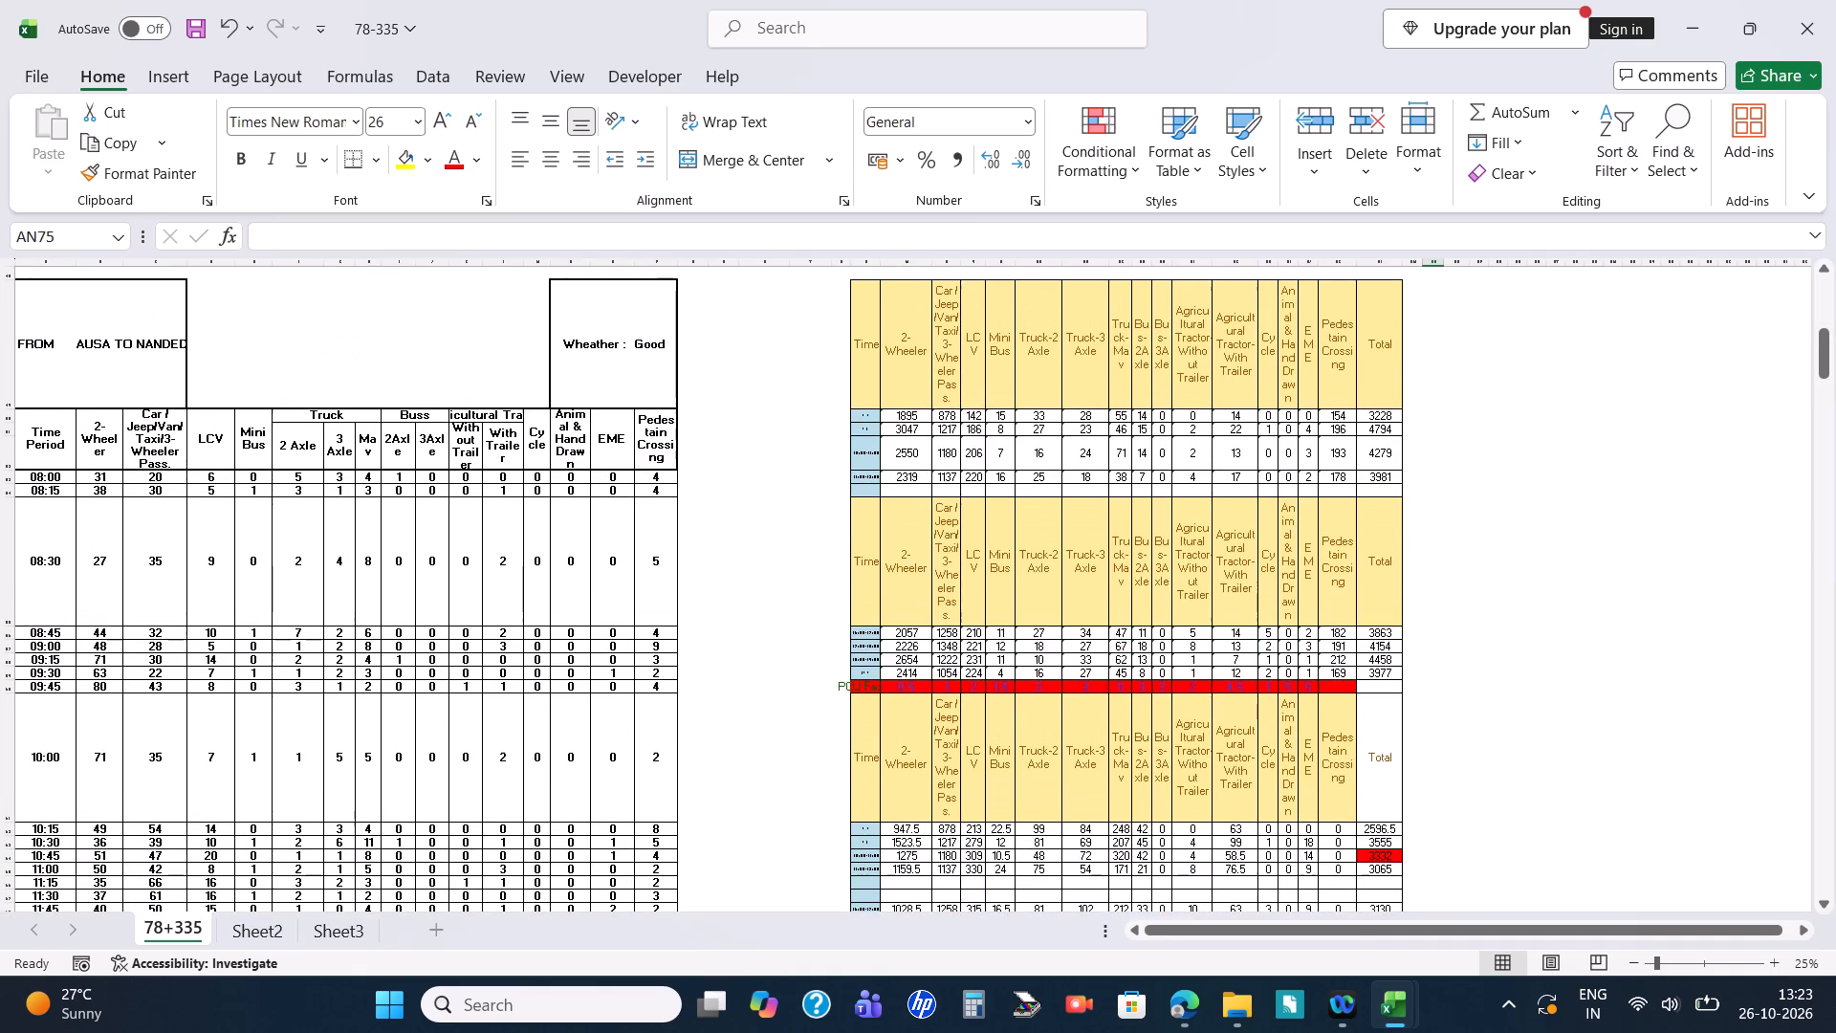
scroll(1257, 758, "down", 3)
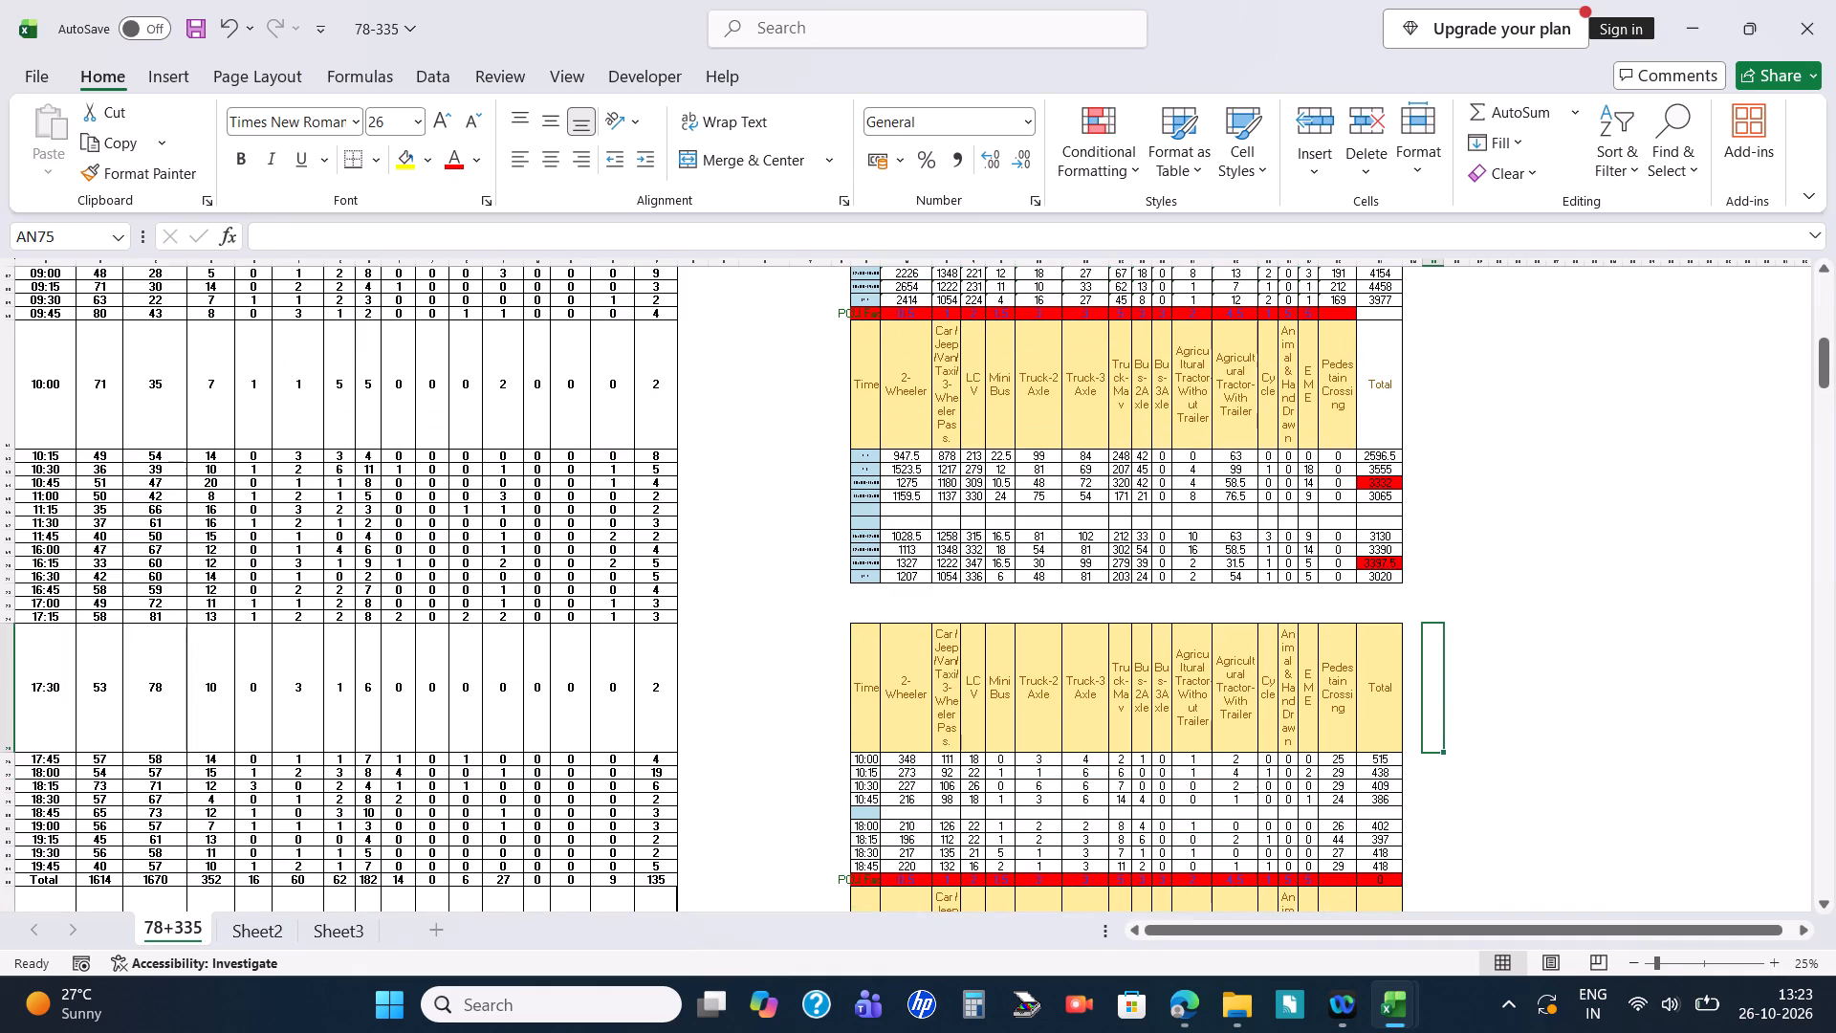
scroll(1624, 700, "up", 4, "ctrl")
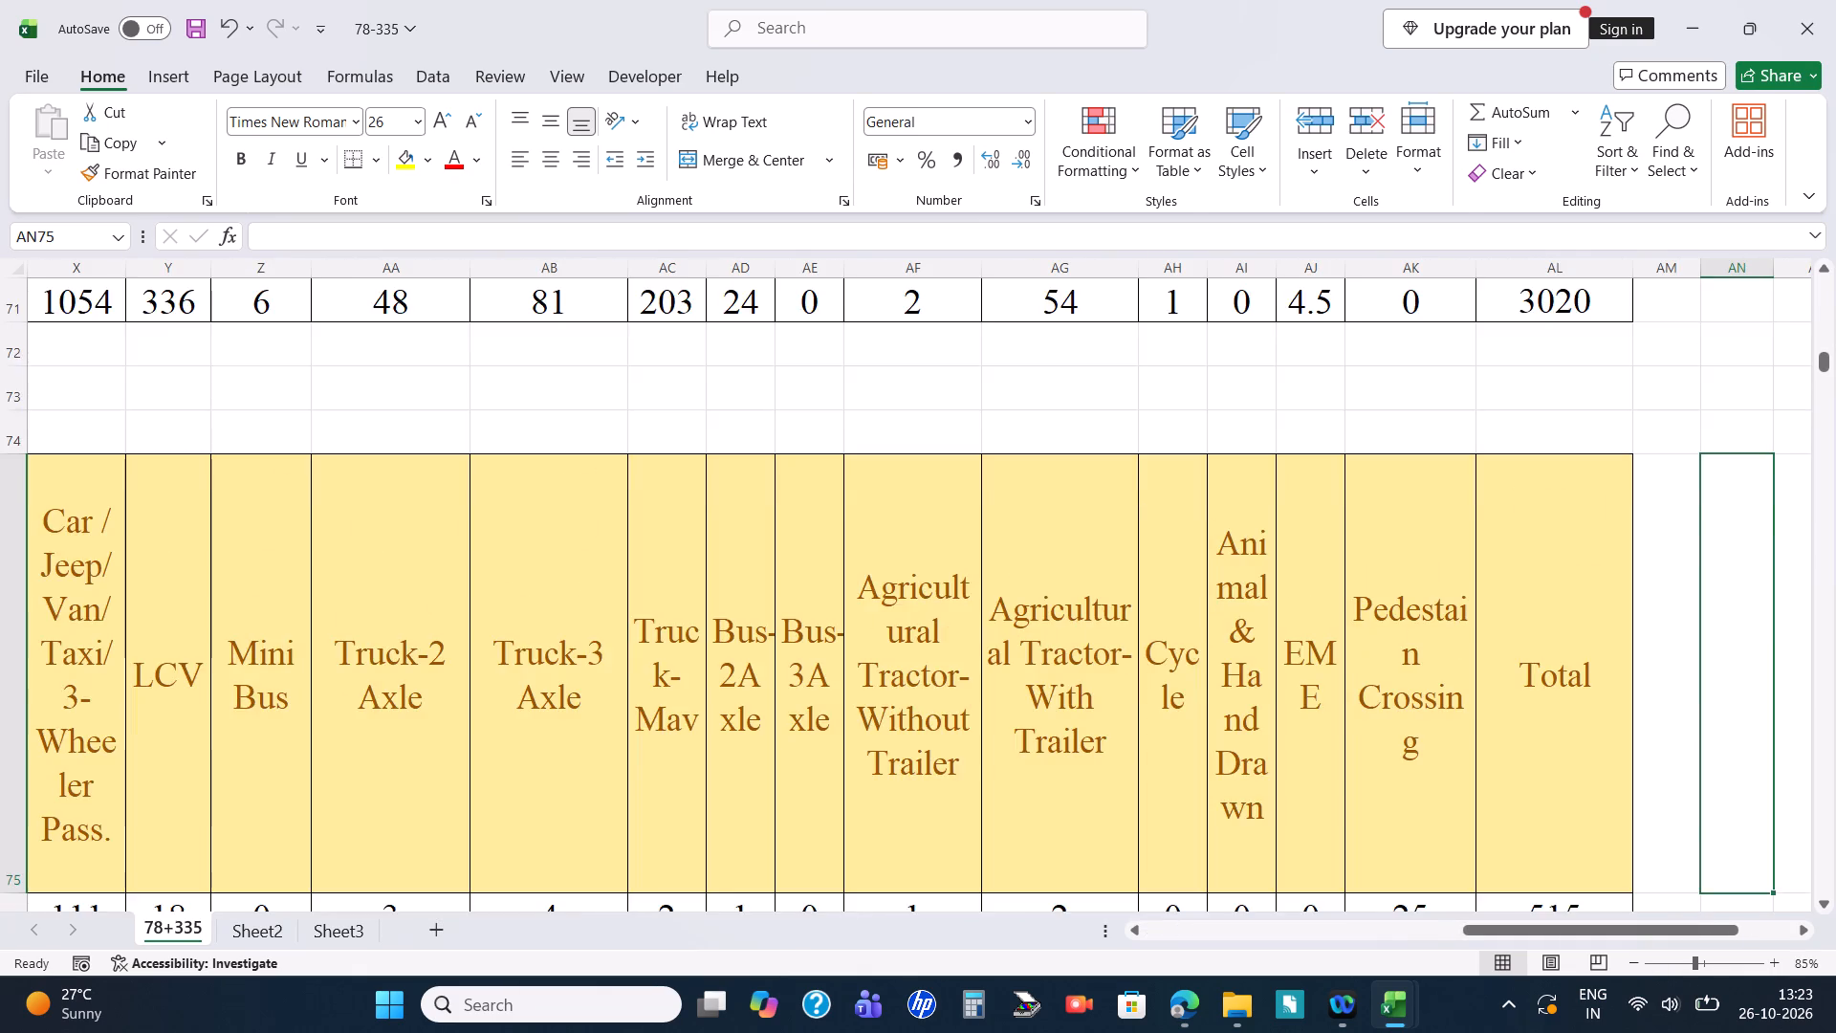
scroll(1517, 785, "up", 14)
scroll(1519, 786, "down", 5)
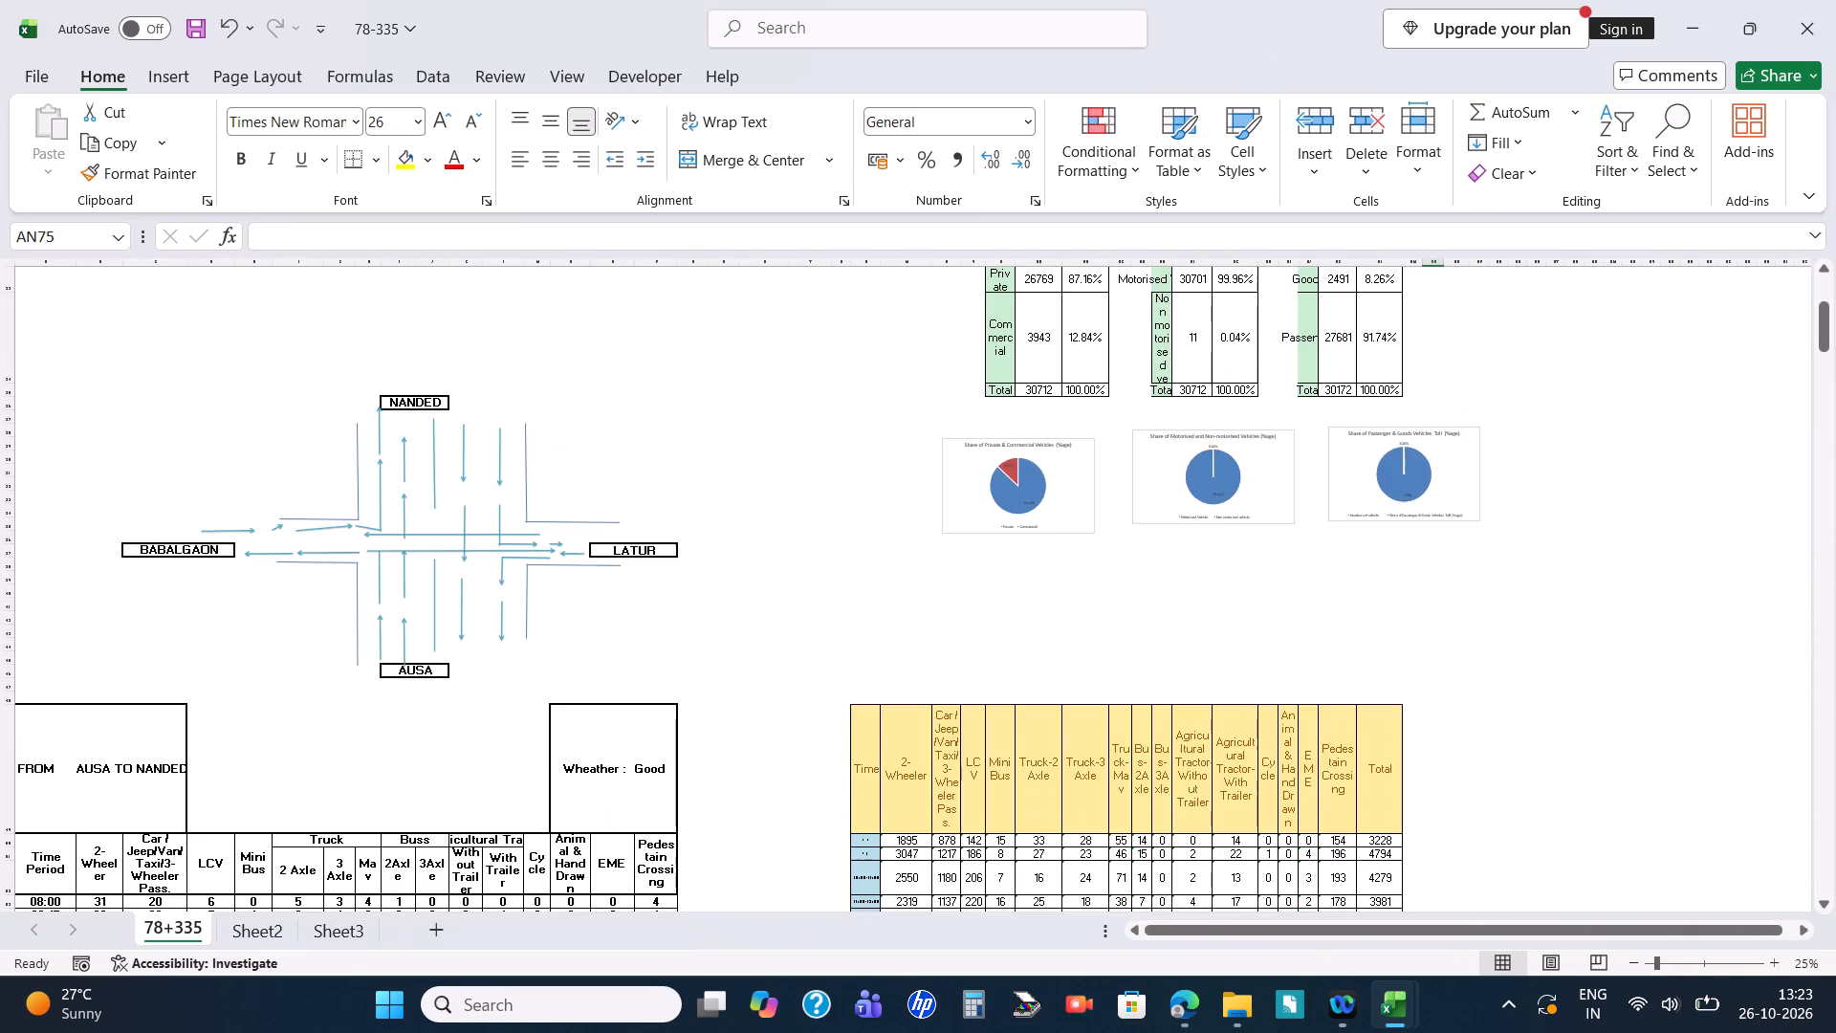
scroll(1513, 786, "down", 3)
scroll(1387, 687, "down", 6)
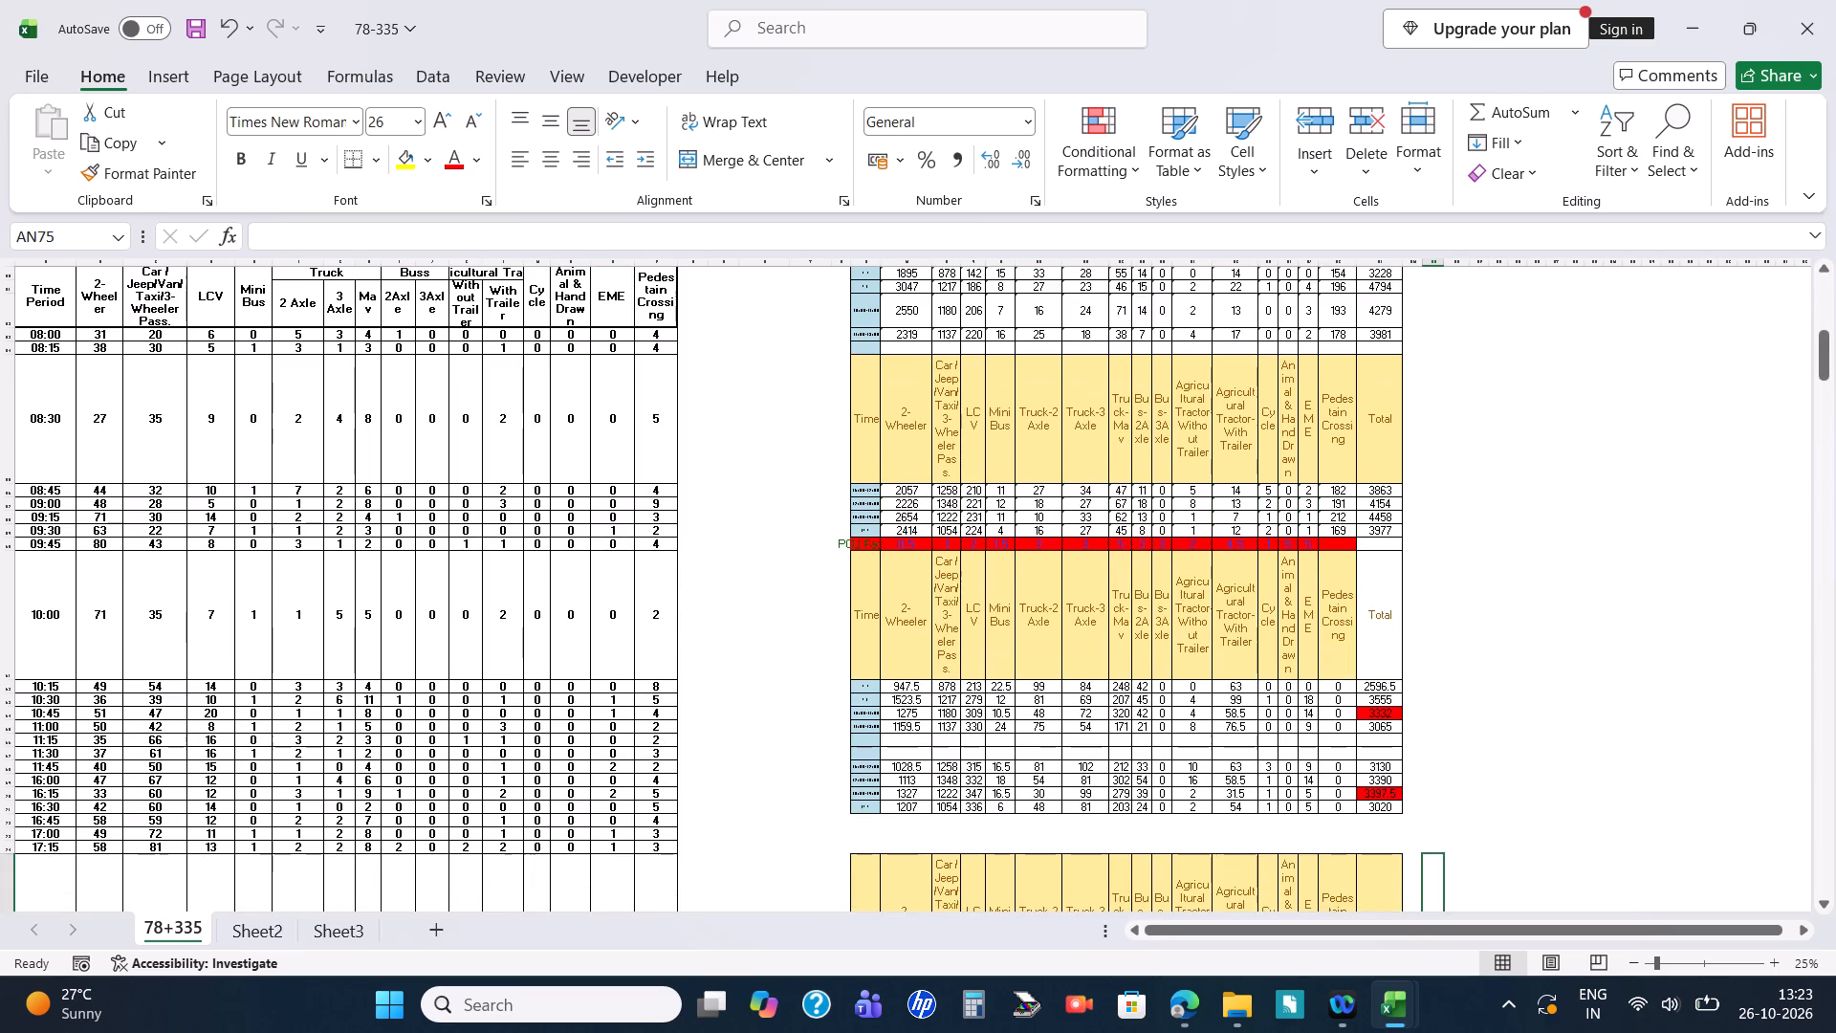
scroll(1478, 738, "up", 2, "ctrl")
scroll(1480, 739, "down", 2)
left_click_drag(1622, 924, 1700, 927)
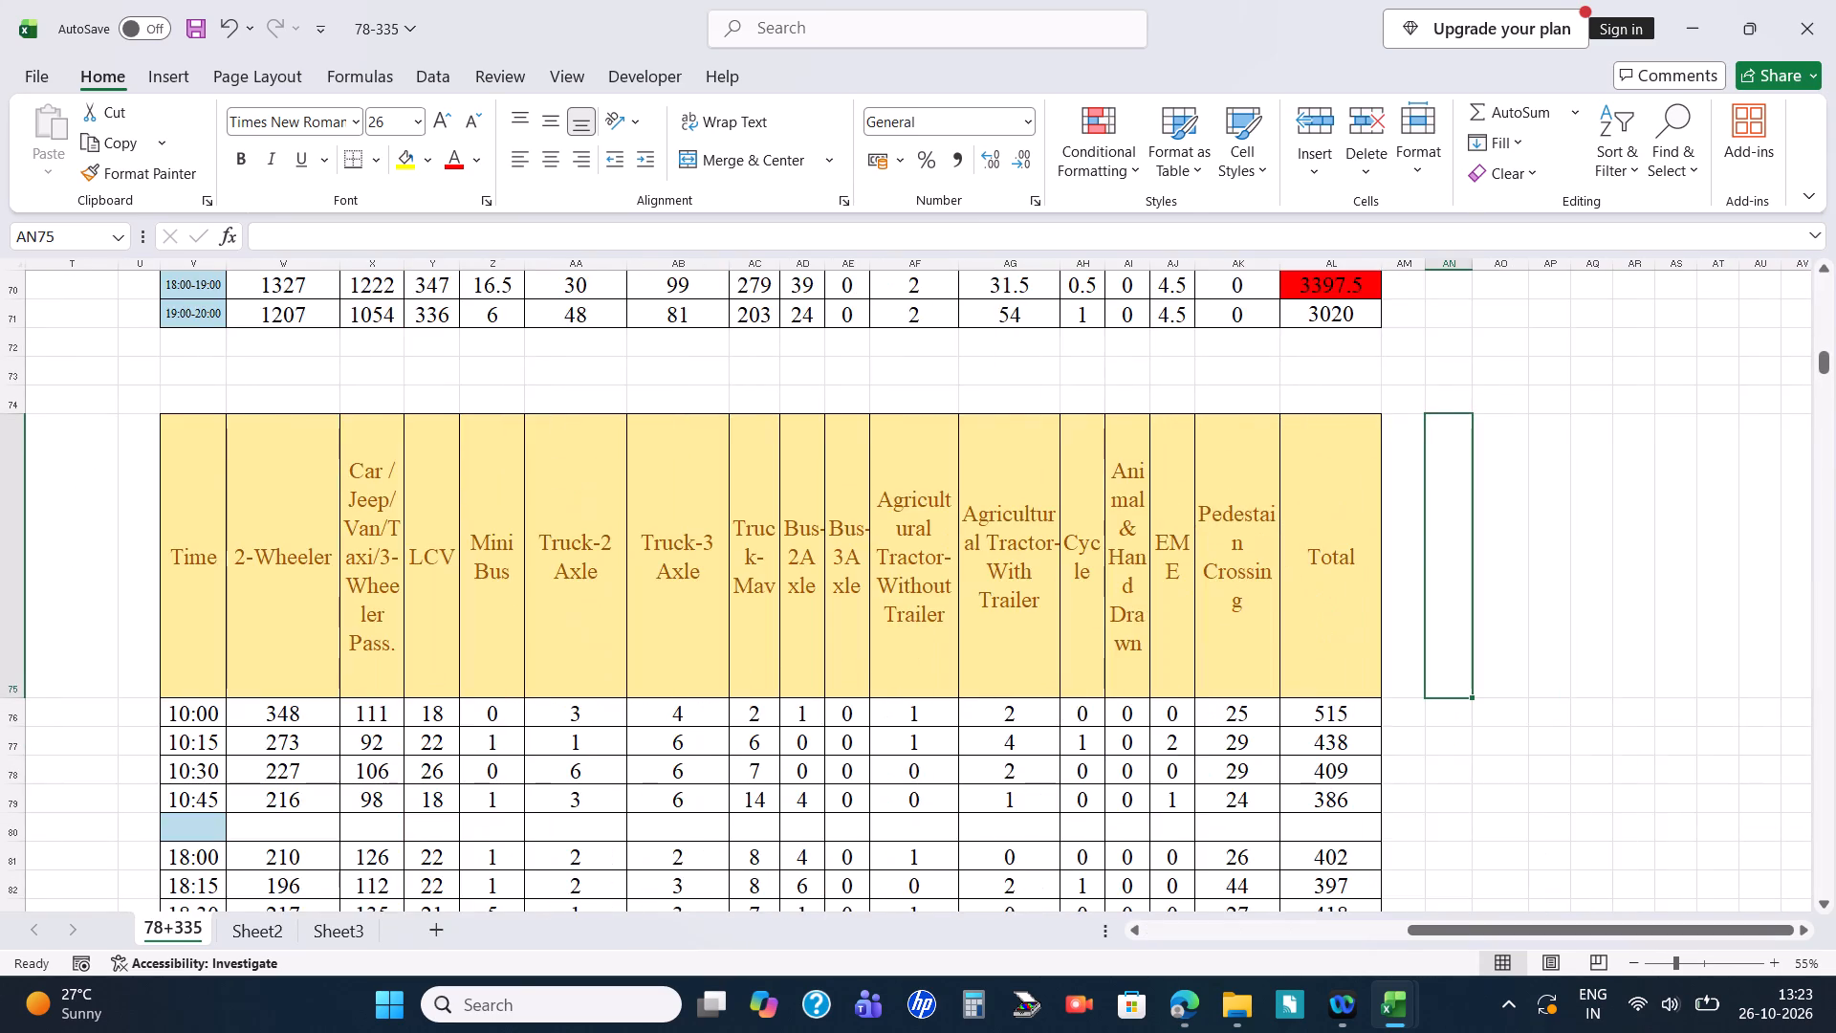
scroll(1530, 846, "down", 6)
scroll(1480, 801, "up", 2)
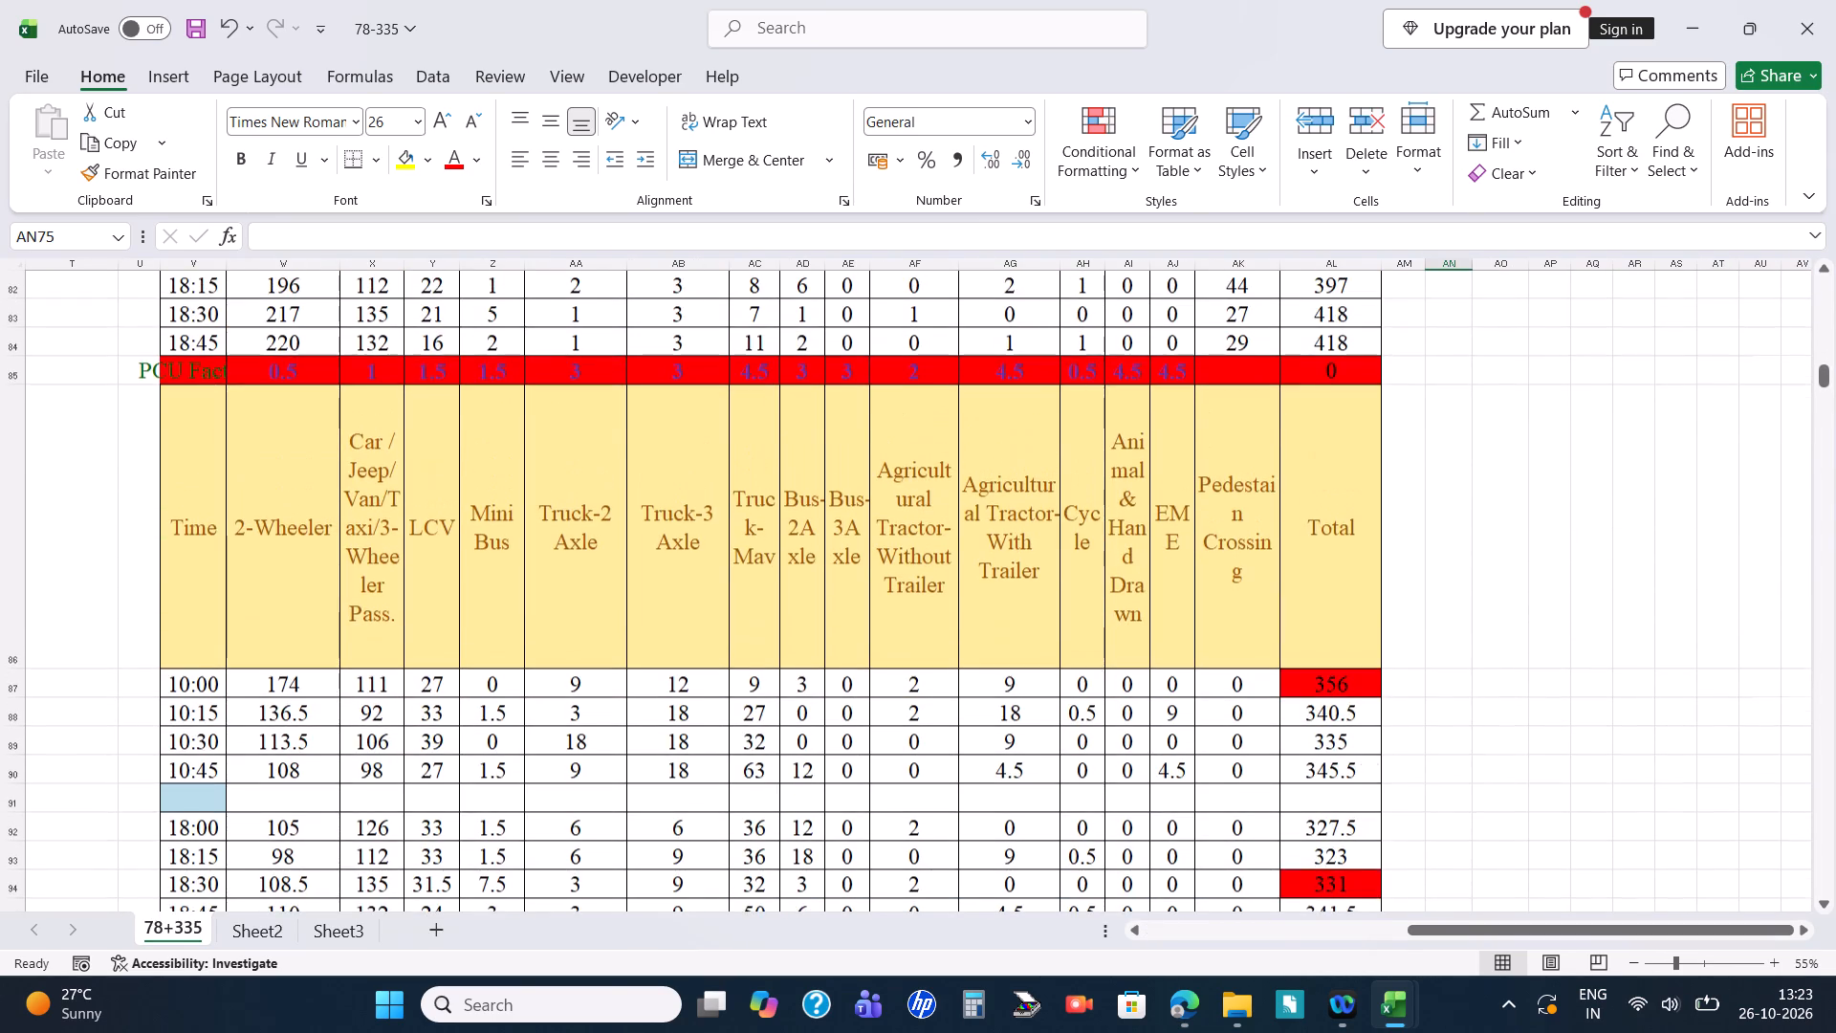
scroll(1369, 770, "down", 1, "ctrl")
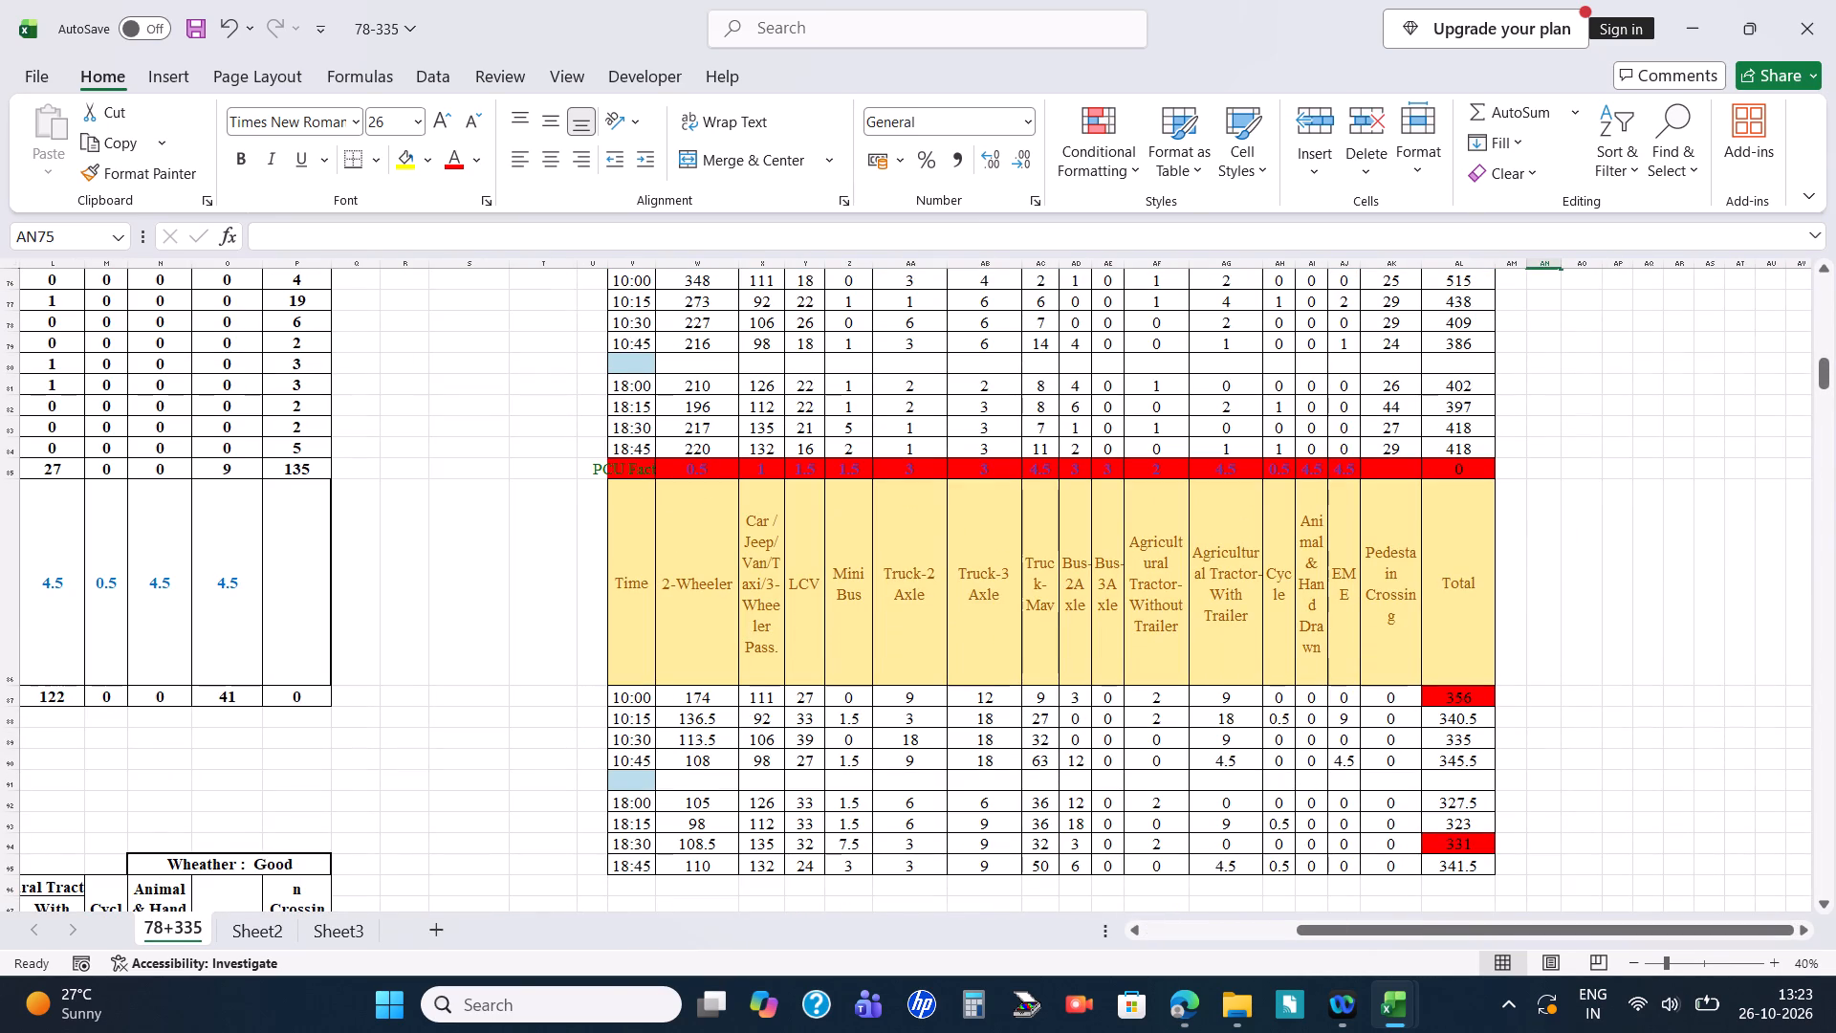
scroll(1395, 736, "up", 5)
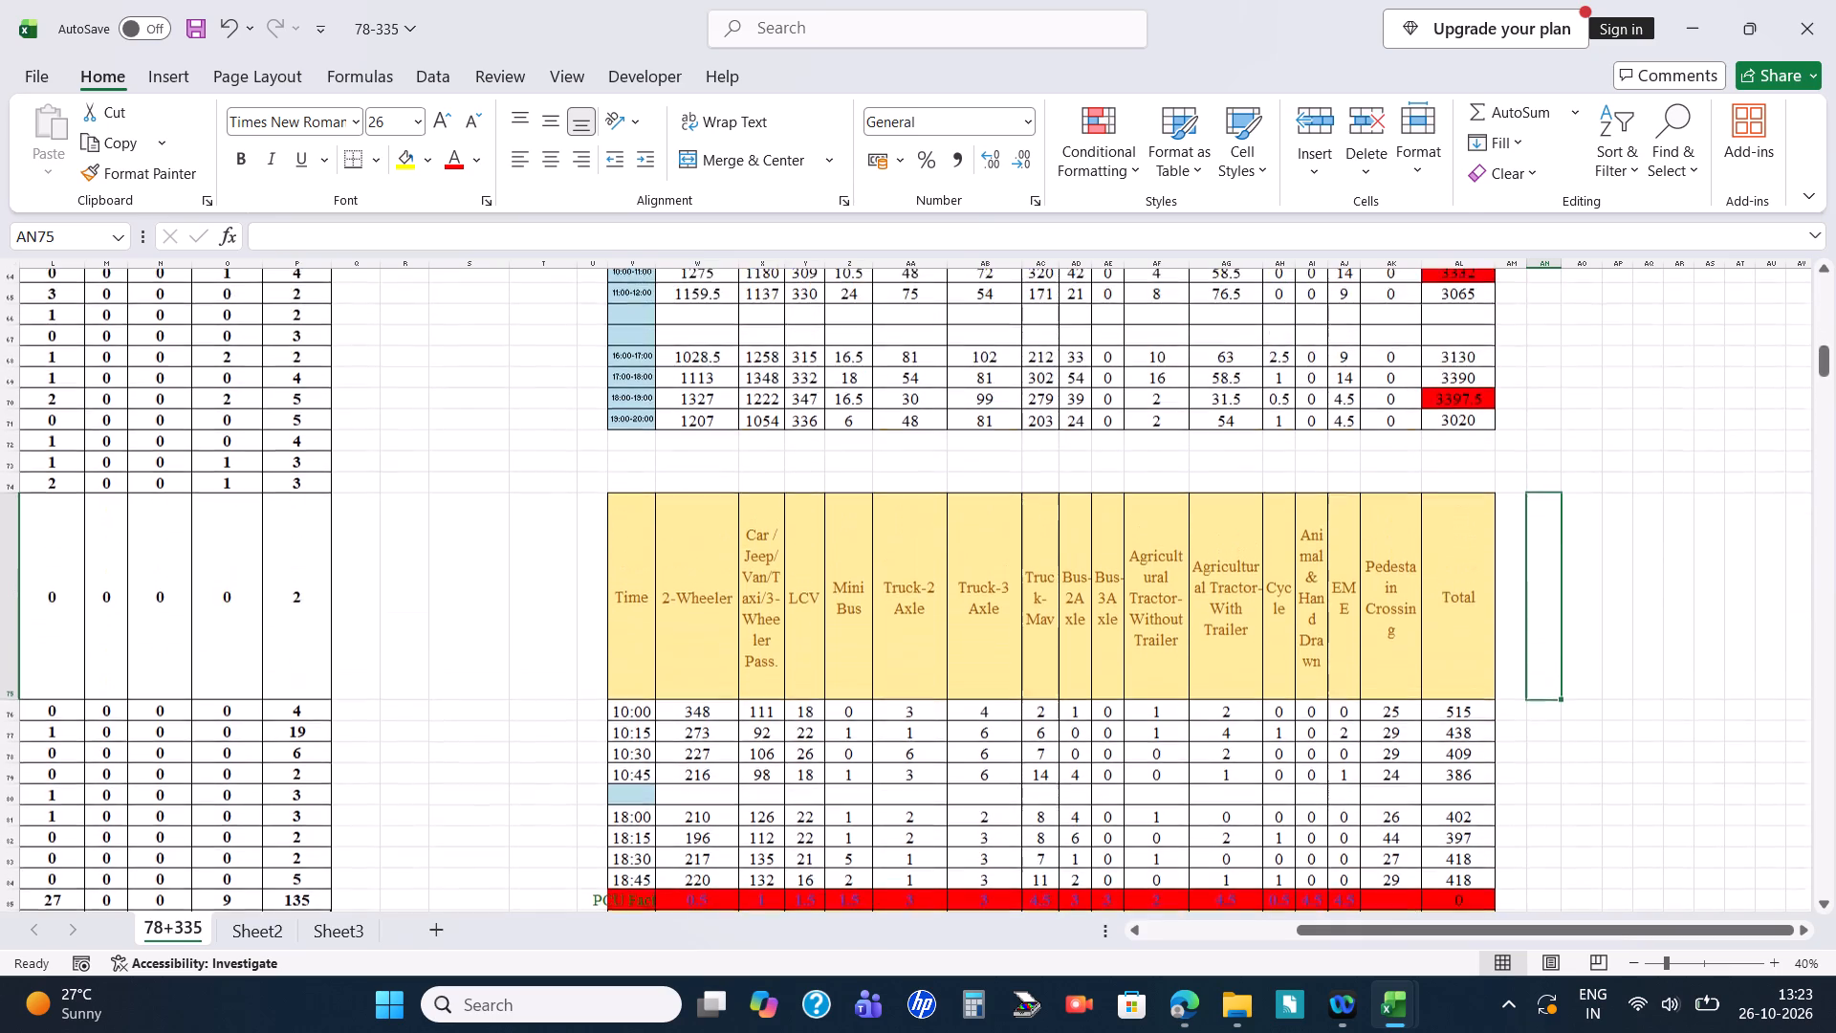
scroll(1395, 736, "up", 1)
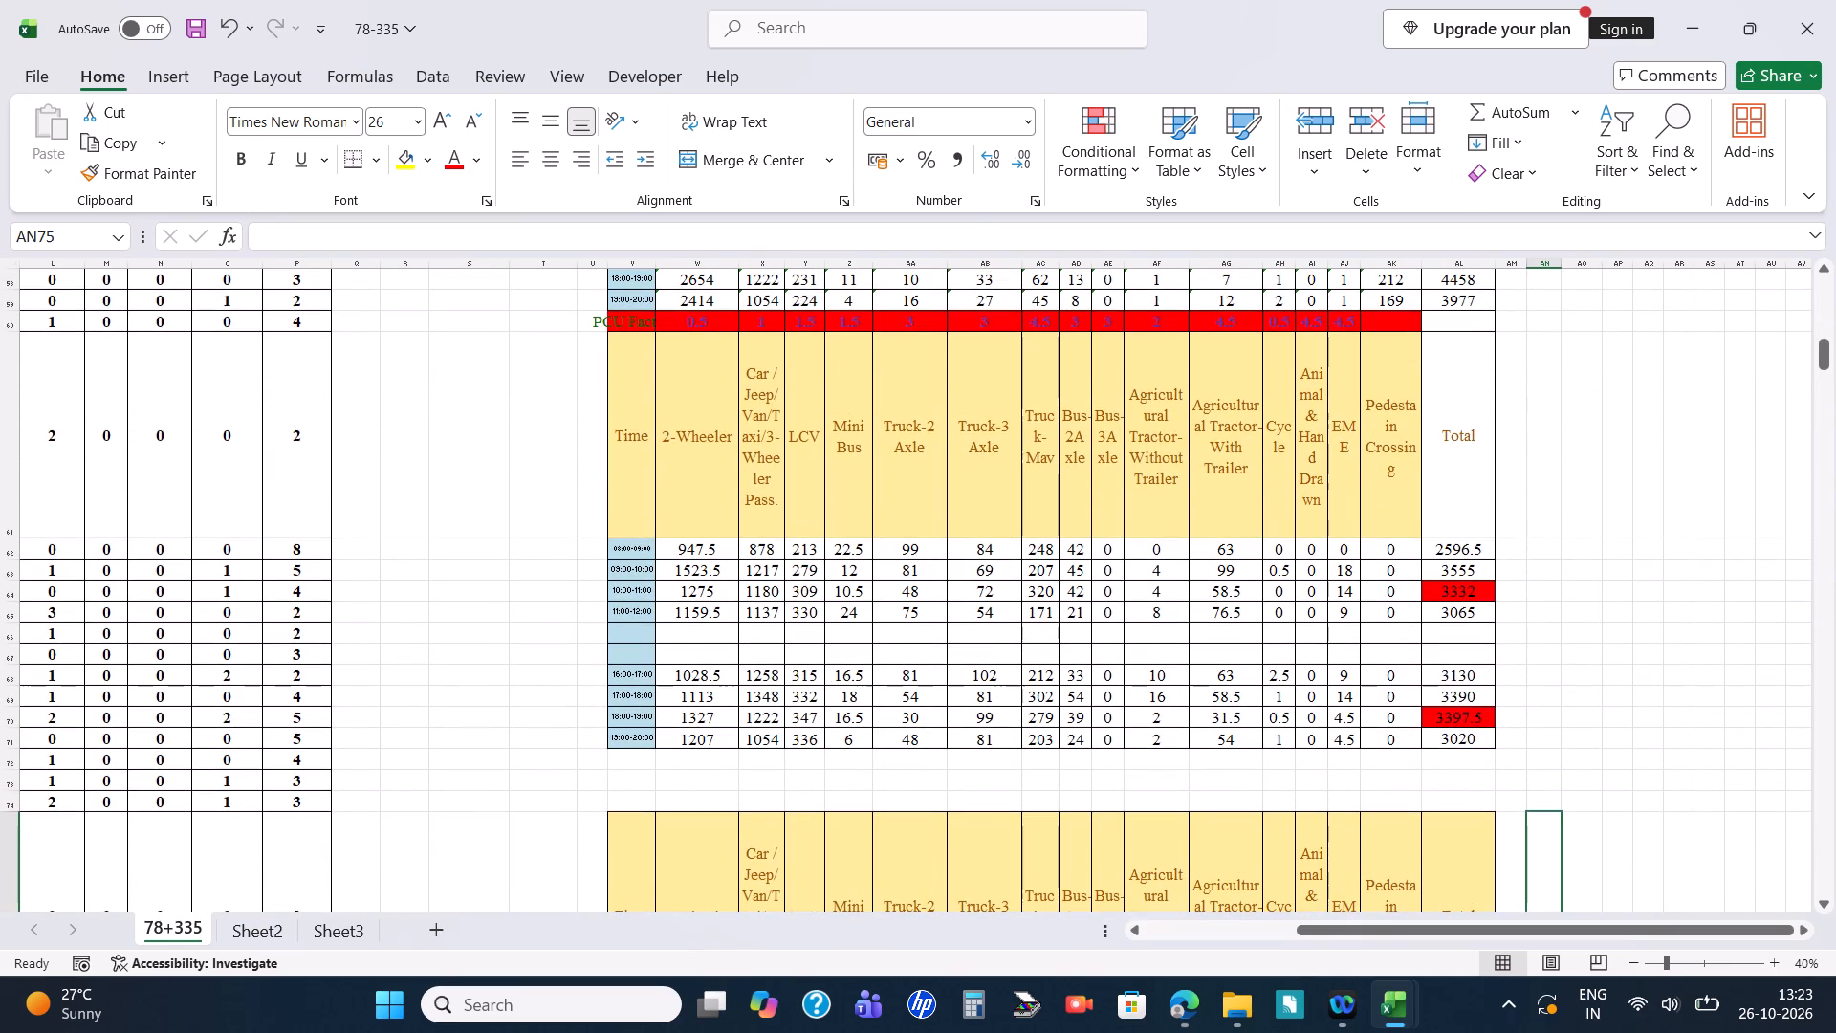
Change the fill of the 10:00-11:00 PCU total in AL64 to white.
left_click(1459, 597)
left_click(430, 164)
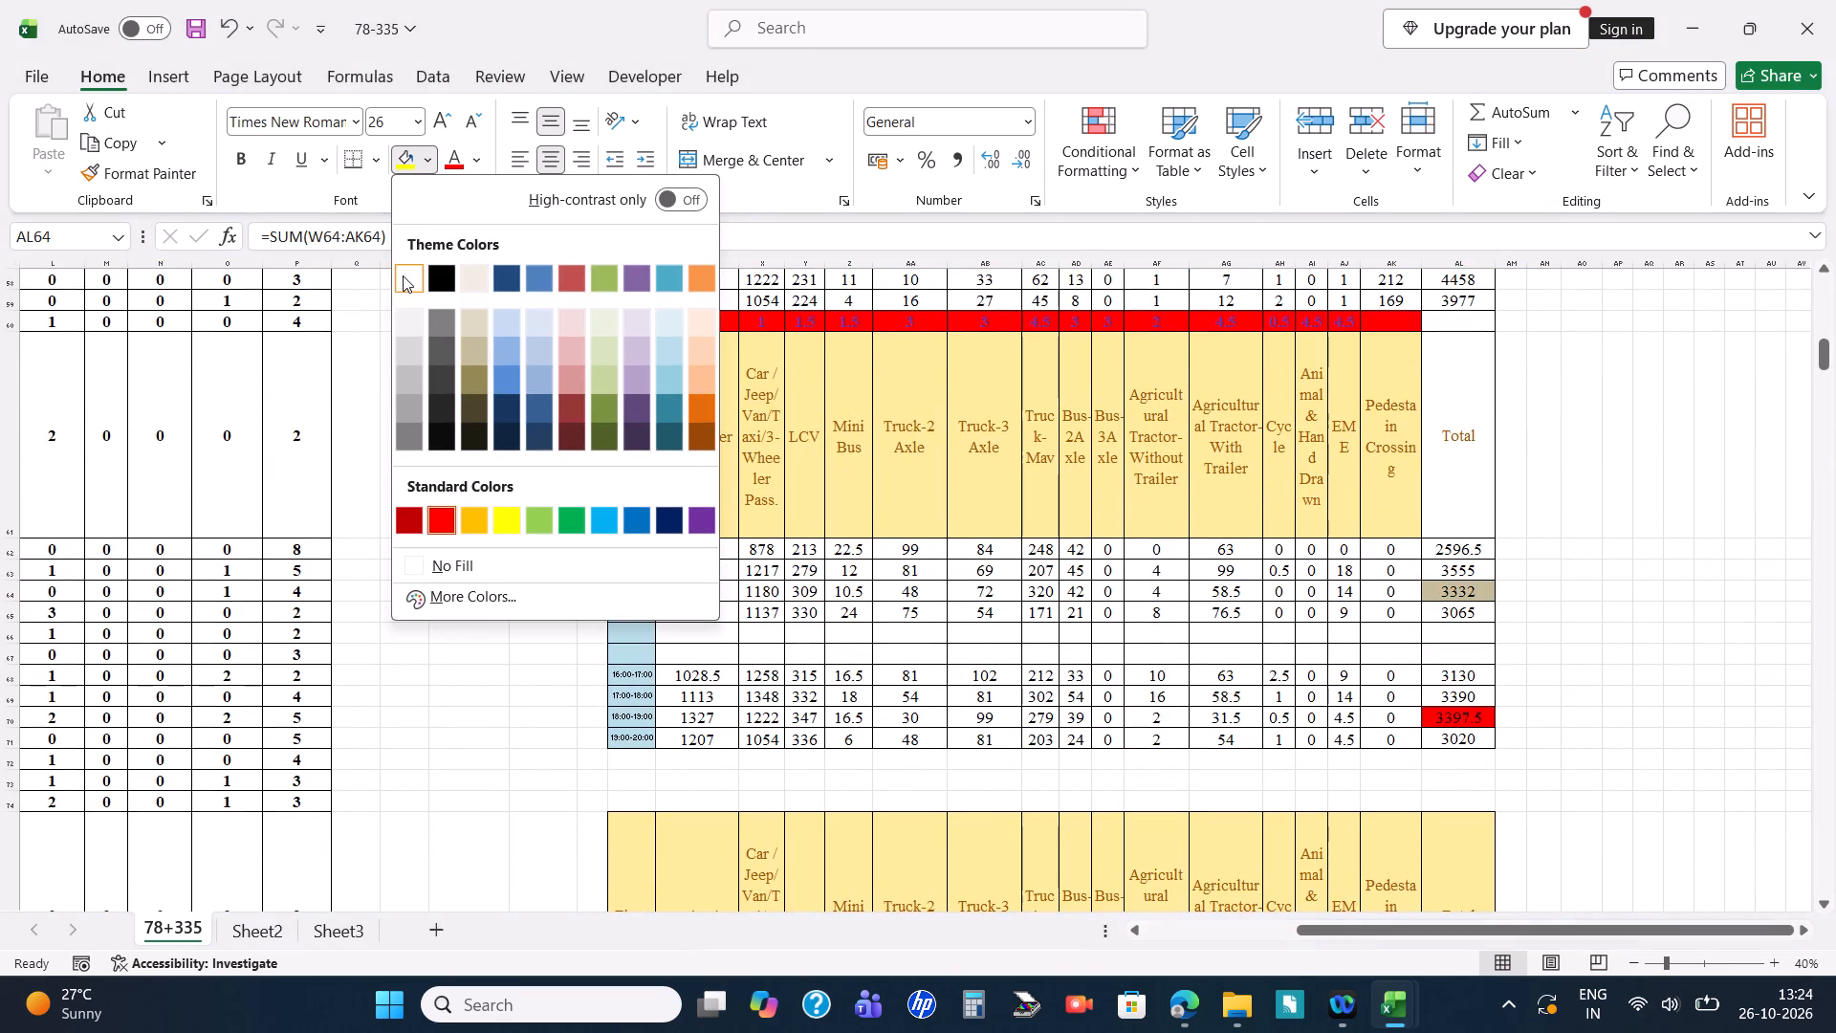
left_click(403, 275)
Reduce the 18:00-19:00 PCU total in AL70 to display no decimal places.
left_click(1474, 720)
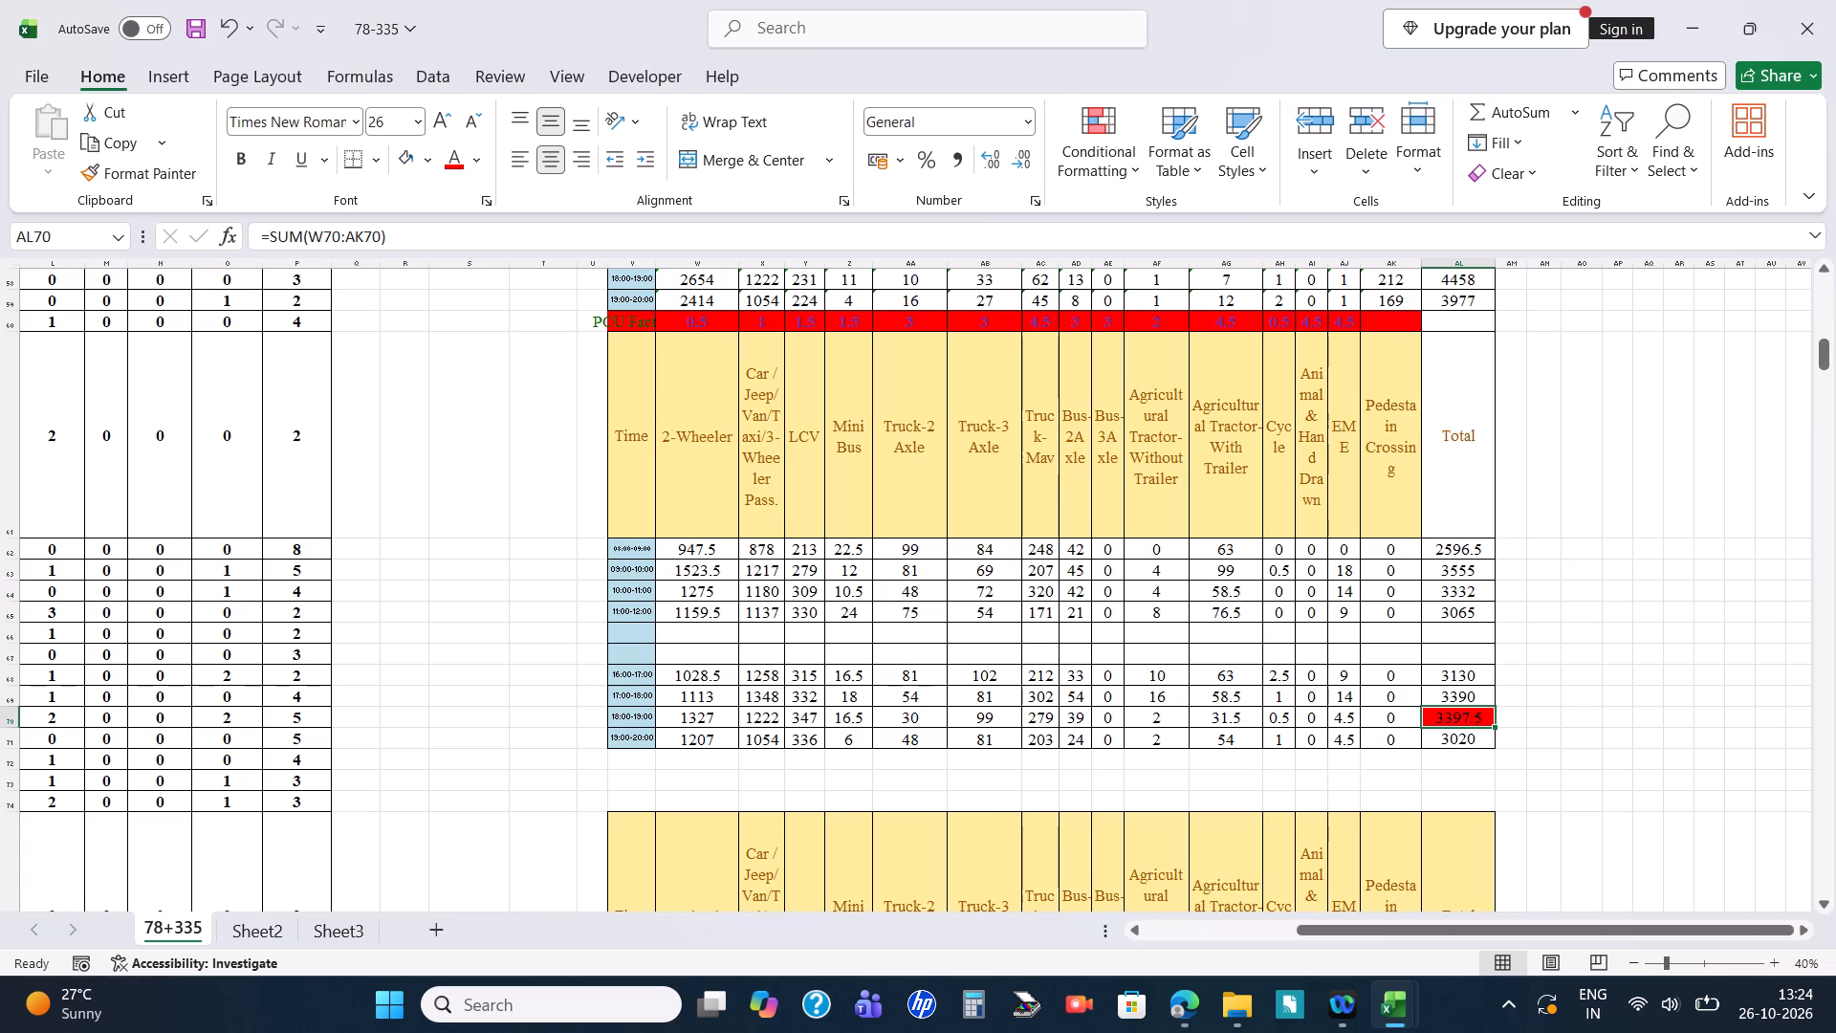
left_click(1545, 541)
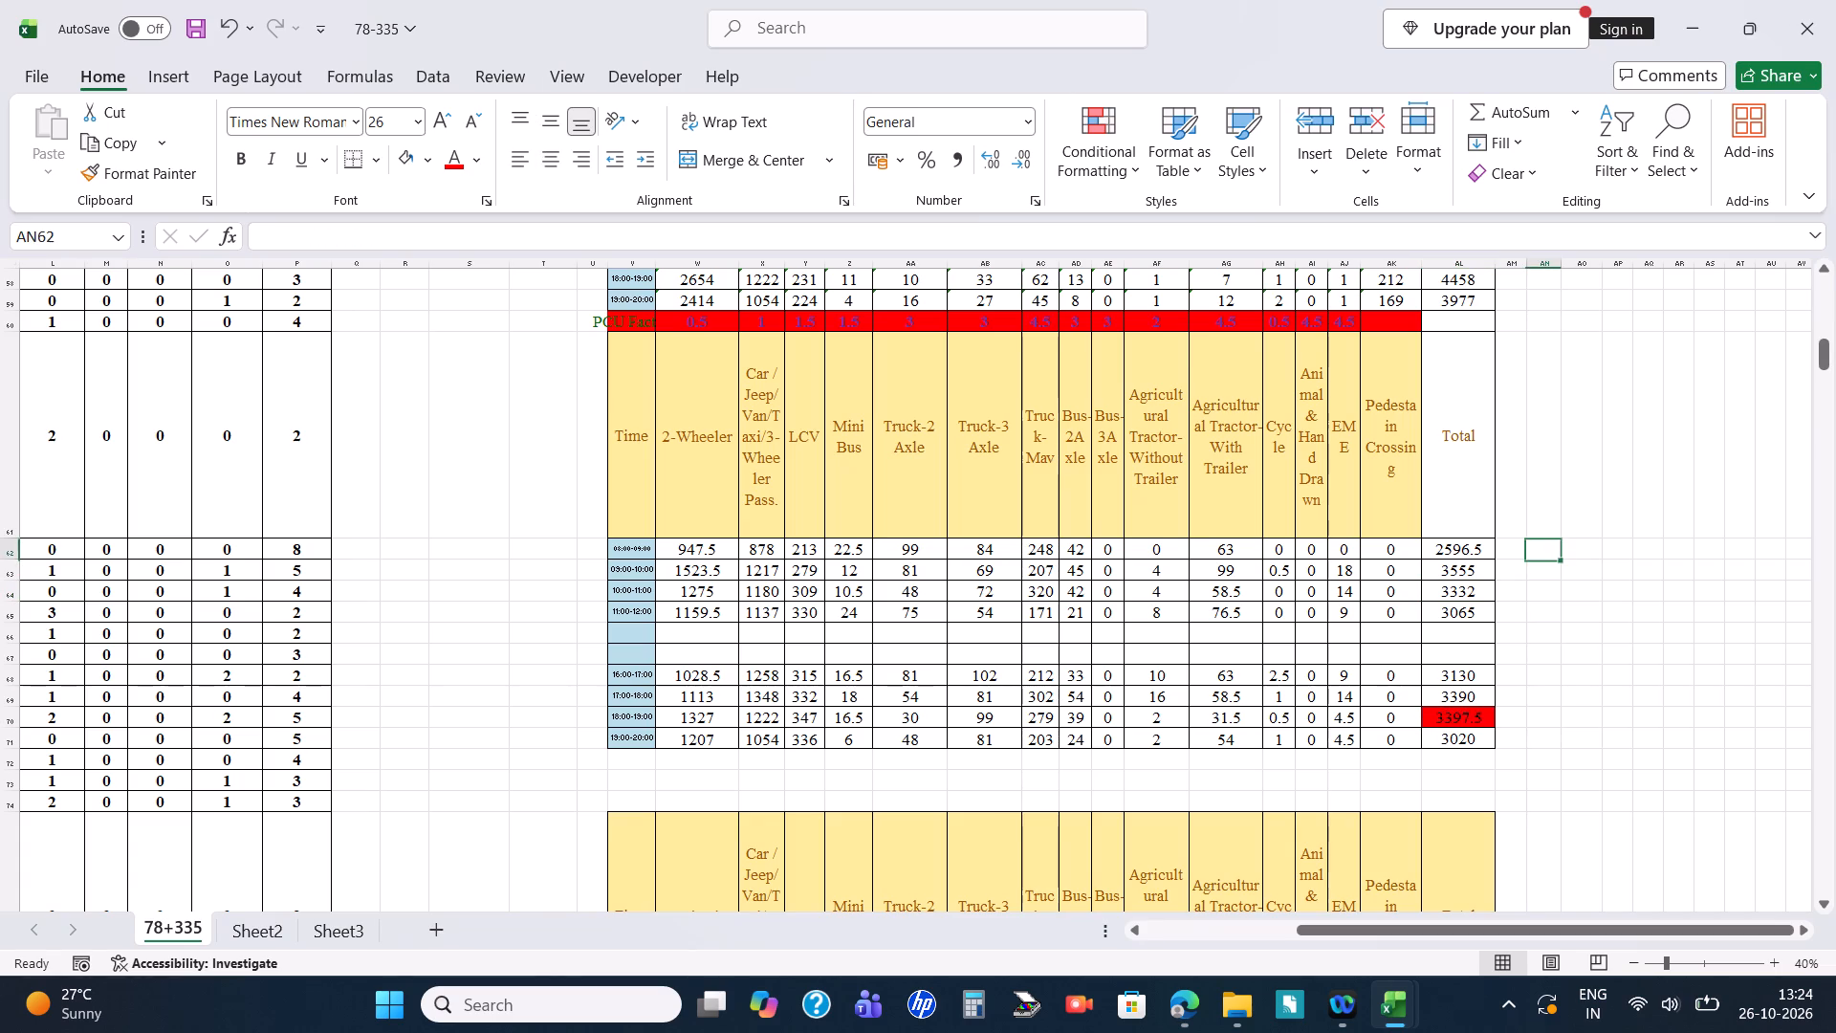
left_click(1025, 159)
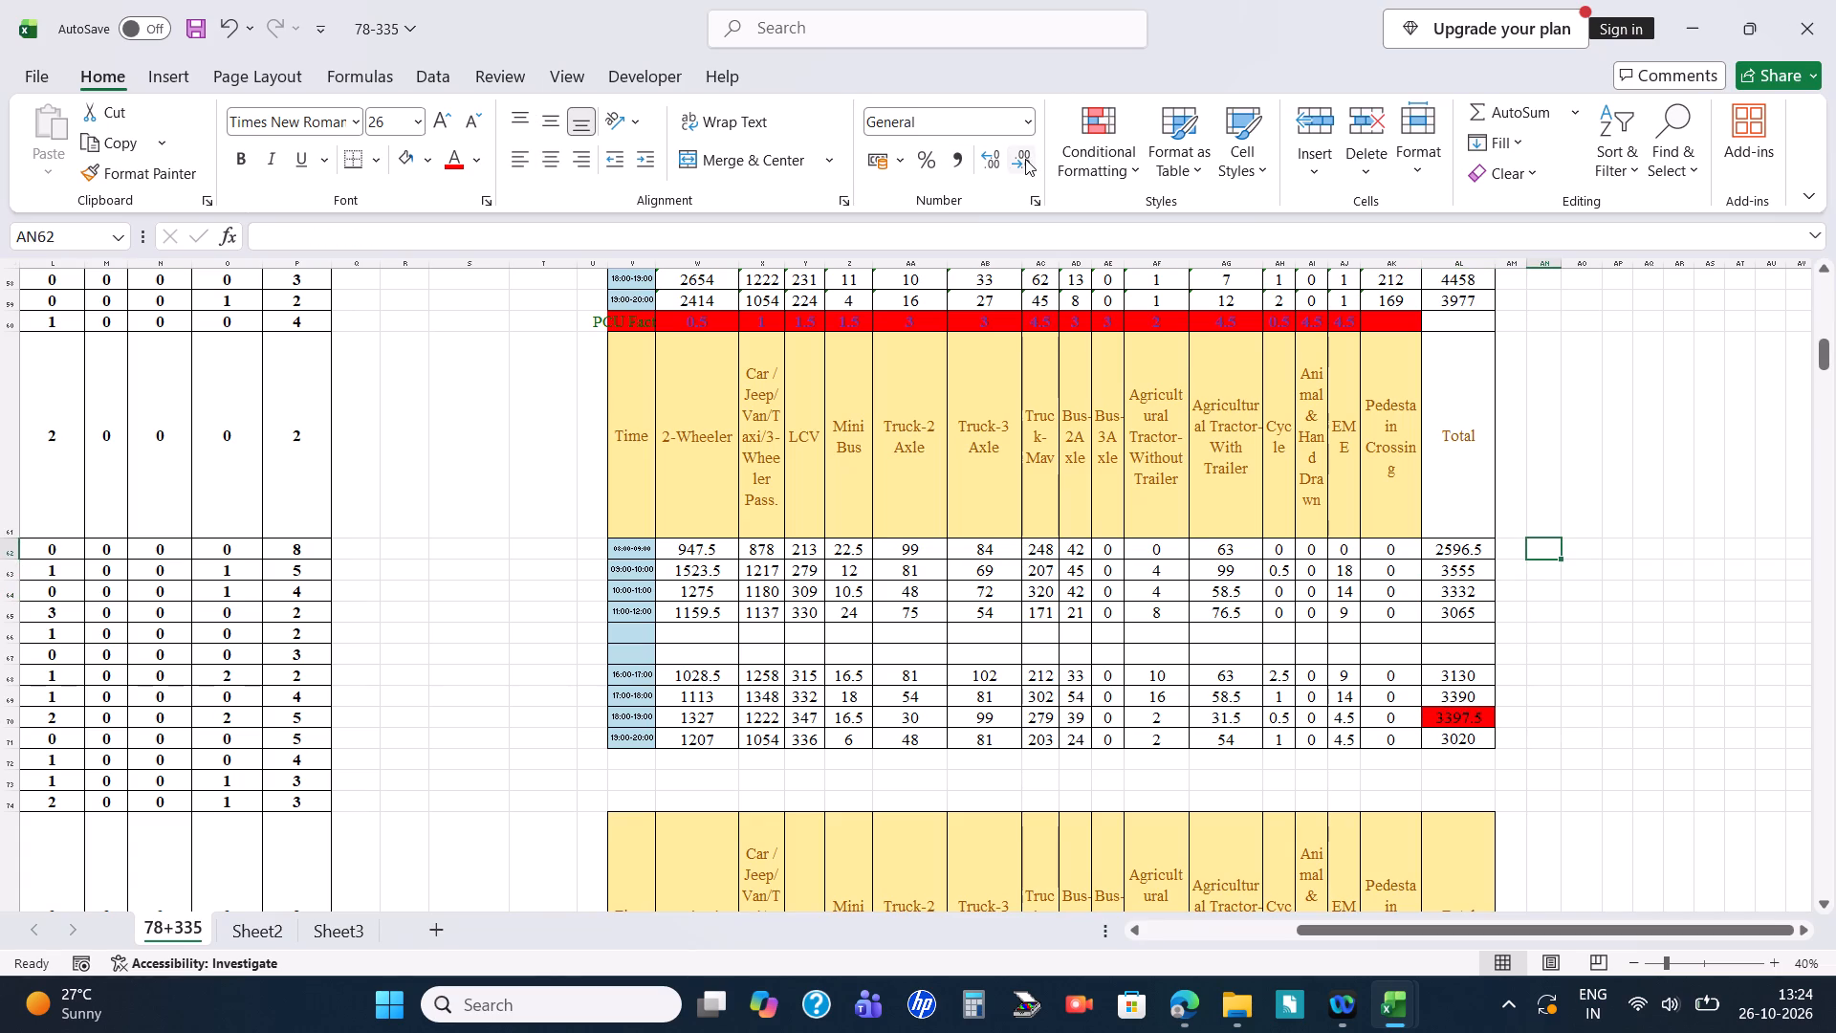
left_click(990, 160)
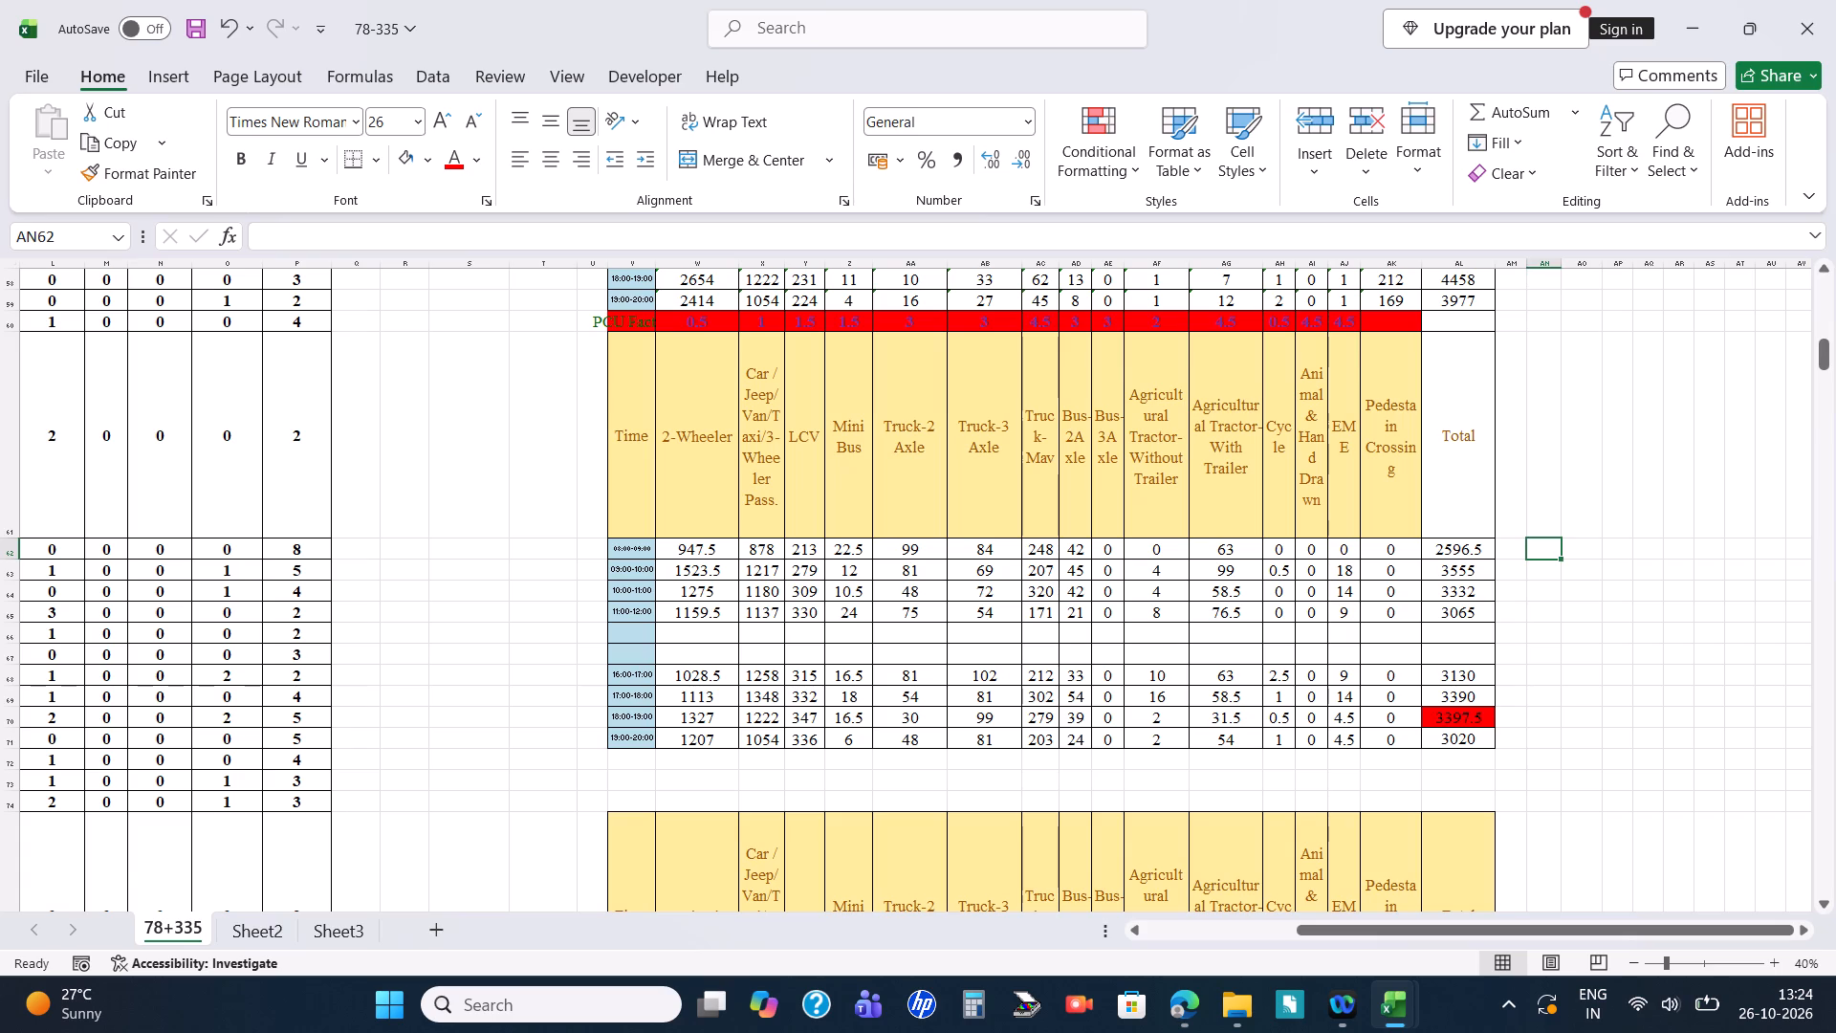
left_click(1443, 727)
left_click(1010, 162)
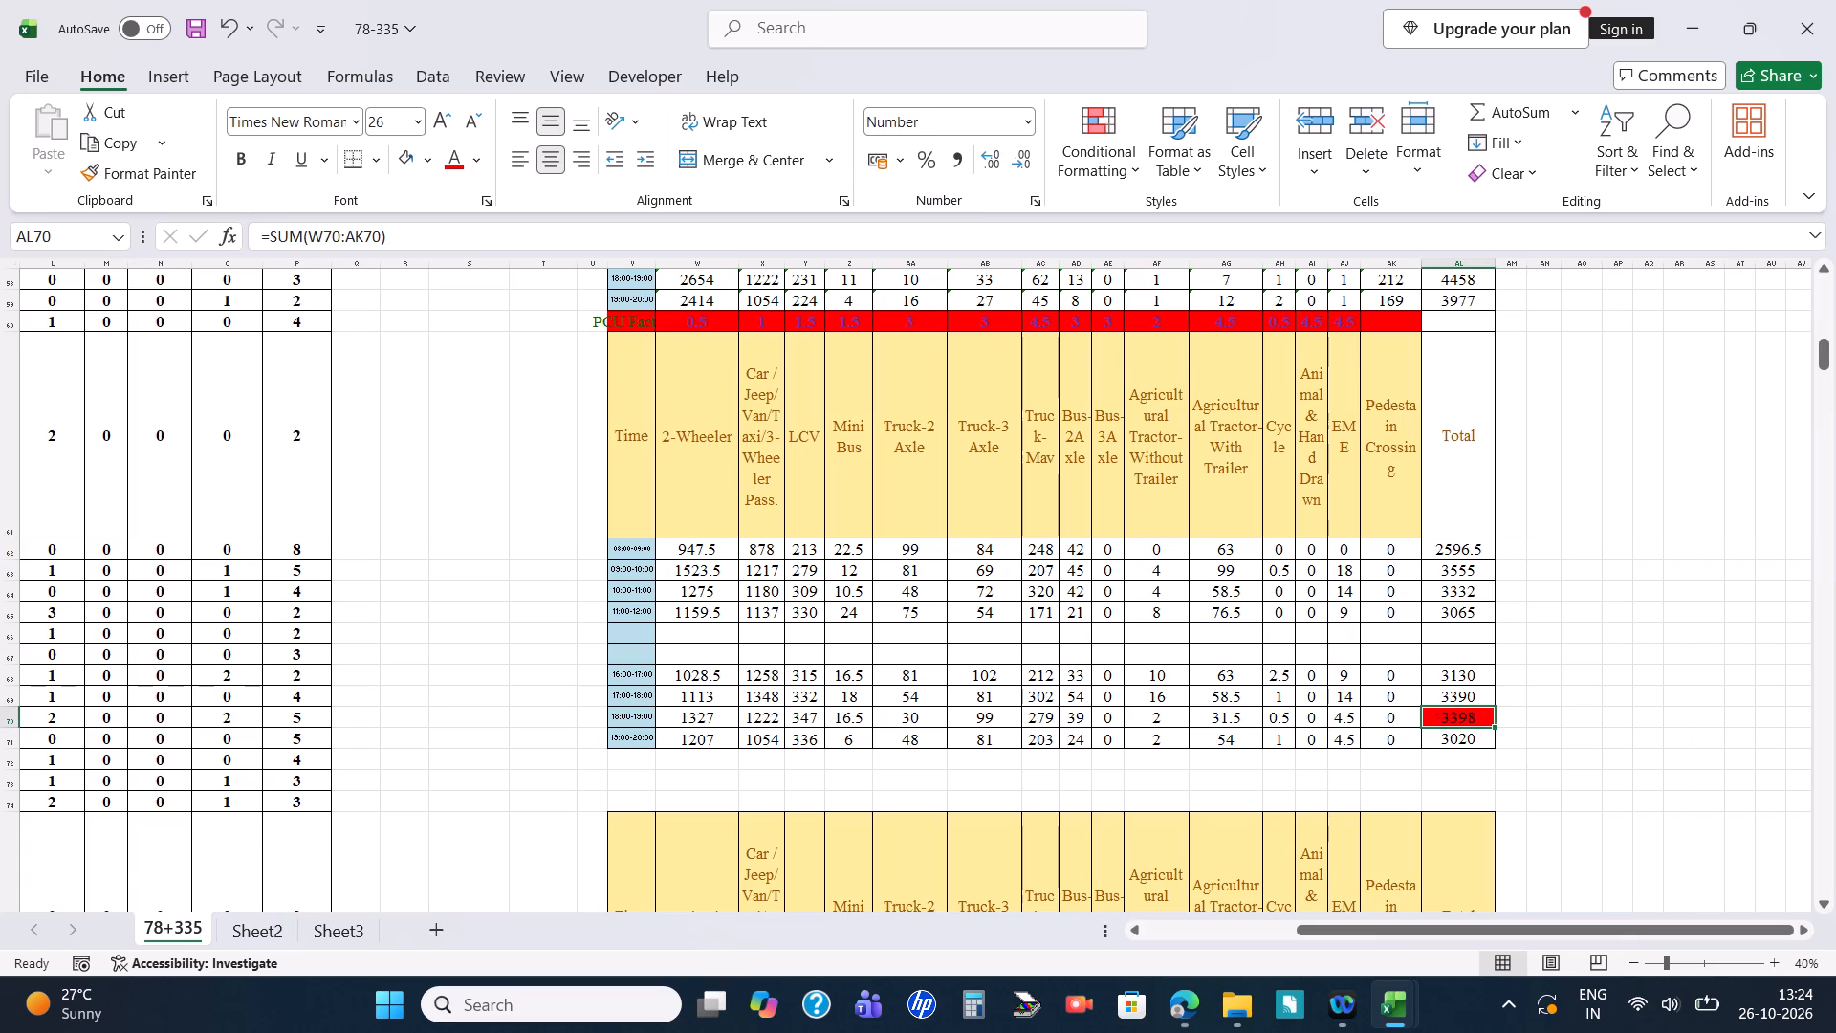
left_click(1752, 530)
Reduce the 08:00-09:00 PCU total in AL62 to display no decimal places.
left_click(1463, 540)
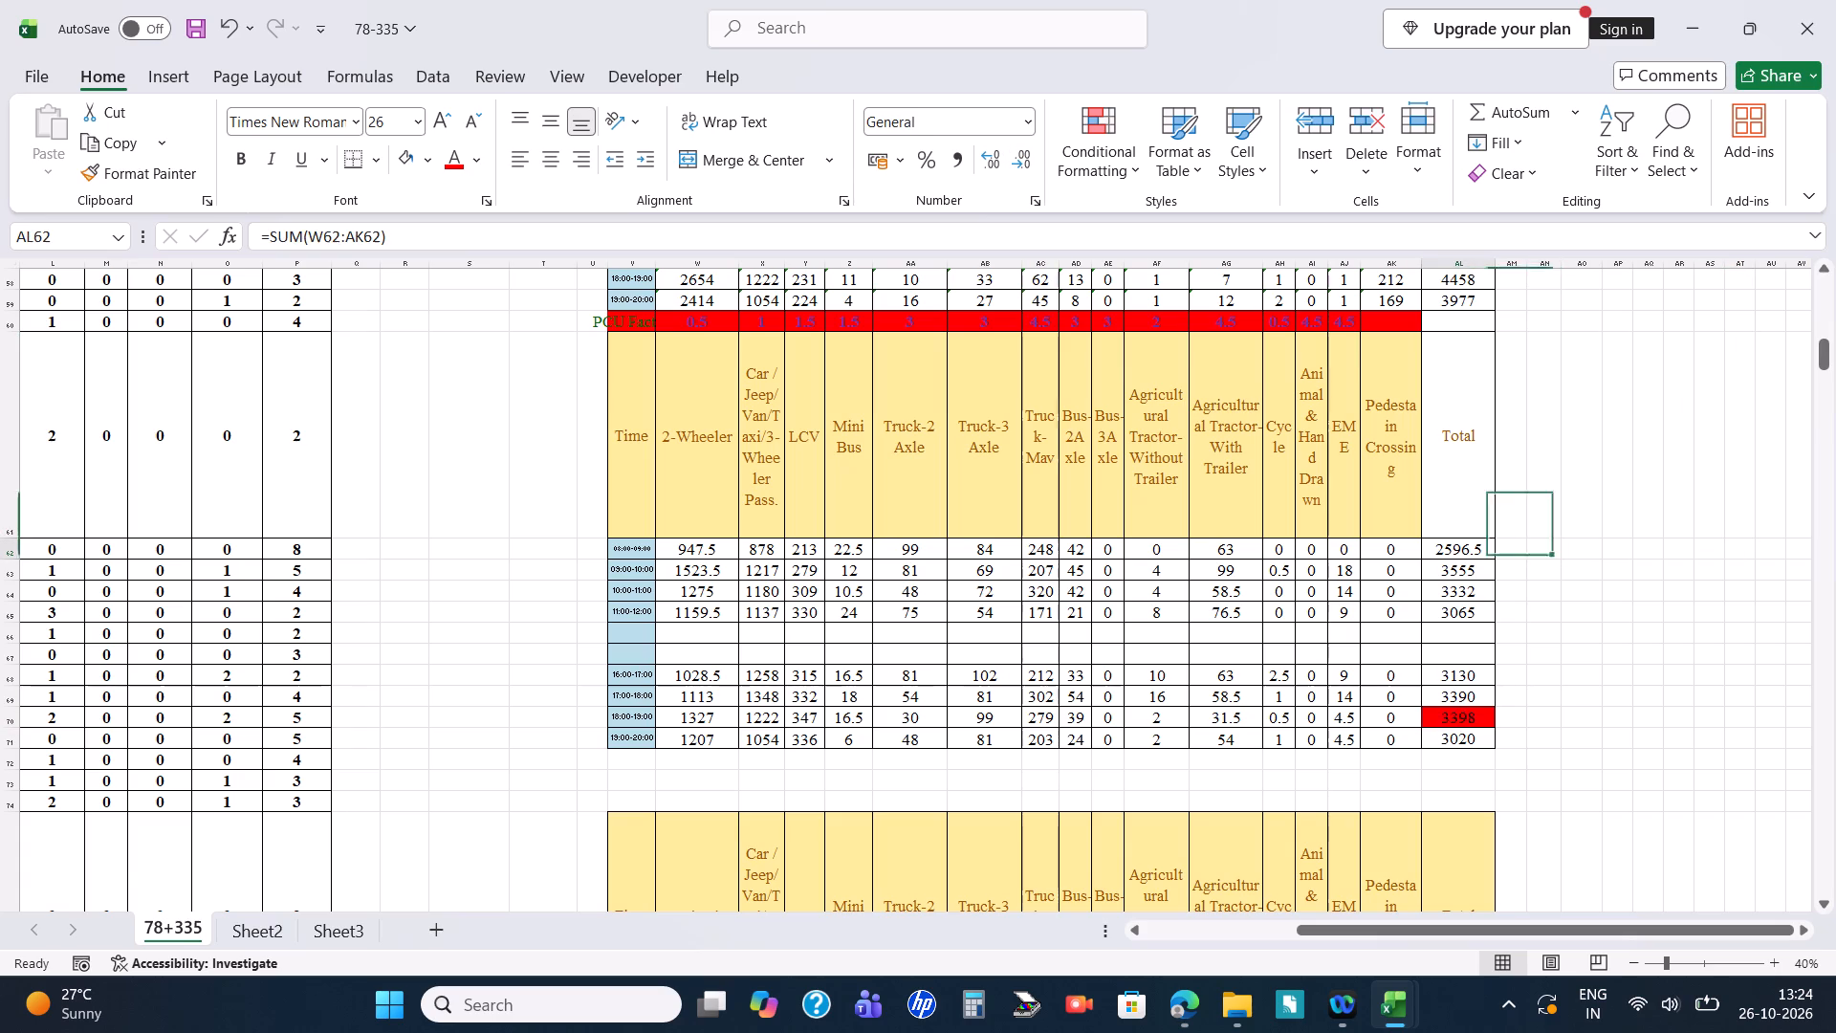
left_click(1014, 160)
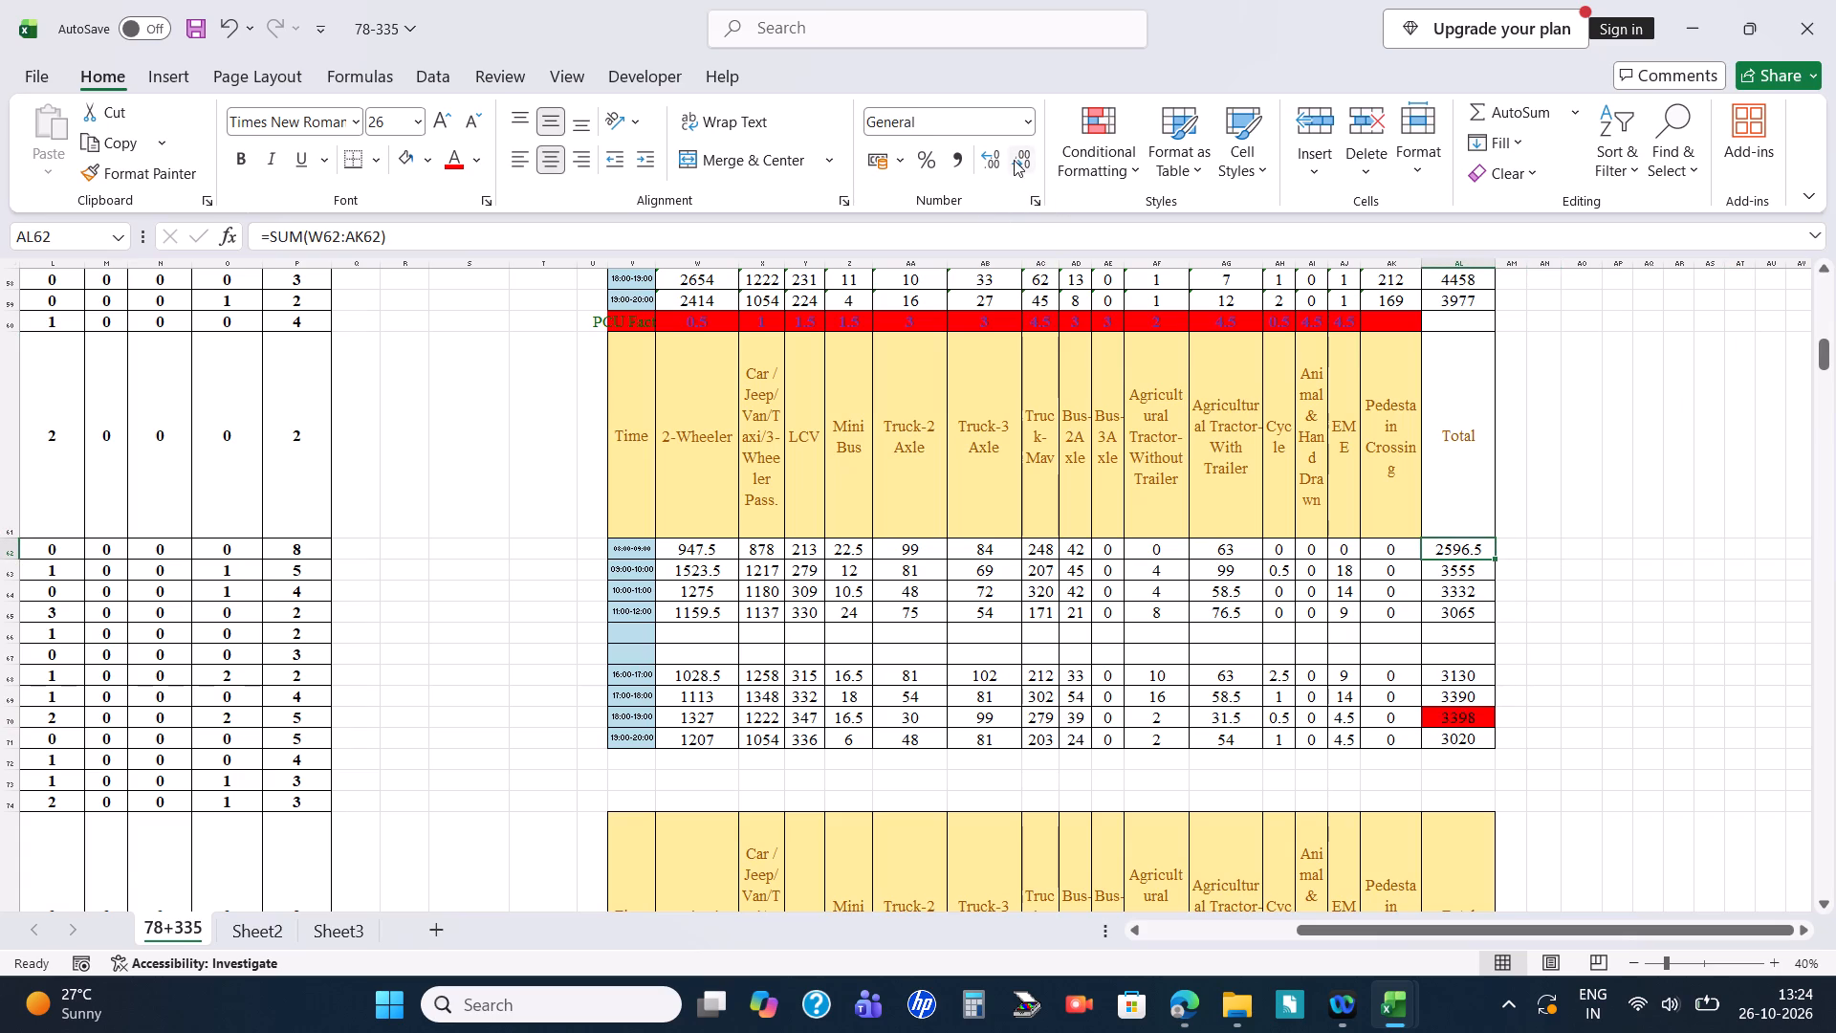
left_click(1542, 506)
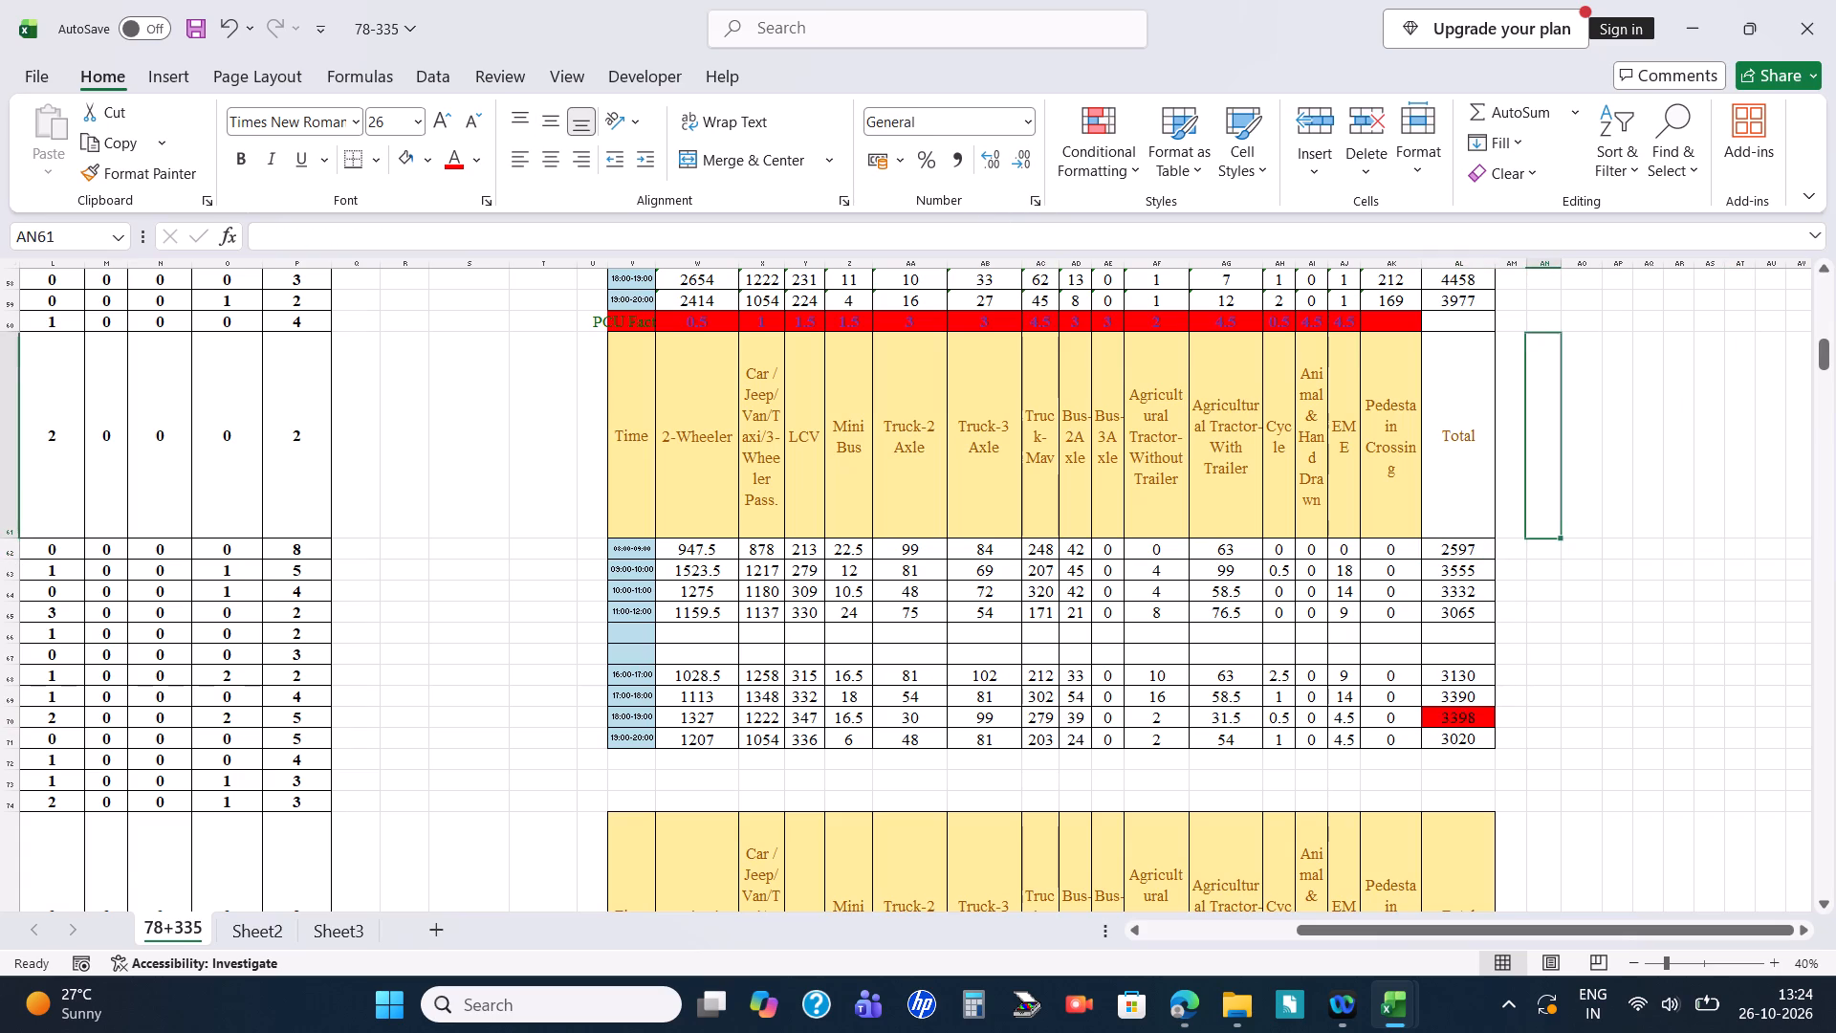
Fill the 09:00-10:00 PCU total in AL63 with red to mark the morning peak hour.
left_click(1468, 614)
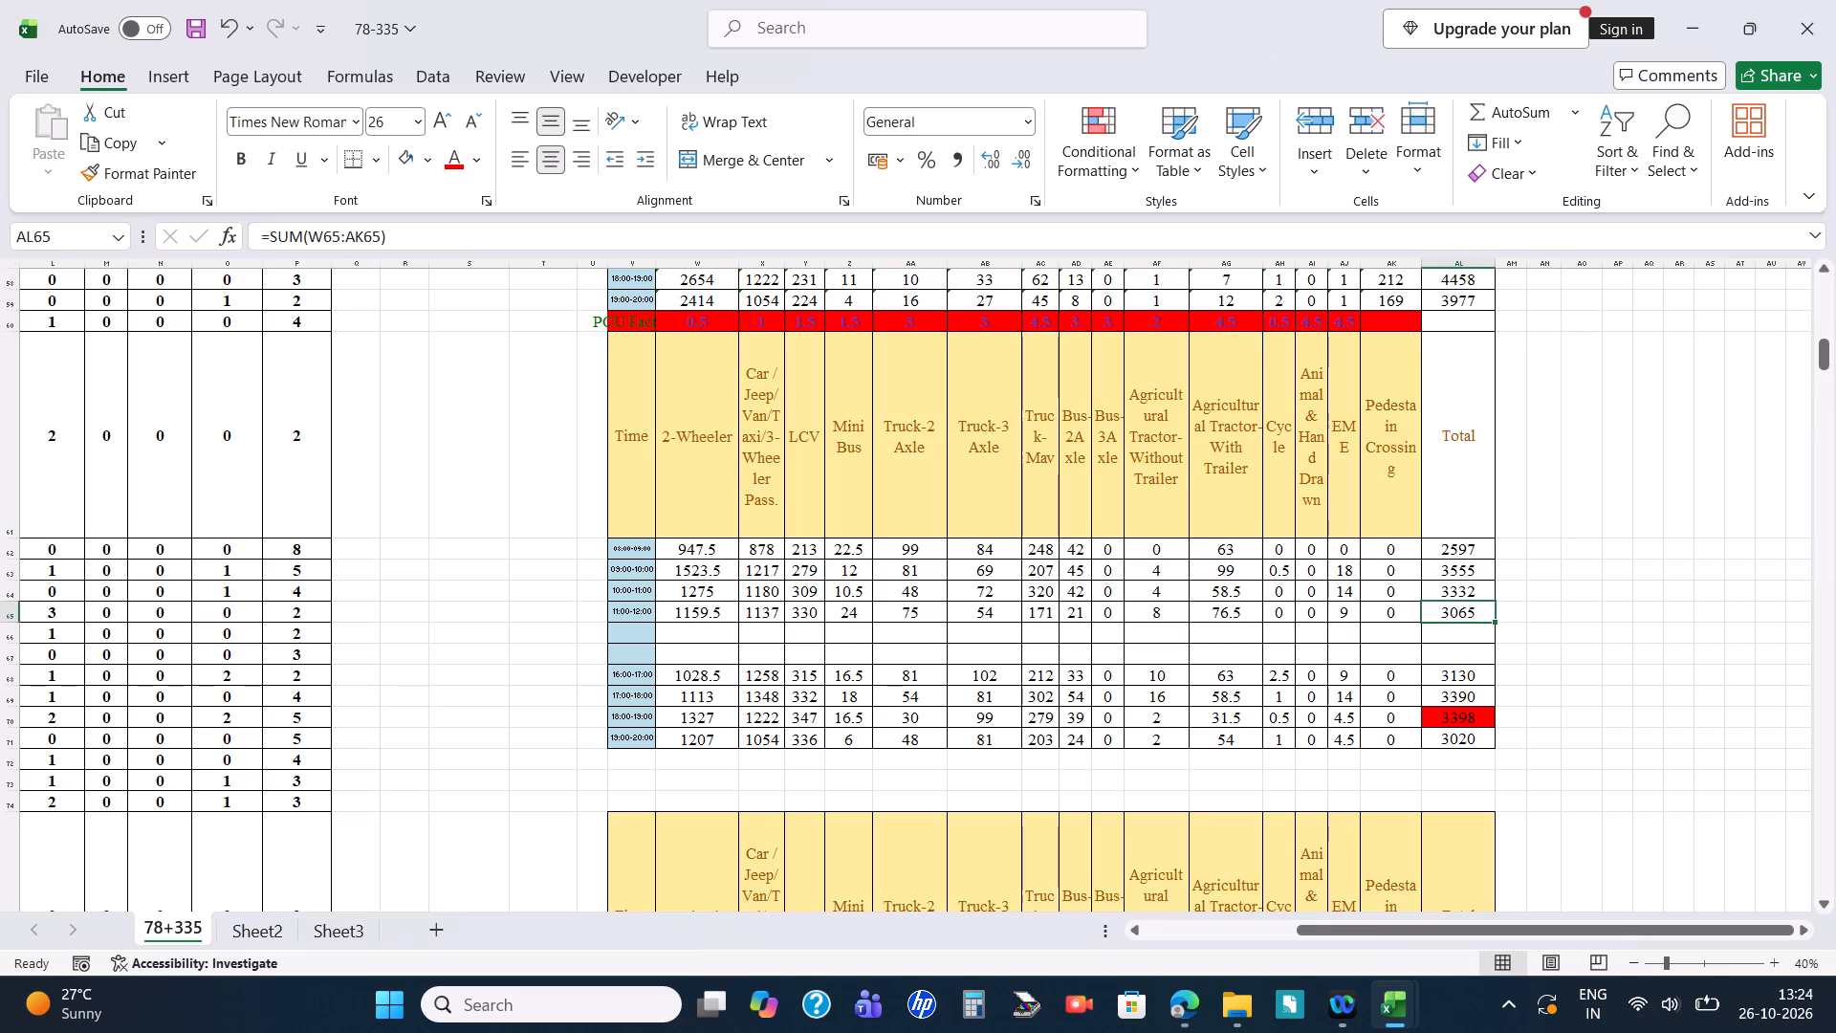
left_click(1459, 580)
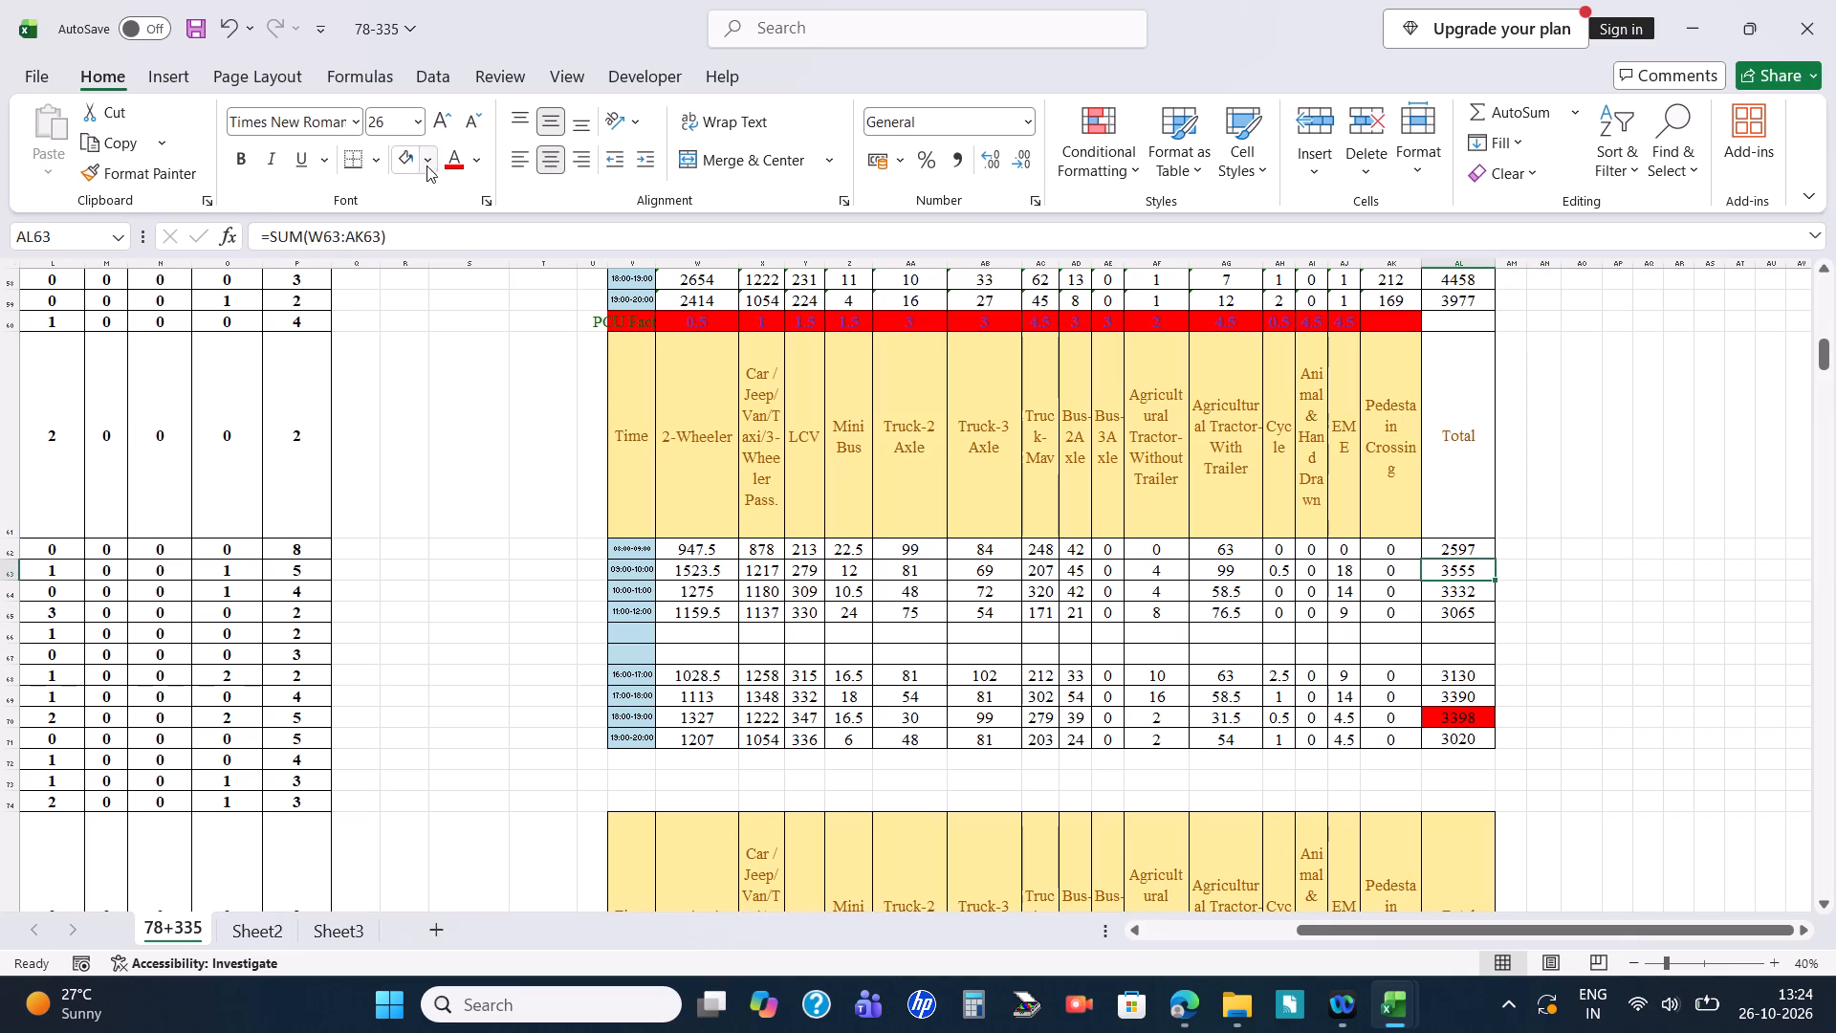
left_click(424, 167)
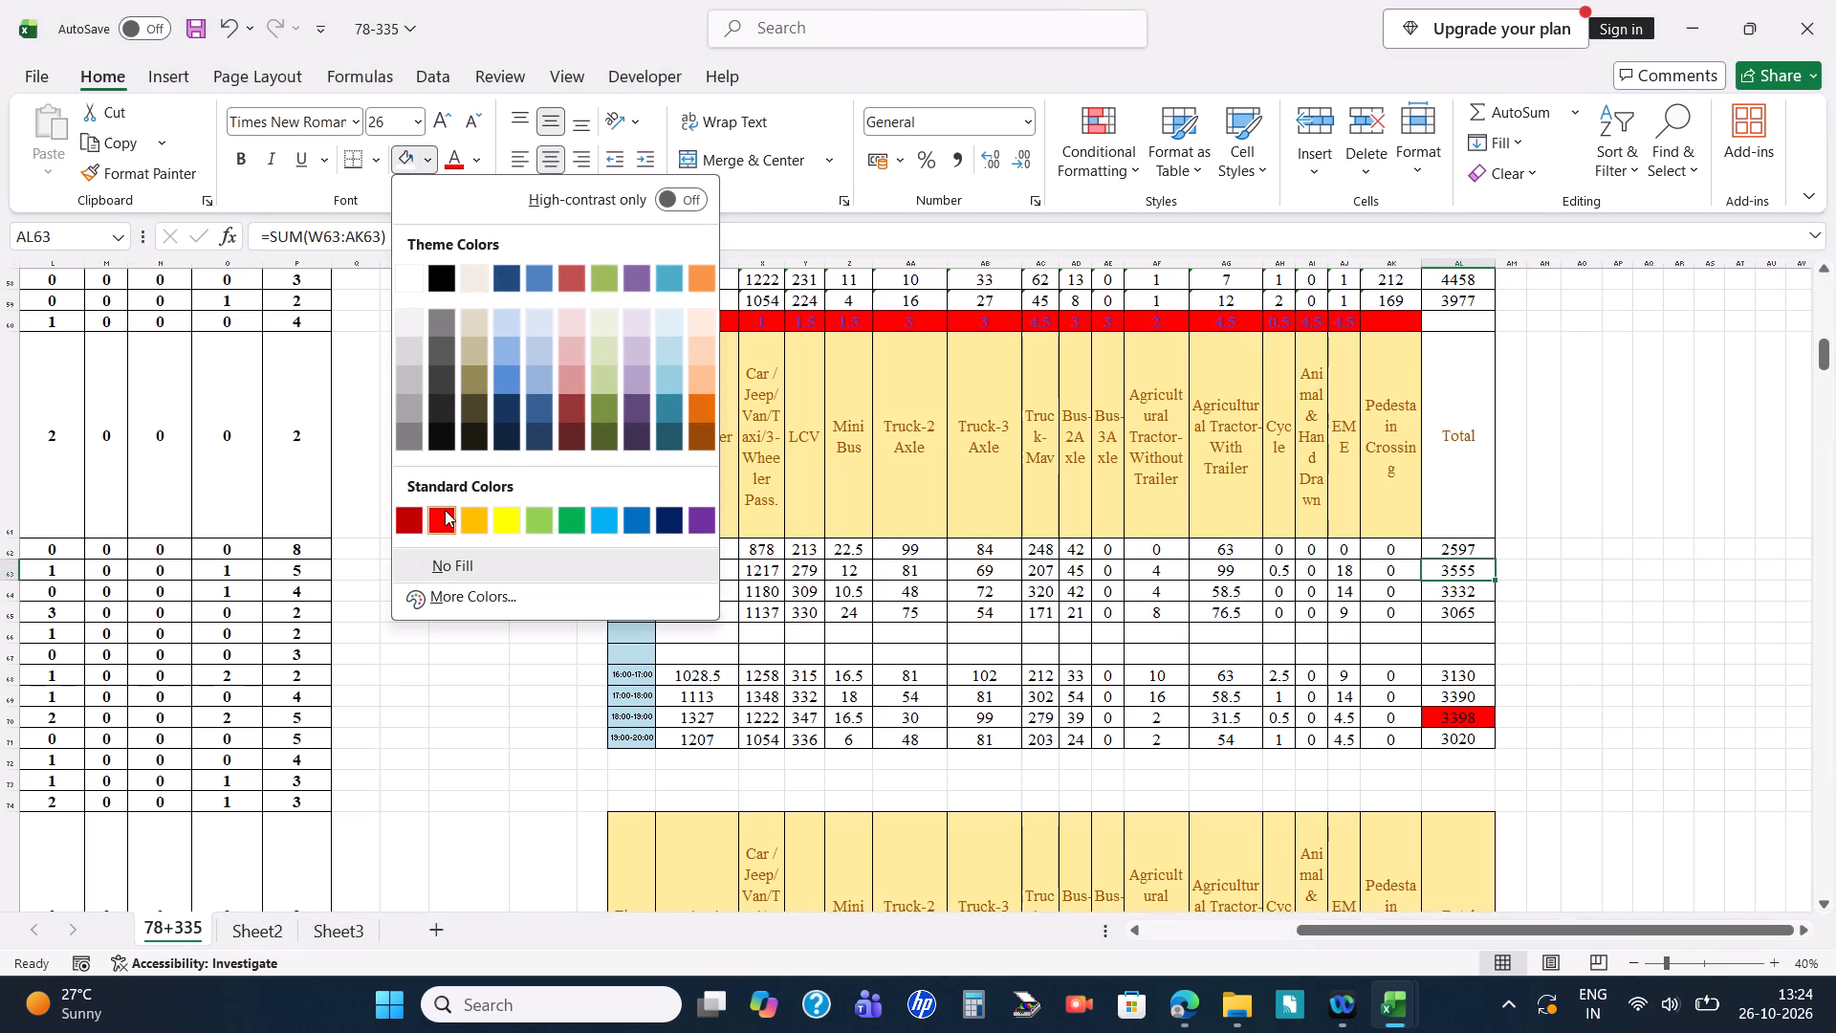
left_click(445, 510)
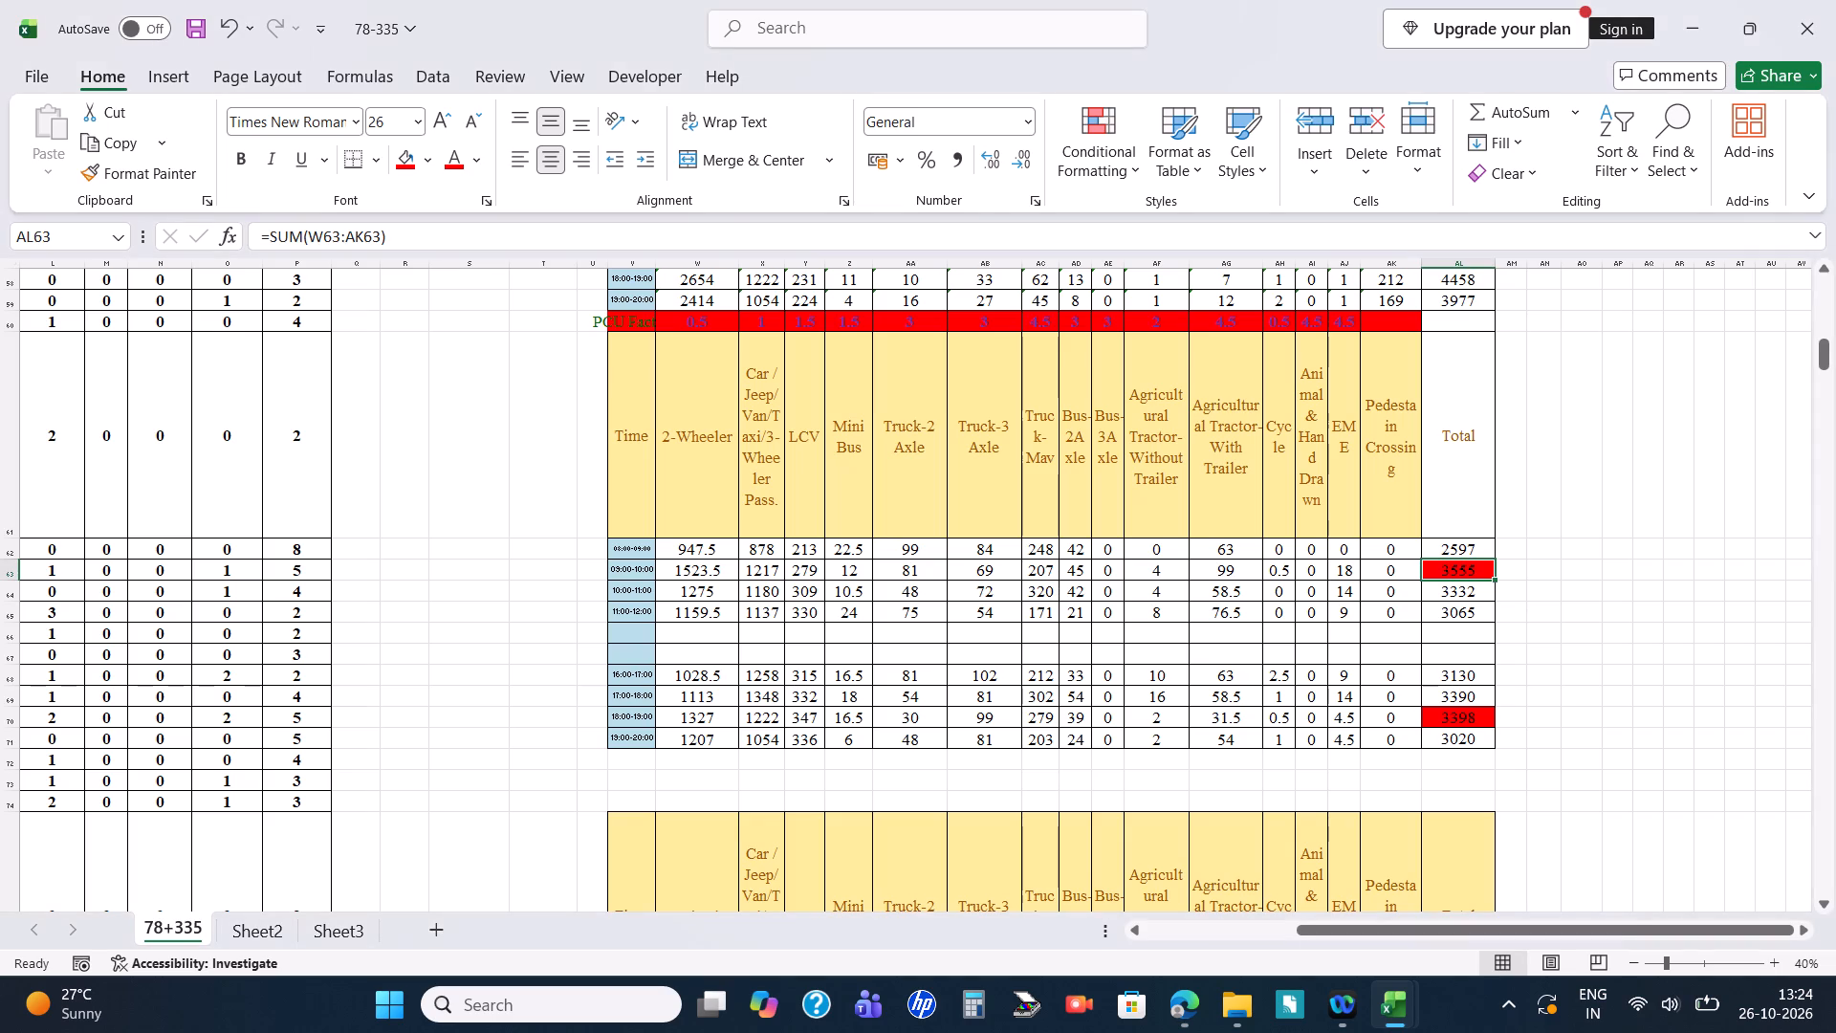
Widen the Time column V so the hourly period labels are displayed at a readable size.
left_click(650, 547)
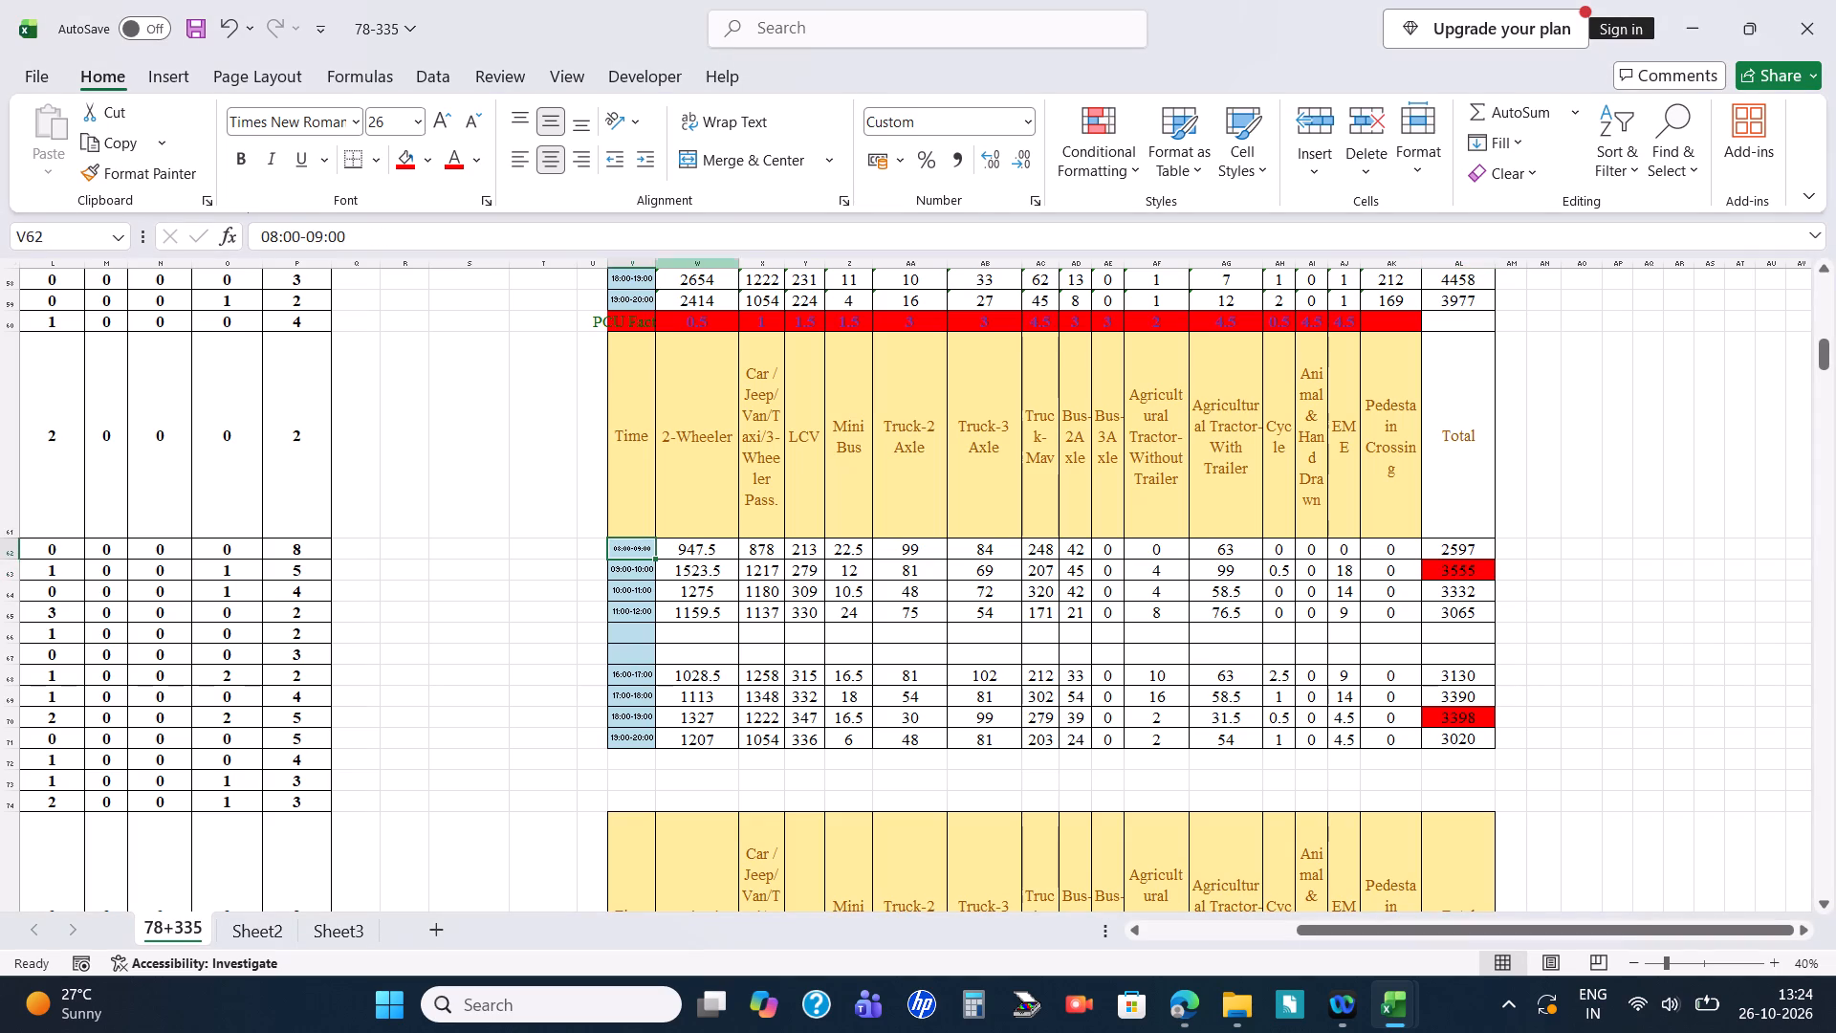
left_click_drag(660, 266, 685, 271)
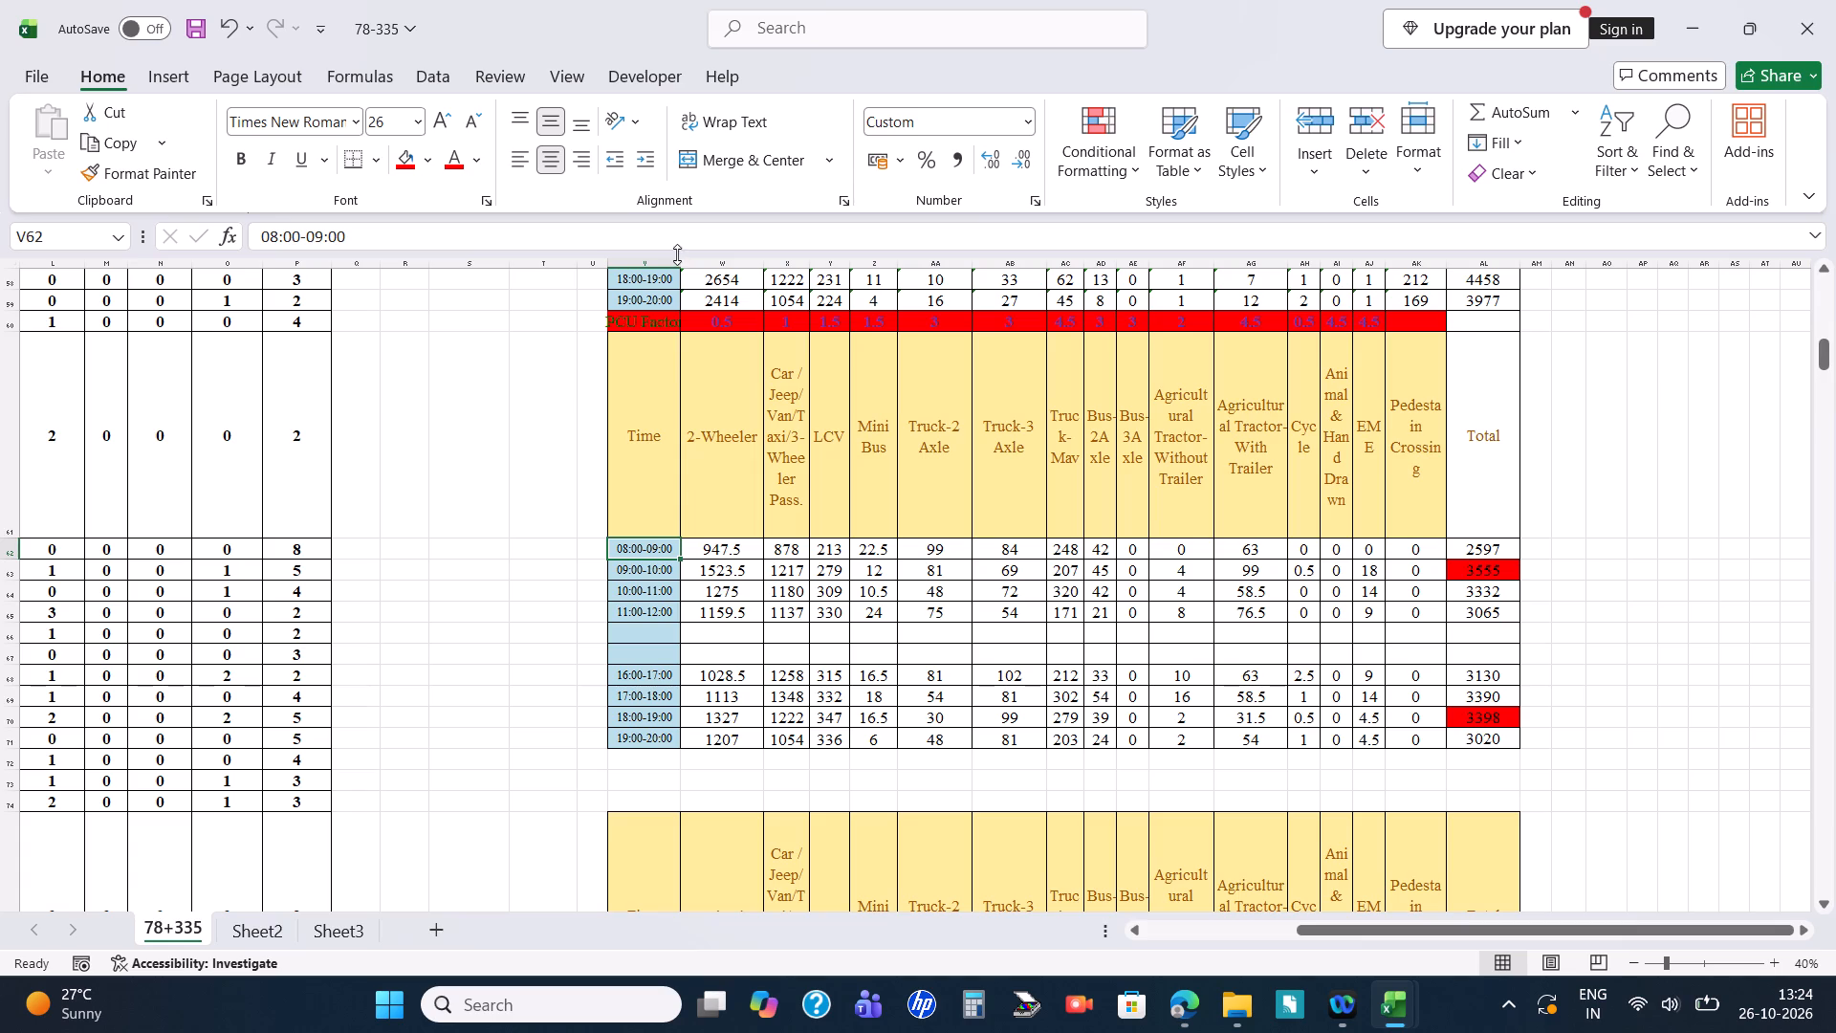
left_click_drag(684, 264, 704, 261)
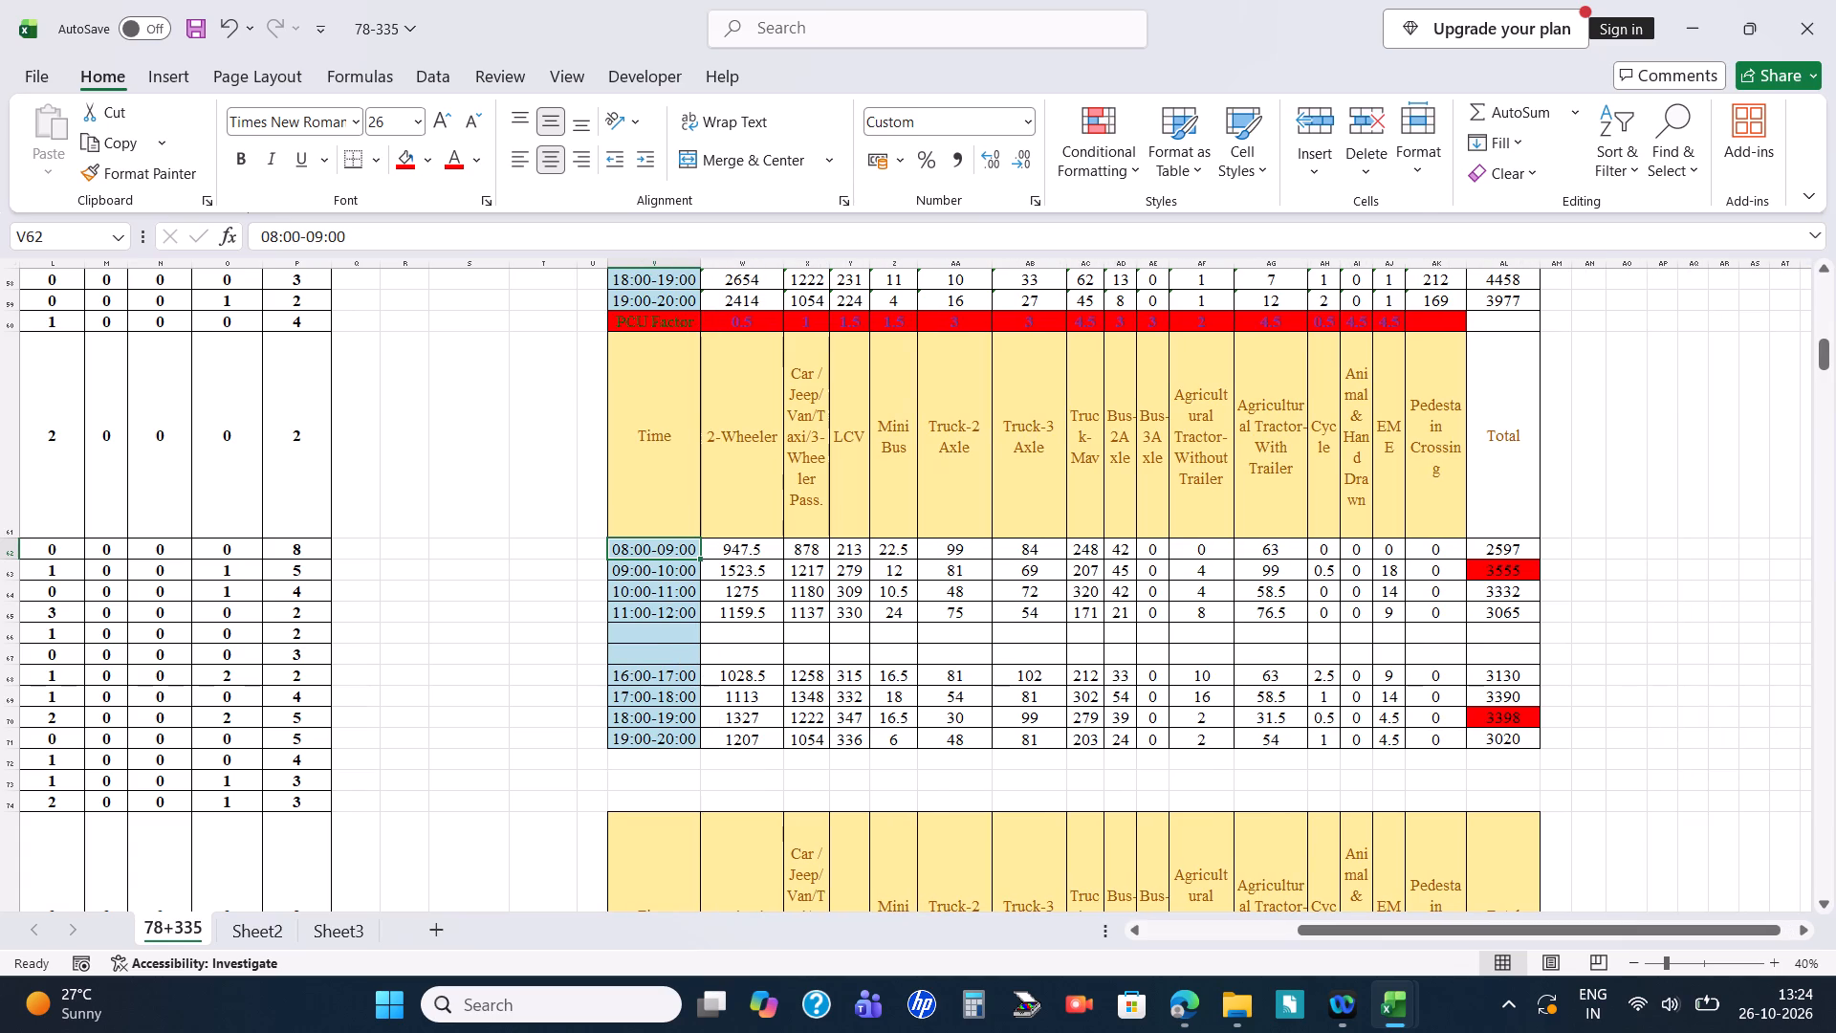
left_click(1603, 570)
Change the first two morning times in the 15-minute count table, V76 and V77, to 09:00 and 09:15.
scroll(1081, 725, "down", 4)
scroll(1081, 725, "up", 4)
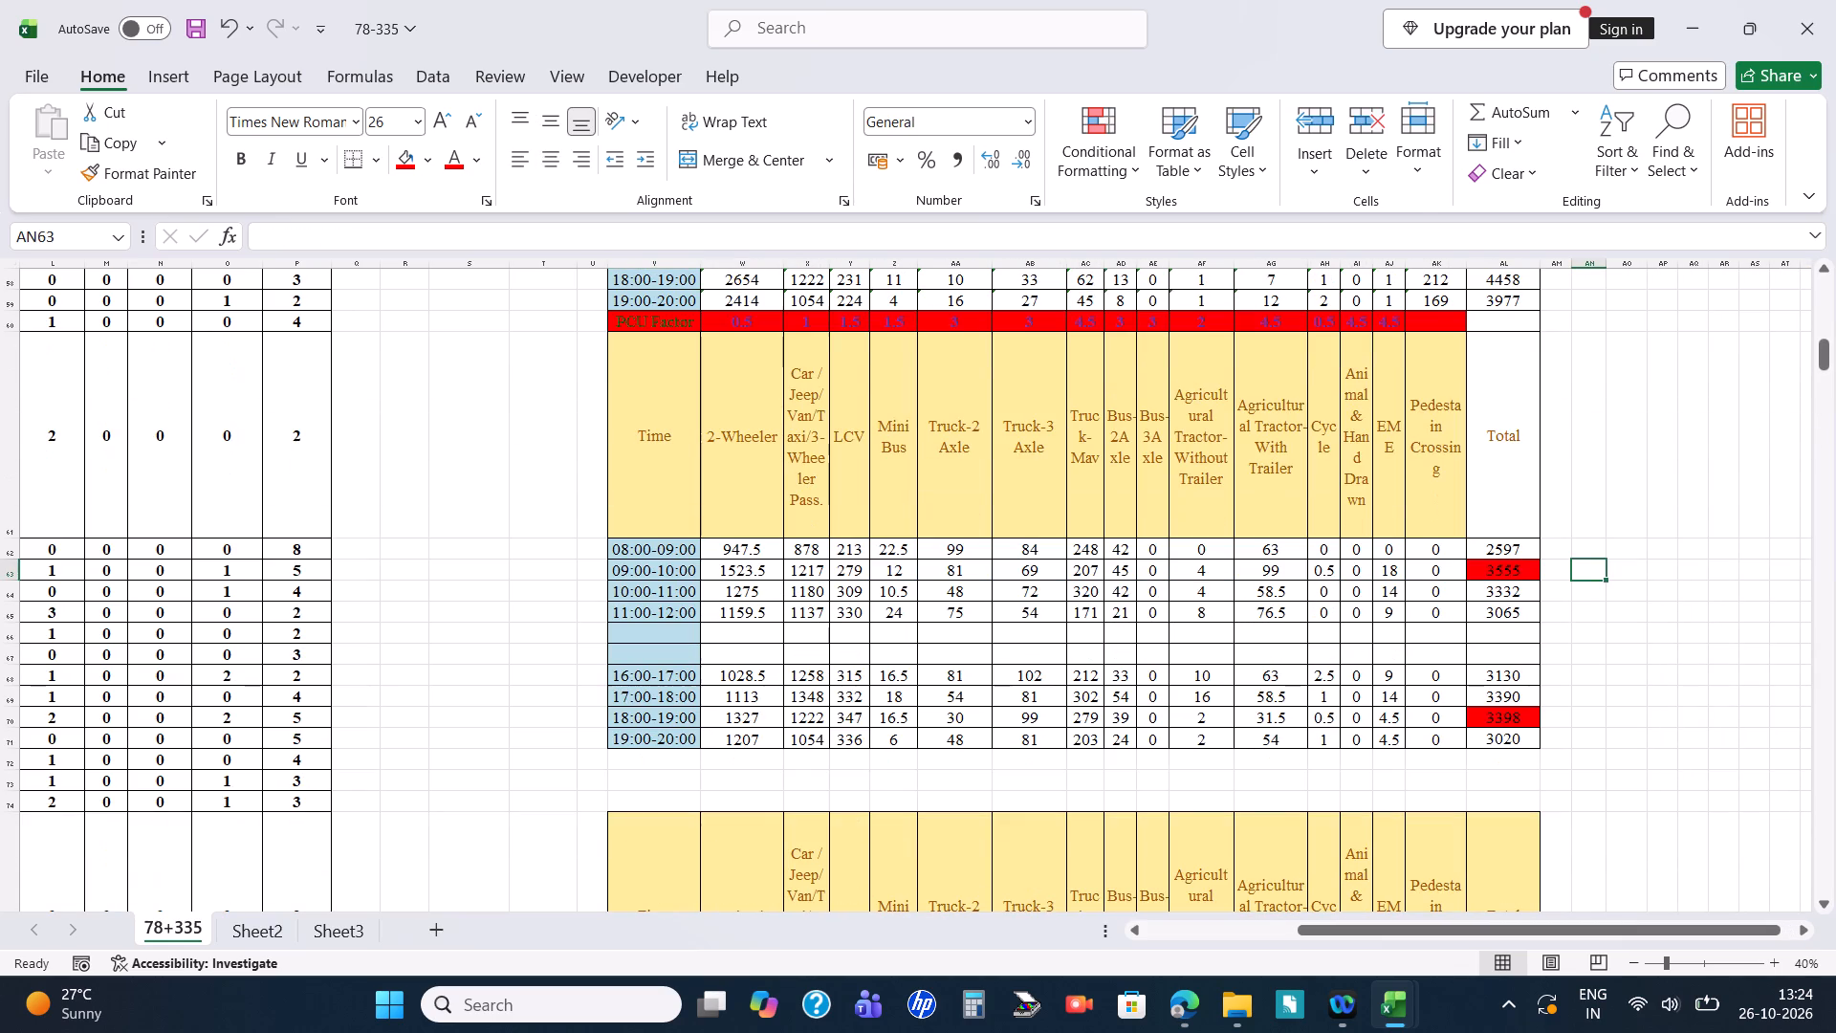
scroll(626, 702, "down", 3)
scroll(801, 635, "up", 3)
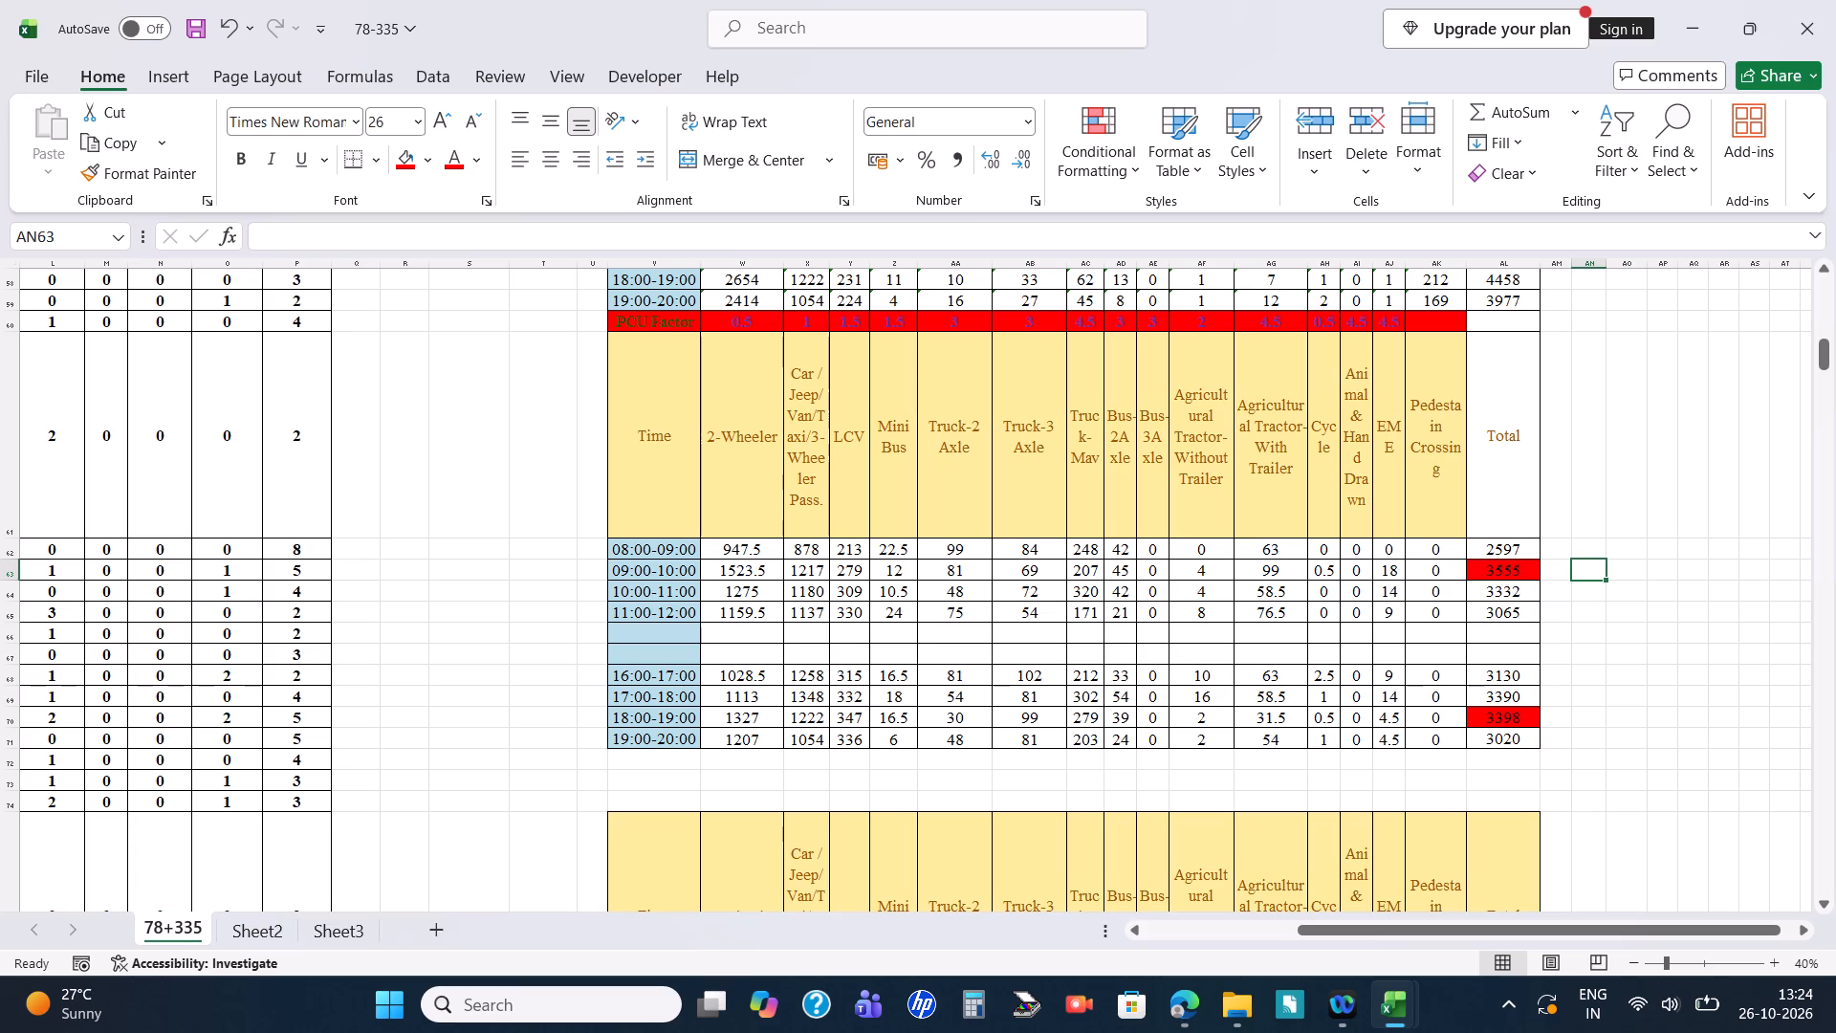
scroll(1144, 697, "down", 1)
scroll(997, 656, "down", 1)
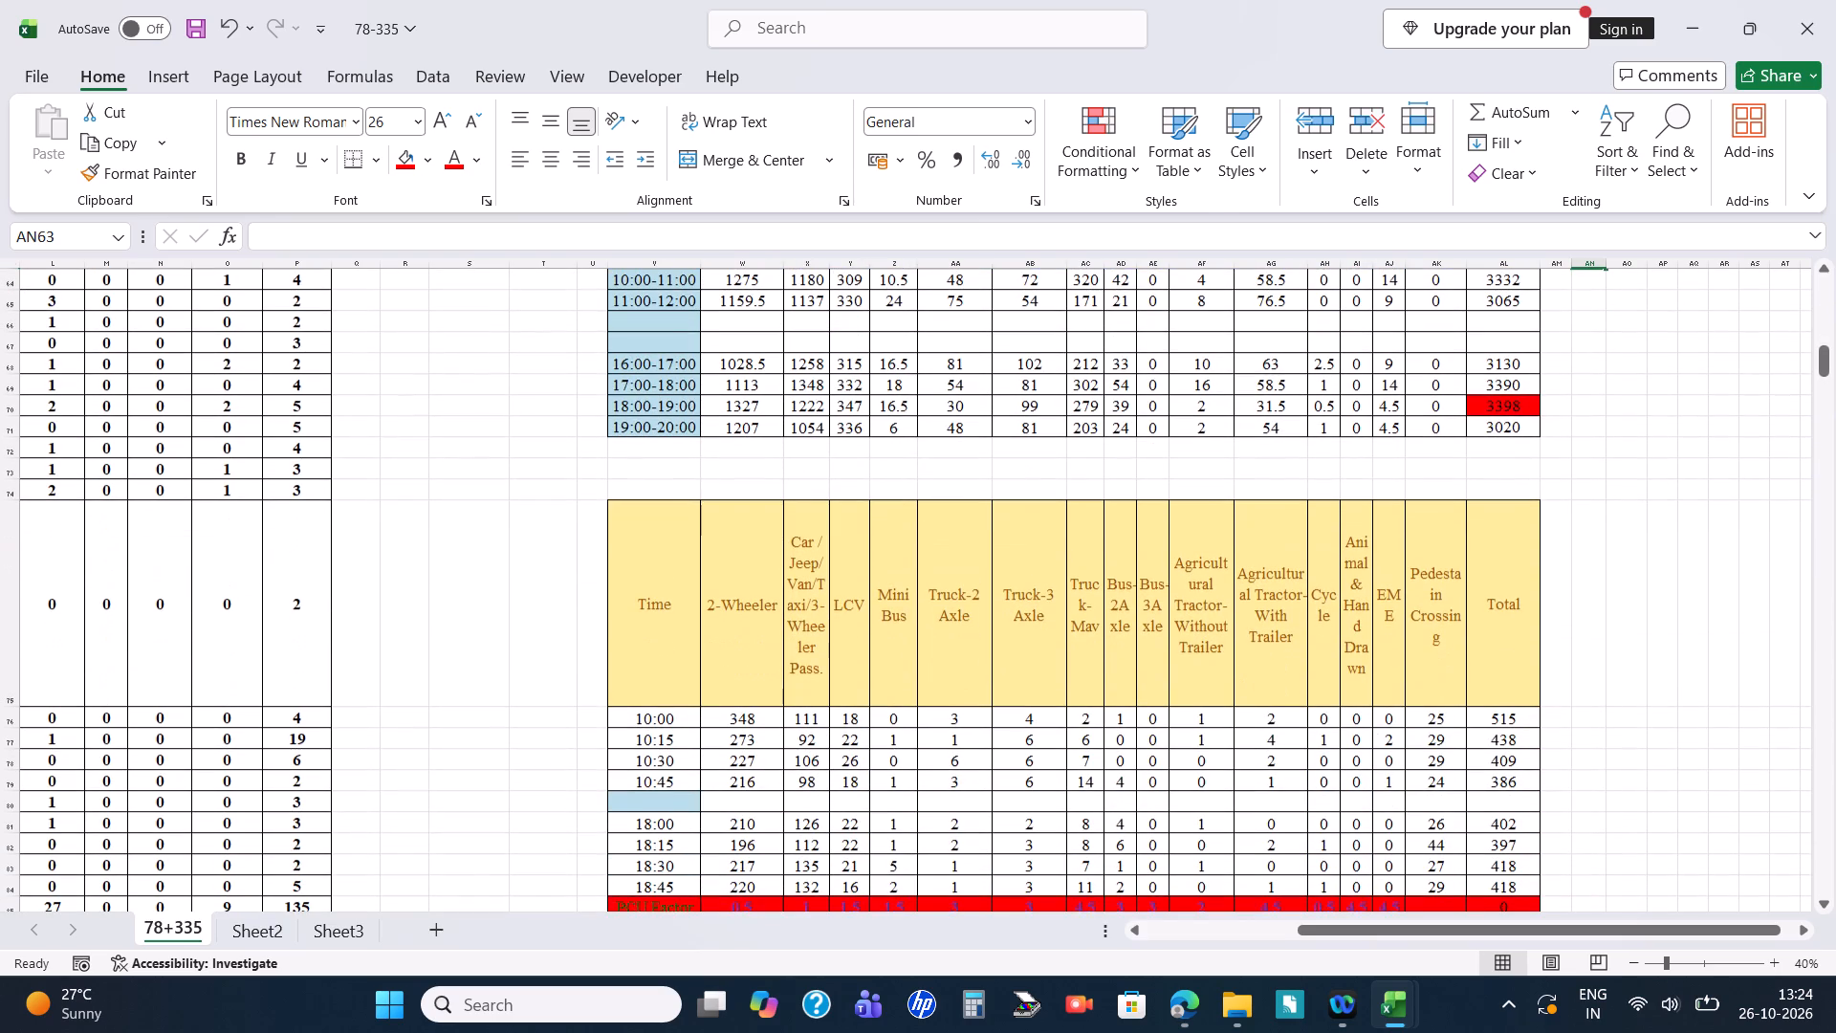
scroll(776, 697, "up", 1)
scroll(773, 688, "down", 1)
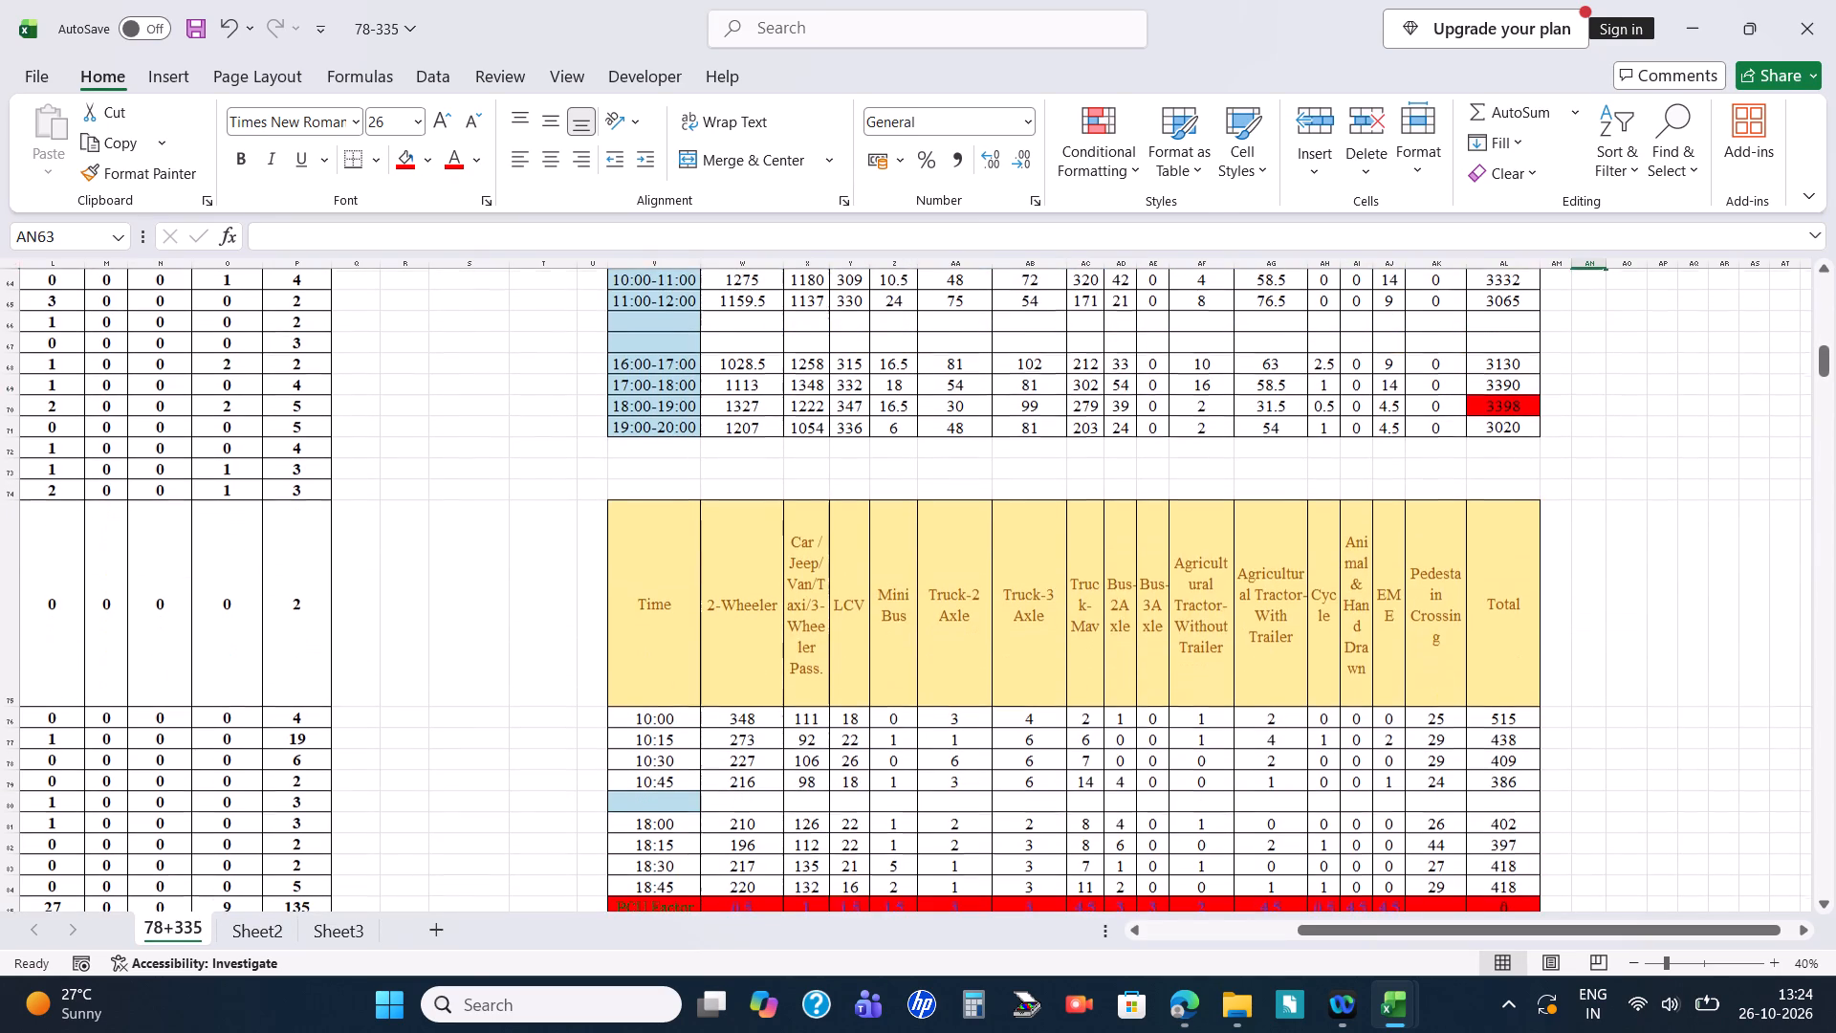
left_click(645, 714)
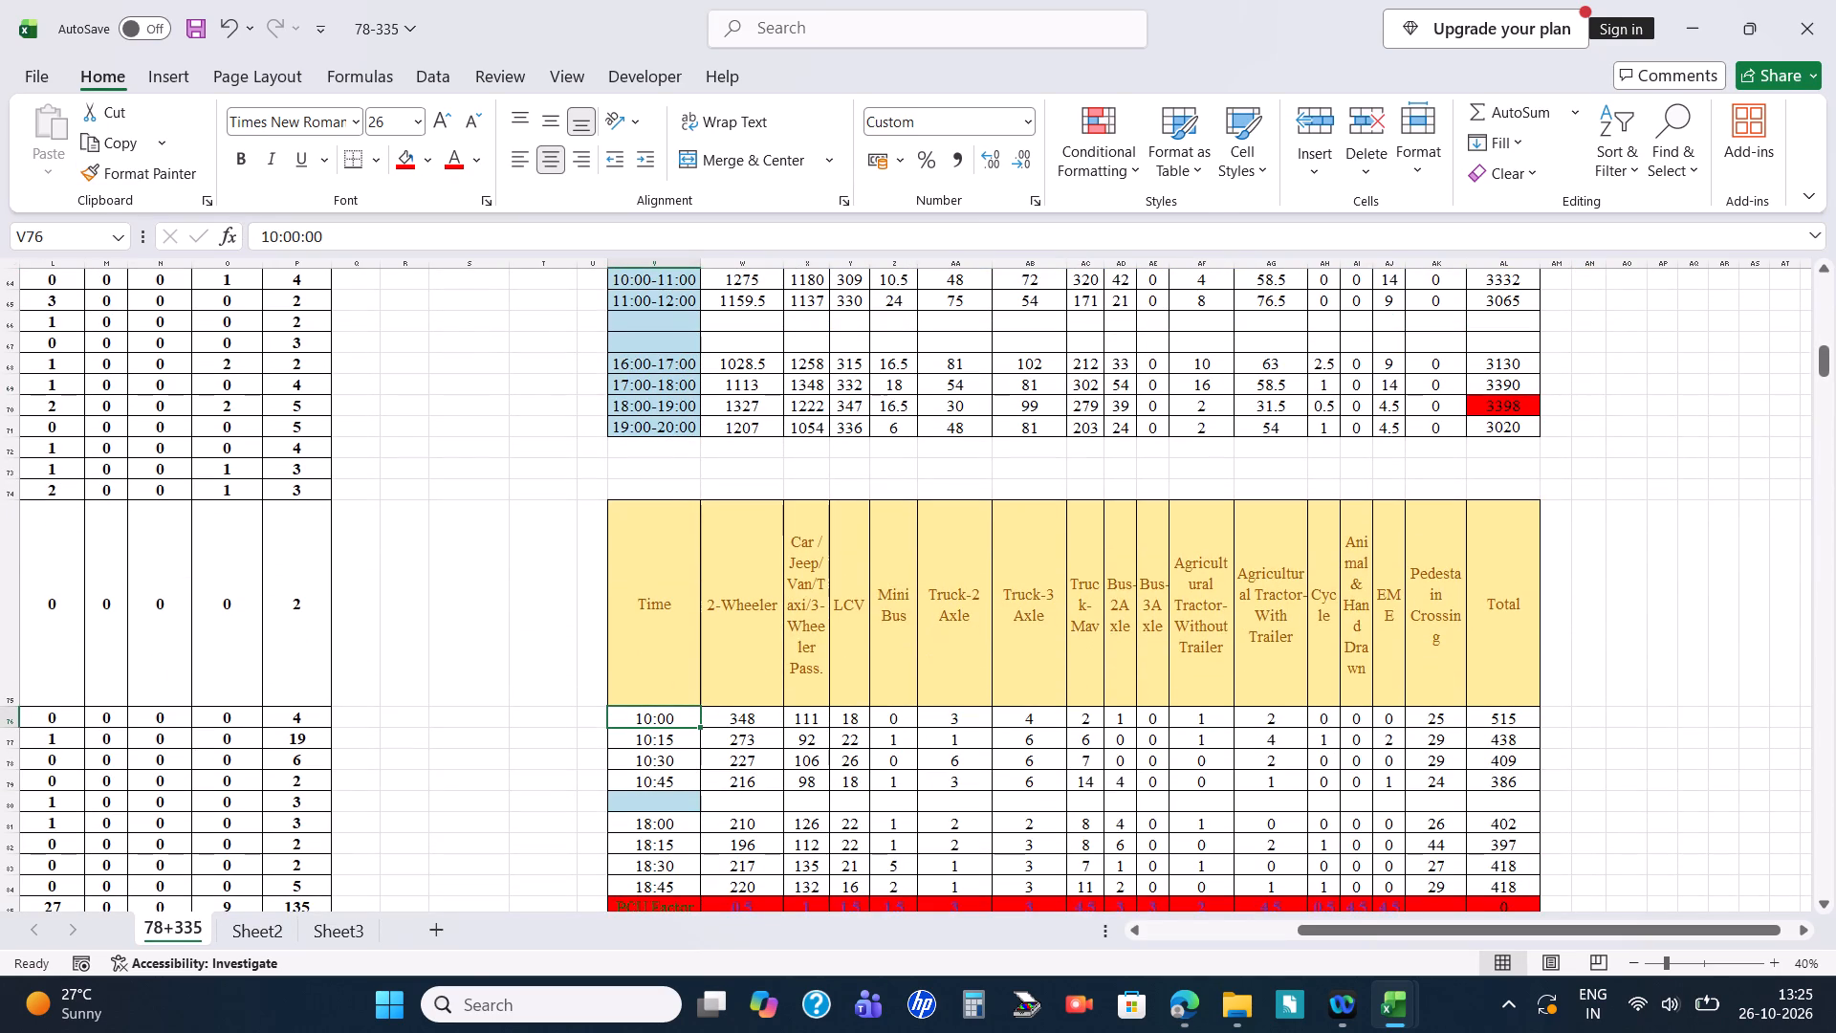
left_click(265, 230)
key("Right")
key("BackSpace")
key("Right")
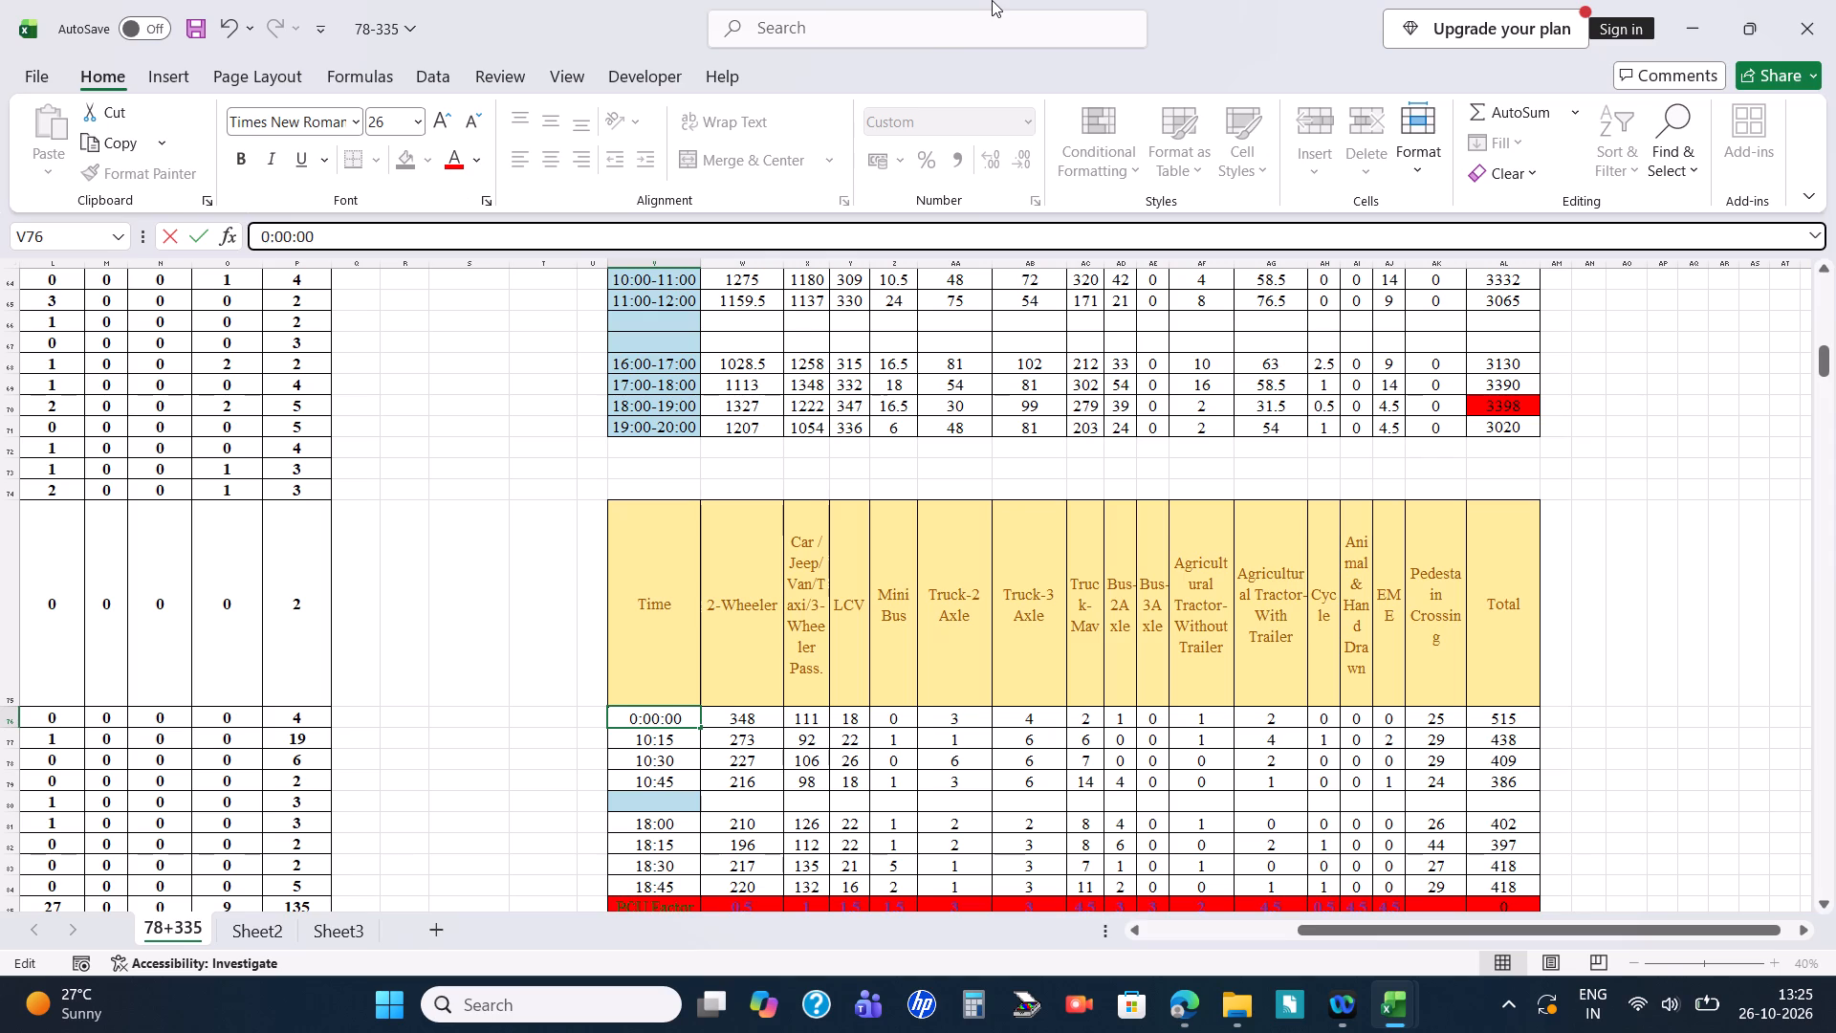
key("9")
key("Return")
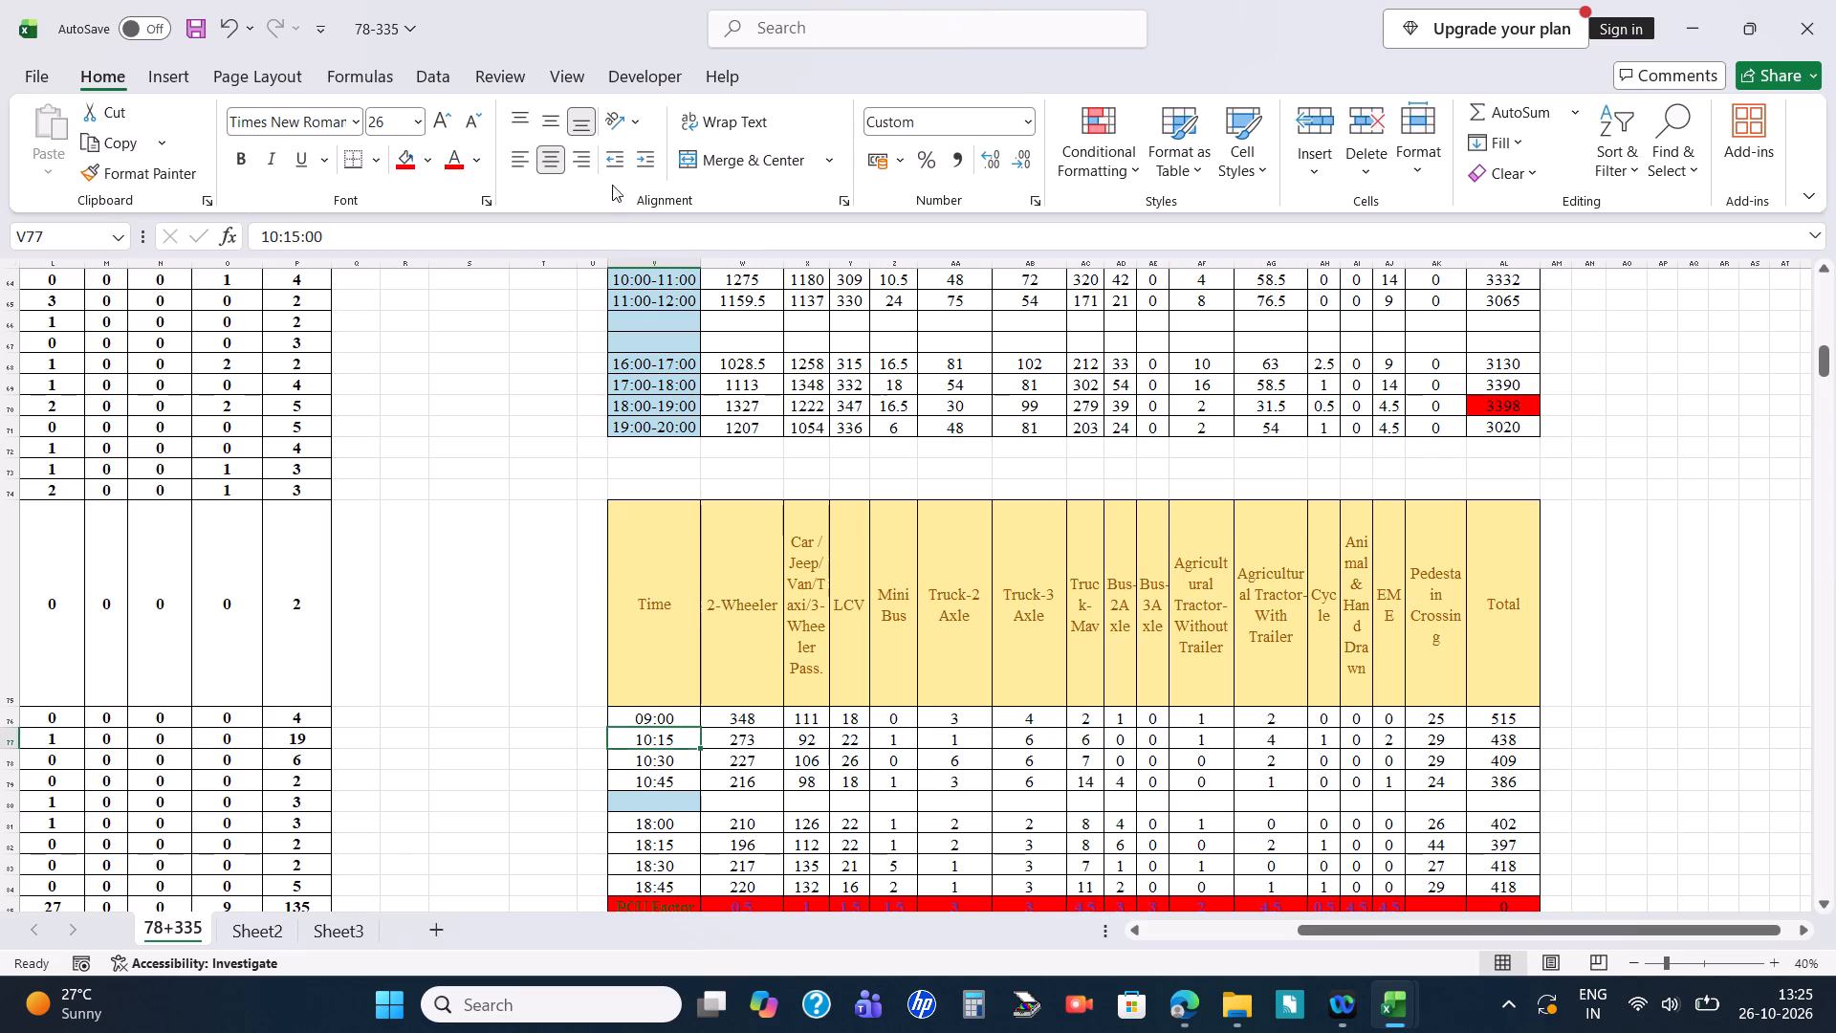
left_click(273, 241)
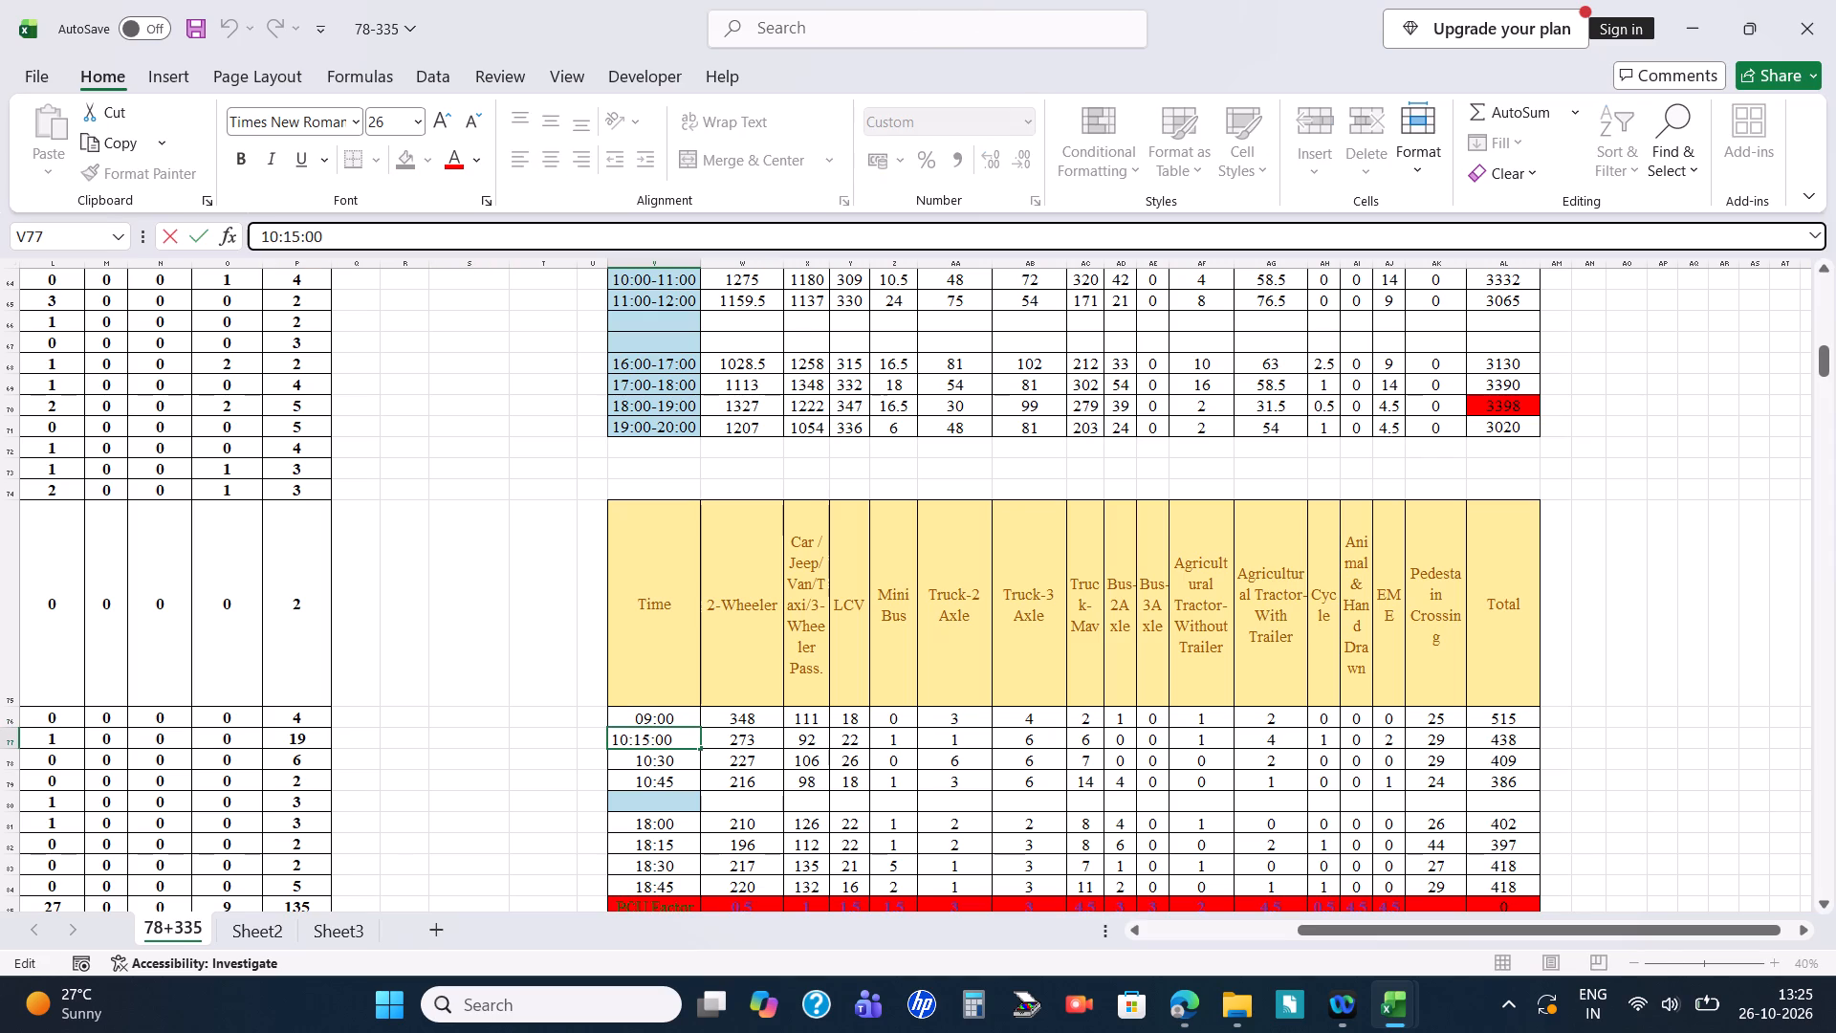
key("BackSpace")
key("Right")
key("9")
key("Return")
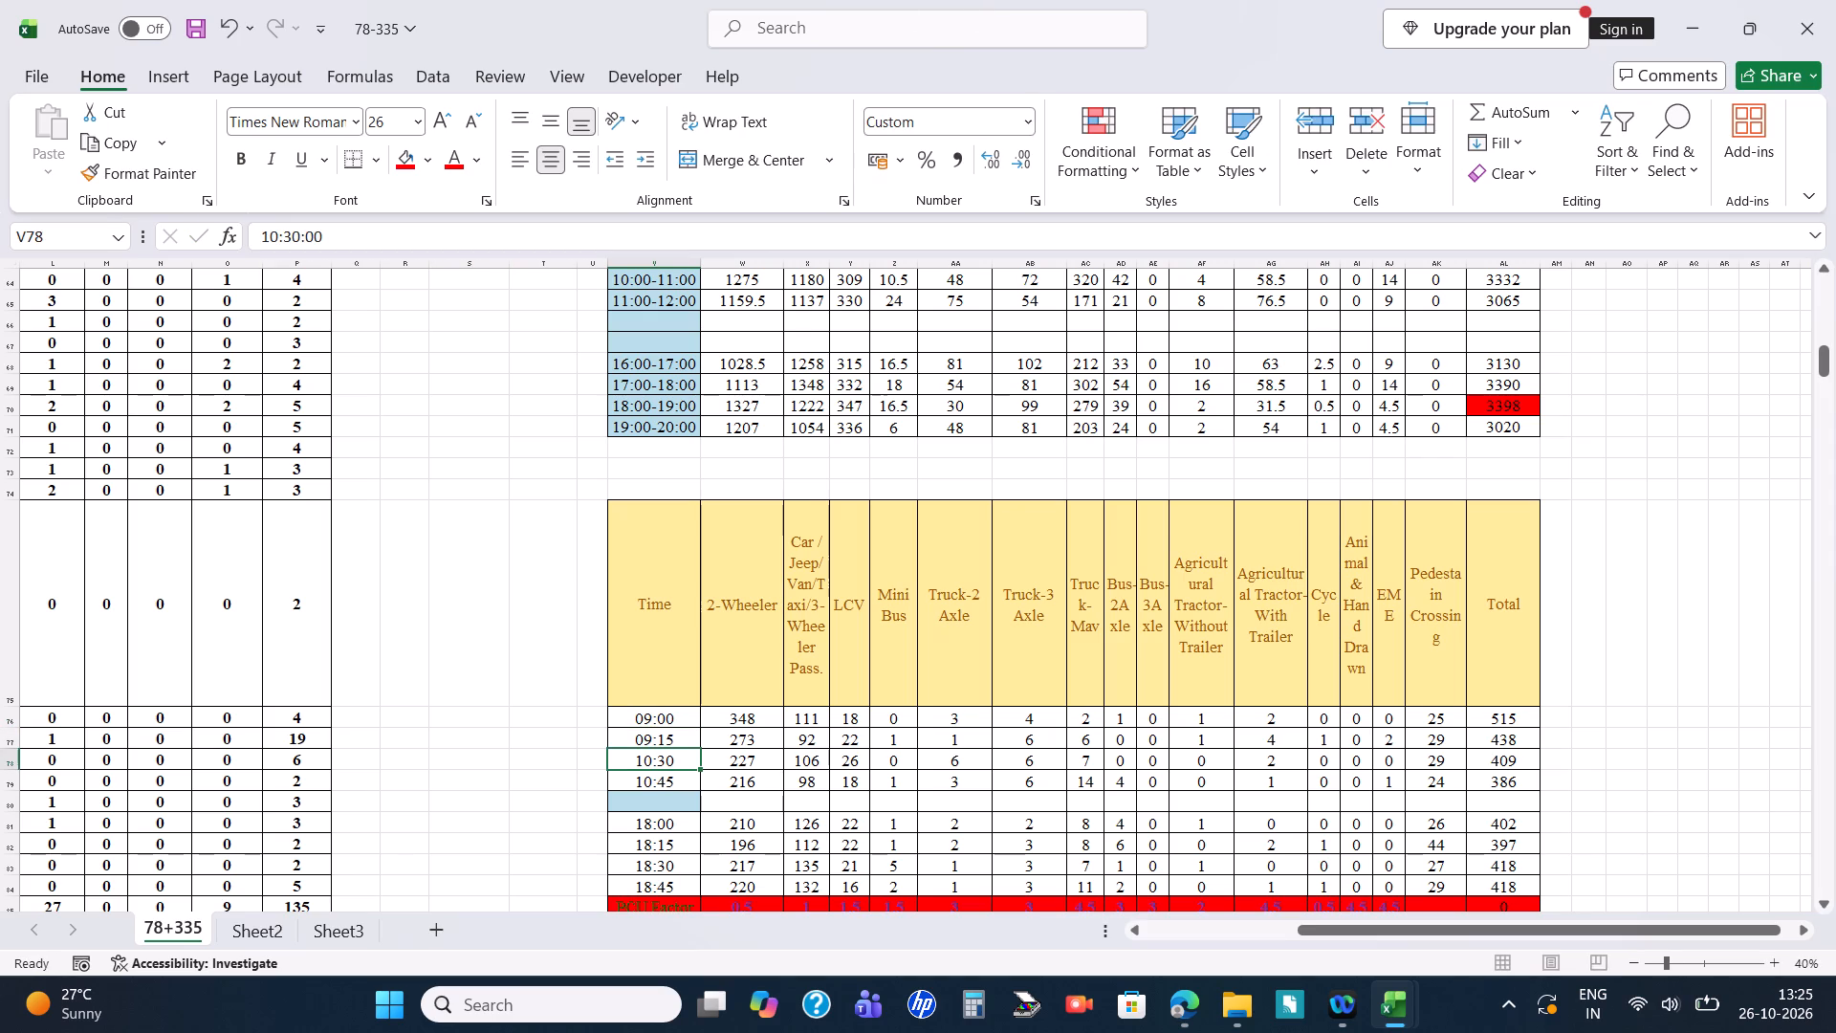
Extend the 15-minute time series from V76:V77 through V79, giving 09:30 and 09:45.
key("Up")
key("Up")
key("shift+Down")
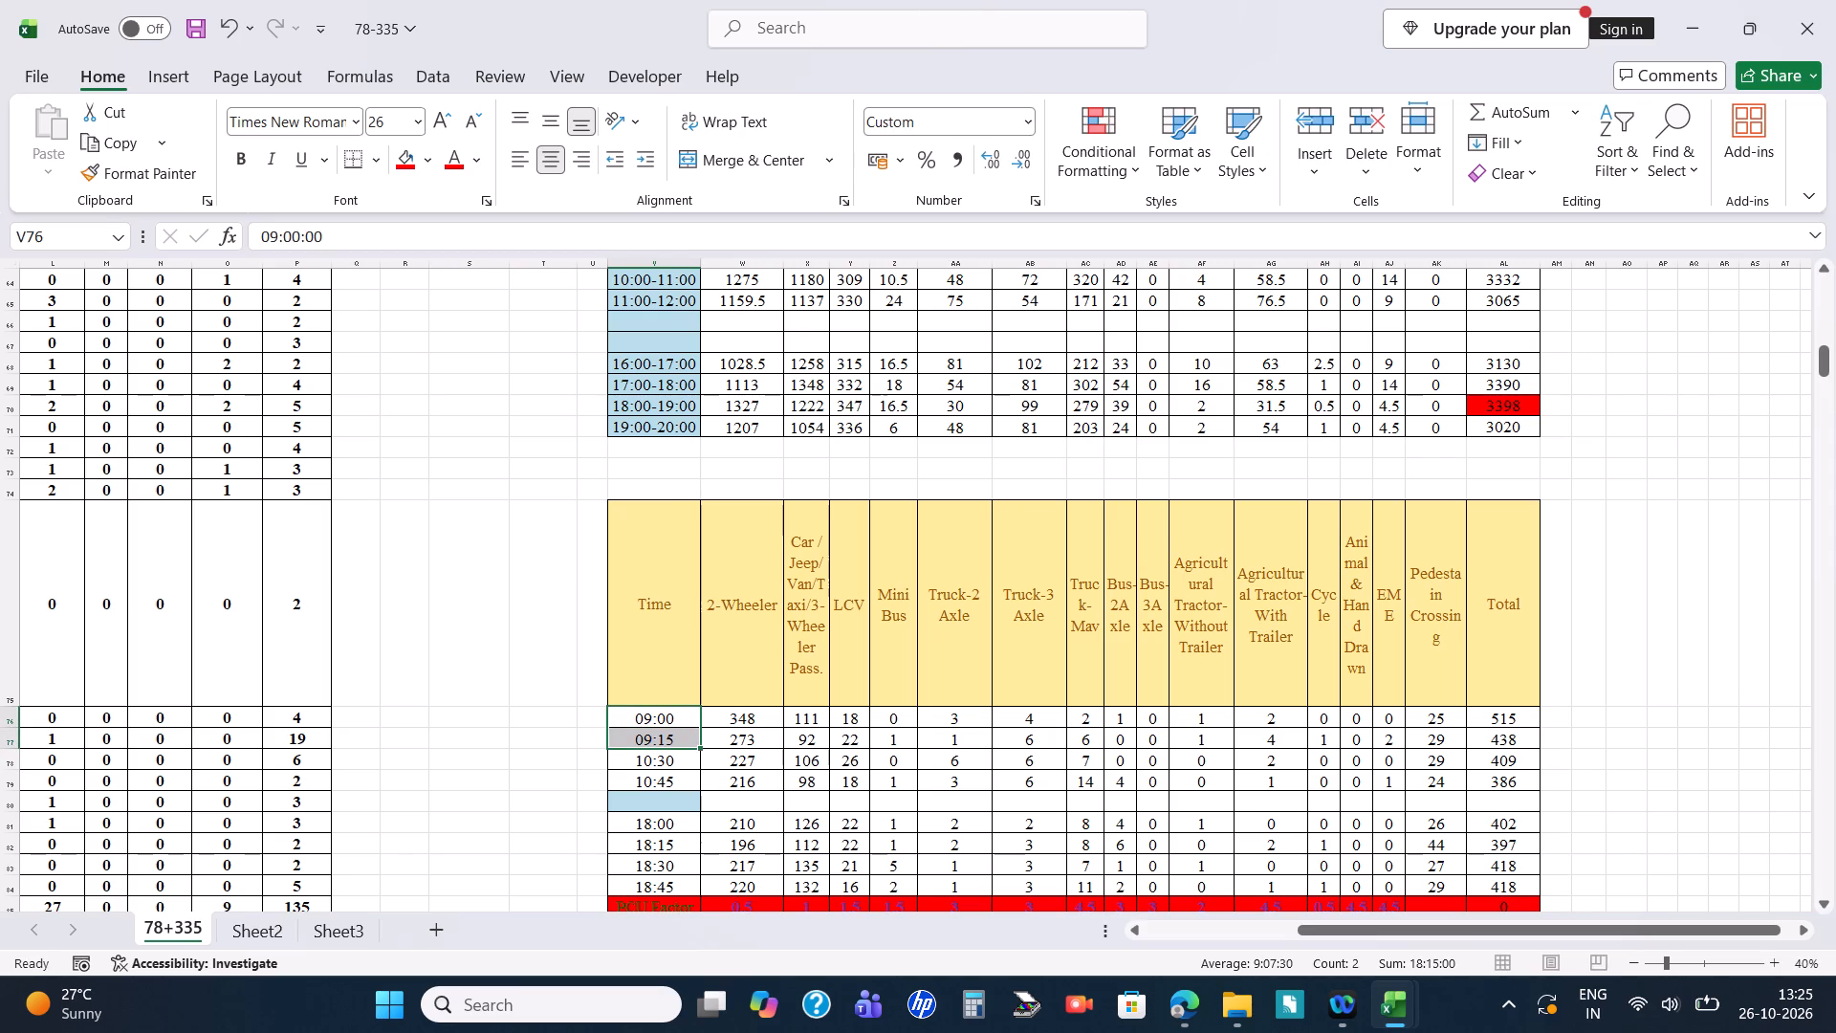
left_click_drag(697, 746, 703, 761)
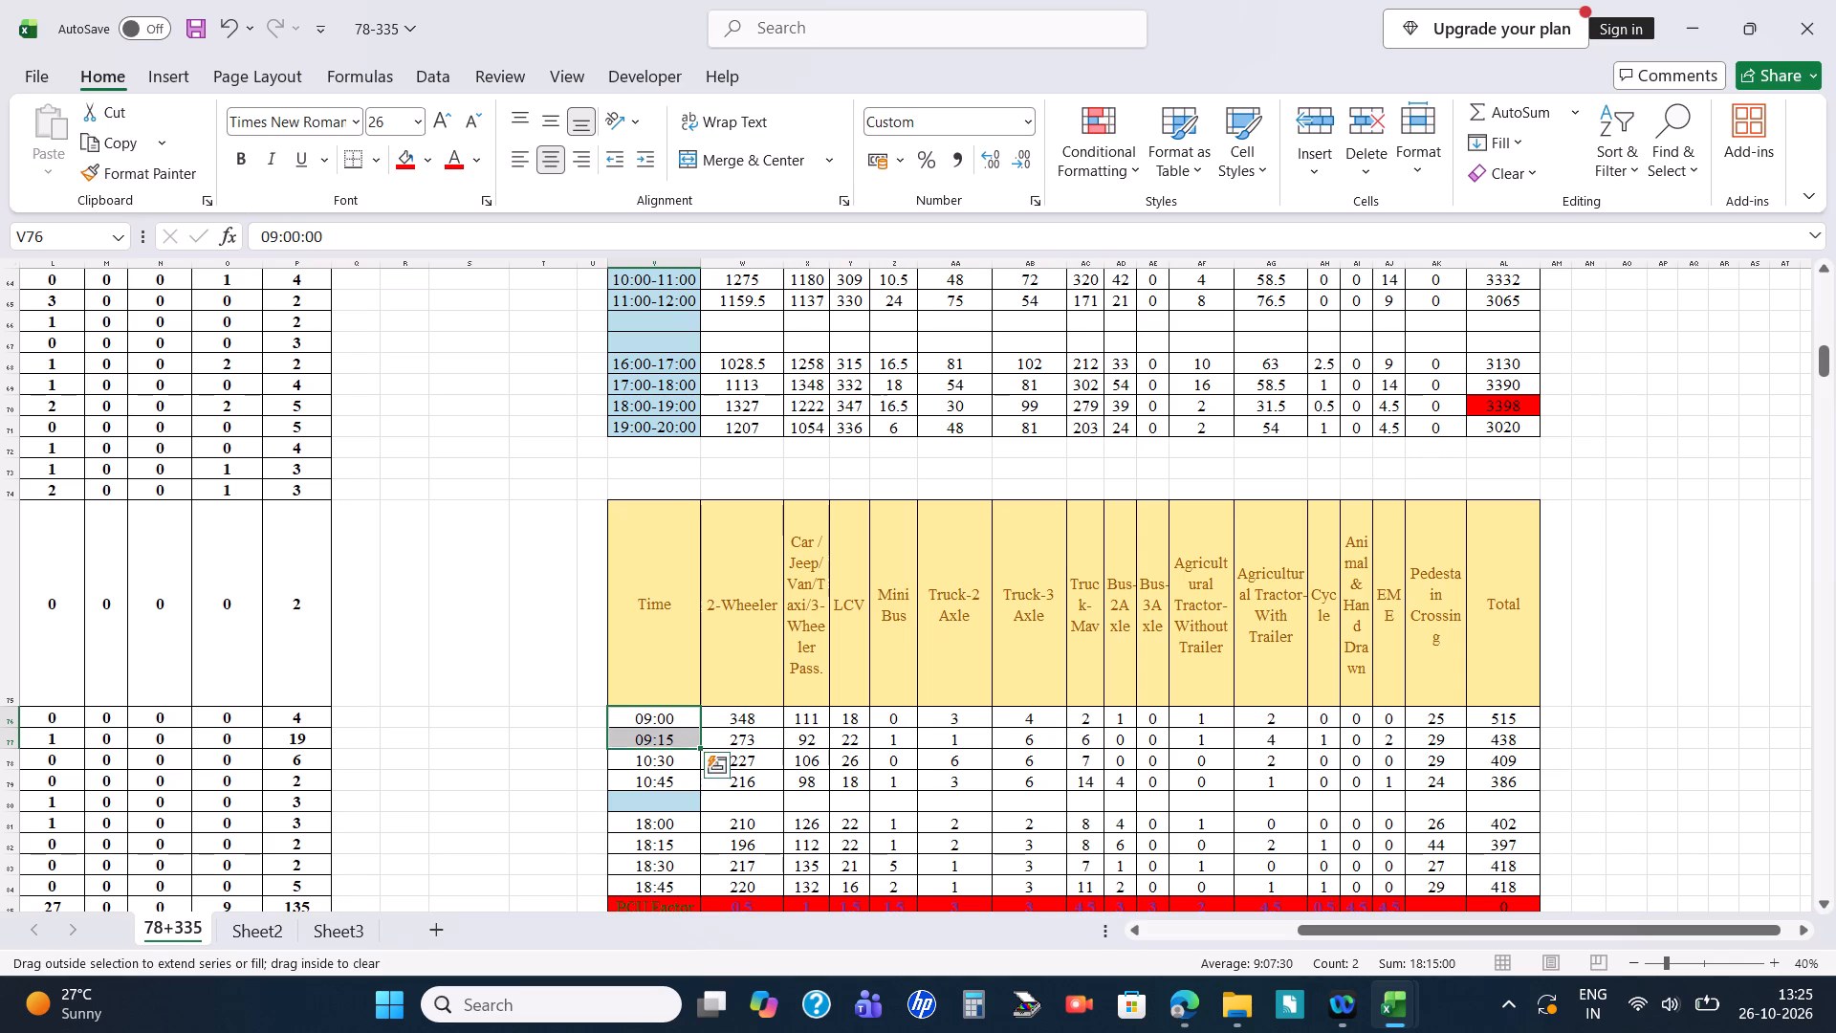
left_click_drag(703, 761, 705, 786)
scroll(700, 819, "down", 2)
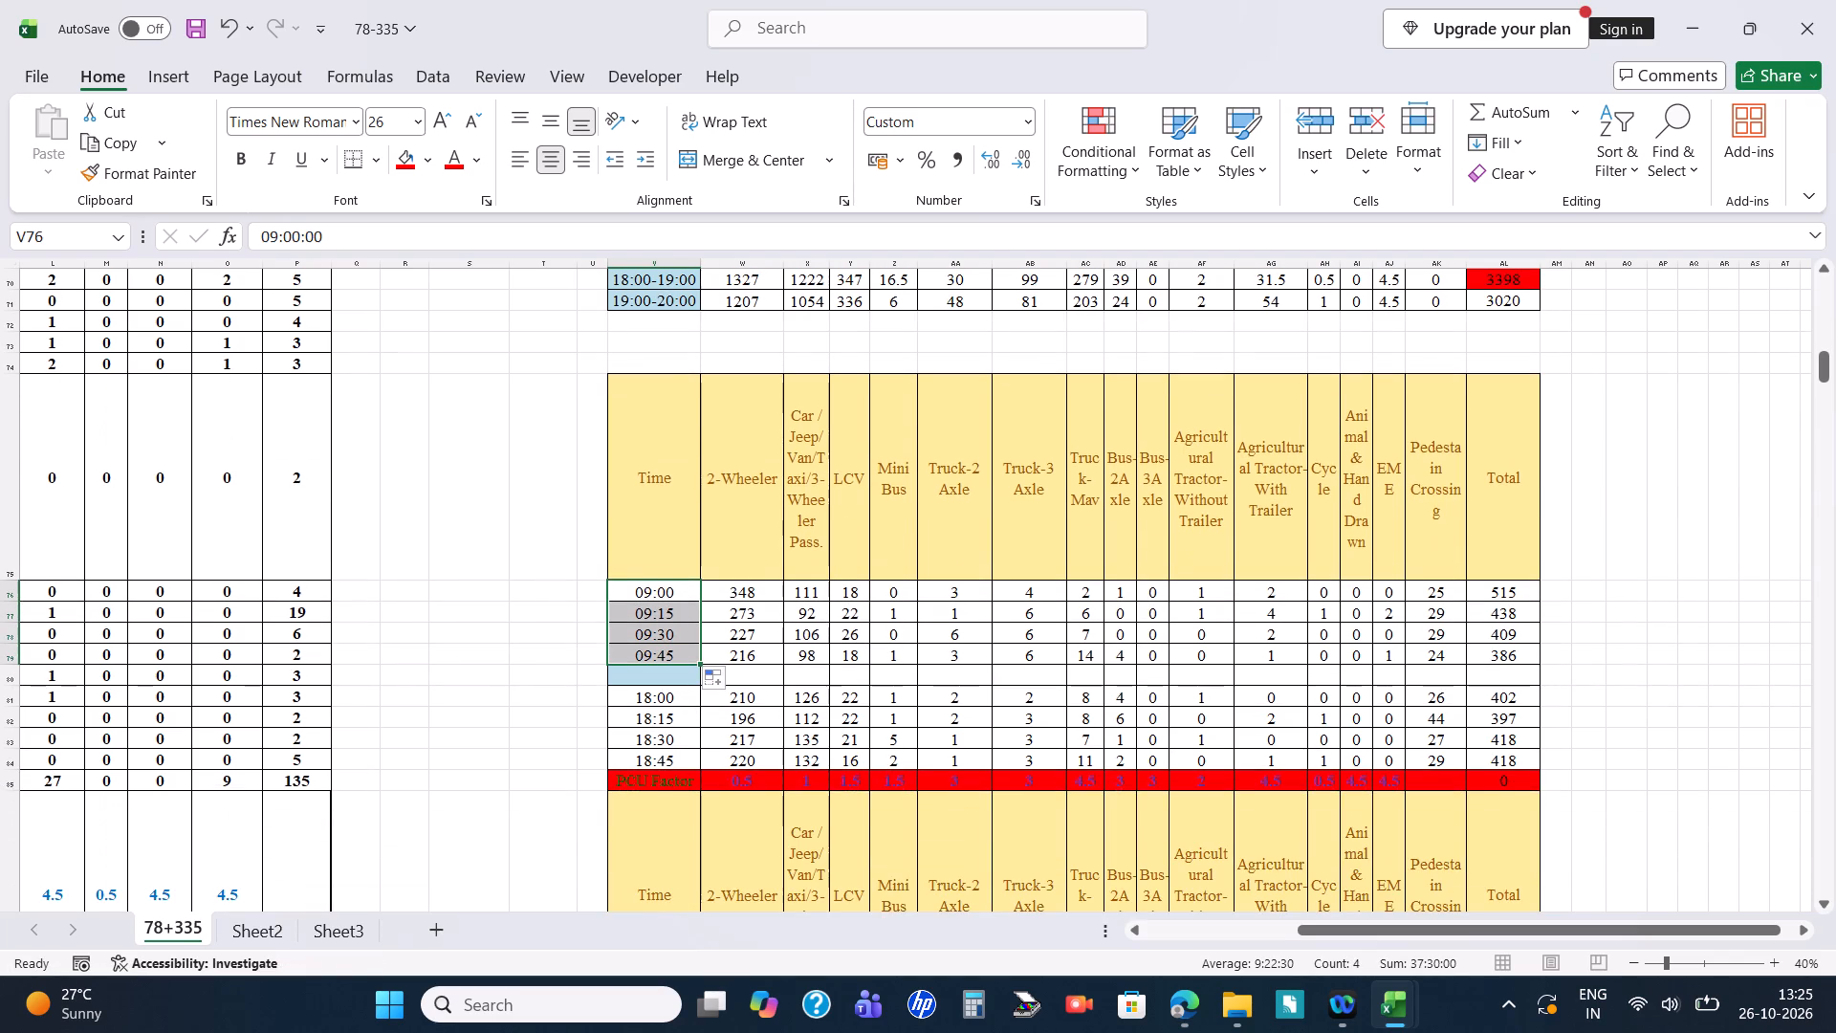
scroll(681, 705, "up", 1)
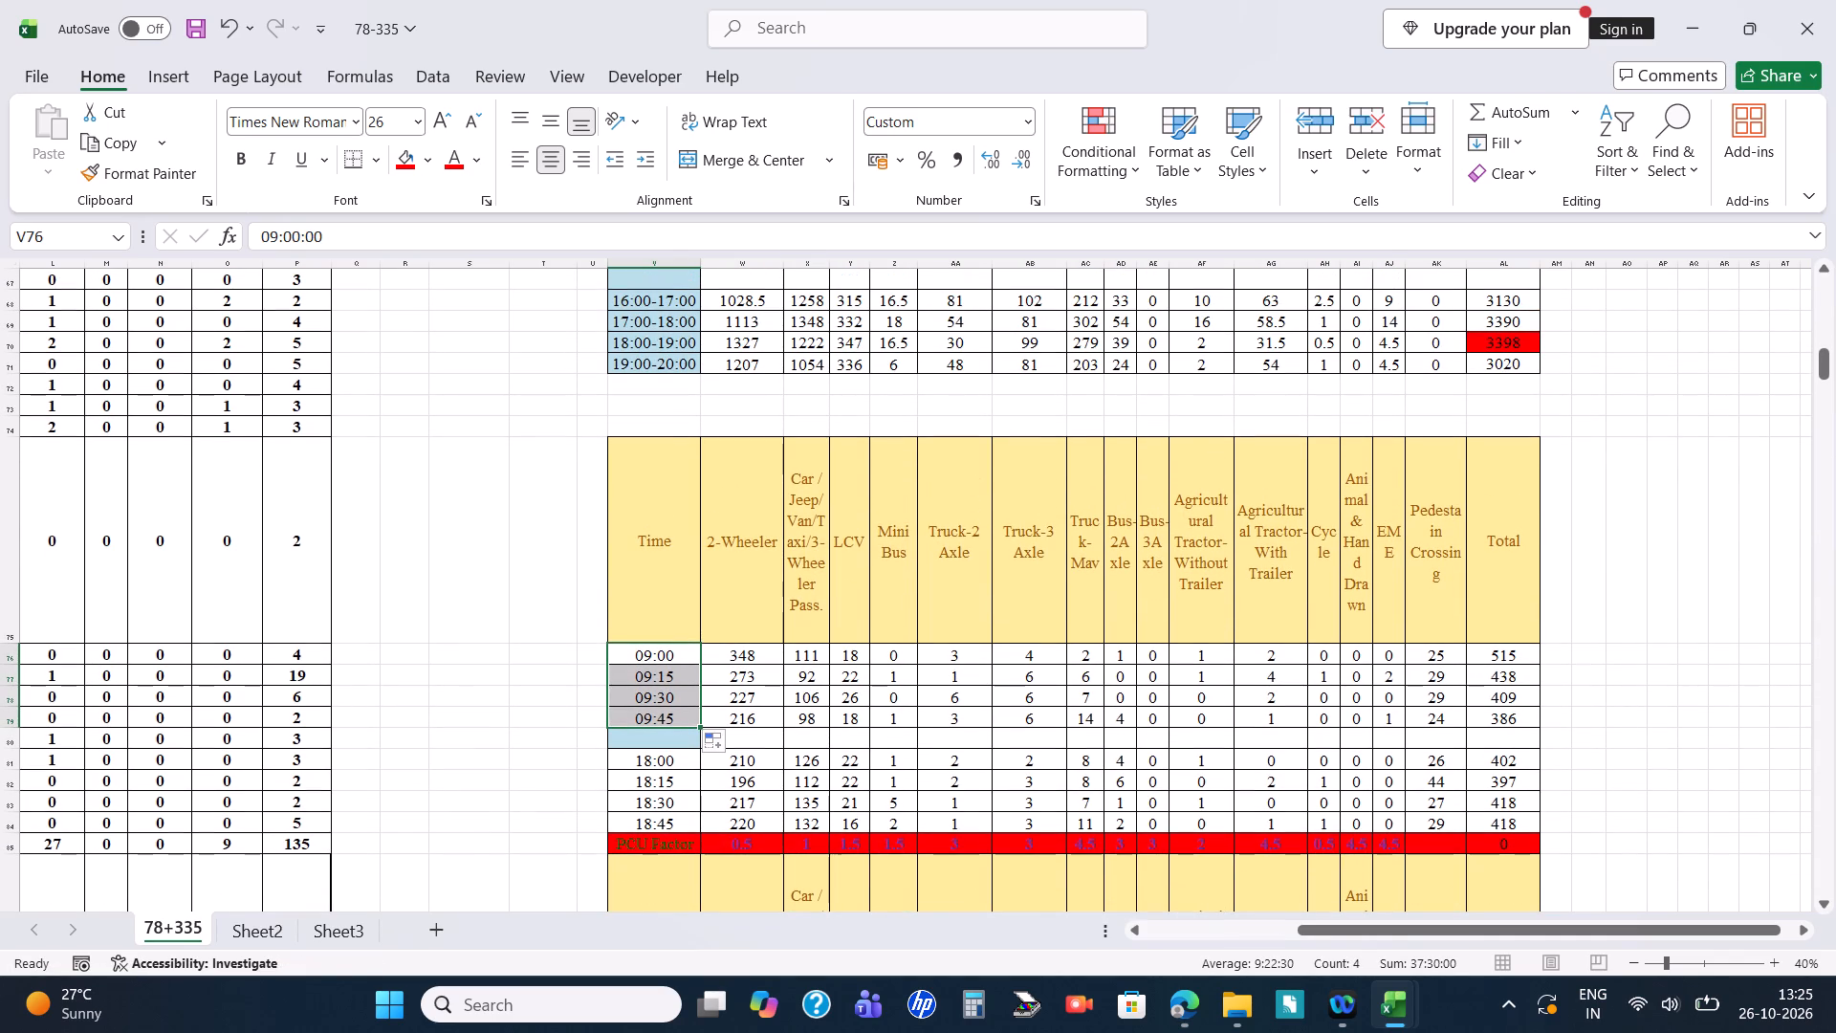
Save the workbook.
left_click(1787, 532)
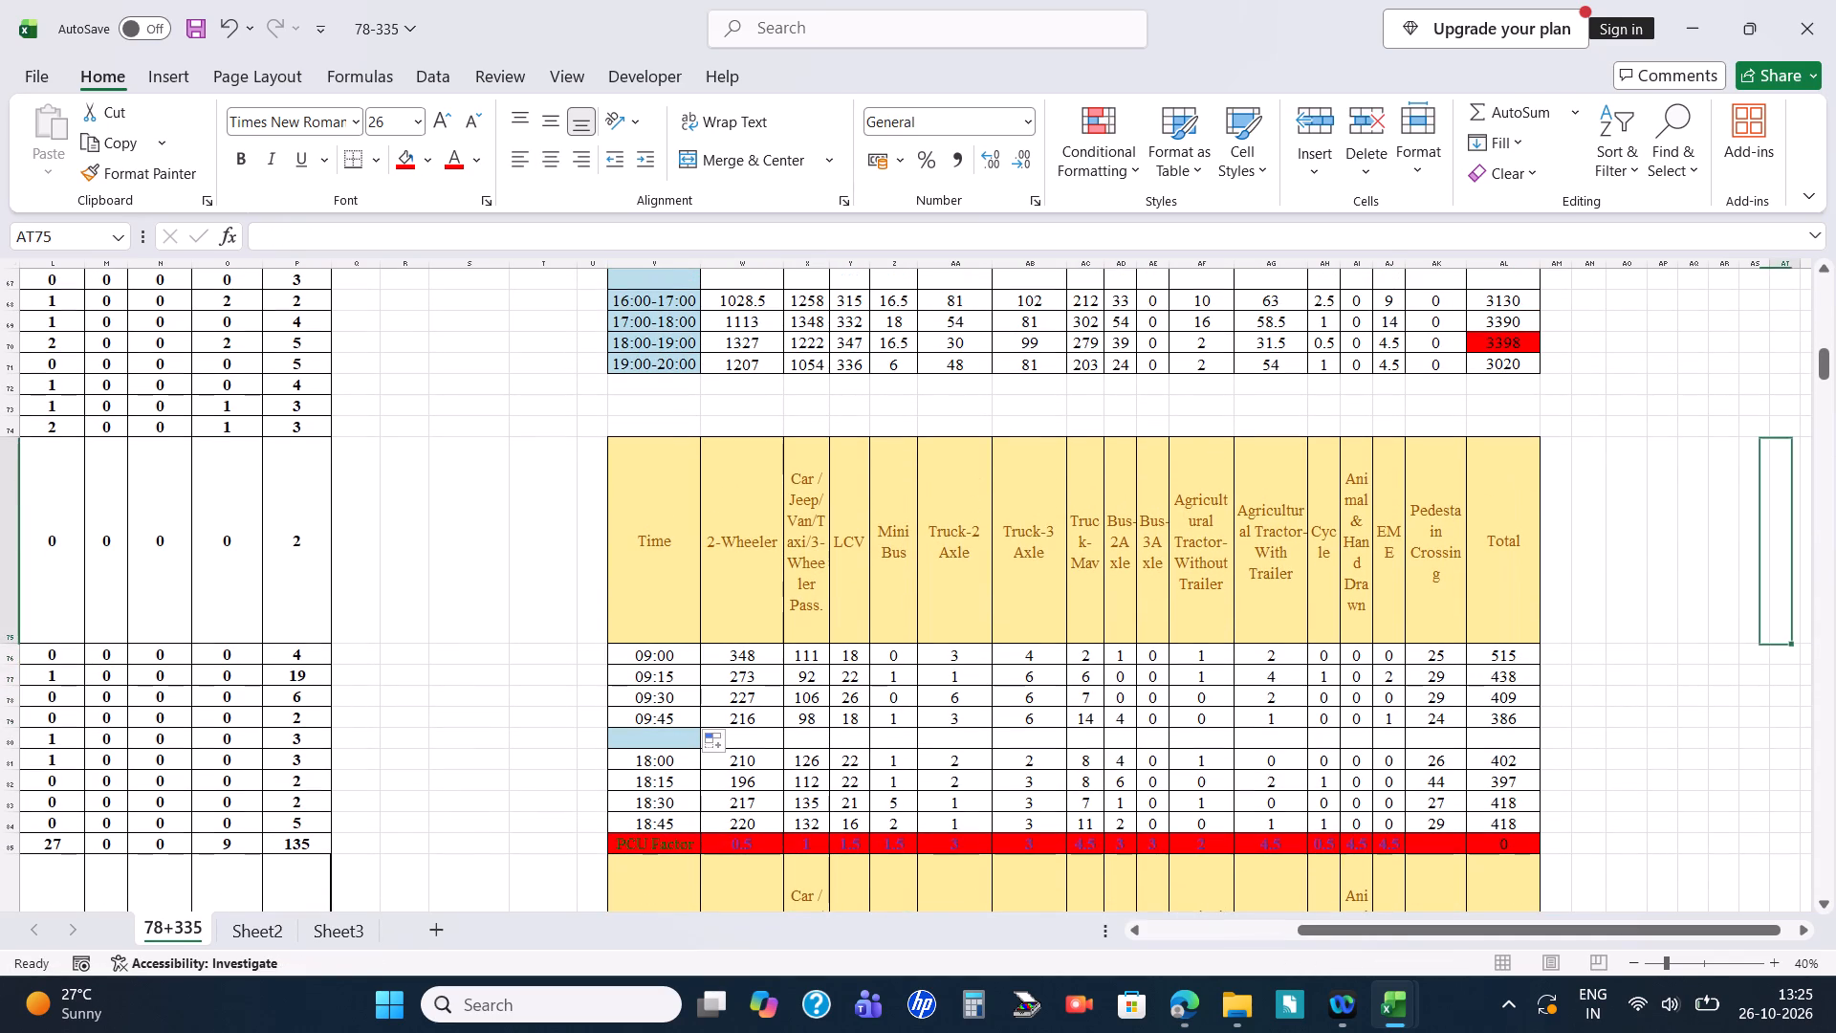
key("ctrl+s")
Clear all the morning and evening counts and totals in W76:AL84 of the 15-minute count table.
left_click_drag(755, 655, 1483, 814)
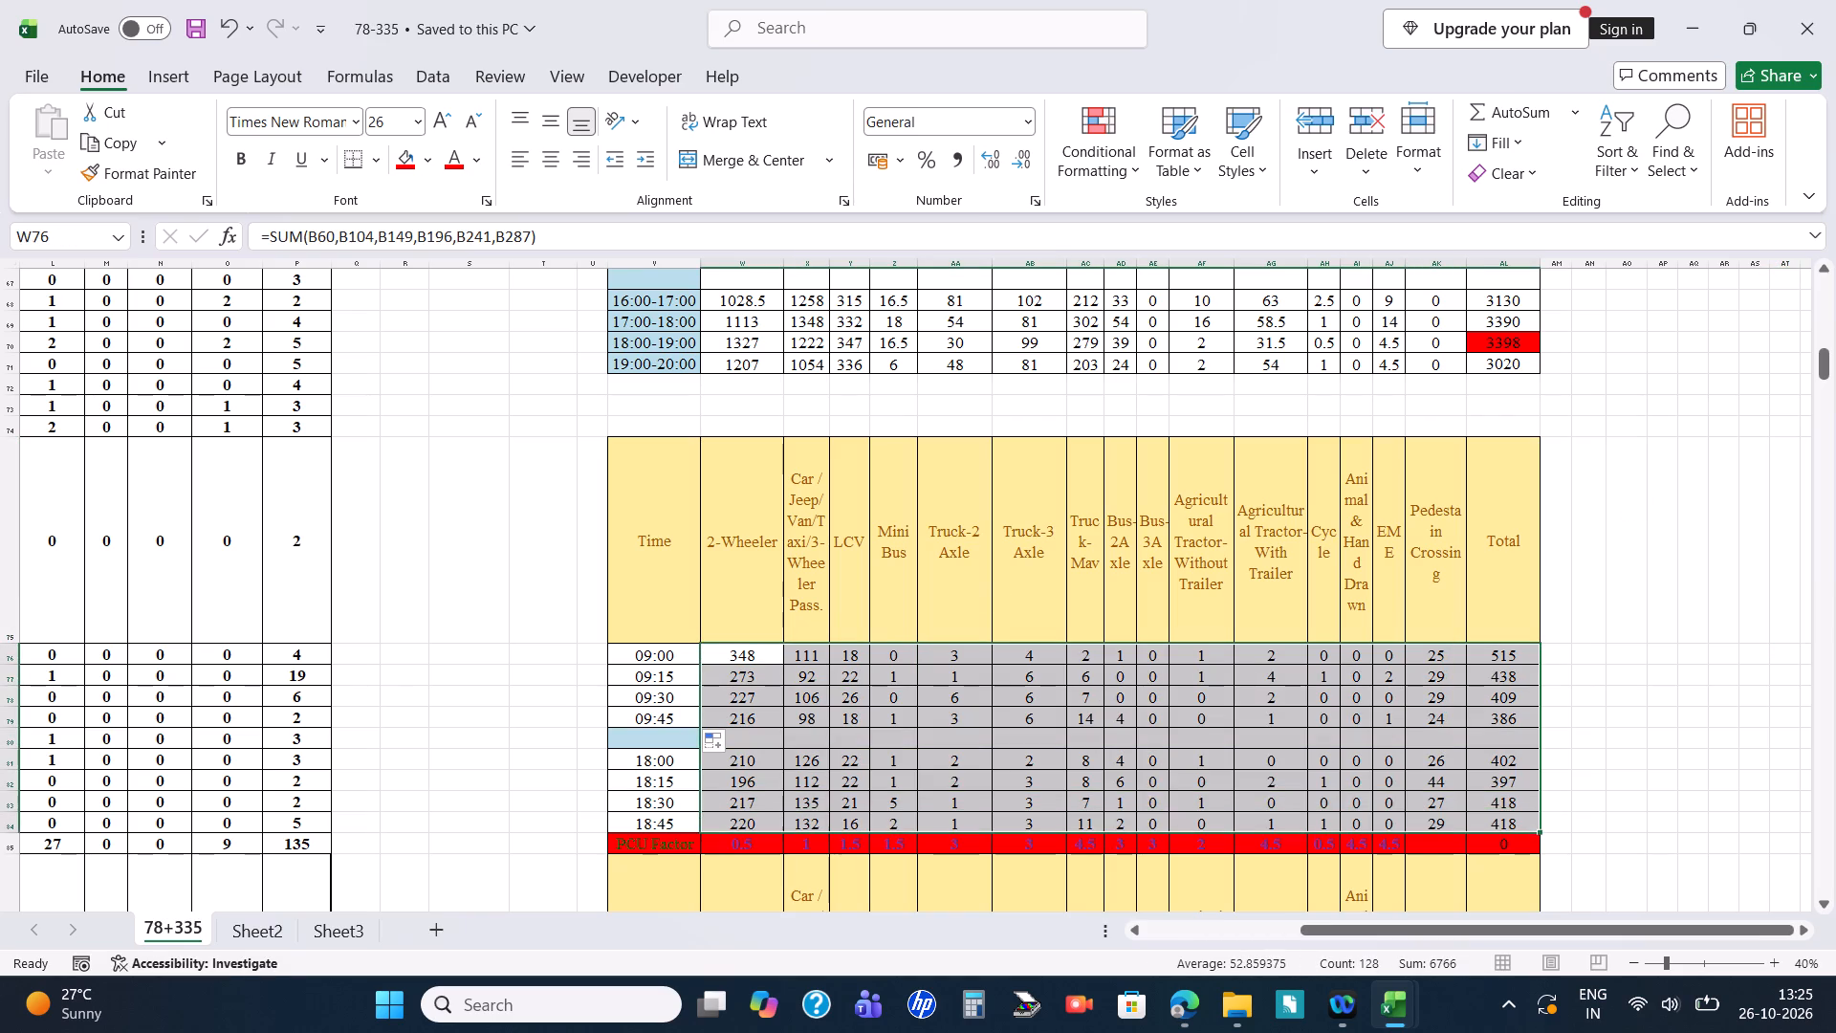
key("Delete")
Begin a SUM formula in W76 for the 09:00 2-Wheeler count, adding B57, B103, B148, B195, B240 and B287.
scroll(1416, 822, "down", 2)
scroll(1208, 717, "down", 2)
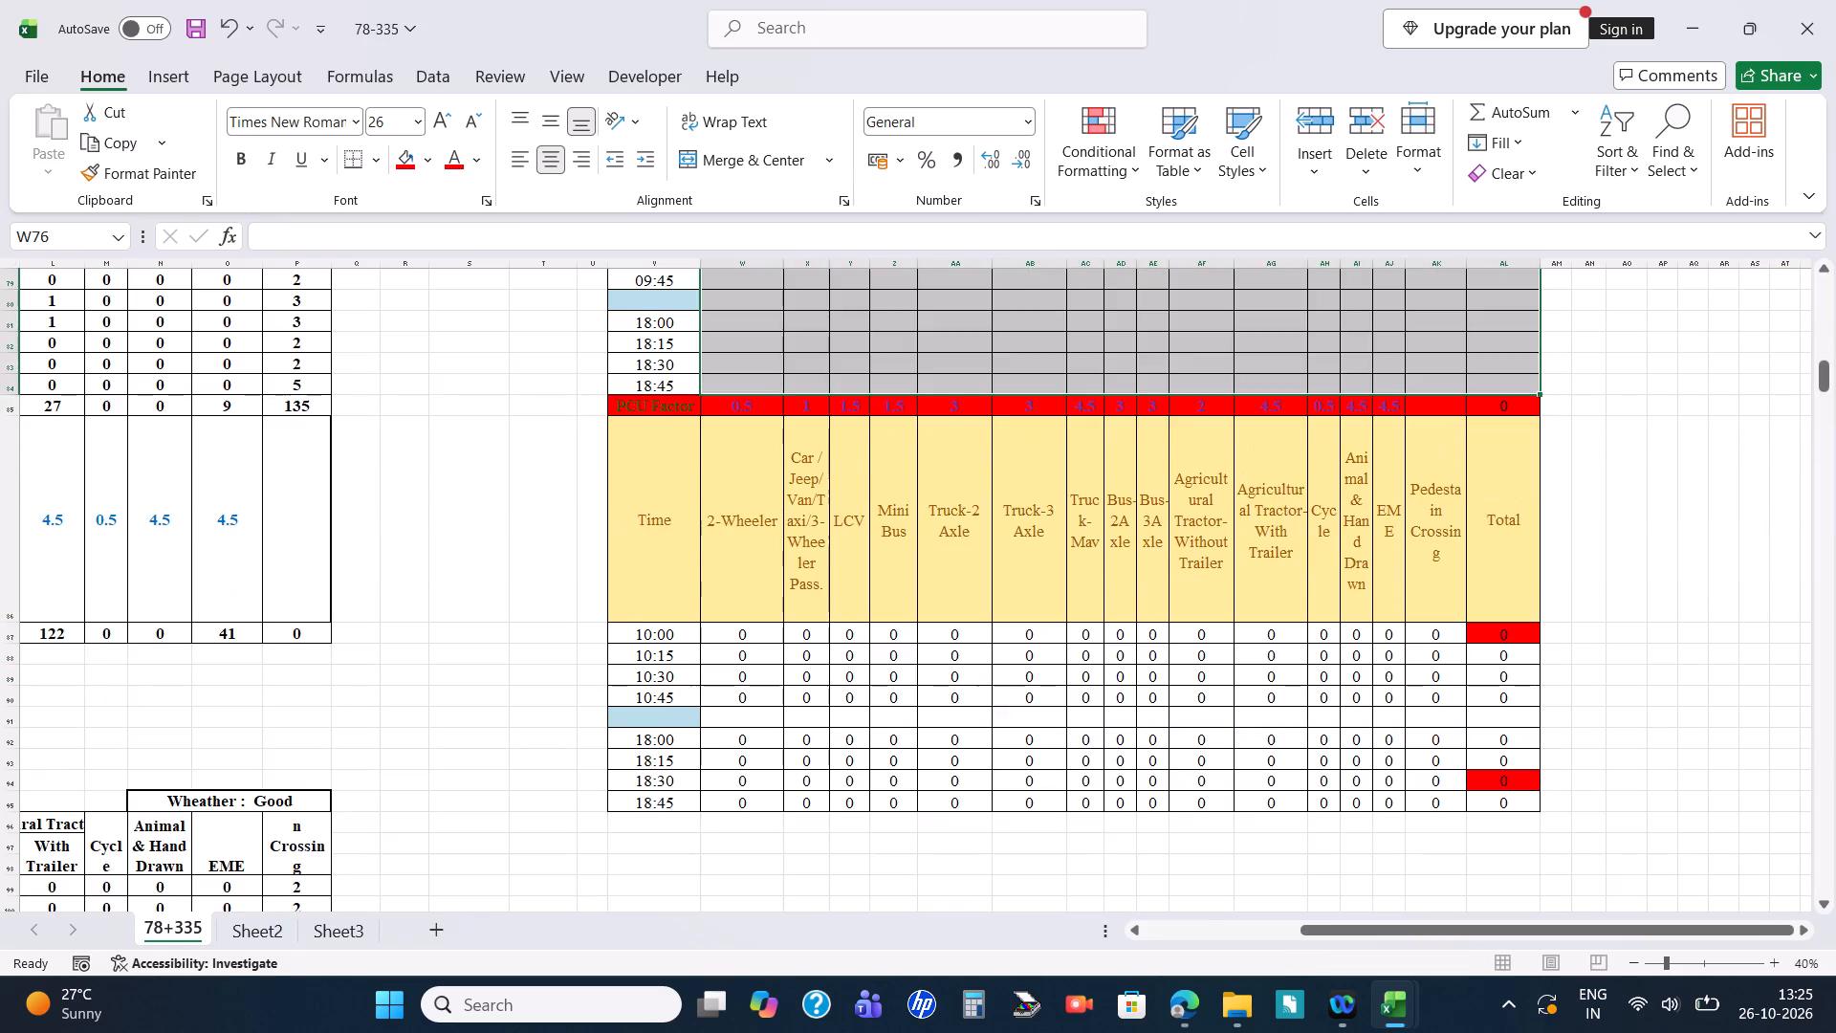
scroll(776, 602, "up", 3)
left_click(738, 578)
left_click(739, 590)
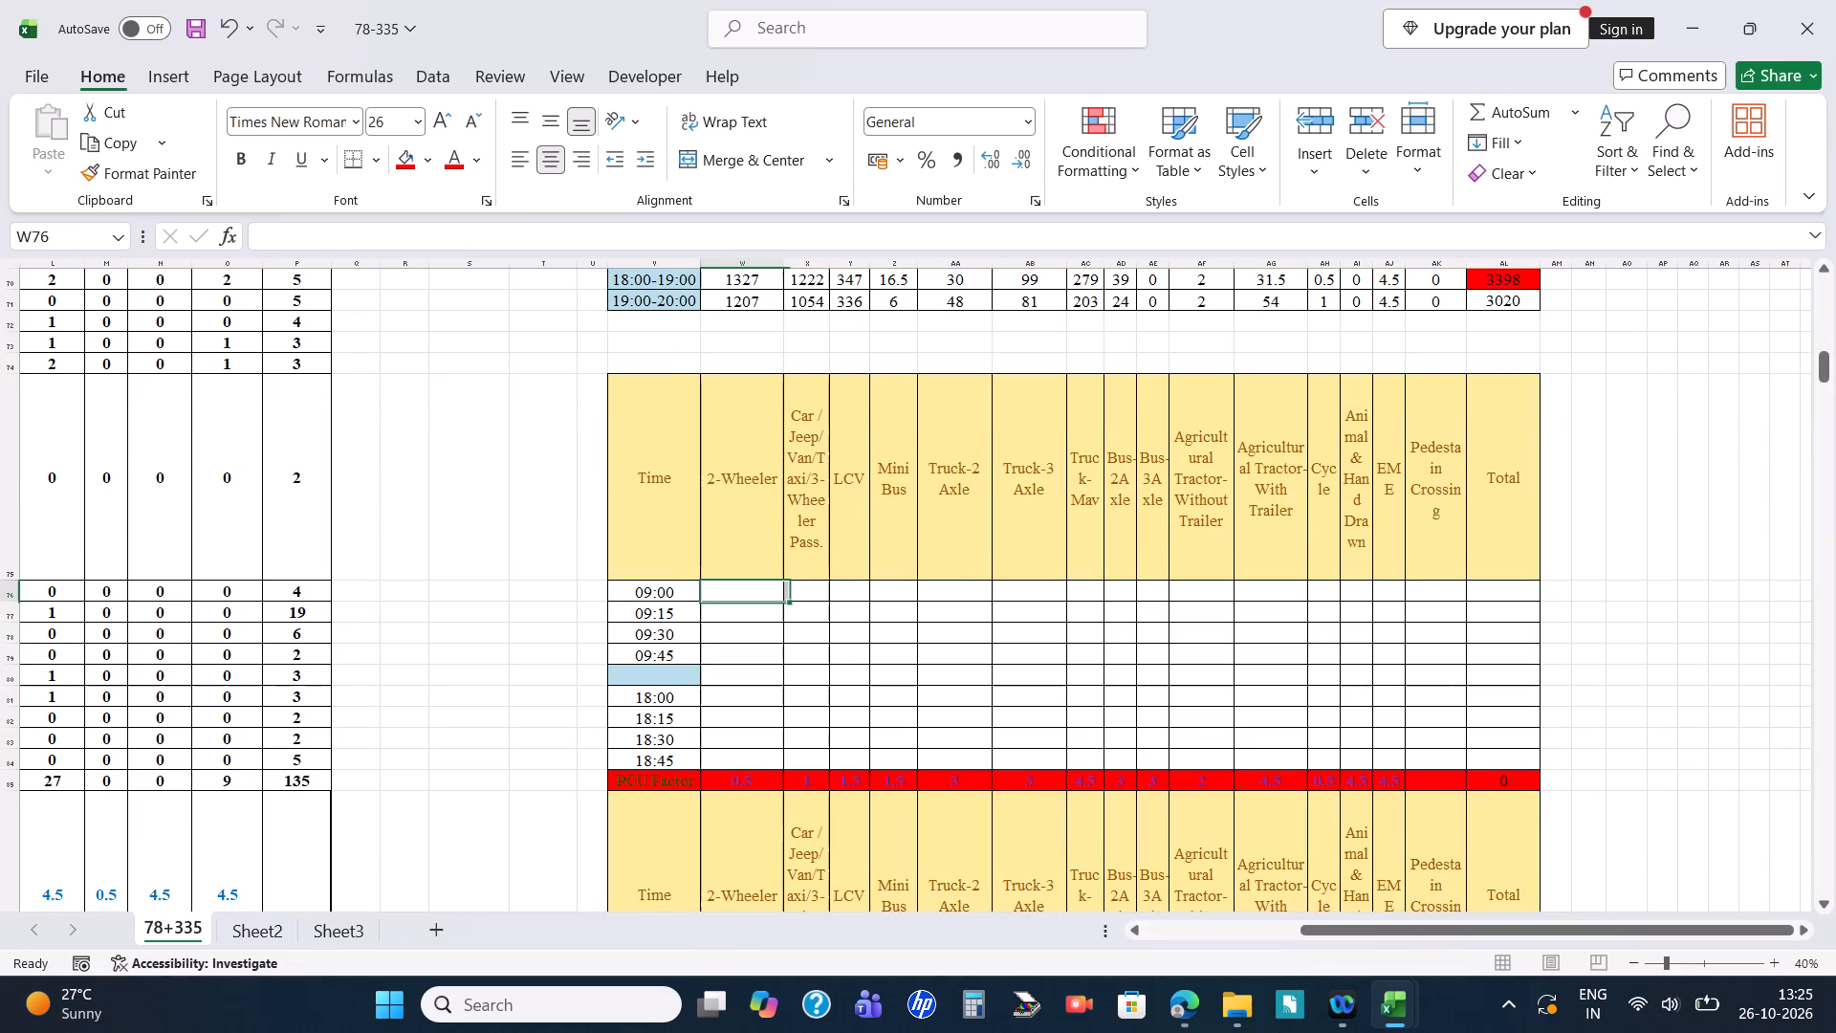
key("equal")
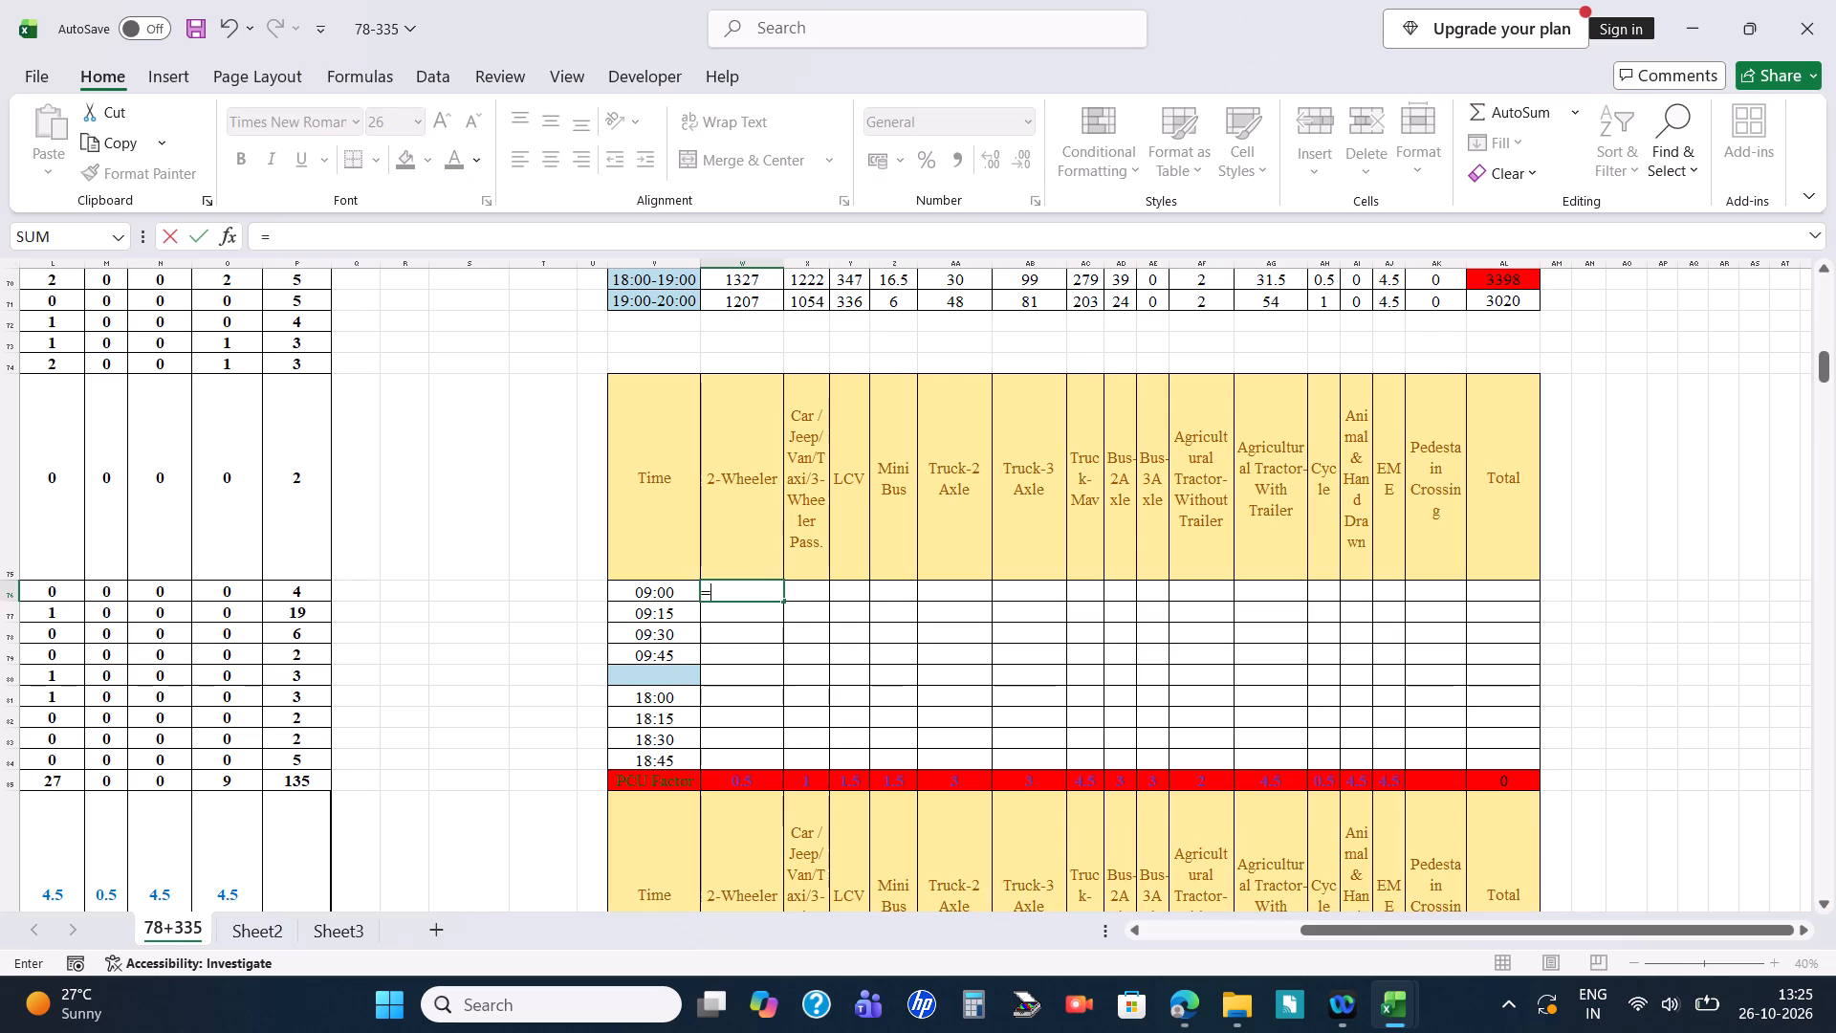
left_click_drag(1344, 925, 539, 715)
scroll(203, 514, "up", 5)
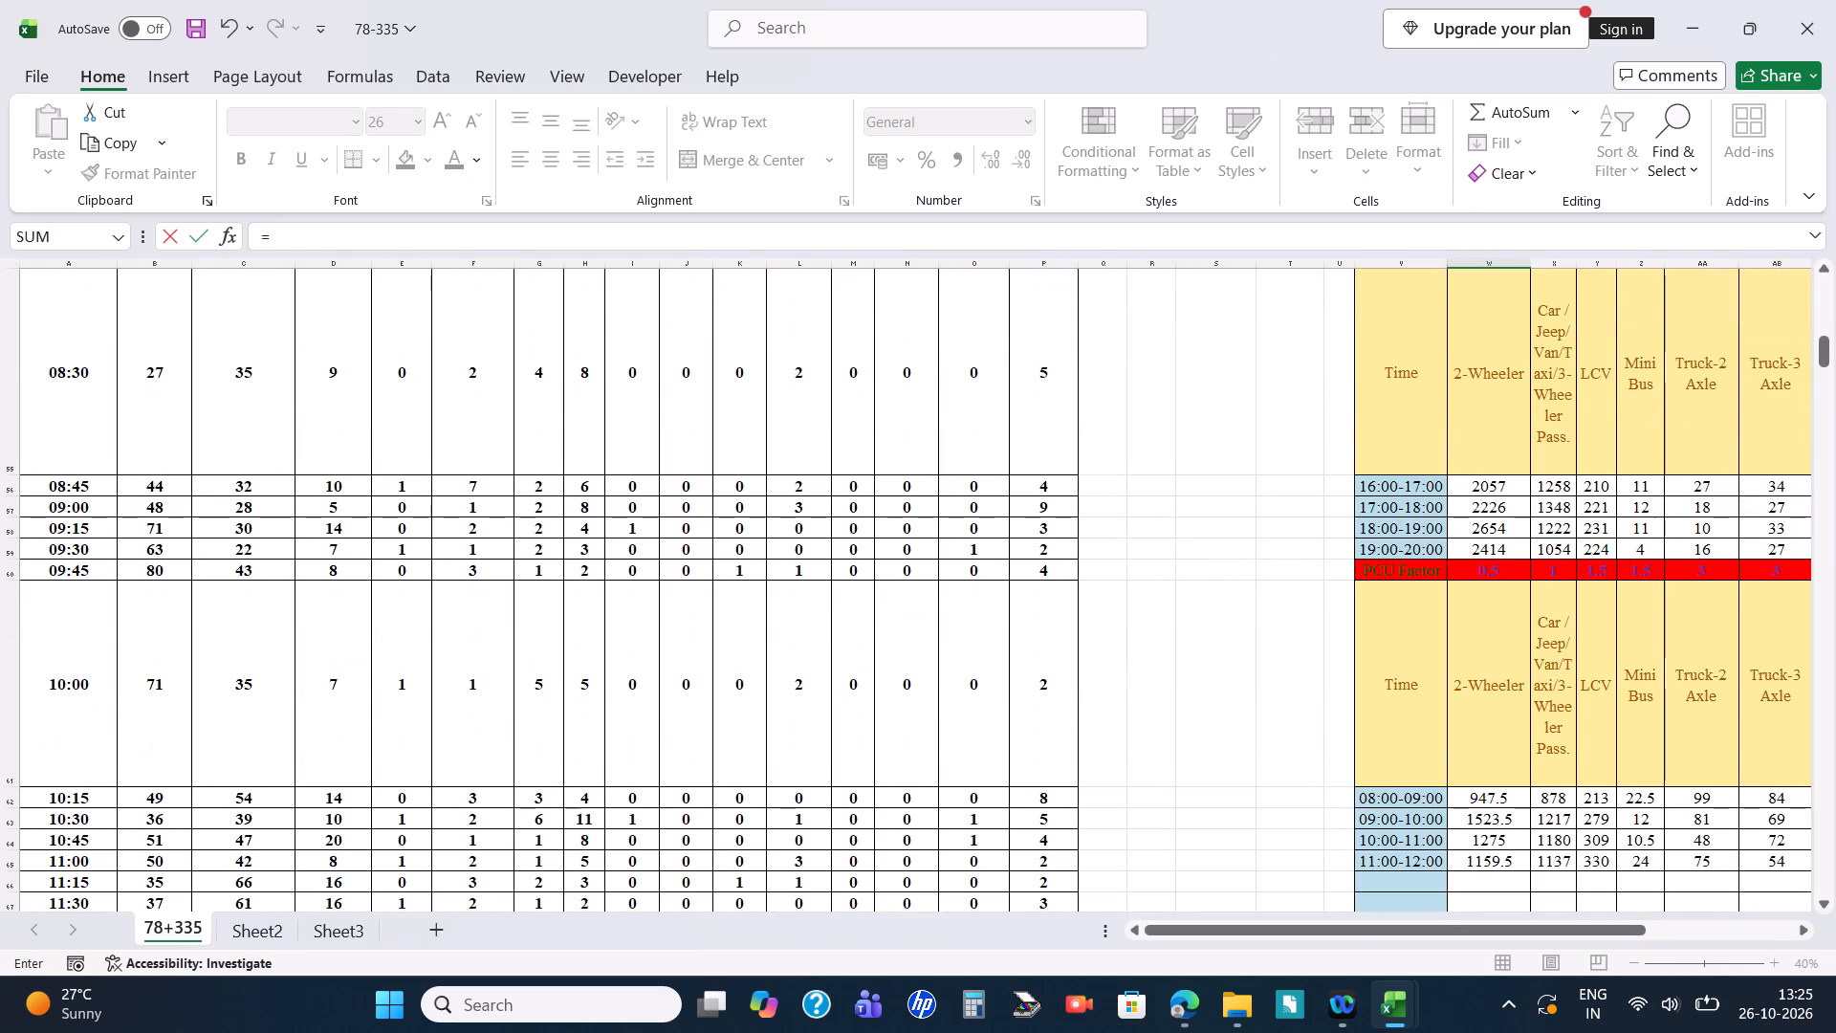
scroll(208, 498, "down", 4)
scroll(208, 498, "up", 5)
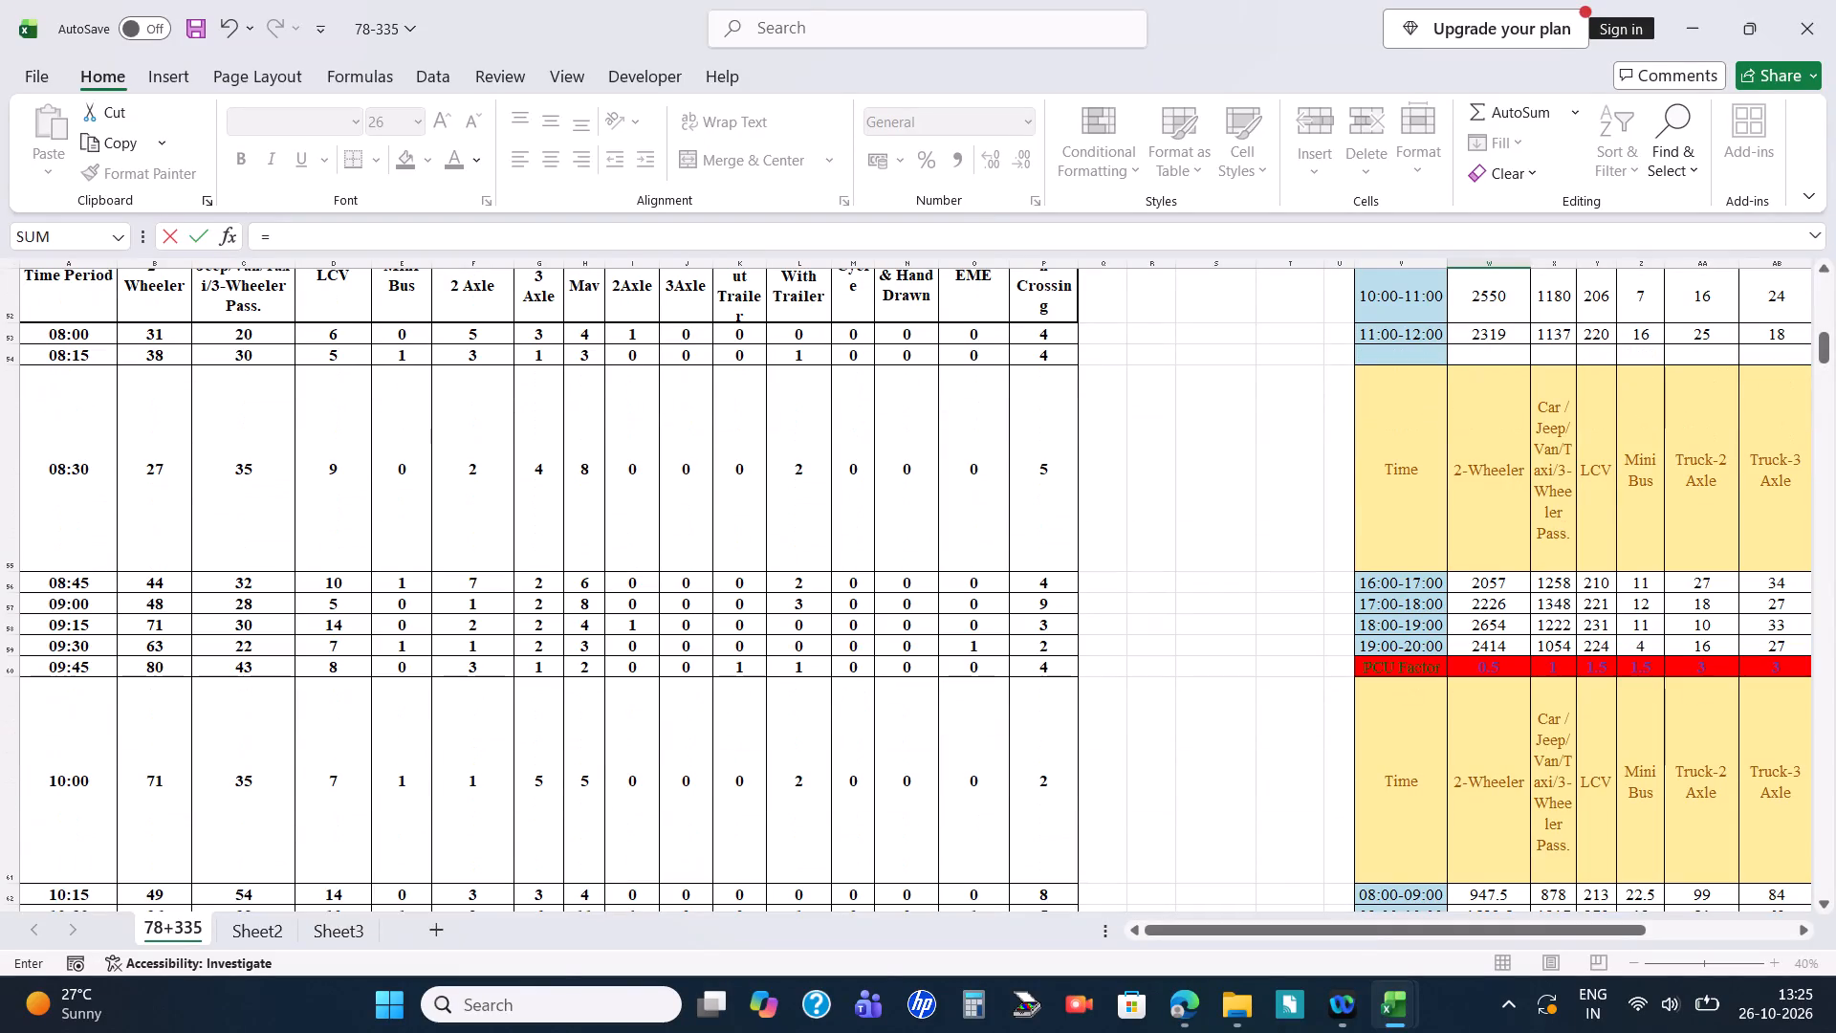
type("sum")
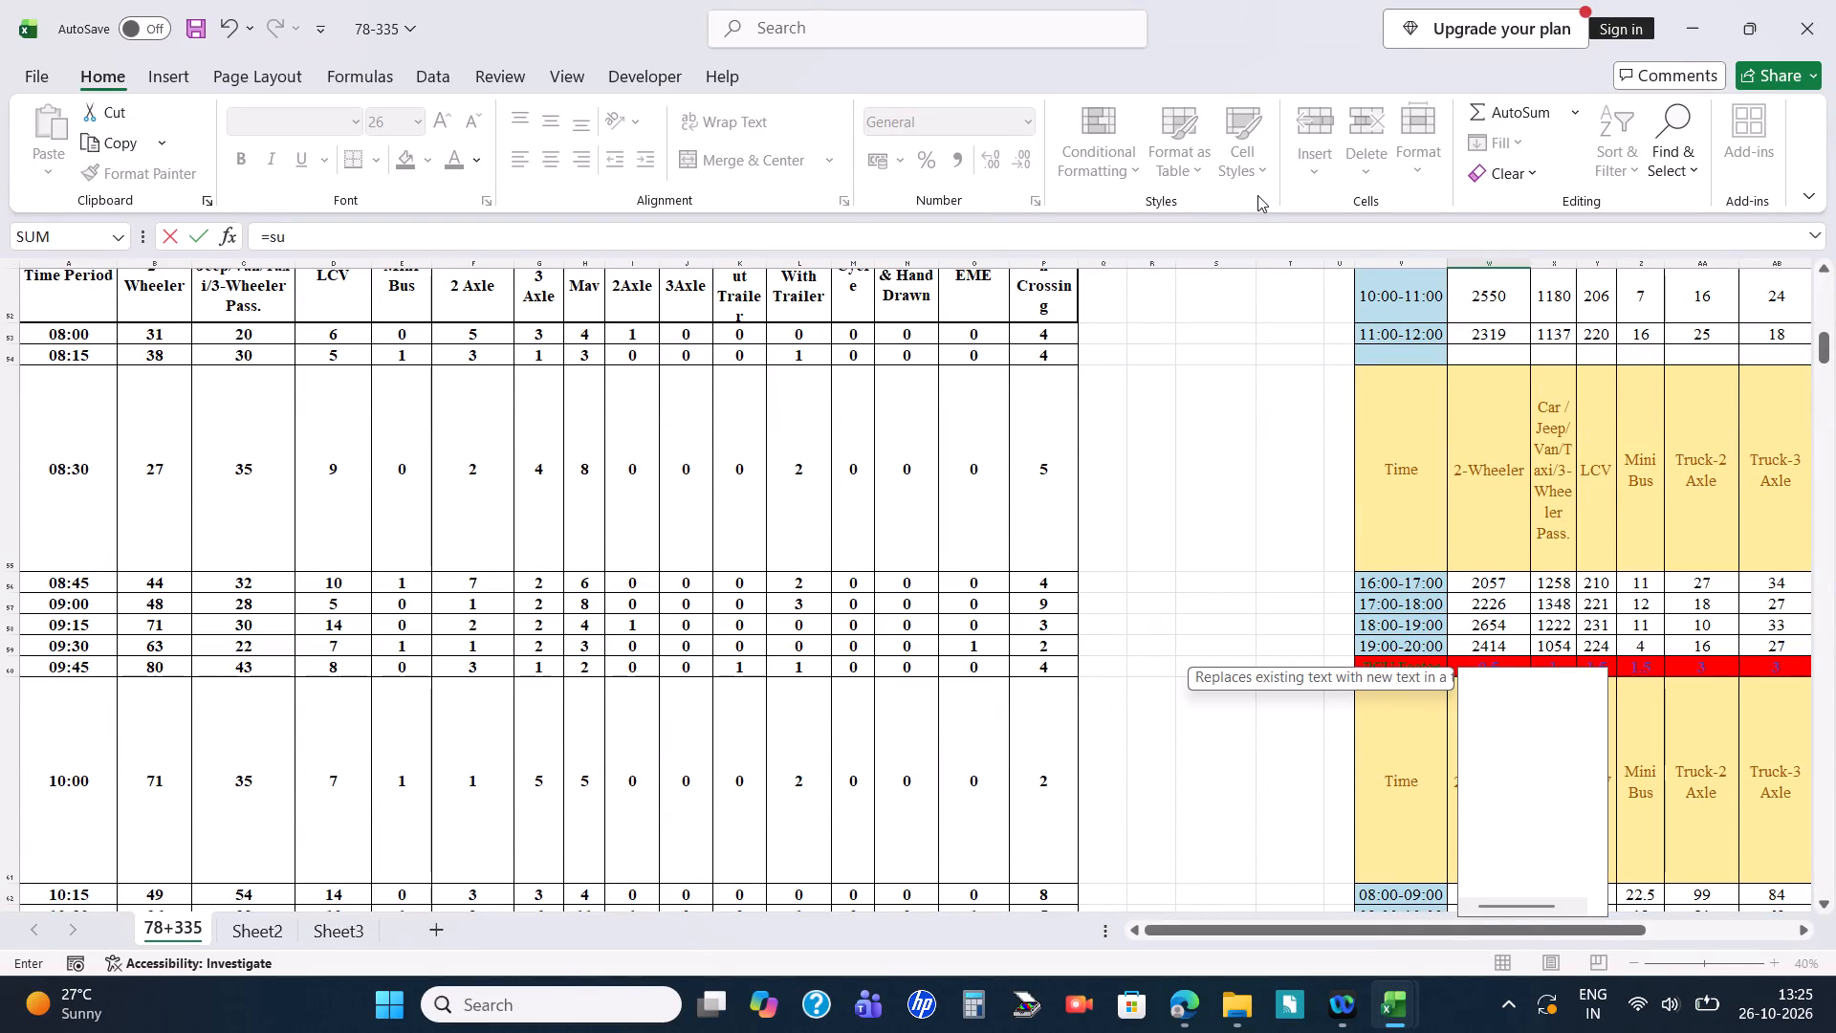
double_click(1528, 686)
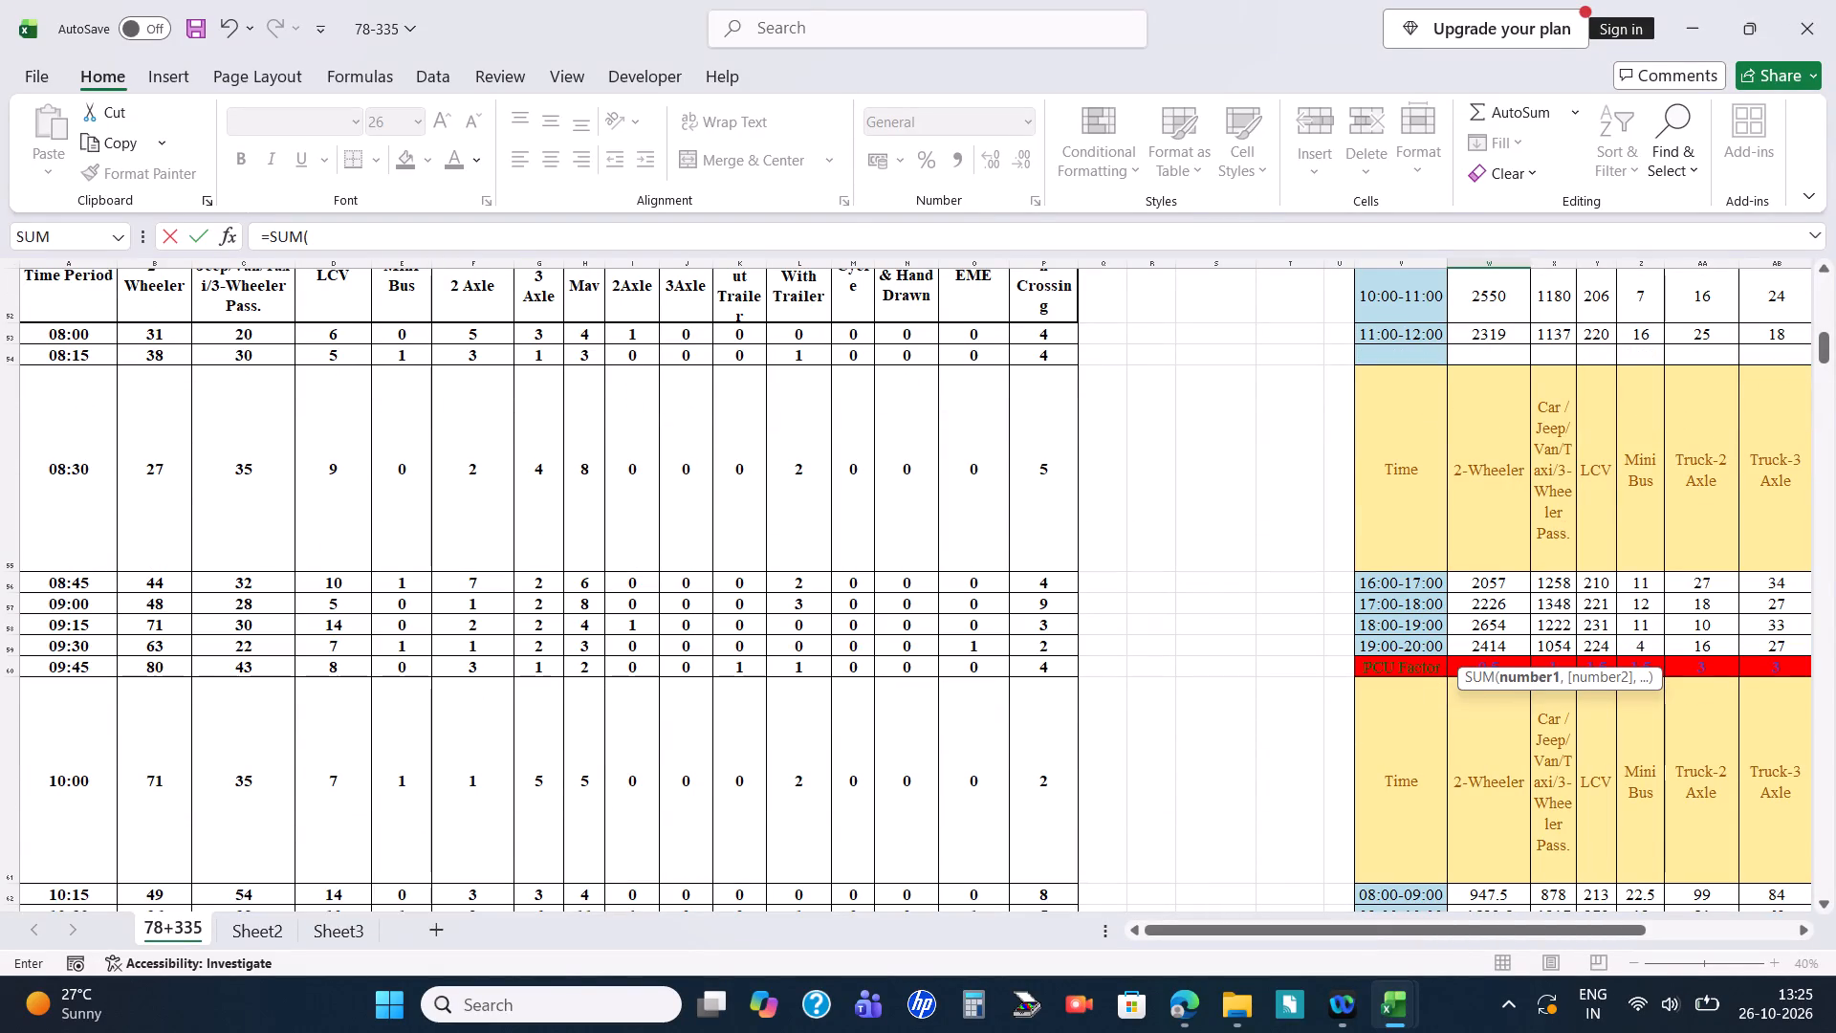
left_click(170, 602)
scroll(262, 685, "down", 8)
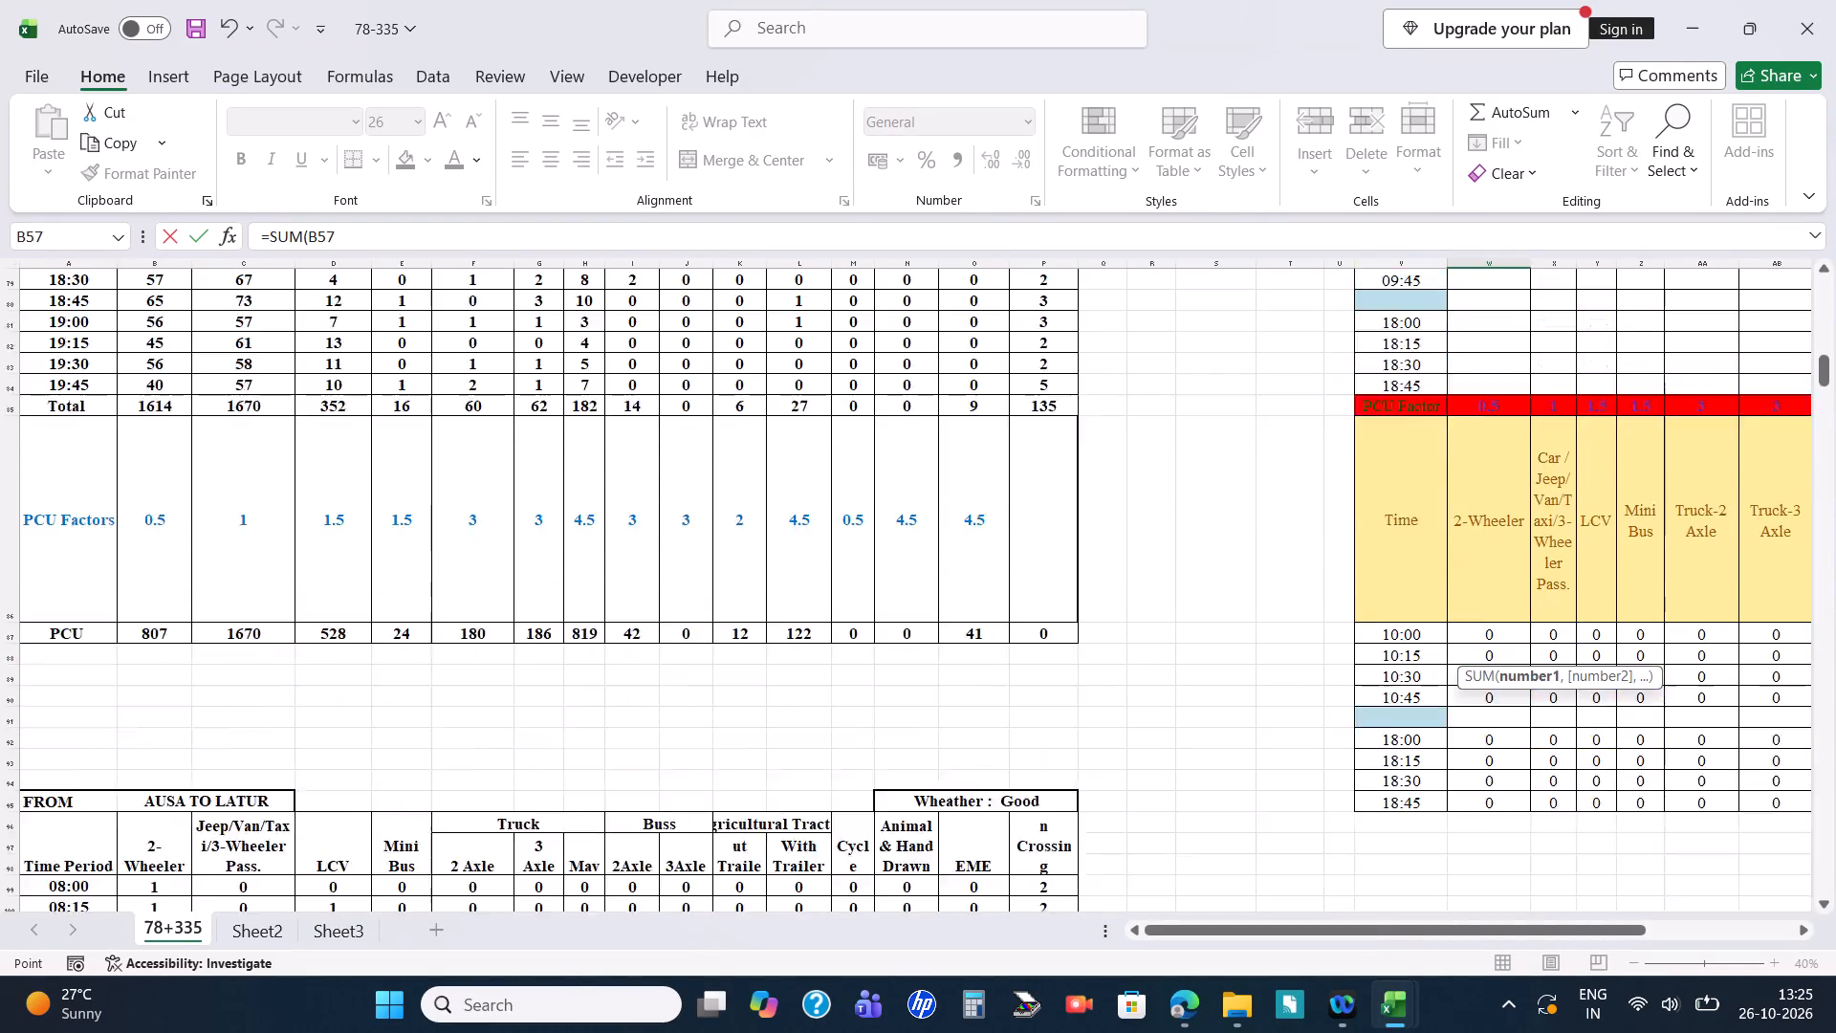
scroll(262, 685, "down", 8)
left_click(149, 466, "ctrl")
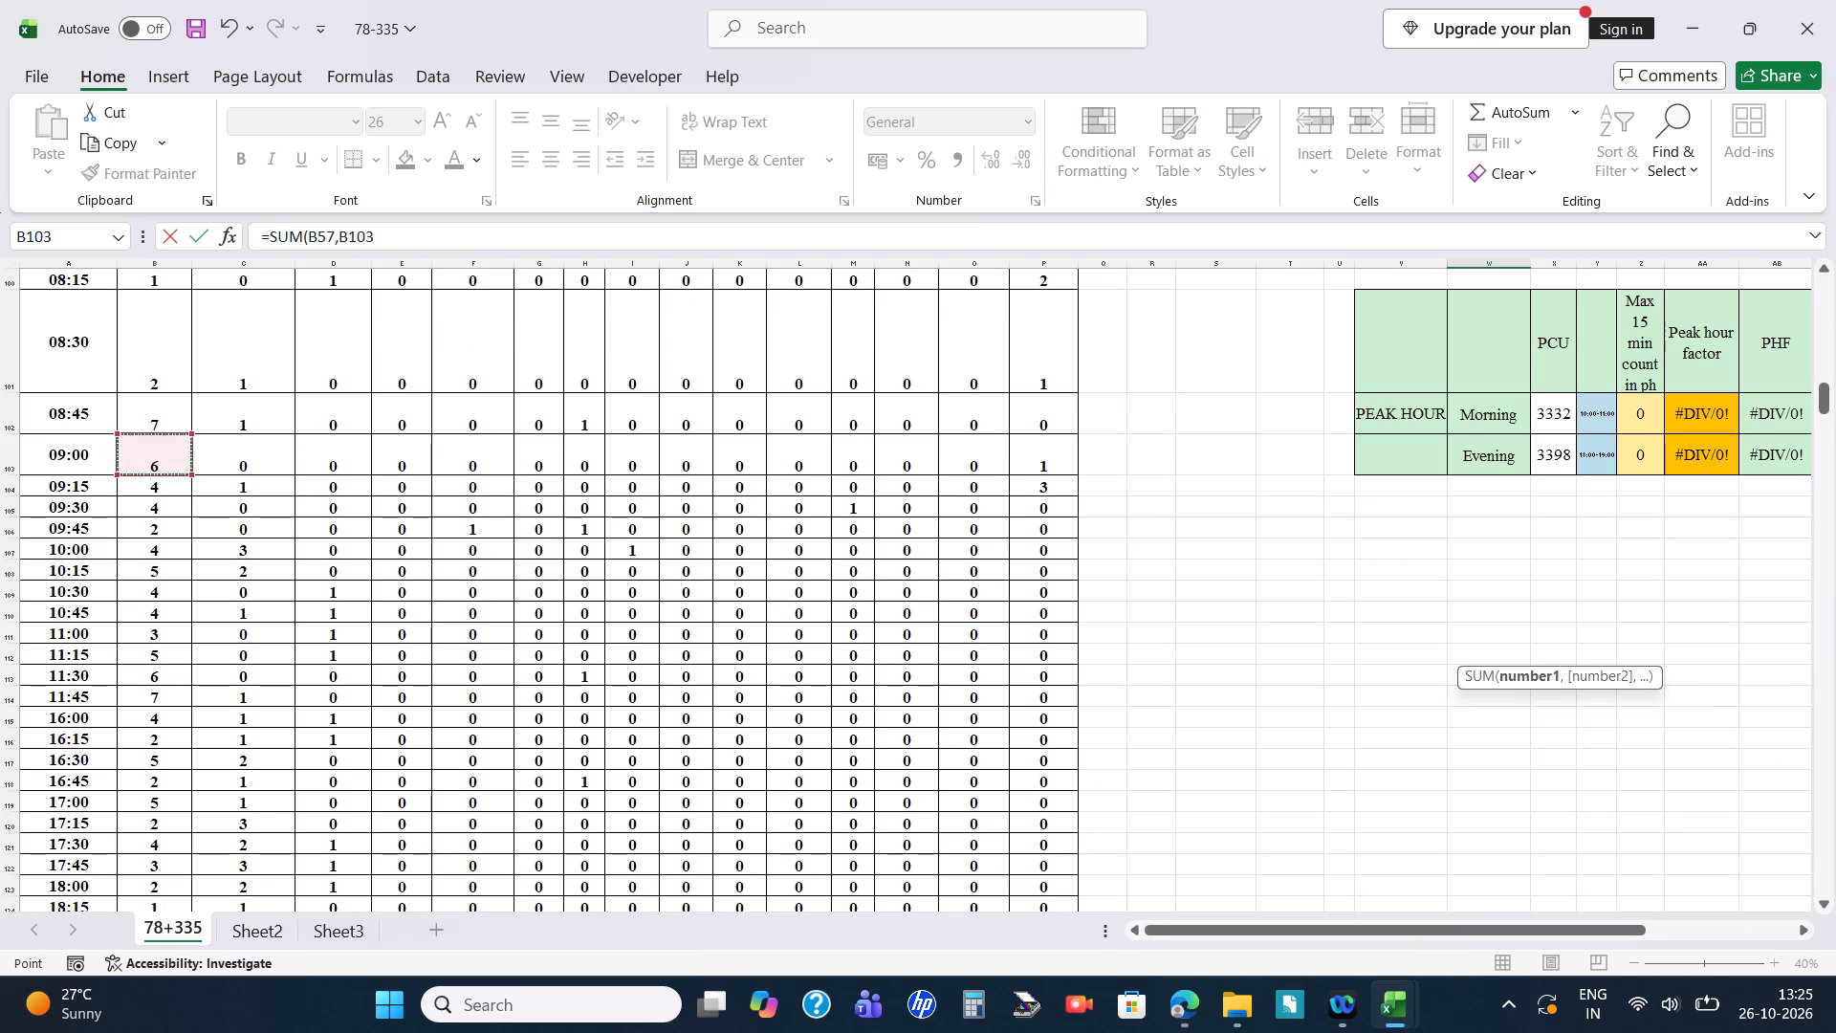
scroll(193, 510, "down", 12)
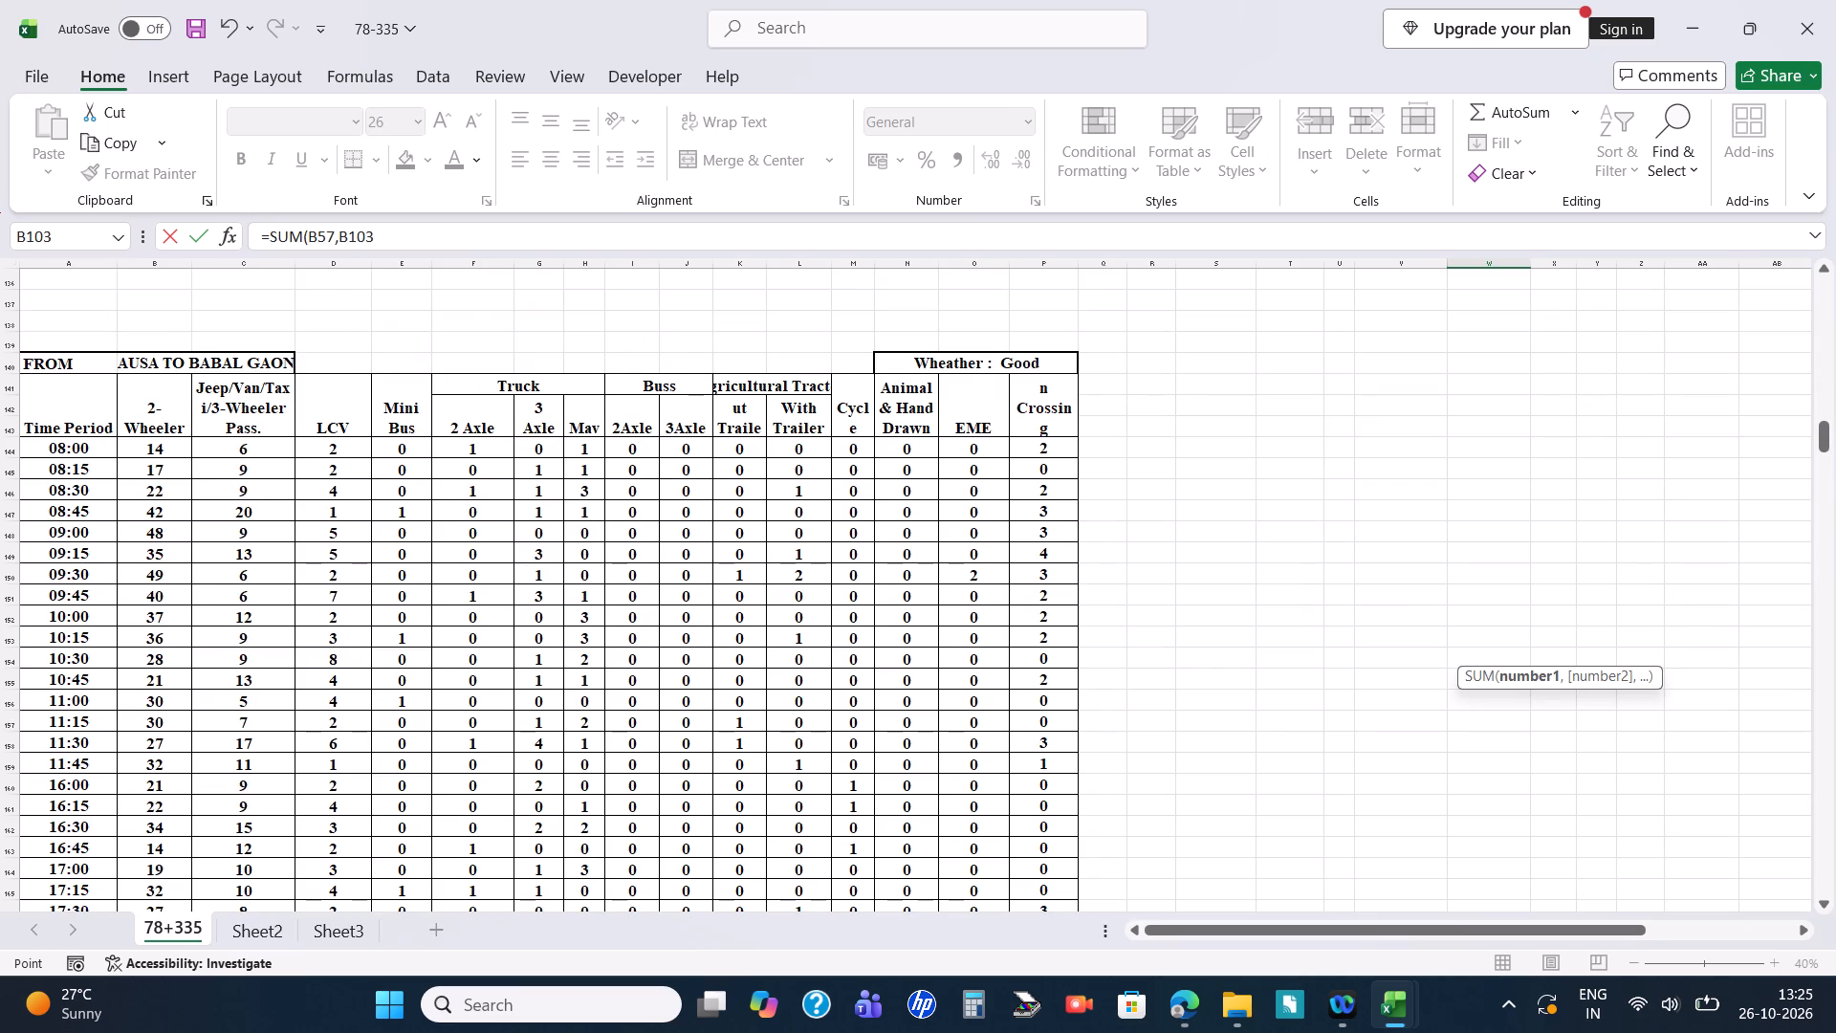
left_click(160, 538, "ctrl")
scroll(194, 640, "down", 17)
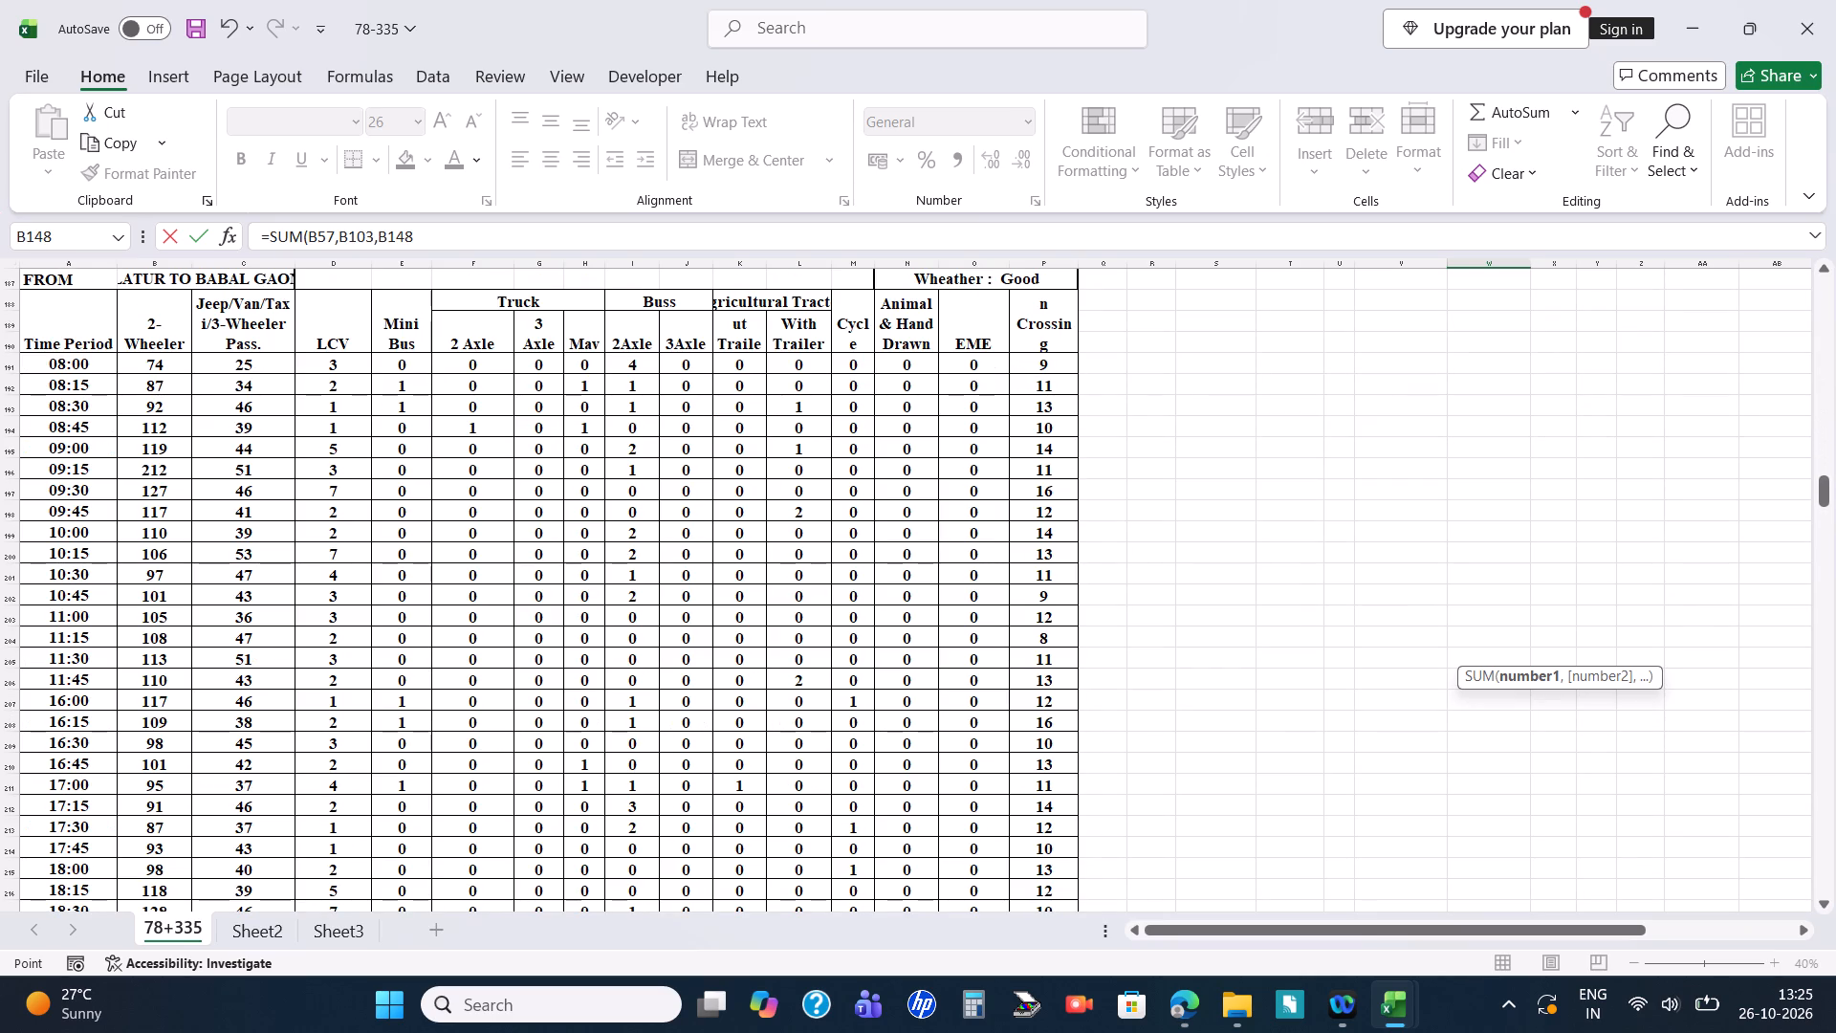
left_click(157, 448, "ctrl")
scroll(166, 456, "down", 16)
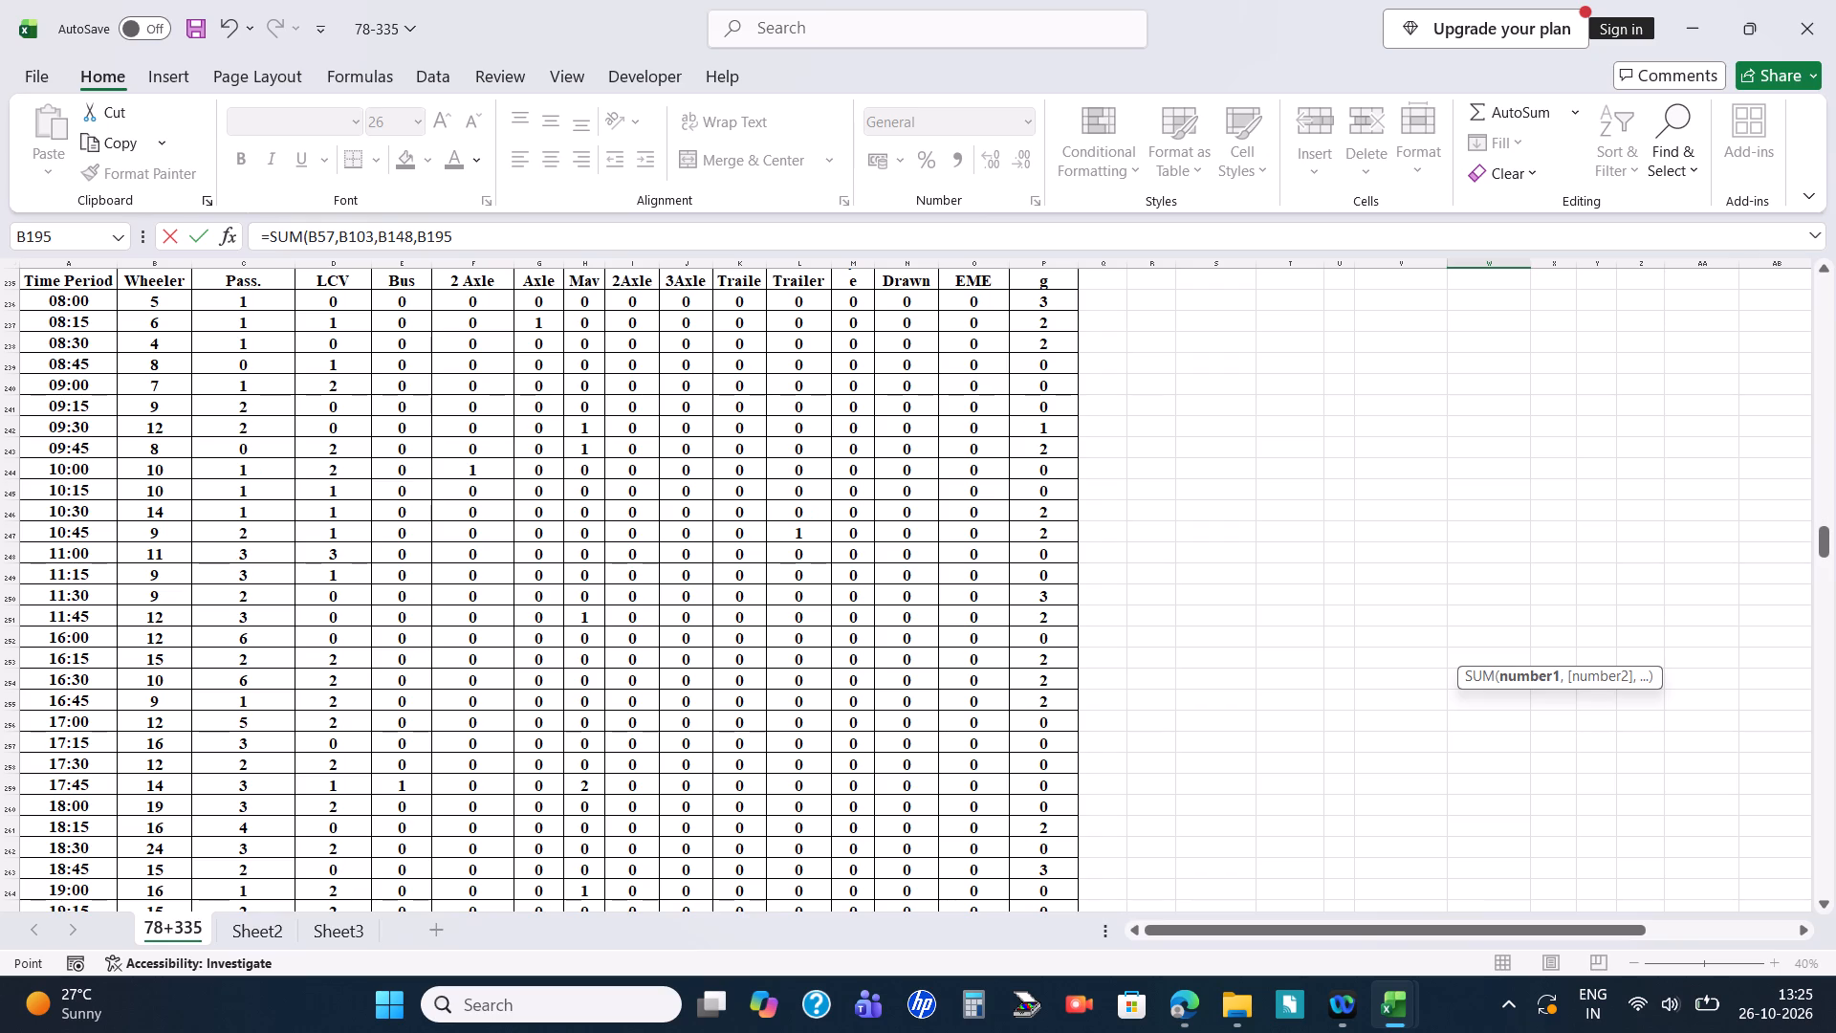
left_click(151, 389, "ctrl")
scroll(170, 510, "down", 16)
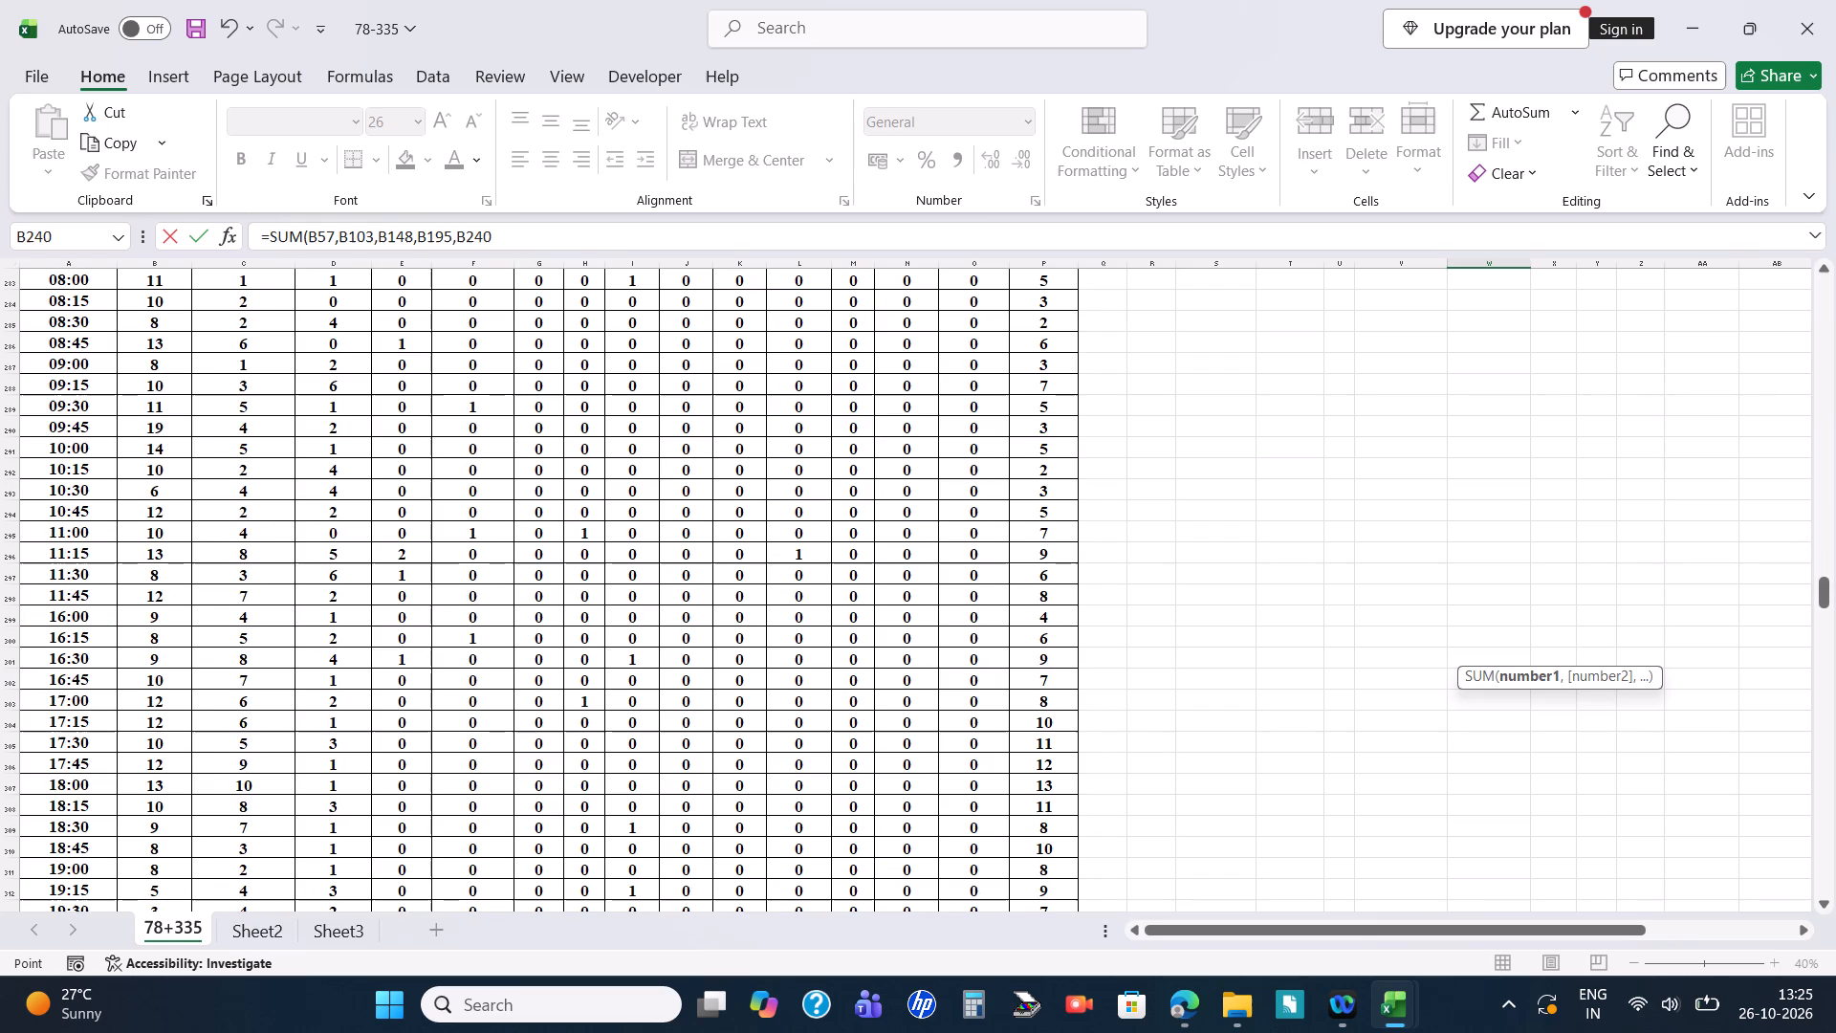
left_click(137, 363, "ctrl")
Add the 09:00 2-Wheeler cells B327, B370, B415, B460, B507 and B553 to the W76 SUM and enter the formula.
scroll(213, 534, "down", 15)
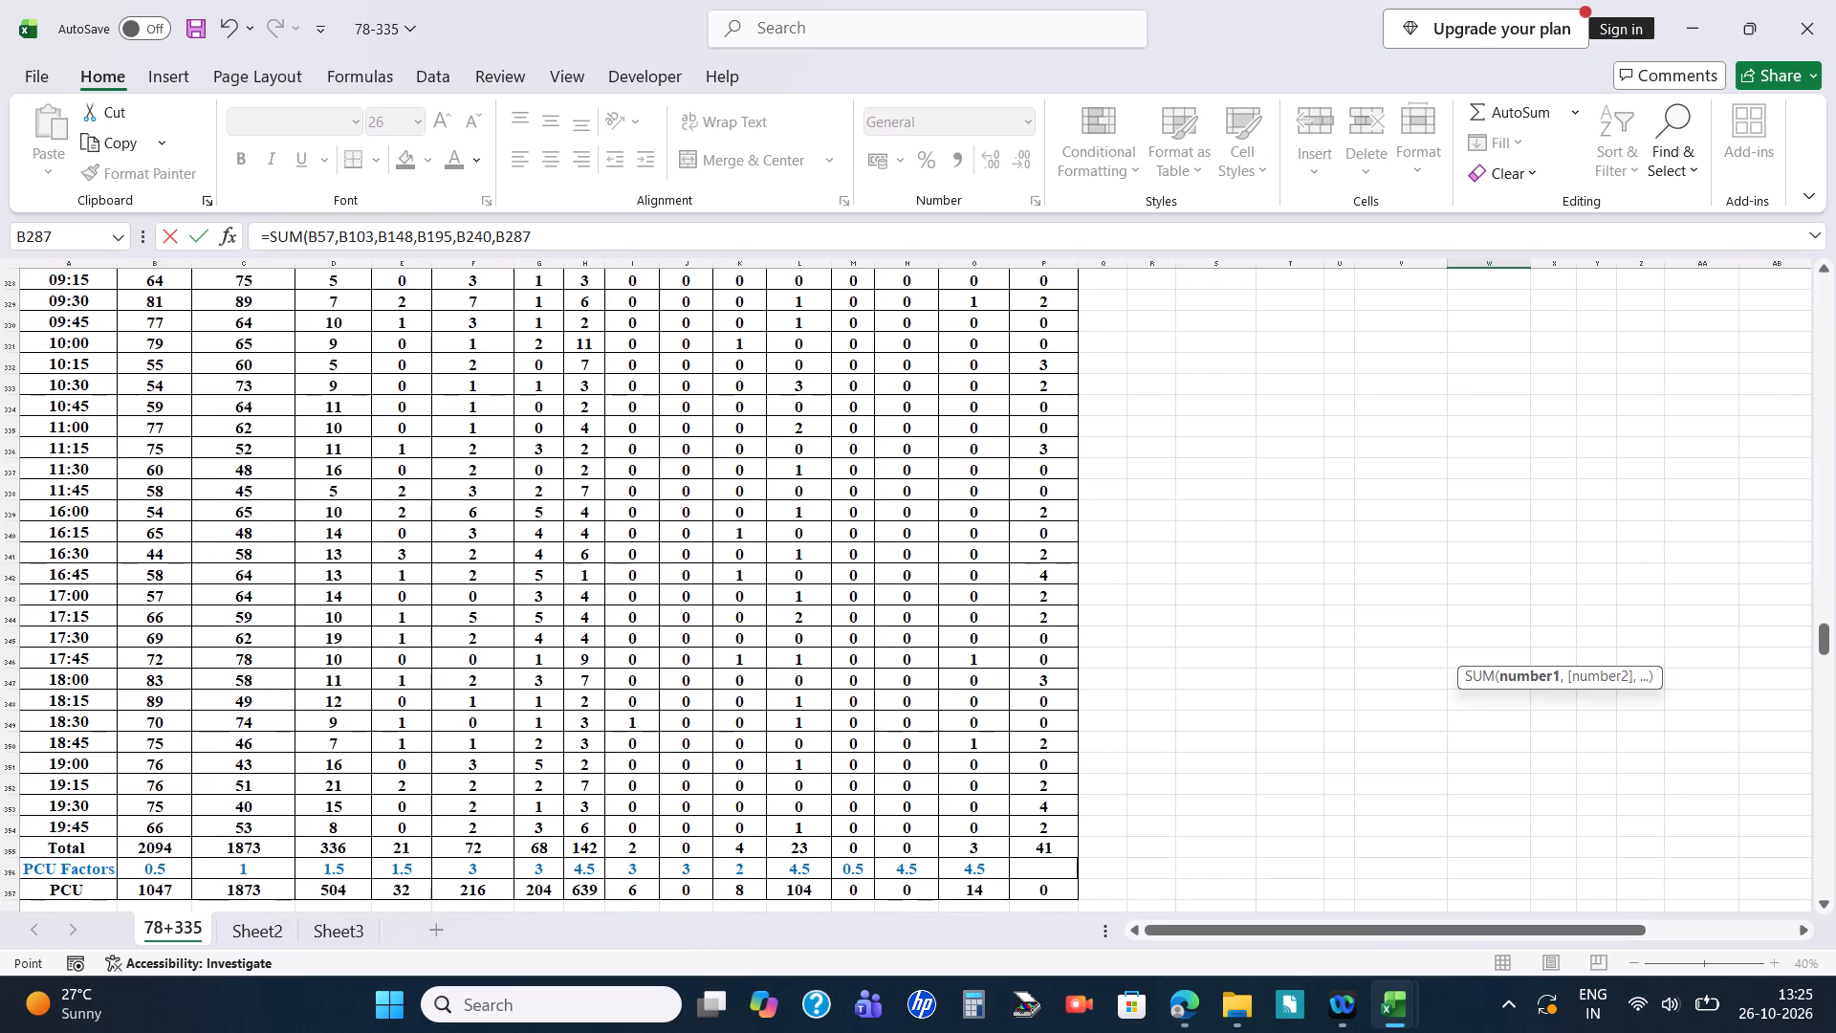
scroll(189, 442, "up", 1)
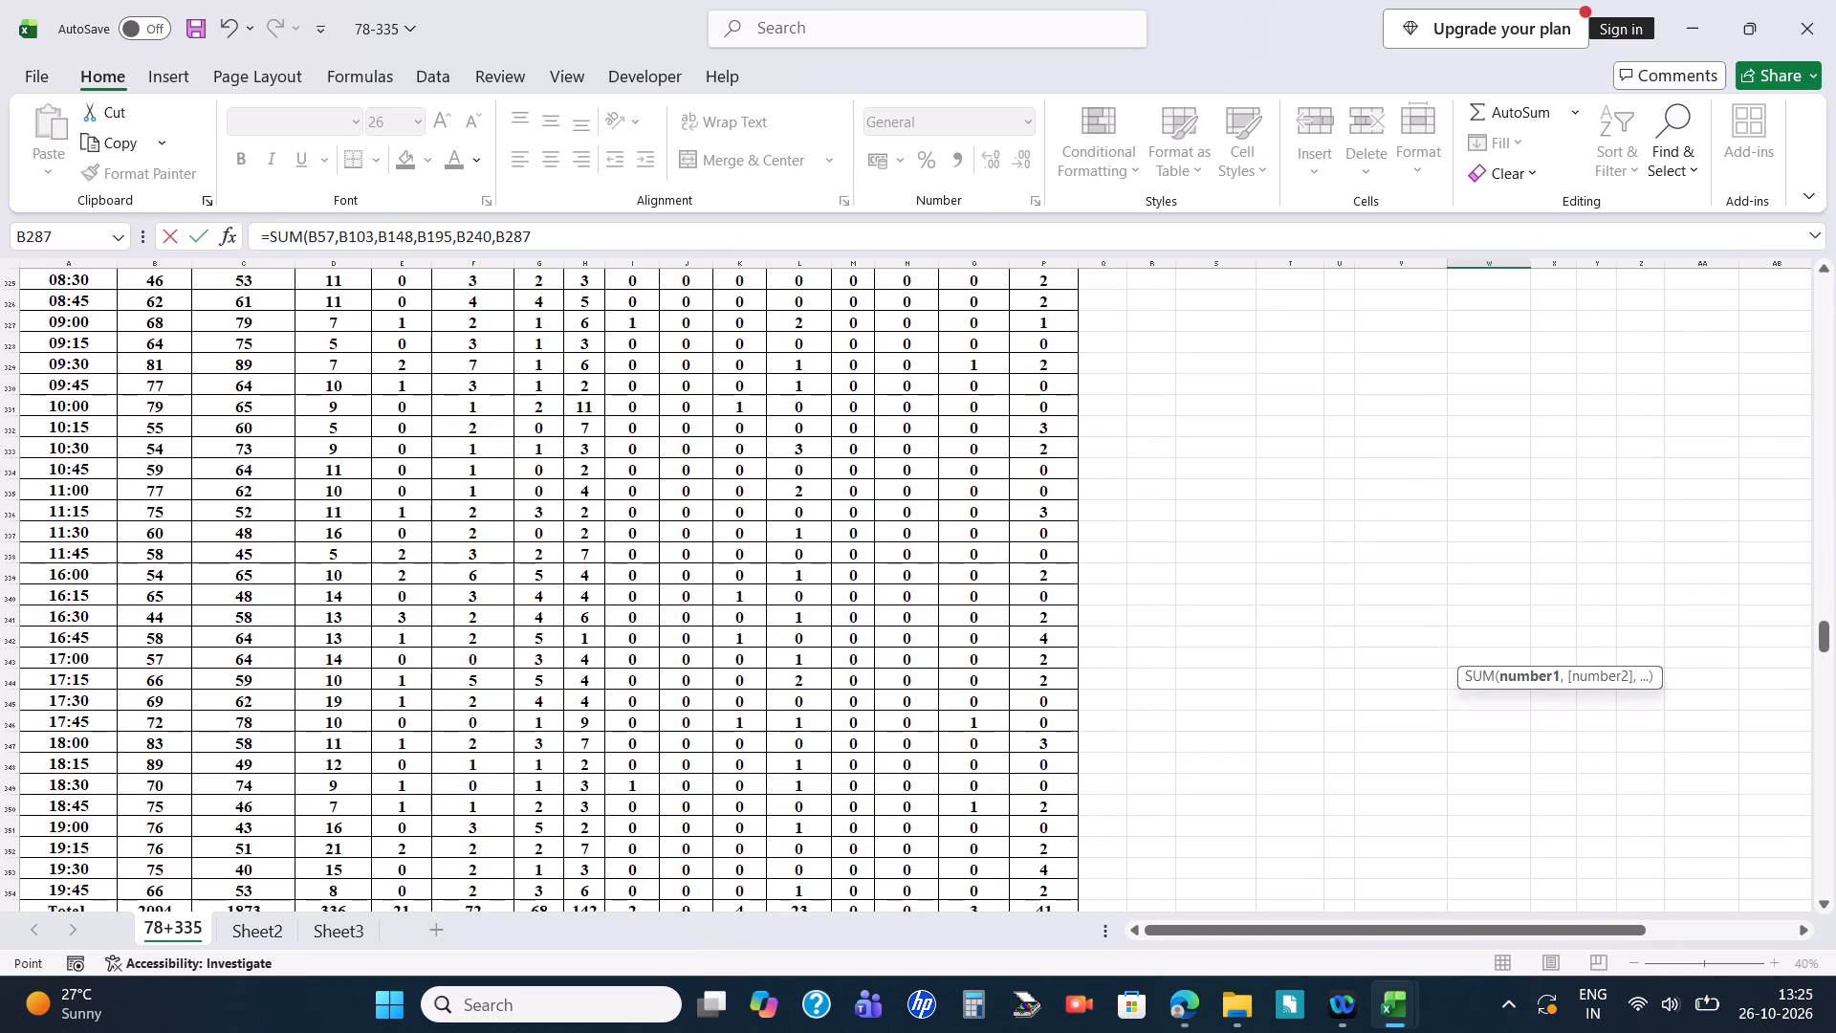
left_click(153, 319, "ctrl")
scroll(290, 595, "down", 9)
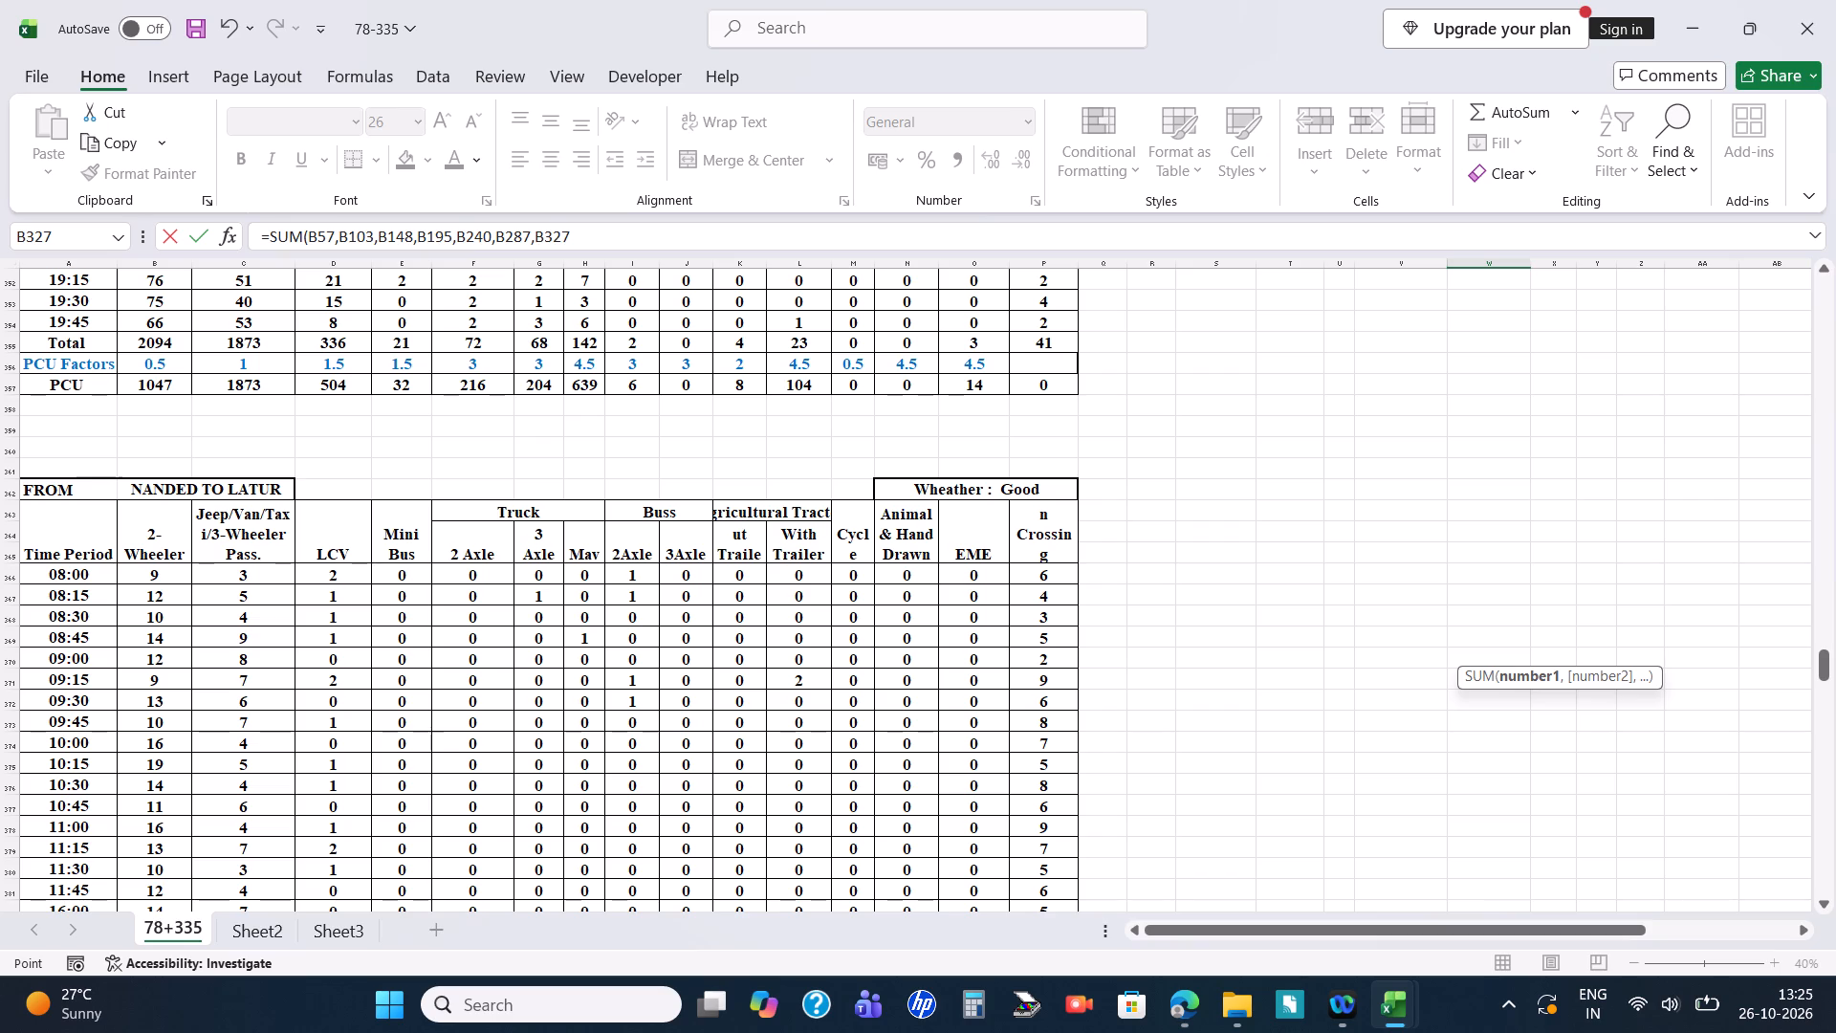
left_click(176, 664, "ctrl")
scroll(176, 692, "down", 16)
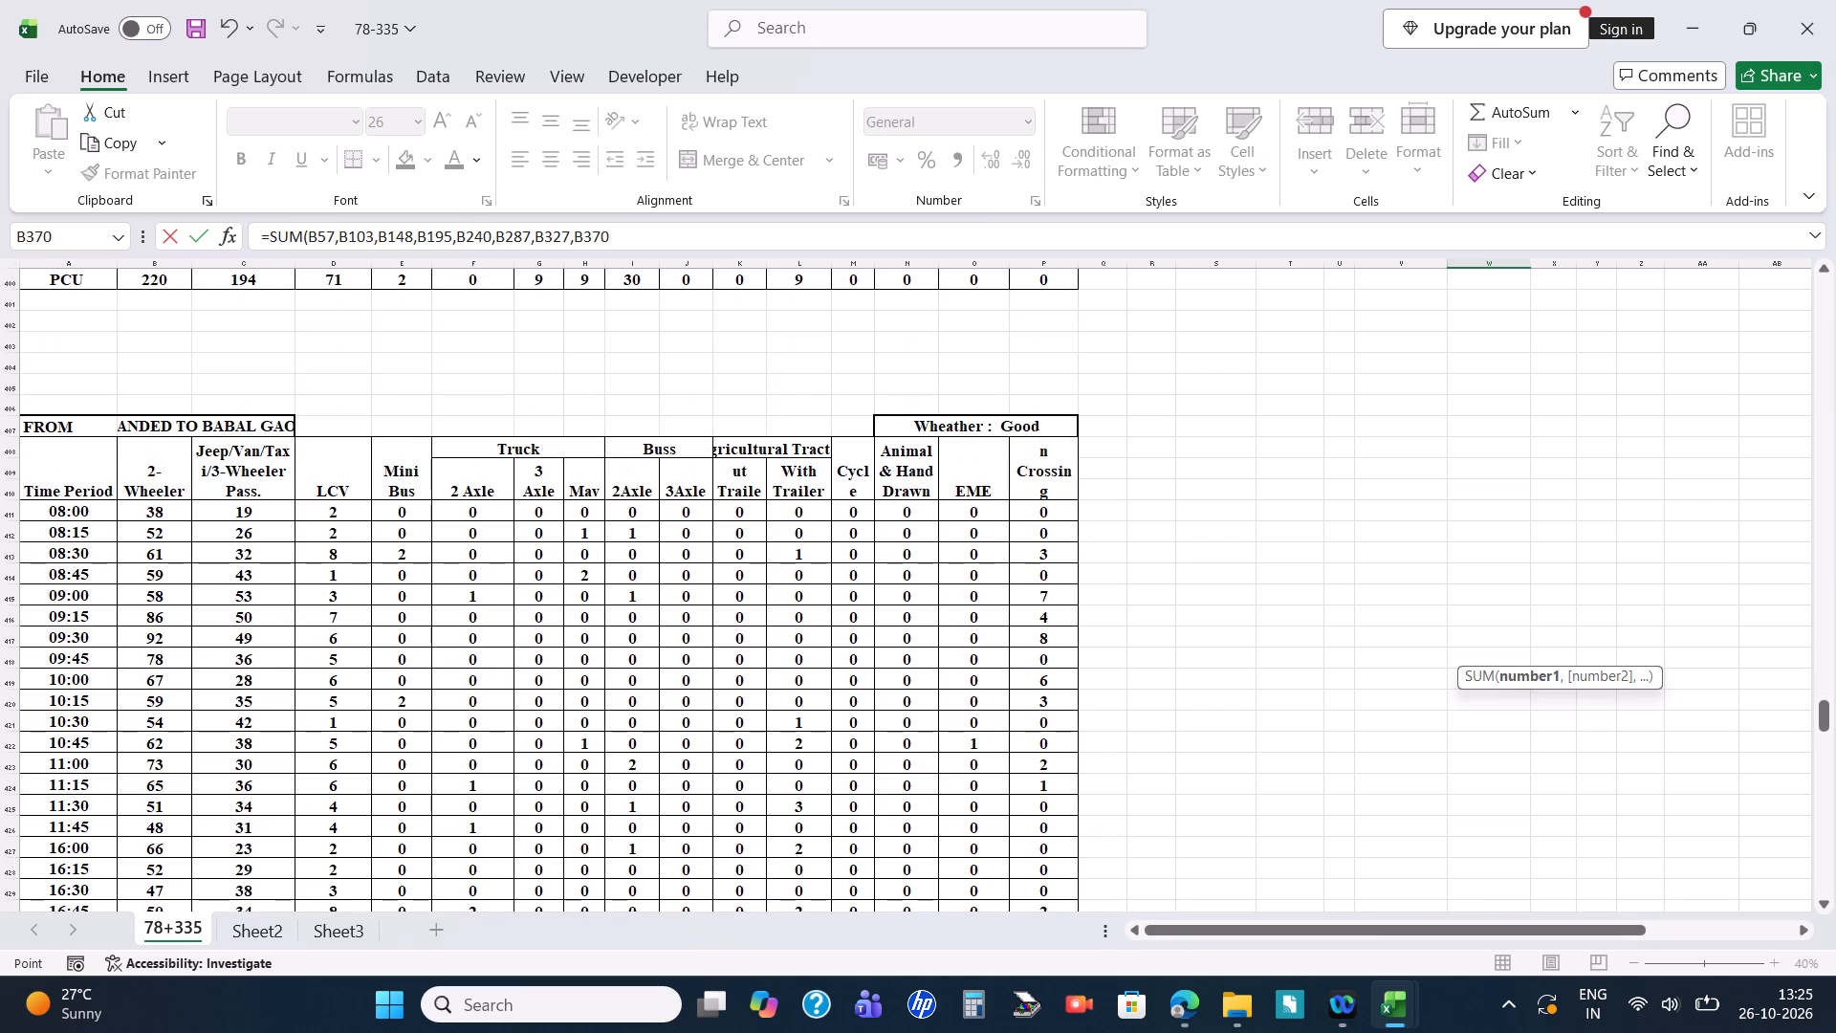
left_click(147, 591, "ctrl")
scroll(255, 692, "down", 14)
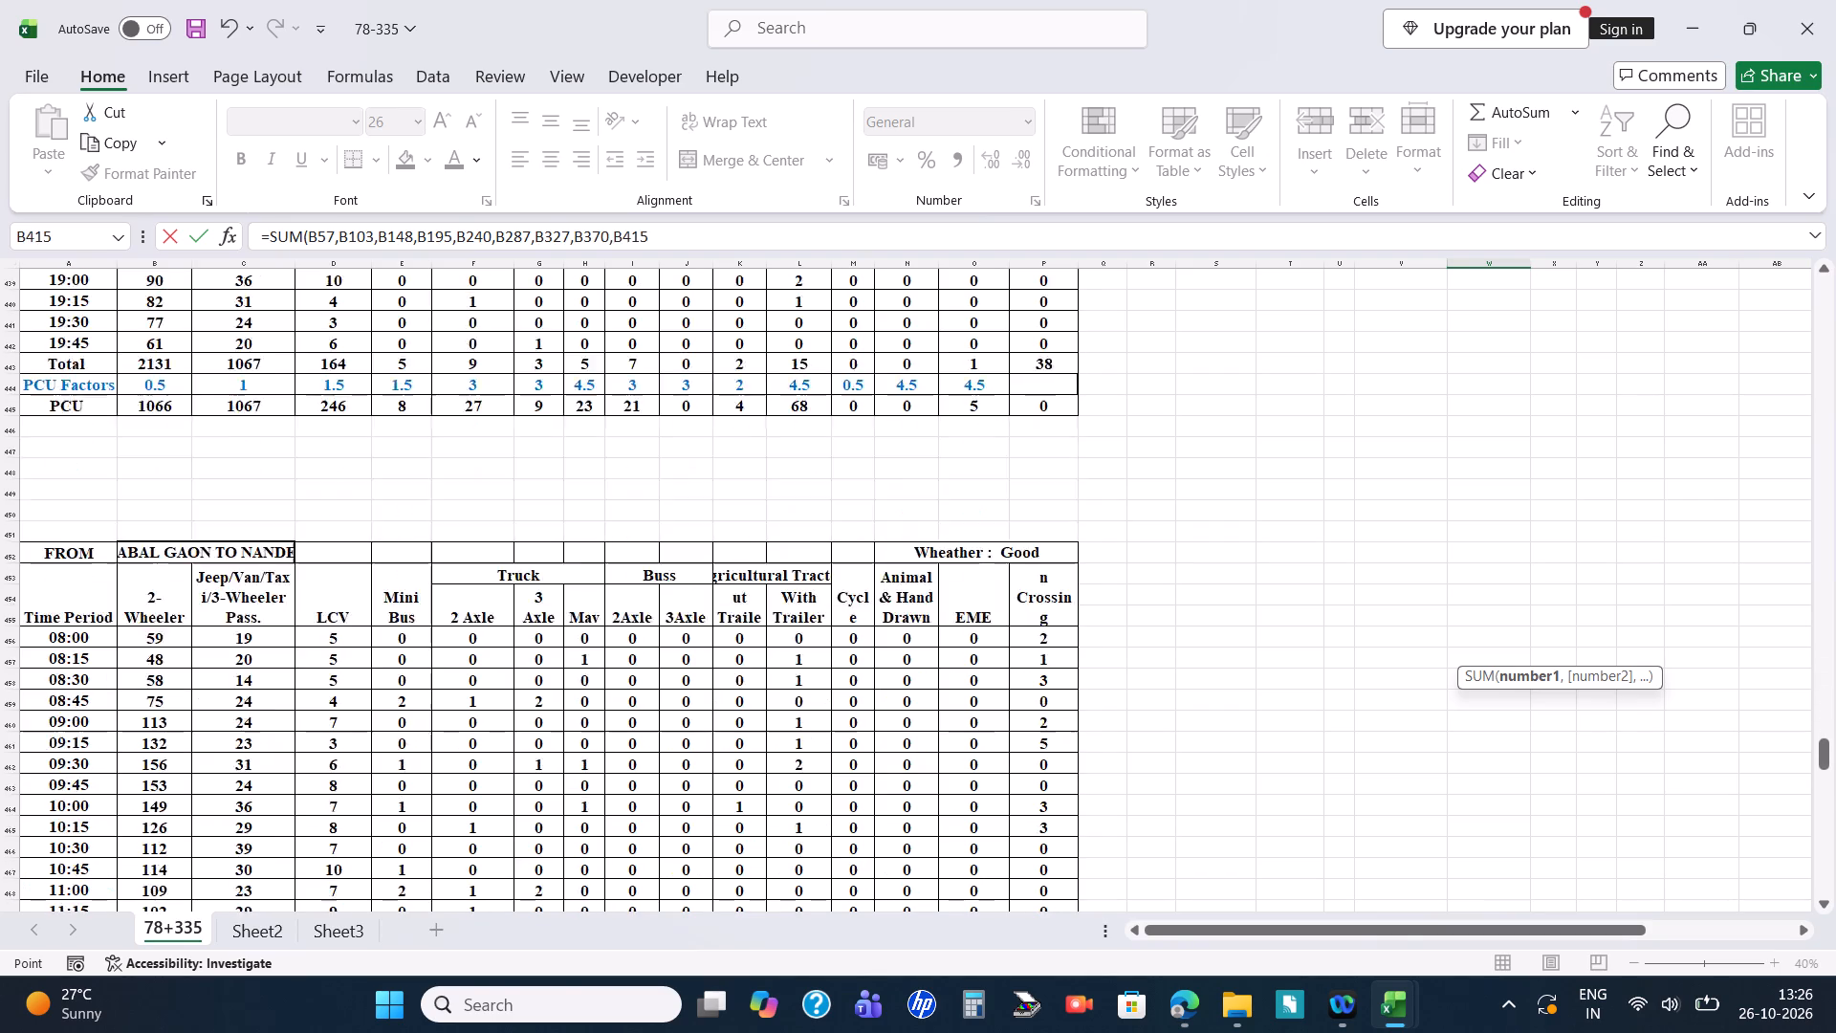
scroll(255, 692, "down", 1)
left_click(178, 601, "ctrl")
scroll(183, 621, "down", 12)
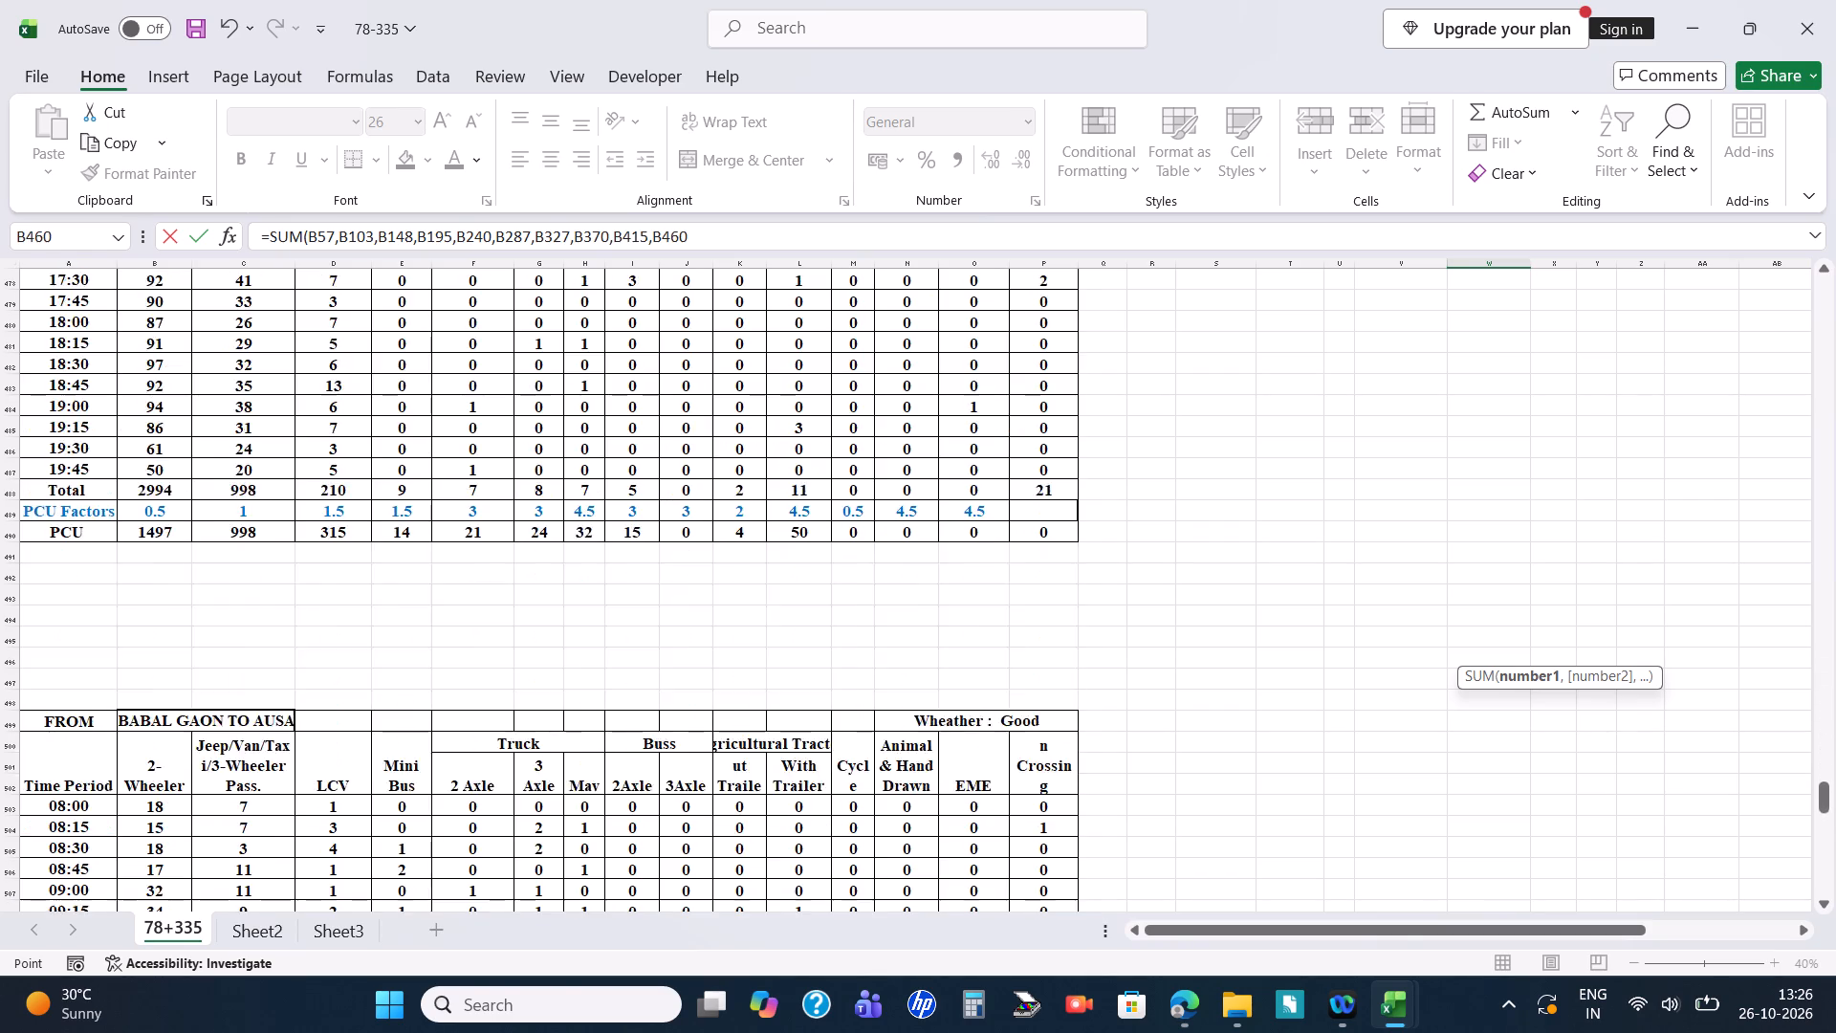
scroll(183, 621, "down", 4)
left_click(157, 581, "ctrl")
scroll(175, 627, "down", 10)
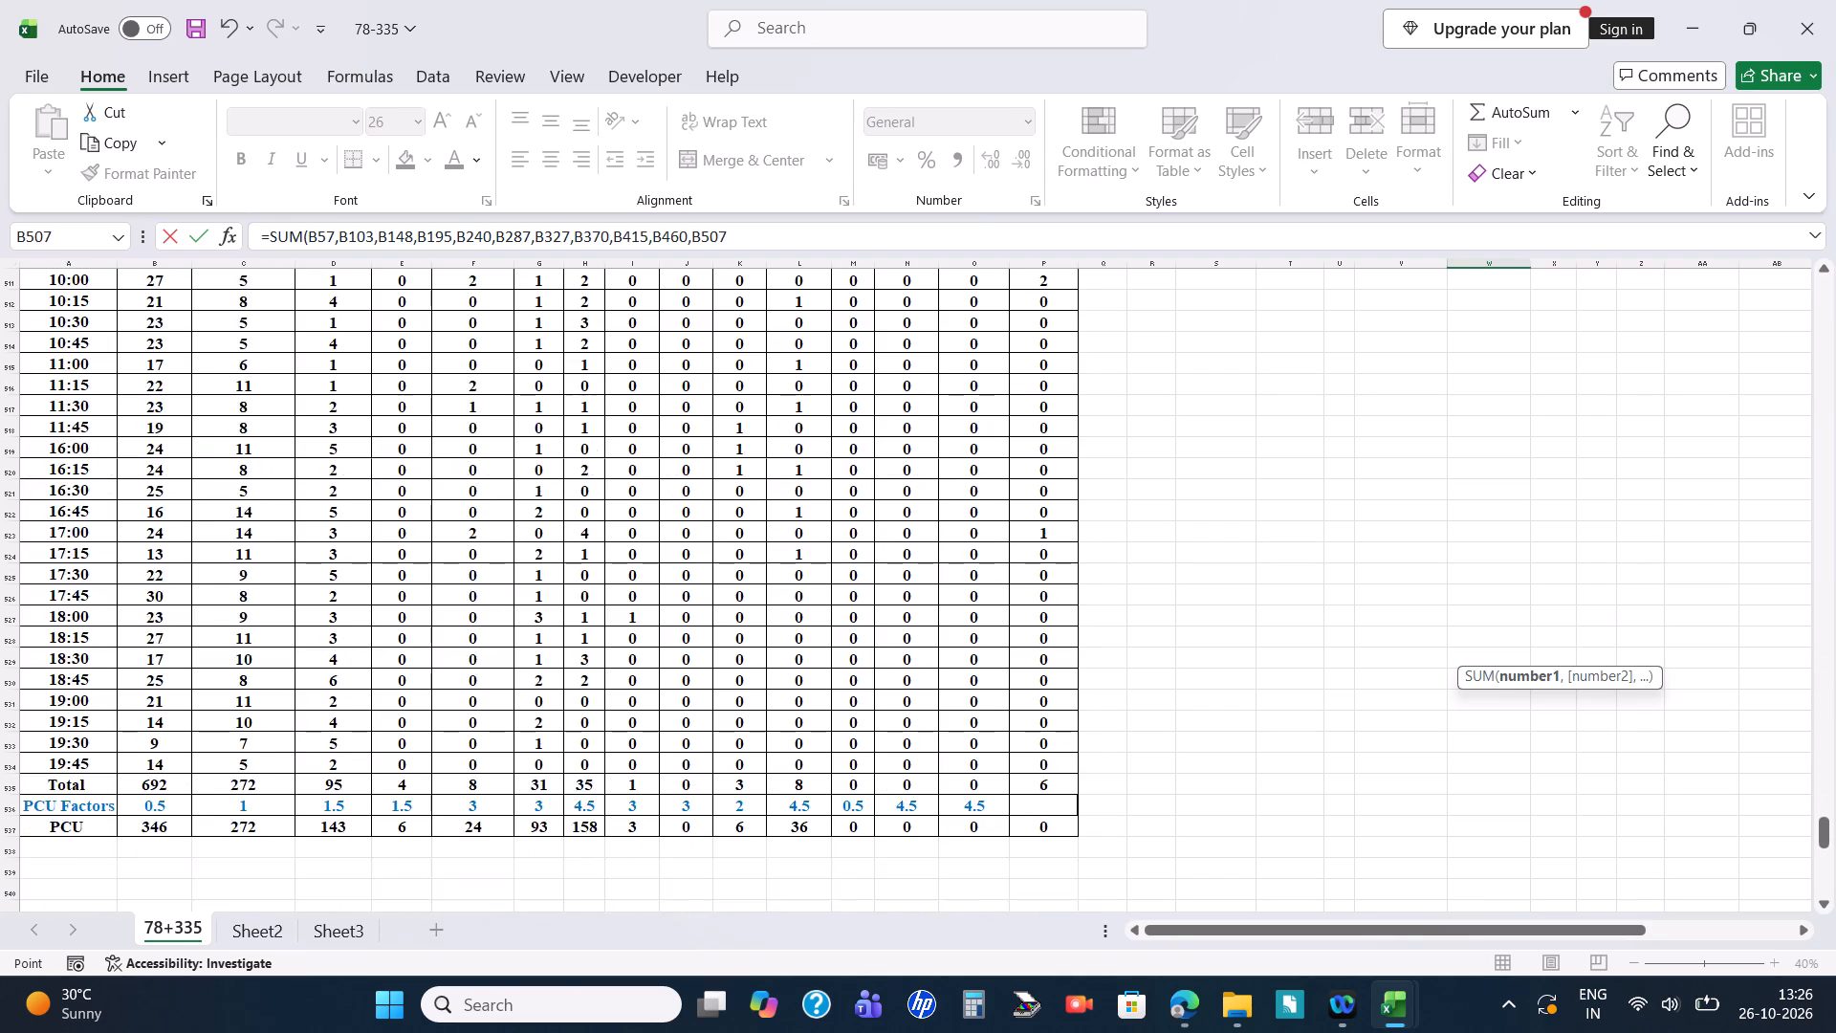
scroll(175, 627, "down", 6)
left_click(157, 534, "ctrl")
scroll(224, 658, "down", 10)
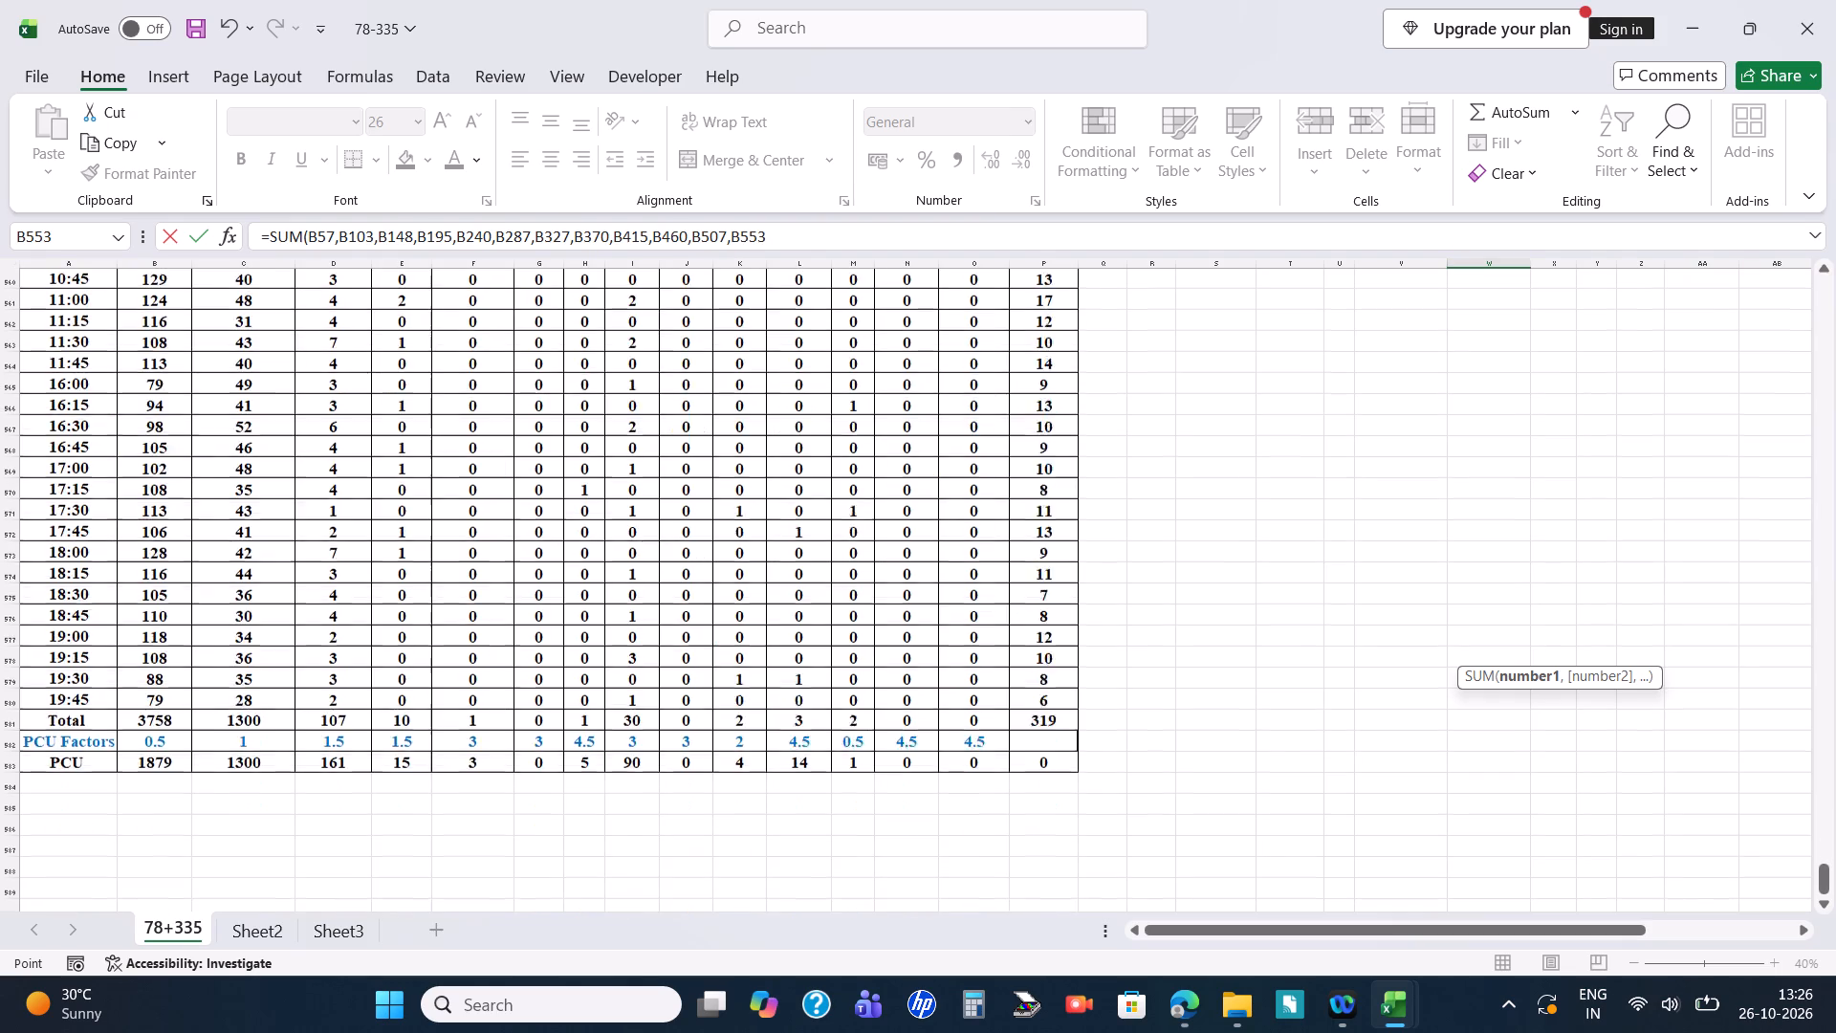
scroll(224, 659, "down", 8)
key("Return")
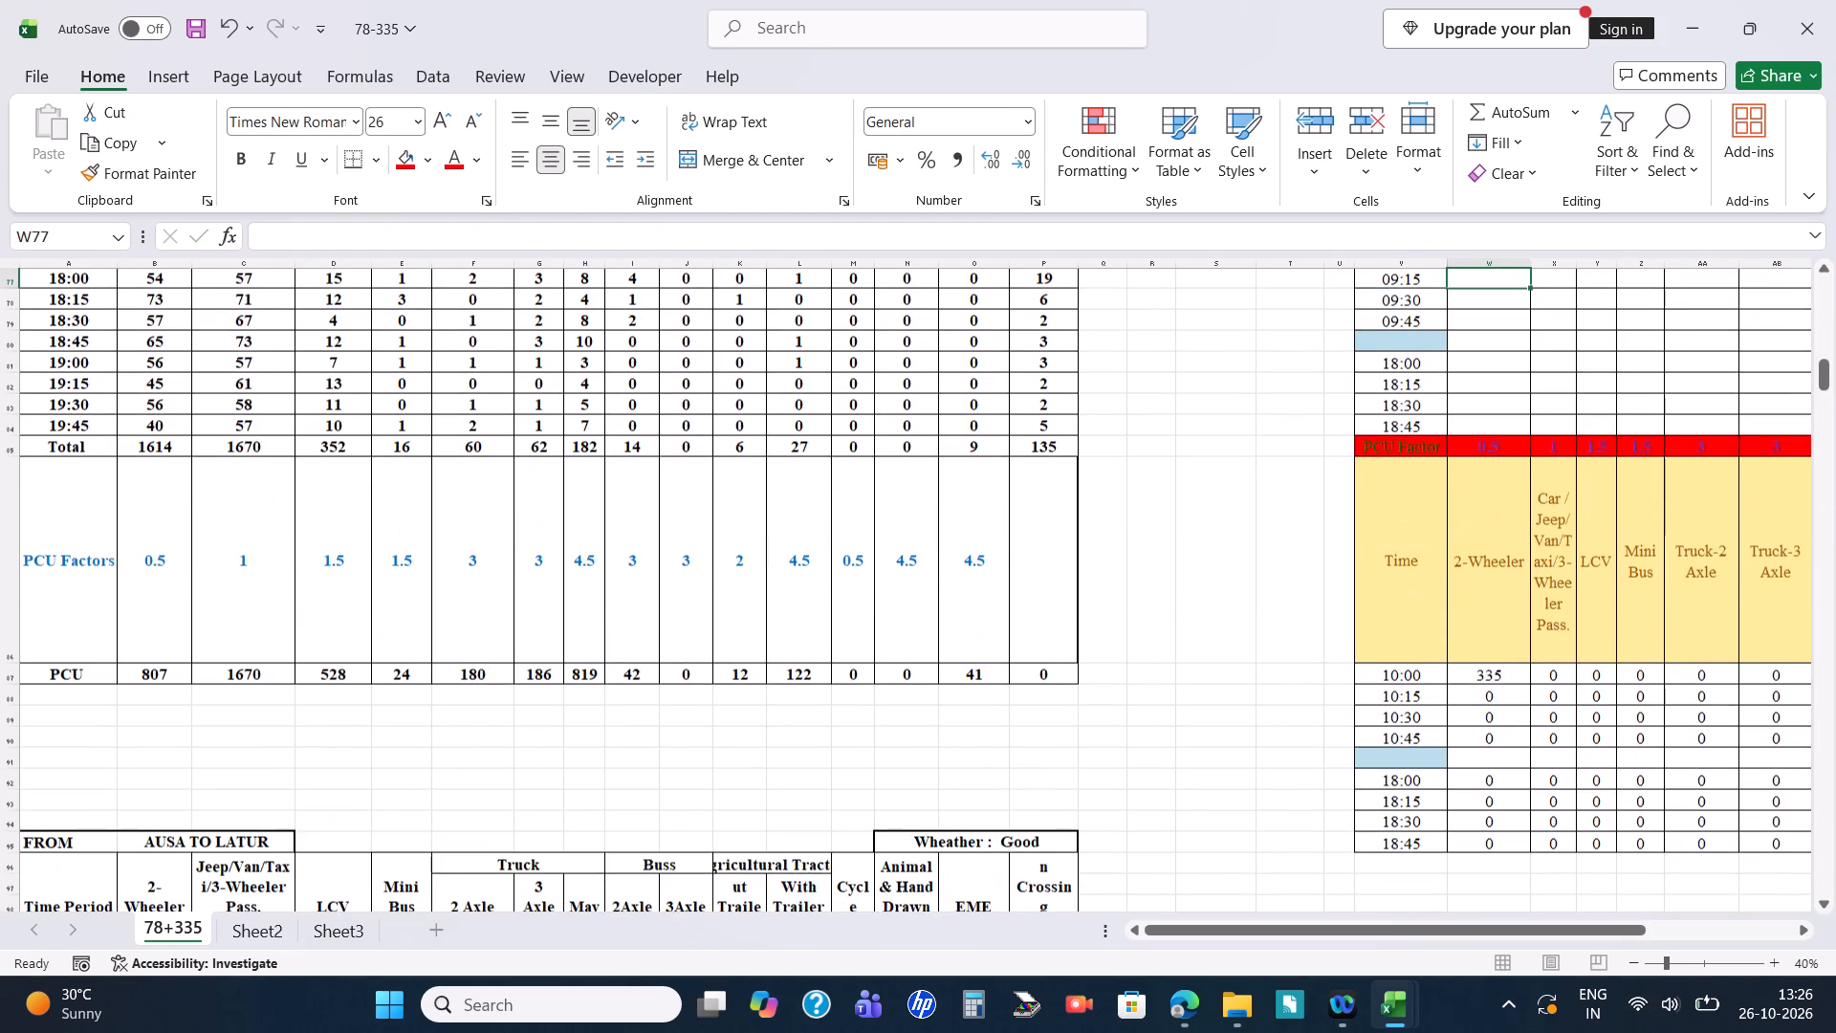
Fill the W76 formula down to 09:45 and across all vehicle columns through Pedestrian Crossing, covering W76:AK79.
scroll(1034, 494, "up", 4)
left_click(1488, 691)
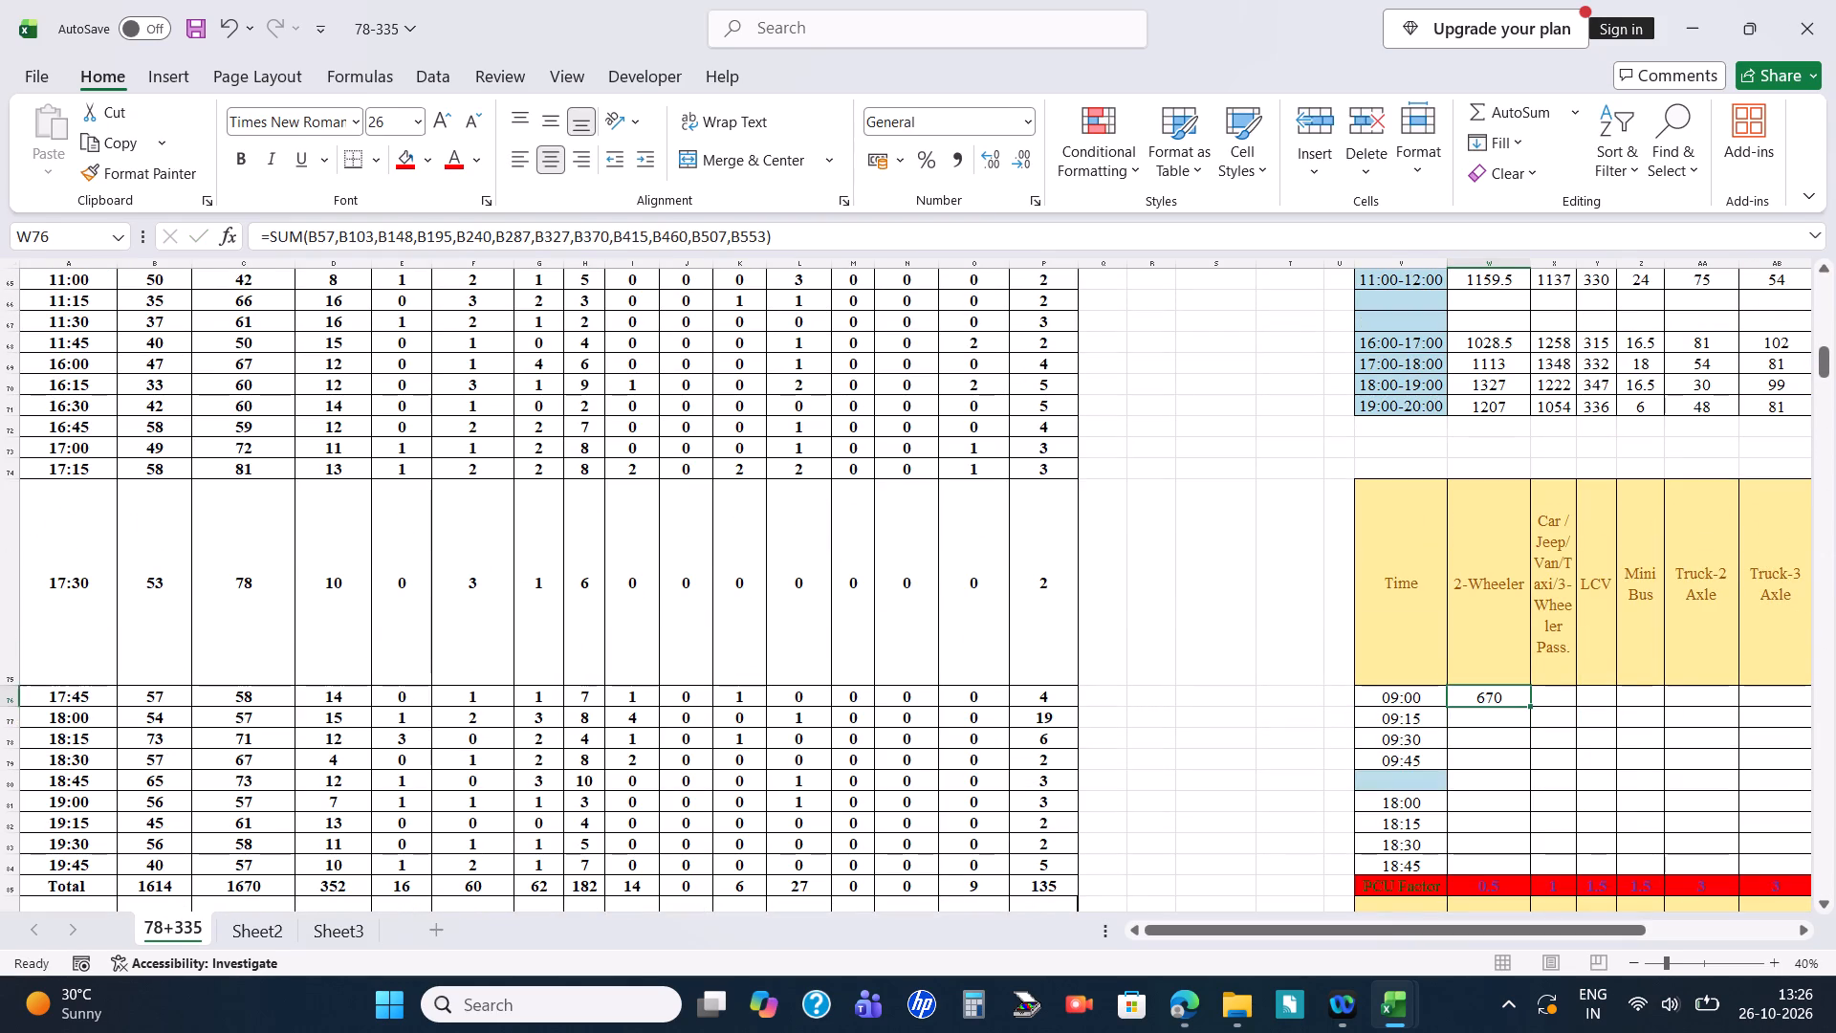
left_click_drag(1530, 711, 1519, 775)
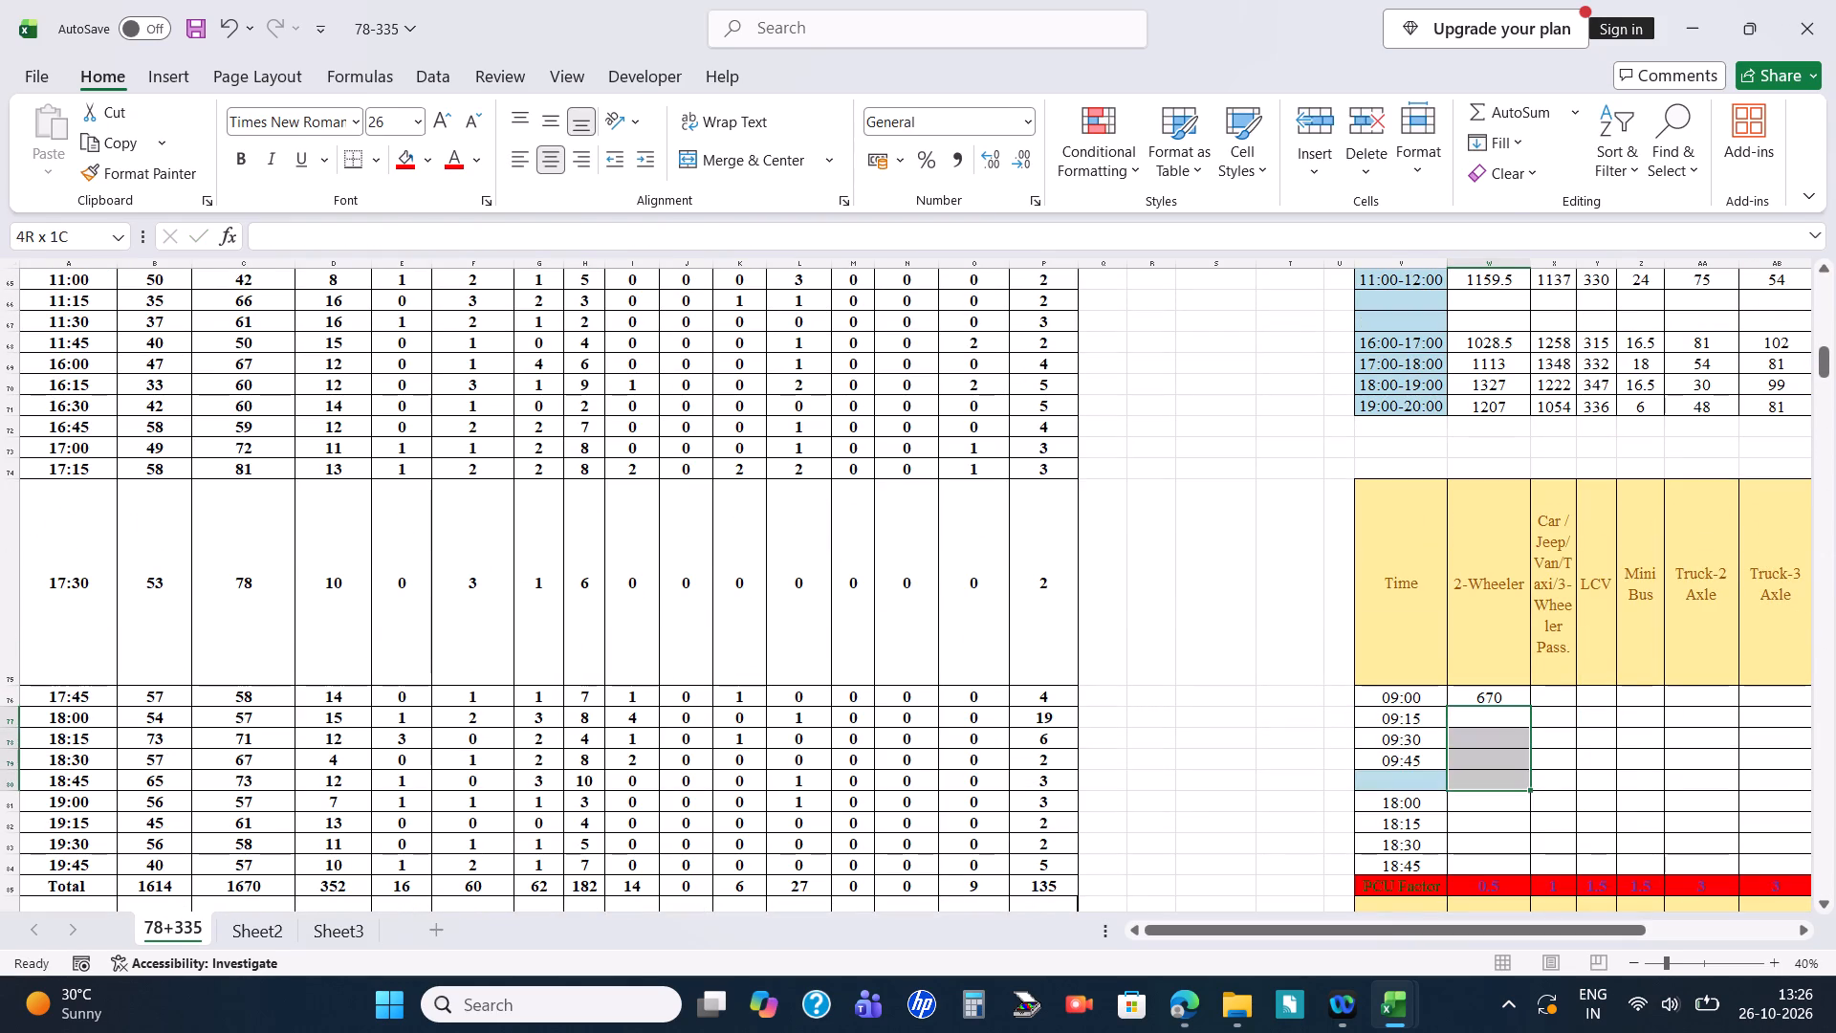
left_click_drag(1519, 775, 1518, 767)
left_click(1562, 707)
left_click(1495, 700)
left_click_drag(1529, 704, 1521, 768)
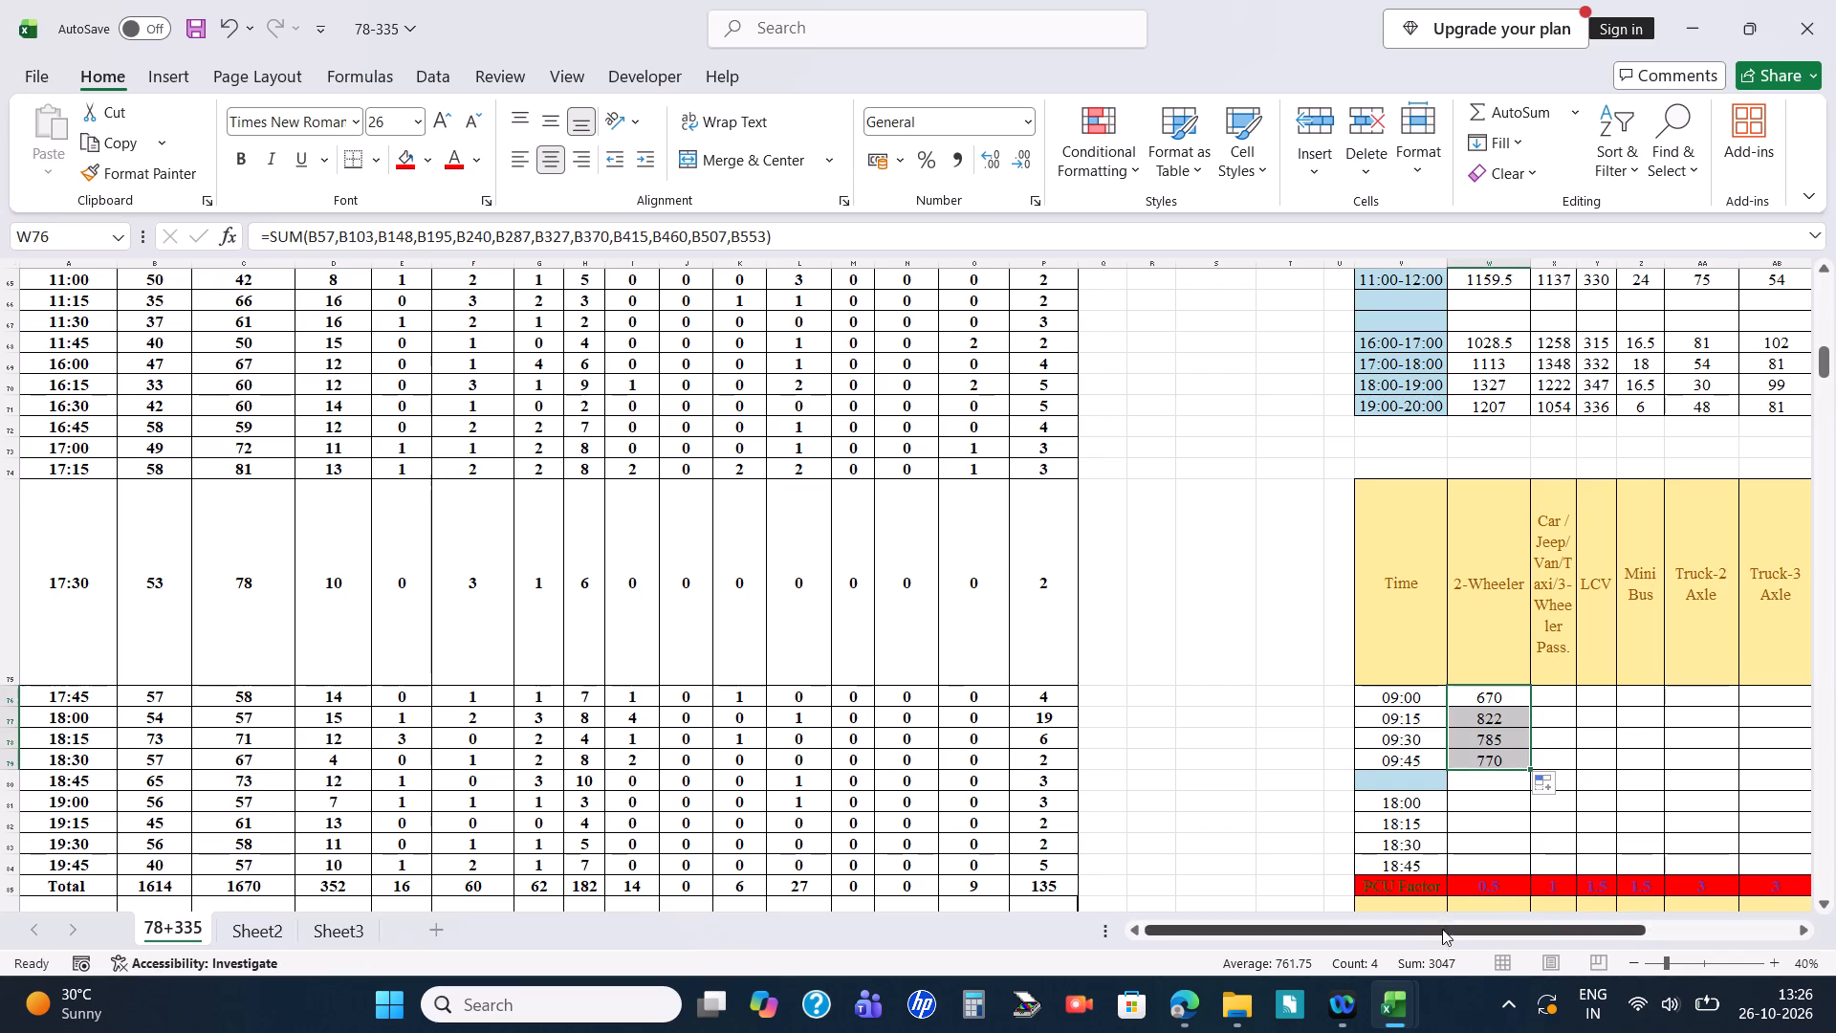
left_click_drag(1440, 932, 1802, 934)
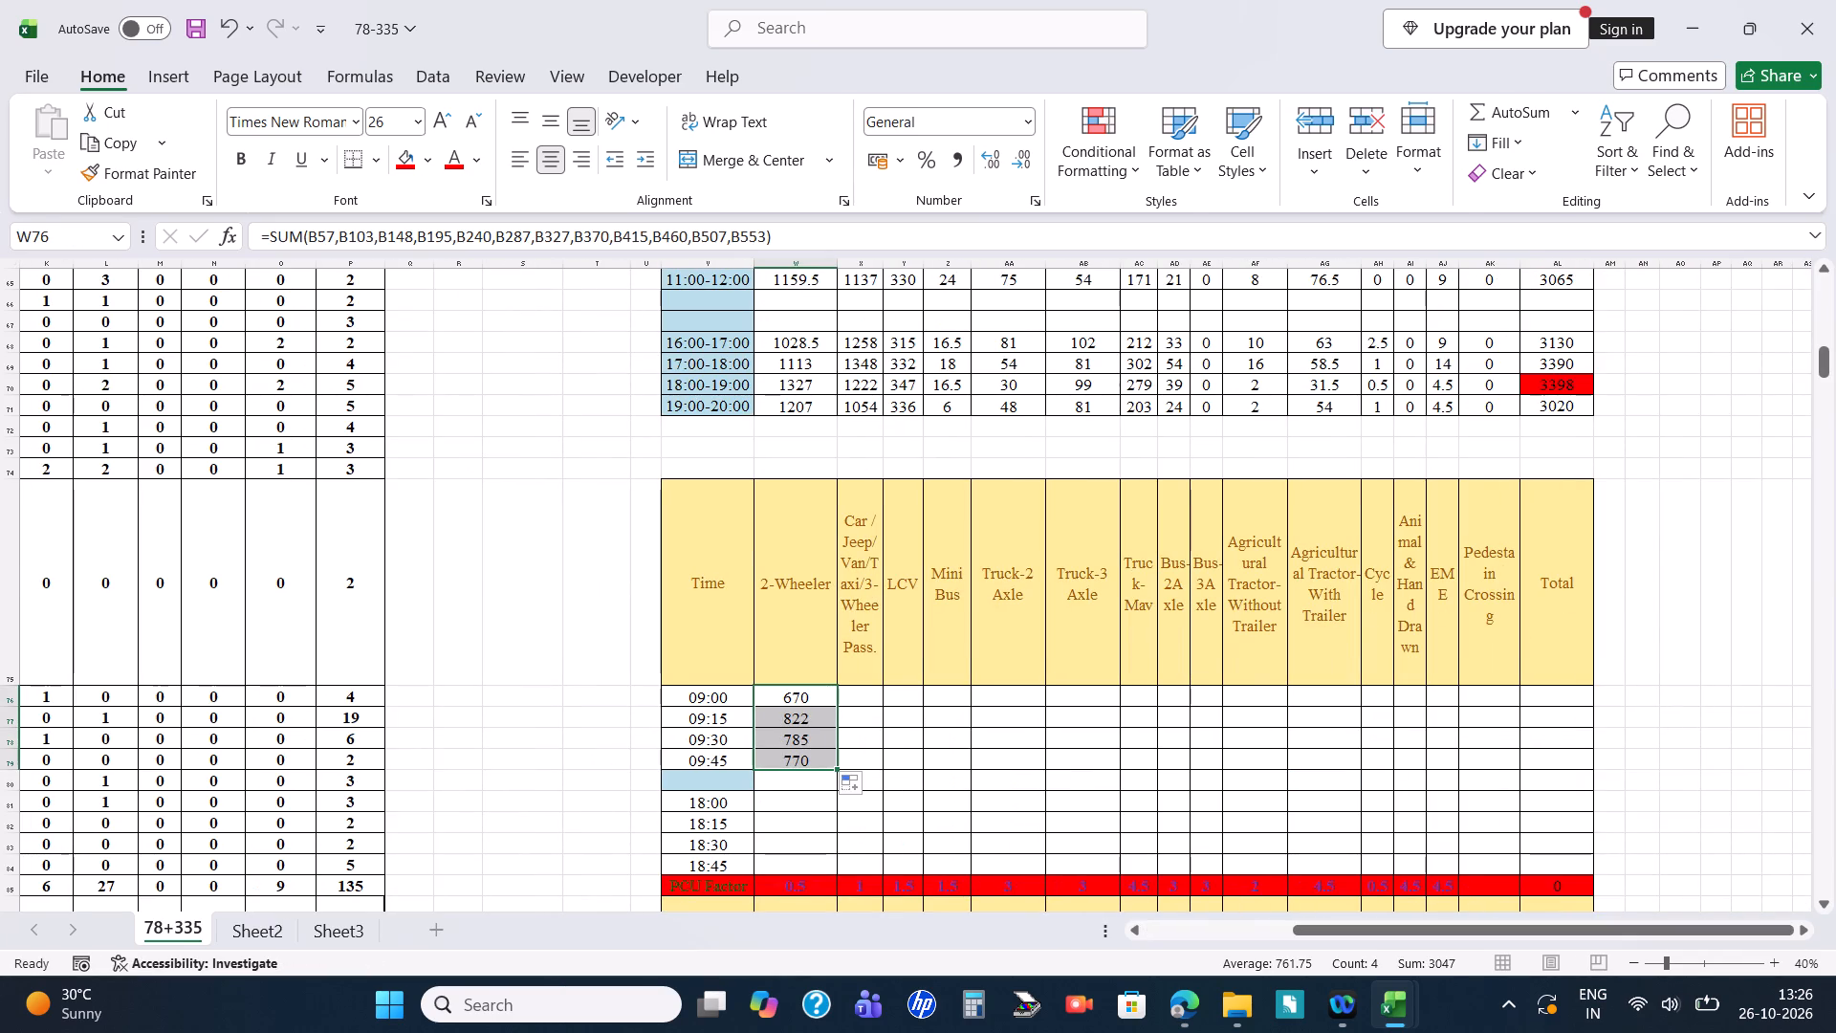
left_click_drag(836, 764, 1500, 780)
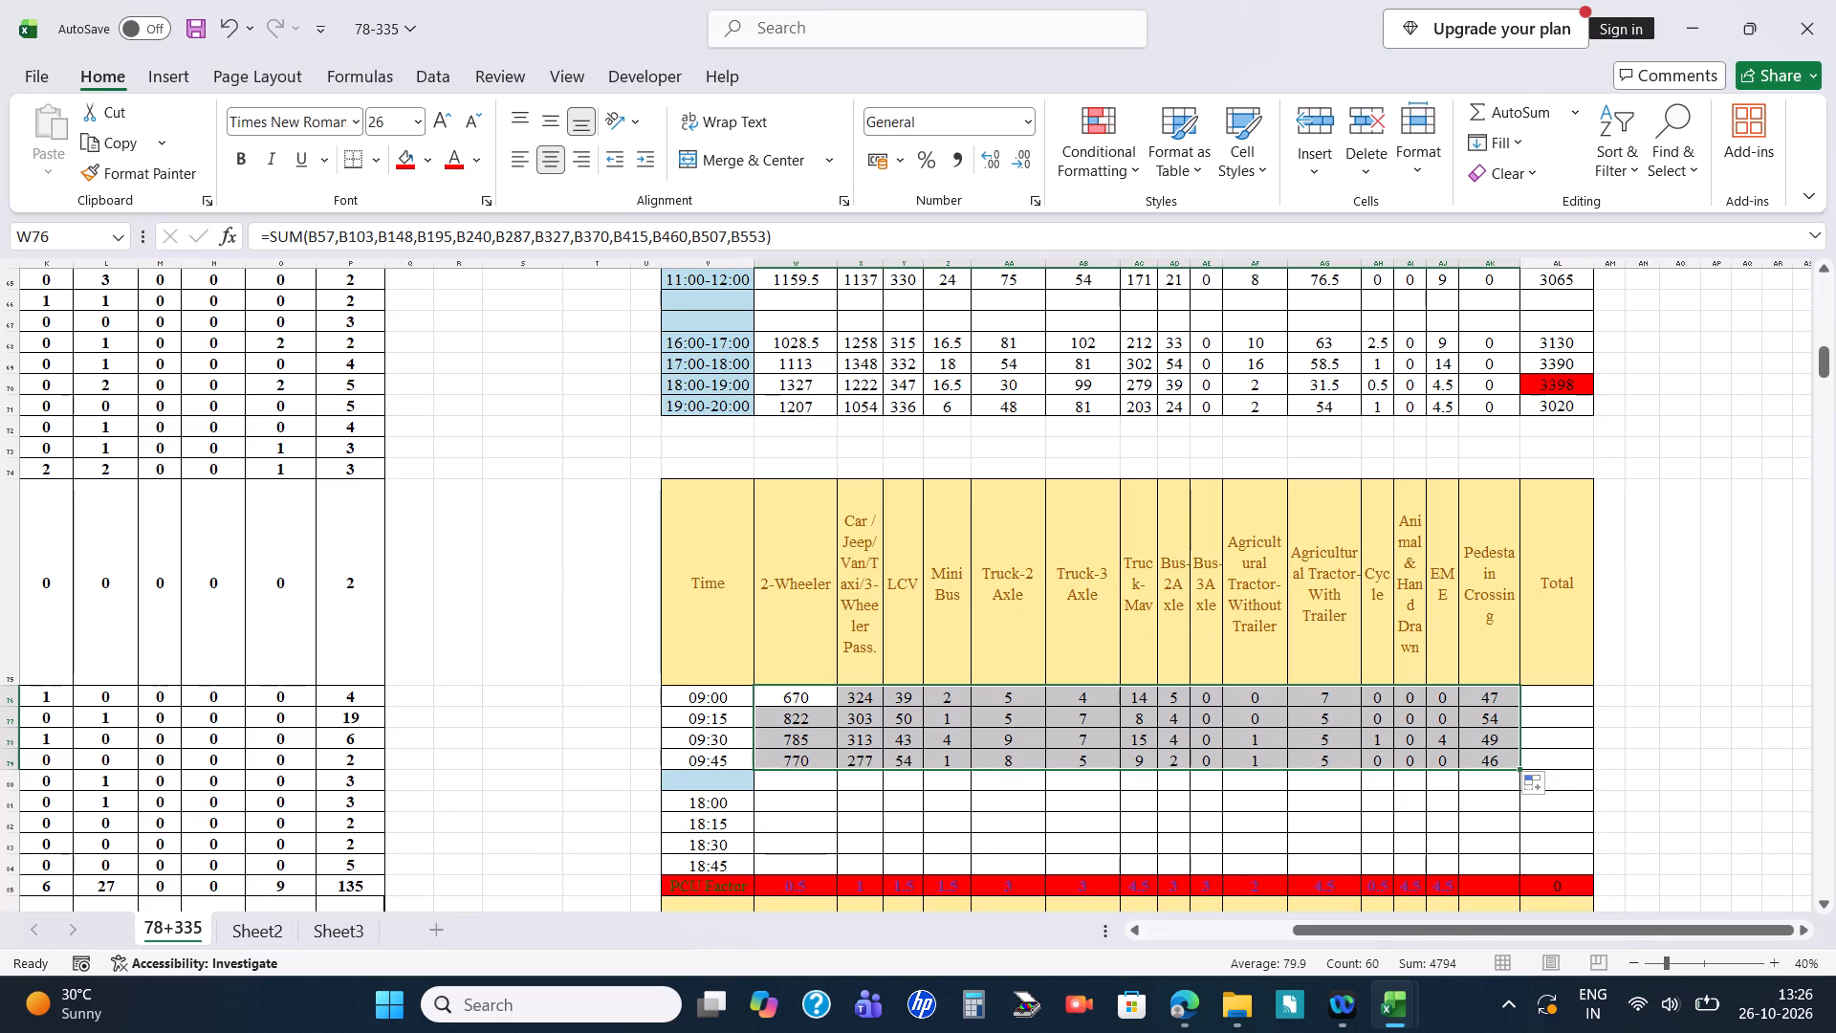
Undo the morning fills, the W76 formula and the earlier clearing to restore the 15-minute table's counts and Total formulas.
key("ctrl+z")
key("ctrl+z")
key("ctrl+z")
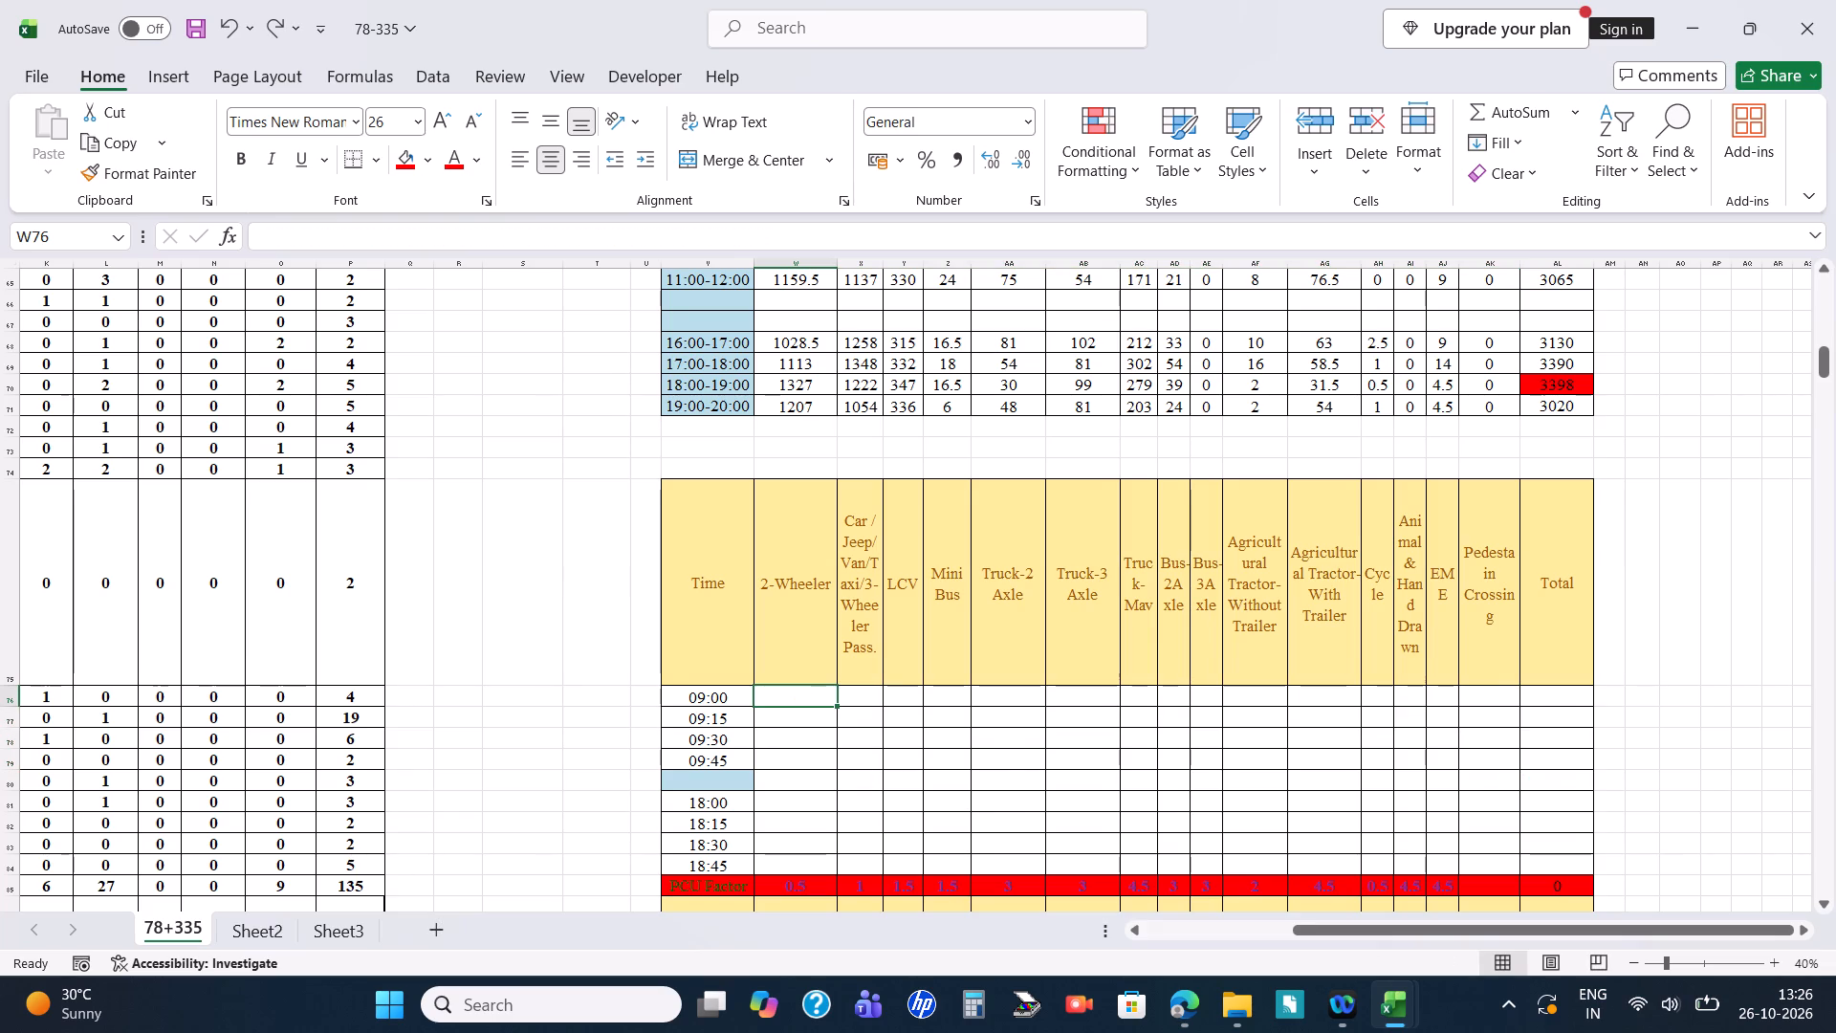
key("ctrl+z")
left_click(1527, 754)
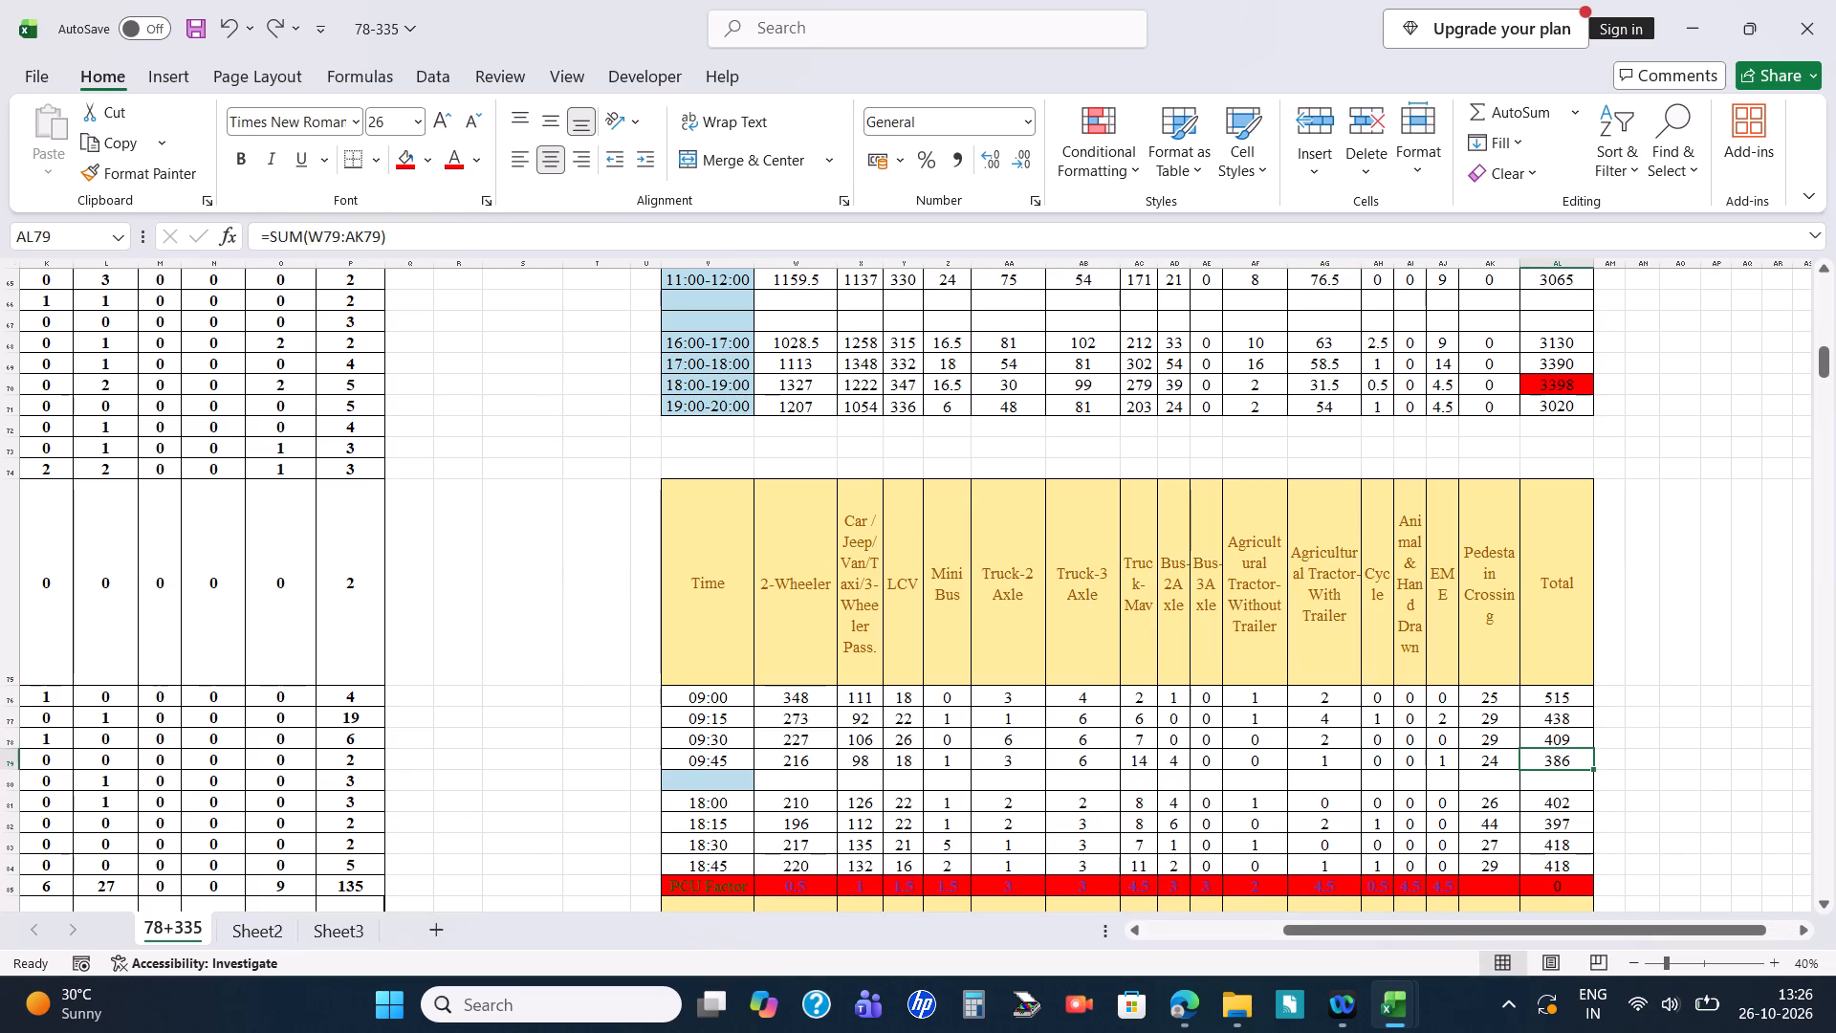
Clear the morning and evening vehicle counts in W76:AK84, leaving out the Total column.
left_click_drag(786, 697, 1494, 862)
key("Delete")
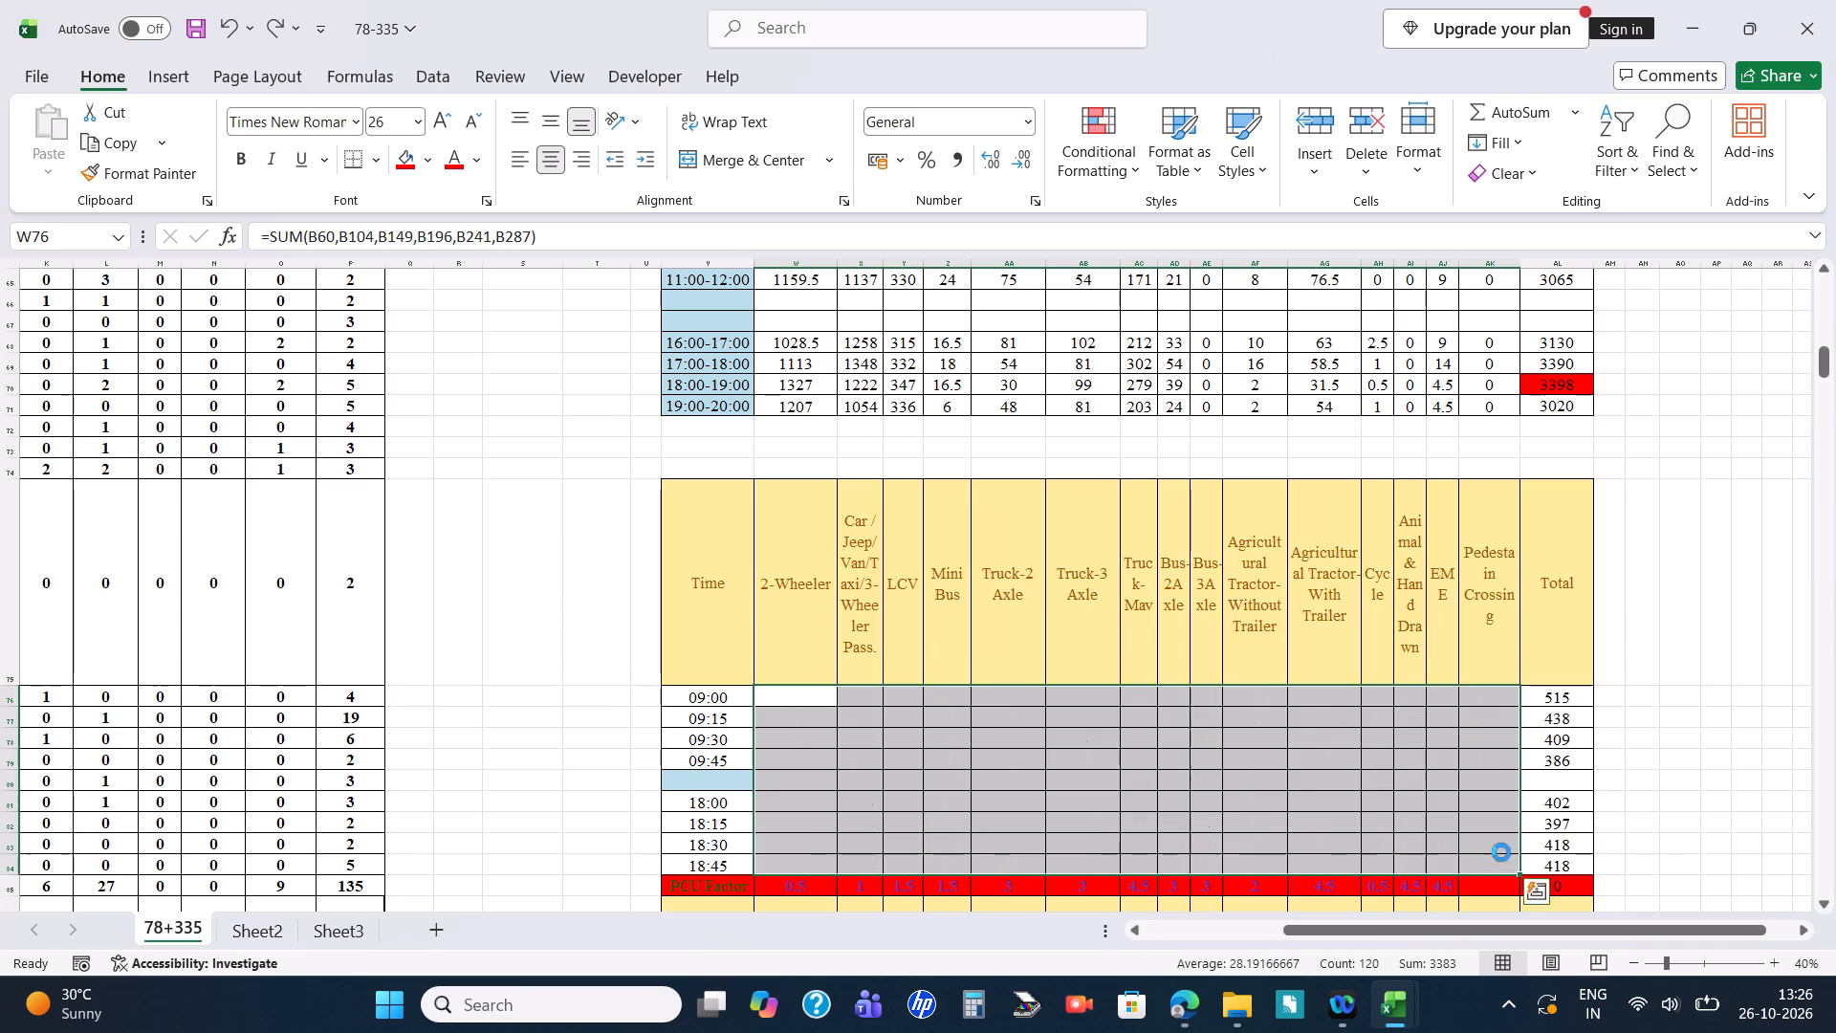
Start a SUM formula in the 09:00 2-Wheeler cell W76 with the first direction's 09:00 count, B57.
left_click(776, 694)
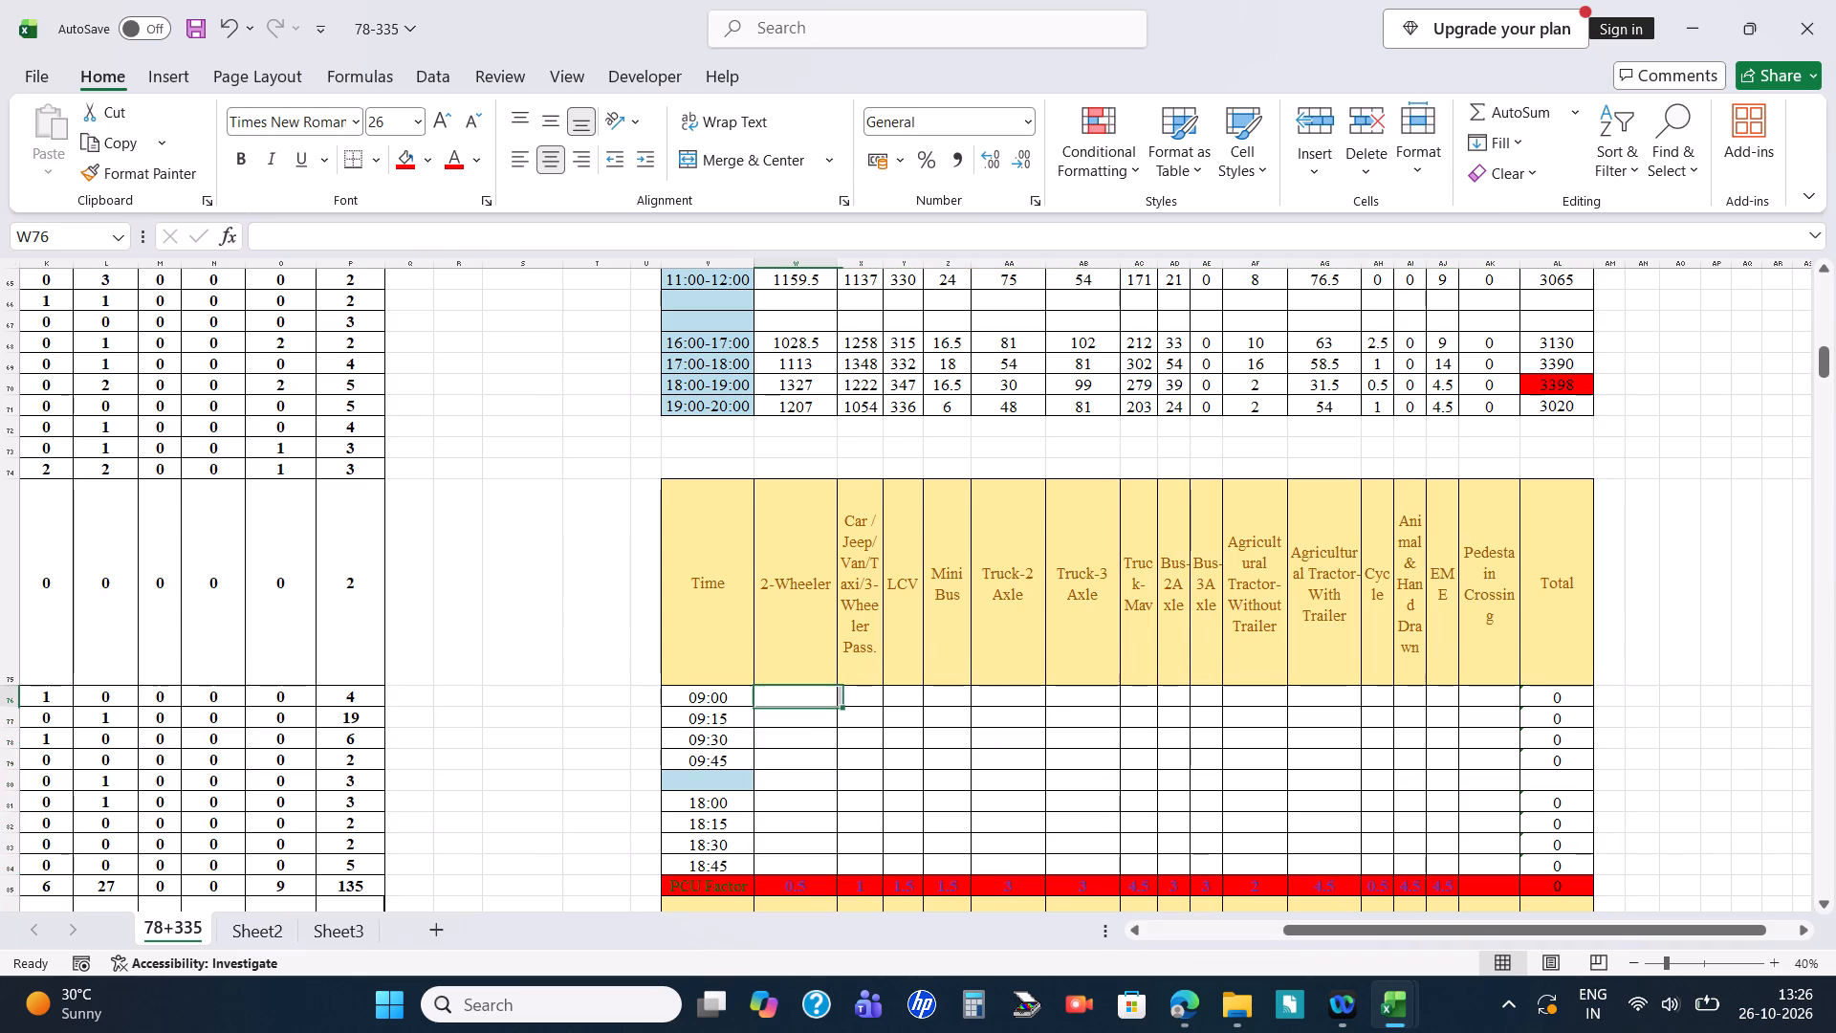
key("equal")
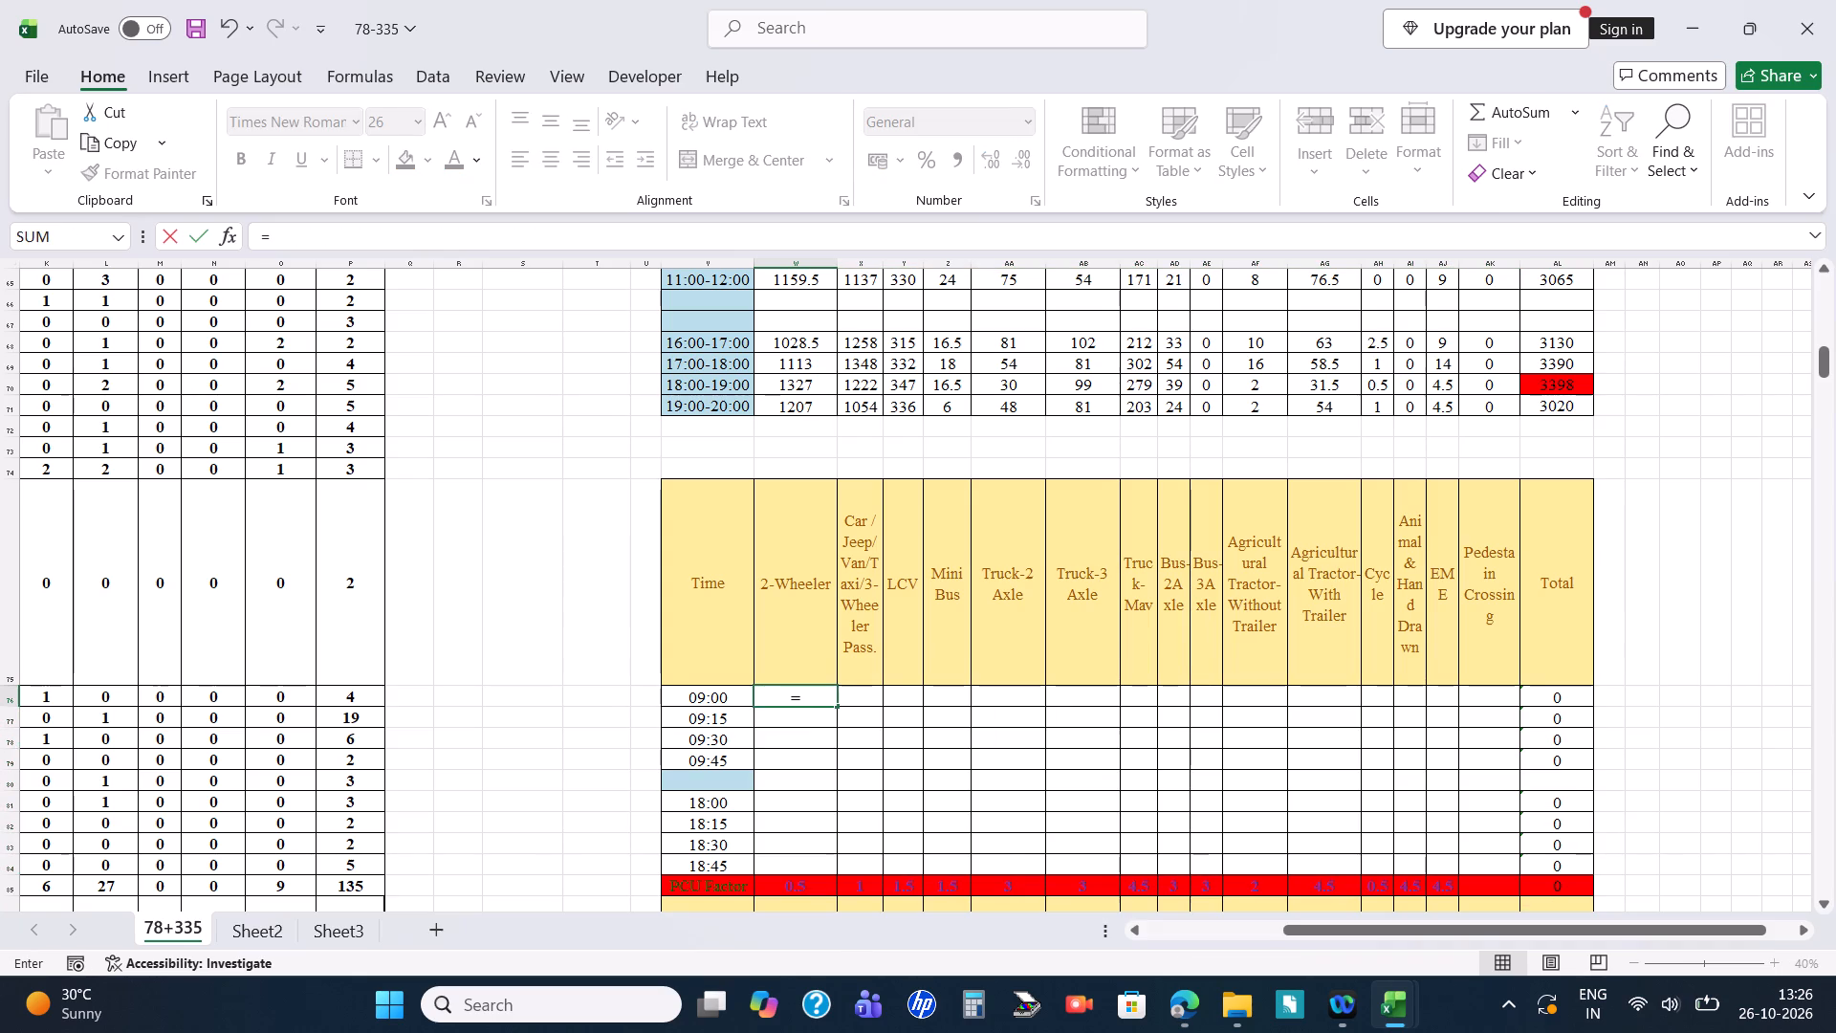
type("su")
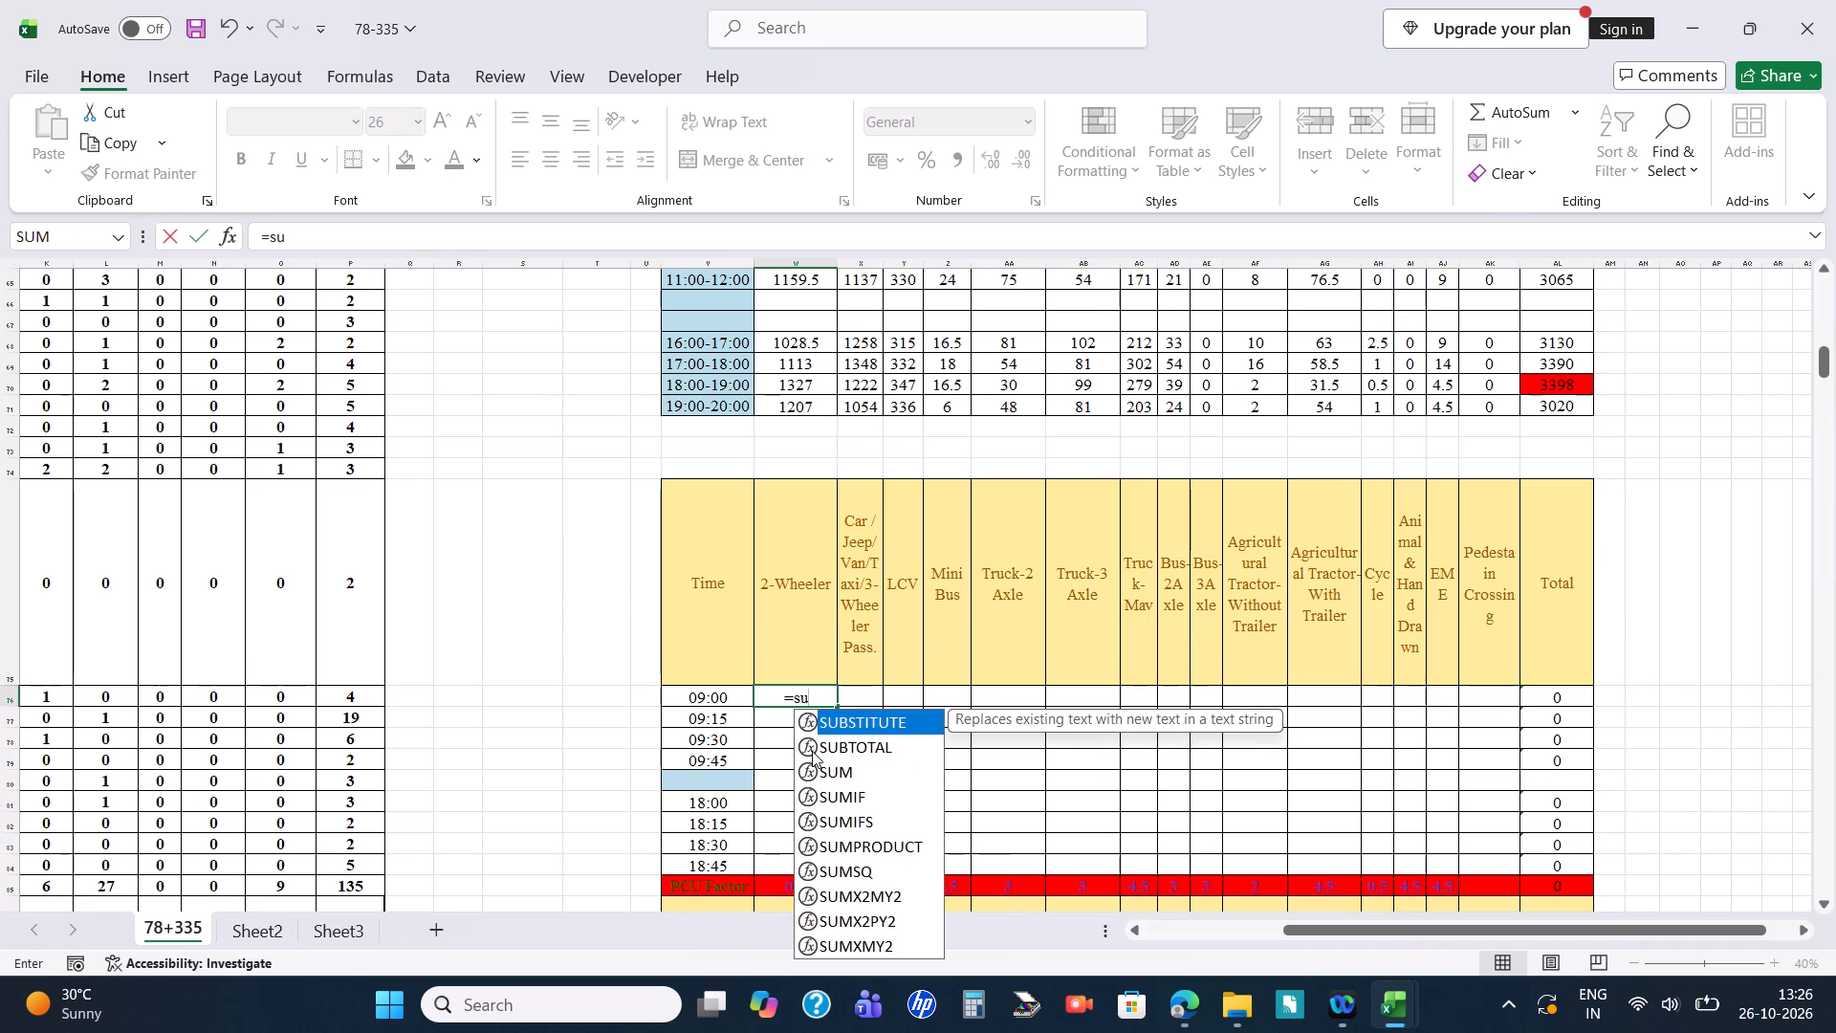
double_click(844, 772)
left_click_drag(1359, 928, 581, 806)
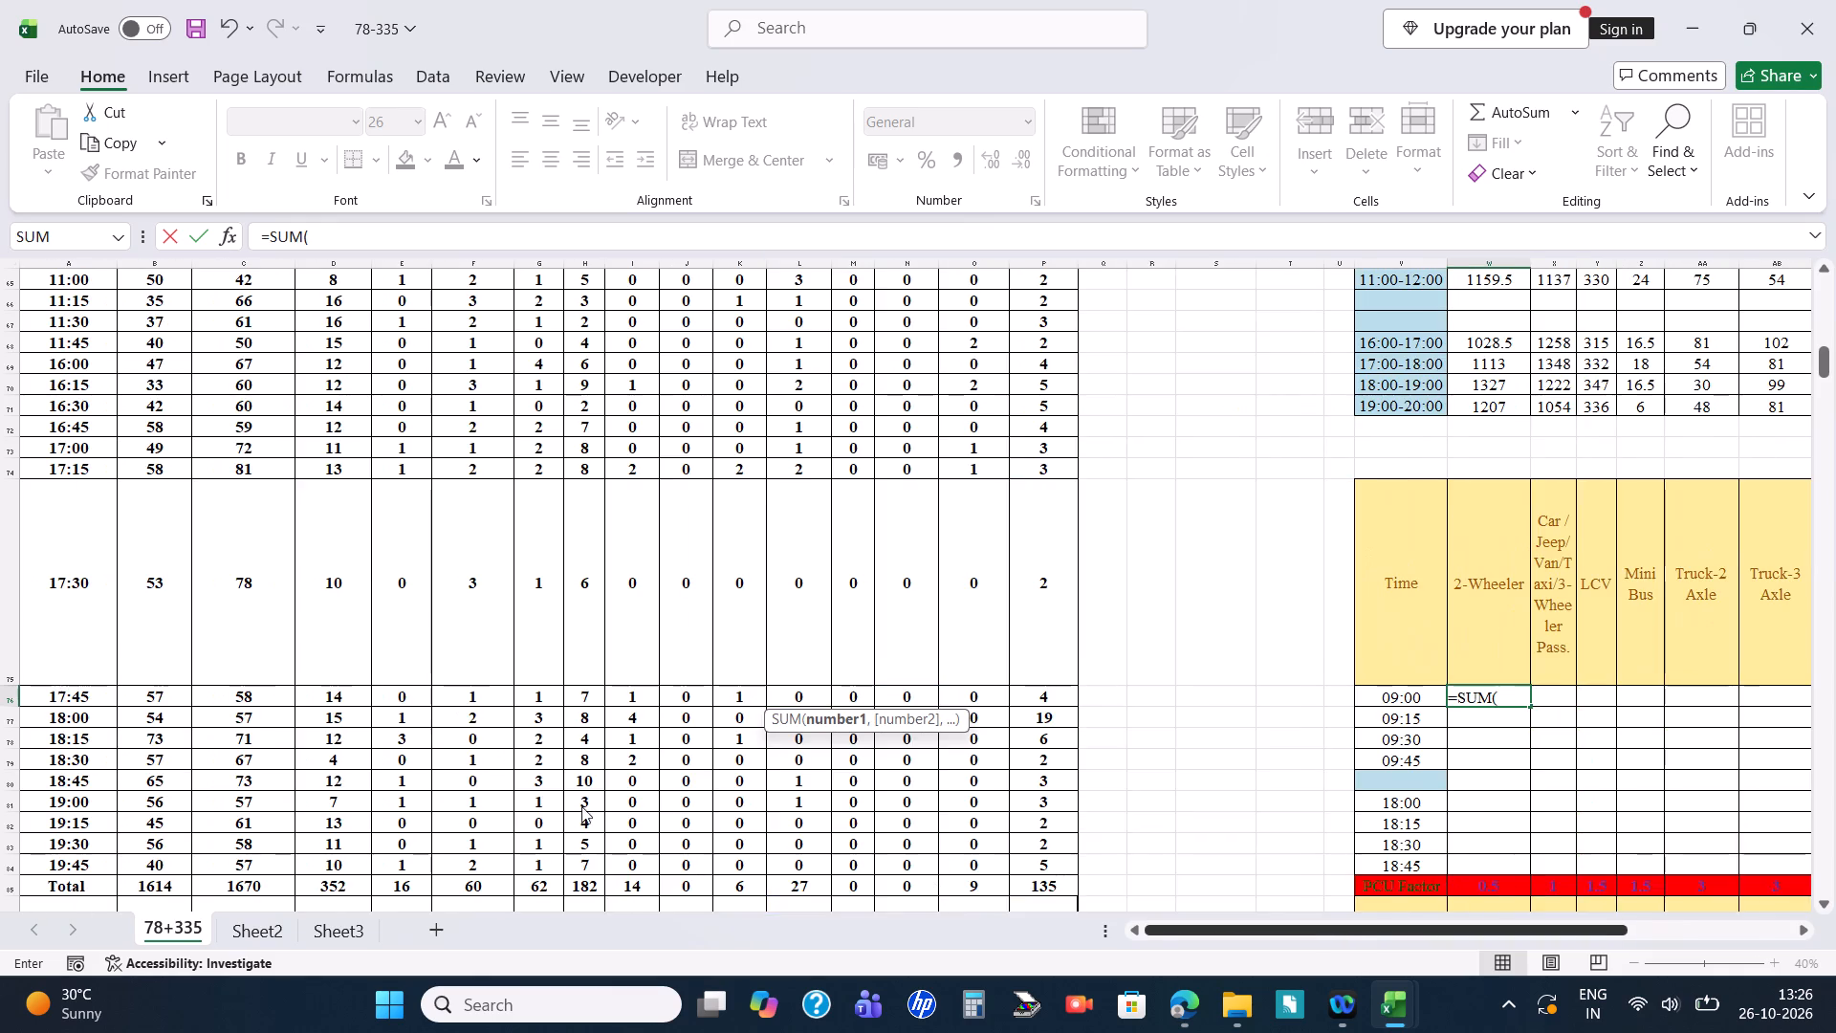
left_click_drag(581, 806, 503, 765)
scroll(127, 537, "up", 9)
scroll(127, 543, "down", 6)
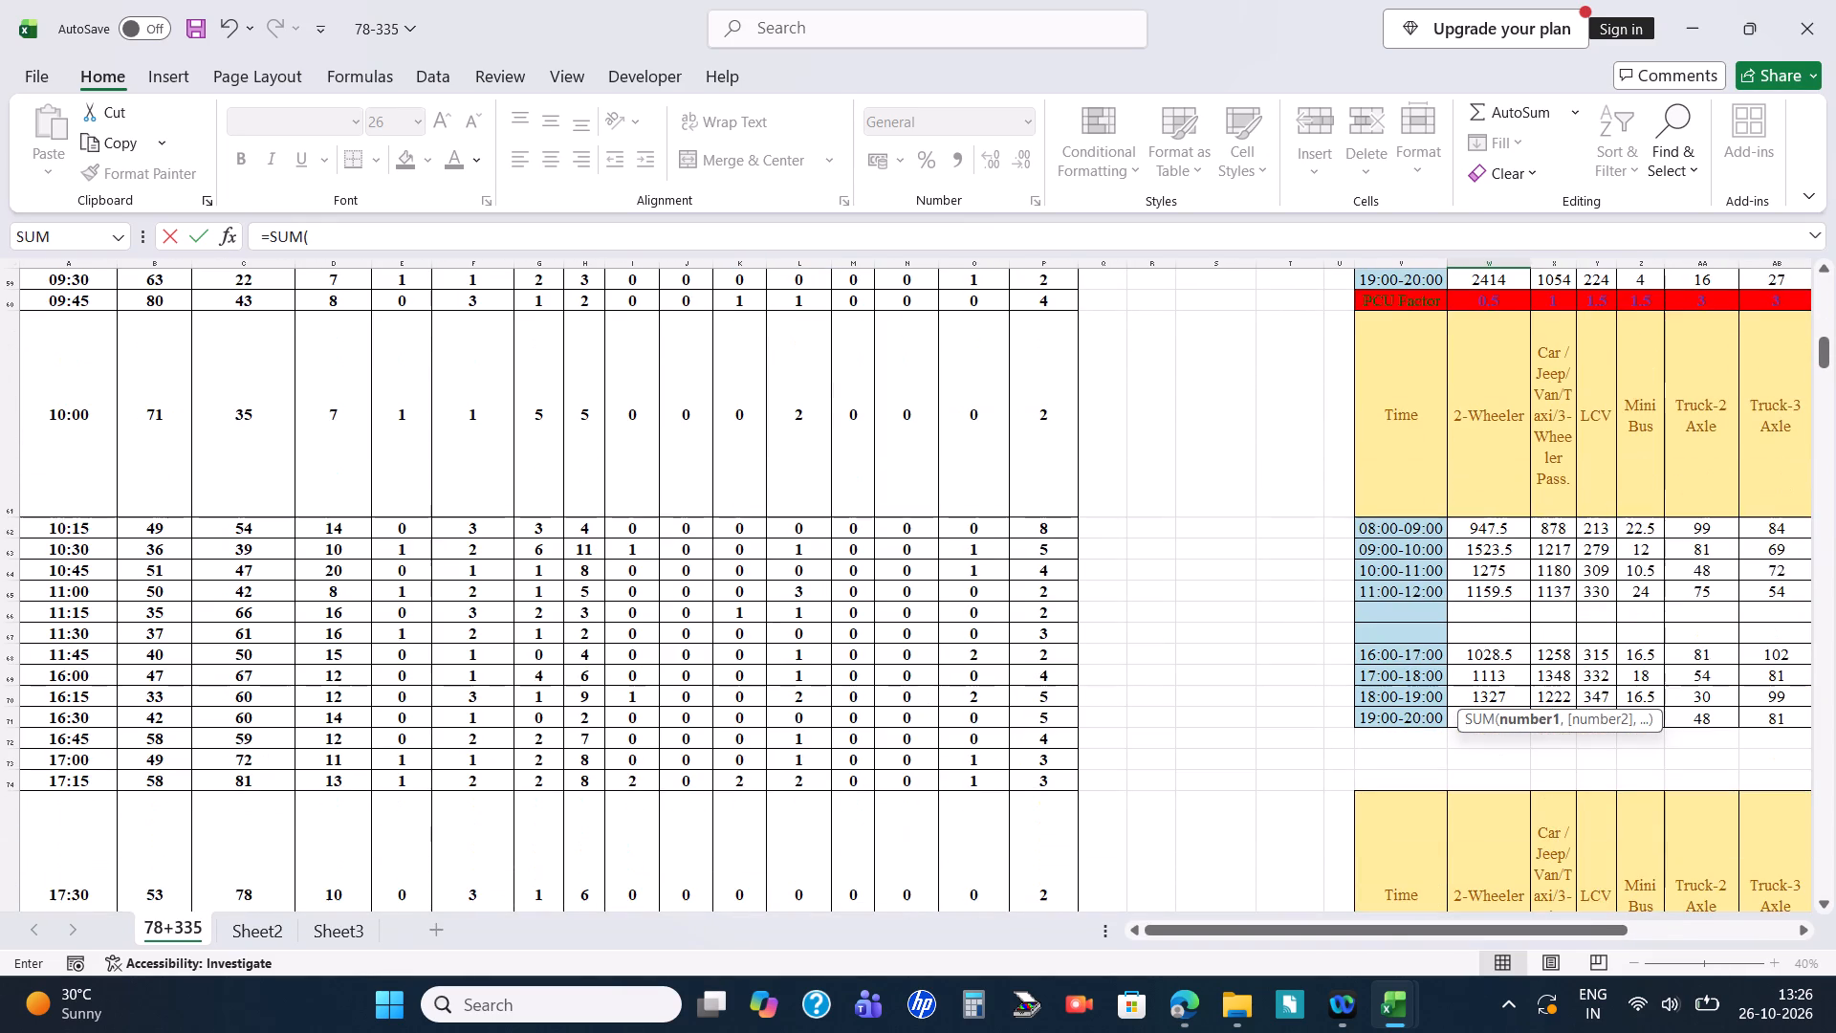
scroll(127, 544, "down", 1)
scroll(131, 336, "up", 2)
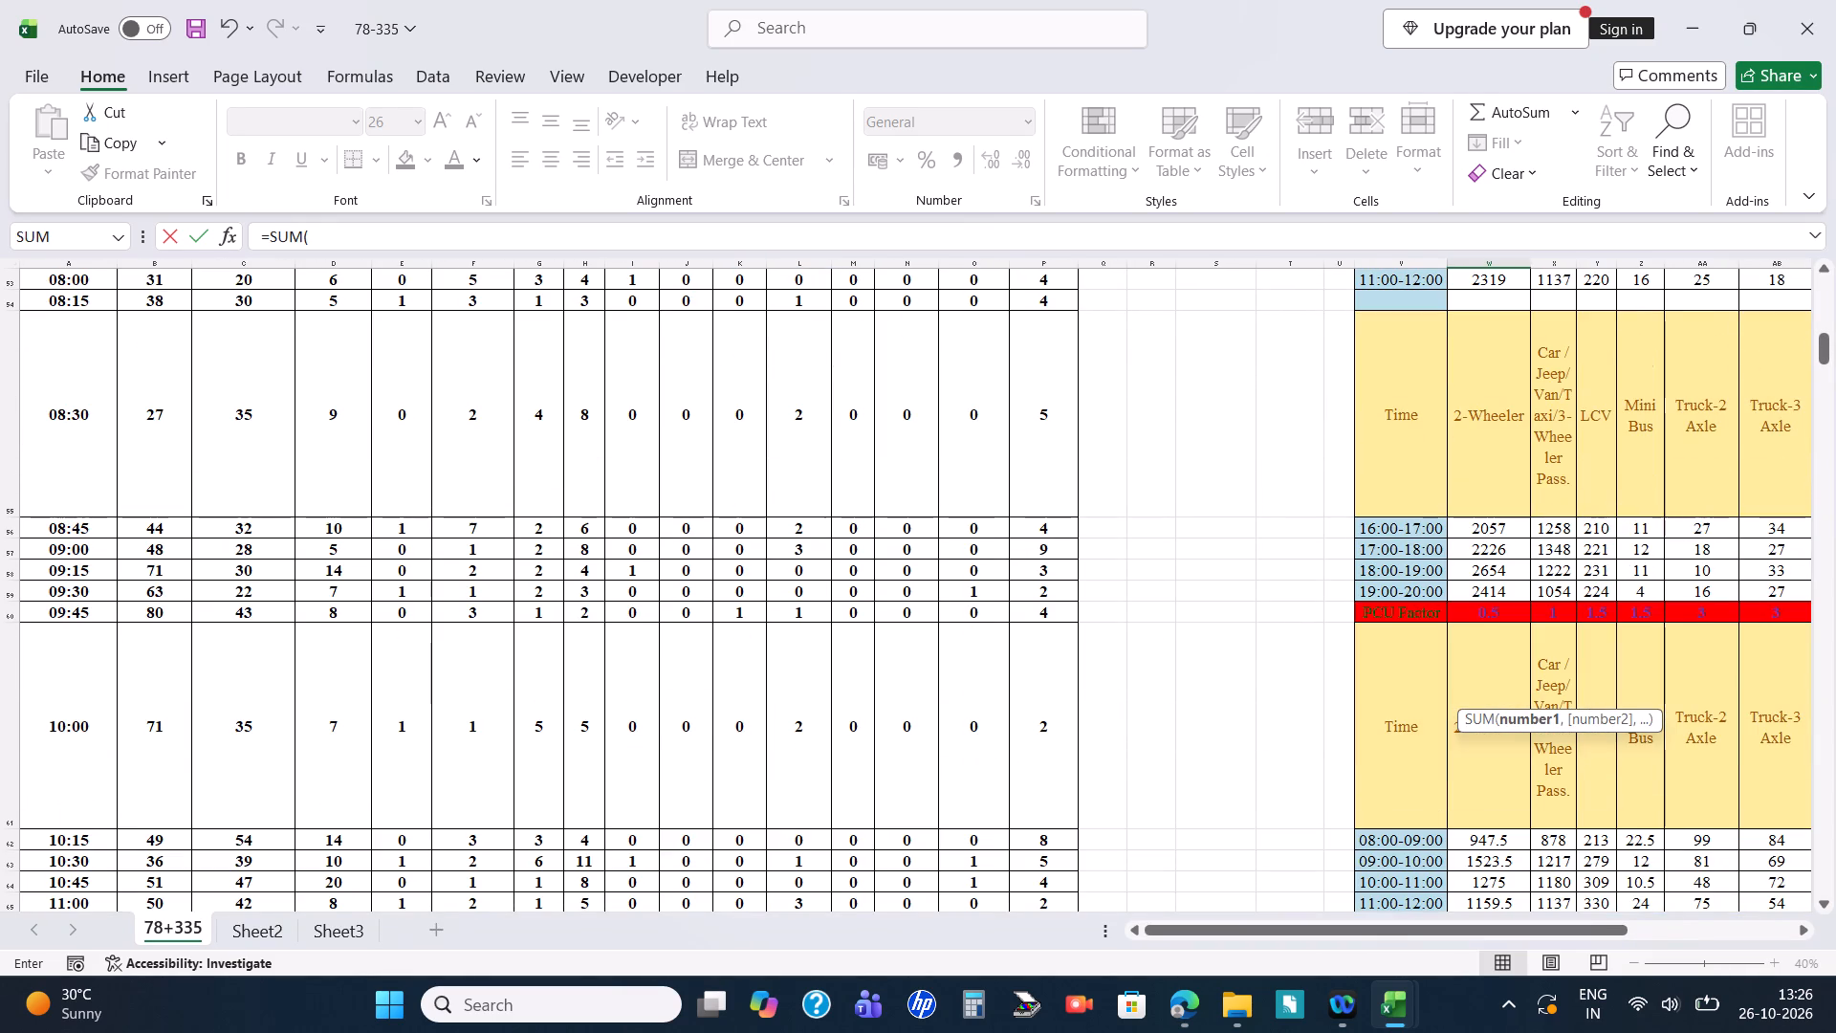
left_click(166, 558)
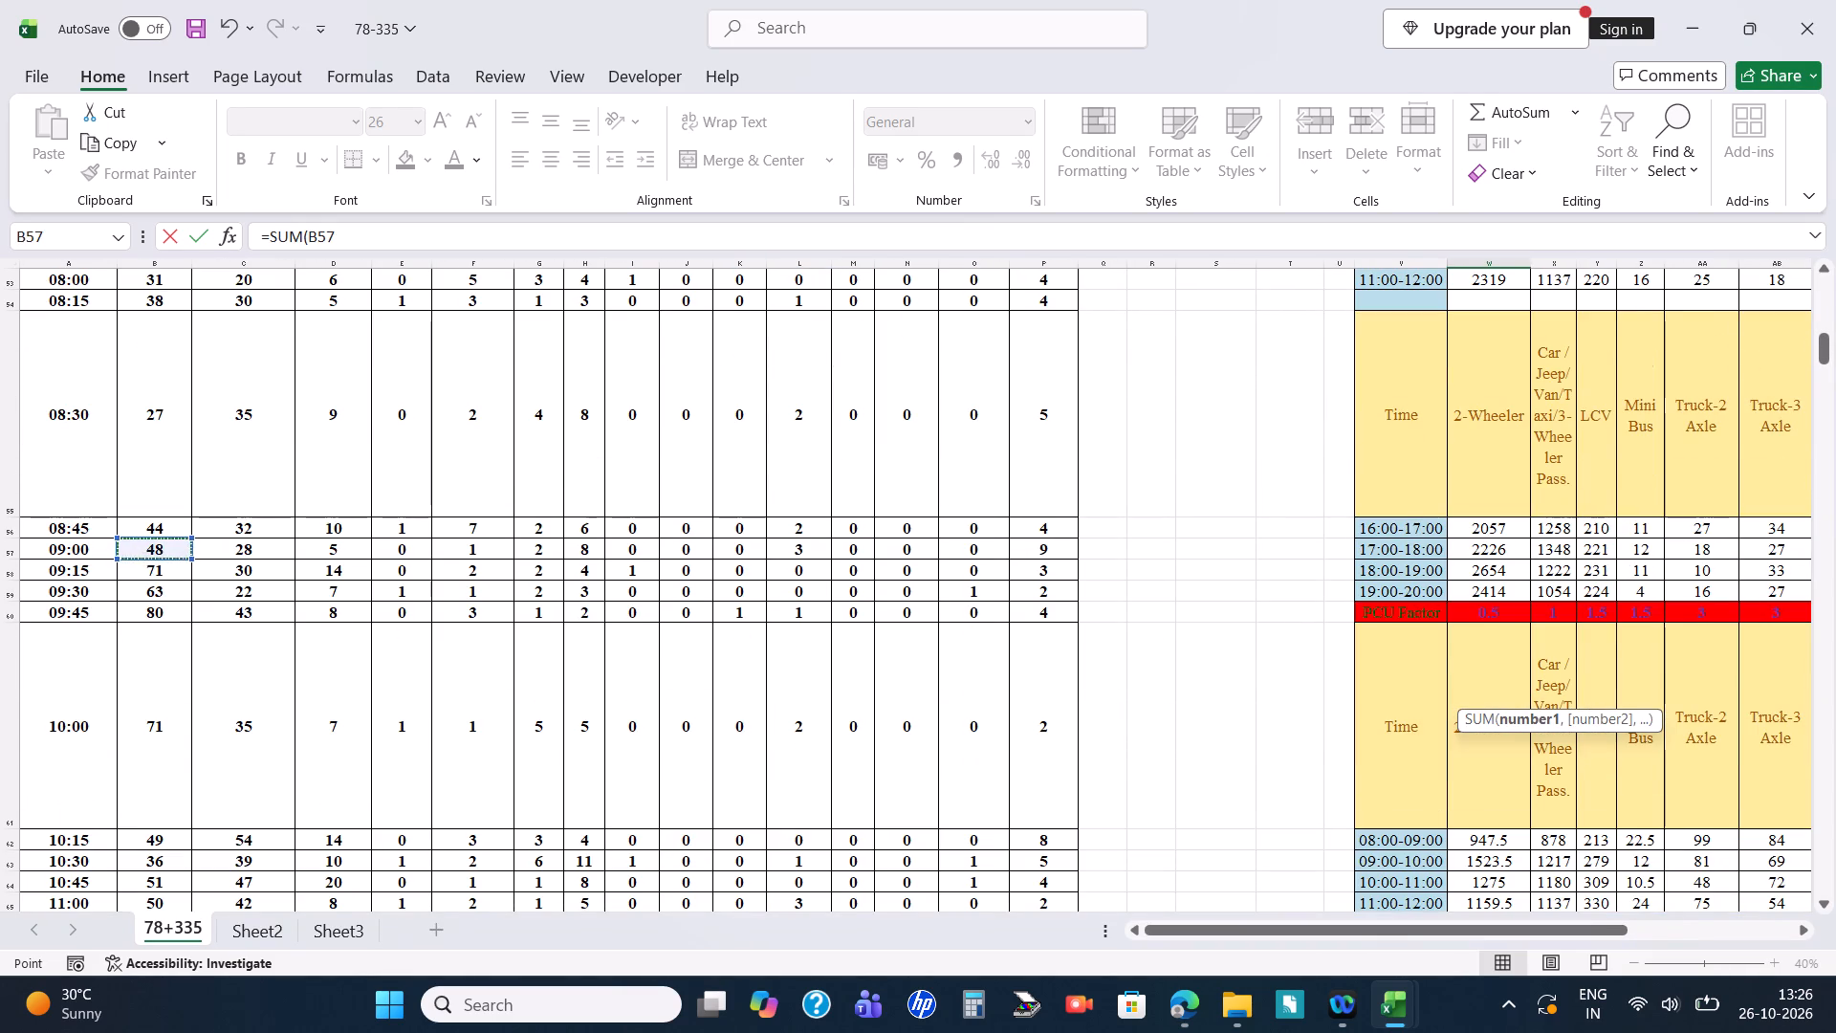
Add the next five directions' 09:00 2-Wheeler cells B103, B148, B195, B240 and B287 to the W76 SUM.
scroll(186, 592, "down", 11)
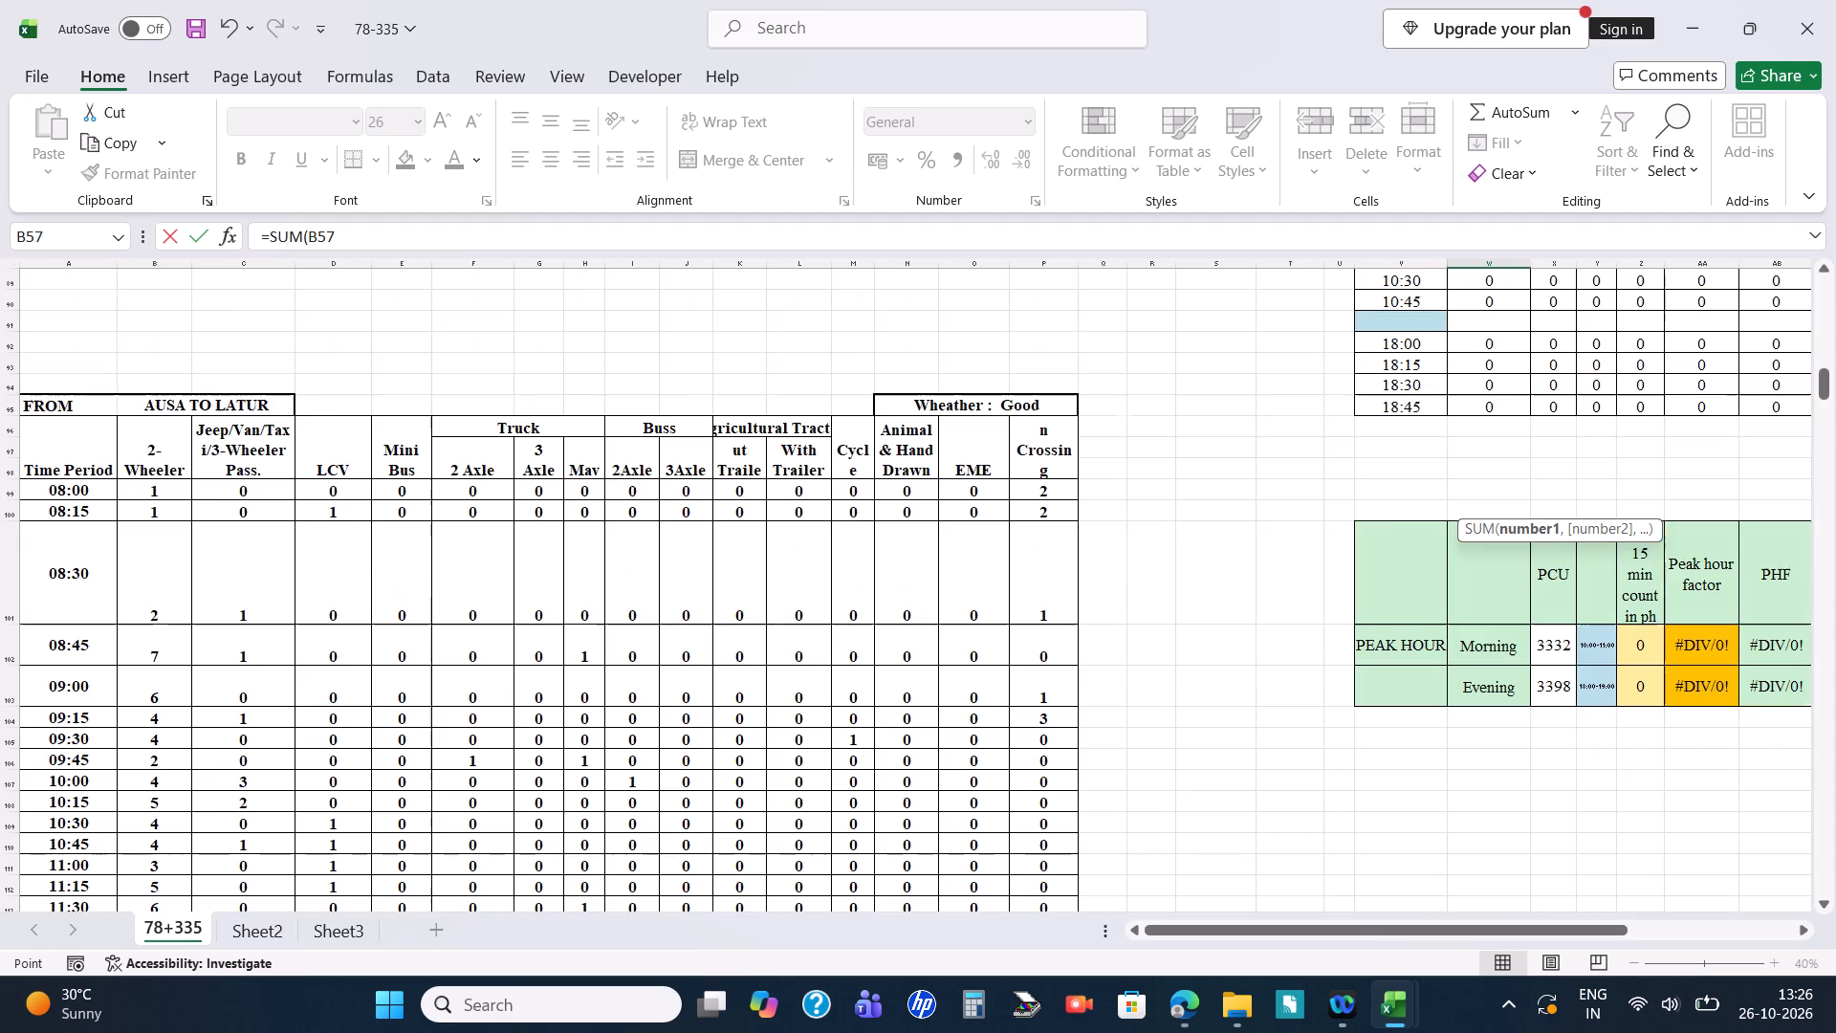
scroll(188, 591, "down", 3)
left_click(171, 559, "ctrl")
scroll(171, 559, "down", 3)
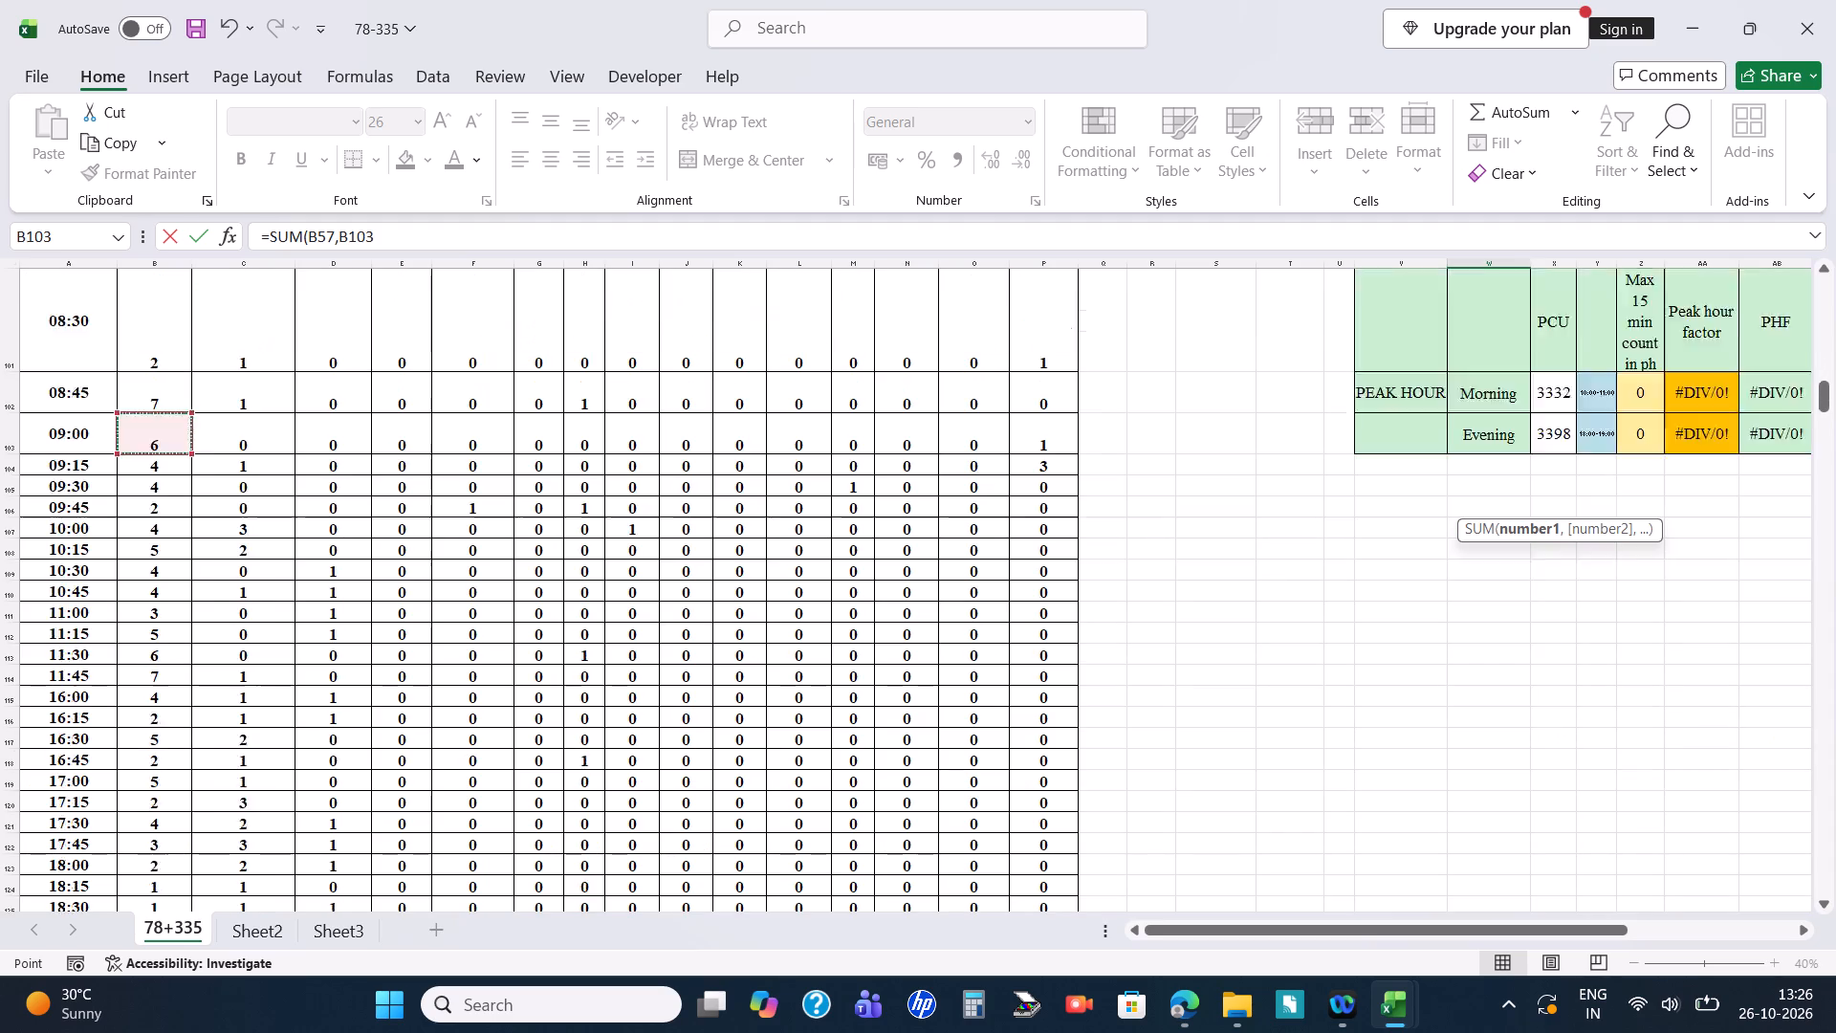
scroll(171, 559, "down", 14)
left_click(153, 318, "ctrl")
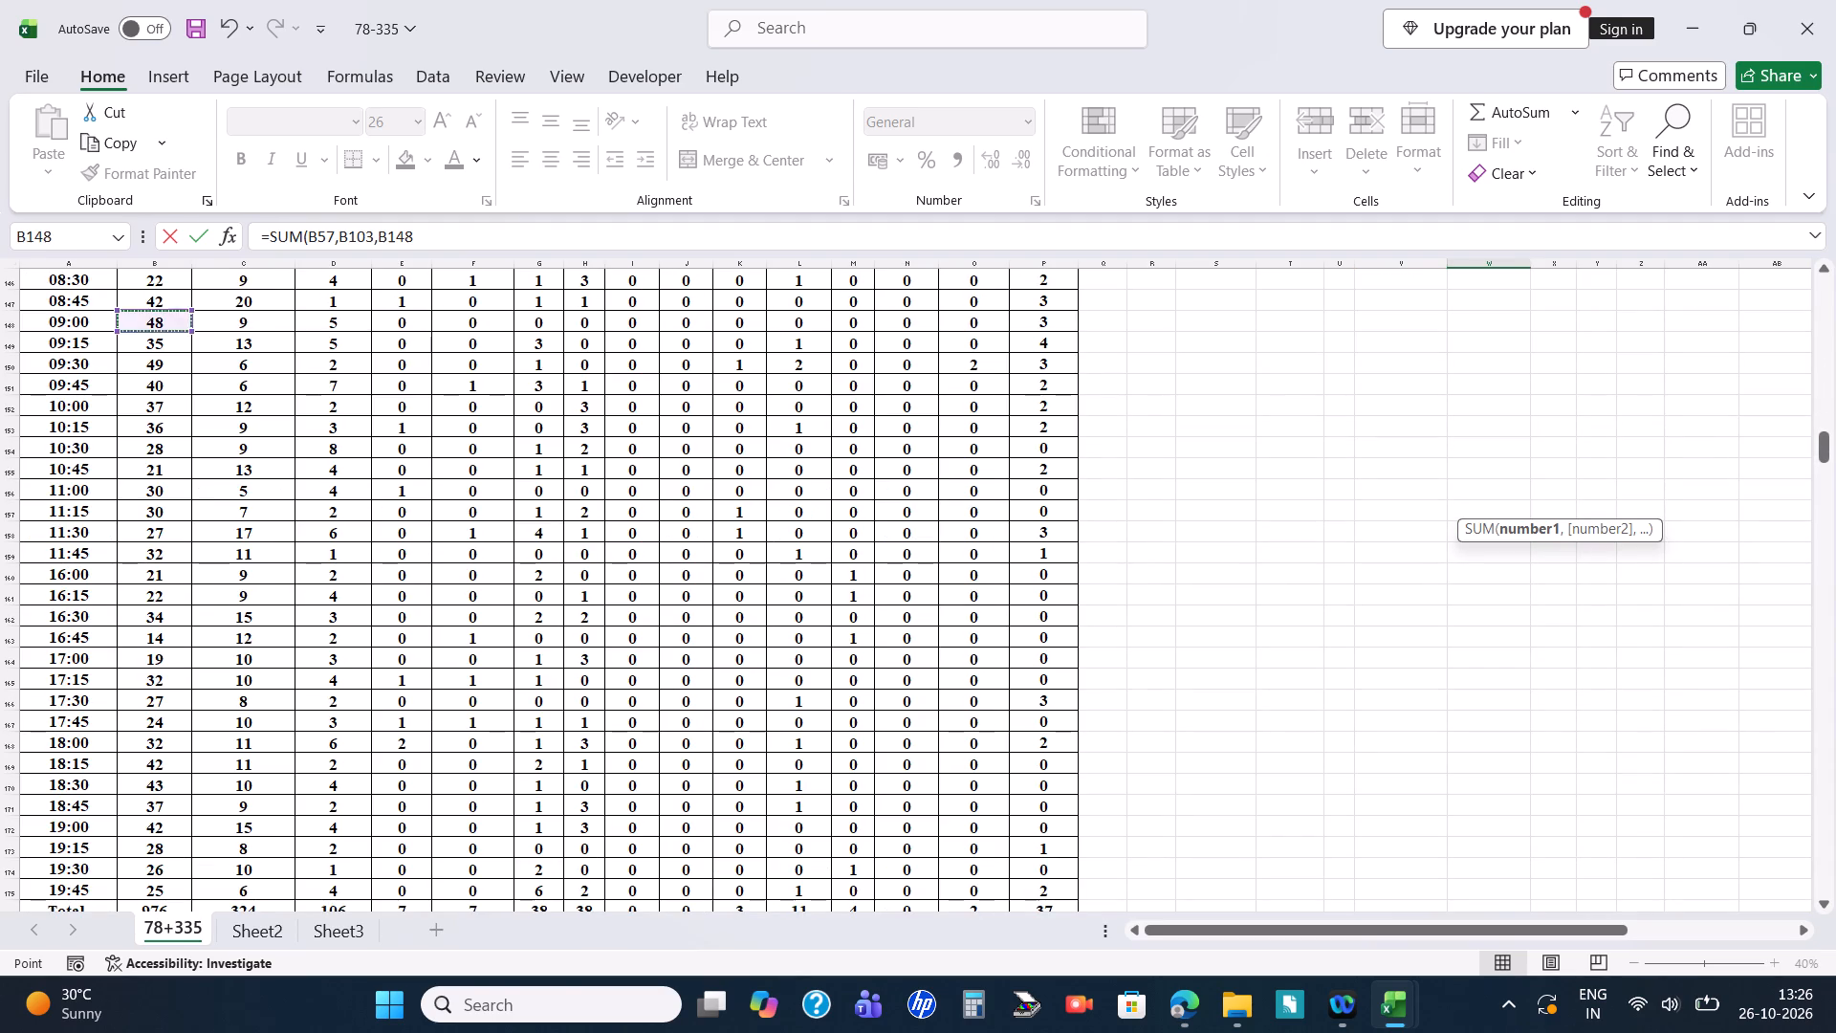
scroll(251, 496, "down", 13)
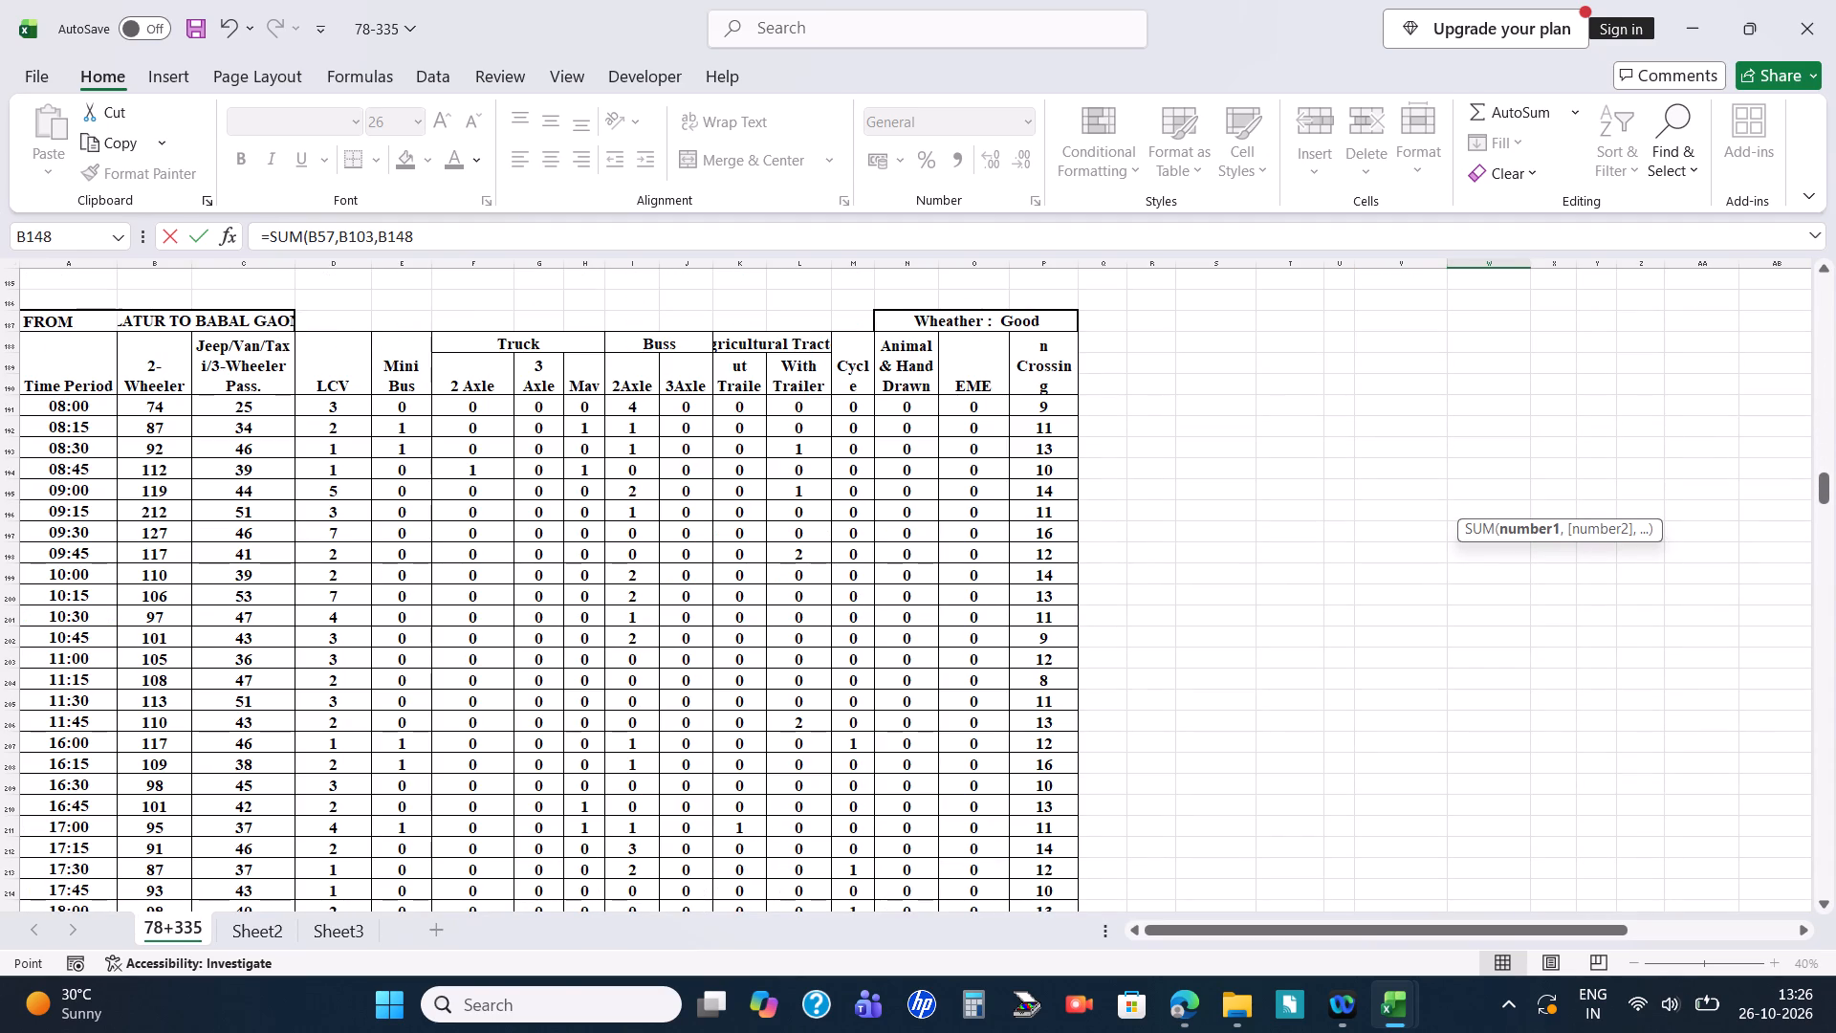
left_click(164, 499, "ctrl")
scroll(185, 531, "down", 15)
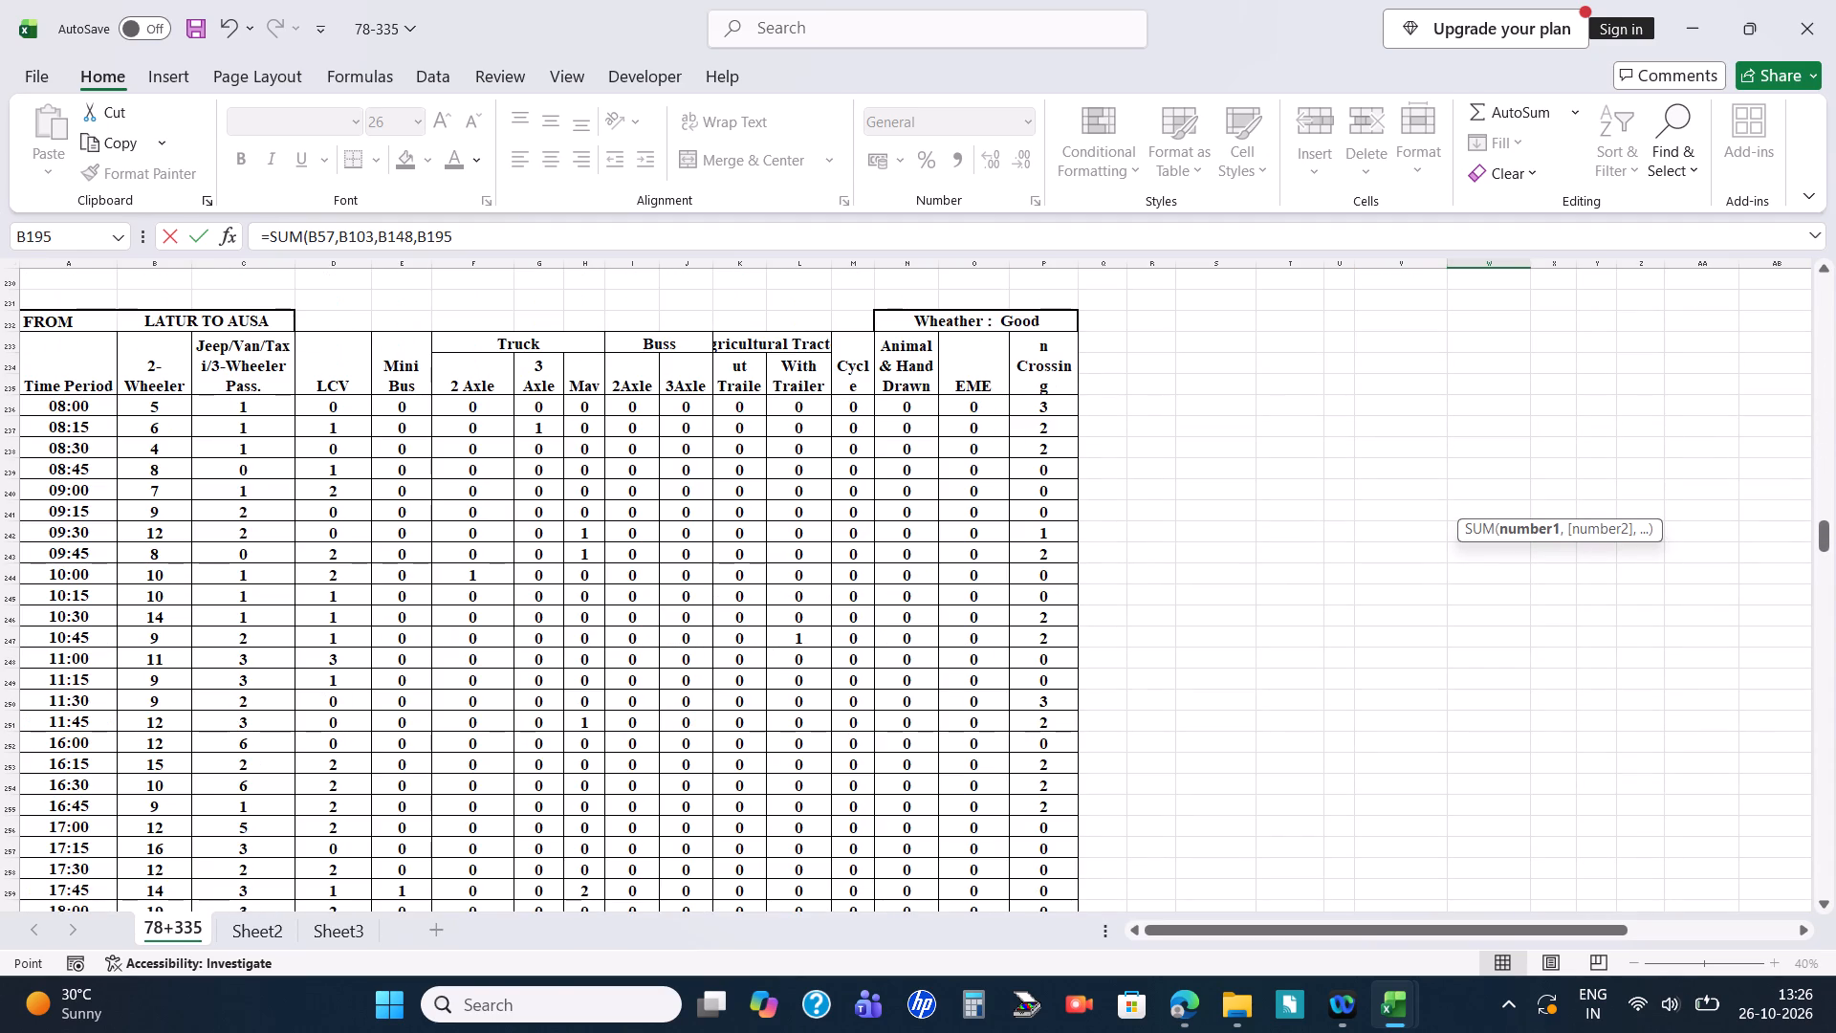
left_click(156, 486, "ctrl")
scroll(193, 542, "down", 16)
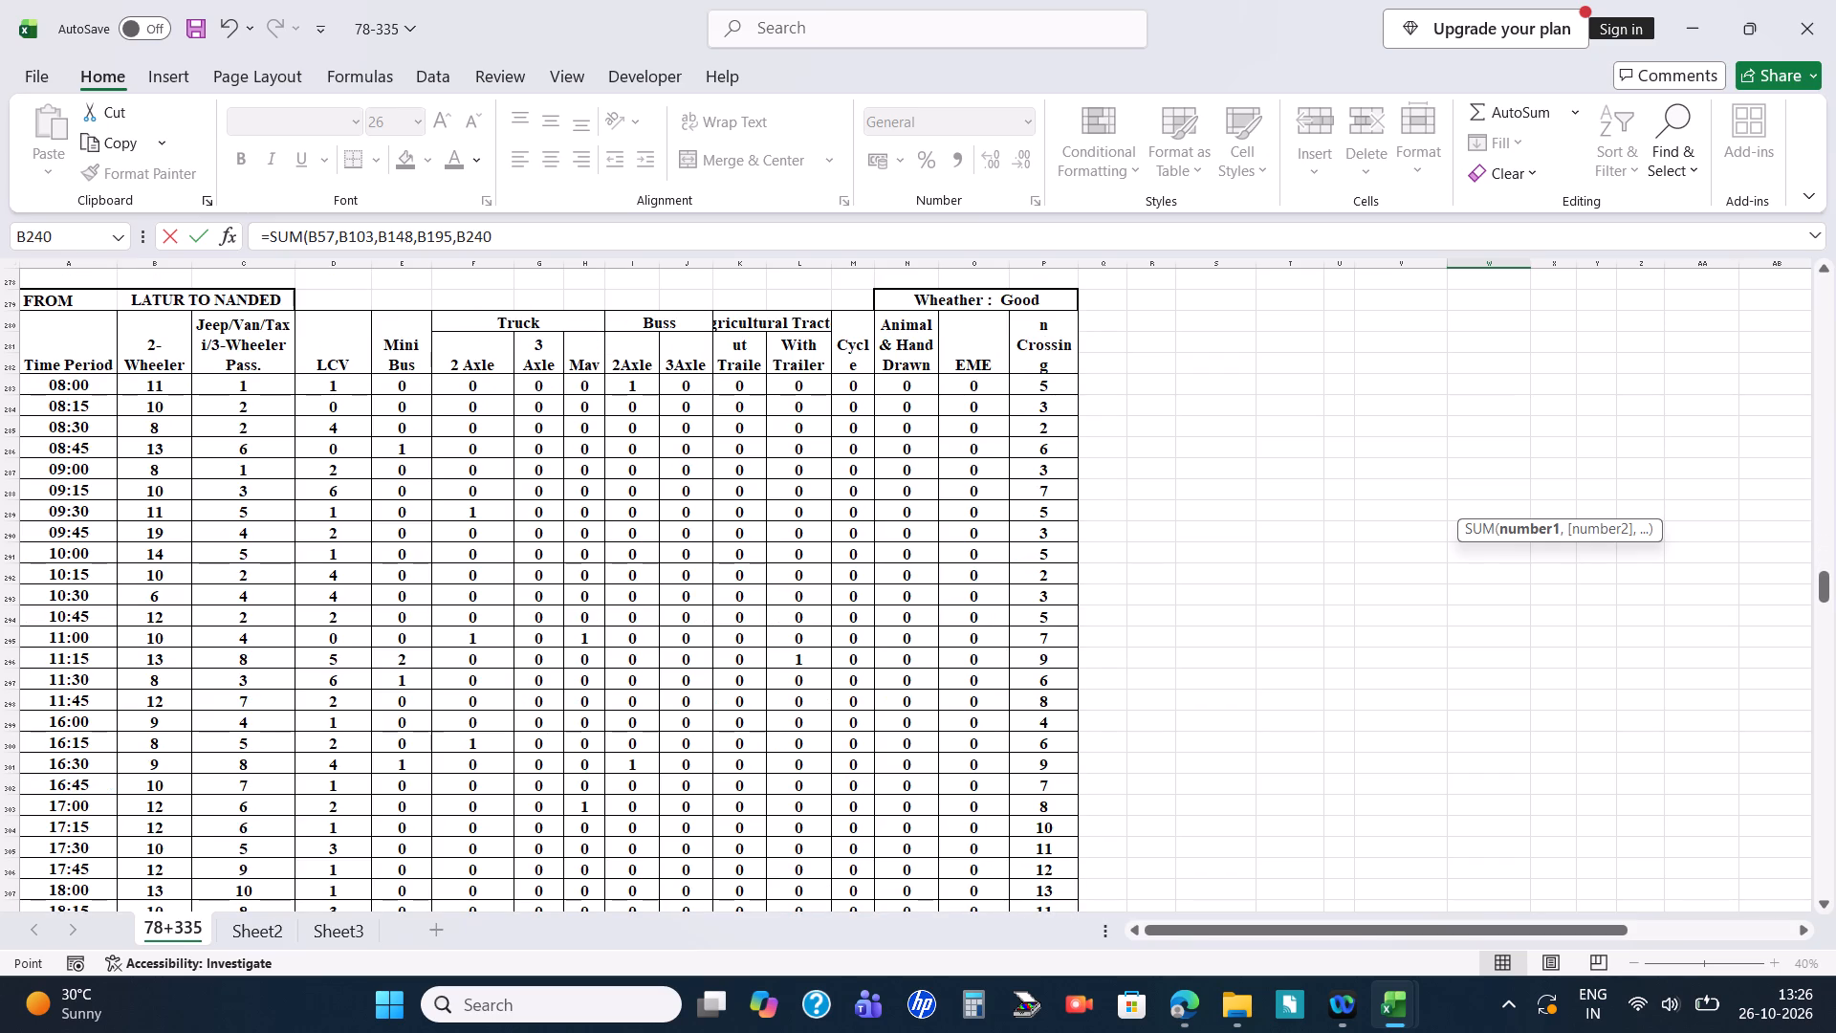
left_click(140, 472, "ctrl")
Add the remaining 09:00 2-Wheeler cells B327, B370, B415, B460, B507 and B553 to the W76 SUM and enter the formula.
scroll(148, 473, "down", 16)
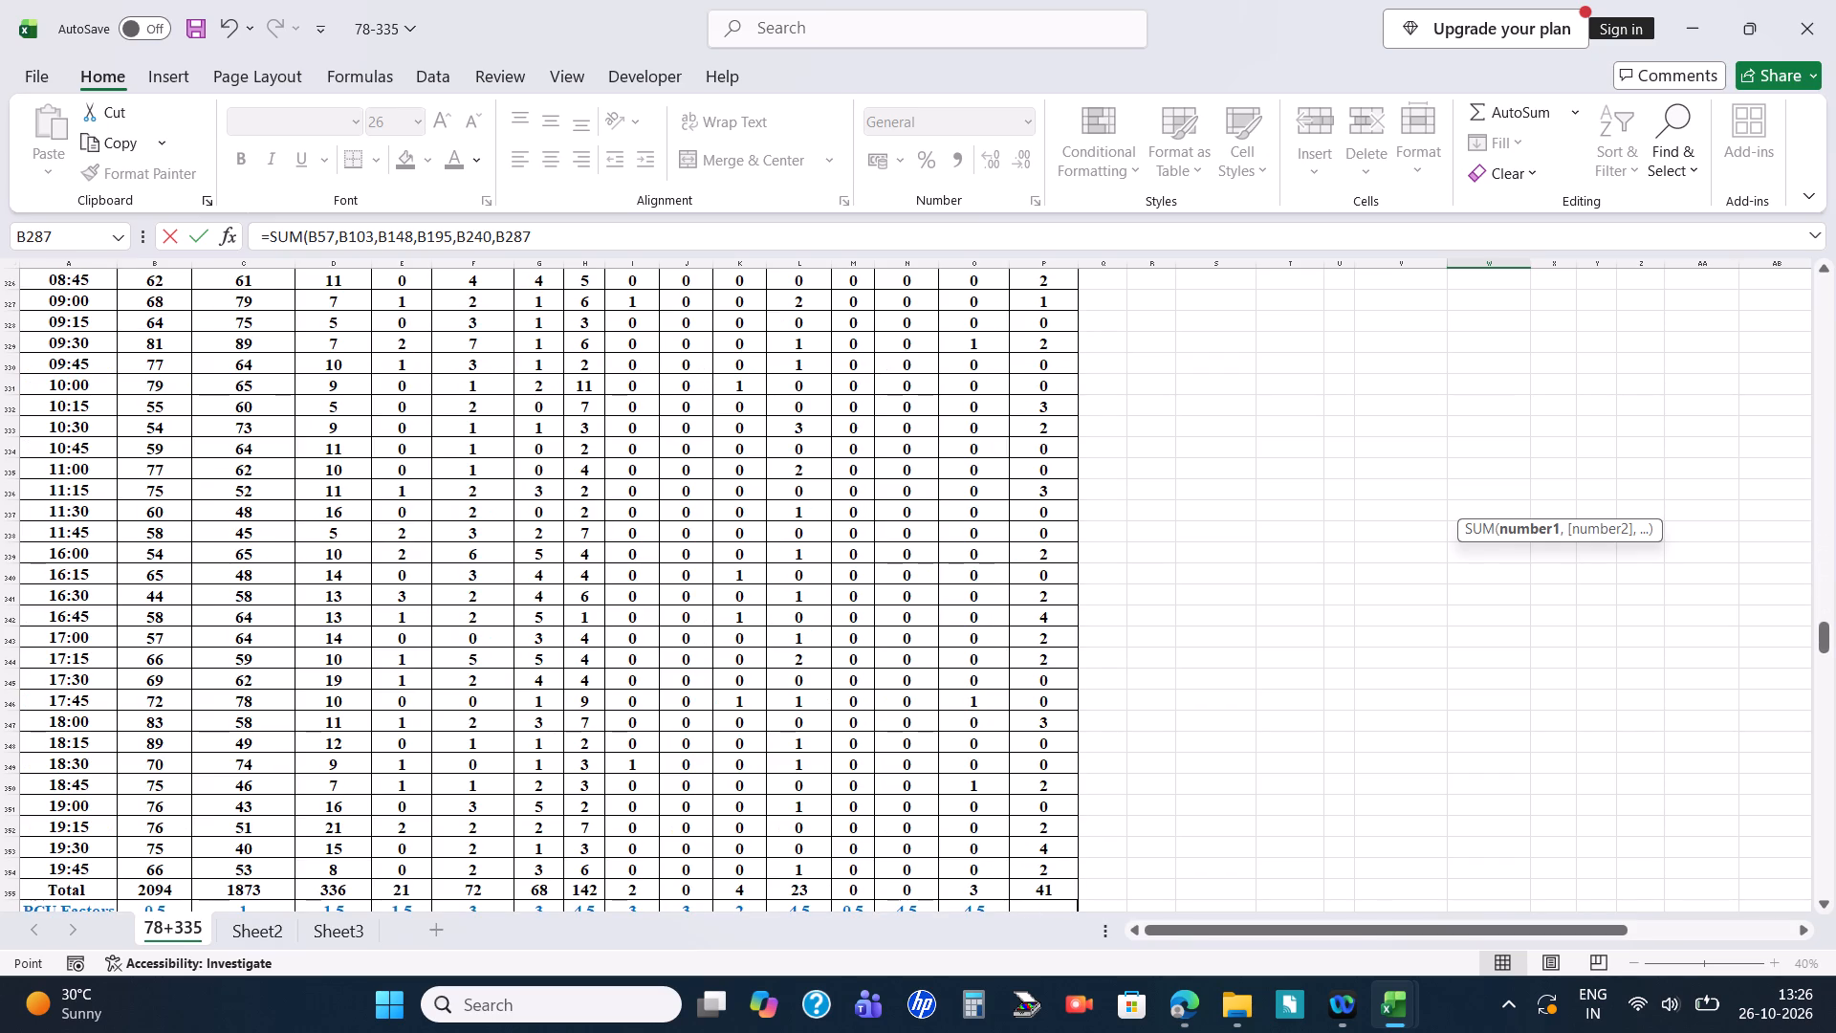
left_click(151, 299, "ctrl")
scroll(208, 496, "down", 15)
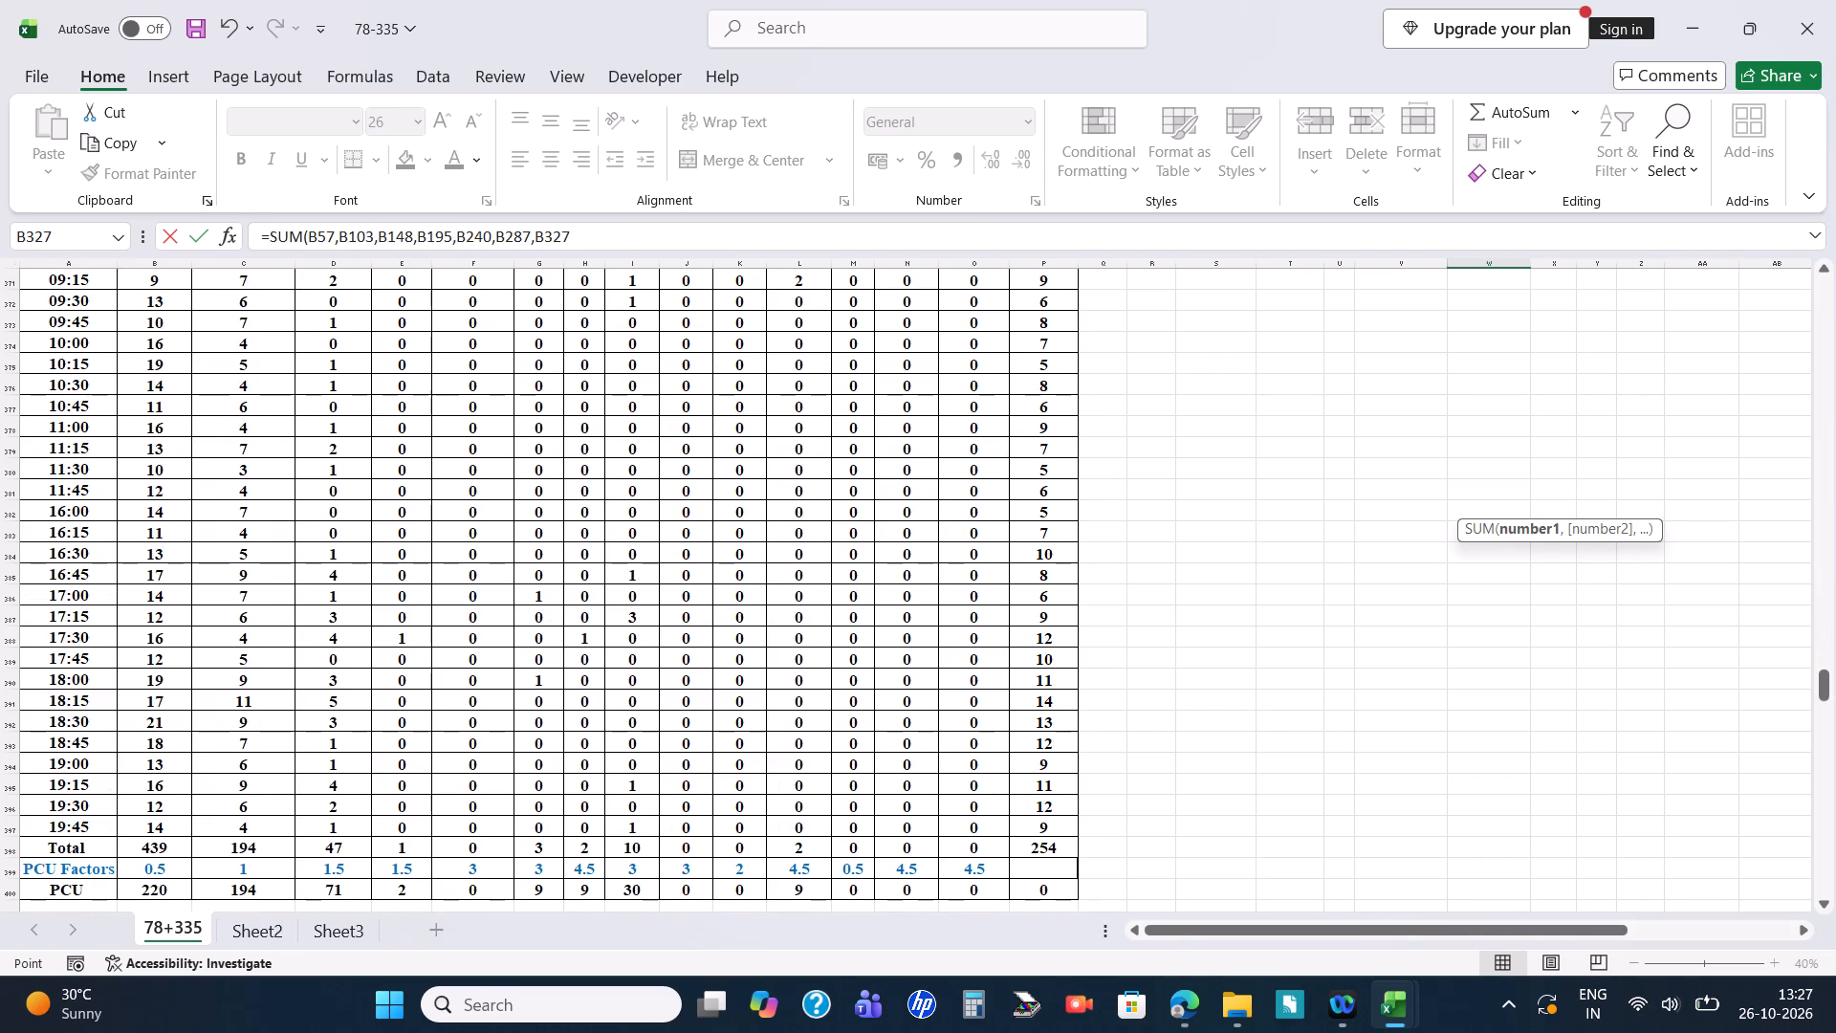
scroll(166, 475, "up", 2)
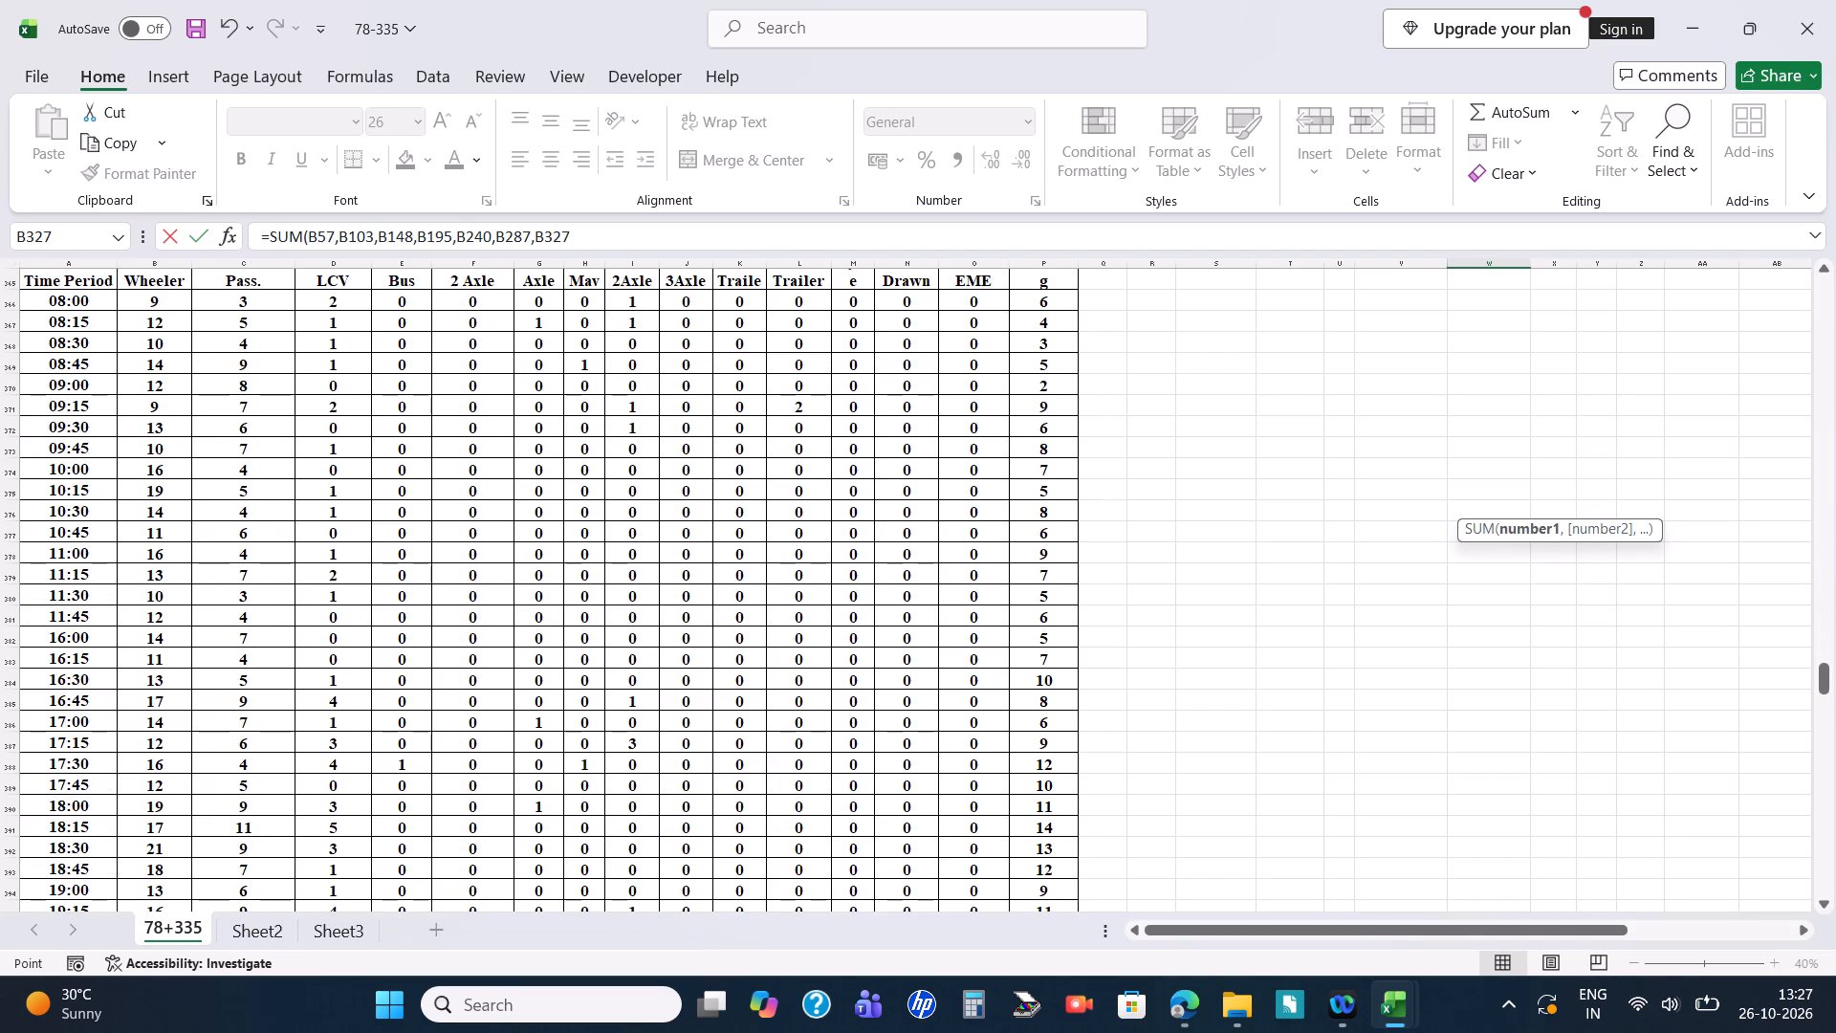
left_click(164, 389, "ctrl")
scroll(190, 548, "down", 14)
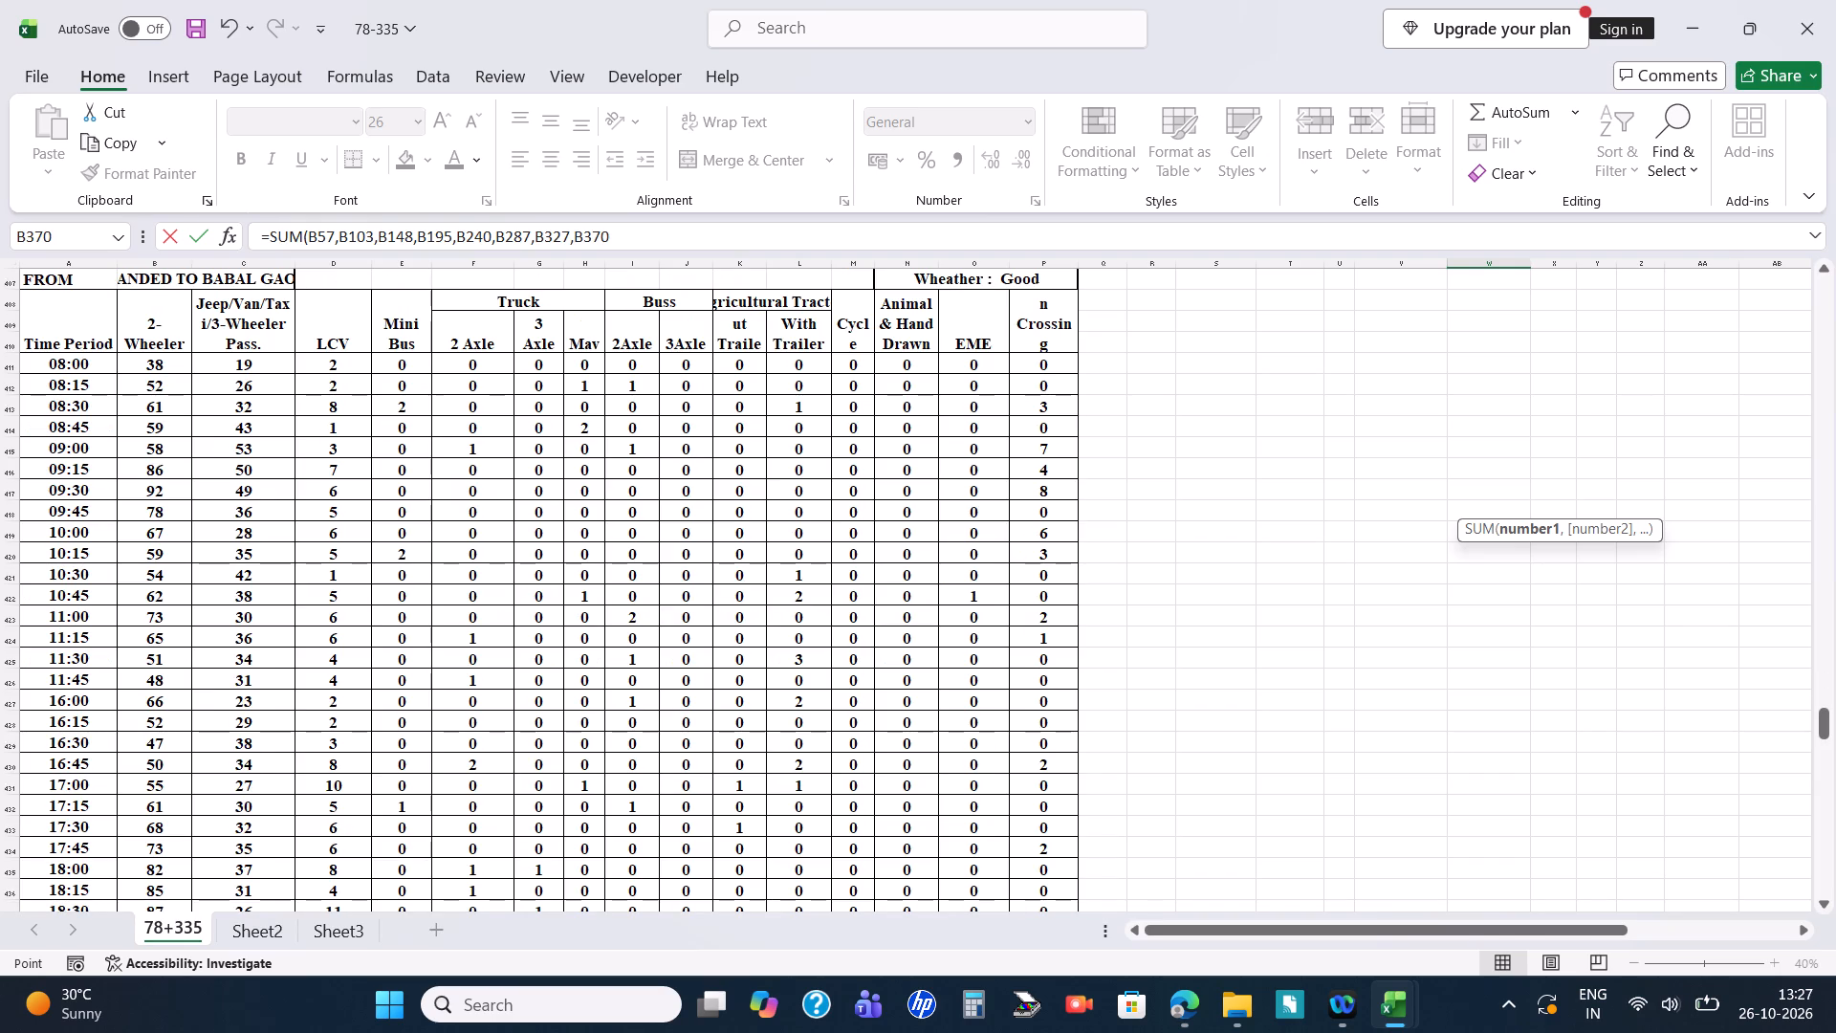
left_click(160, 447, "ctrl")
scroll(172, 566, "down", 16)
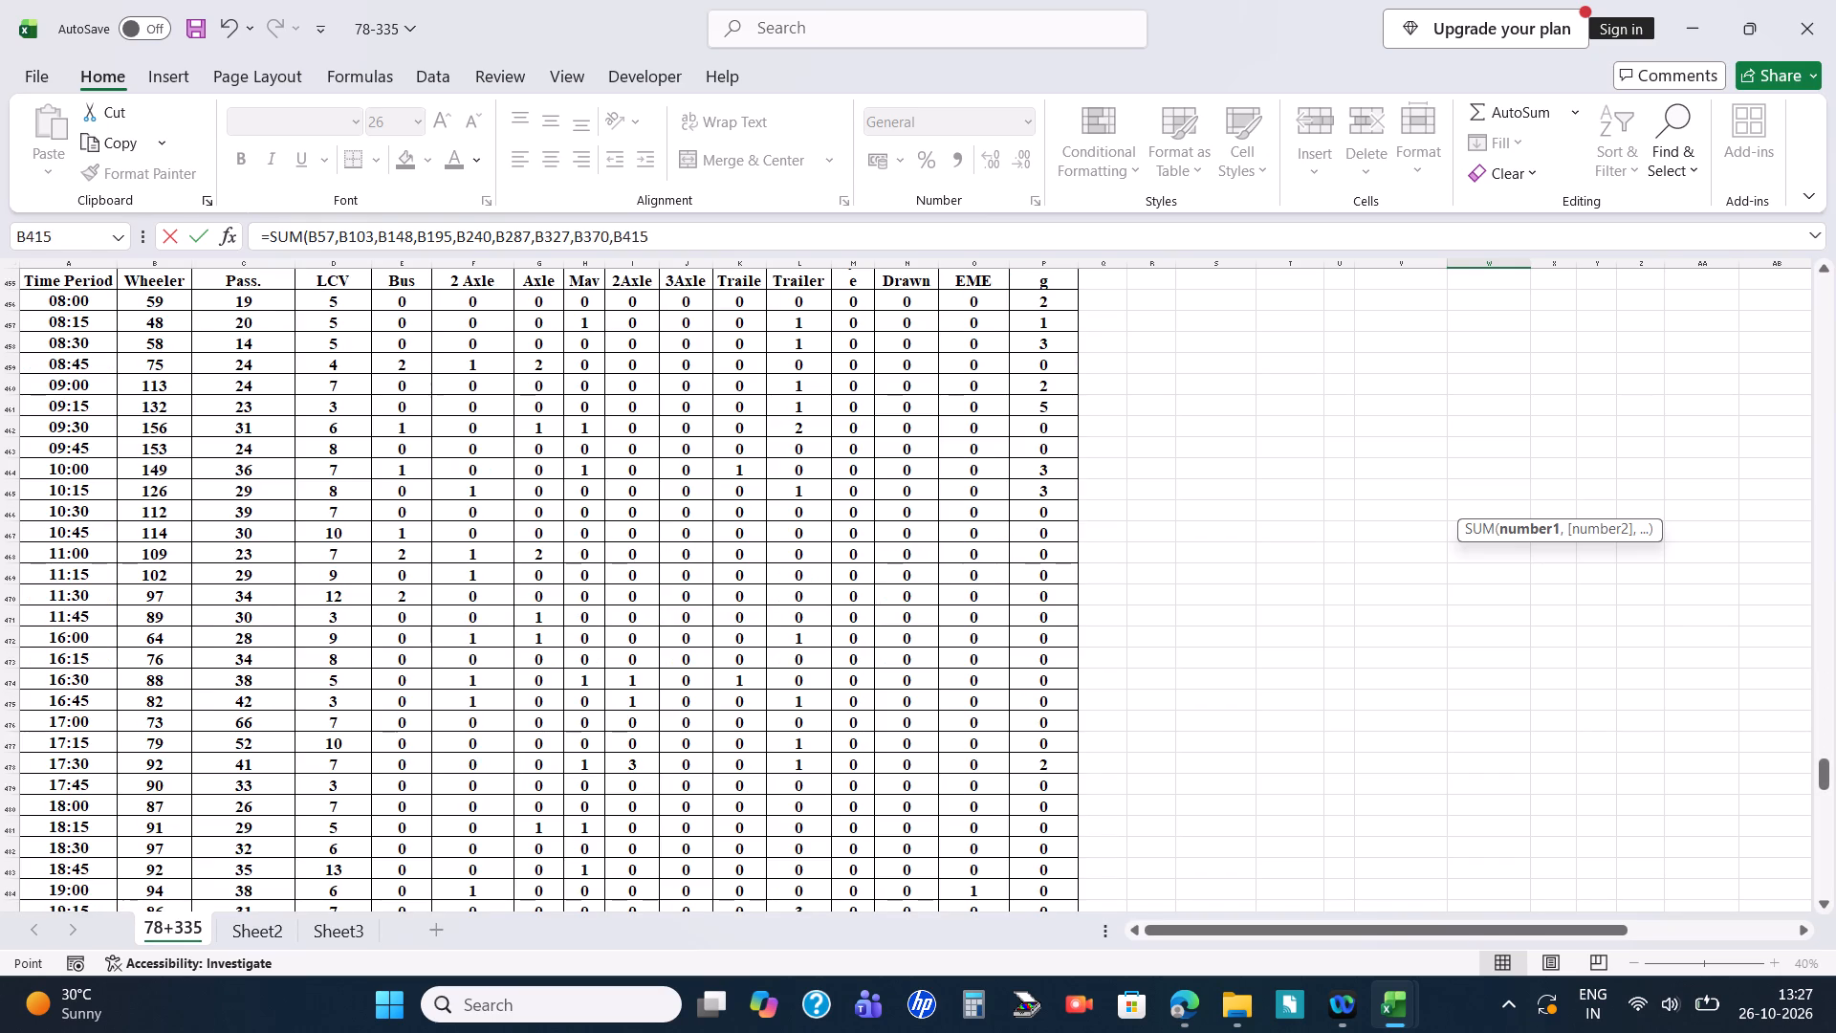
left_click(152, 383, "ctrl")
scroll(169, 475, "down", 2)
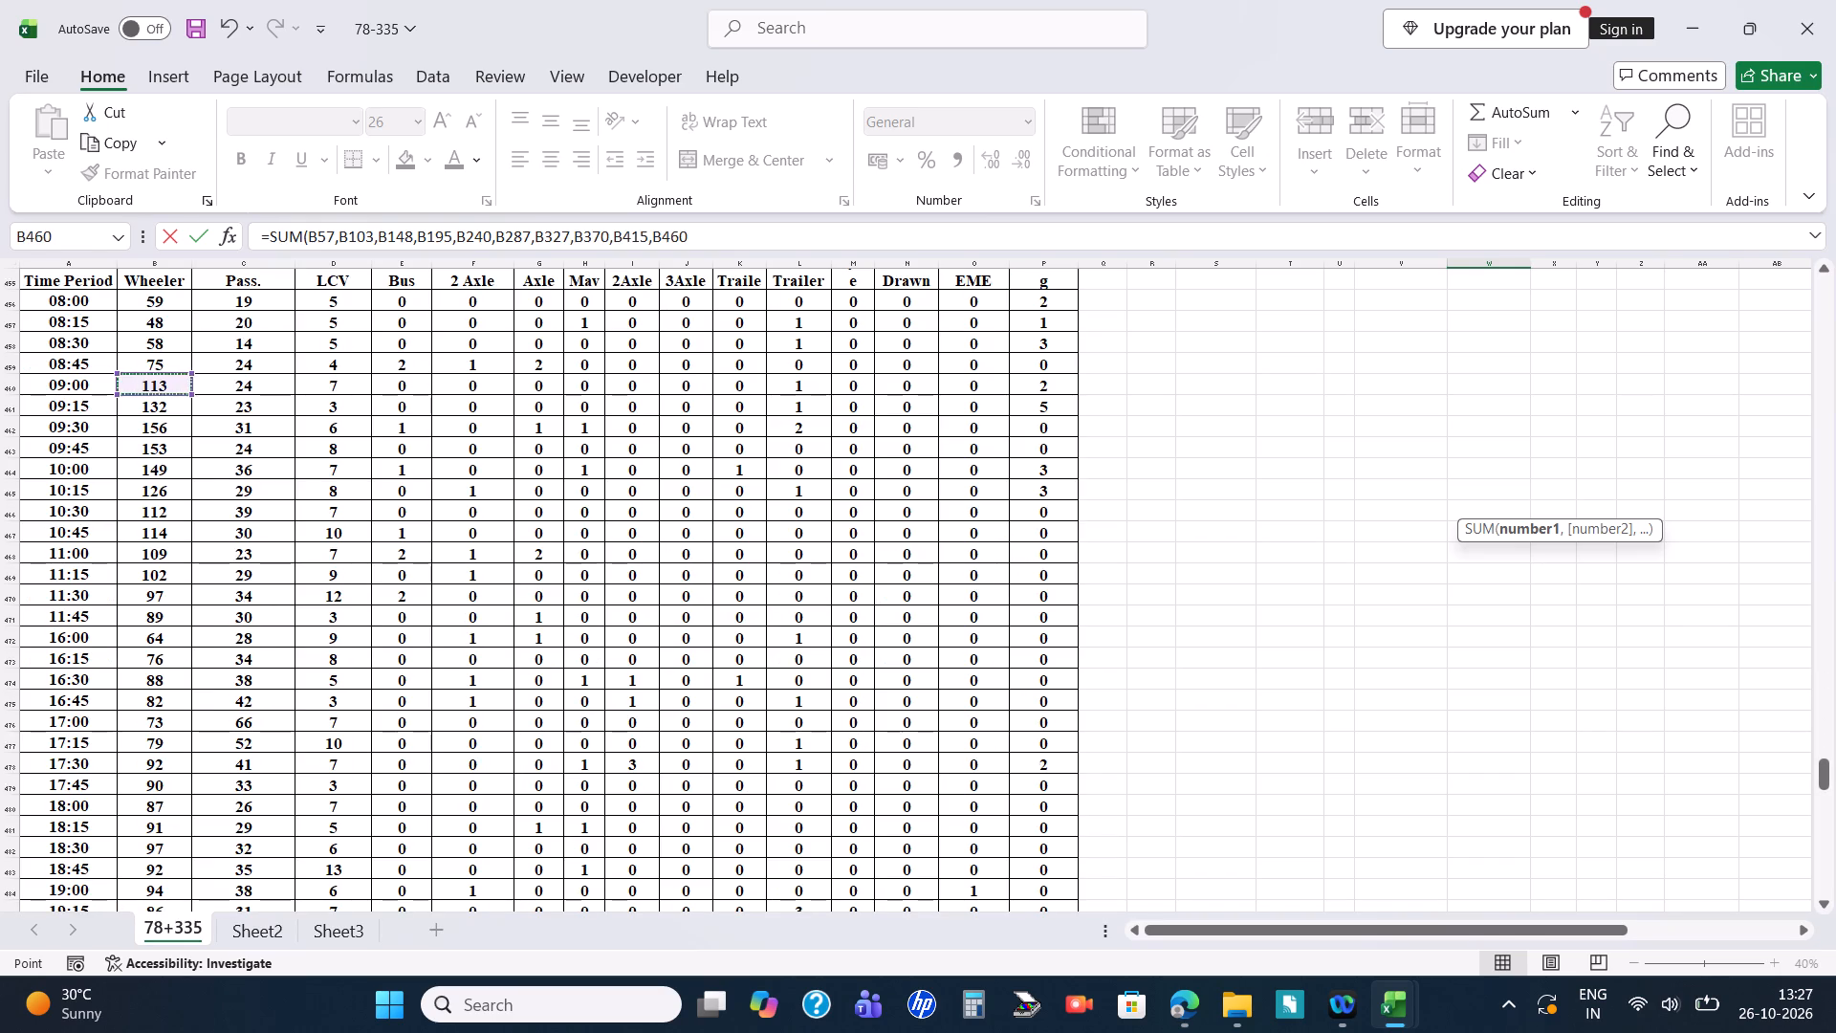
scroll(169, 498, "down", 13)
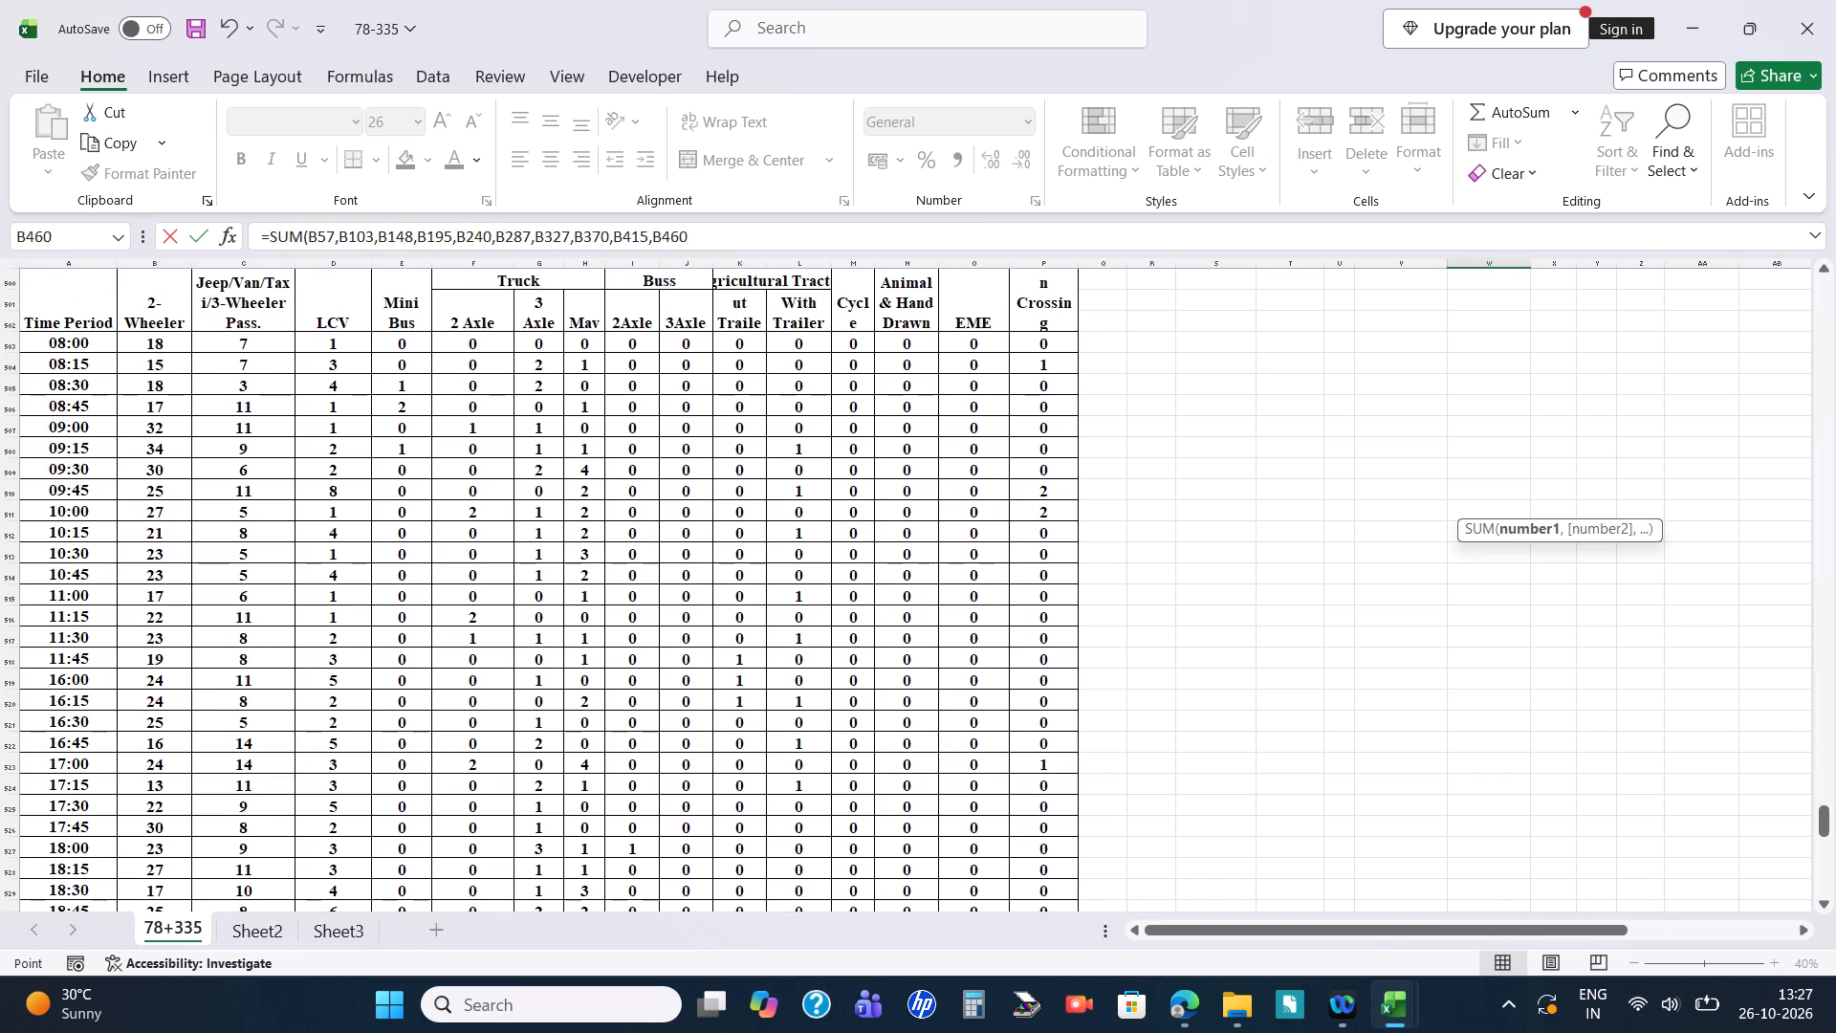
left_click(177, 422, "ctrl")
scroll(181, 476, "down", 16)
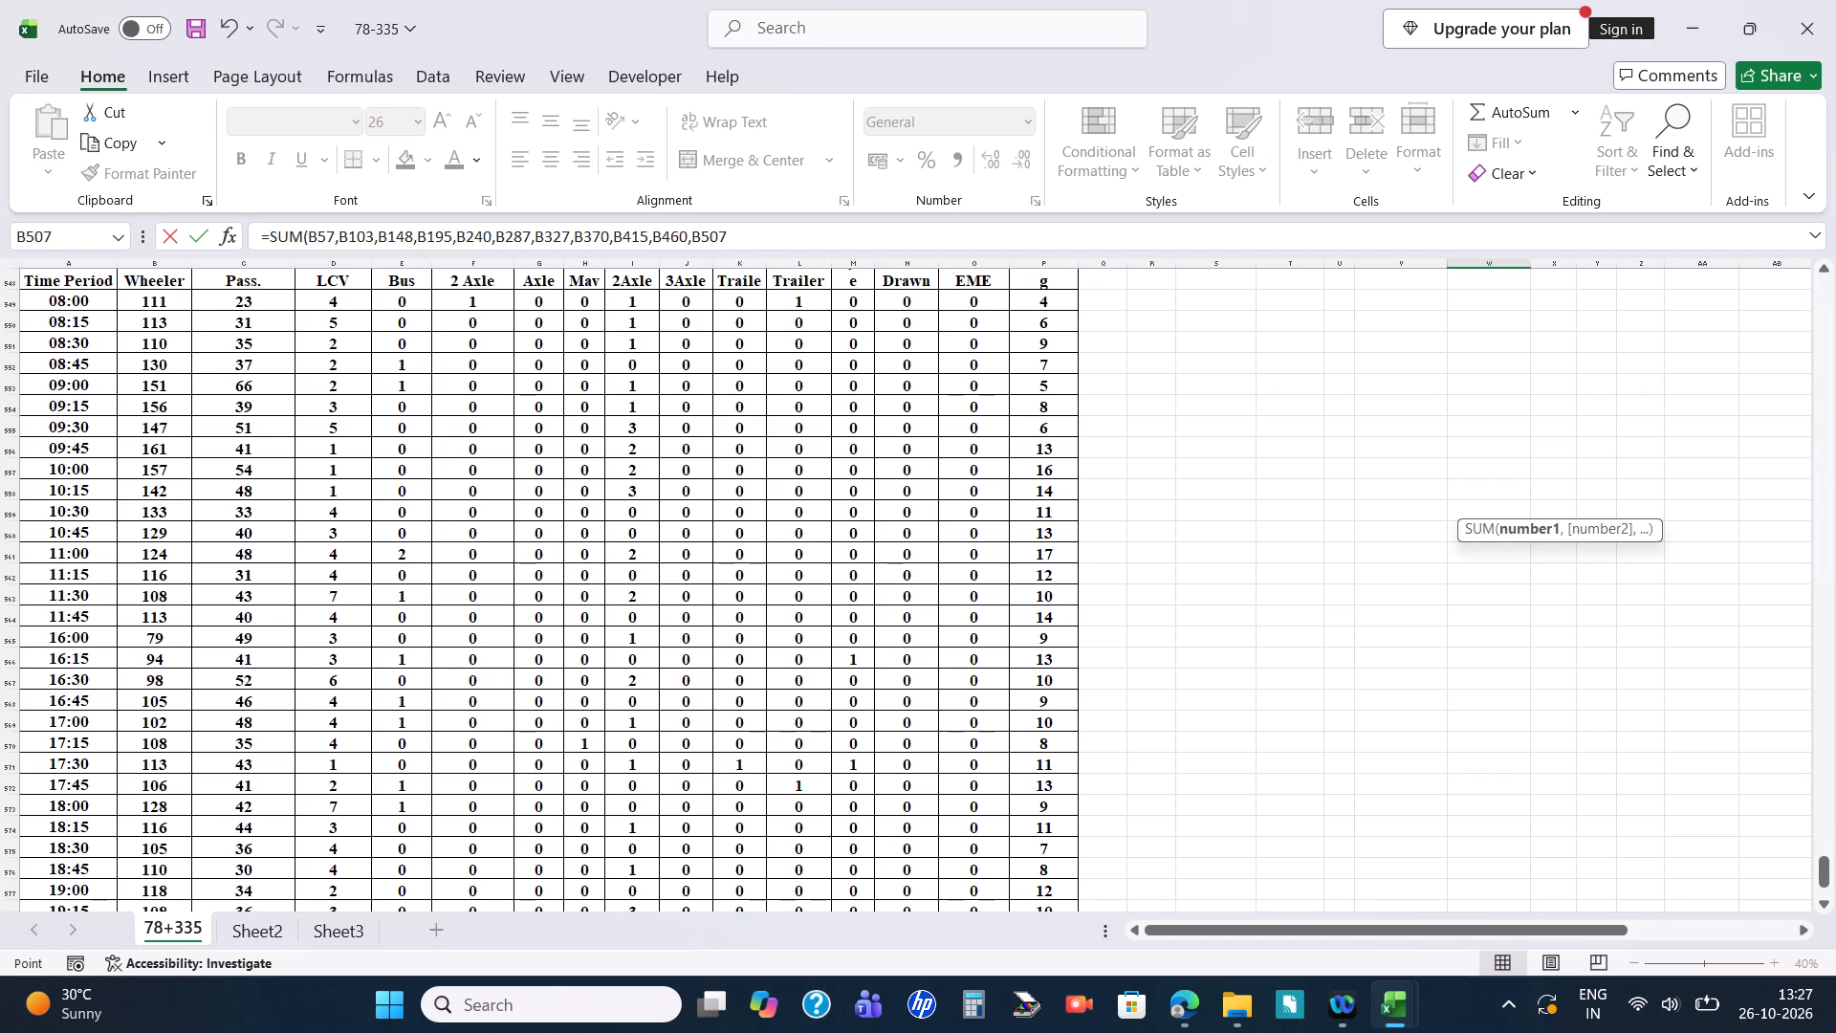
left_click(144, 386, "ctrl")
scroll(182, 542, "down", 14)
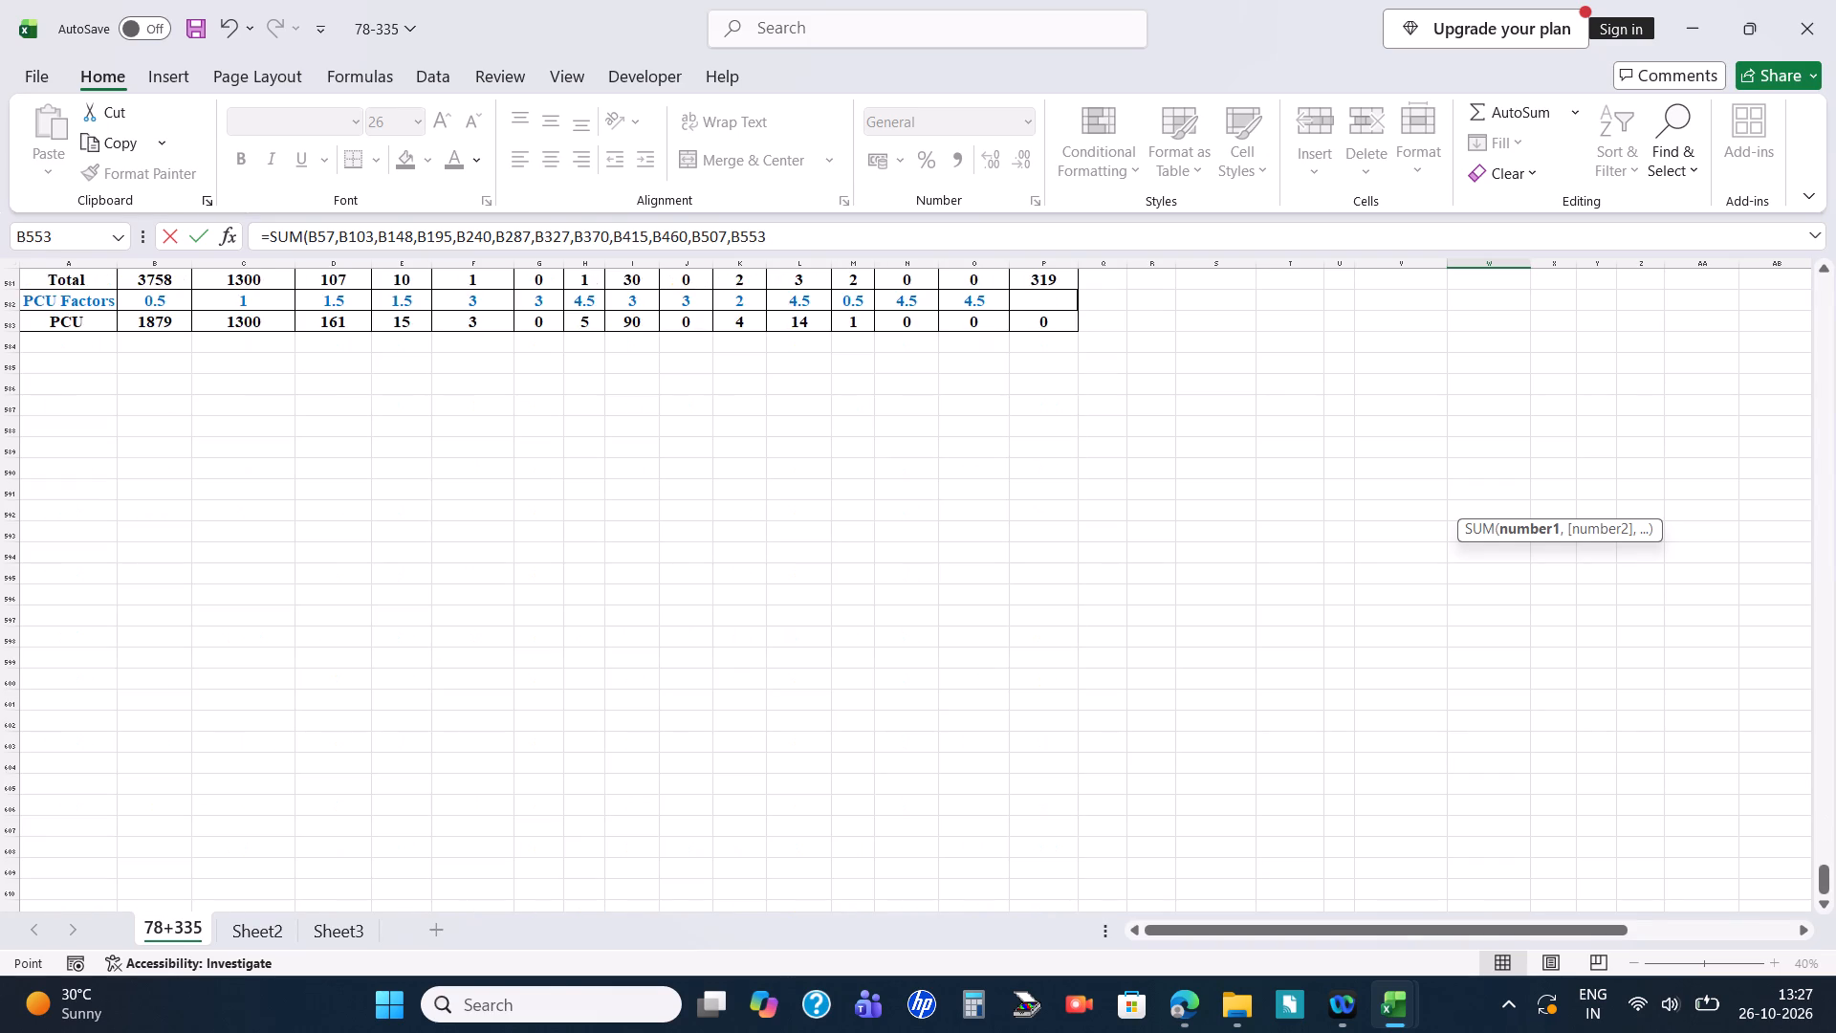
scroll(182, 549, "down", 2)
key("Return")
Fill the W76 formula down to 09:45 and across all vehicle columns through Pedestrian Crossing, covering W76:AK79.
scroll(1105, 982, "up", 3)
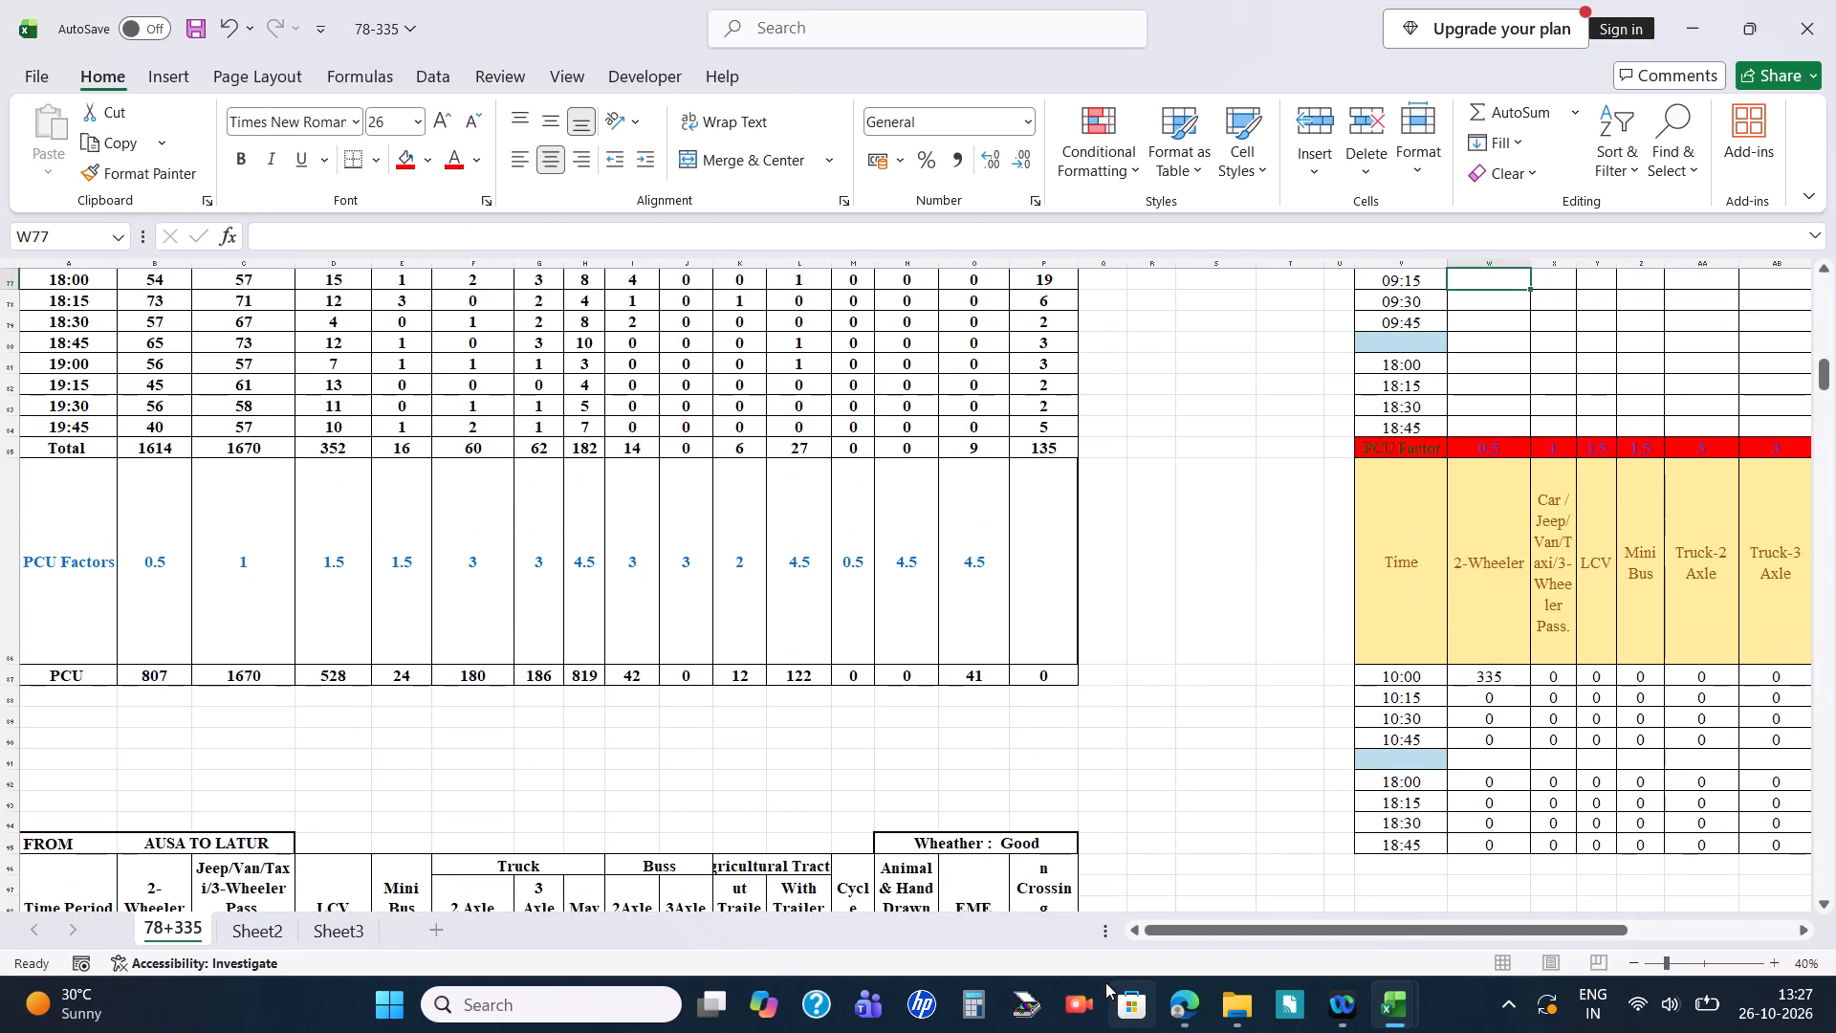
scroll(1538, 1032, "up", 3)
scroll(1135, 650, "up", 4)
left_click(1483, 685)
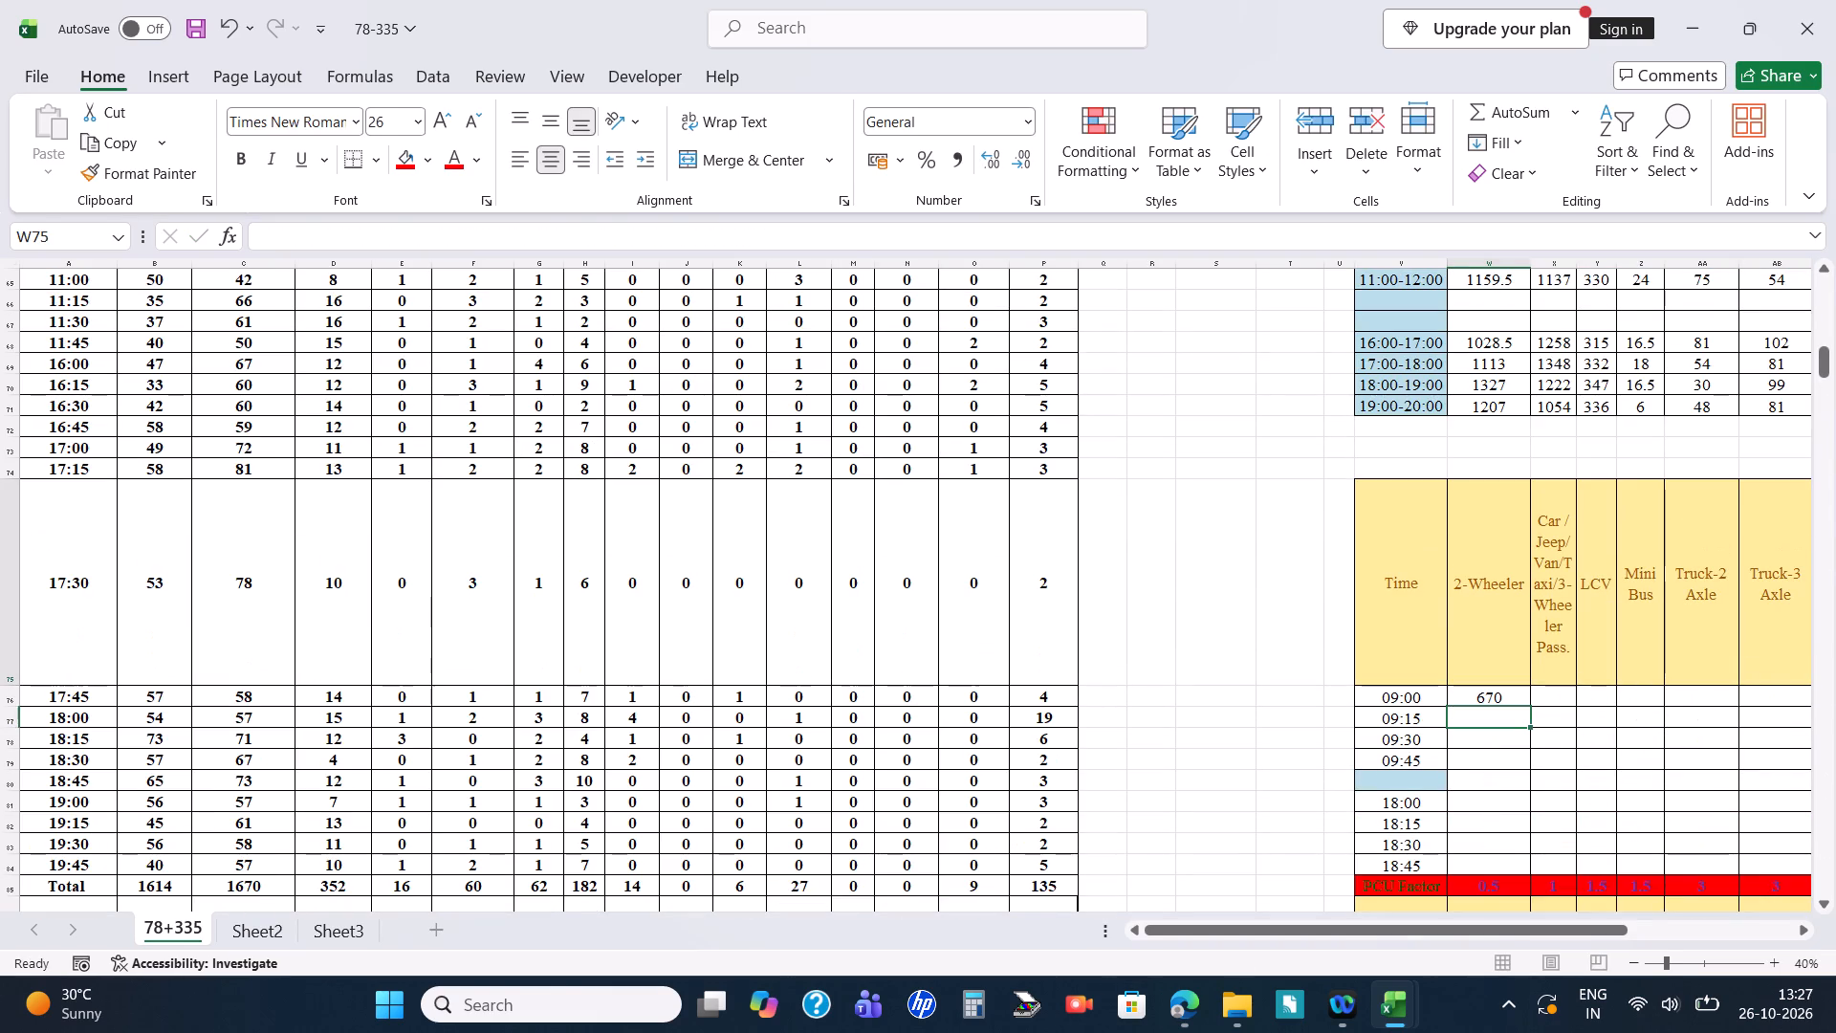
left_click(1524, 697)
left_click_drag(1528, 705, 1527, 720)
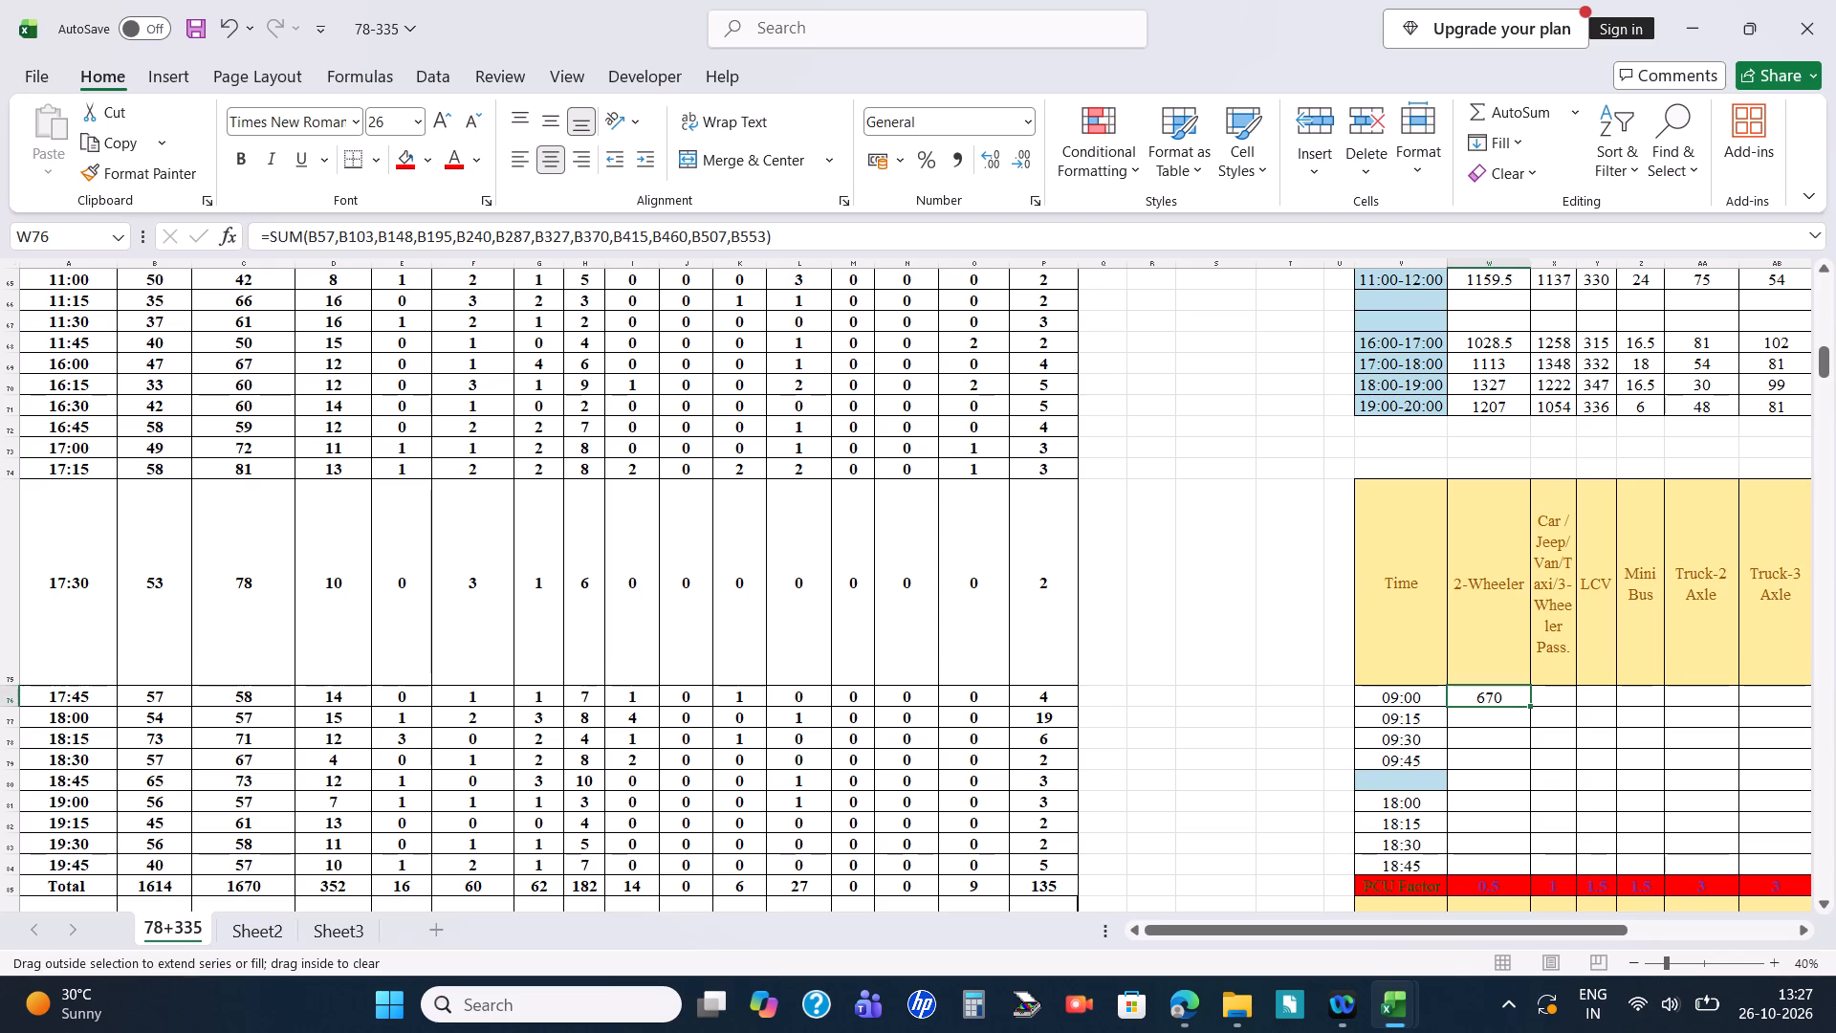
left_click_drag(1527, 720, 1525, 772)
left_click_drag(1426, 930, 1656, 887)
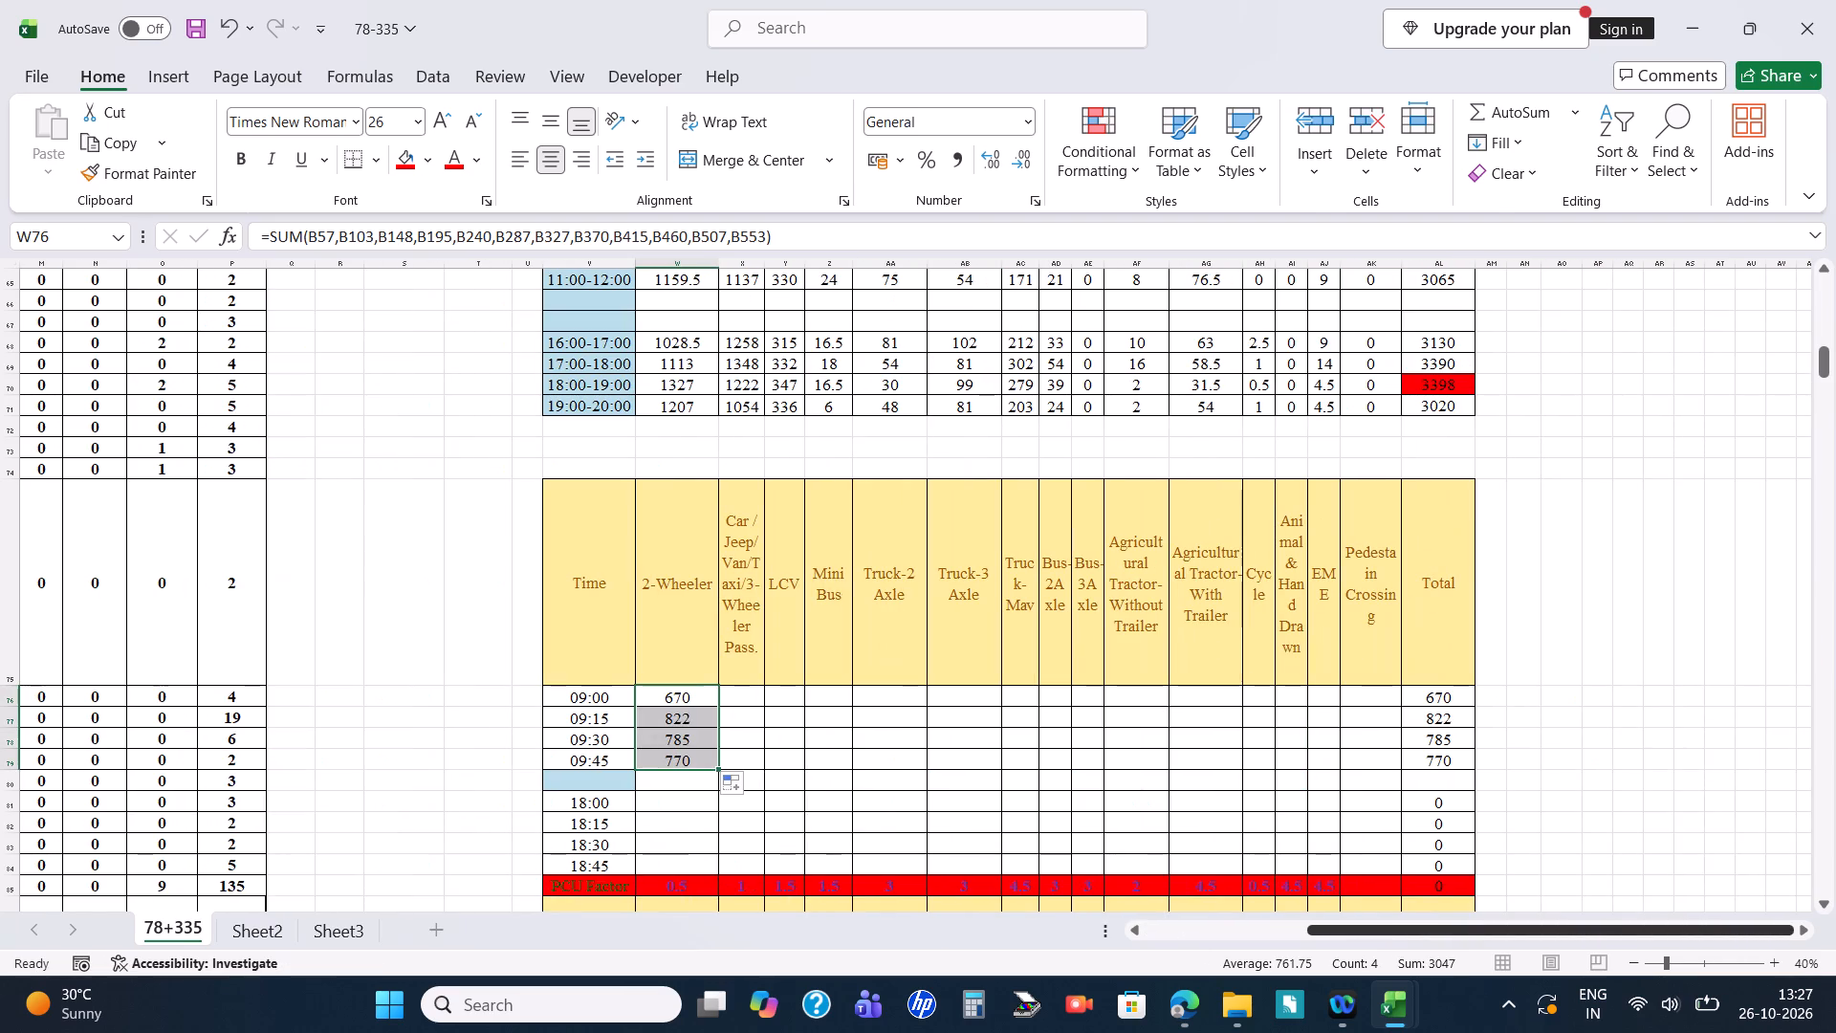
left_click_drag(716, 768, 1178, 750)
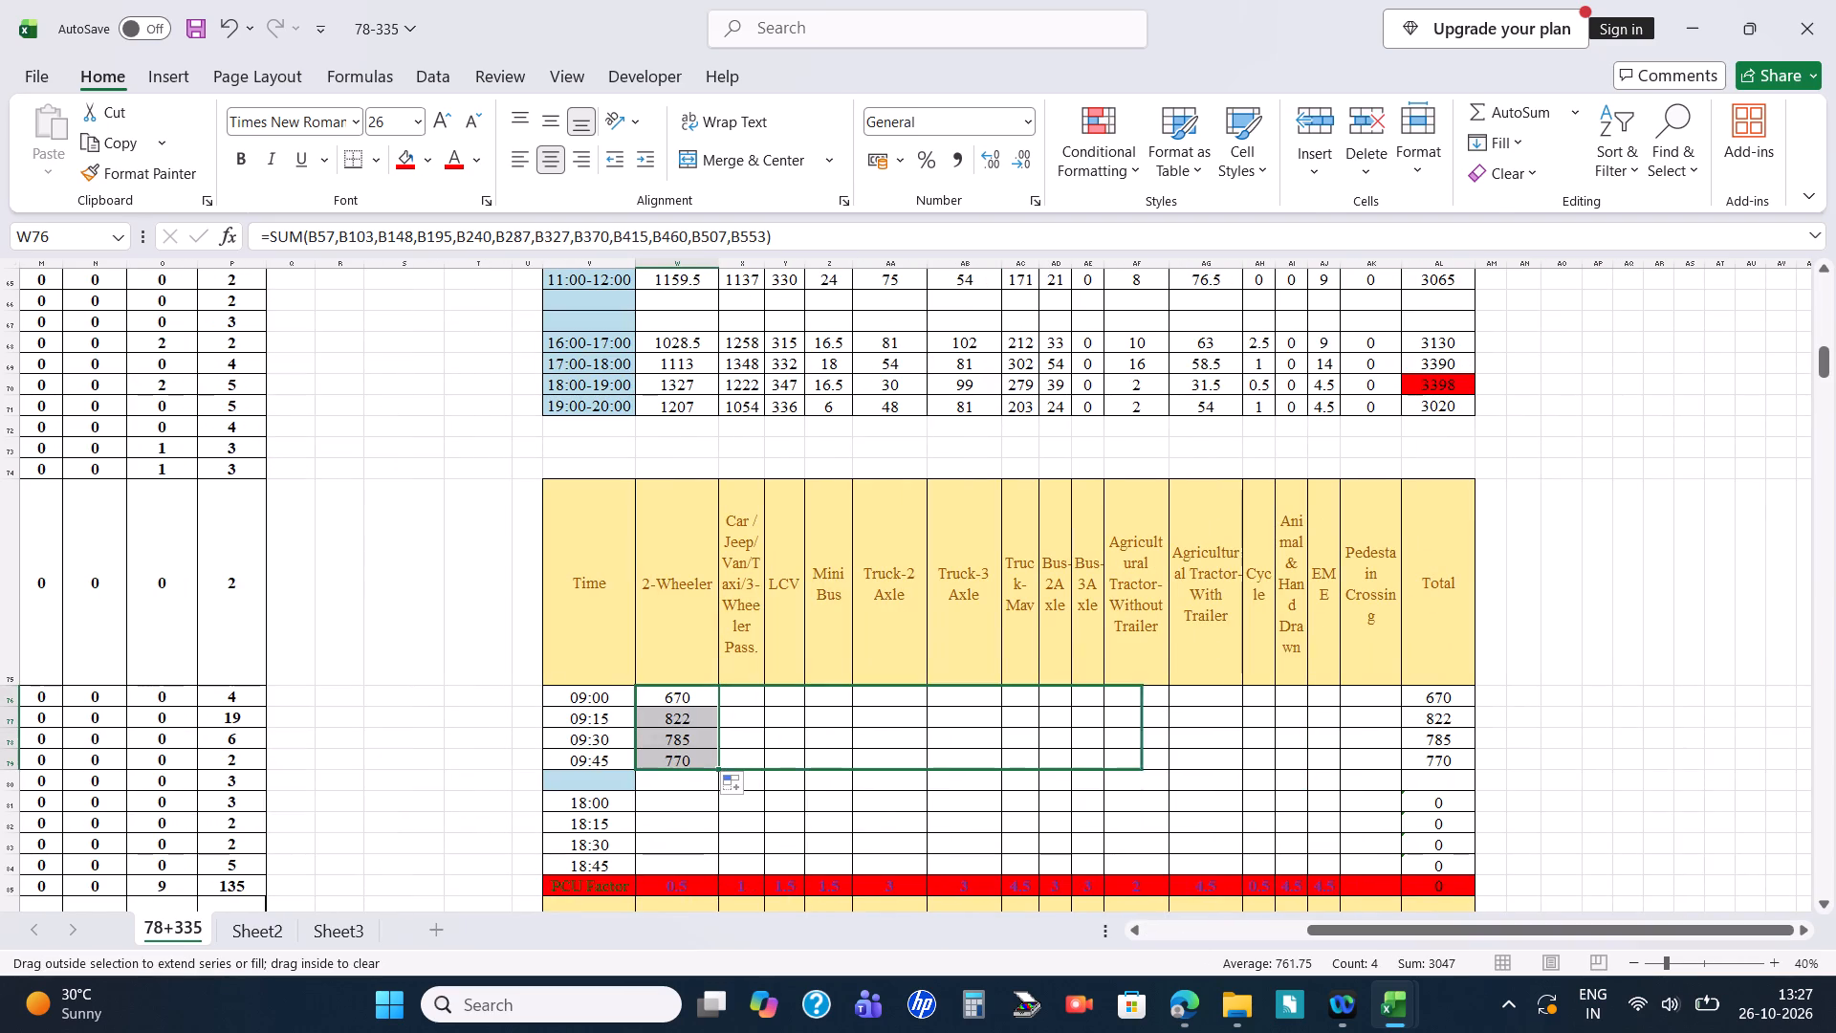
left_click_drag(1178, 750, 1395, 770)
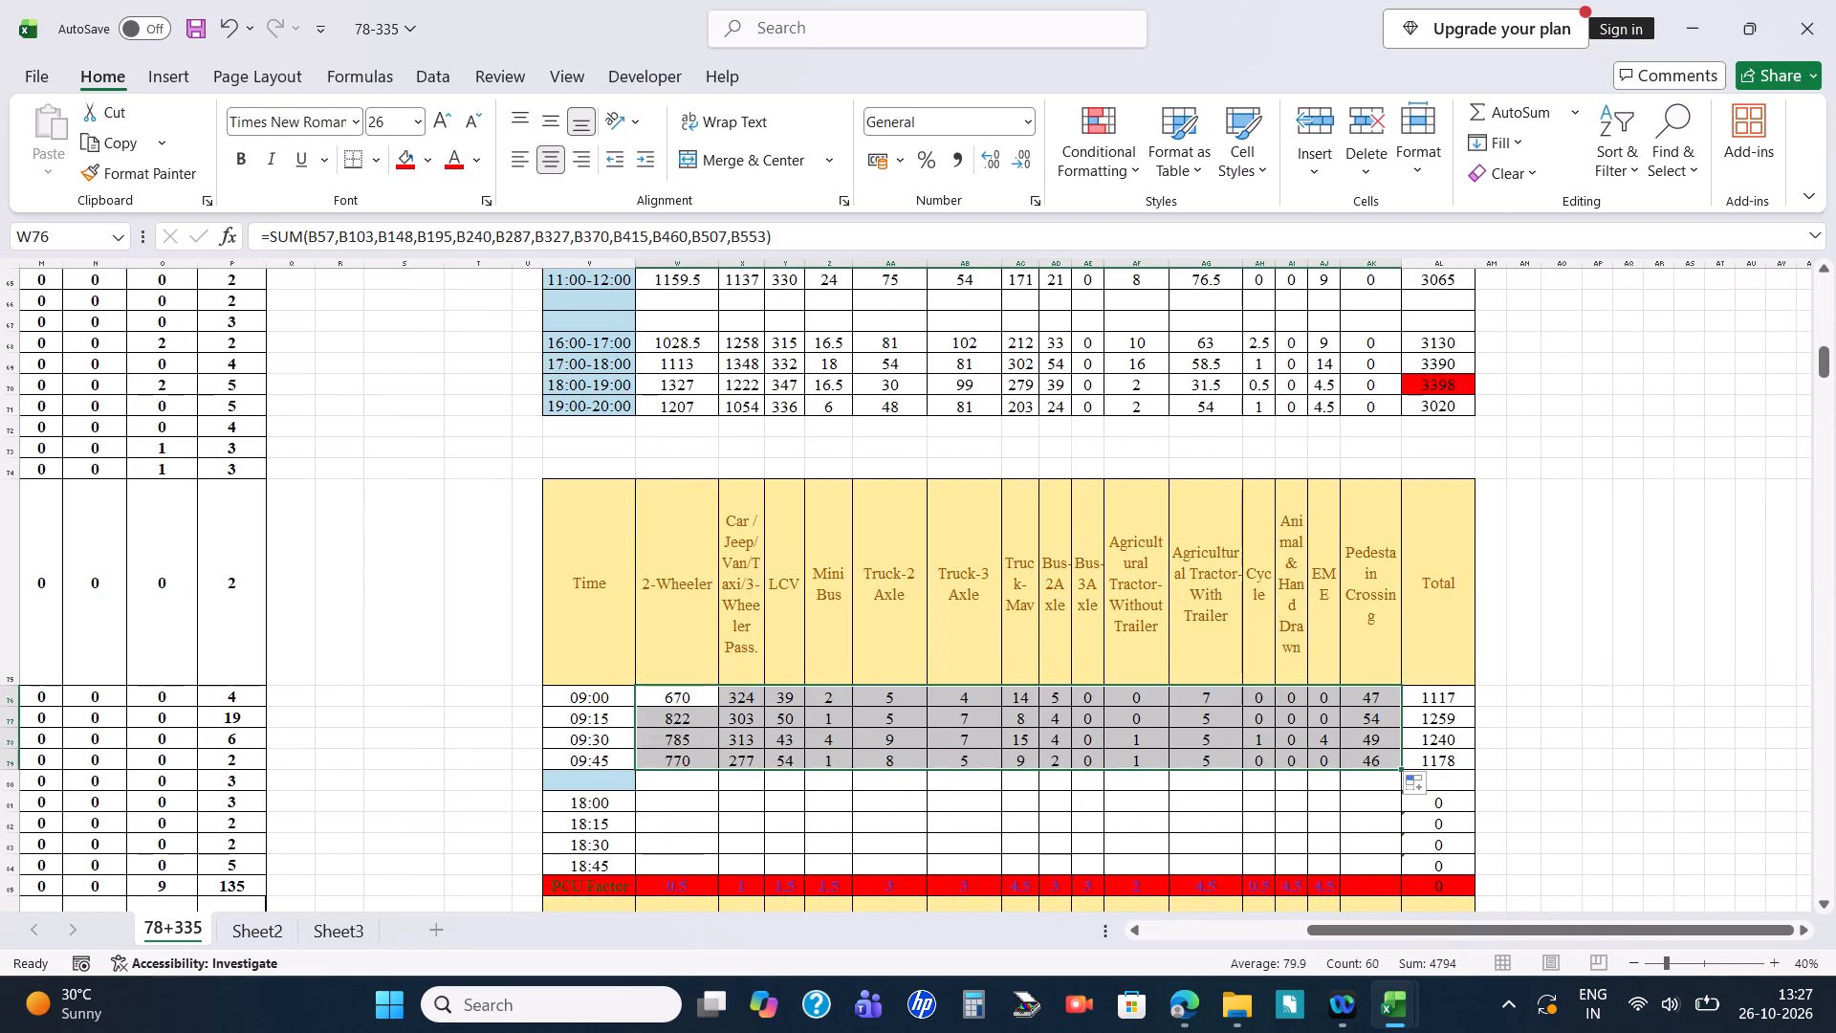
Start a SUM formula in the 18:00 2-Wheeler cell W81 with the first direction's 18:00 count, B77.
left_click(689, 802)
key("equal")
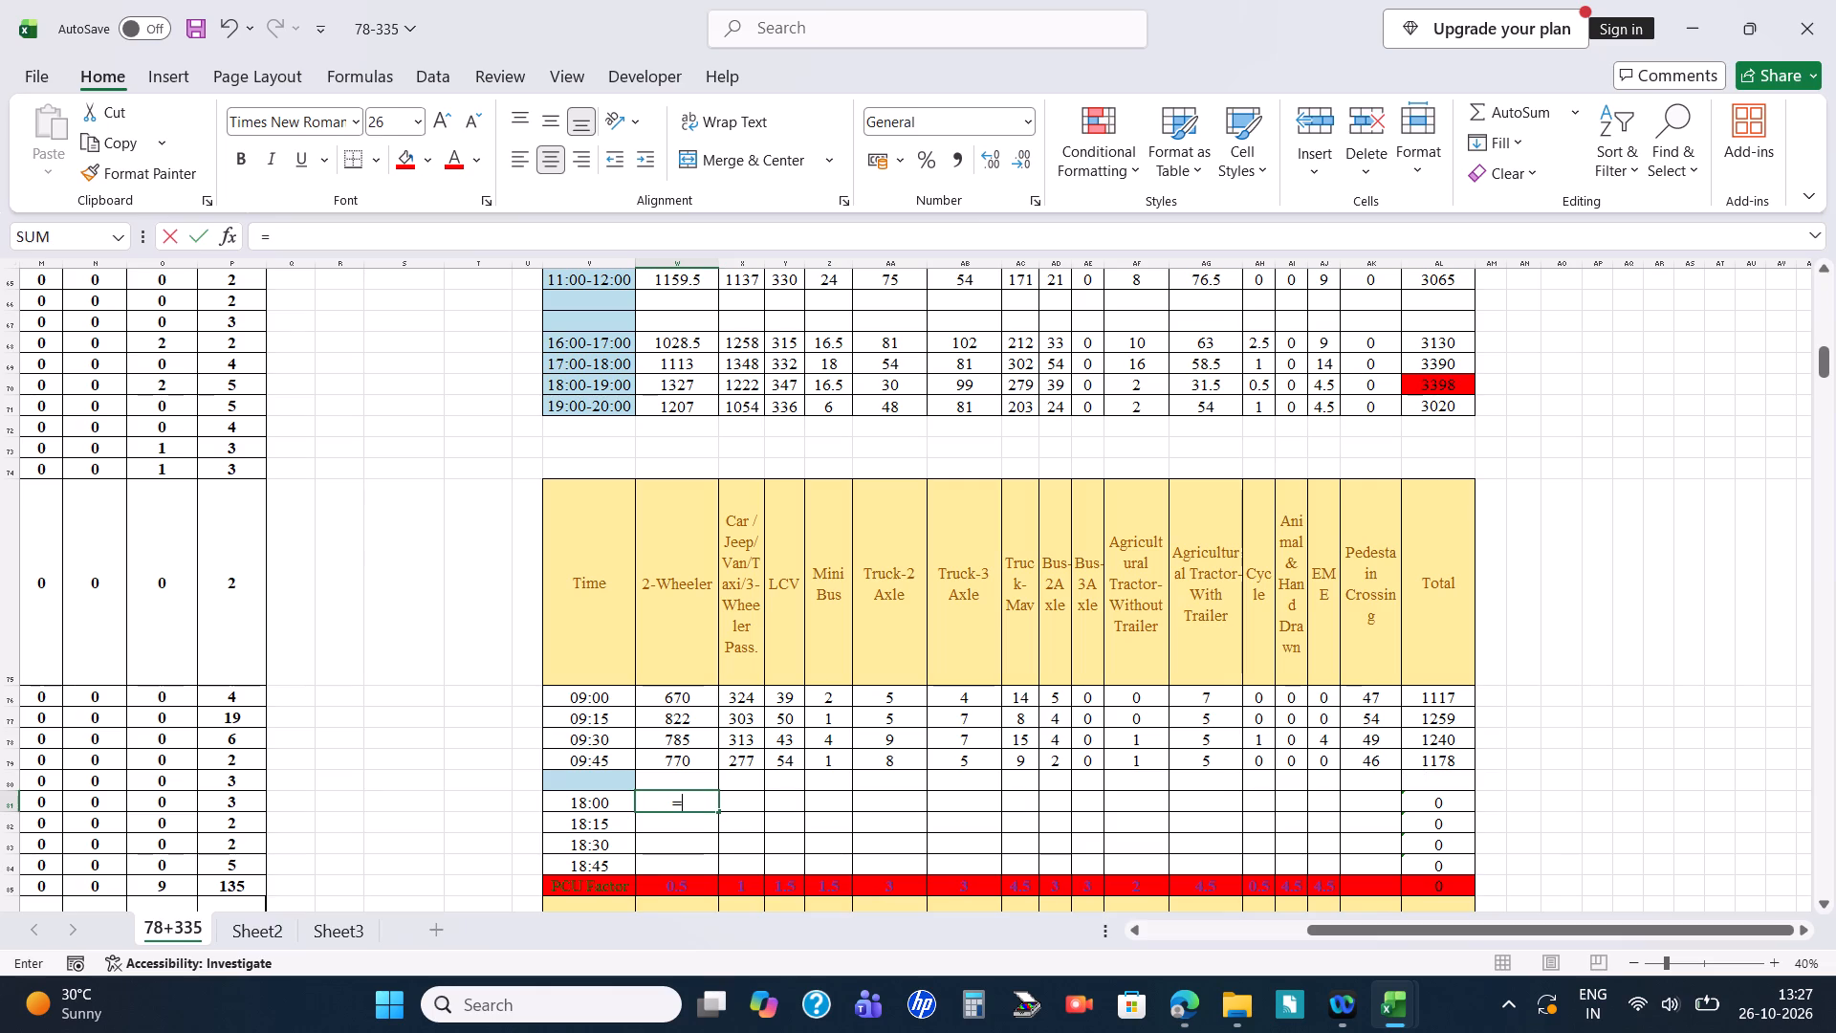
type("sum")
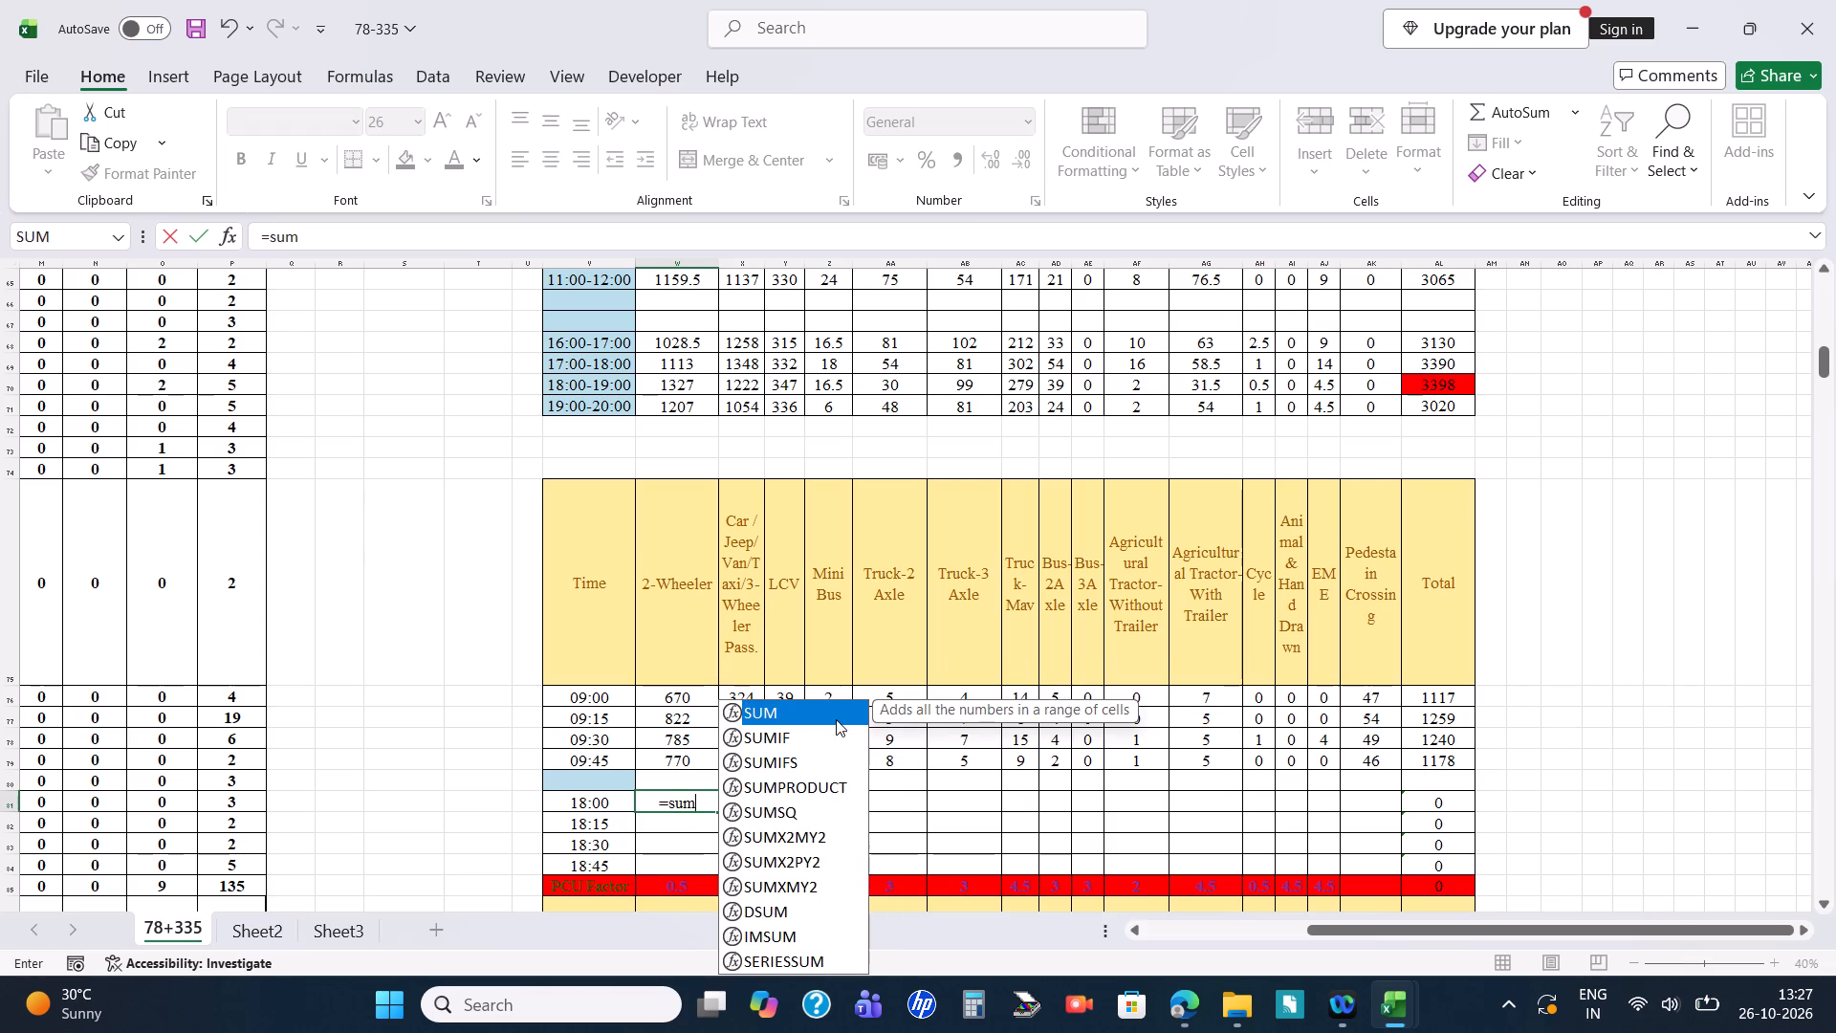
double_click(835, 713)
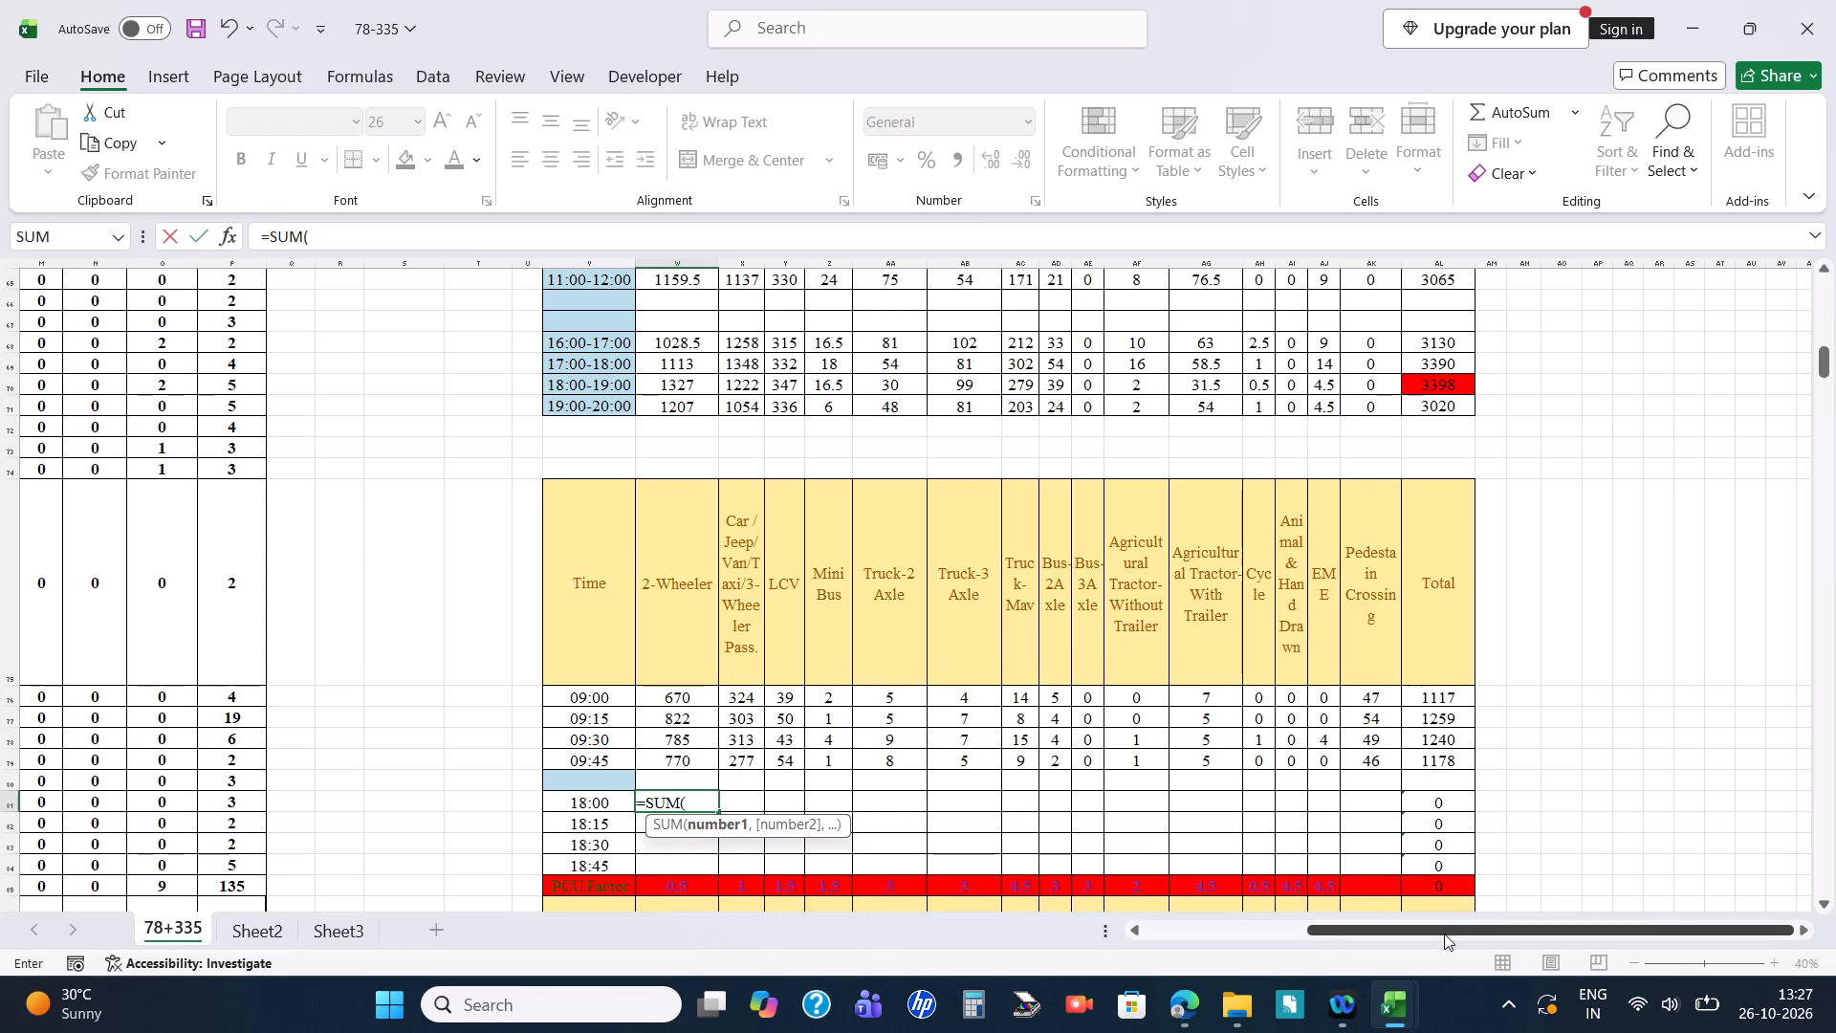
left_click_drag(1441, 930, 814, 910)
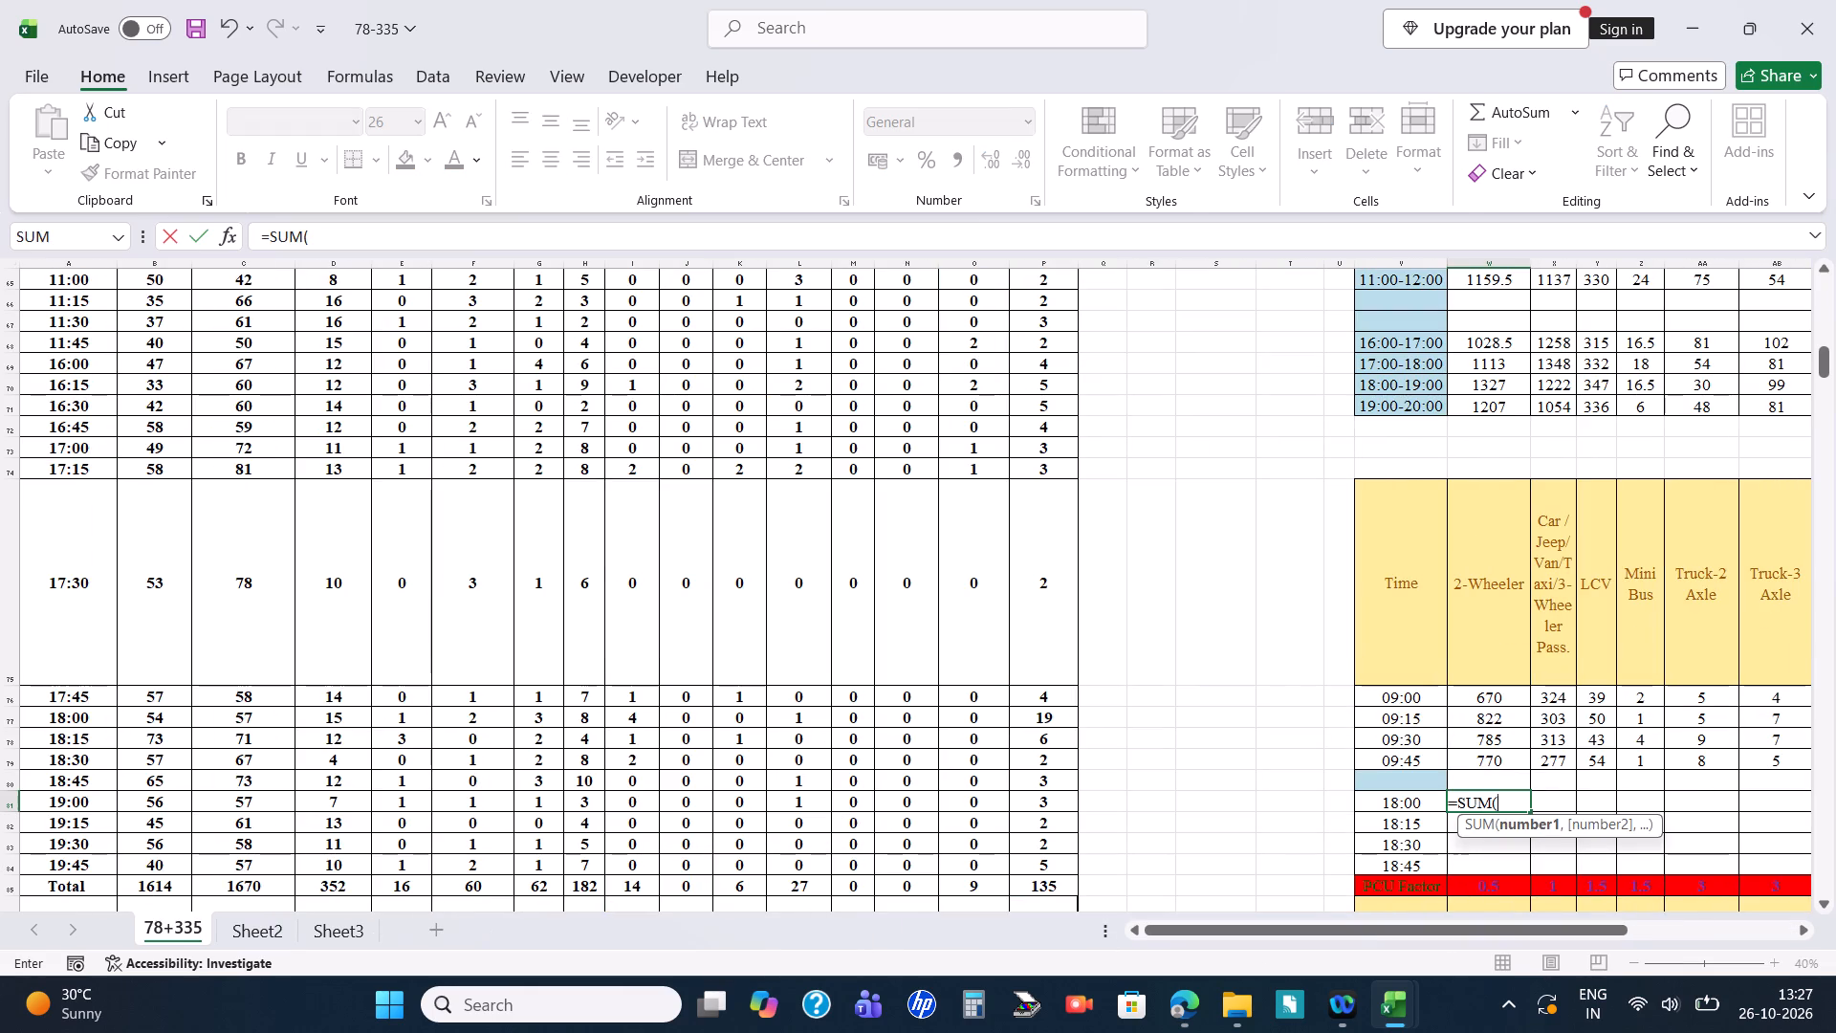
left_click(170, 719)
Add the next four directions' 18:00 2-Wheeler cells B123, B168, B215 and B260 to the W81 SUM.
scroll(174, 798, "down", 16)
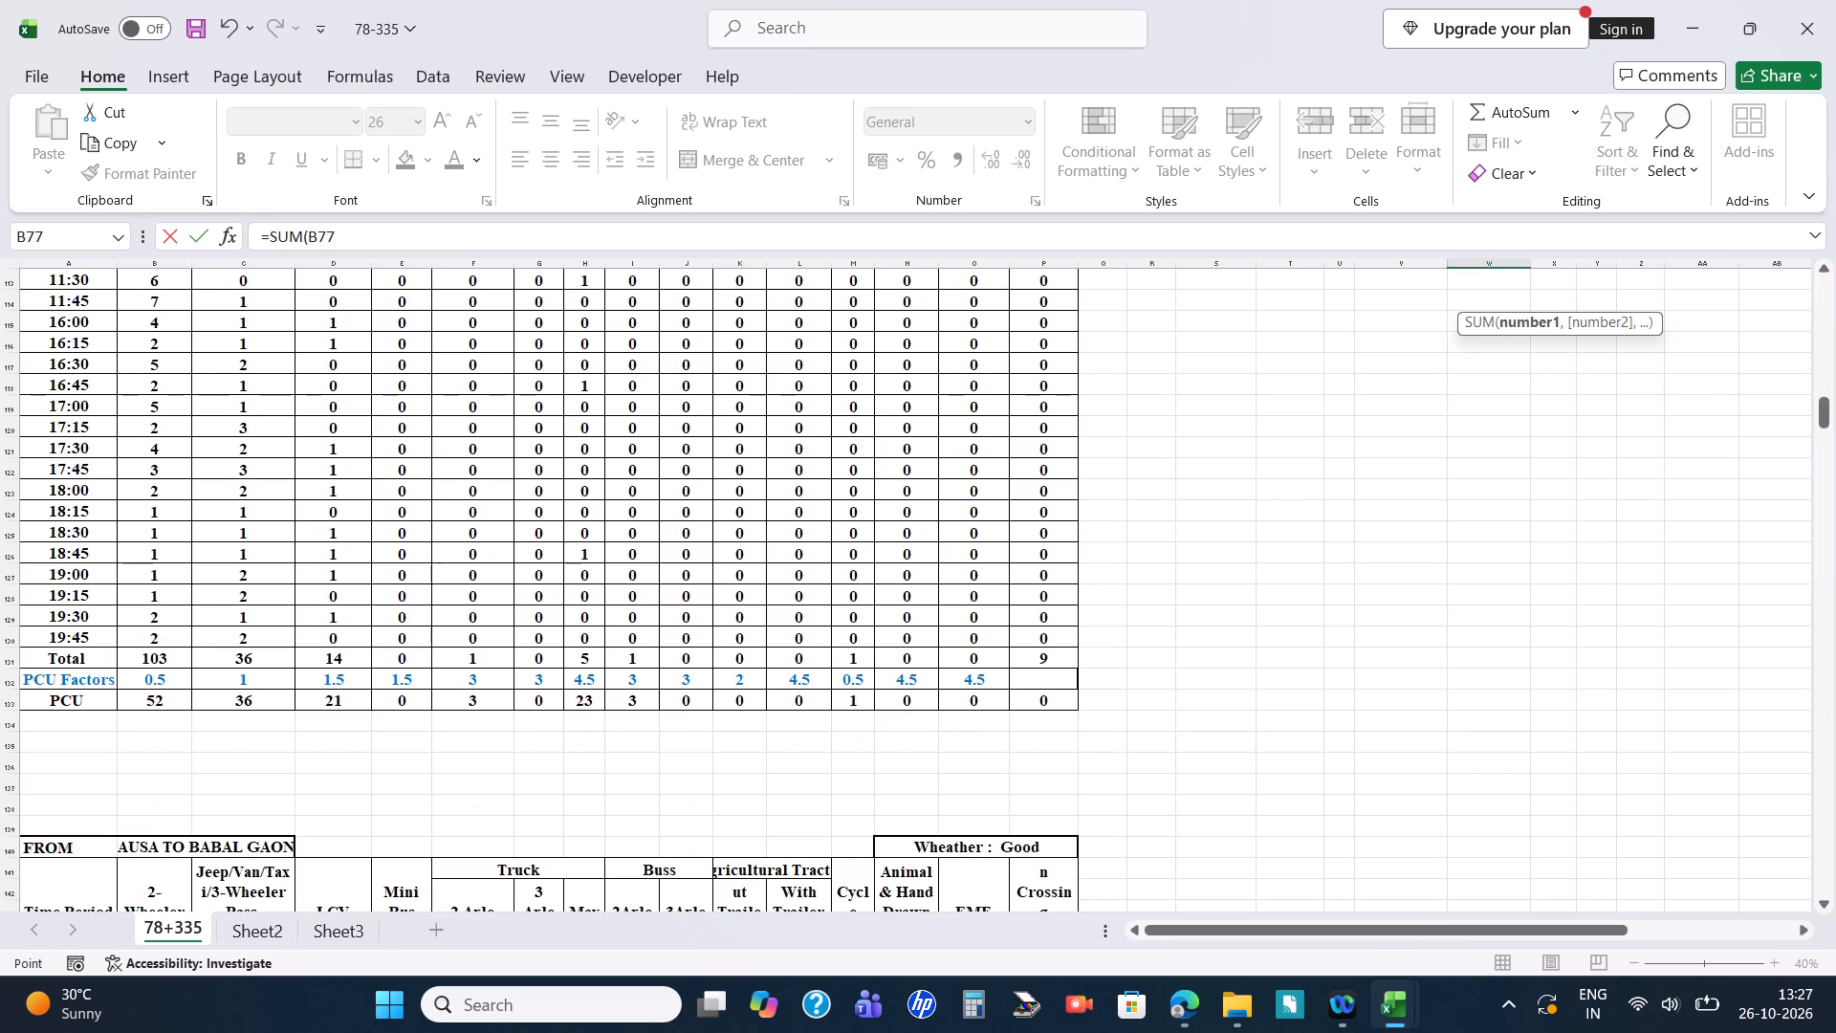
left_click(132, 495, "ctrl")
scroll(181, 641, "down", 11)
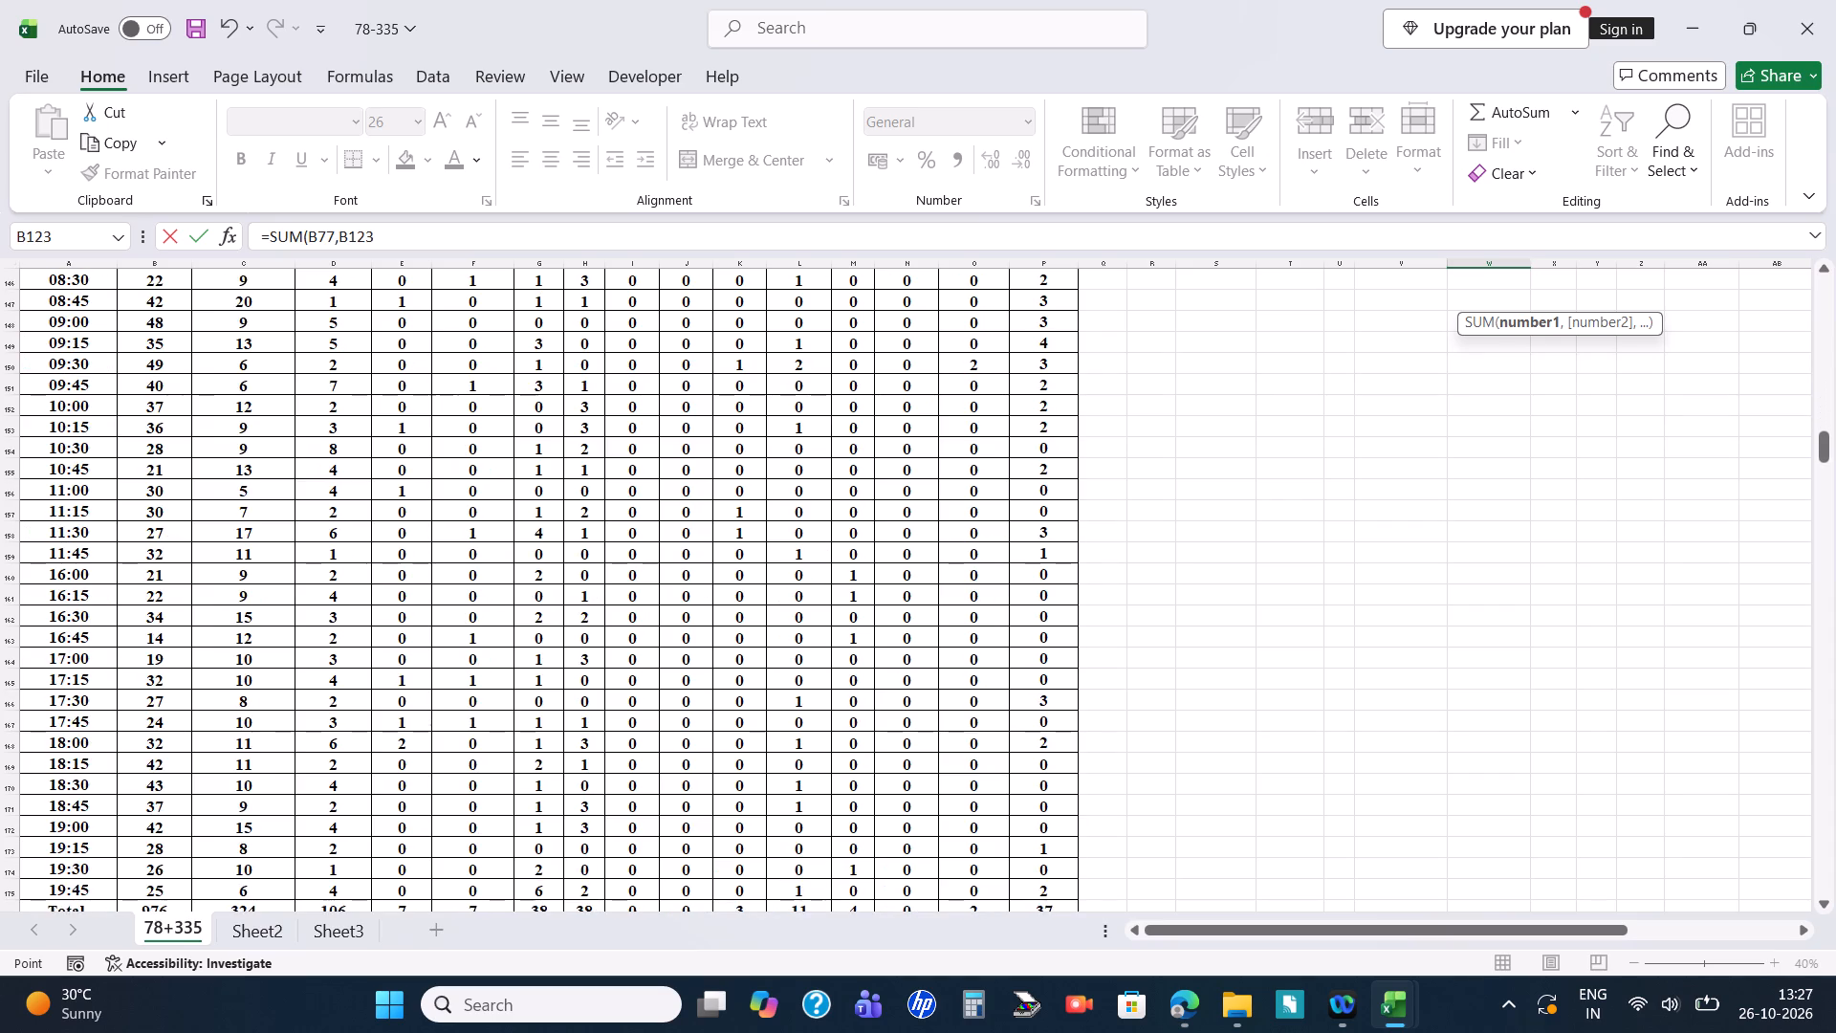
scroll(181, 641, "down", 3)
left_click(151, 559, "ctrl")
scroll(197, 674, "down", 3)
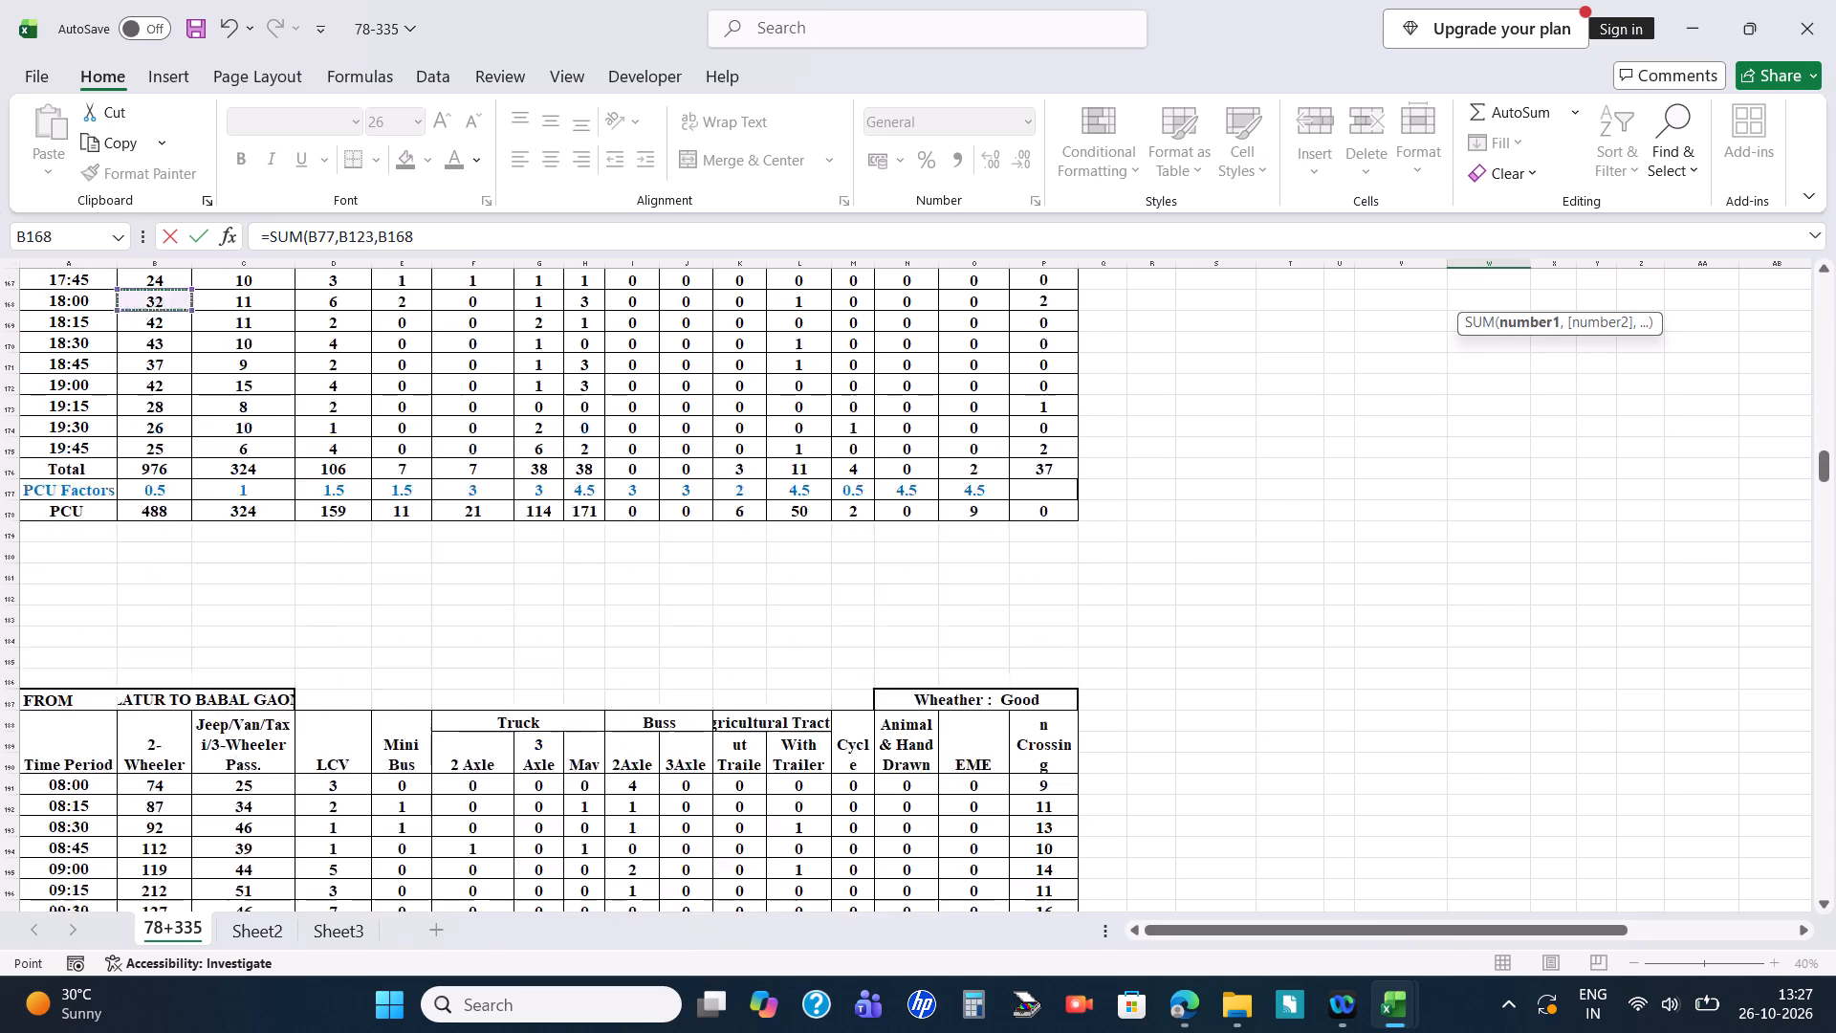
scroll(197, 674, "down", 12)
left_click(150, 603, "ctrl")
scroll(197, 703, "down", 3)
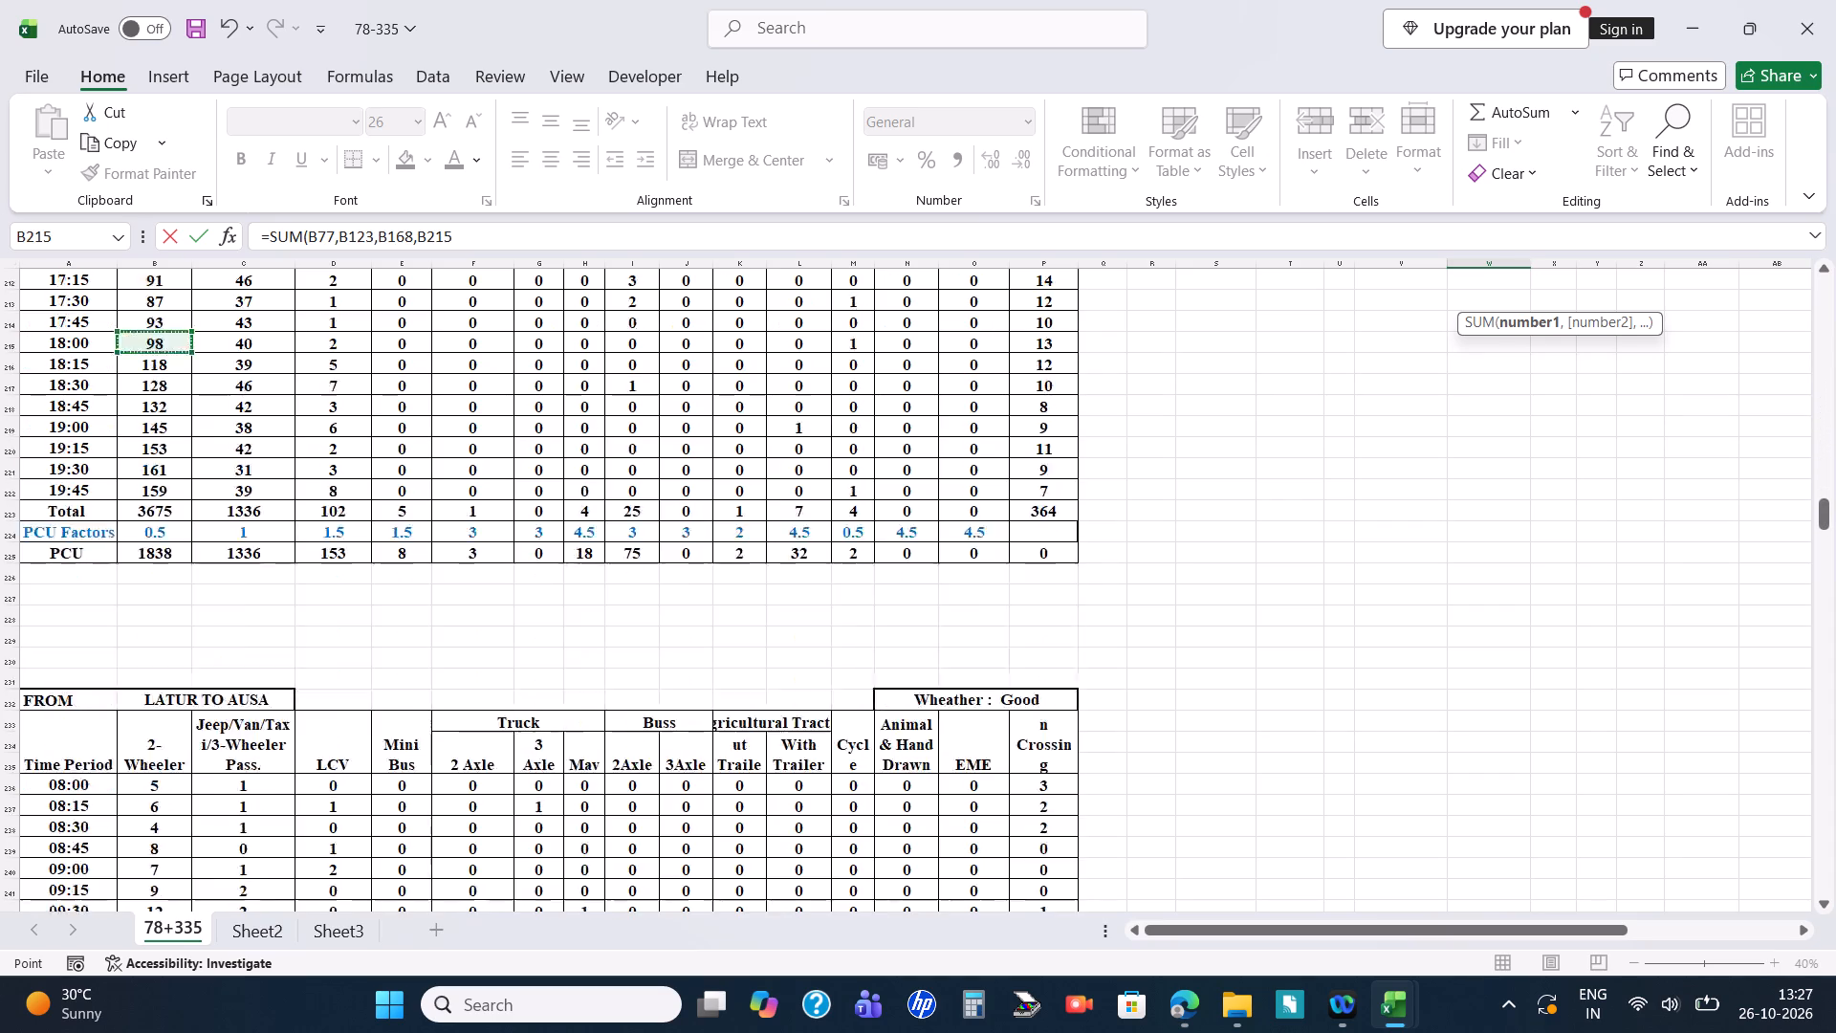
scroll(197, 703, "down", 12)
left_click(180, 605, "ctrl")
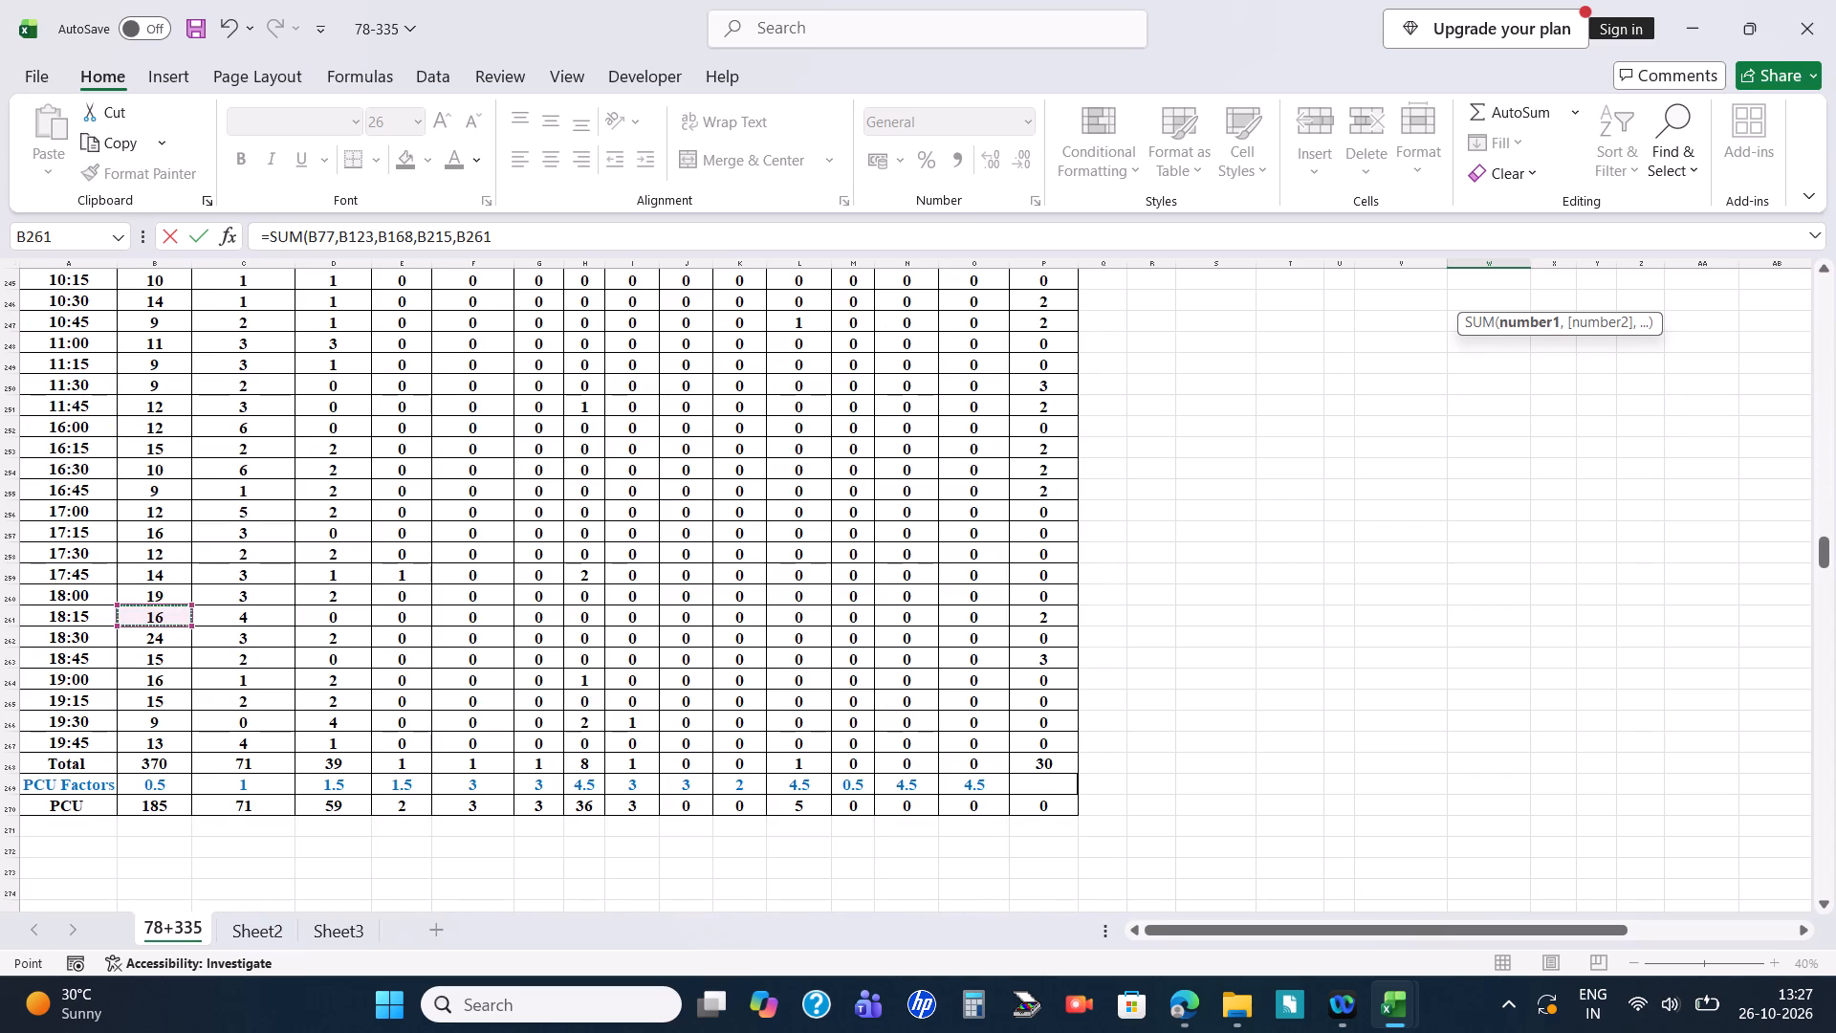
double_click(540, 229)
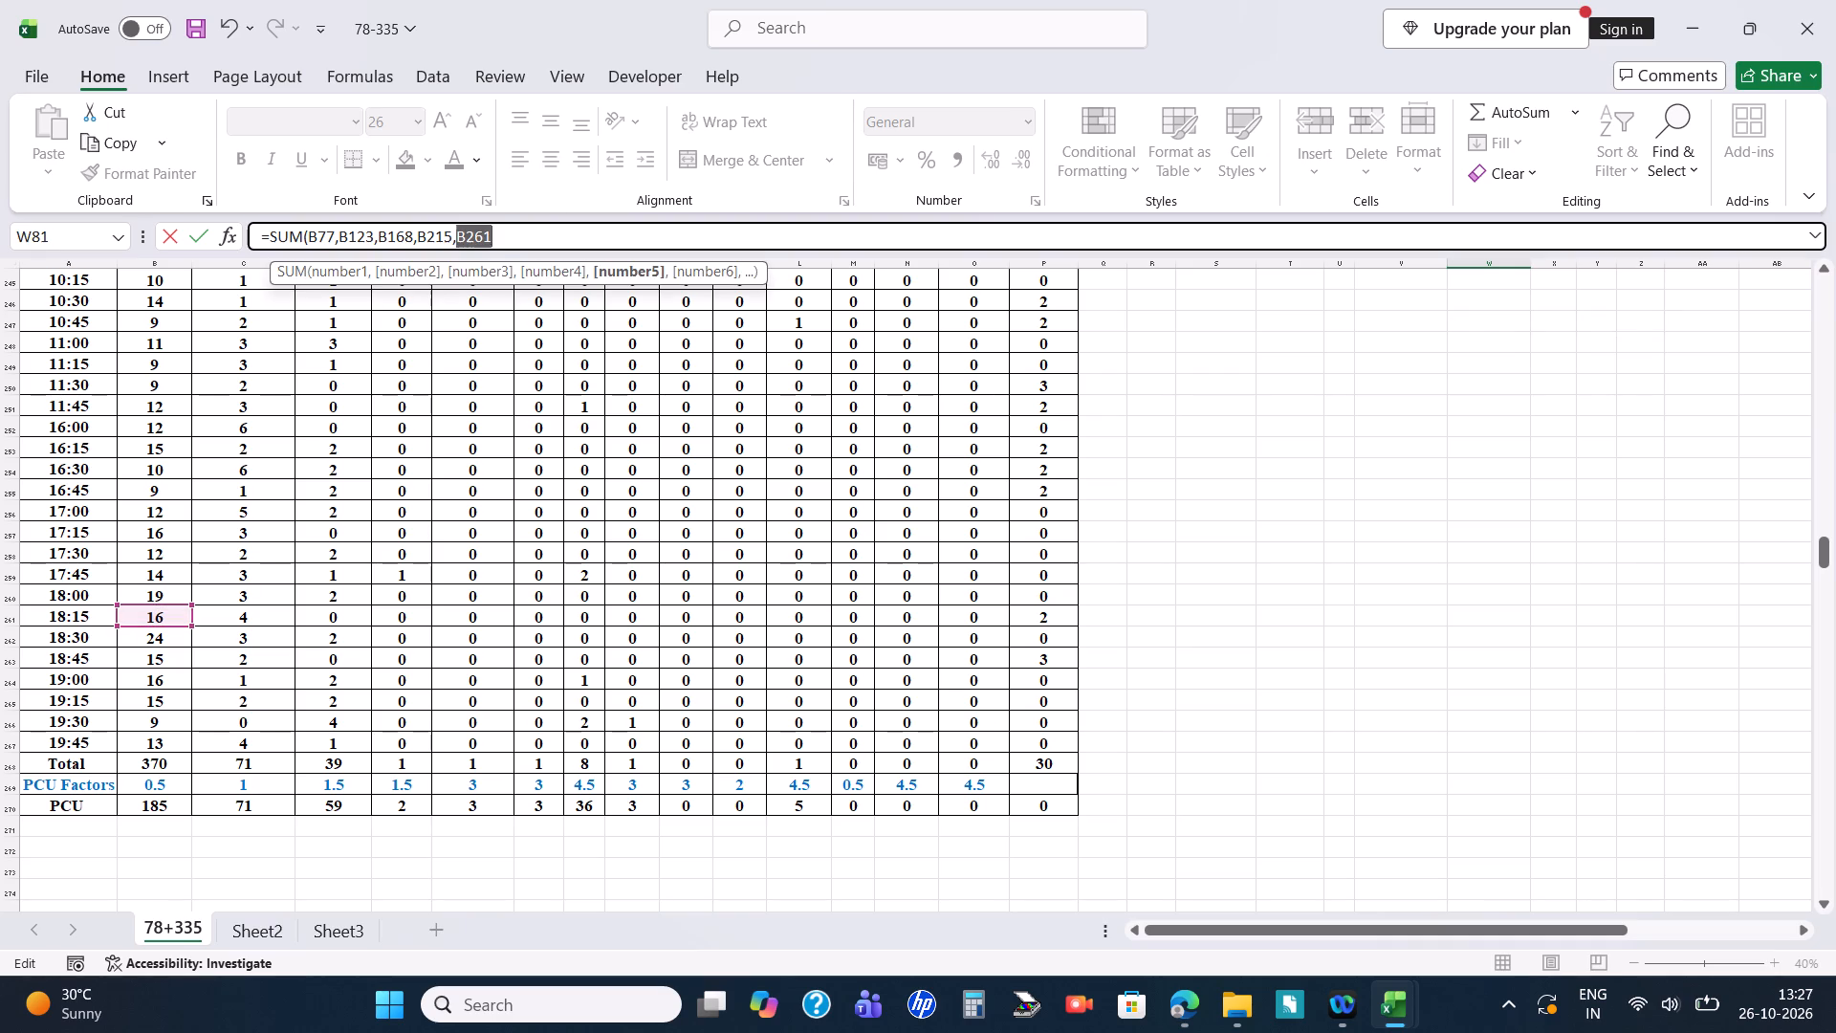
key("BackSpace")
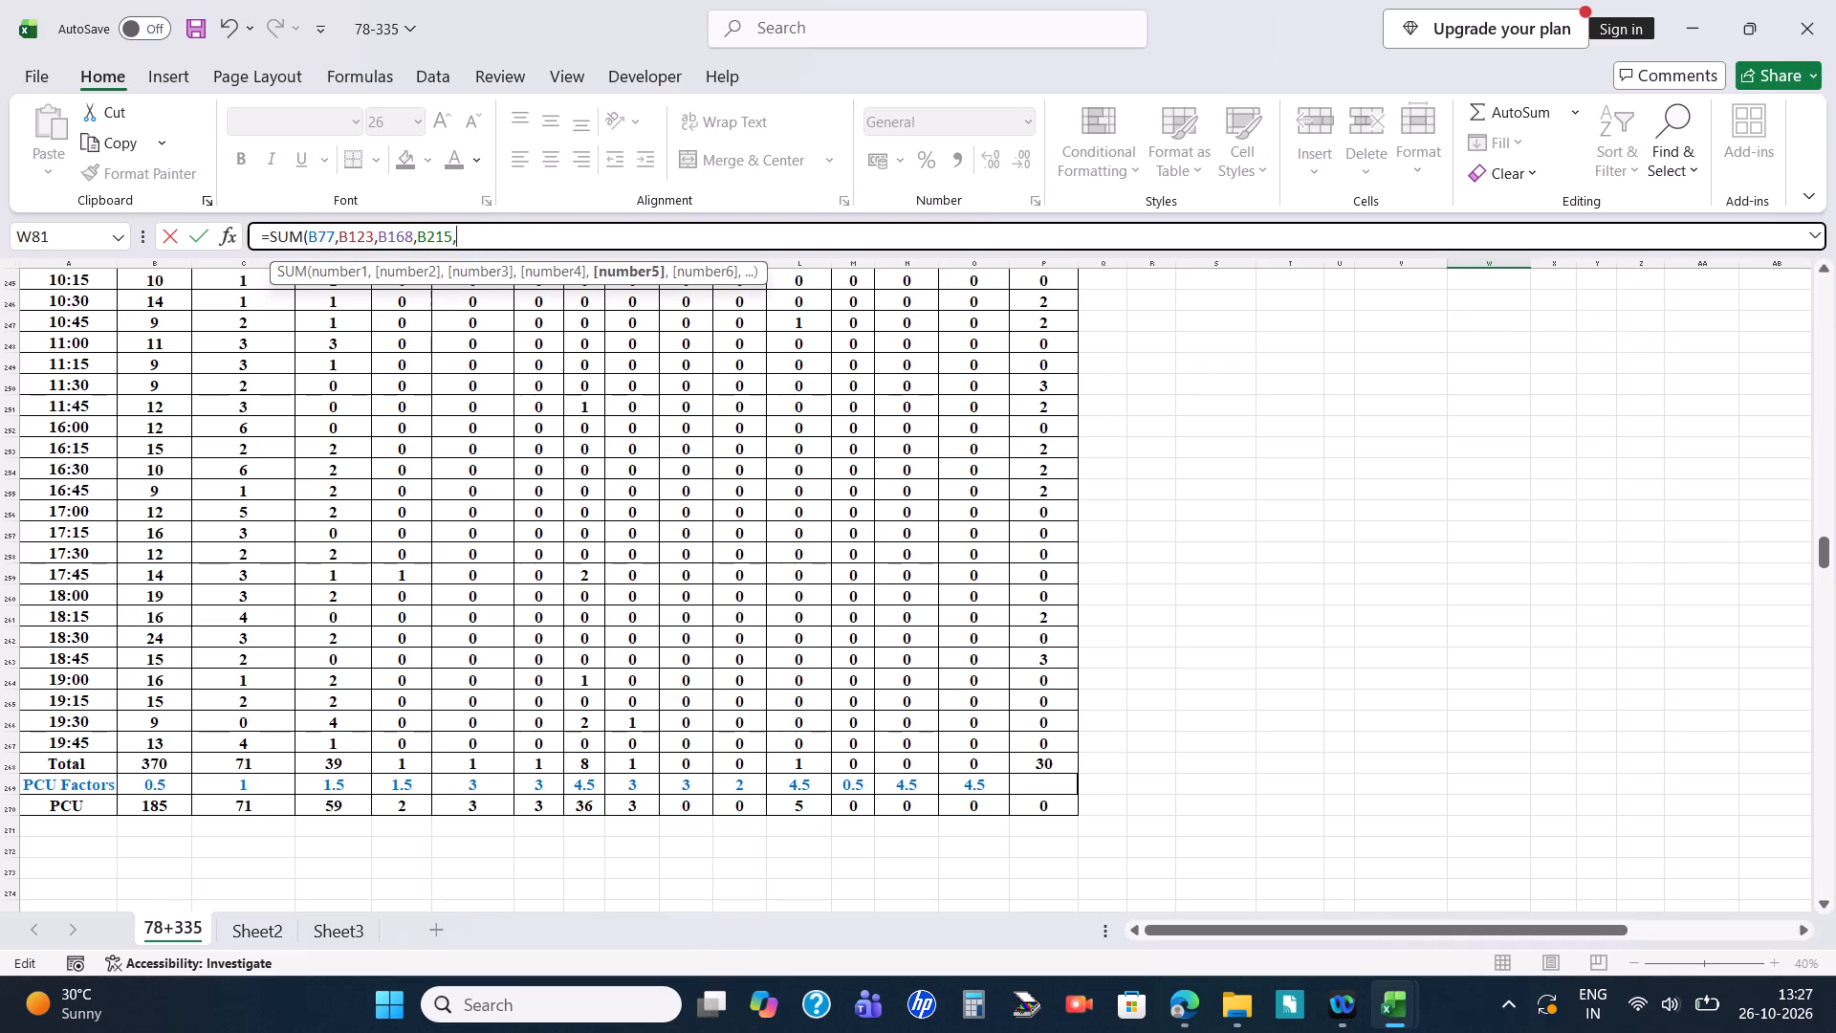
left_click(150, 591, "ctrl")
Add the remaining 18:00 2-Wheeler cells B307, B347, B390, B435, B480, B527 and B573 to the W81 SUM and enter the formula.
scroll(187, 709, "down", 15)
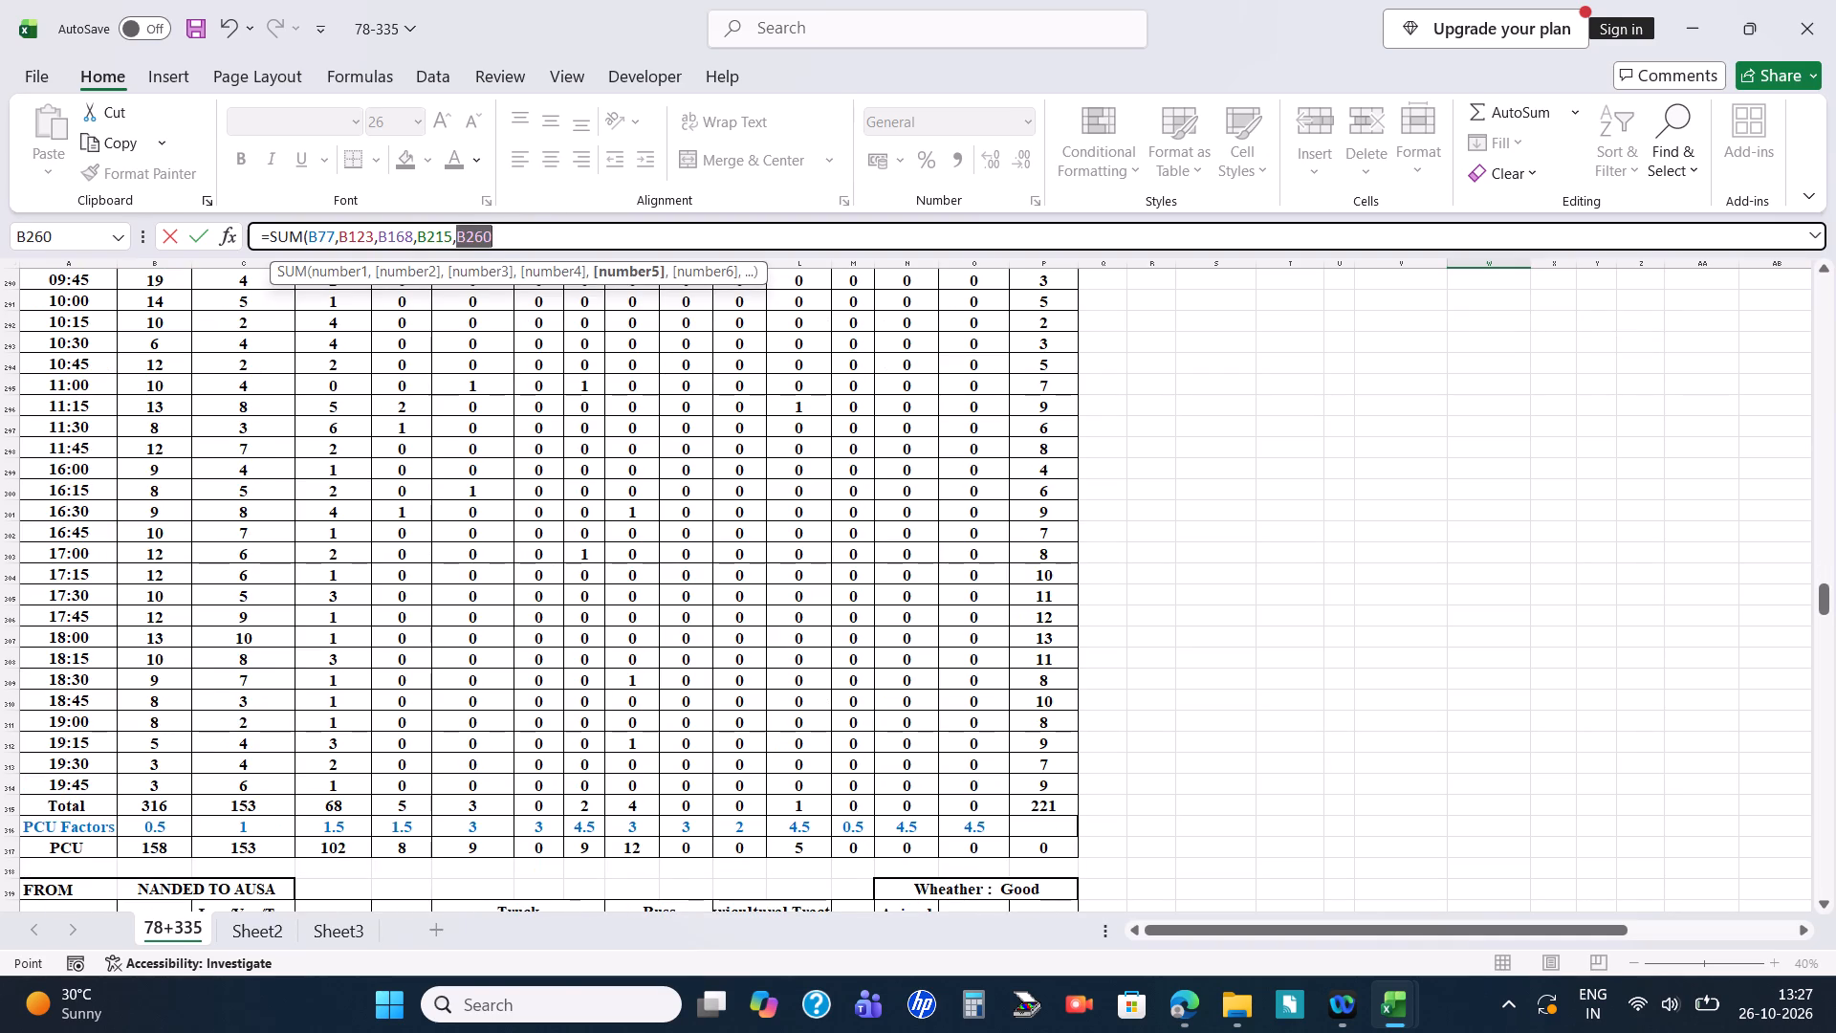
left_click(141, 638, "ctrl")
scroll(174, 709, "down", 14)
left_click(131, 593, "ctrl")
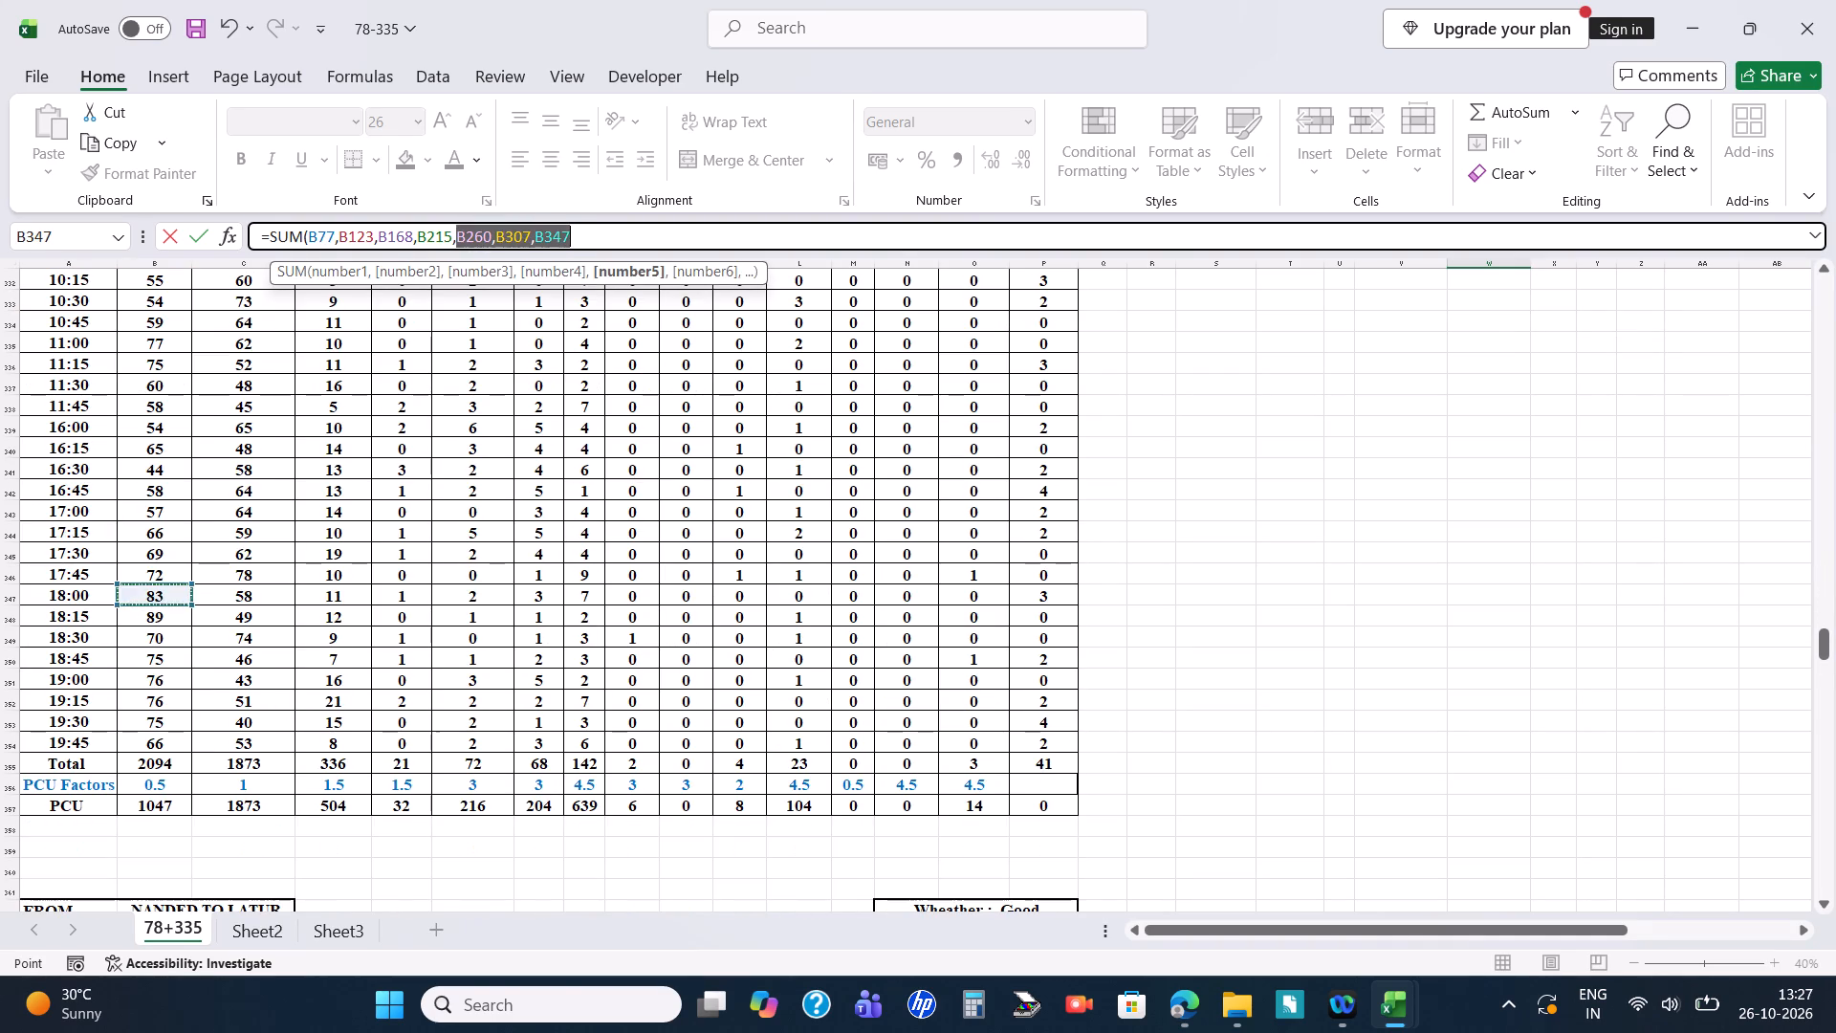
scroll(147, 679, "down", 15)
left_click(147, 560, "ctrl")
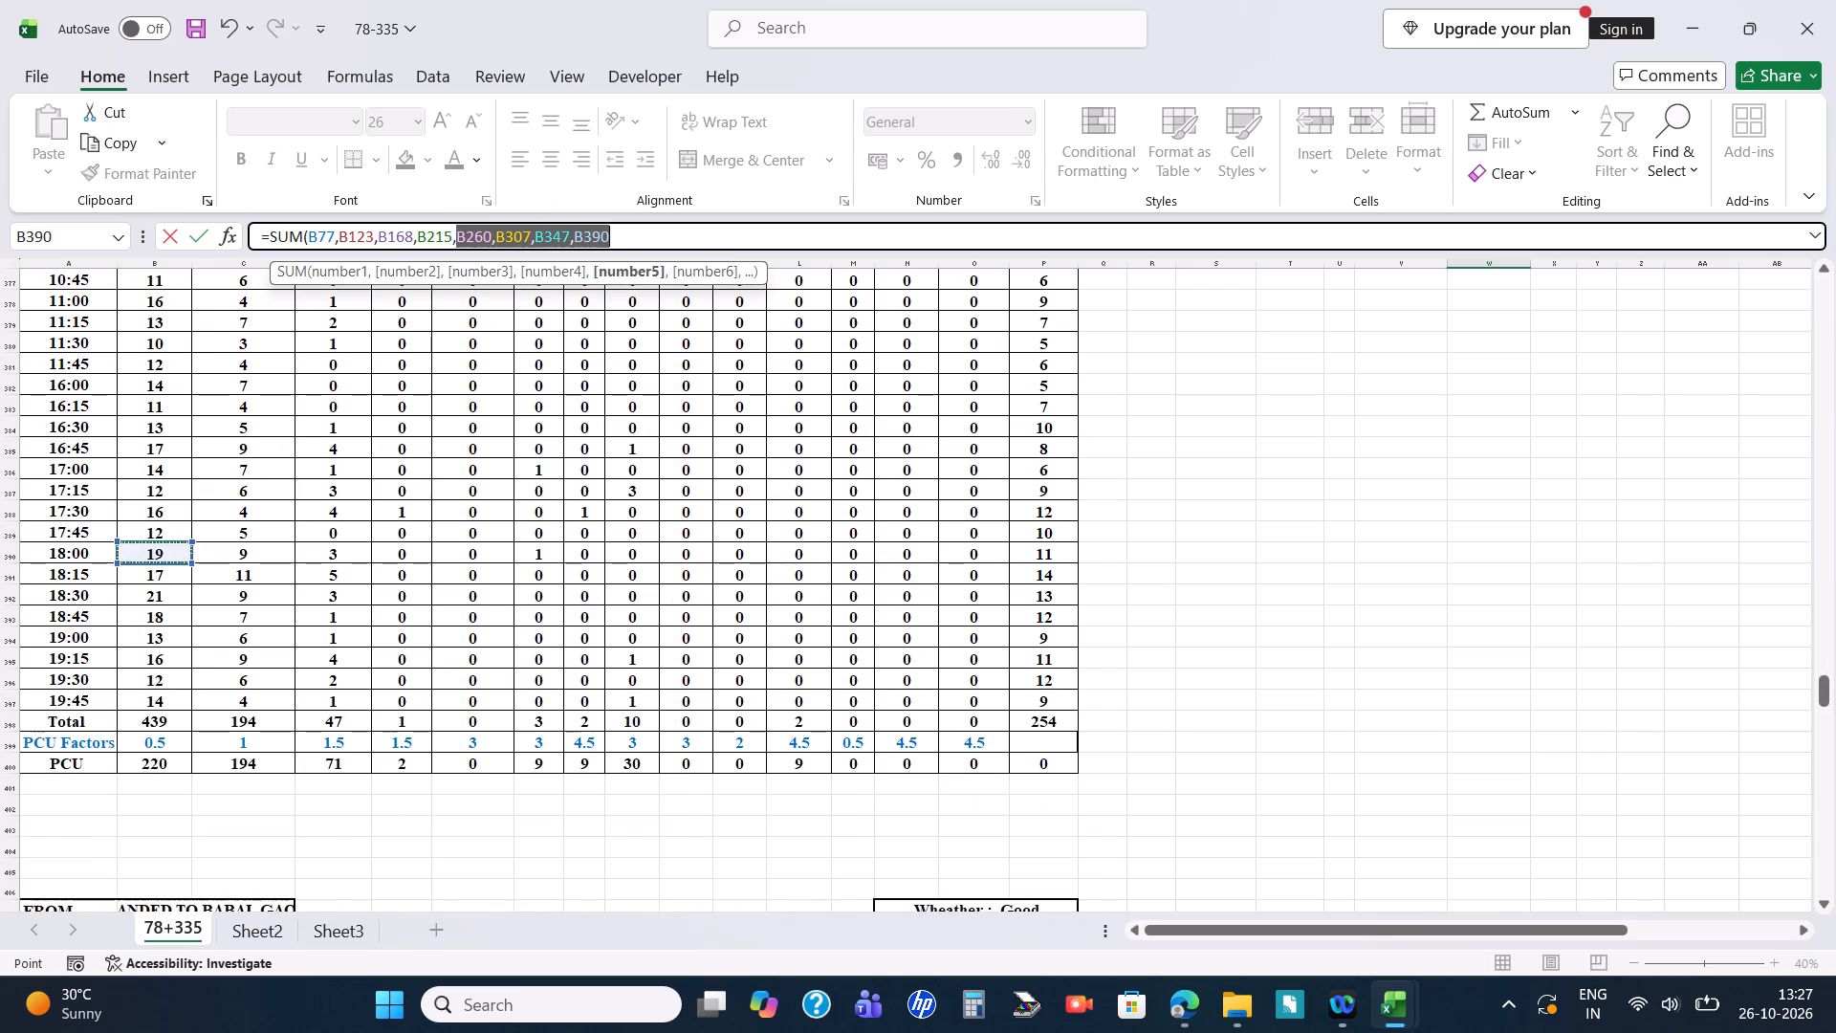
scroll(151, 627, "down", 14)
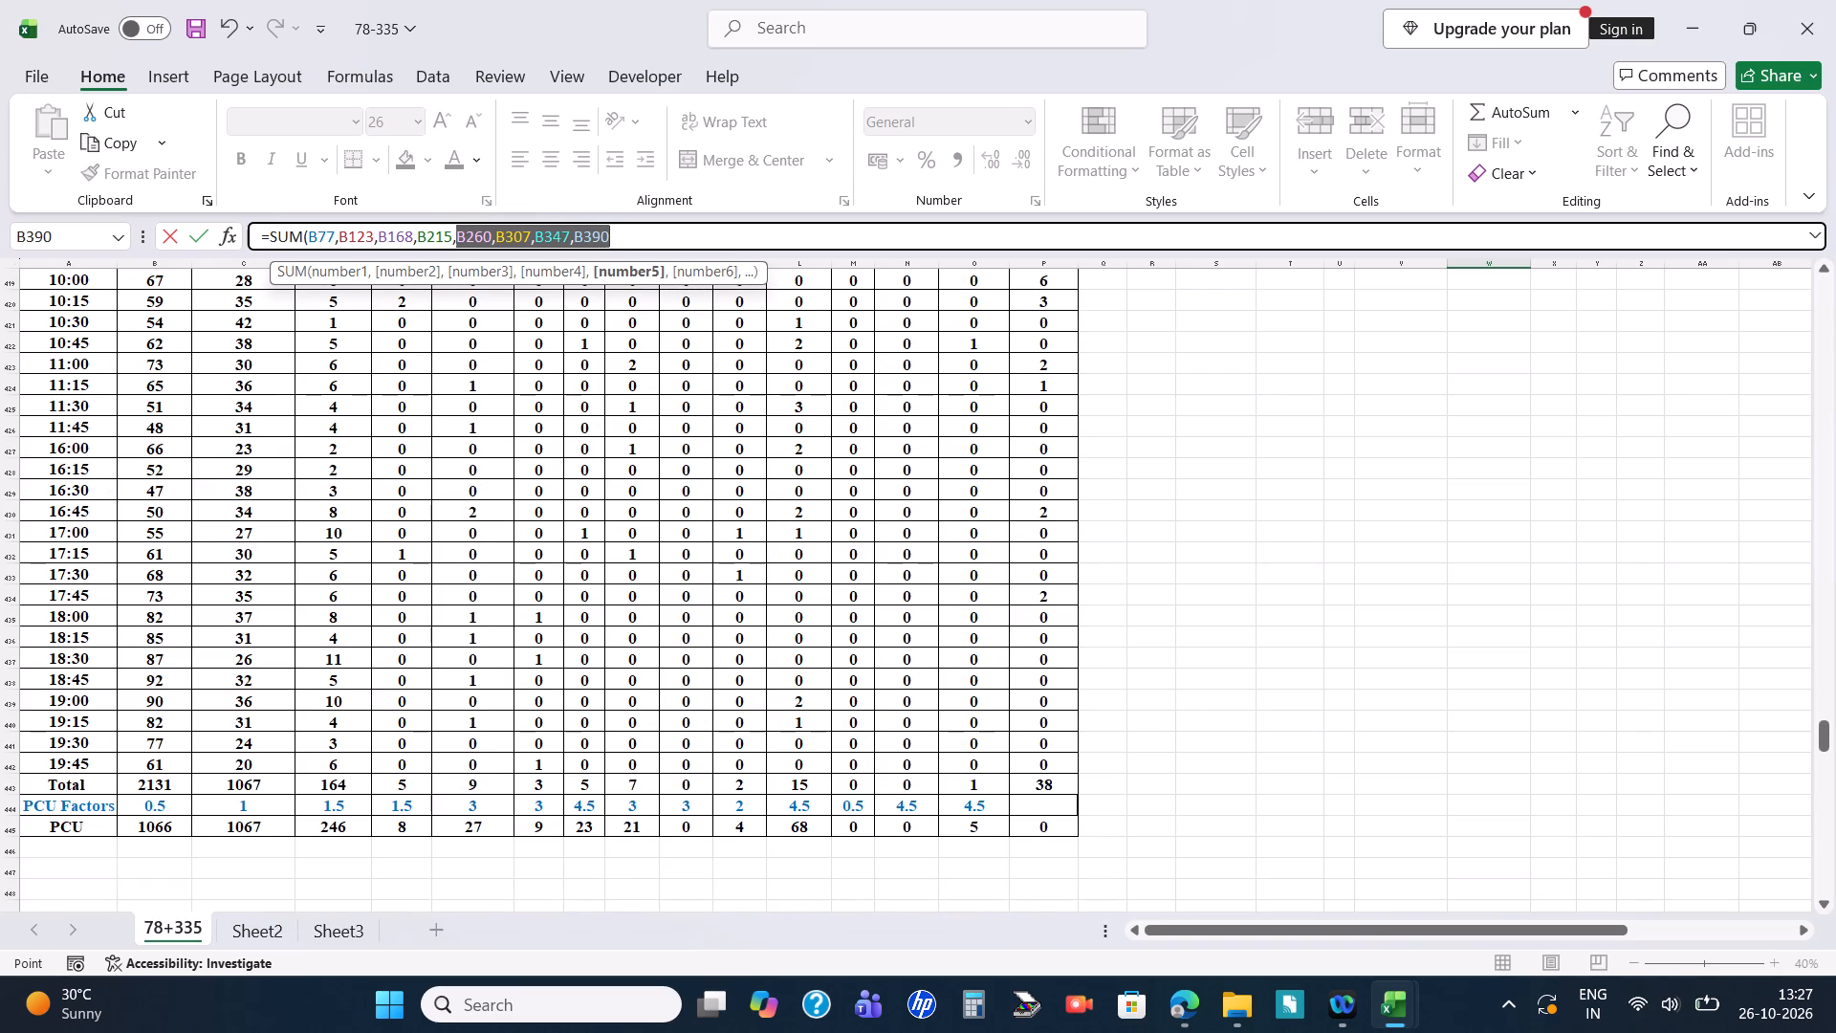
left_click(147, 614, "ctrl")
scroll(150, 619, "down", 16)
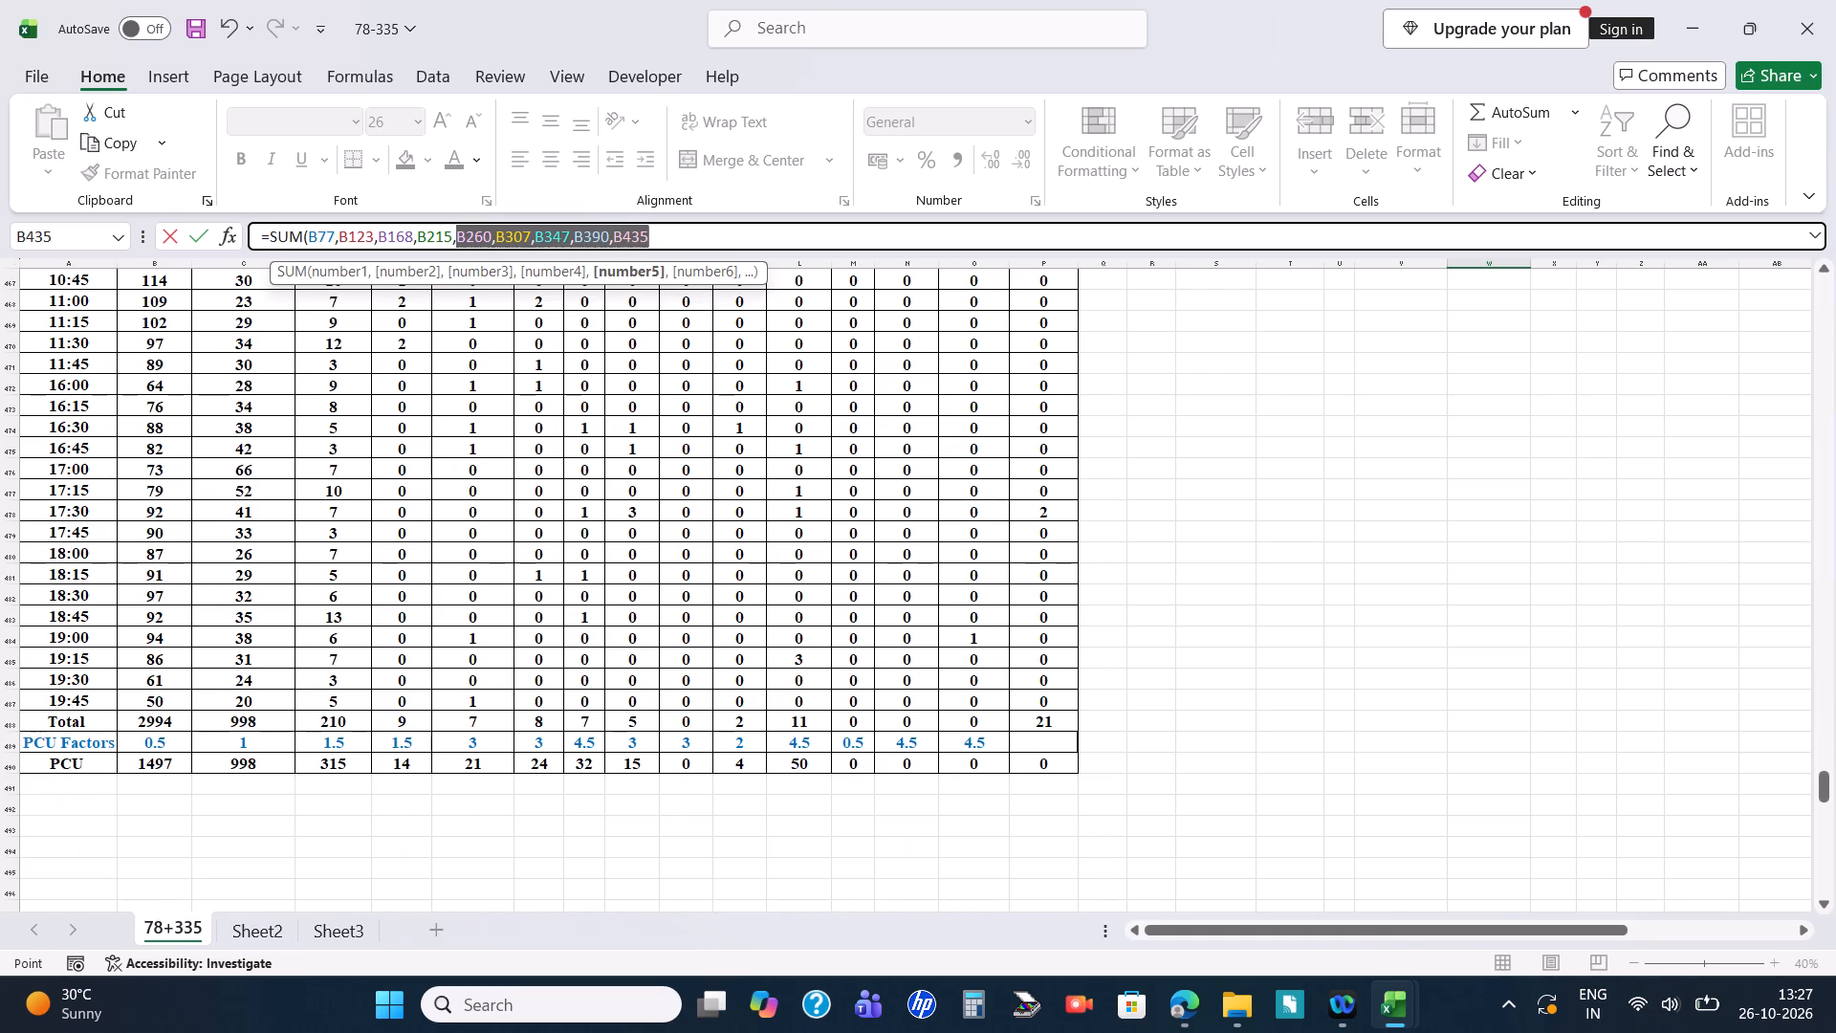
left_click(174, 557, "ctrl")
scroll(180, 582, "down", 15)
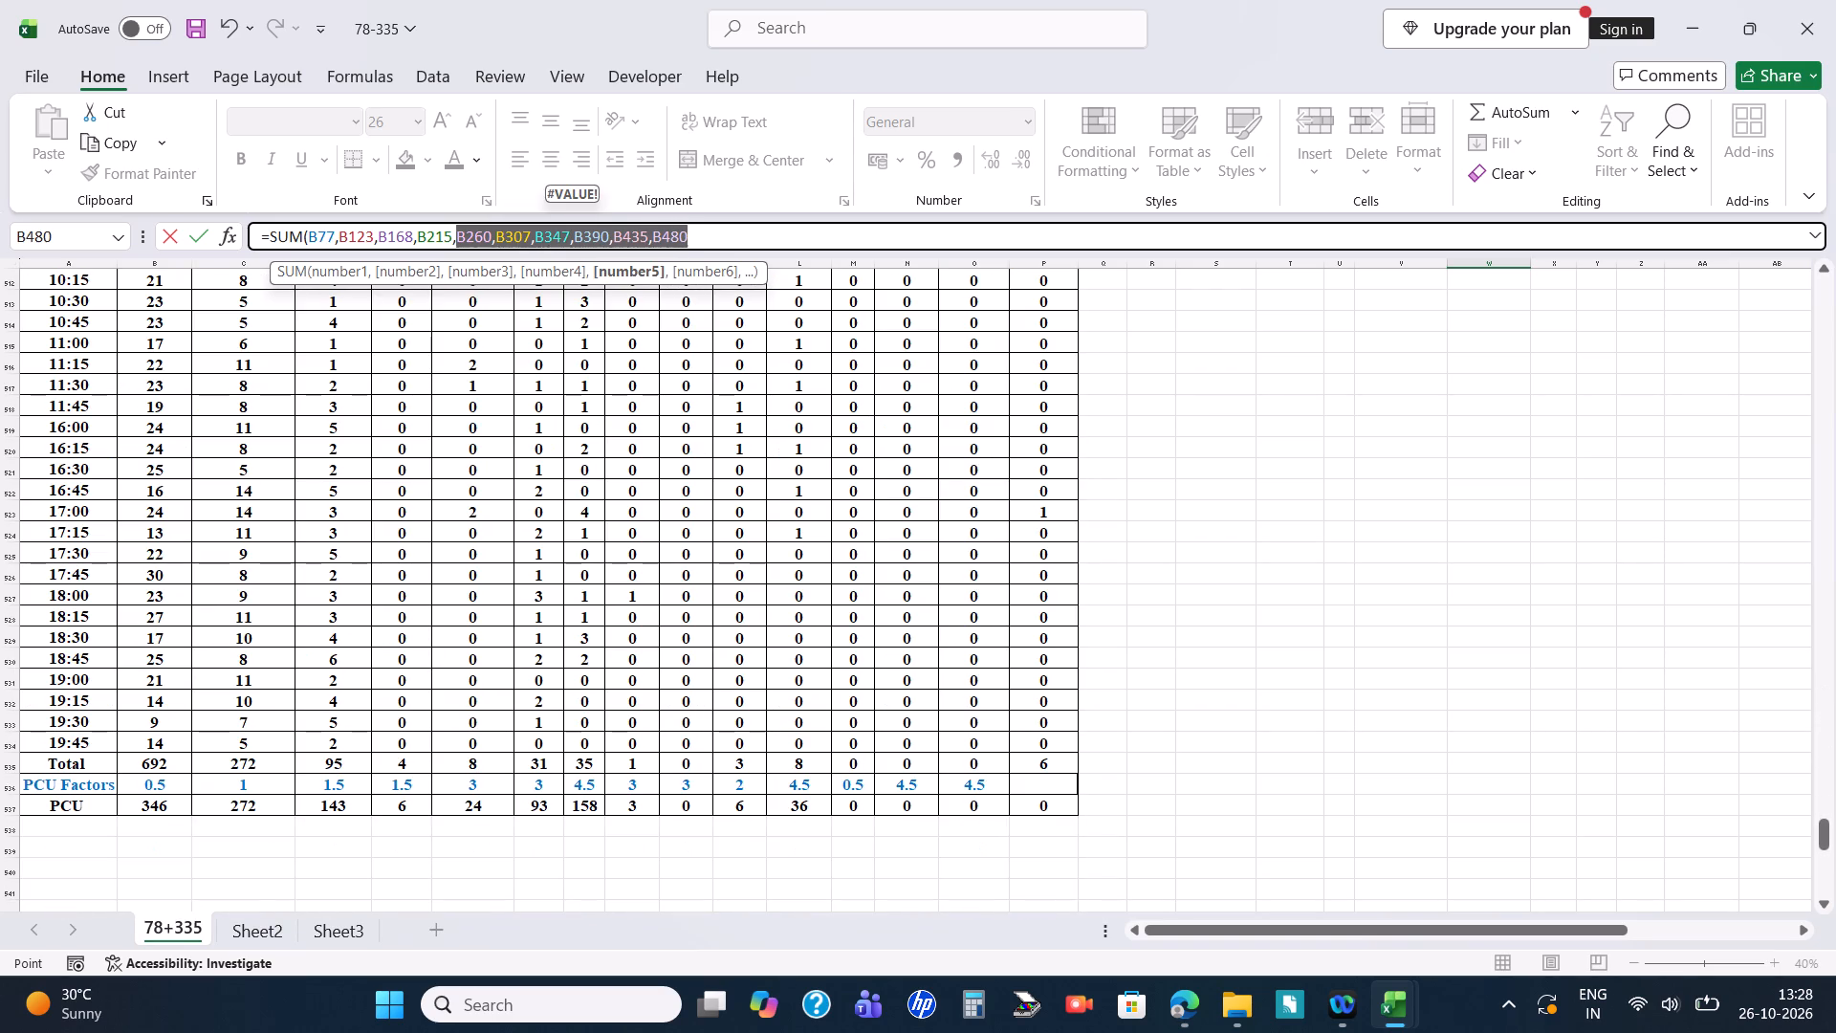
left_click(162, 604, "ctrl")
scroll(163, 607, "down", 15)
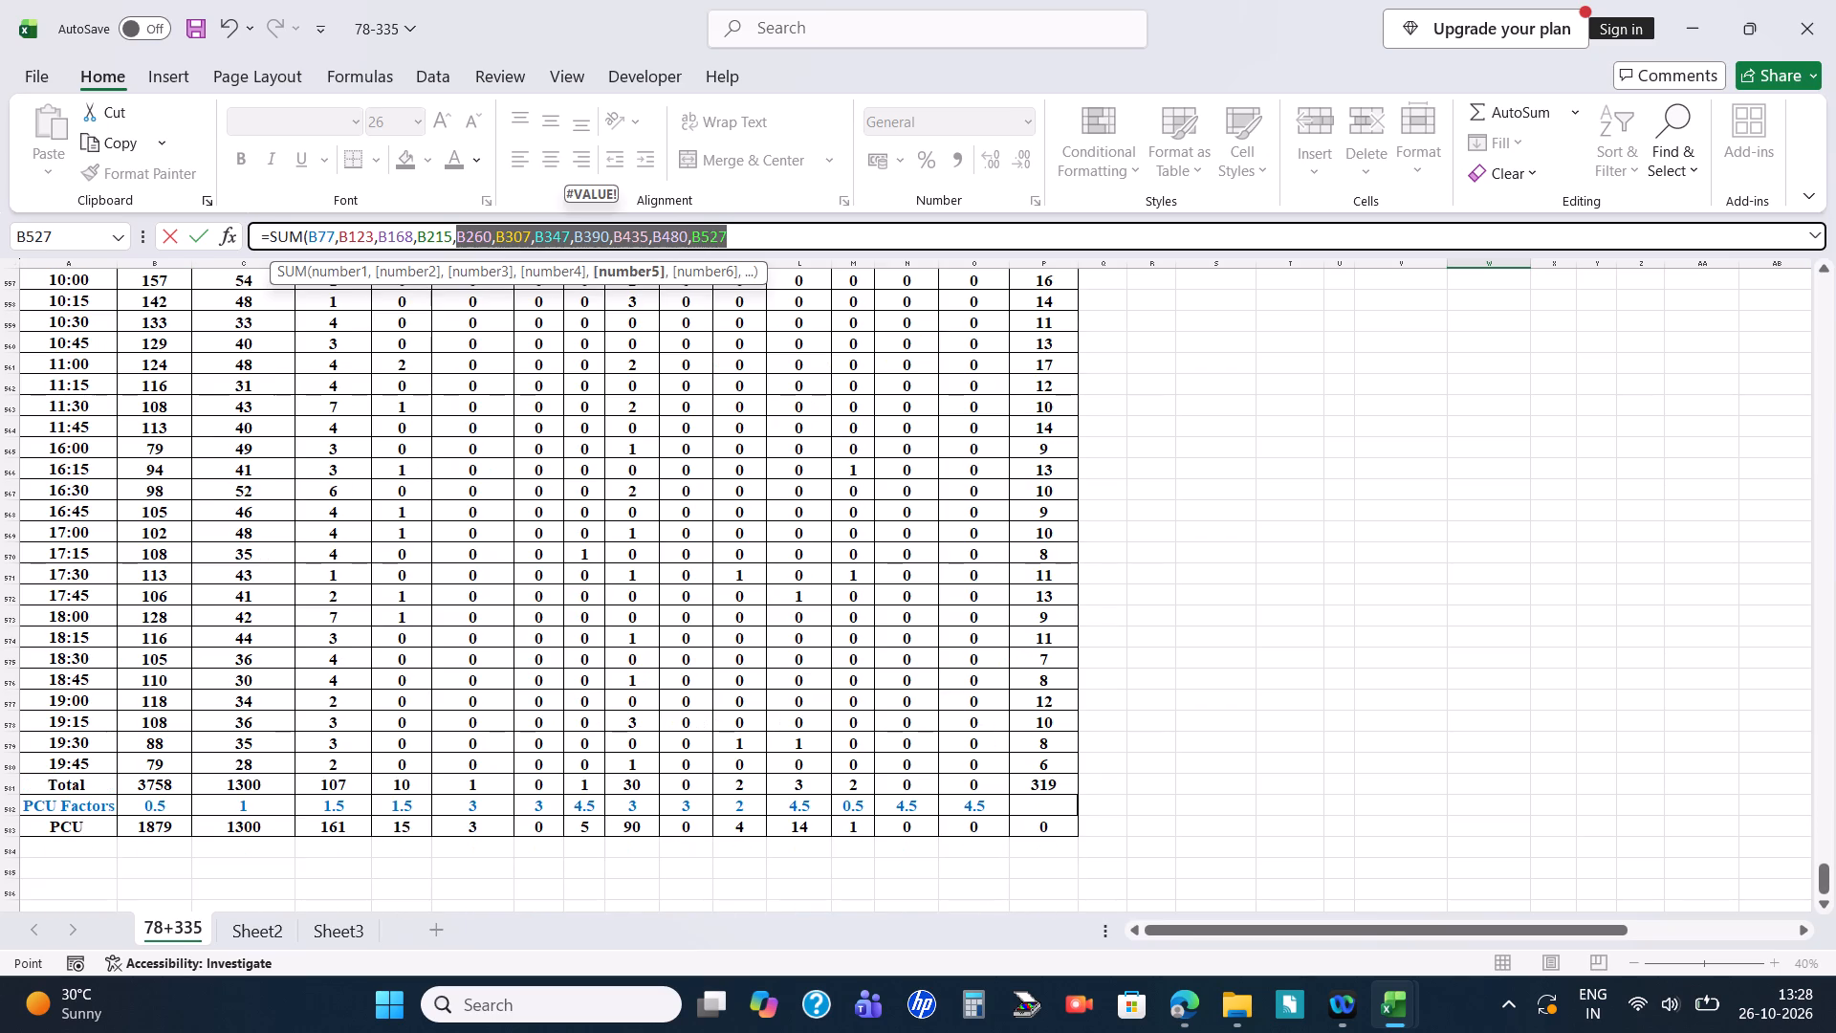
left_click(141, 616, "ctrl")
scroll(189, 658, "down", 9)
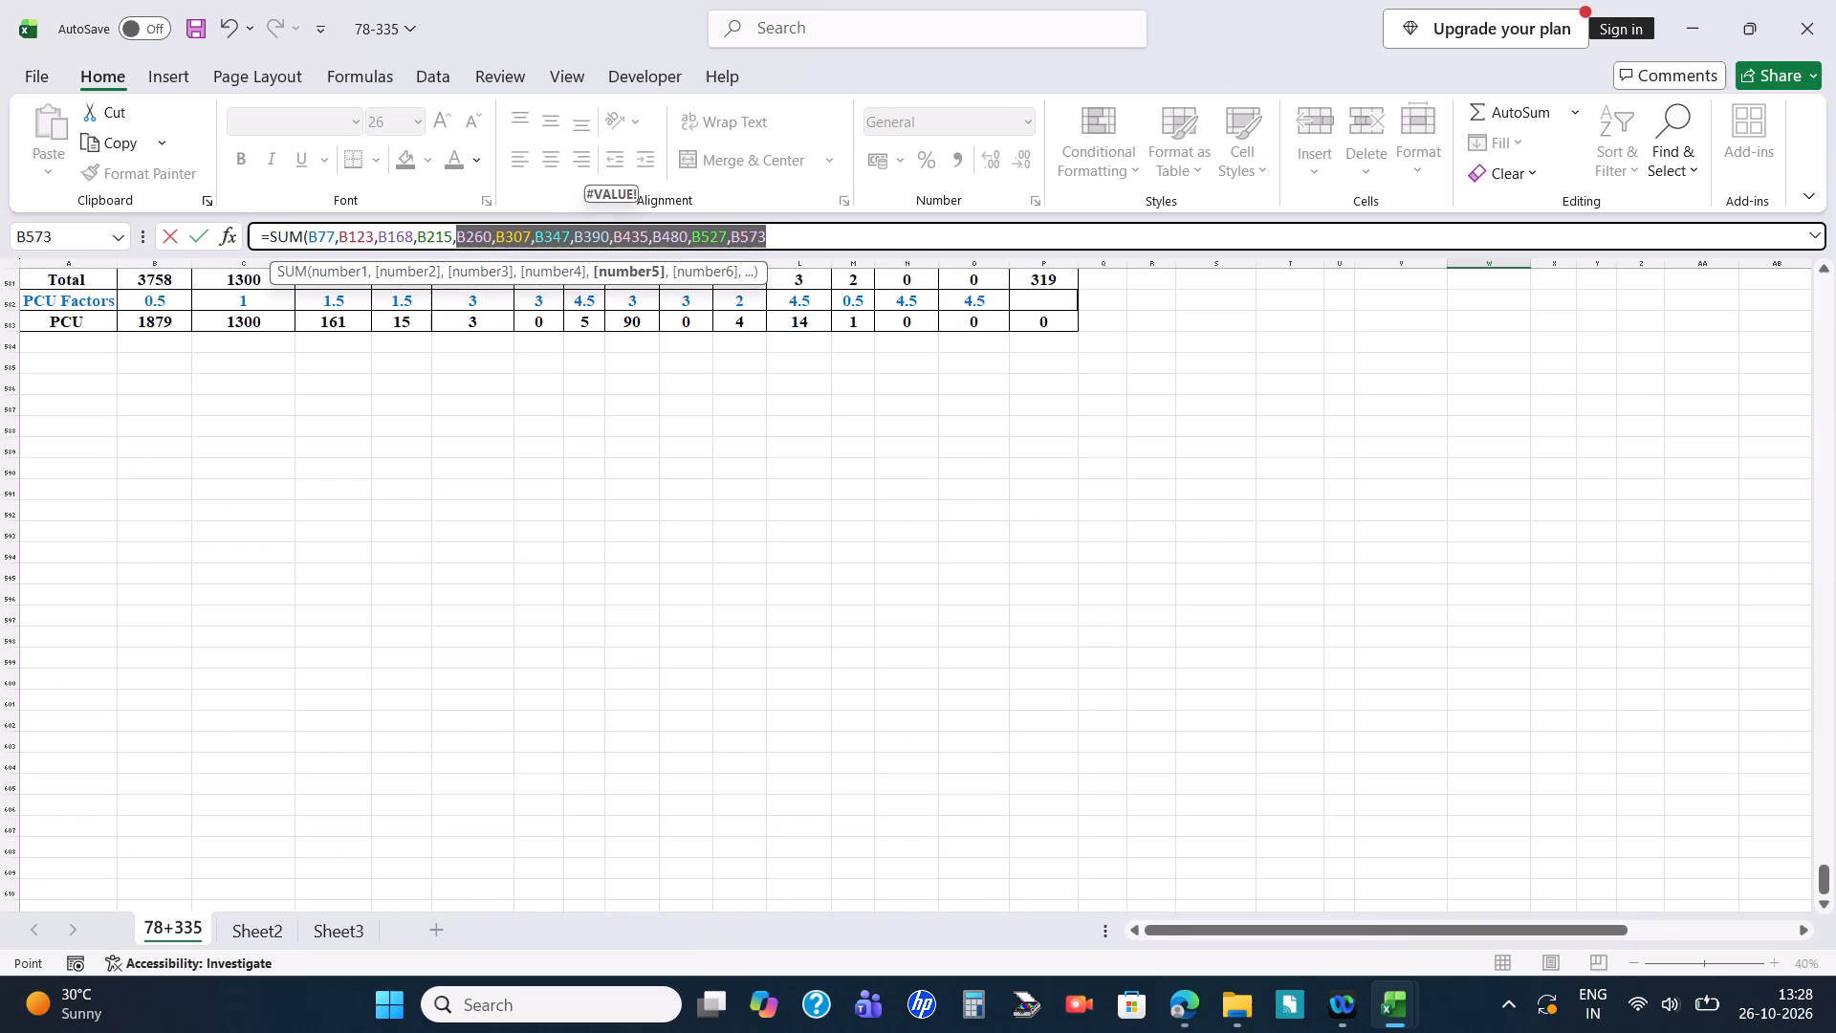
scroll(189, 658, "down", 7)
key("Return")
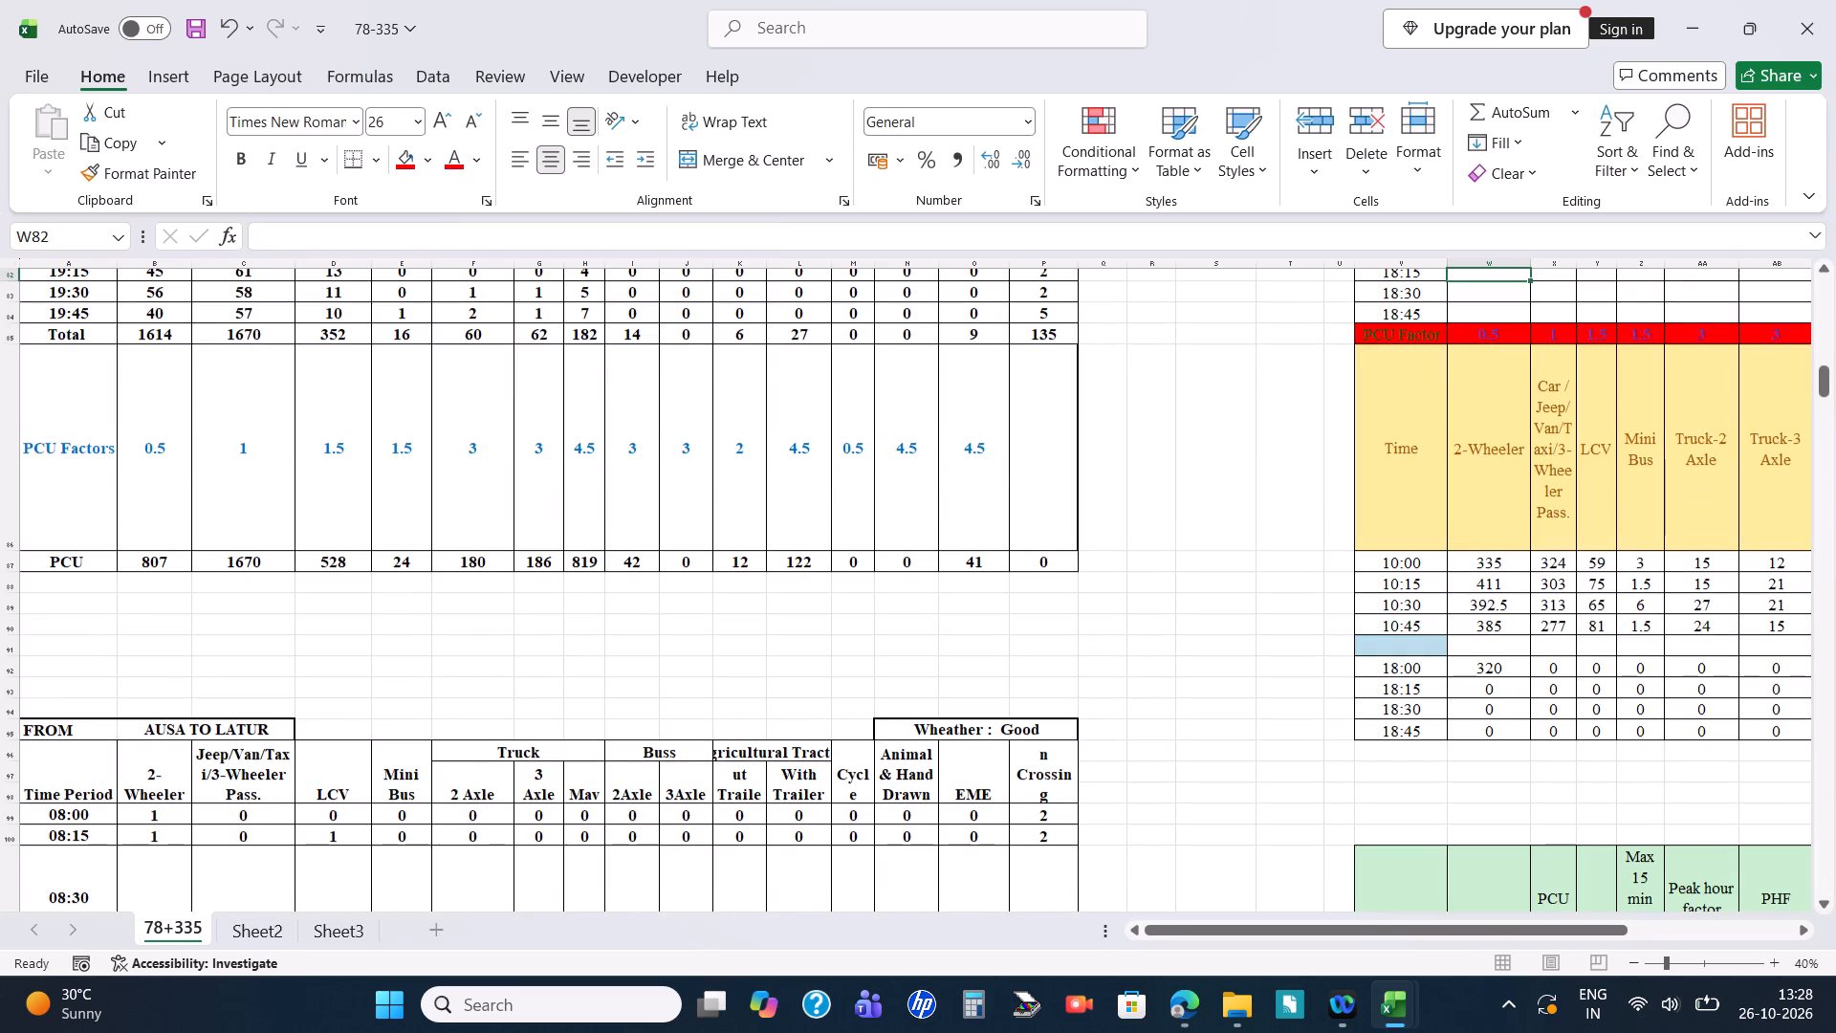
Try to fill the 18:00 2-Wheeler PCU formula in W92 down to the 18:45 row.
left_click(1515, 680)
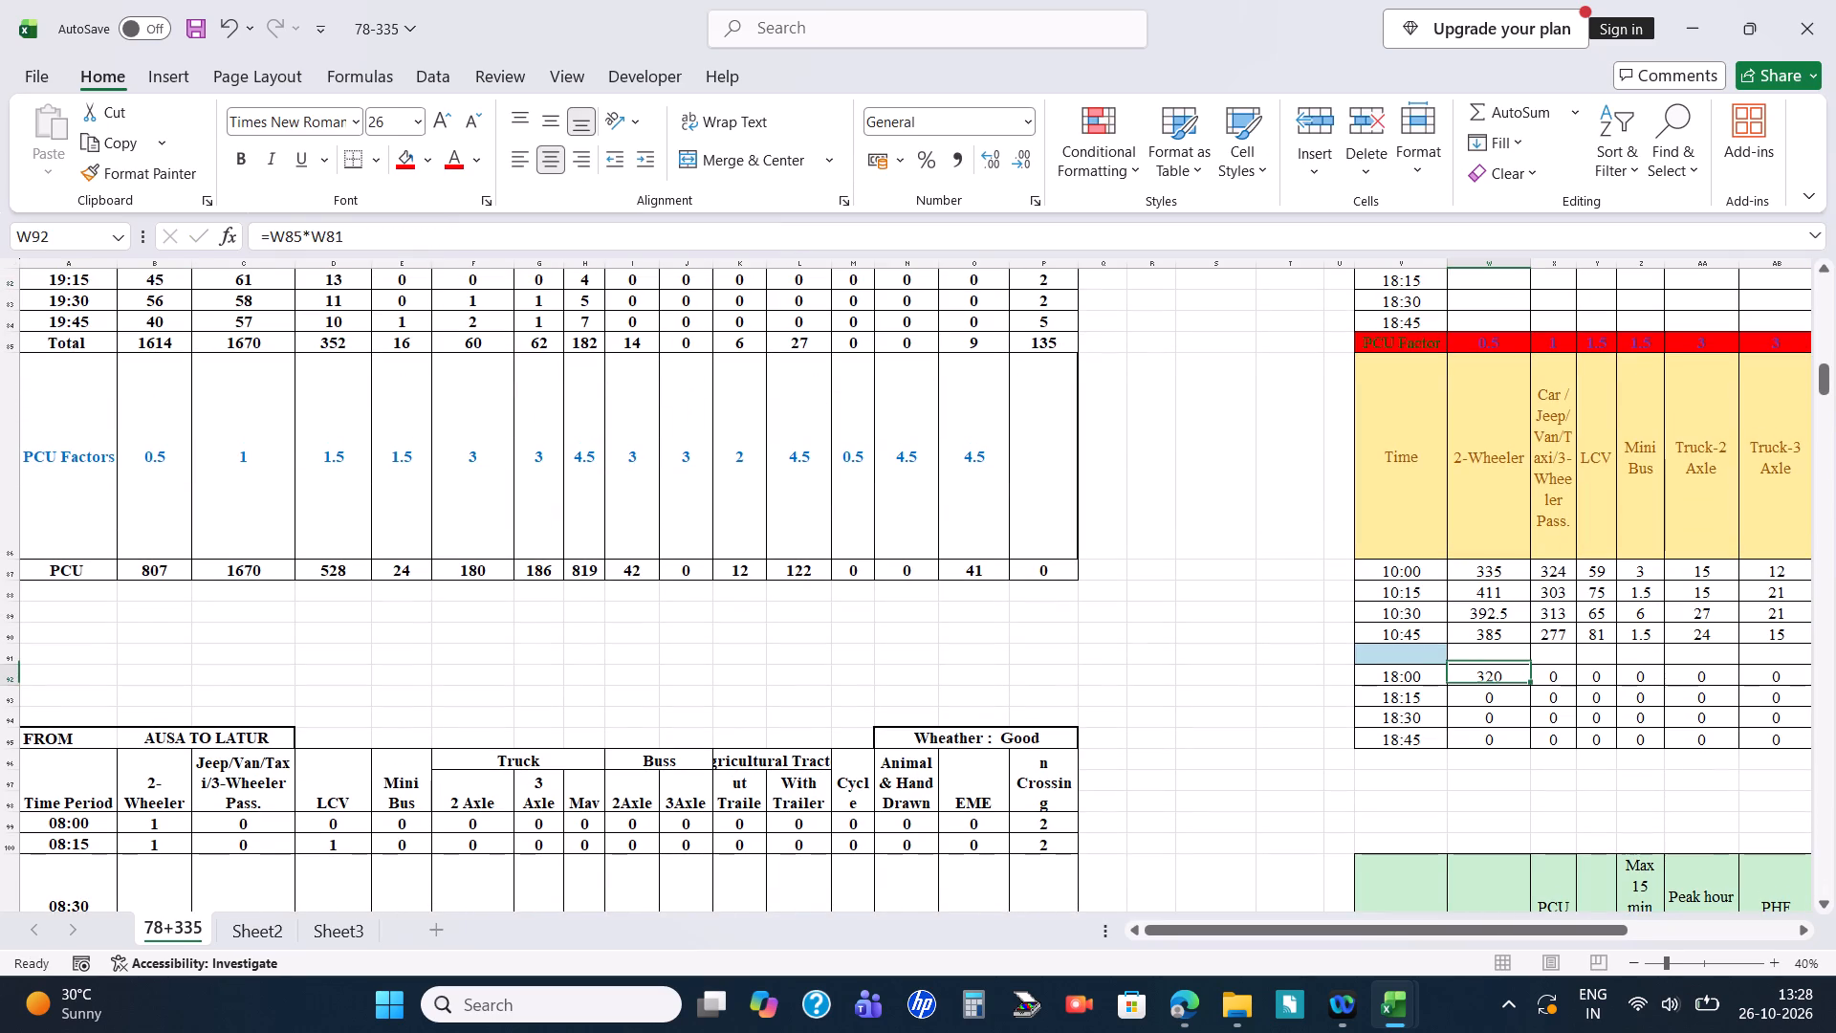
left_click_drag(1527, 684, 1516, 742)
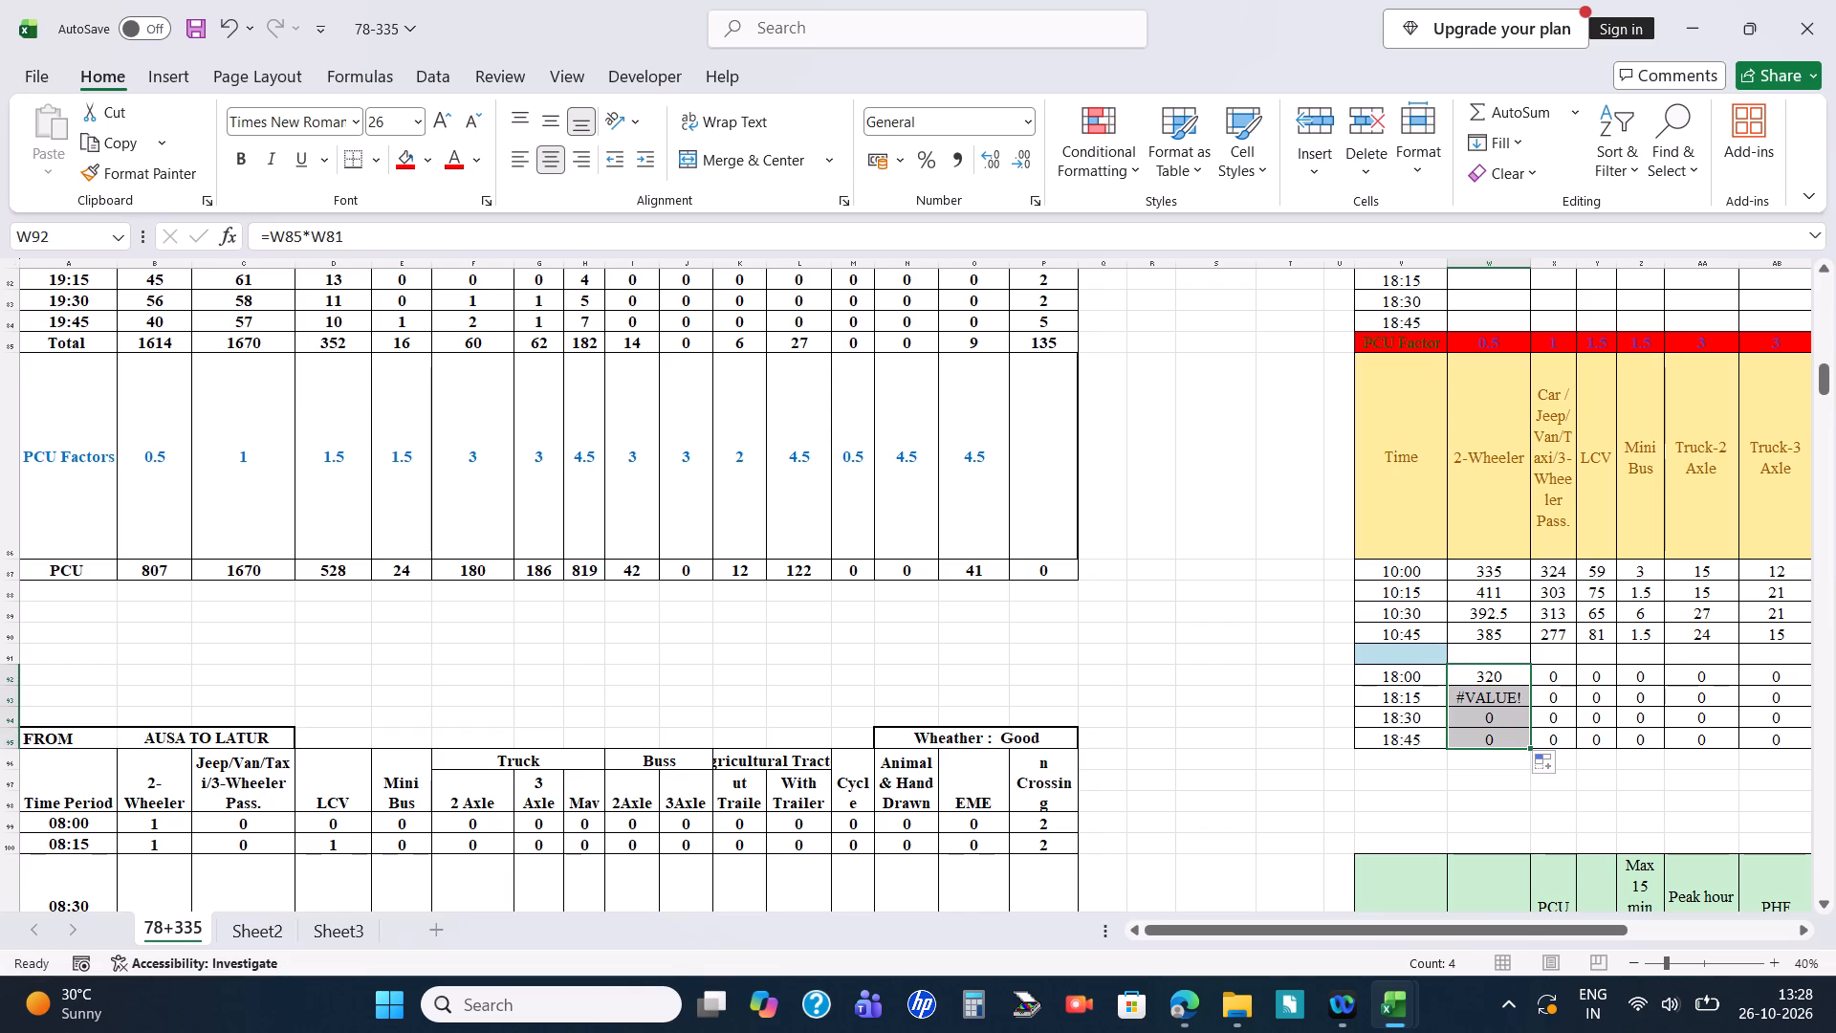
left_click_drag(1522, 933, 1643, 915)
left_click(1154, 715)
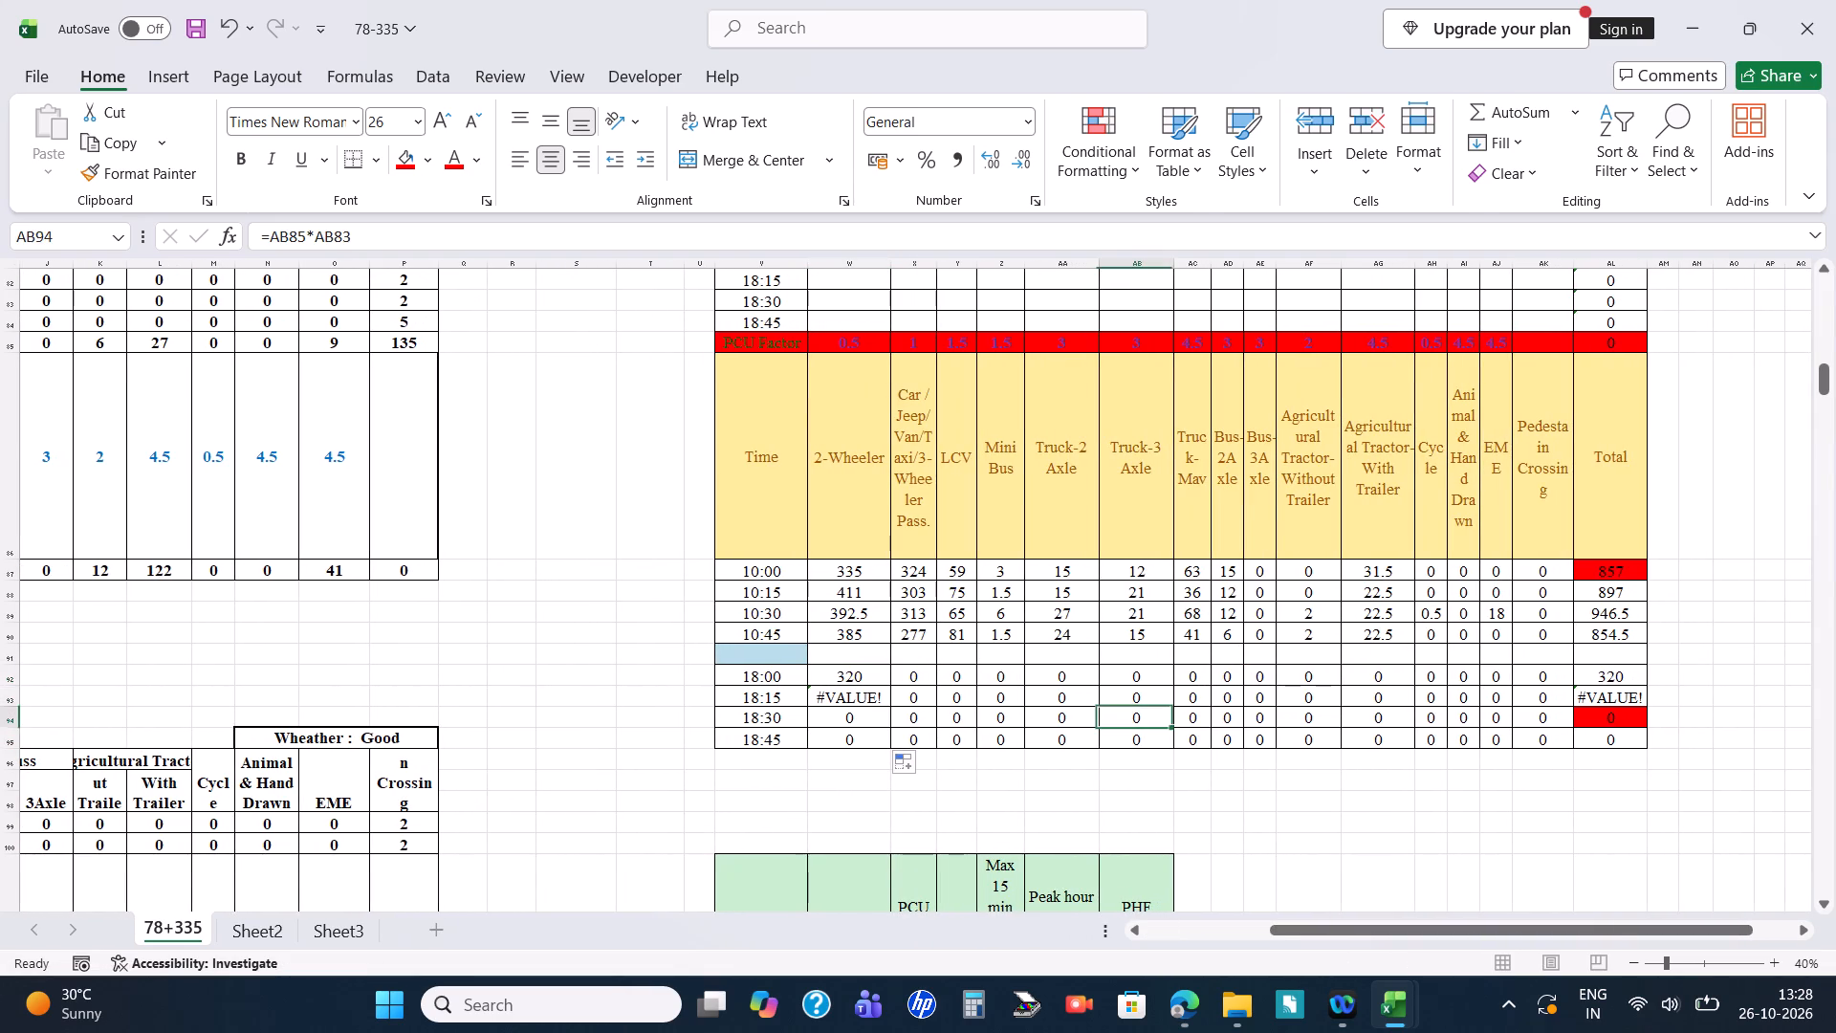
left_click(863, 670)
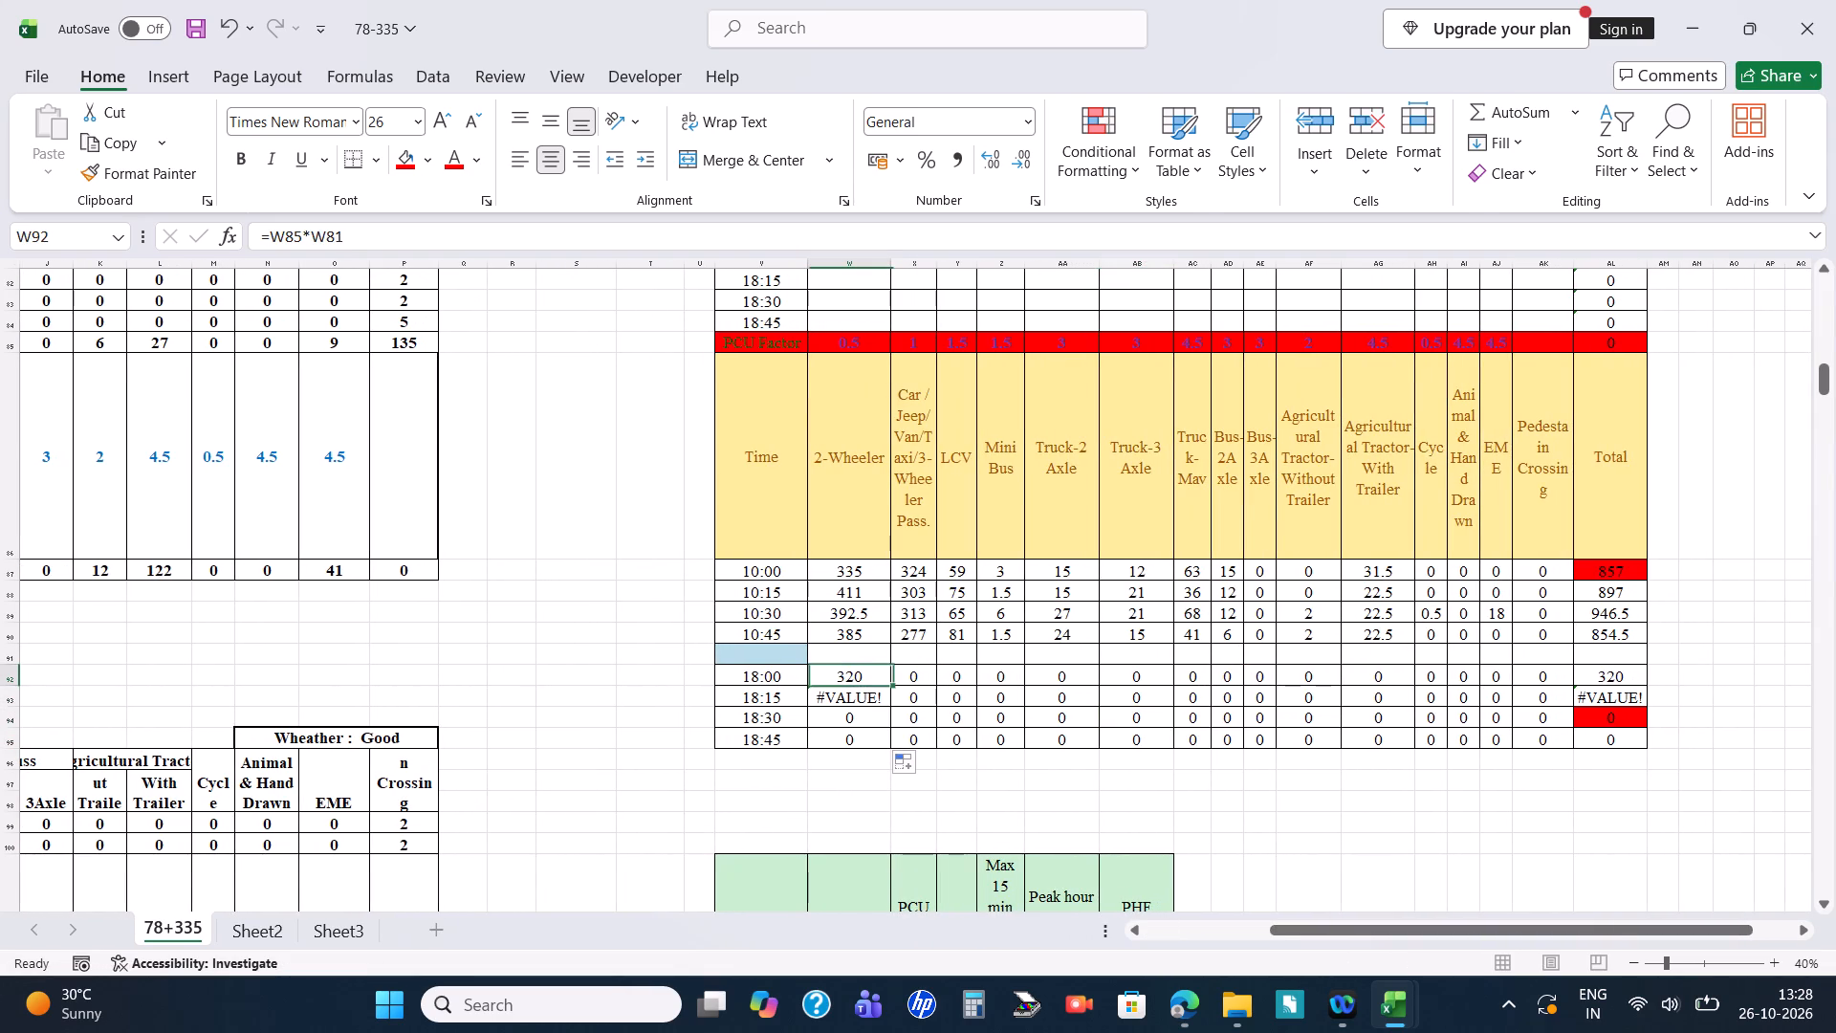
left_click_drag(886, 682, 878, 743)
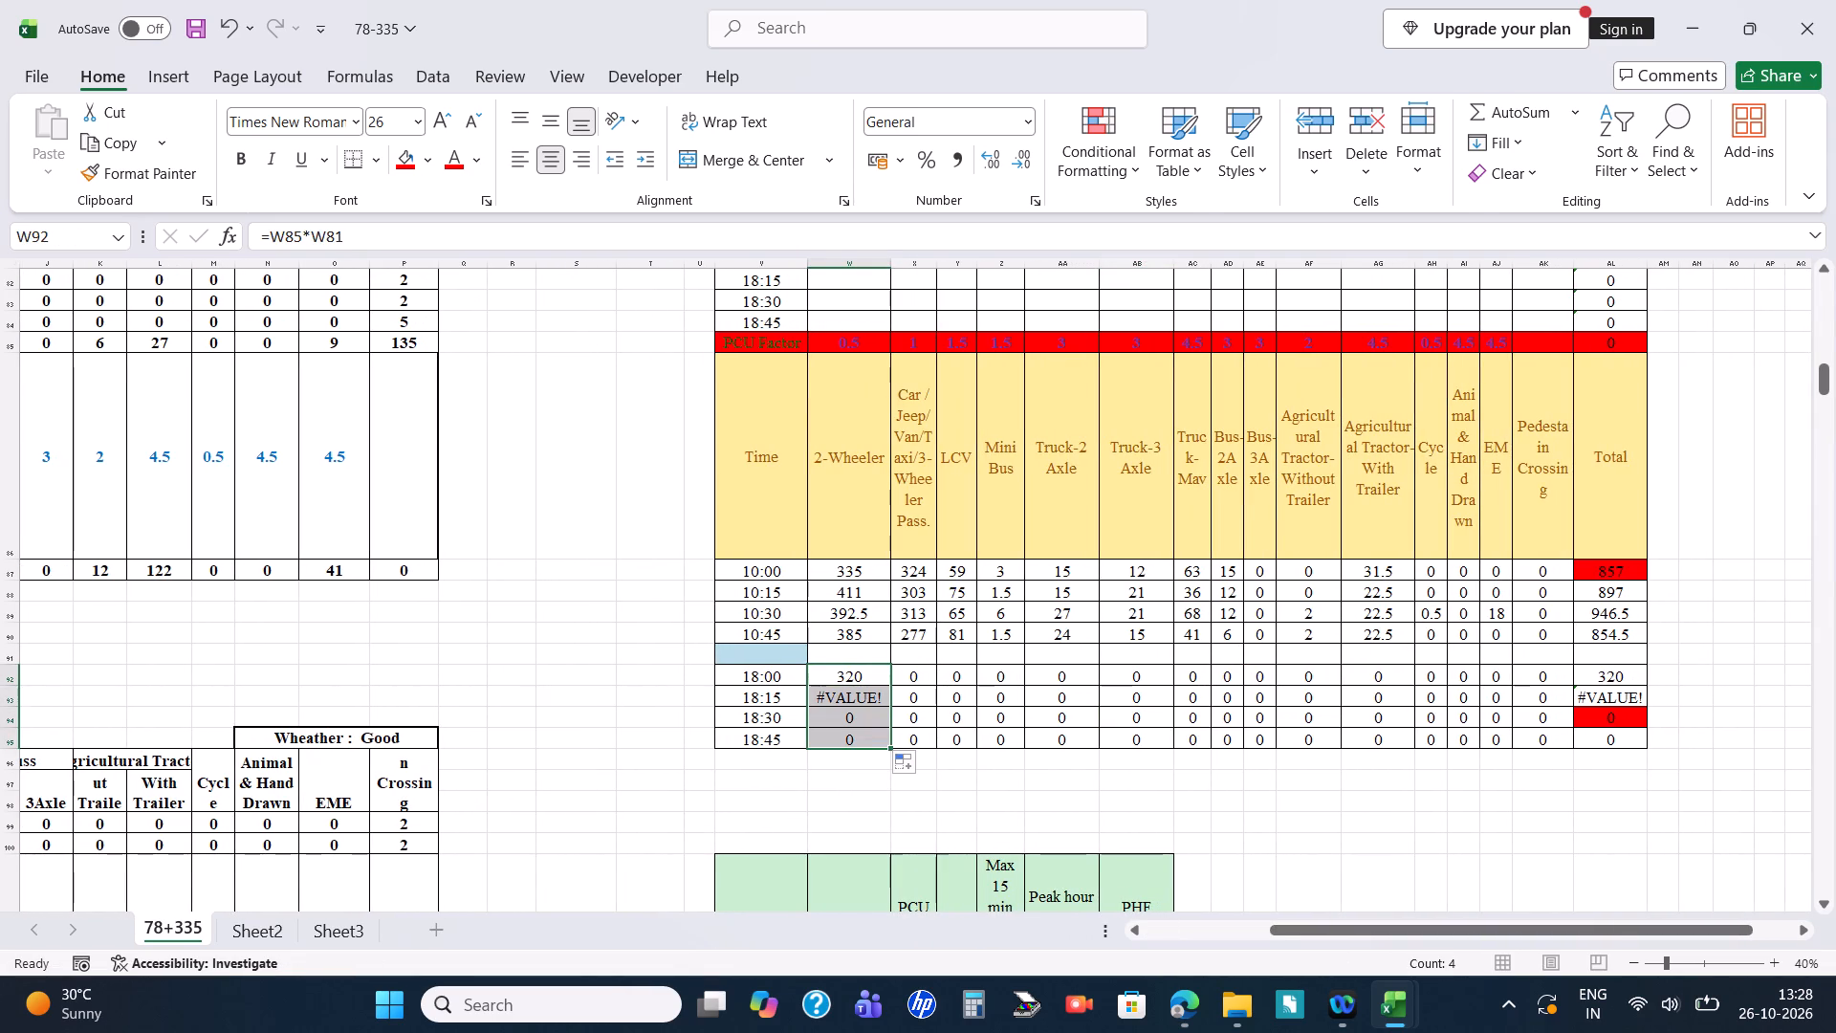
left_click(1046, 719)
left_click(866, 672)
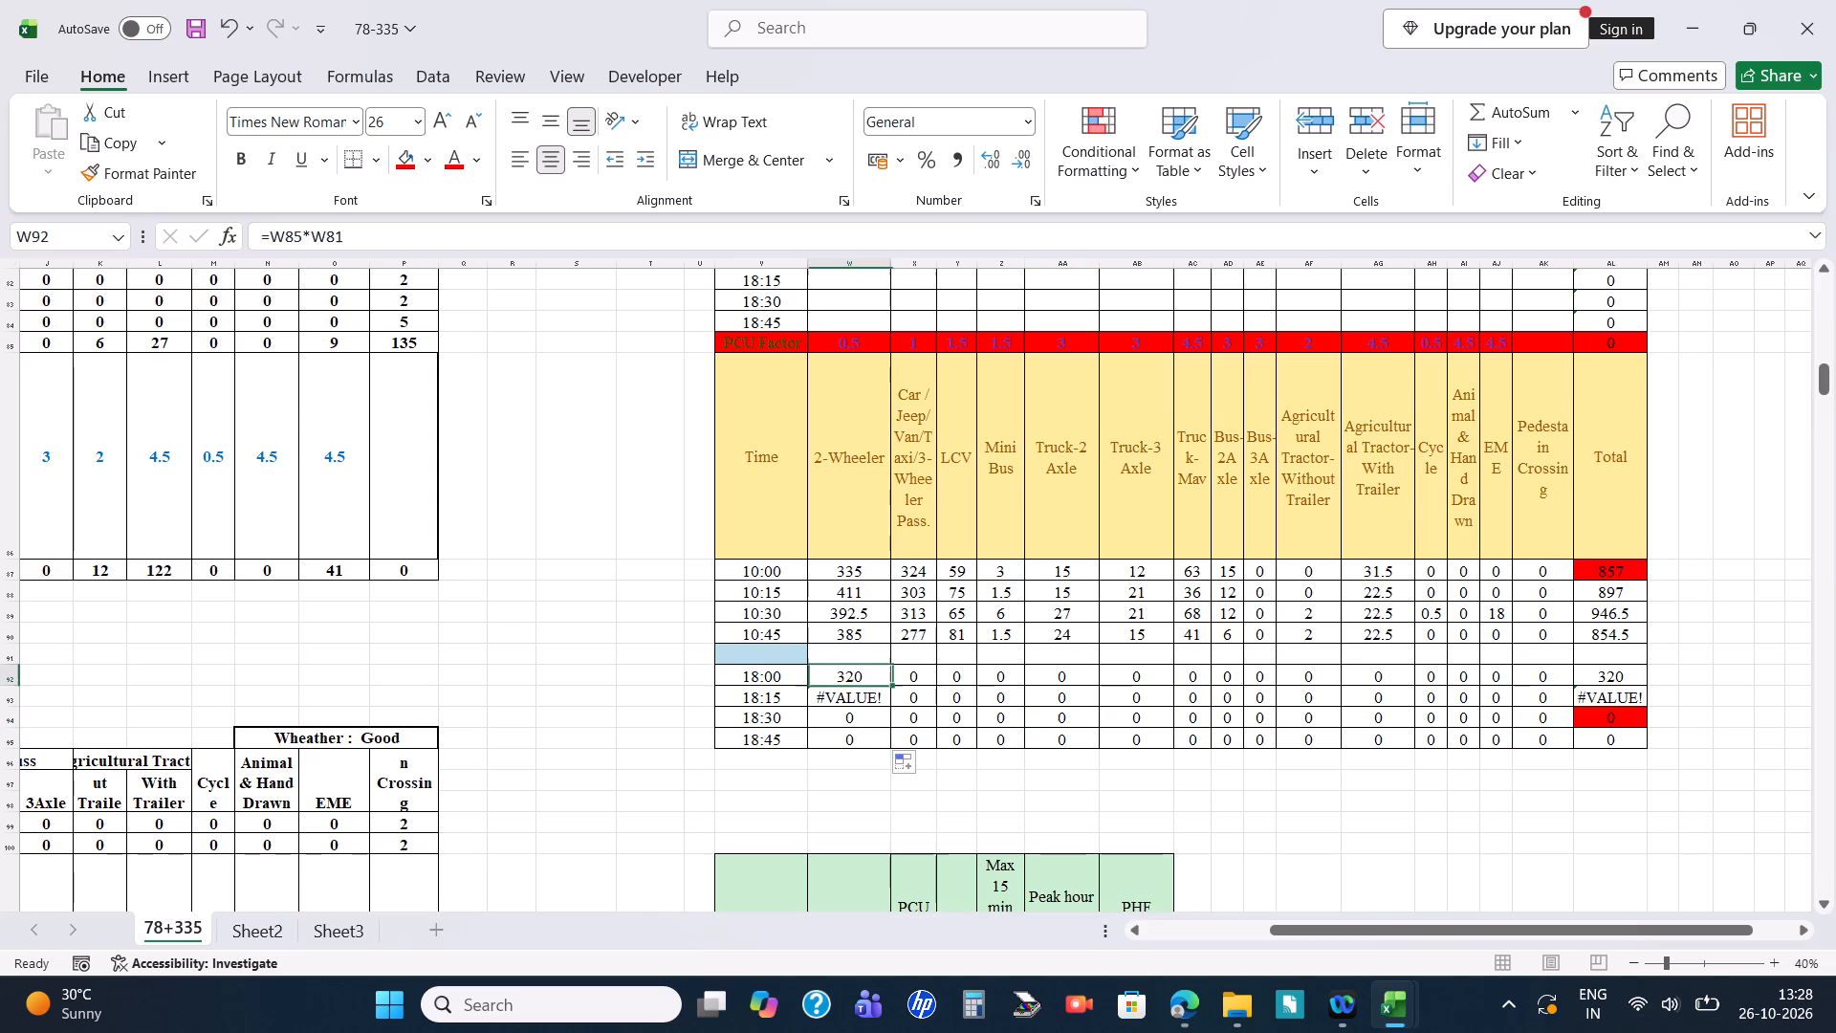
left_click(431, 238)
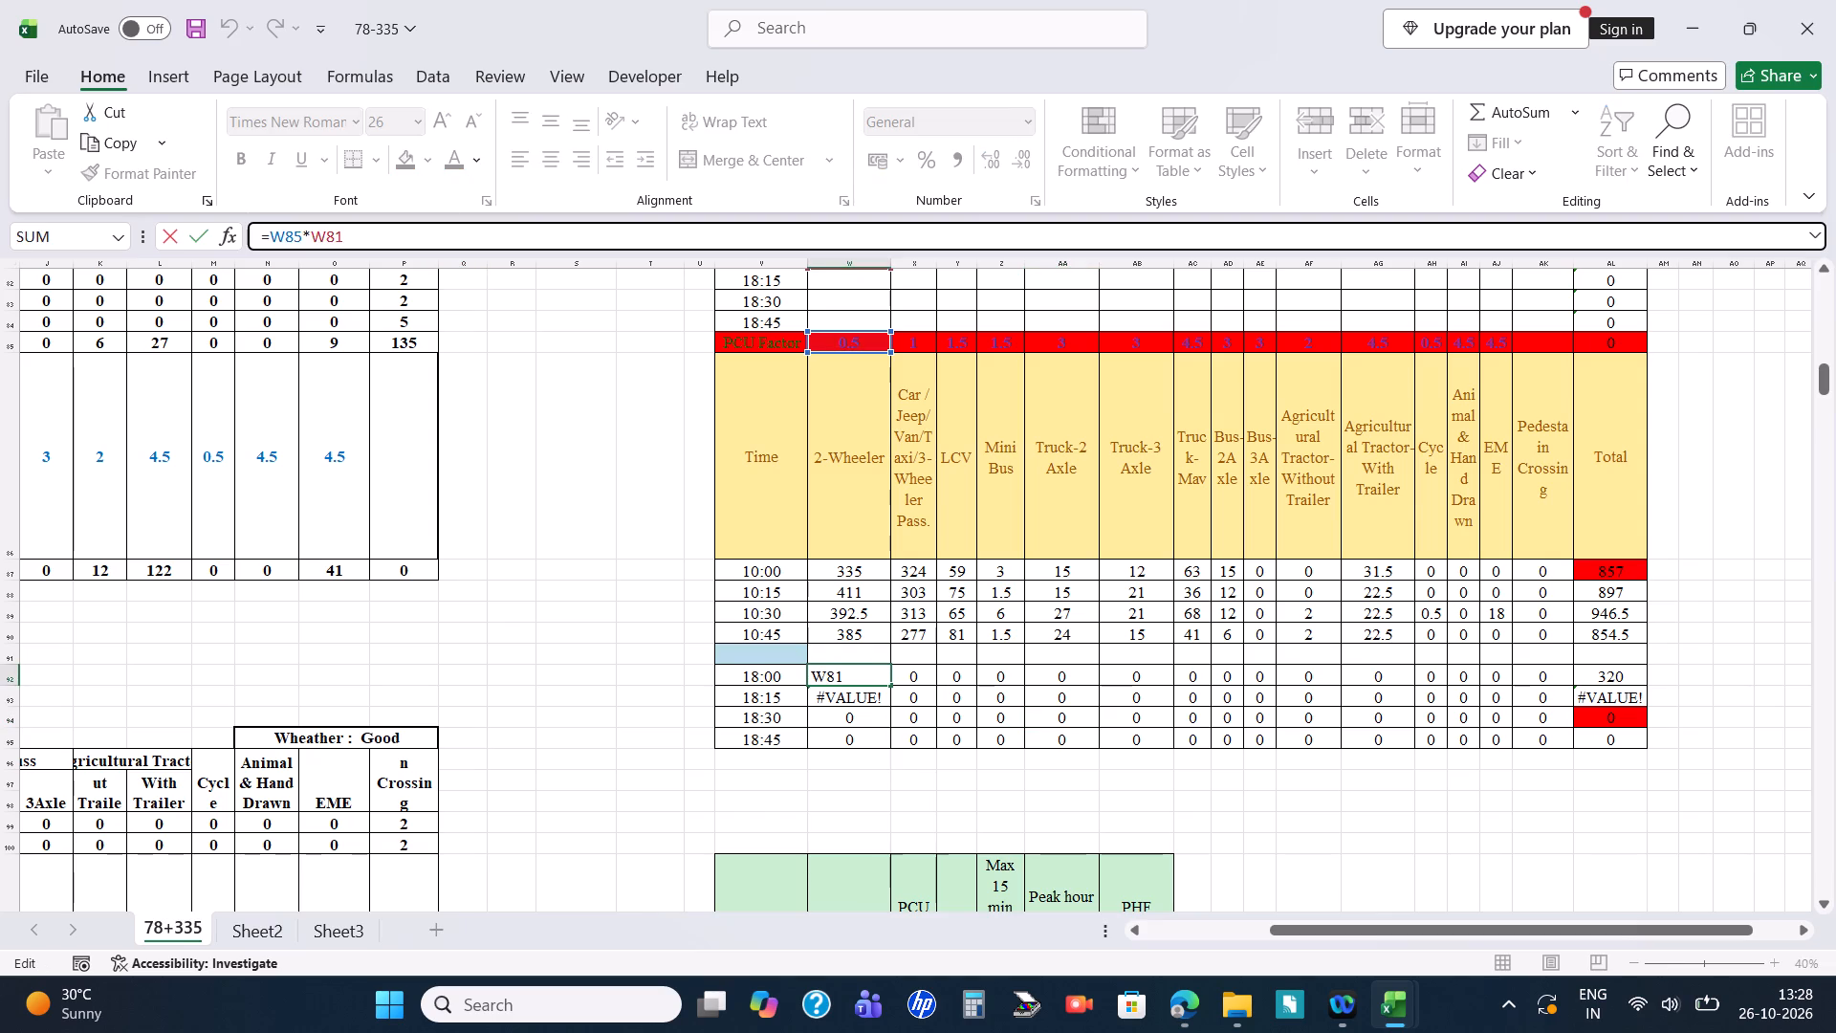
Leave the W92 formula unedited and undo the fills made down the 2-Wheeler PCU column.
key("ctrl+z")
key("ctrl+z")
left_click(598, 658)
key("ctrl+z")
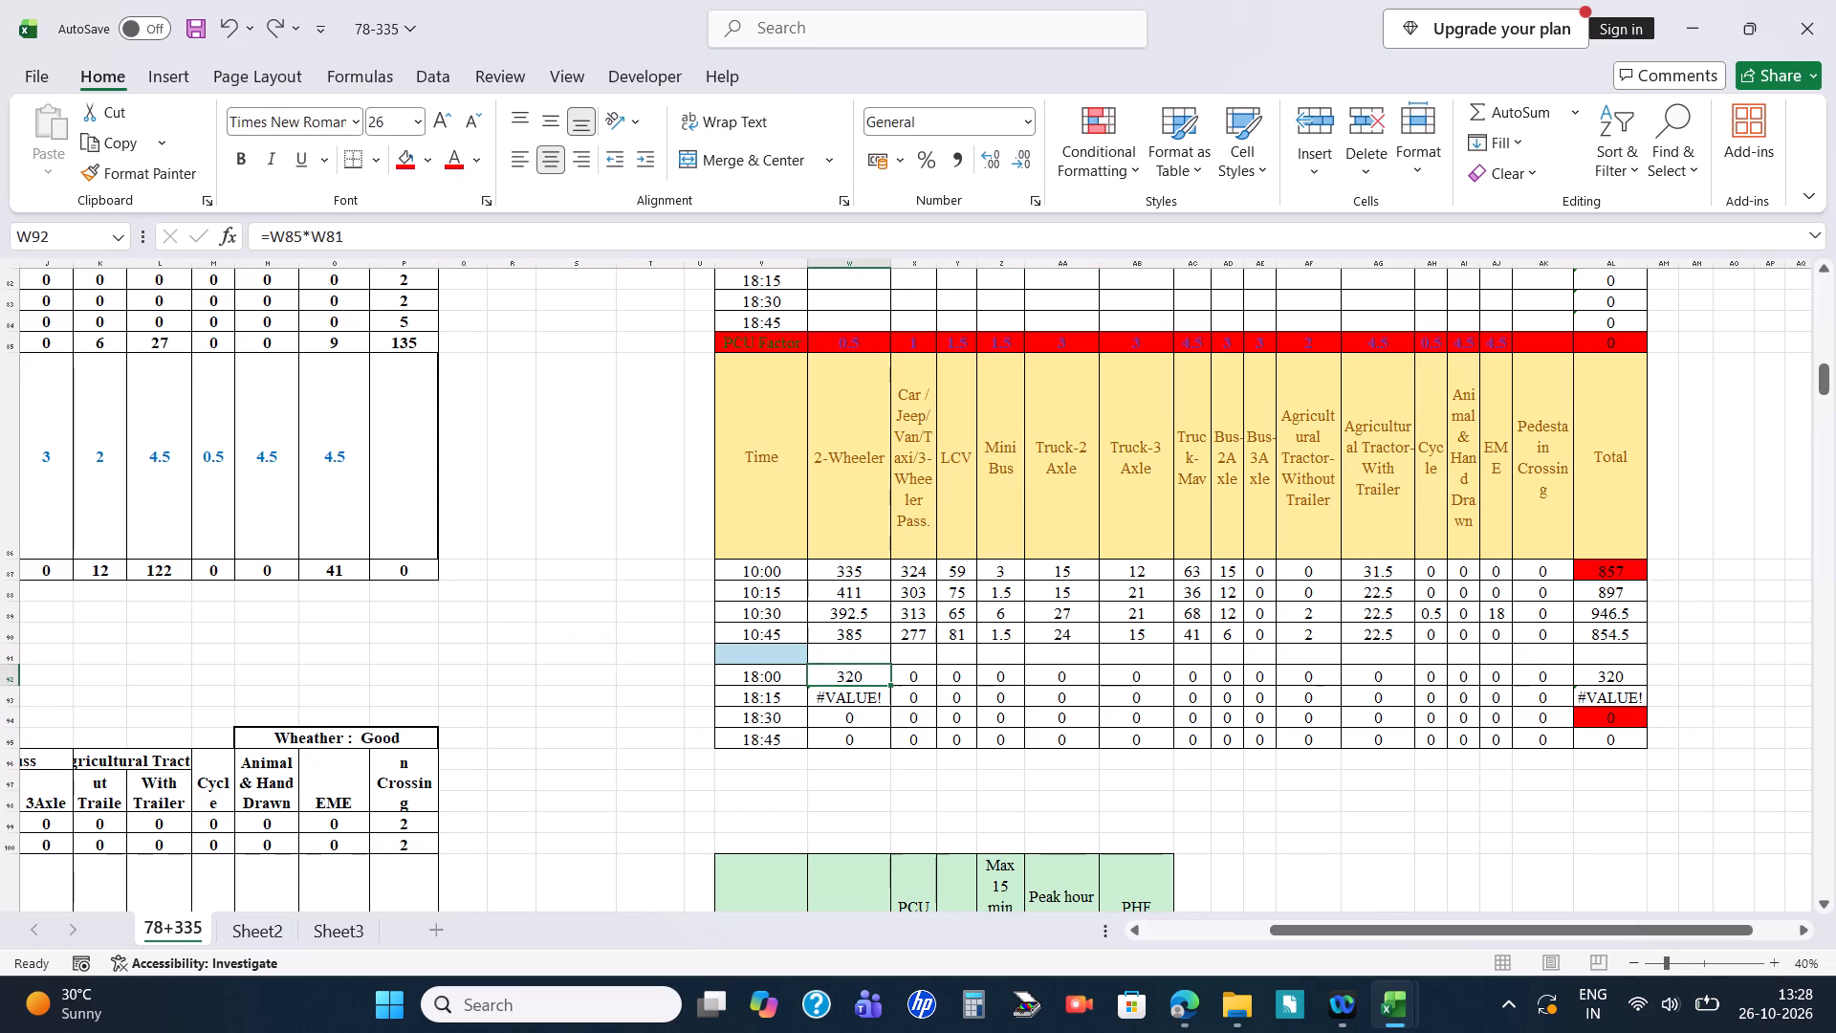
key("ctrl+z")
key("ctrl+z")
Fill the W81 formula down to 18:45 and across all vehicle columns through Pedestrian Crossing, covering W81:AK84.
scroll(820, 795, "up", 2)
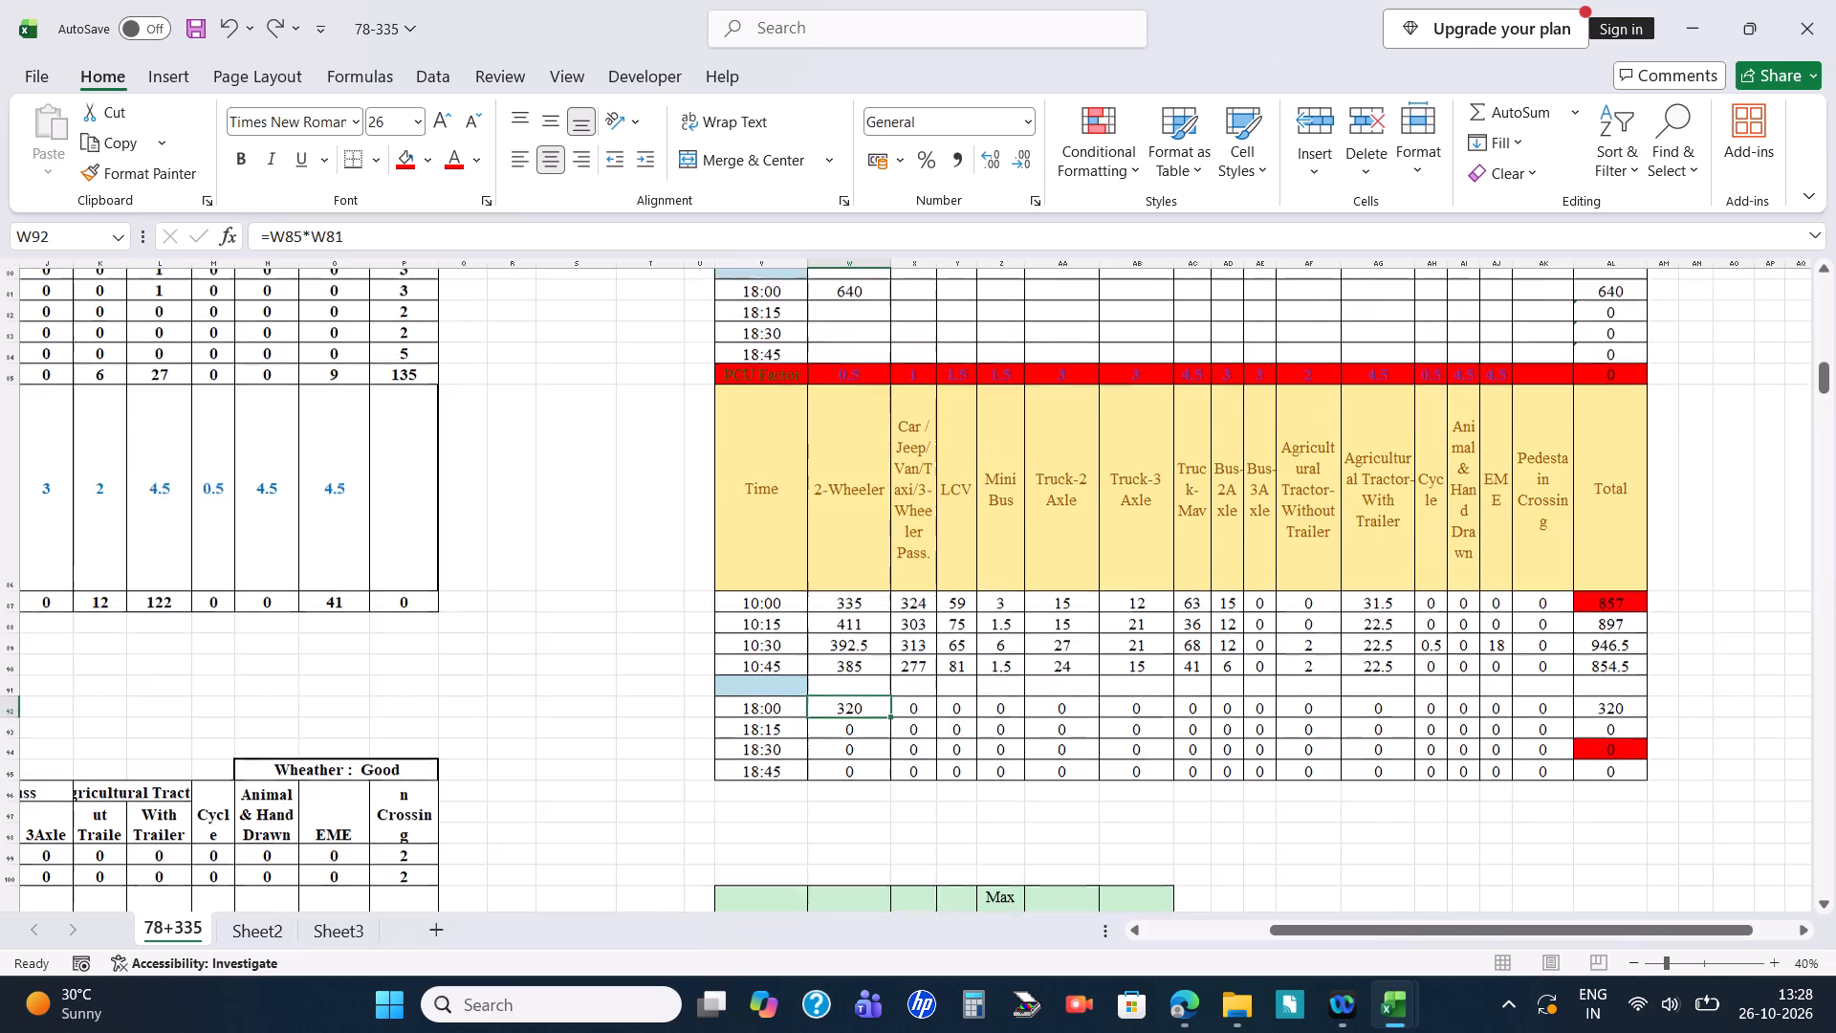
scroll(841, 800, "up", 1)
left_click(830, 641)
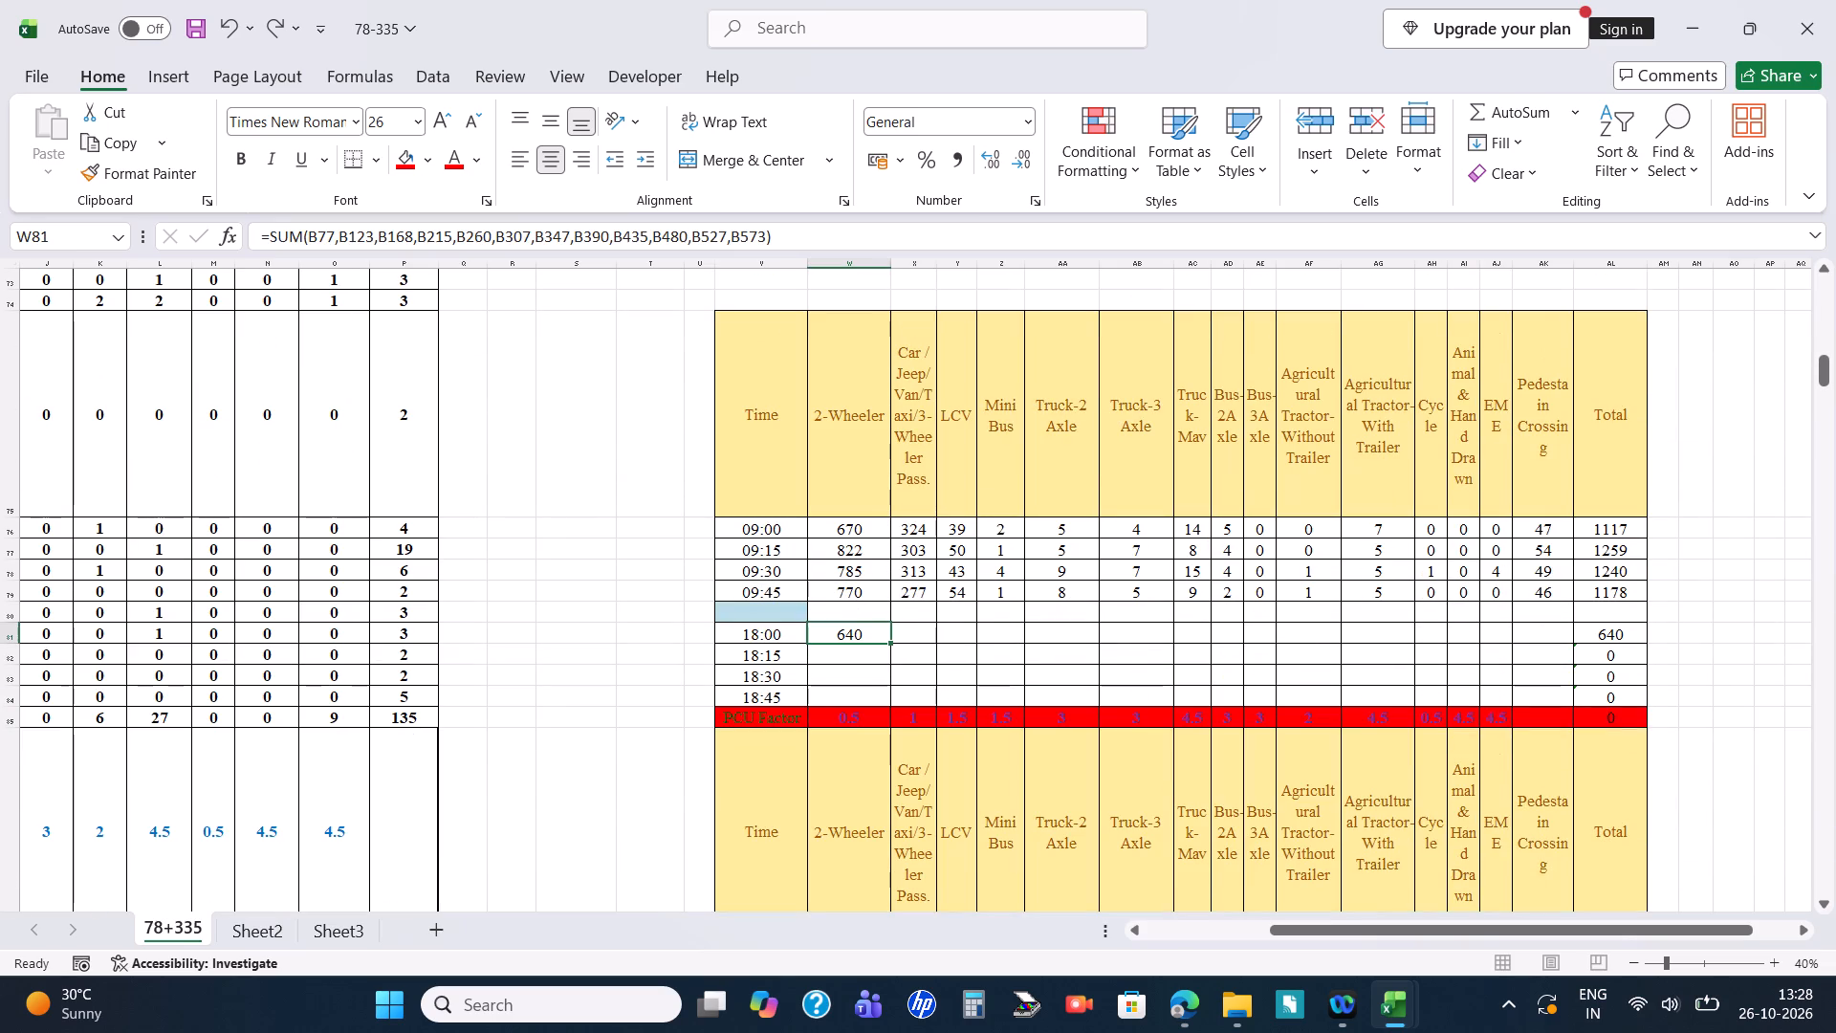
left_click_drag(888, 644, 881, 698)
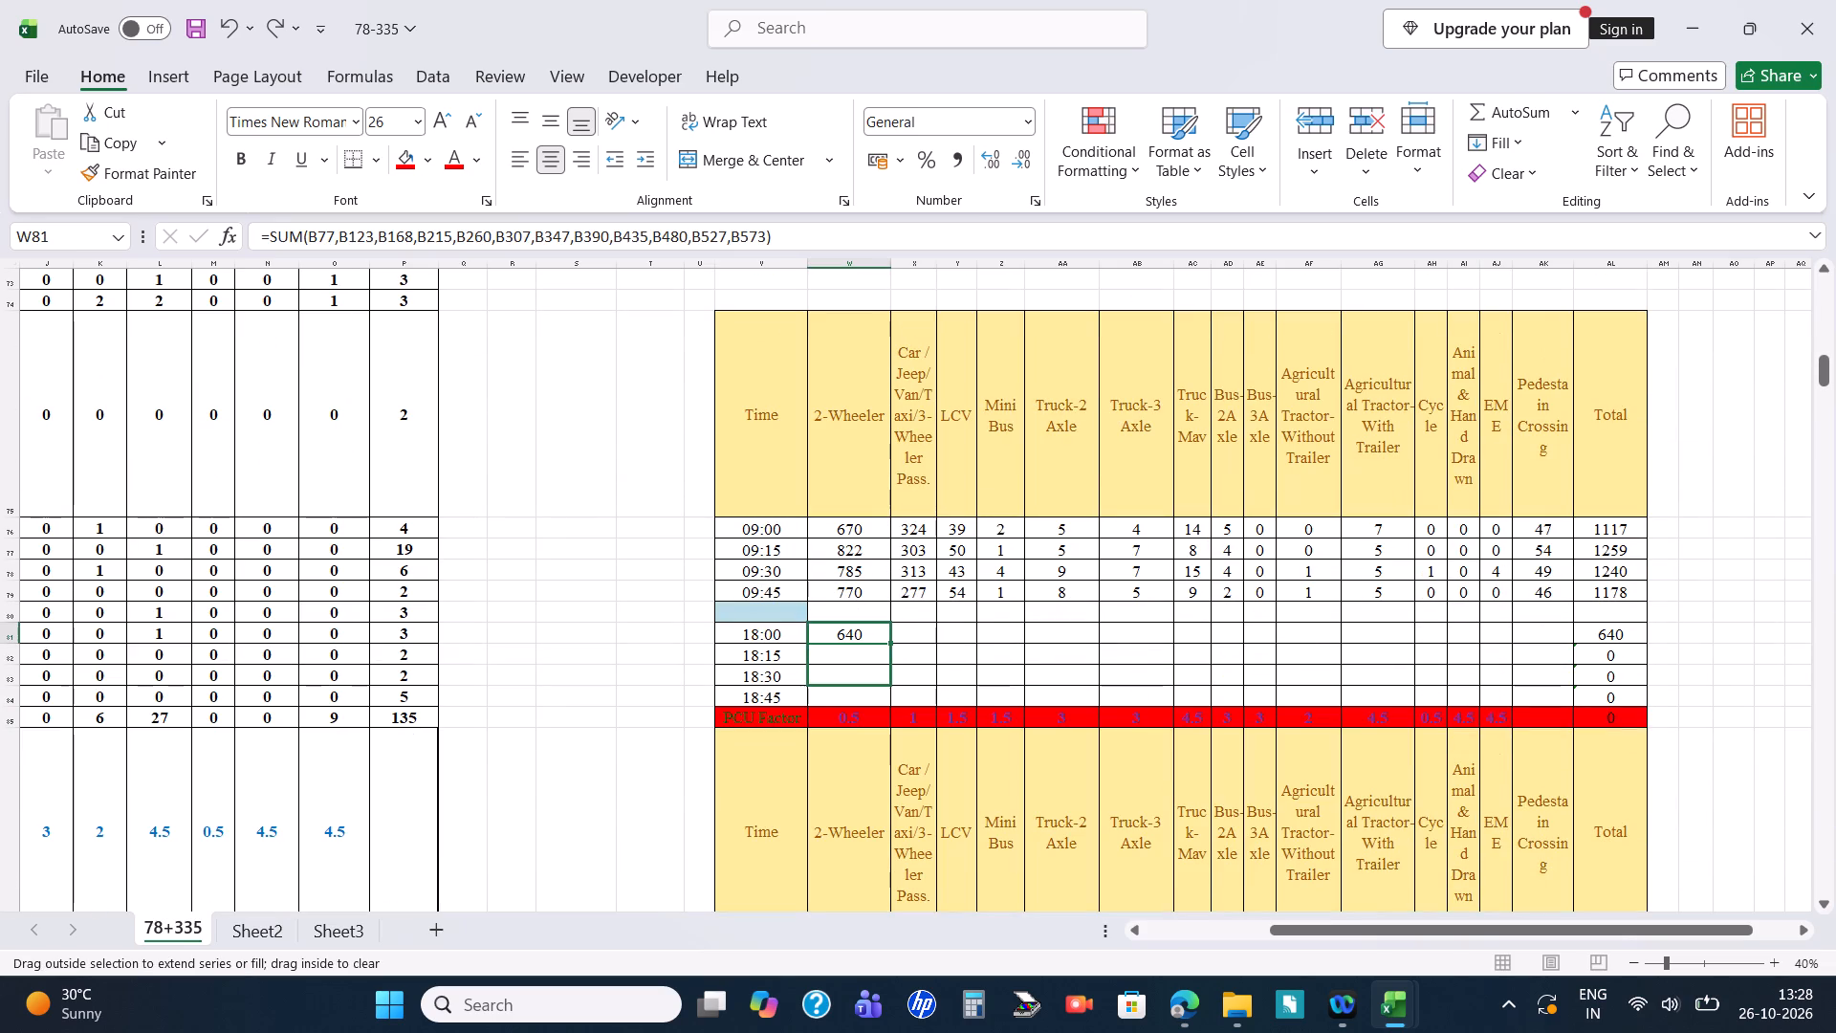
left_click_drag(881, 698, 879, 702)
left_click_drag(886, 703, 1573, 700)
Remove the red fill from the 10:00 and 18:30 PCU totals in AL87 and AL94.
scroll(980, 812, "down", 5)
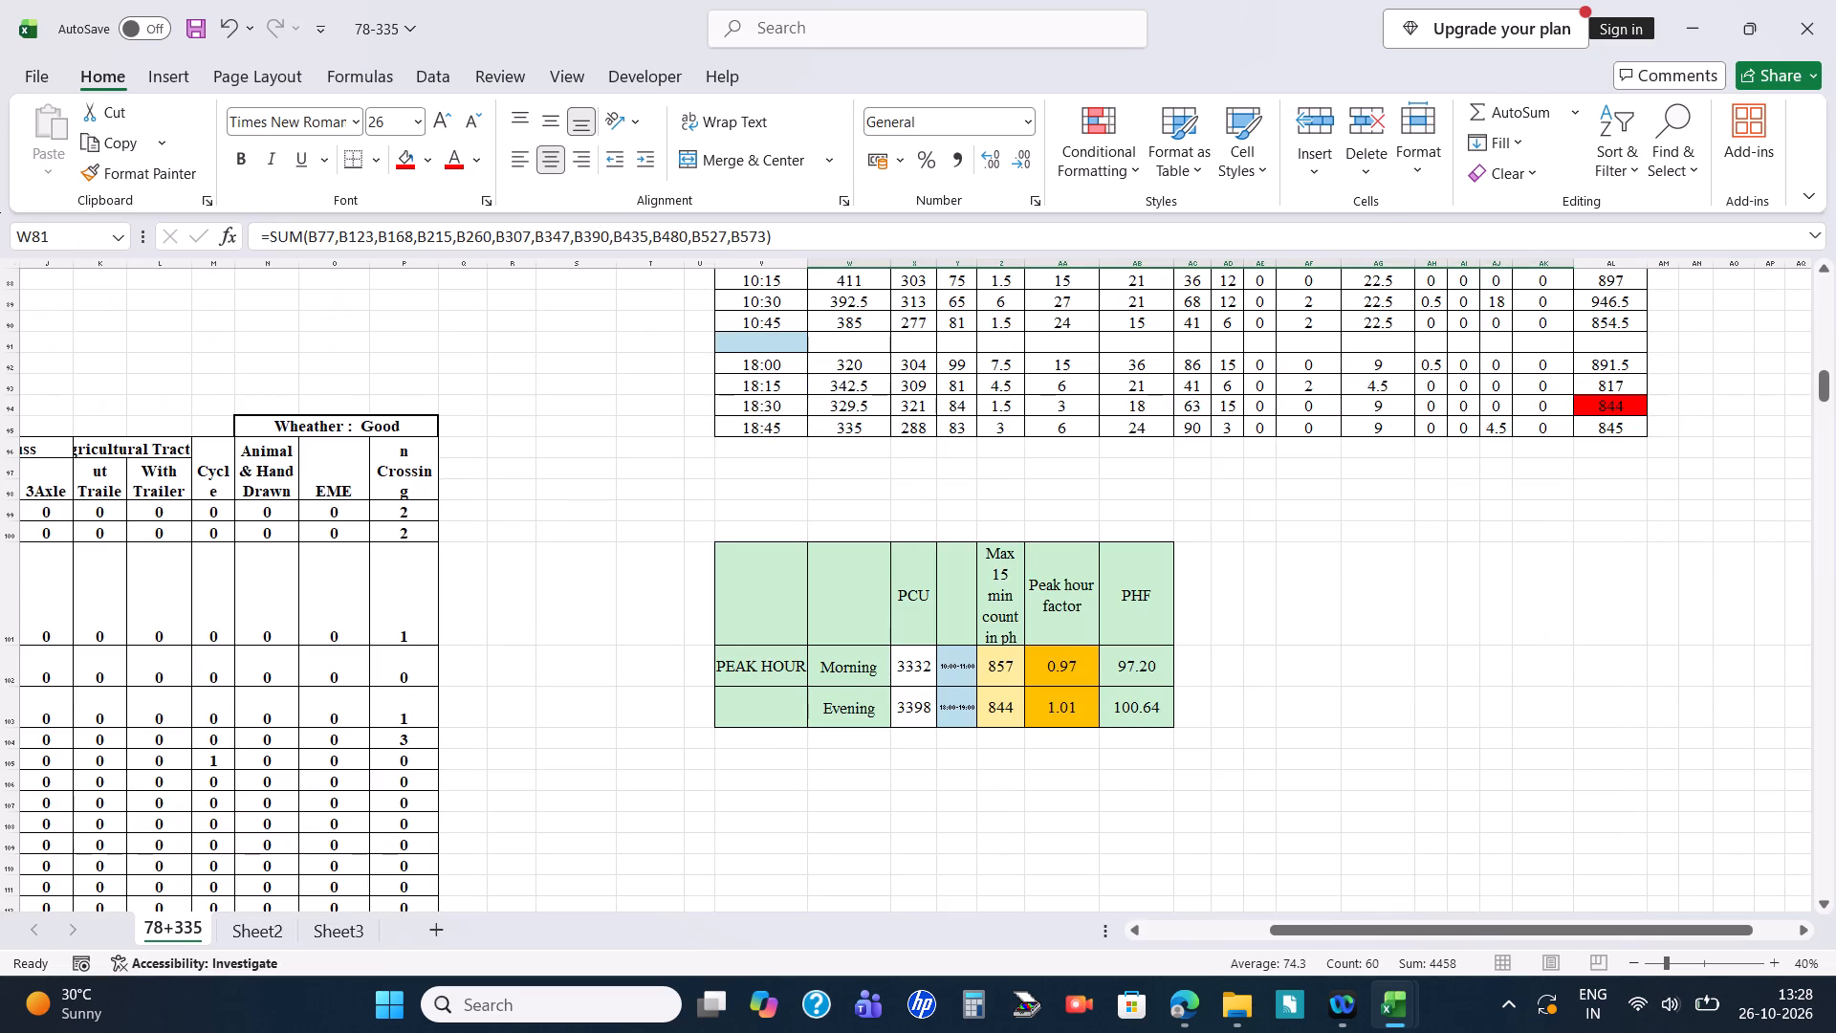
left_click(1376, 606)
scroll(1396, 627, "up", 4)
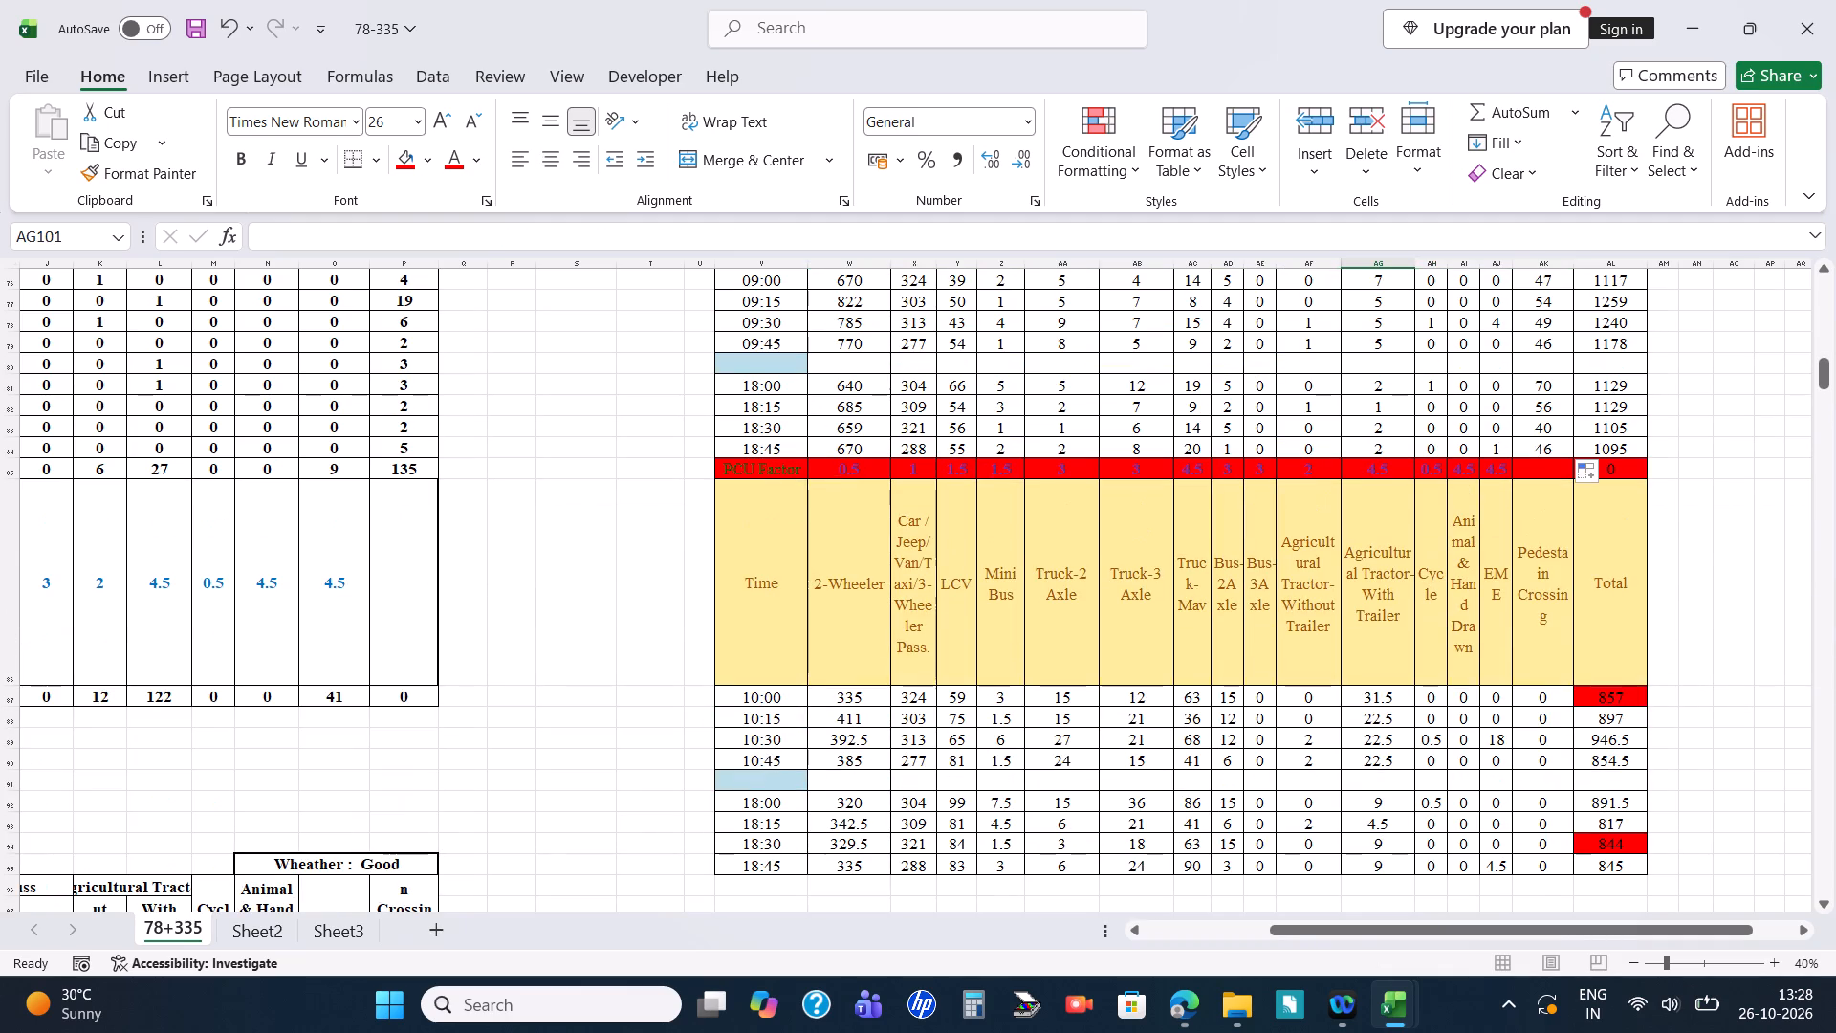
left_click(1611, 742)
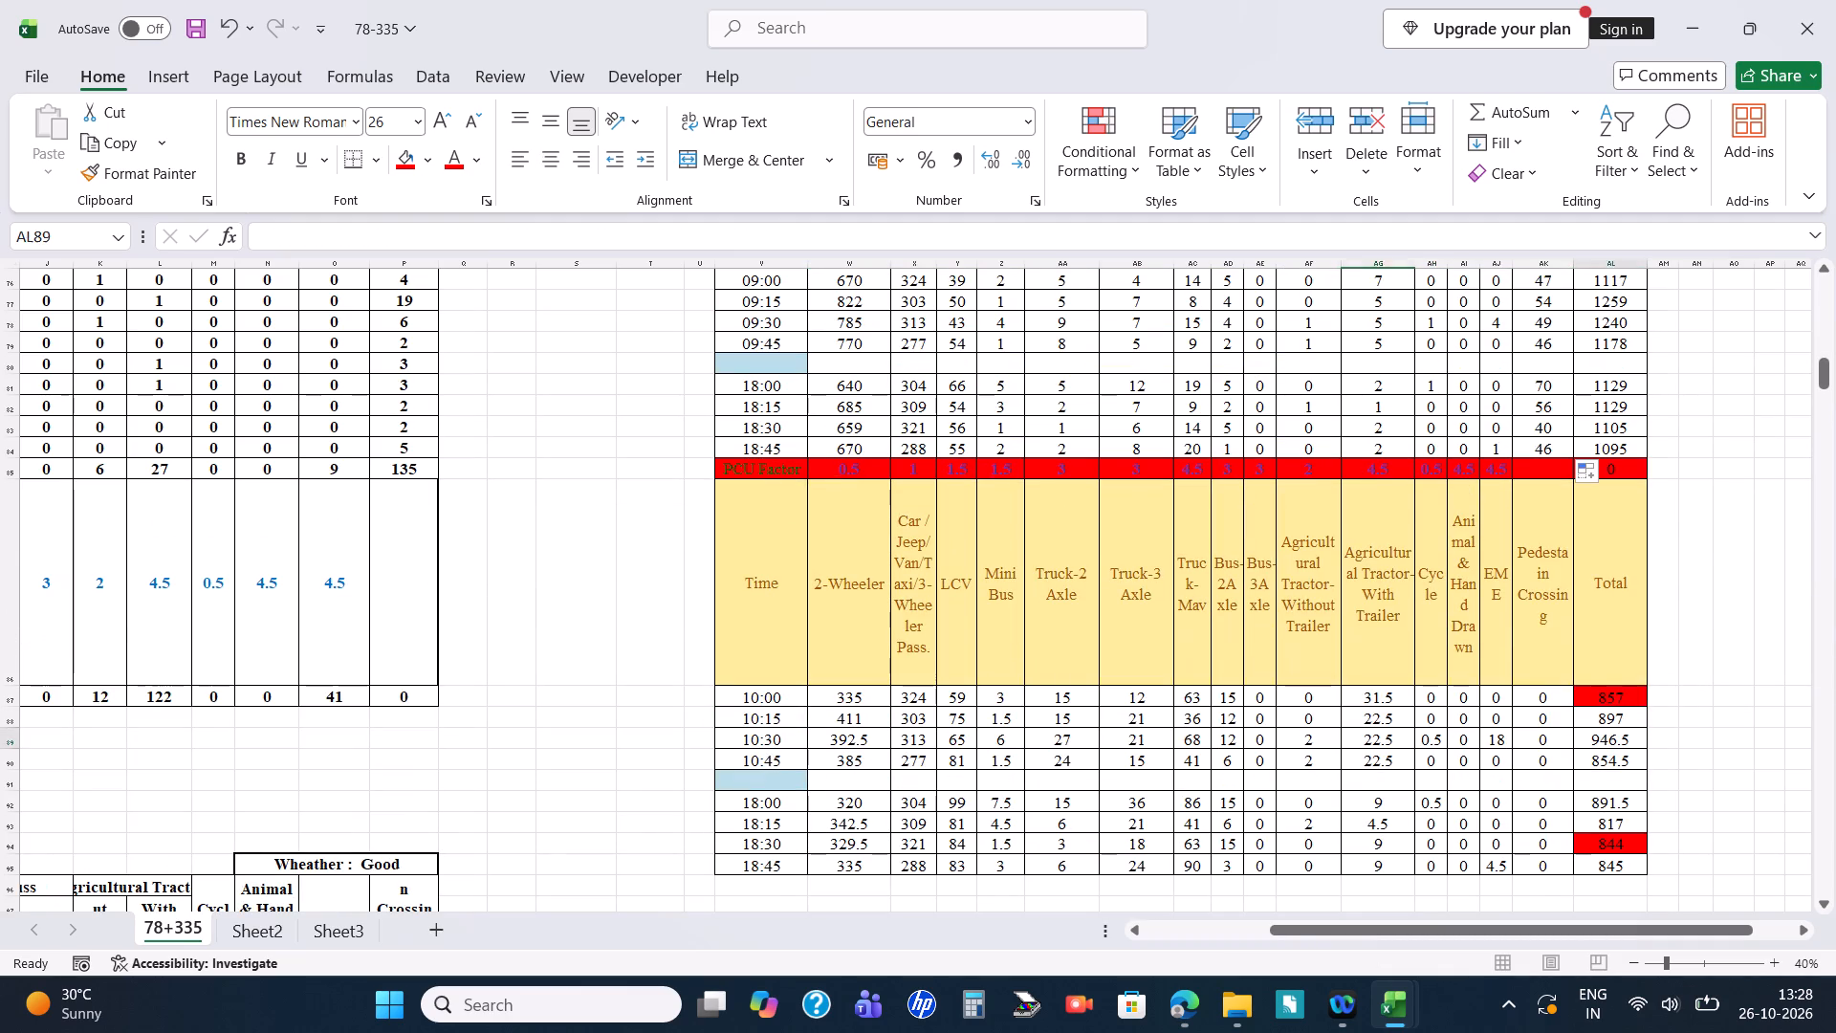
left_click(1613, 703)
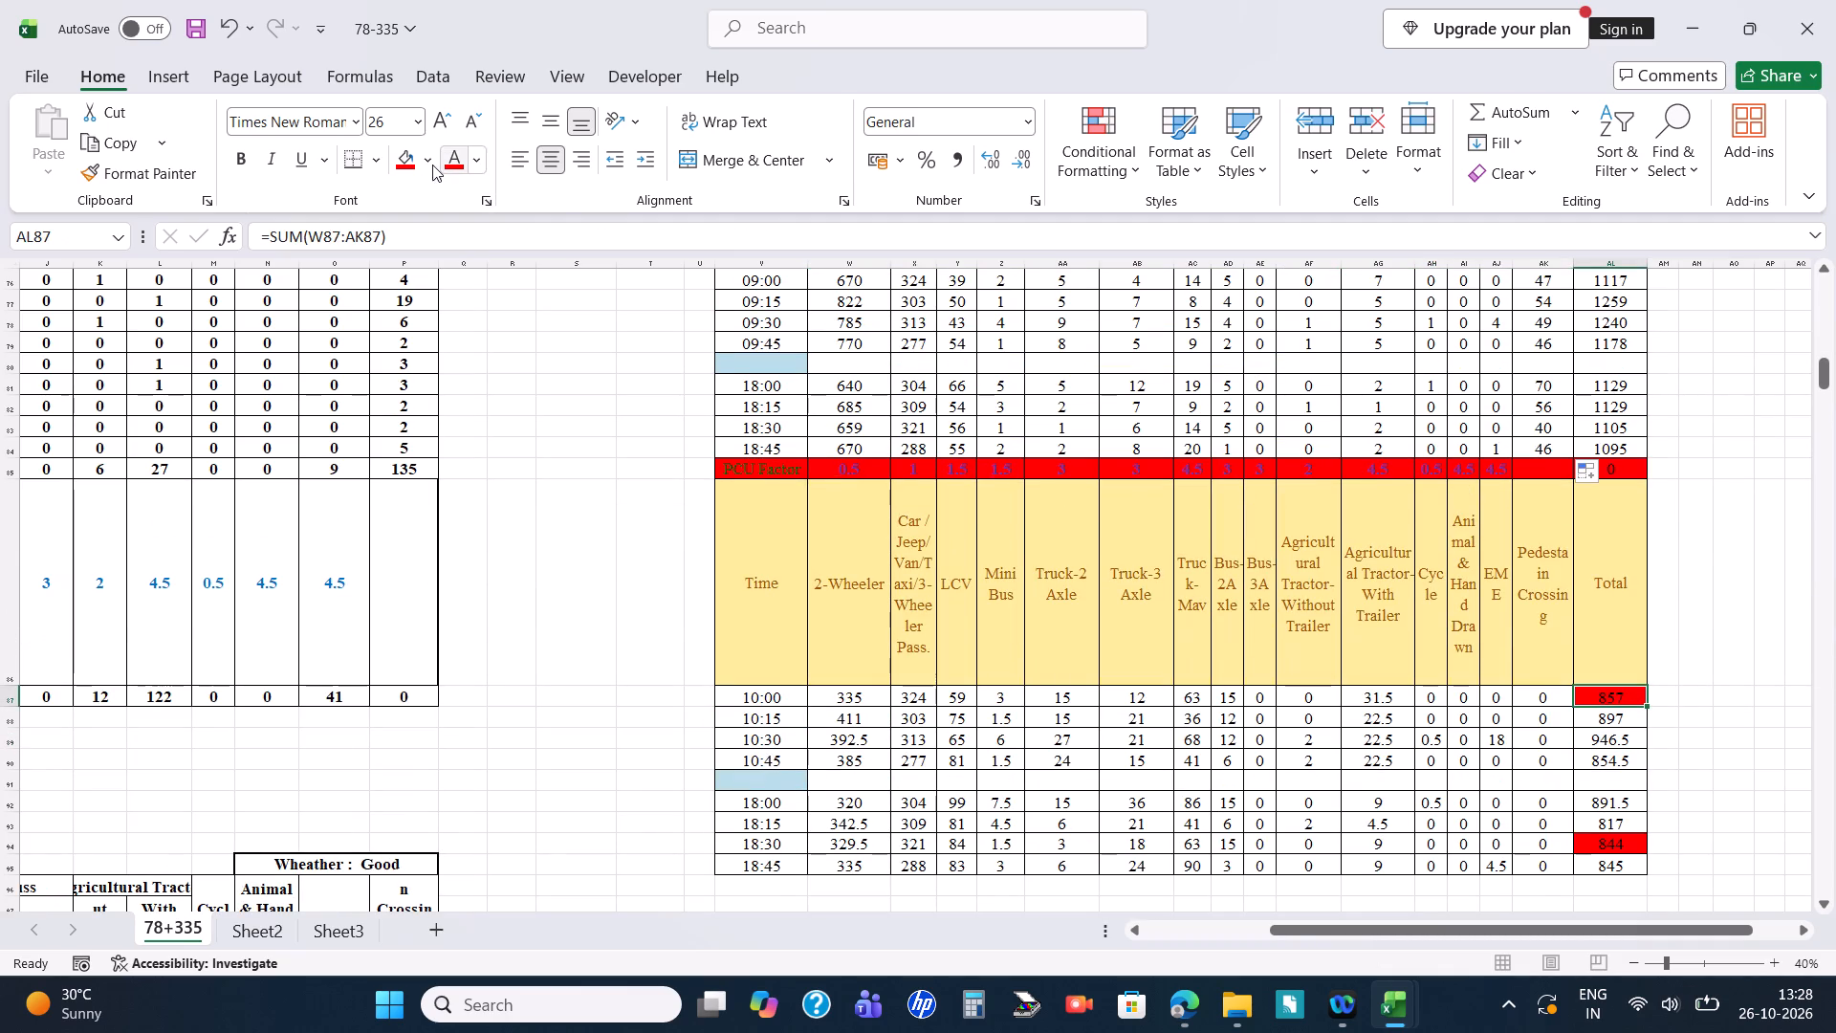
left_click(432, 165)
left_click(414, 281)
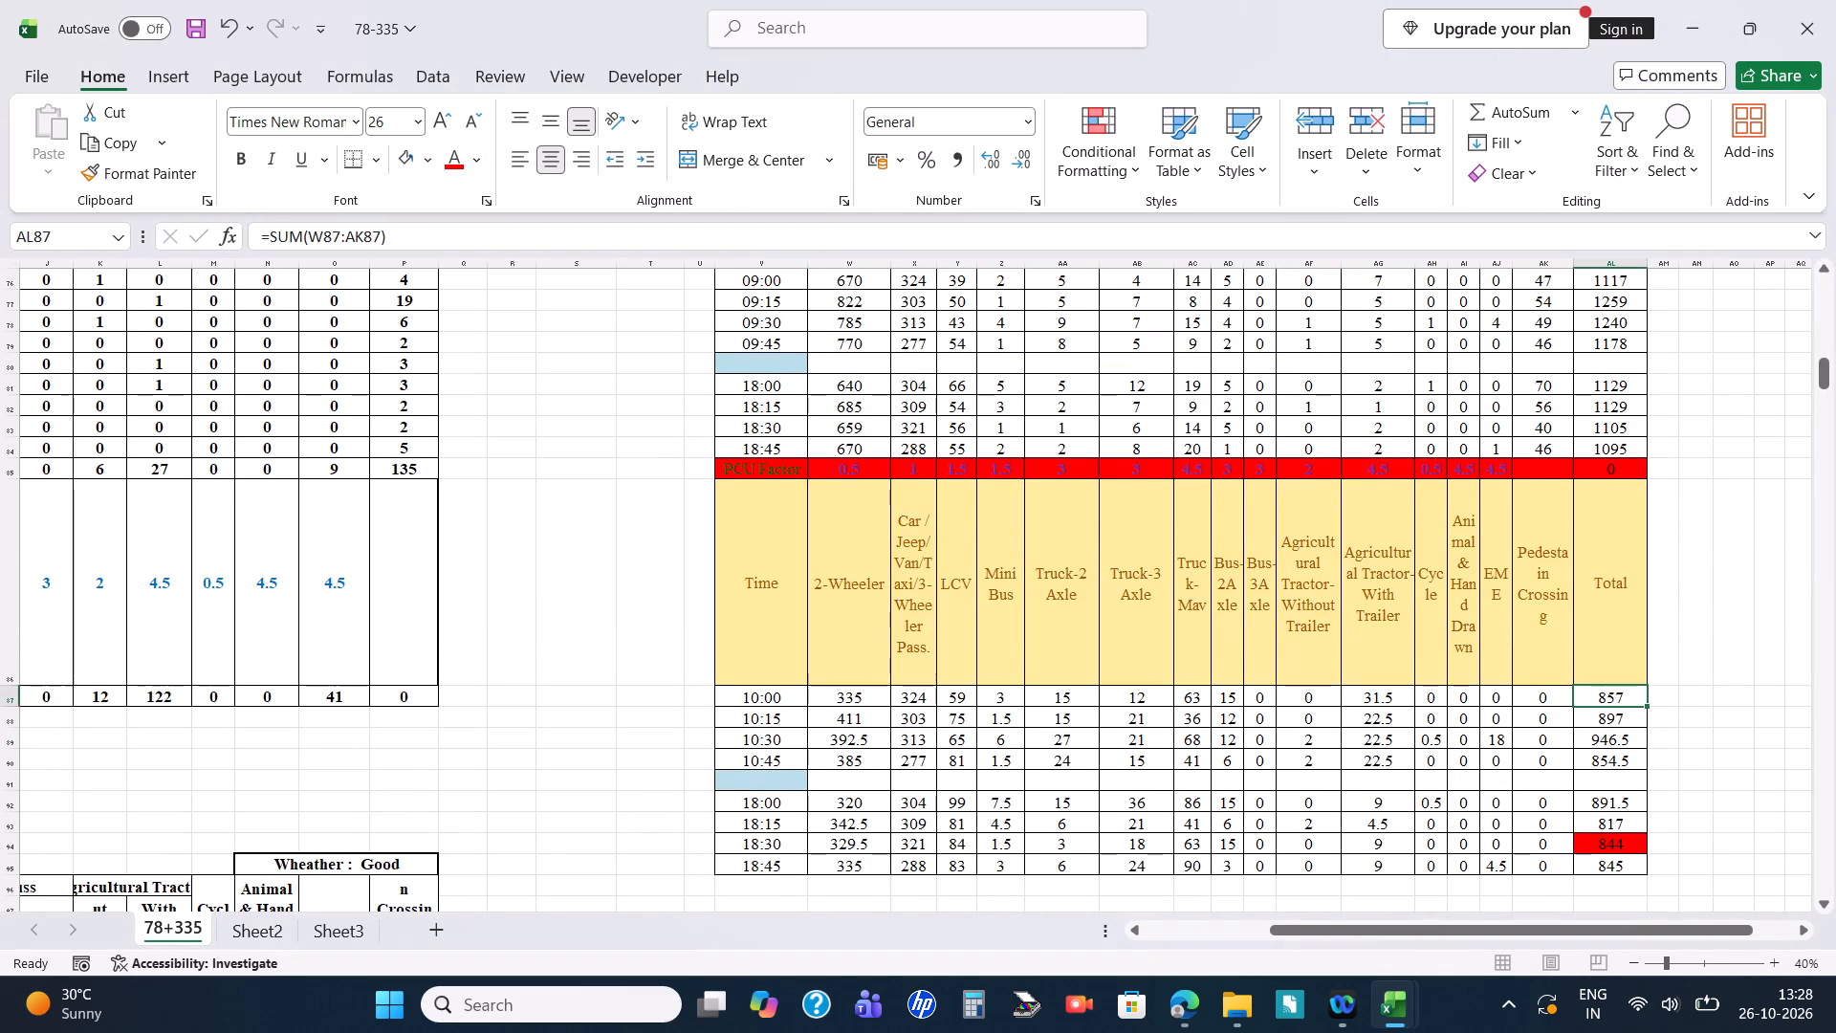
left_click(1618, 841)
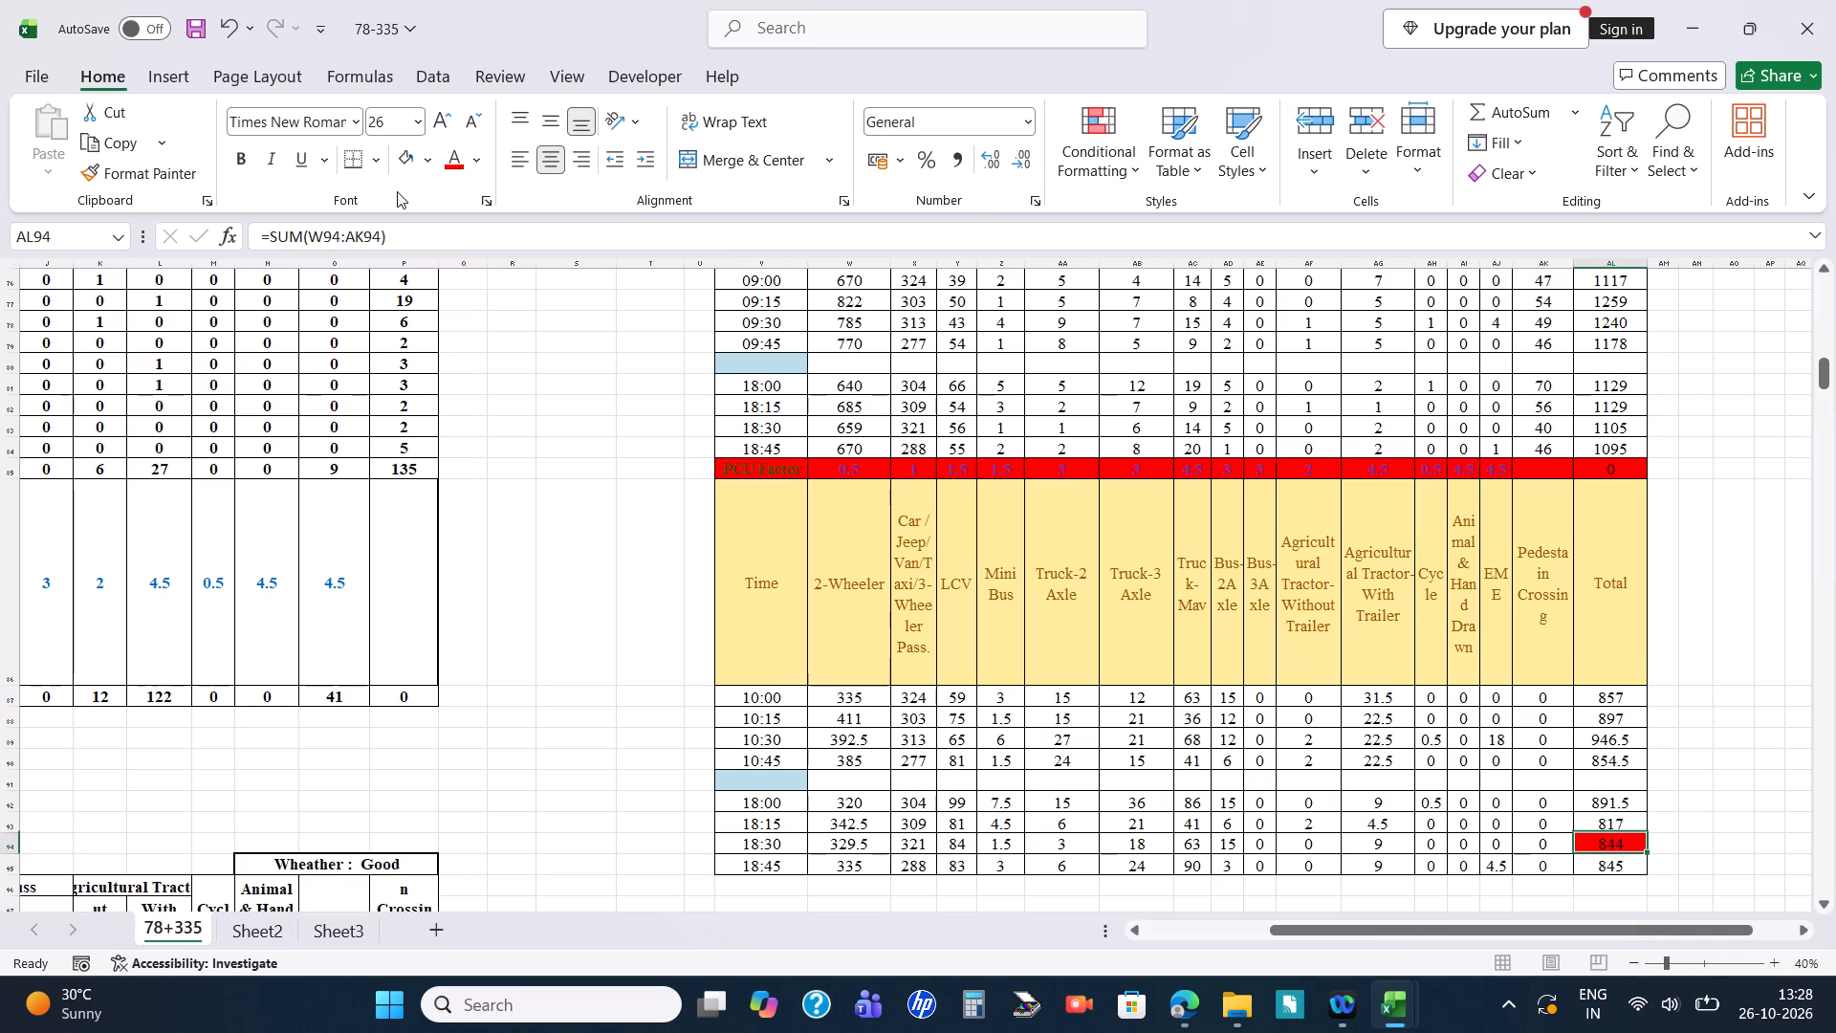
left_click(391, 160)
Format the 15-minute PCU totals in AL87:AL95 to show no decimal places.
left_click_drag(1752, 707, 1601, 719)
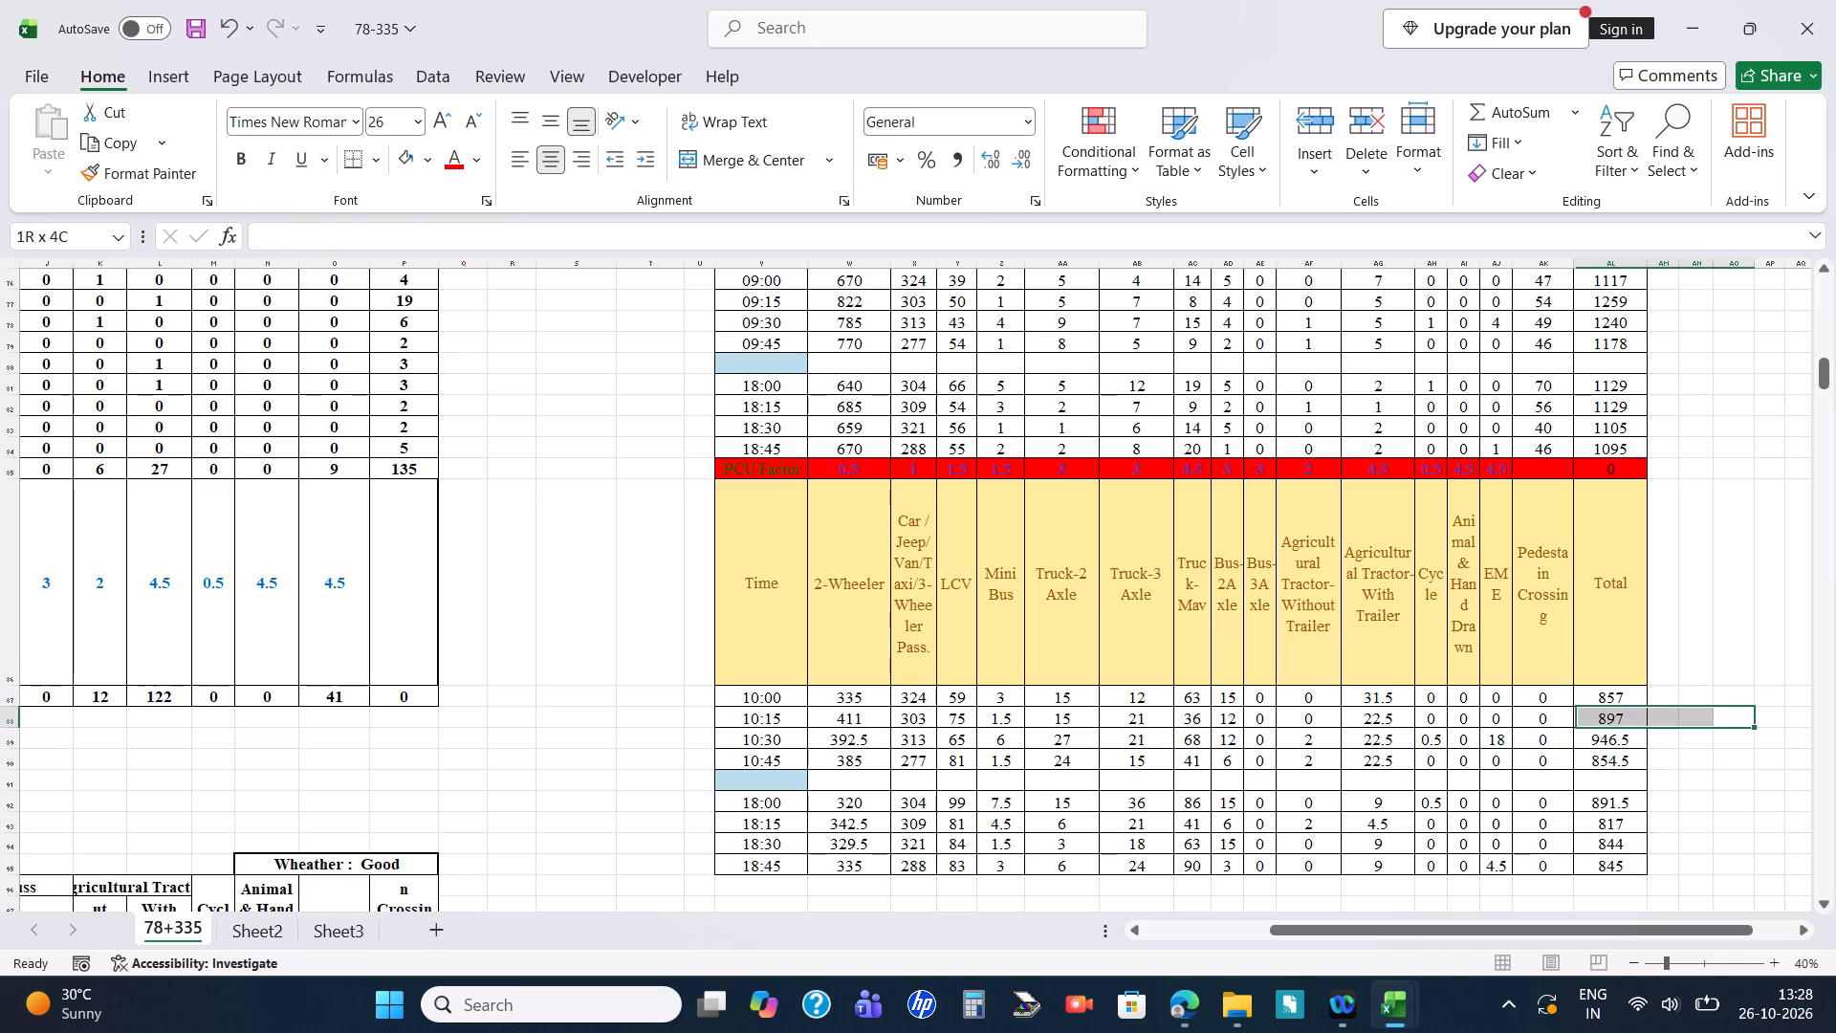
left_click_drag(1601, 719, 1603, 754)
left_click_drag(1727, 692, 1625, 868)
left_click(1018, 156)
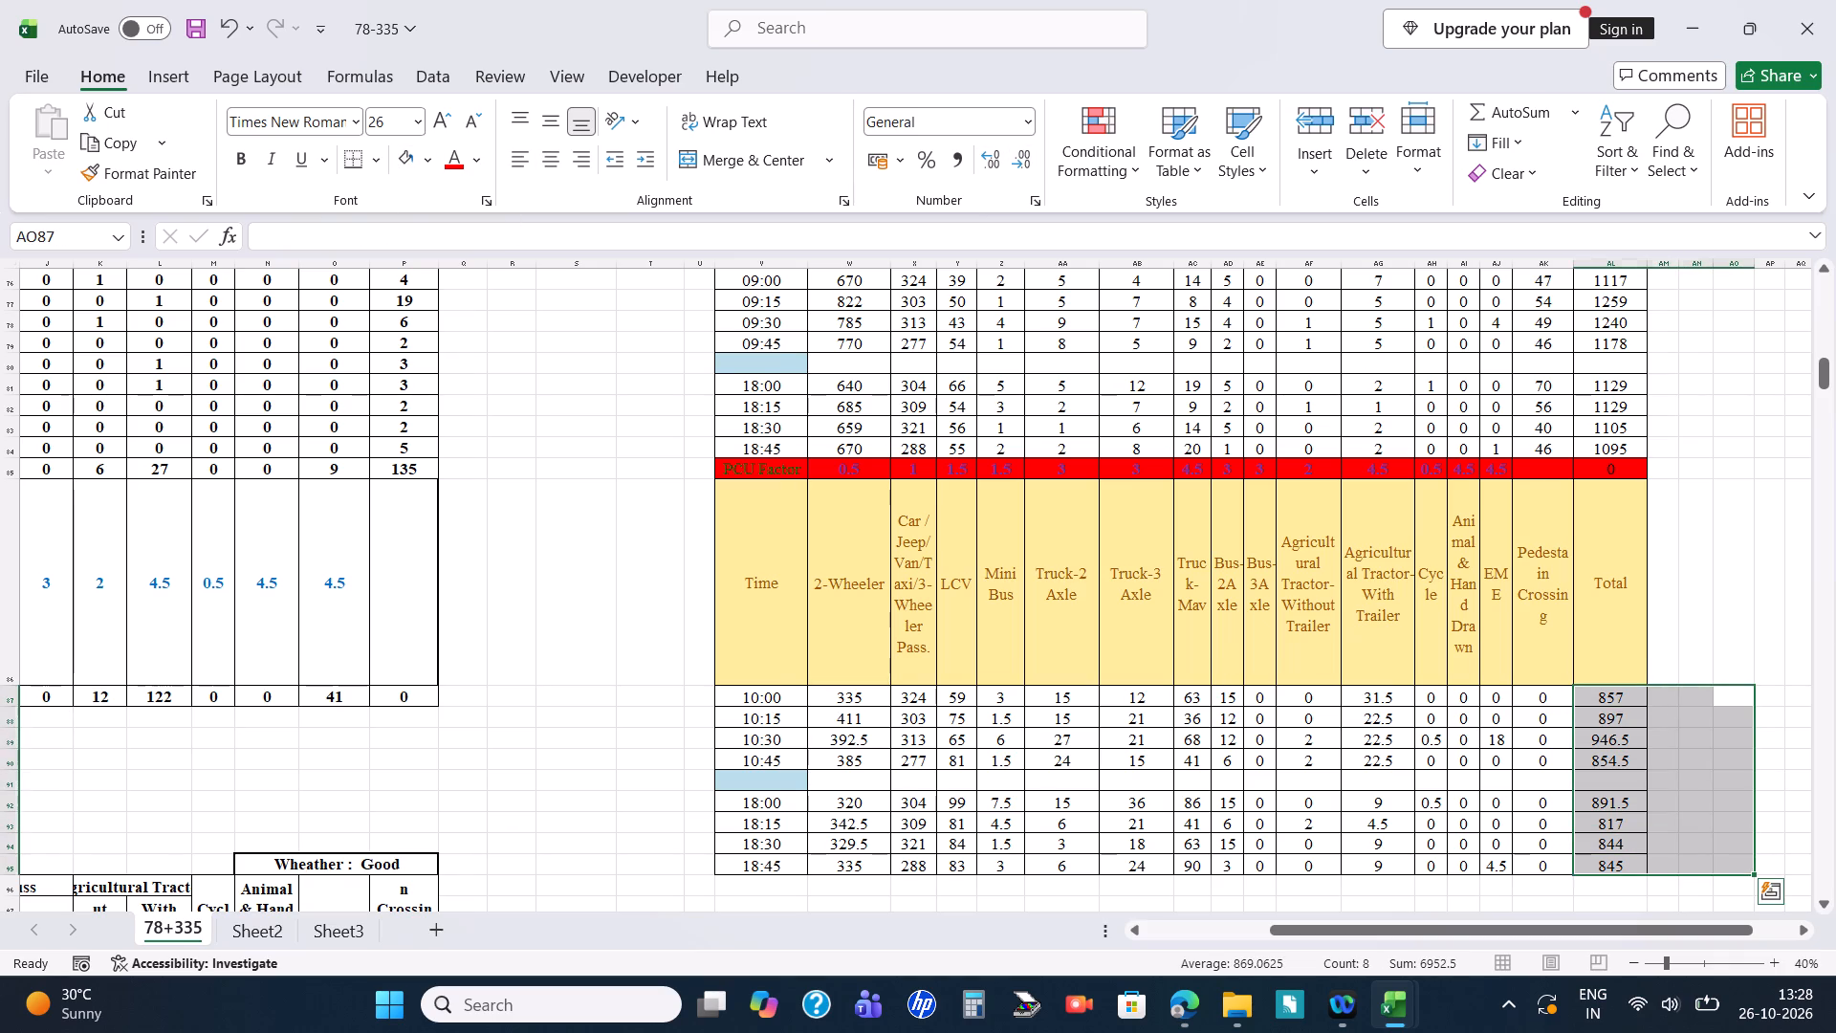
left_click(1747, 695)
left_click_drag(1603, 698, 1605, 857)
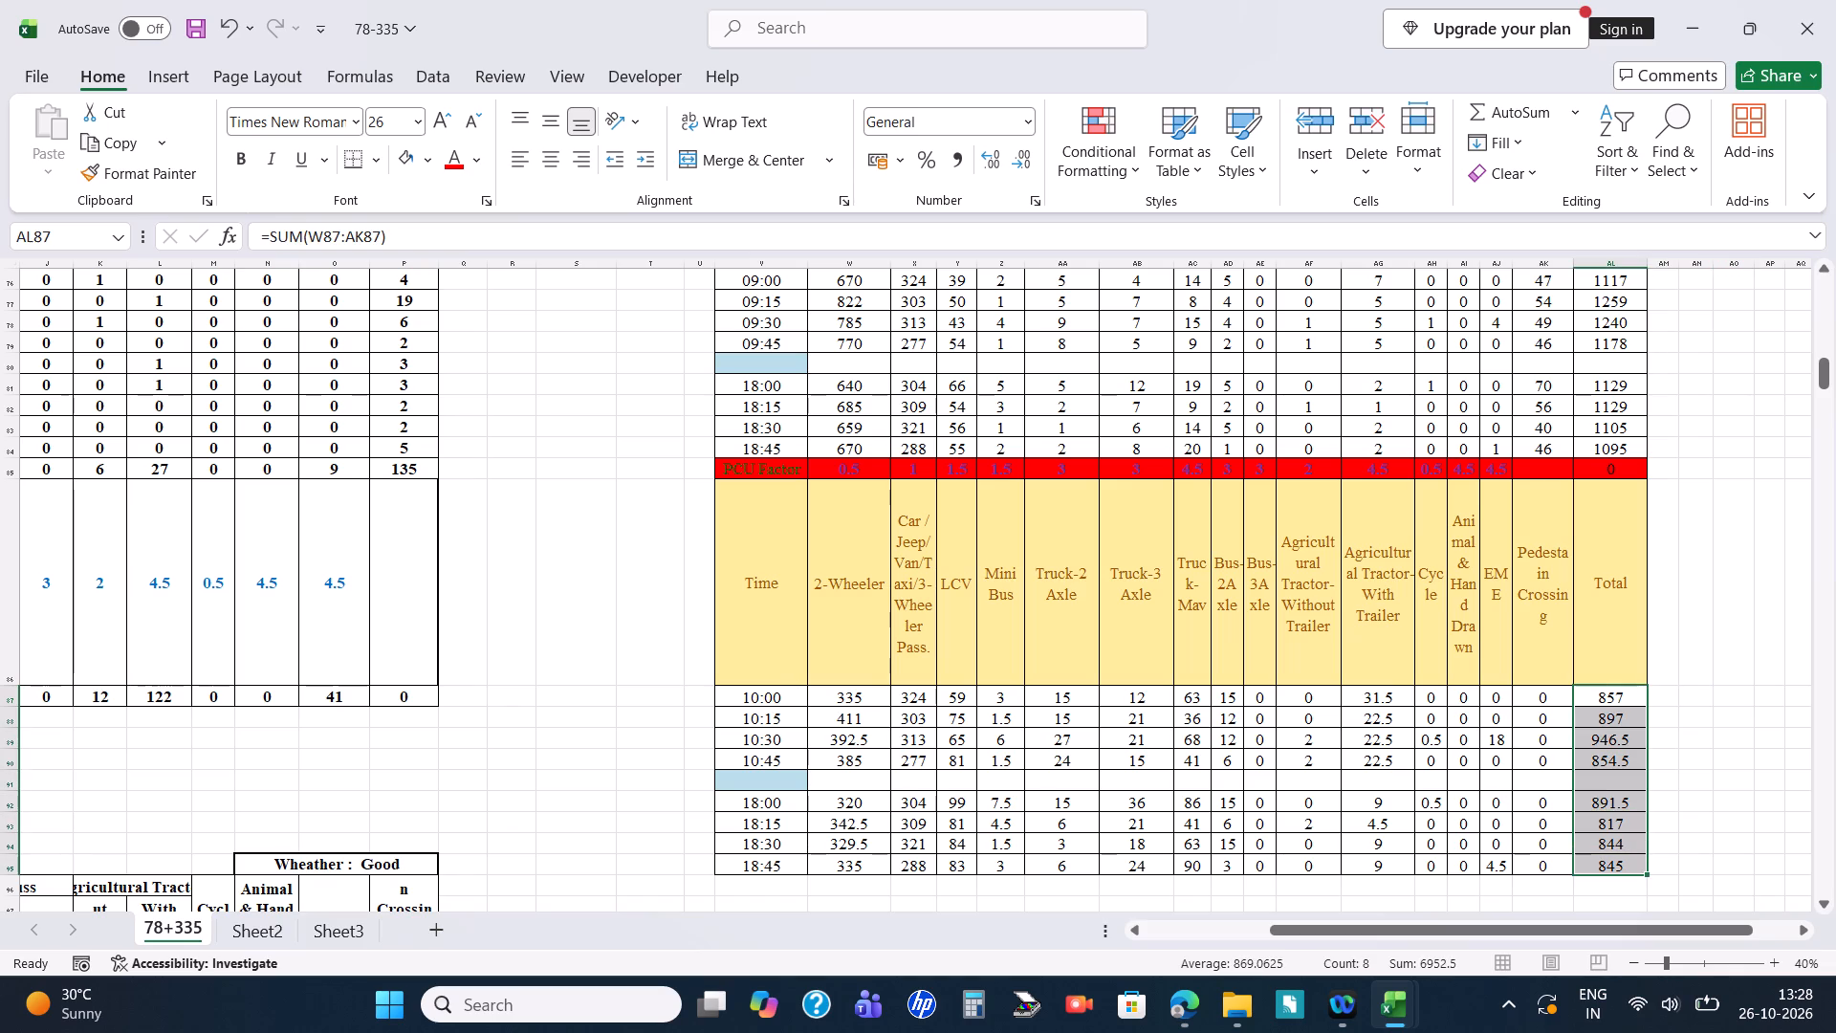
left_click(1013, 158)
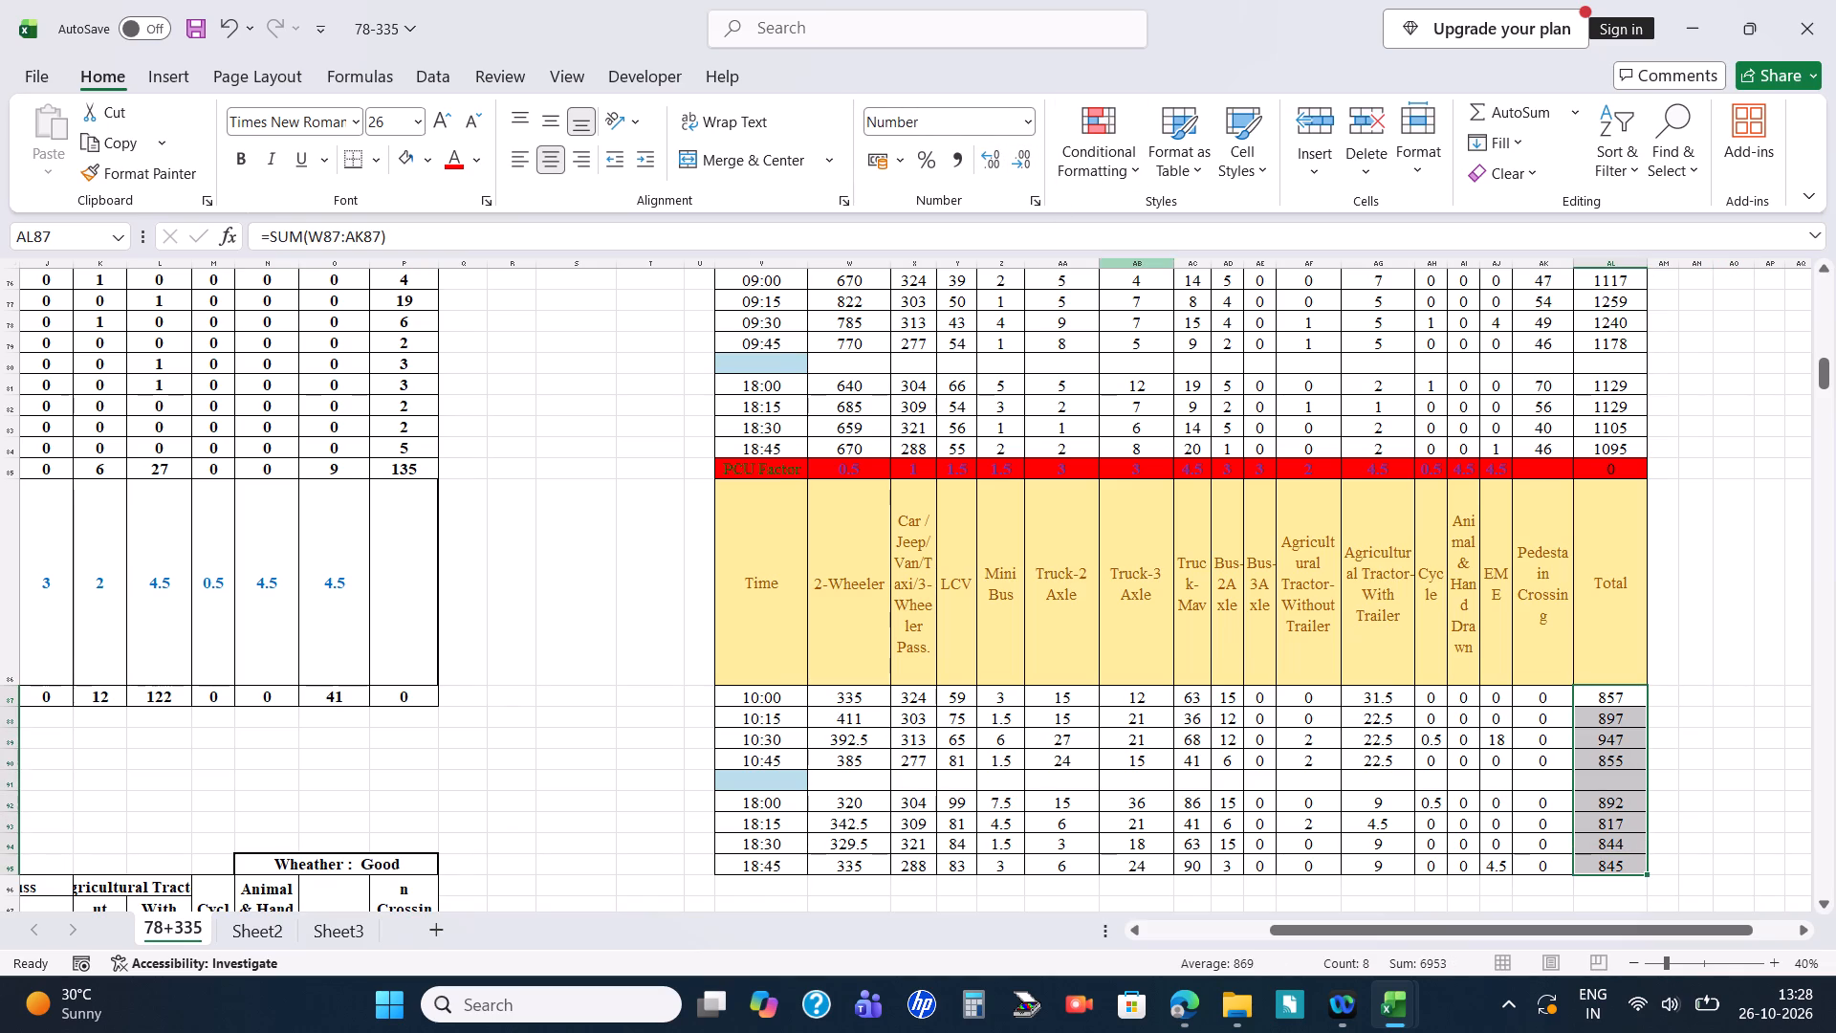
left_click(1813, 690)
Fill the 10:30 and 18:00 PCU totals in AL89 and AL92 with red.
left_click(1643, 694)
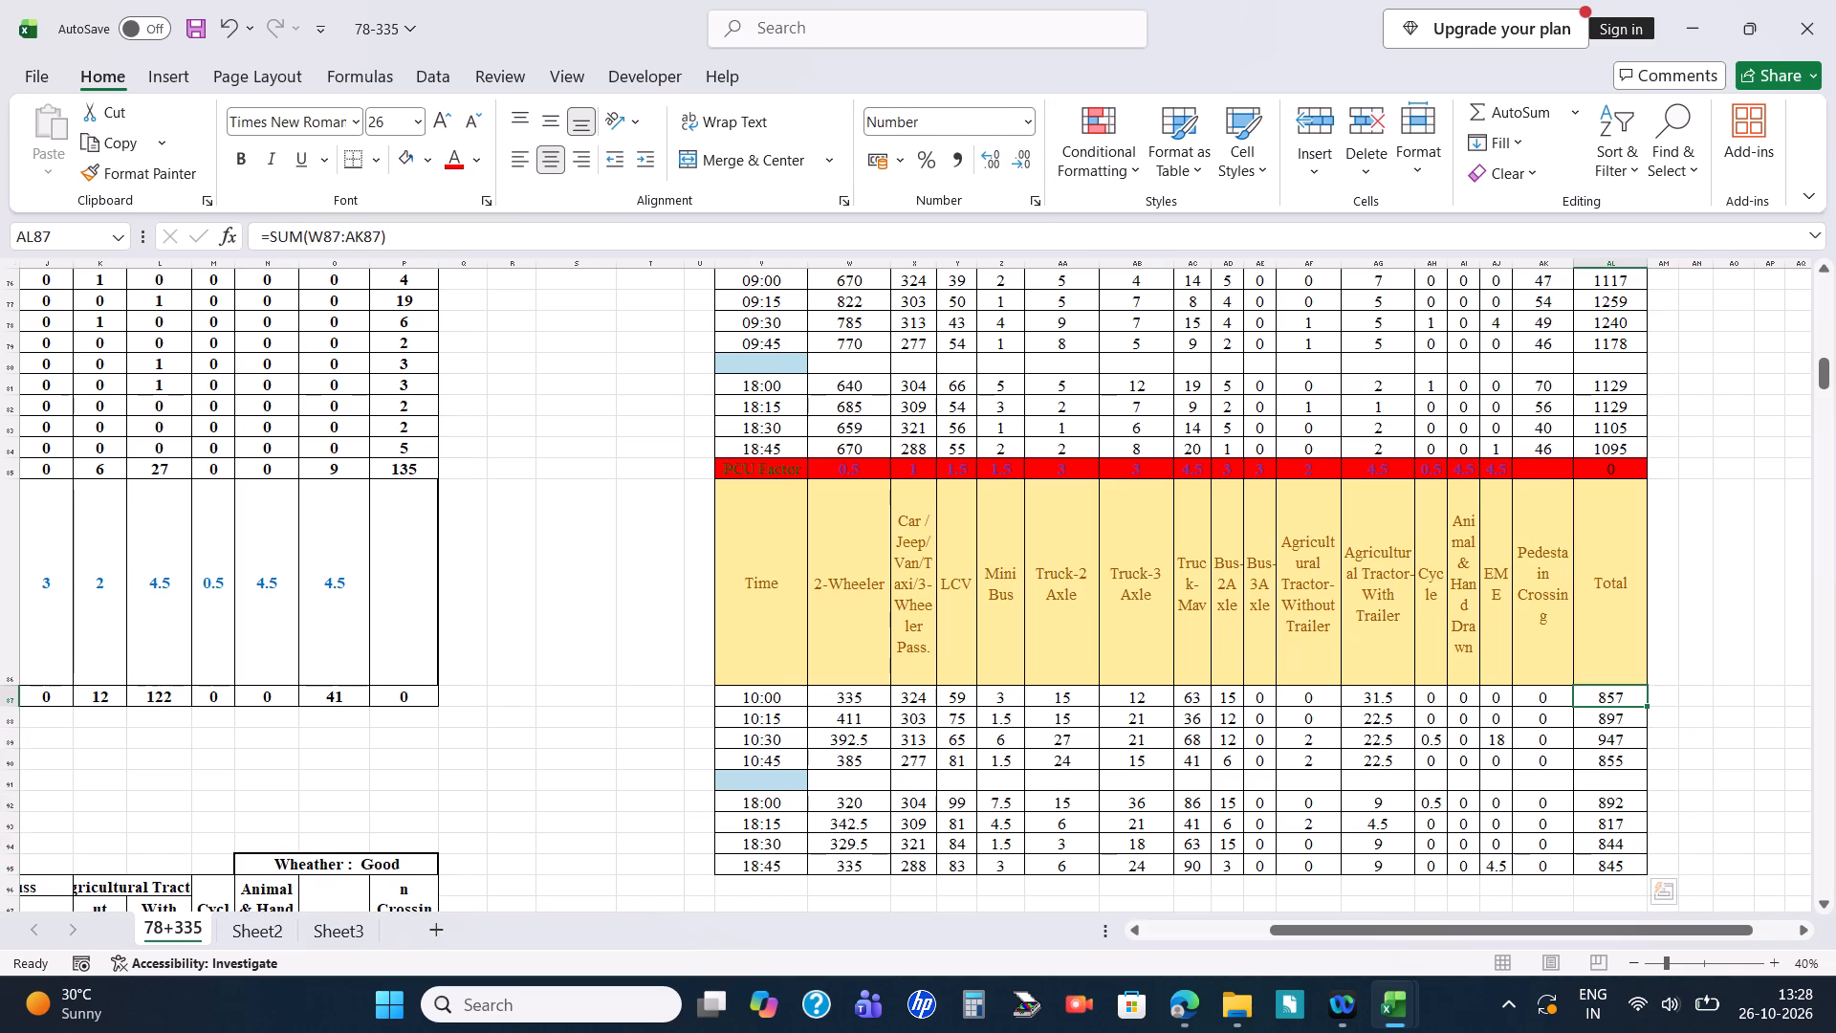
left_click(1625, 735)
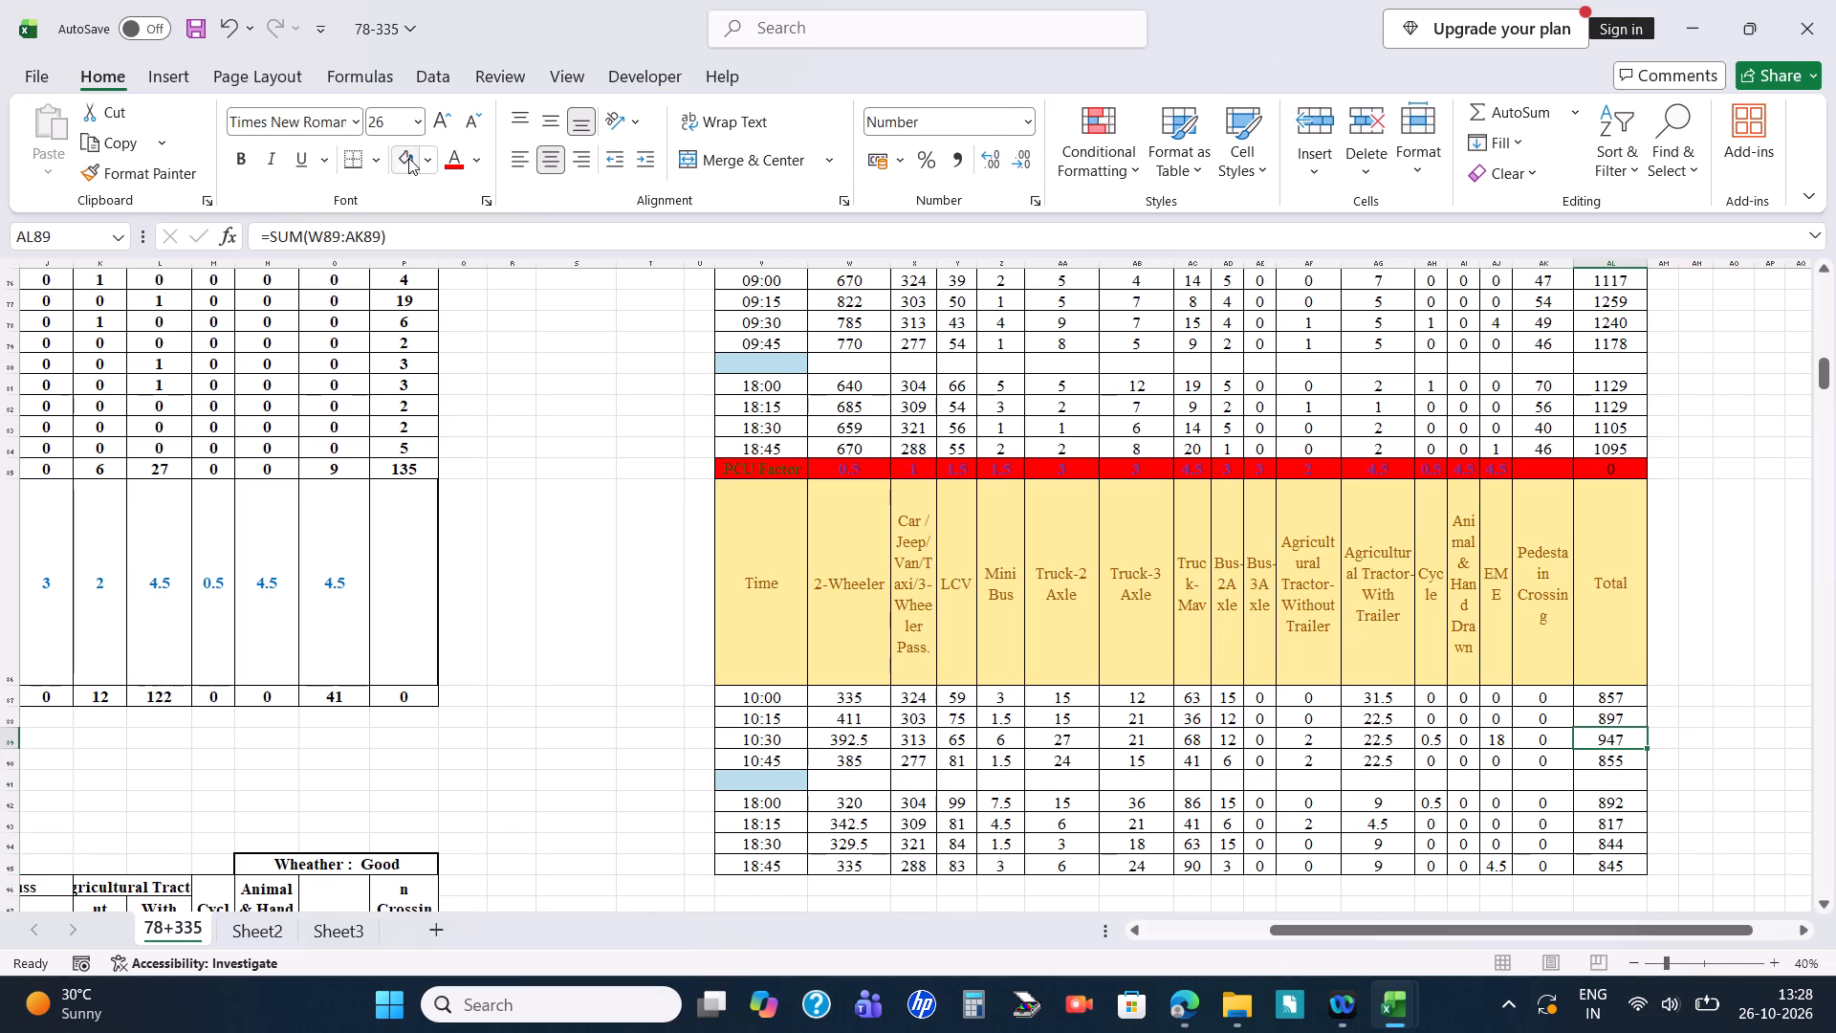
left_click(421, 158)
left_click(452, 509)
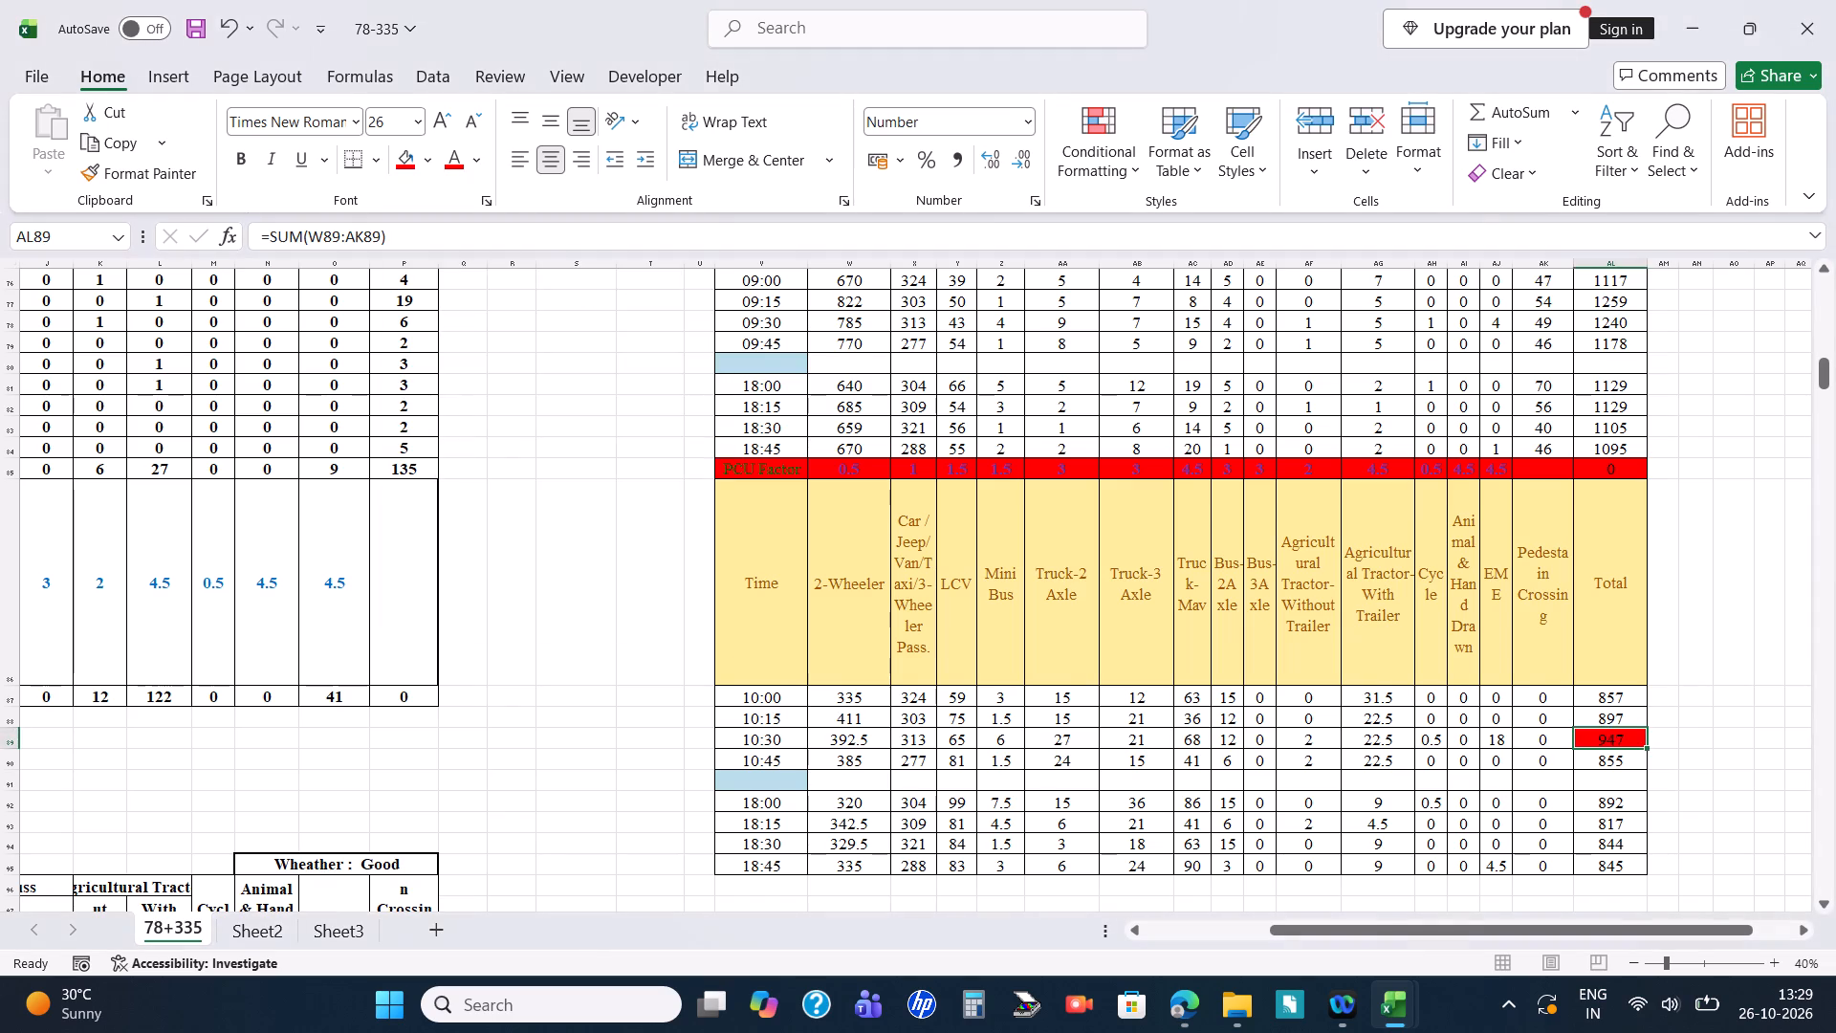
scroll(1516, 679, "down", 1)
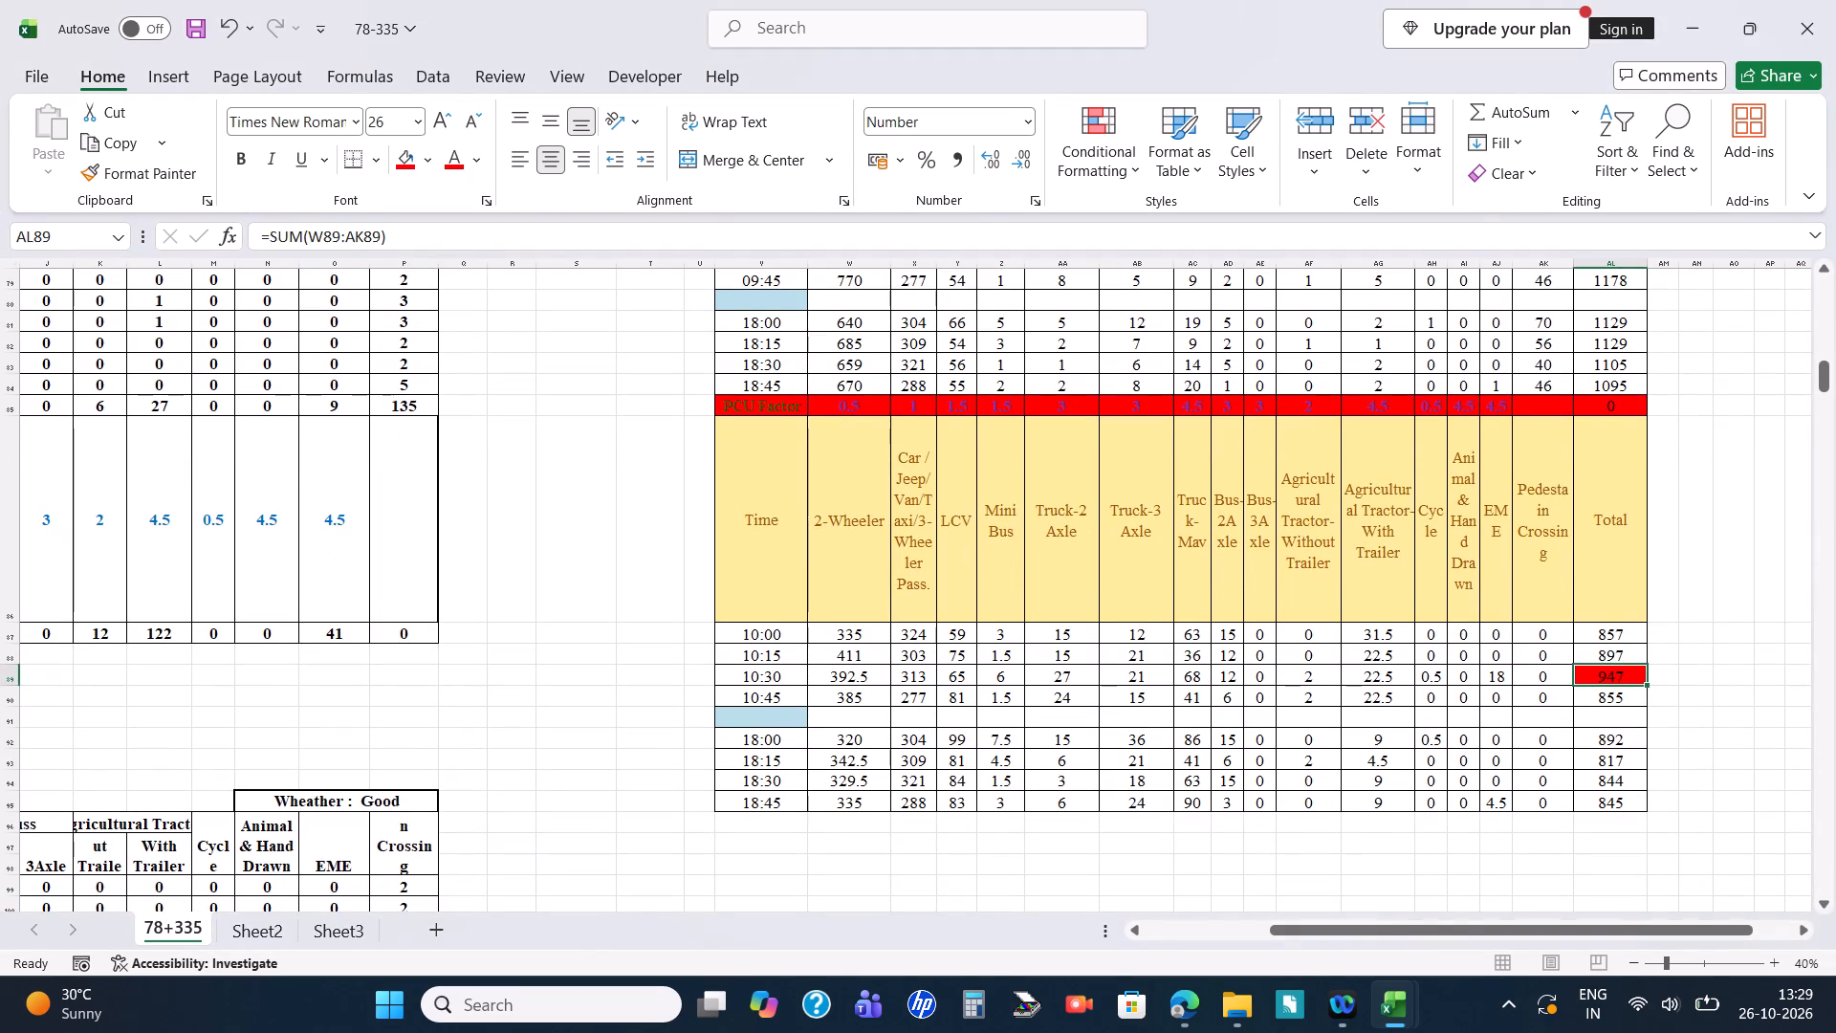
left_click(1612, 741)
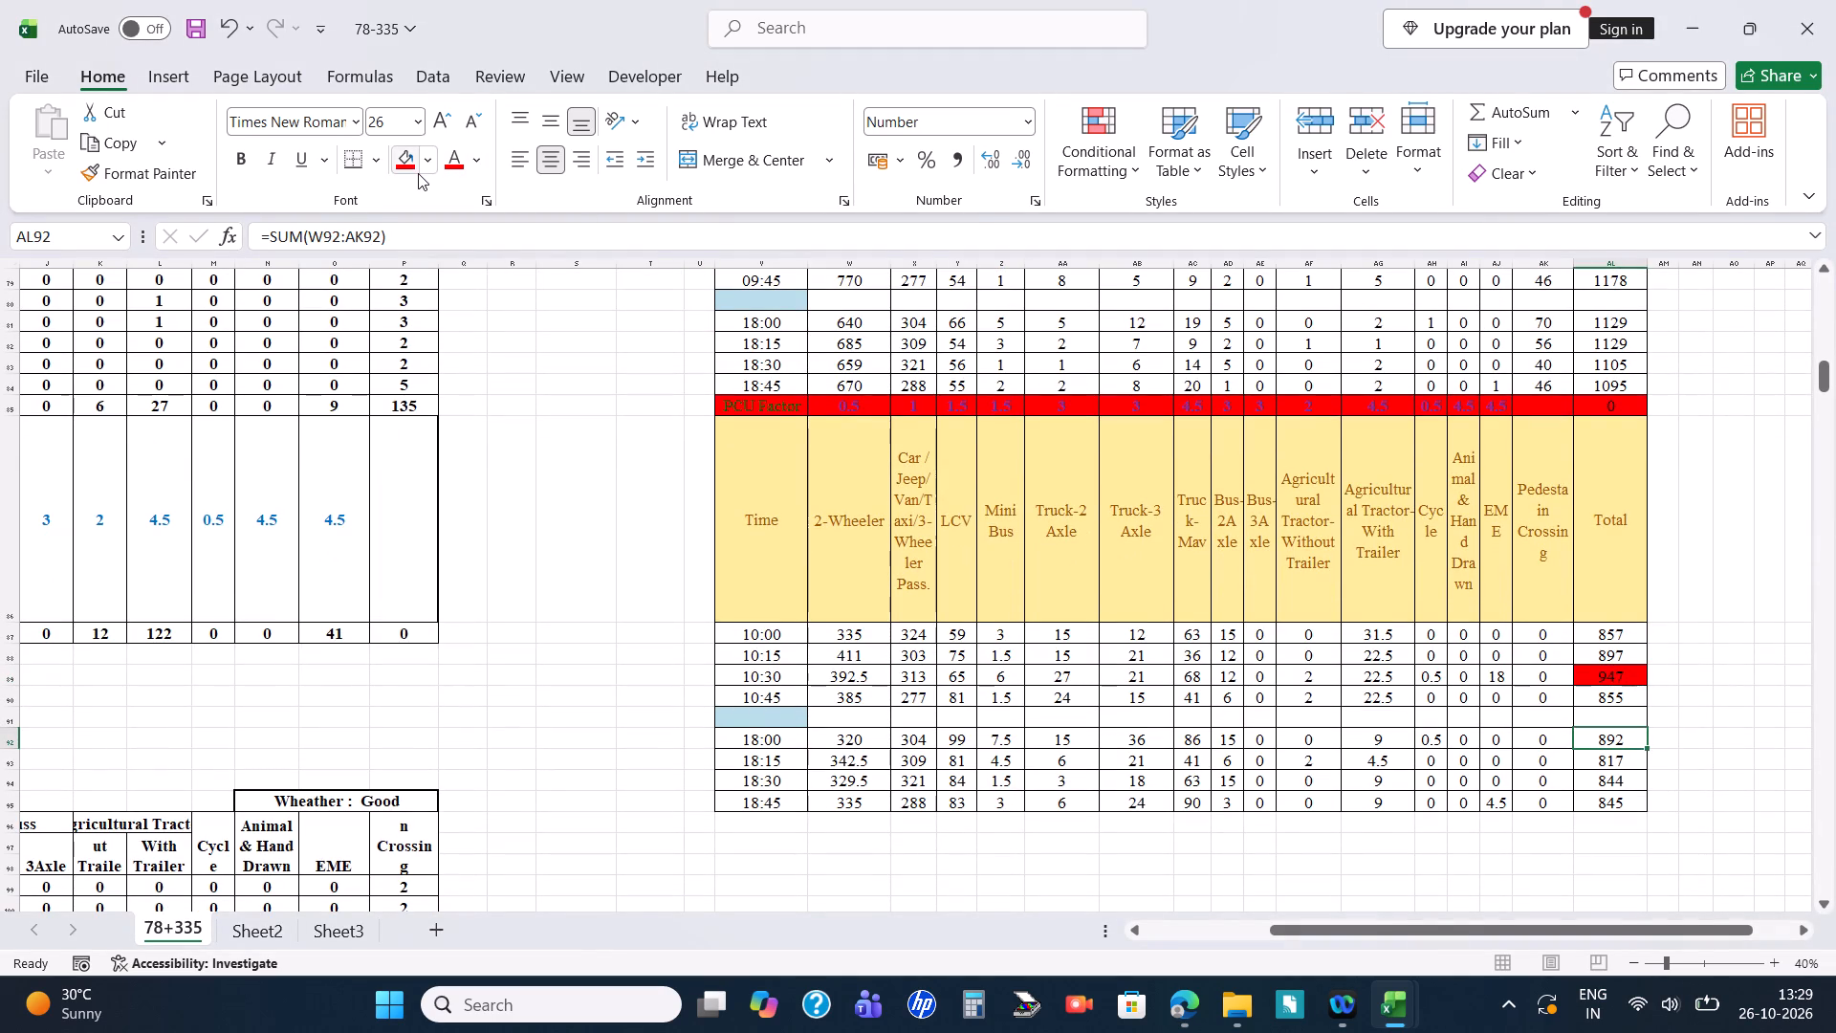
left_click(418, 173)
left_click(511, 393)
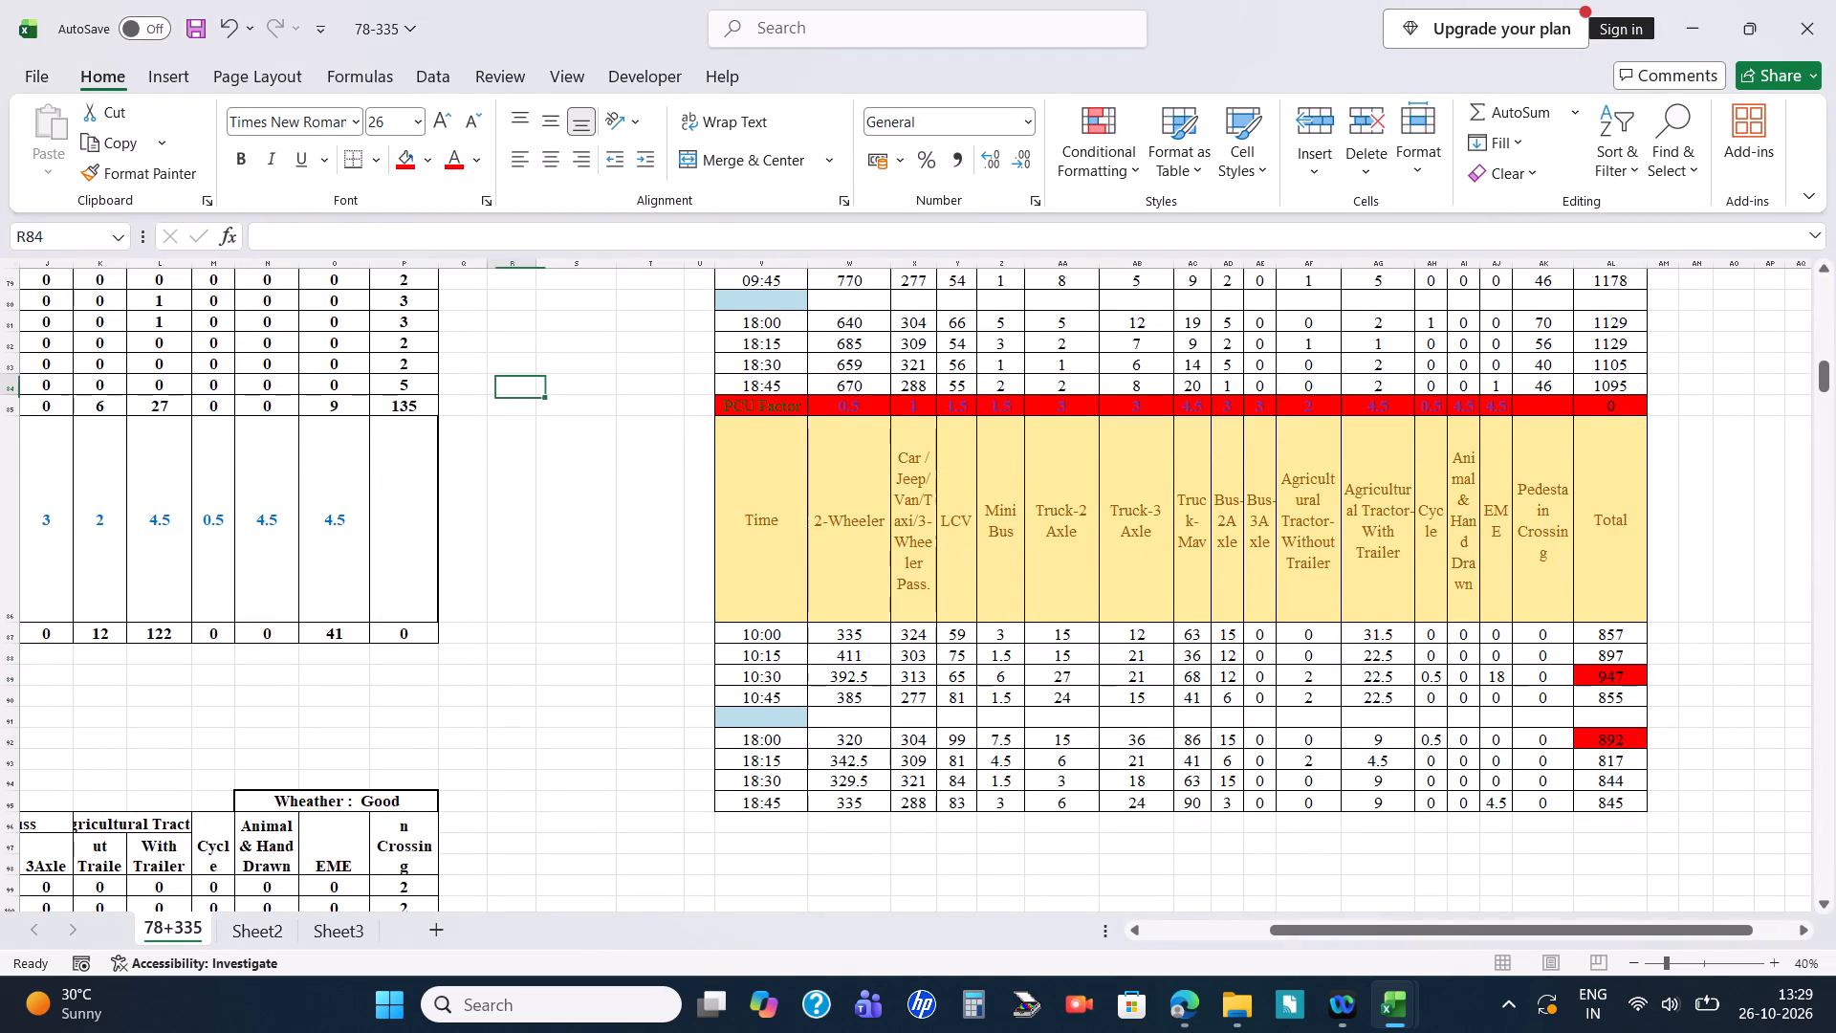
Save the workbook.
key("ctrl+s")
key("ctrl+s")
Widen column Y slightly so the time ranges in the peak hour table are easier to read.
scroll(1112, 517, "down", 3)
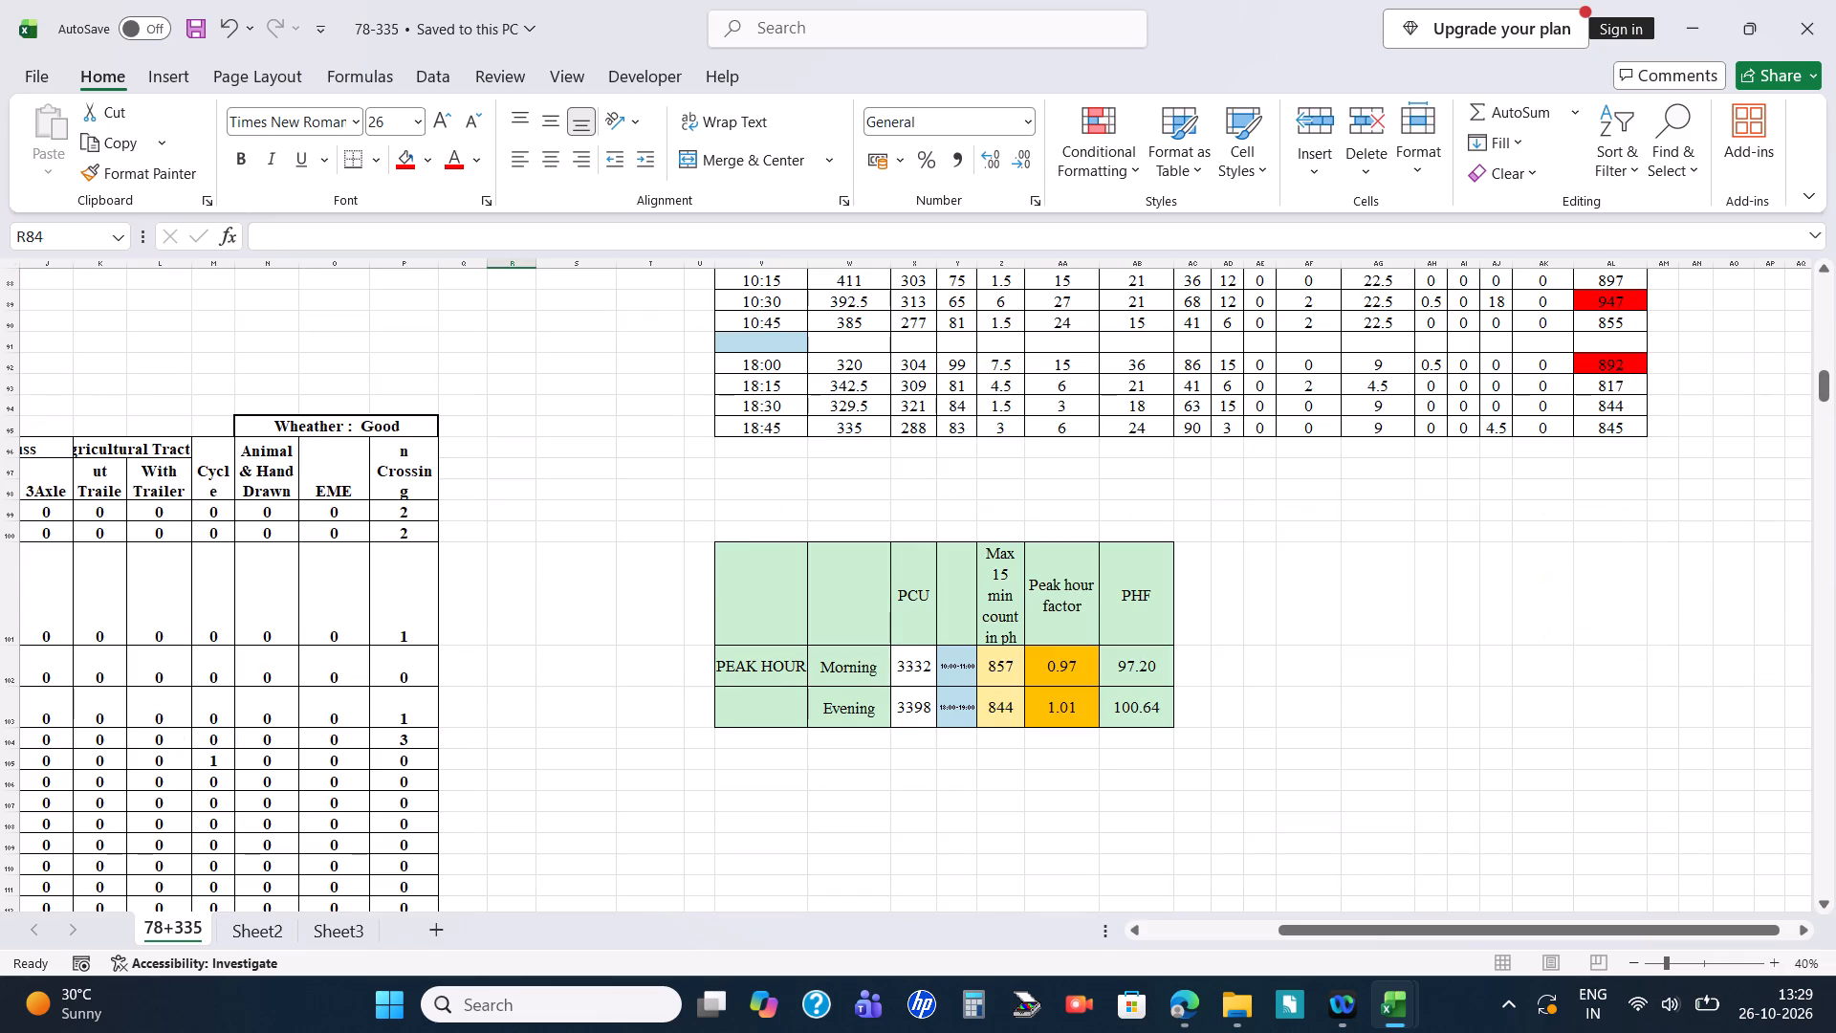
scroll(1459, 582, "up", 1)
scroll(1078, 453, "down", 1)
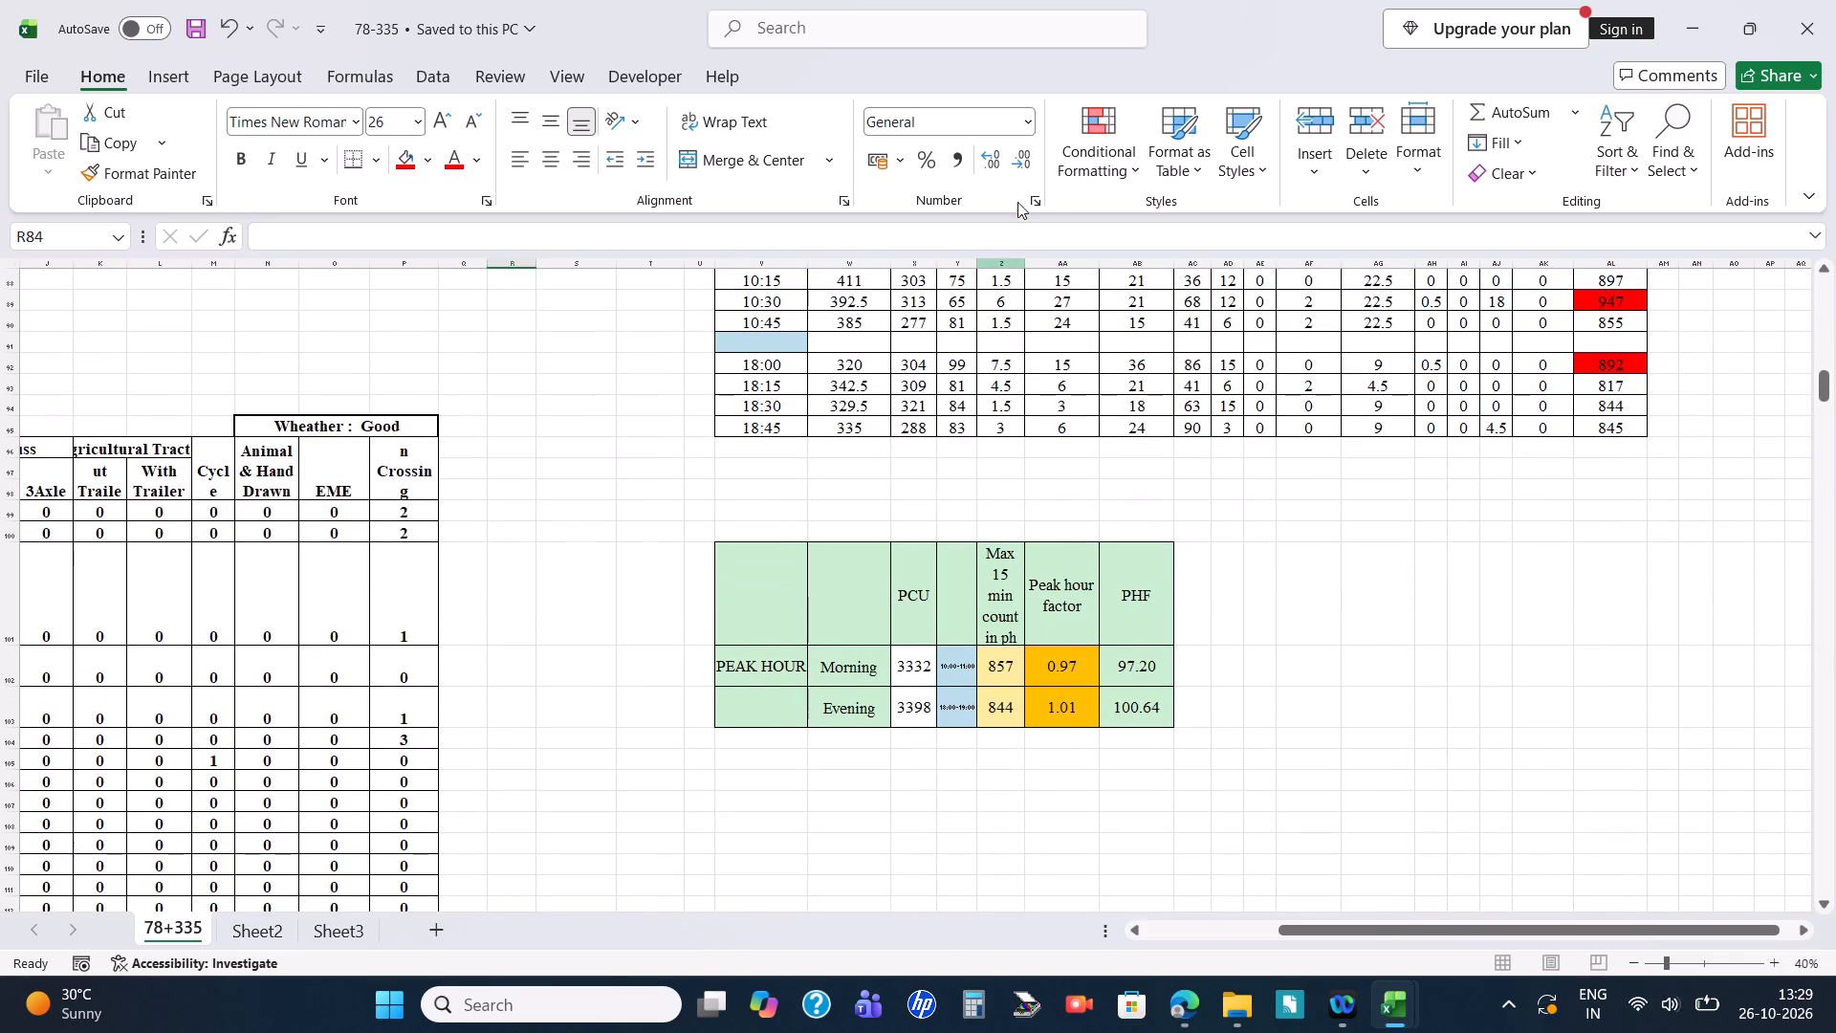
left_click_drag(975, 262, 994, 268)
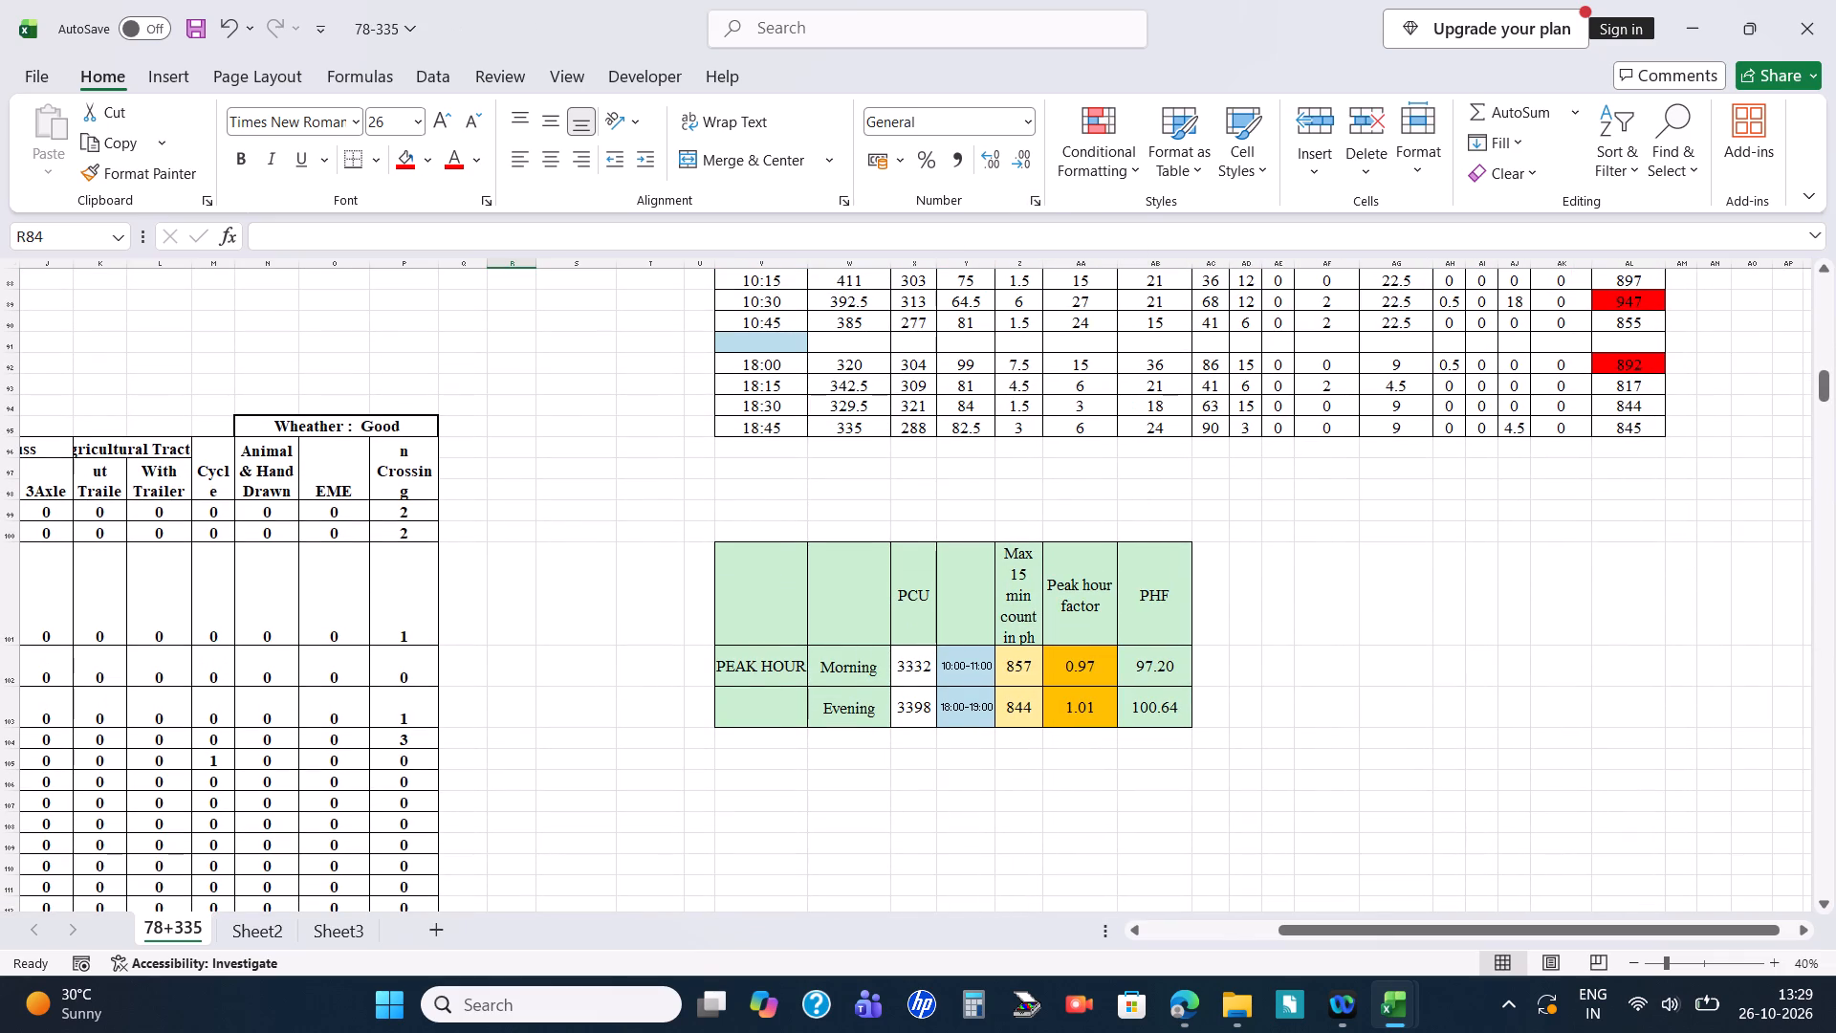
Change the Morning peak hour time range in Y102 to 09:00-10:00.
left_click(958, 664)
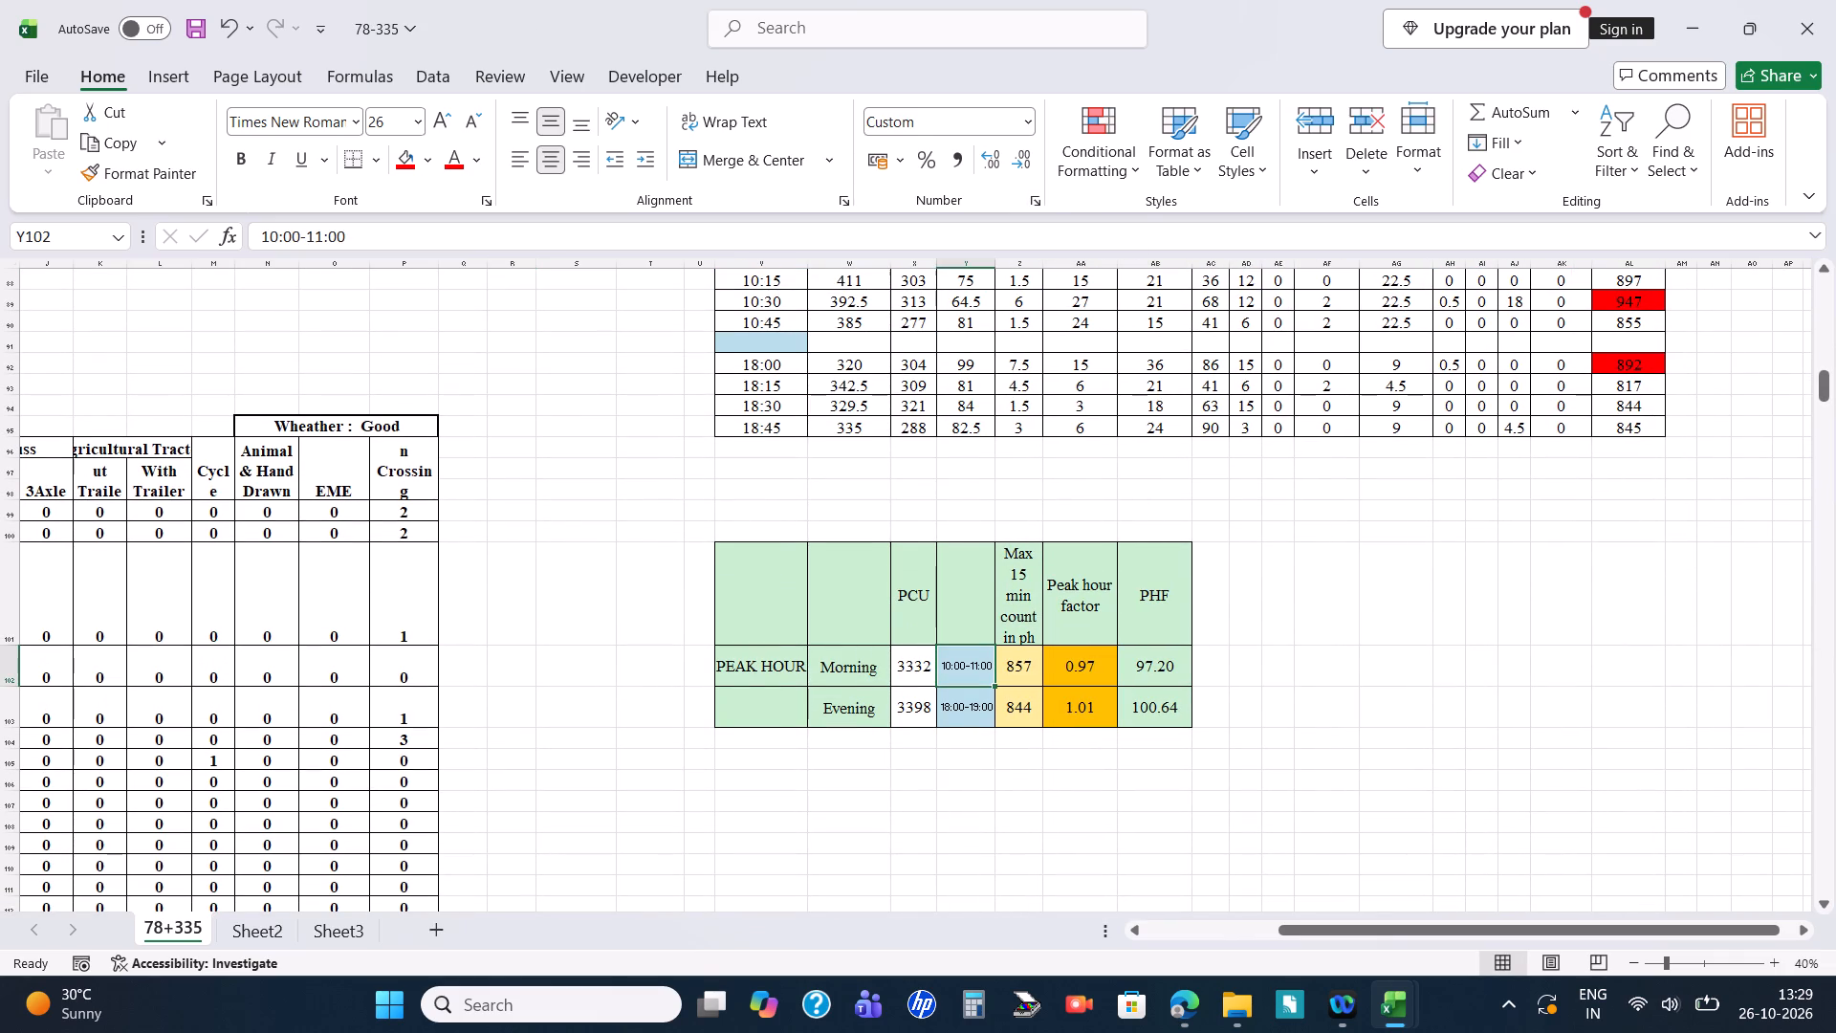
left_click(265, 231)
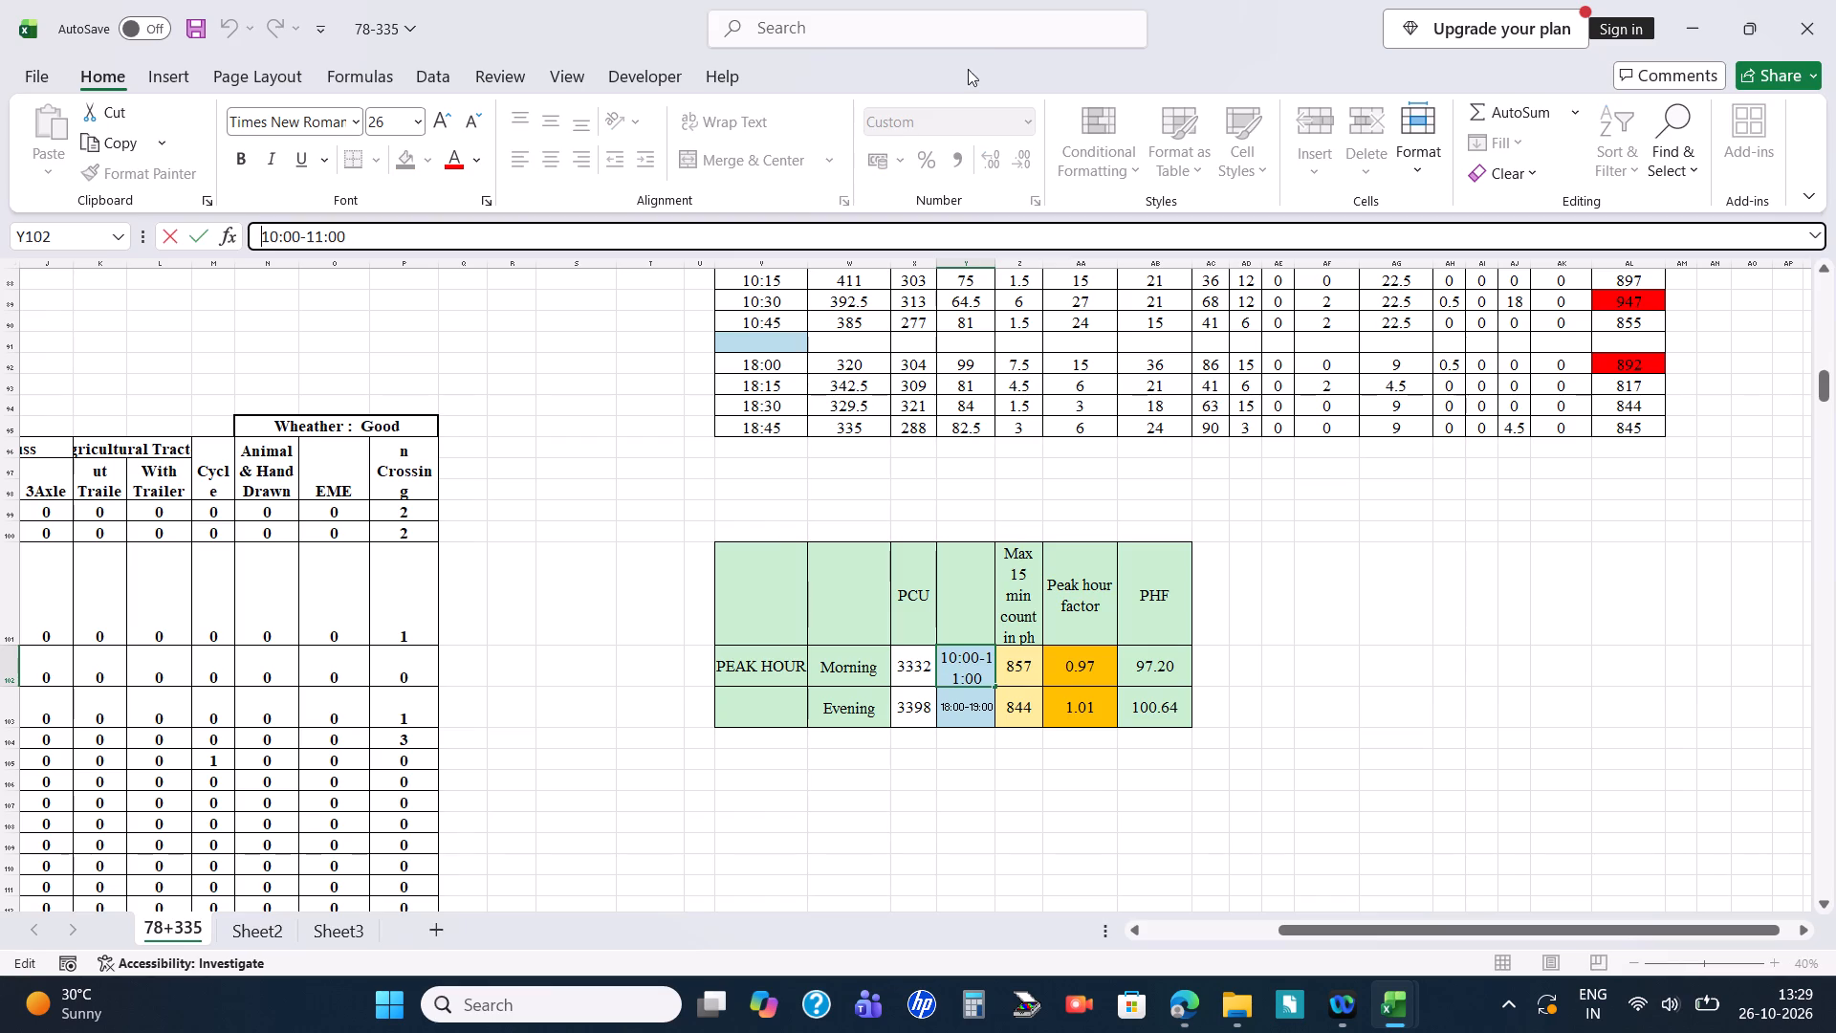
key("Right")
key("BackSpace")
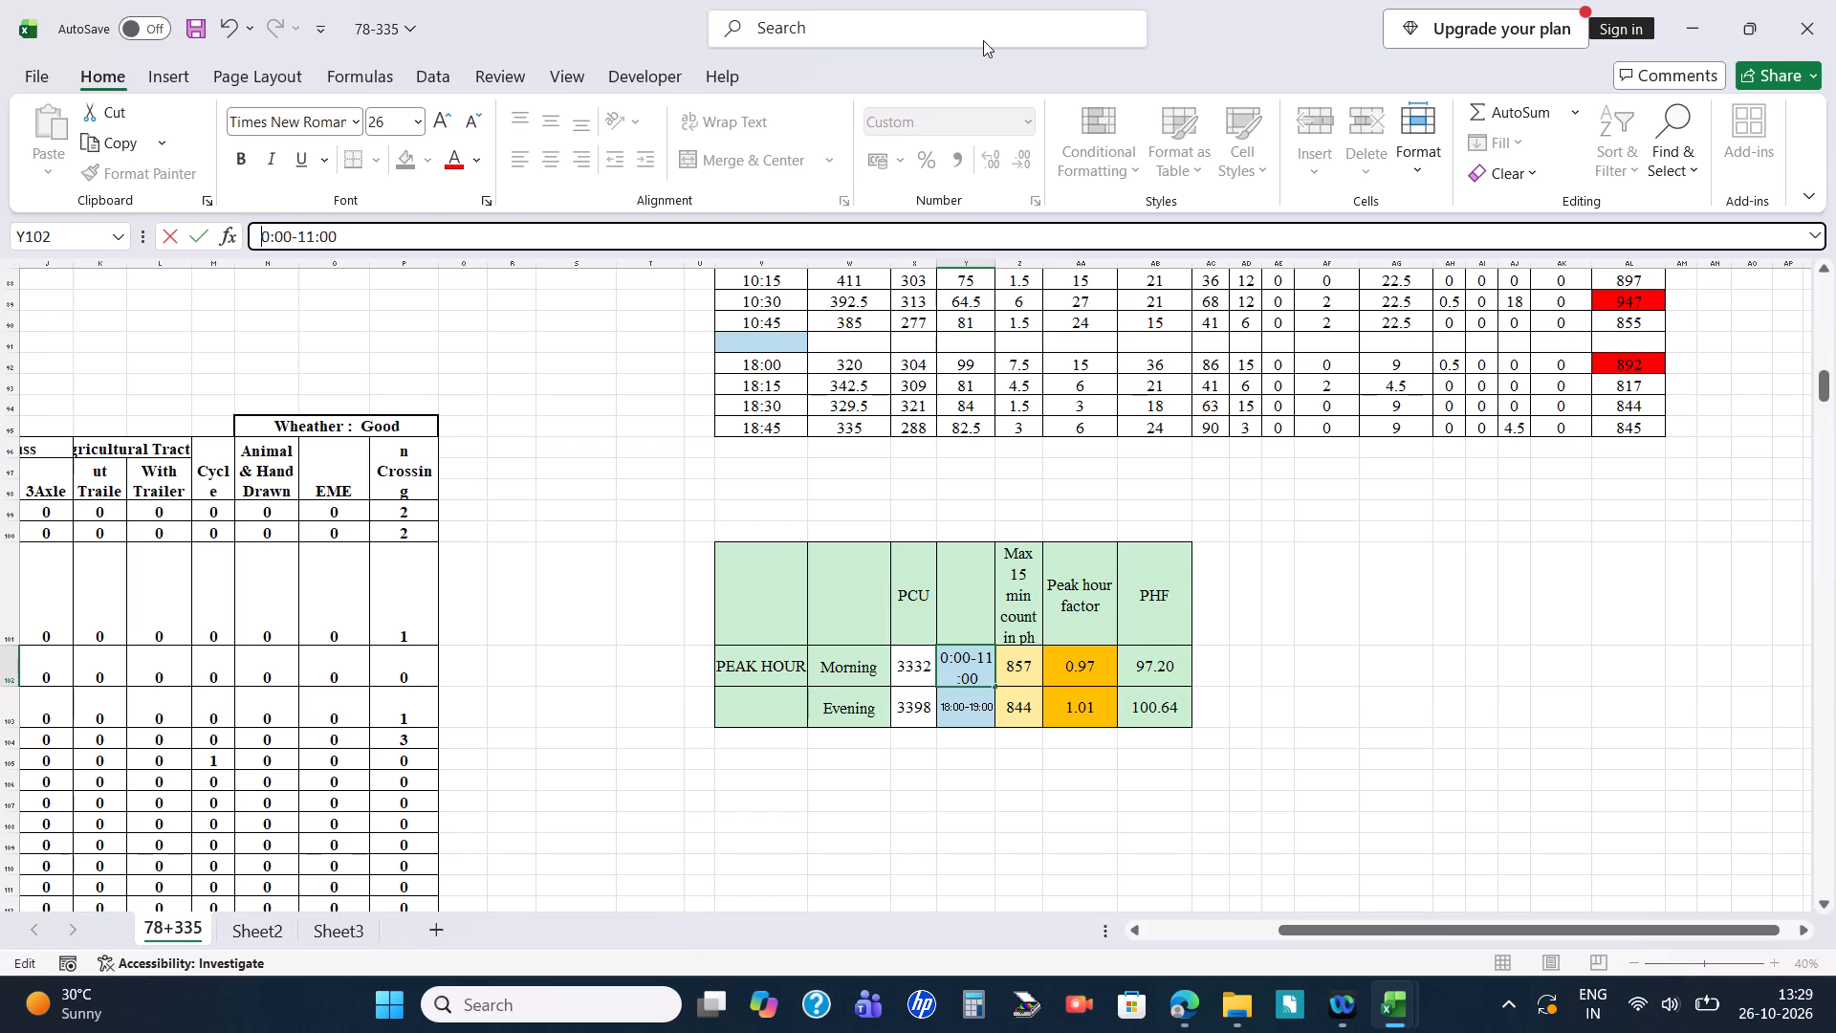
key("9")
key("Right")
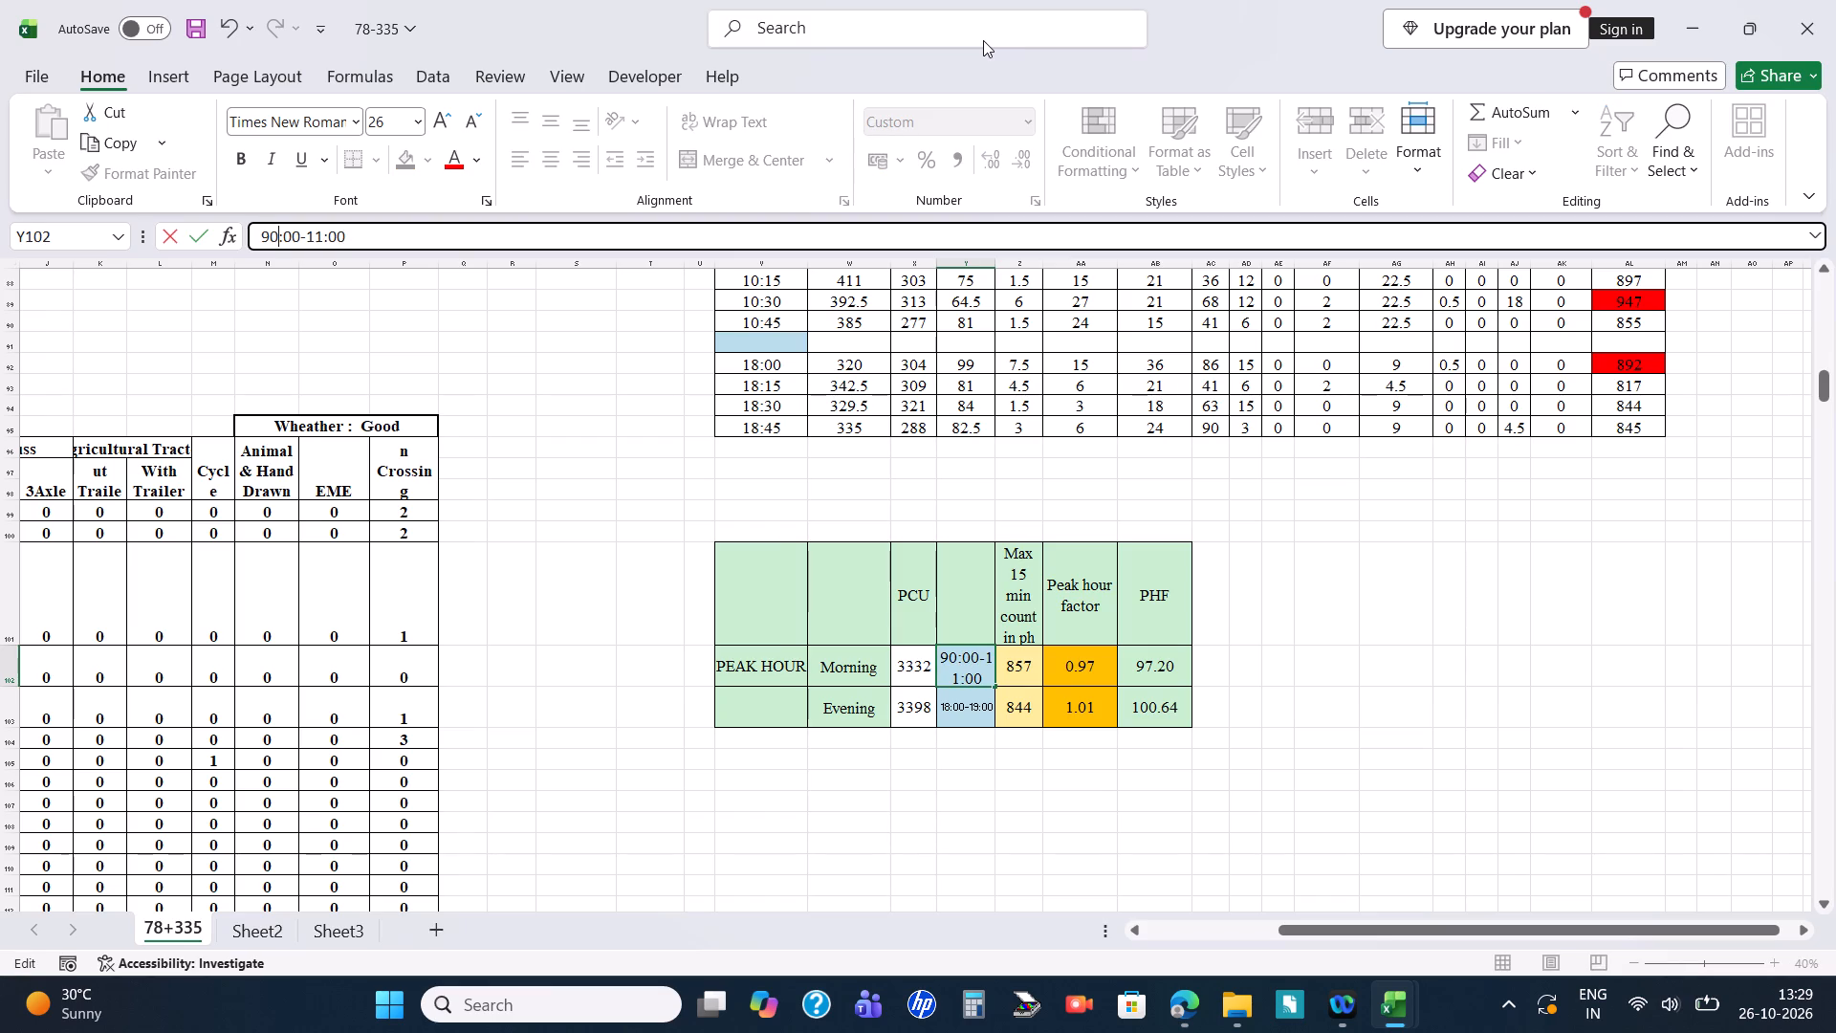
key("BackSpace")
key("BackSpace")
type("09")
key("Right")
key("Right")
key("Right")
key("Right")
key("Right")
key("Right")
key("BackSpace")
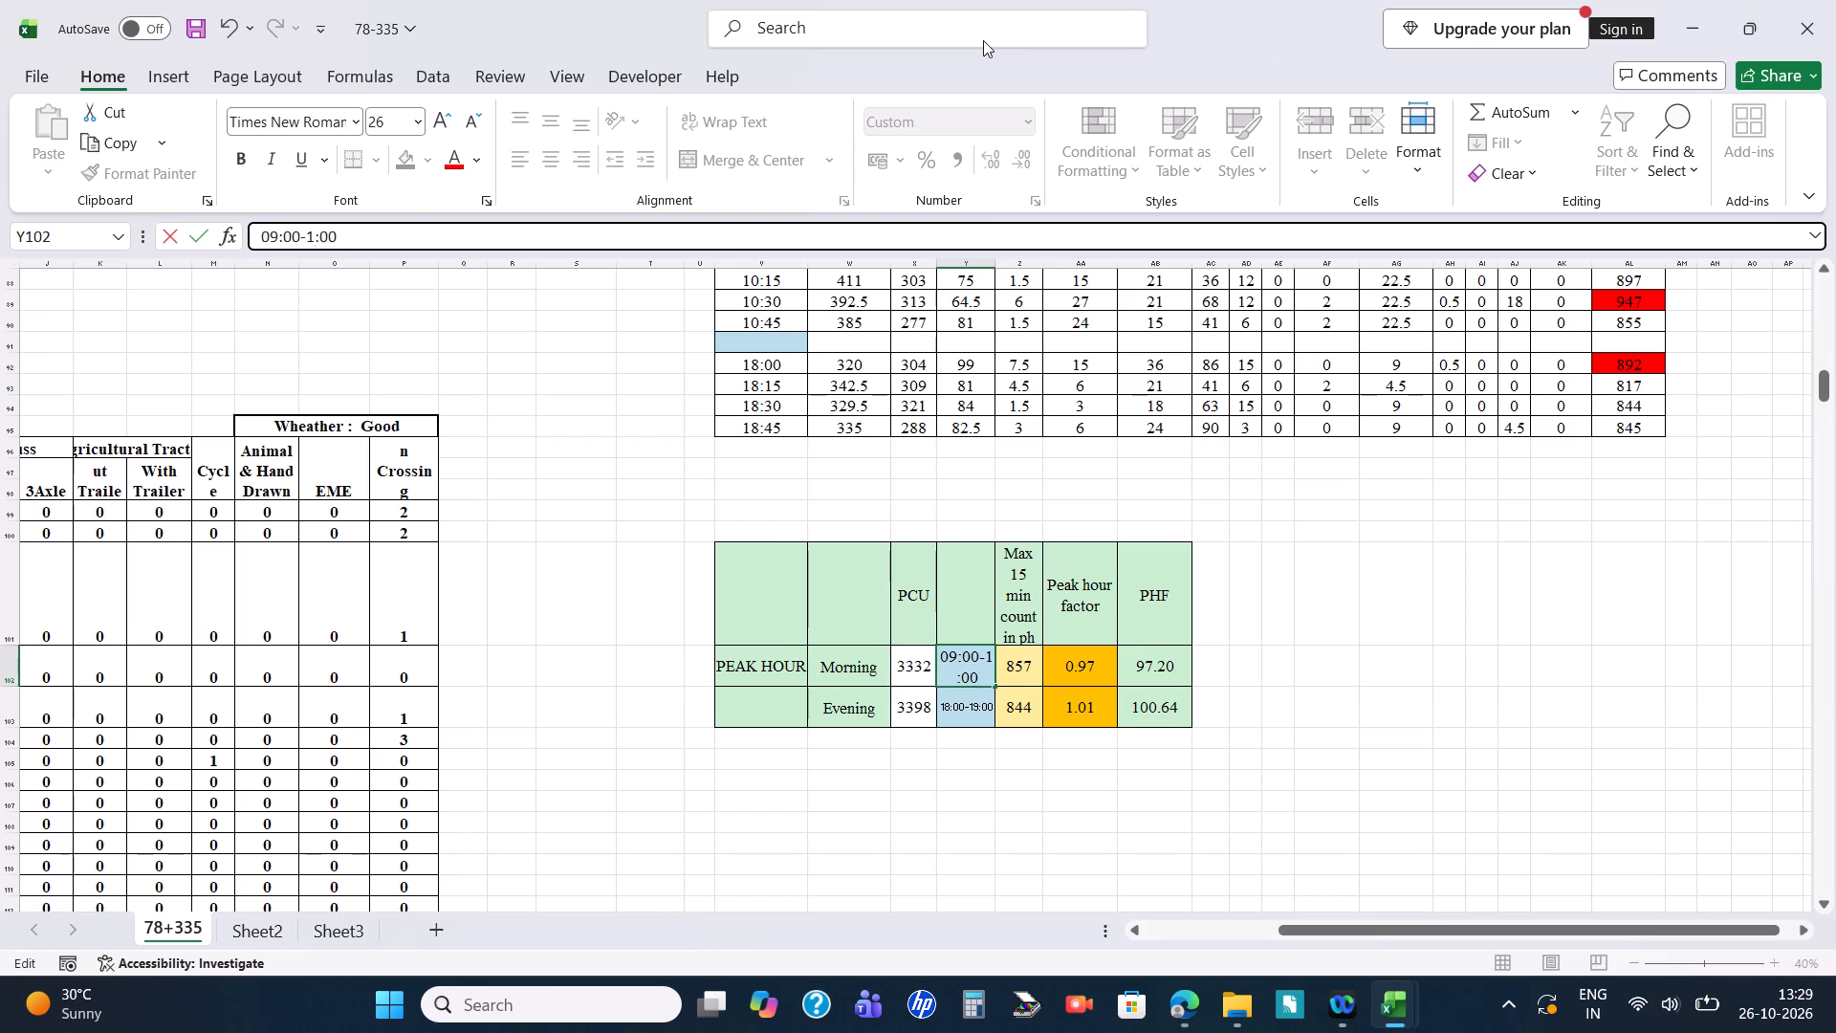
key("0")
key("Return")
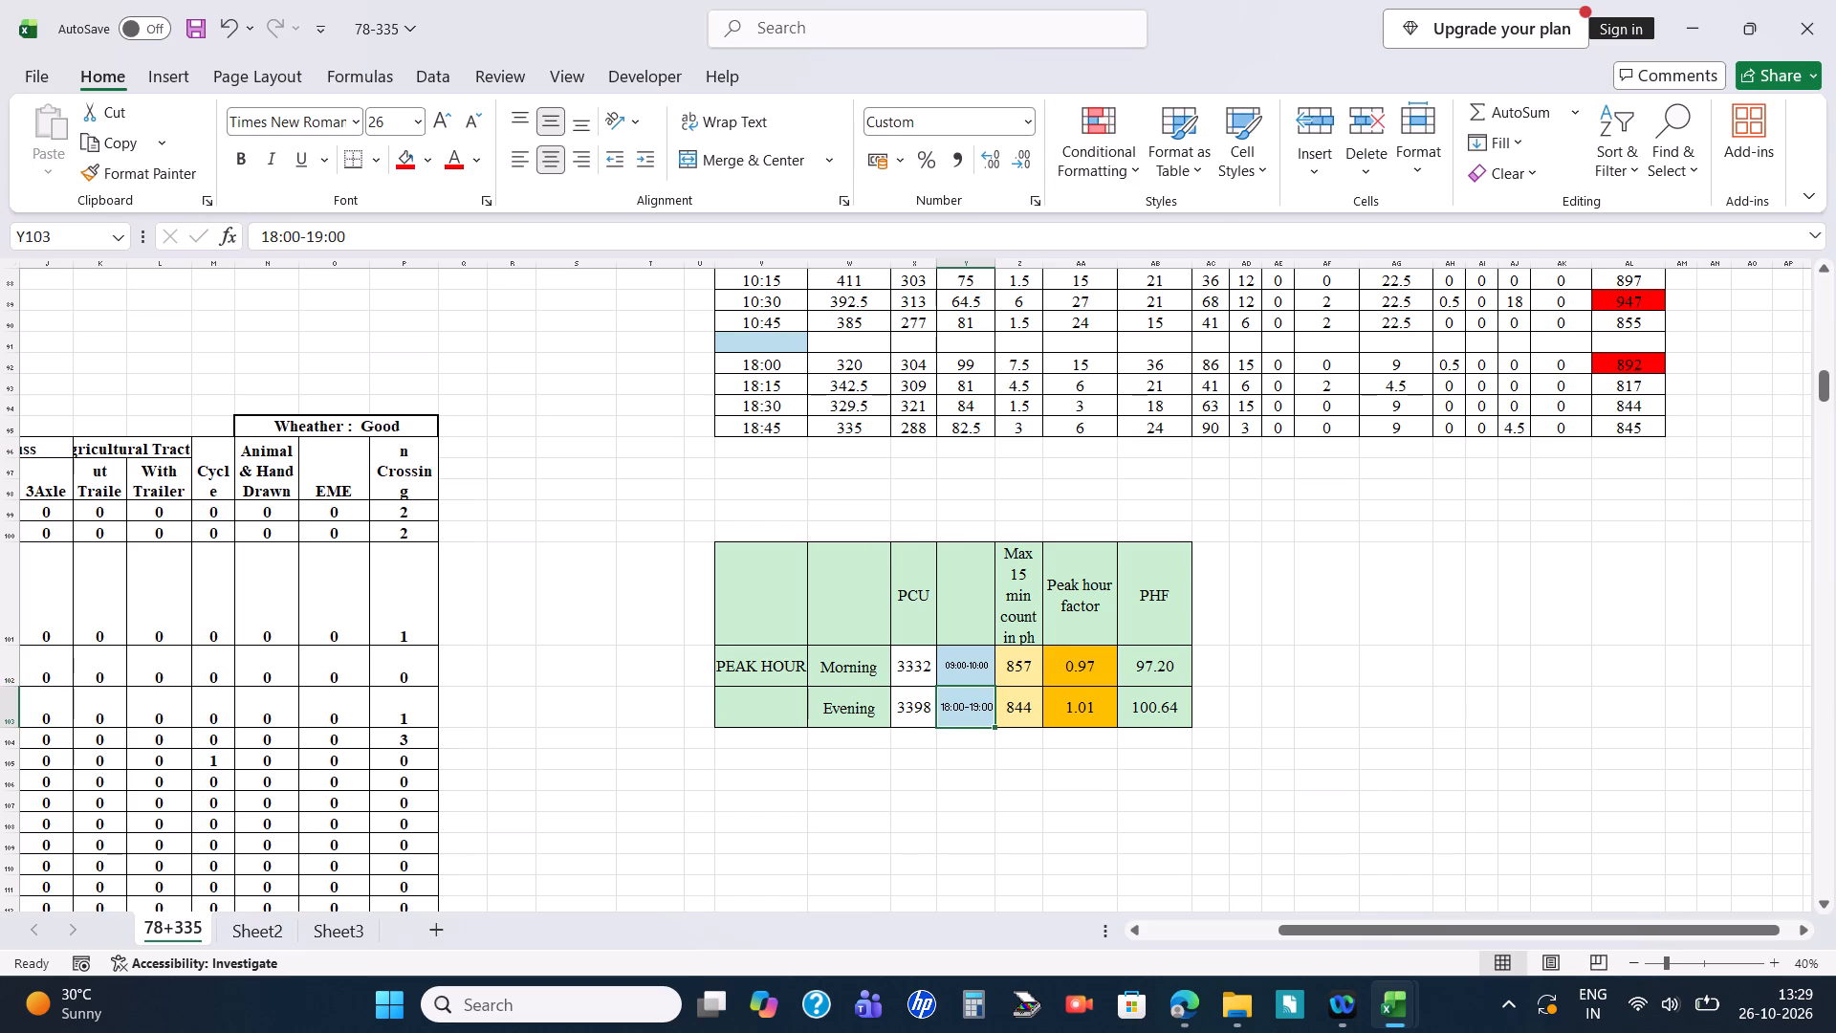
Check the Morning row's Max 15 min count, time range and PCU references against the tables above.
left_click(1018, 673)
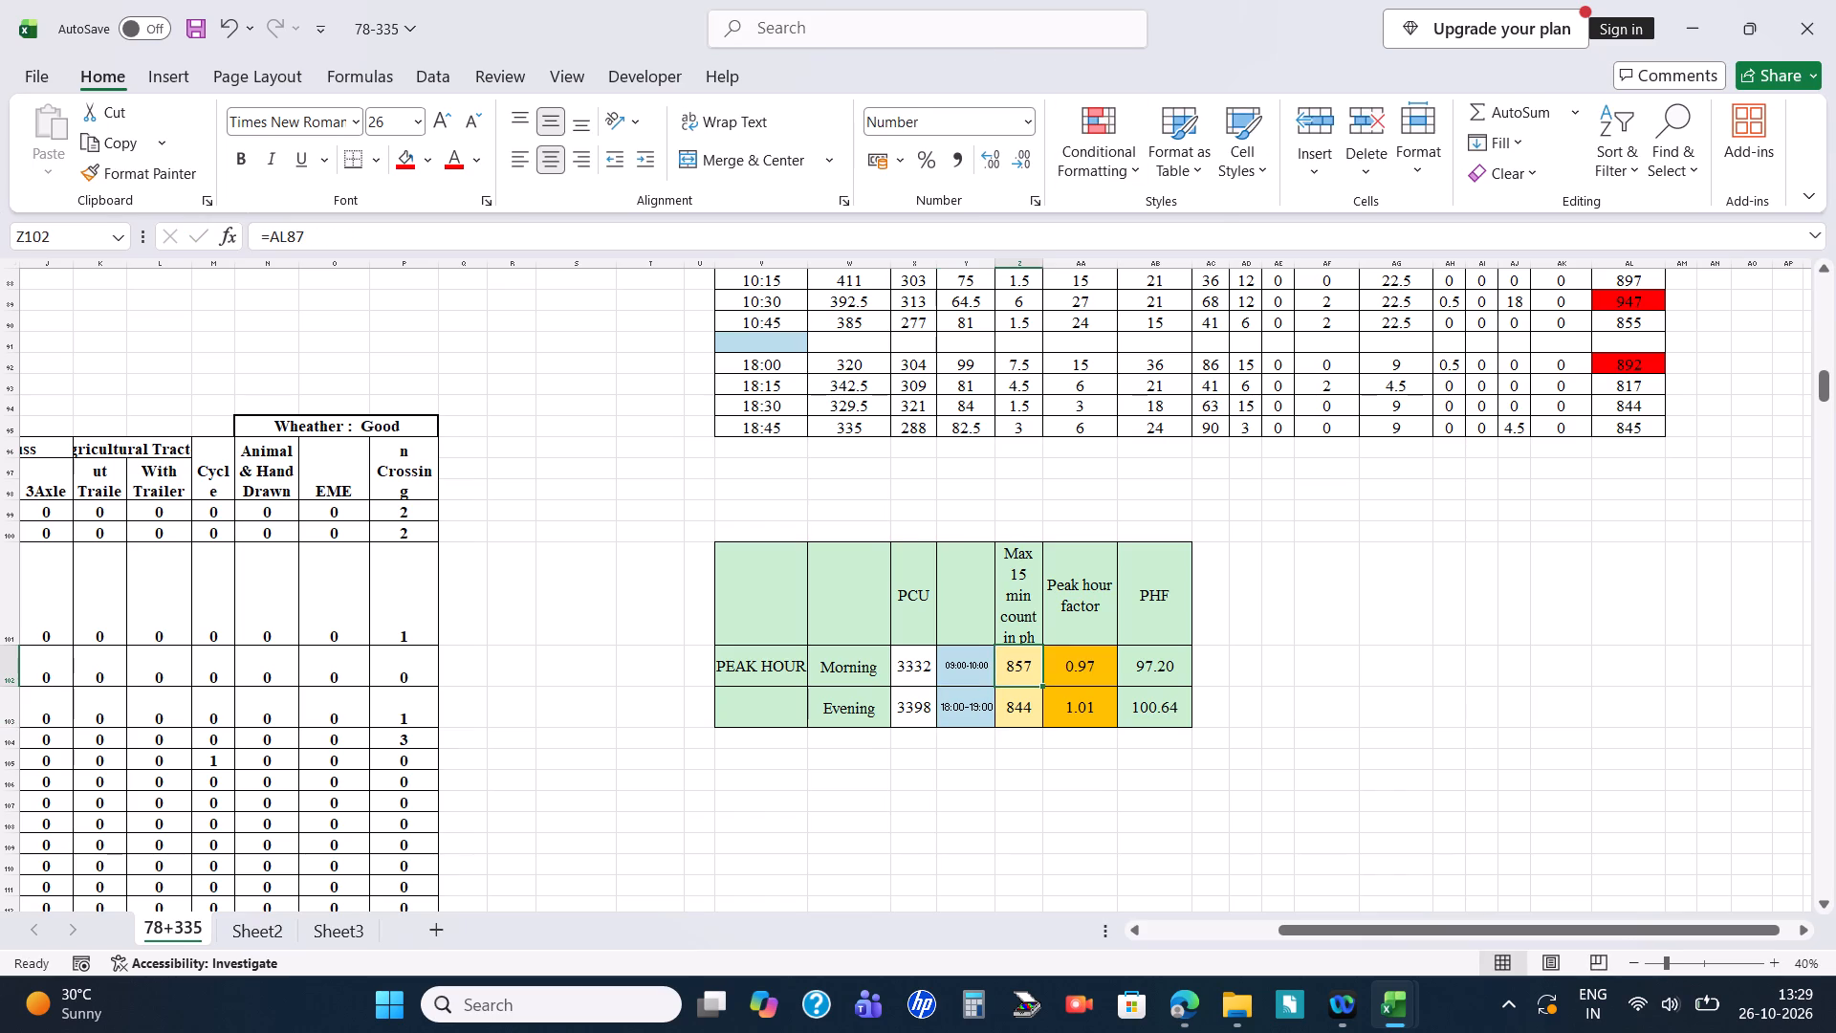
left_click(961, 675)
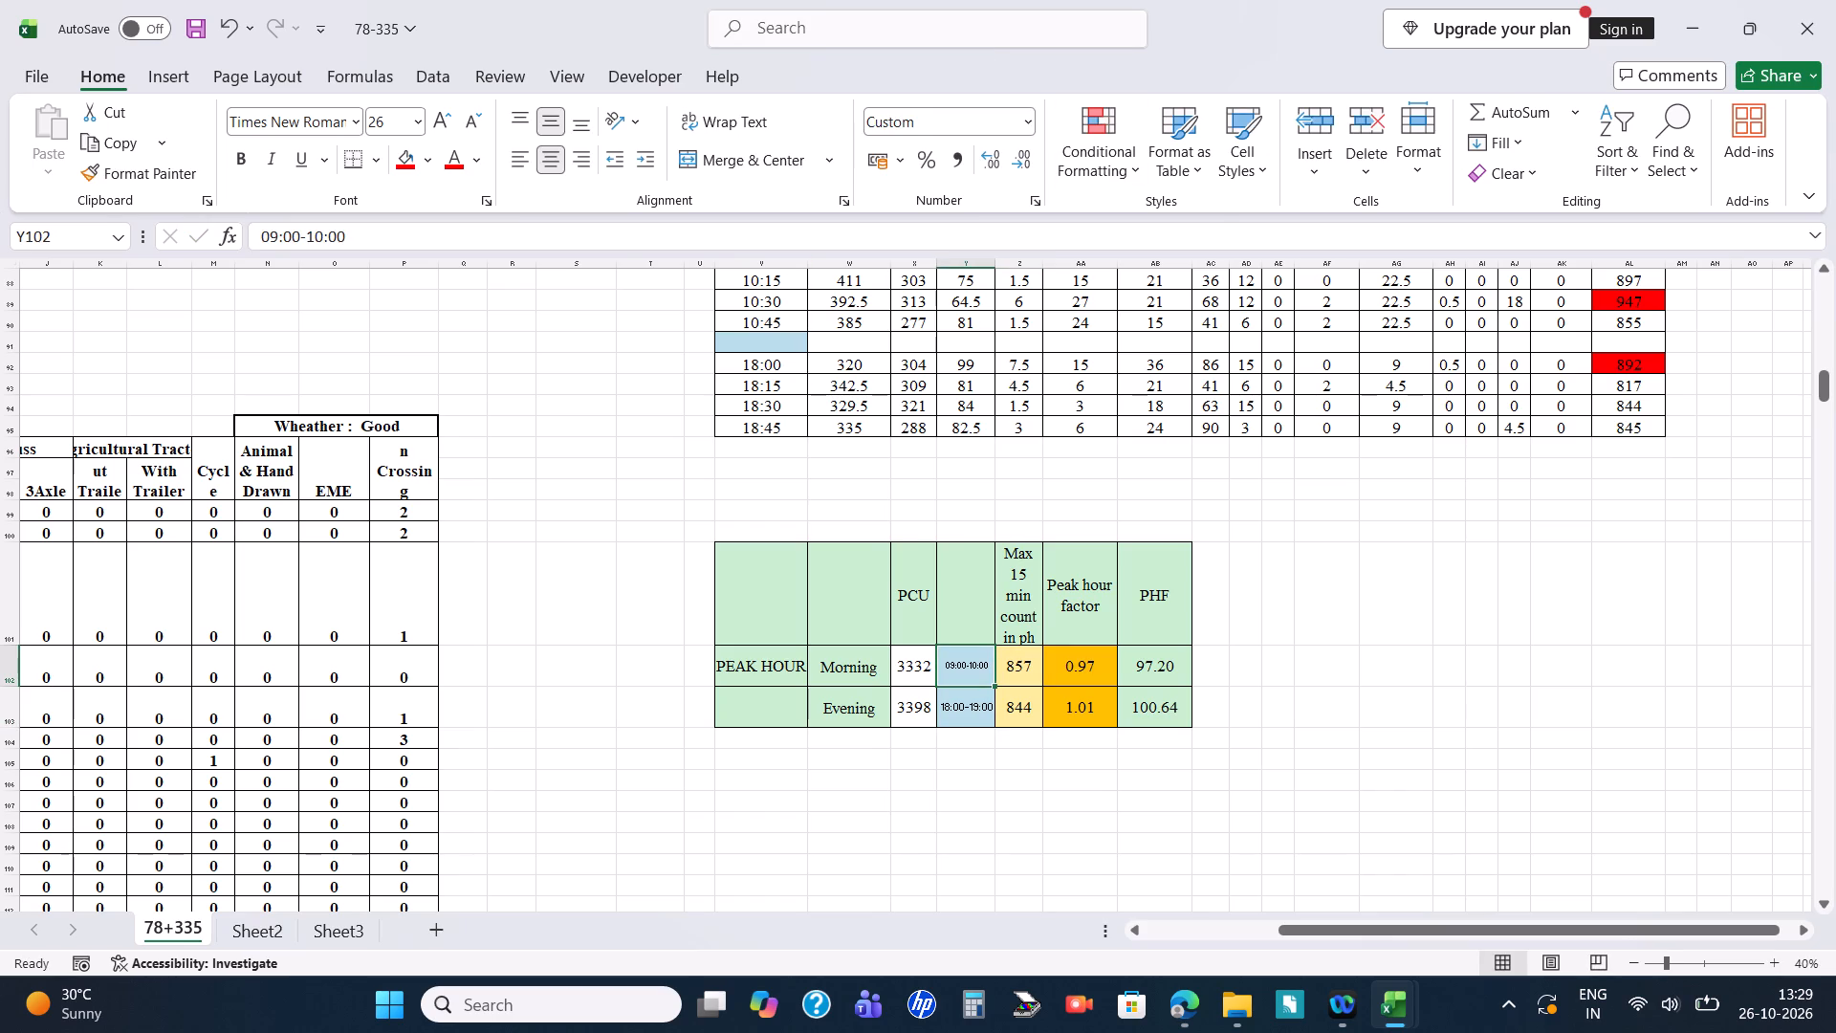
key("Return")
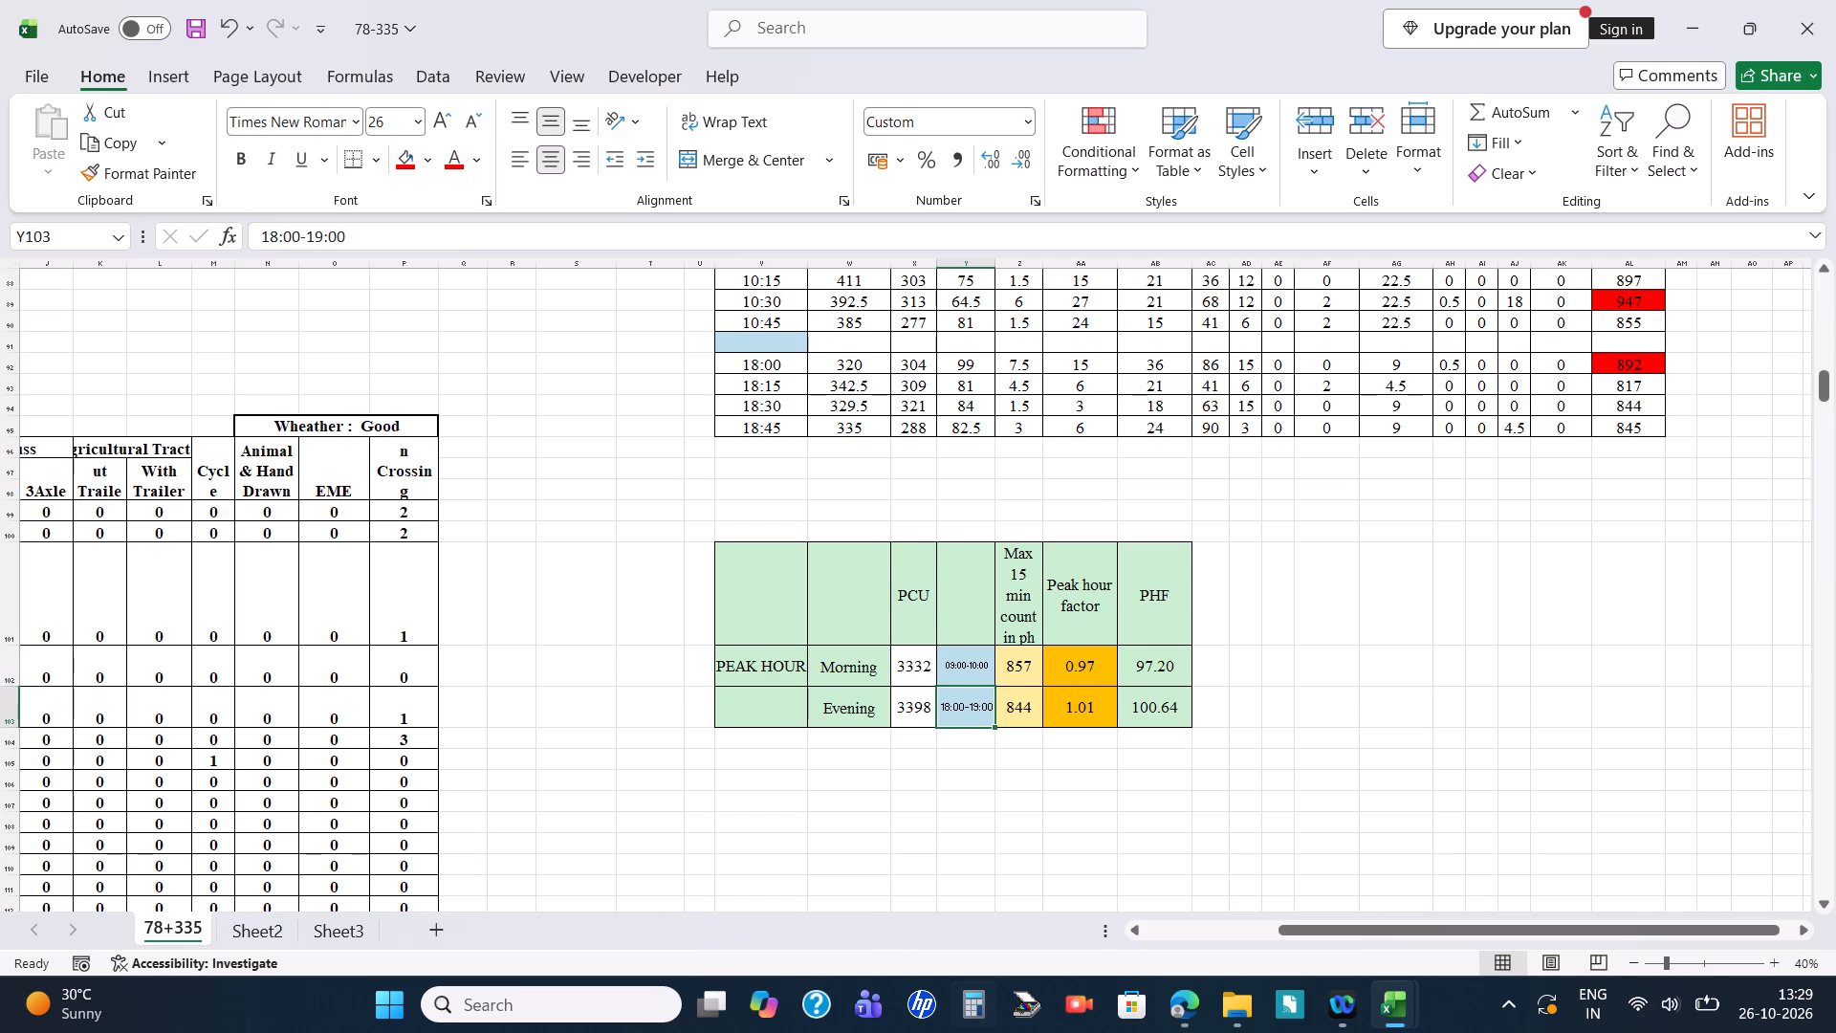
left_click(917, 668)
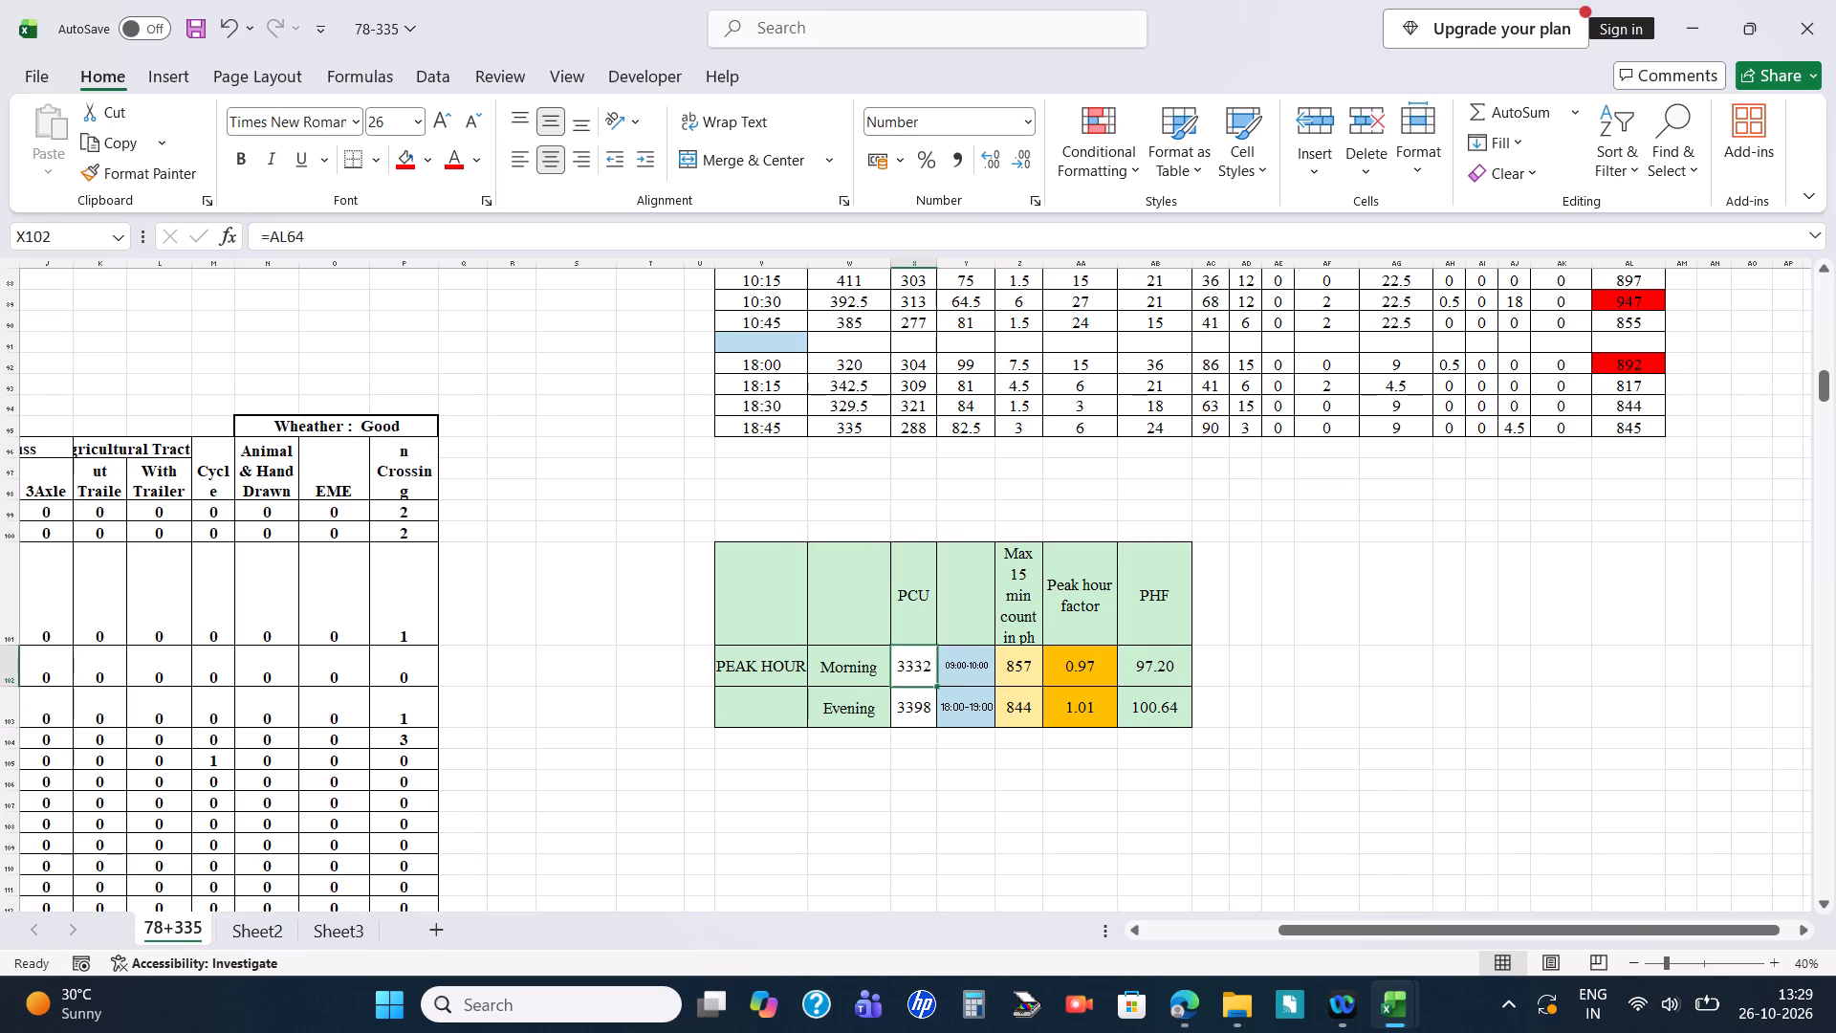
scroll(1270, 740, "up", 2)
scroll(1270, 740, "down", 2)
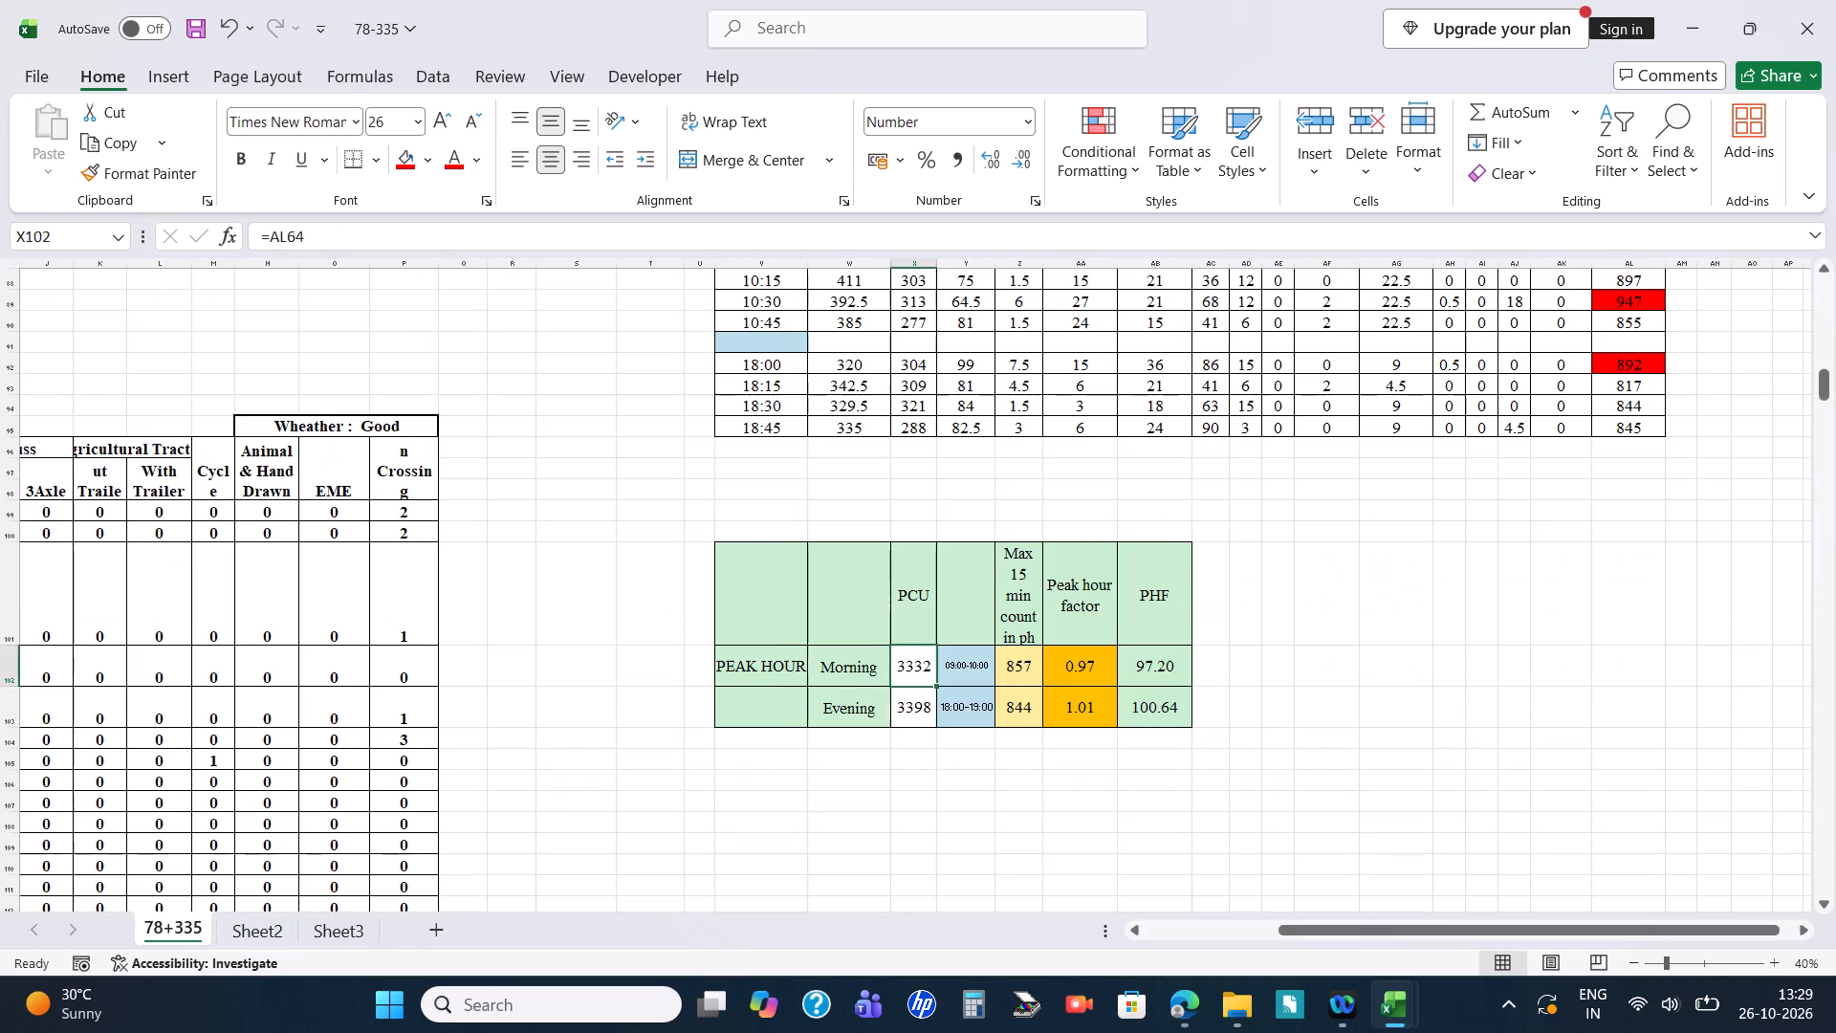
left_click(1364, 696)
scroll(1024, 648, "up", 1)
scroll(961, 664, "down", 1)
Relink the Morning PCU cell X102 to the red-filled 09:00-10:00 PCU total.
left_click(929, 679)
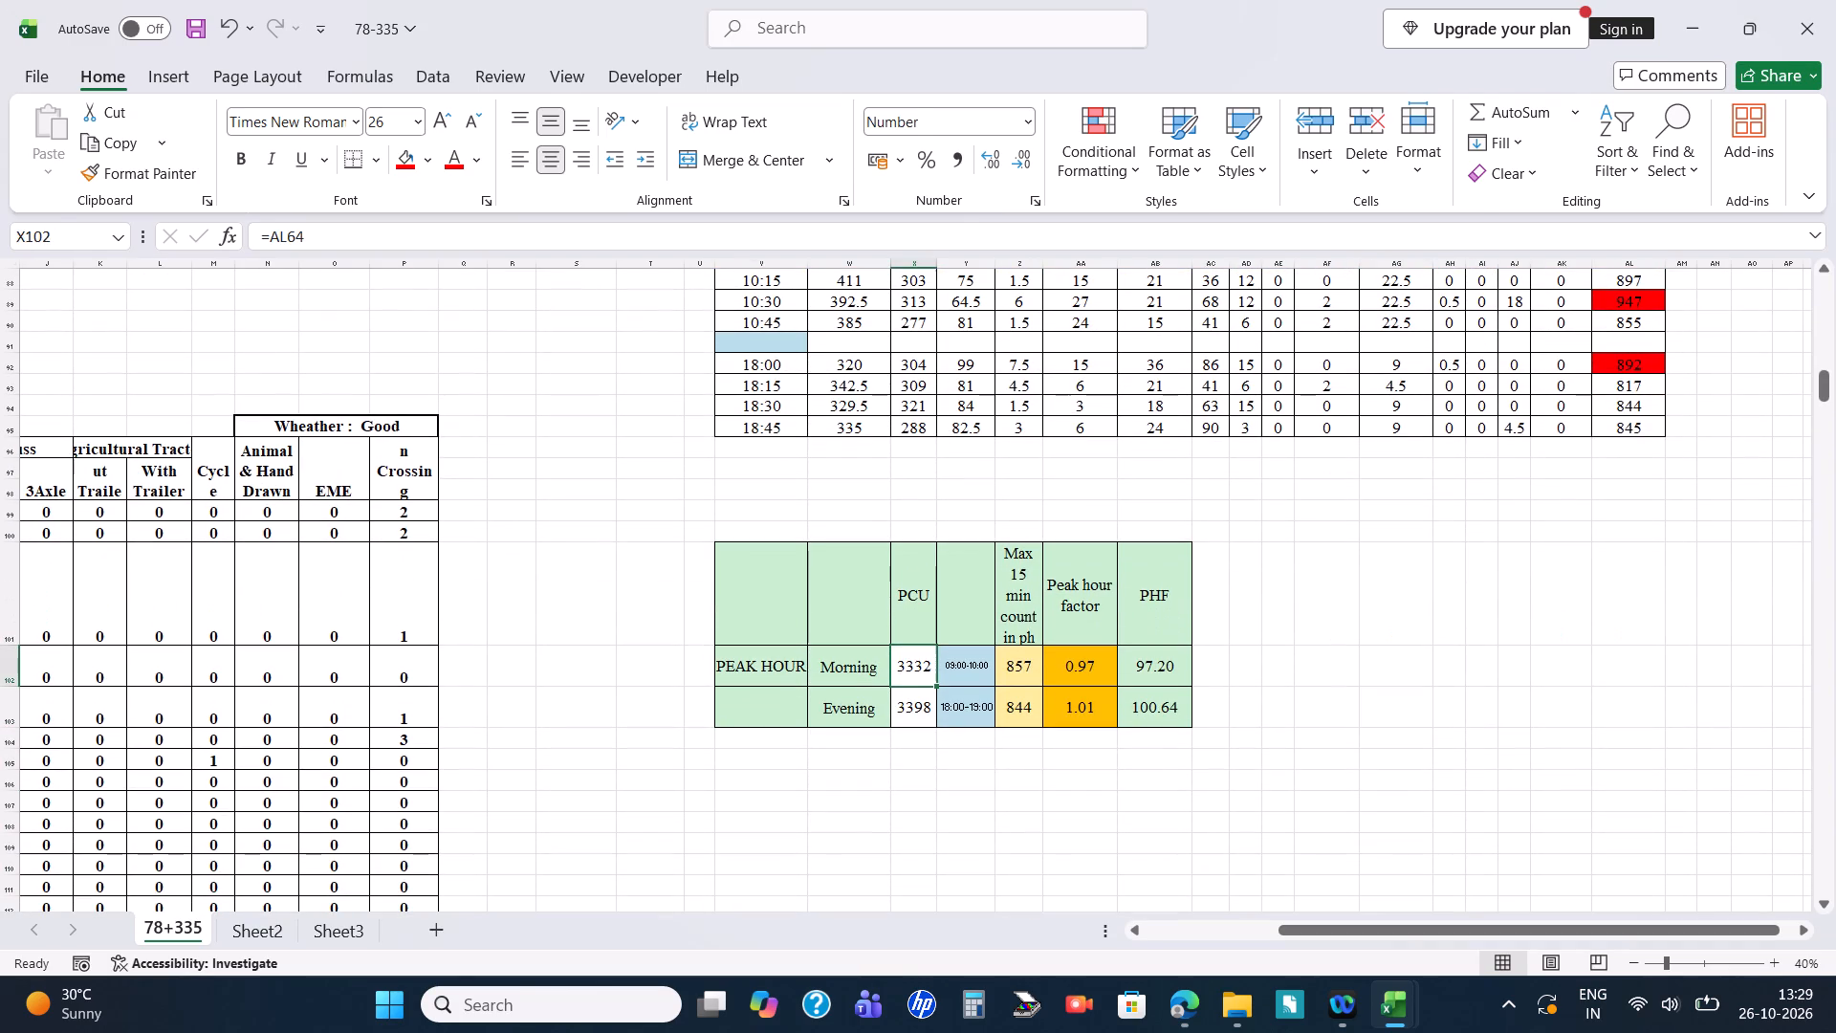
double_click(329, 239)
key("BackSpace")
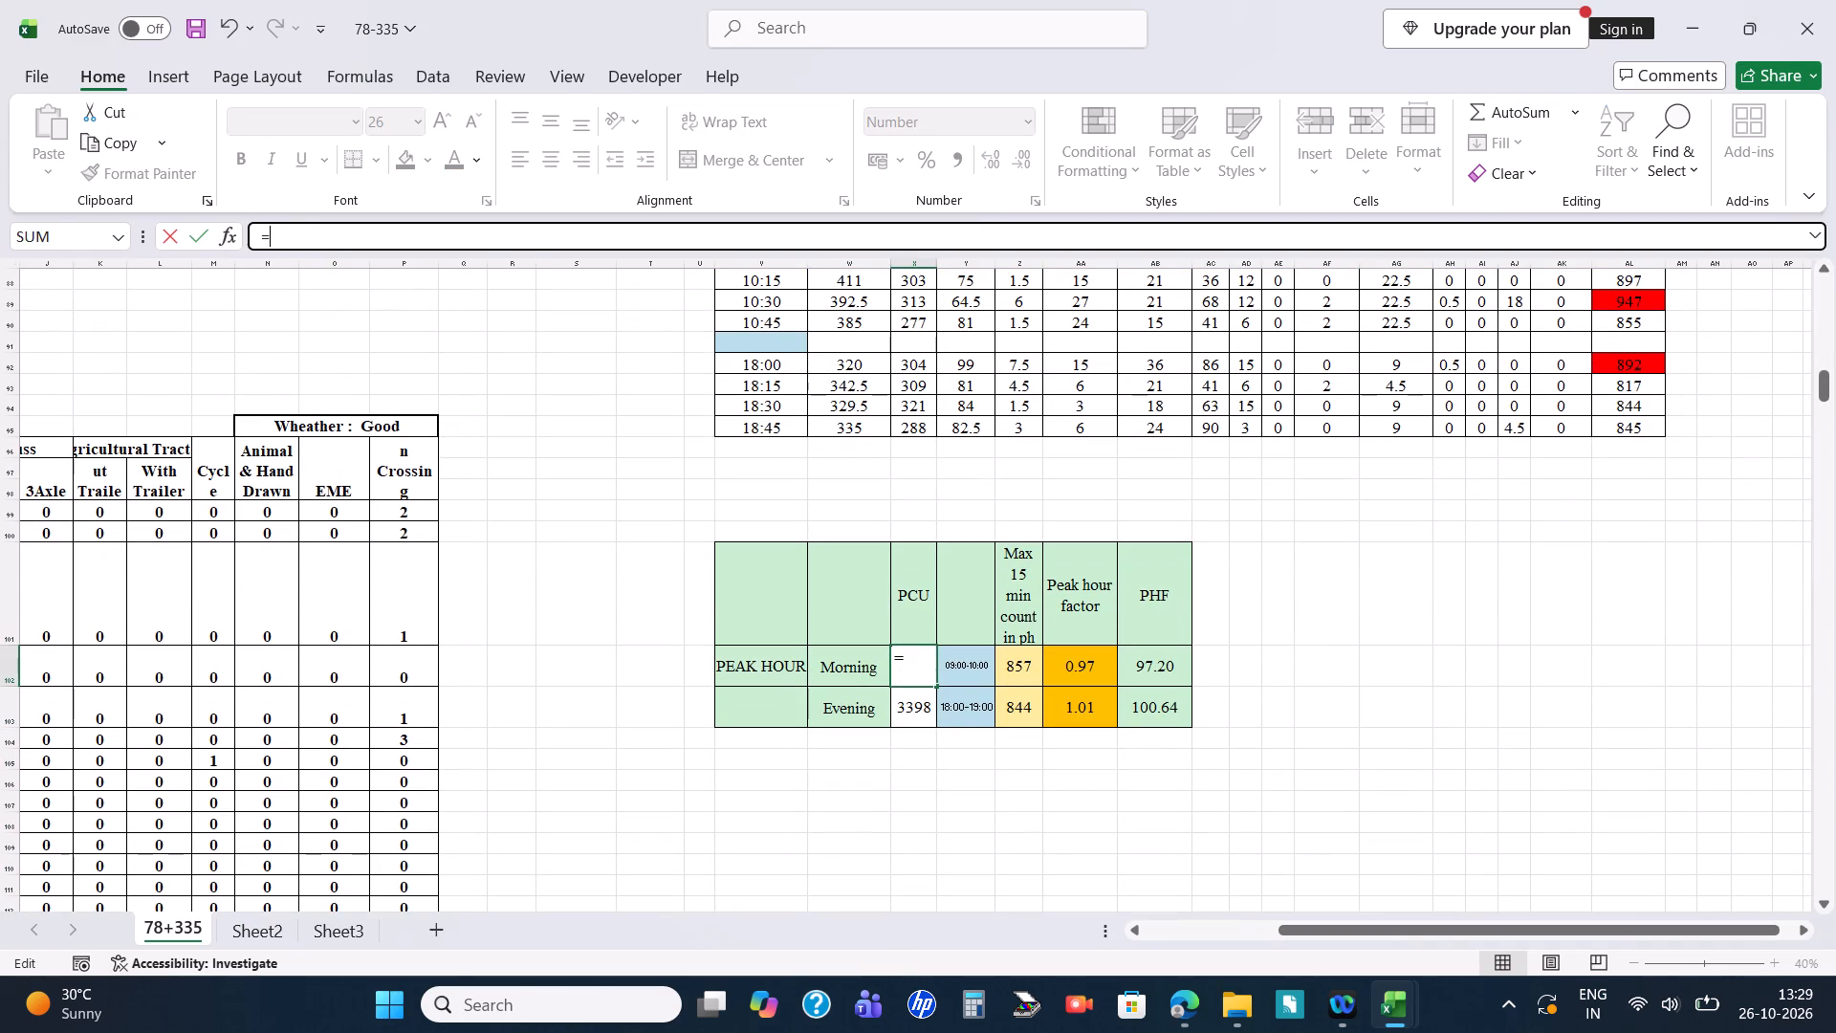
scroll(1835, 780, "up", 4)
scroll(1647, 738, "up", 4)
scroll(1587, 633, "up", 3)
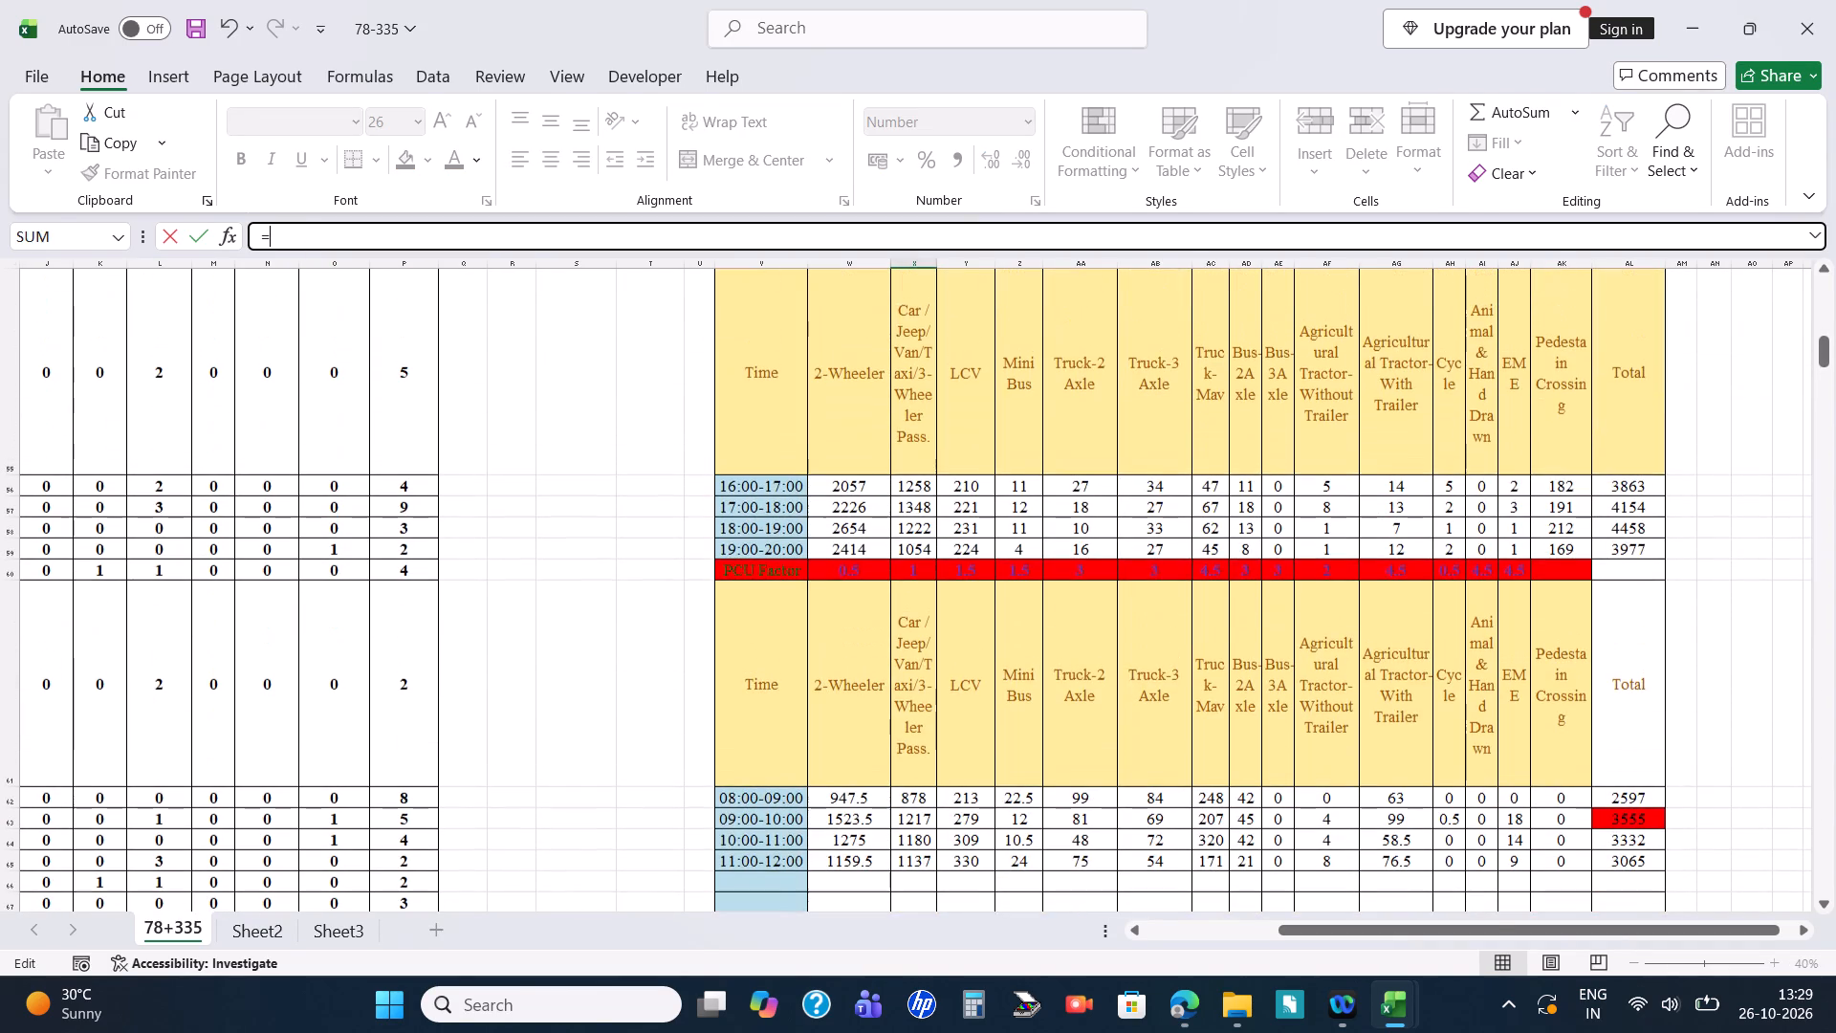
left_click(1635, 824)
key("Return")
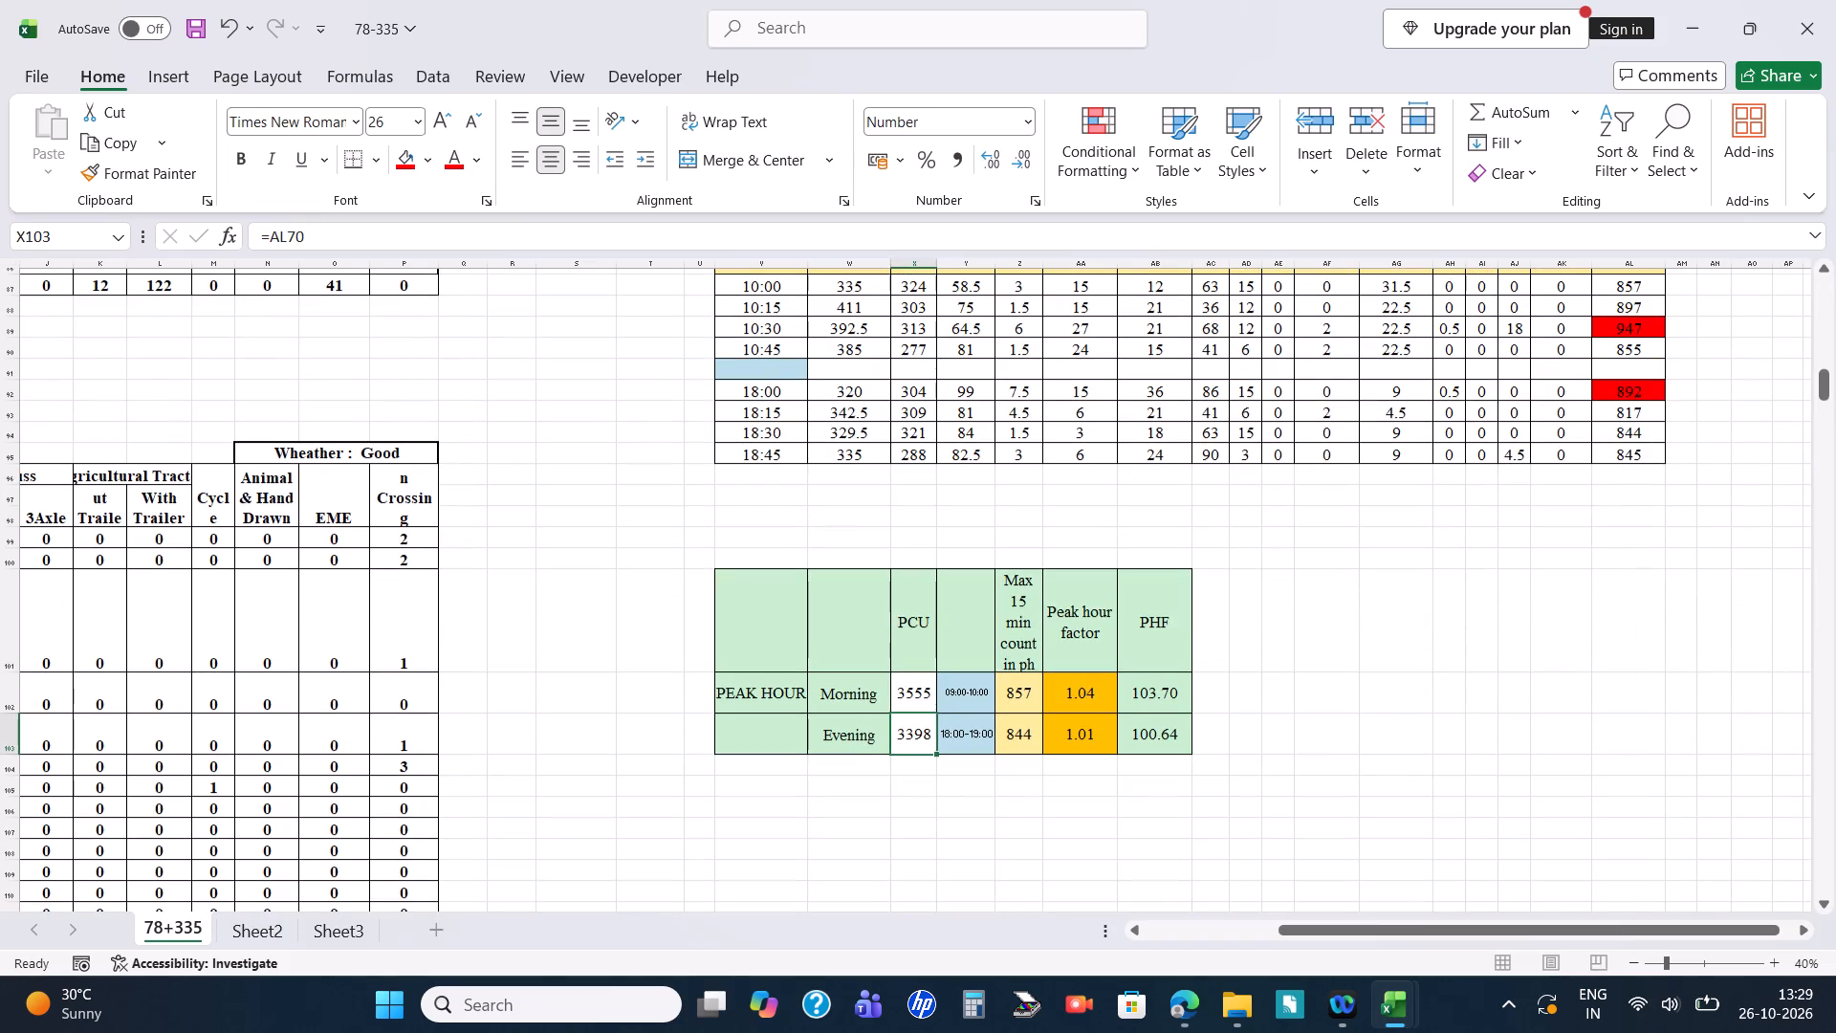
Relink the Evening PCU cell X103 to the red-filled 18:00-19:00 PCU total in AL70.
left_click(903, 728)
double_click(505, 227)
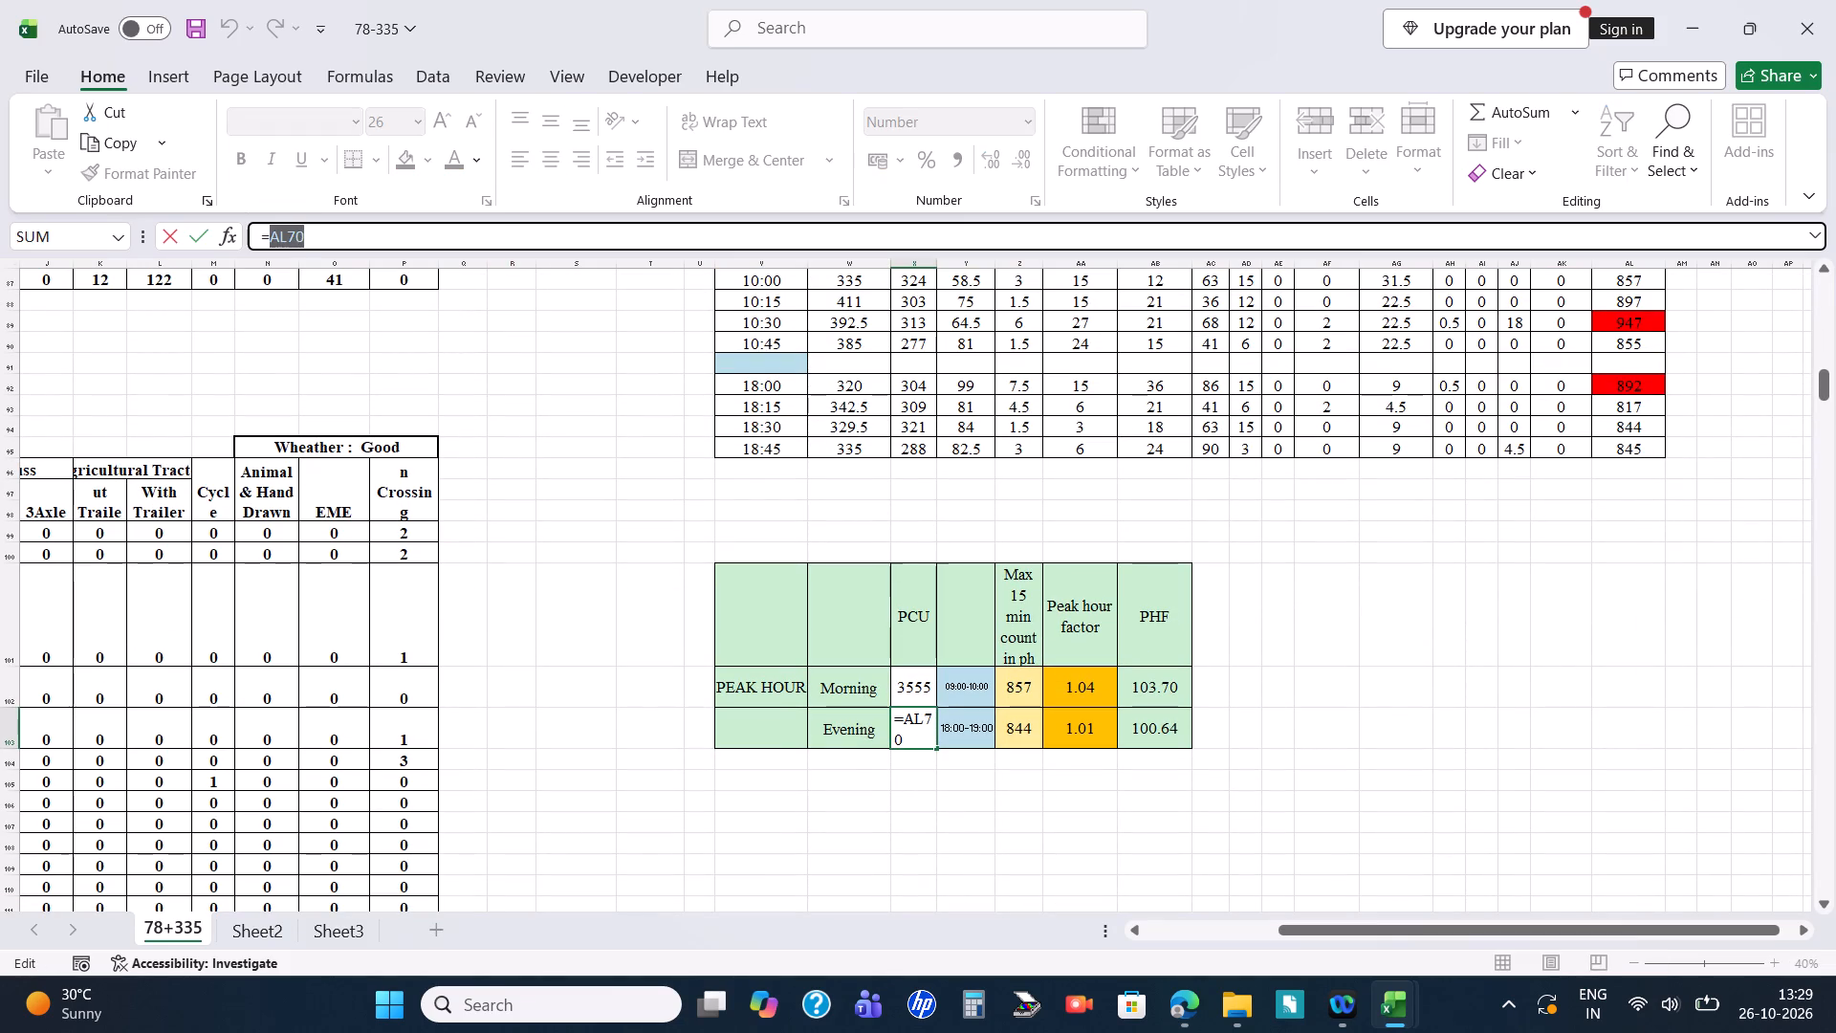
key("BackSpace")
scroll(1325, 726, "up", 8)
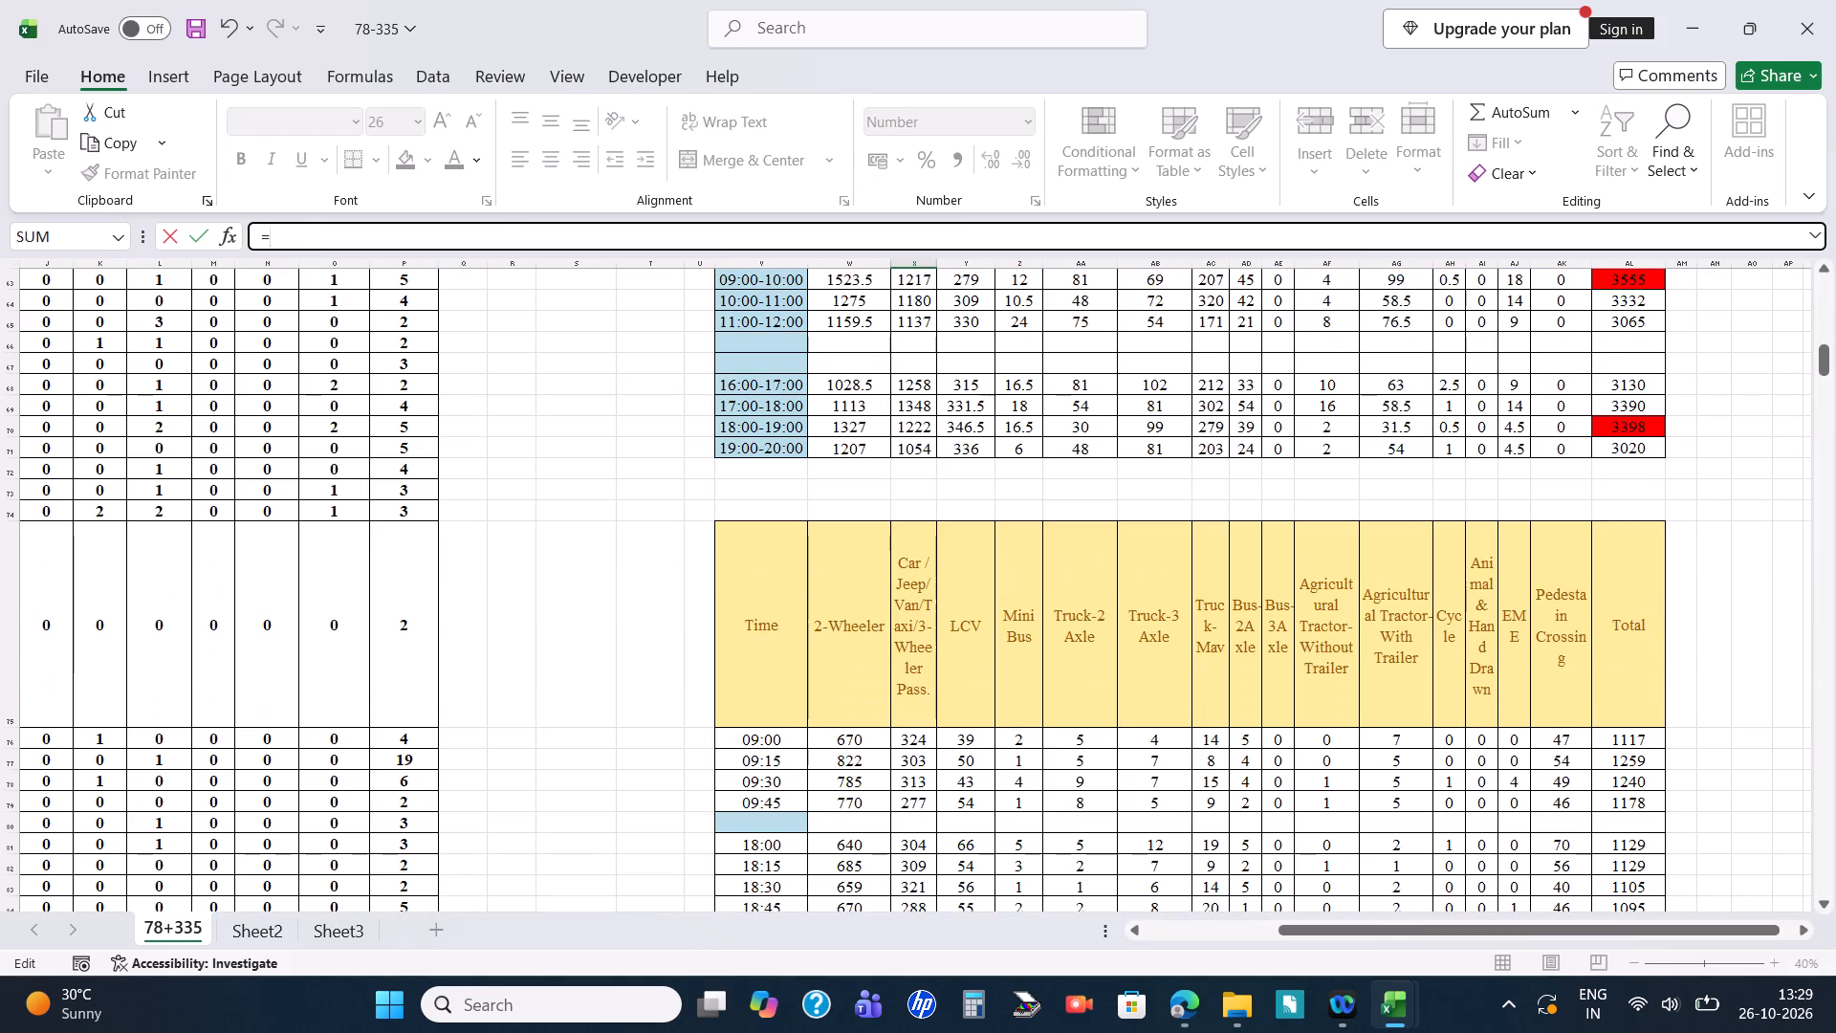
left_click(1642, 424)
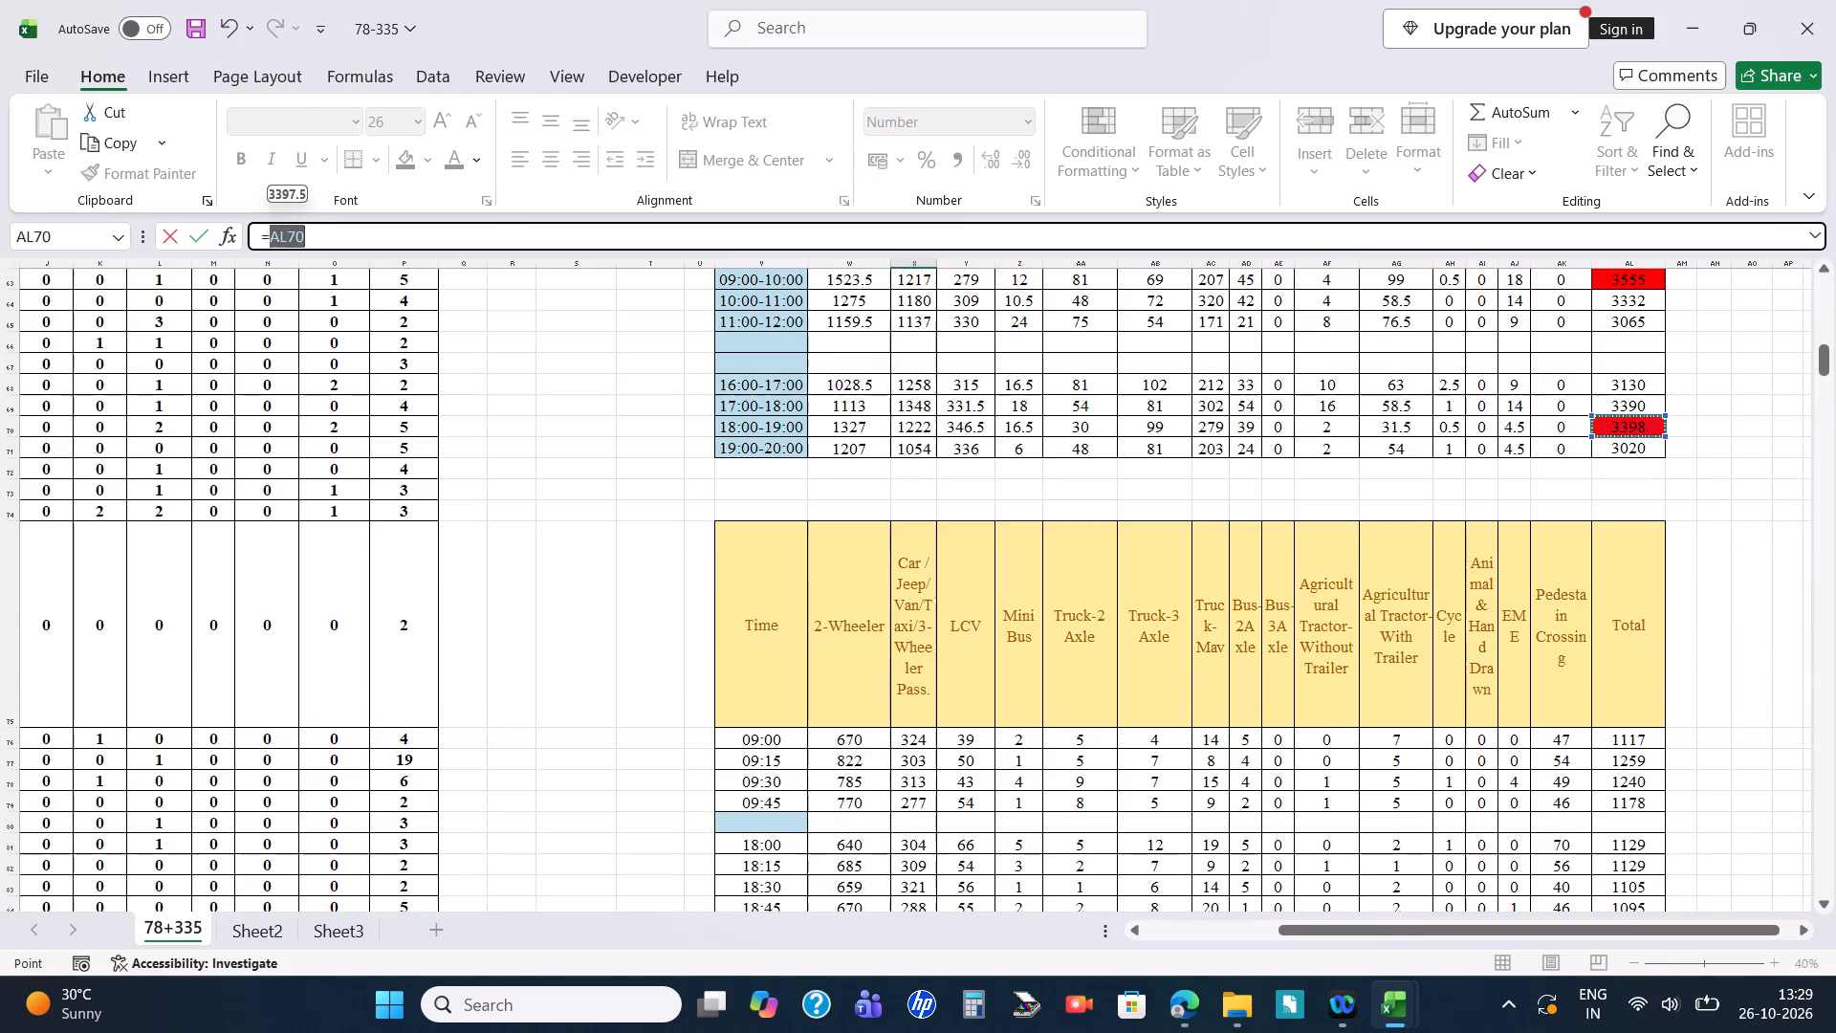
key("Return")
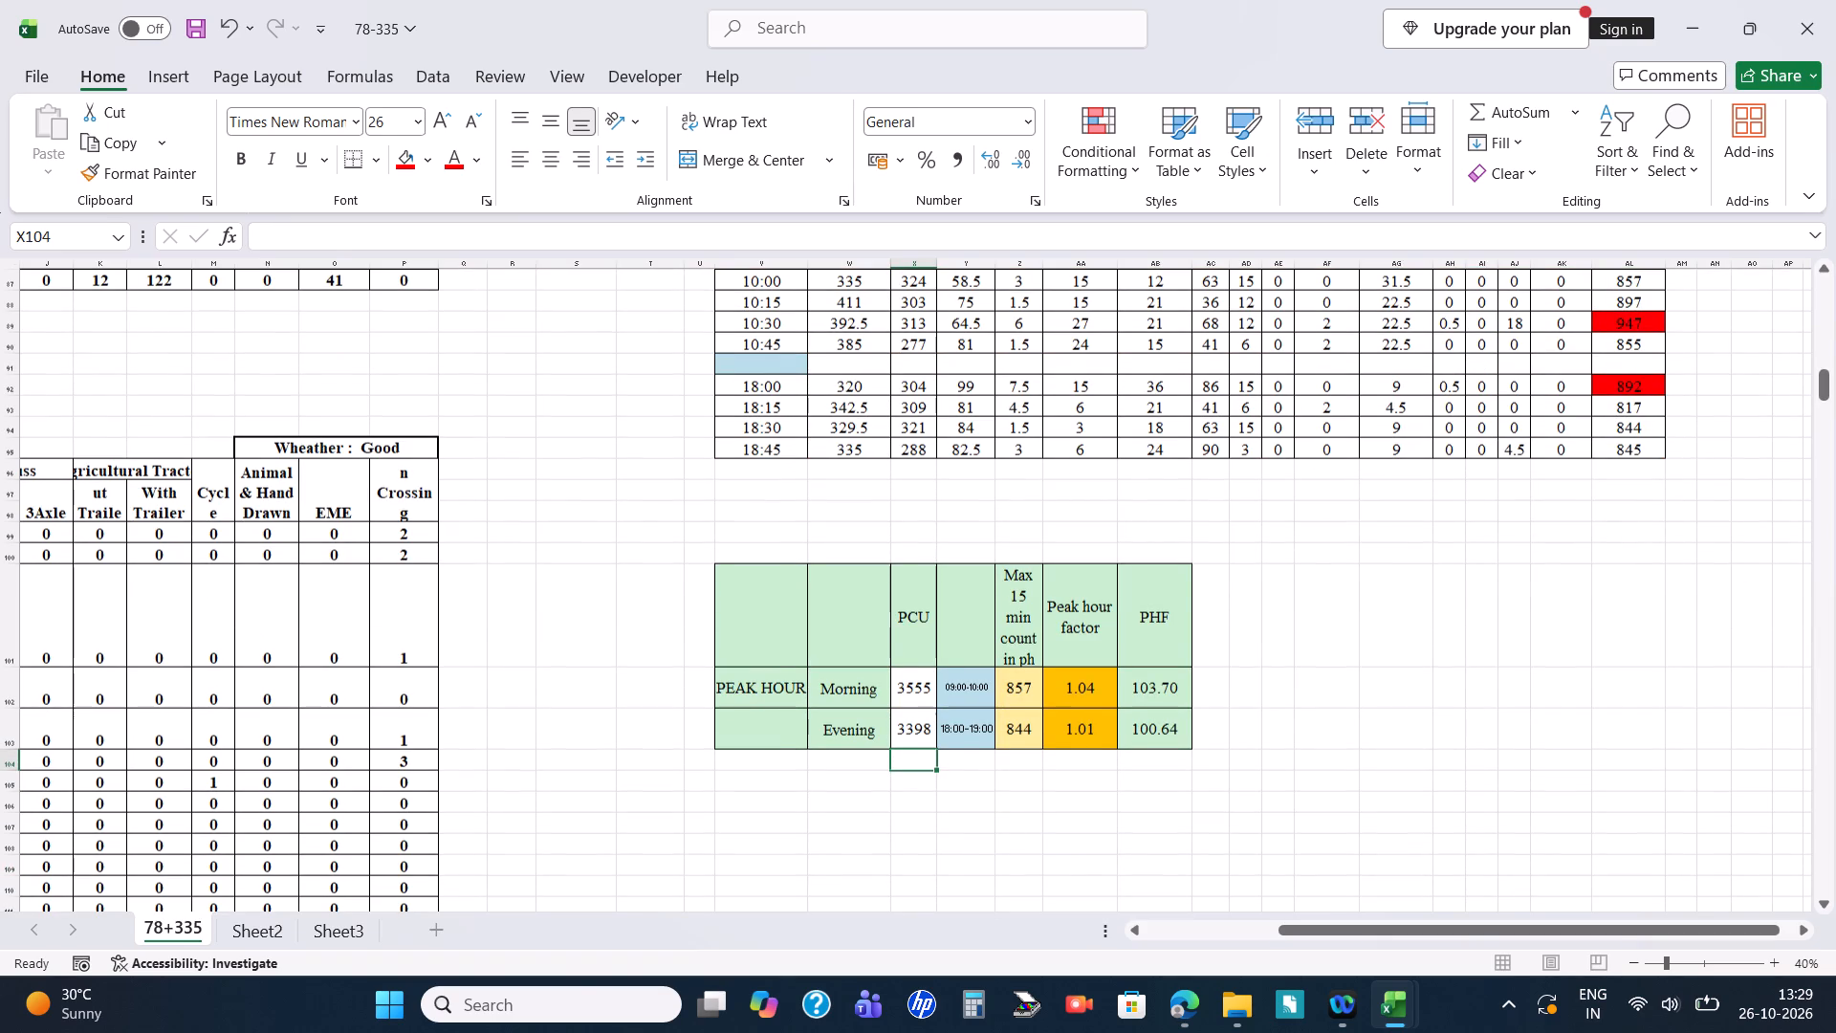
Relink the Morning Max 15 min count in Z102 to the red-filled 10:30 PCU total.
left_click(1034, 689)
triple_click(572, 222)
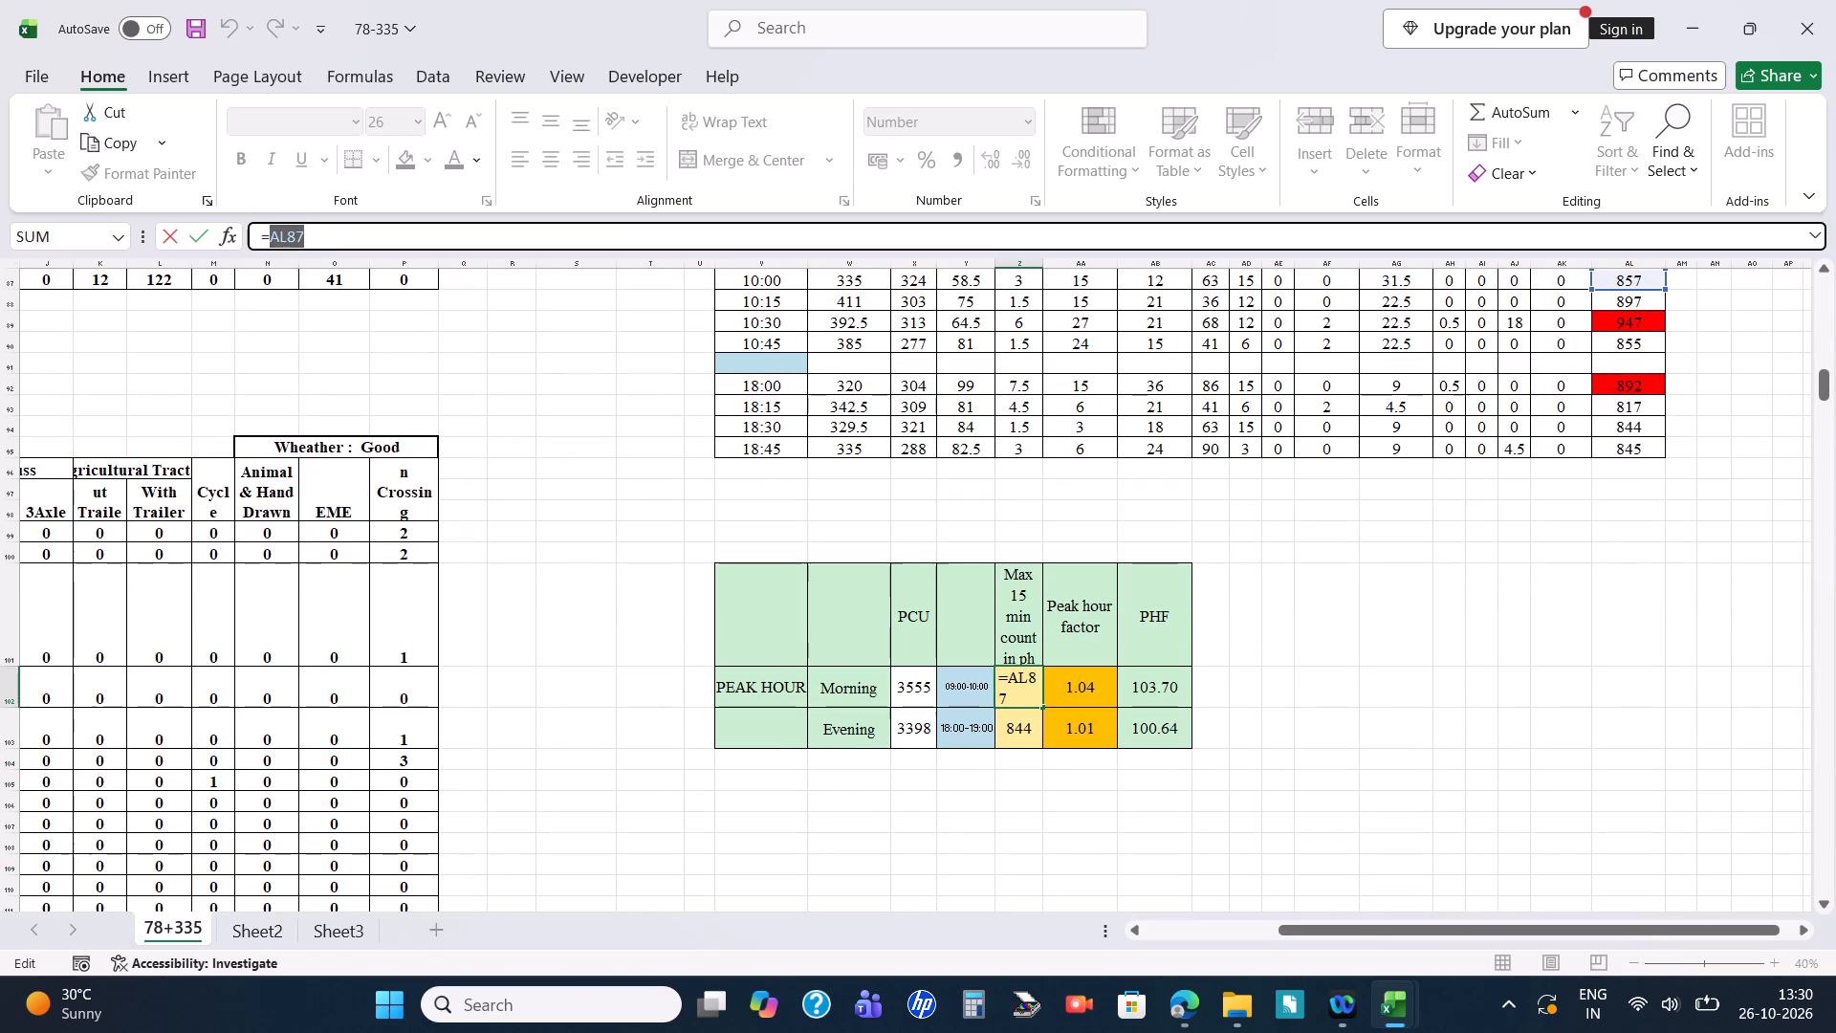
key("BackSpace")
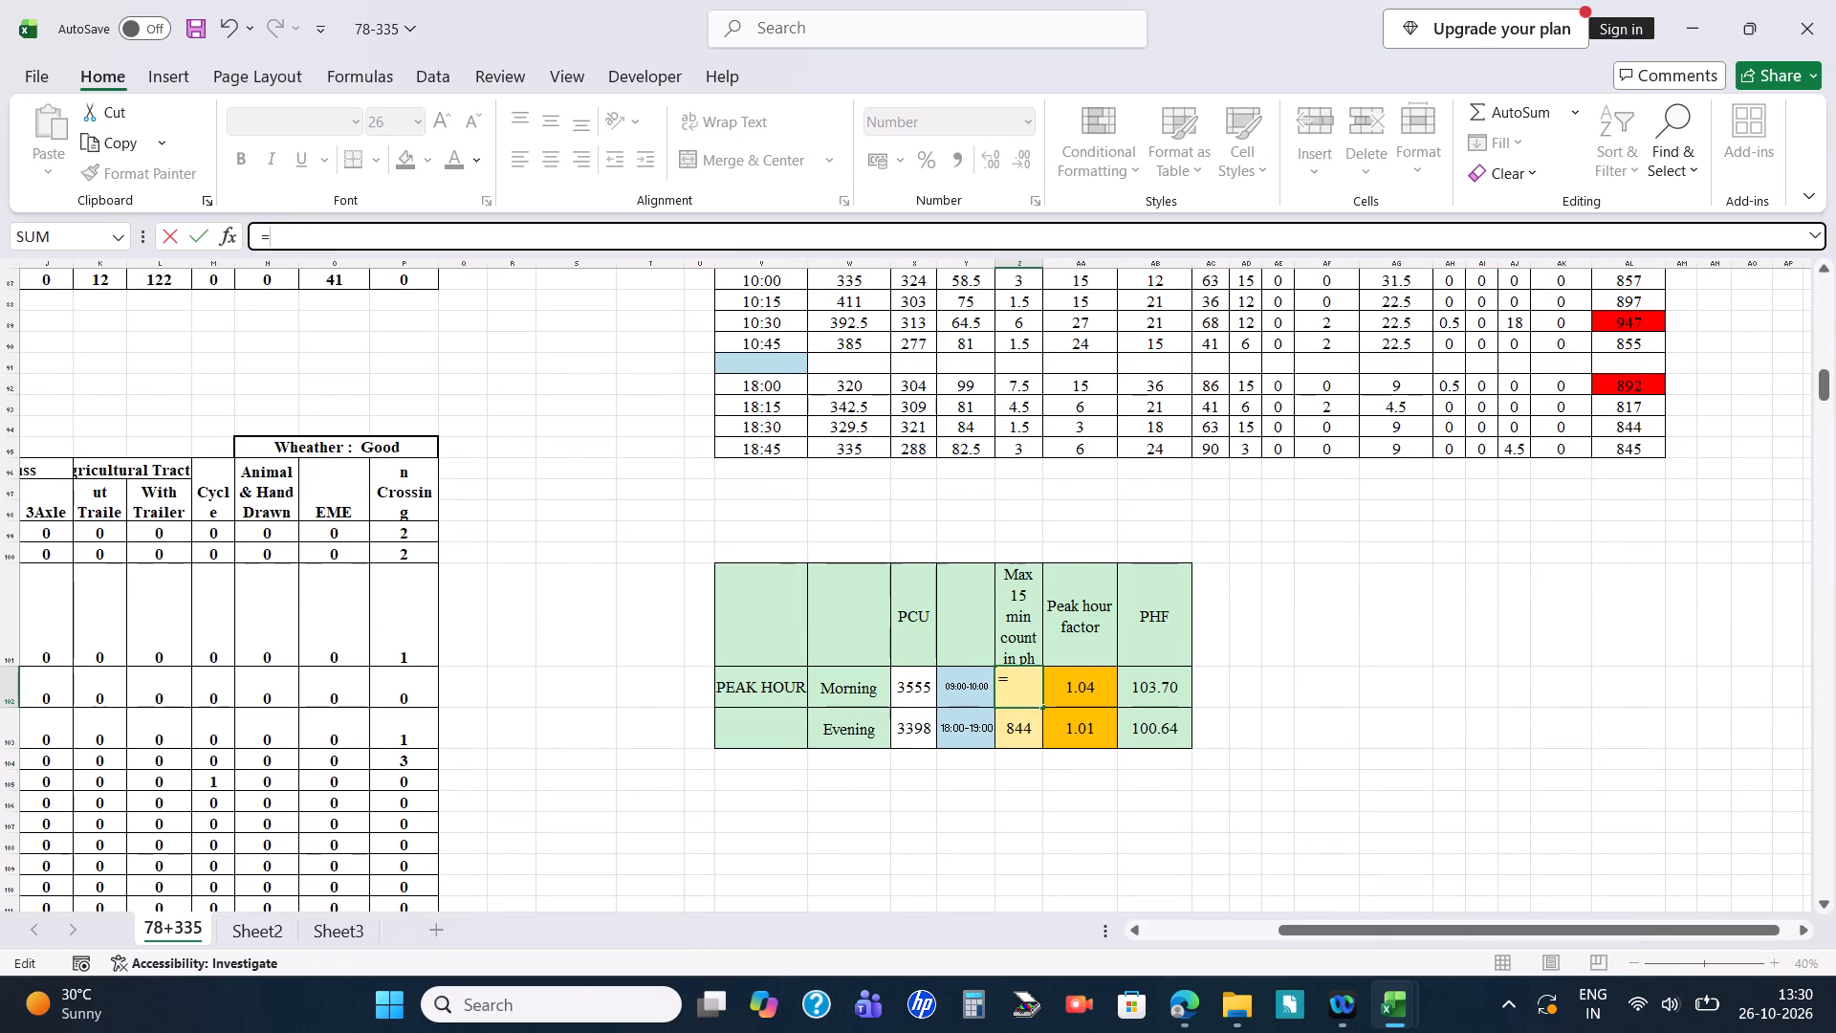
left_click(1650, 315)
key("Return")
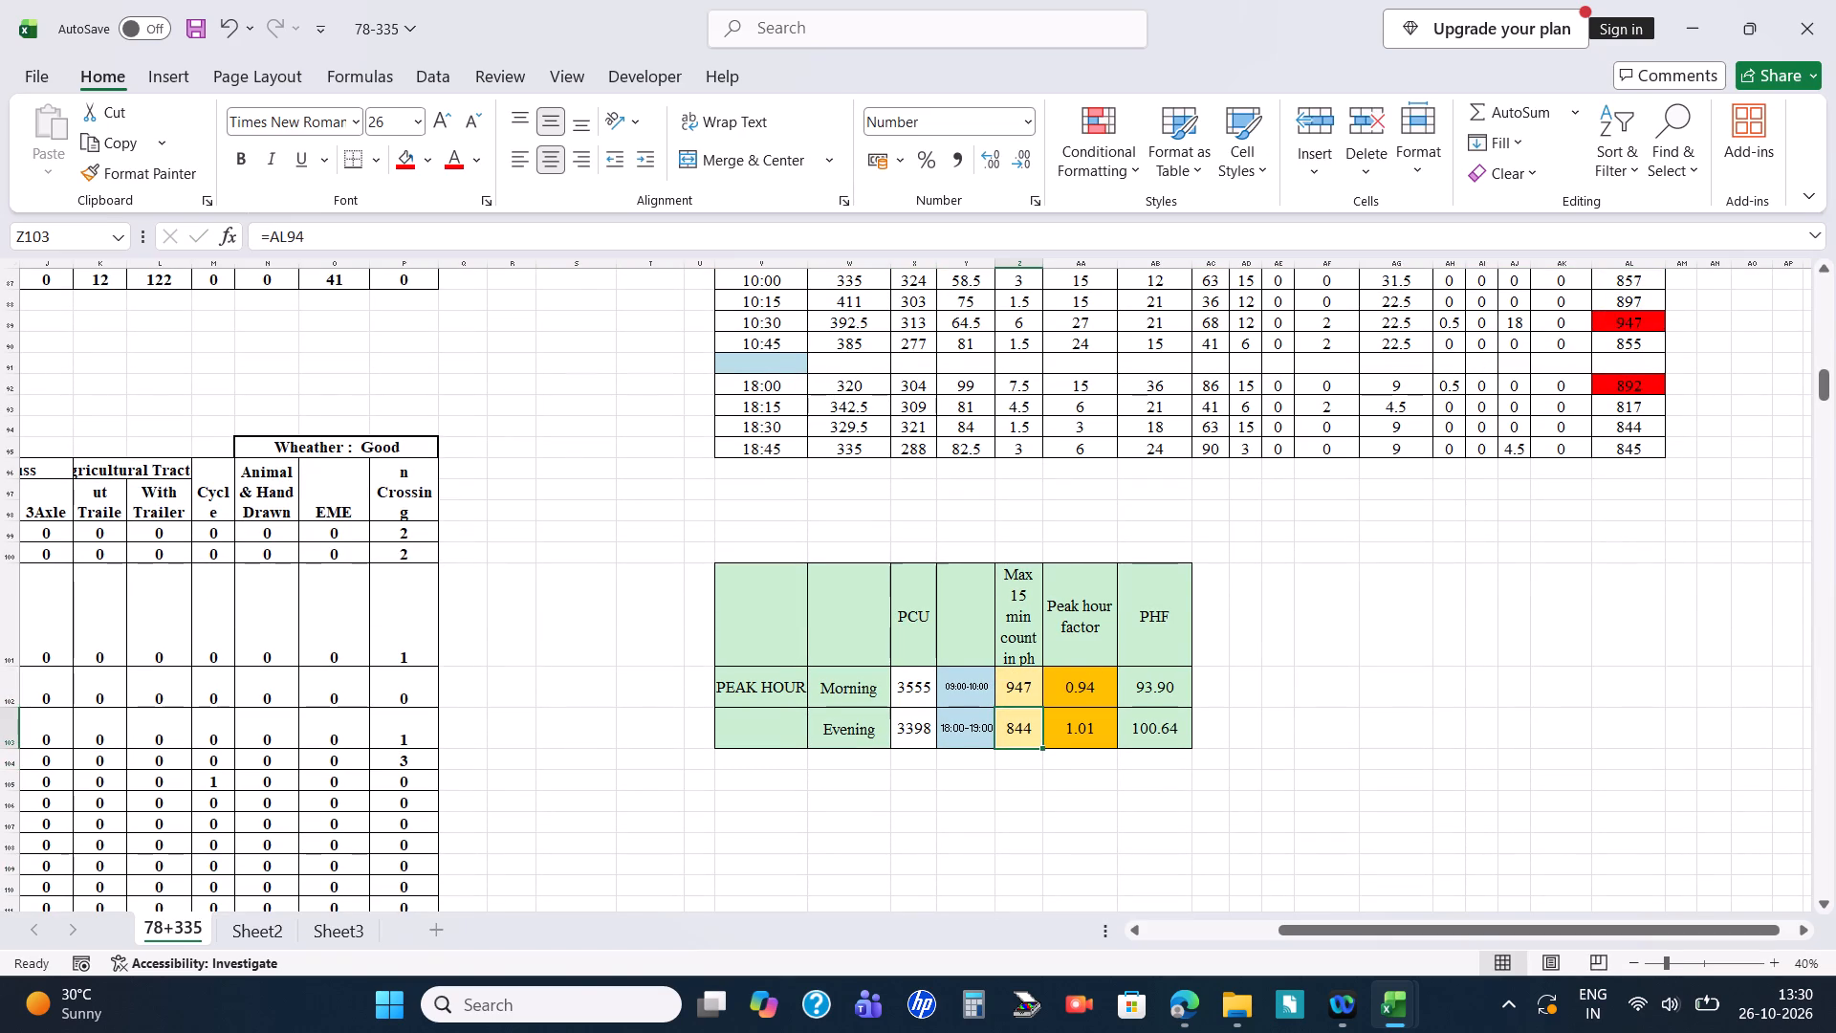
Relink the Evening Max 15 min count in Z103 to the red-filled 18:00 PCU total.
double_click(599, 238)
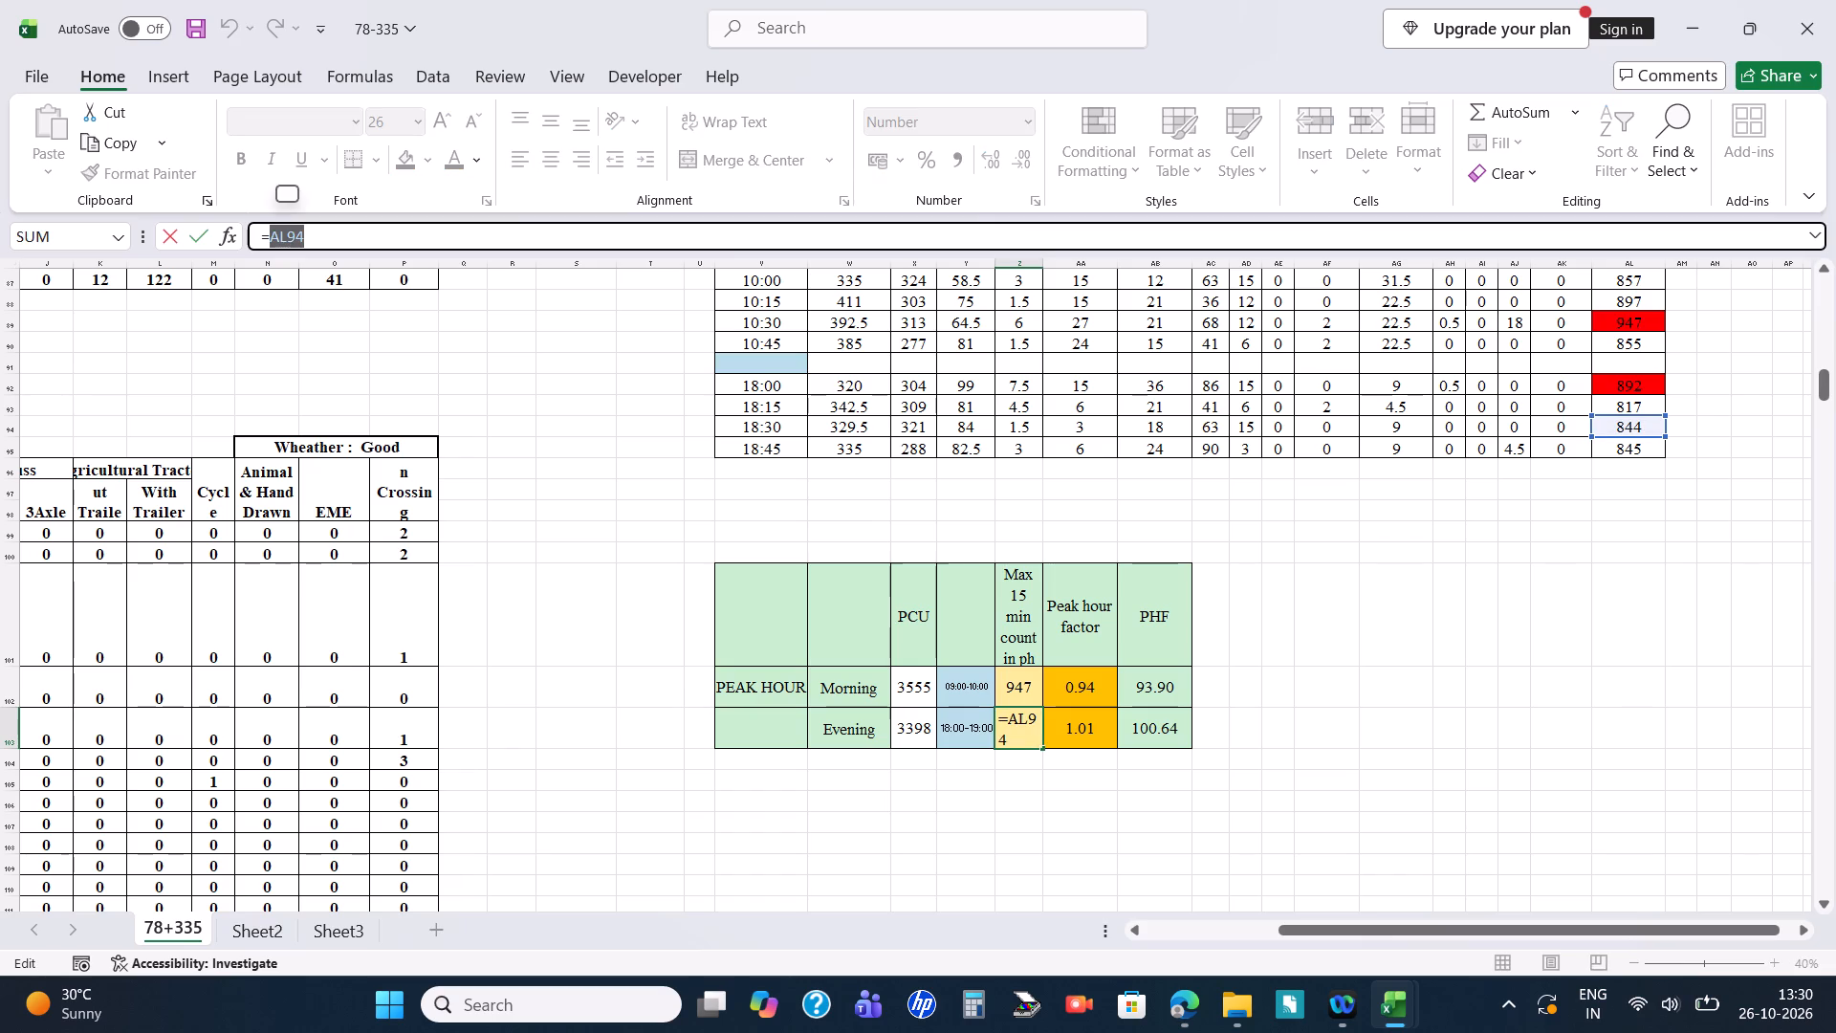
key("BackSpace")
left_click(1640, 385)
key("Return")
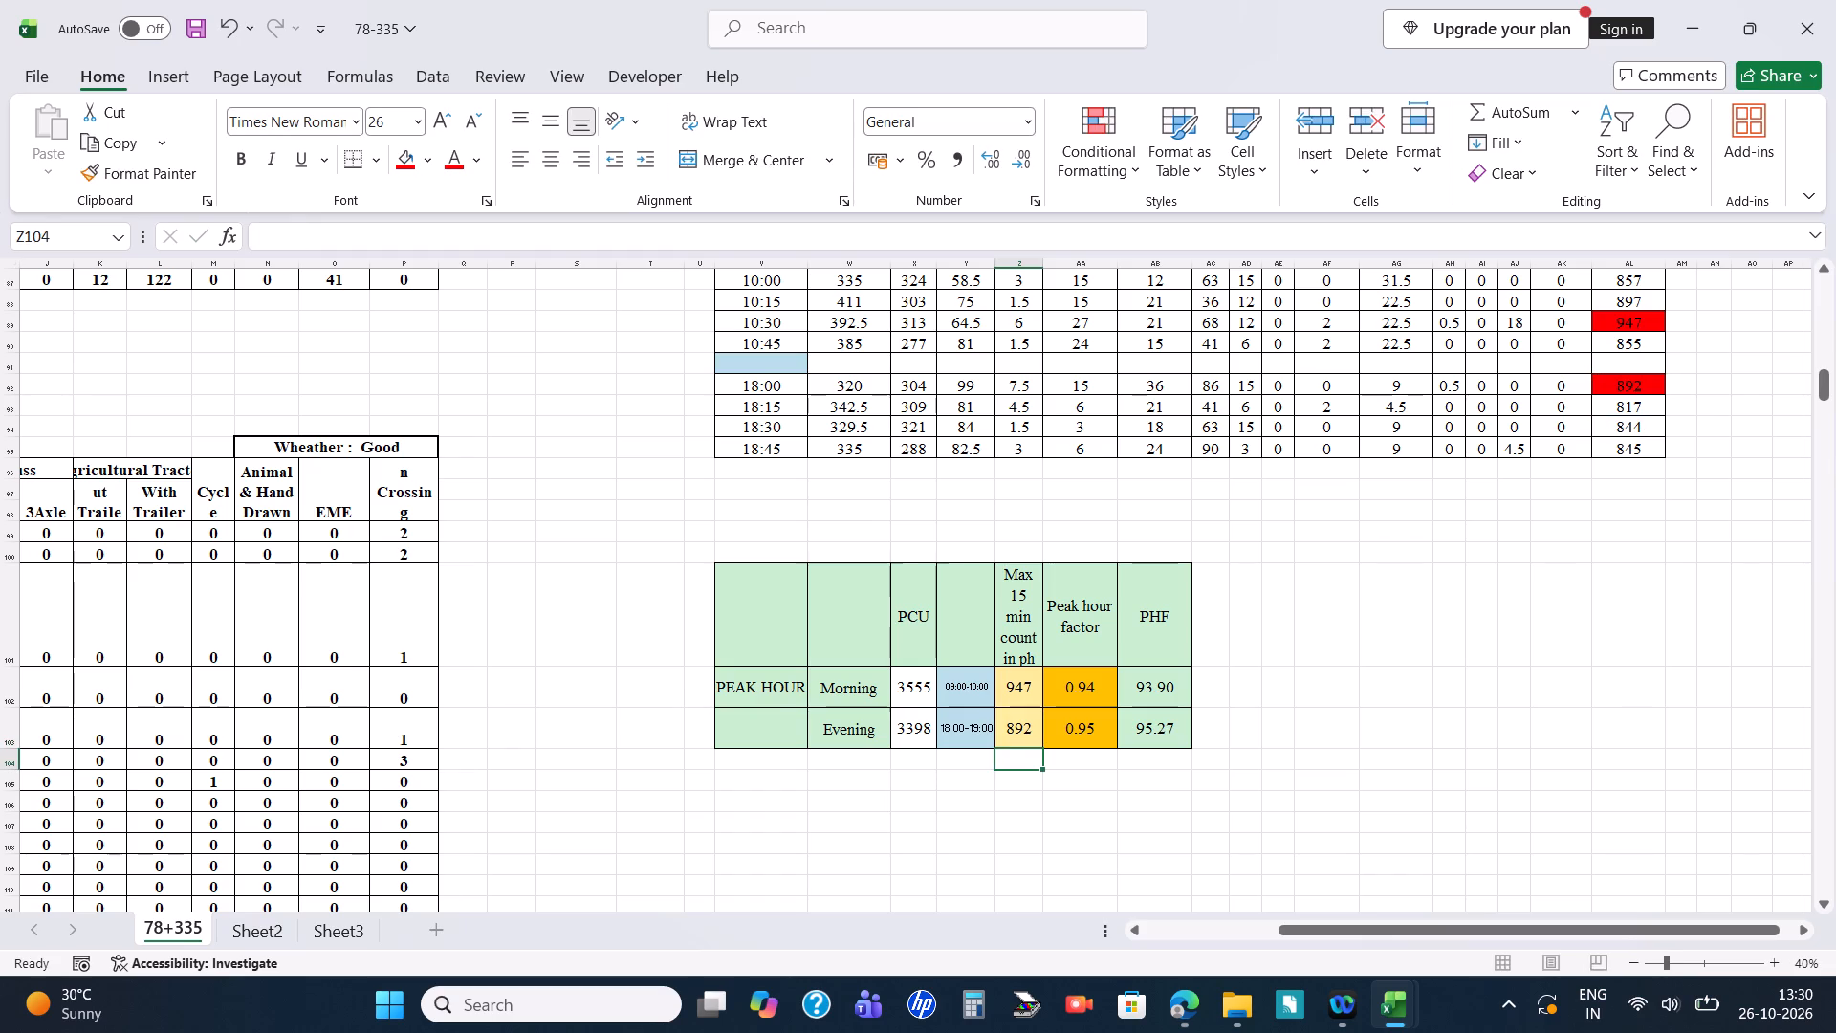
Save the 78-335 workbook.
key("ctrl+s")
left_click(1454, 747)
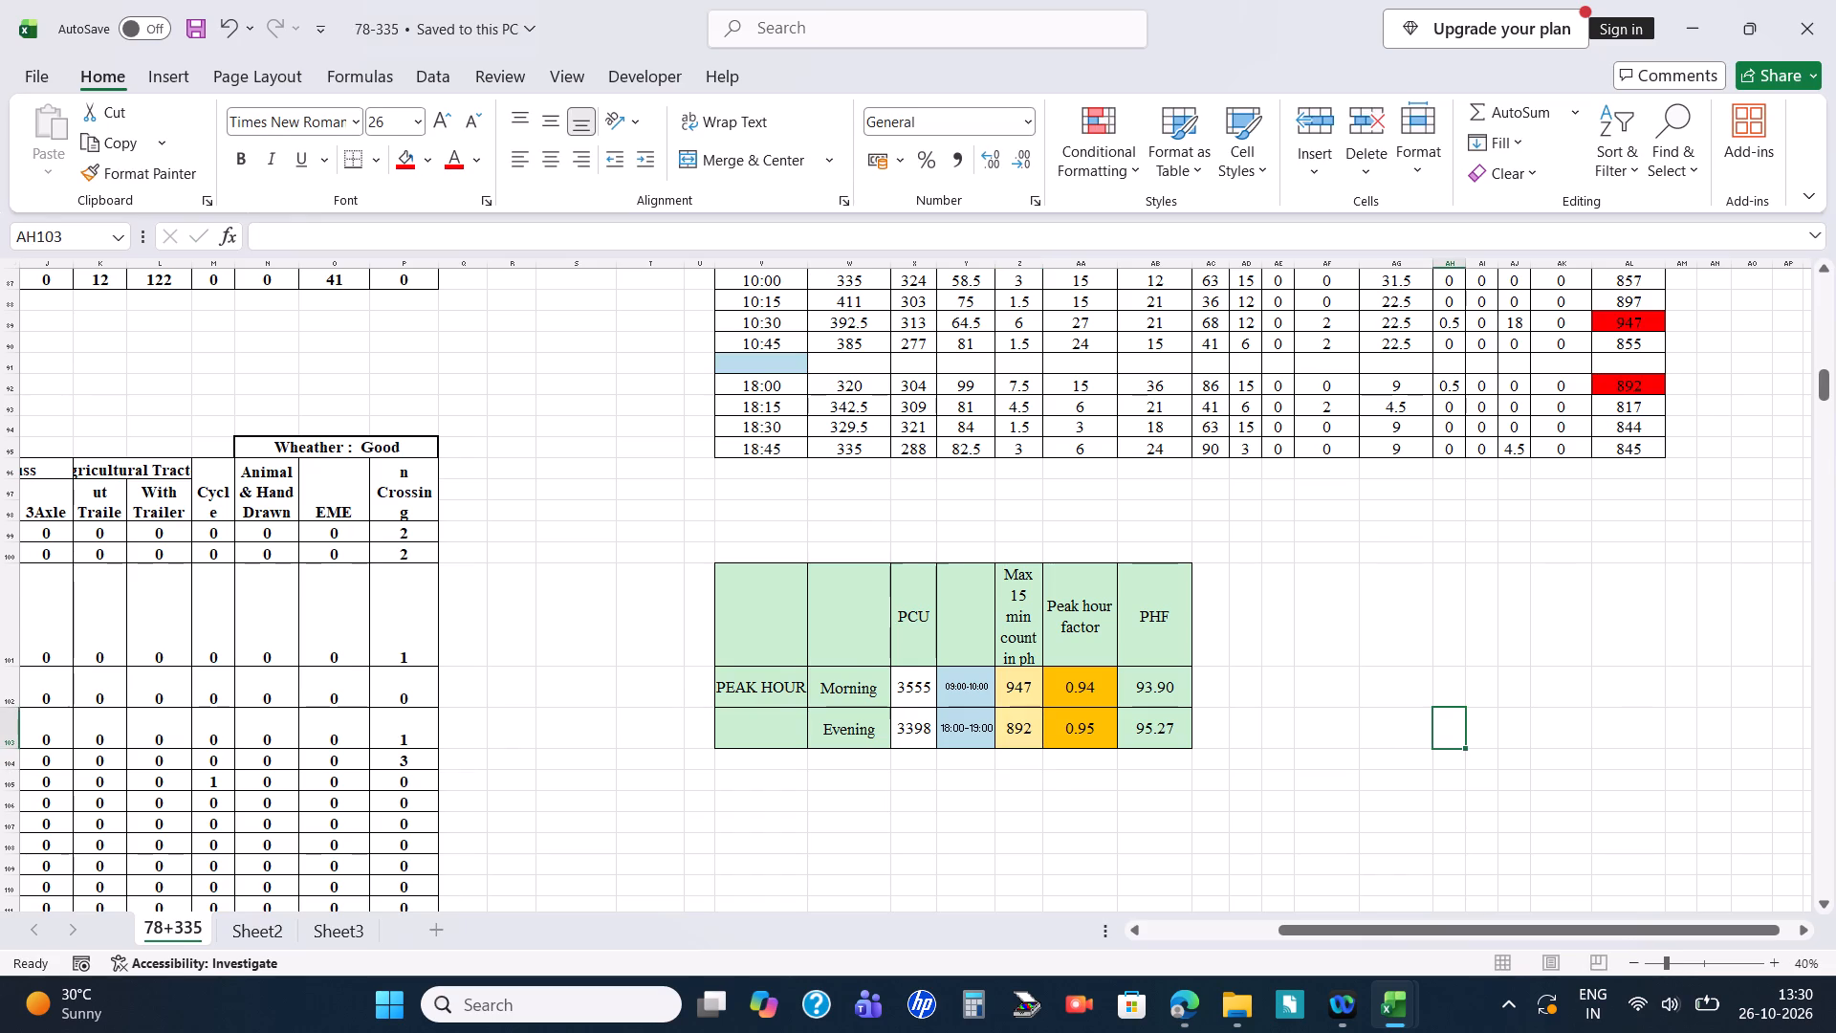
Switch to the 106+600 Sheet 4 R workbook and examine its hourly, 15-minute and peak hour factor tables.
key("alt+Tab")
scroll(1215, 761, "down", 10)
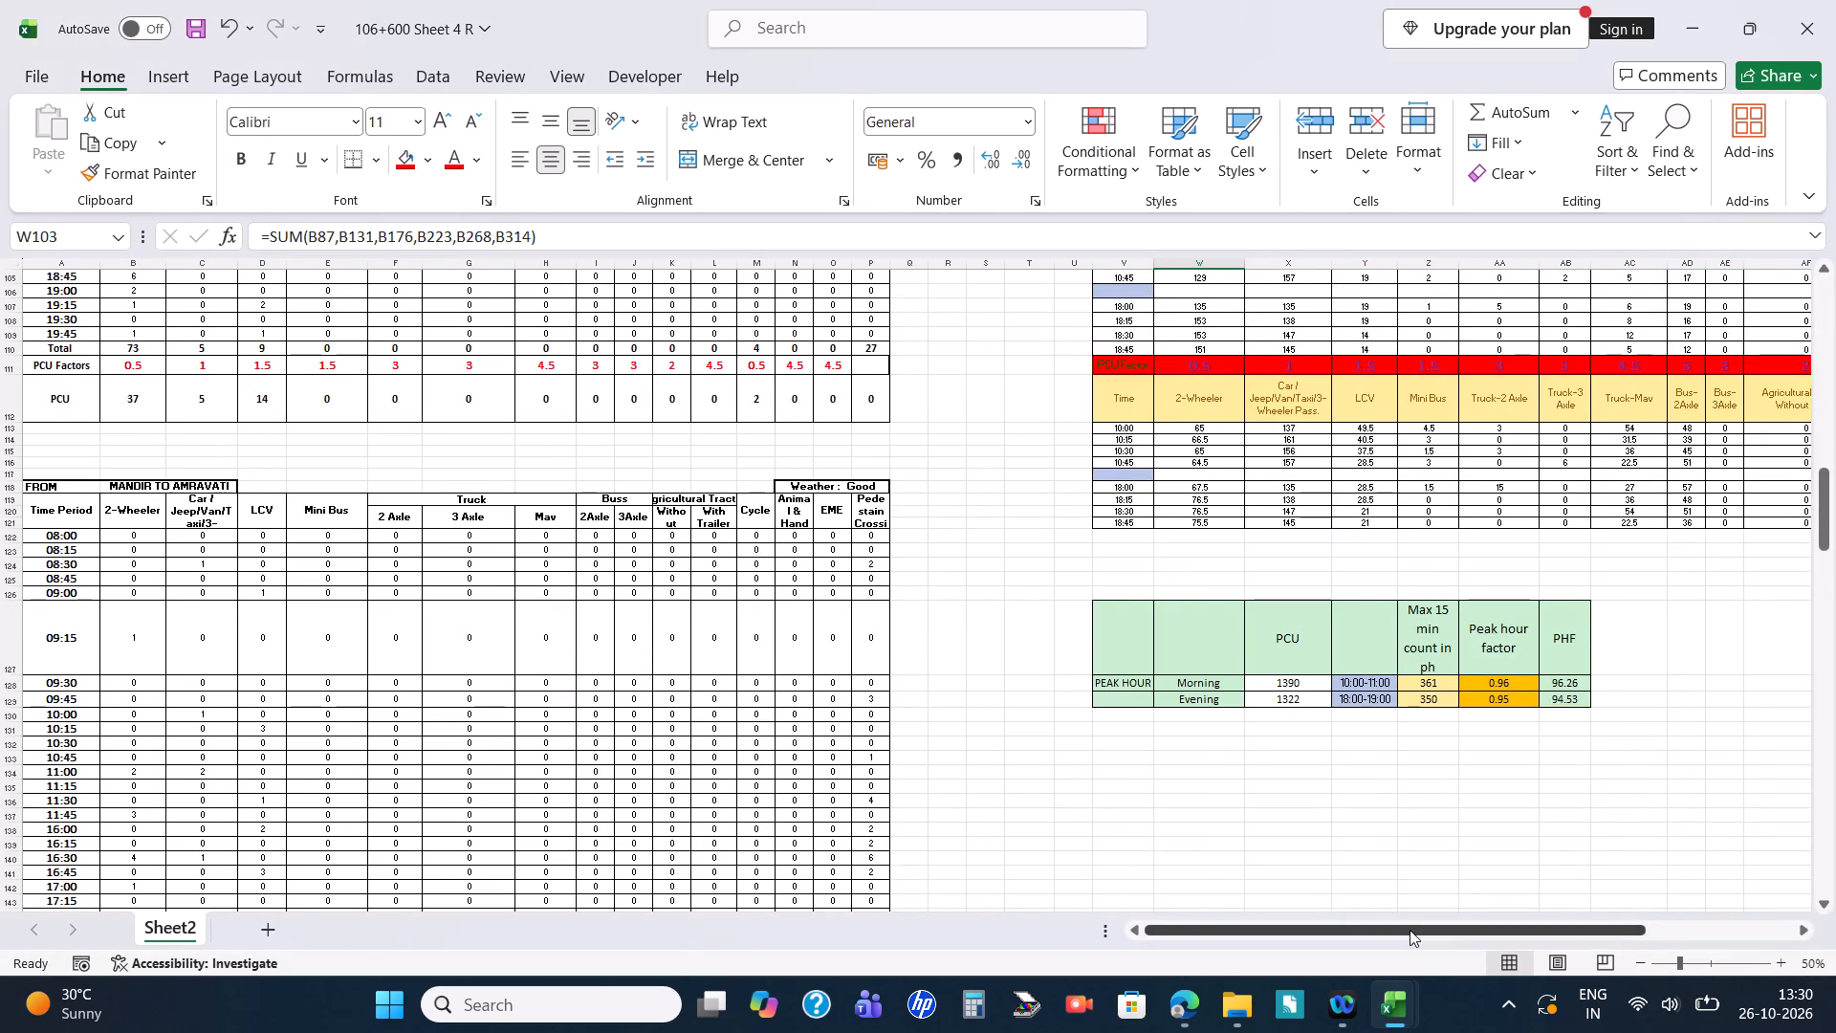
left_click_drag(1410, 930, 1781, 912)
scroll(1642, 777, "up", 18)
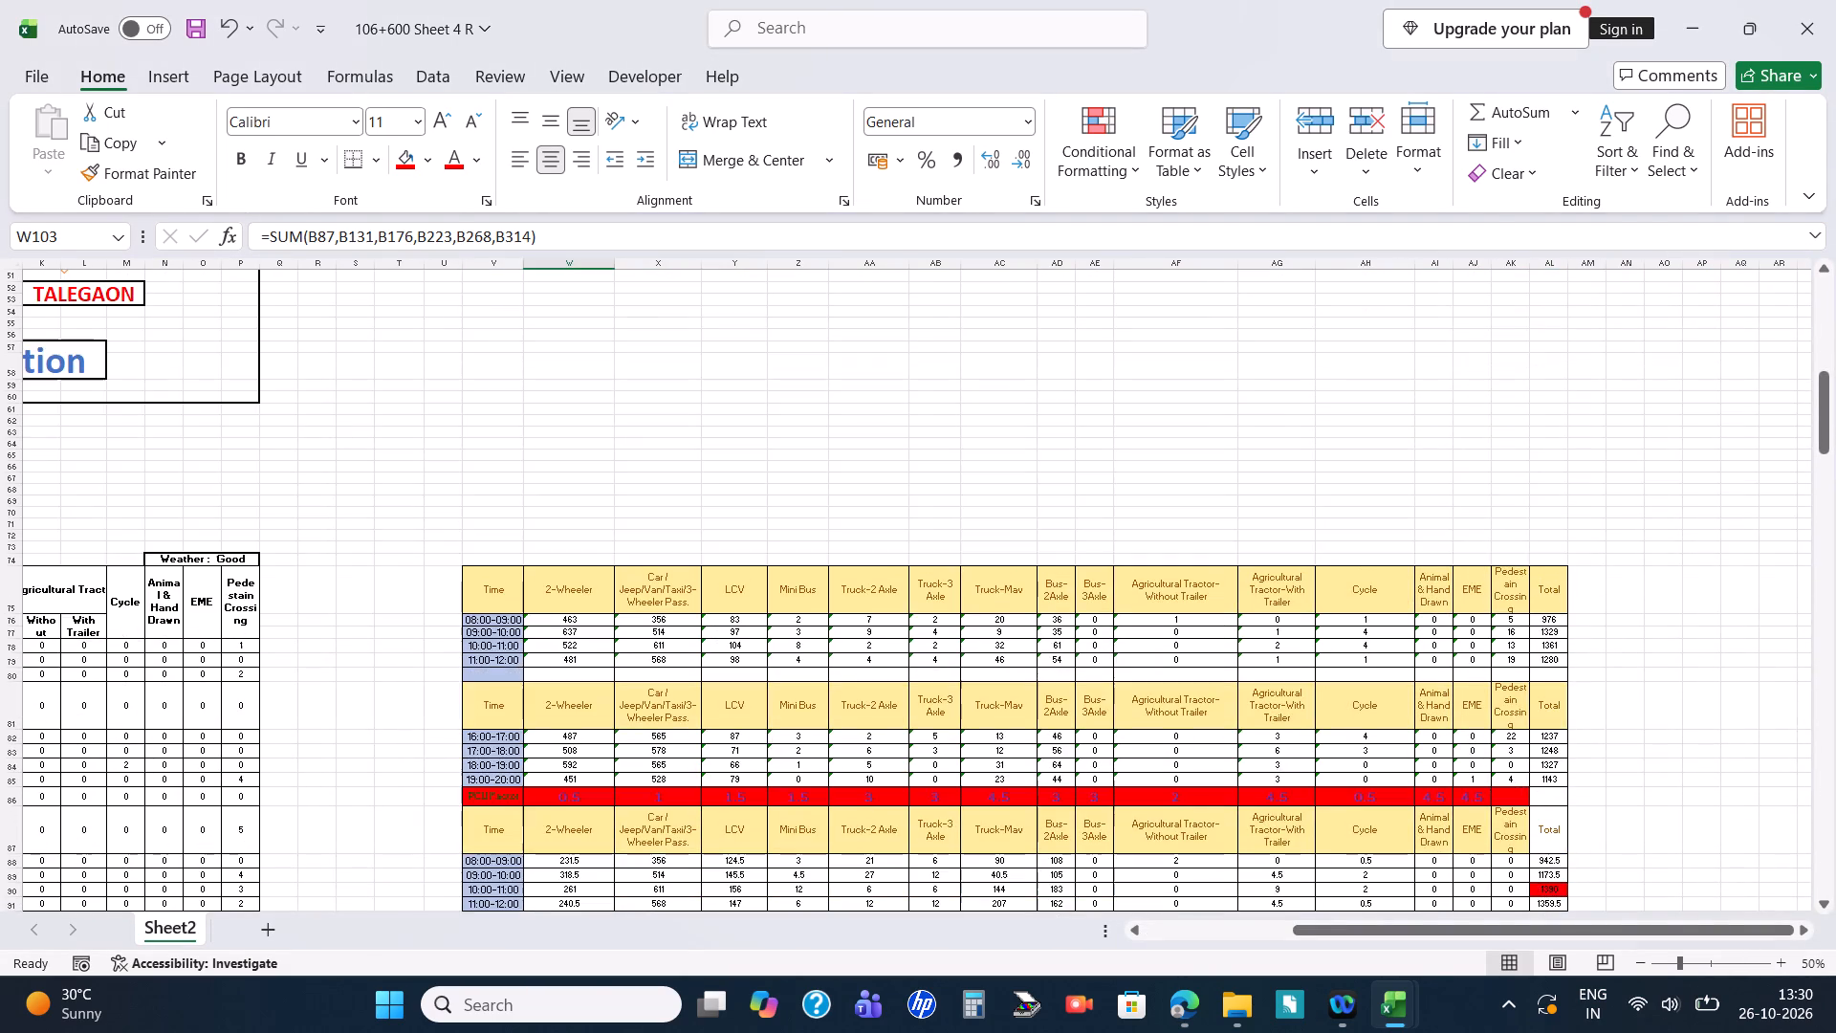
left_click_drag(1637, 939, 1738, 929)
scroll(1441, 744, "down", 2, "ctrl")
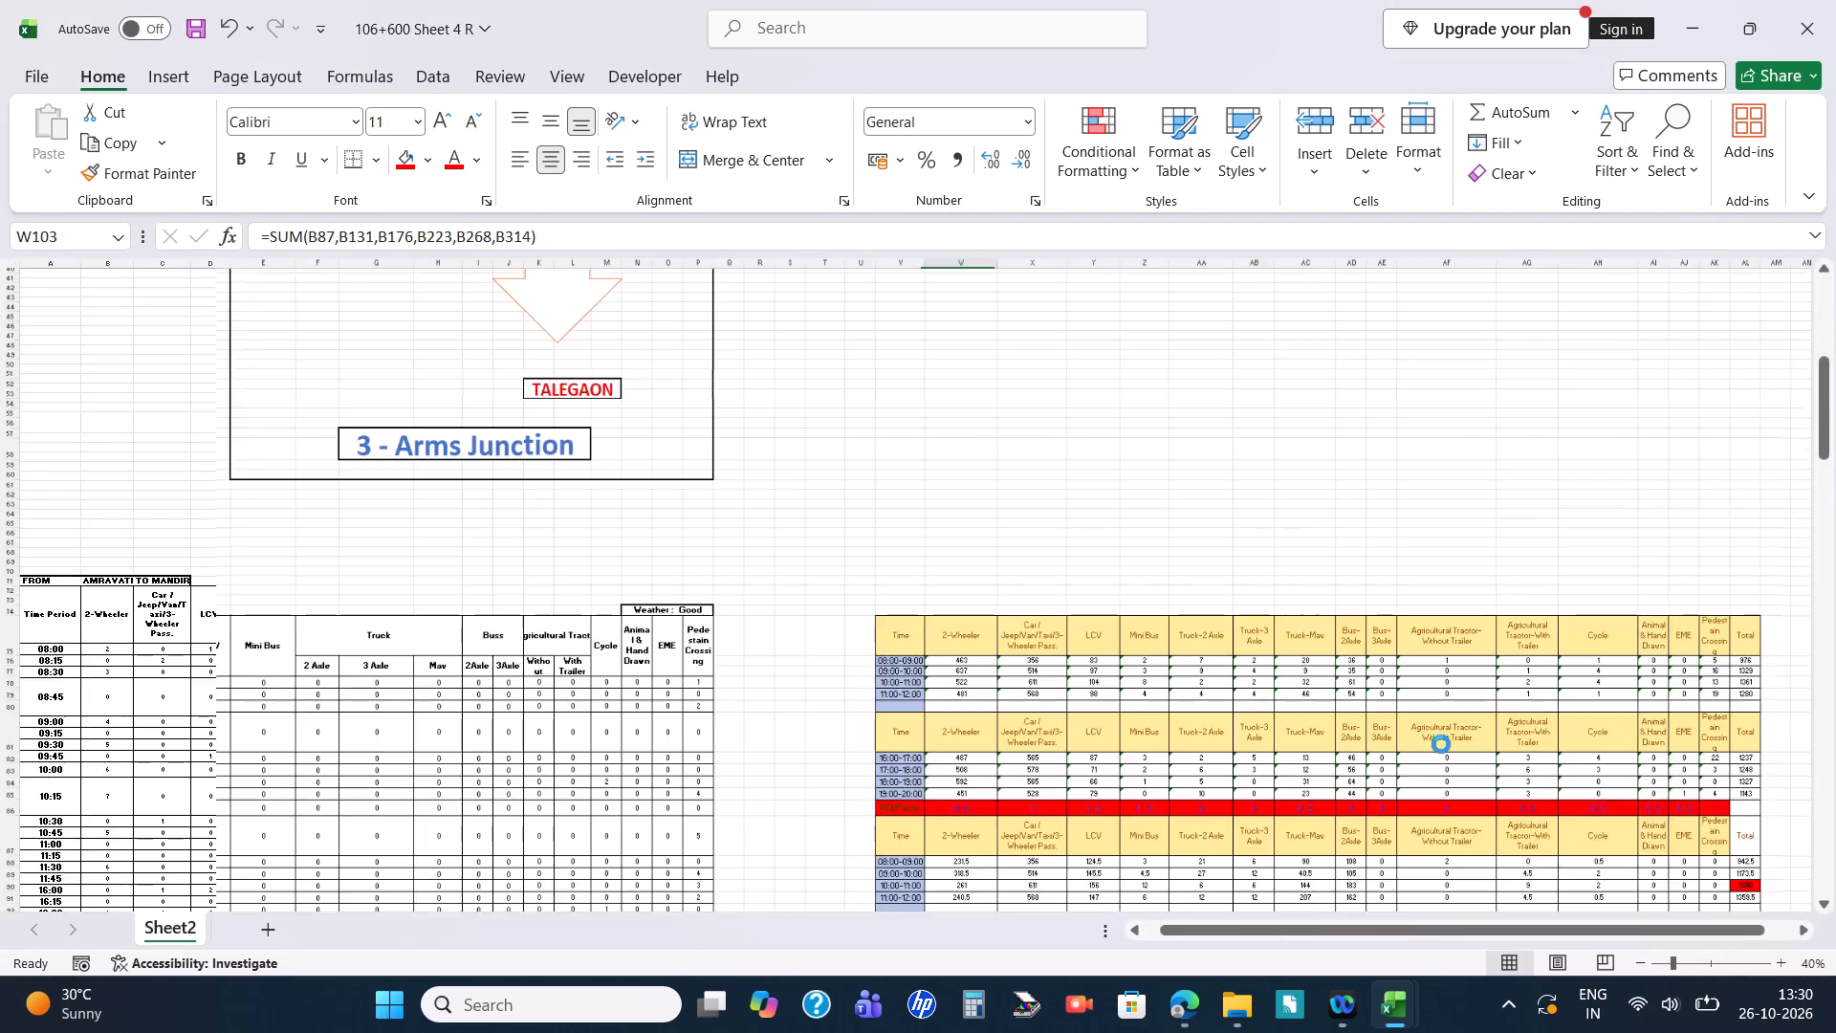
scroll(1441, 744, "down", 1)
scroll(1092, 640, "down", 7)
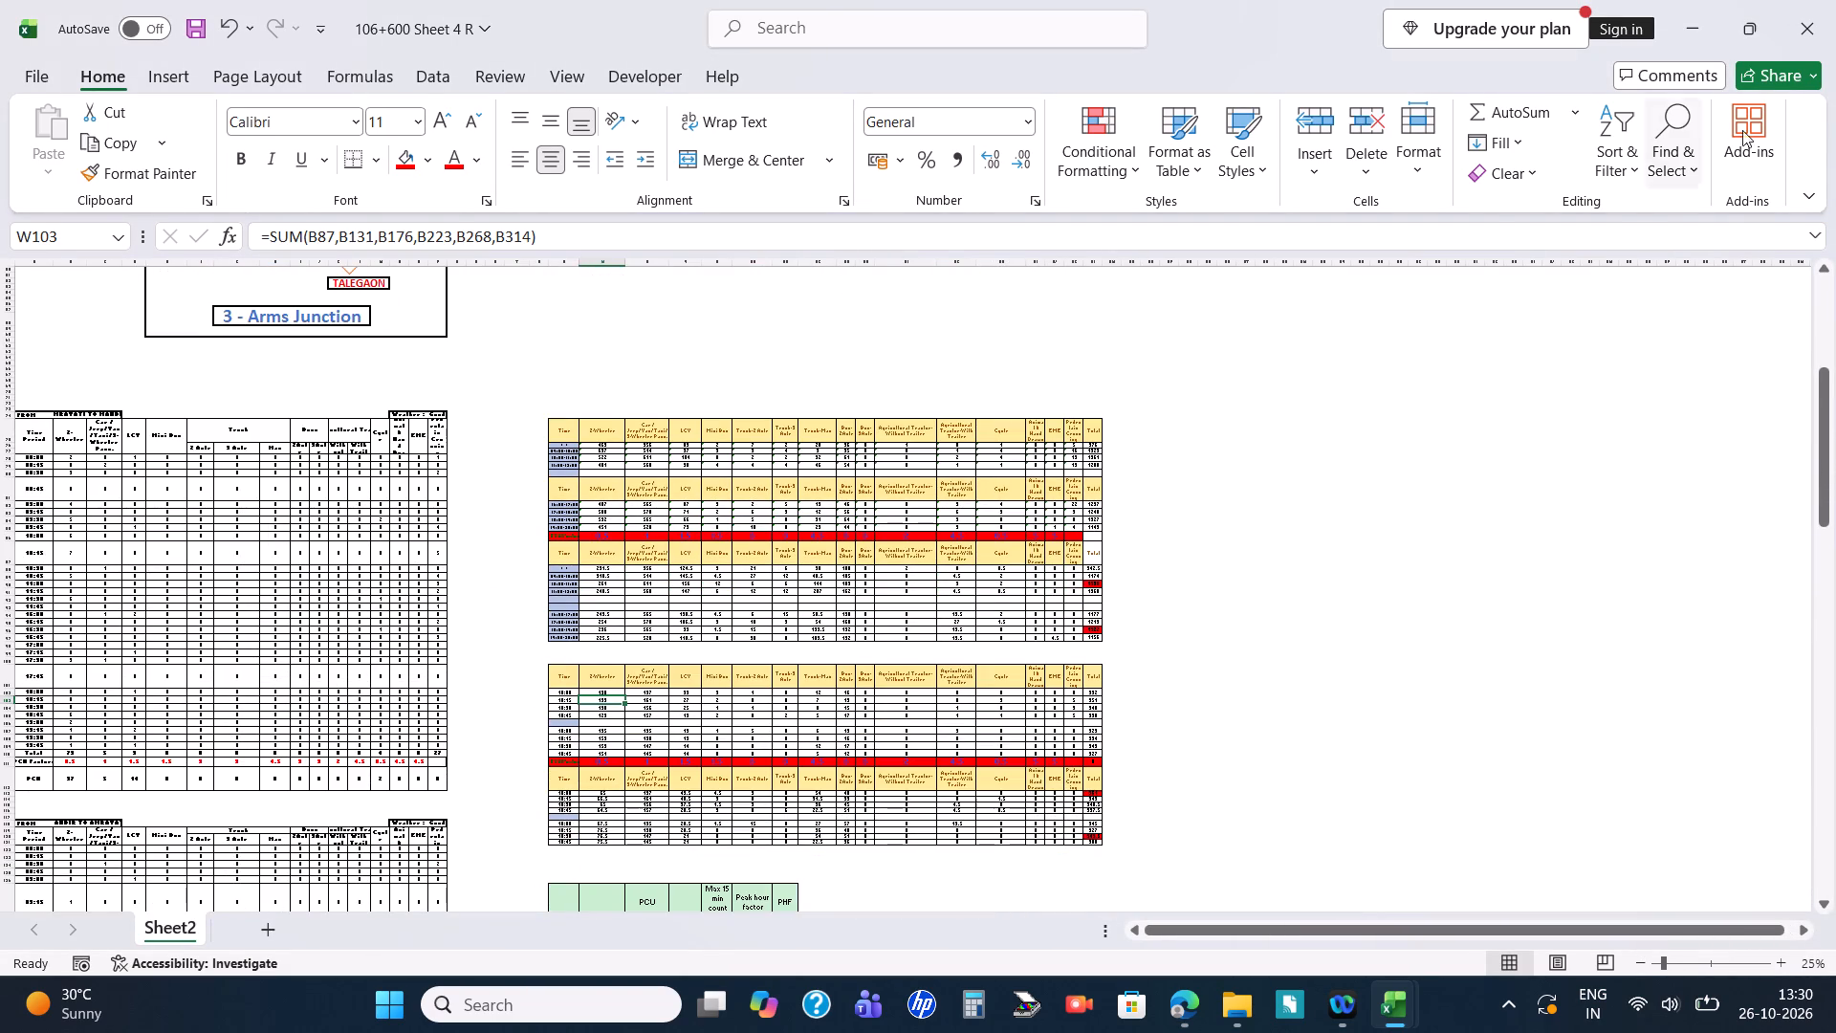
Close the 106+600 Sheet 4 R workbook, saving its changes.
left_click(1807, 36)
left_click(852, 524)
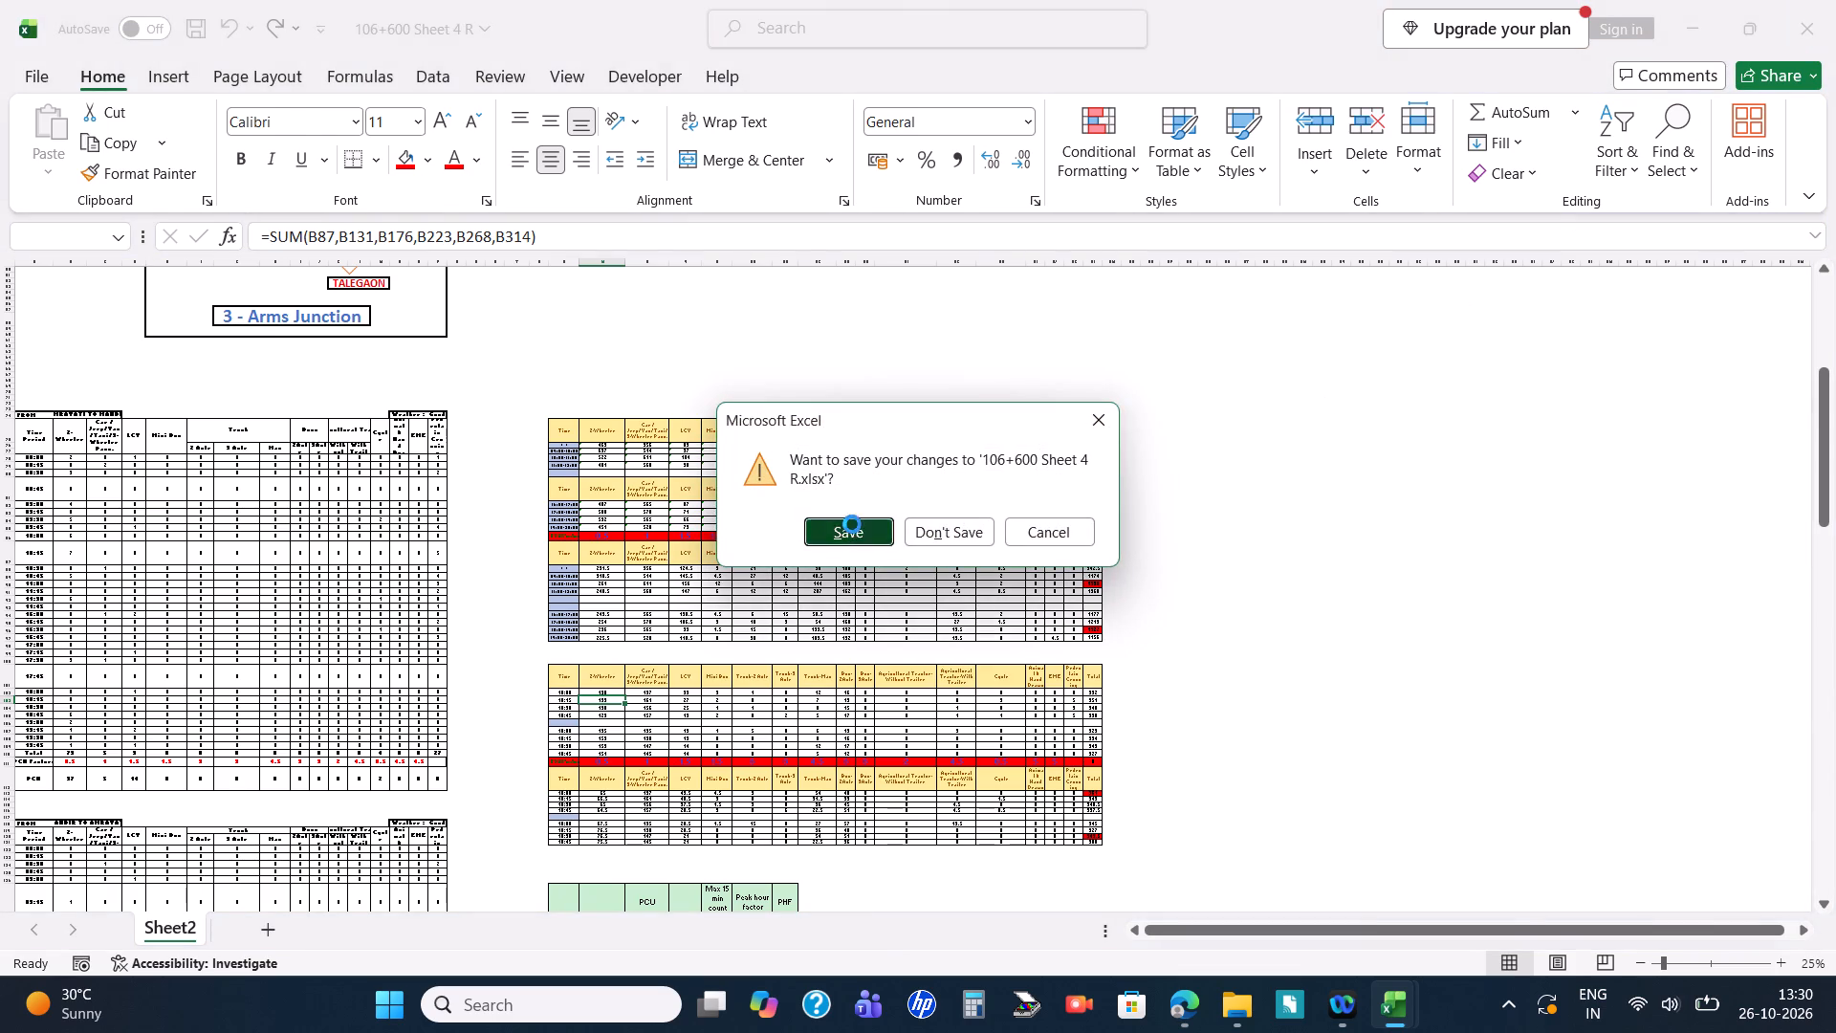
Open 119+000 Sheet 6 R from the Traffic folder, examine its hourly peak tables, and close it.
key("alt+Tab")
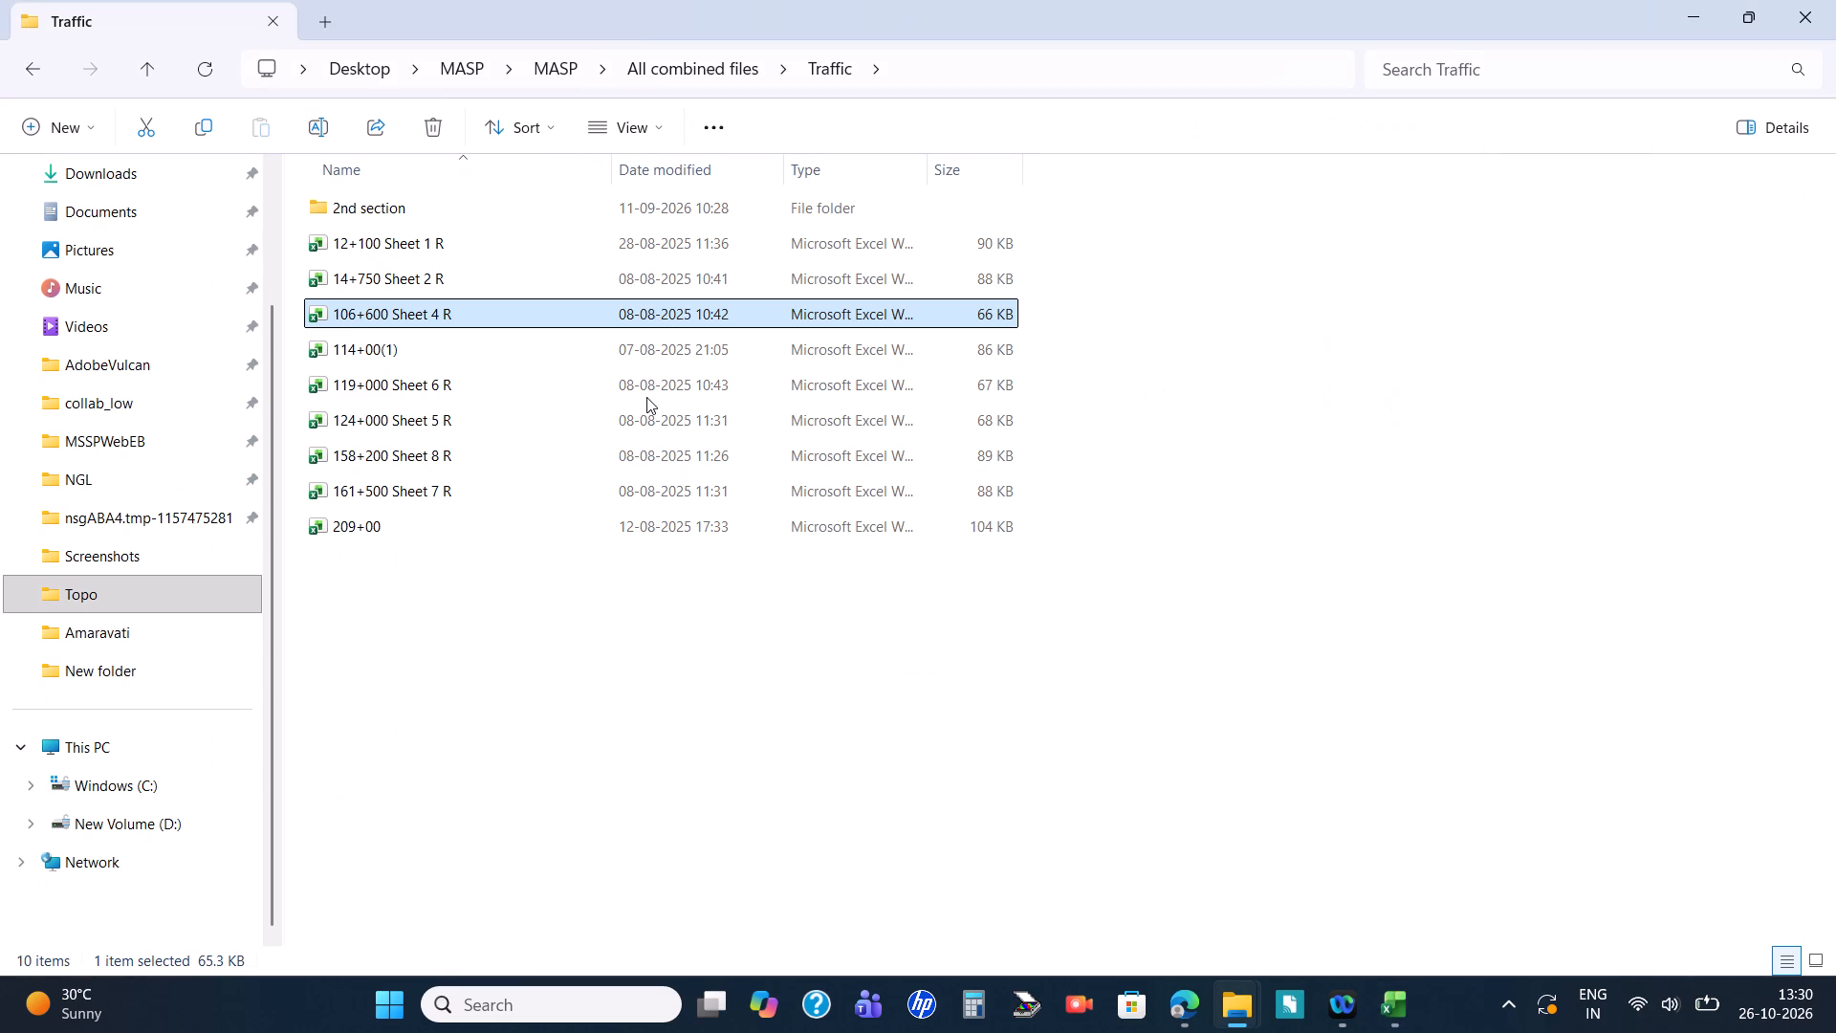
double_click(444, 380)
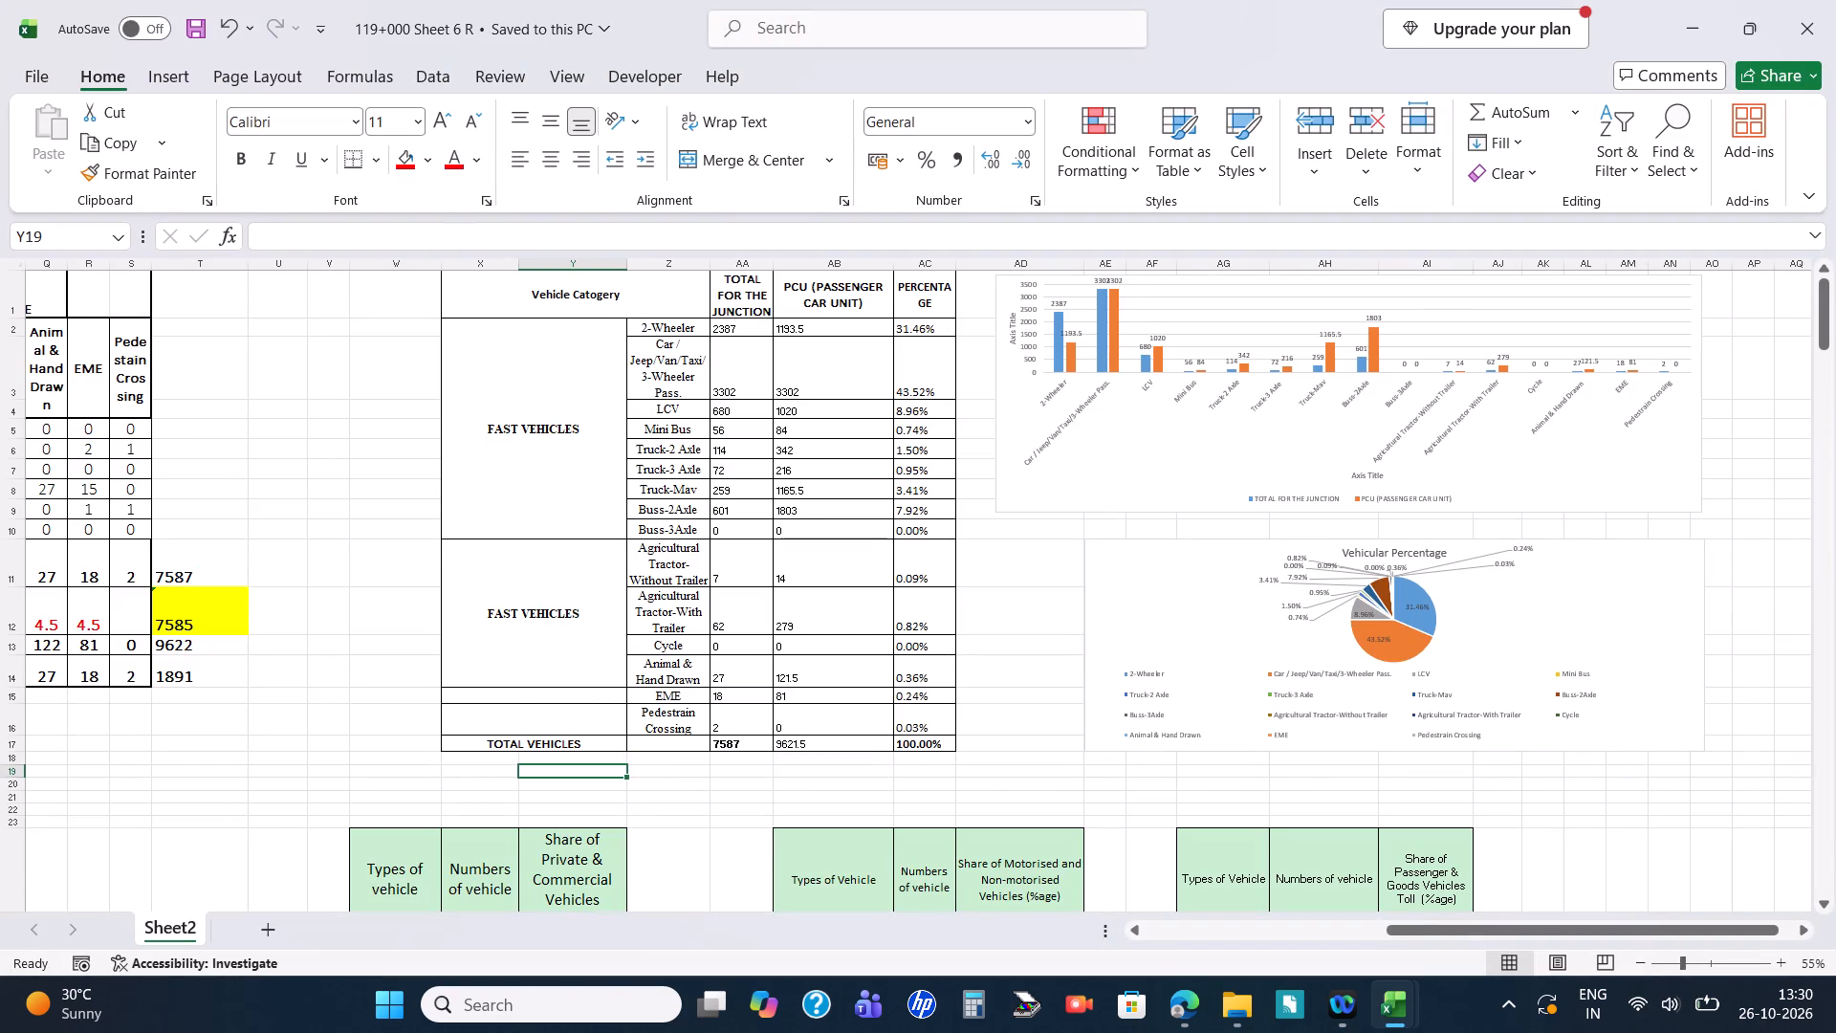
scroll(1415, 831, "down", 17)
scroll(1441, 779, "down", 5)
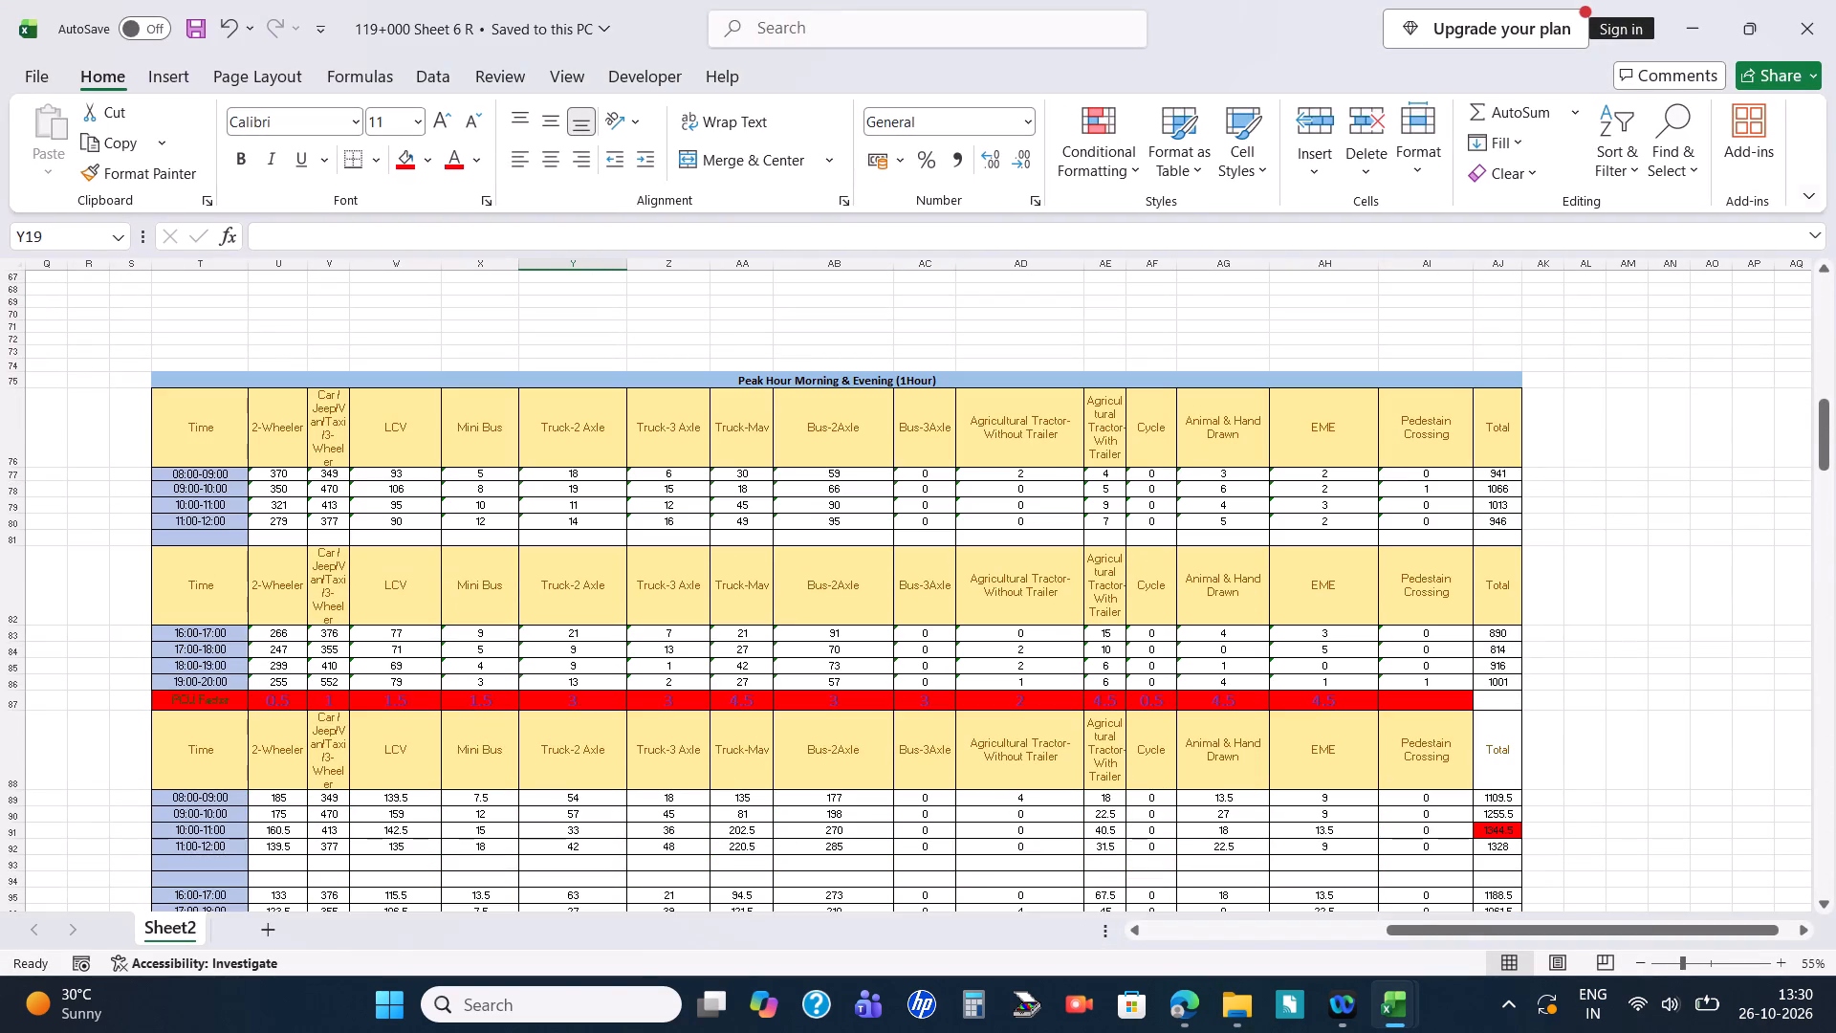
left_click(1821, 0)
In File Explorer, open the 12+100 Sheet 1 R workbook from the Traffic Updated folder.
key("alt+Tab")
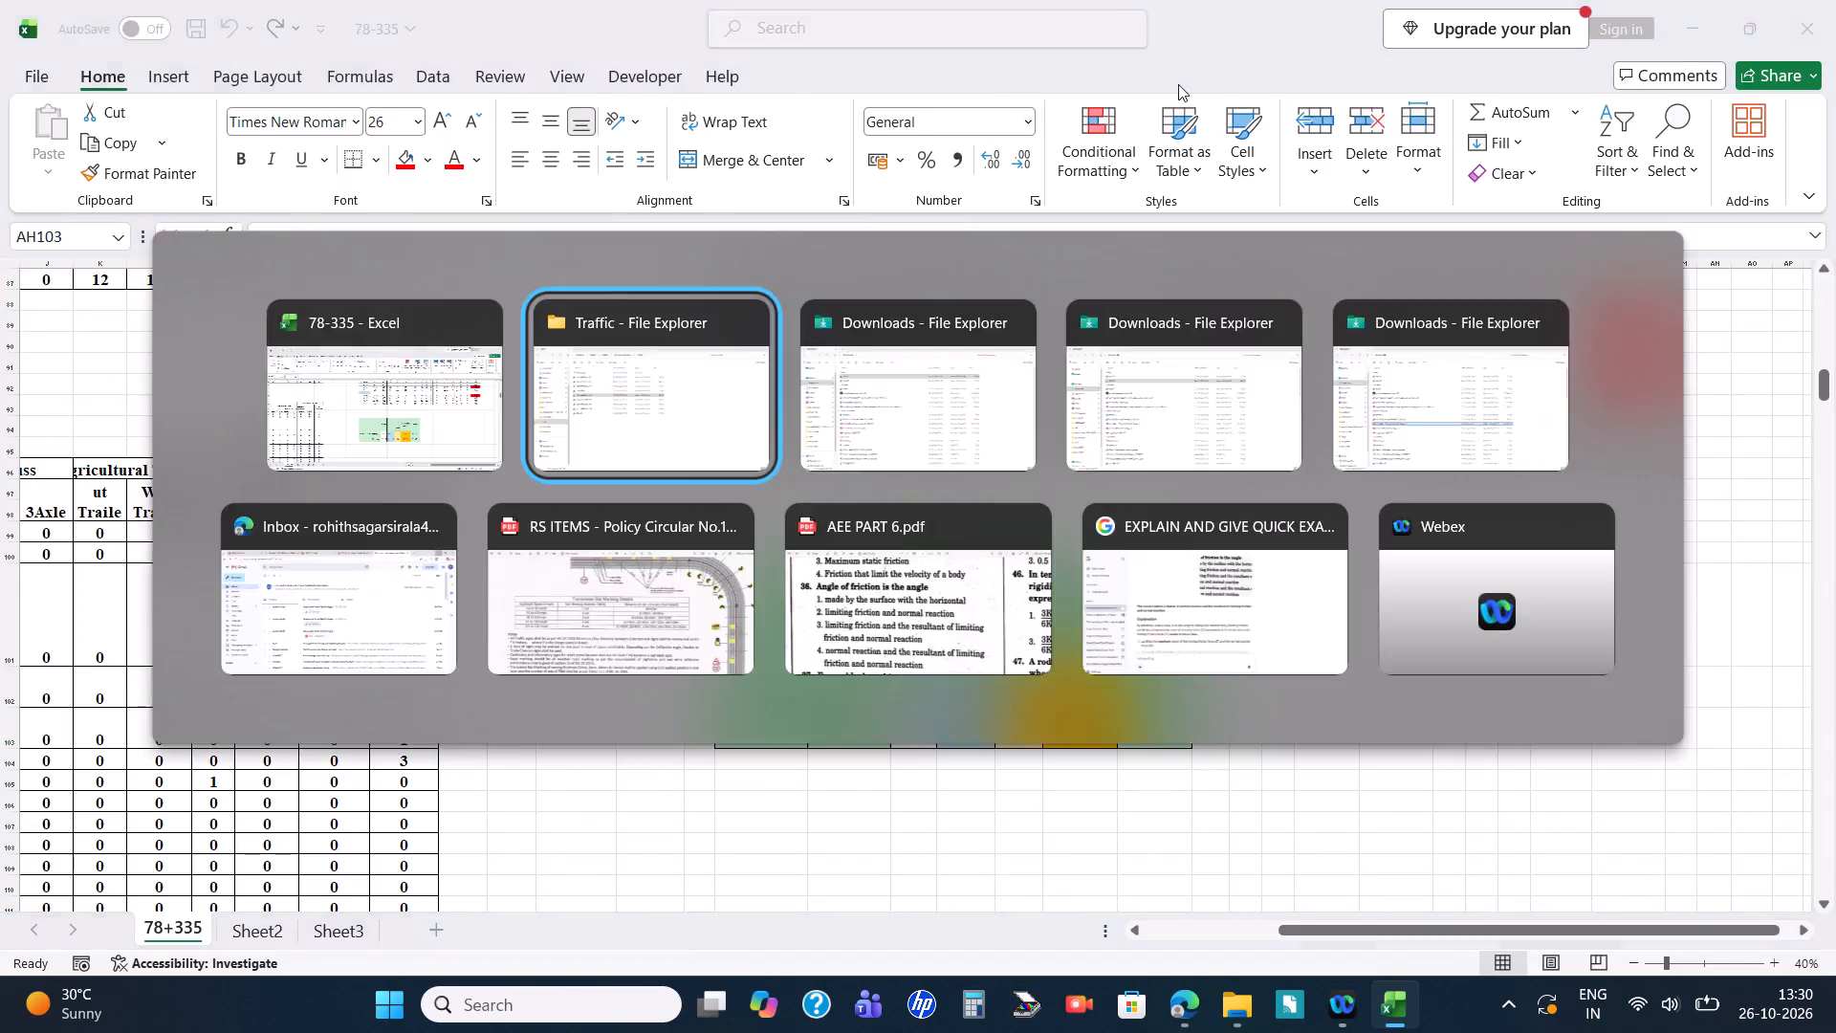
left_click(19, 61)
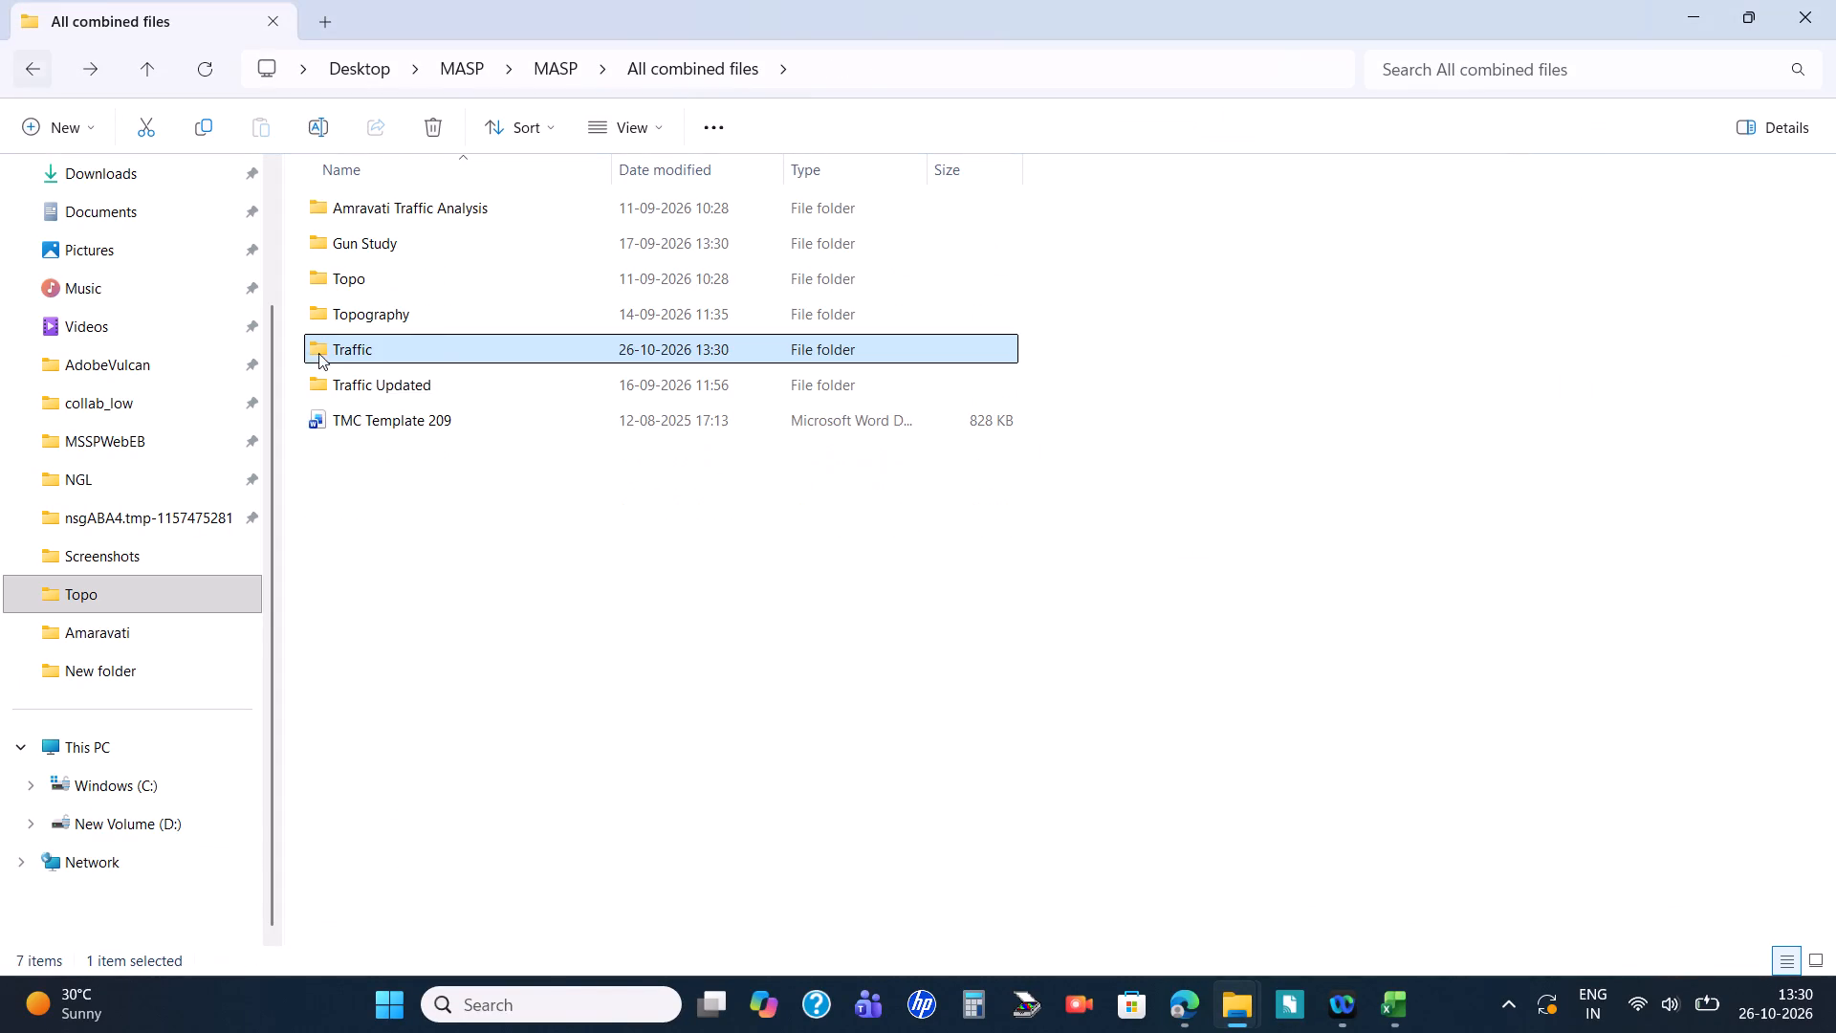
double_click(405, 388)
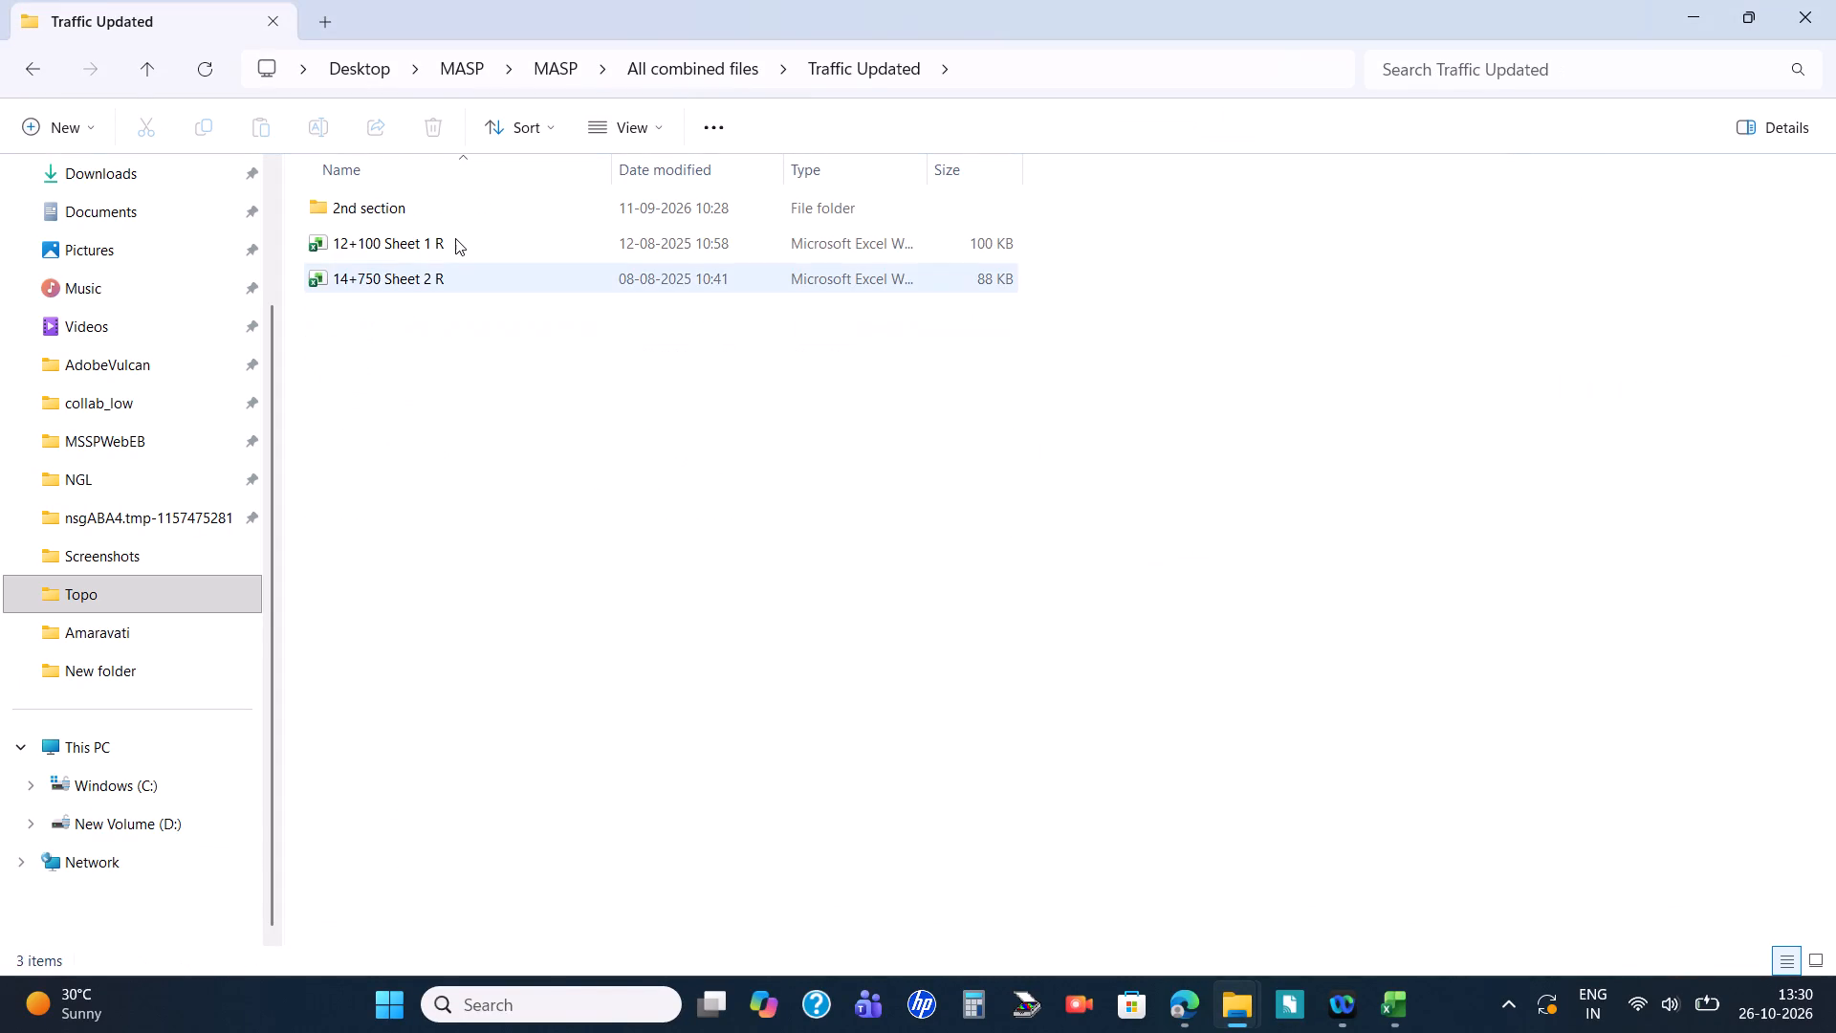
double_click(455, 238)
Examine the layout of the peak hour tables and hourly variation charts on the 12+100 sheet, and close the workbook.
scroll(1250, 718, "down", 4)
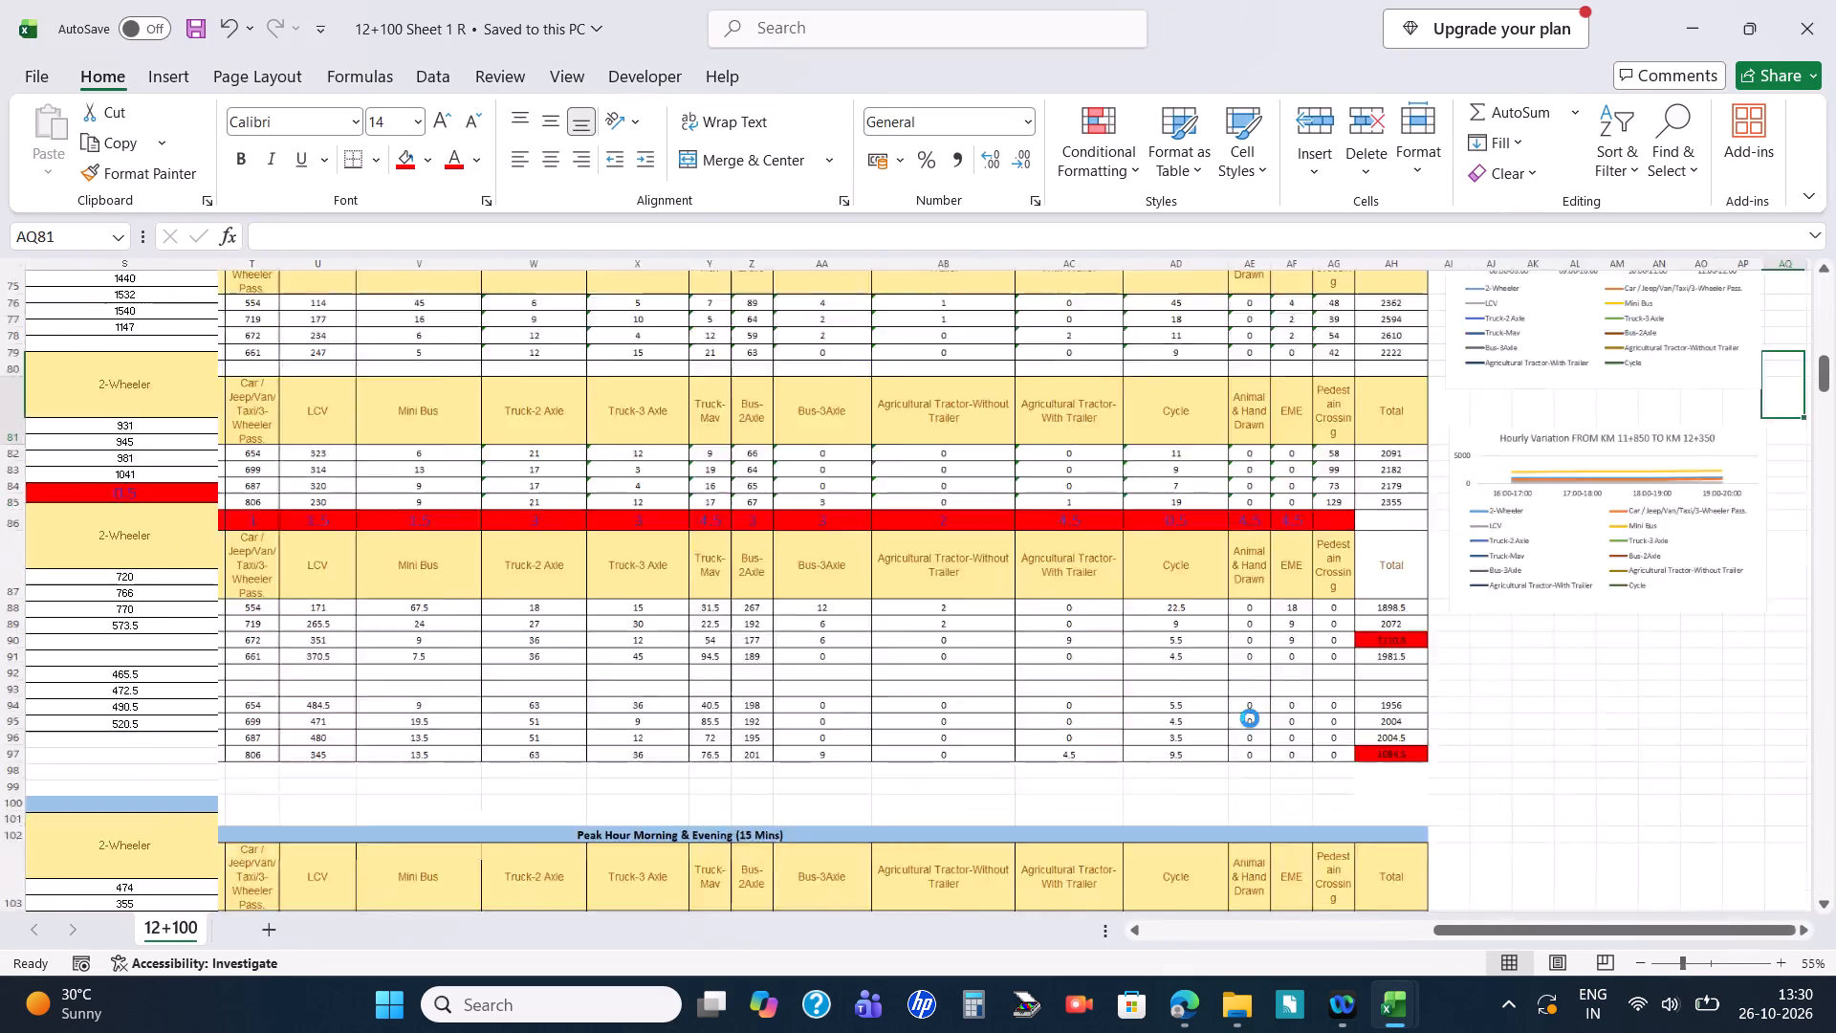
scroll(1250, 718, "down", 1)
scroll(1250, 718, "down", 1, "ctrl")
scroll(393, 647, "down", 3)
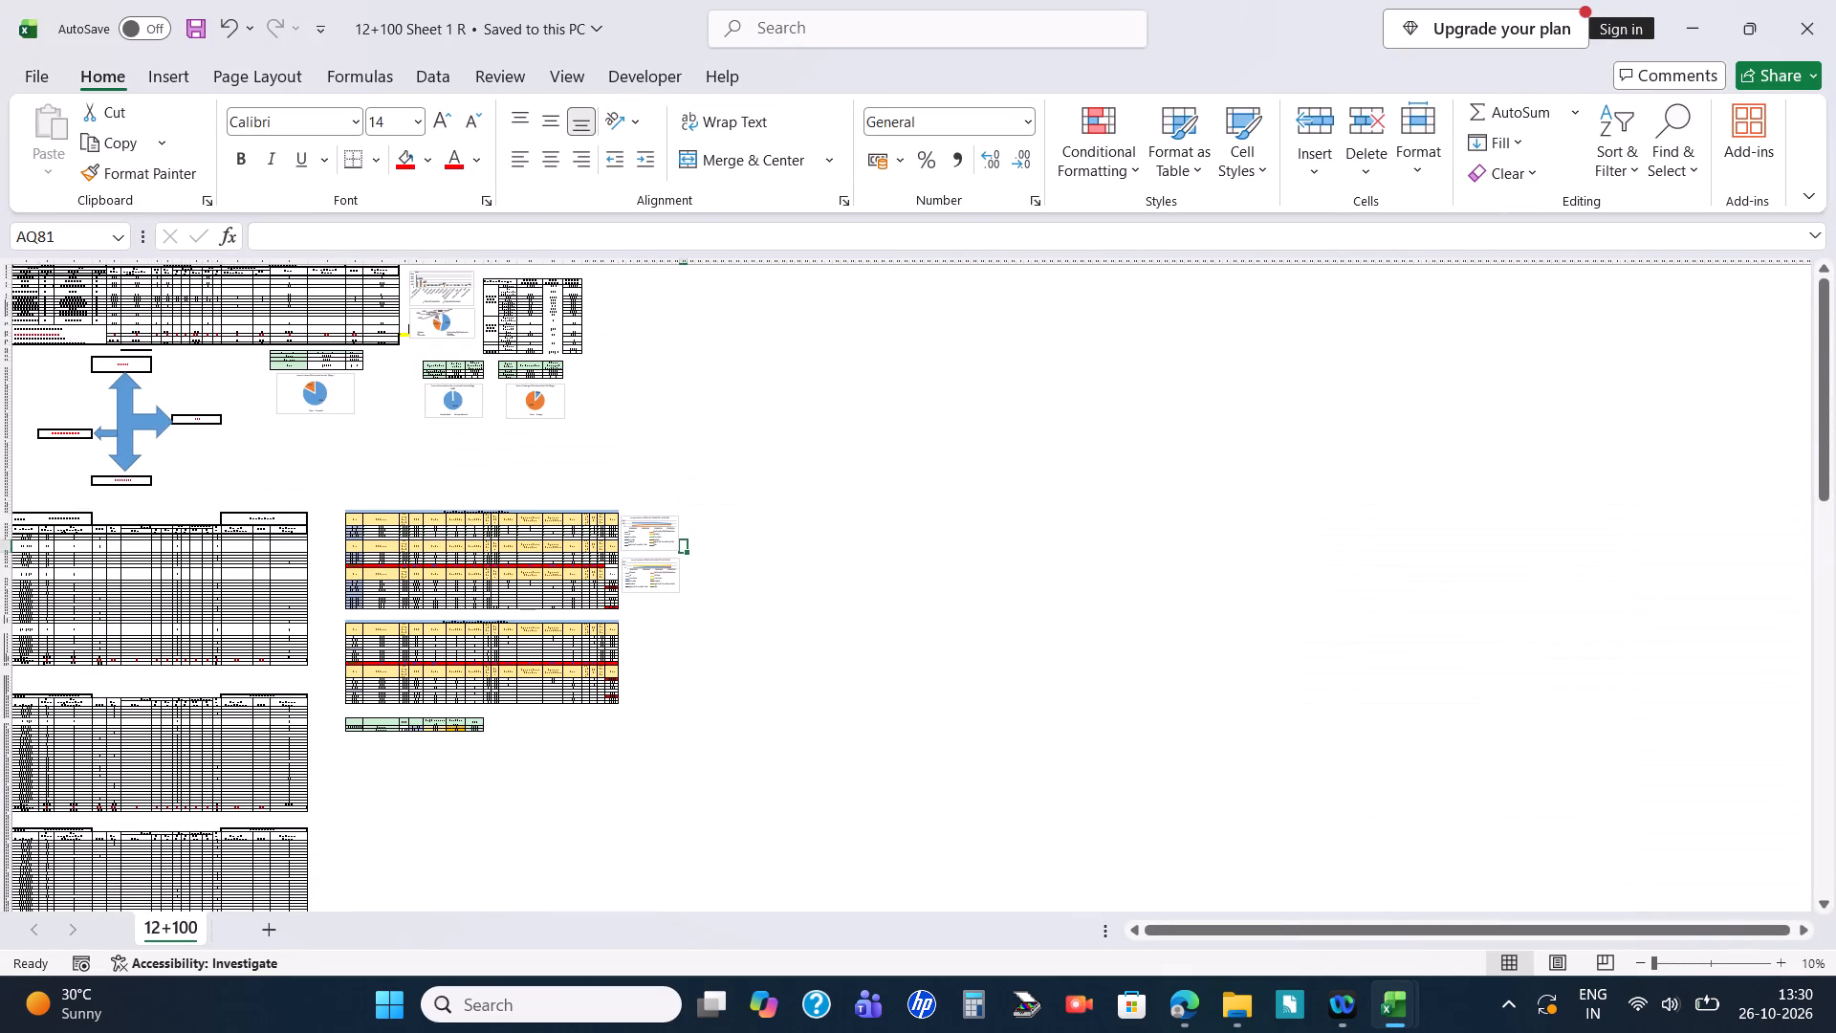
scroll(251, 575, "up", 4, "ctrl")
scroll(541, 703, "up", 3, "ctrl")
scroll(543, 703, "up", 8)
scroll(543, 703, "up", 5, "ctrl")
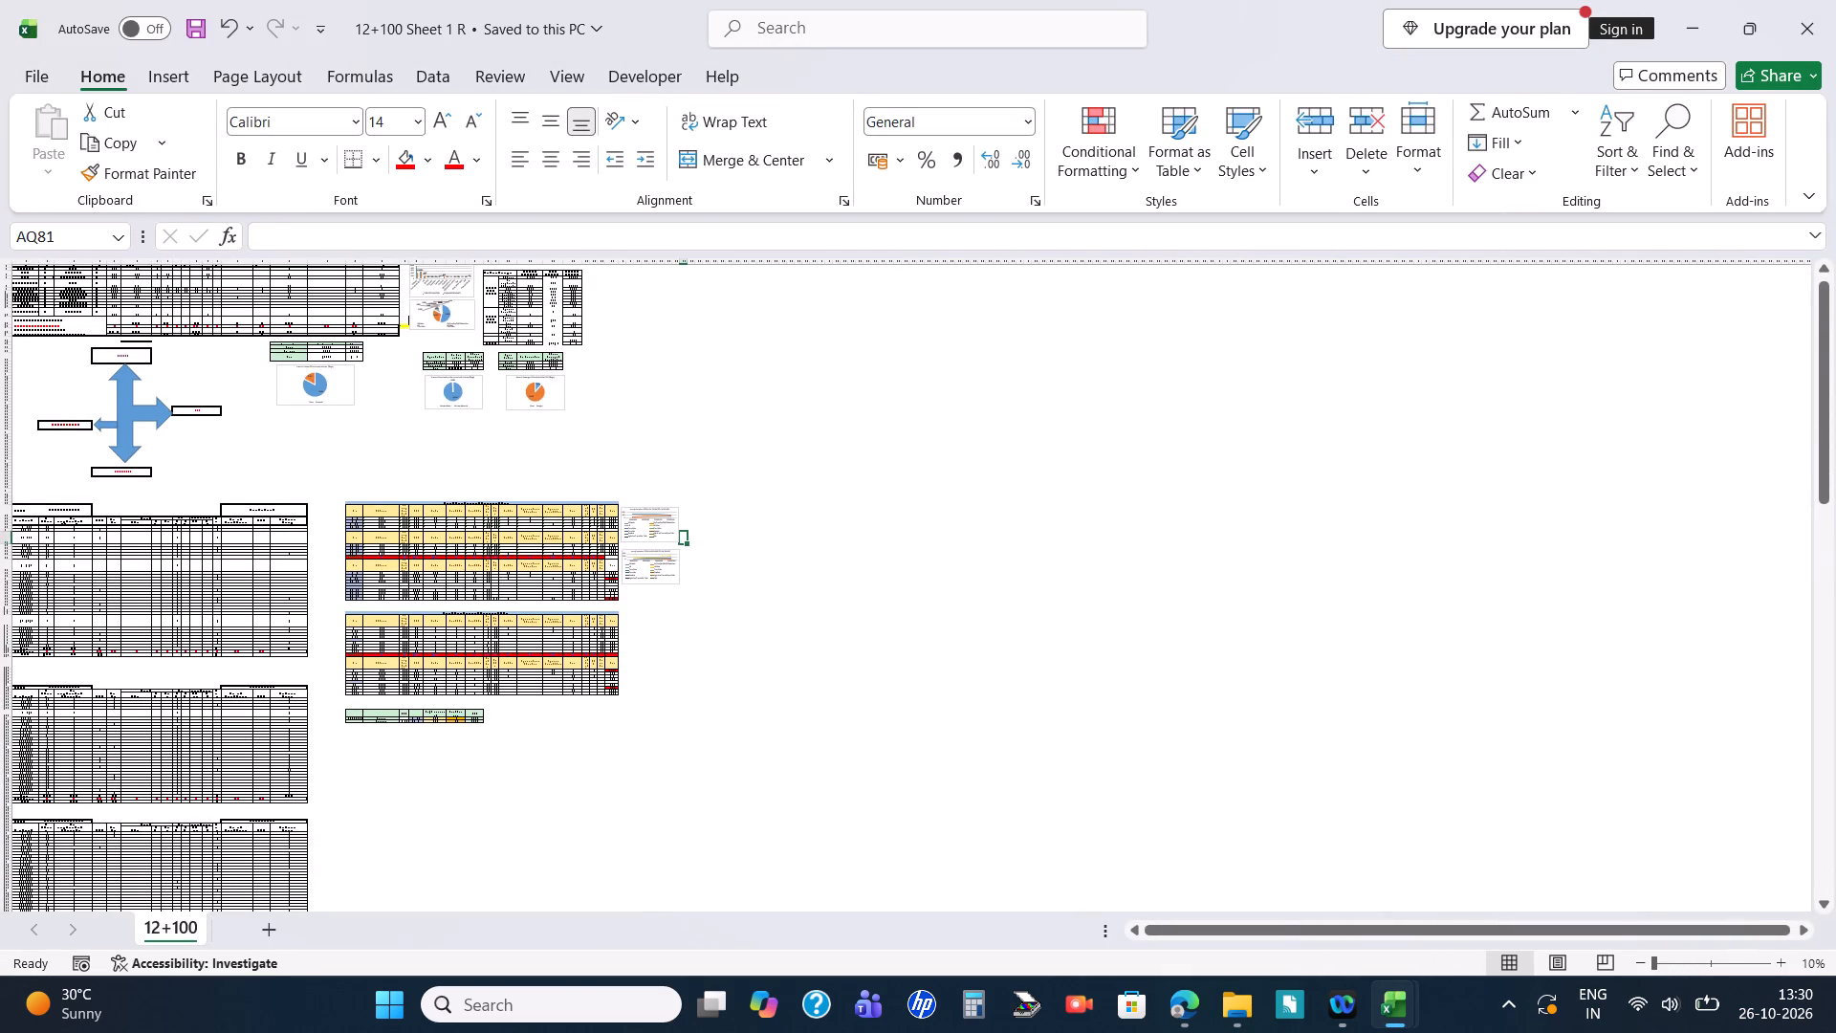
left_click_drag(1284, 937, 1125, 894)
scroll(1050, 520, "down", 6, "ctrl")
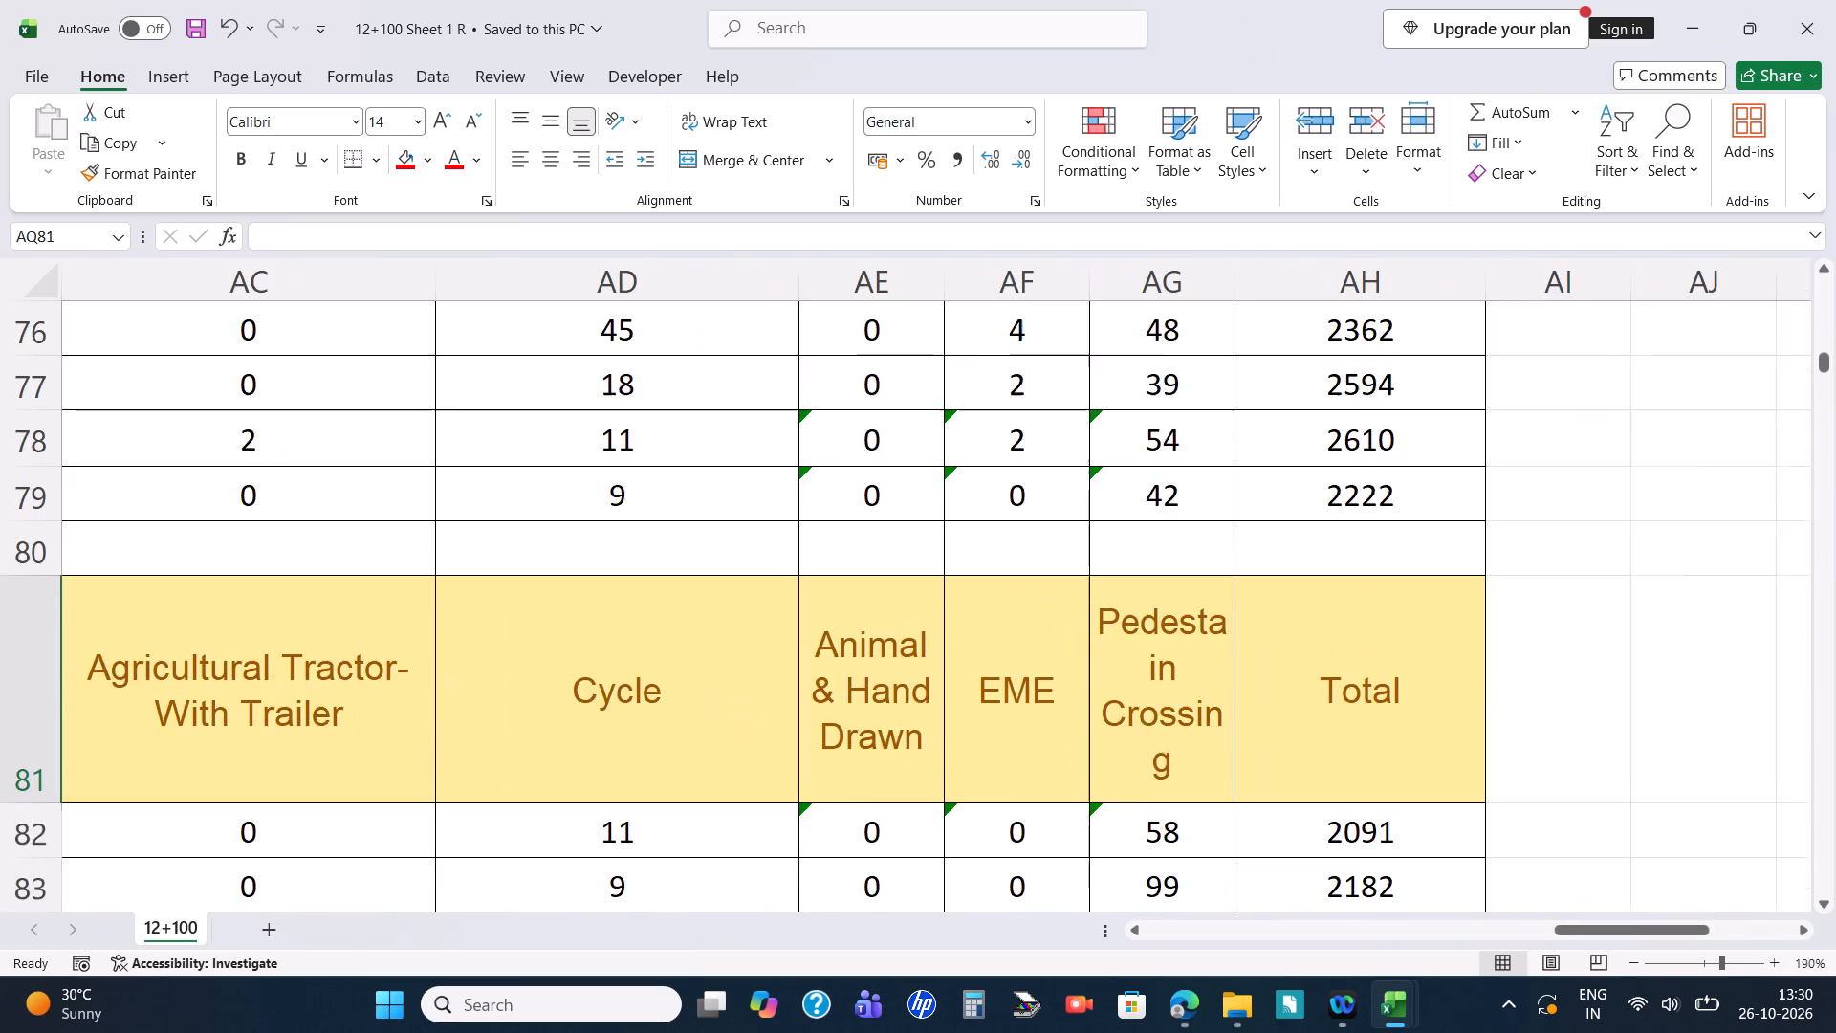
scroll(1047, 521, "down", 6)
scroll(1047, 521, "down", 6, "ctrl")
scroll(1047, 521, "down", 5)
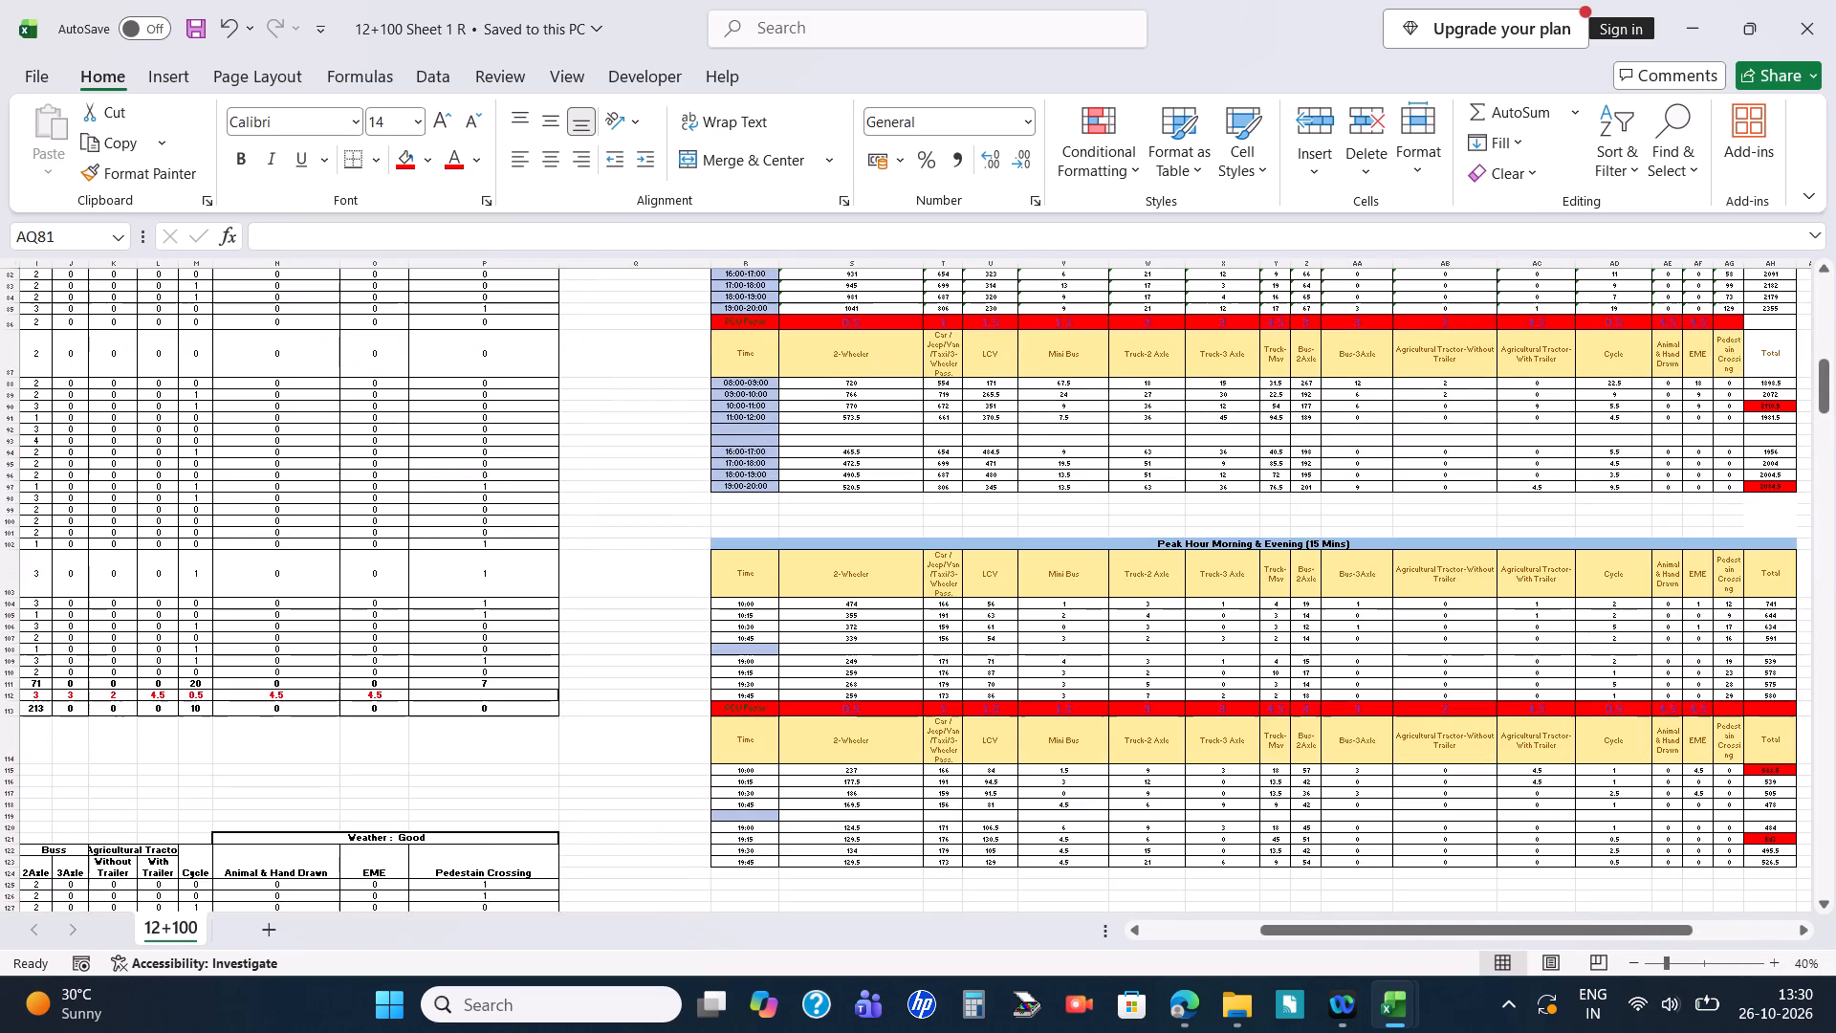
scroll(832, 505, "up", 10)
left_click(1813, 26)
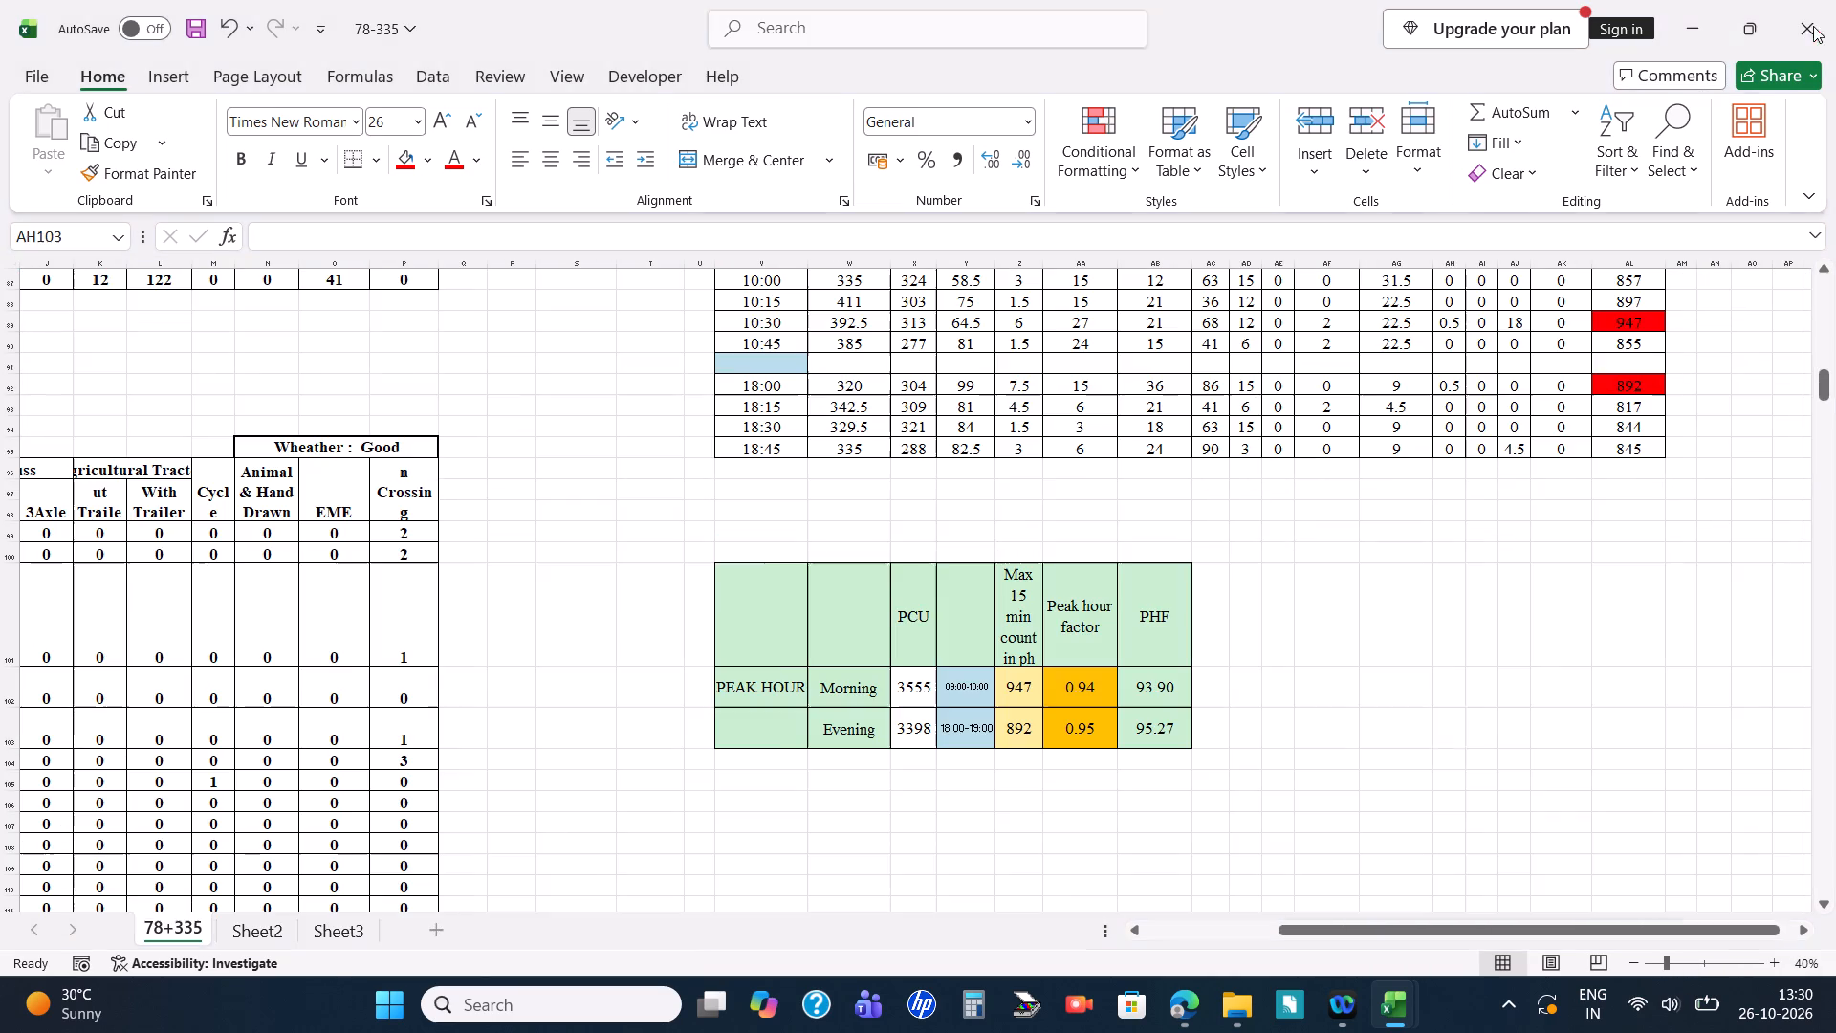
Open 14+750 Sheet 2 R from the Traffic Updated folder, examine its overall layout of tables and charts, and close it.
key("alt+Tab")
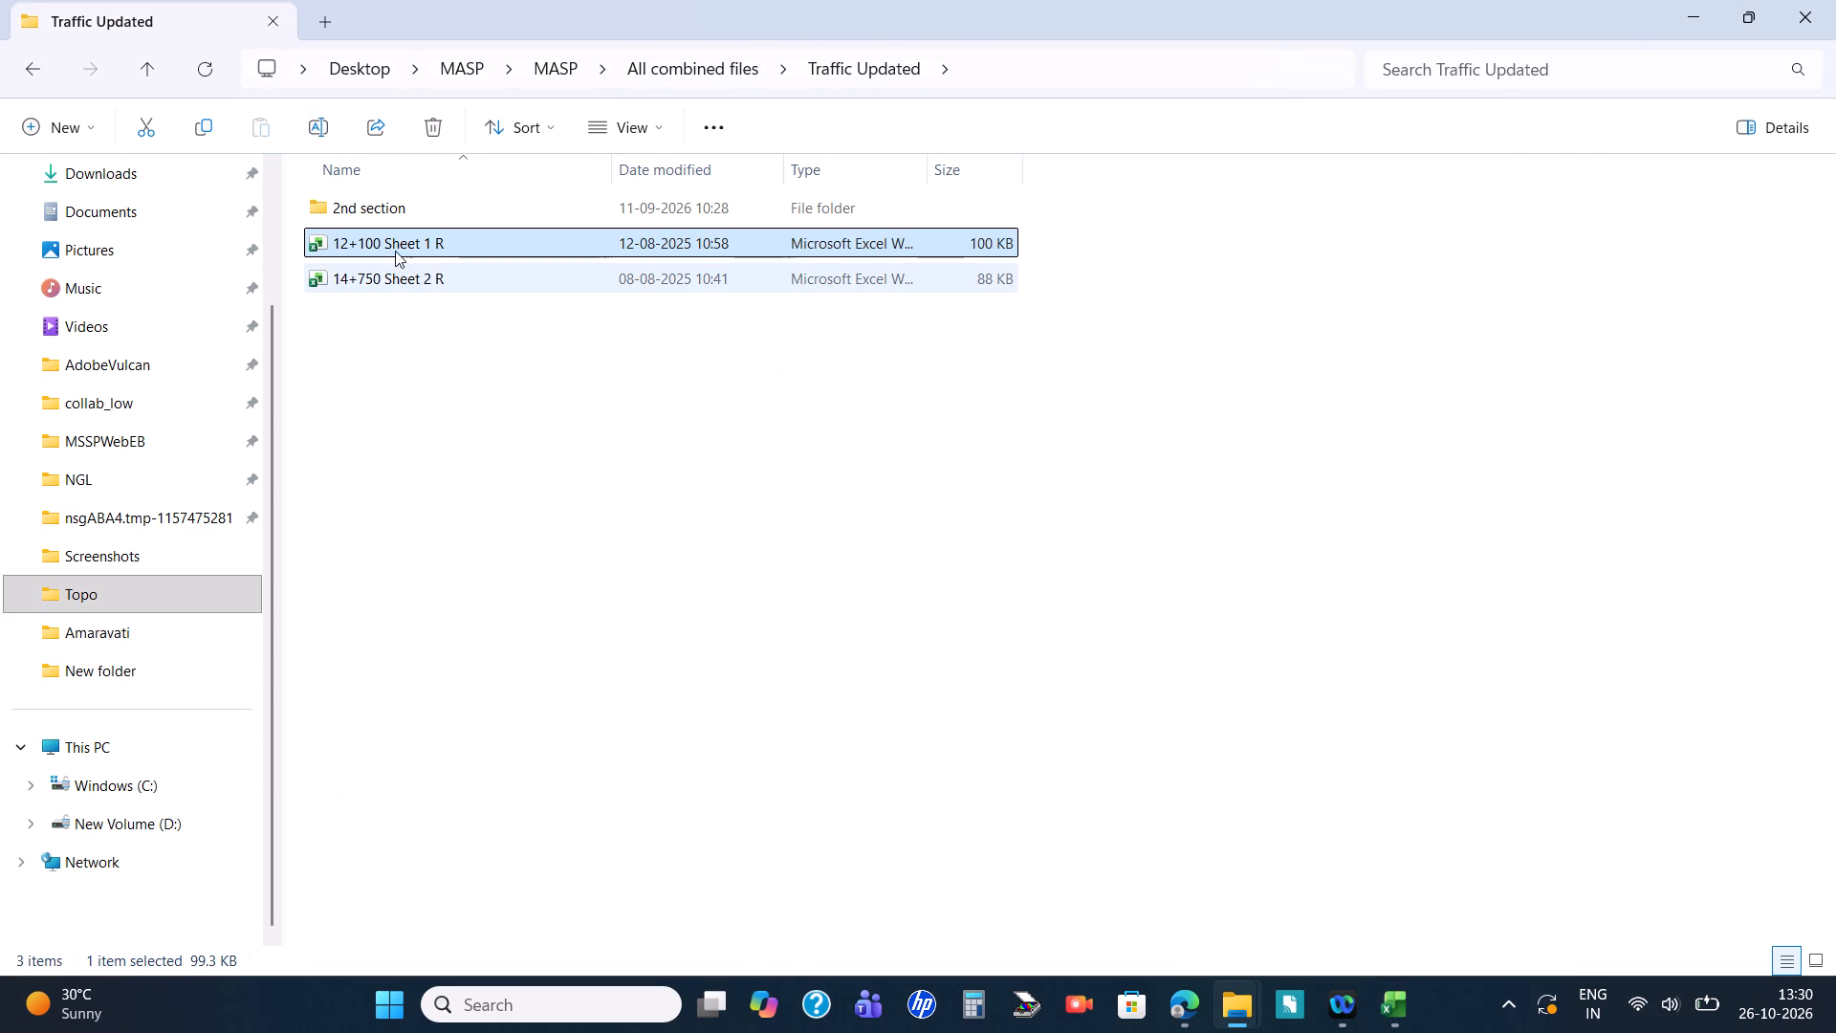
double_click(392, 266)
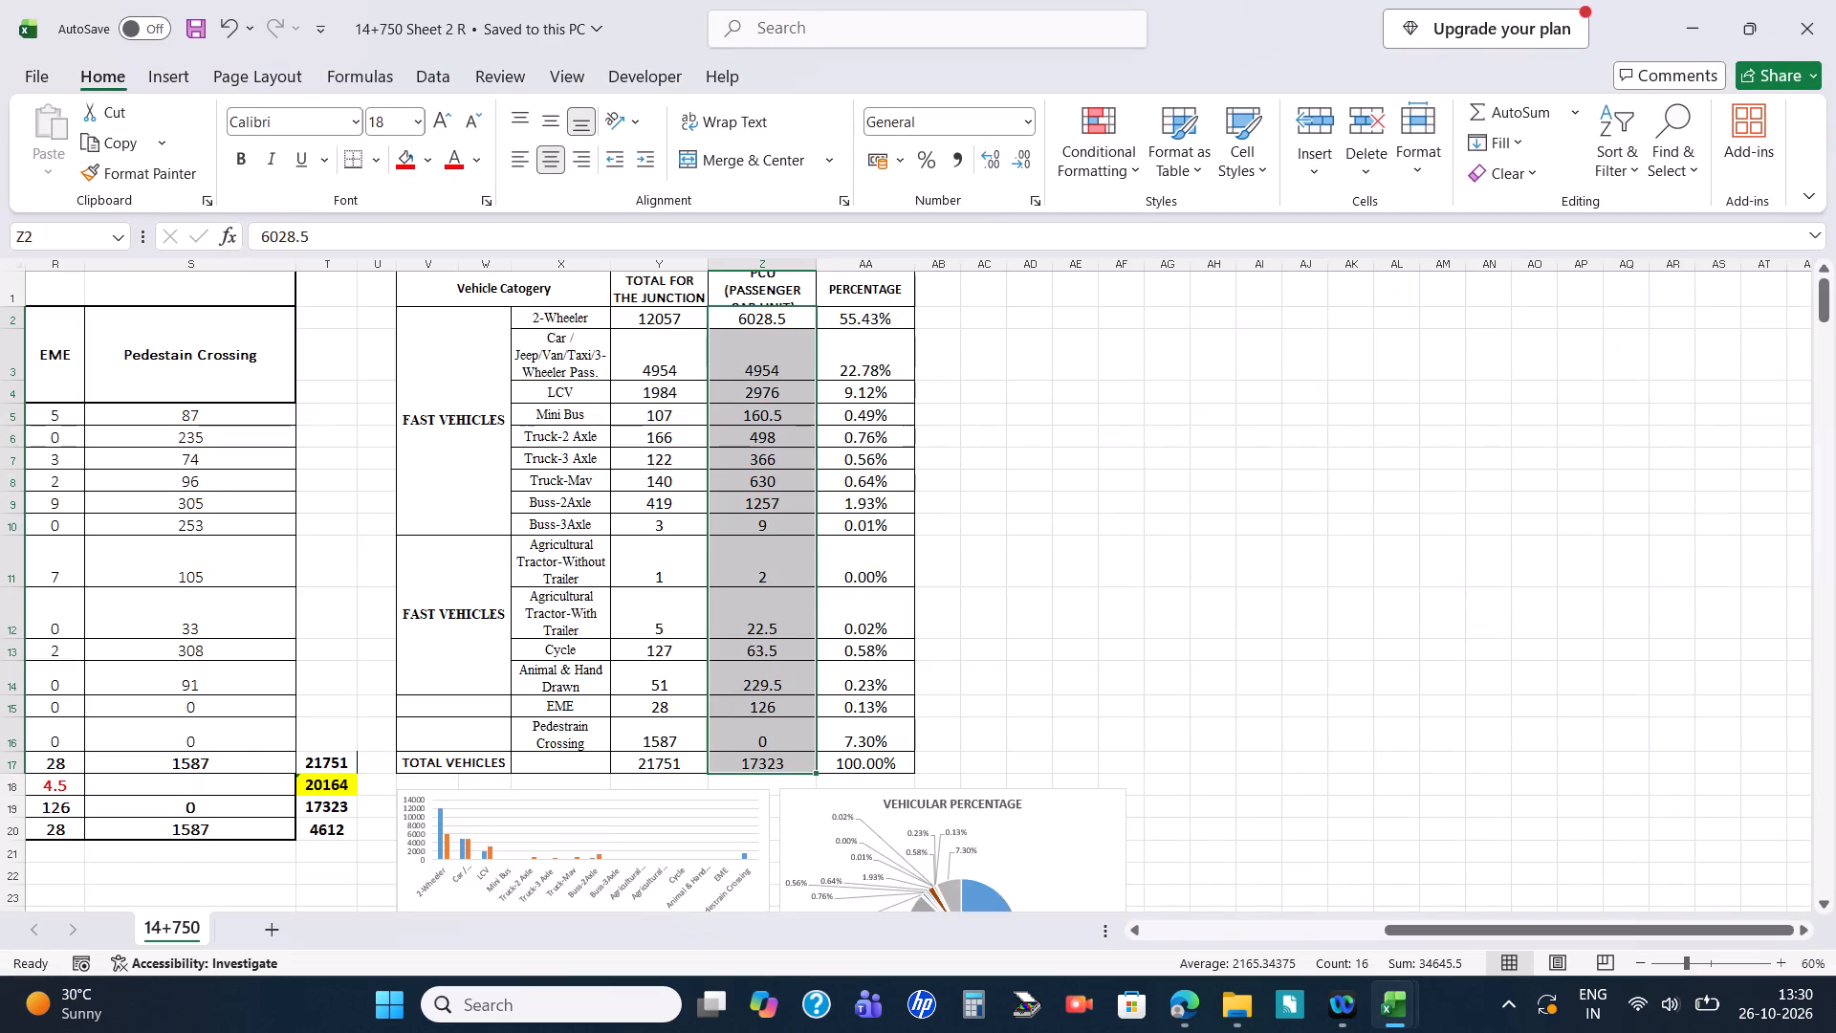
scroll(699, 574, "down", 4)
scroll(598, 583, "down", 4, "ctrl")
scroll(568, 586, "down", 5)
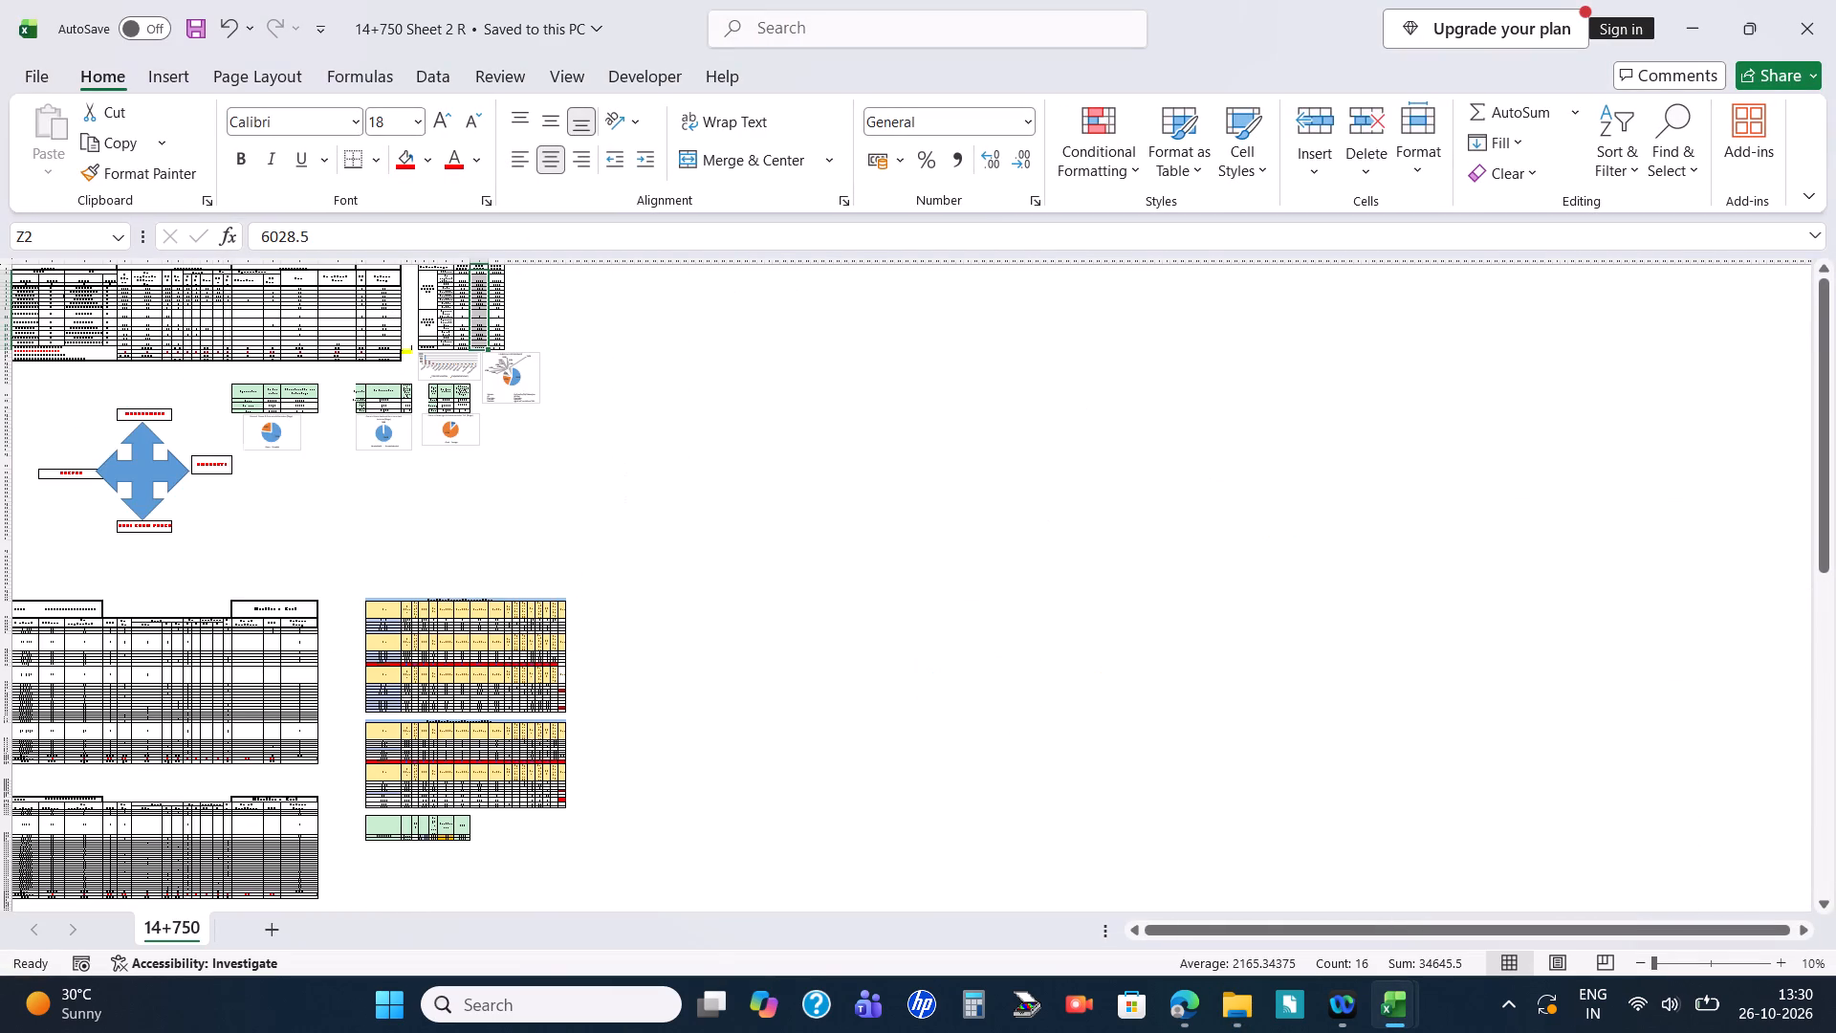
left_click(1815, 29)
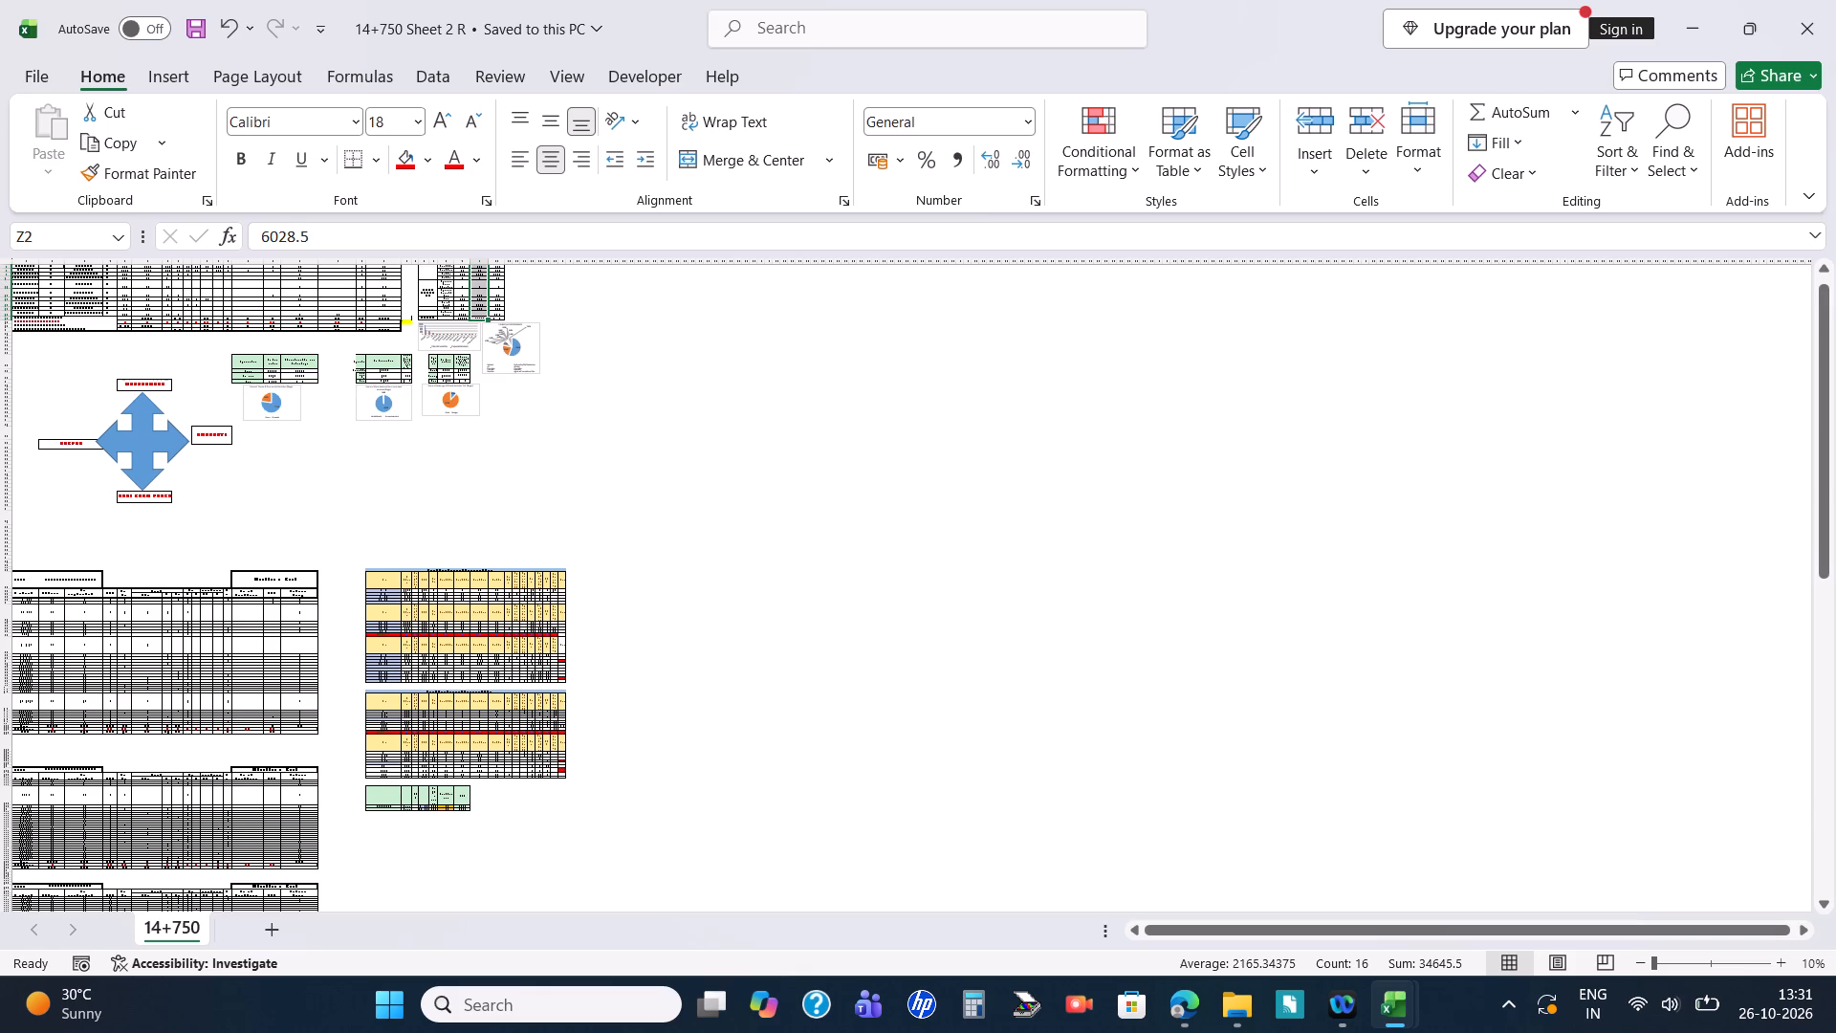
scroll(882, 486, "down", 2)
scroll(882, 486, "up", 3)
scroll(882, 486, "down", 5)
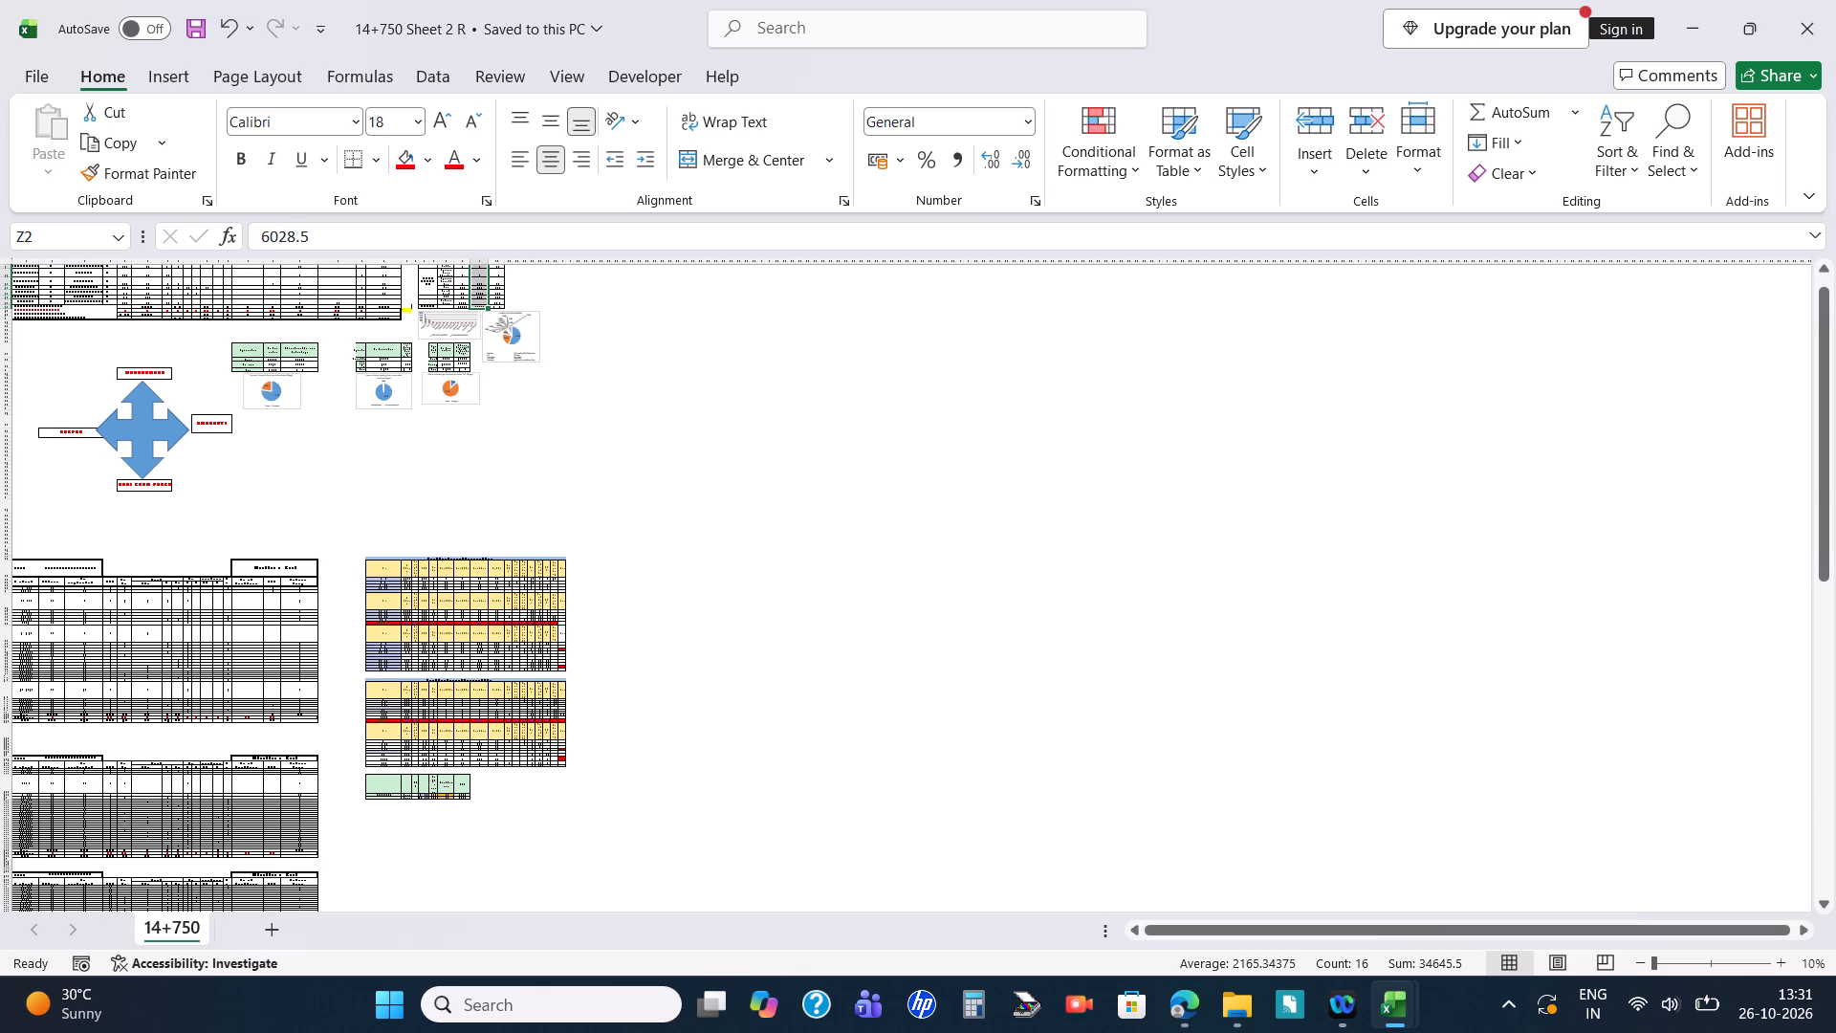
scroll(882, 486, "up", 5)
scroll(882, 486, "down", 6)
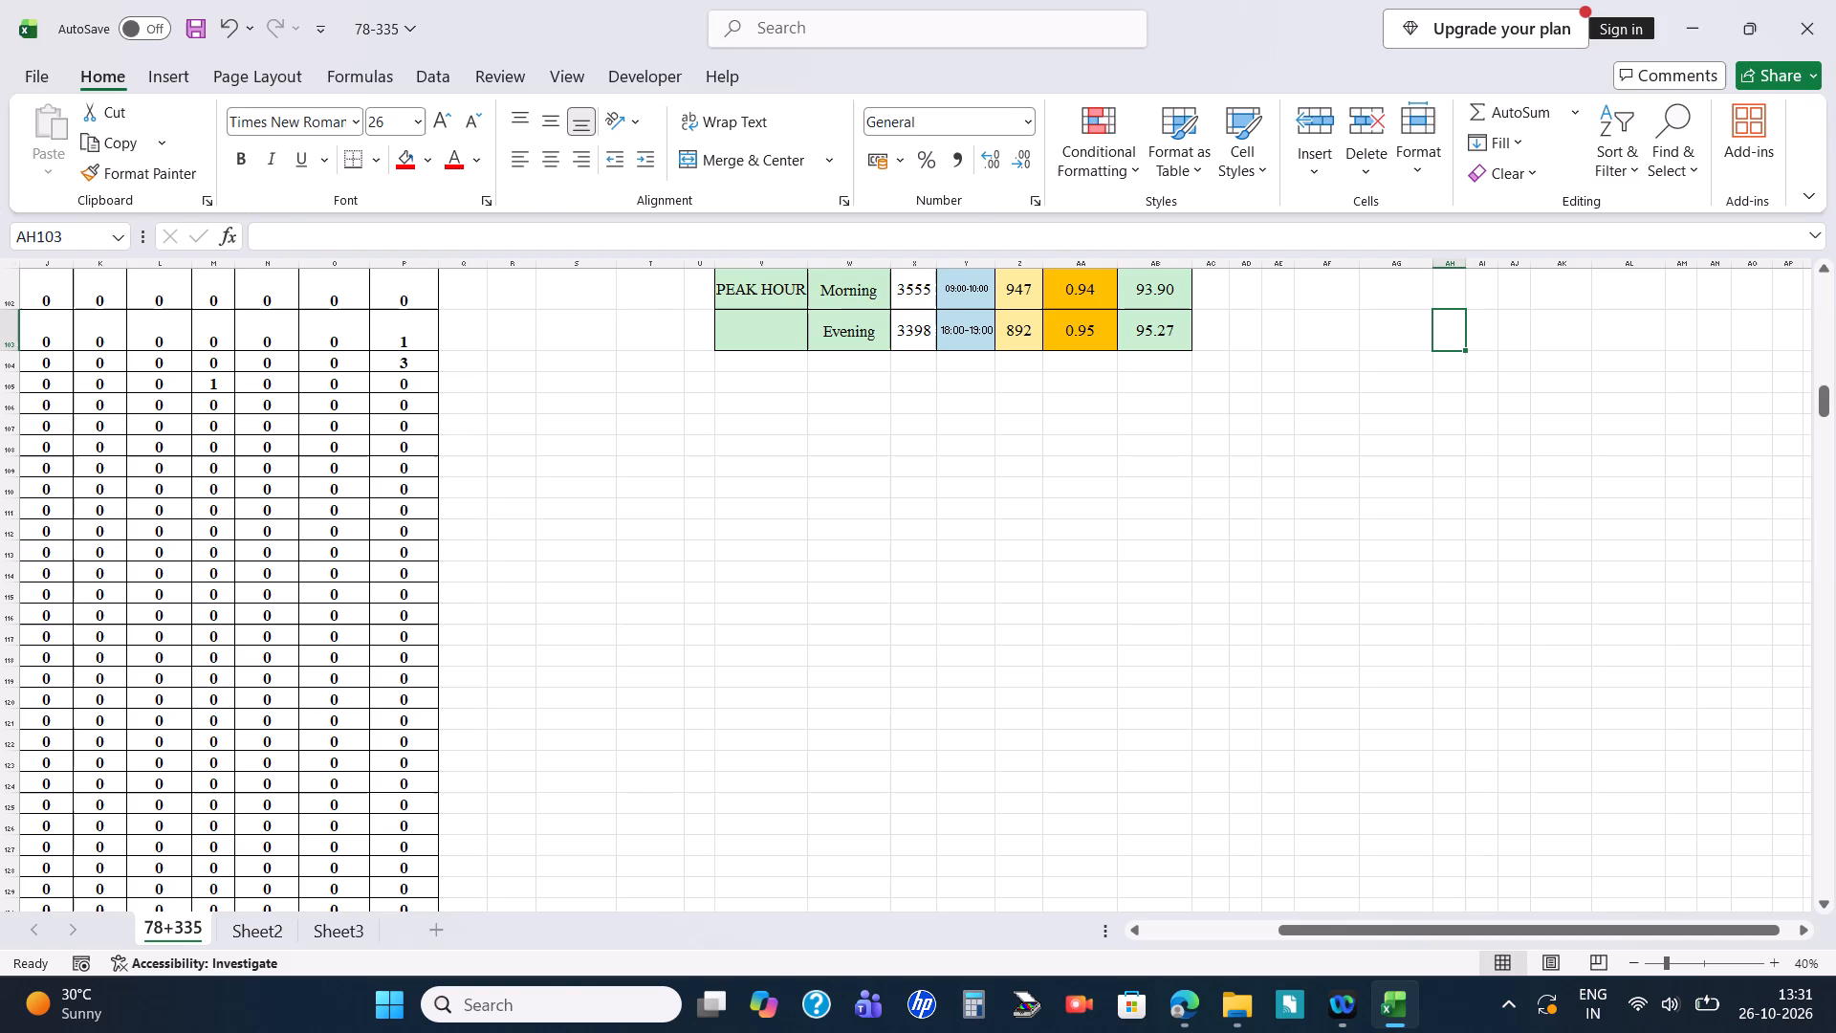
Save the 78-335 workbook and keep it open.
left_click(1816, 13)
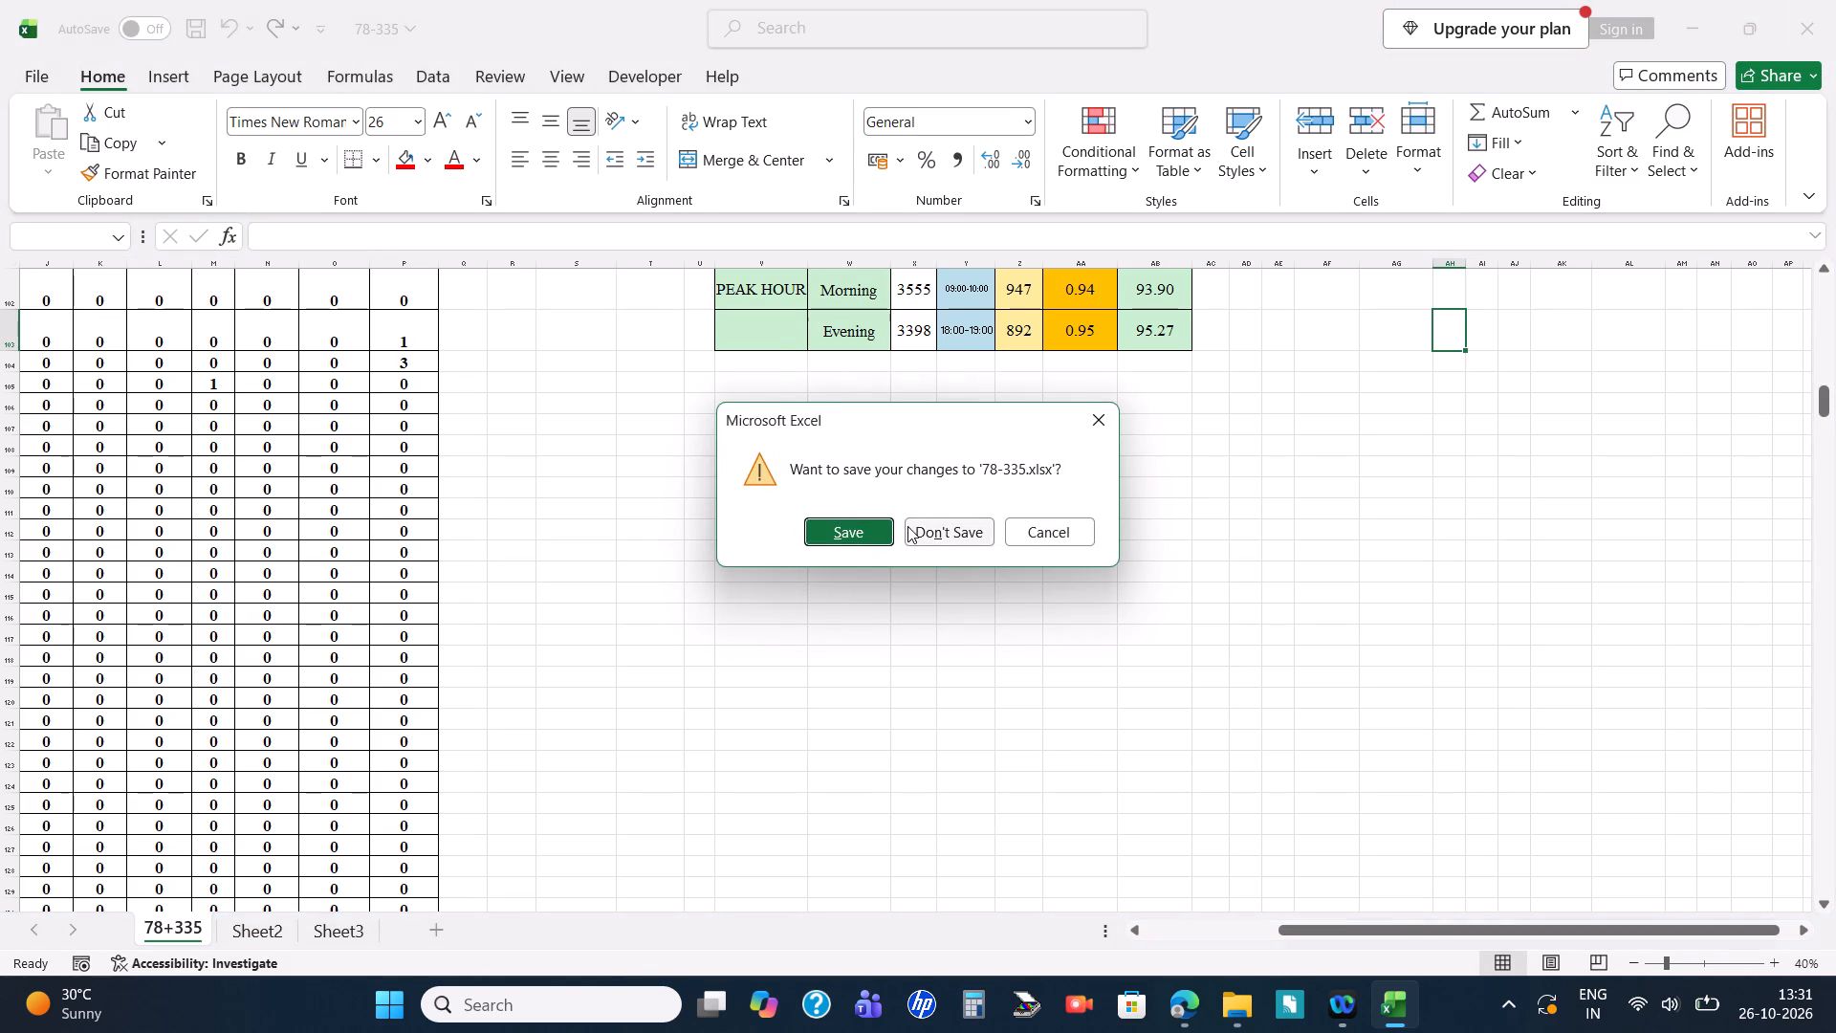
left_click(1370, 609)
left_click(1106, 411)
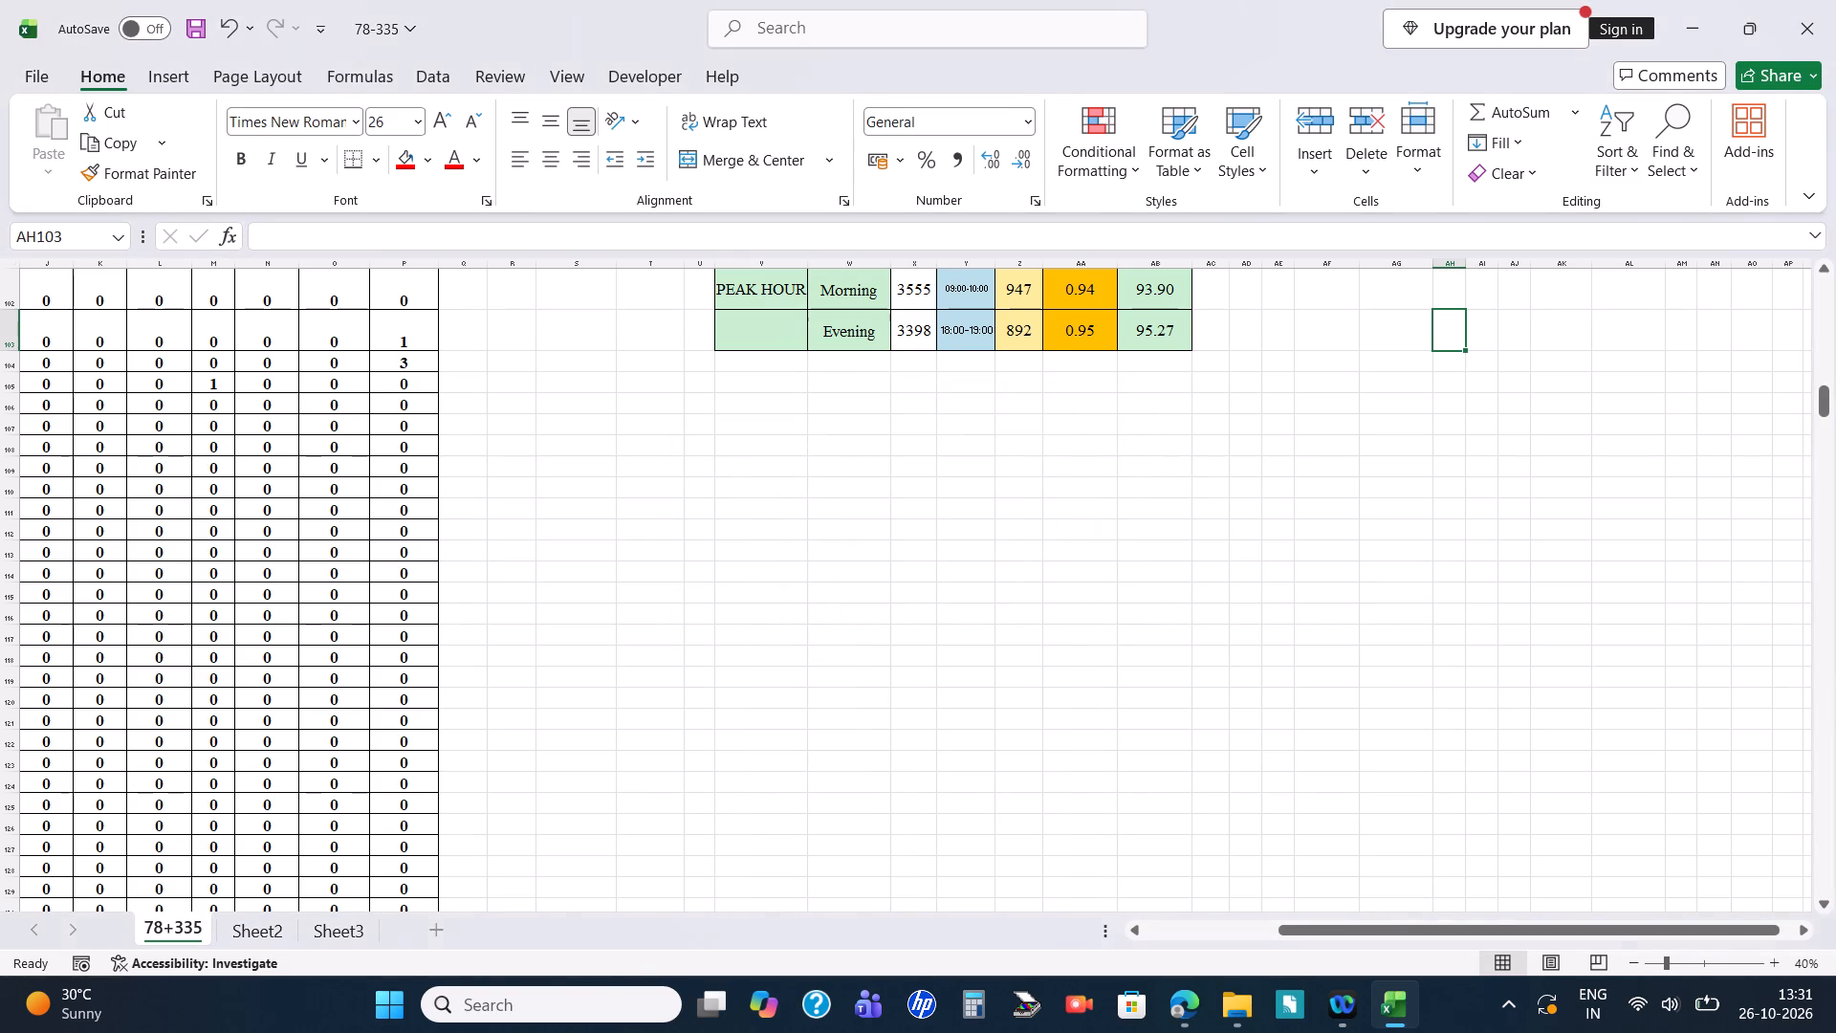
key("ctrl+s")
key("ctrl+s")
scroll(665, 543, "down", 2, "ctrl")
Open 12+100 Sheet 1 R from the Amravati Traffic Analysis folder, examine its summary and peak hour tables, and close it.
key("alt+Tab")
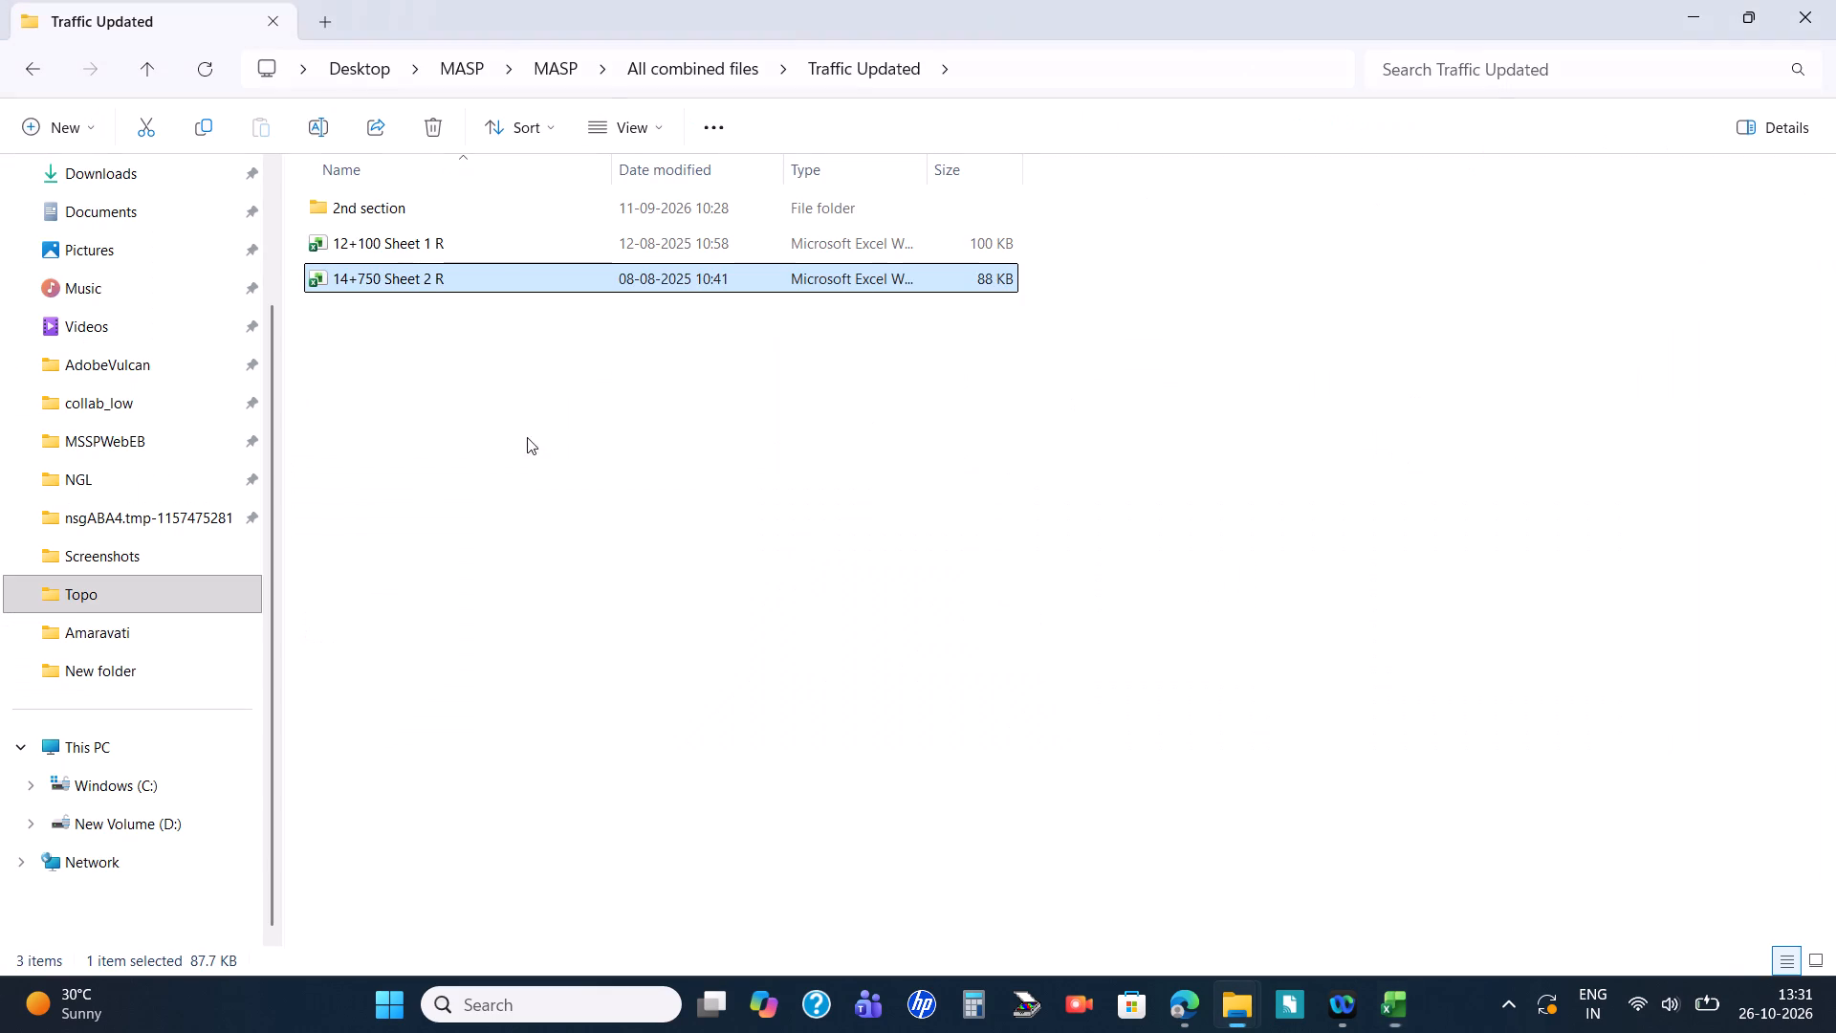
left_click(23, 77)
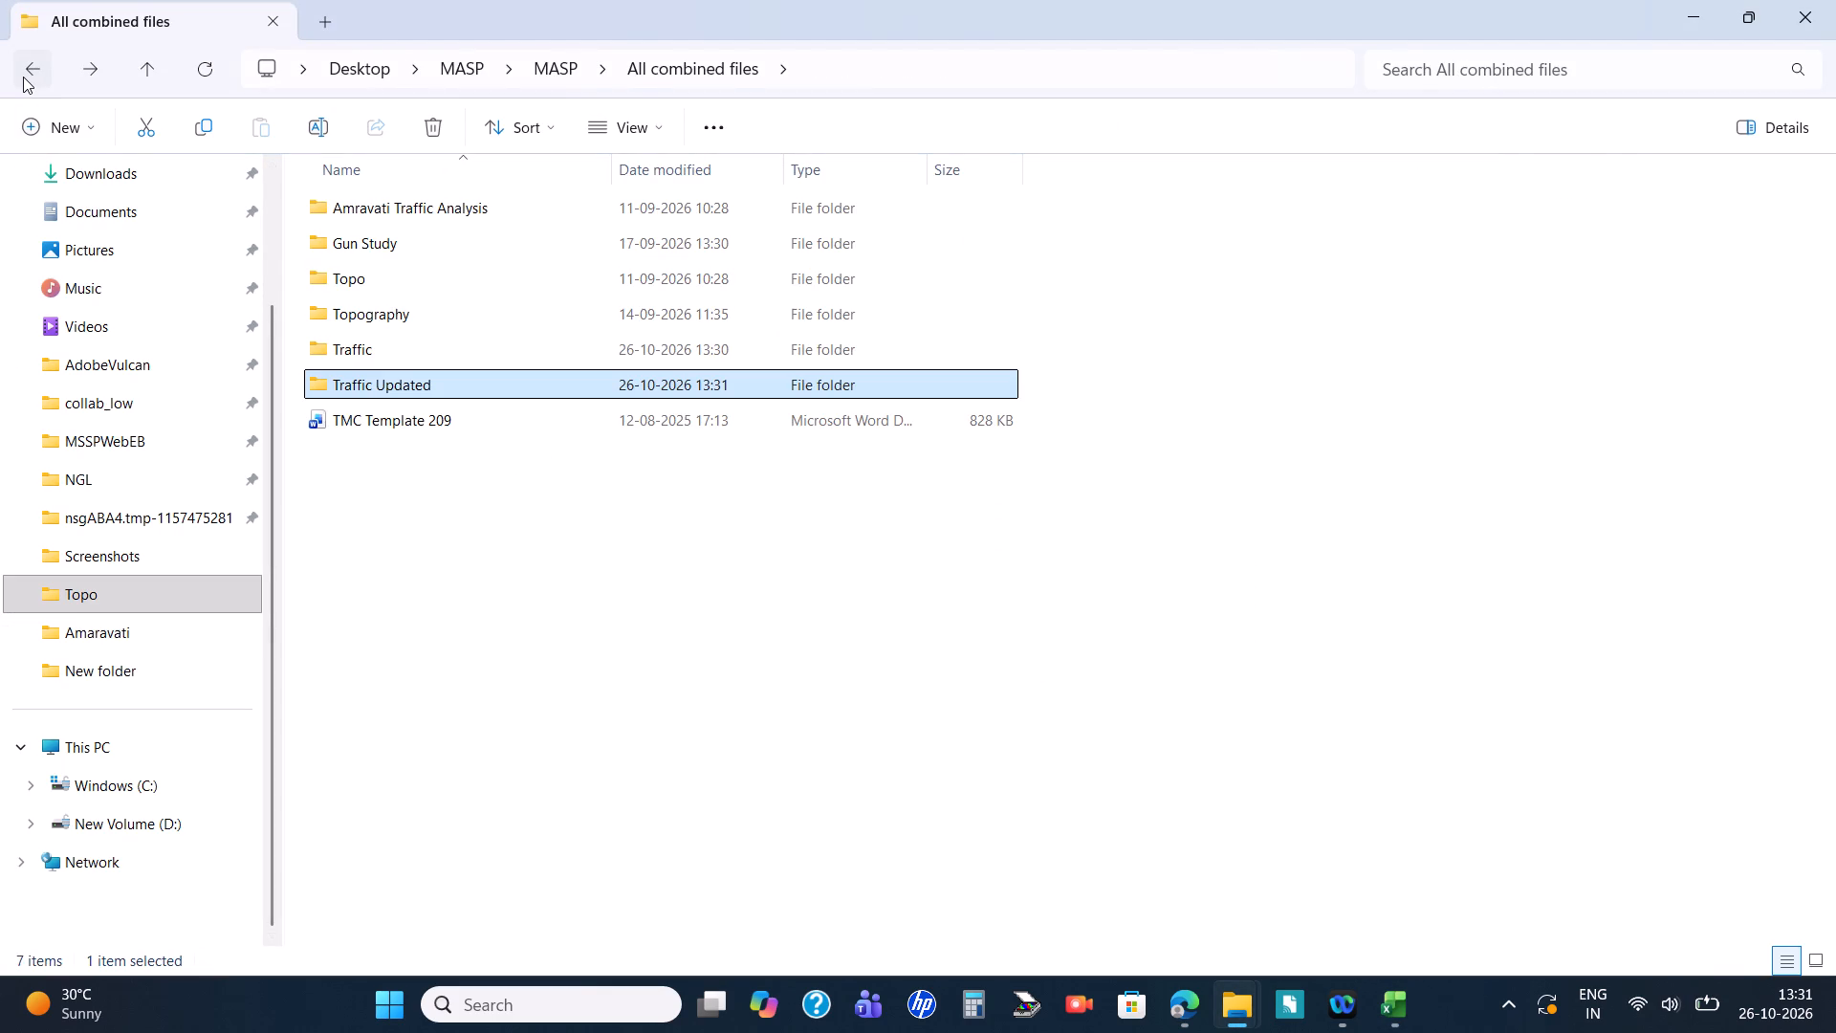
double_click(462, 282)
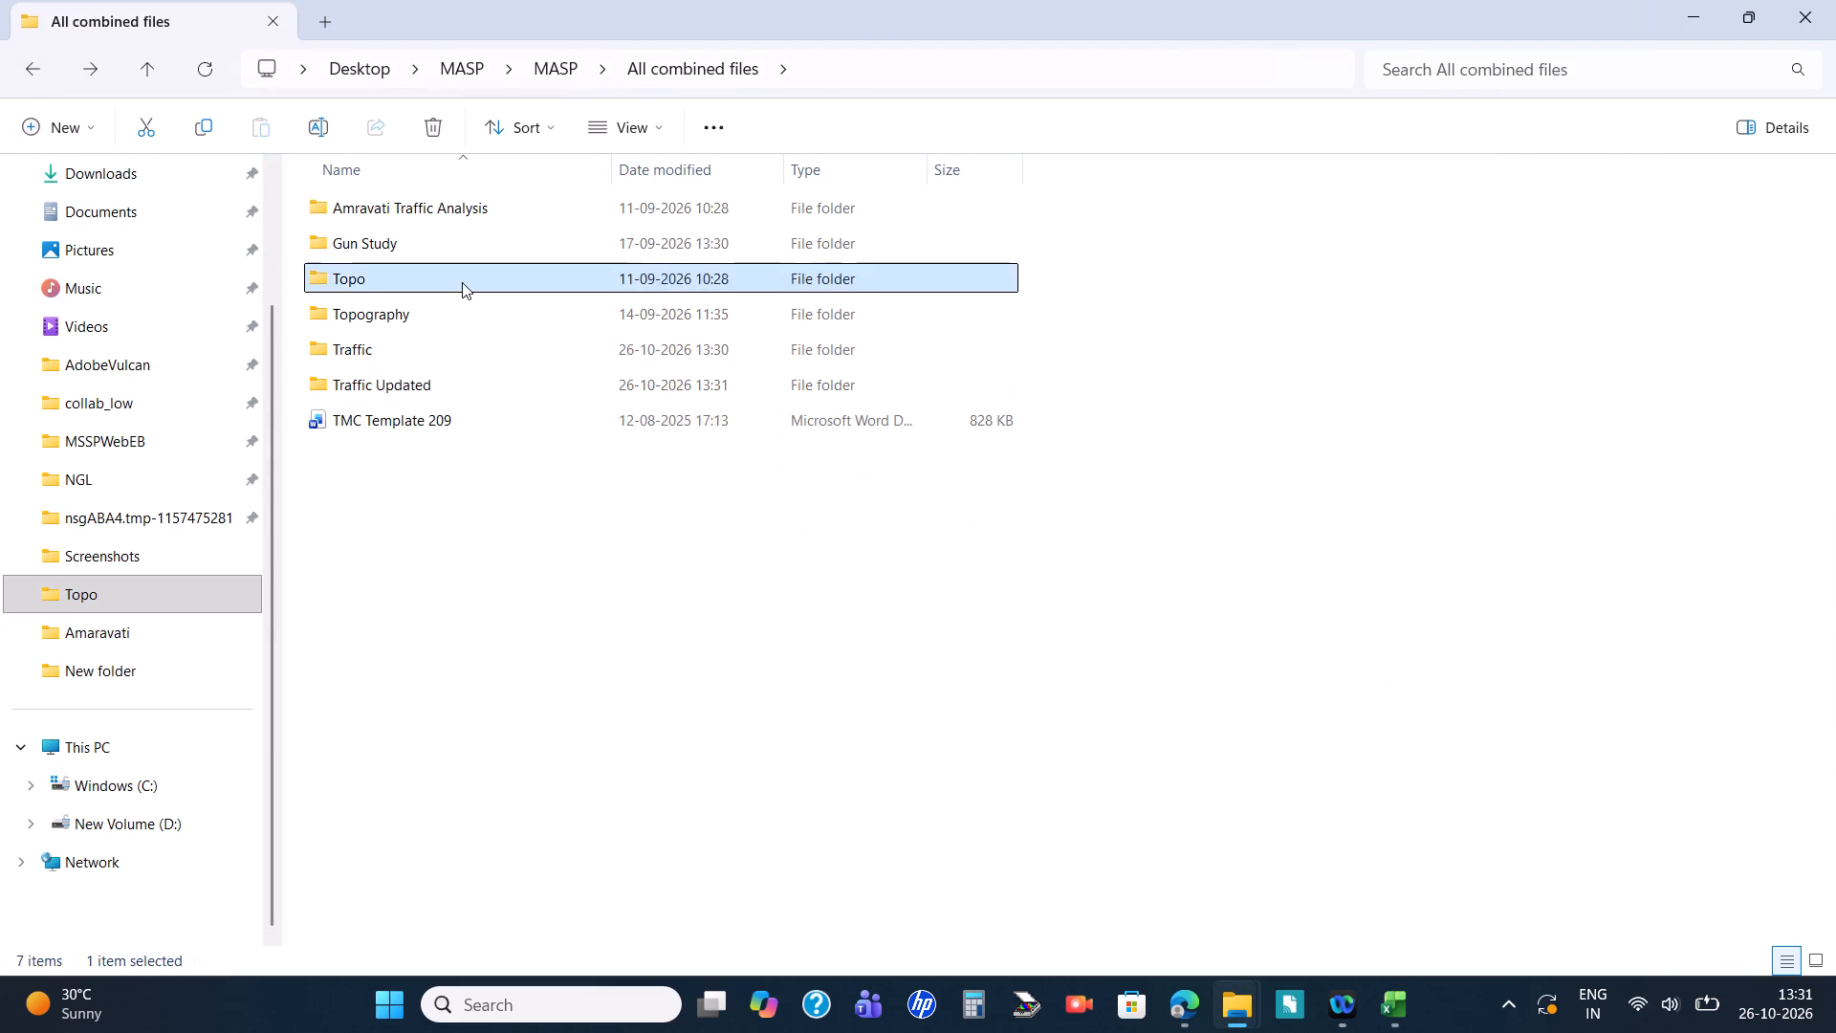
left_click(17, 68)
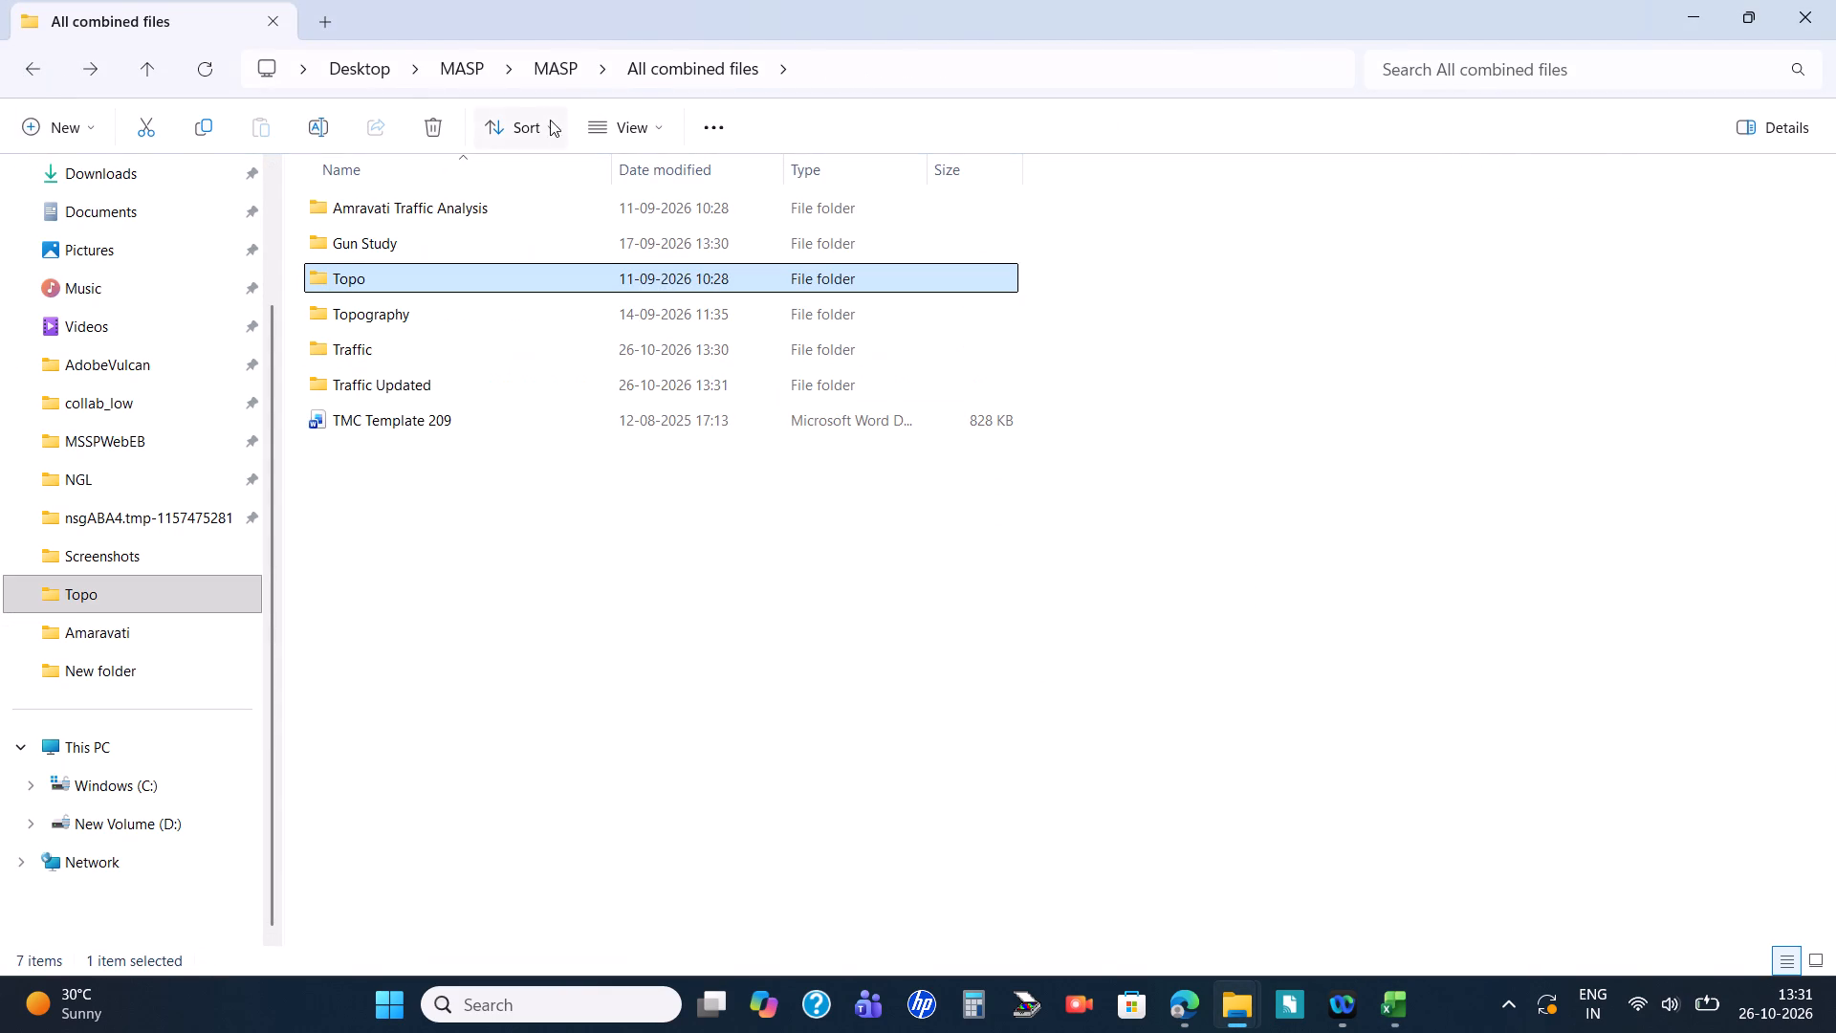
double_click(471, 208)
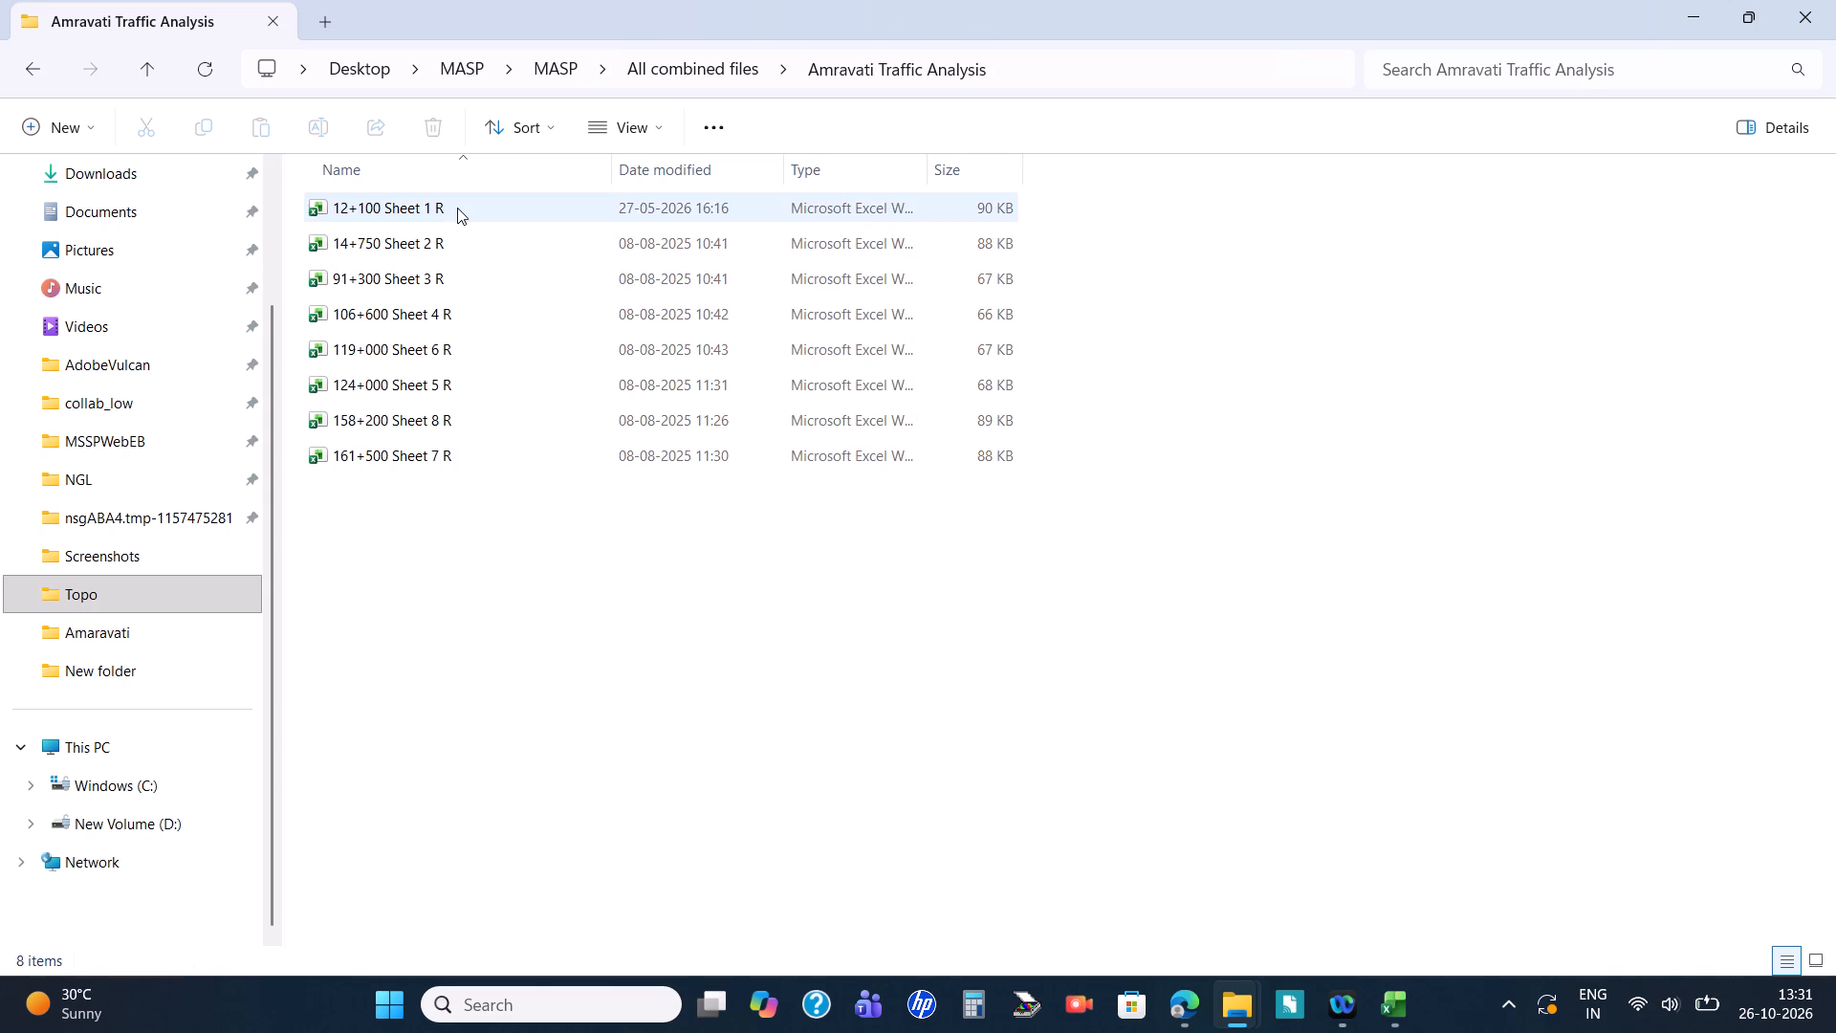
double_click(457, 208)
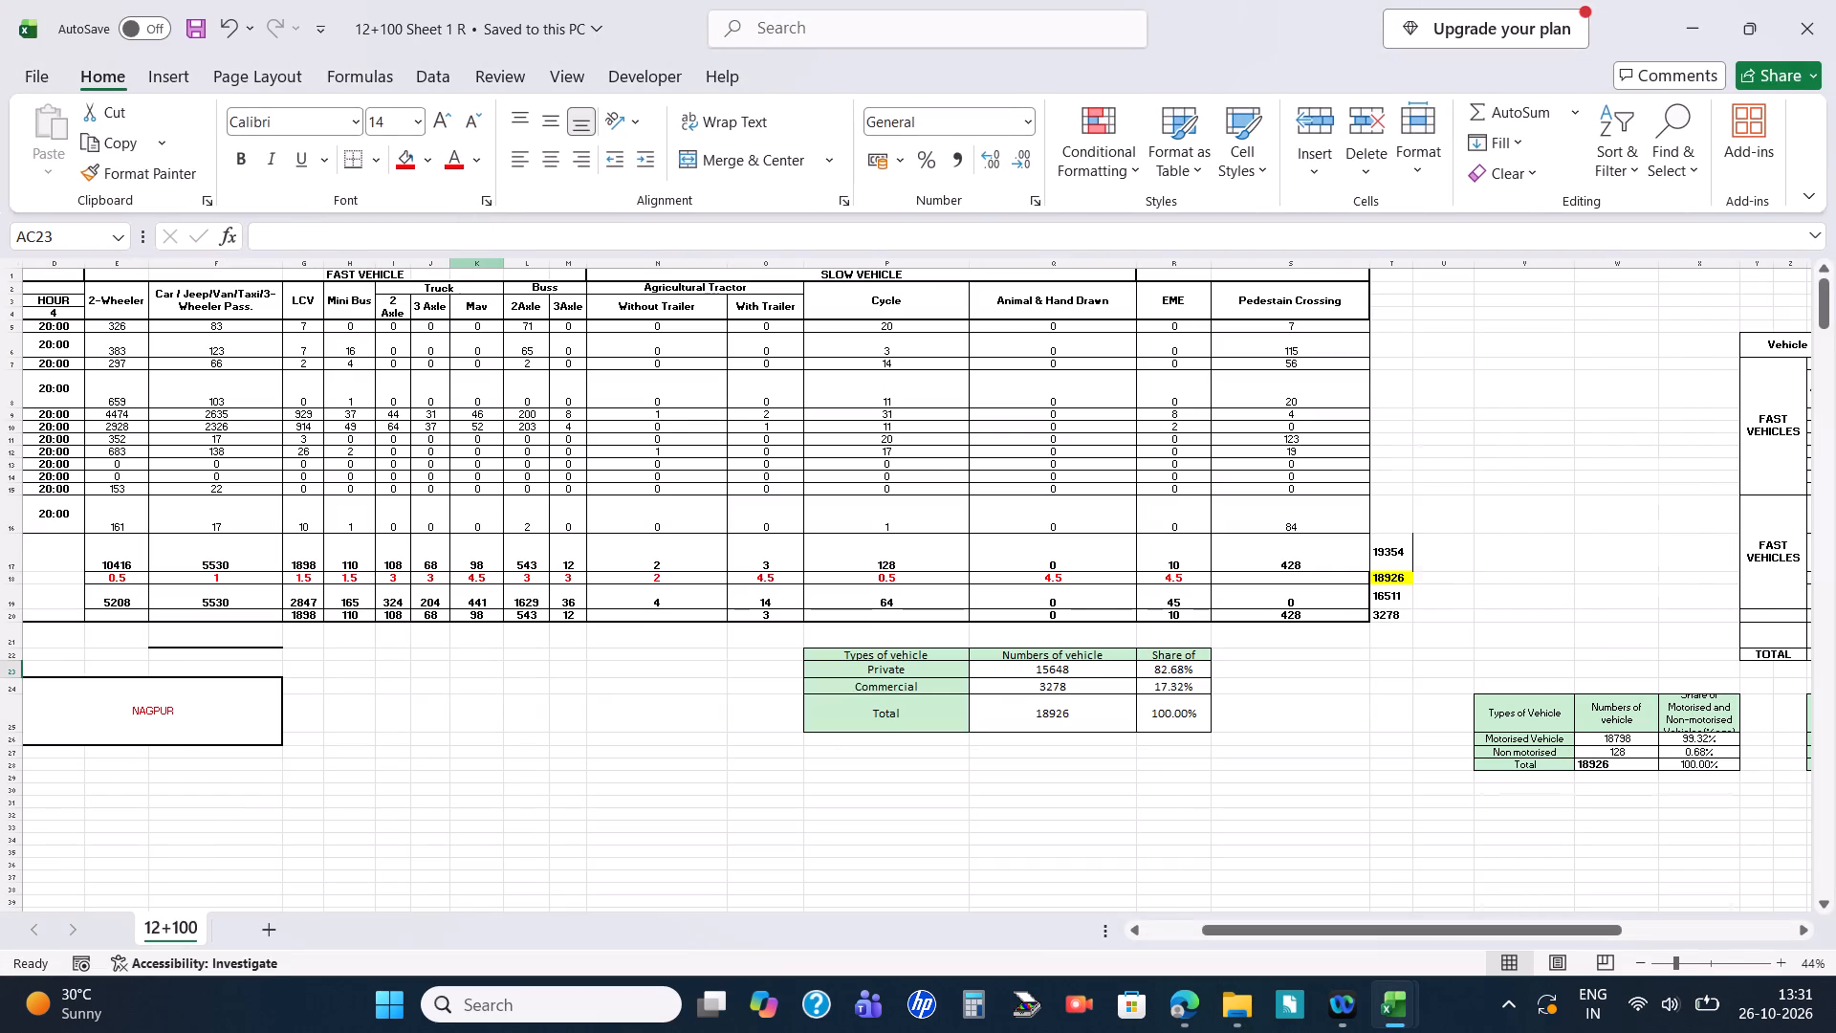
scroll(492, 544, "down", 20)
scroll(492, 544, "down", 10)
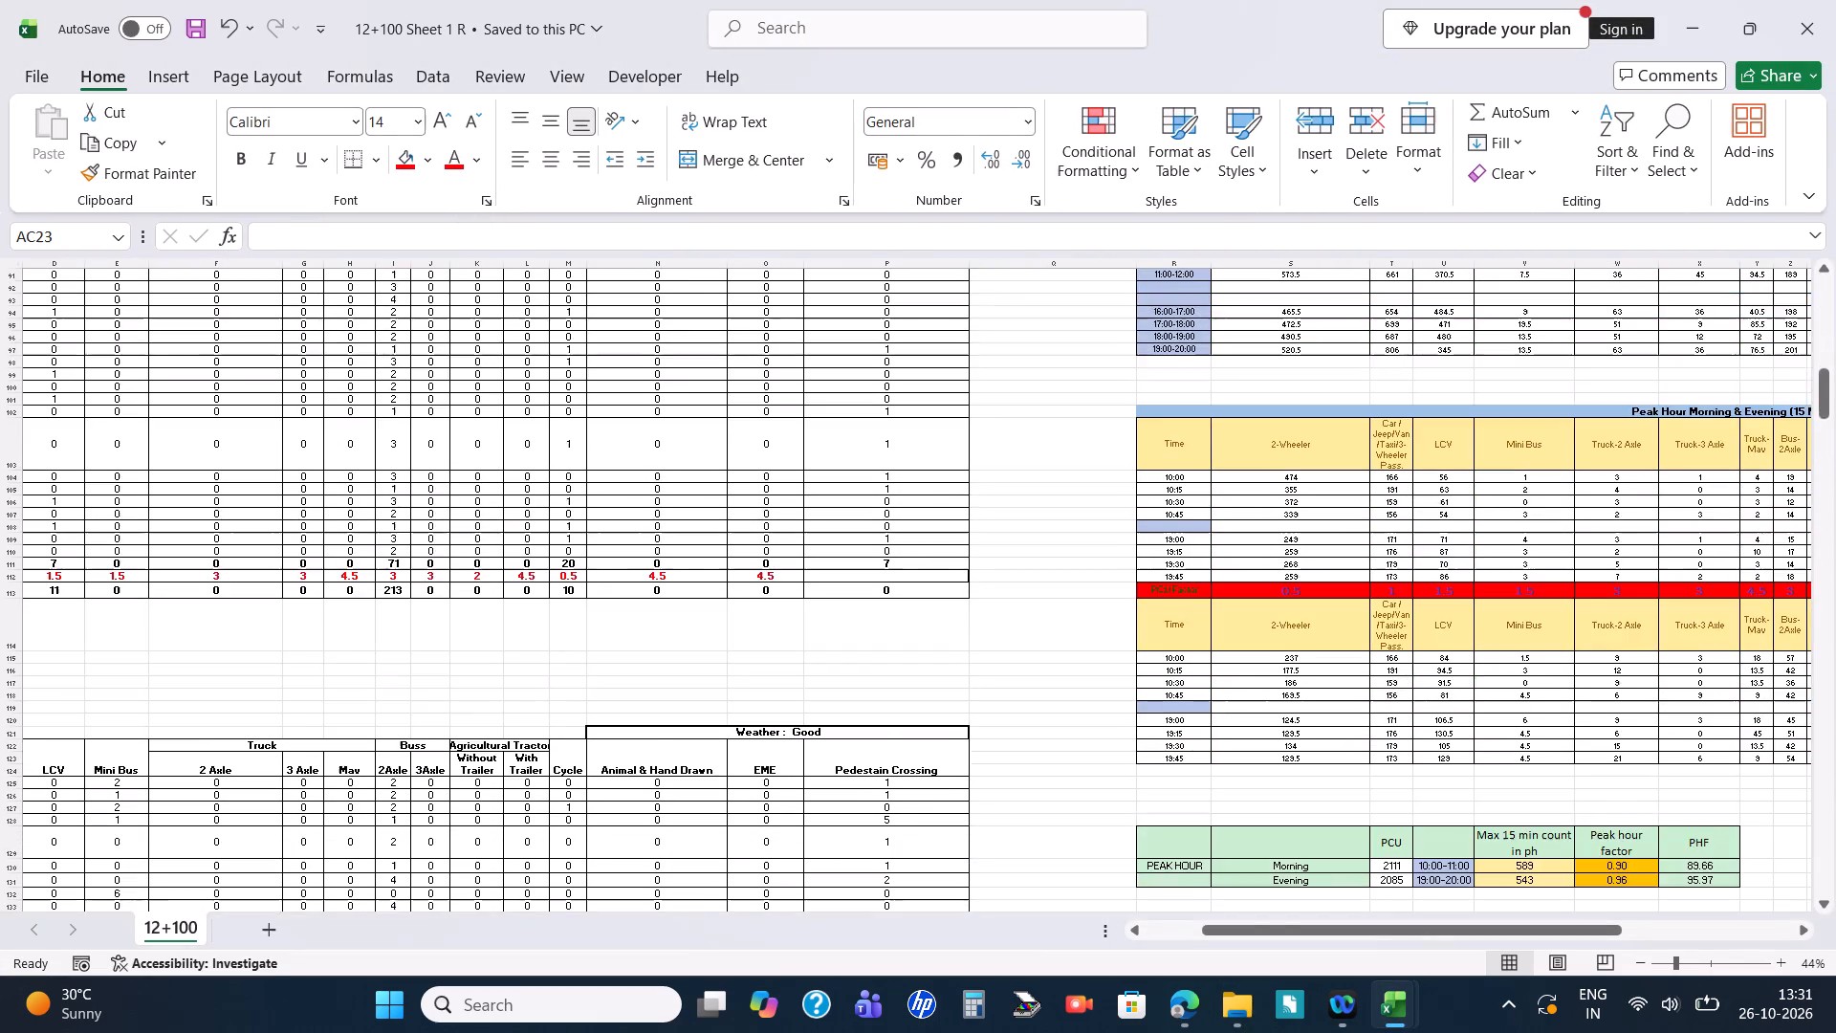
scroll(492, 544, "down", 5)
left_click(1821, 5)
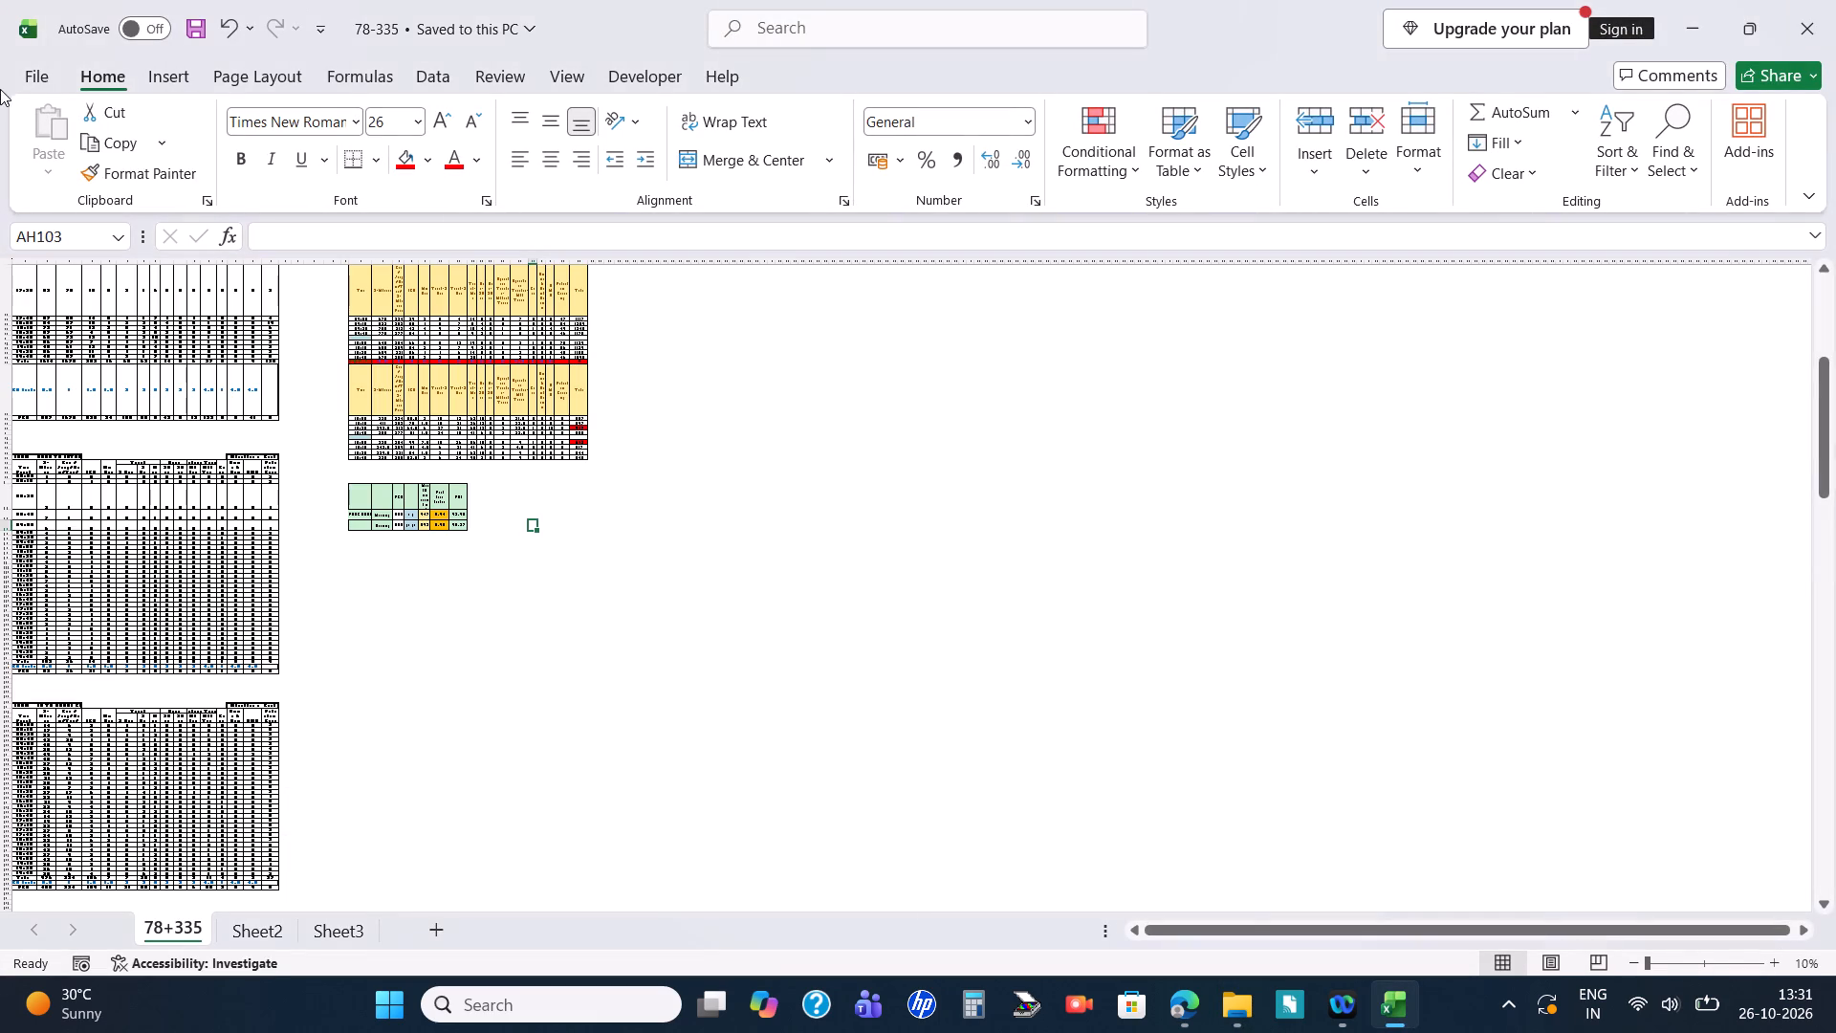
Open the AUSA-CHAKUR Reference file from the accidenrt data folder and examine the line charts beside the 72+350 sheet's hourly tables.
key("alt+Tab")
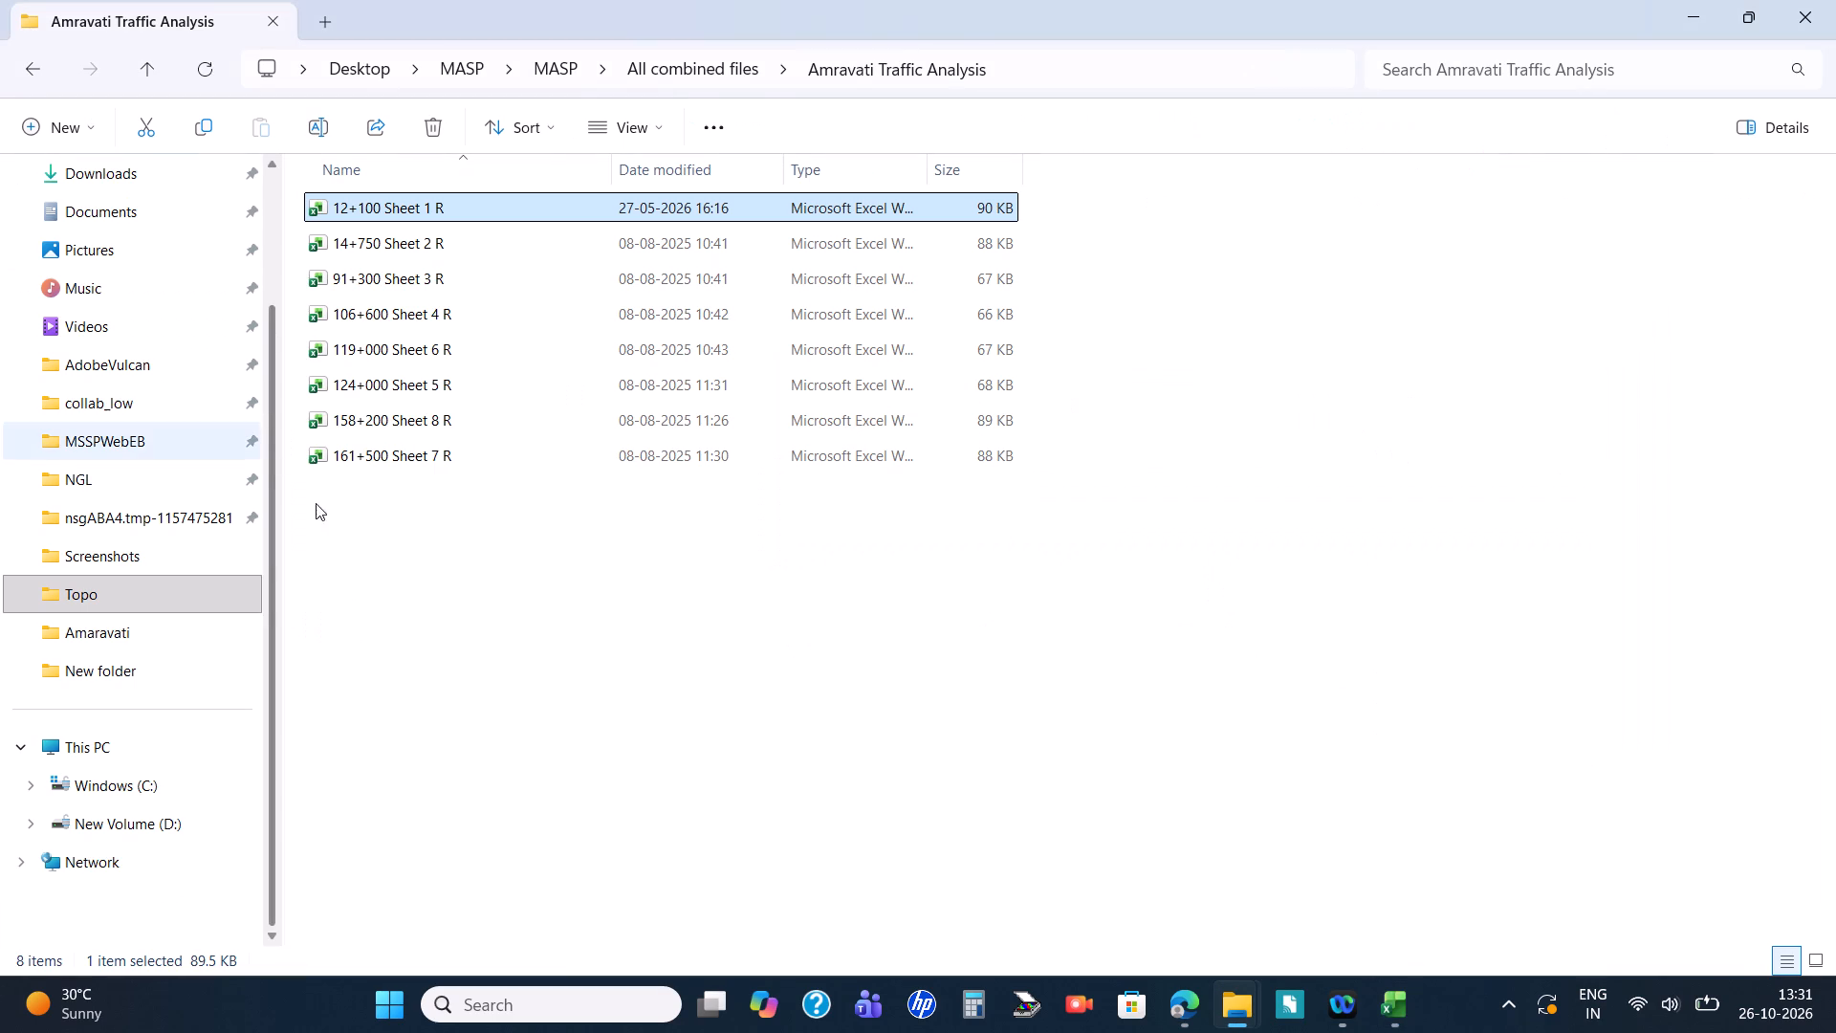
left_click(38, 73)
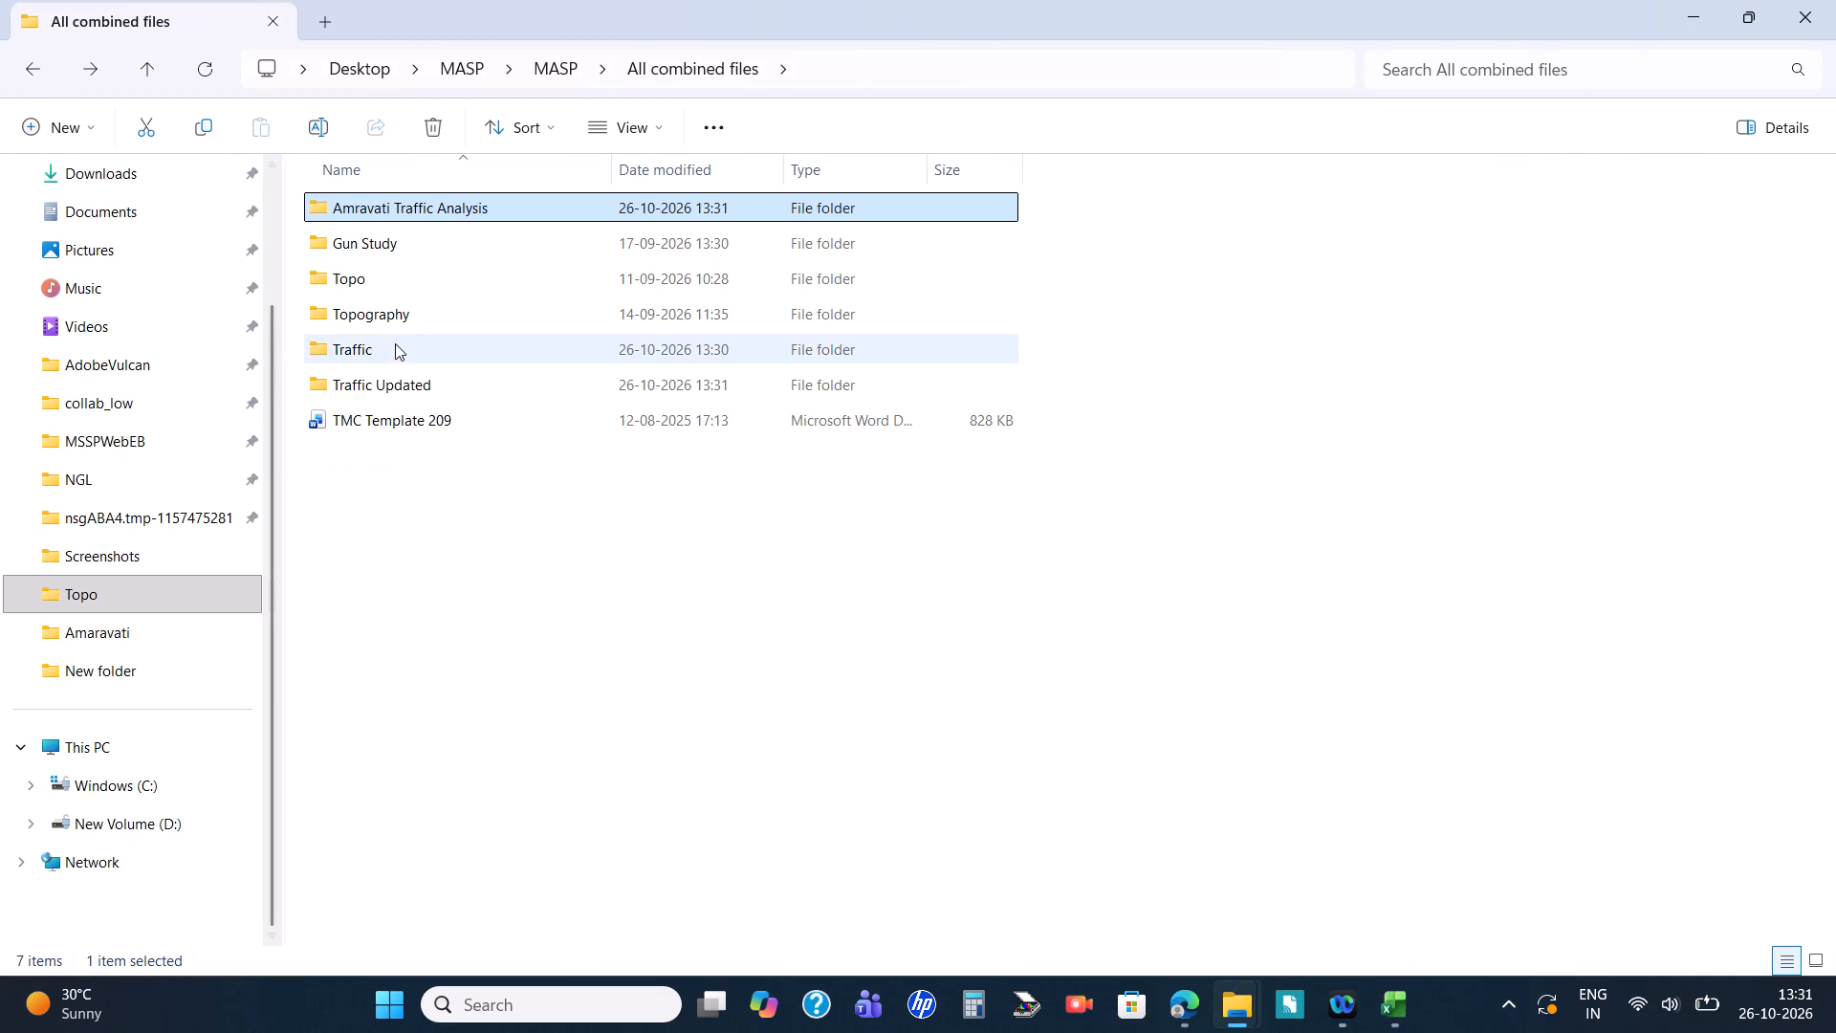
left_click(27, 83)
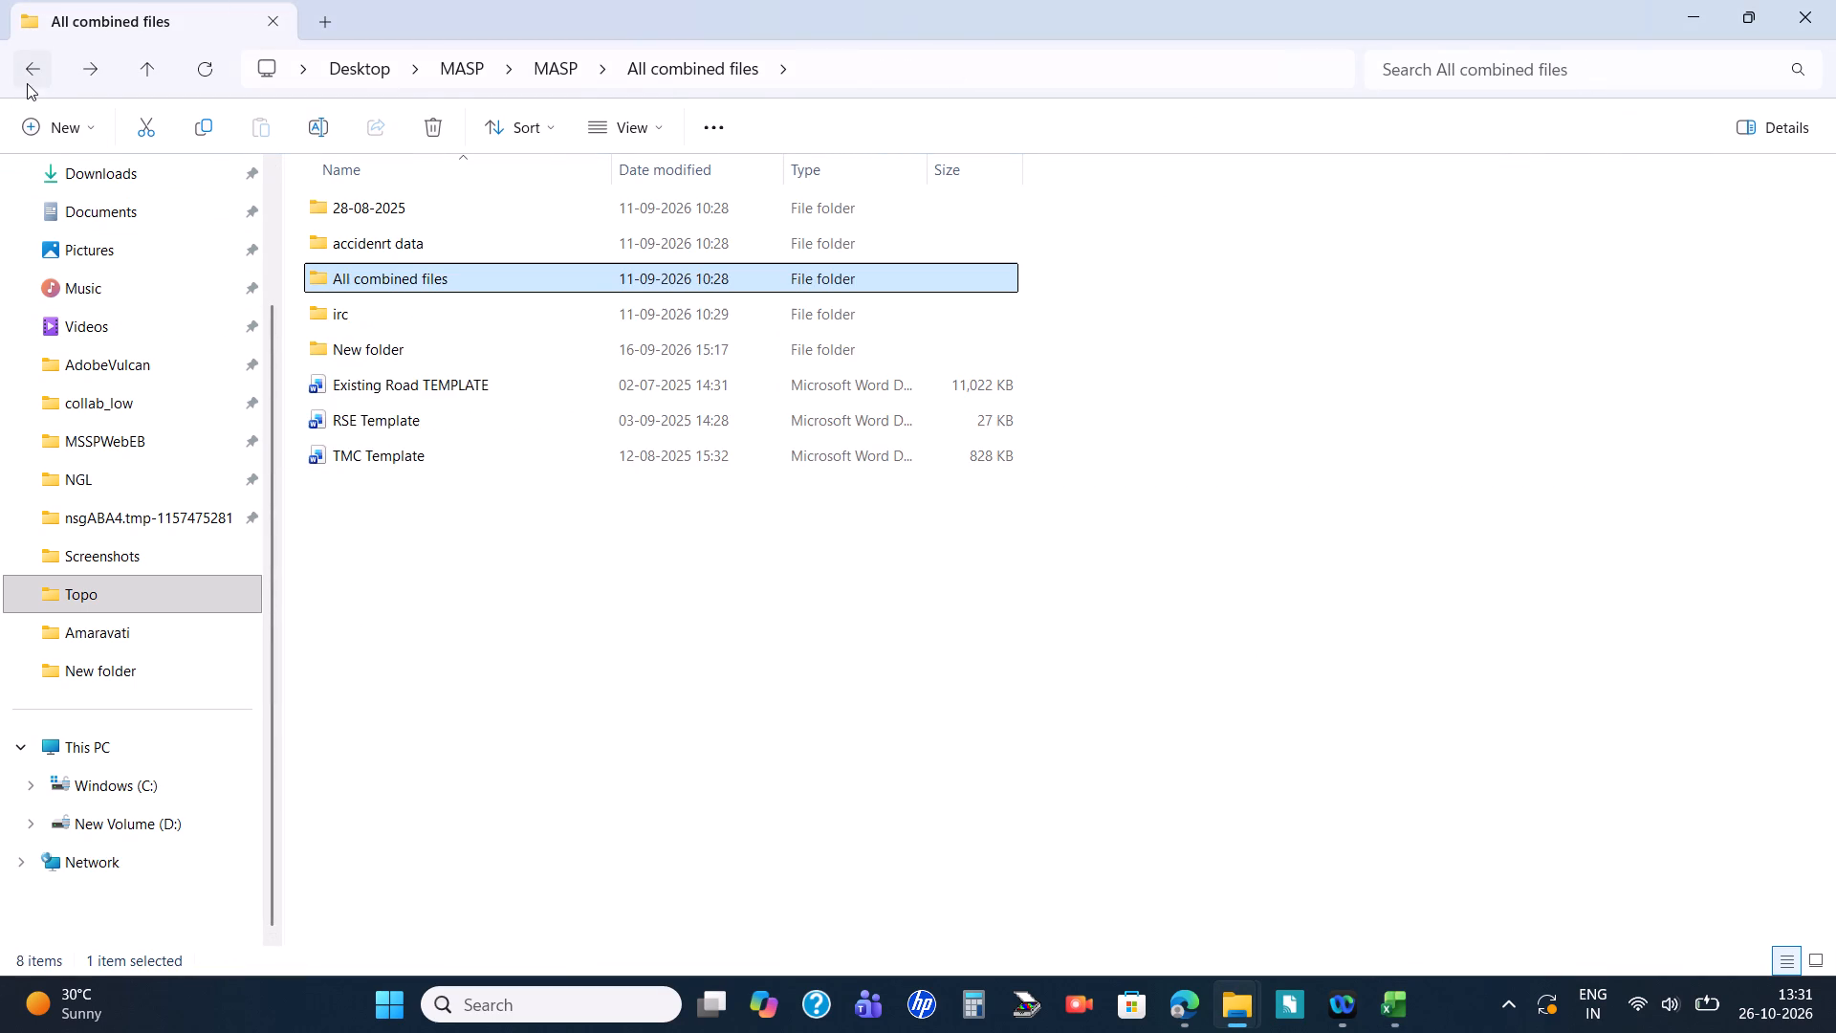
double_click(492, 237)
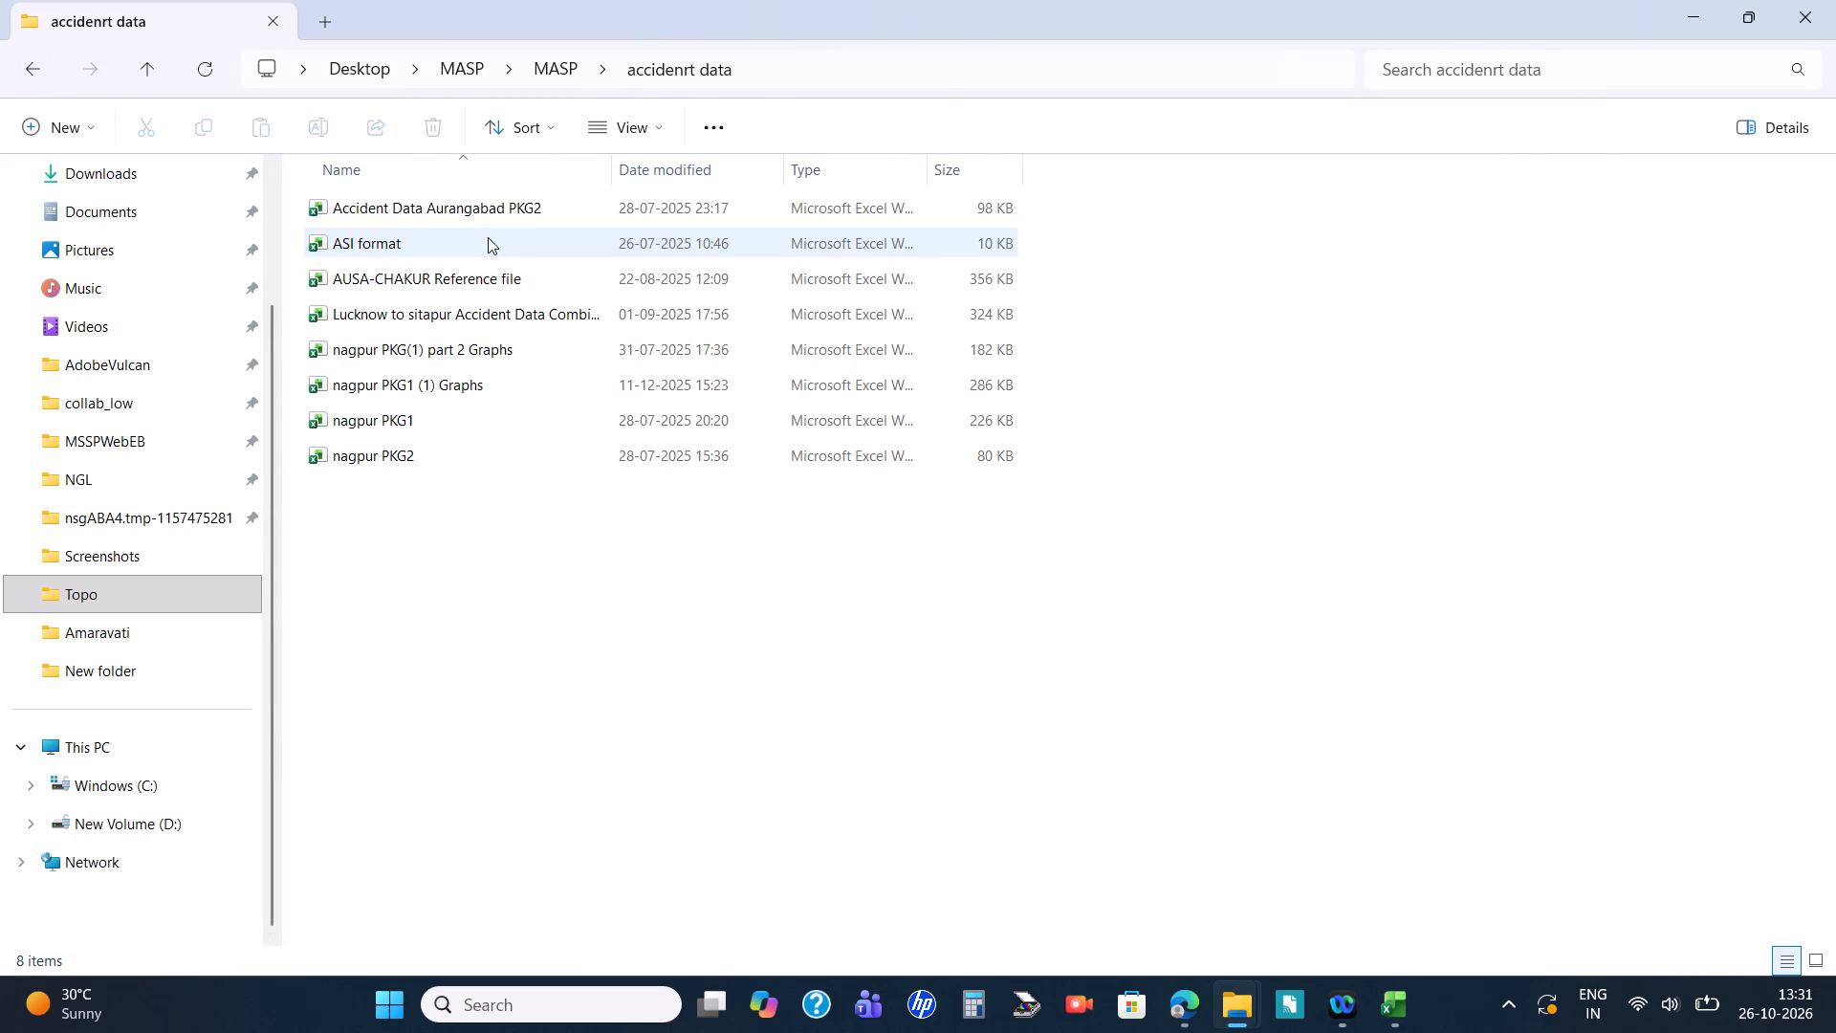
double_click(449, 274)
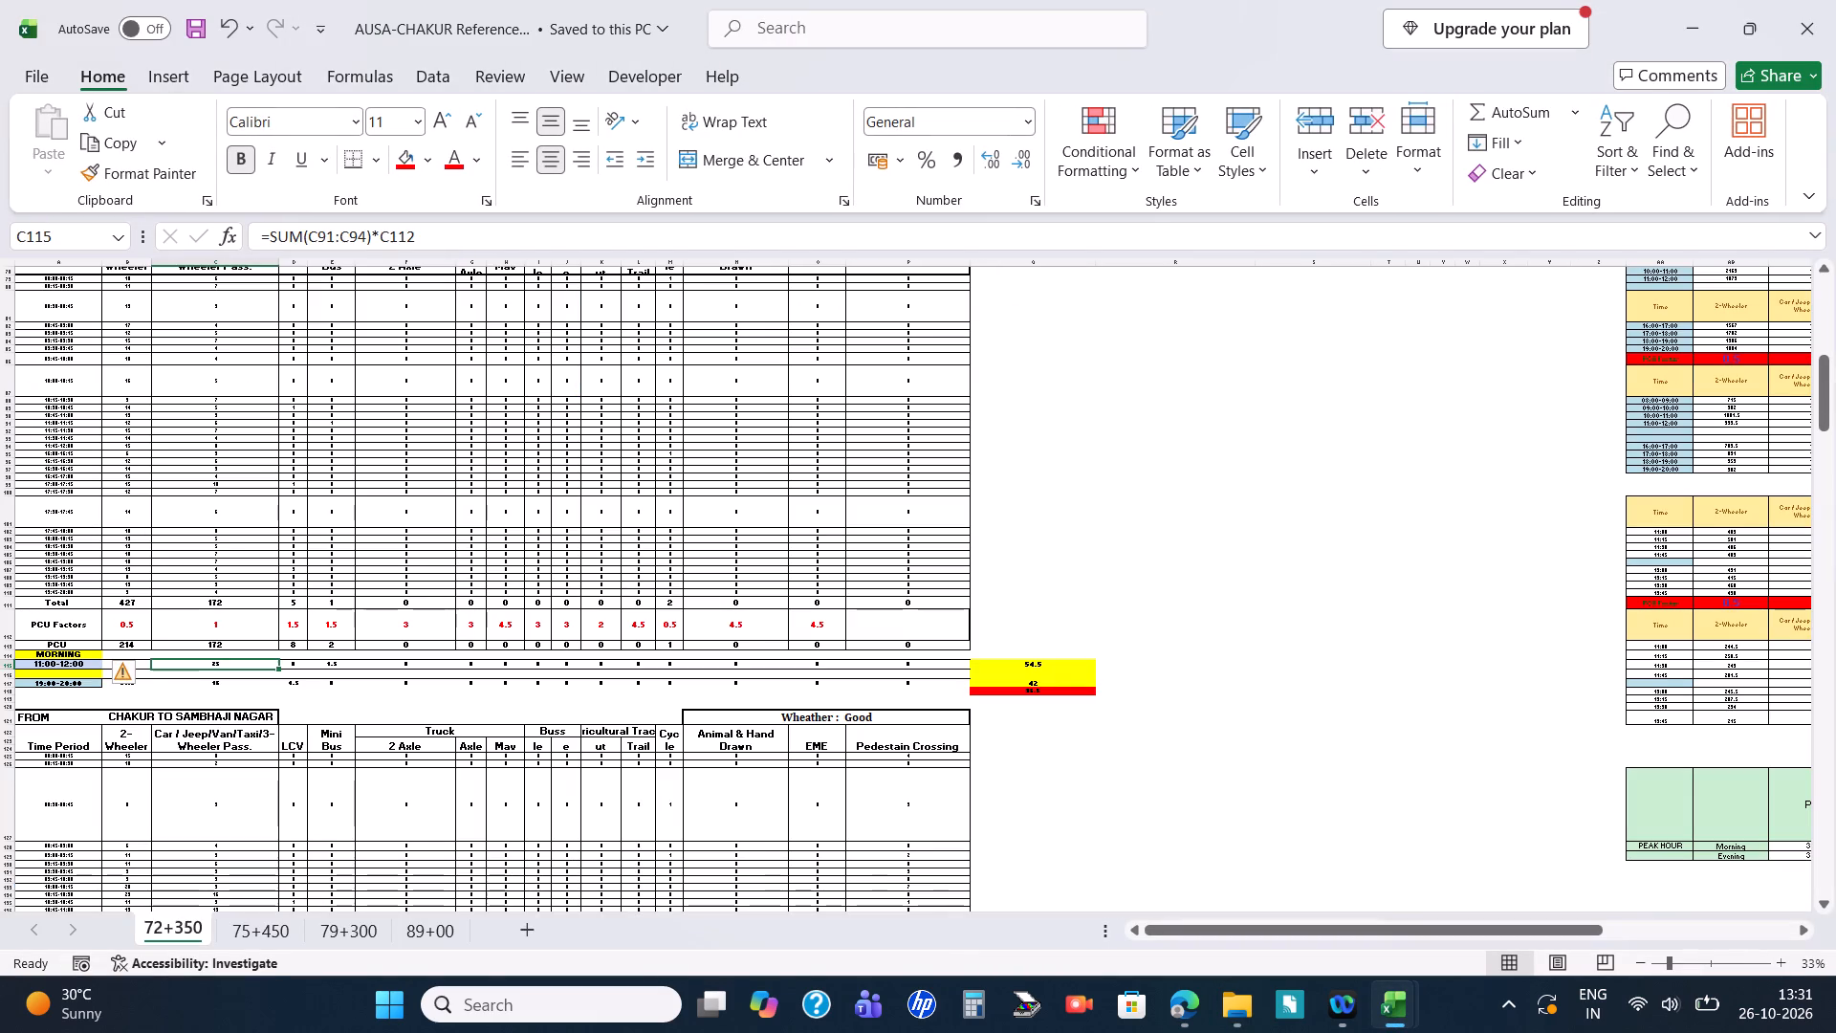
left_click_drag(1386, 939, 1723, 908)
scroll(1552, 727, "up", 4)
left_click(1478, 403)
left_click(1676, 307)
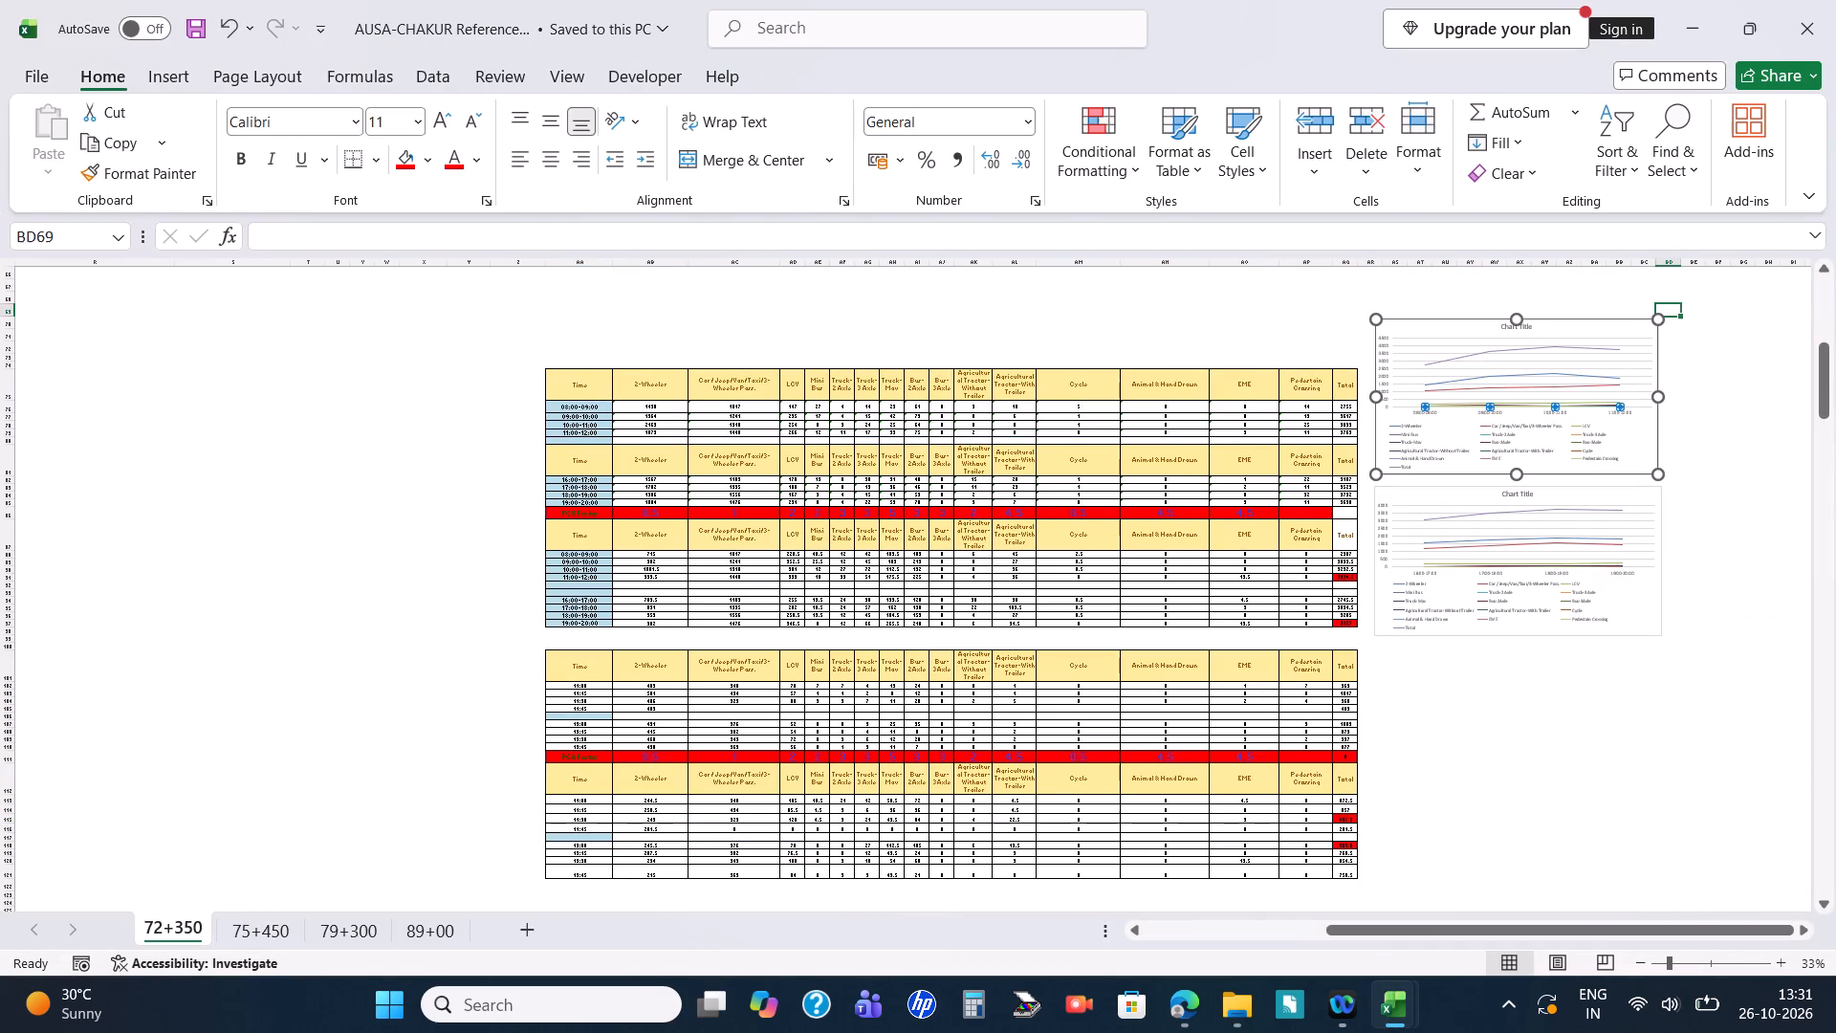
left_click(1615, 327)
In the 78-335 workbook, insert a Line chart of the 08:00-12:00 hourly vehicle counts without Total, with time periods along the axis.
key("alt+Tab")
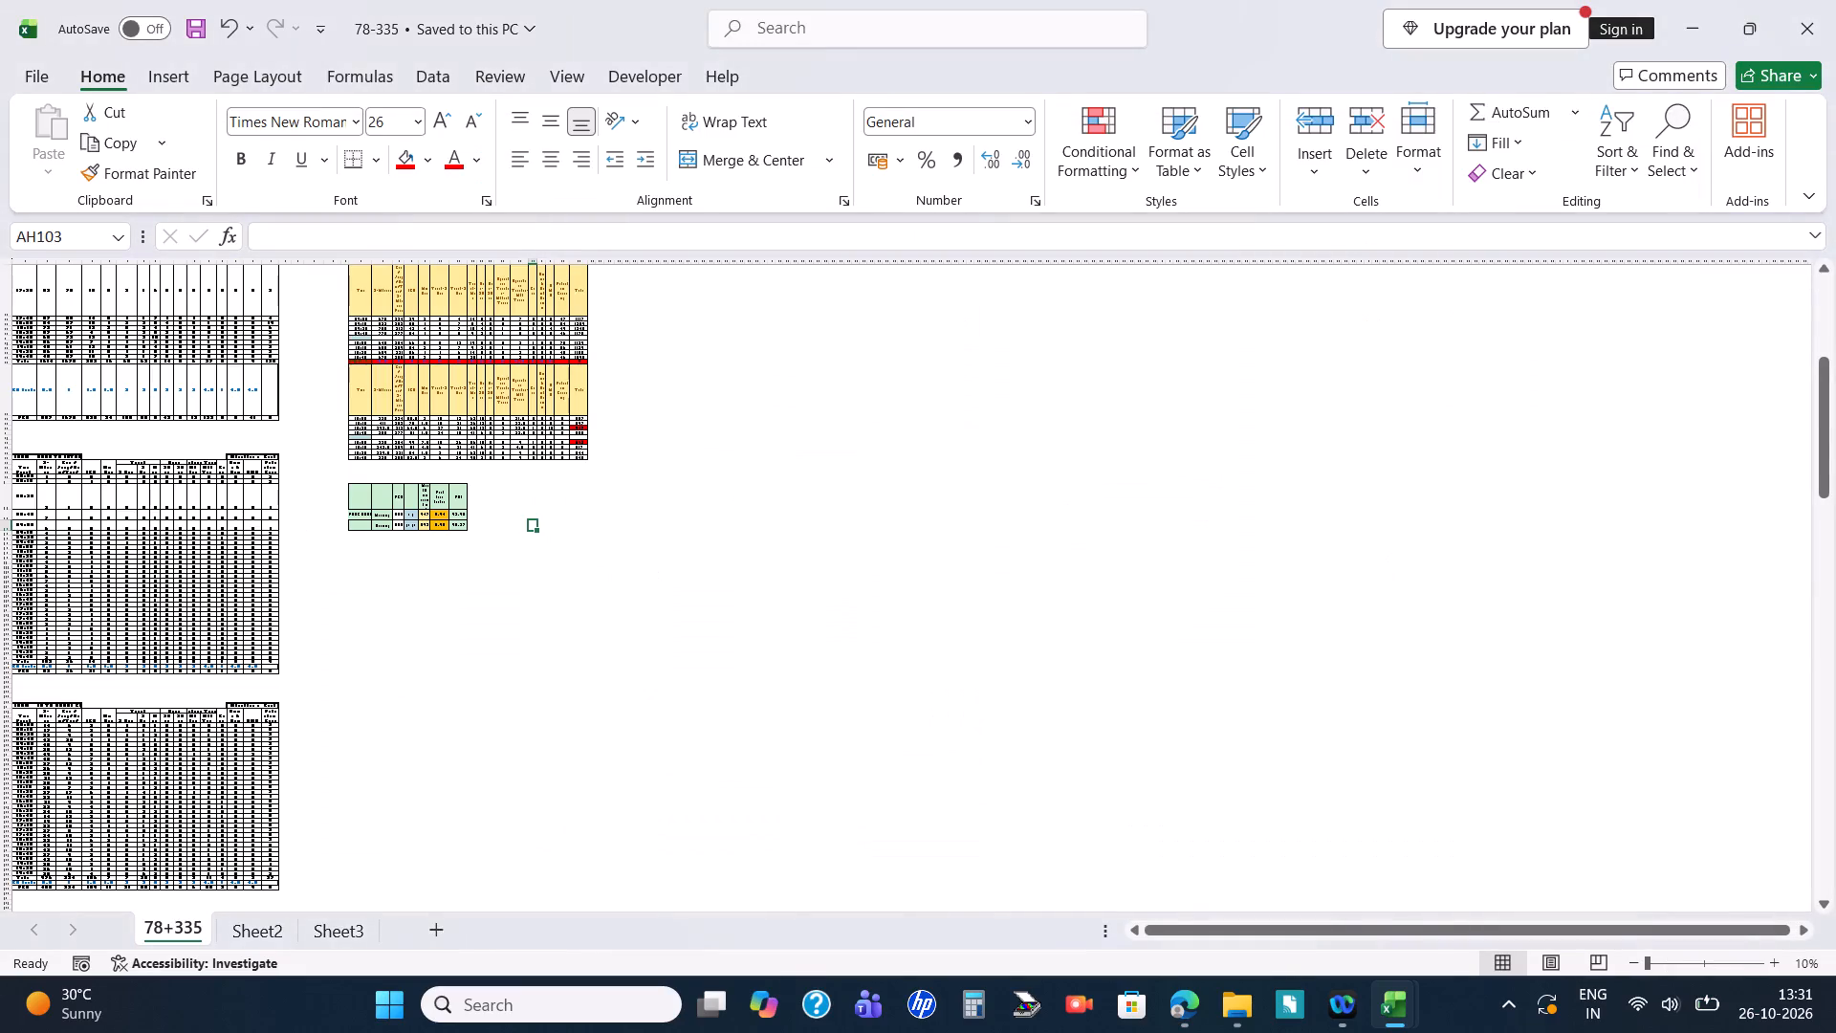
scroll(551, 567, "up", 2)
scroll(411, 505, "up", 3, "alt")
scroll(441, 505, "up", 4, "ctrl")
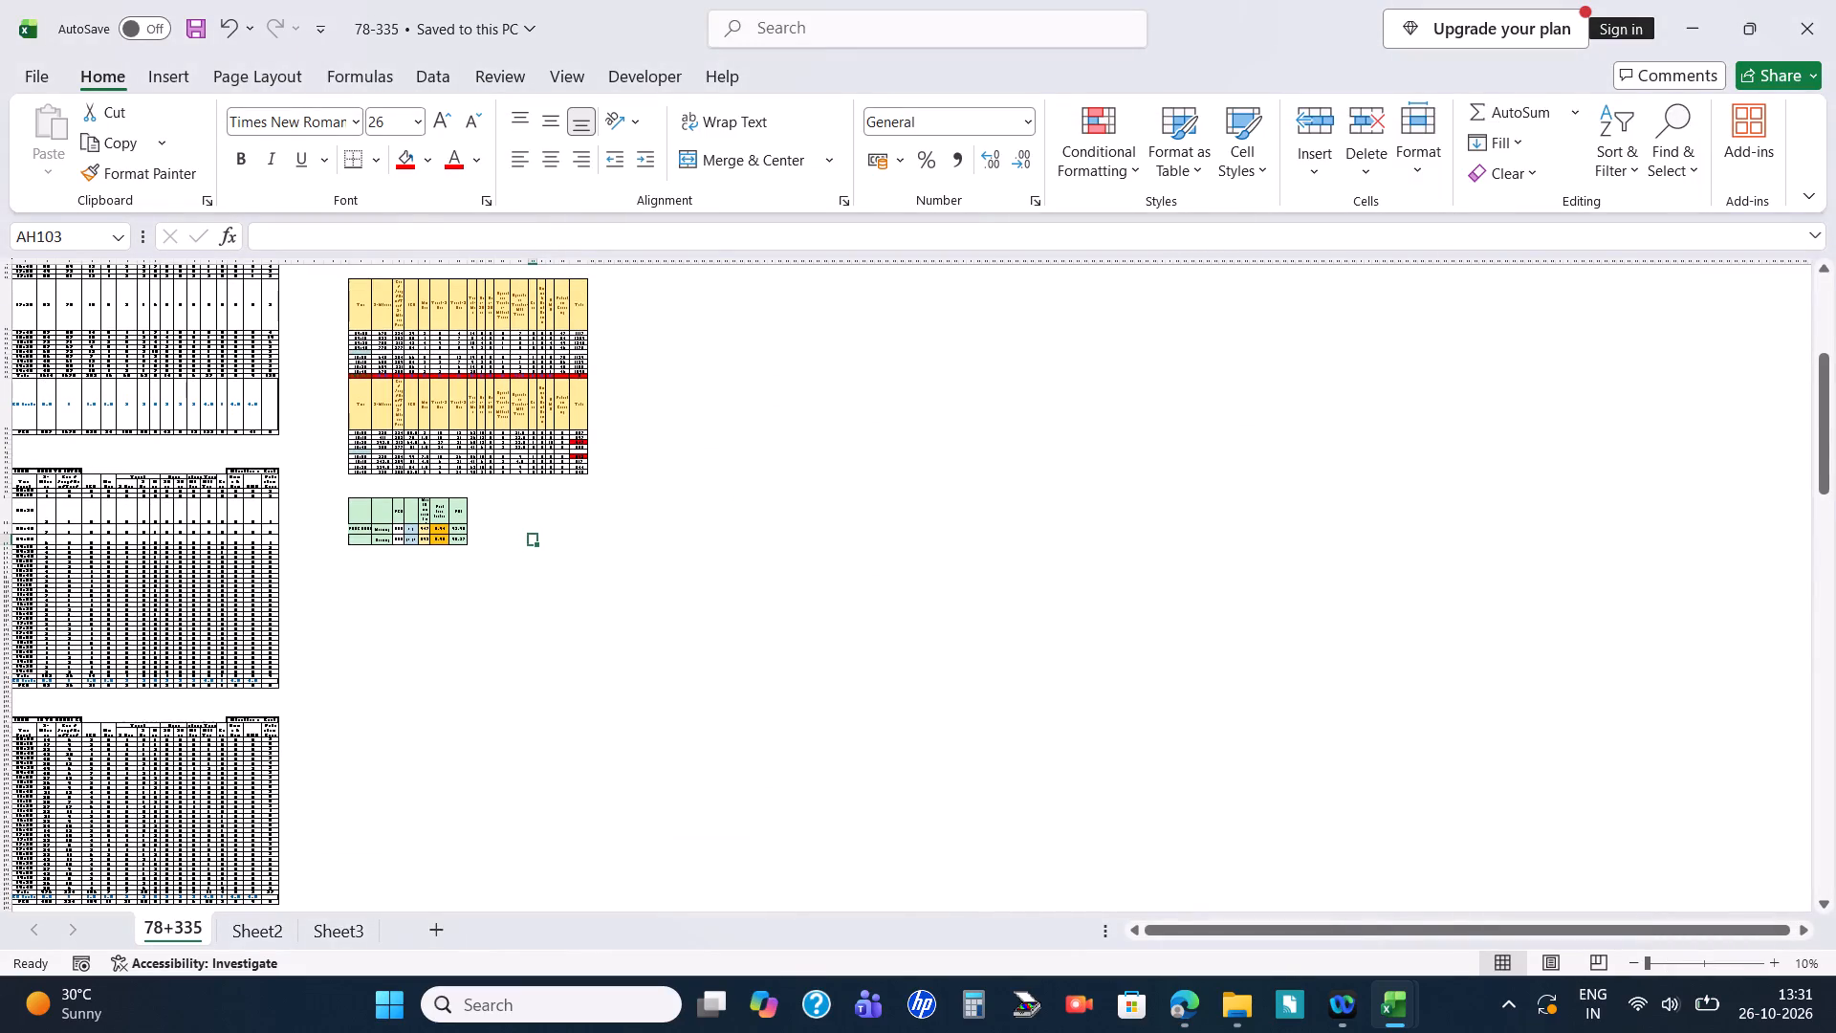
scroll(441, 505, "up", 4, "ctrl")
scroll(539, 538, "up", 3, "ctrl")
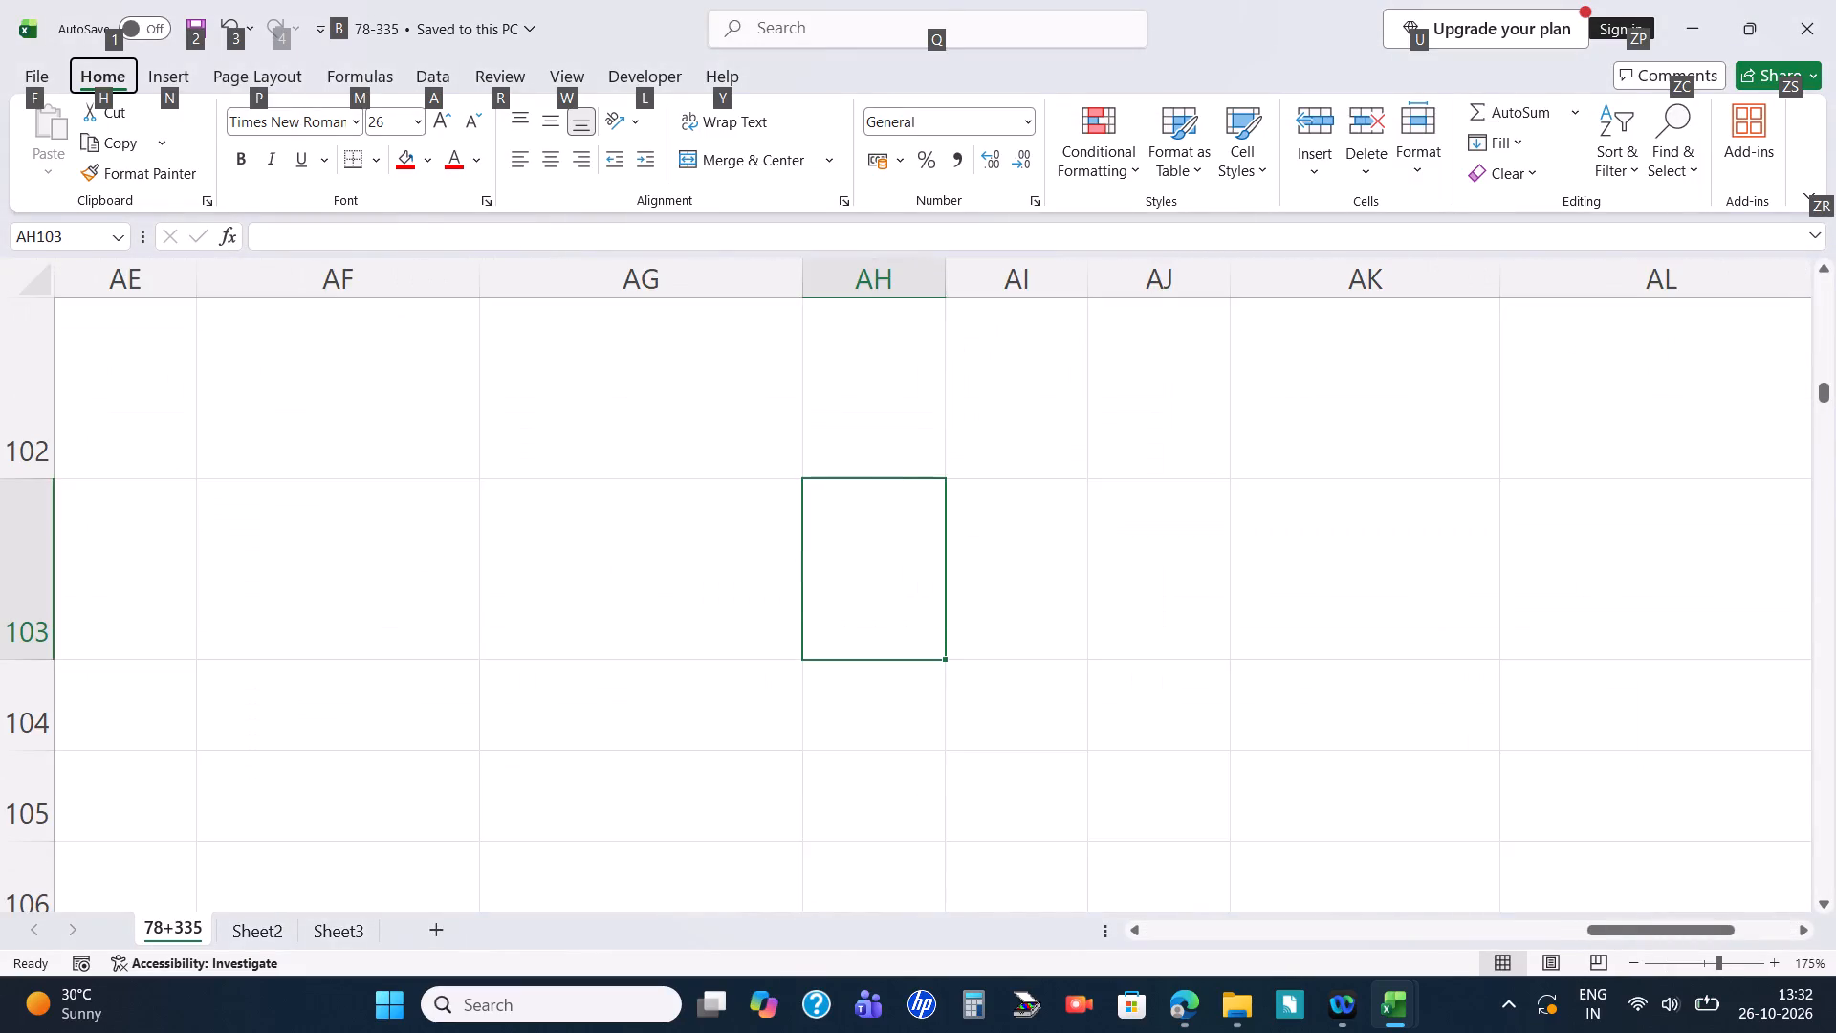
scroll(767, 587, "down", 8, "ctrl")
scroll(1111, 615, "up", 7)
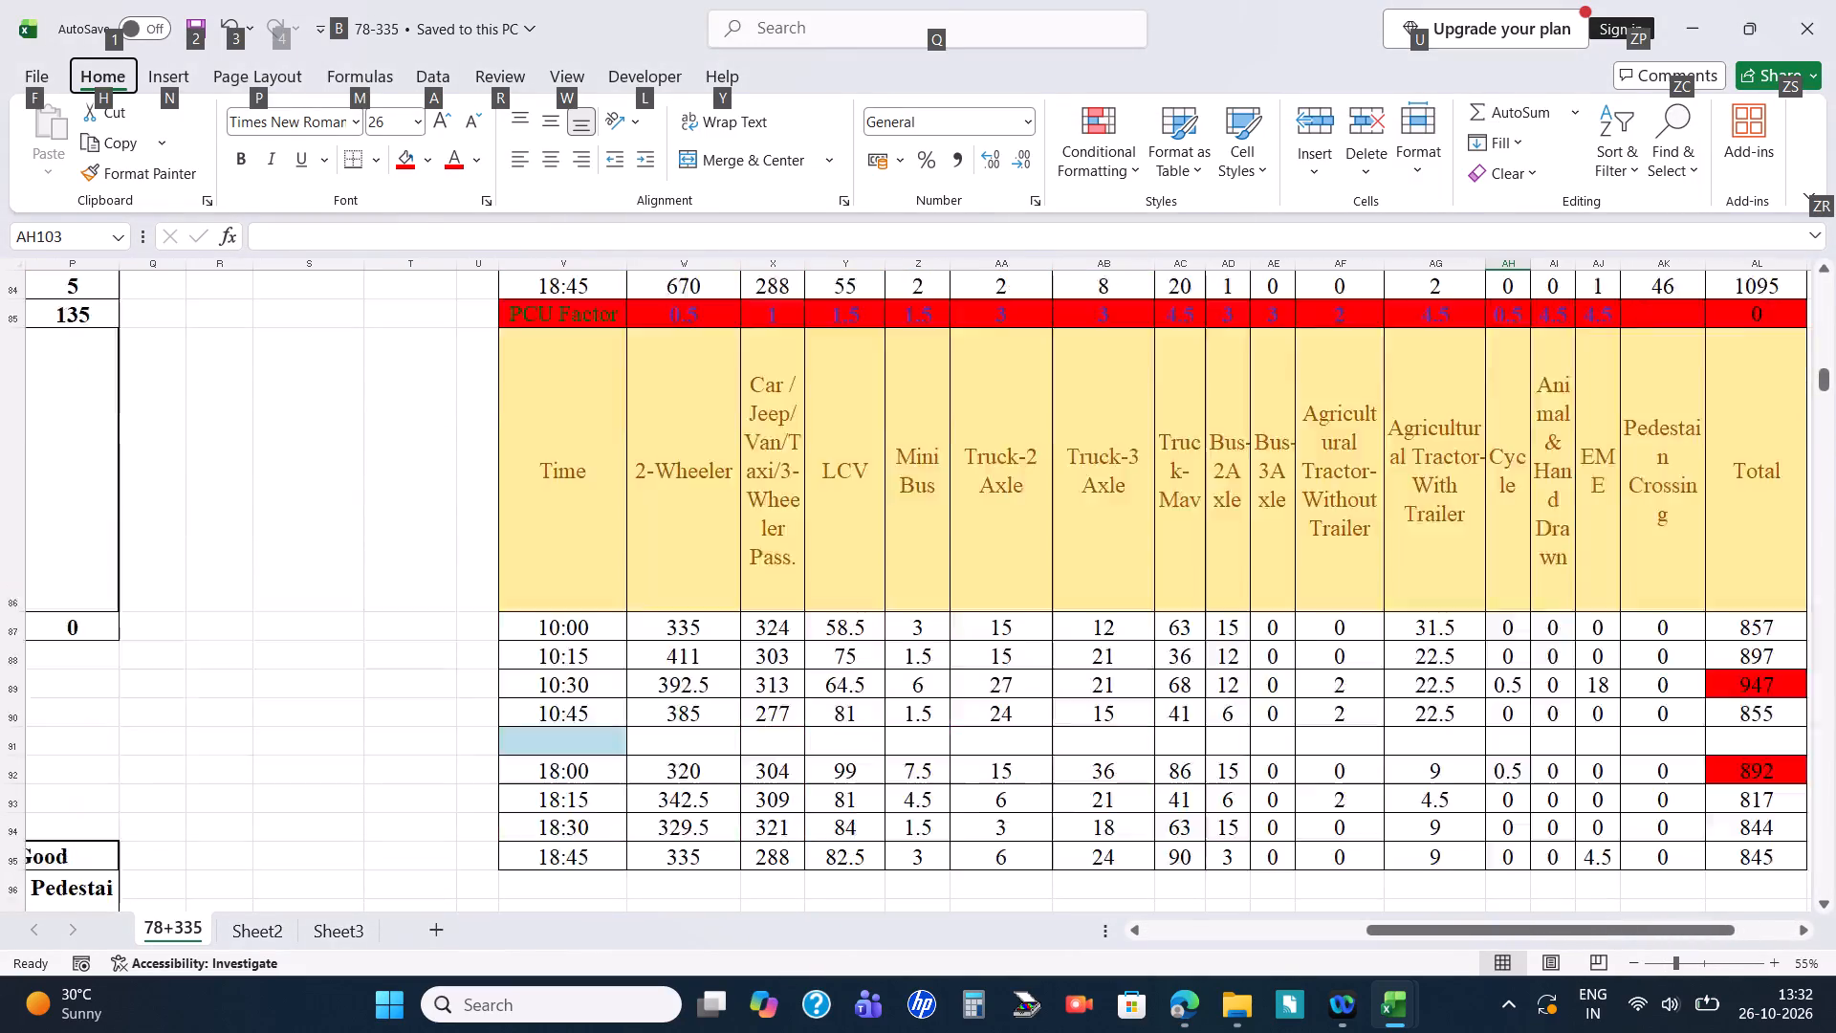
scroll(1112, 615, "up", 2)
left_click_drag(1410, 927, 1493, 923)
scroll(502, 547, "up", 9)
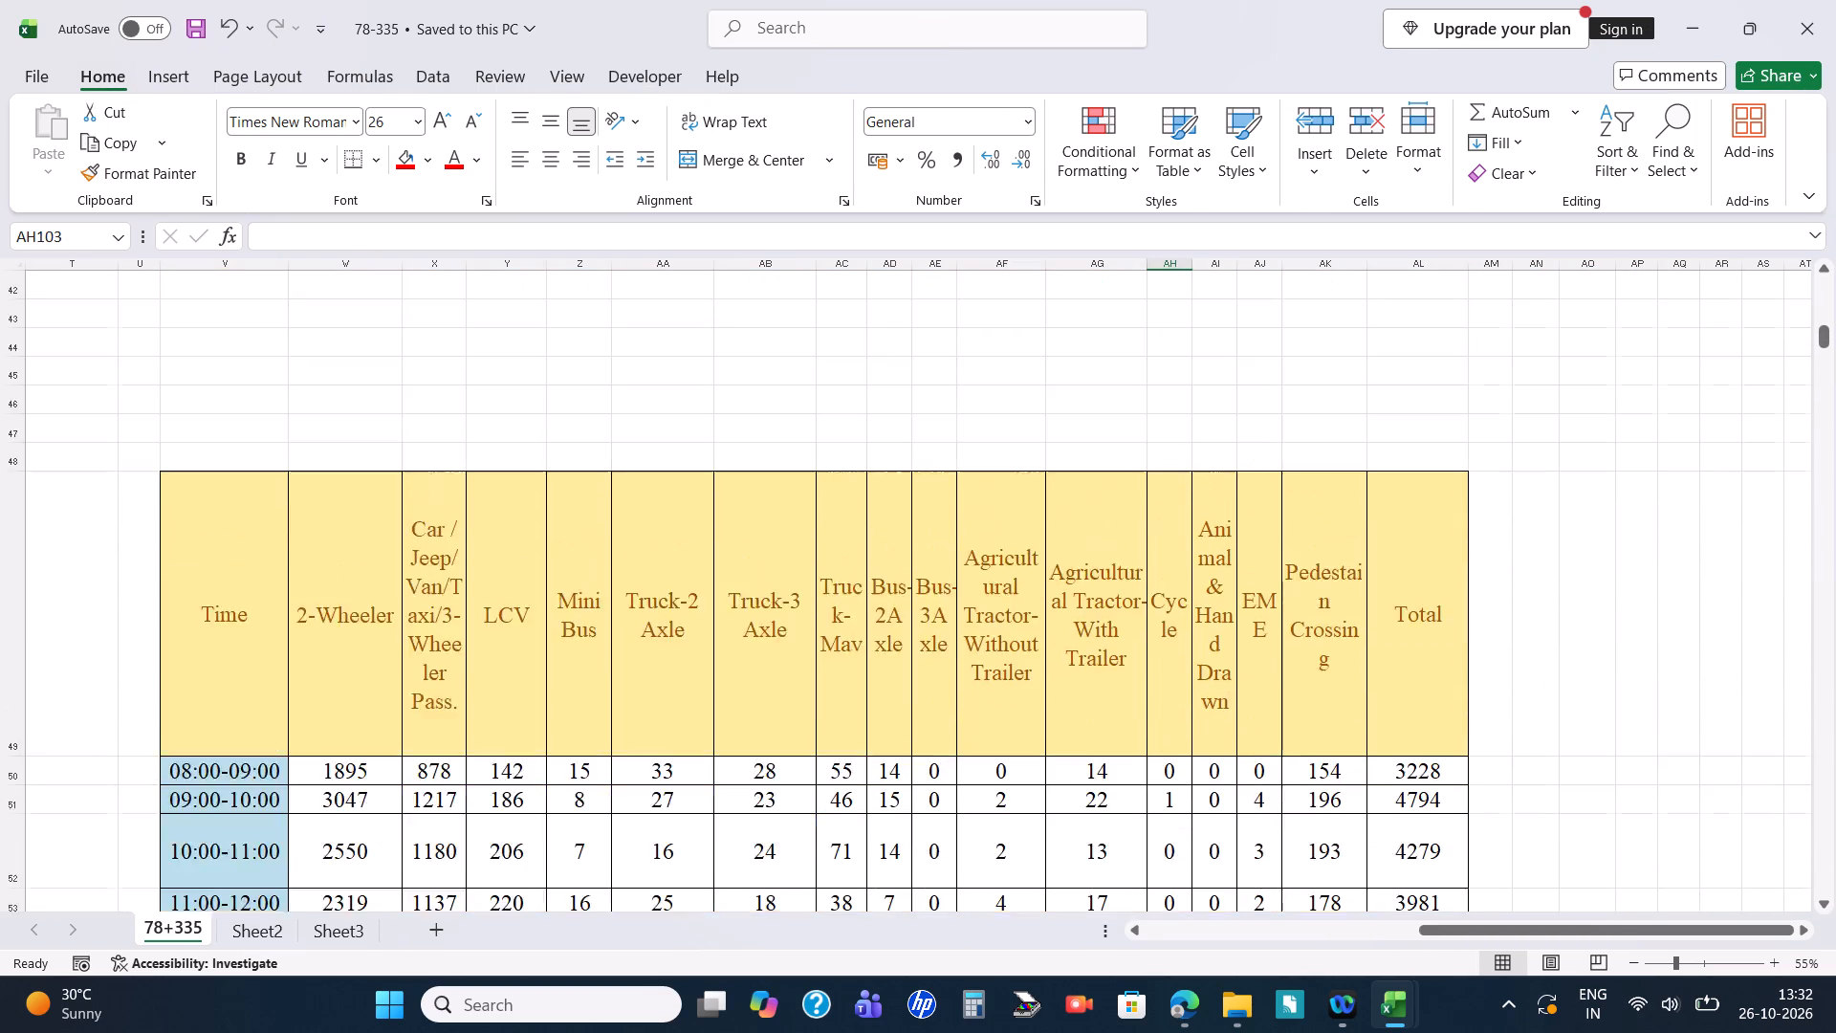
scroll(503, 545, "up", 4)
scroll(503, 545, "down", 3)
left_click_drag(258, 528, 1189, 580)
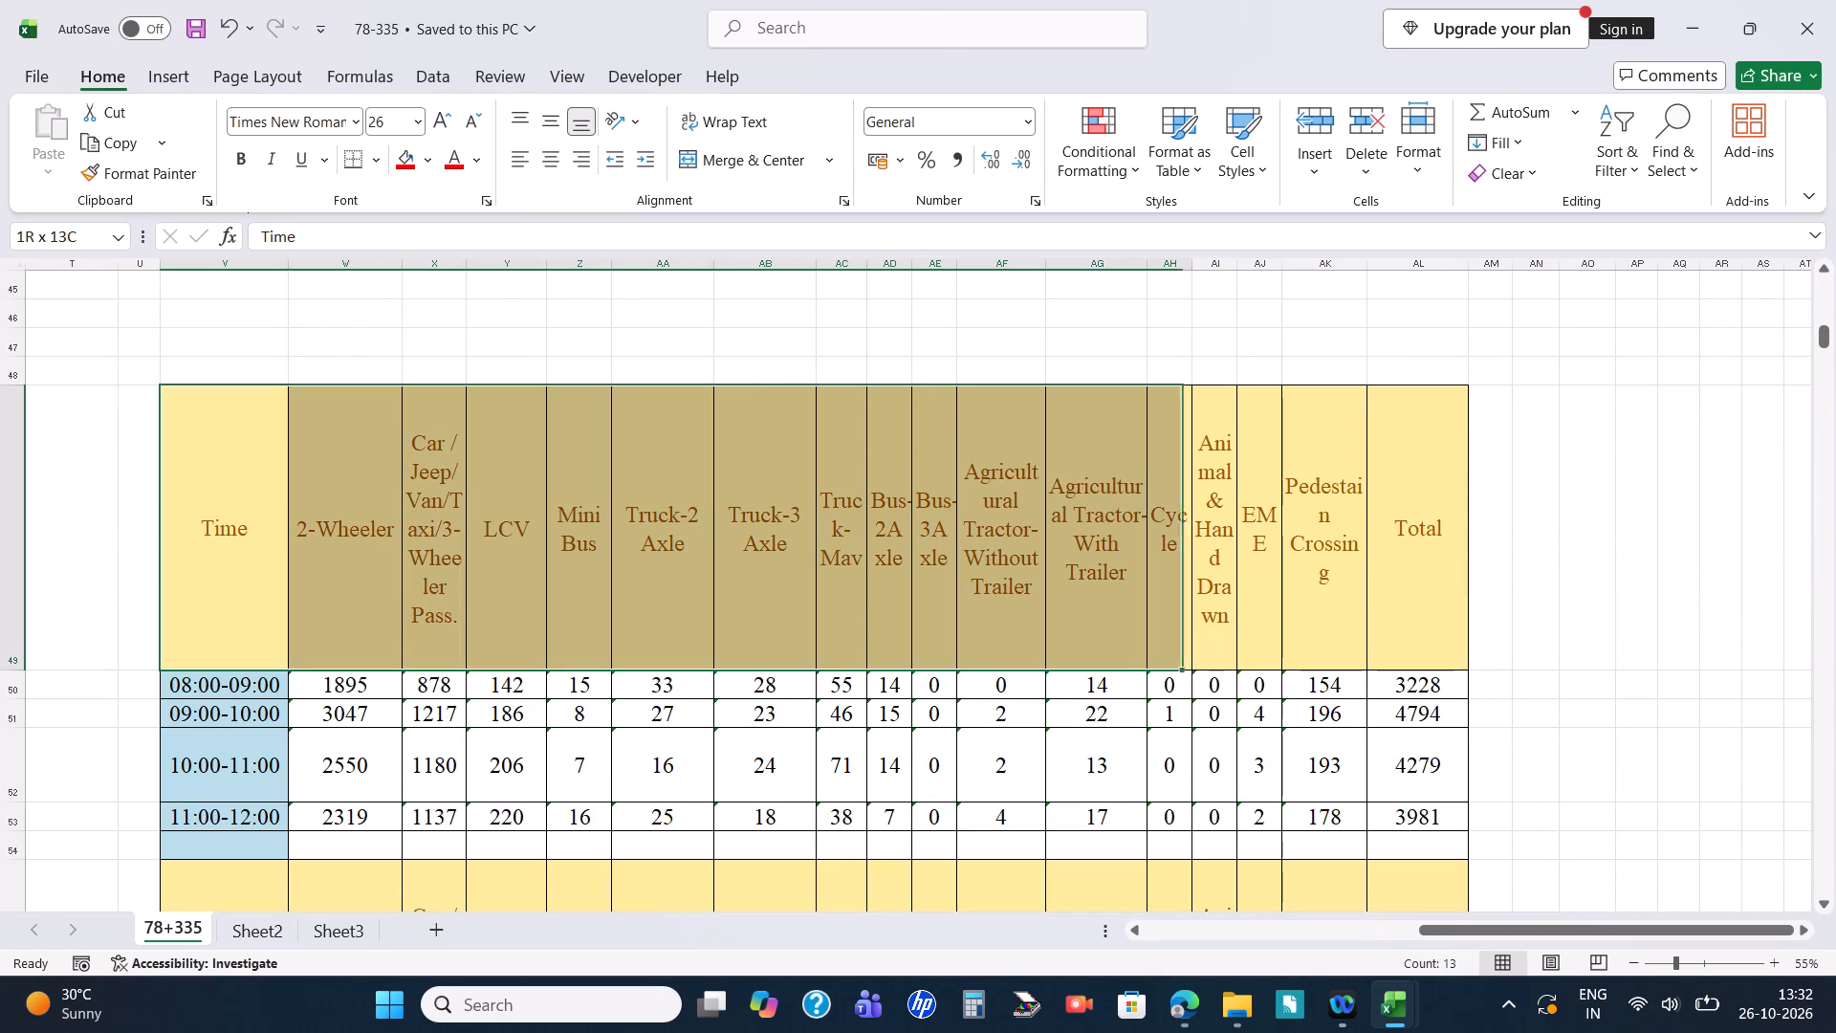
left_click_drag(1189, 580, 1339, 576)
left_click(1677, 445)
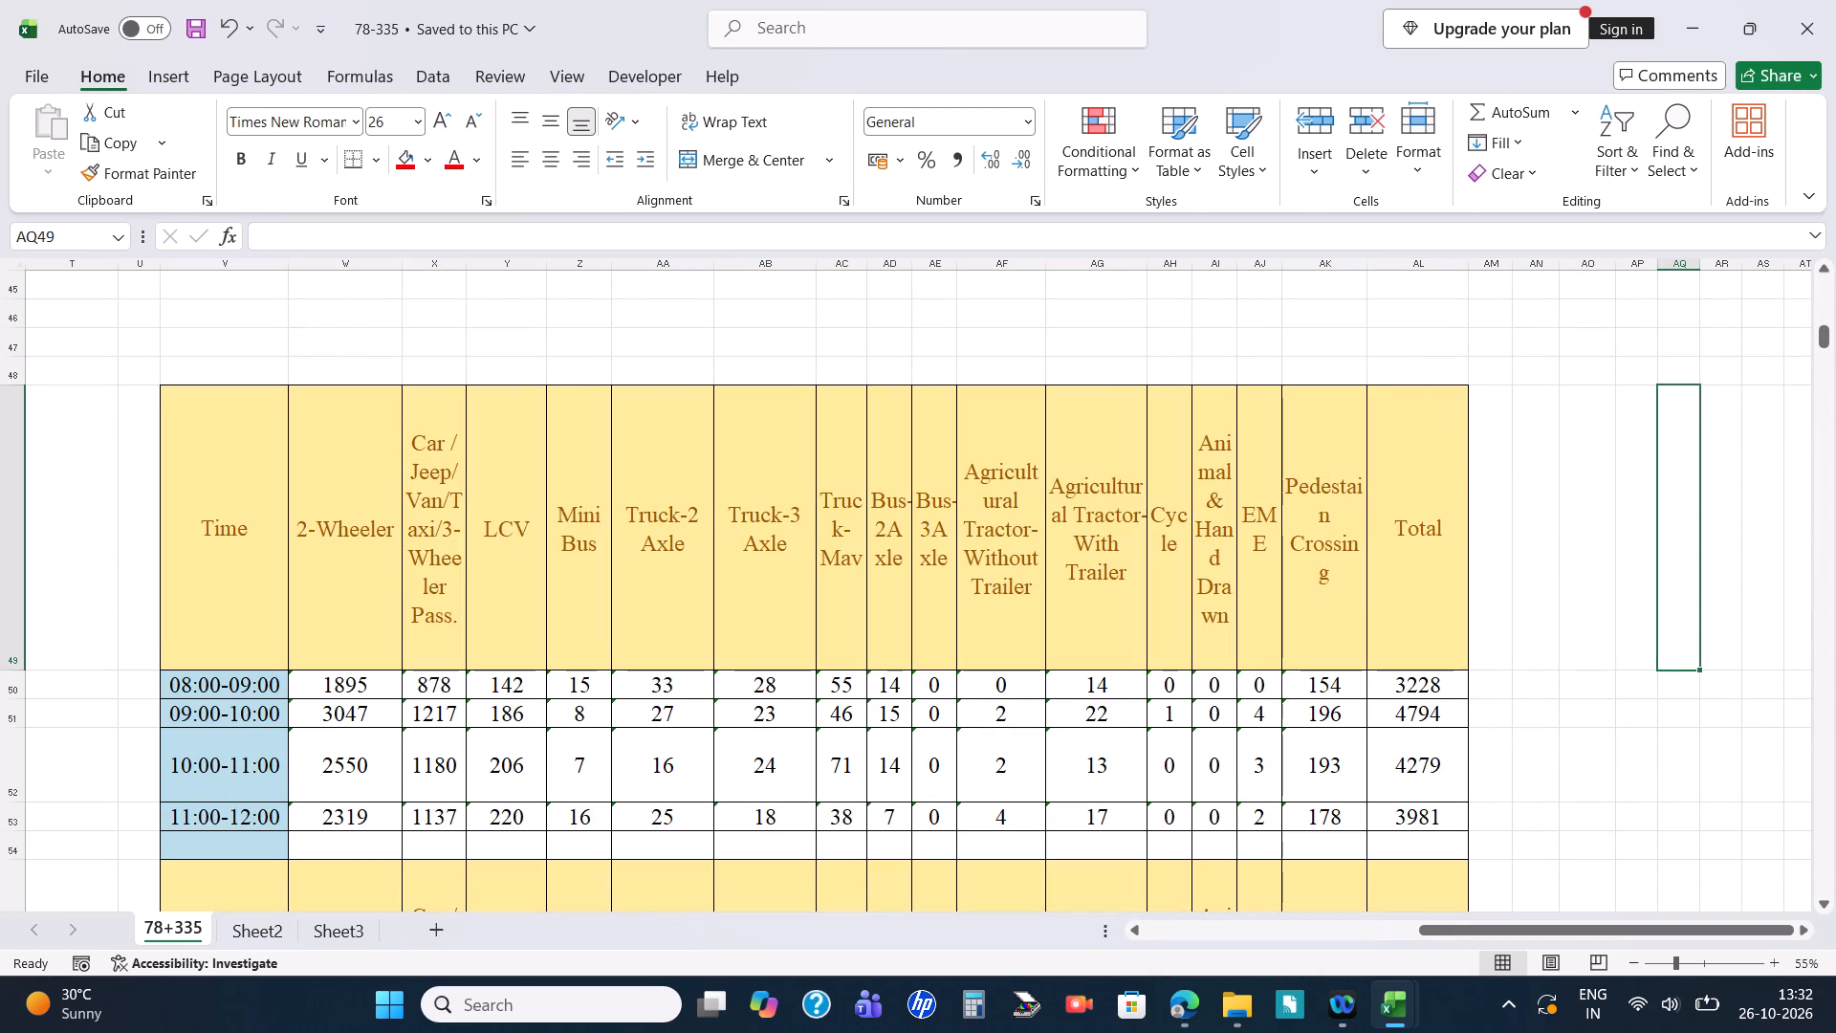
left_click_drag(256, 687, 1307, 816)
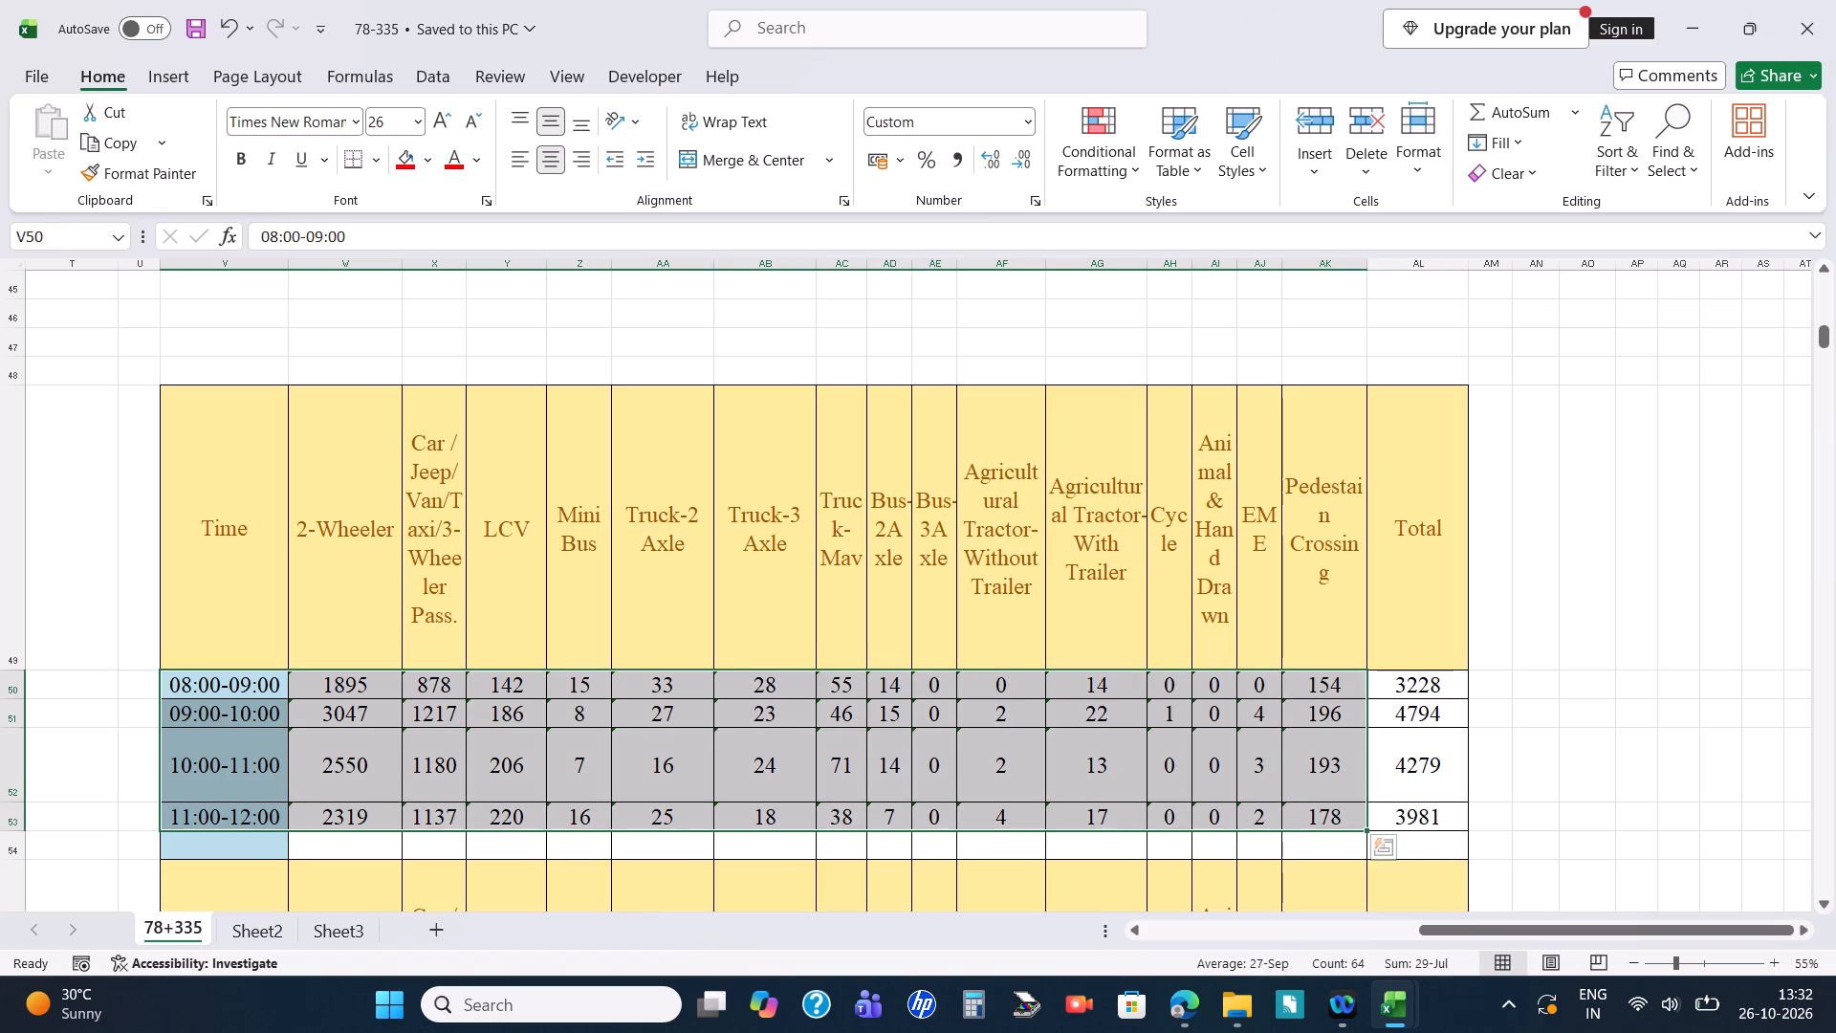
left_click_drag(219, 548, 1317, 572, "ctrl")
left_click(159, 59)
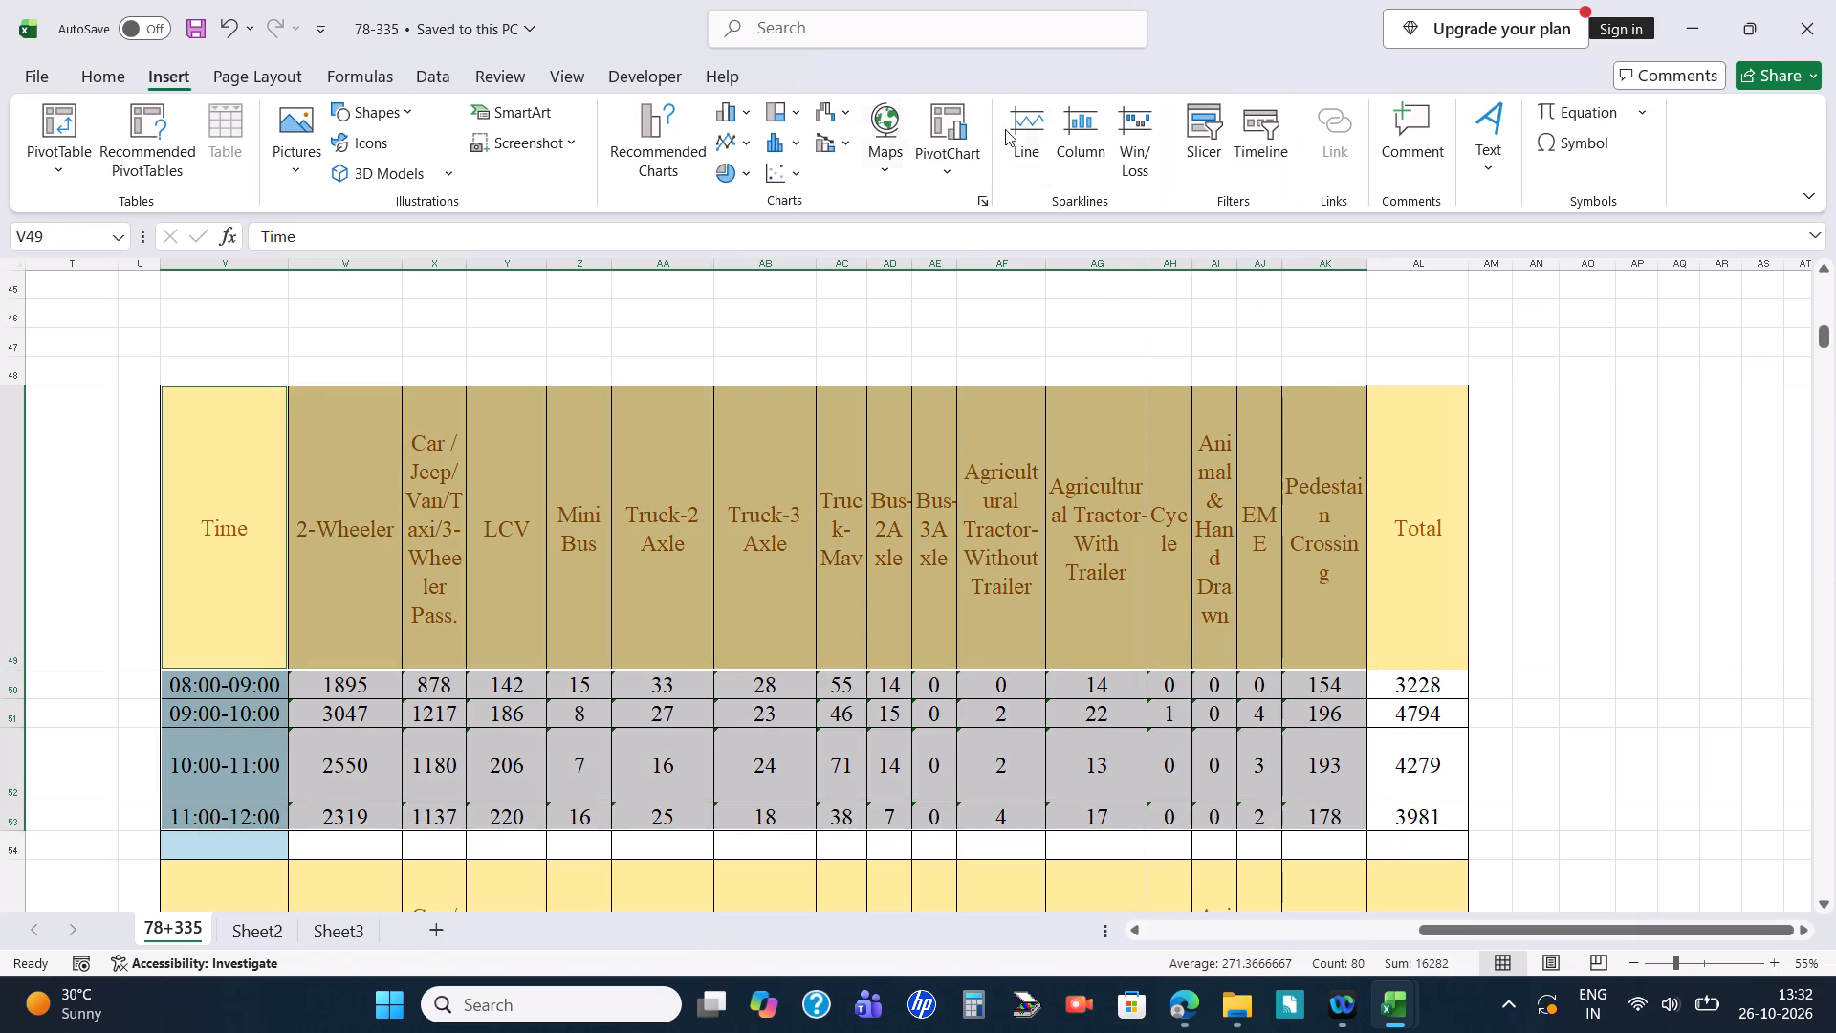
left_click(977, 197)
left_click(695, 191)
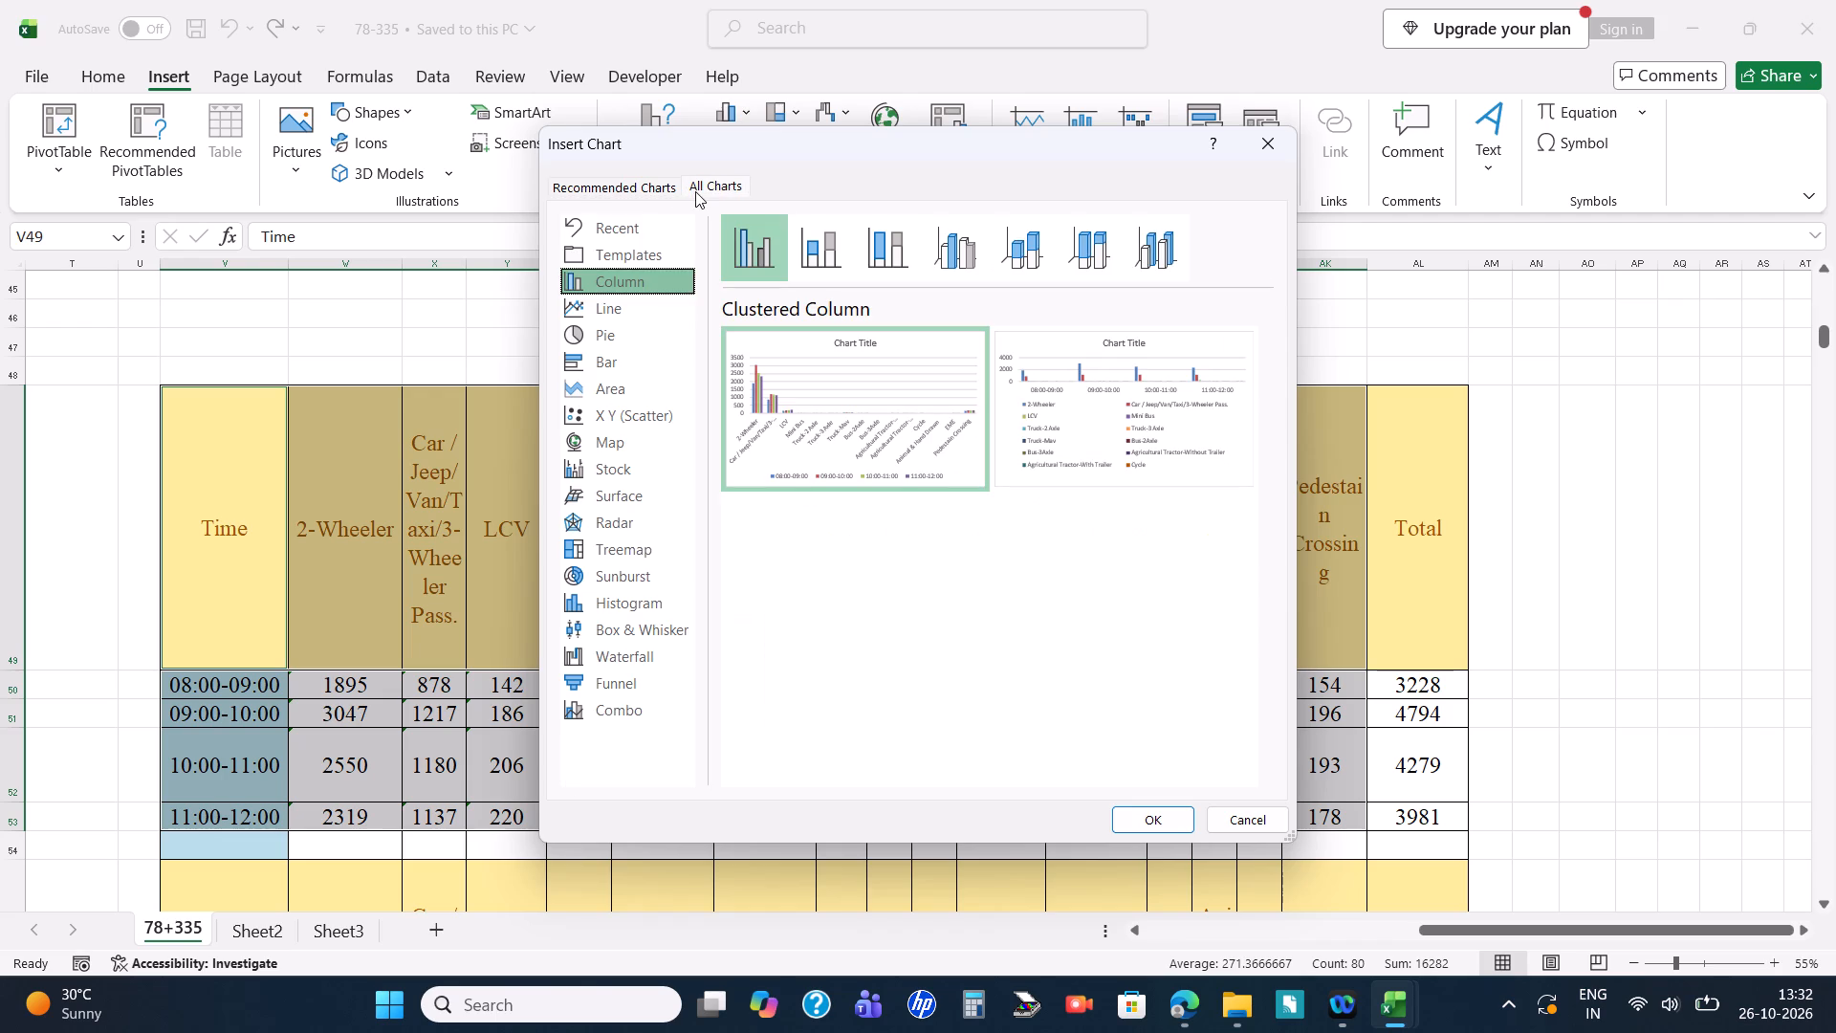
left_click(620, 314)
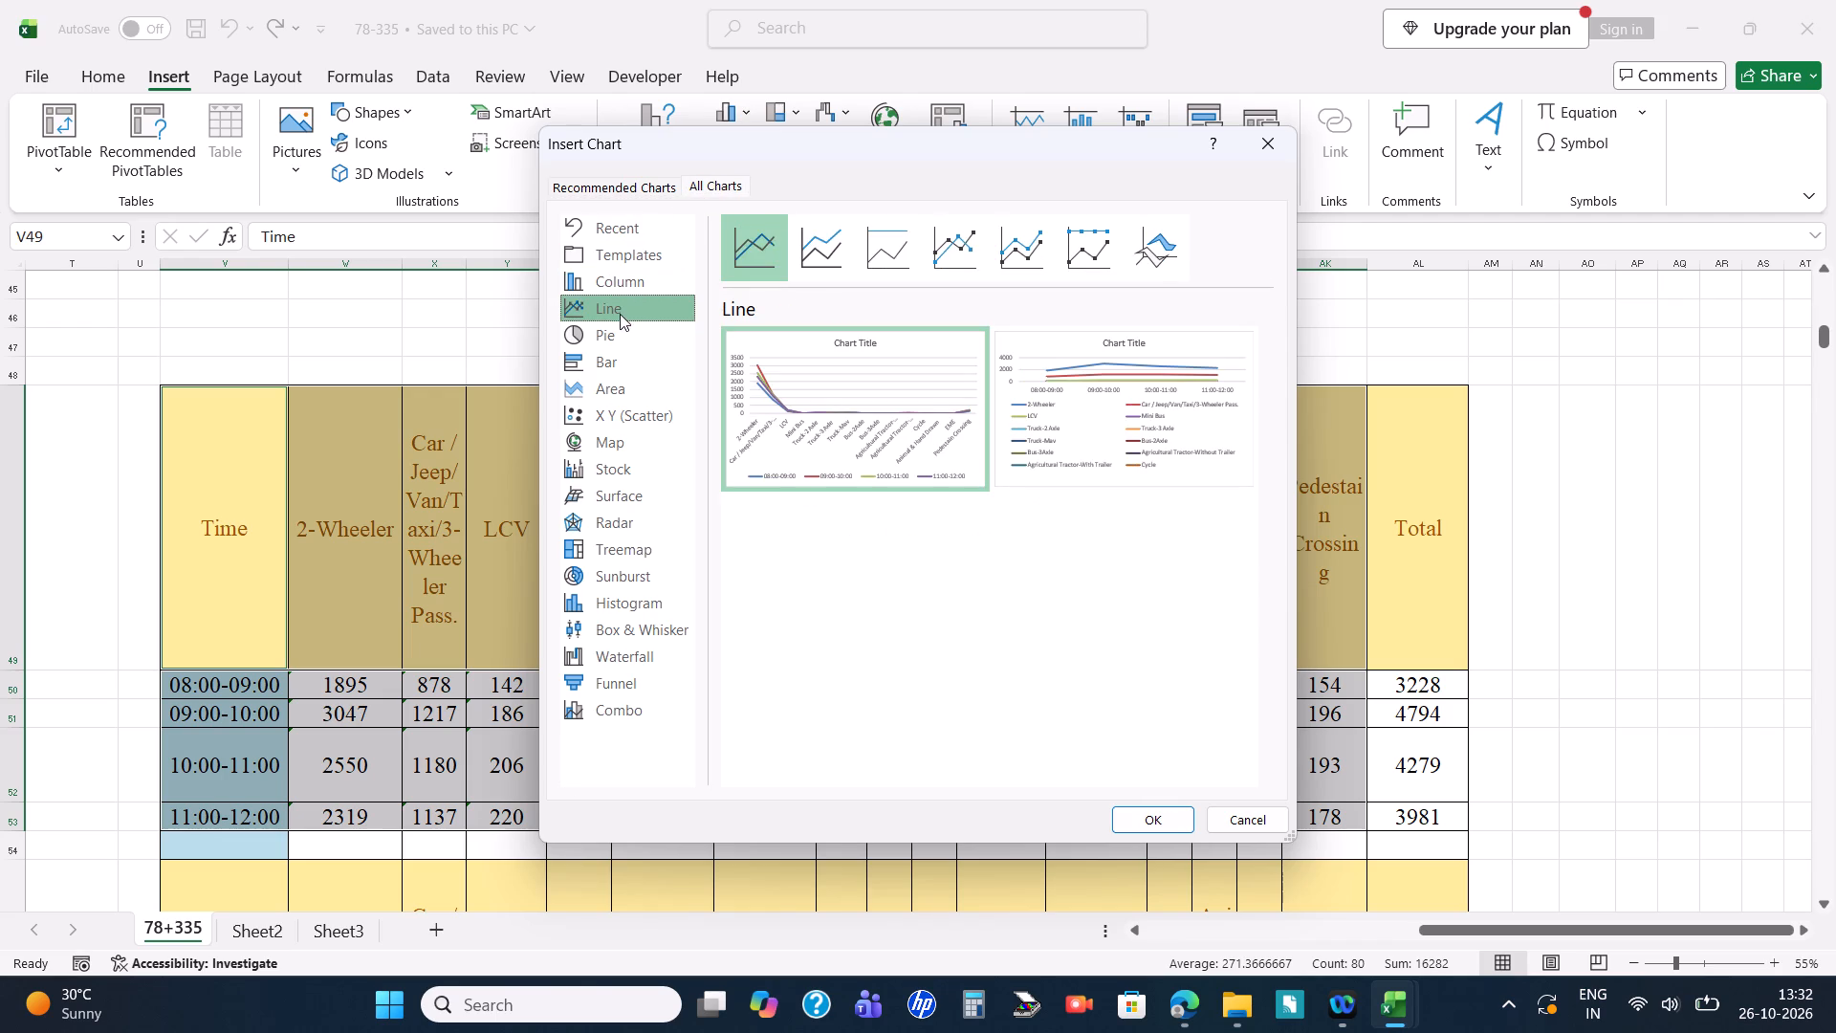
left_click(861, 243)
left_click(840, 241)
left_click(768, 230)
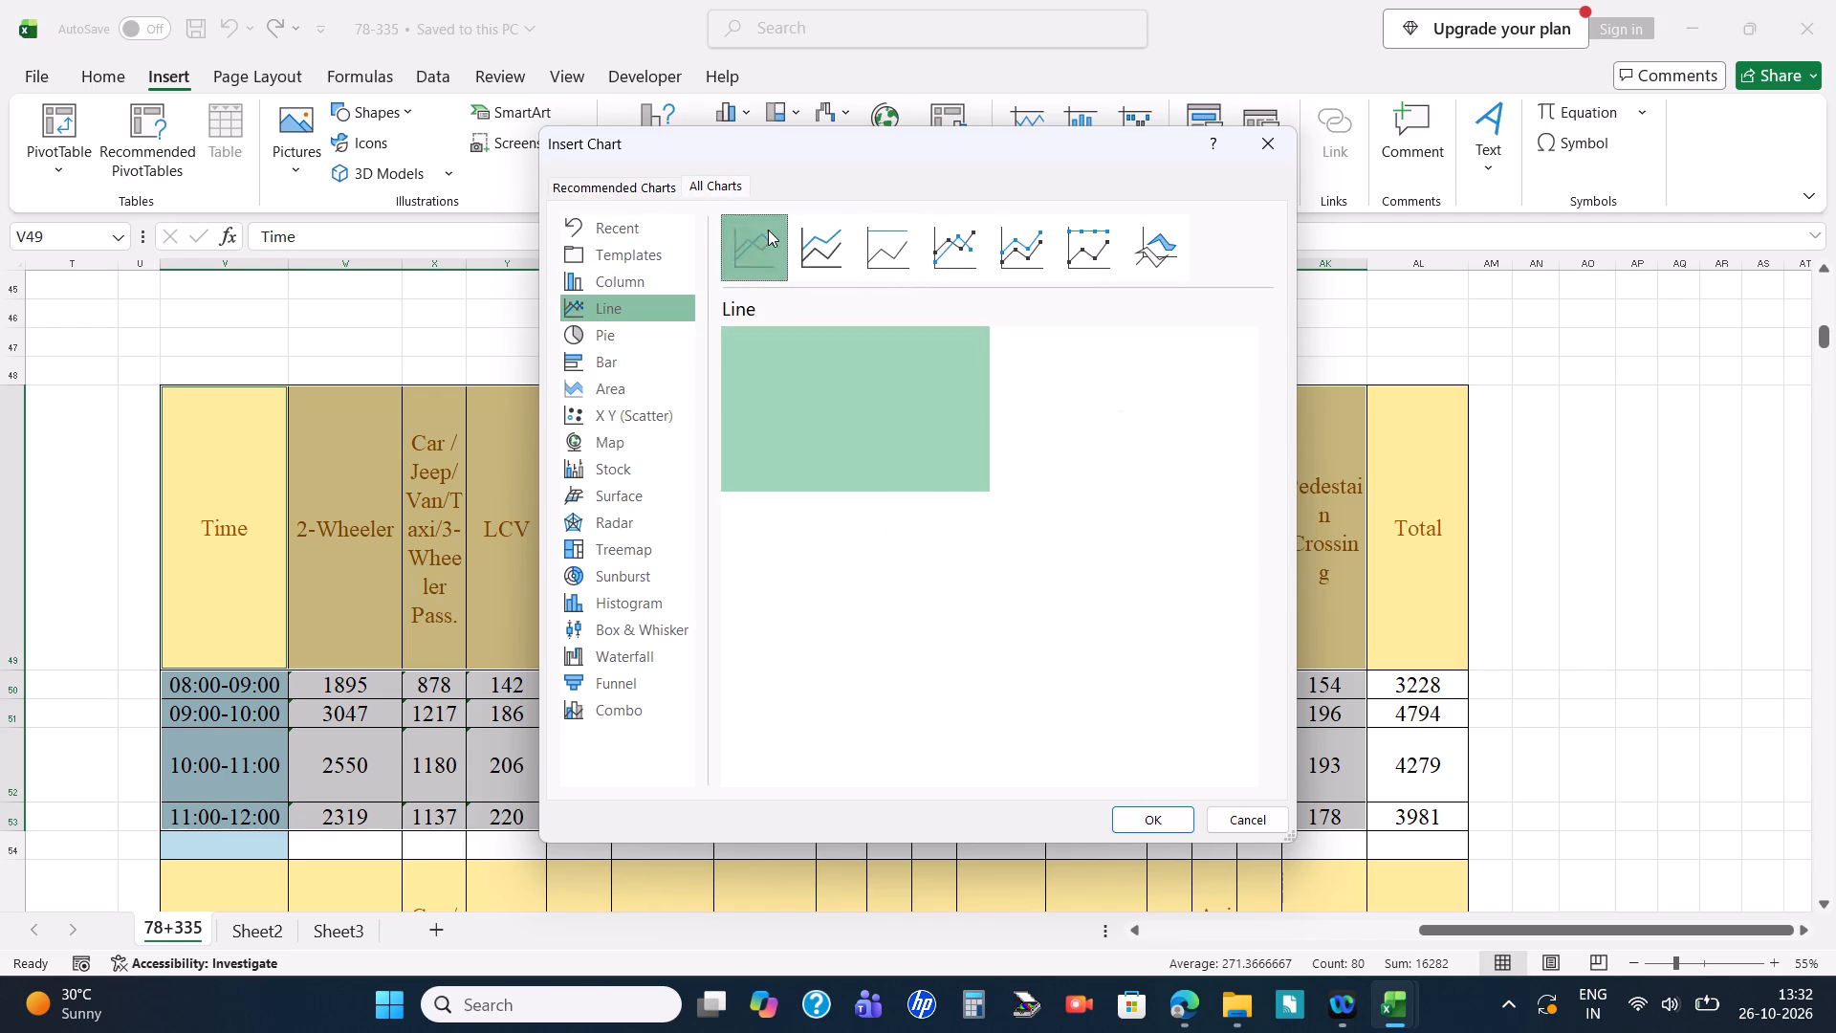
left_click(792, 230)
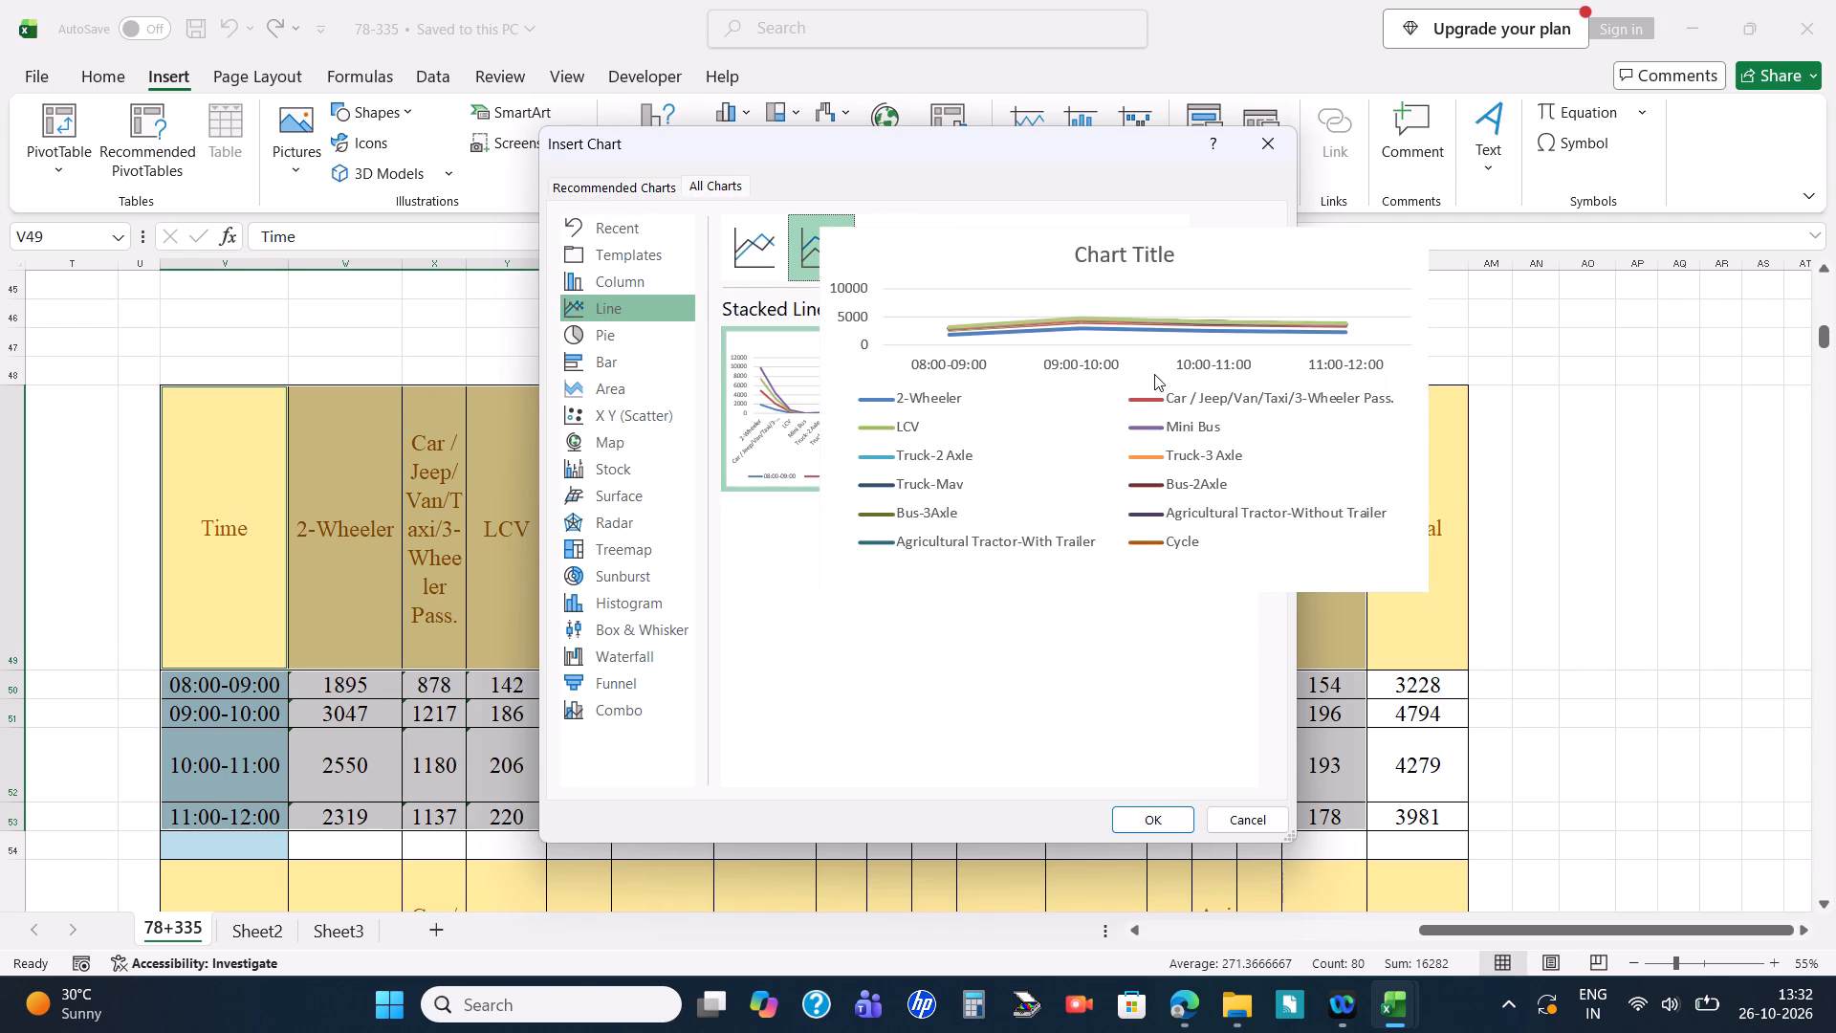
left_click(766, 253)
left_click(1058, 332)
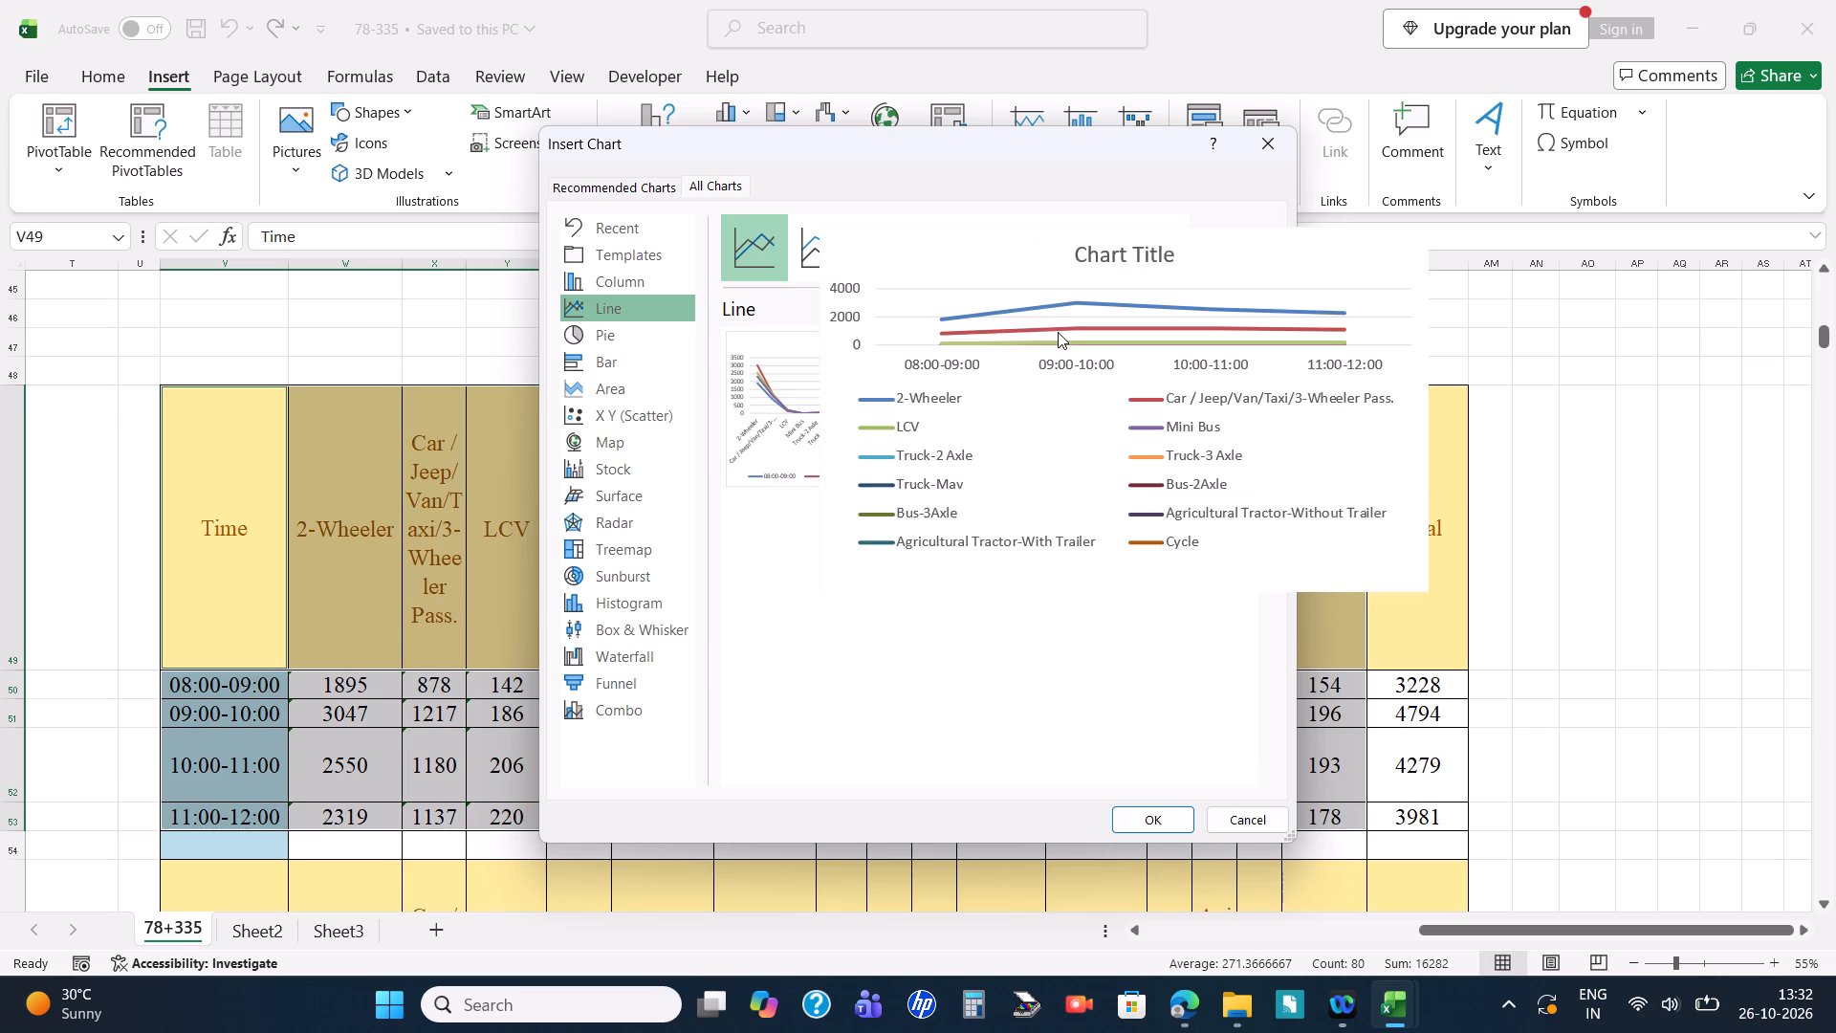
left_click(1172, 811)
Move the new line chart into the empty cells just beyond the morning hourly table's Total column.
left_click_drag(1028, 508, 1590, 482)
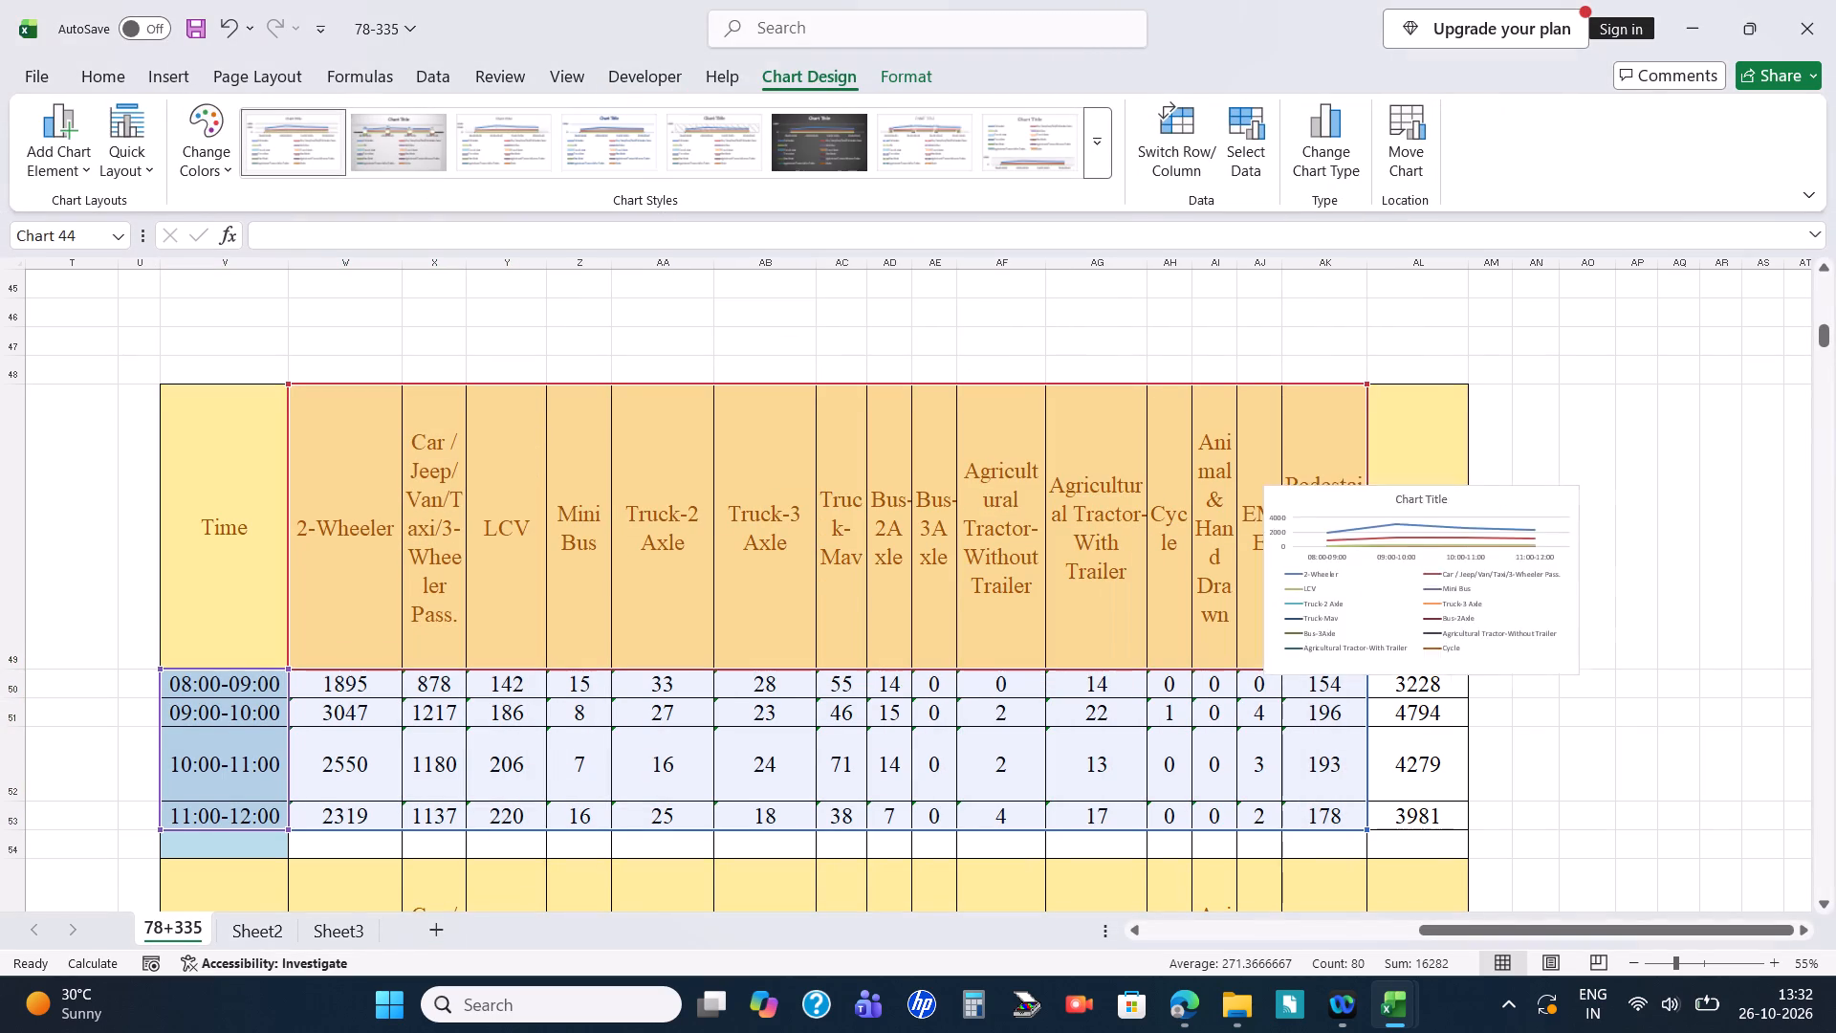
left_click_drag(1590, 482, 1741, 412)
Enlarge the morning line chart so it spans roughly columns AM to BB and reaches down to about row 52.
scroll(1624, 736, "down", 2)
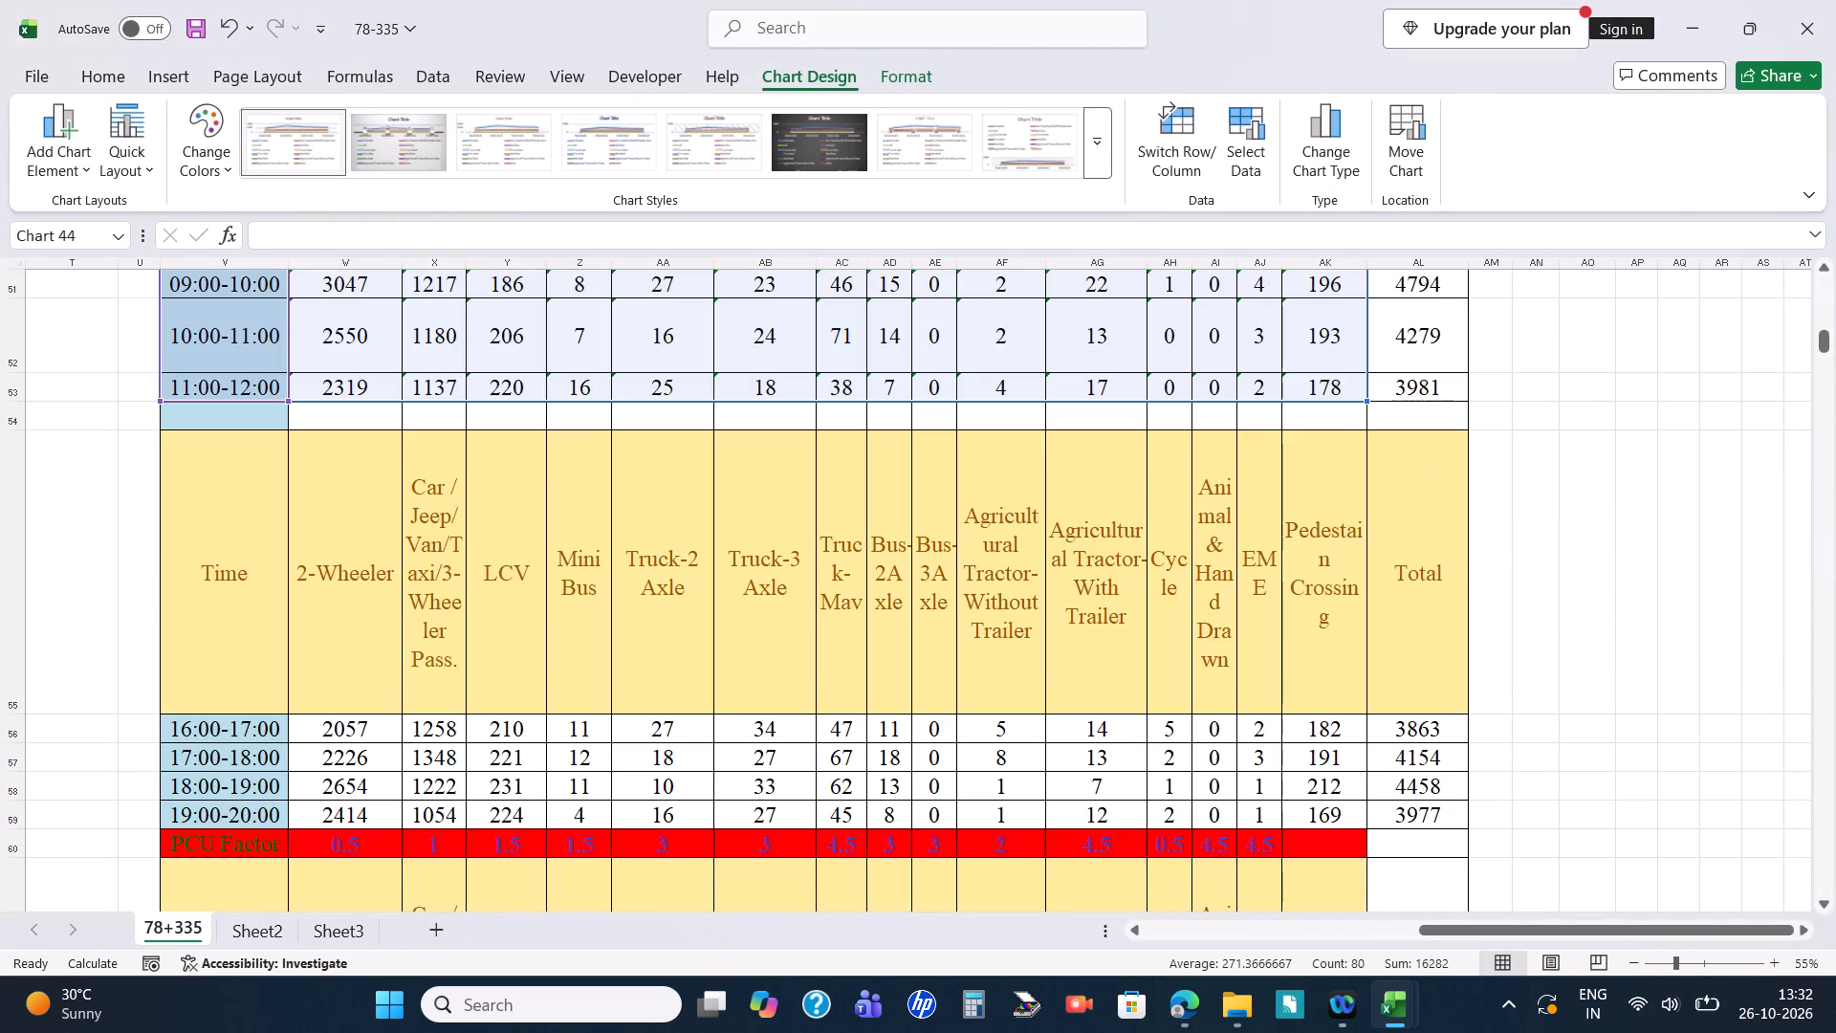
left_click_drag(1676, 926, 1811, 893)
left_click(1655, 770)
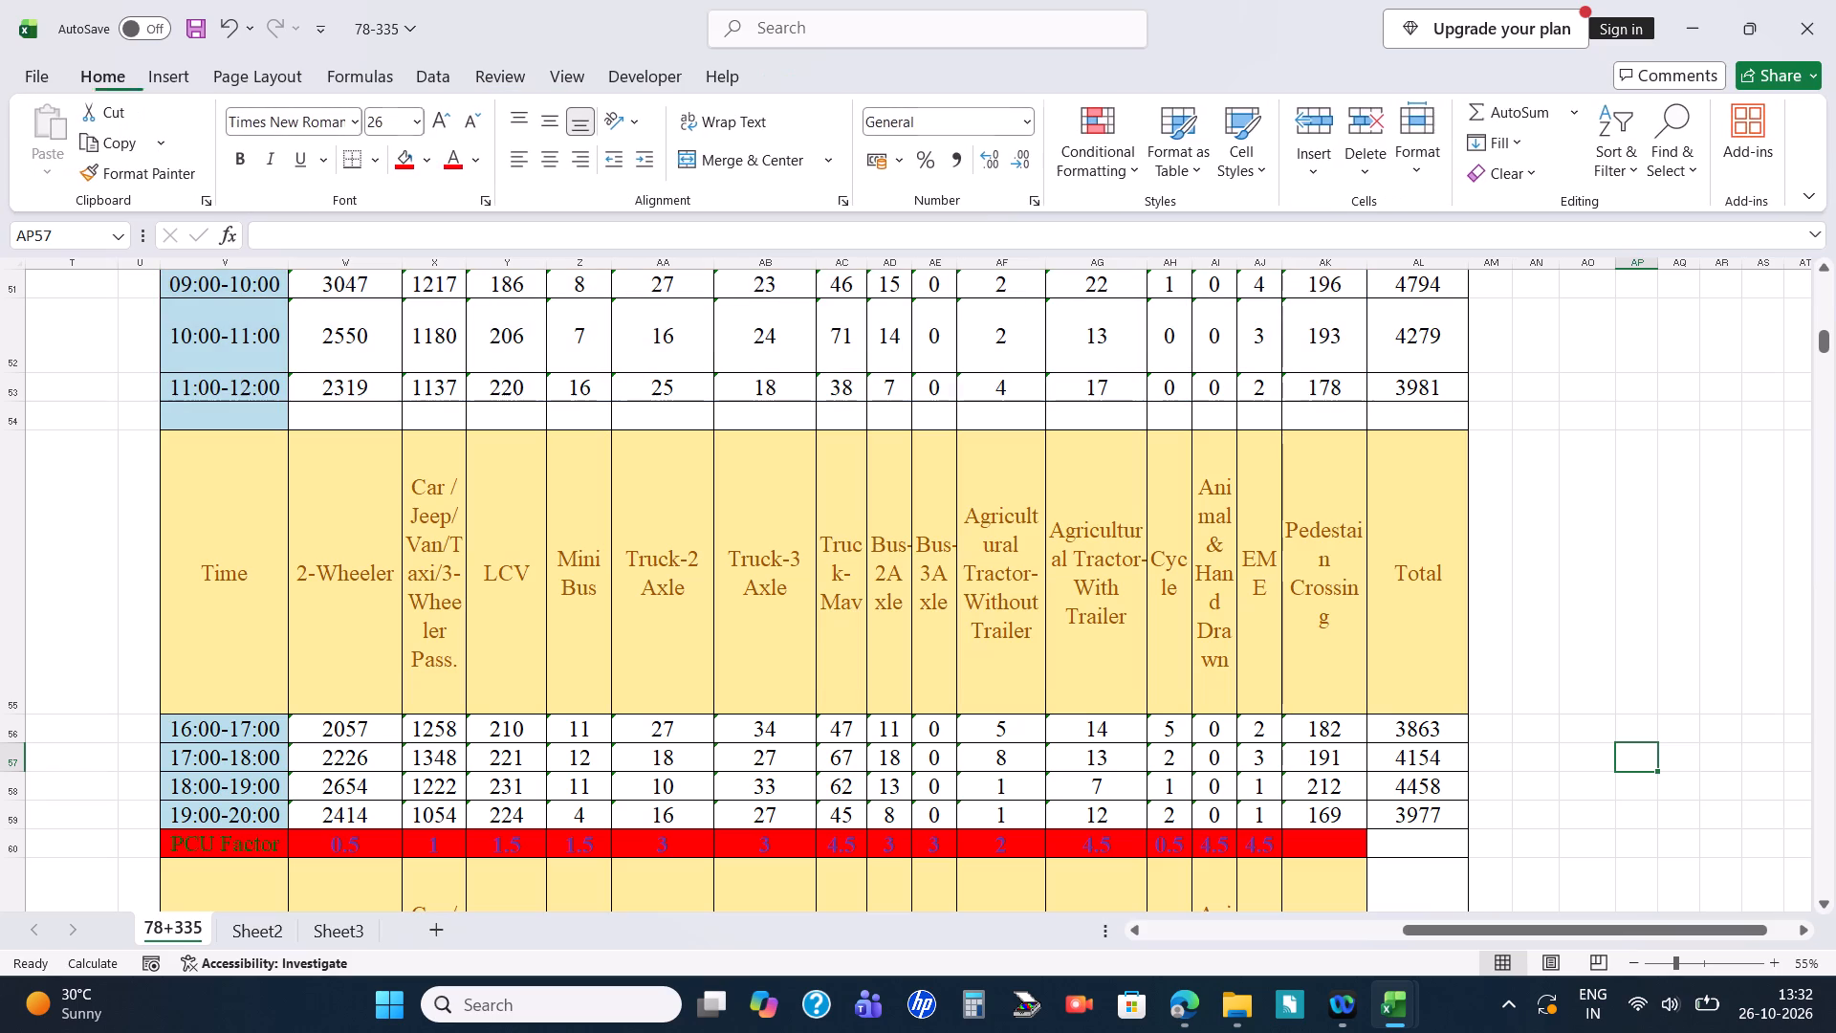
key("Right")
key("Right")
key("Right")
key("Right")
key("Right")
key("Right")
key("Right")
key("Right")
key("Right")
key("Right")
key("Right")
key("Right")
key("Right")
key("Right")
key("Right")
scroll(1436, 583, "up", 5)
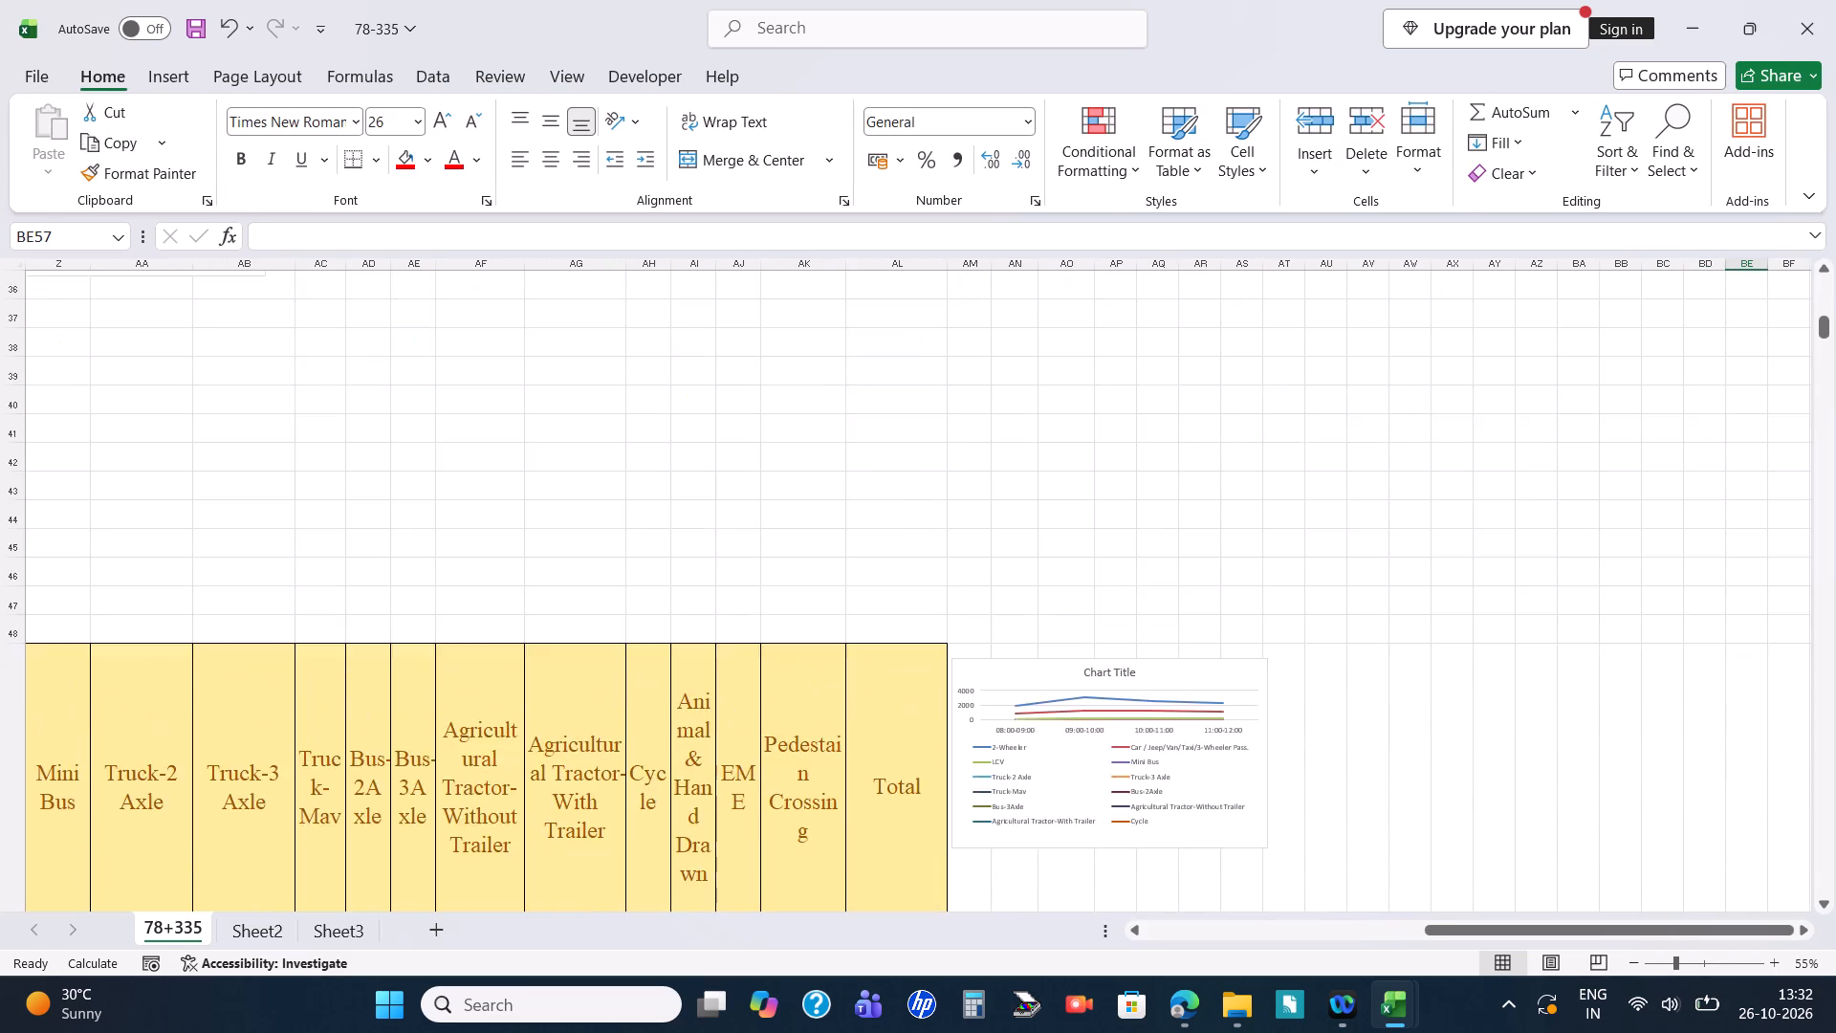
scroll(1340, 521, "up", 1)
scroll(1288, 626, "down", 3)
left_click(1261, 627)
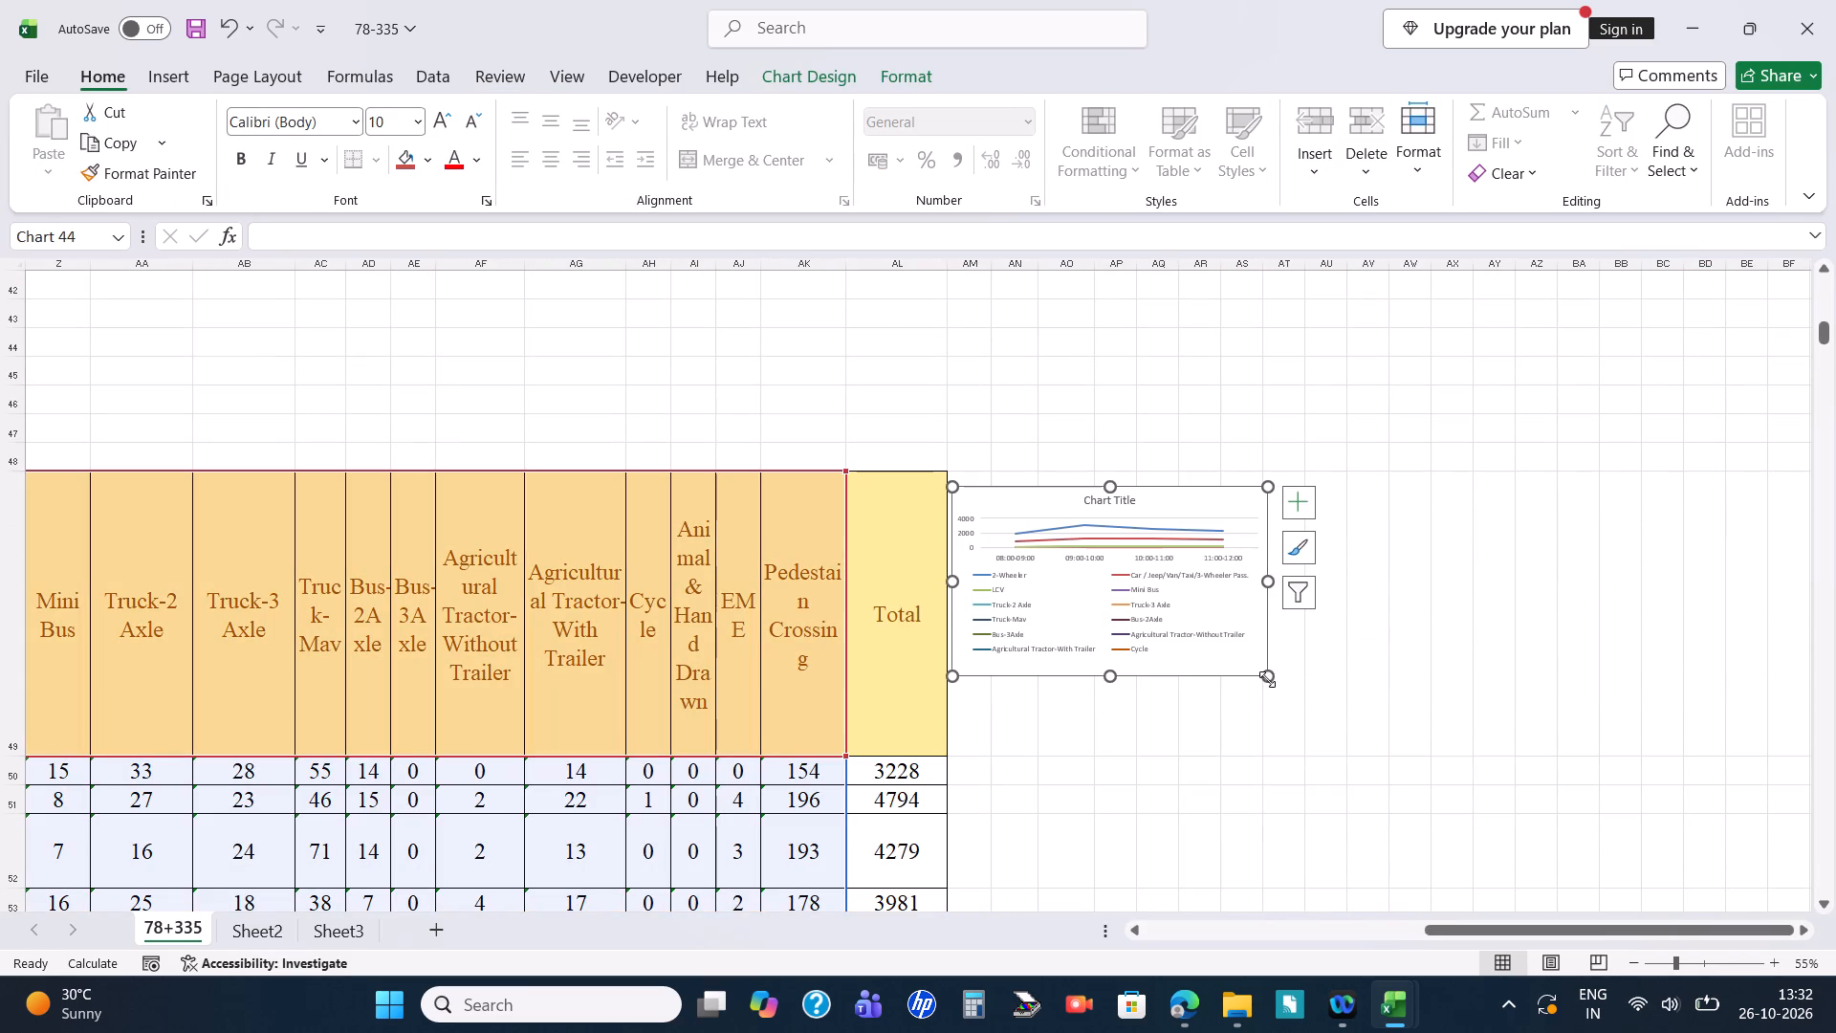
left_click_drag(1267, 679, 1624, 872)
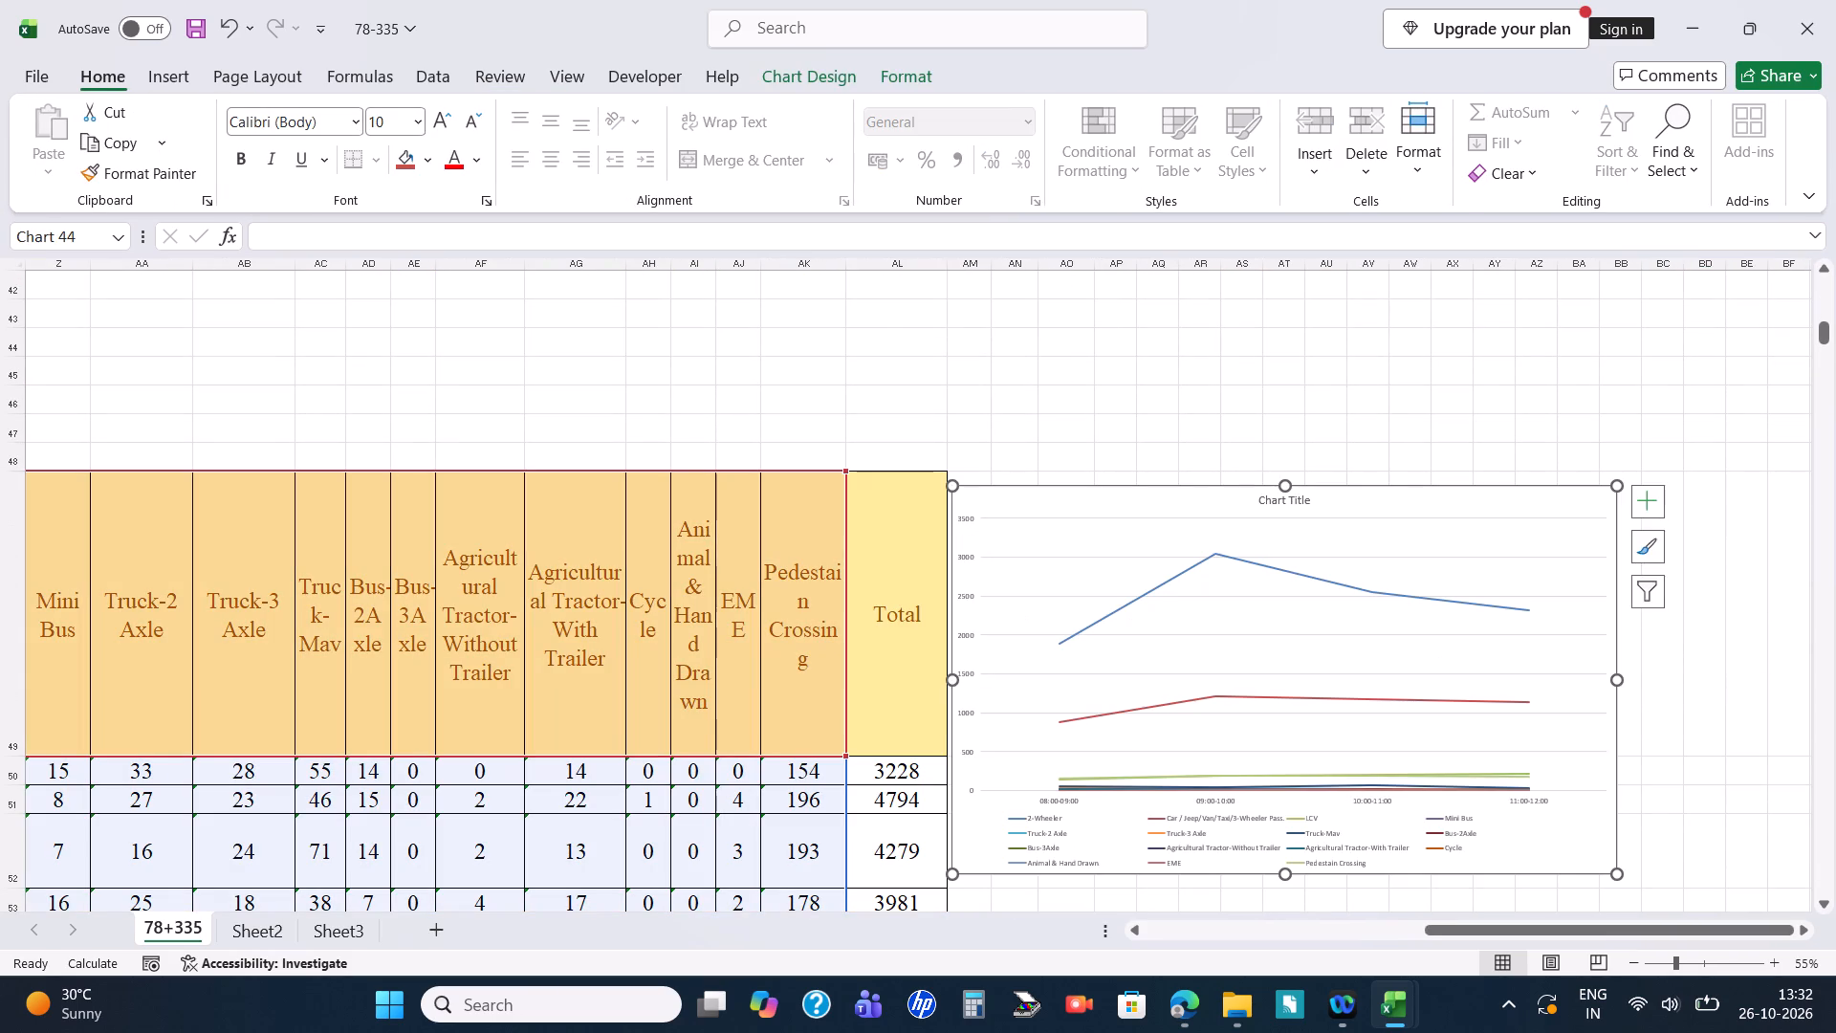
left_click(1743, 657)
Select the evening hourly table's headers and 16:00-20:00 rows from Time through Pedestrian Crossing, leaving out Total.
scroll(1436, 604, "down", 5)
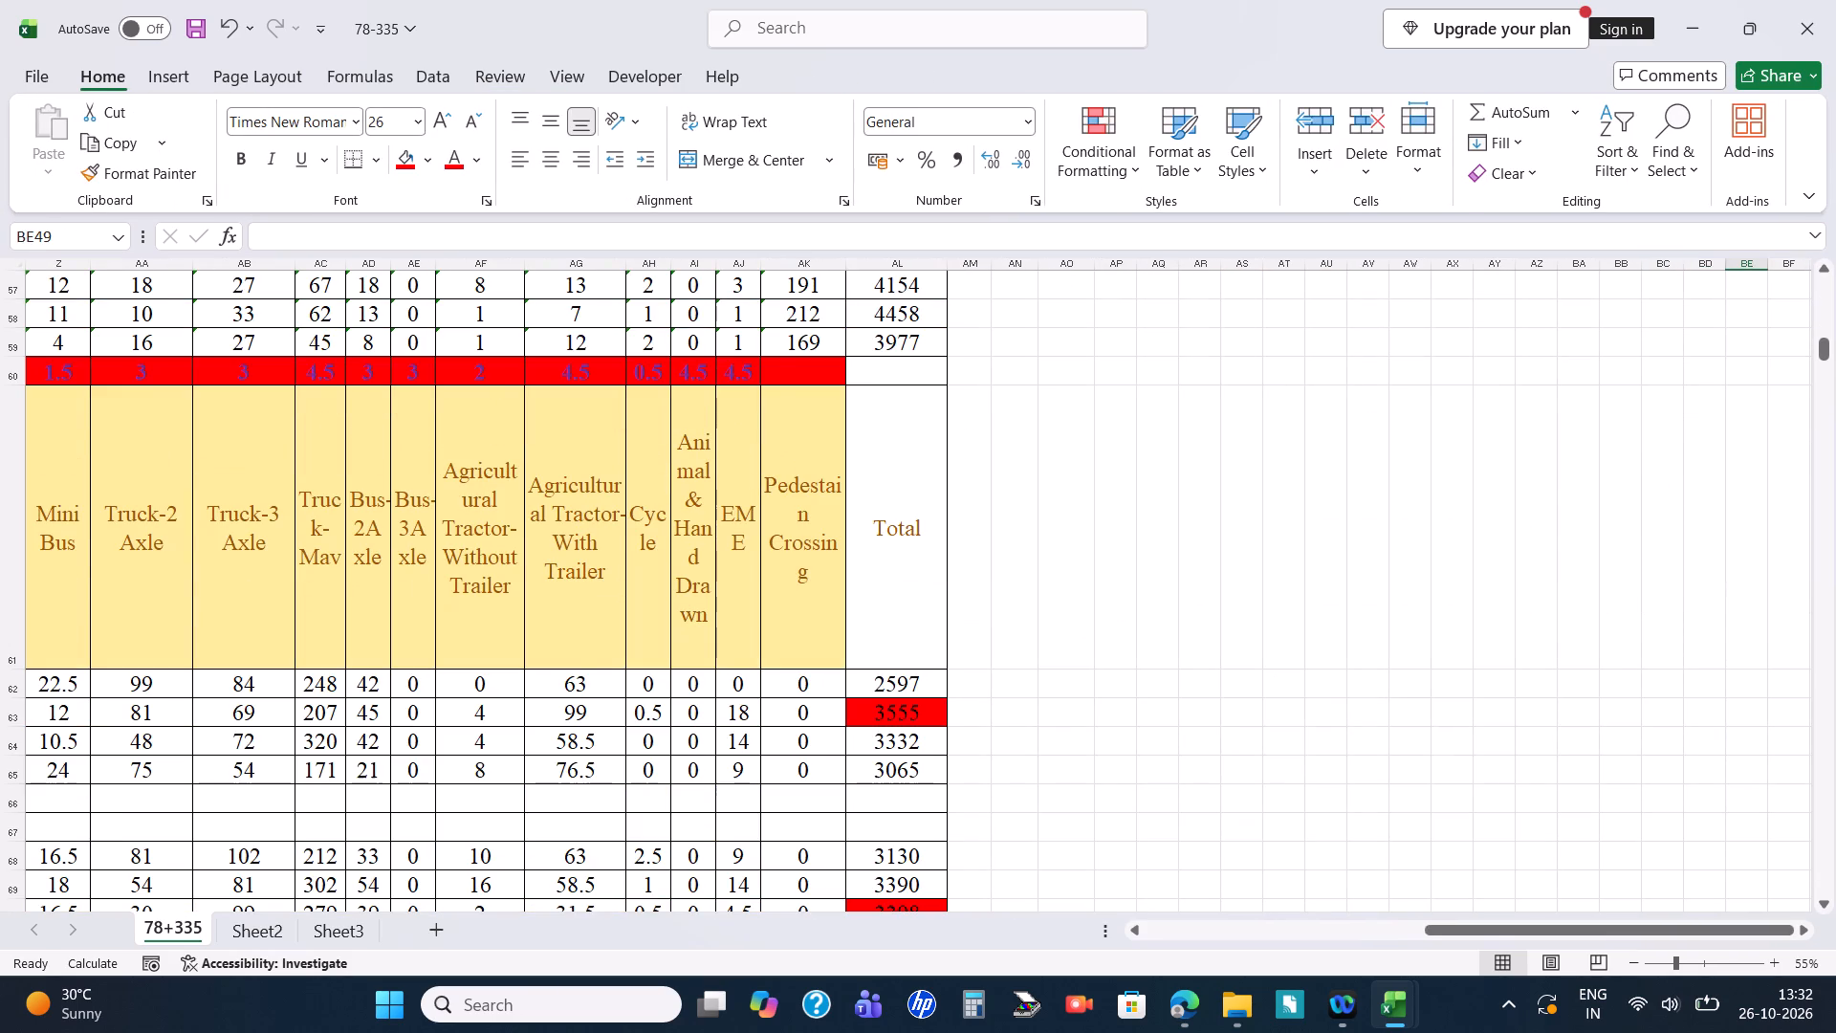
left_click_drag(1483, 926, 1271, 868)
scroll(1453, 604, "up", 2)
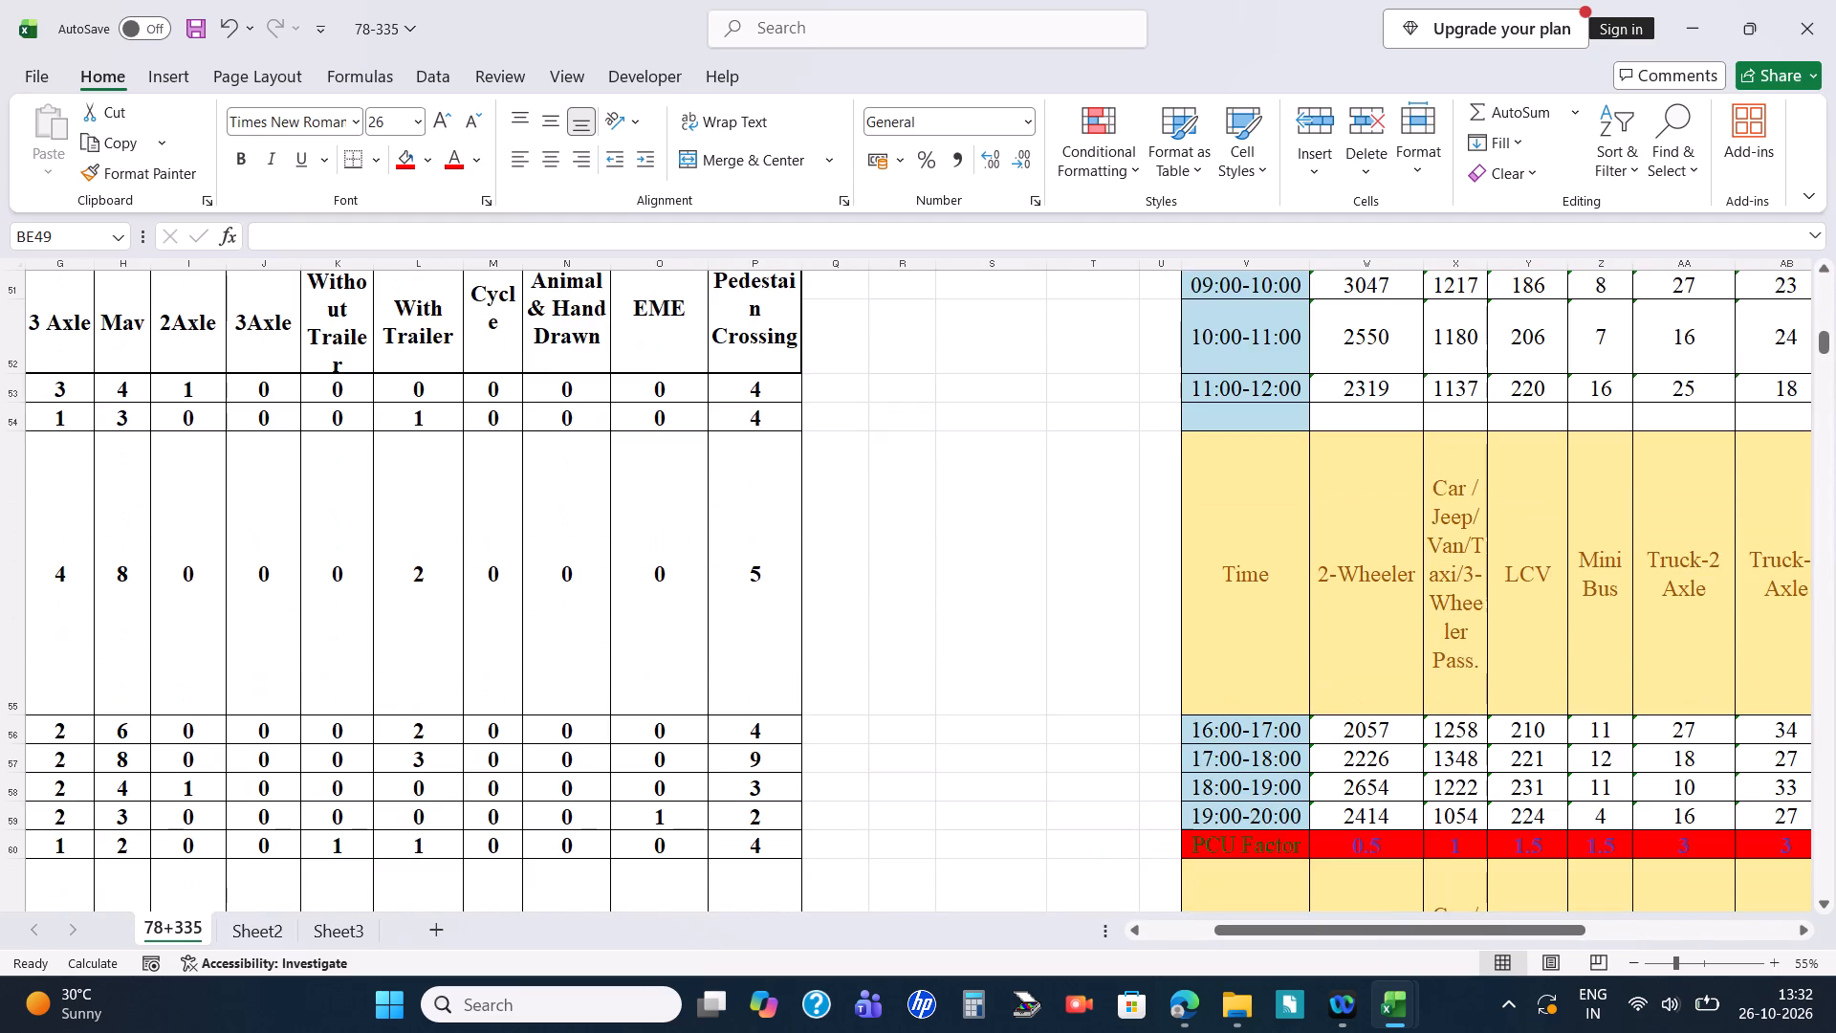
scroll(1368, 540, "up", 2)
scroll(1434, 692, "down", 2)
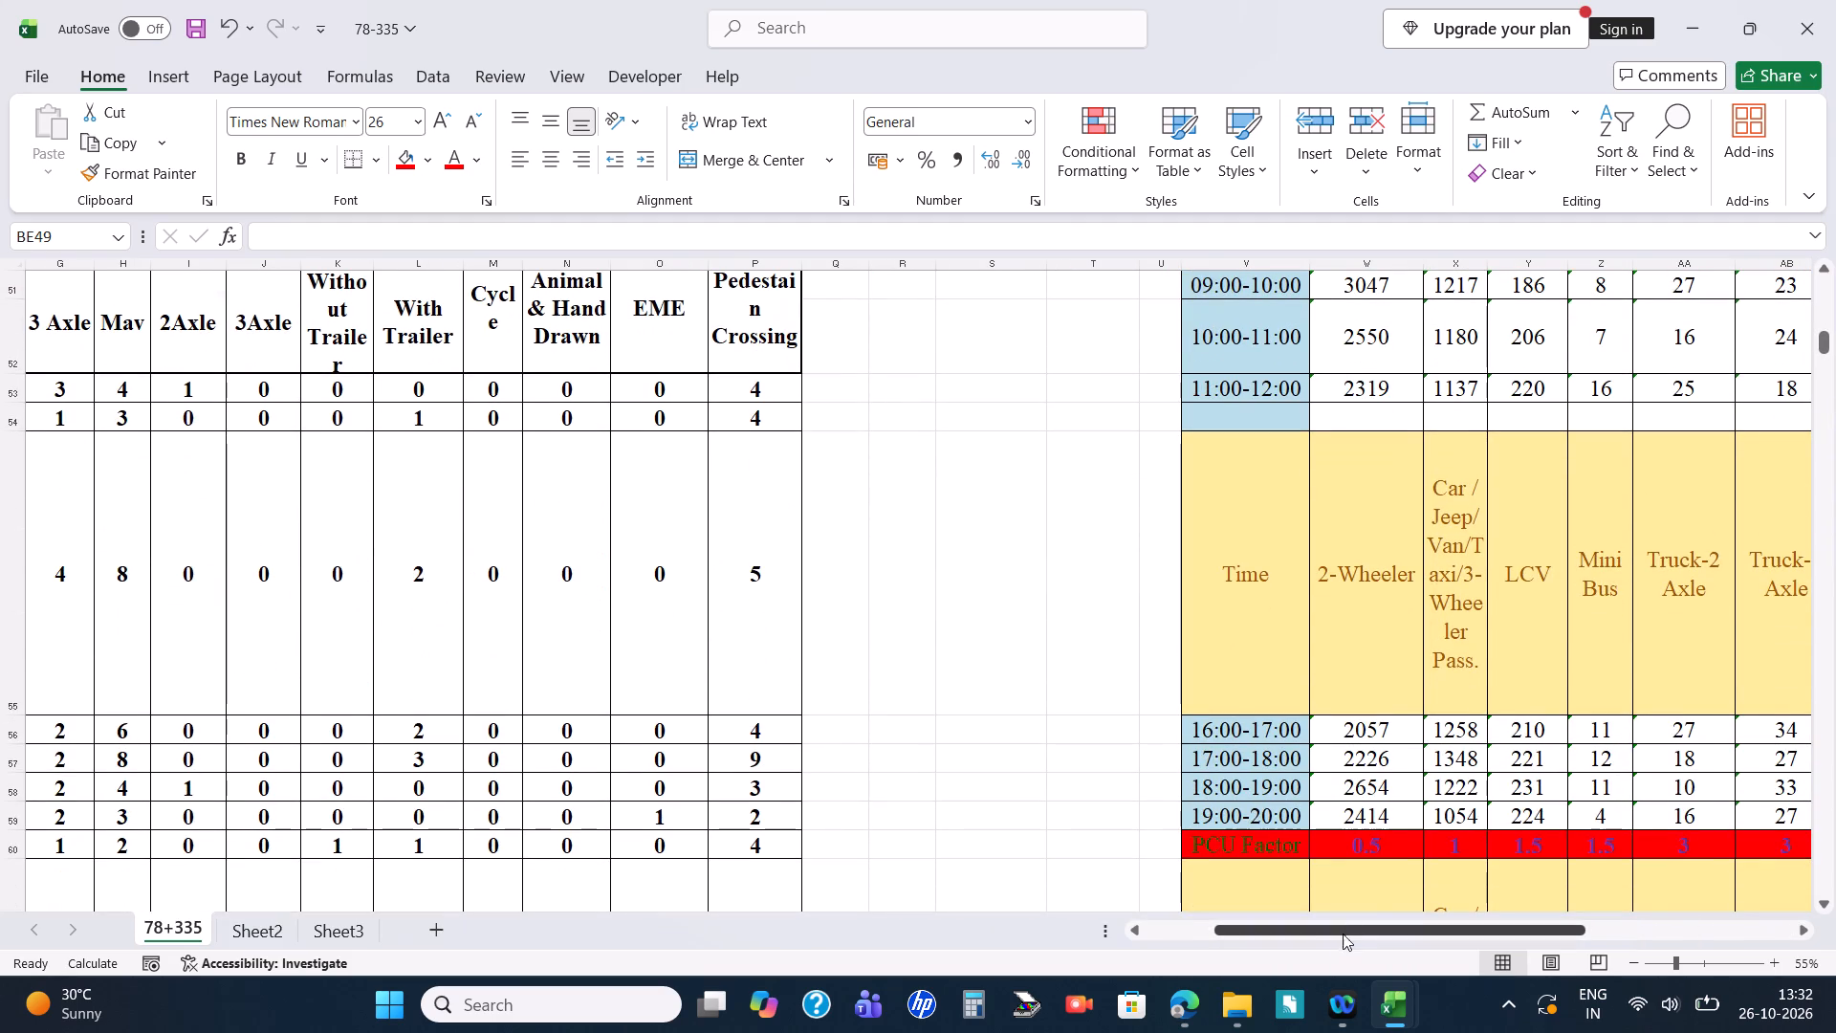
left_click_drag(1335, 938, 1464, 910)
left_click_drag(377, 726, 728, 762)
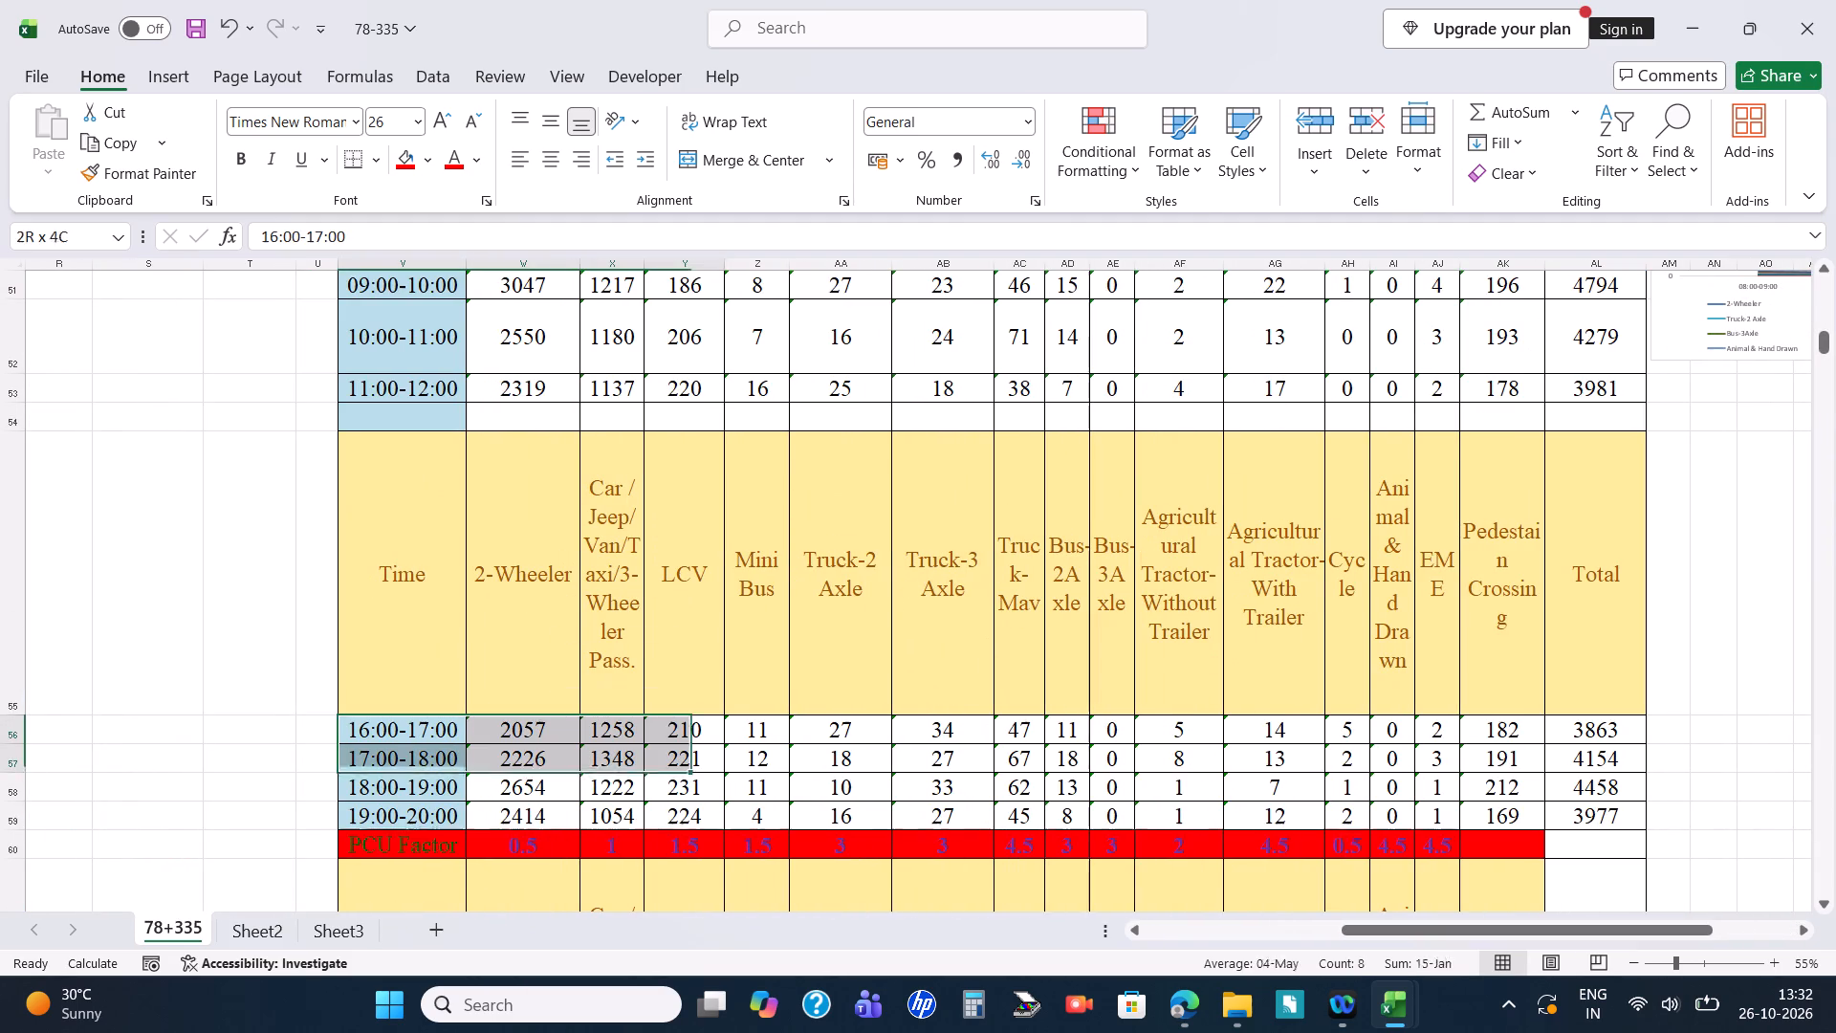
left_click_drag(728, 762, 1506, 824)
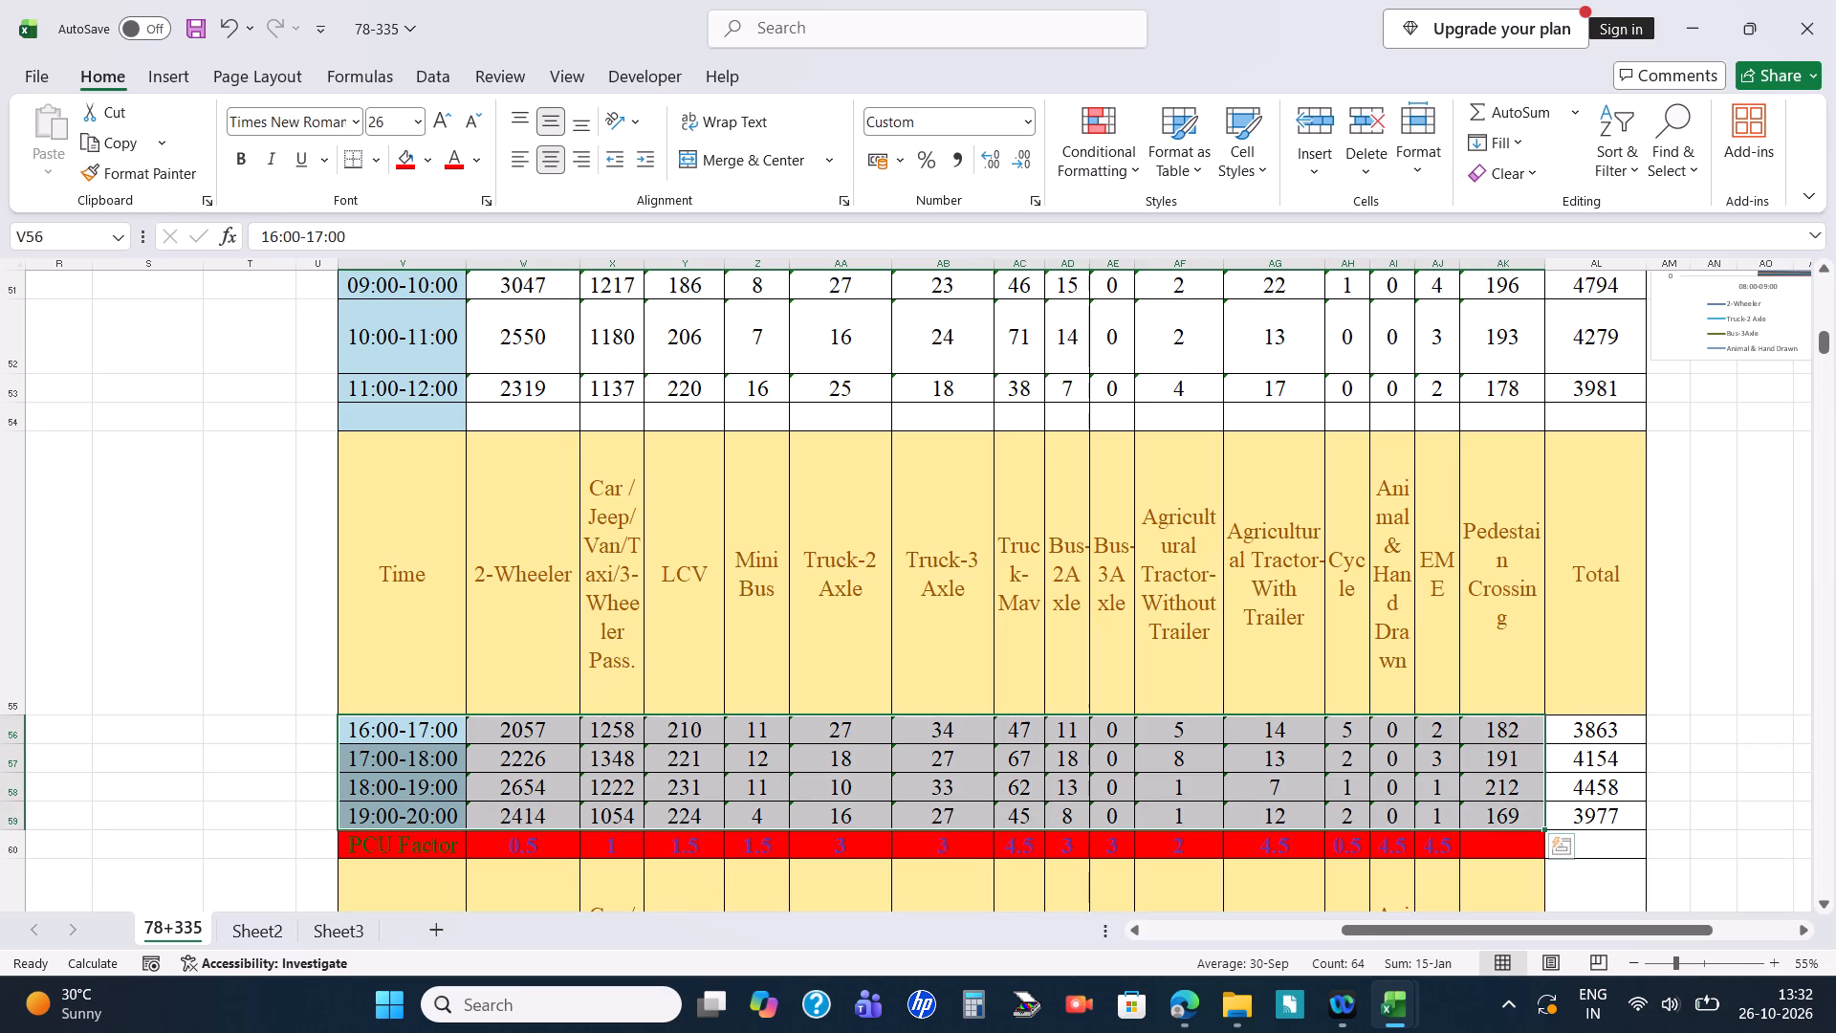
left_click_drag(459, 550, 1527, 610, "ctrl")
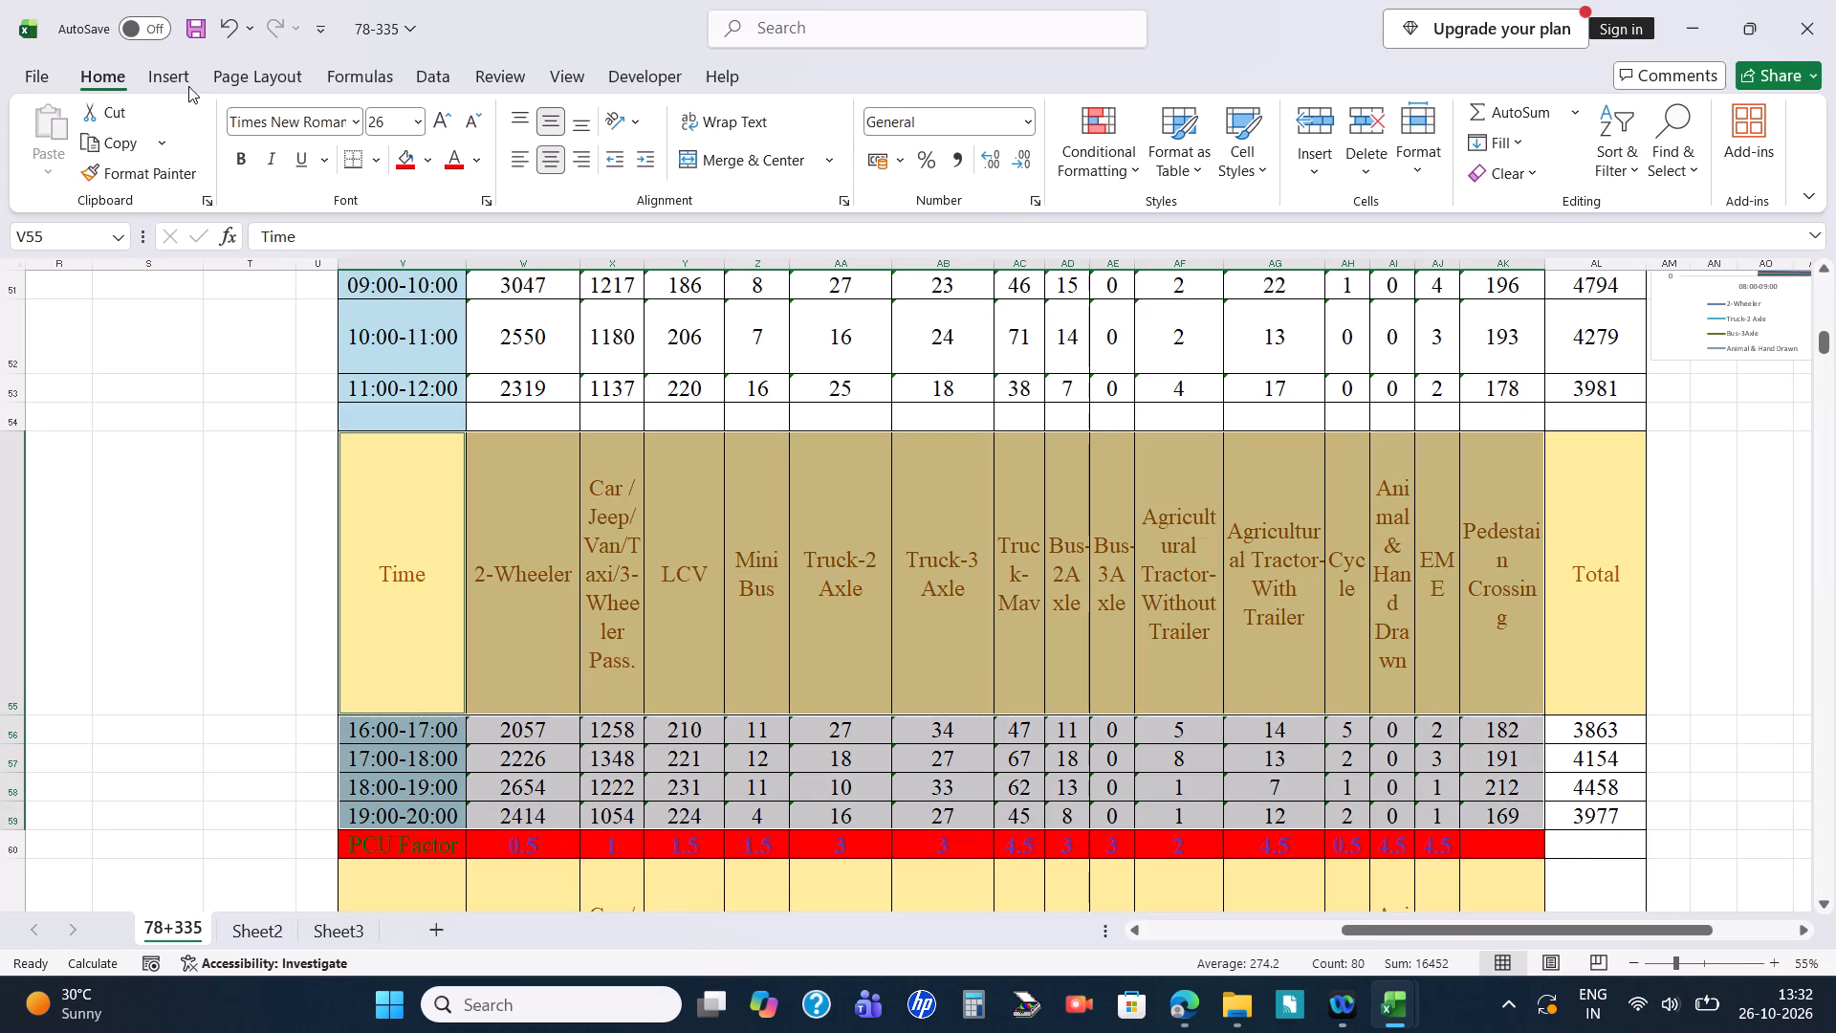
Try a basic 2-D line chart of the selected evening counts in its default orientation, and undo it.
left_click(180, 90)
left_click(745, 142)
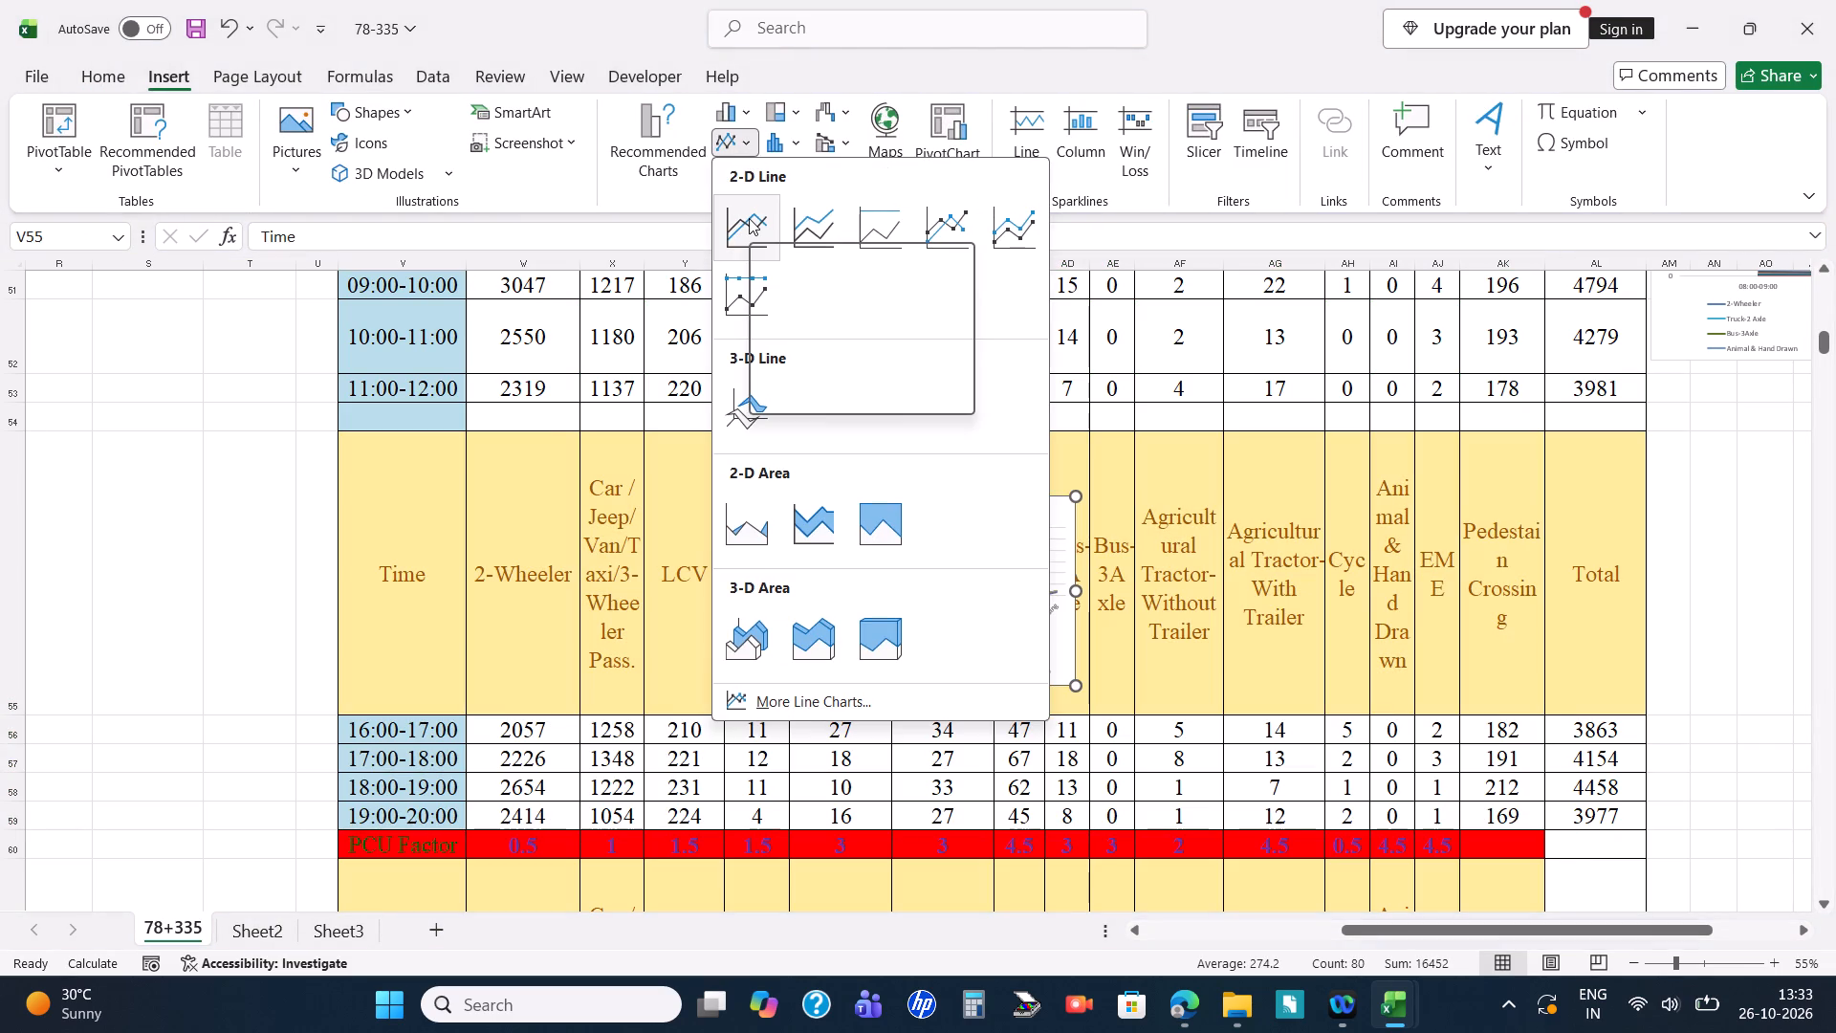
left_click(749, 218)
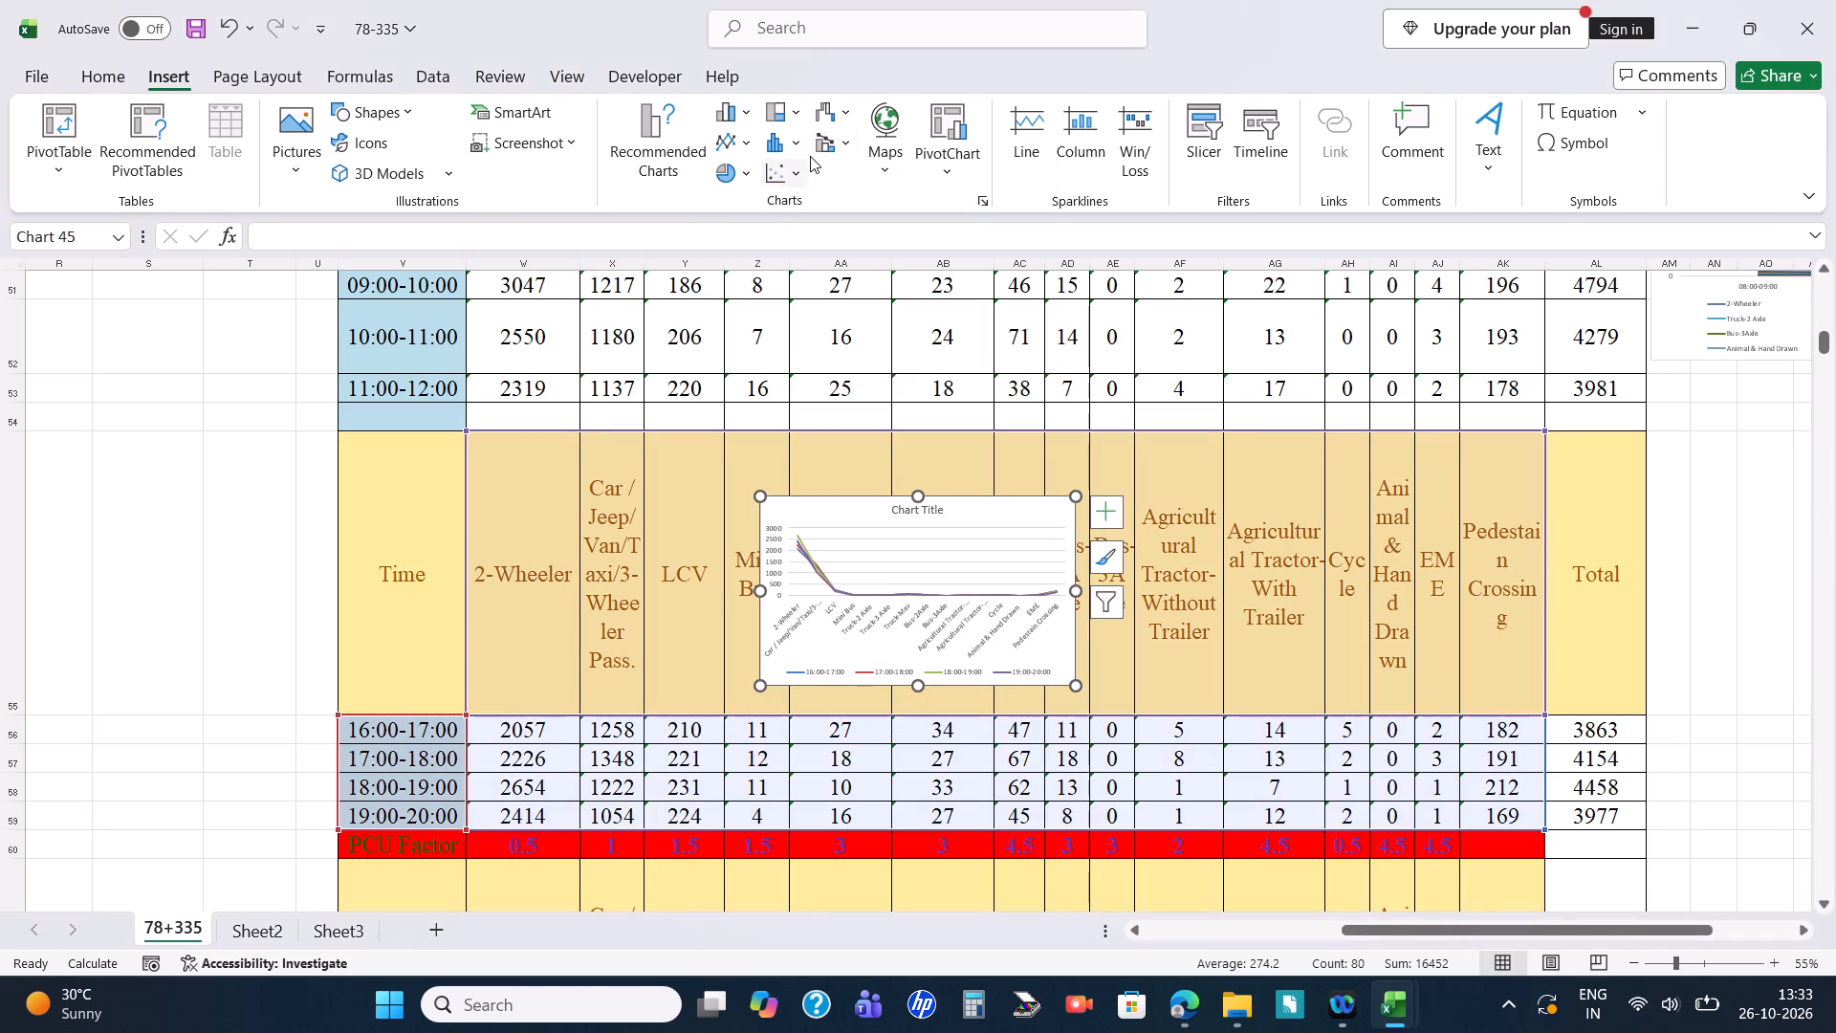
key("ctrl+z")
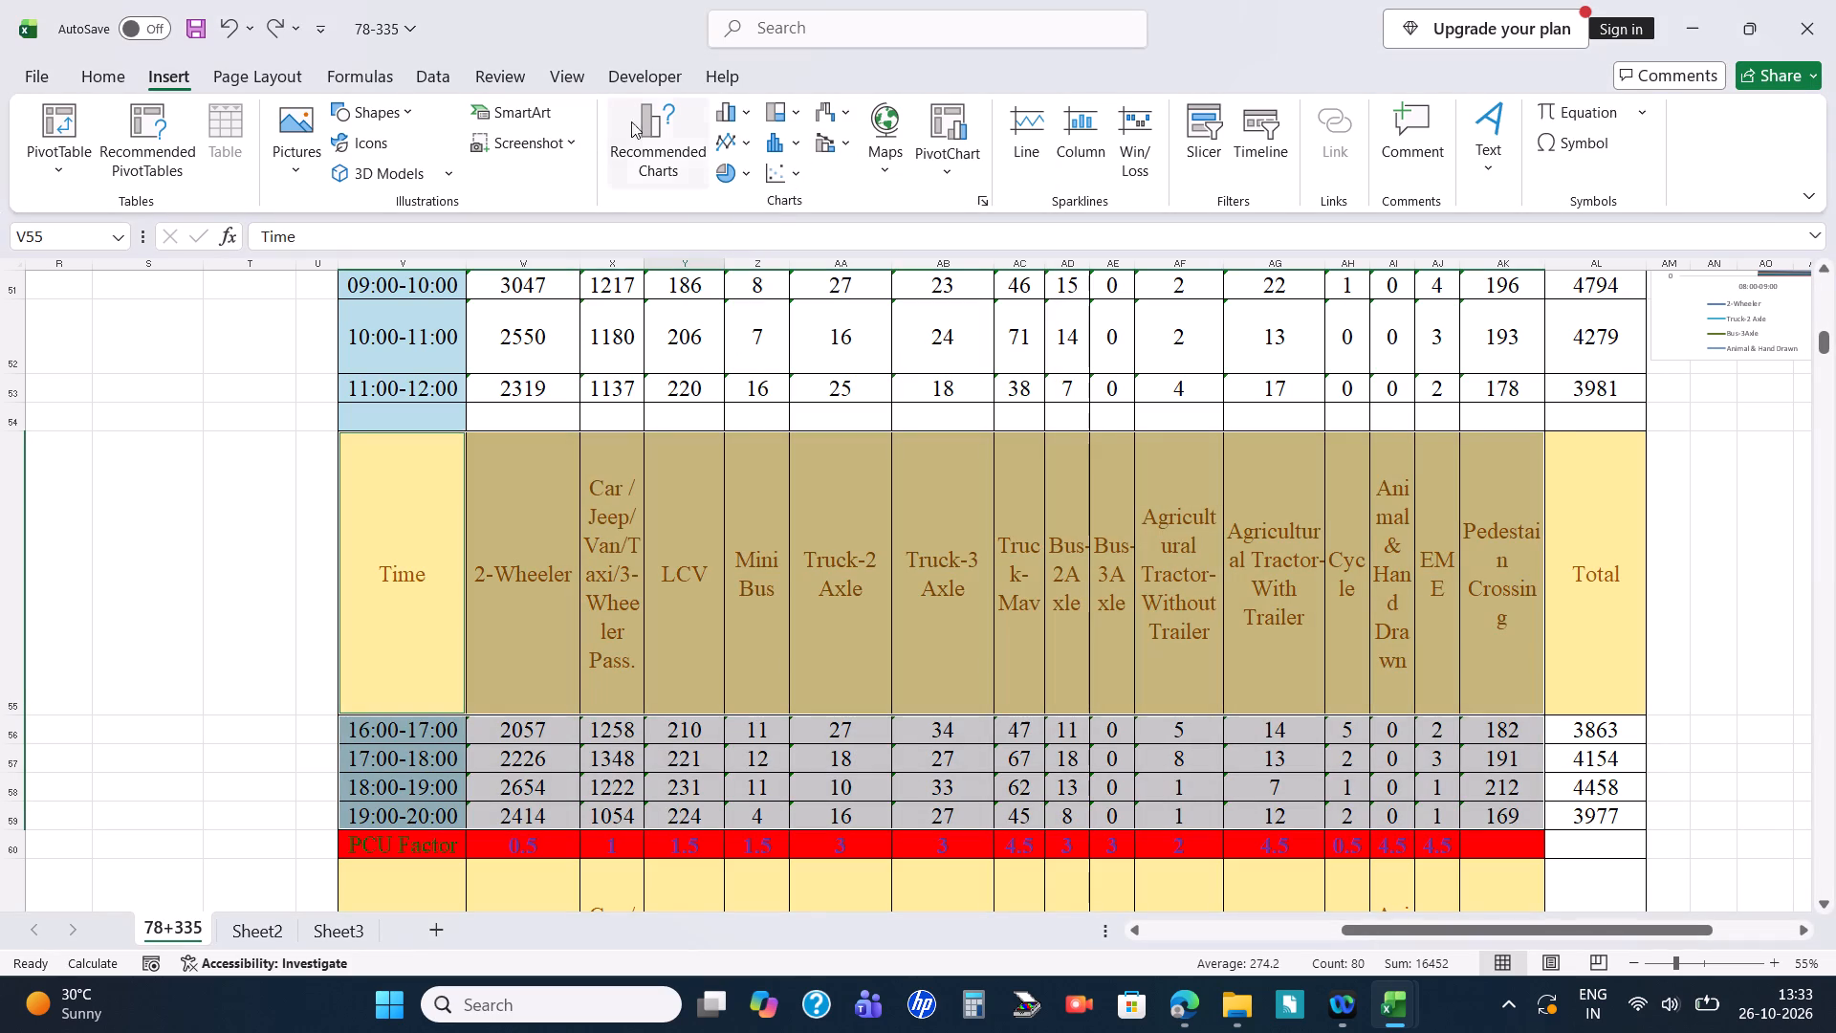
Insert a Line chart of the 16:00-20:00 hourly vehicle counts without Total, using the version with time periods along the axis.
left_click(979, 196)
left_click(704, 184)
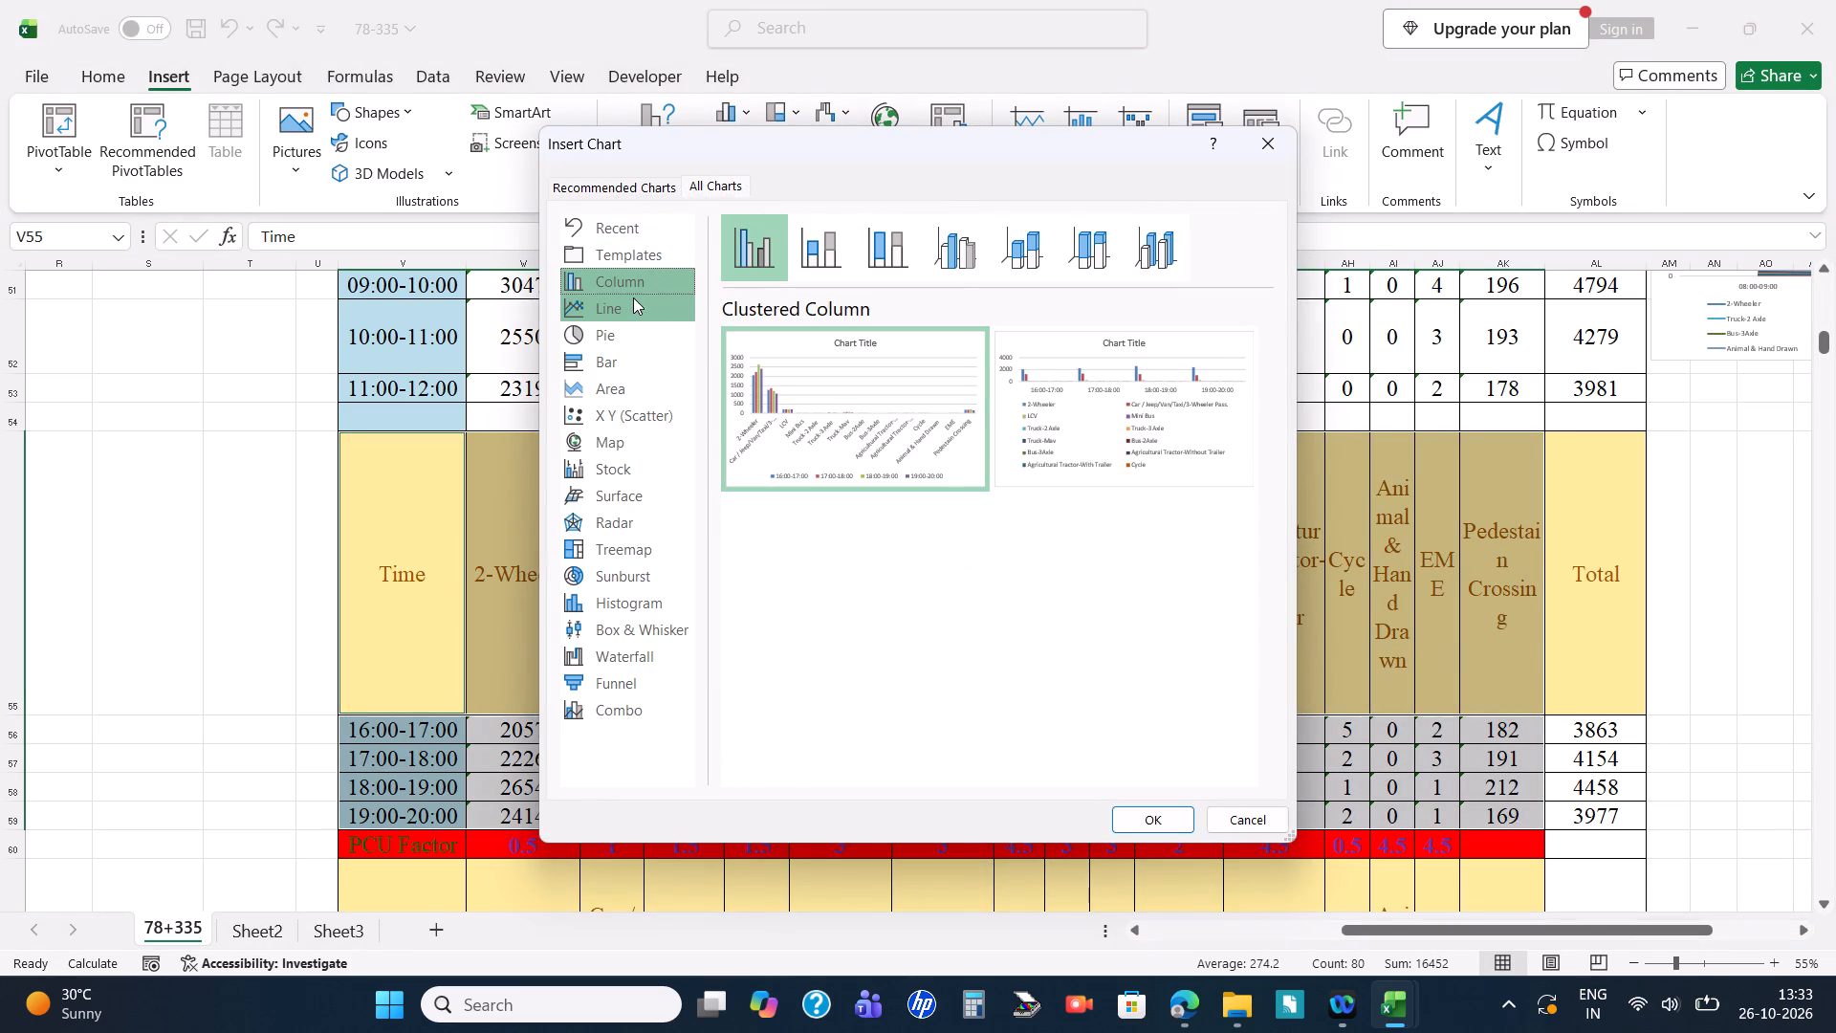
left_click(629, 303)
left_click(1083, 370)
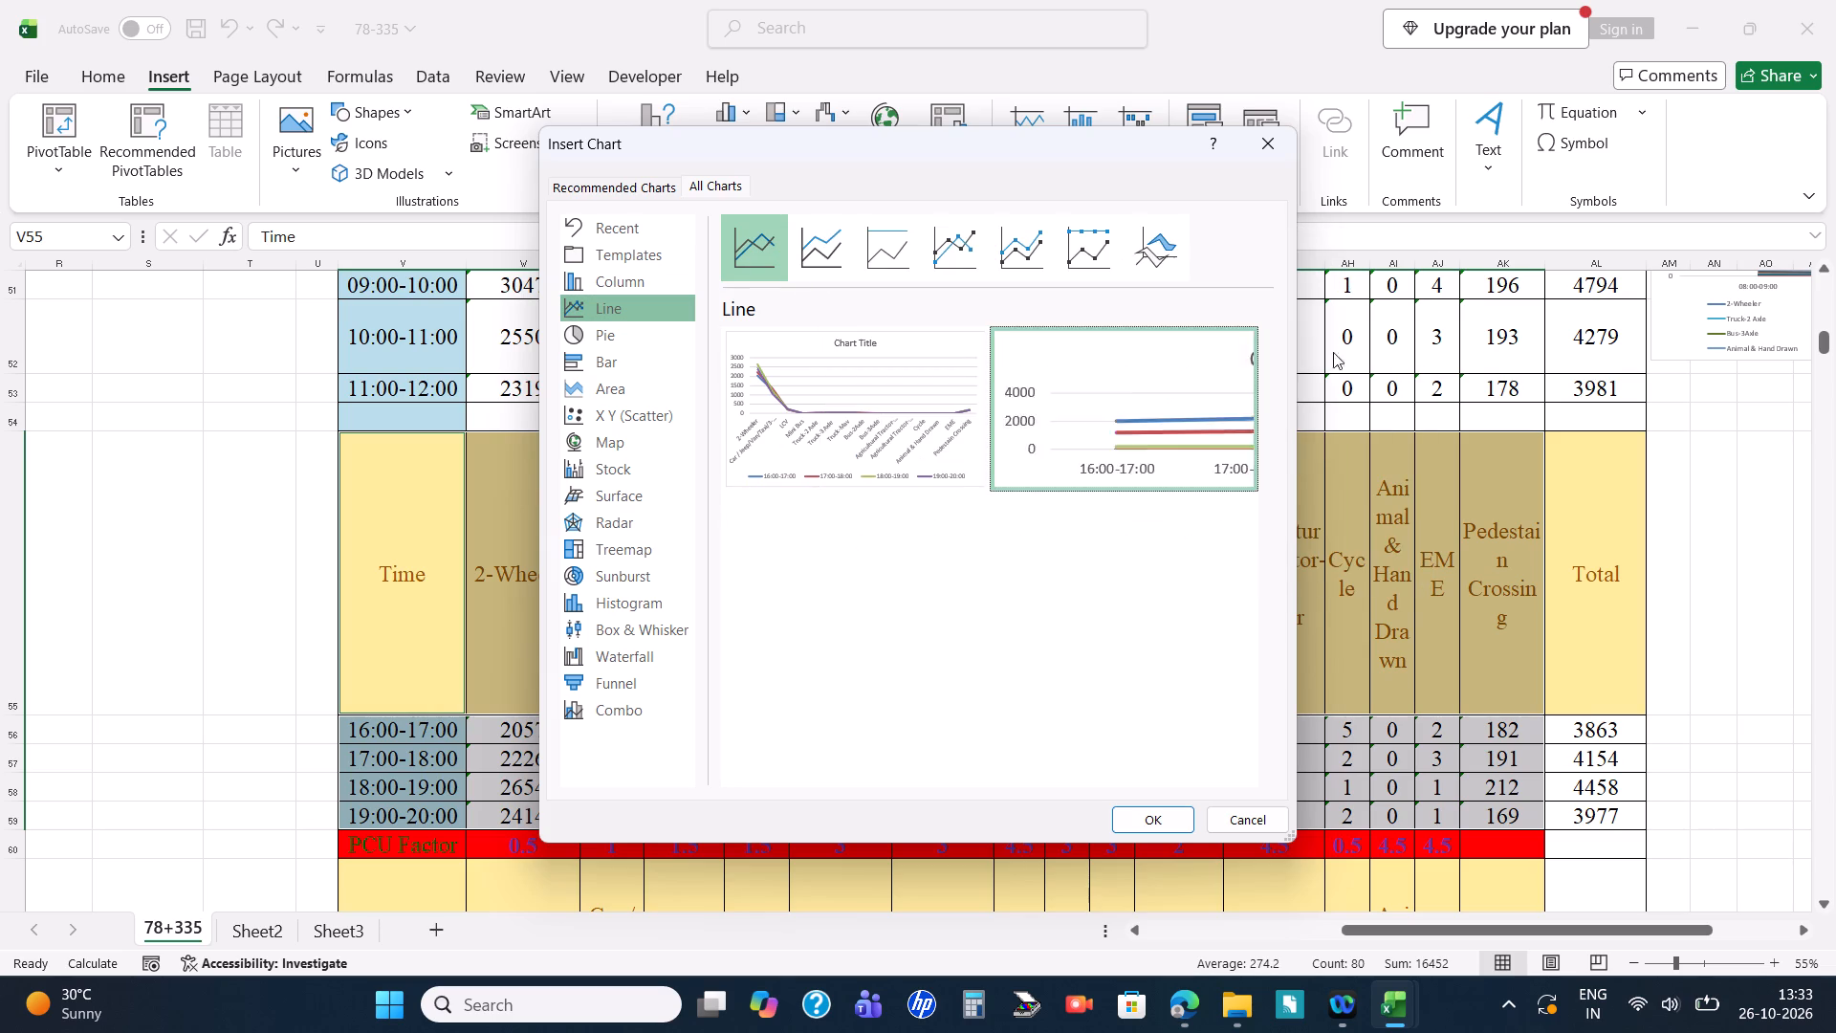
left_click(1169, 823)
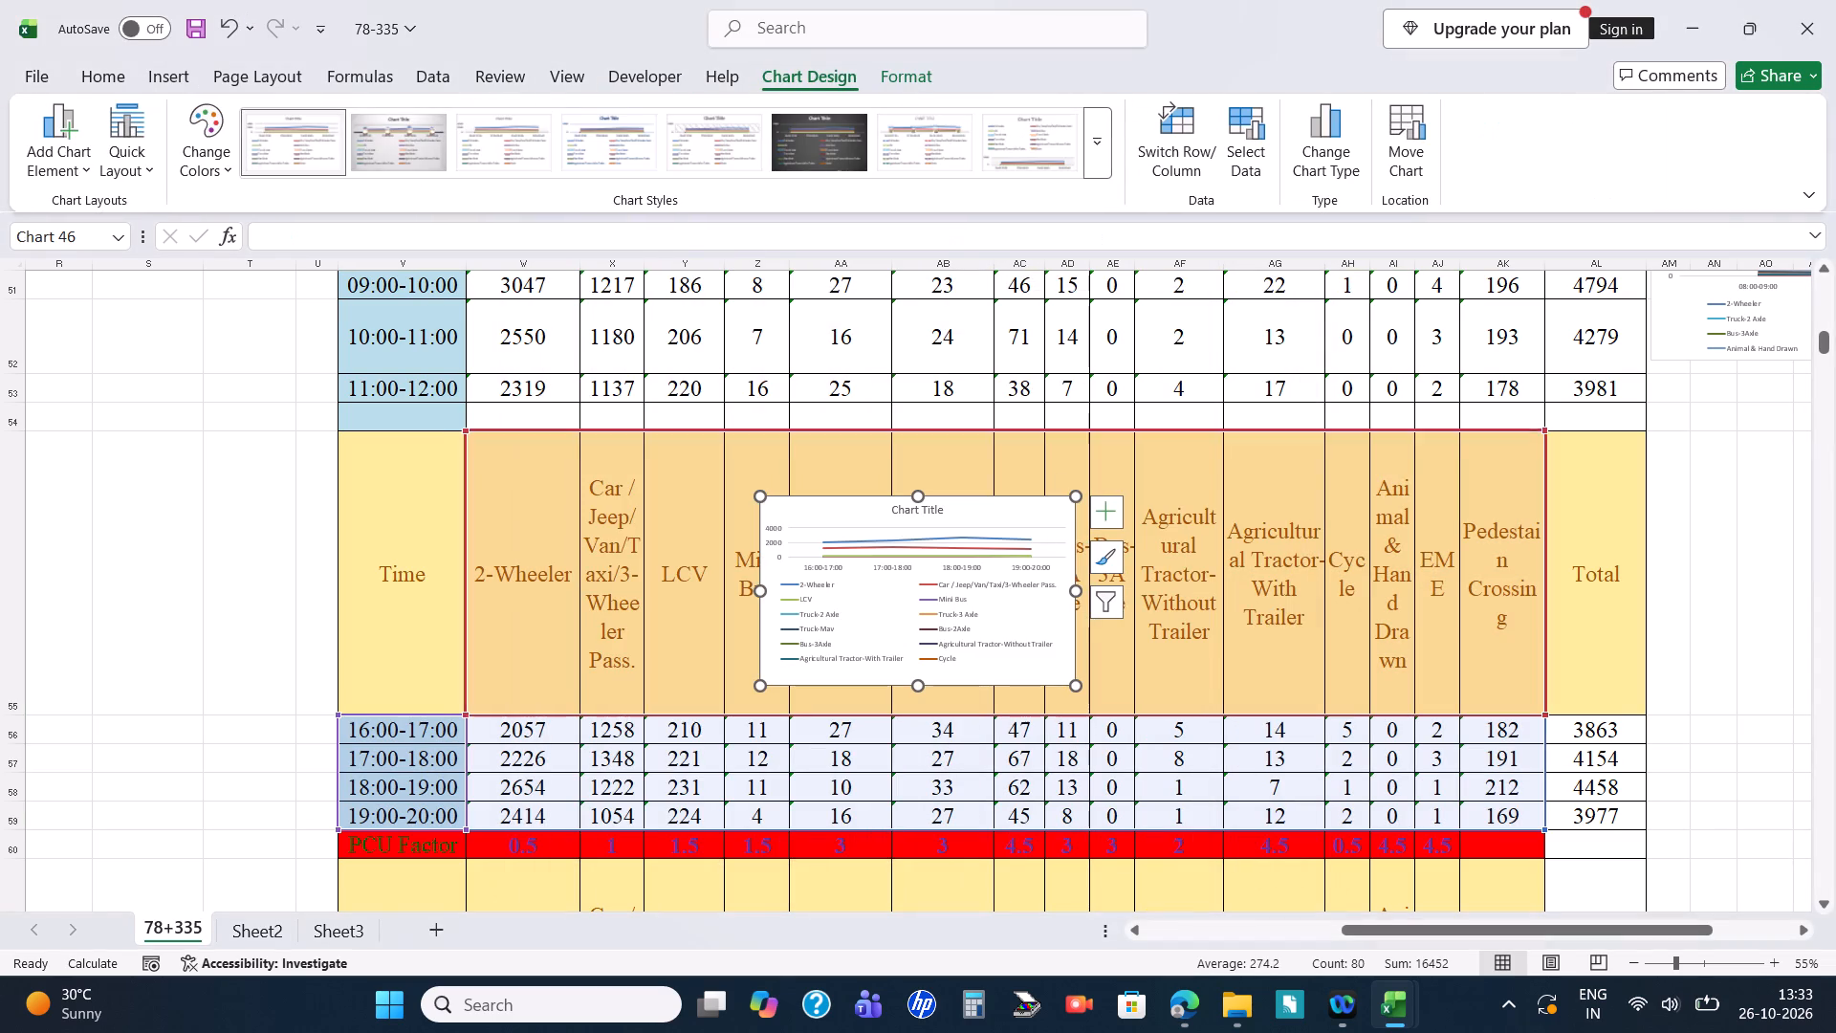
Move the evening line chart into the empty cells just beyond the evening hourly table's Total column.
left_click_drag(1047, 496, 1812, 449)
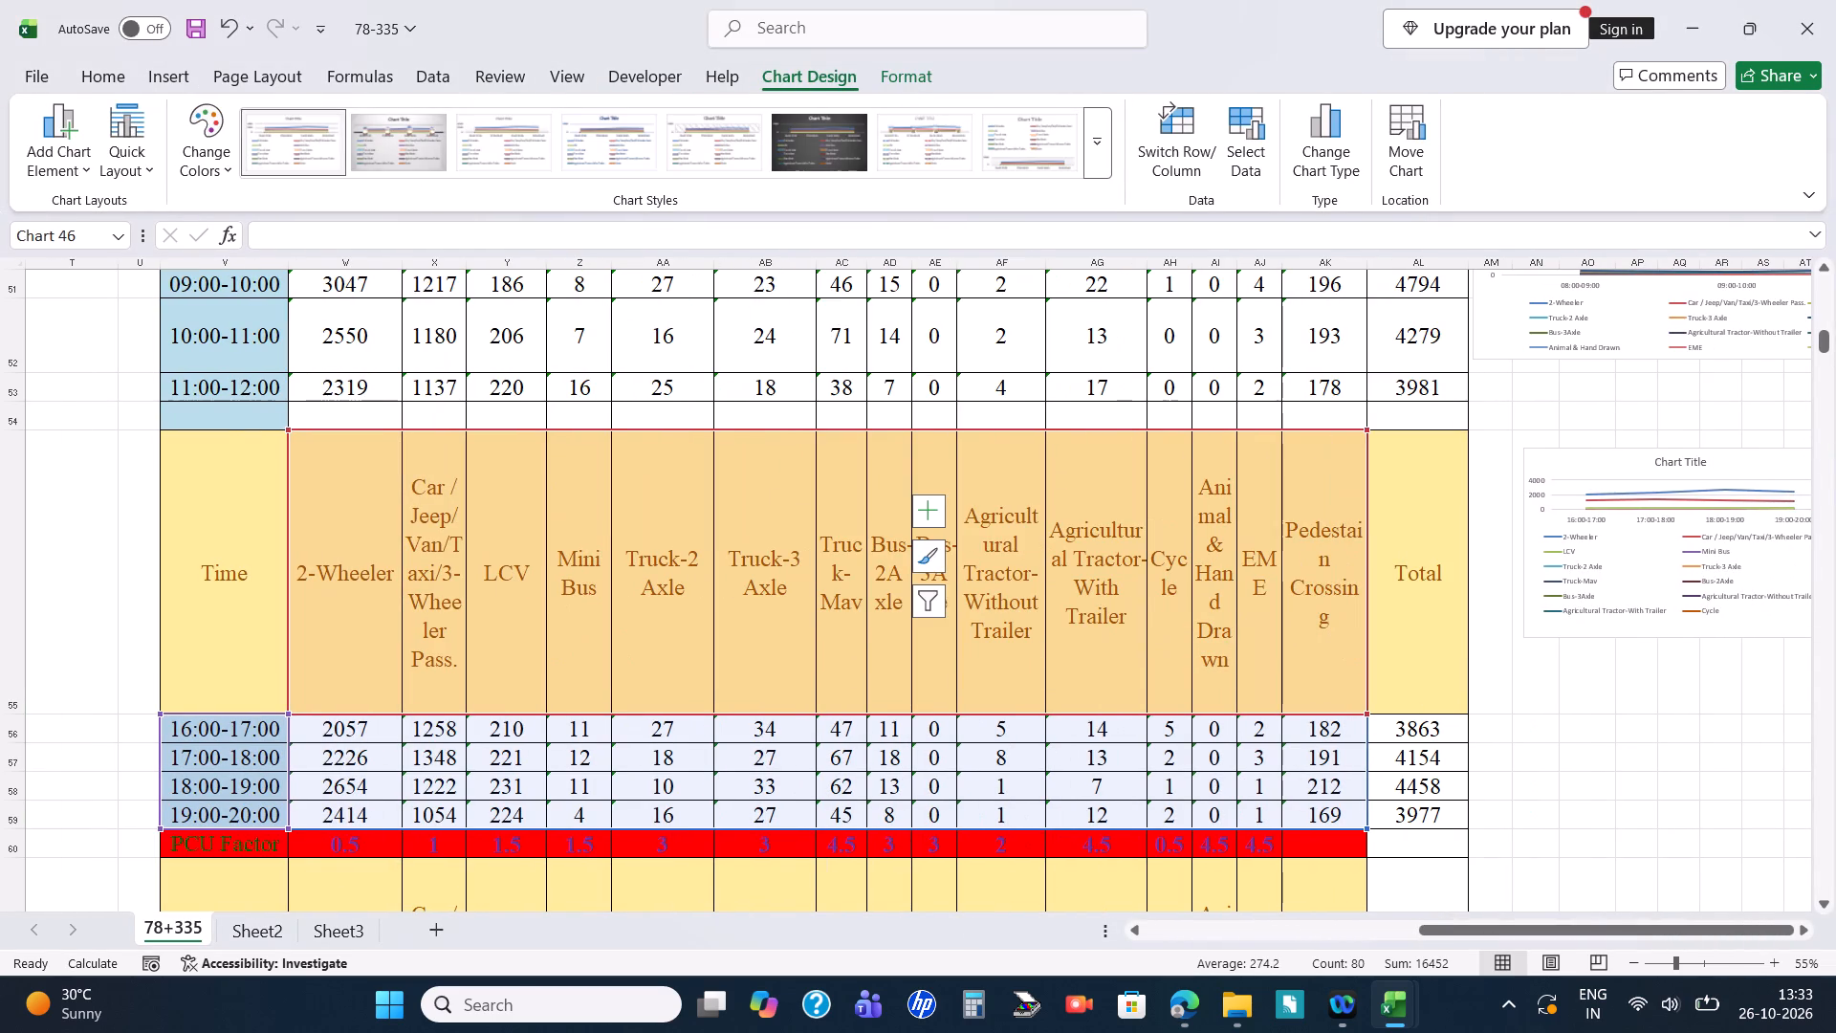
left_click_drag(1812, 449, 1767, 449)
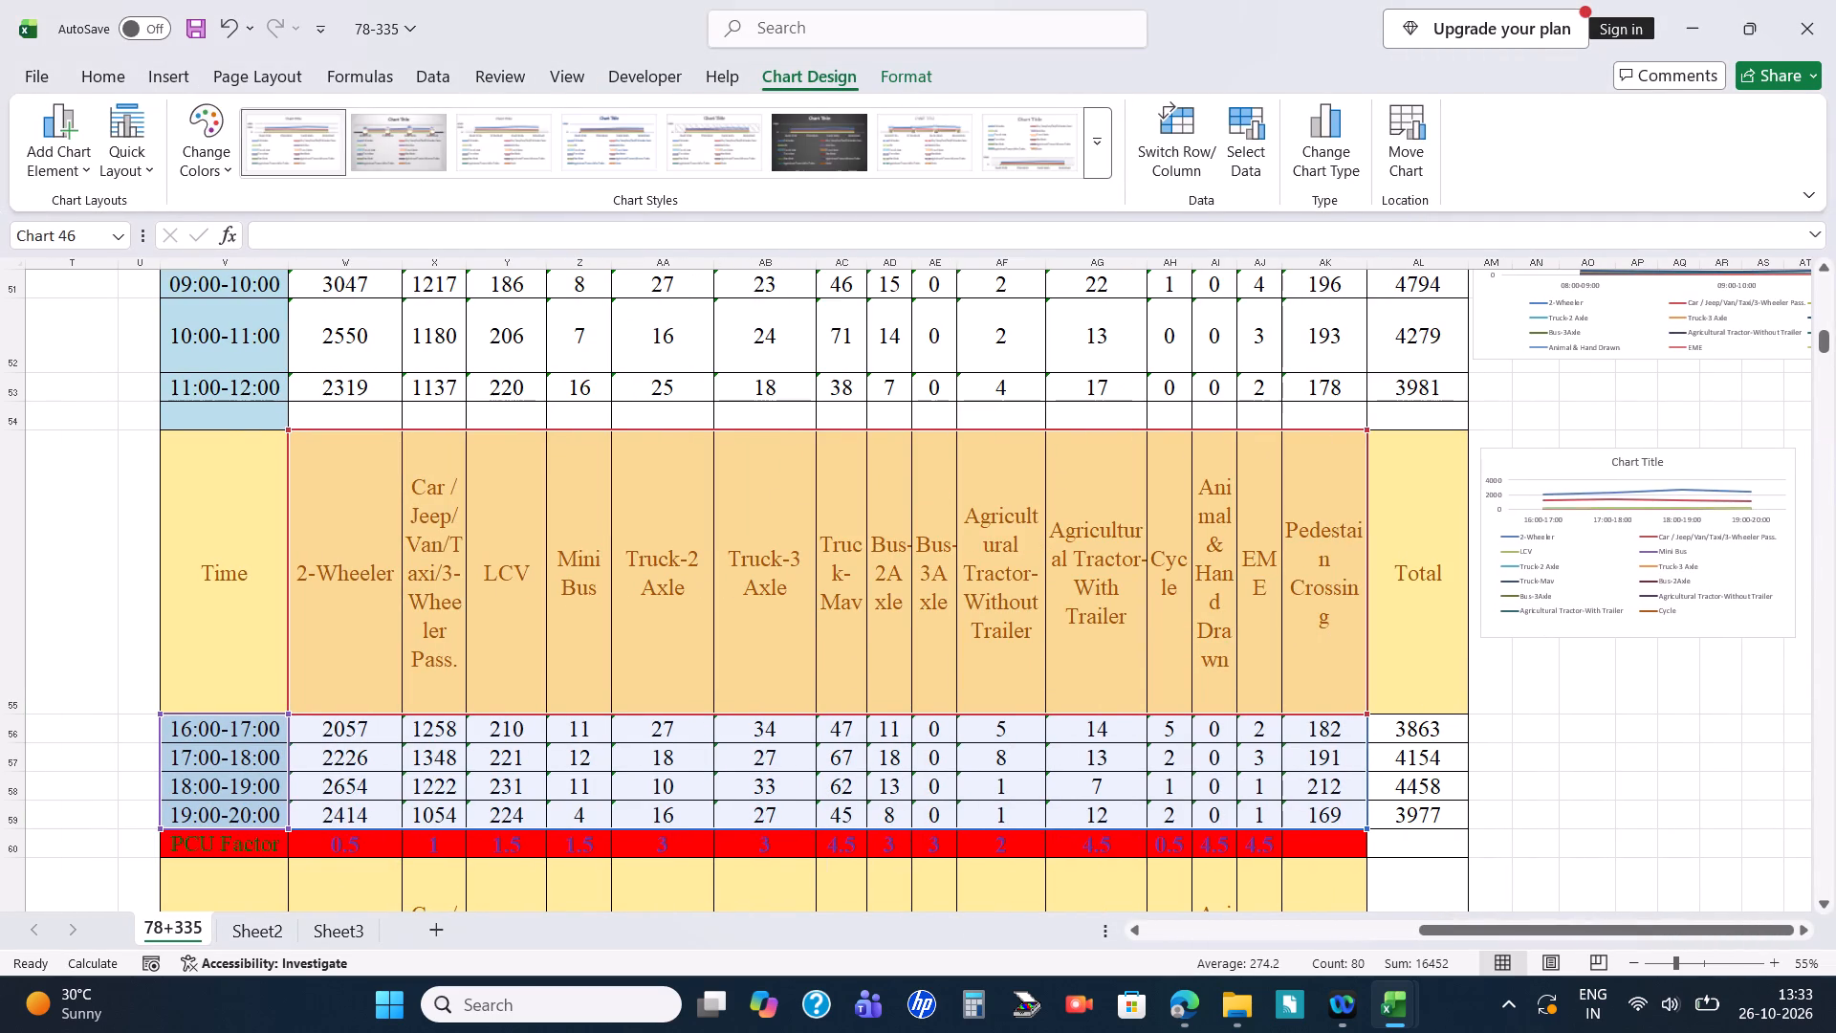
left_click_drag(1767, 449, 1763, 451)
Enlarge the evening line chart so it spans roughly columns AM to BB and reaches down to about row 60.
left_click_drag(1459, 918, 1555, 907)
left_click(1626, 799)
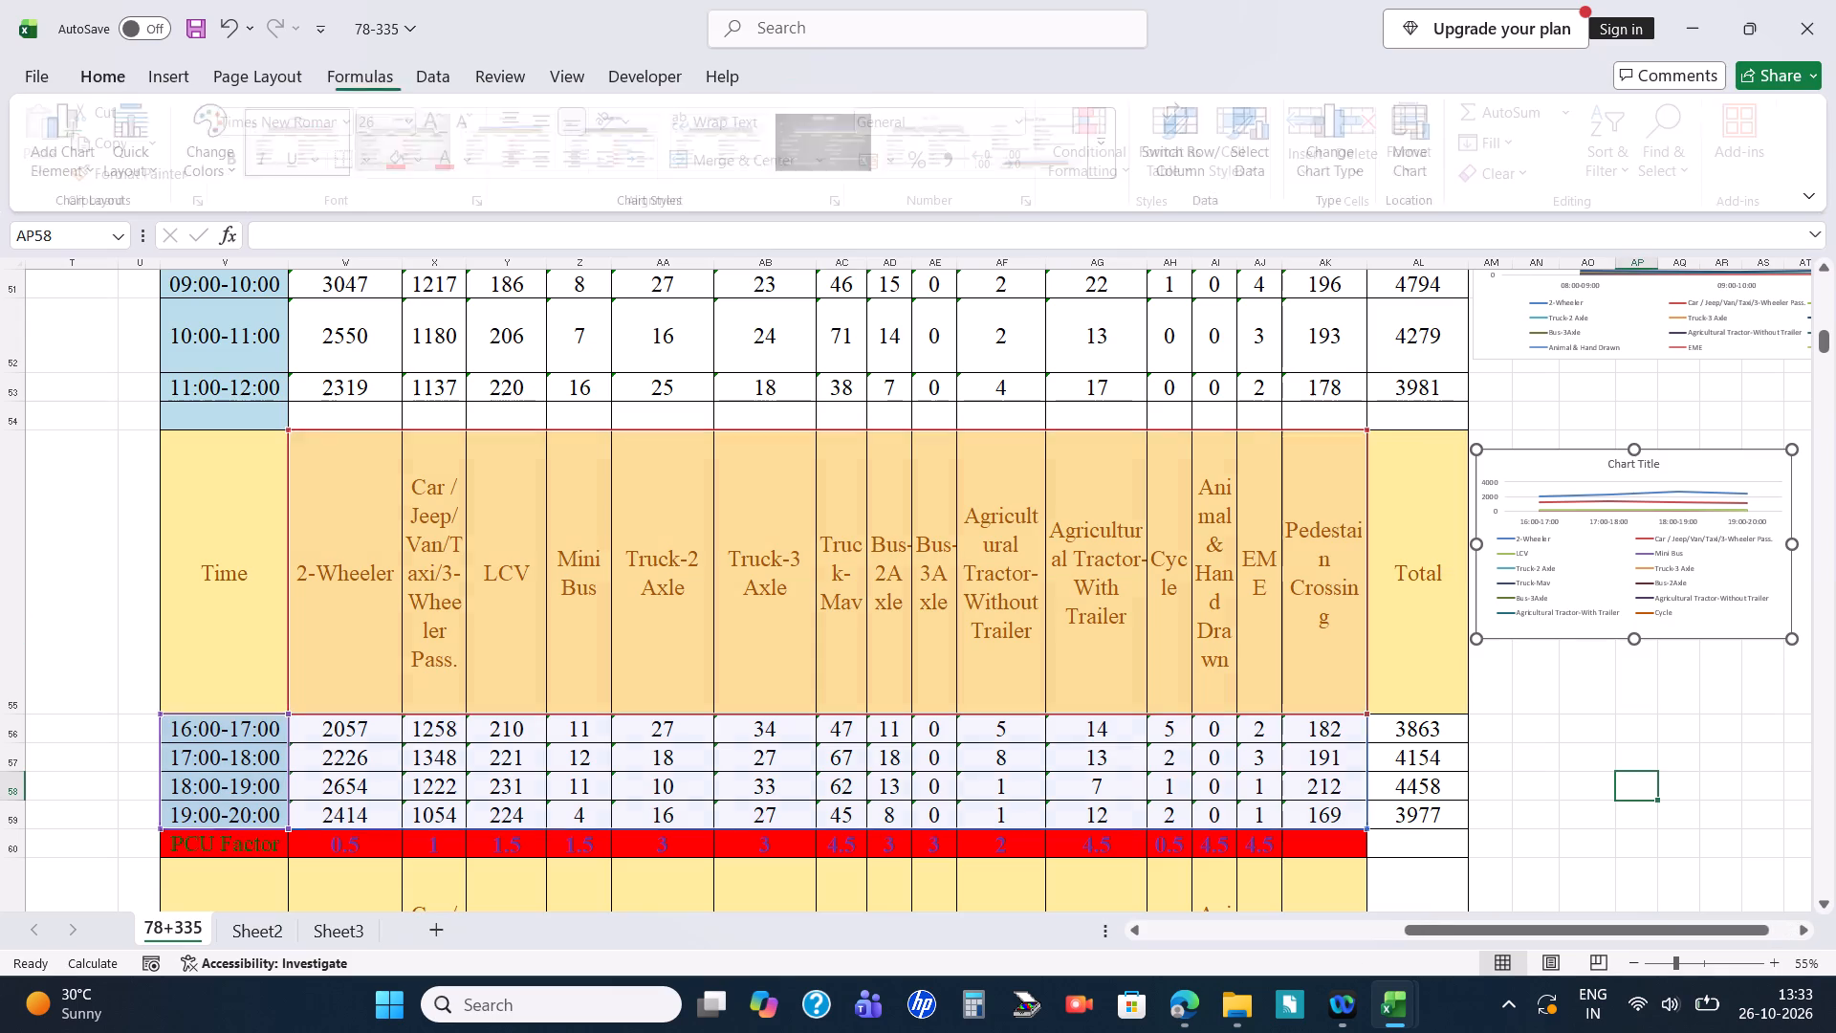
key("Right")
key("Right")
key("Right")
key("Right")
key("Right")
key("Right")
key("Right")
key("Right")
key("Right")
key("Right")
key("Right")
key("Right")
key("Right")
key("Right")
left_click(1283, 538)
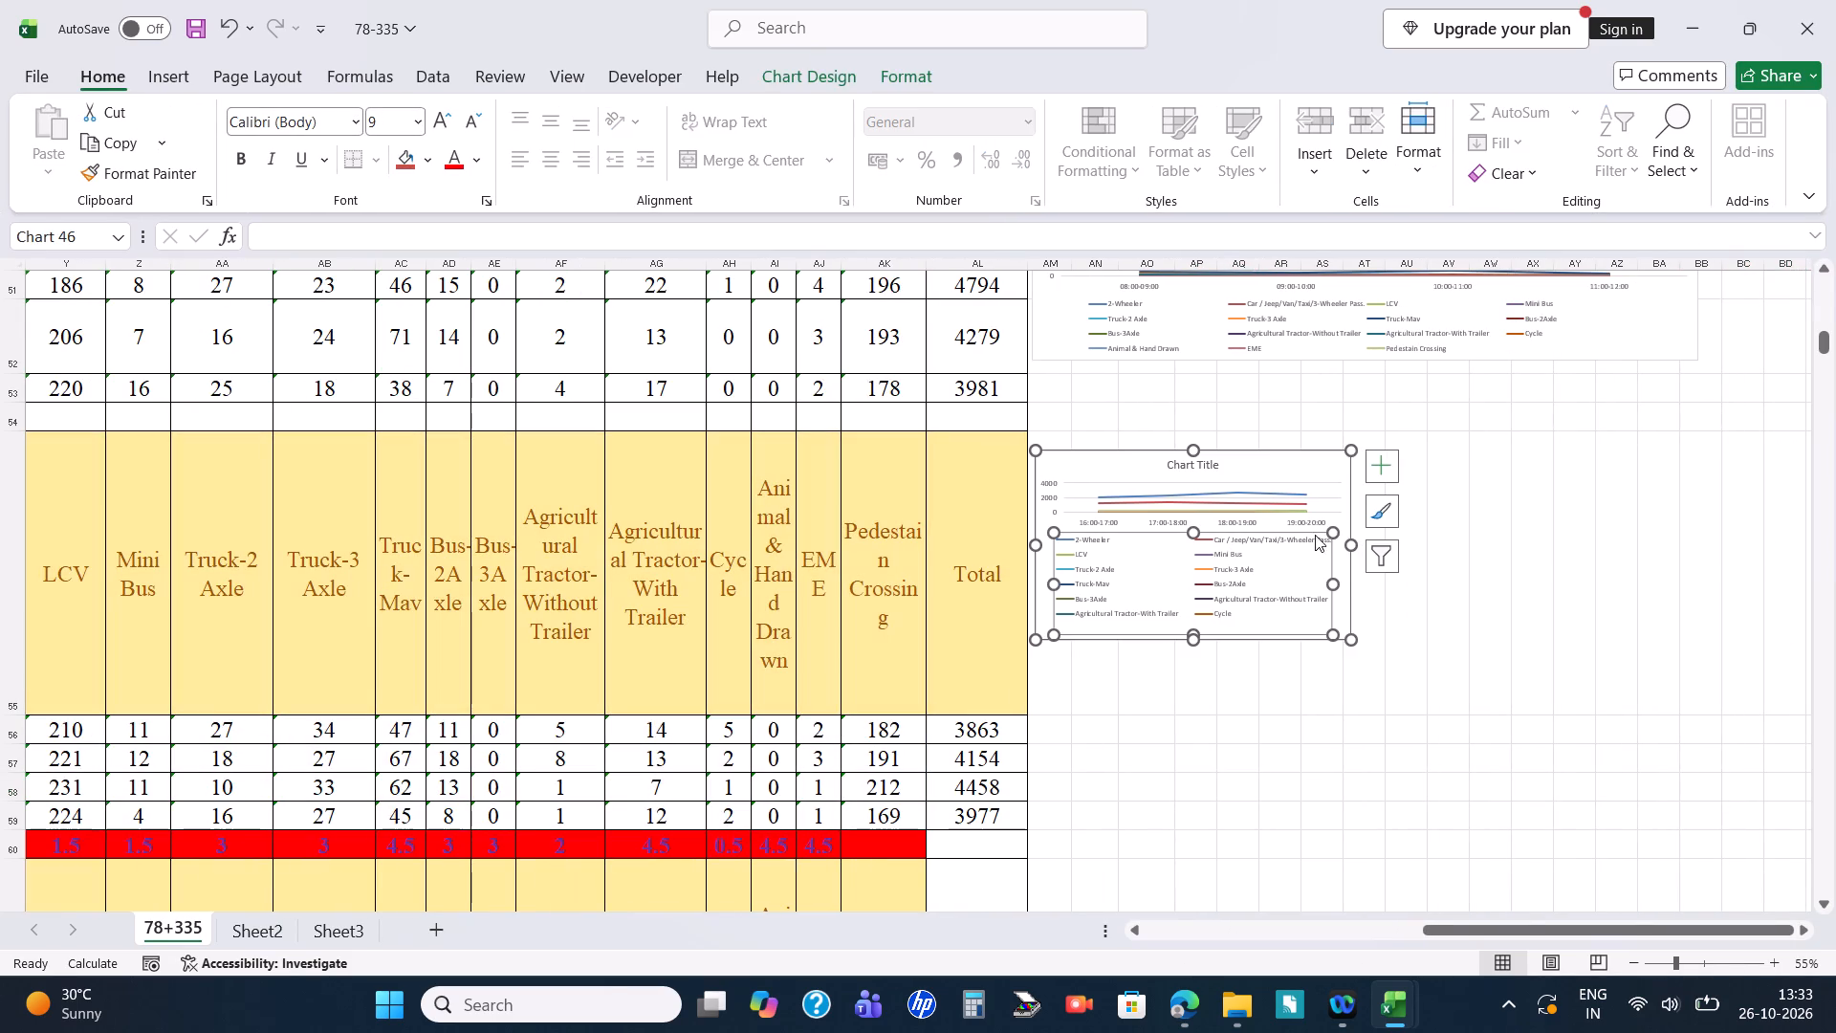
left_click_drag(1353, 545, 1719, 578)
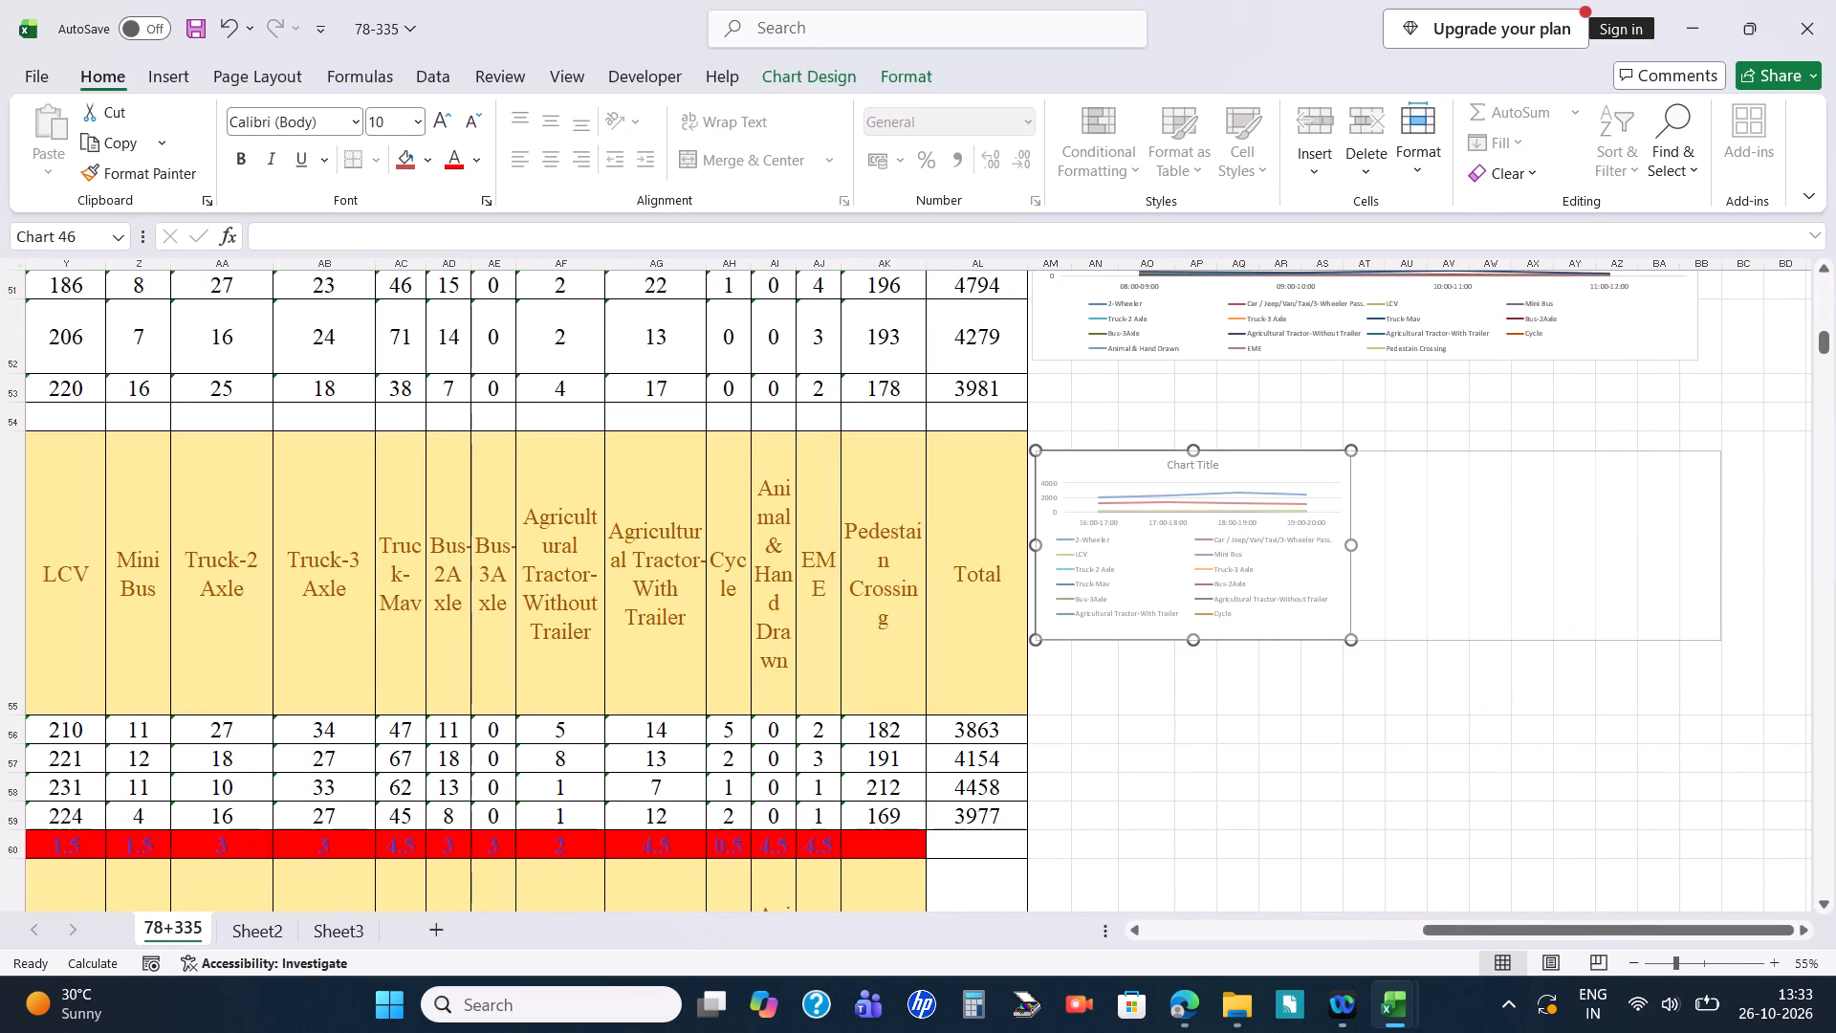
left_click_drag(1381, 640, 1378, 814)
left_click_drag(1378, 815, 1369, 836)
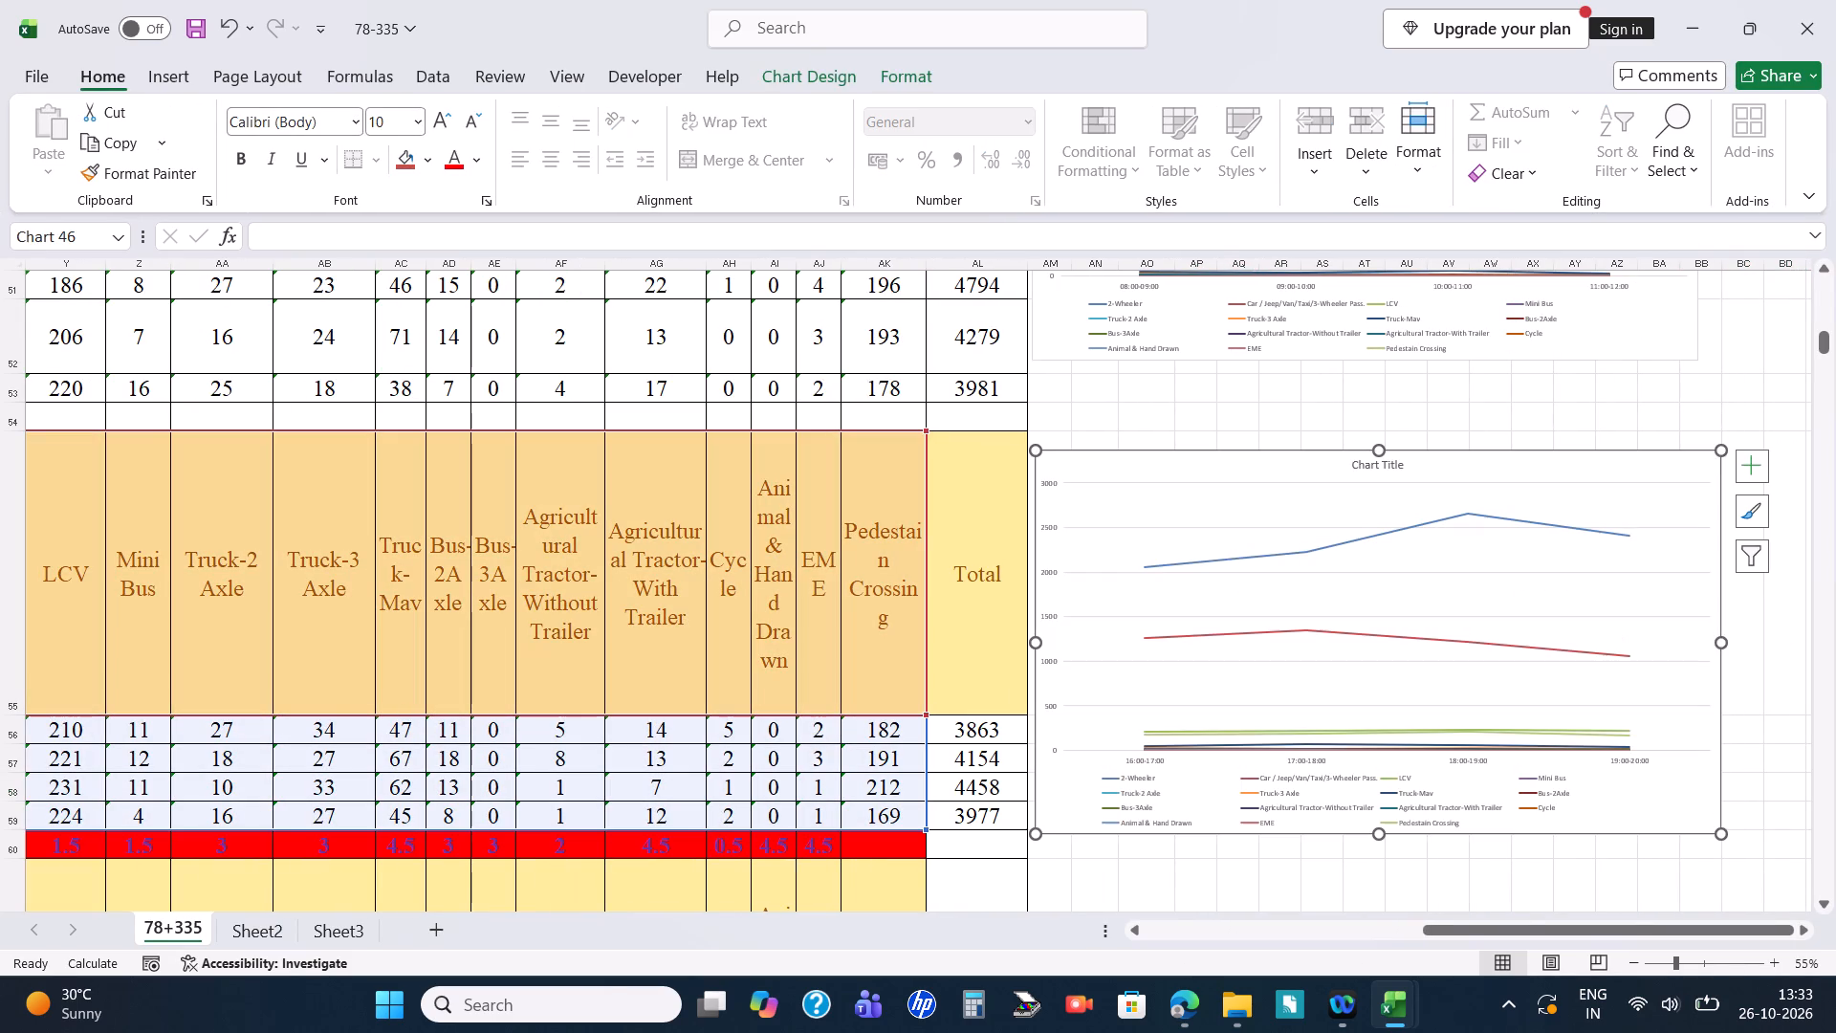
left_click(1542, 364)
Switch to the AUSA-CHAKUR Reference workbook and examine the morning and evening line charts beside the 72+350 sheet's hourly tables.
key("alt+Tab")
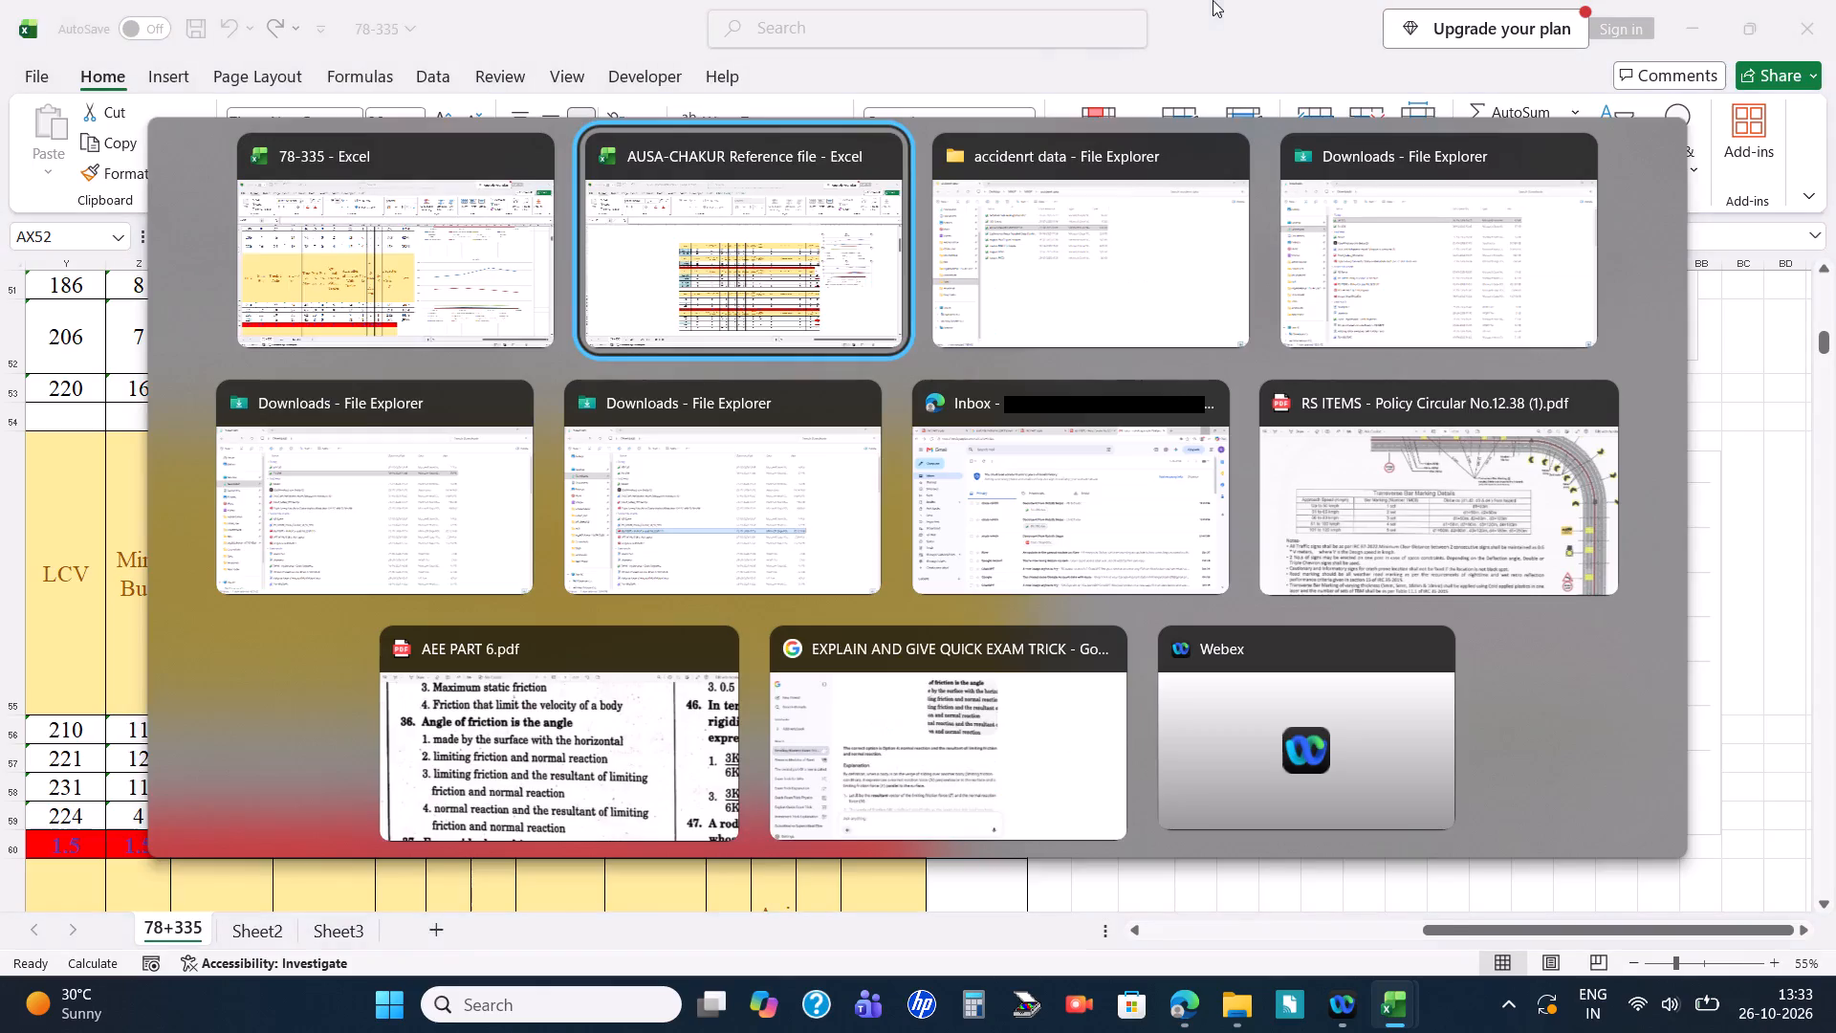
key("alt+Tab")
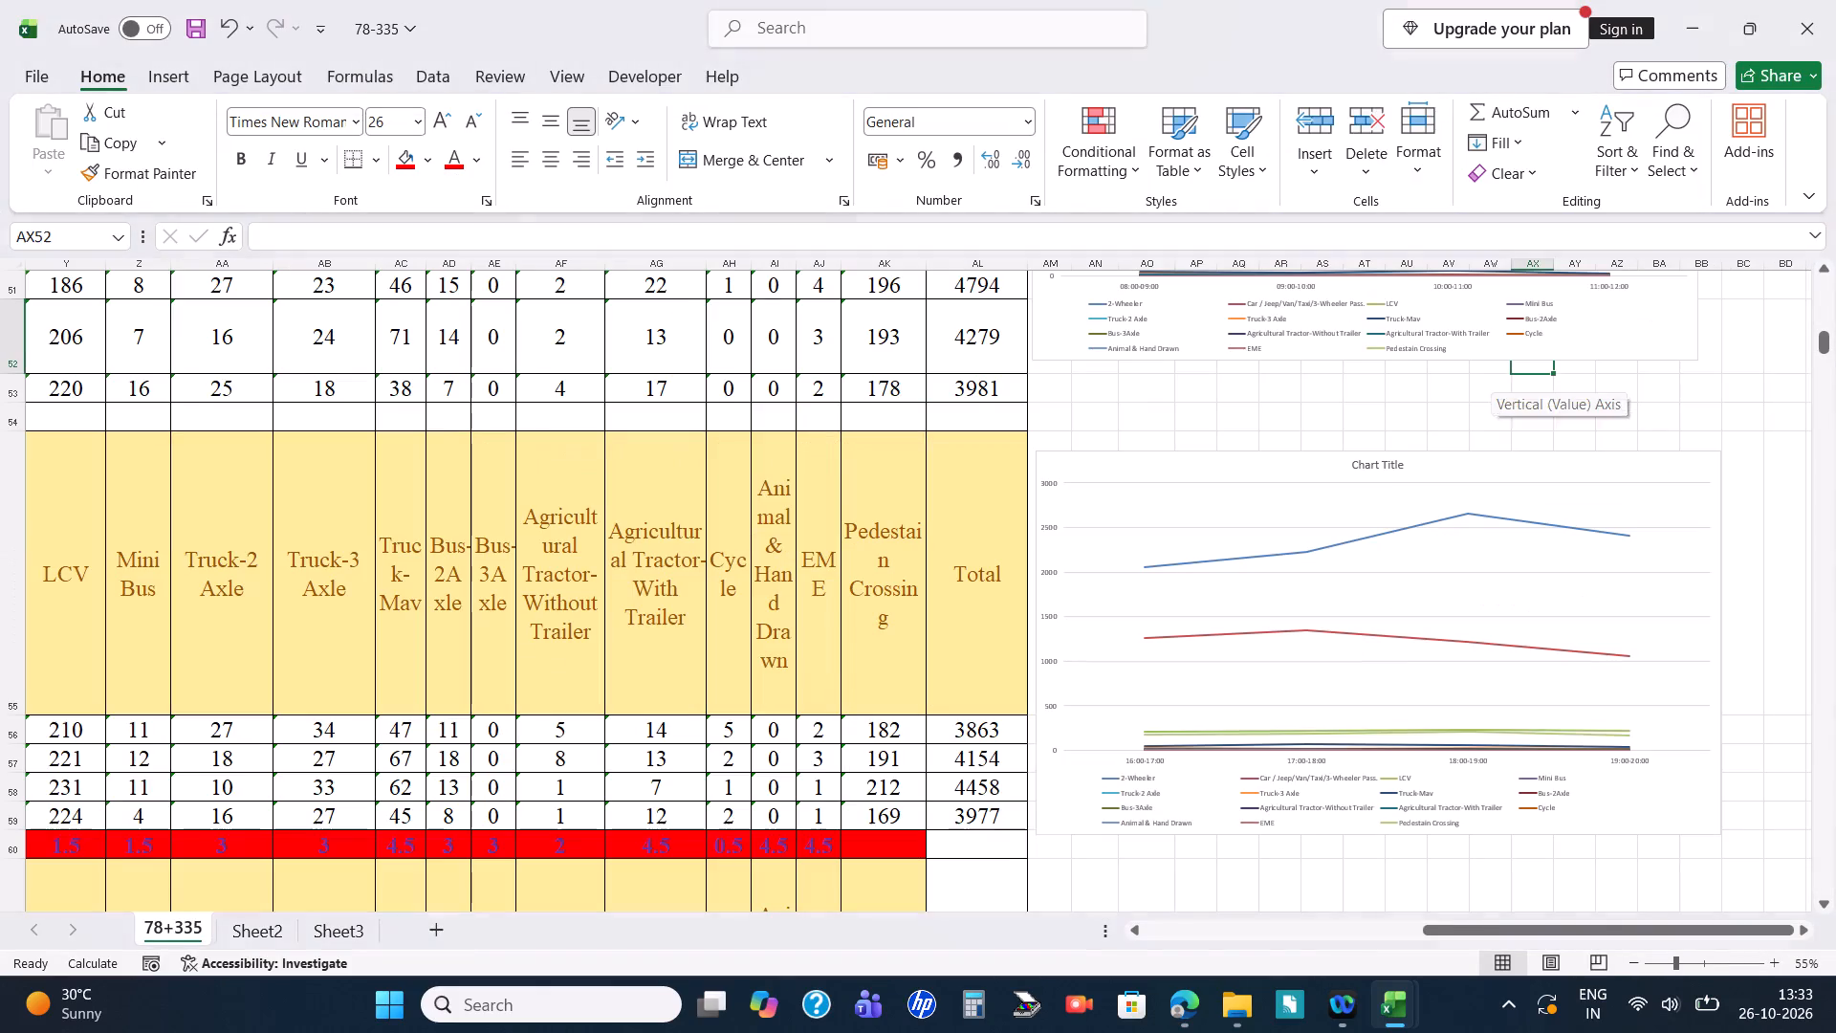
key("alt+Tab")
scroll(1764, 468, "up", 1, "ctrl")
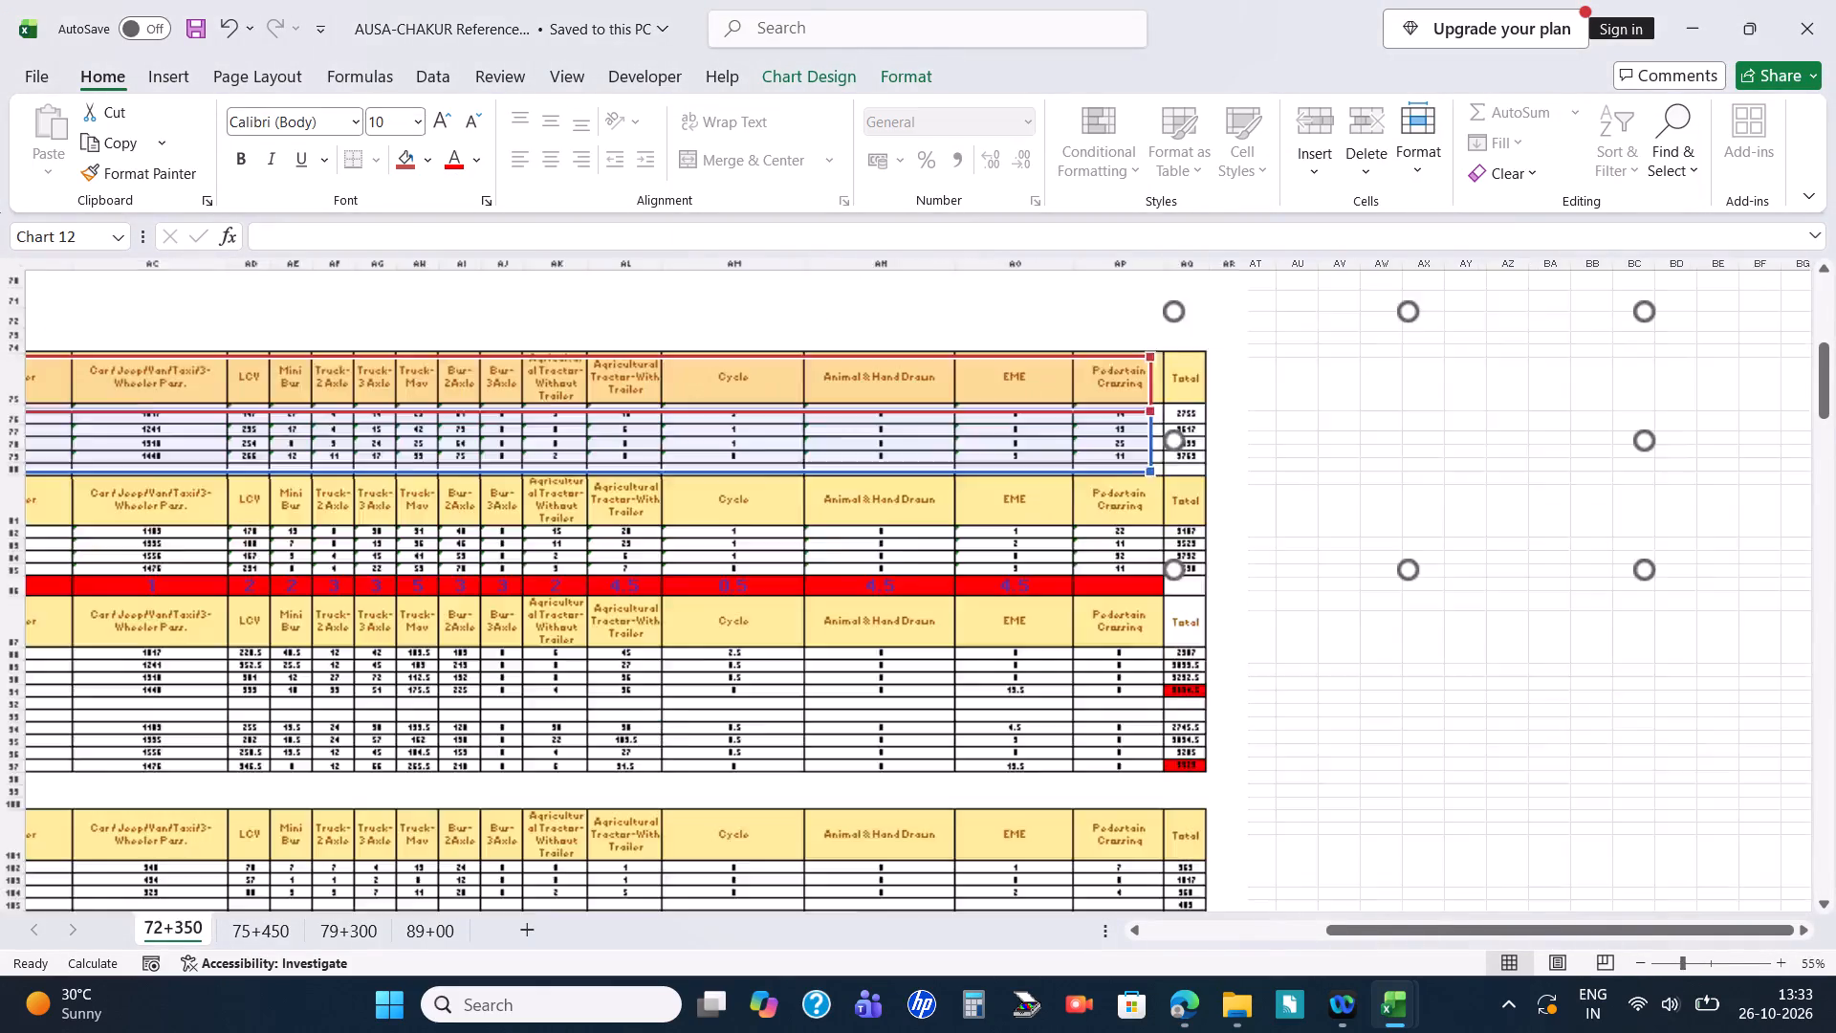
scroll(1764, 468, "up", 2, "ctrl")
left_click_drag(1553, 924, 1821, 885)
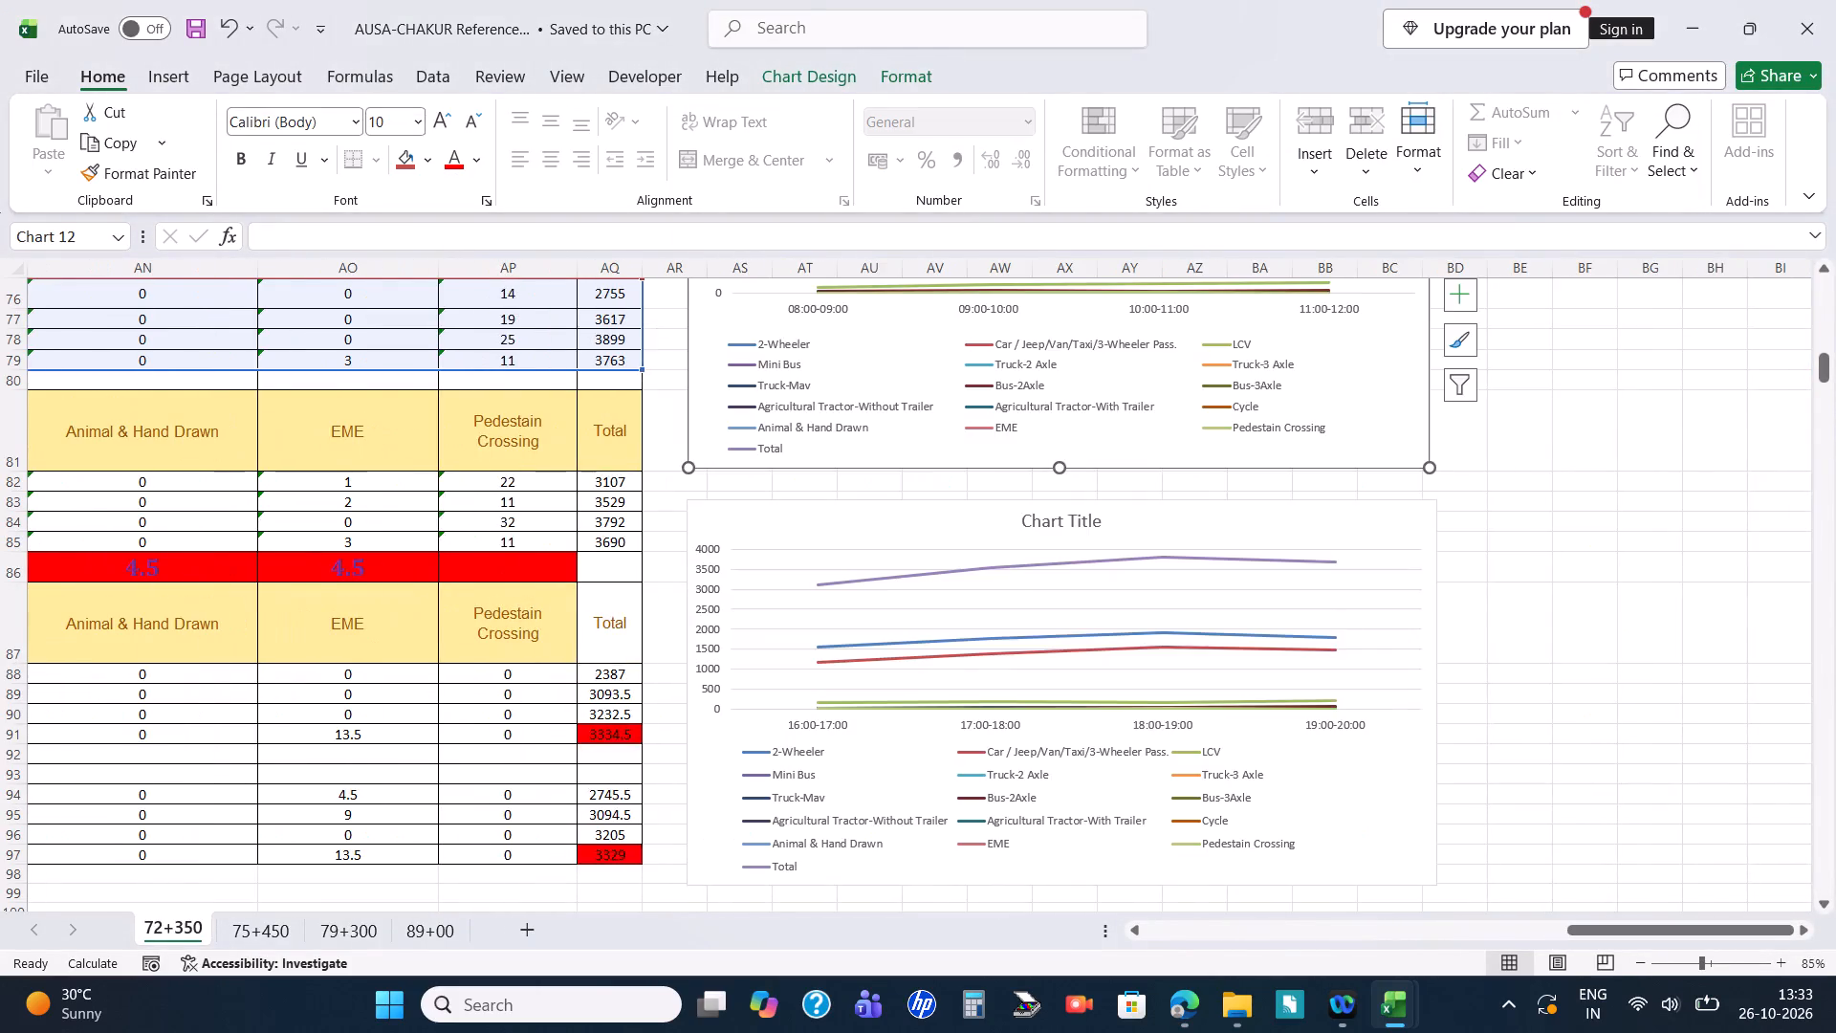
scroll(1253, 570, "up", 1)
Return to the 78-335 workbook, check the placed morning chart, and save the file.
key("alt+Tab")
scroll(1280, 531, "up", 2)
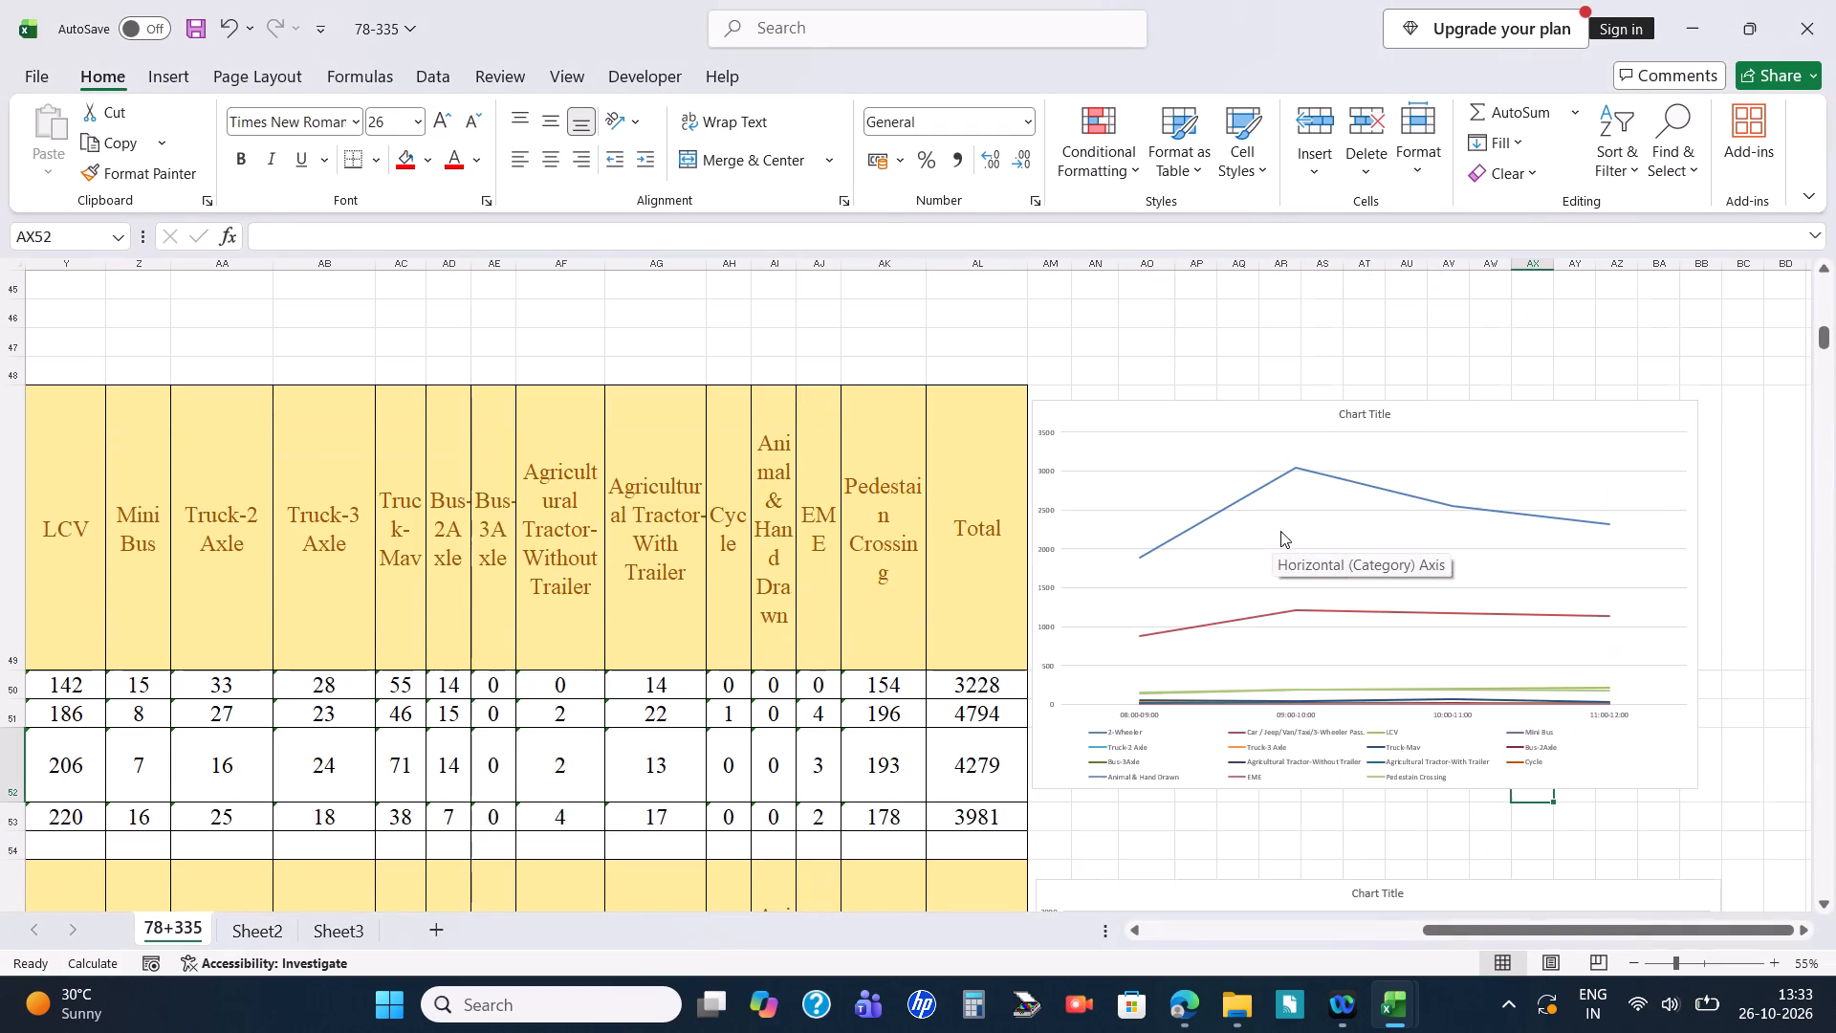
key("ctrl+s")
key("ctrl+s")
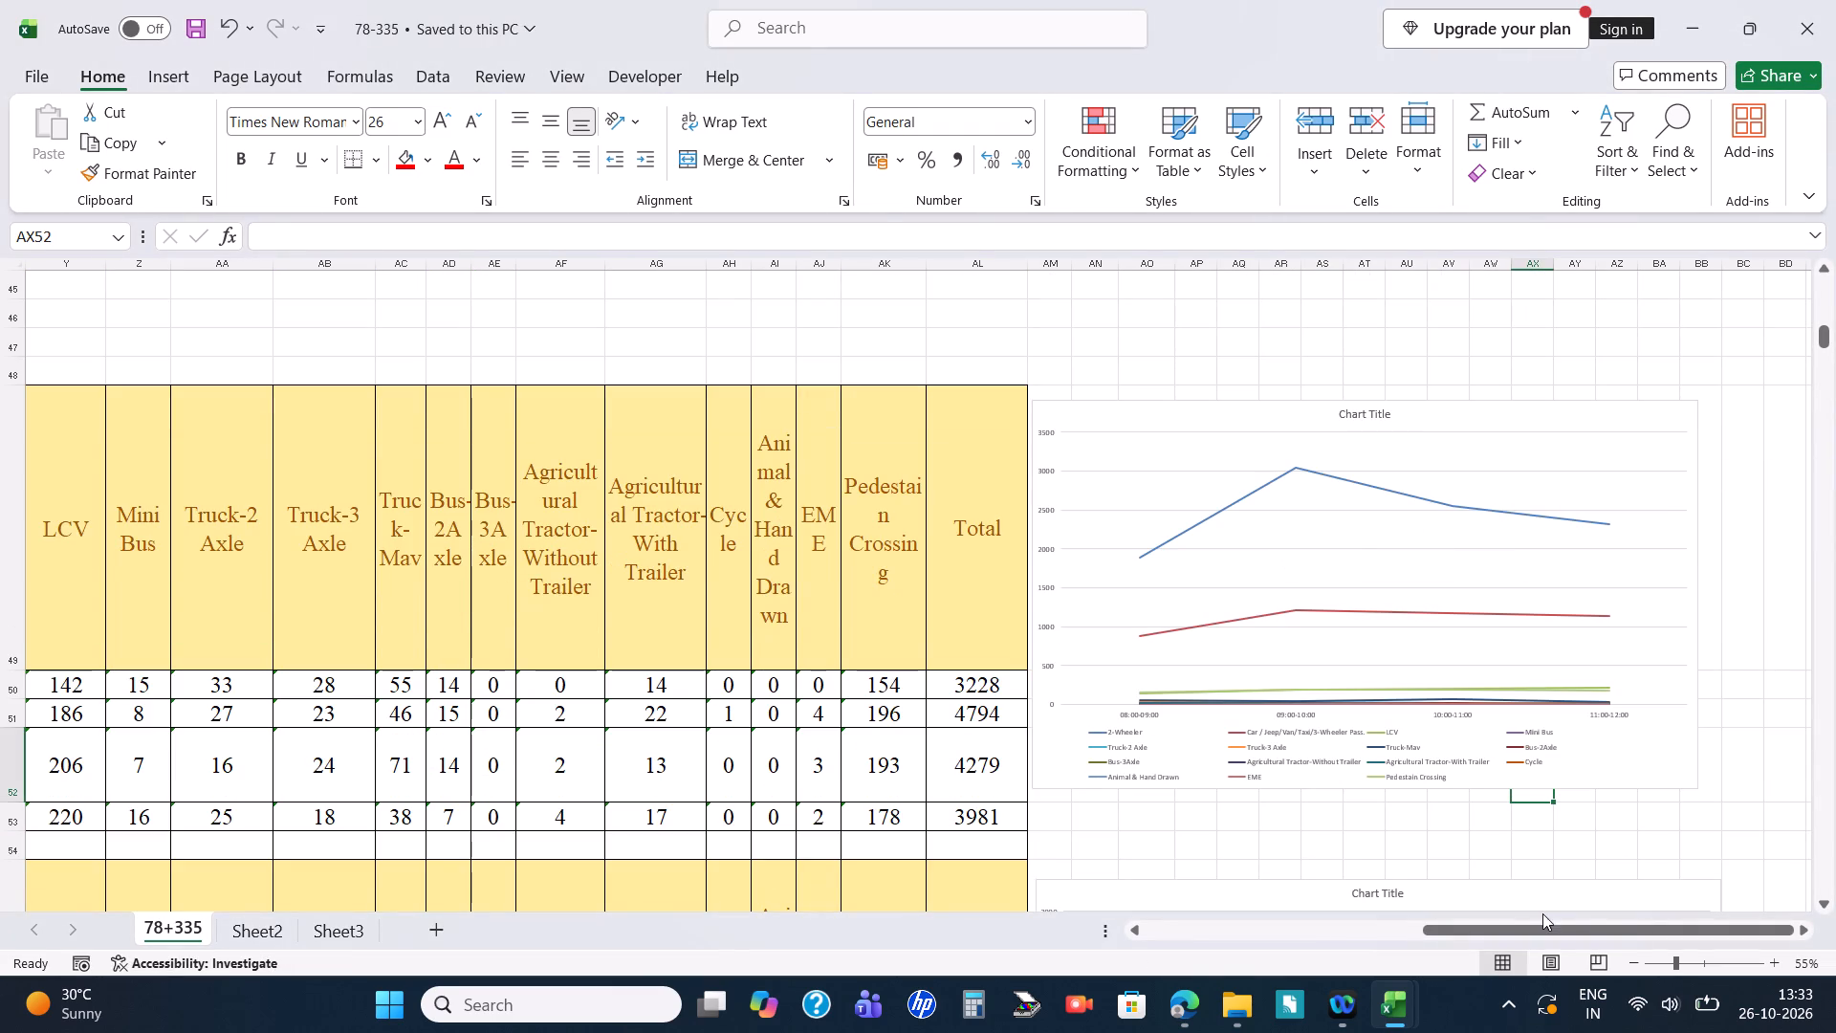
In the AUSA-CHAKUR Reference 72+350 sheet, copy the morning and evening peak rows beneath the SAMBHAJI NAGAR TO CHAKUR table's PCU row, through column Q.
key("alt+Tab")
scroll(915, 391, "down", 3)
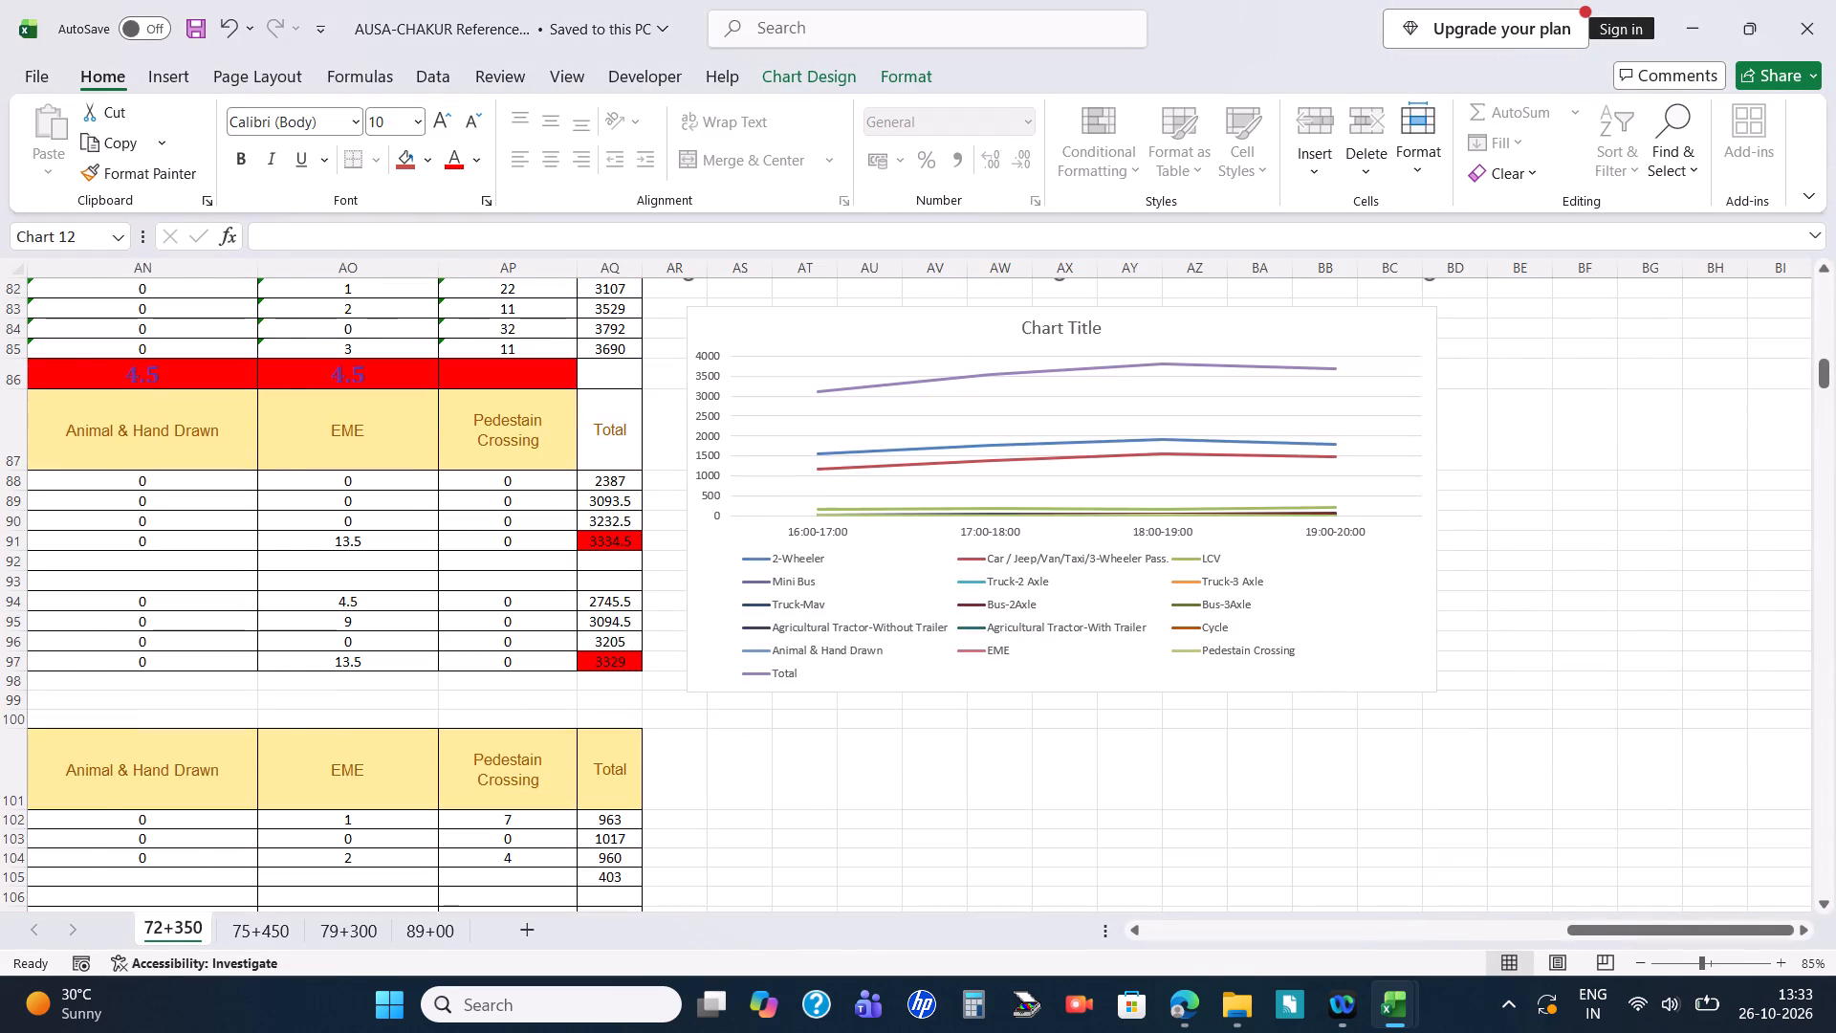
left_click_drag(1596, 929, 1106, 806)
scroll(929, 565, "down", 7)
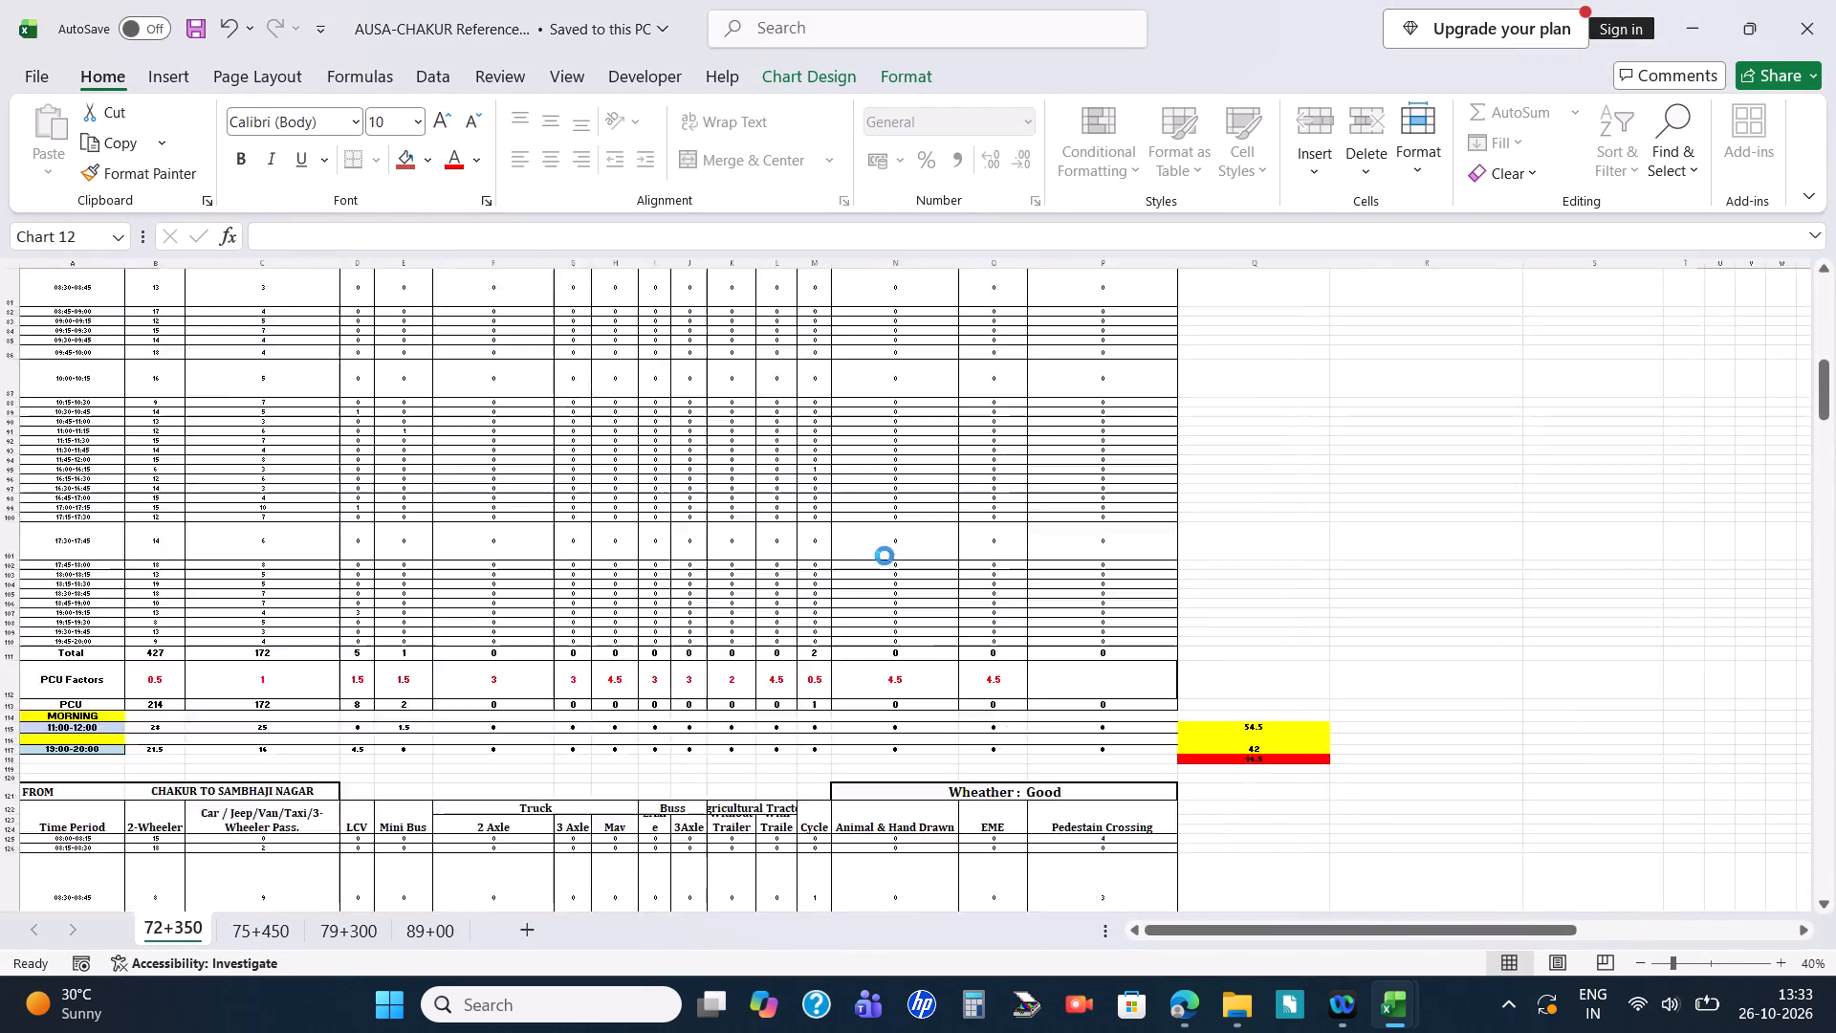
left_click_drag(55, 659, 816, 682)
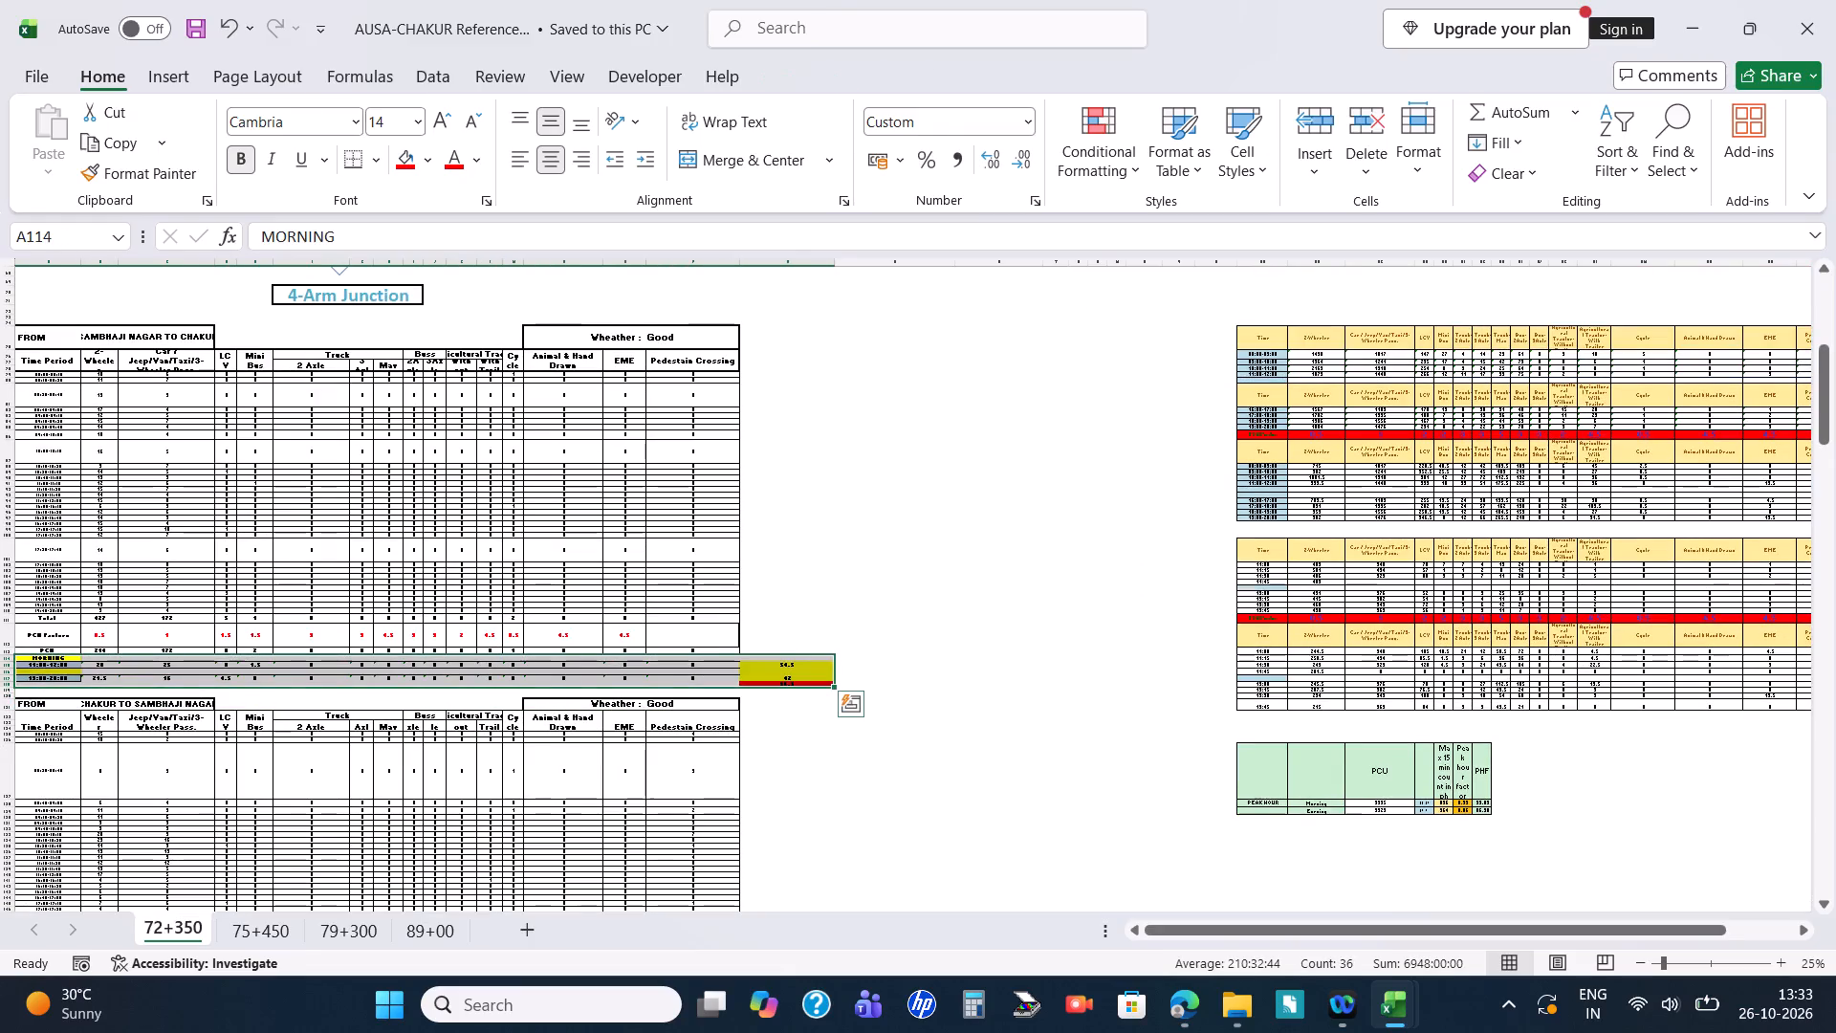
key("ctrl+c")
Switch to the 78-335 workbook, paste the copied peak rows at A88 beneath the AUSA TO NANDED table's PCU row, and save the file.
key("alt+Tab")
left_click_drag(1425, 933, 963, 858)
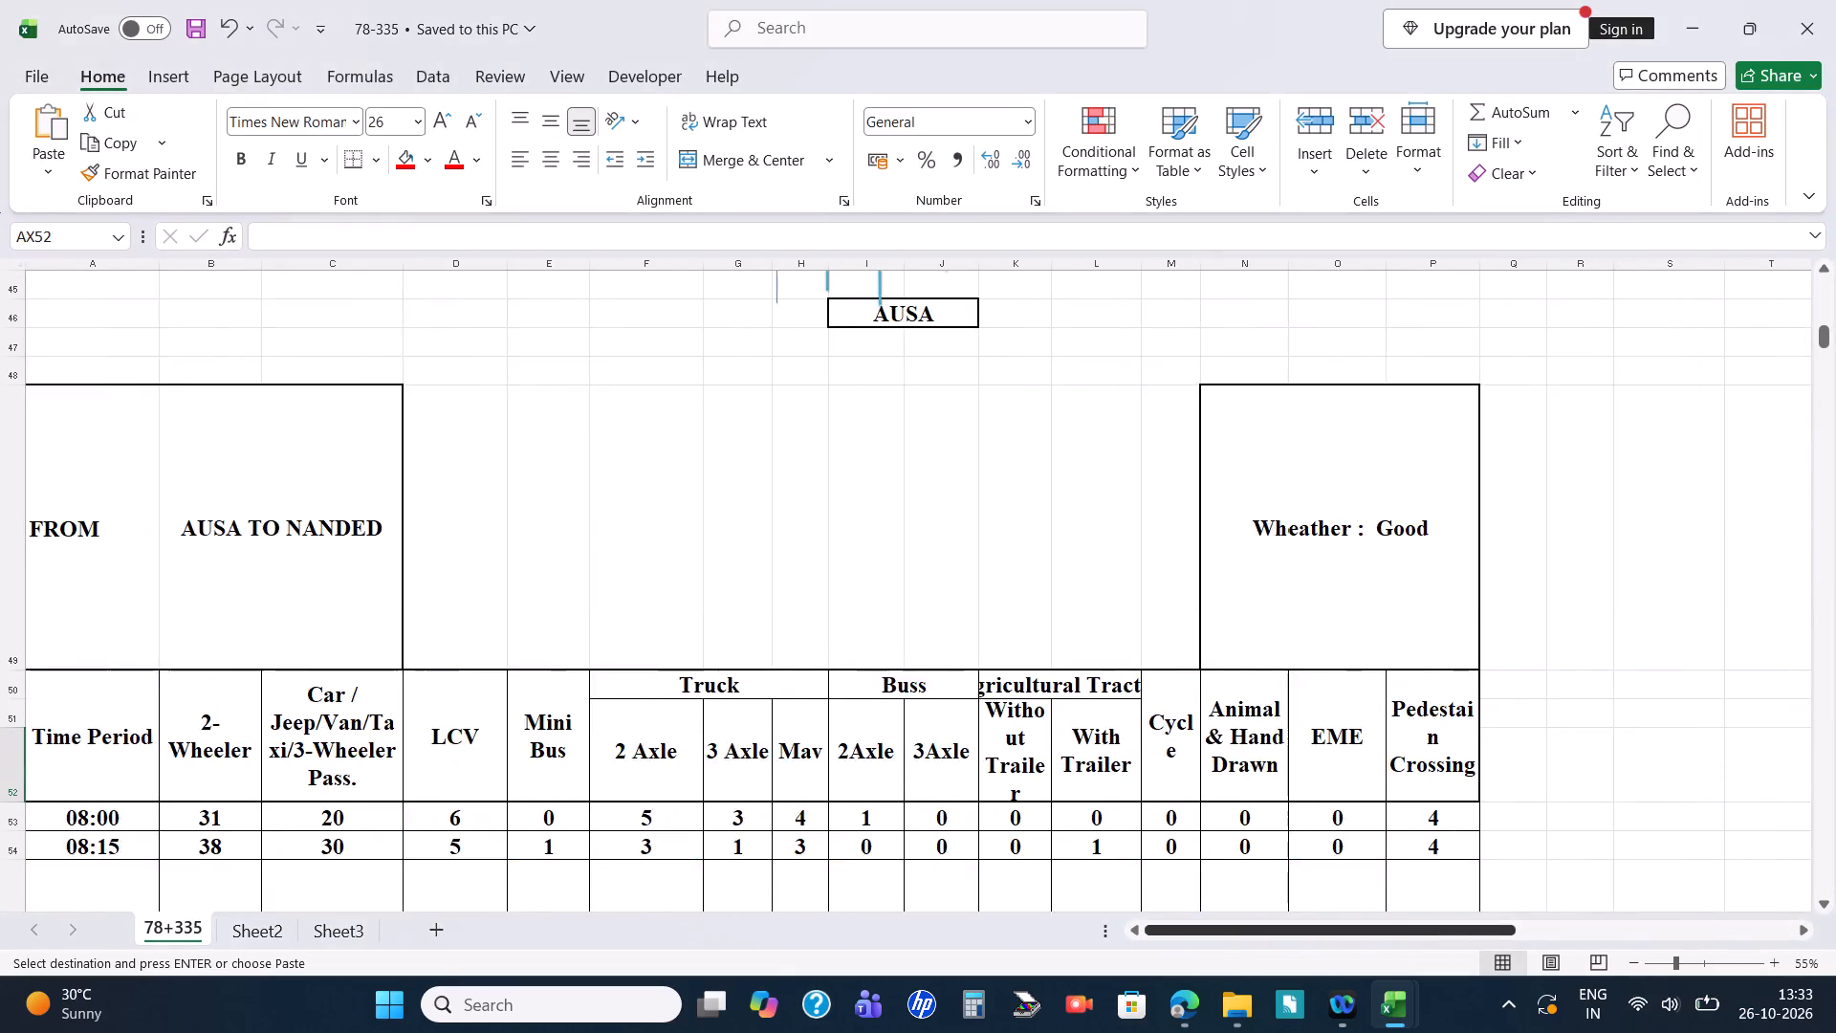
scroll(641, 635, "down", 15)
scroll(155, 511, "up", 2)
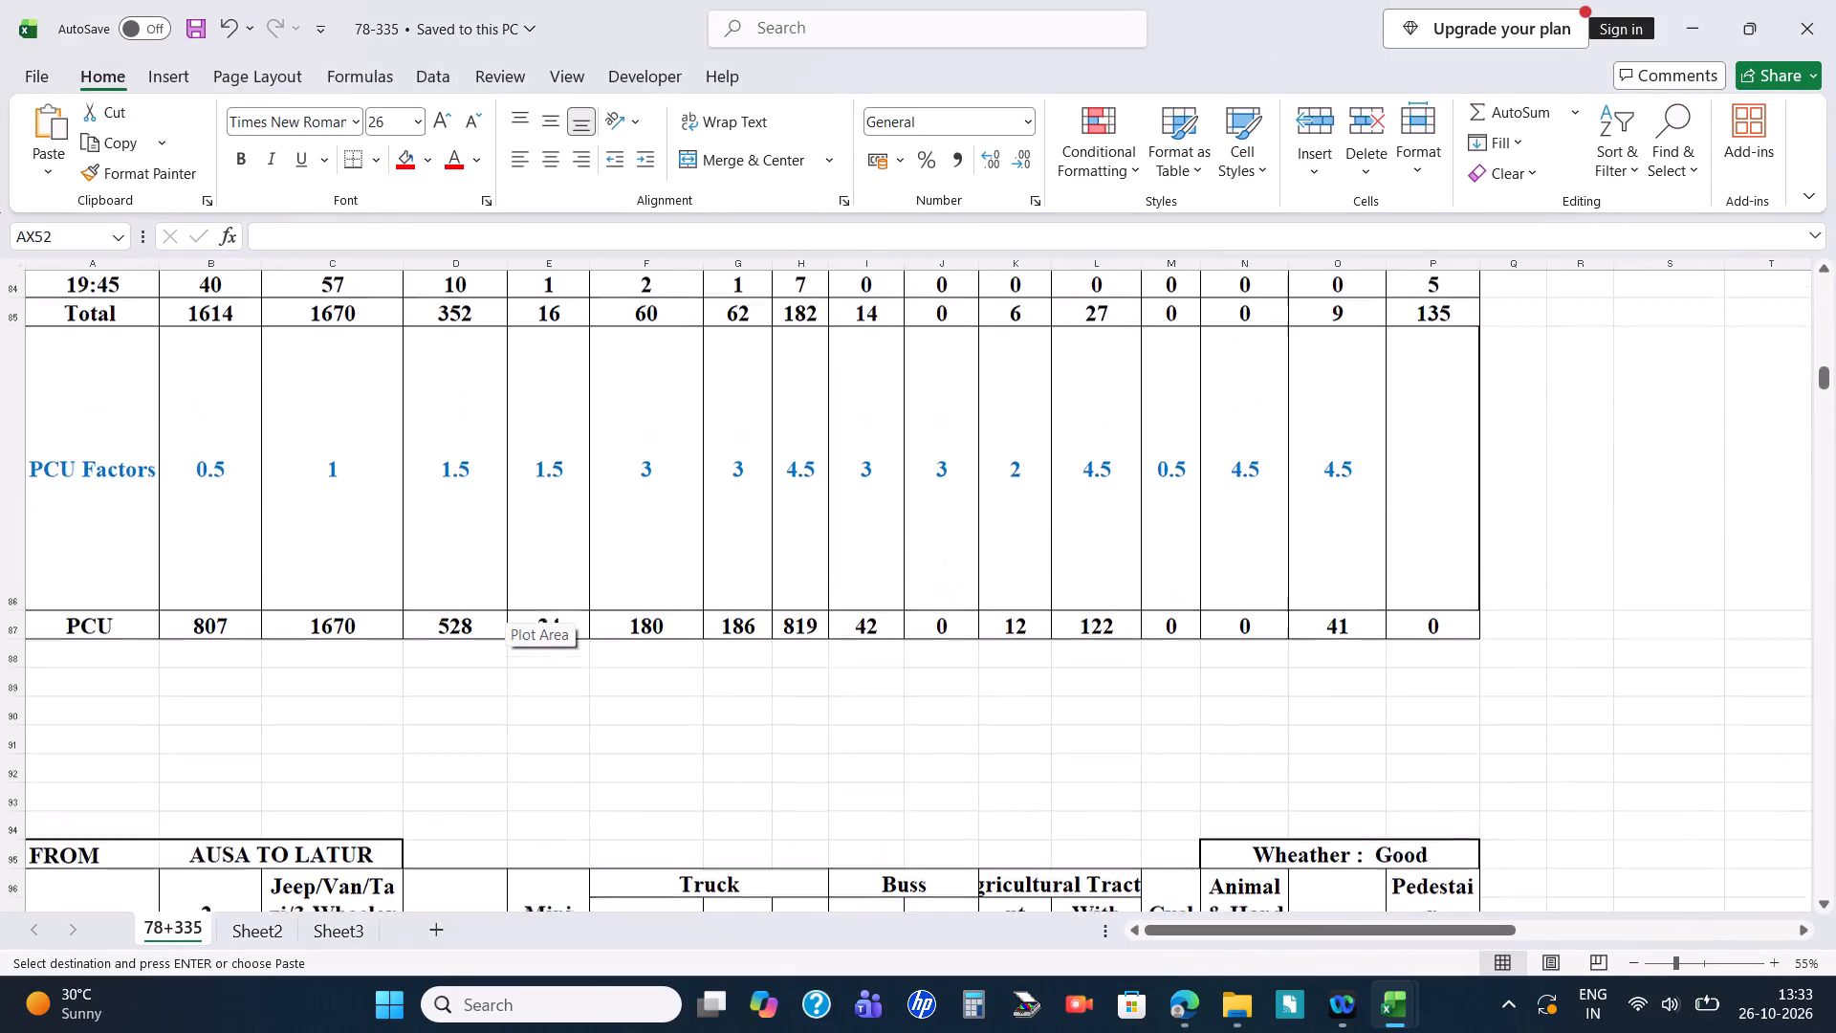
left_click(1247, 917)
left_click_drag(1235, 932, 952, 890)
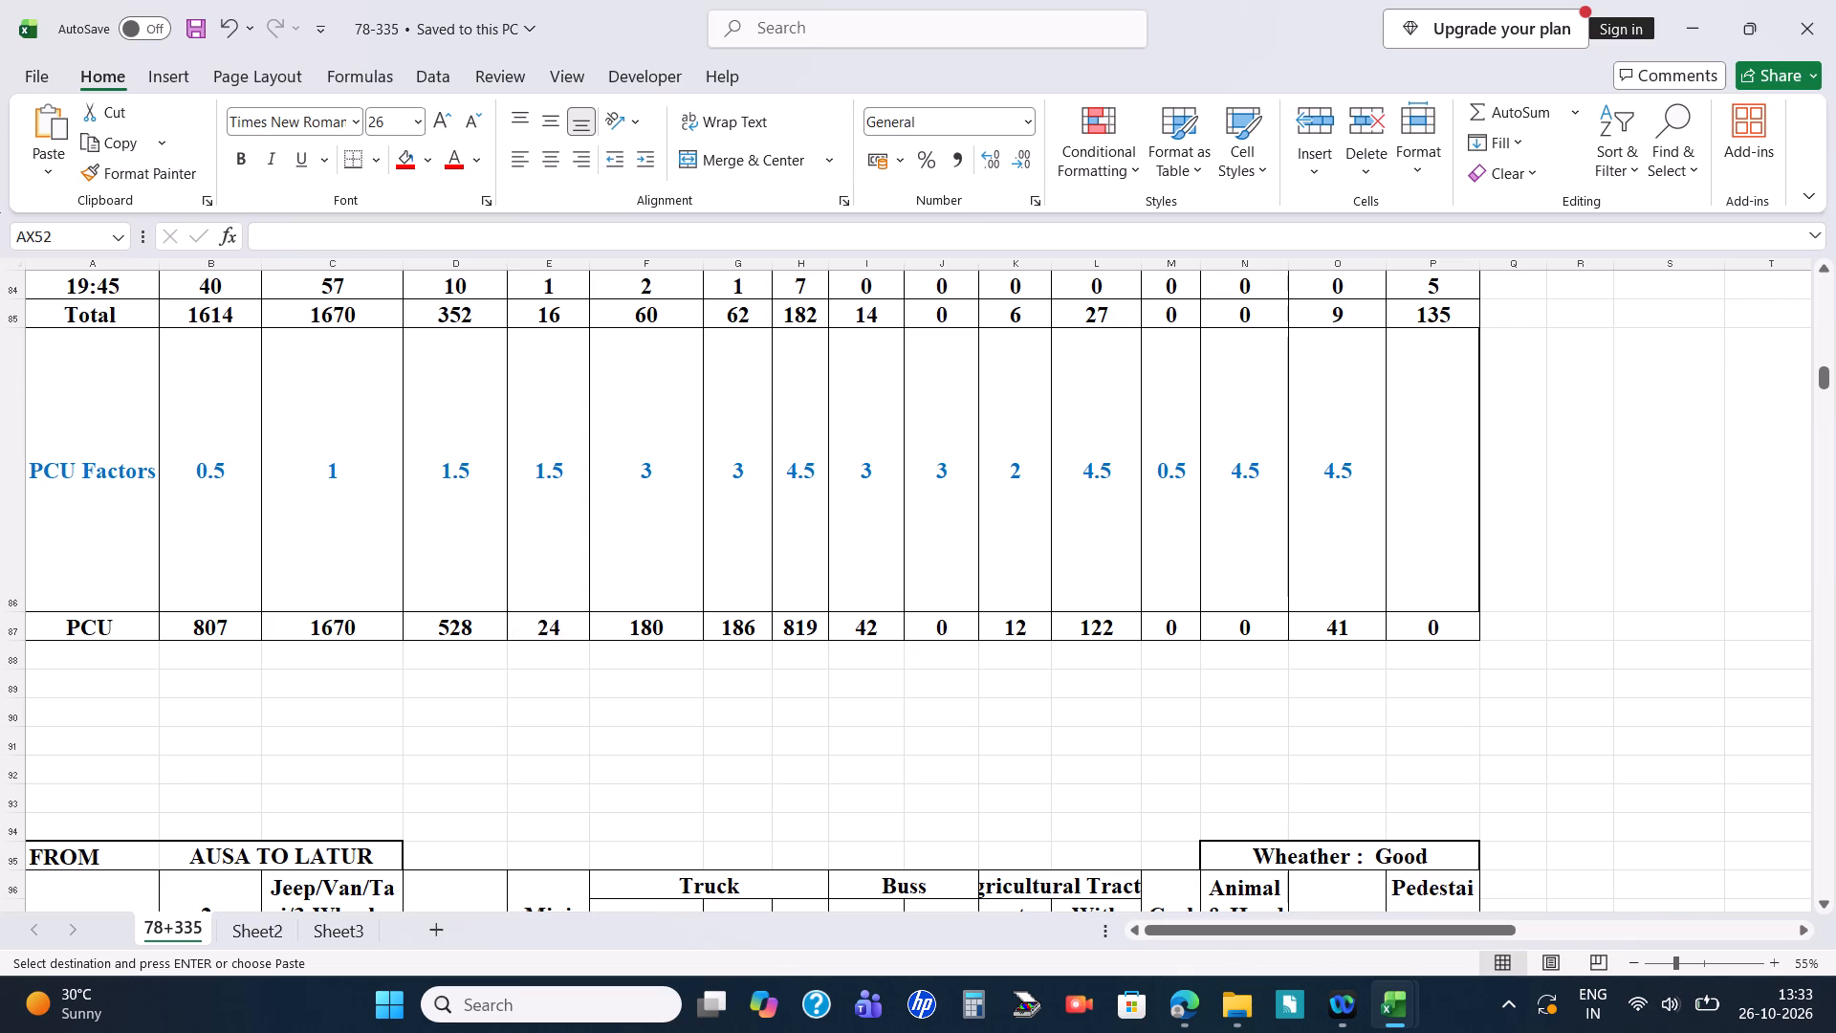
left_click_drag(952, 890, 963, 898)
left_click(110, 654)
key("ctrl+v")
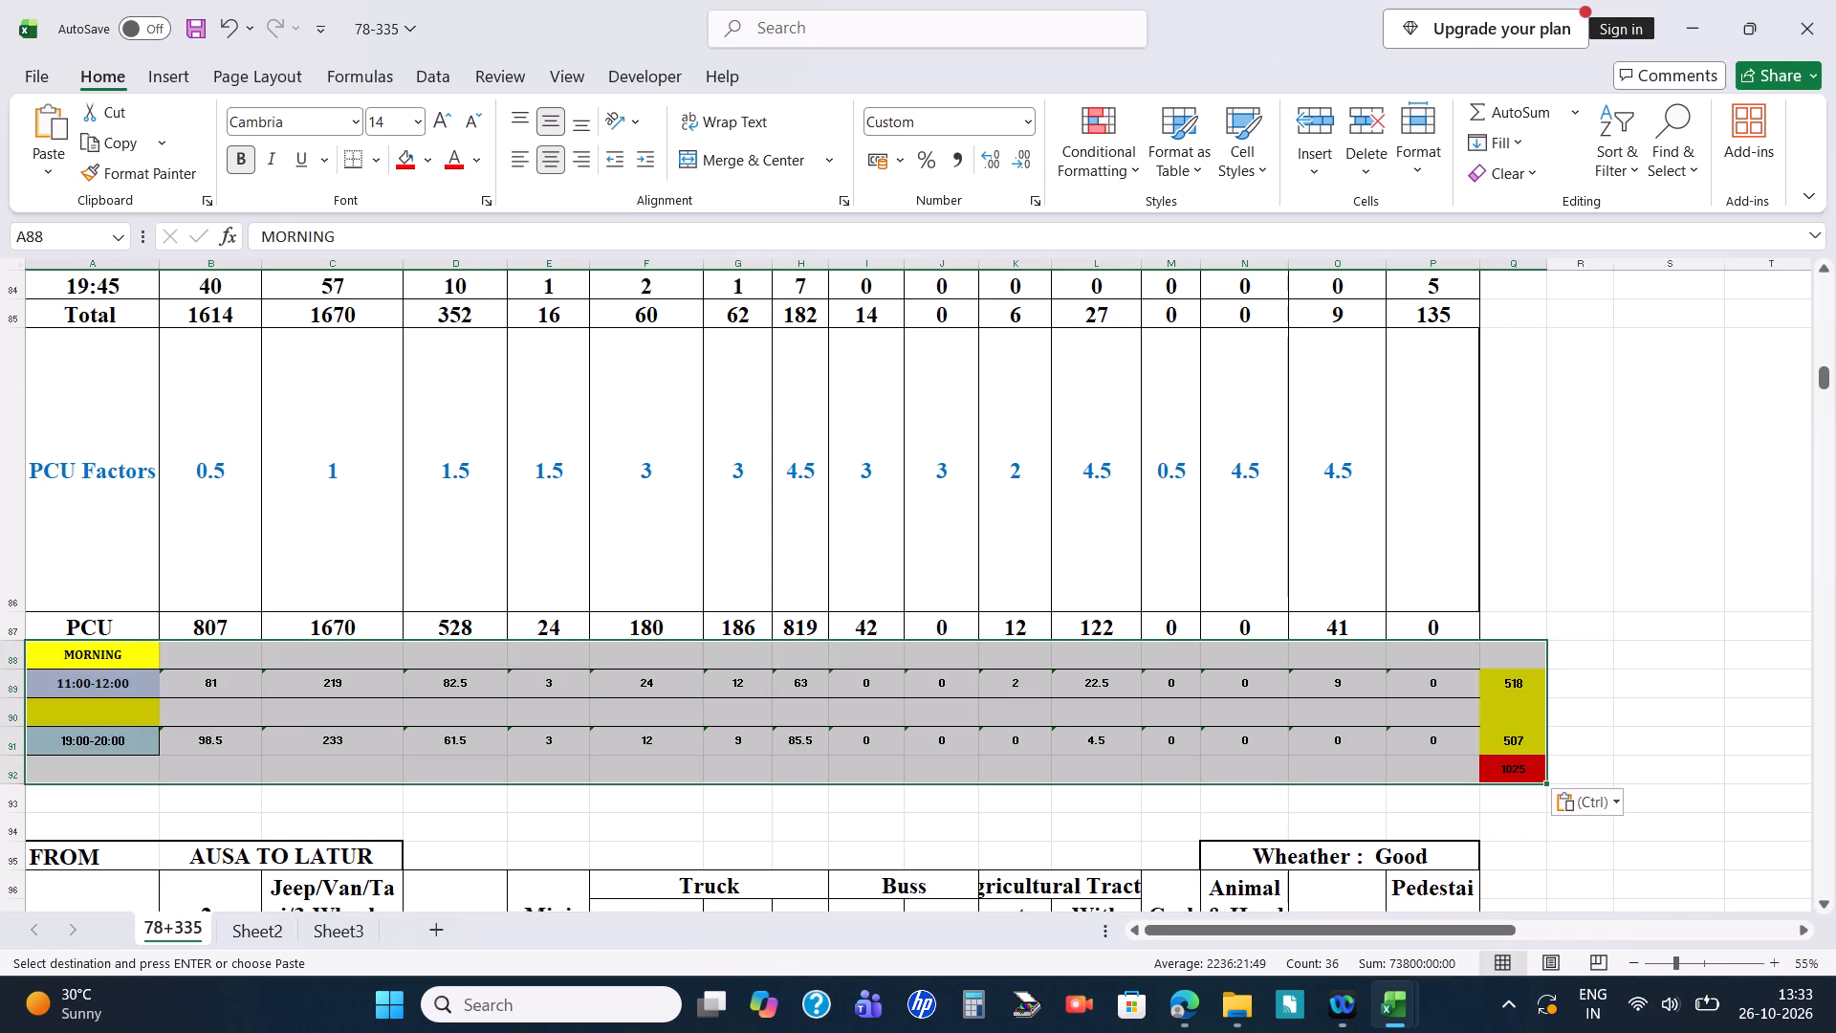
left_click(1647, 563)
key("ctrl+s")
key("ctrl+s")
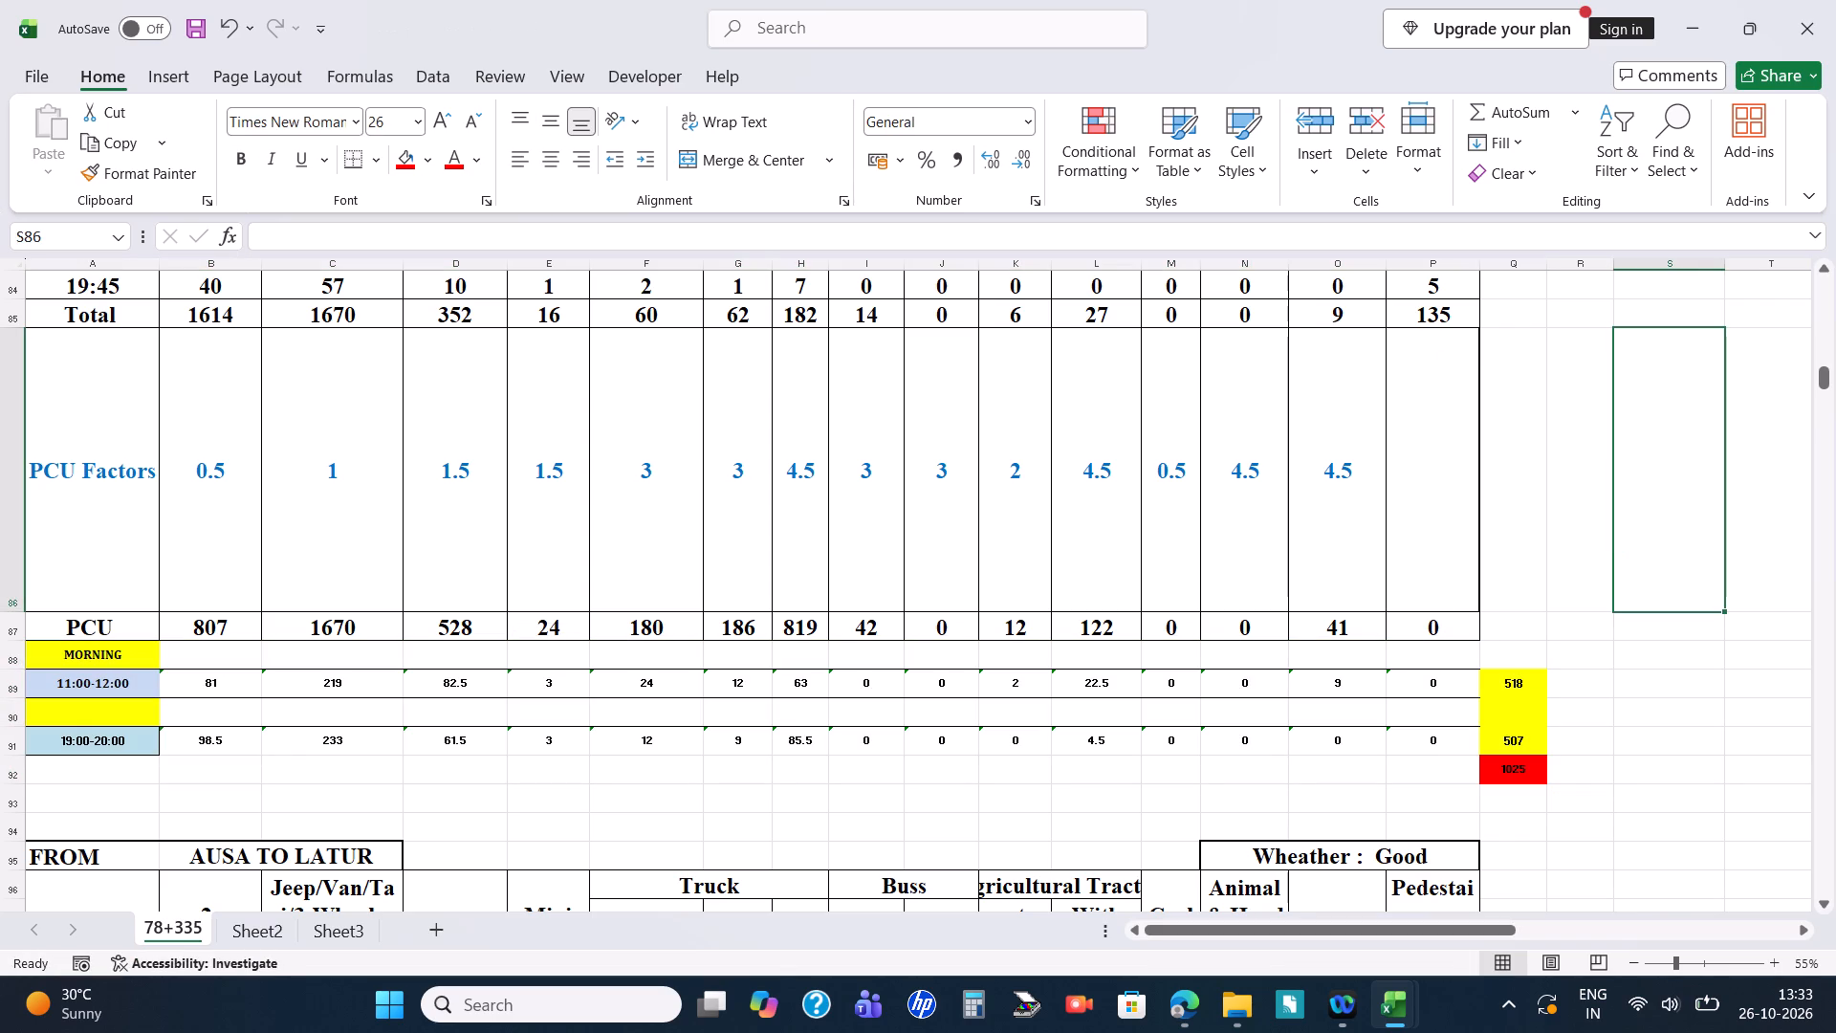
Minimize both workbooks and the Downloads window to reach the desktop, and show the hidden system tray icons.
left_click(1660, 0)
left_click(1665, 0)
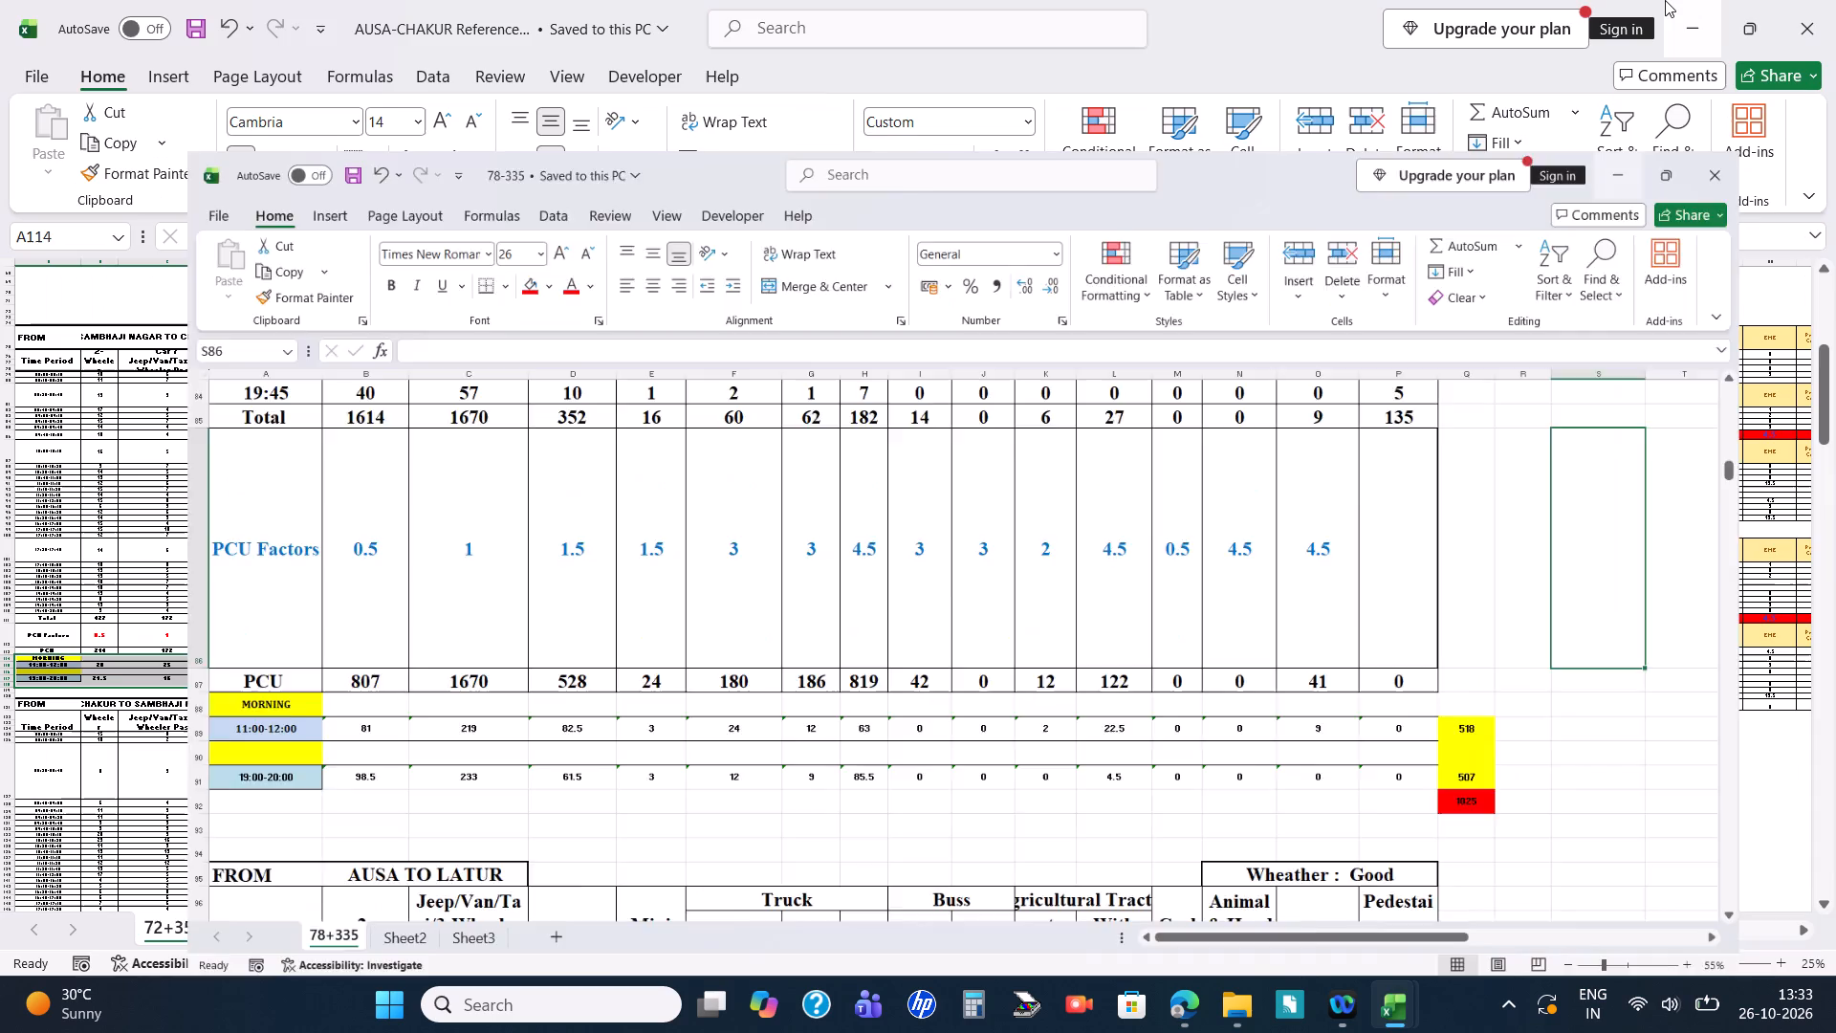
left_click(1665, 0)
left_click(1672, 1)
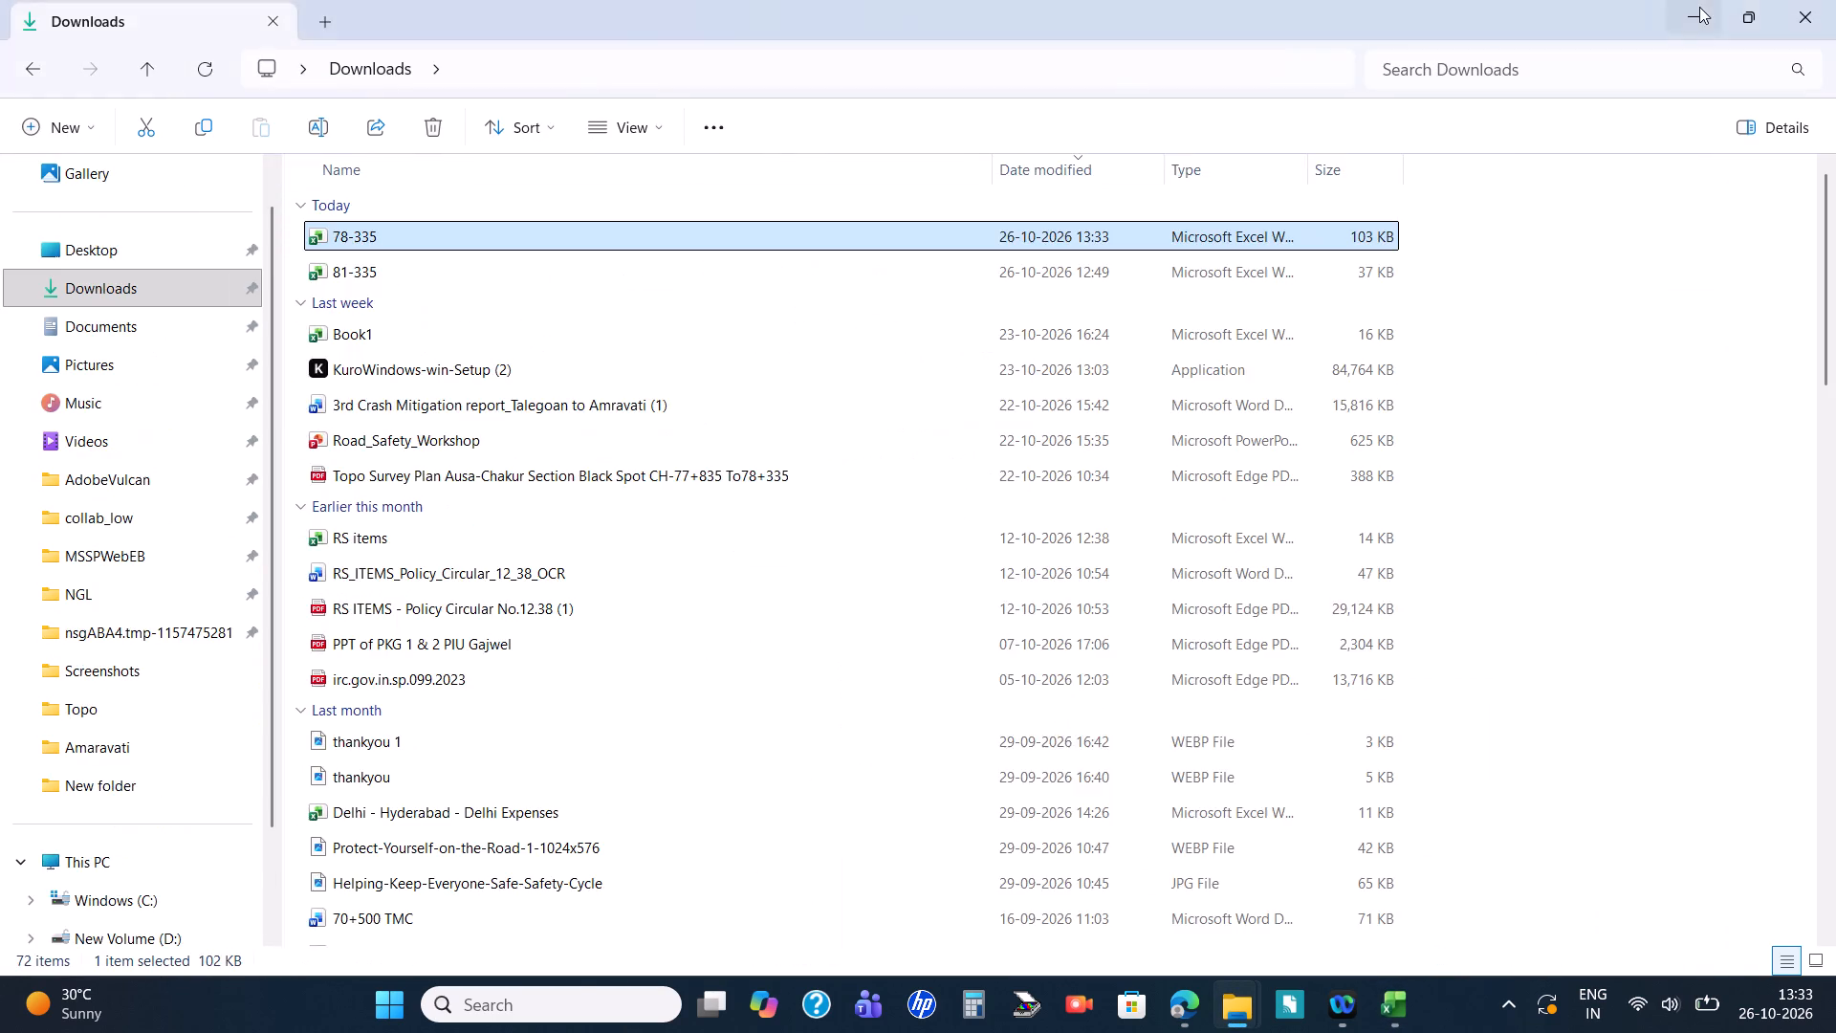
left_click(1699, 7)
left_click(1499, 1016)
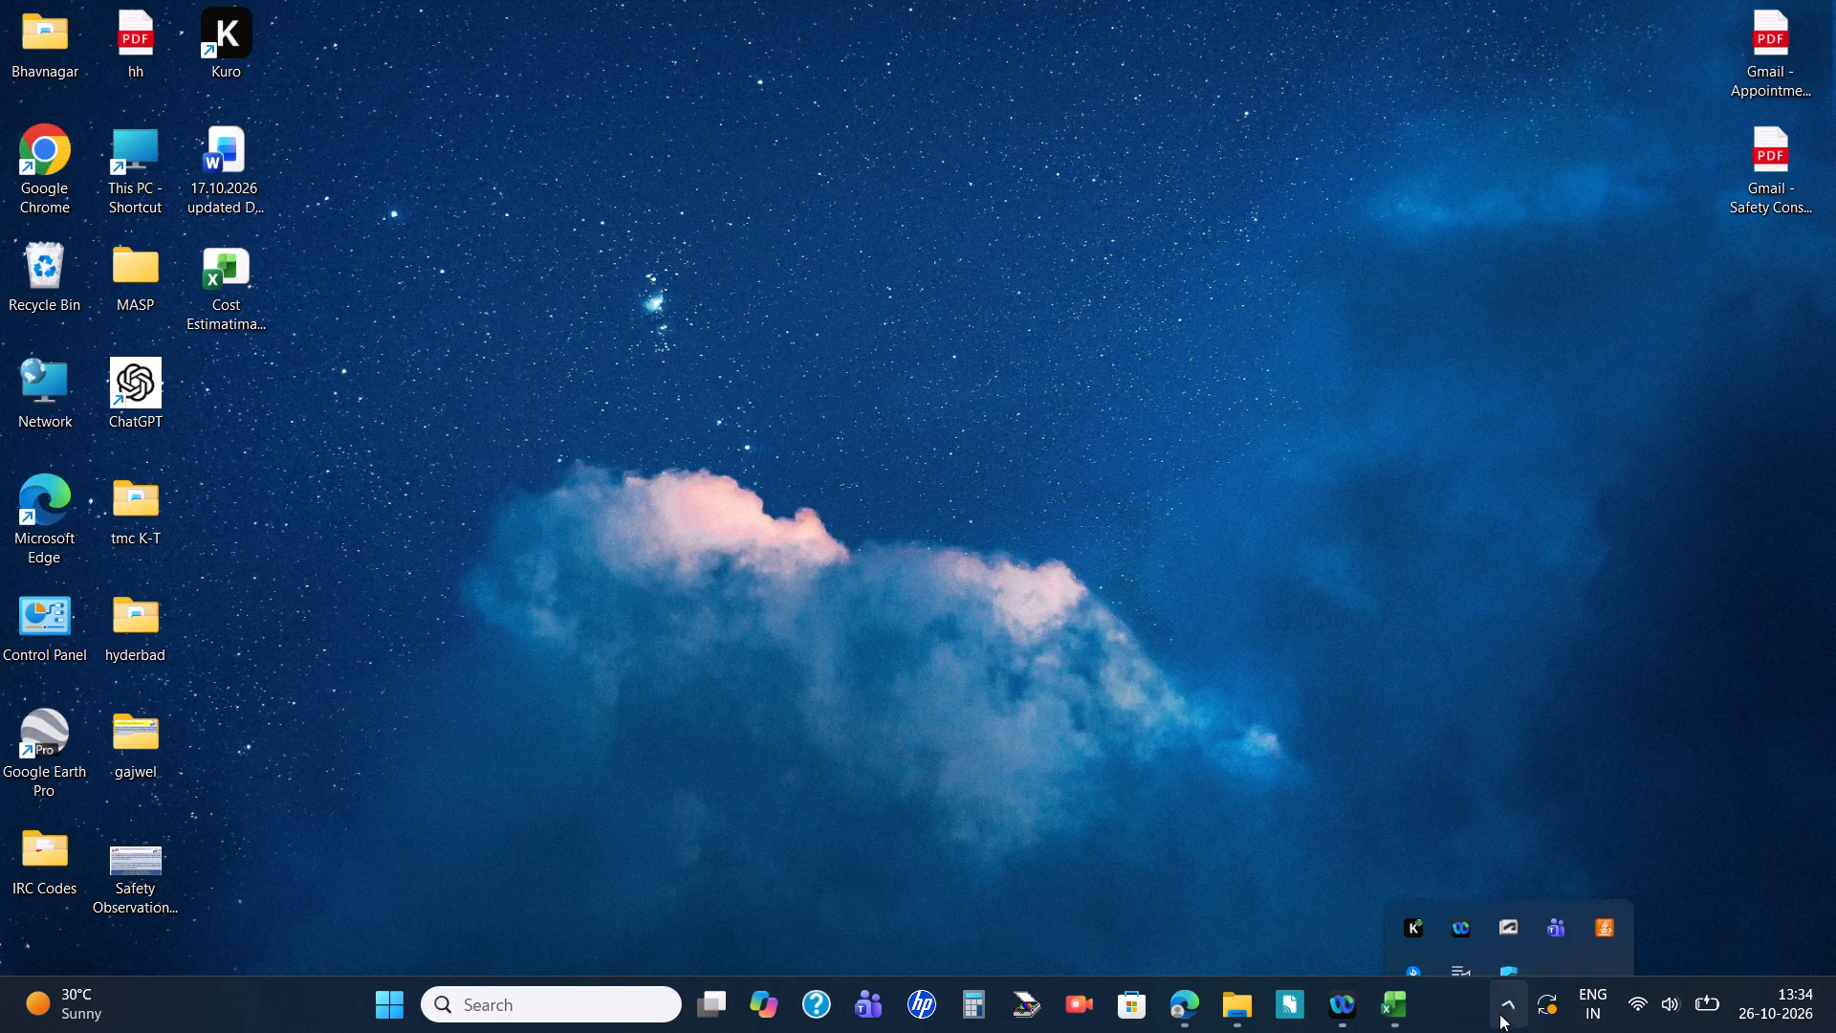